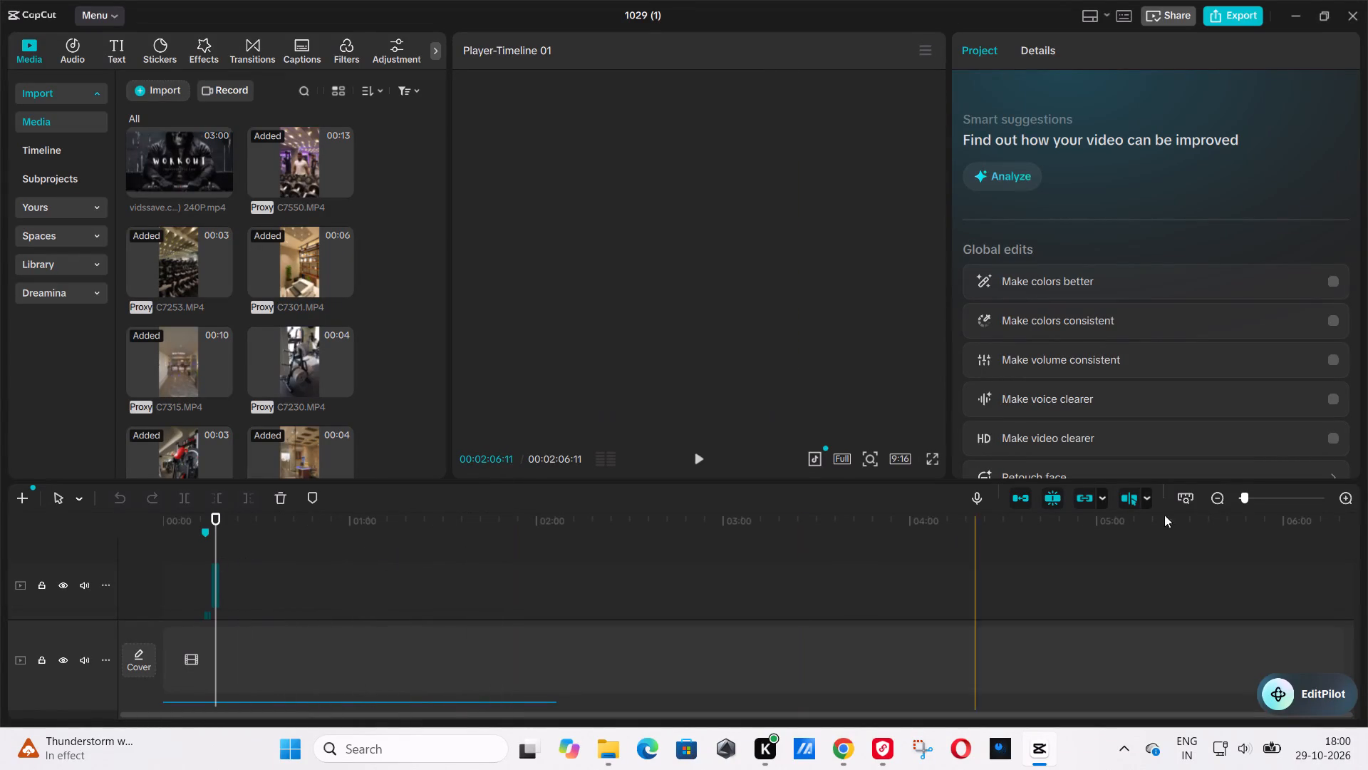
Enlarge the timeline scale and review the edit from about 6 seconds to the C3179 shower clip.
click(1255, 498)
click(1270, 499)
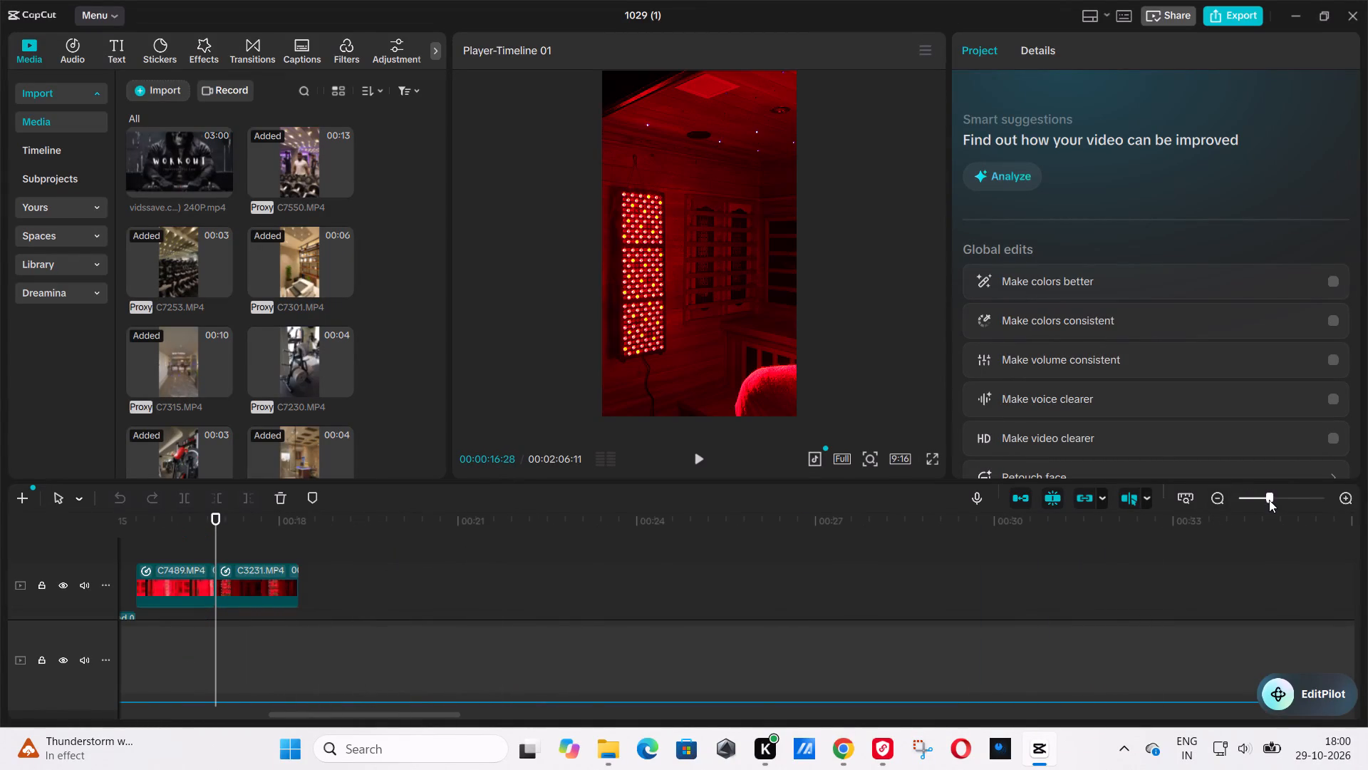
scroll(562, 577, down, 4)
drag(245, 520, 85, 540)
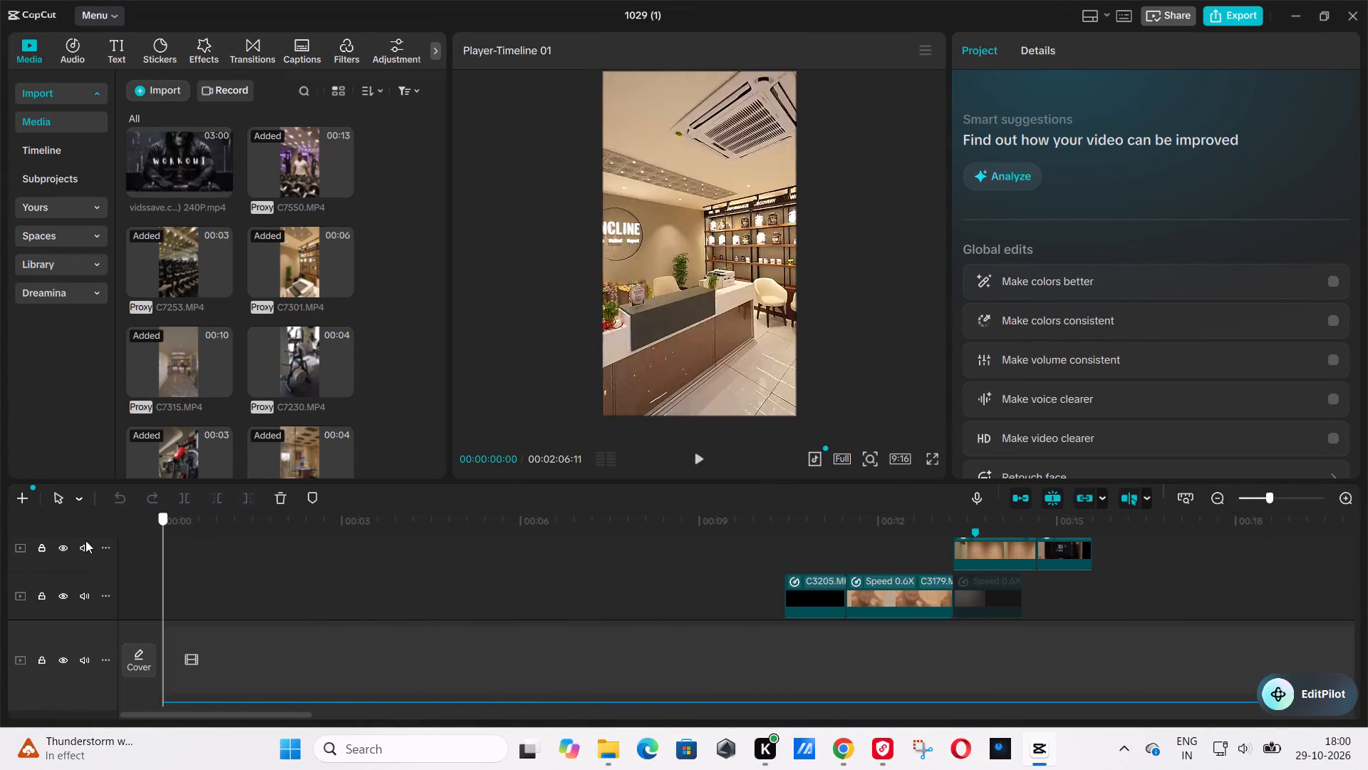
drag(85, 540, 565, 575)
scroll(774, 573, down, 3)
key(space)
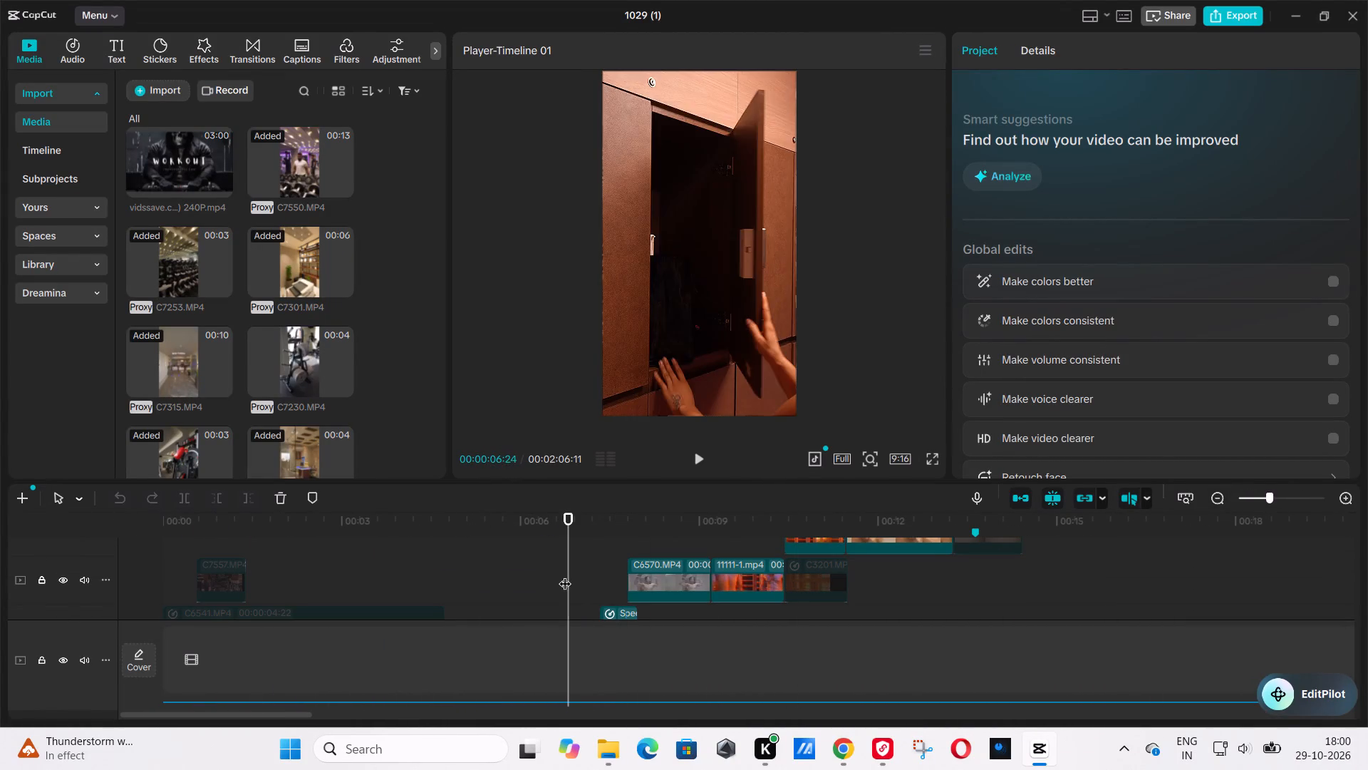
scroll(694, 609, up, 4)
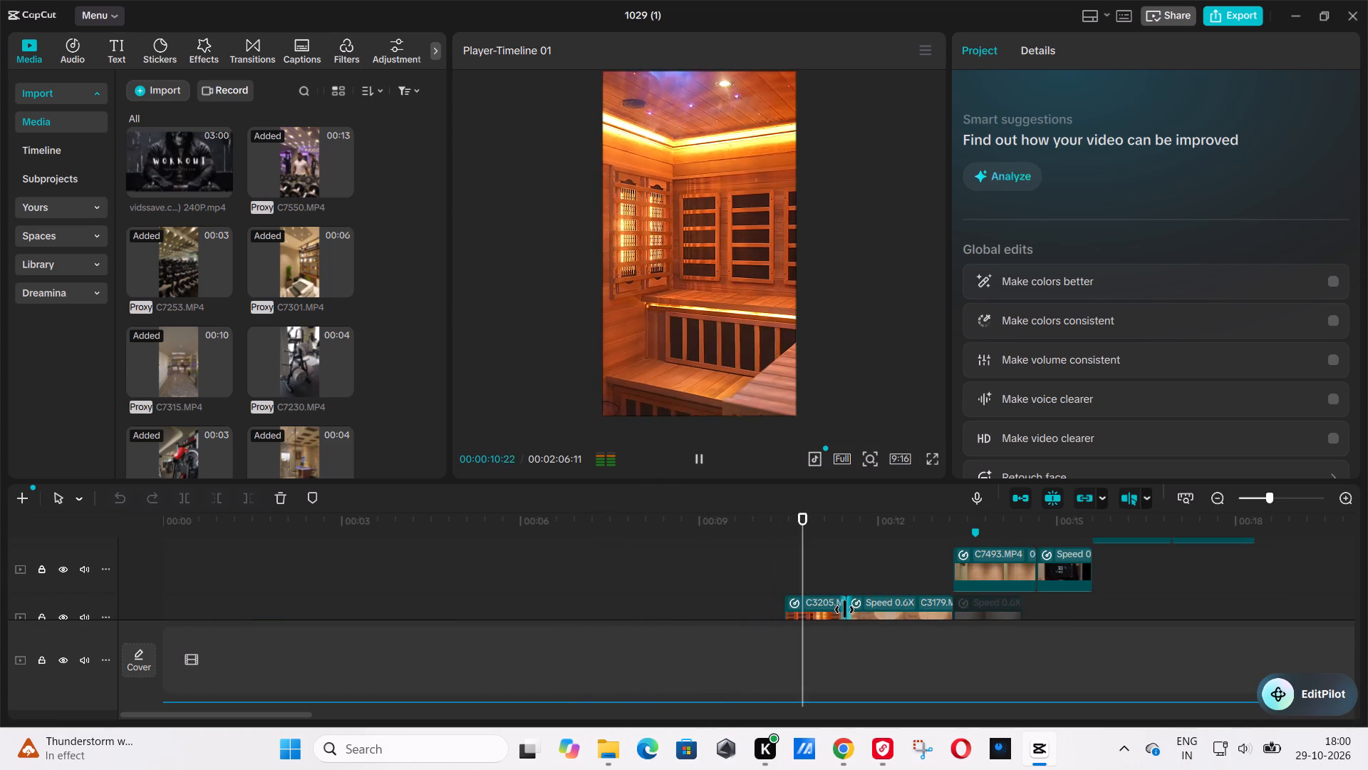
key(space)
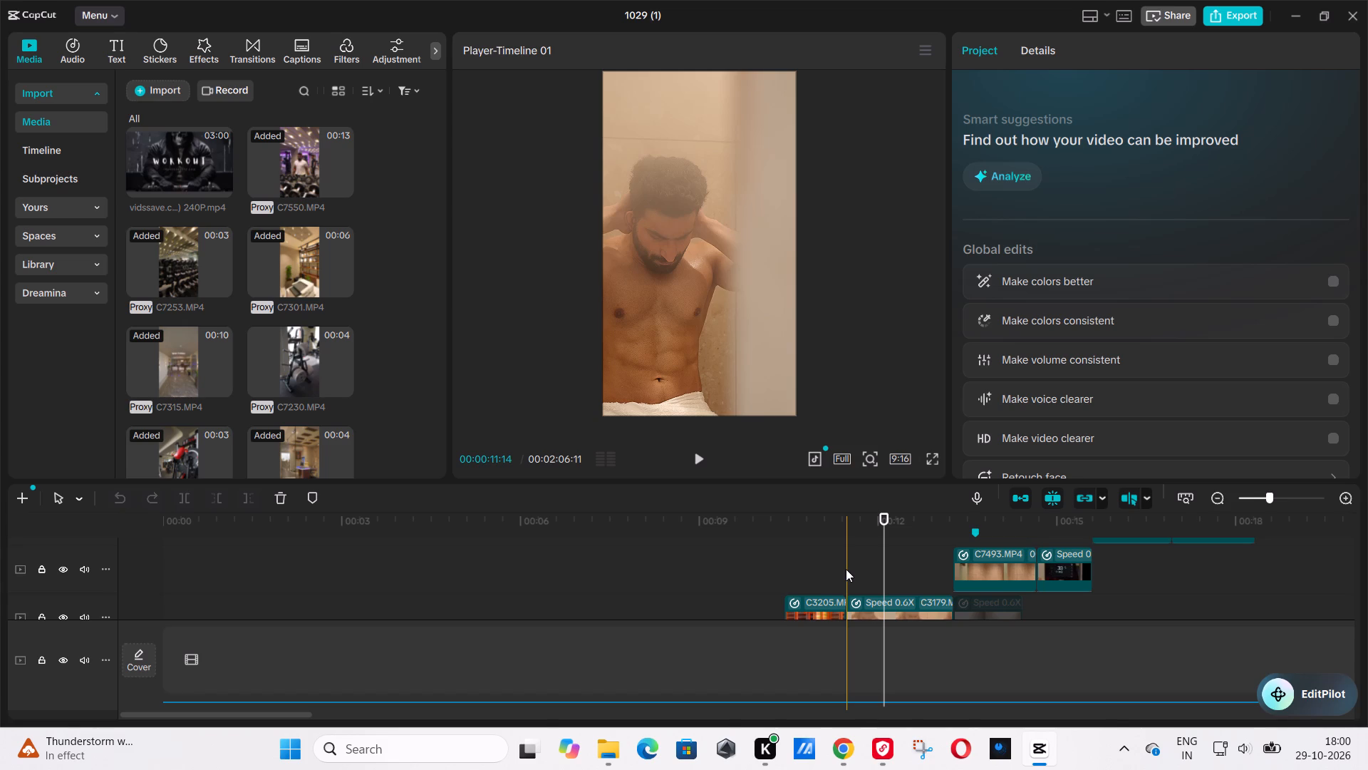
Play the edit from about 9 seconds through the steam room, control panel and red-lit sauna clips to check their flow.
click(729, 575)
key(alt+space)
click(729, 575)
click(663, 584)
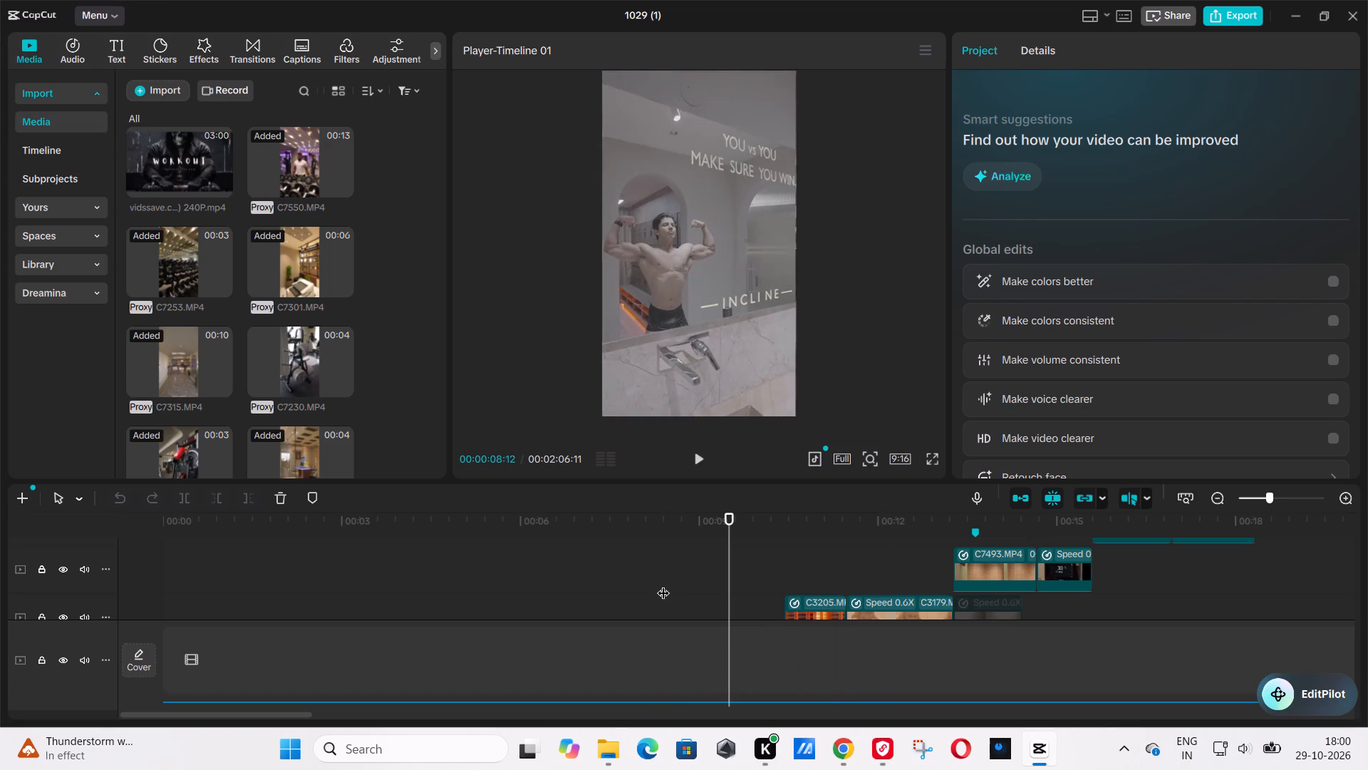
key(space)
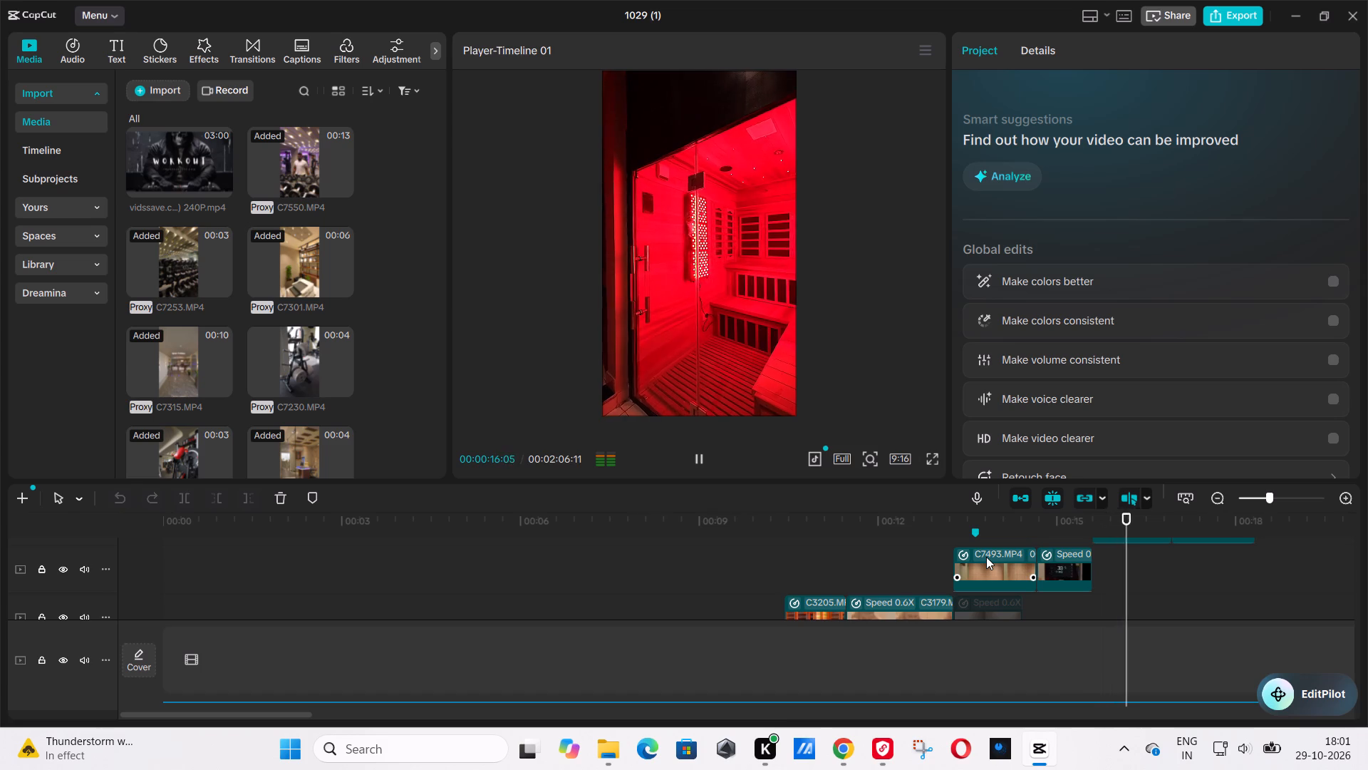
key(space)
click(995, 523)
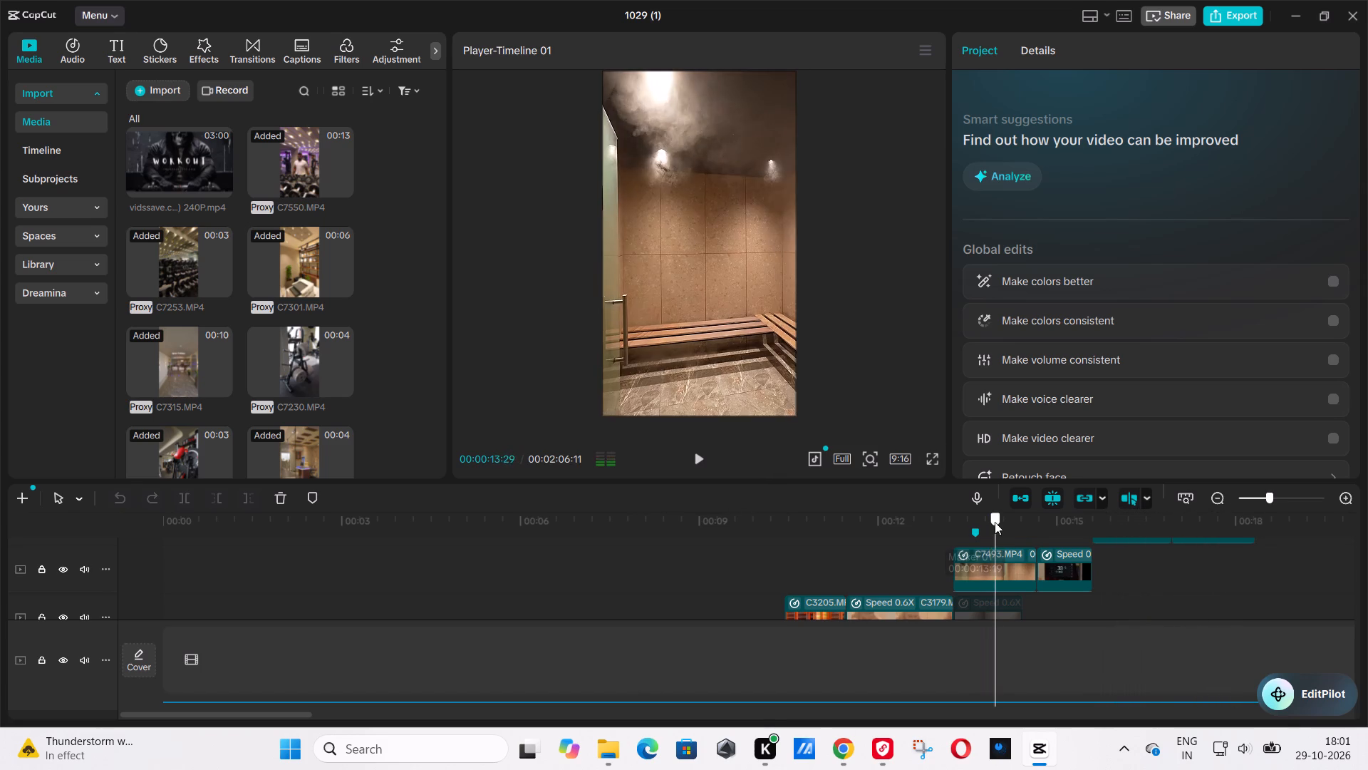
key(space)
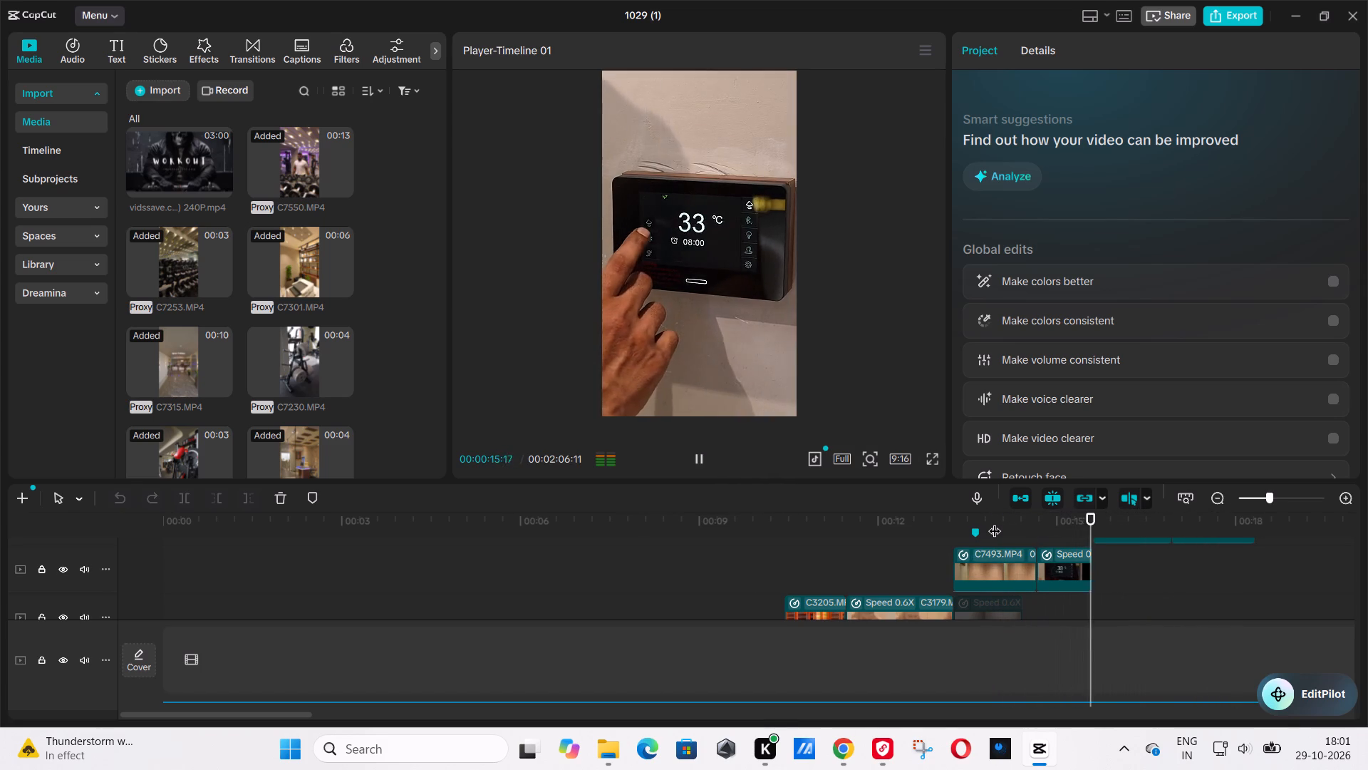
scroll(1111, 549, up, 3)
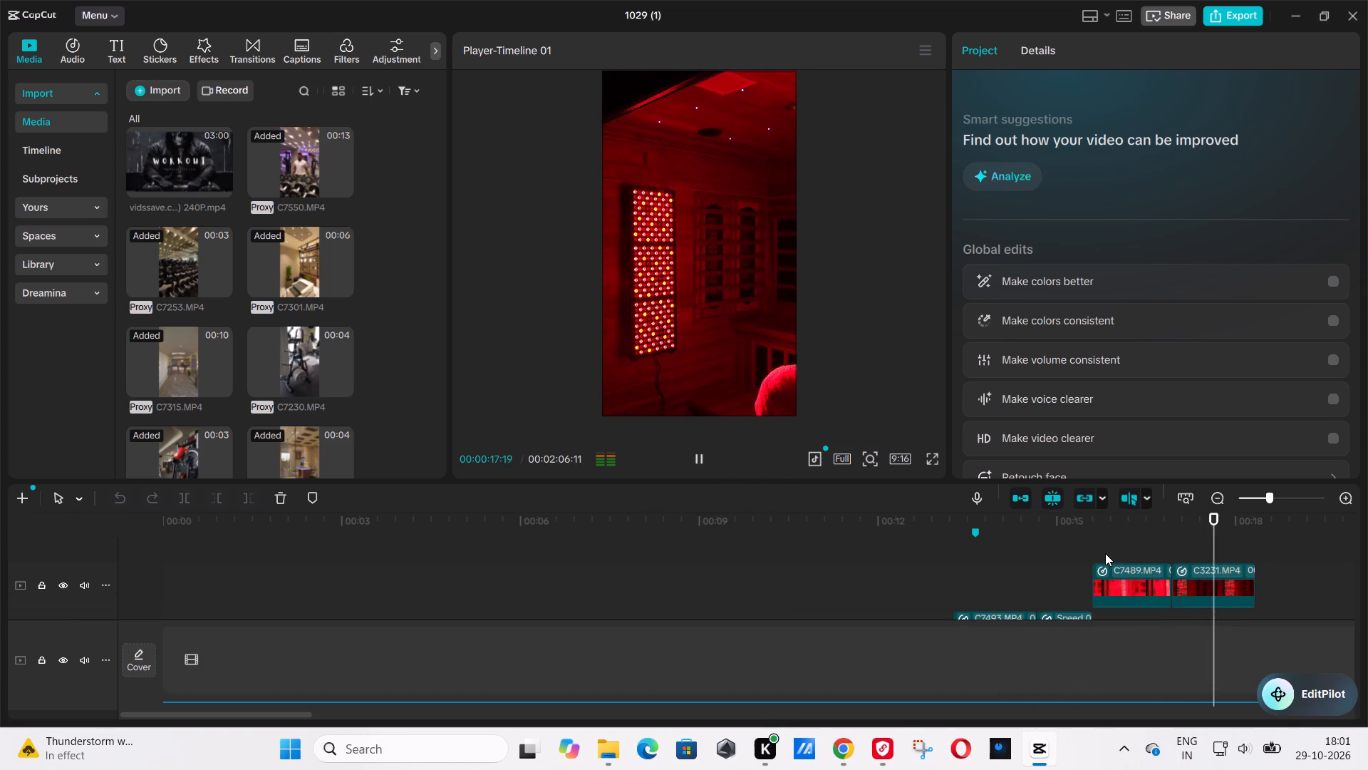
key(space)
Return to the start of the timeline and check the opening gym clips up to about 7 seconds.
drag(1193, 523, 467, 586)
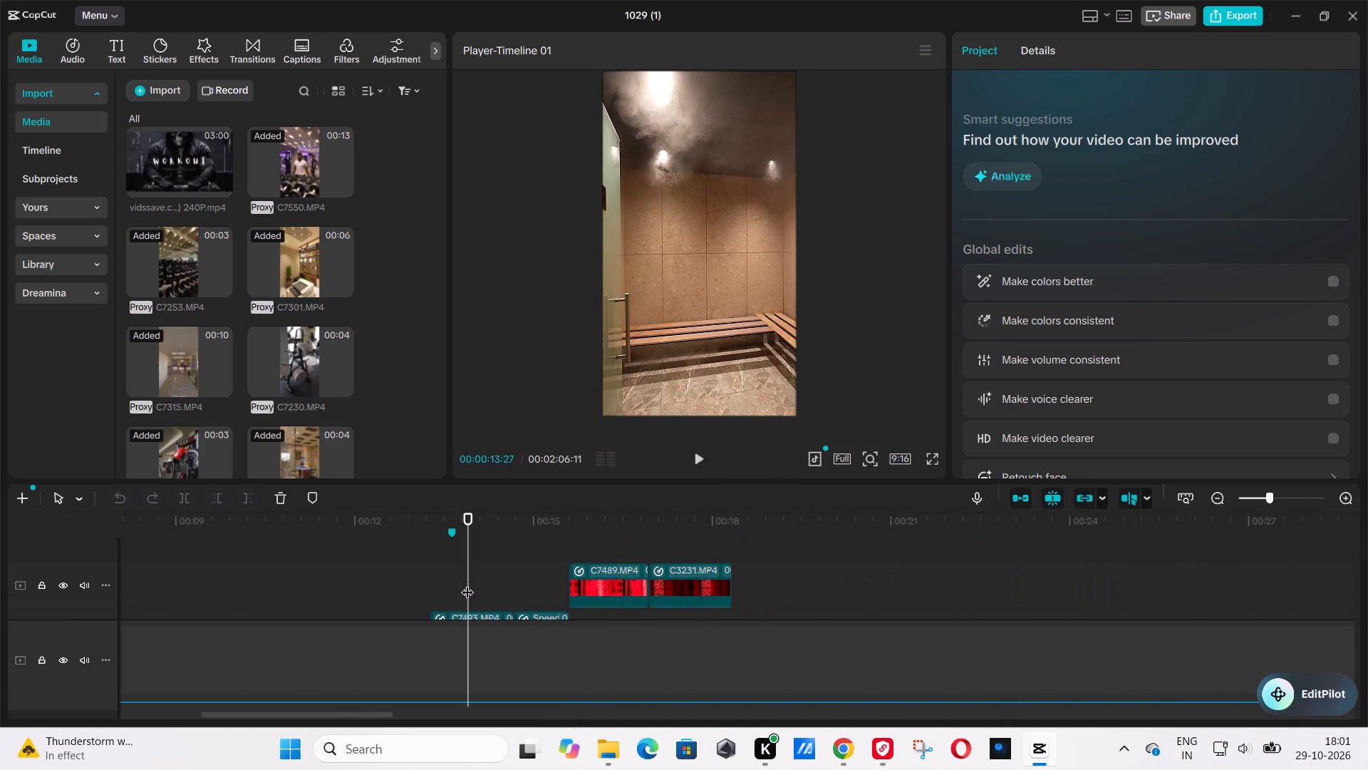
drag(420, 520, 53, 551)
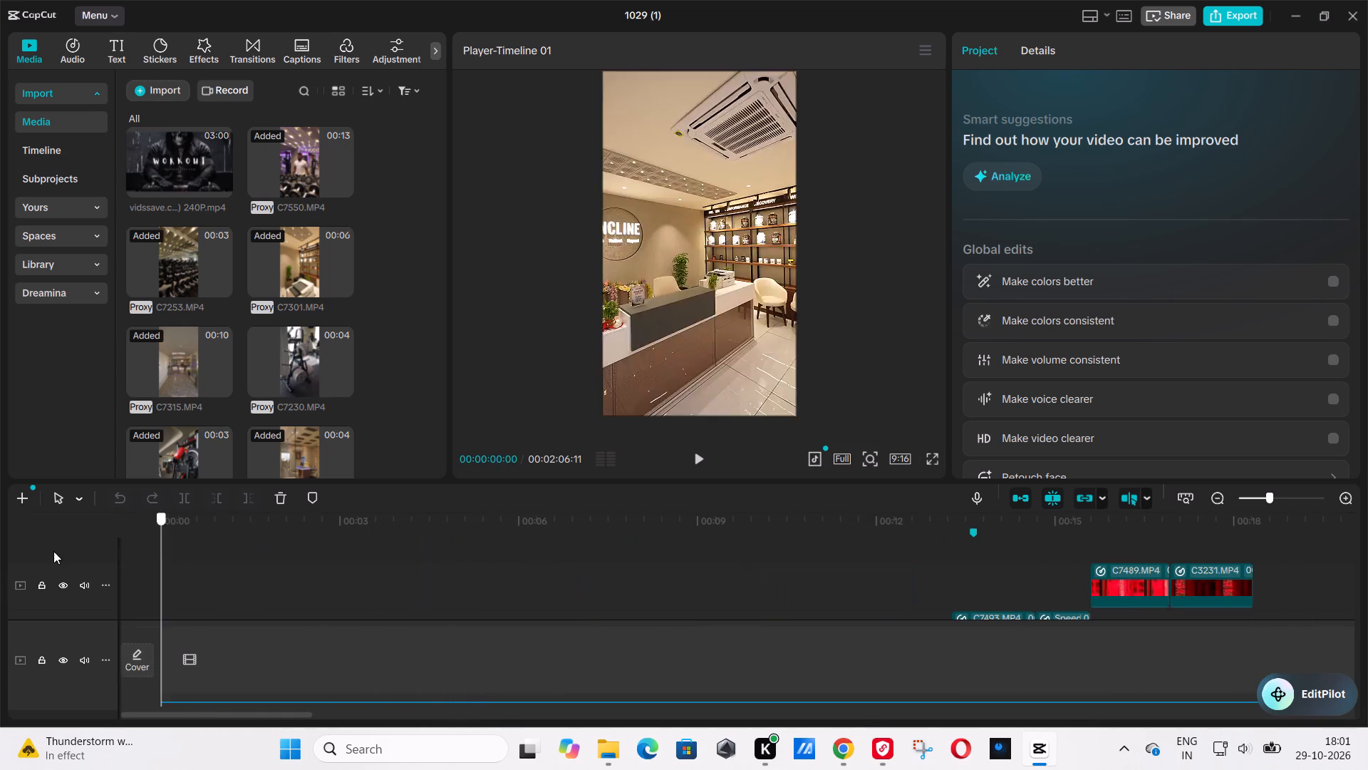
drag(53, 551, 30, 548)
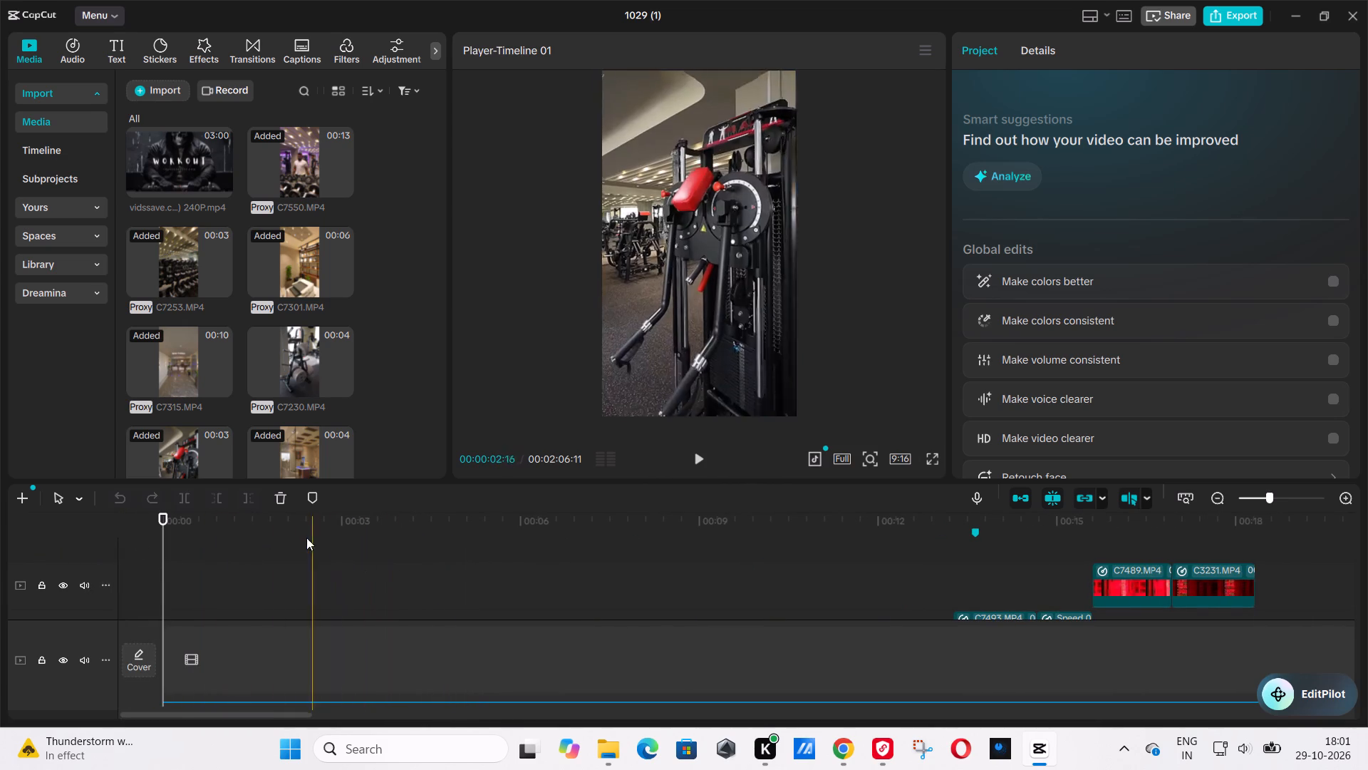
key(space)
key(space)
click(571, 537)
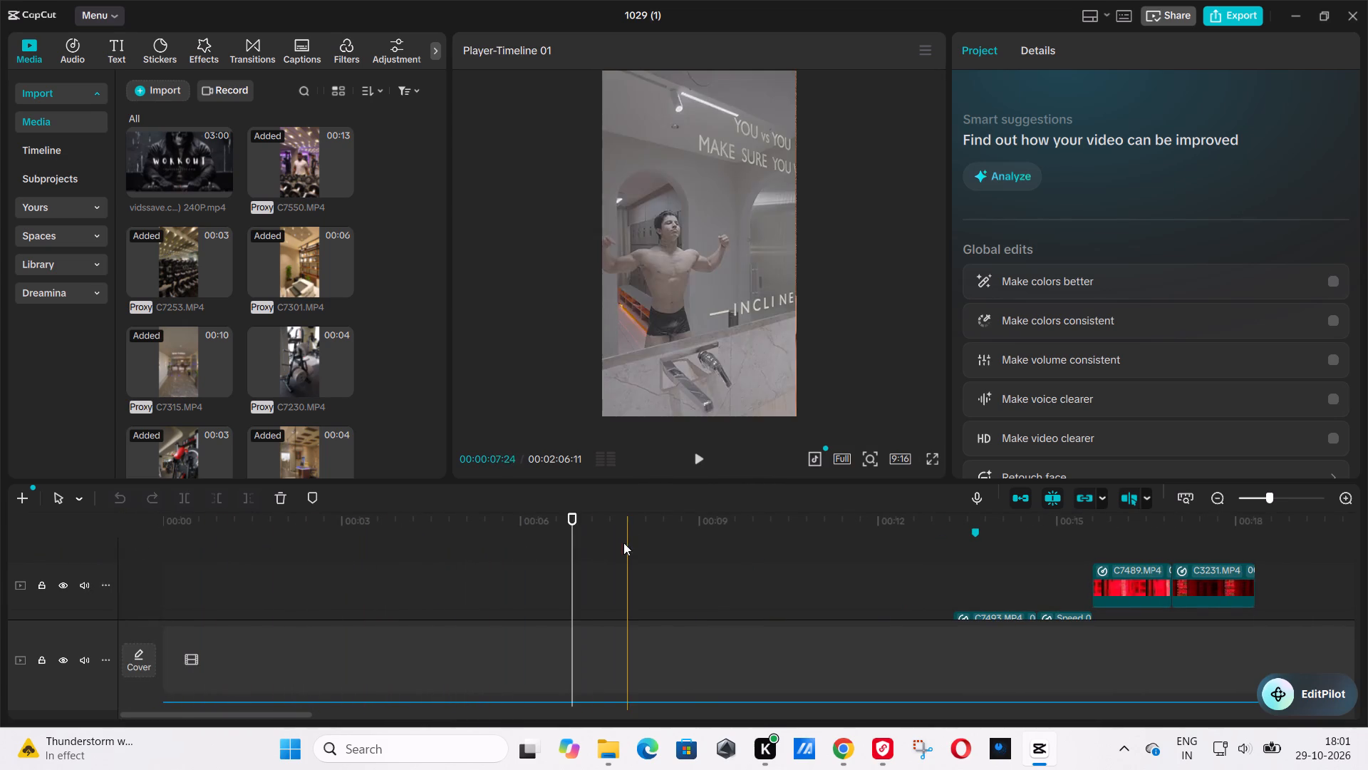
Play a short stretch of the edit from about 9 seconds to check it.
click(713, 541)
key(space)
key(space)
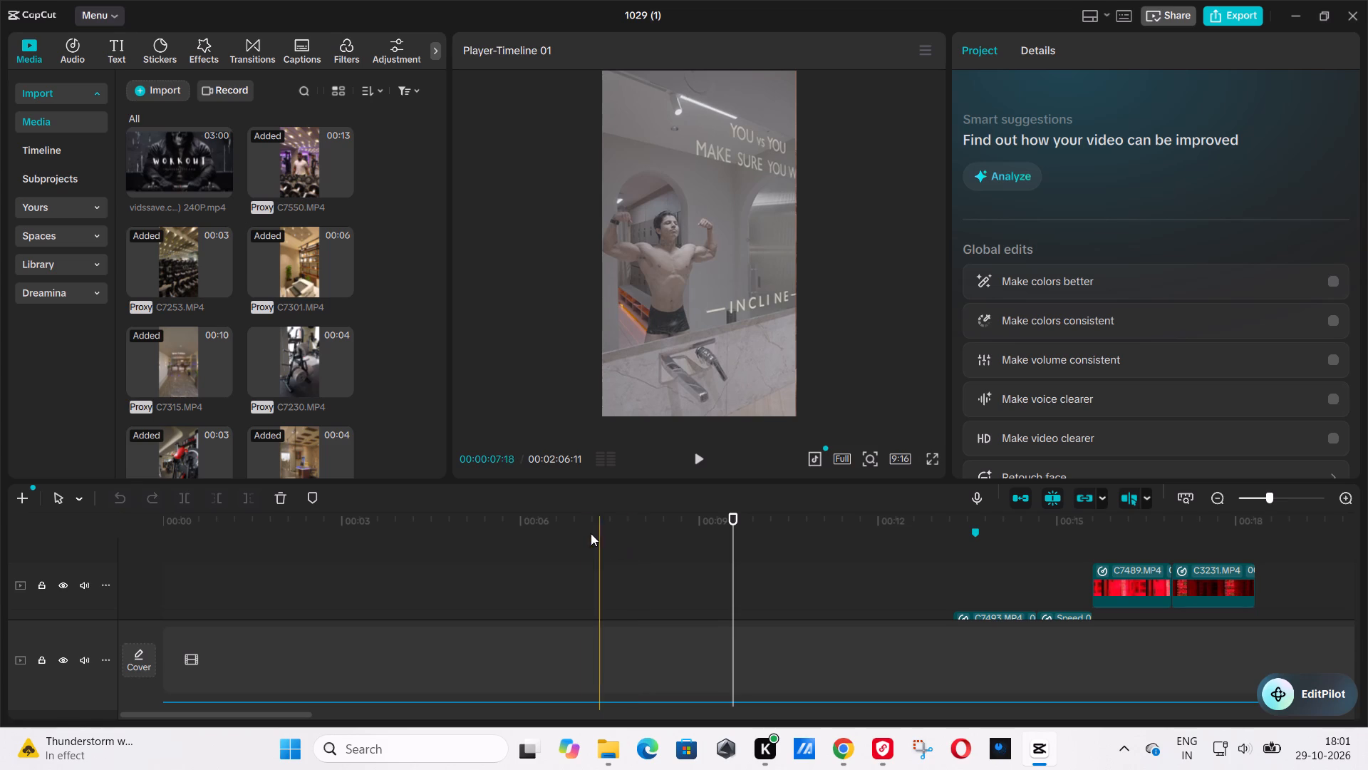
Return to the start of the timeline and play the edit through the opening gym clips.
drag(587, 531, 14, 528)
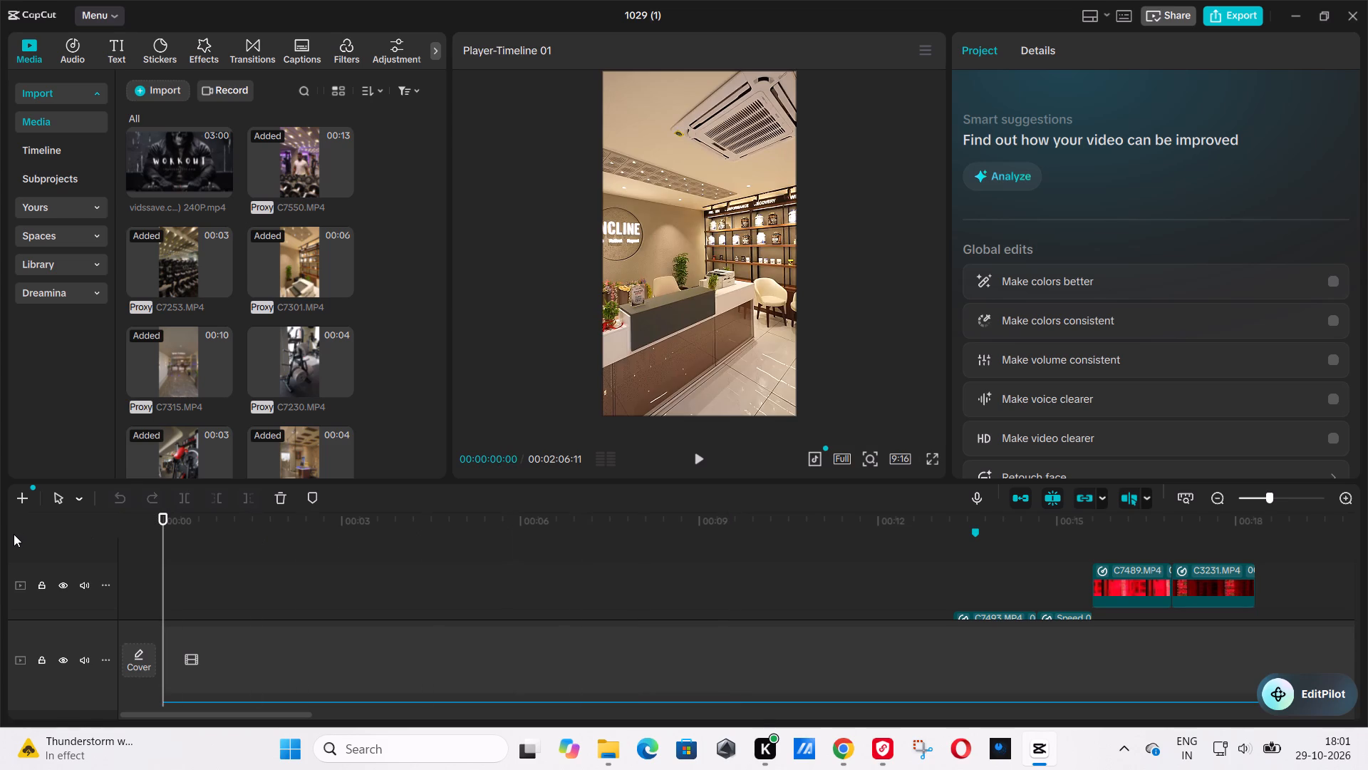
drag(180, 530, 76, 527)
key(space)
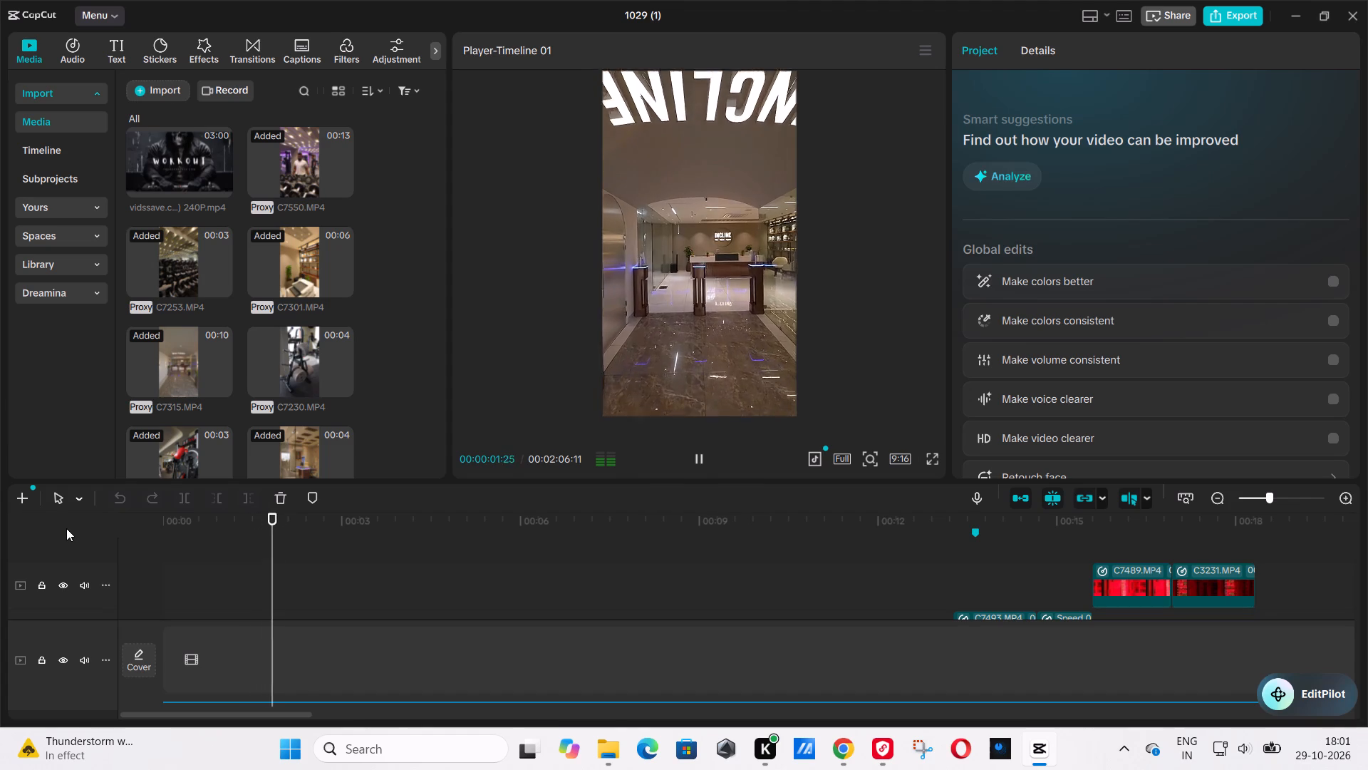
Adjust the computer's sound volume to about a quarter of its range while the edit plays.
click(1266, 752)
click(1137, 641)
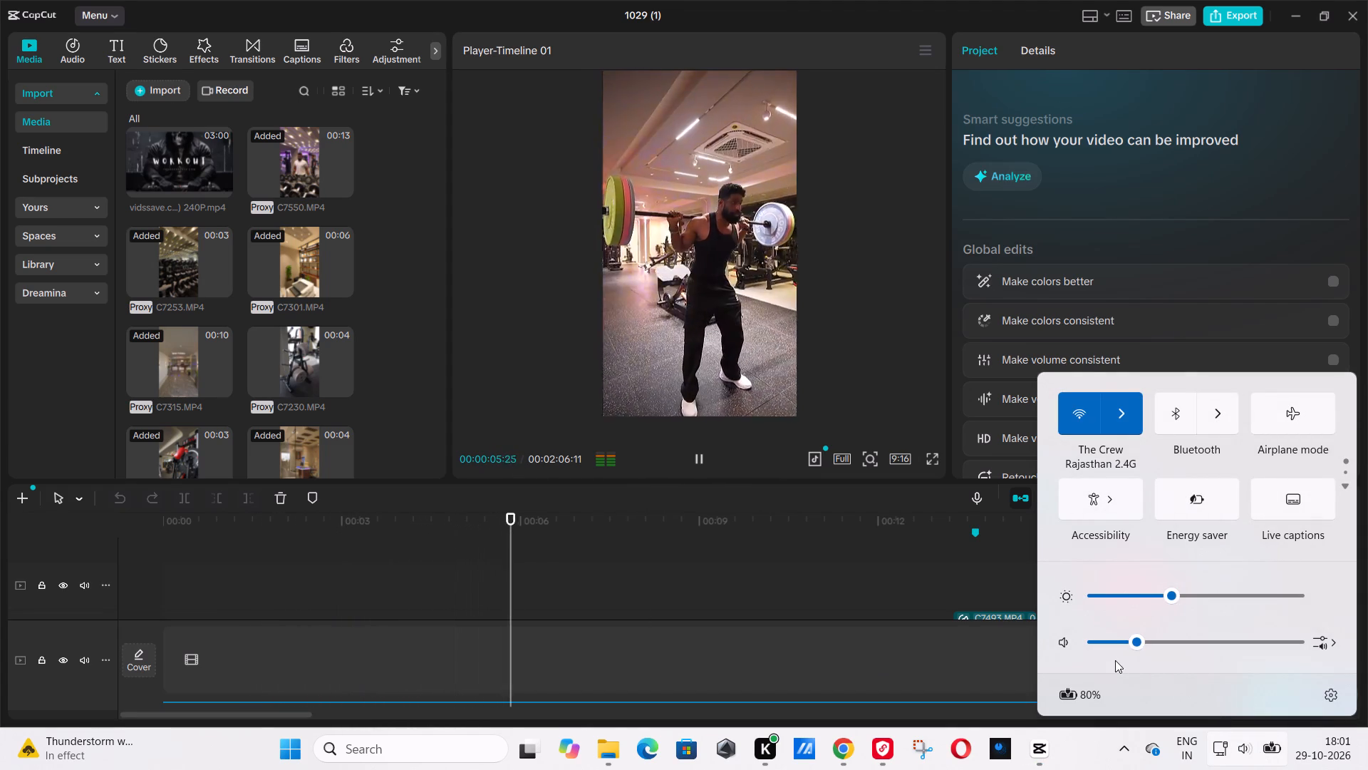
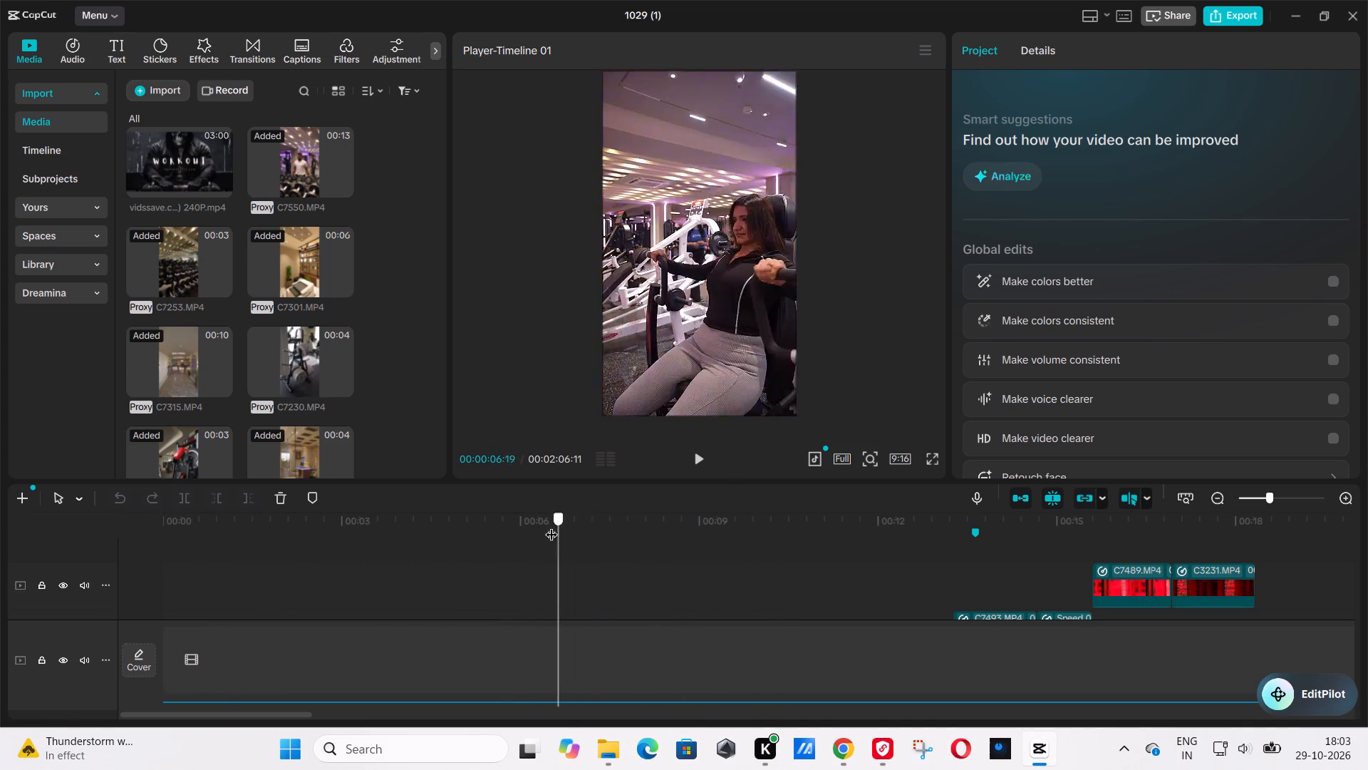
Move the playhead back to 00:00:05:24 to check the barbell squat clip.
drag(551, 525, 509, 530)
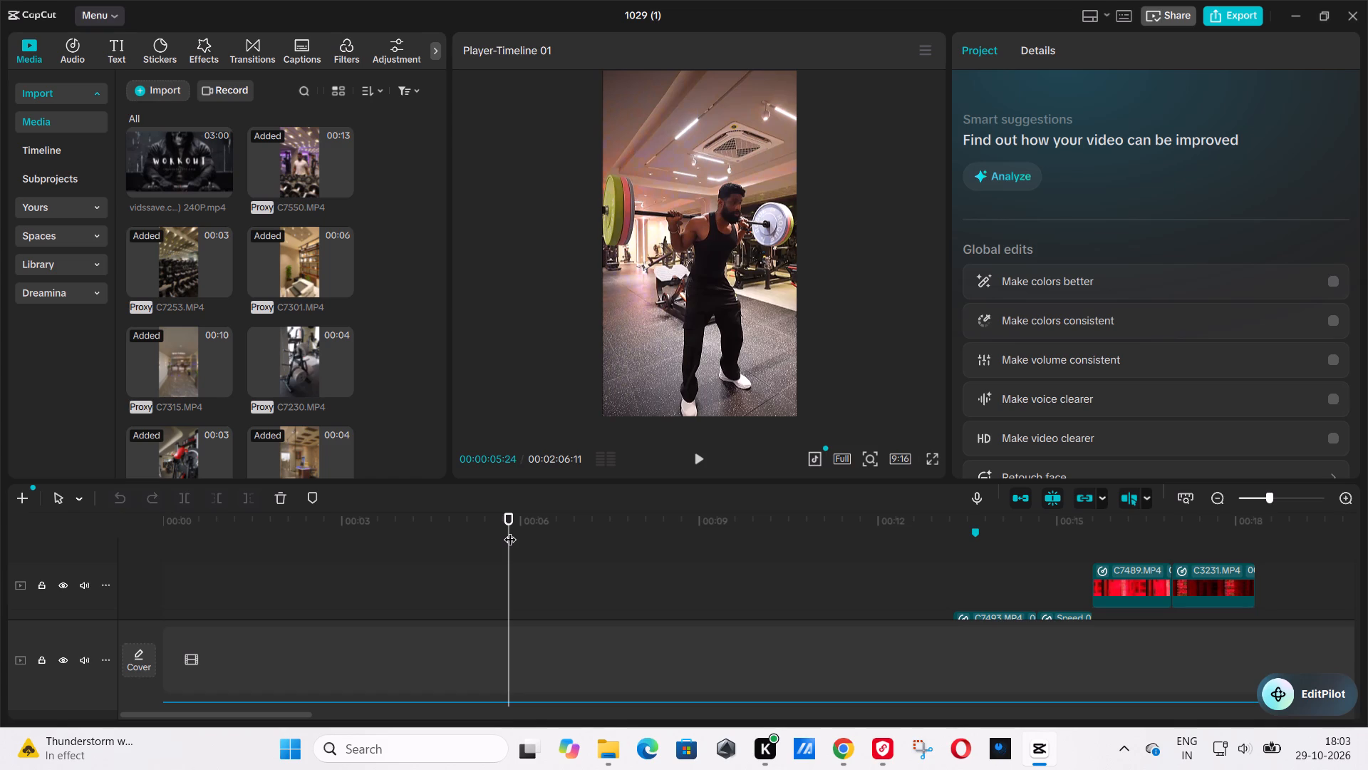
Return the playhead to the start of the timeline.
drag(232, 528, 16, 547)
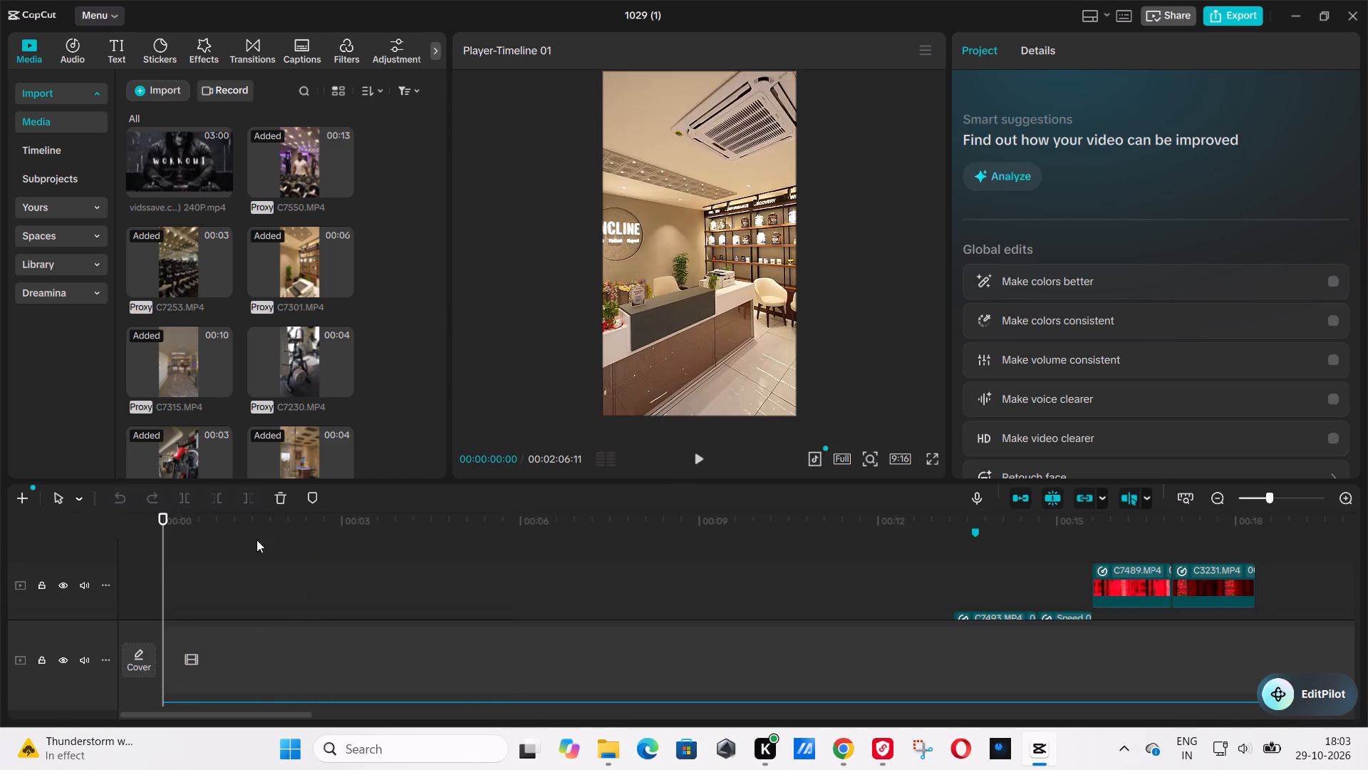
drag(251, 526, 93, 534)
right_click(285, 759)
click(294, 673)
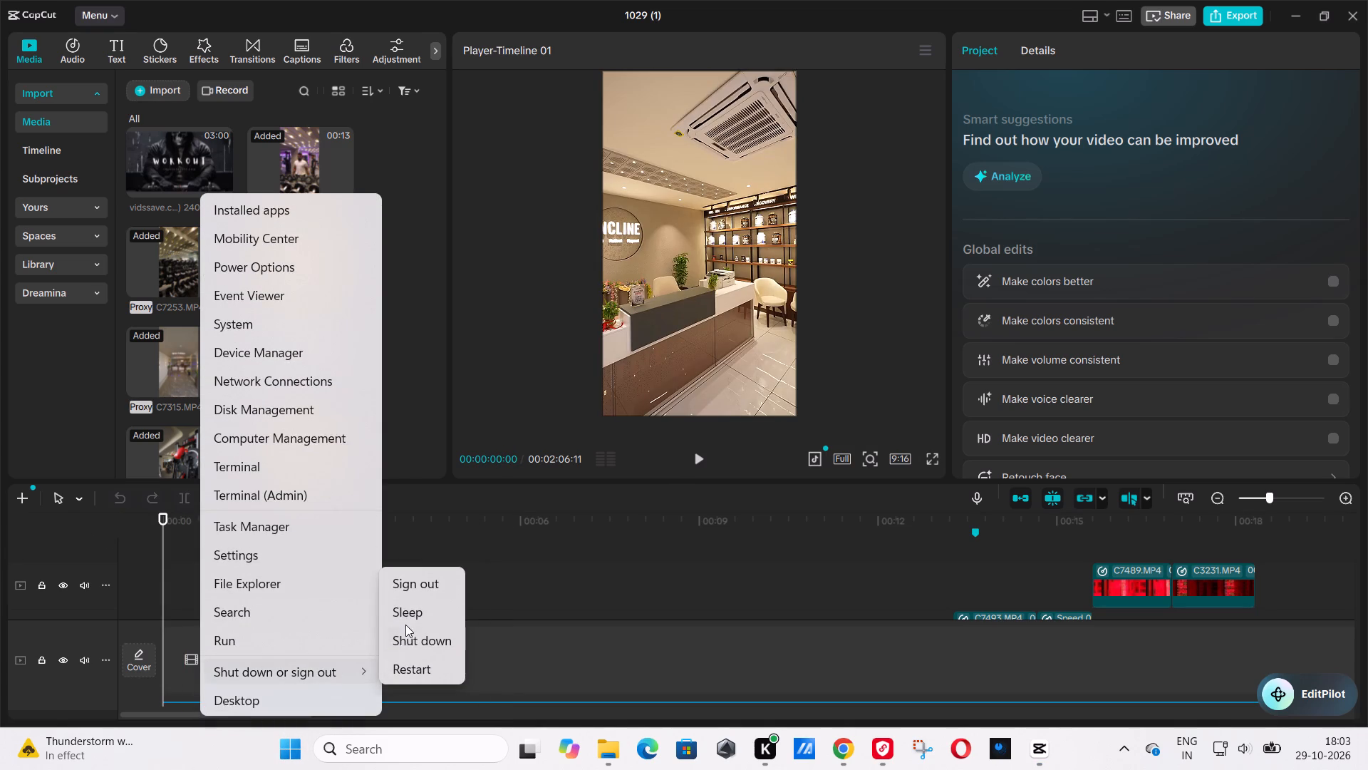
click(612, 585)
Play the edit from about 10 seconds to review the sauna, shower and steam room clips.
click(995, 535)
click(764, 539)
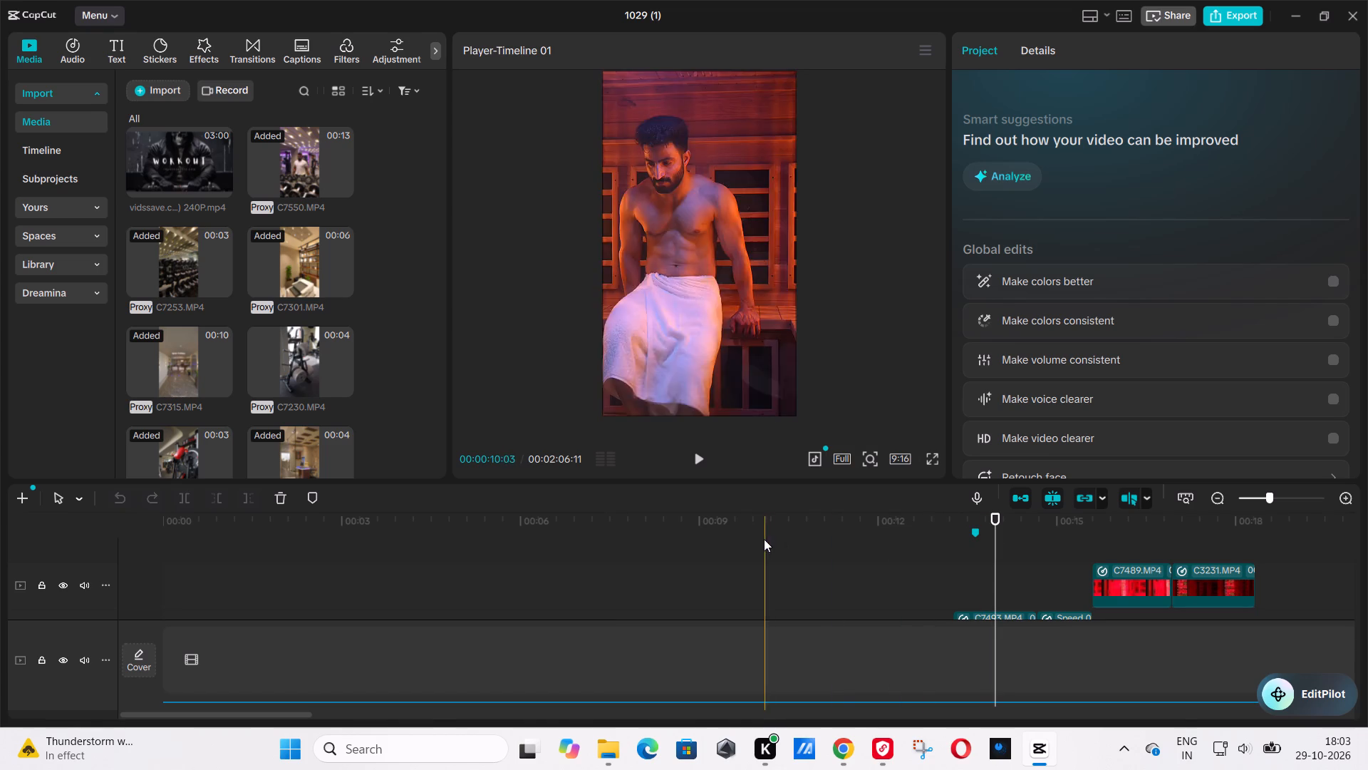
key(space)
Raise the computer's sound volume slightly while the edit plays.
click(1224, 761)
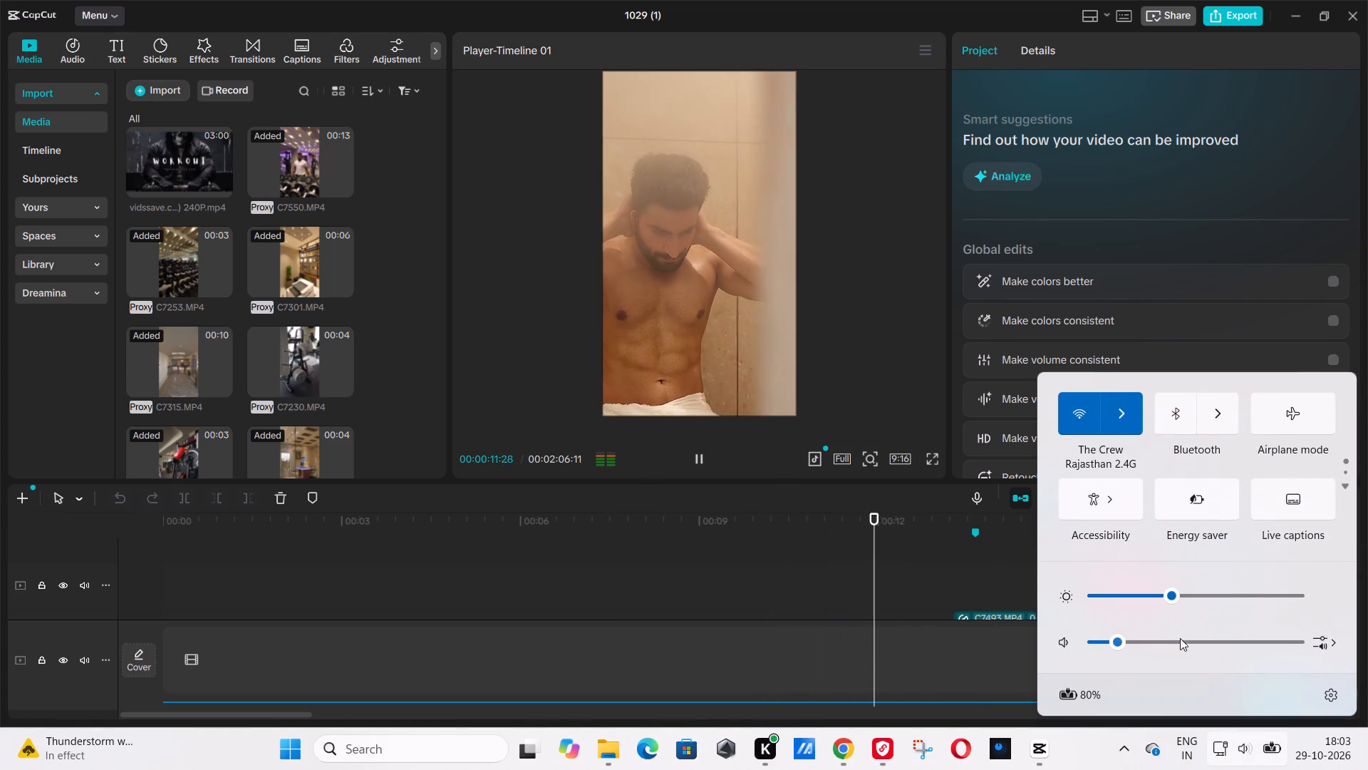
click(1131, 642)
click(1121, 643)
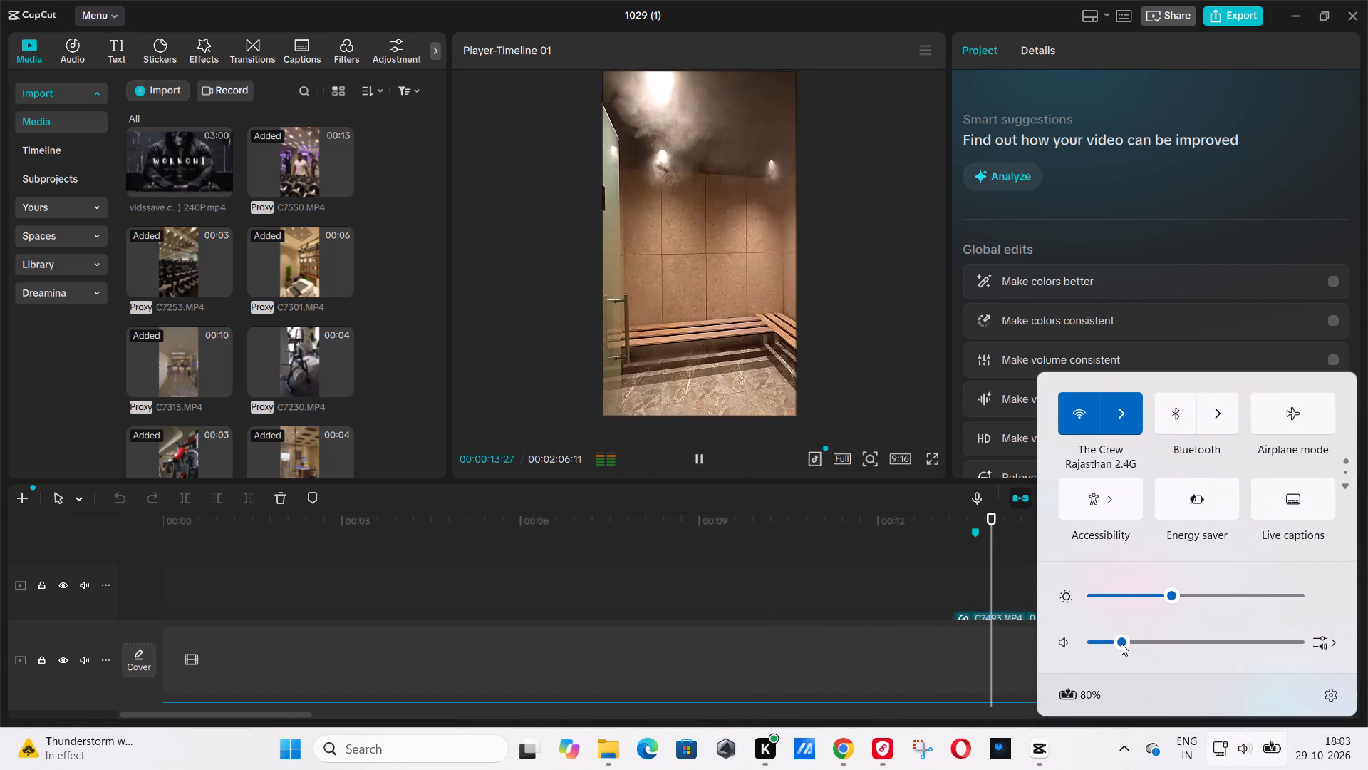
click(1086, 759)
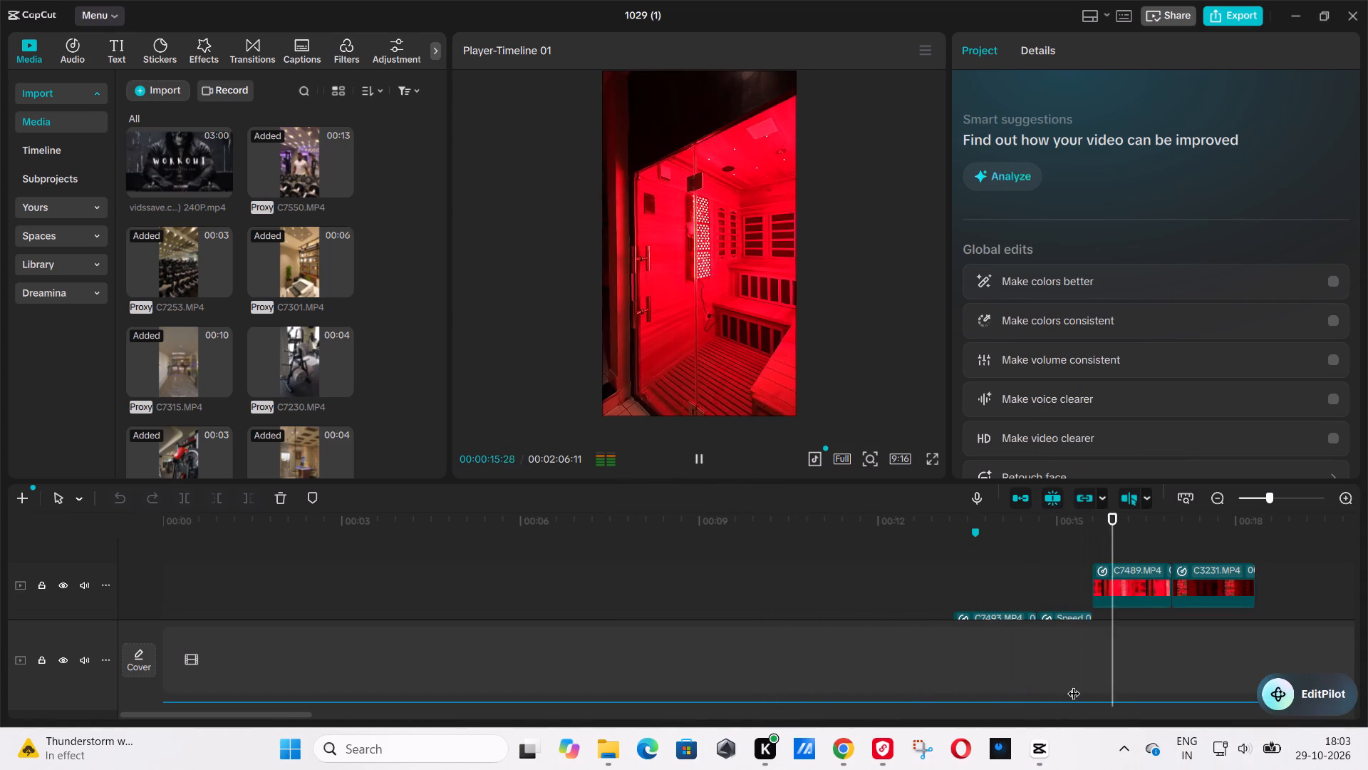
Replay the edit from about 13 seconds through the red-lit sauna clips C7489 and C3231.
click(1035, 588)
key(space)
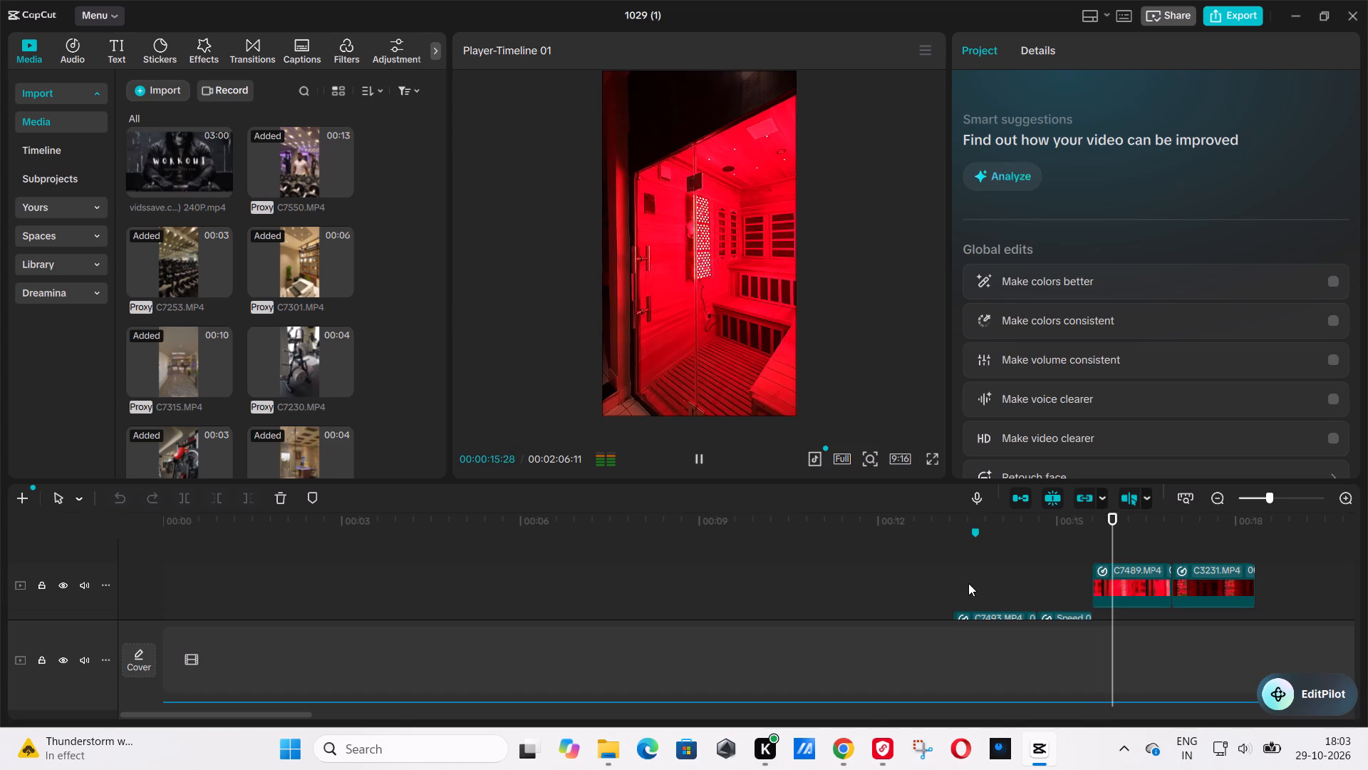
click(962, 580)
key(space)
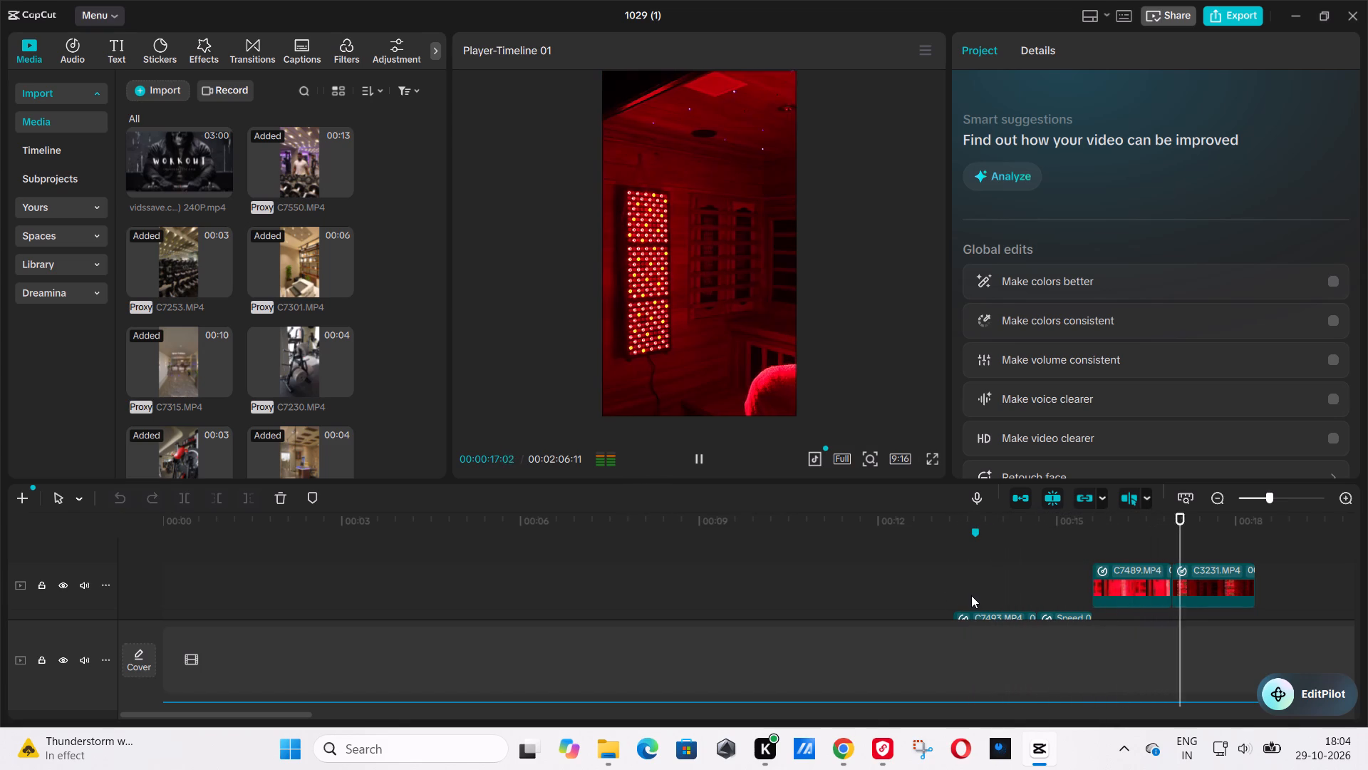
key(space)
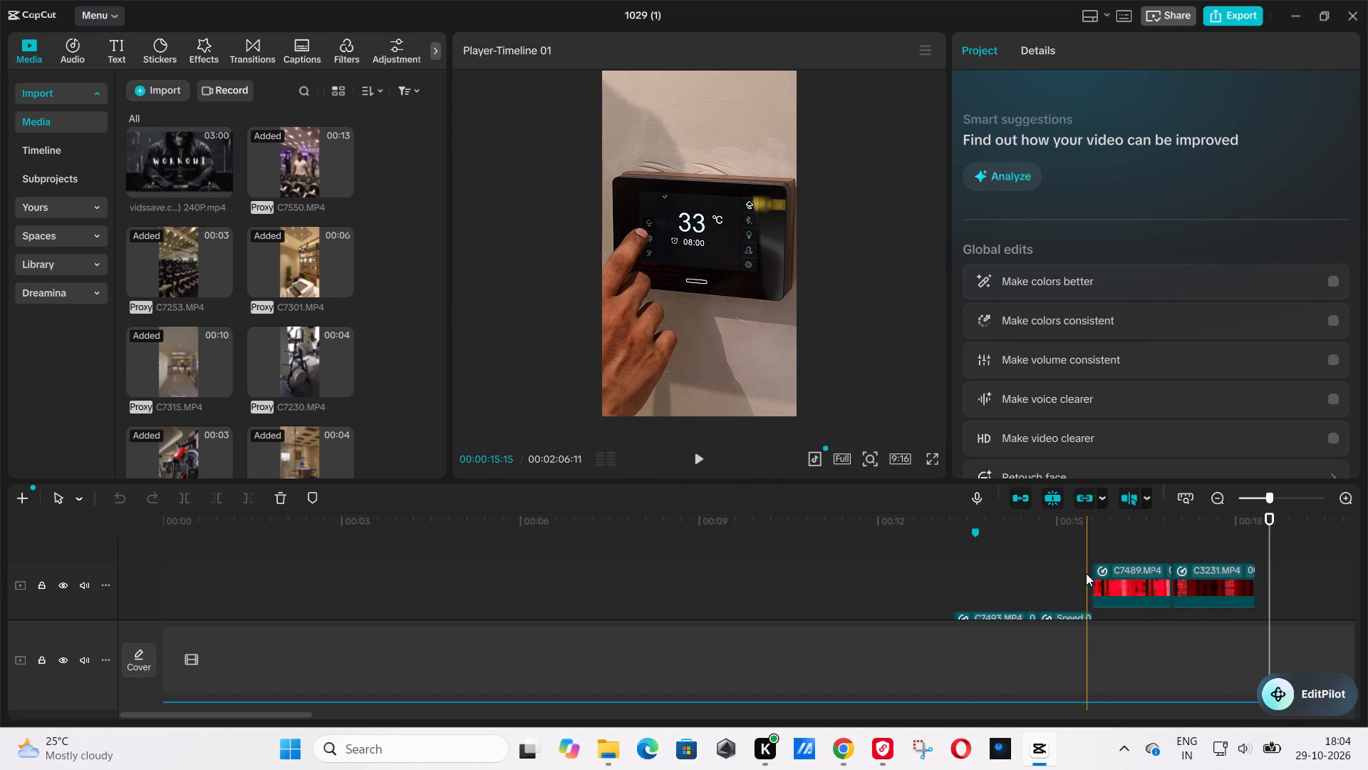
Replay the edit from about 11 seconds past the end of the C3231 clip to check the spa sequence.
drag(1077, 528, 1077, 568)
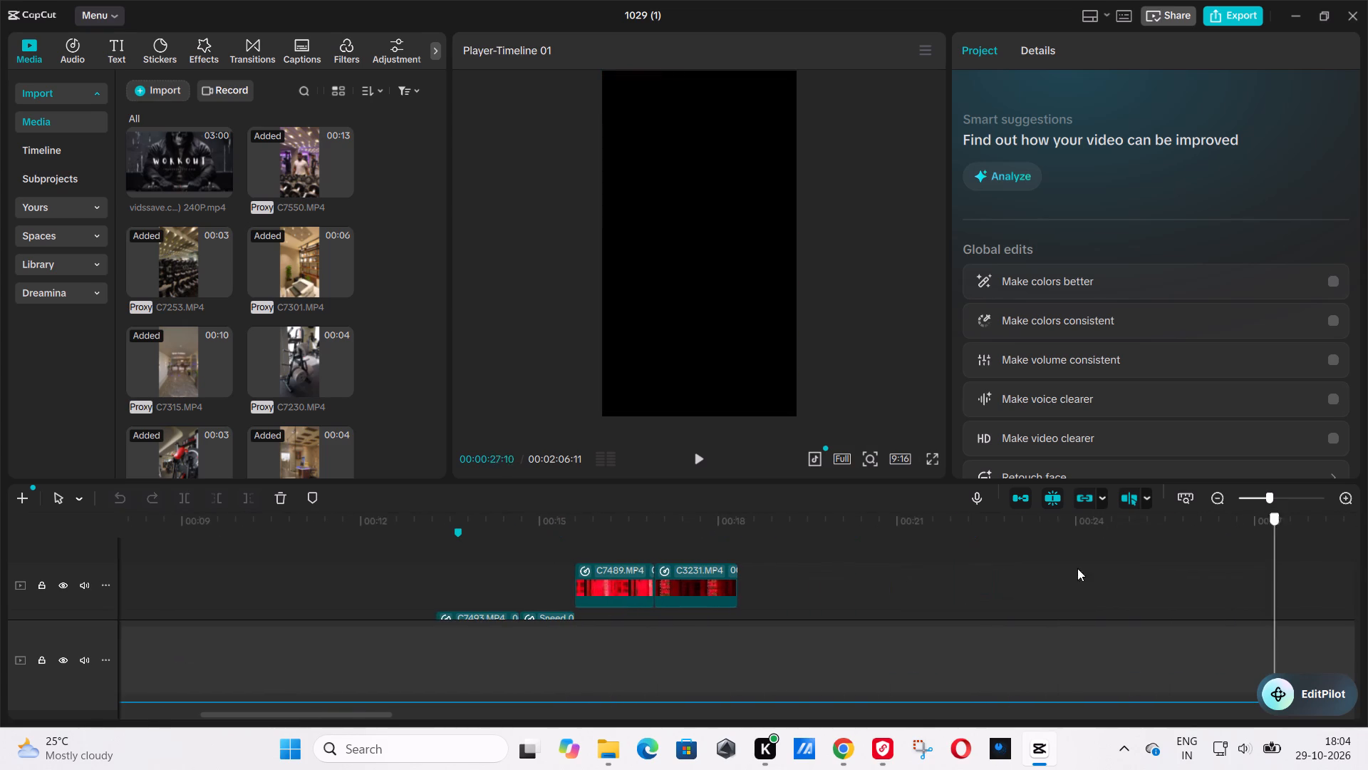
drag(1077, 568, 316, 596)
key(space)
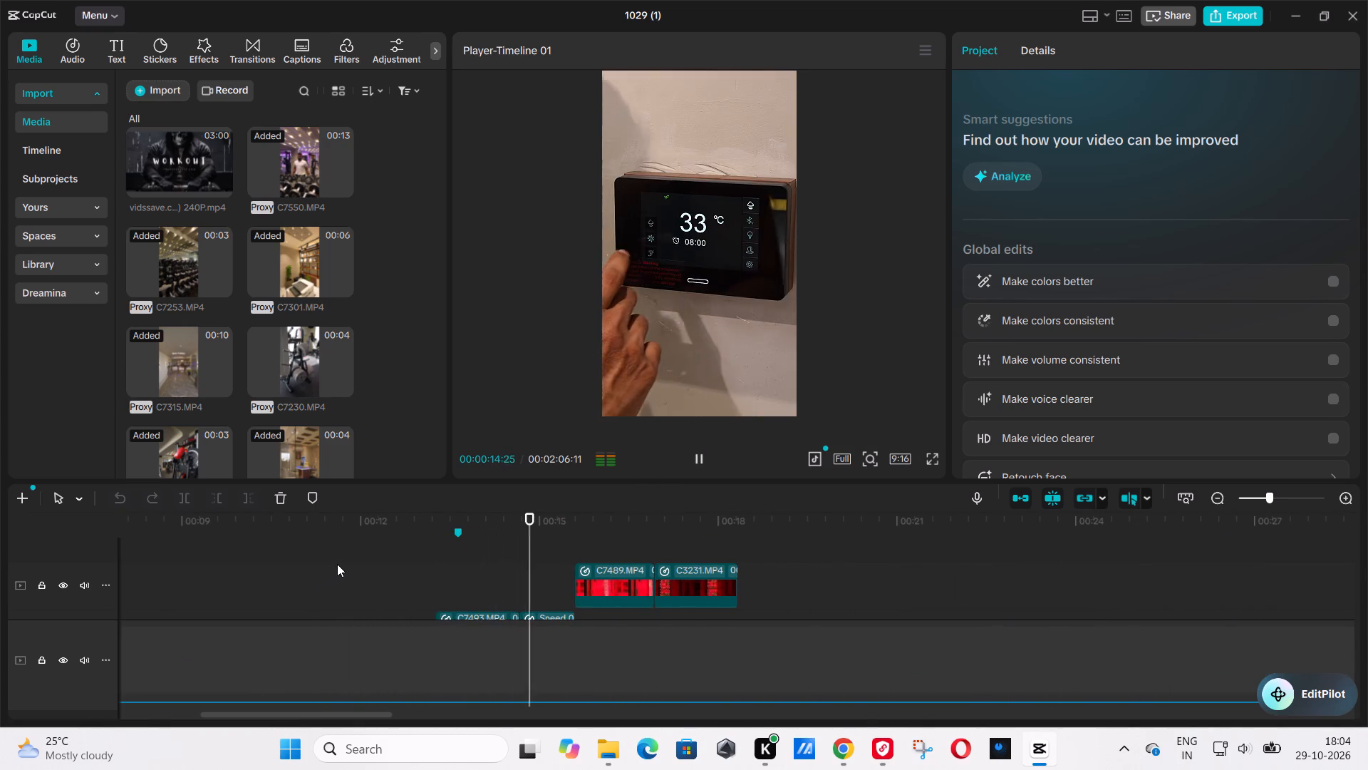
key(space)
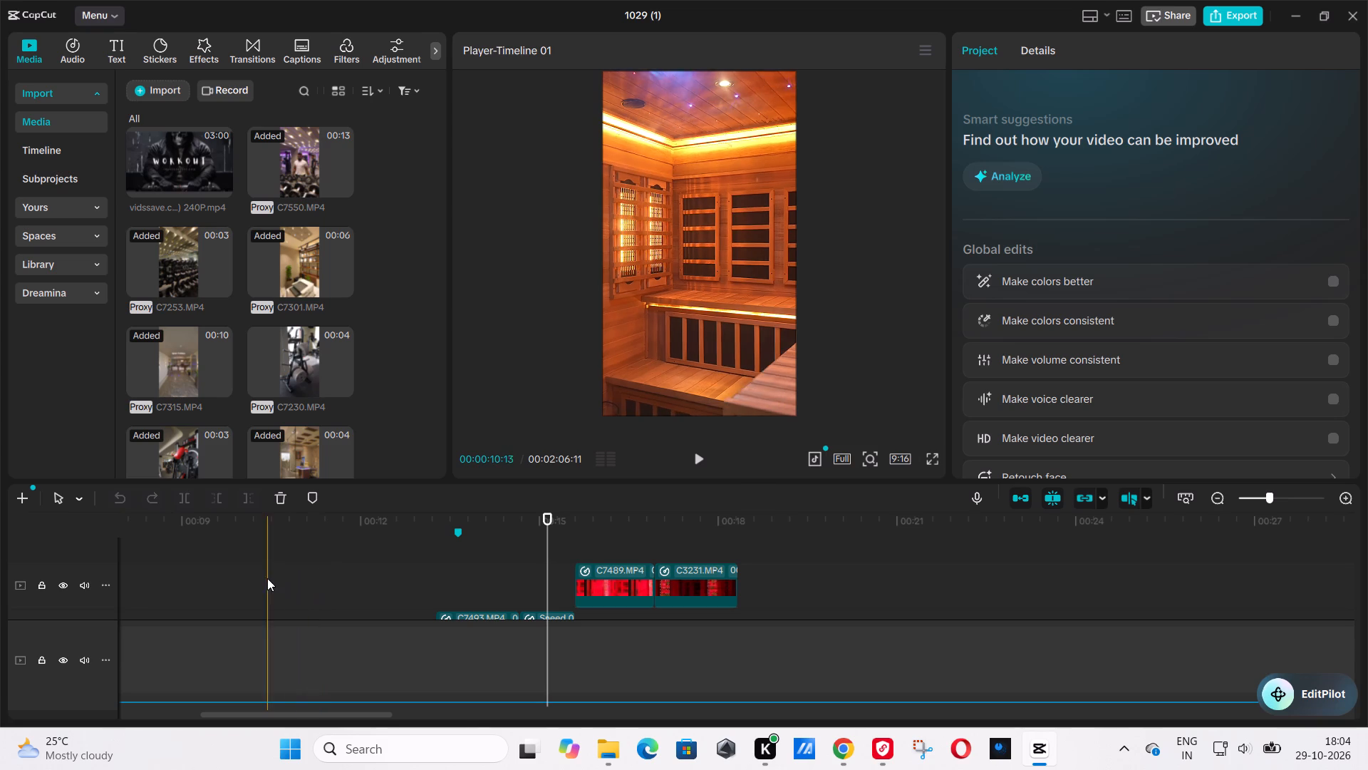
click(298, 559)
key(space)
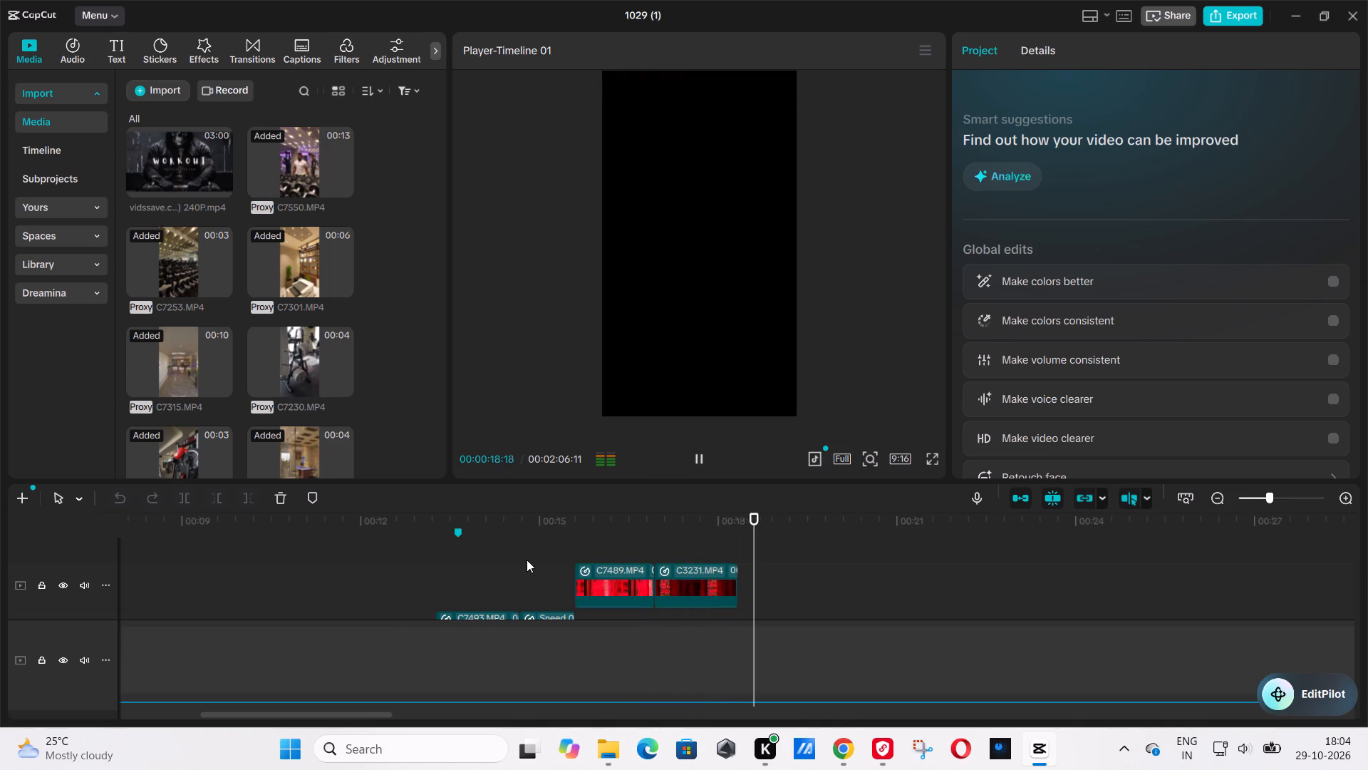
Replay the C7489 clip into C3231 several times, starting from about 16 seconds, to check the cut between them.
click(641, 544)
key(space)
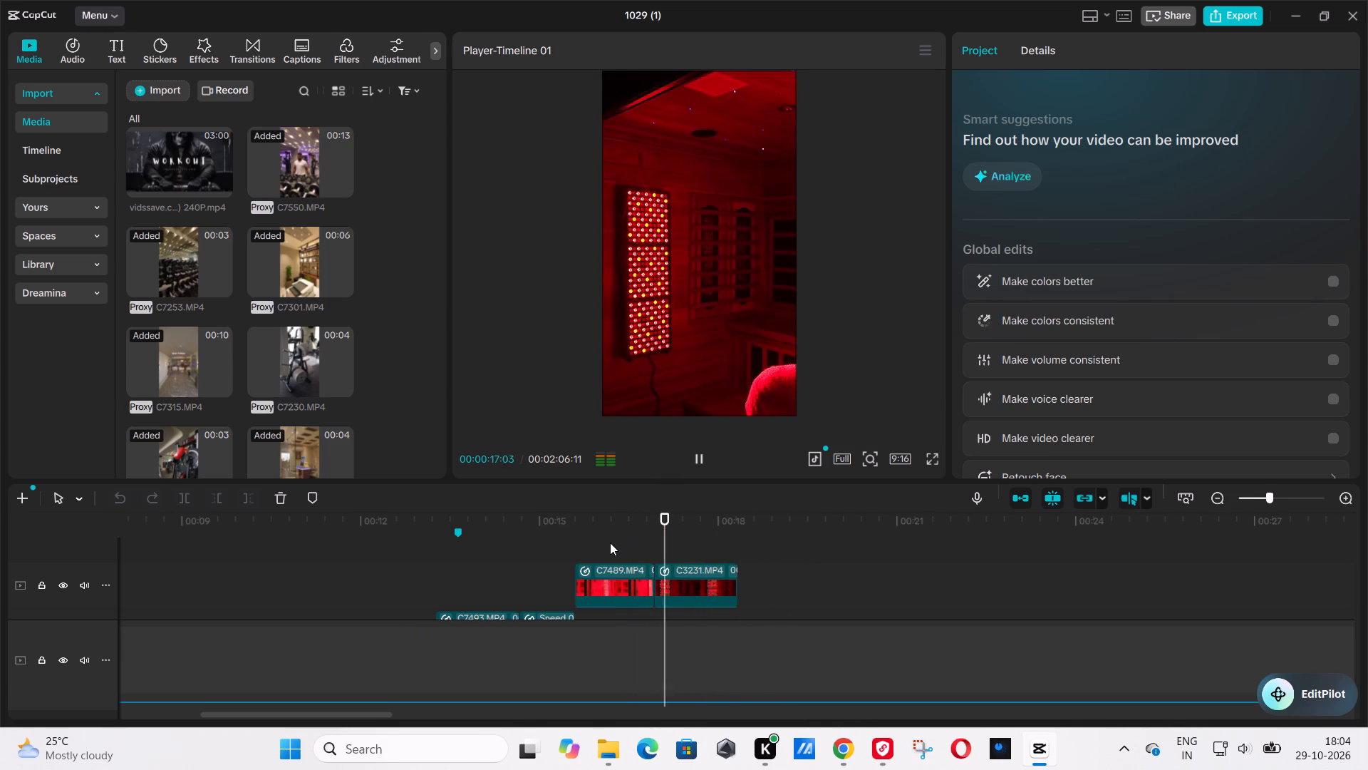
click(601, 543)
key(space)
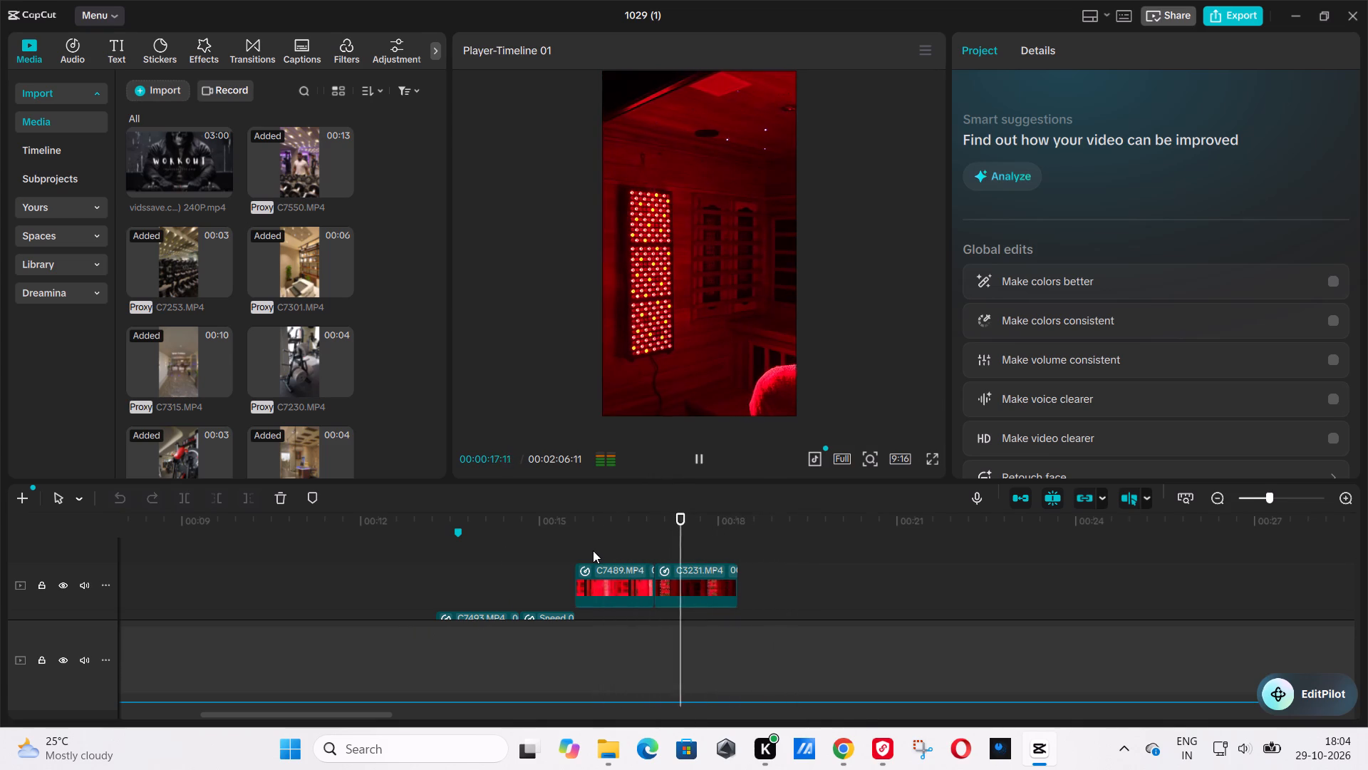
click(589, 553)
key(space)
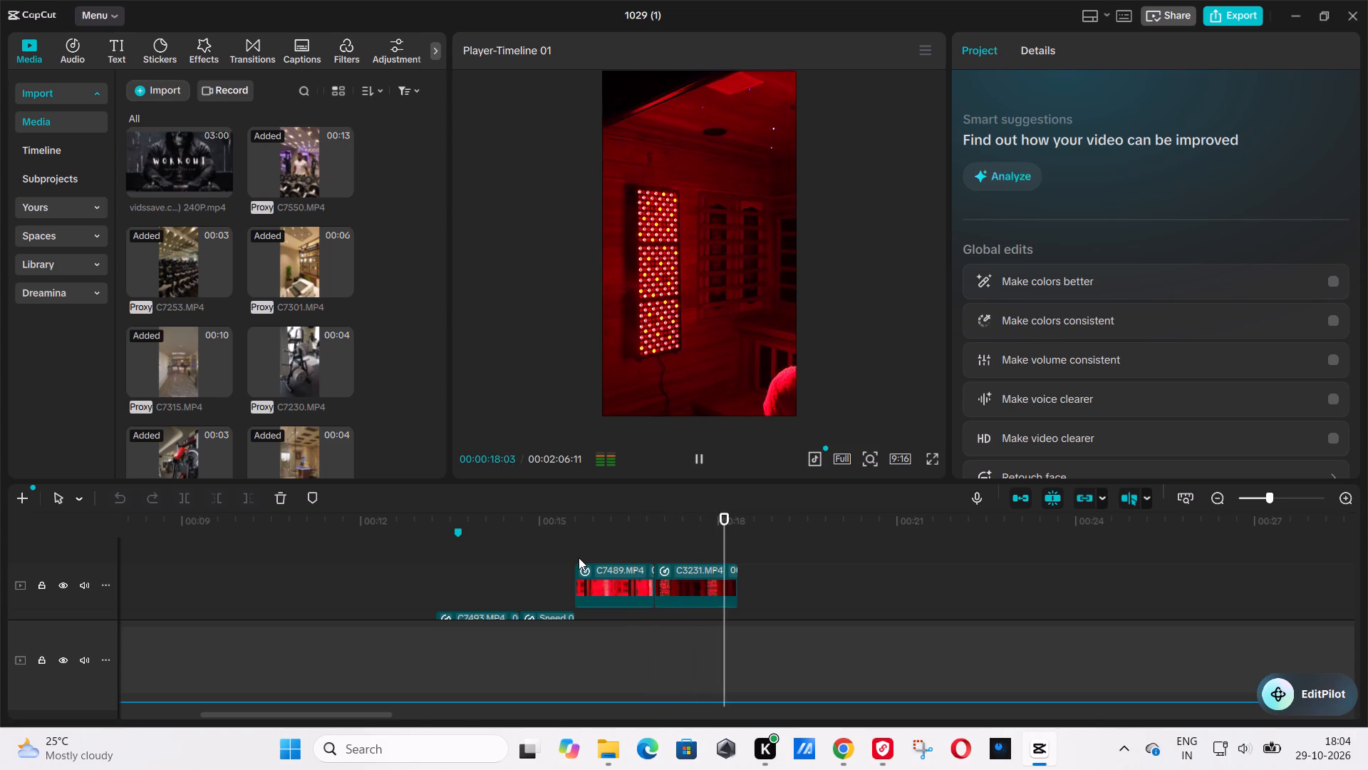
key(space)
Replay from about 14 to 18 seconds to check the cuts from the control panel clip through C7489 and C3231.
click(540, 546)
key(space)
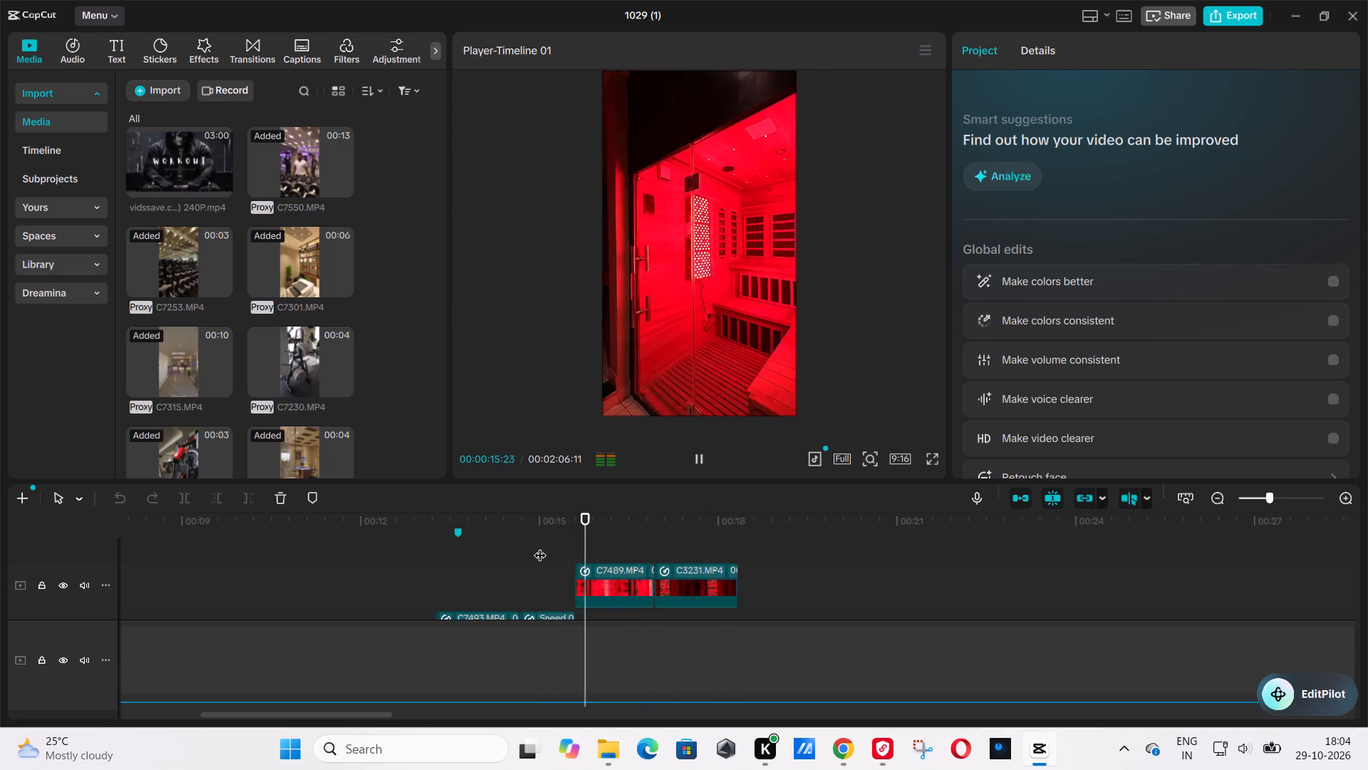
click(510, 546)
key(space)
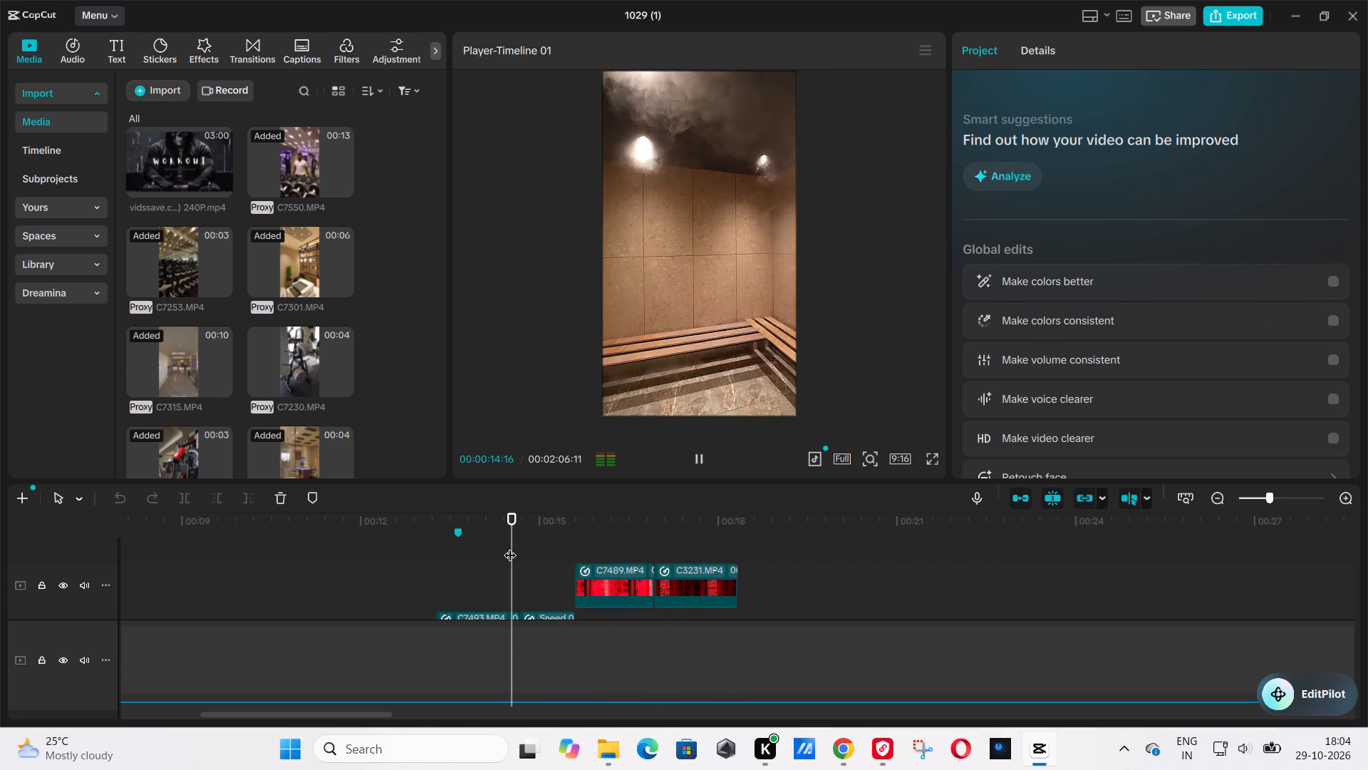
click(509, 546)
key(space)
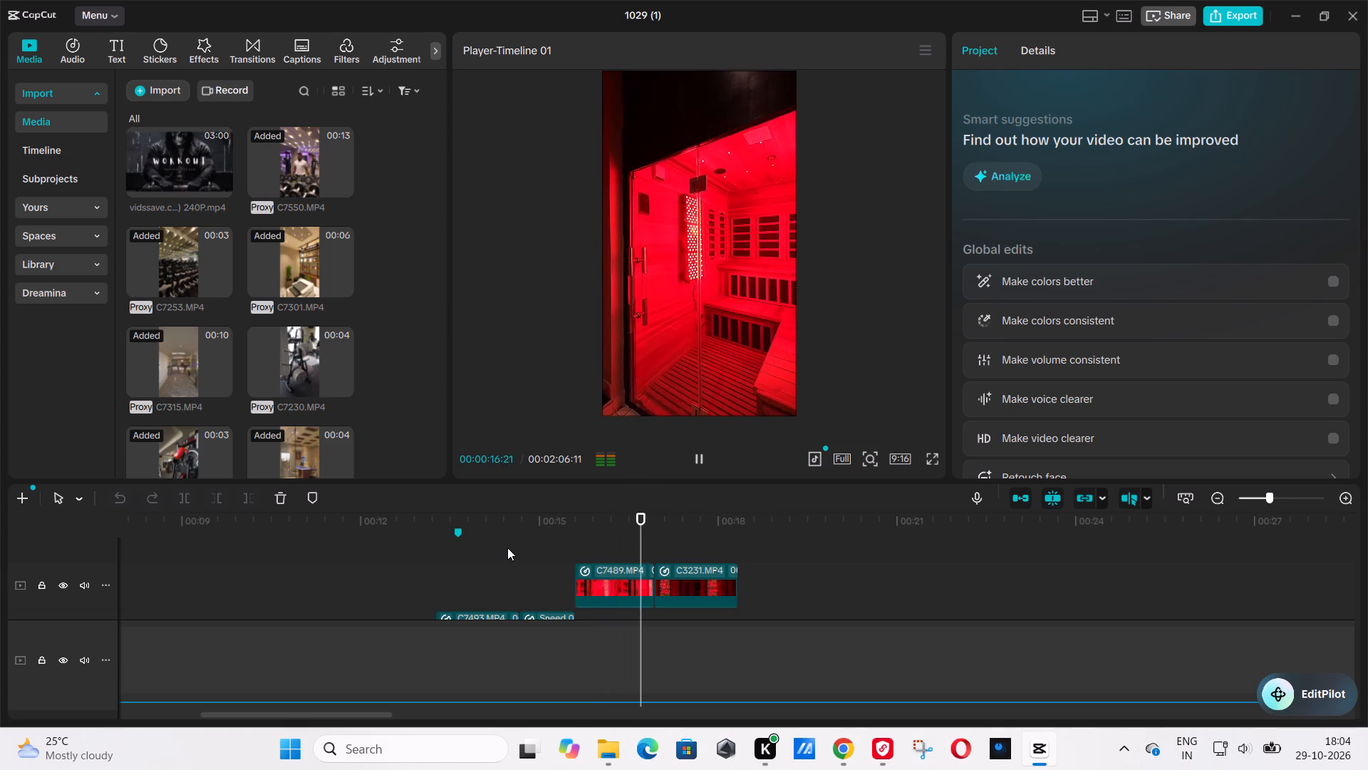
key(space)
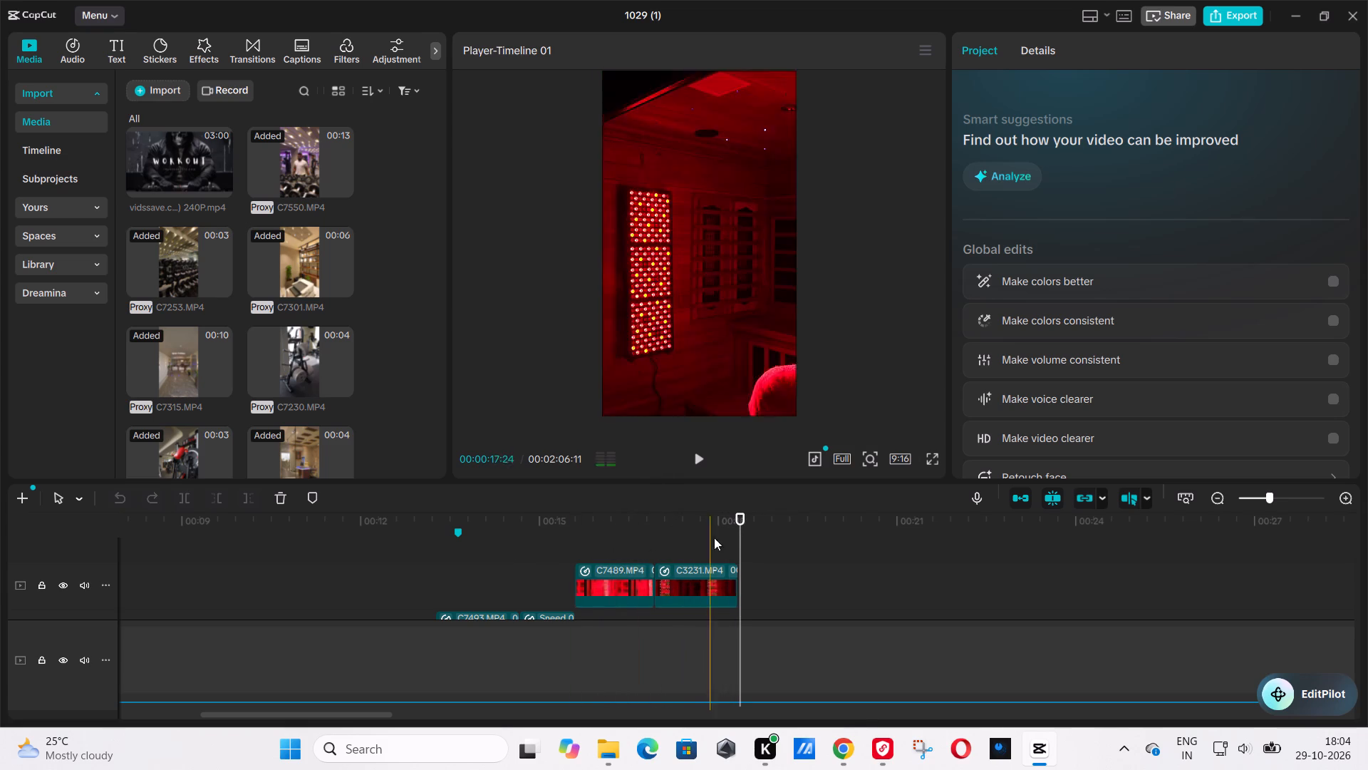
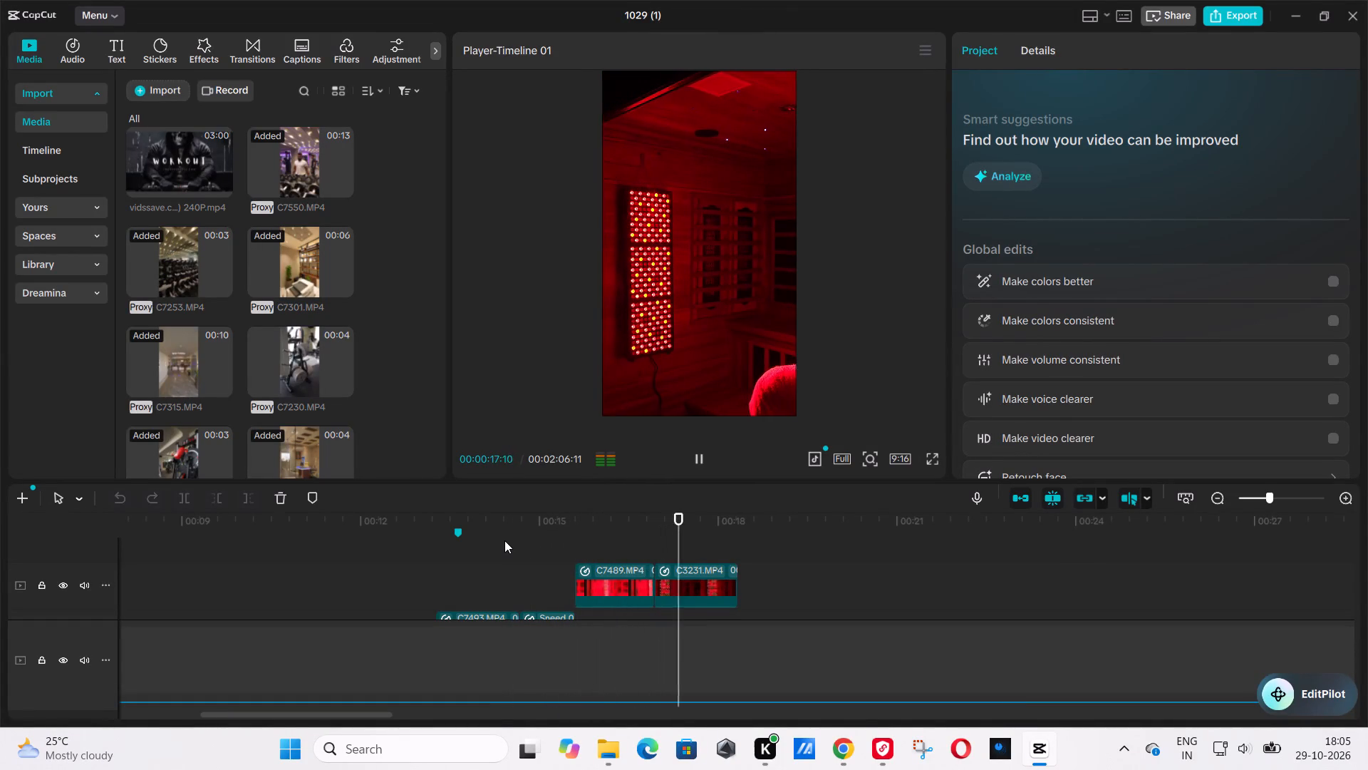
Stop the playback just past the end of the C3231 clip.
key(space)
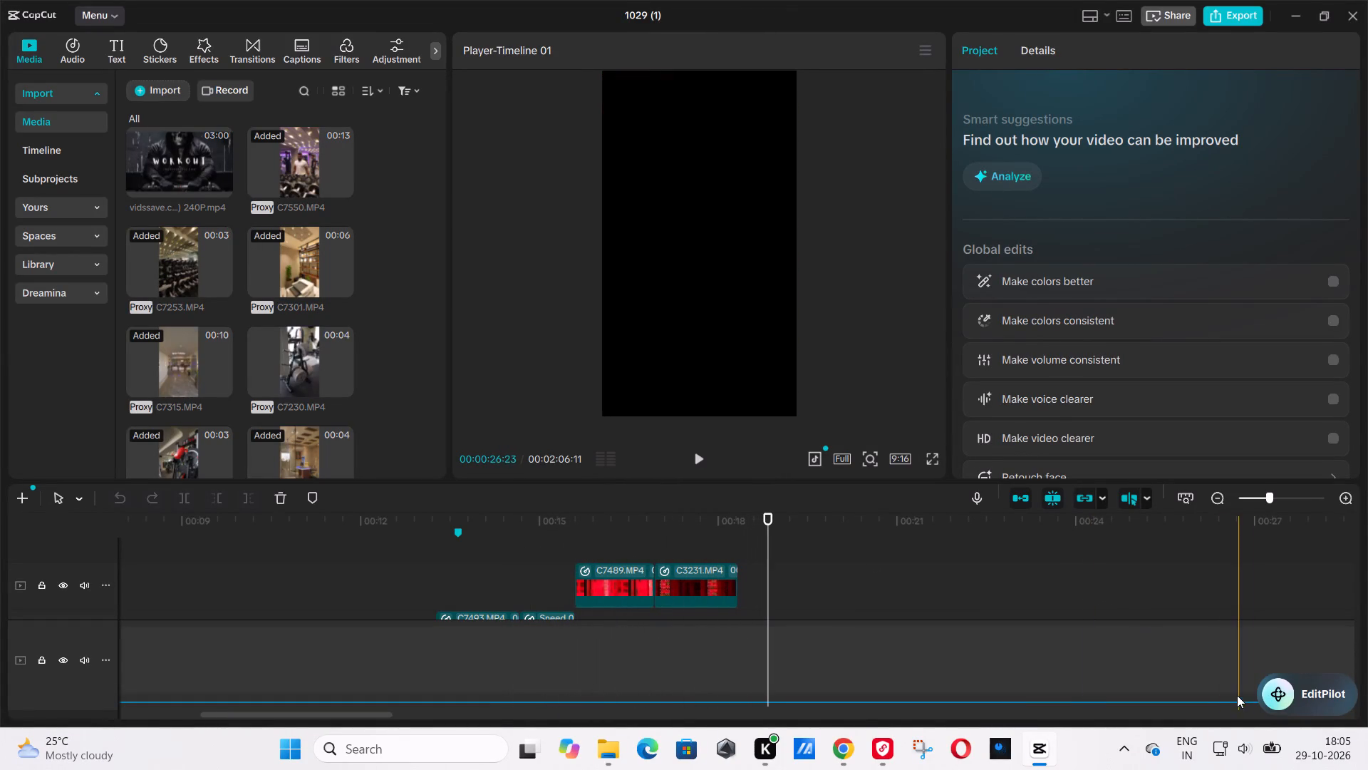
Adjust the computer's sound volume and replay the edit from about 15 seconds, starting on the control panel clip before C7489.
click(1230, 764)
click(1188, 645)
click(557, 556)
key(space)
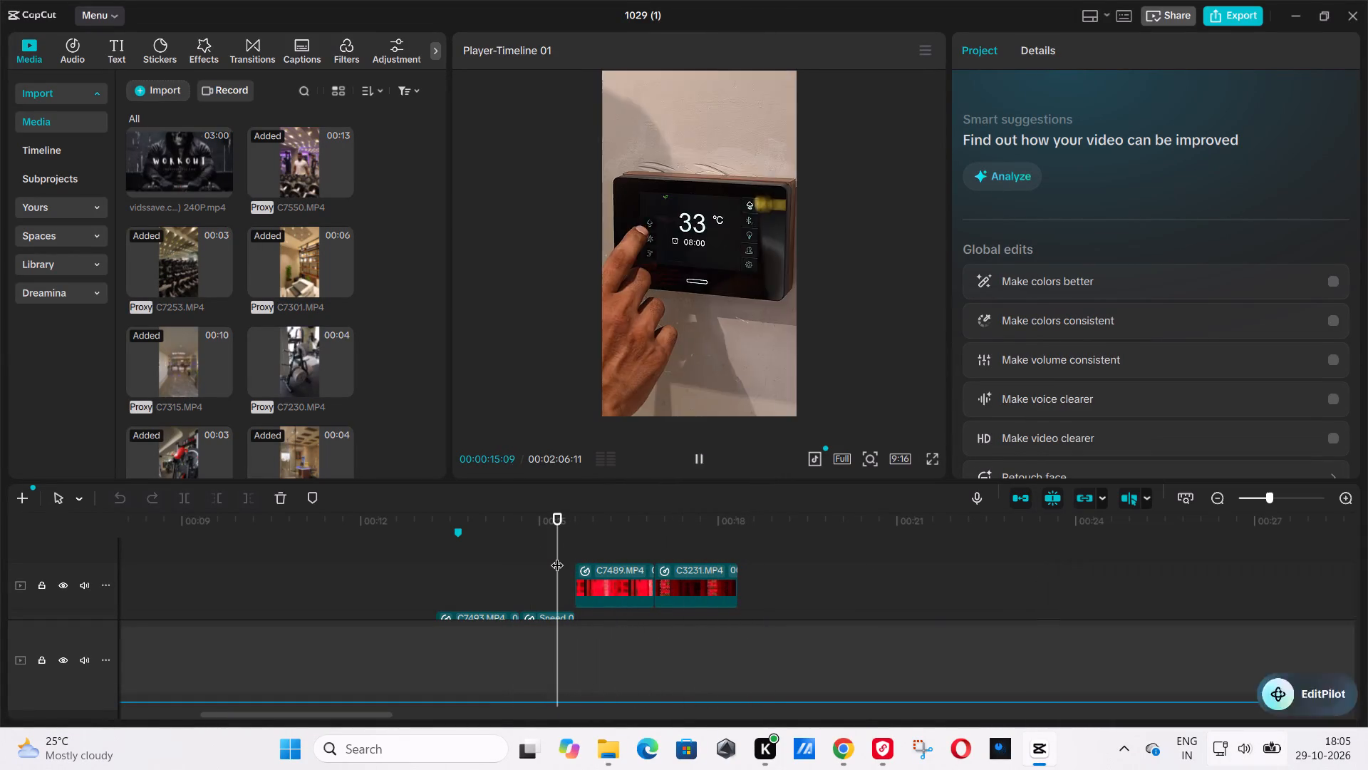
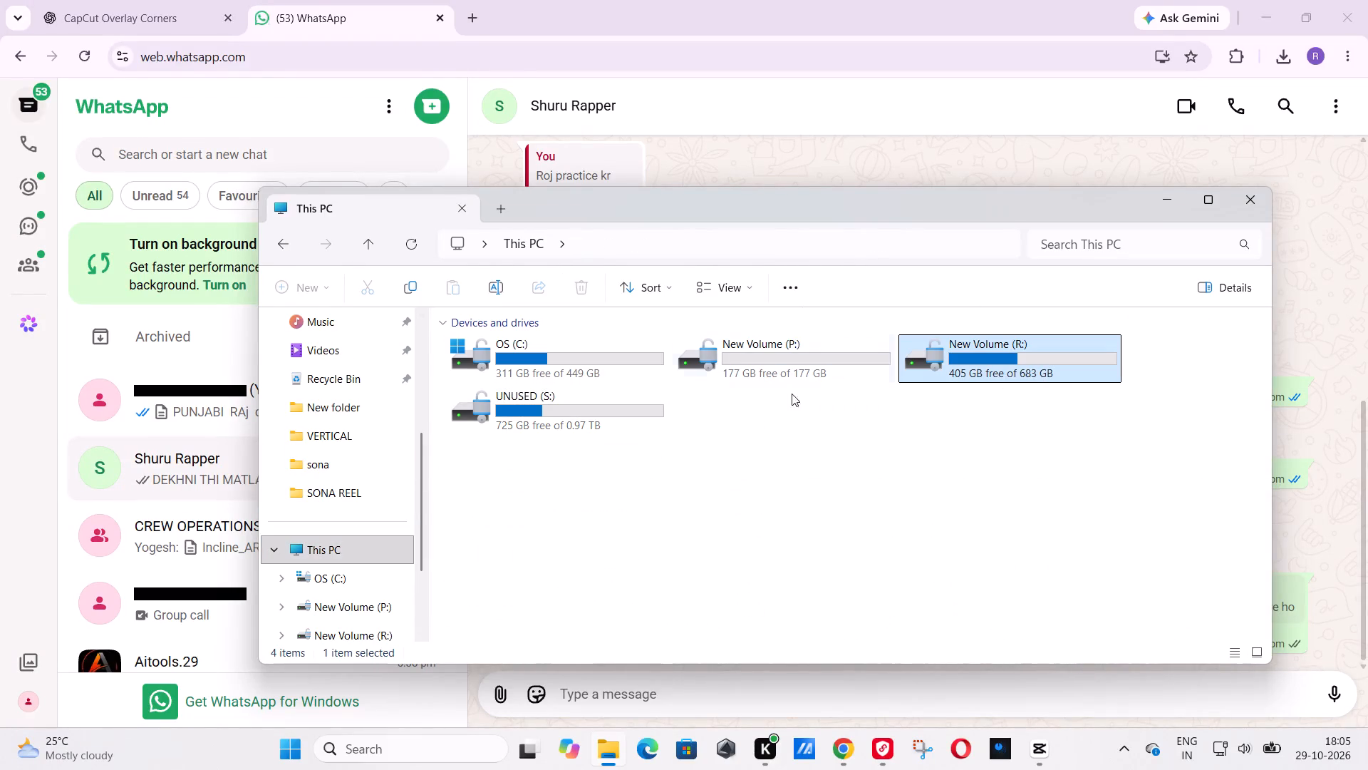
In File Explorer, open the FX 3 folder under THE CREW, New folder, VIDEOS on the UNUSED (S:) drive and look through its footage subfolders.
double_click(639, 416)
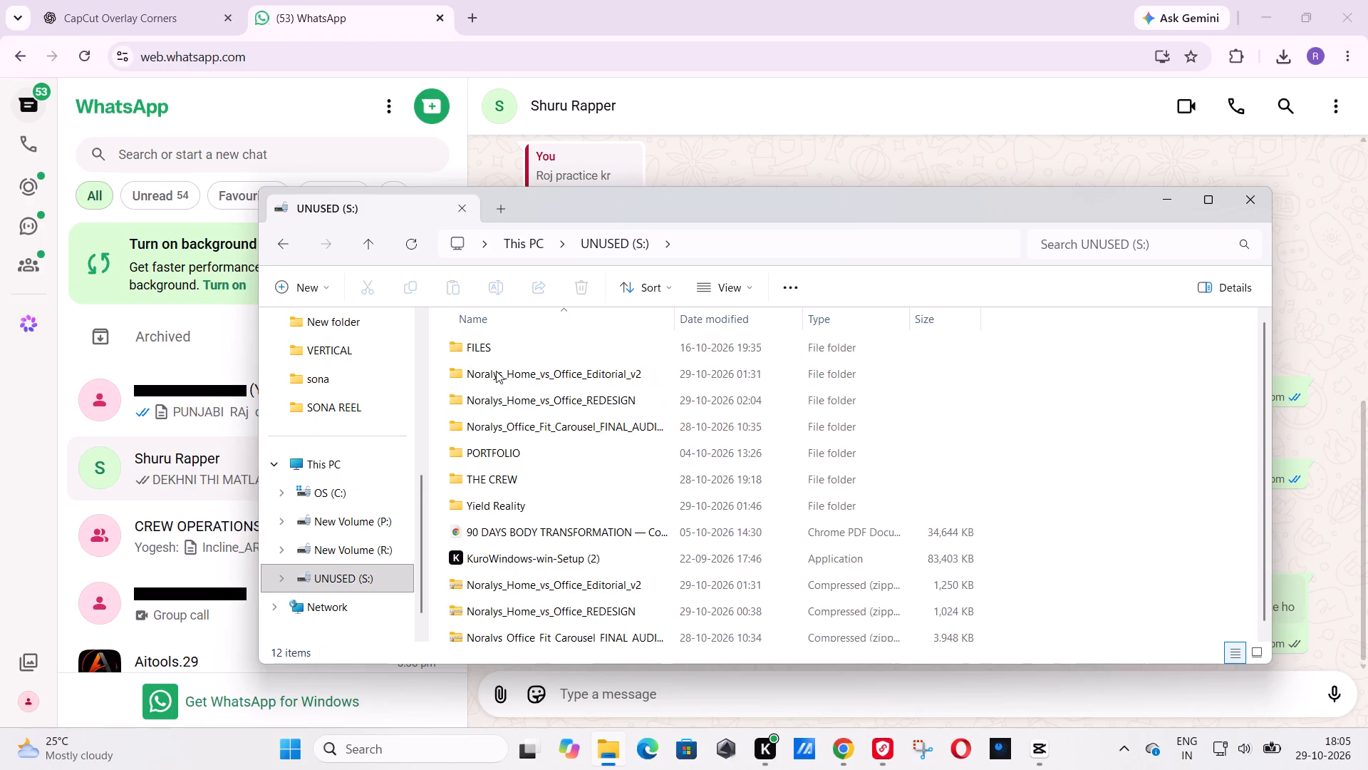
double_click(509, 478)
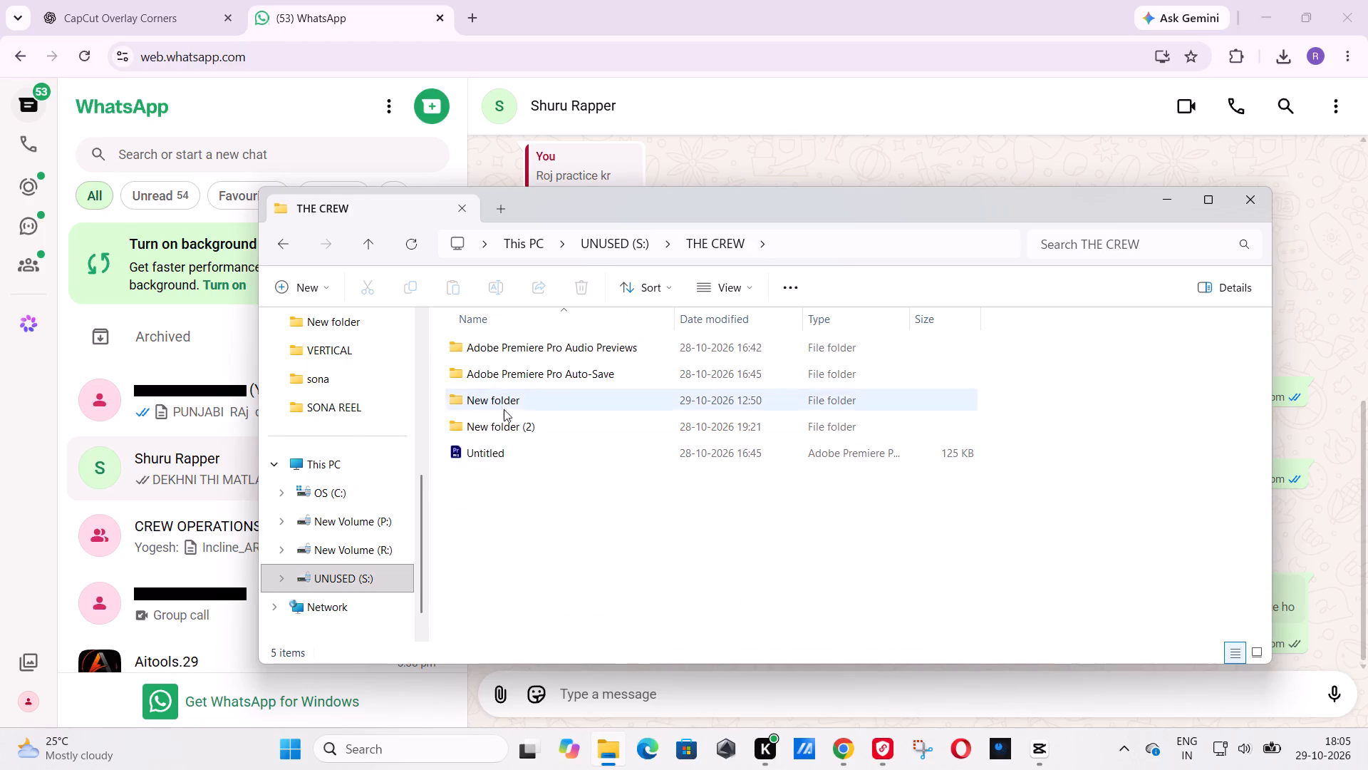
triple_click(513, 404)
double_click(483, 371)
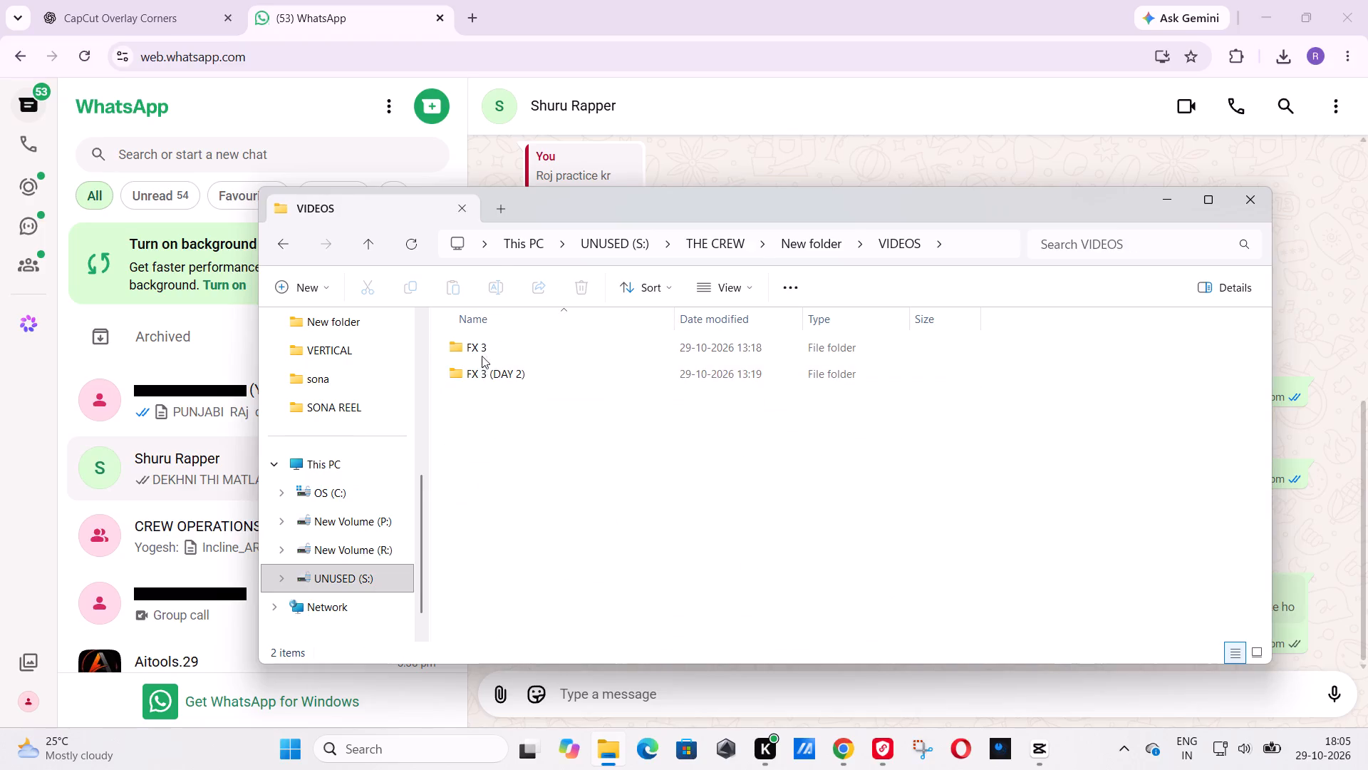
double_click(482, 351)
scroll(639, 424, down, 3)
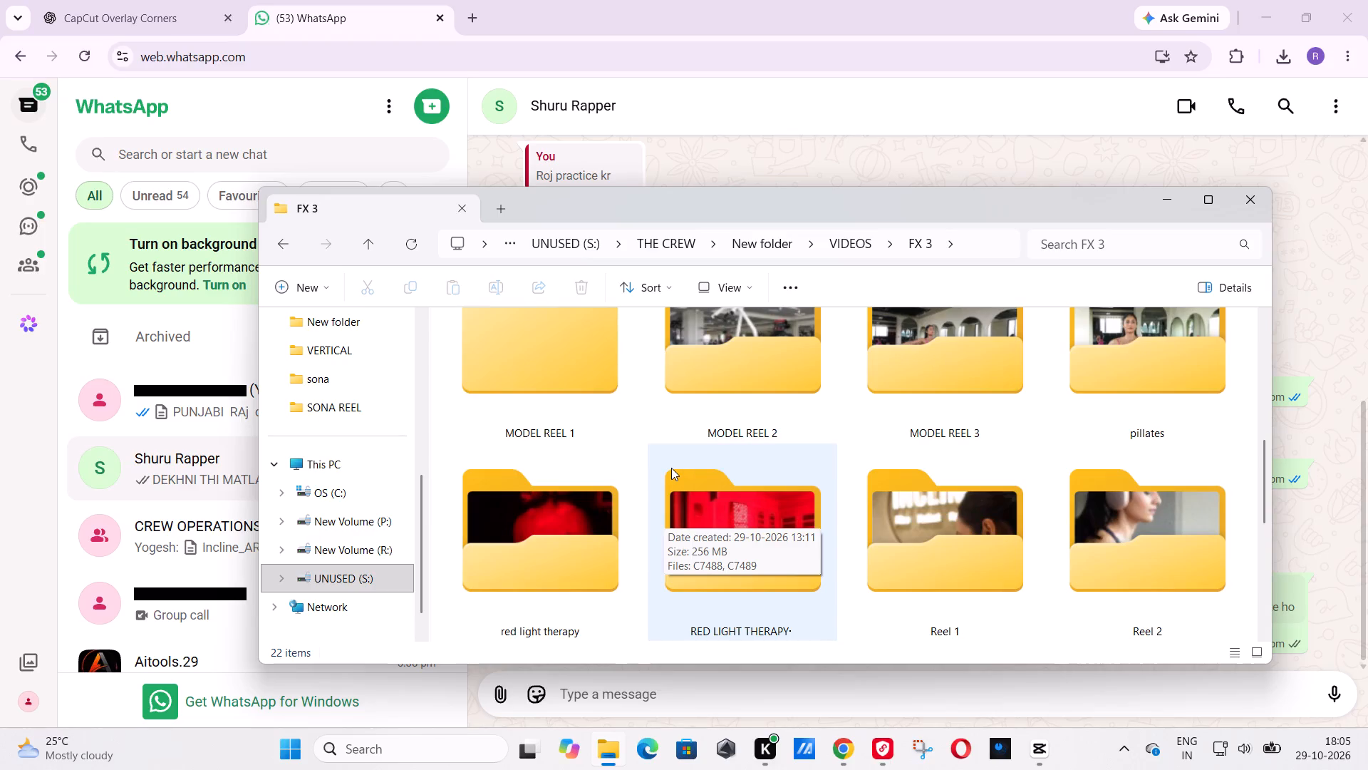
Preview the C7489 video from the RED LIGHT THERAPY folder, and return to the file window.
double_click(781, 510)
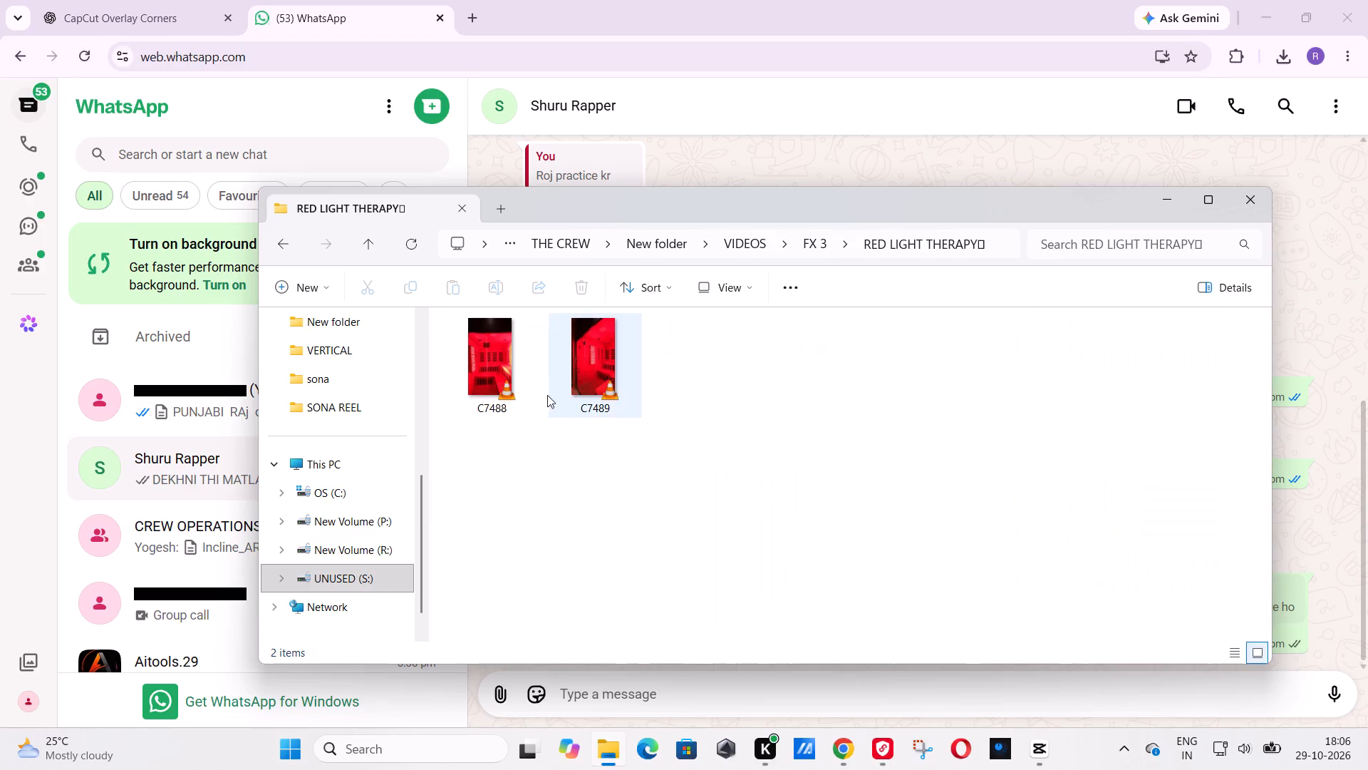
double_click(591, 380)
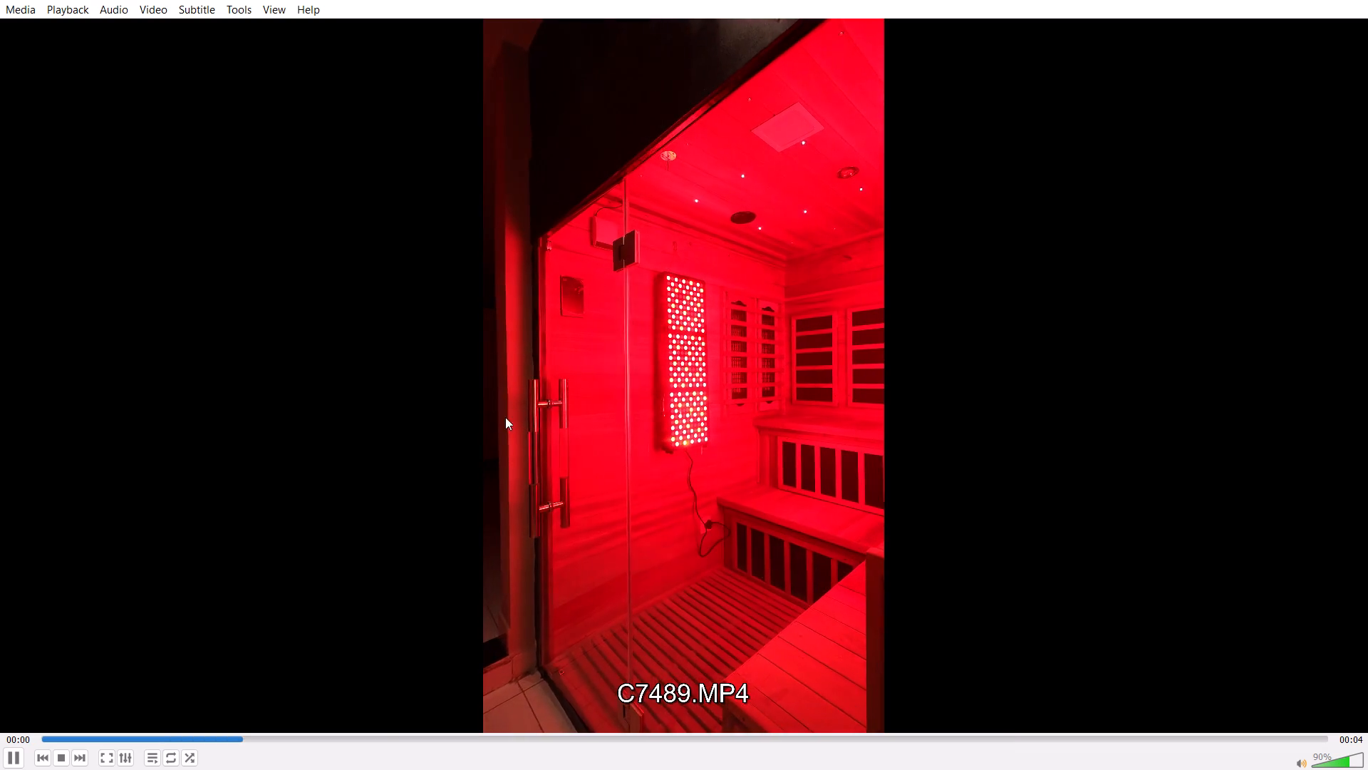
key(alt+Tab)
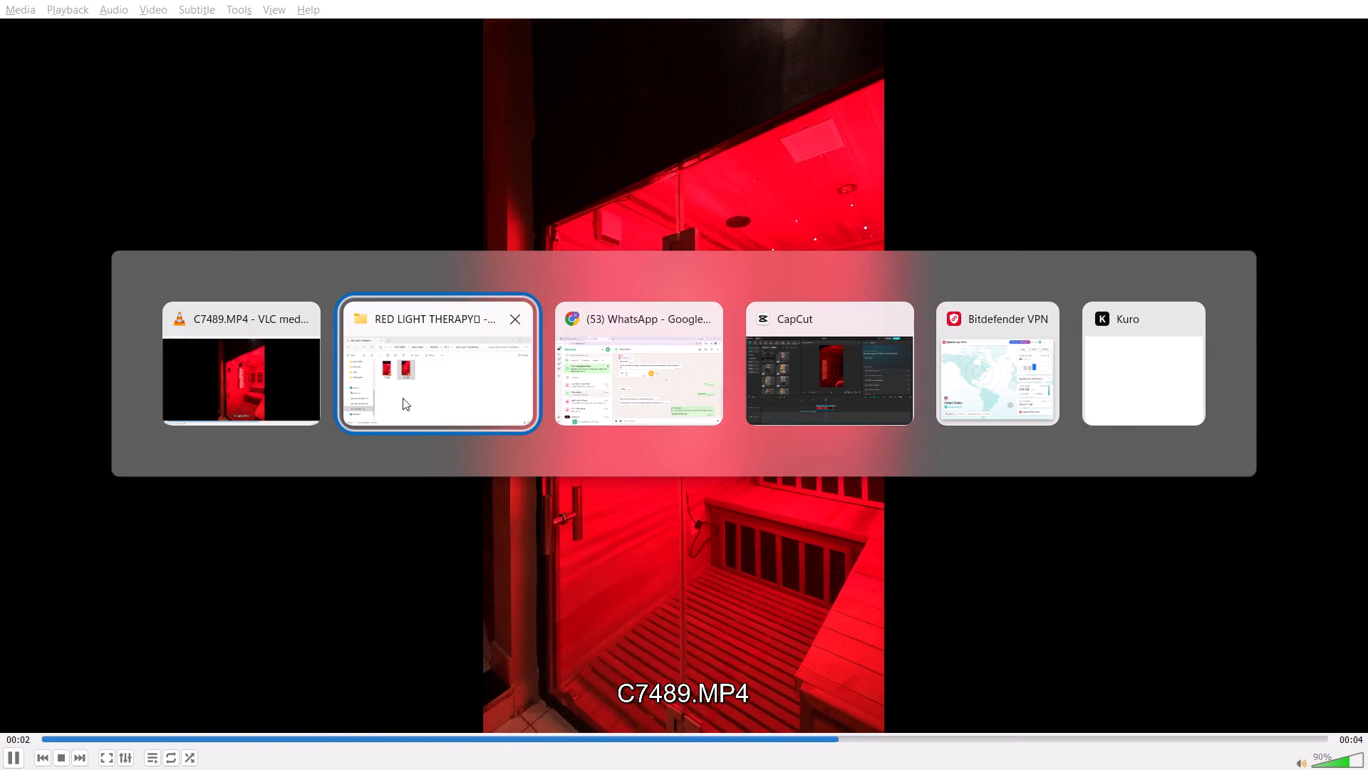
alt+click(303, 327)
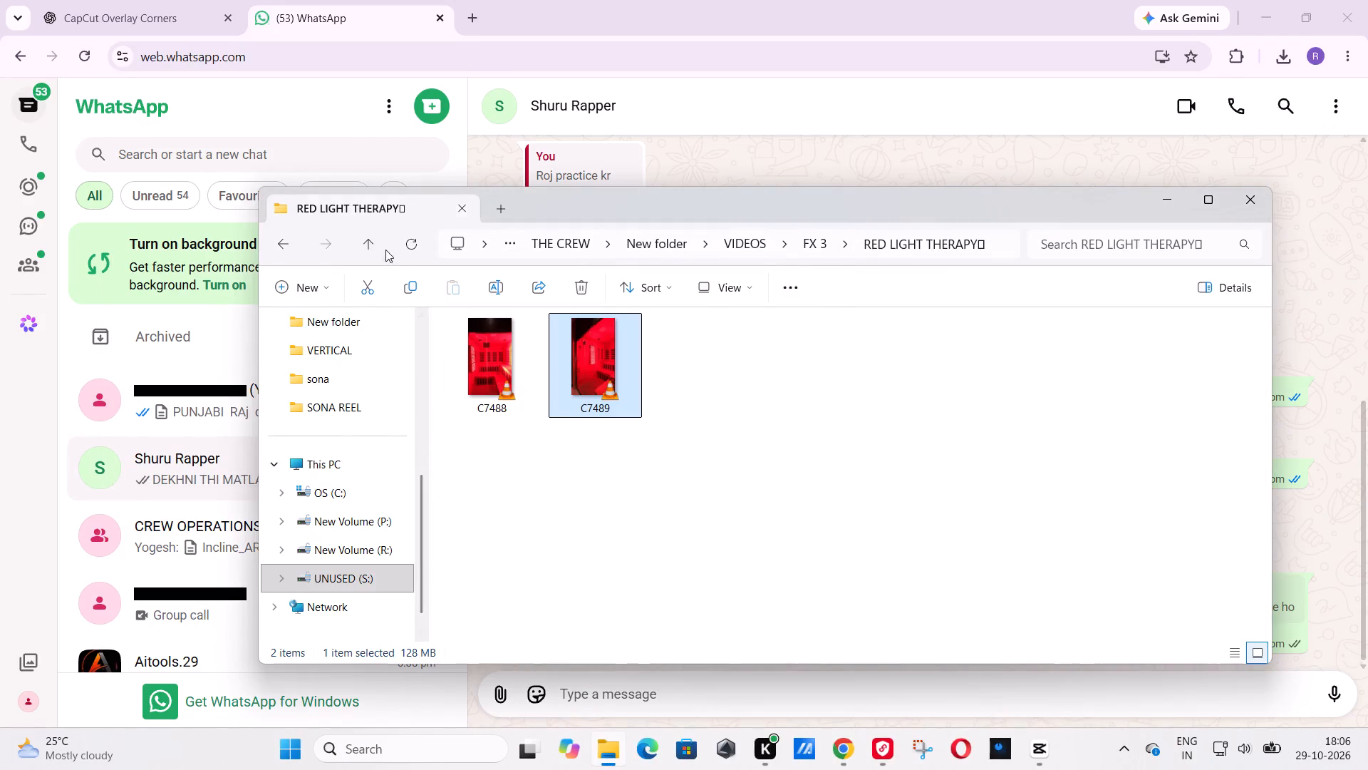
Preview the C3230 video from the lowercase red light therapy folder inside FX 3, and return to the file window.
click(375, 244)
double_click(567, 525)
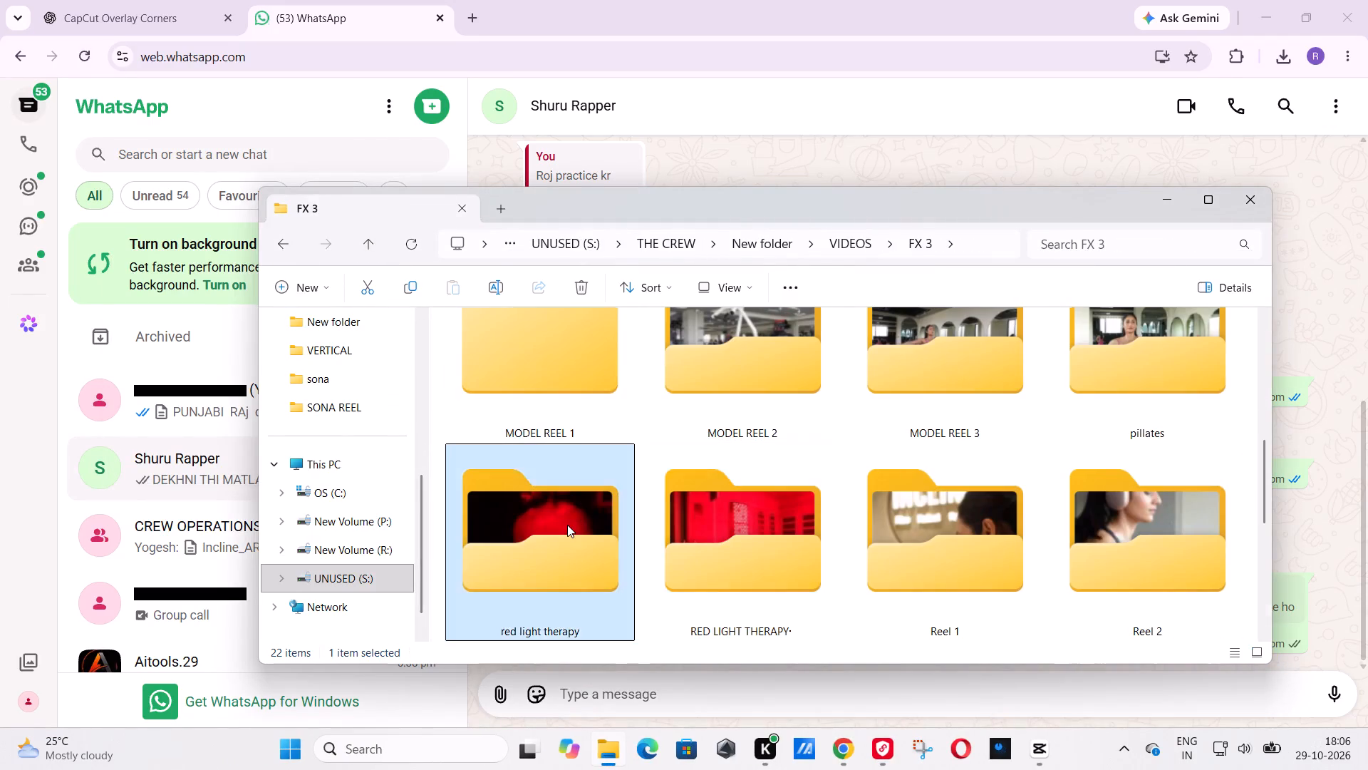
double_click(596, 431)
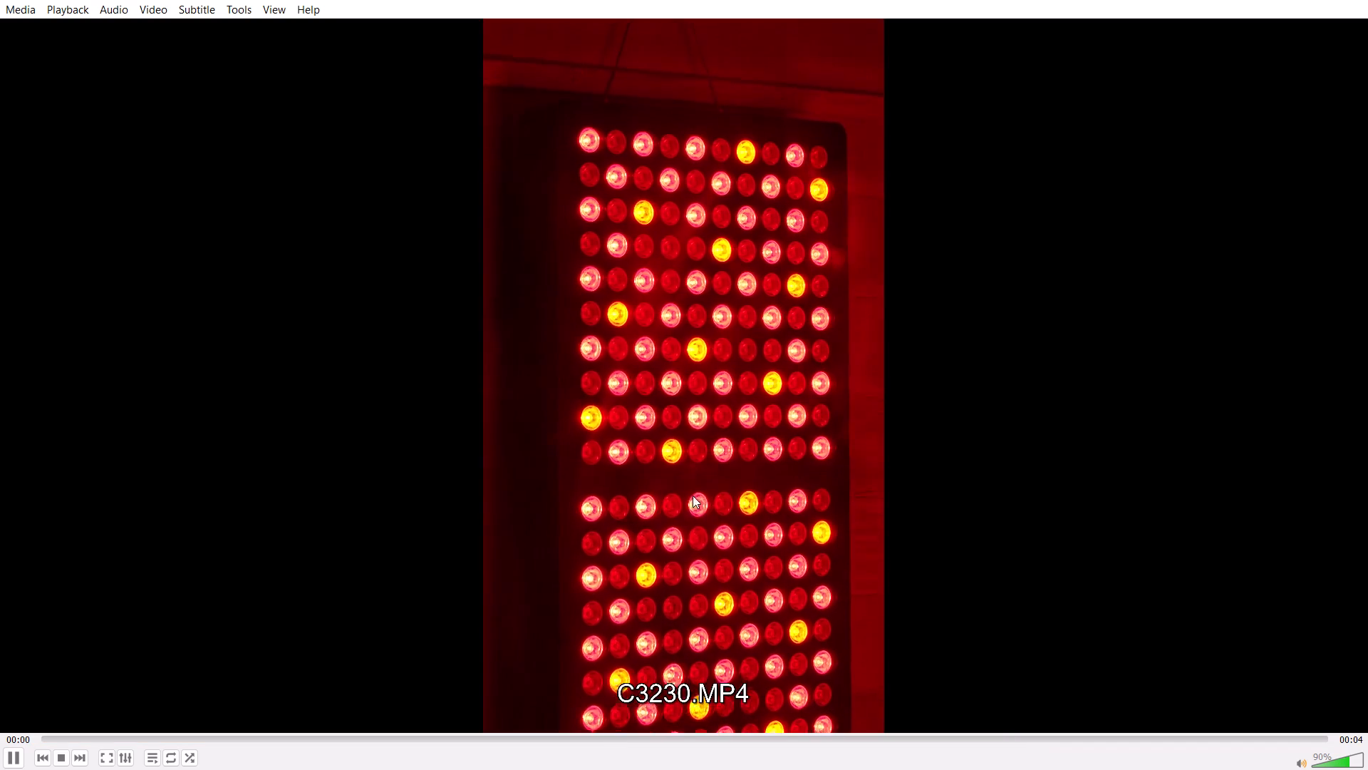
click(692, 496)
key(alt+Tab)
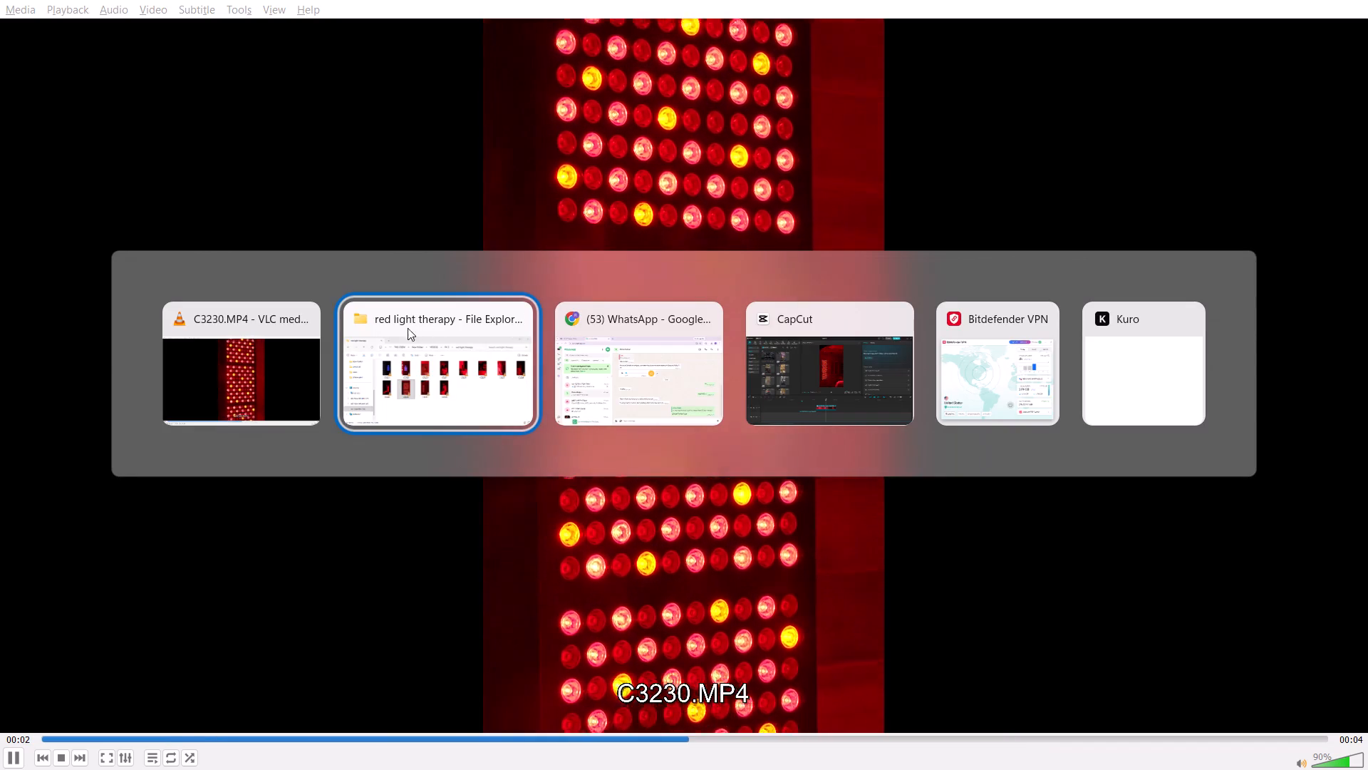
alt+click(311, 320)
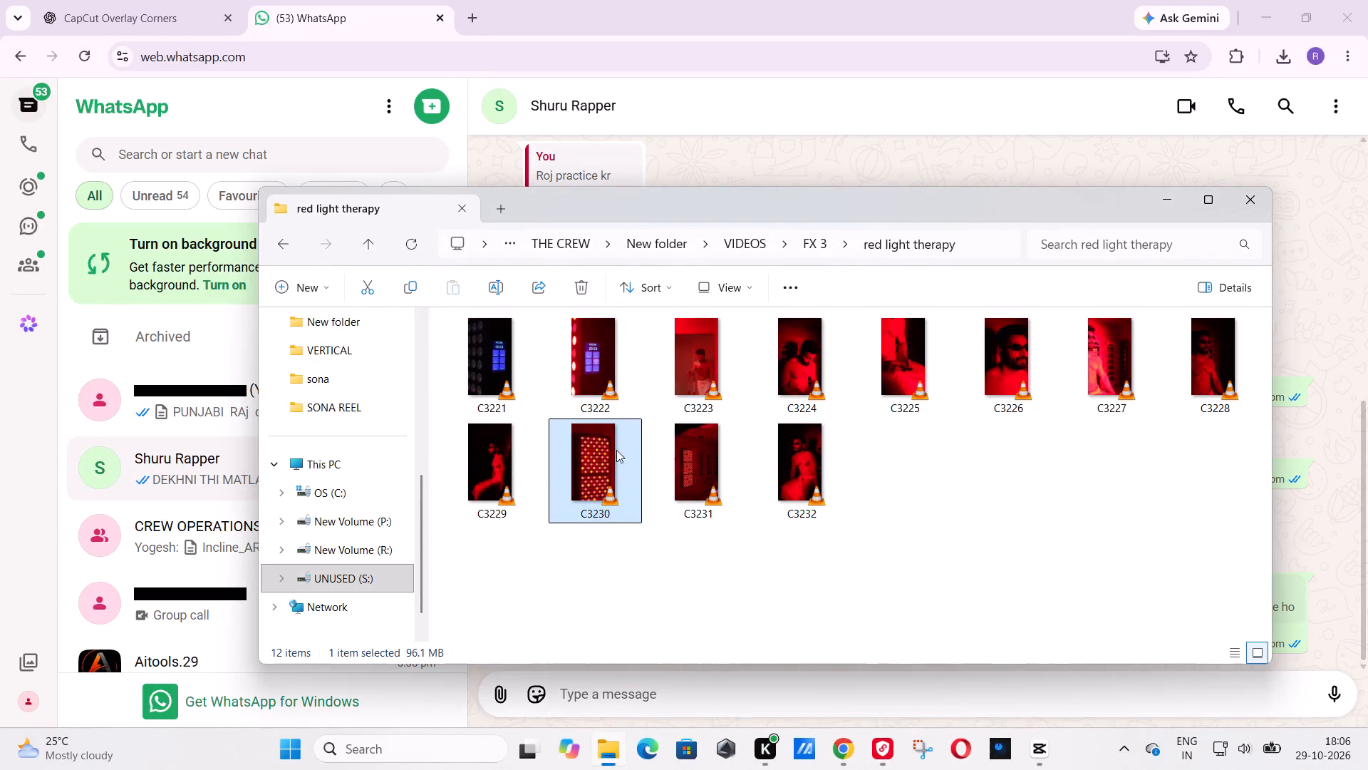
Add the C3230 clip from the folder to the CapCut timeline and shift it slightly later, near the C3231 clip.
drag(610, 449, 816, 583)
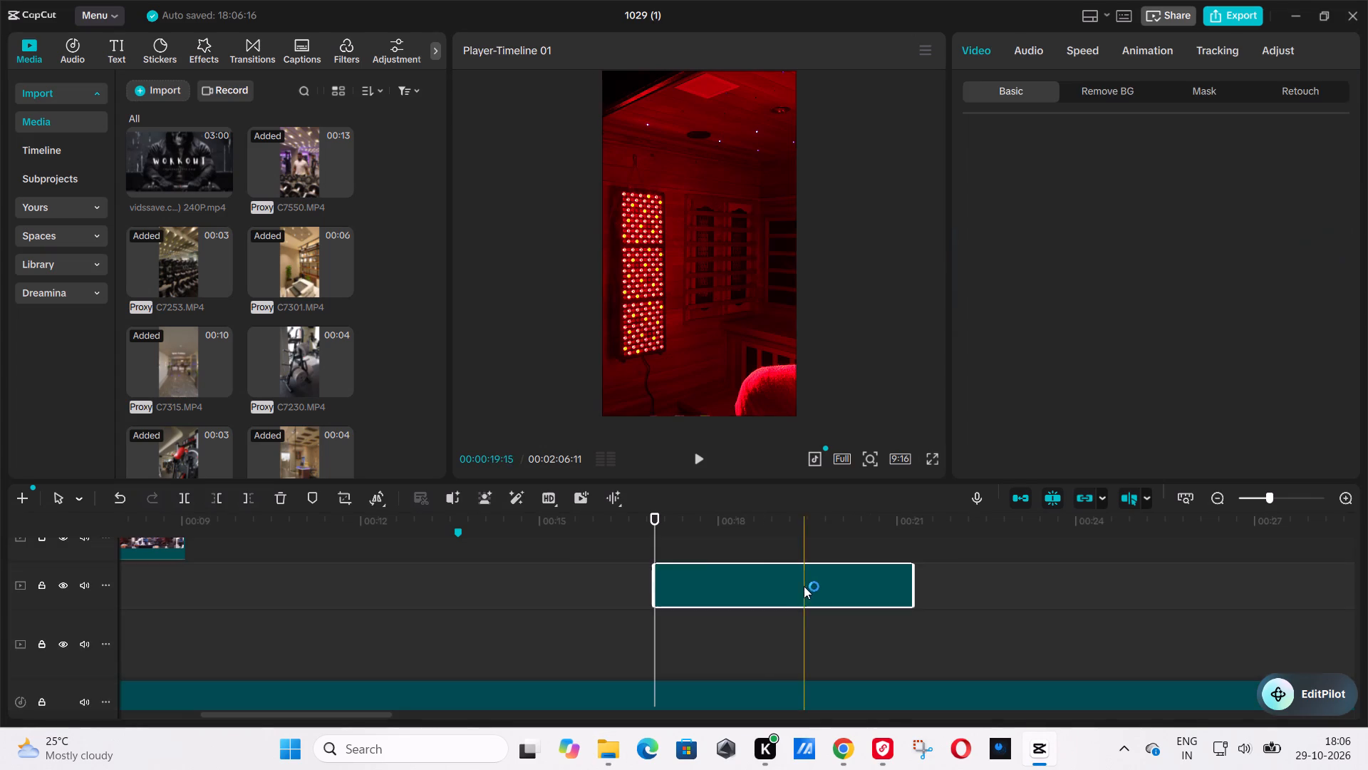
drag(768, 586, 787, 566)
scroll(854, 602, up, 20)
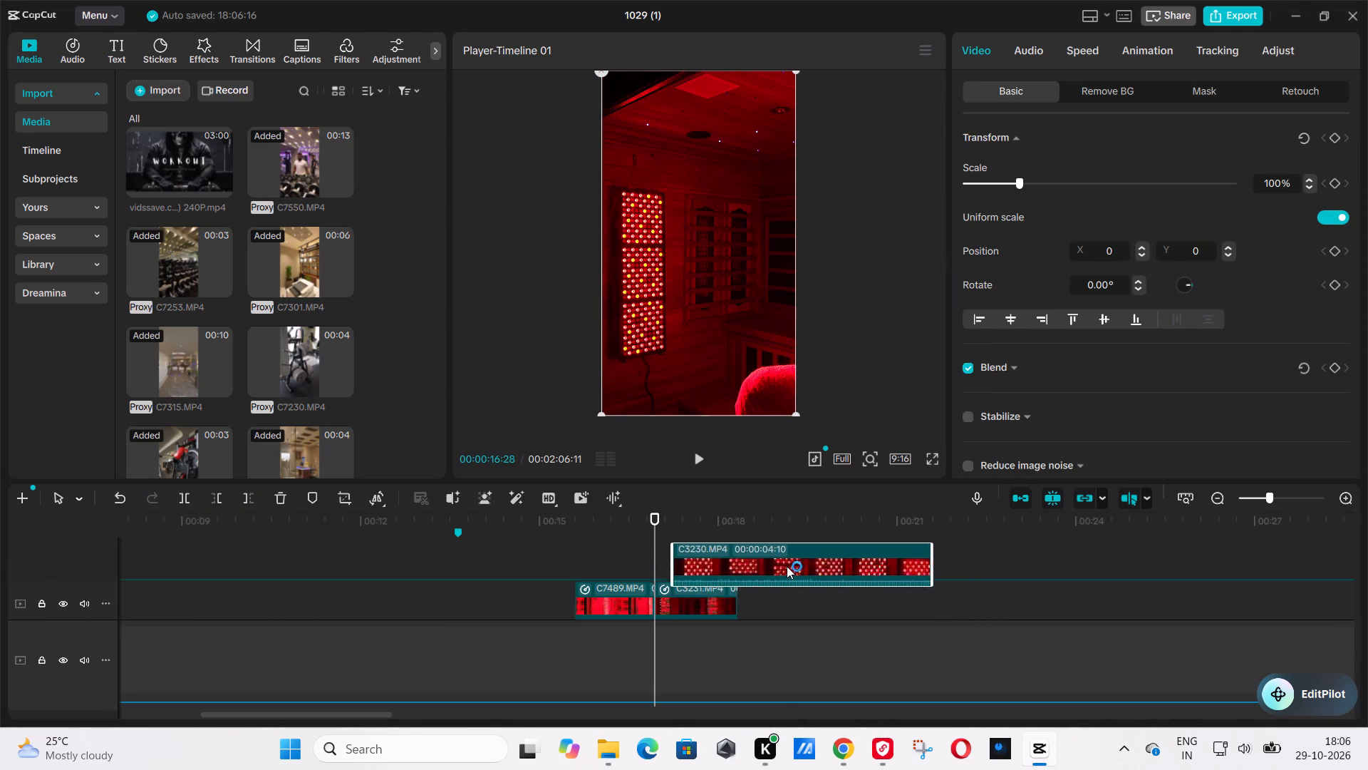
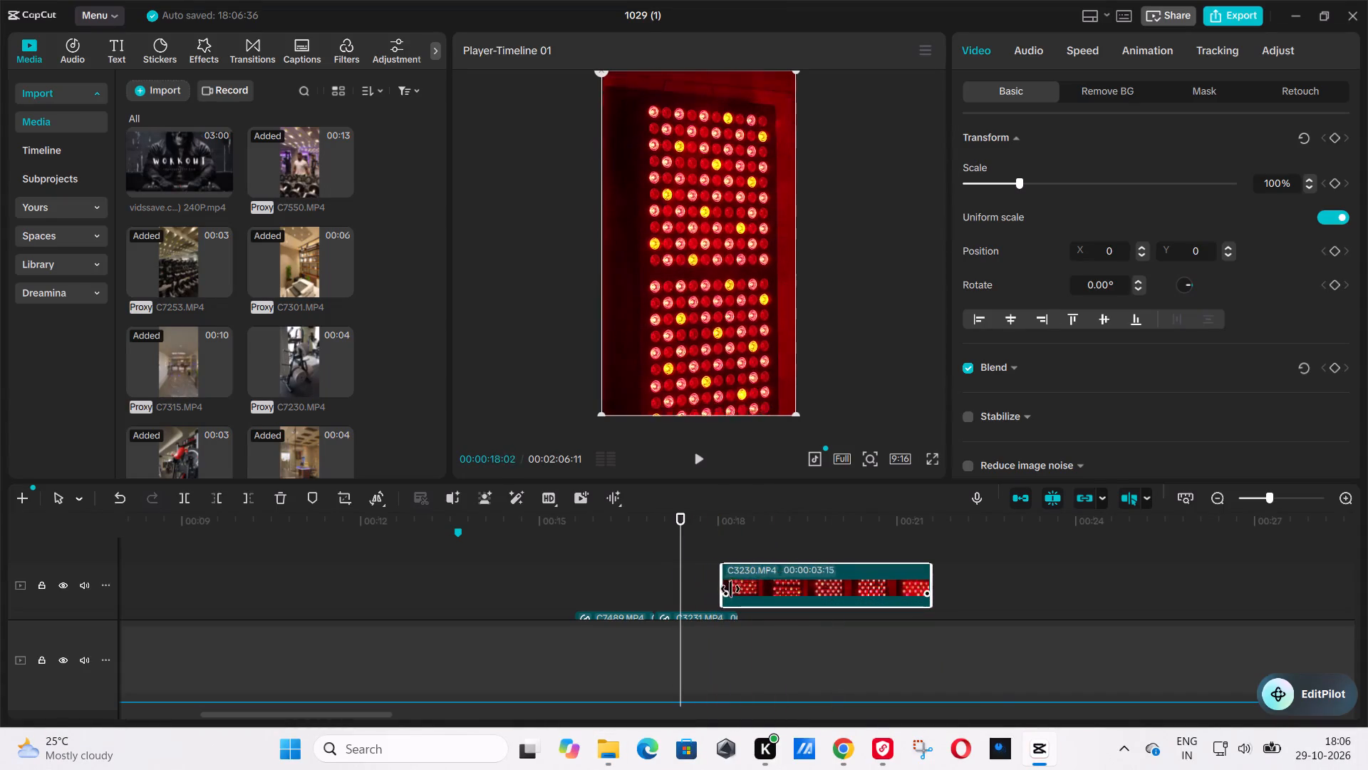
Trim the start of the C3230 clip slightly, to a duration of 00:00:03:10.
drag(730, 589, 737, 590)
Adjust the system volume and play back the C7489 and C3231 clips through to the start of C3230.
click(514, 581)
key(space)
key(space)
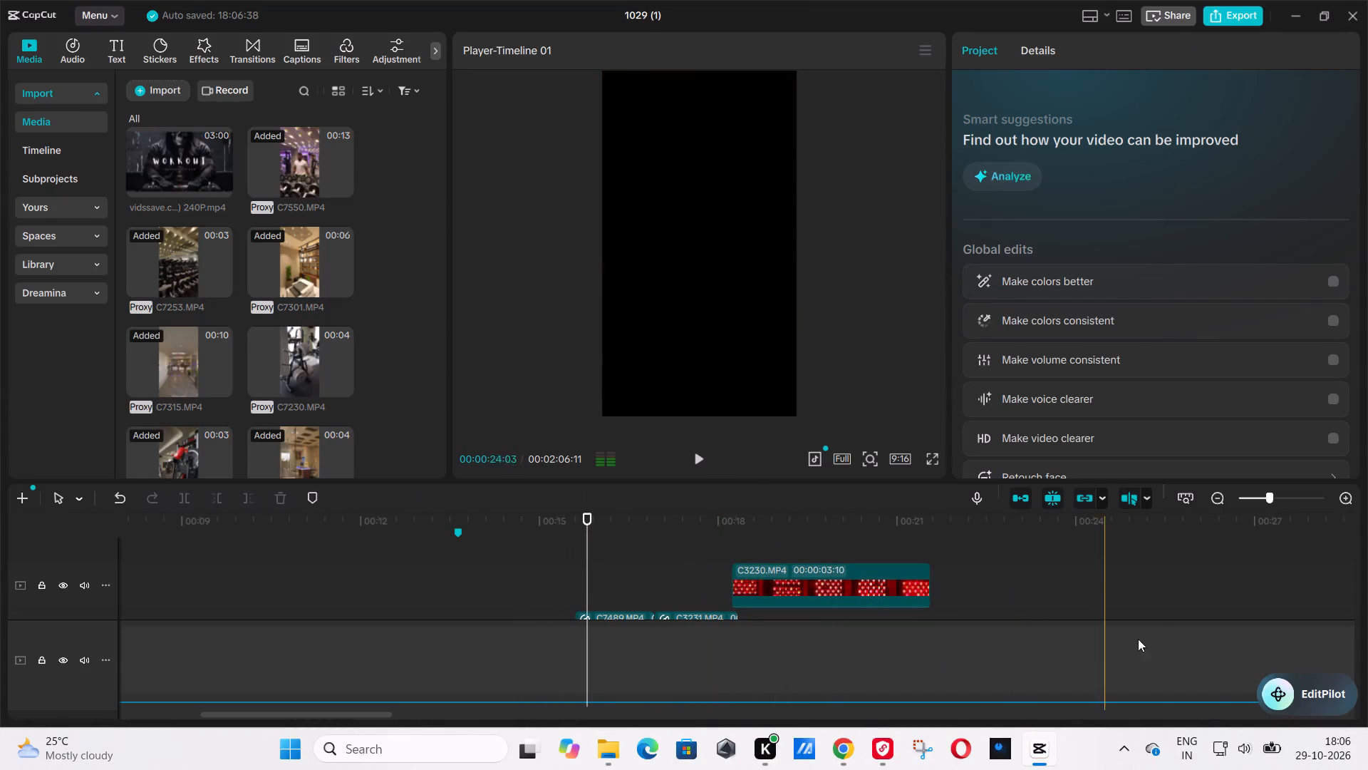
click(1252, 742)
click(1156, 639)
click(660, 591)
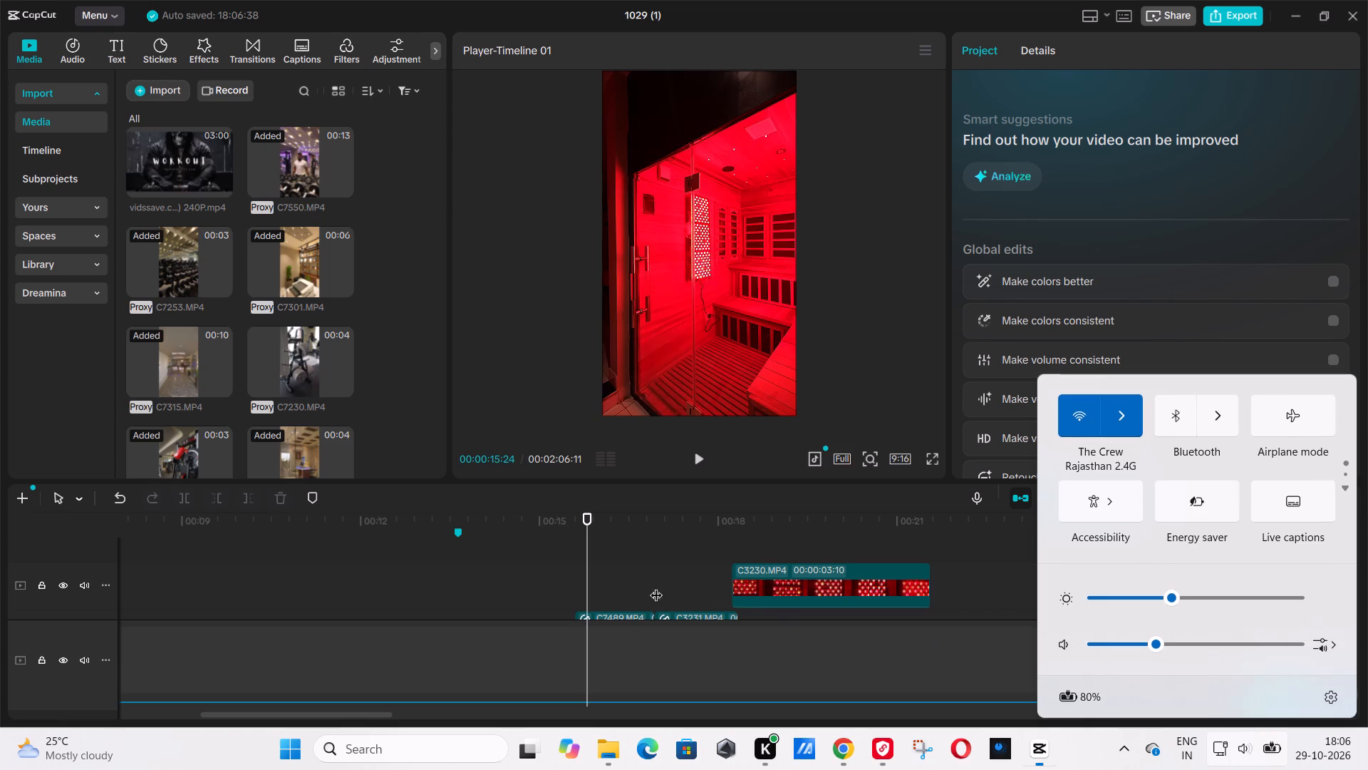
key(space)
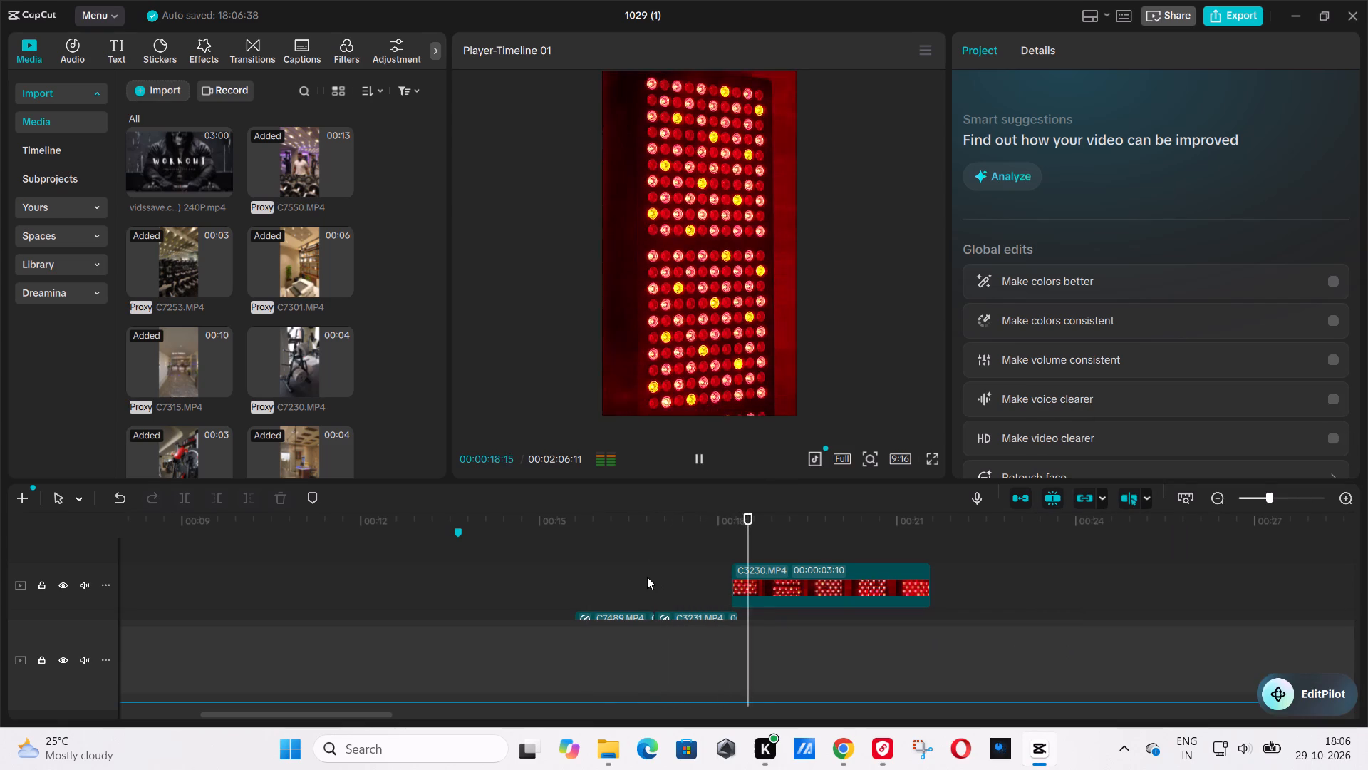
click(638, 576)
click(594, 575)
key(space)
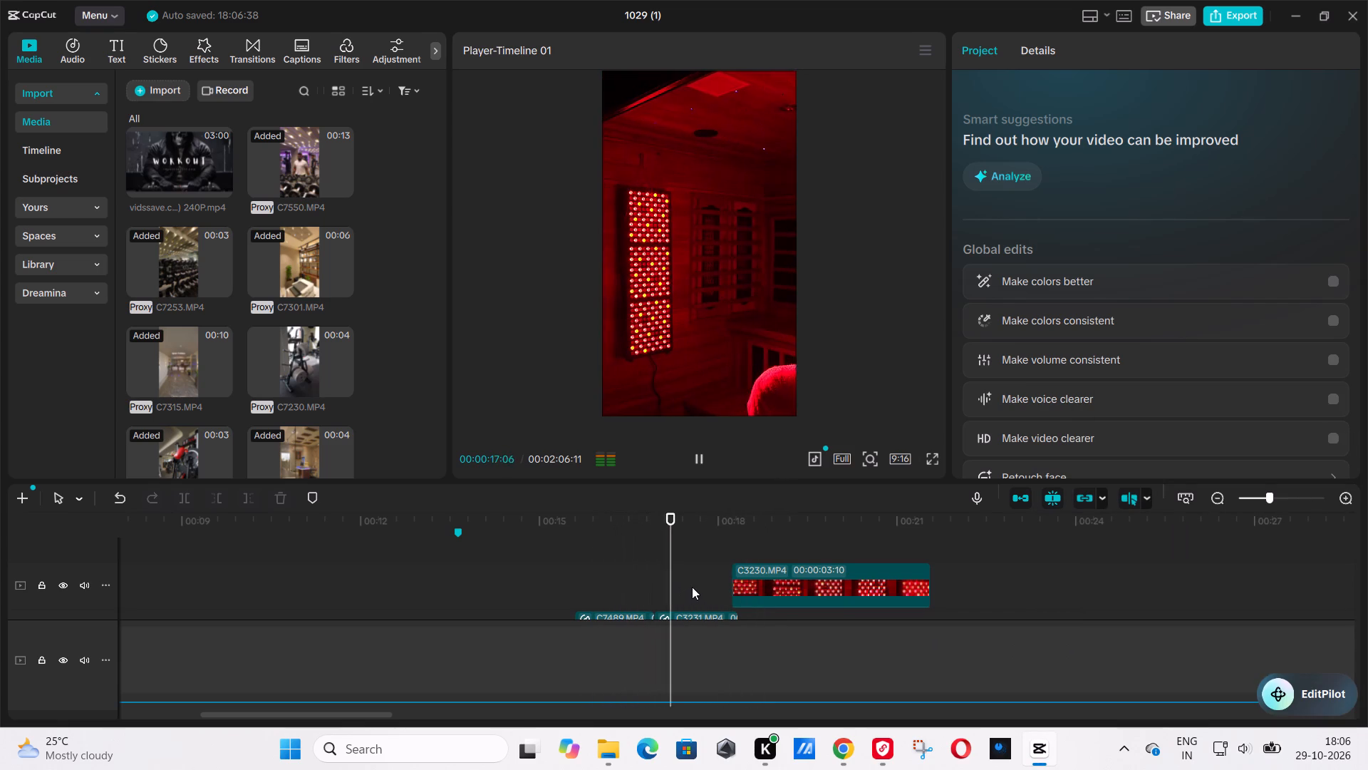
Slow the C3230 clip to 0.71x speed and apply Smooth slow-mo with the Optical flow method.
click(777, 589)
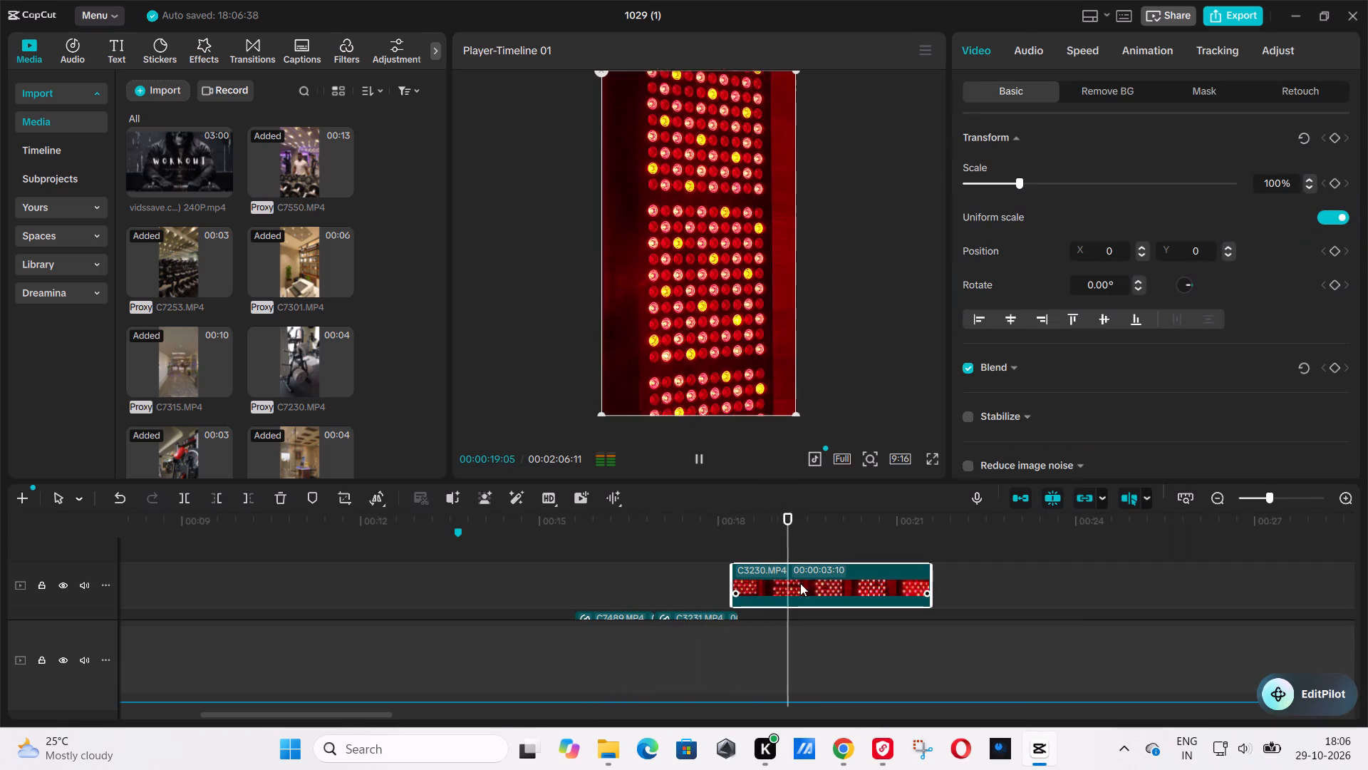
key(space)
click(1090, 51)
click(1007, 153)
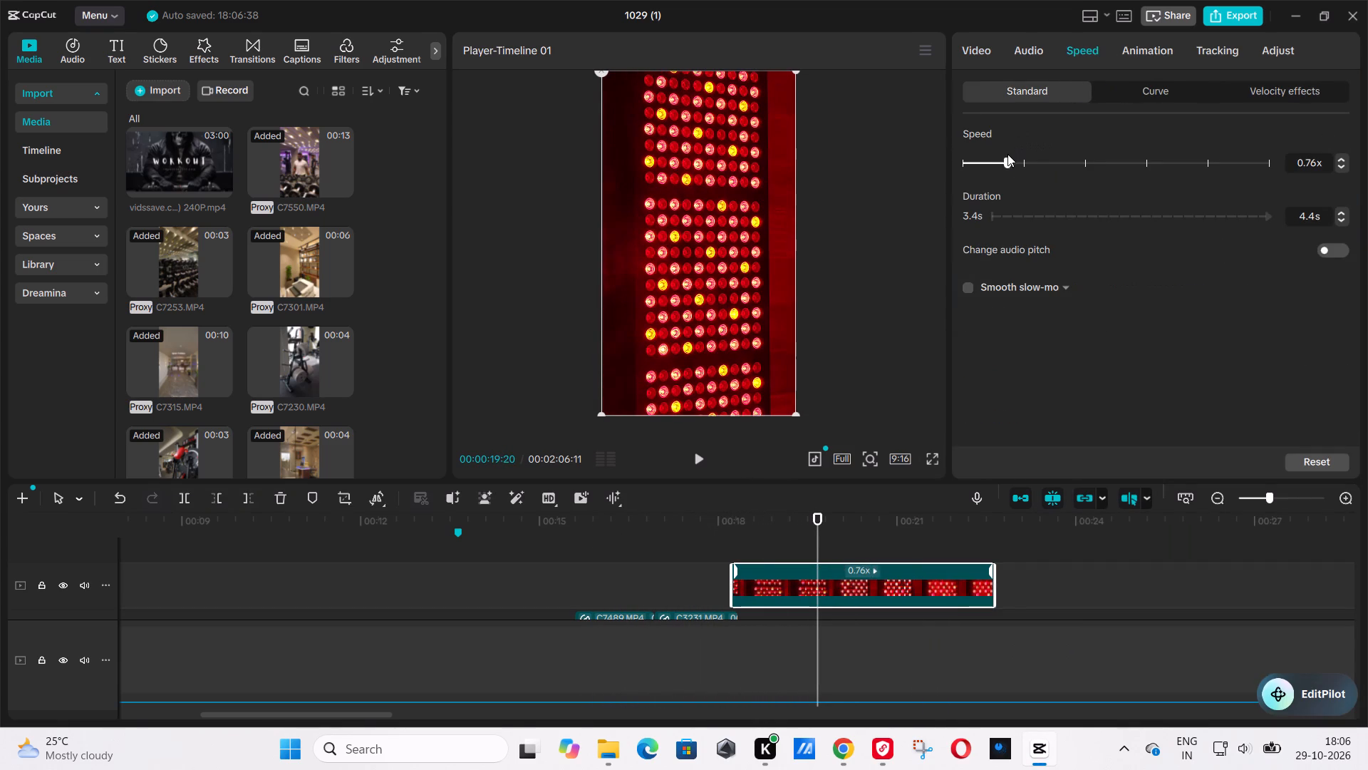
click(1005, 155)
click(975, 282)
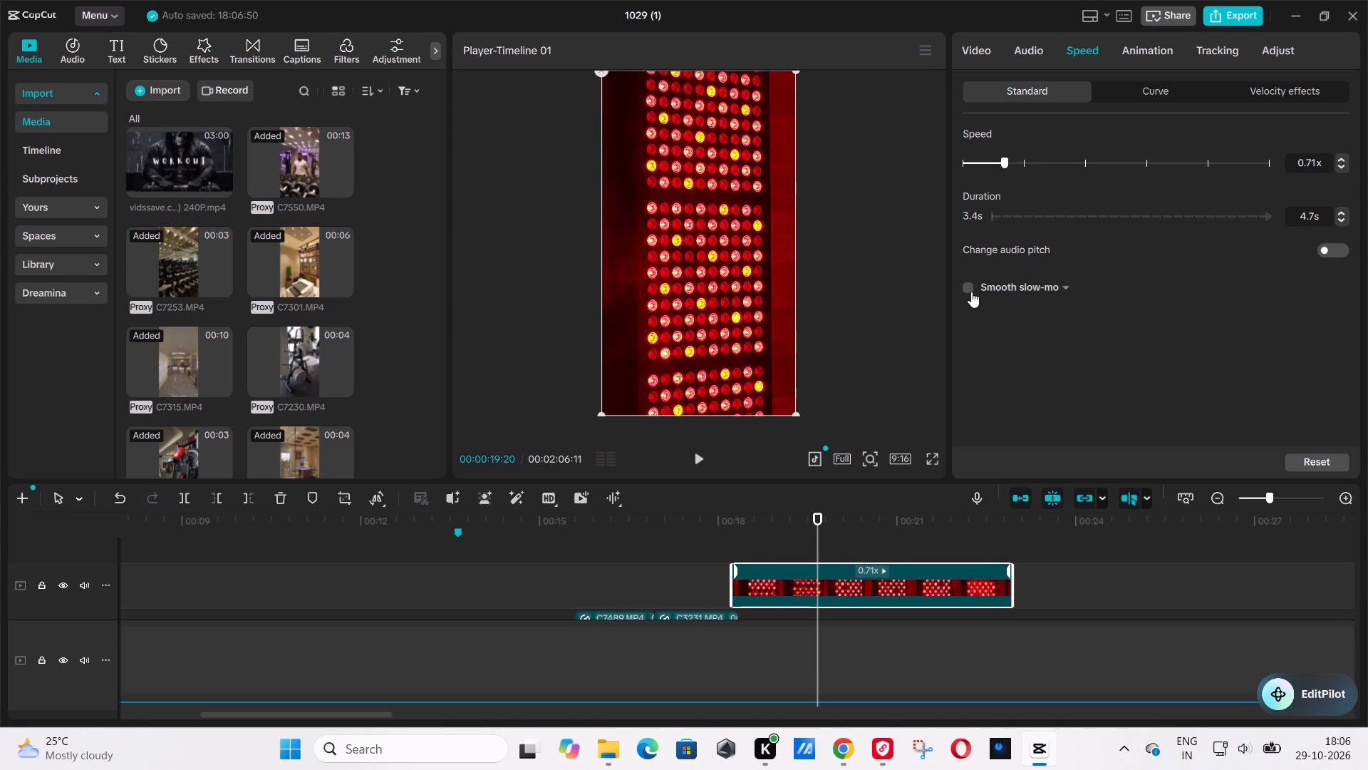
click(969, 291)
triple_click(1012, 309)
click(1002, 391)
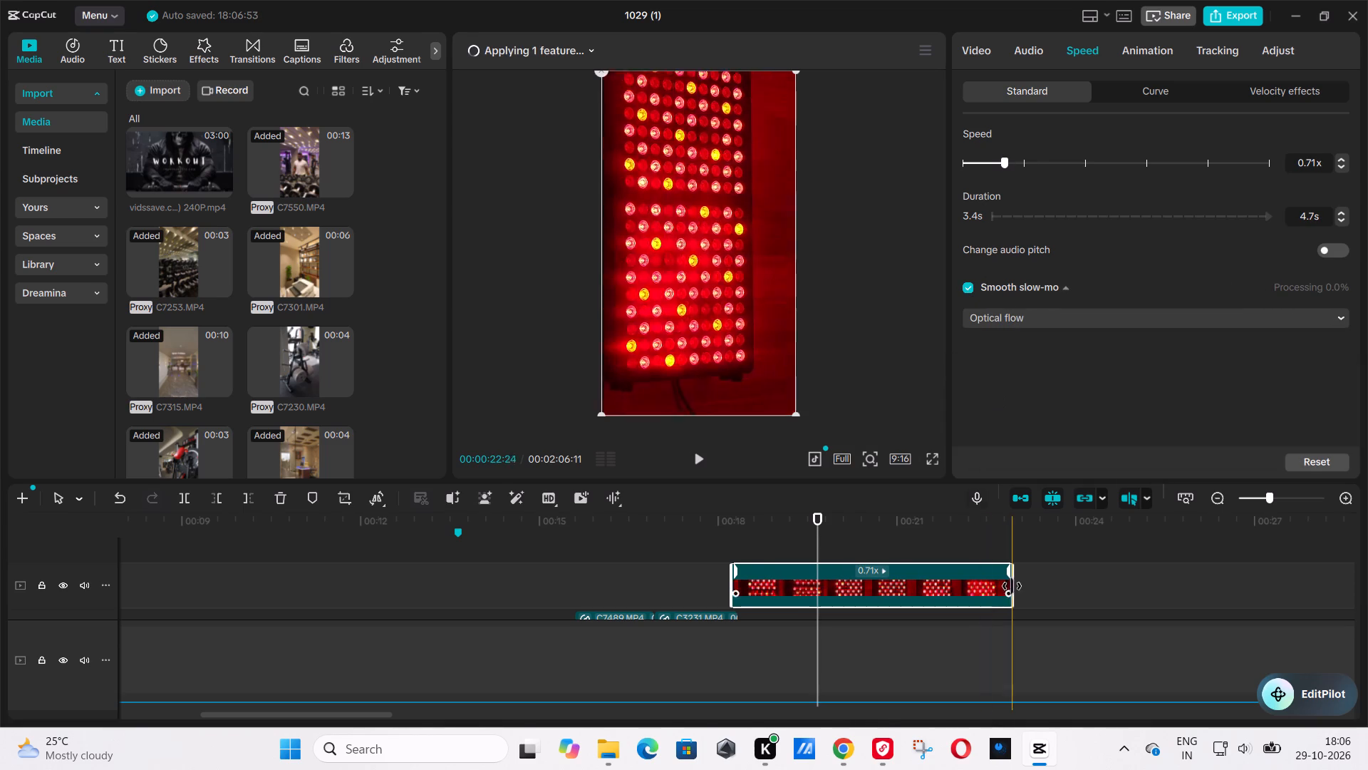
Trim the end of the slowed C3230 clip to just before the 20-second mark and play back its join with C3231.
click(1019, 583)
click(989, 580)
drag(1012, 580, 934, 582)
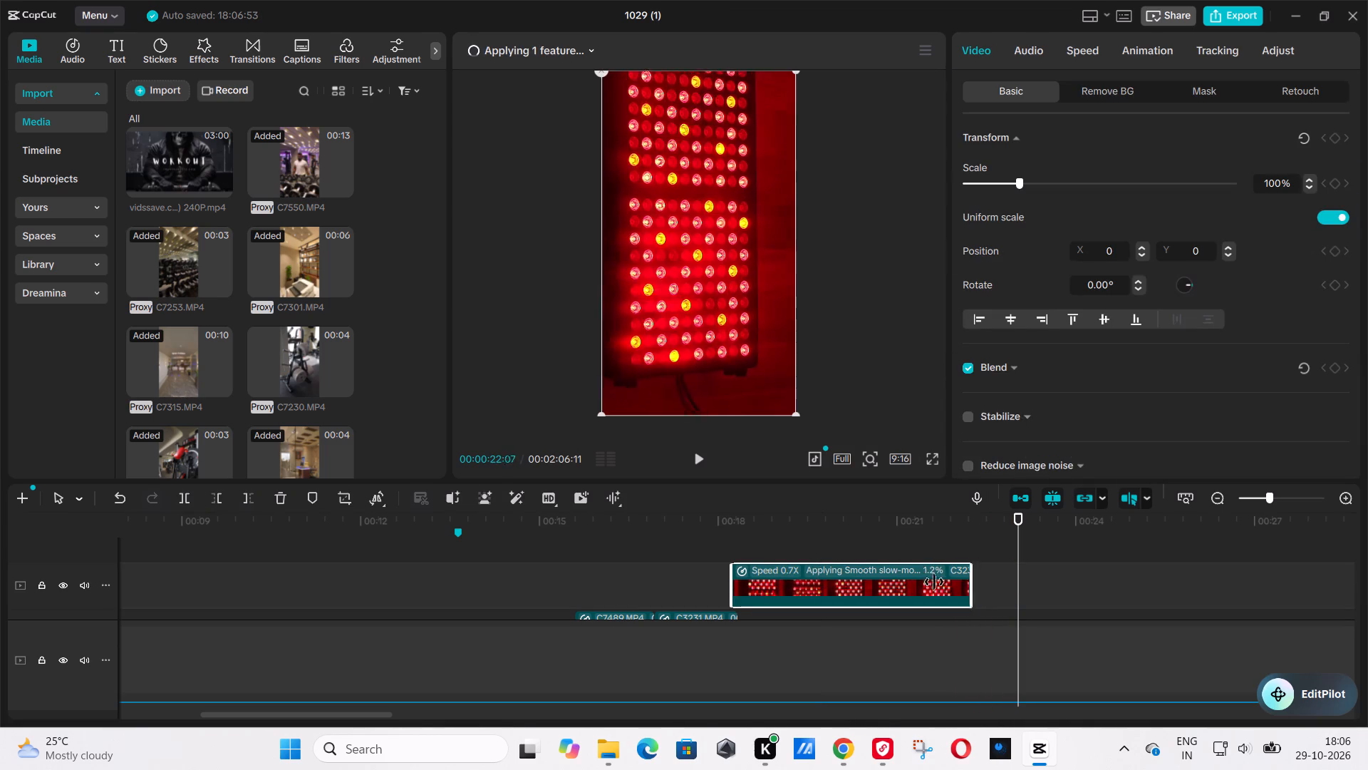
drag(934, 582, 824, 597)
click(741, 596)
key(space)
click(705, 588)
key(space)
key(space)
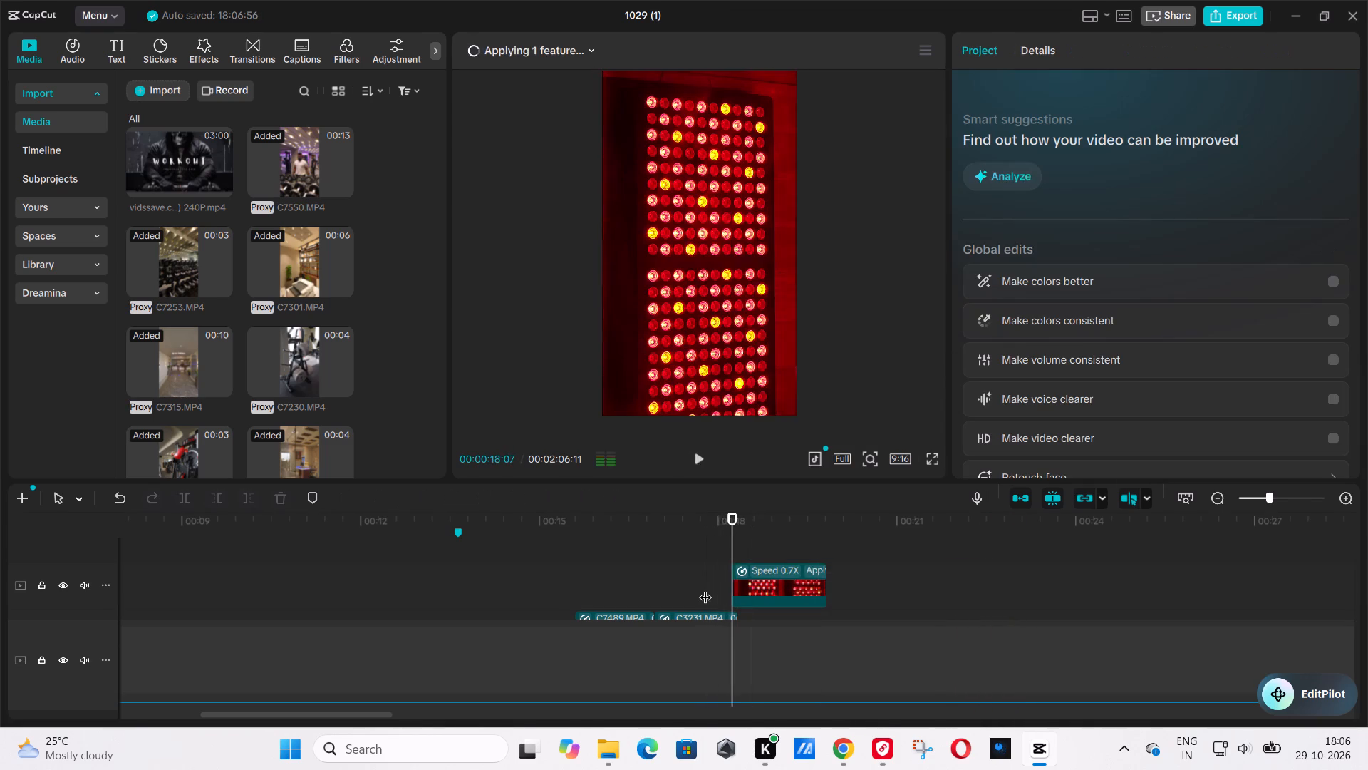
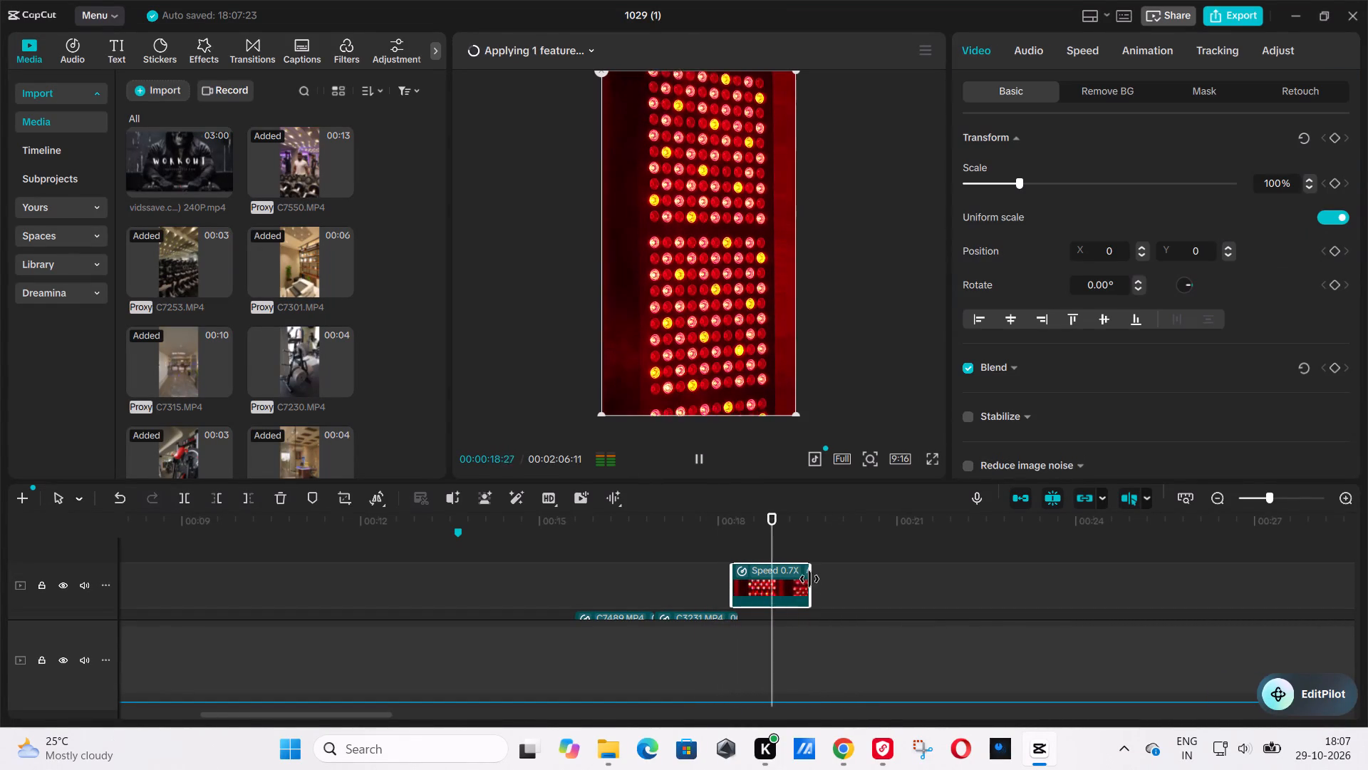
Replay the slowed C3230 clip and its lead-in from the C7489 and C3231 clips to check the pacing and joins.
key(space)
click(807, 579)
click(692, 573)
key(space)
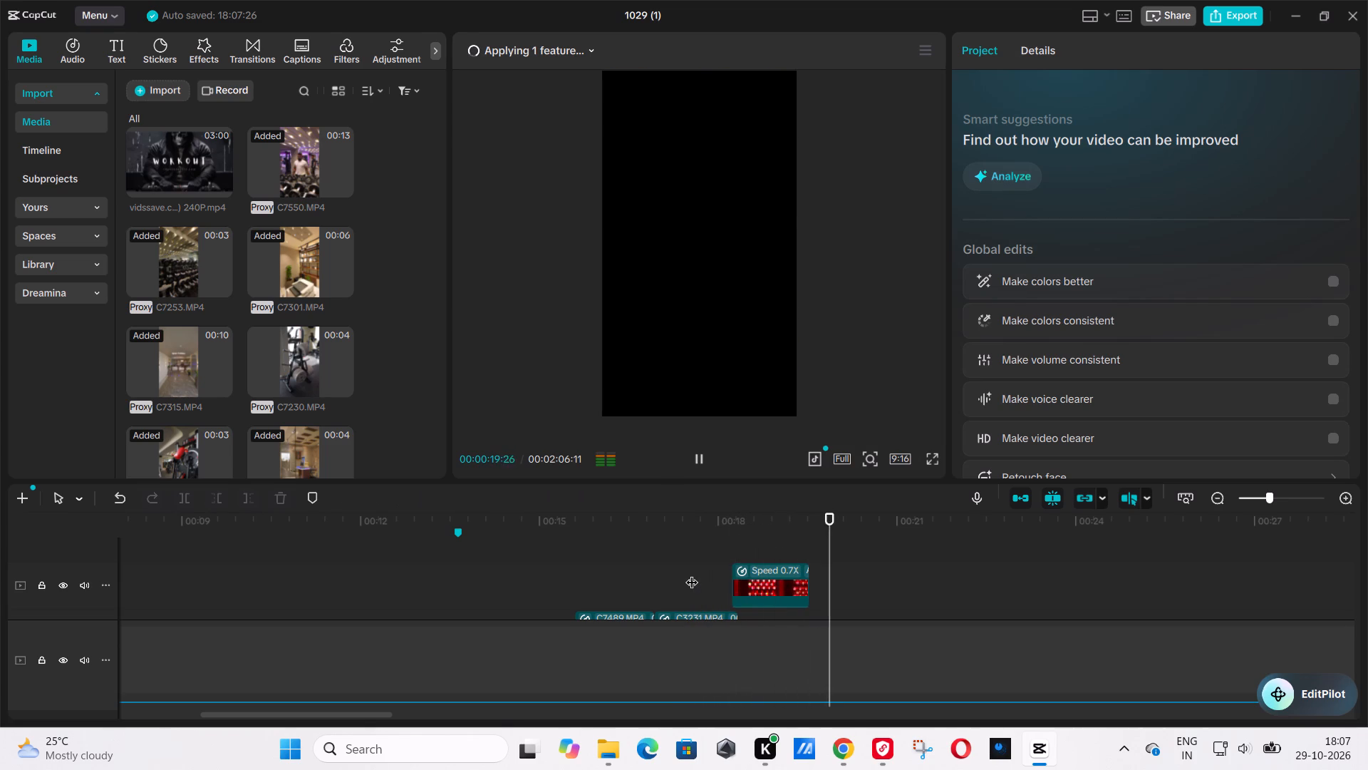
click(692, 573)
key(space)
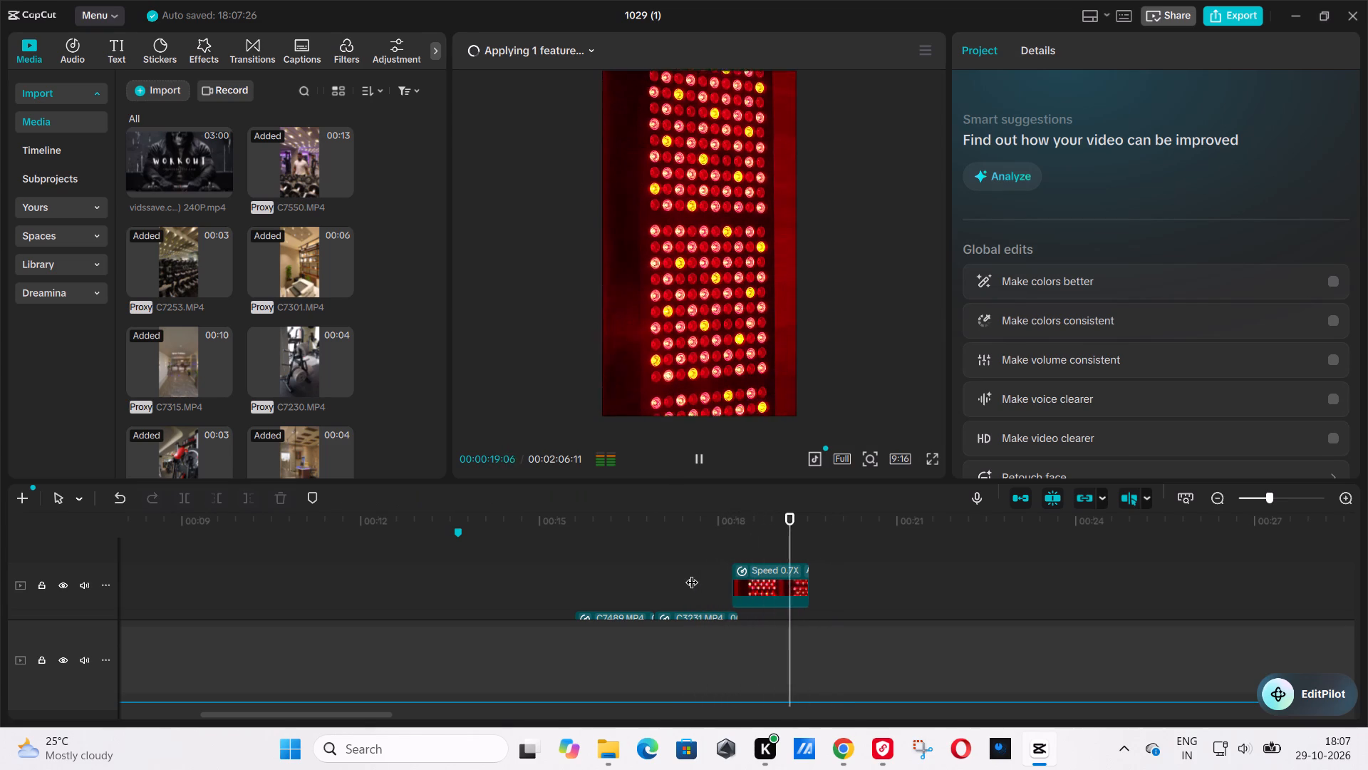
click(692, 573)
key(space)
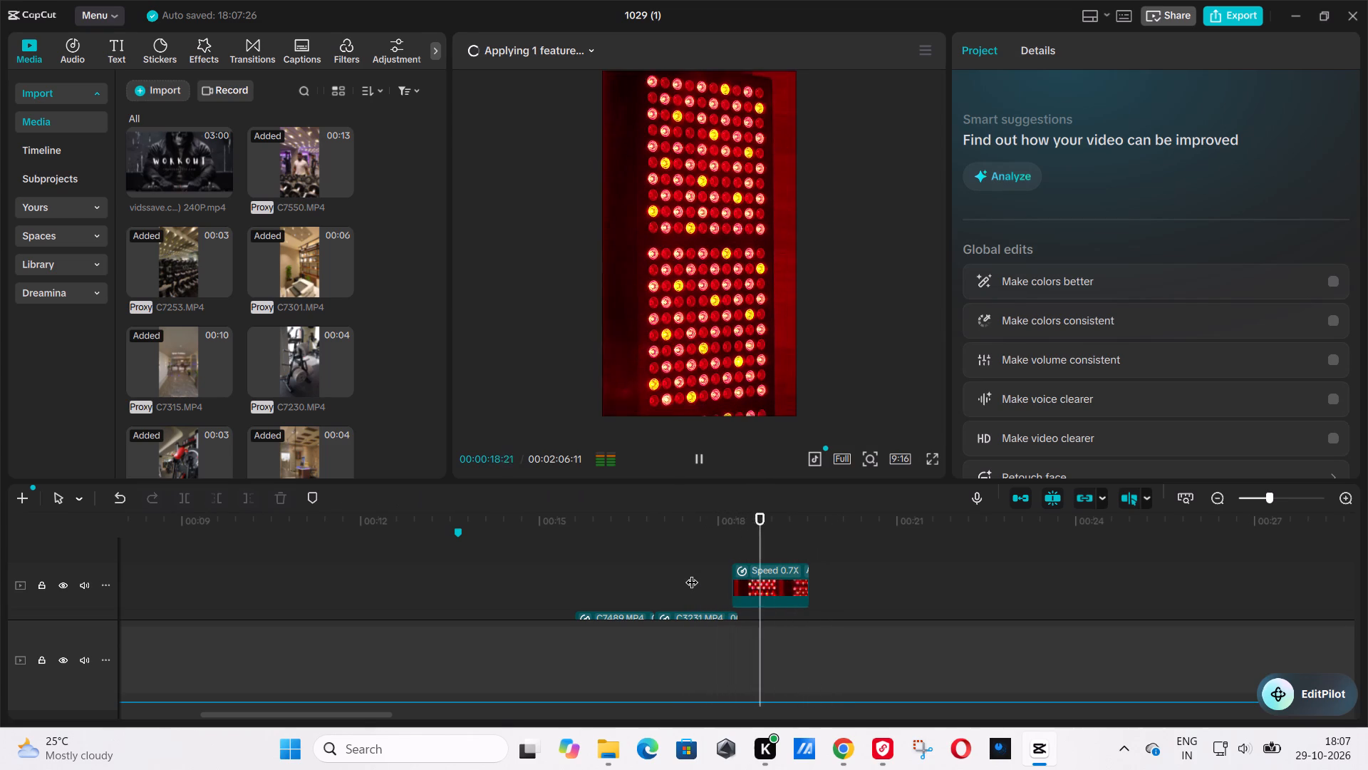
key(space)
click(585, 573)
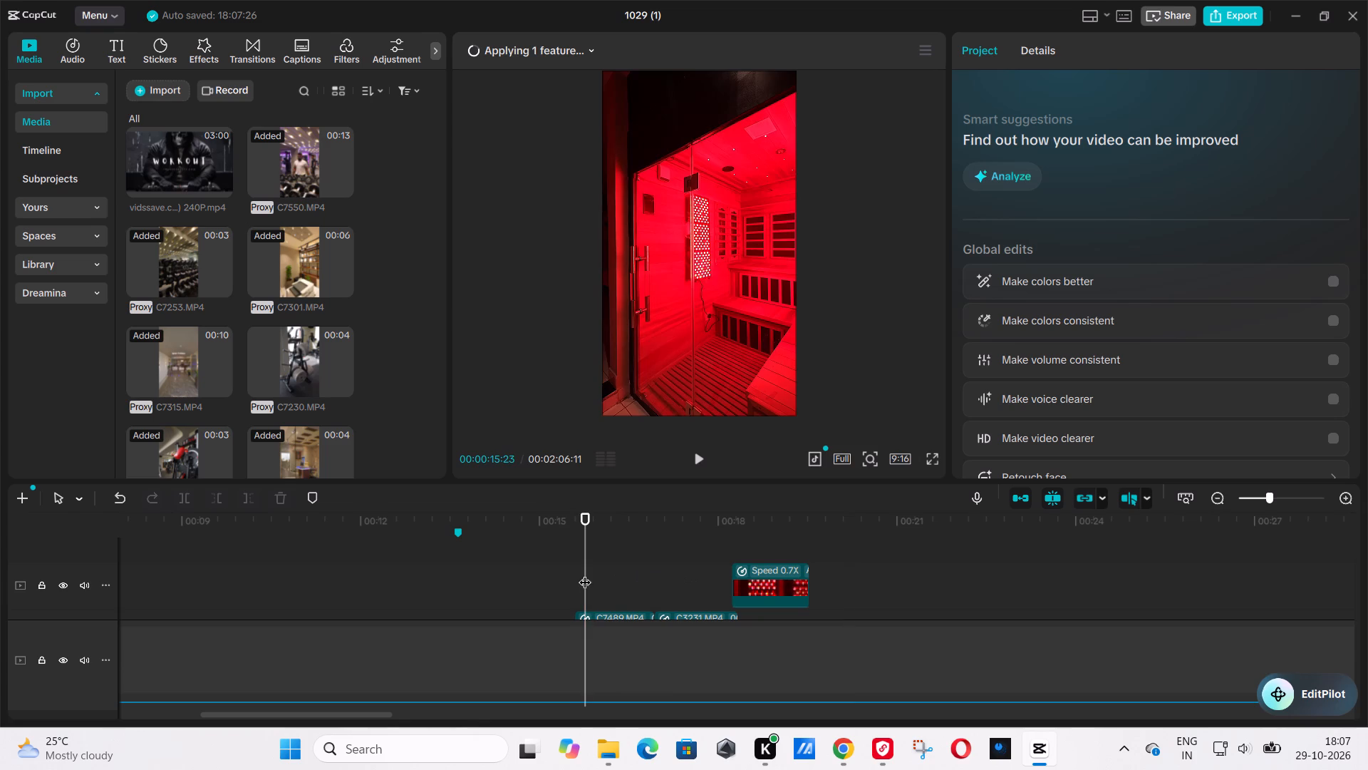
key(space)
click(464, 570)
key(space)
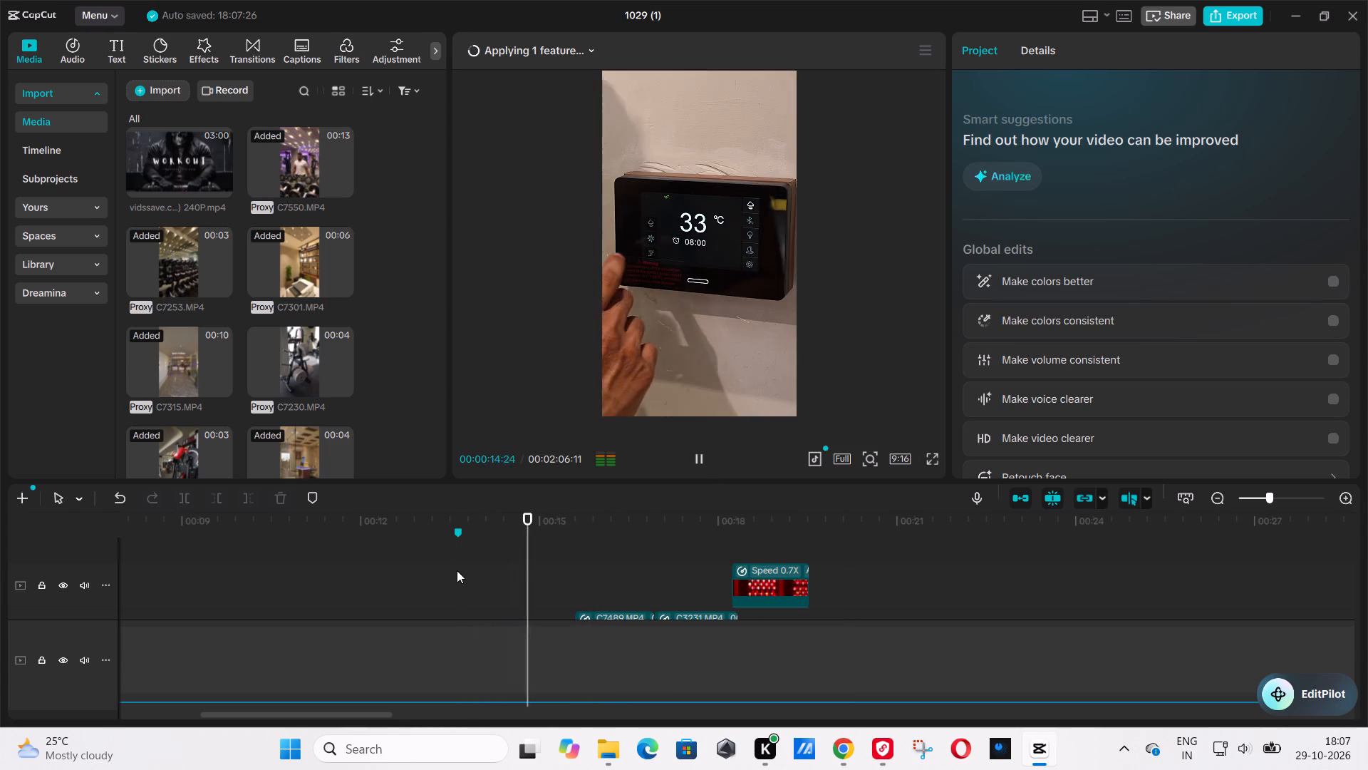
key(space)
Play back the edit from the very beginning through the gym and spa clips to about the 15-second mark.
drag(334, 538, 107, 511)
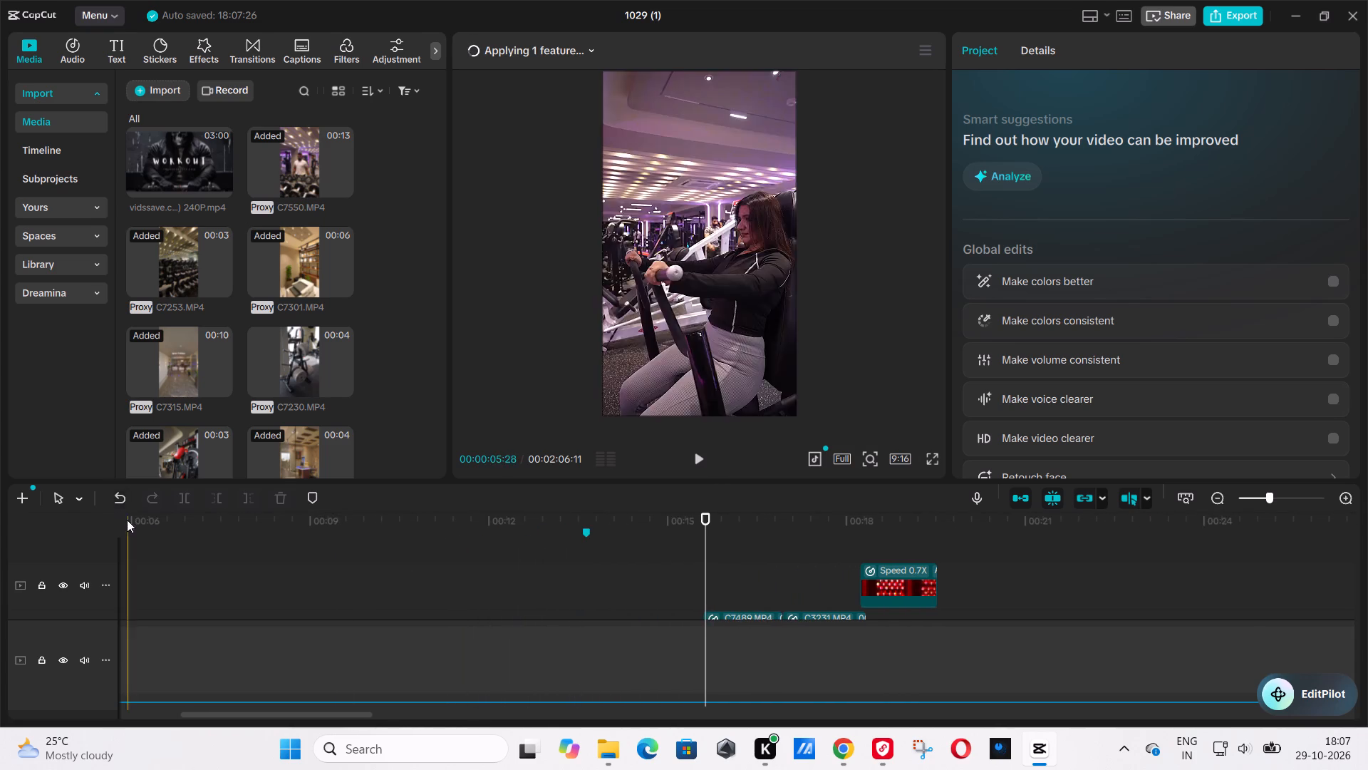
drag(127, 520, 0, 497)
key(space)
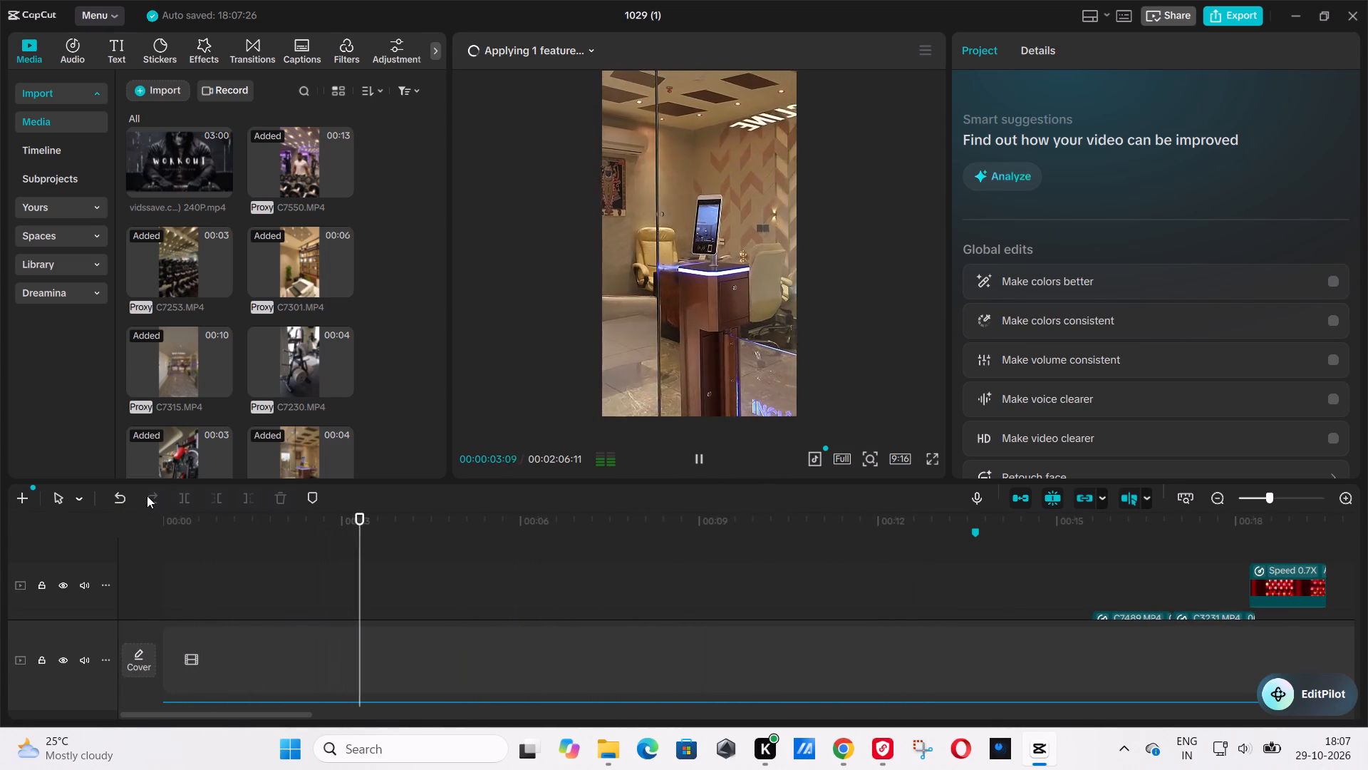
drag(172, 520, 1, 518)
key(space)
key(space)
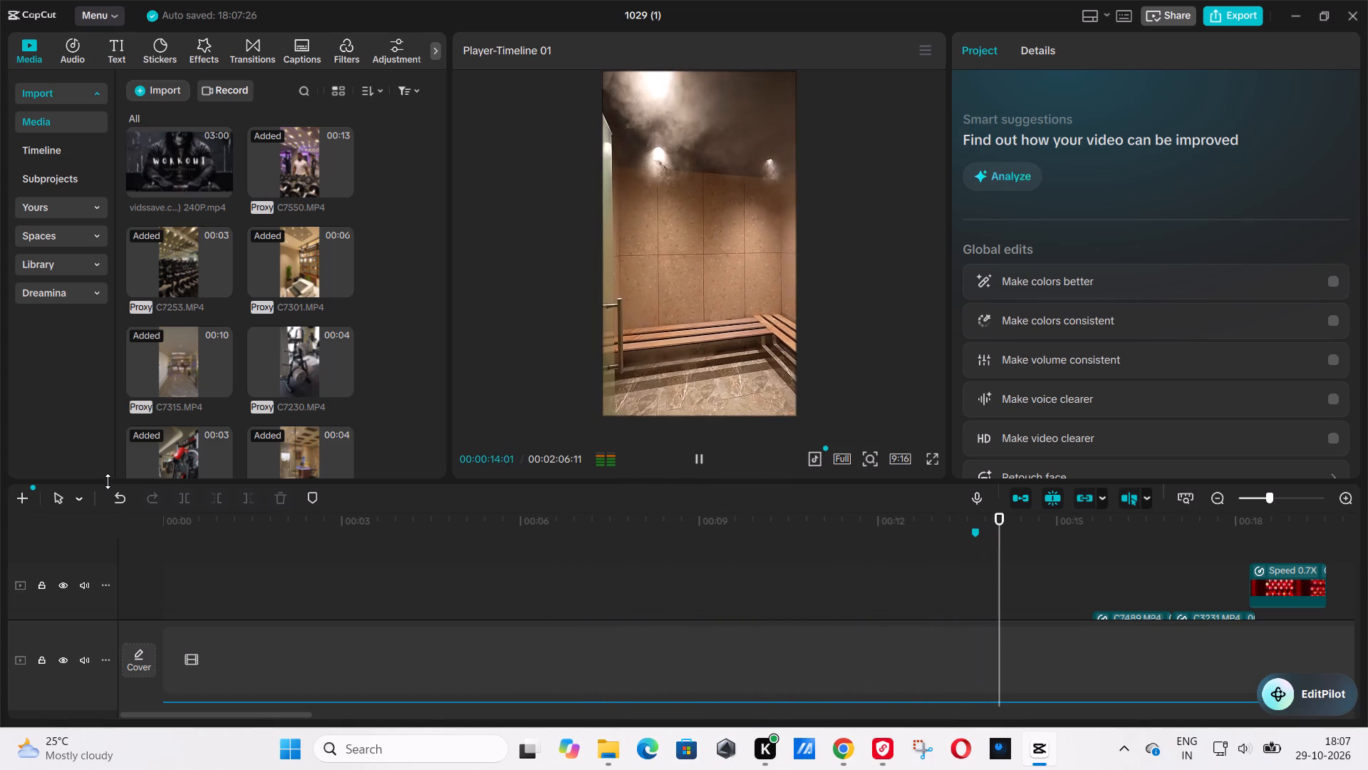
key(space)
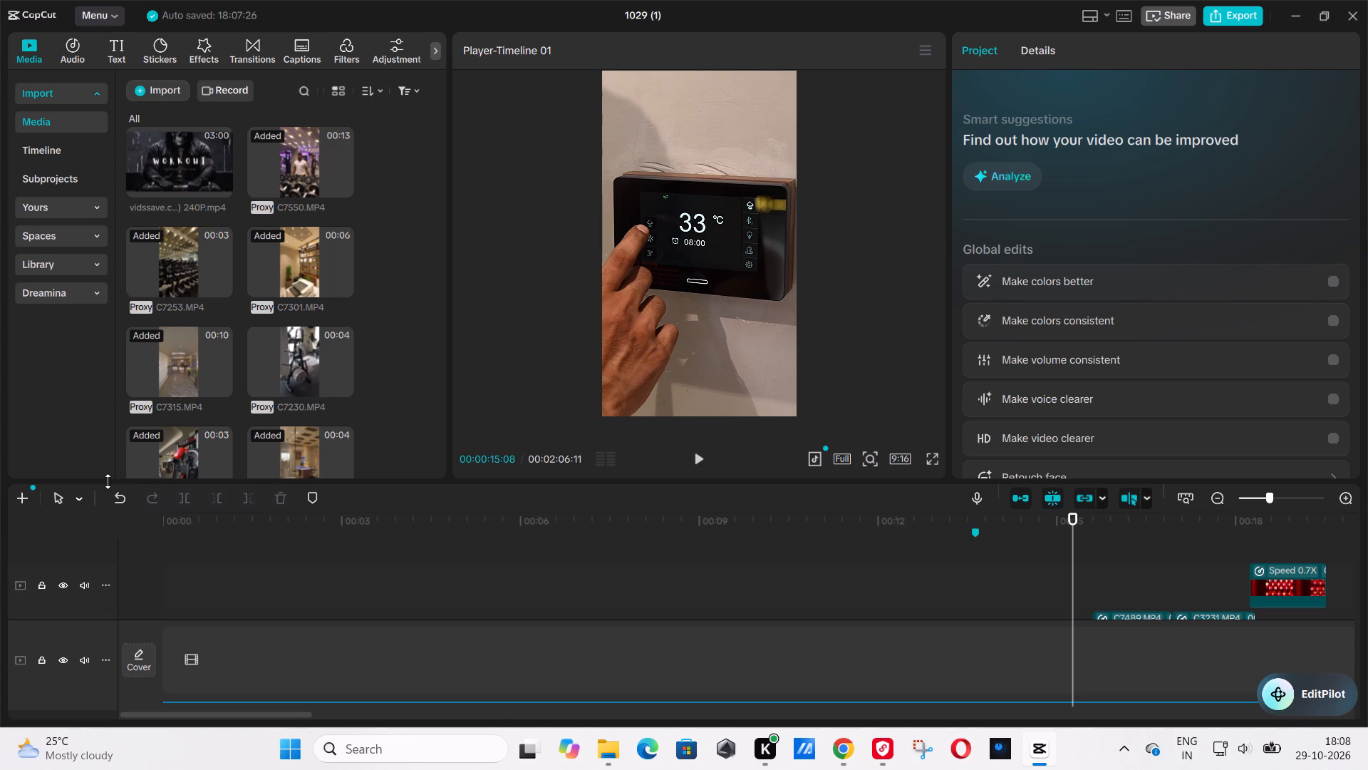
Replay the sauna and spa section from about 8 seconds through to the C7489 red sauna clip.
click(656, 564)
key(space)
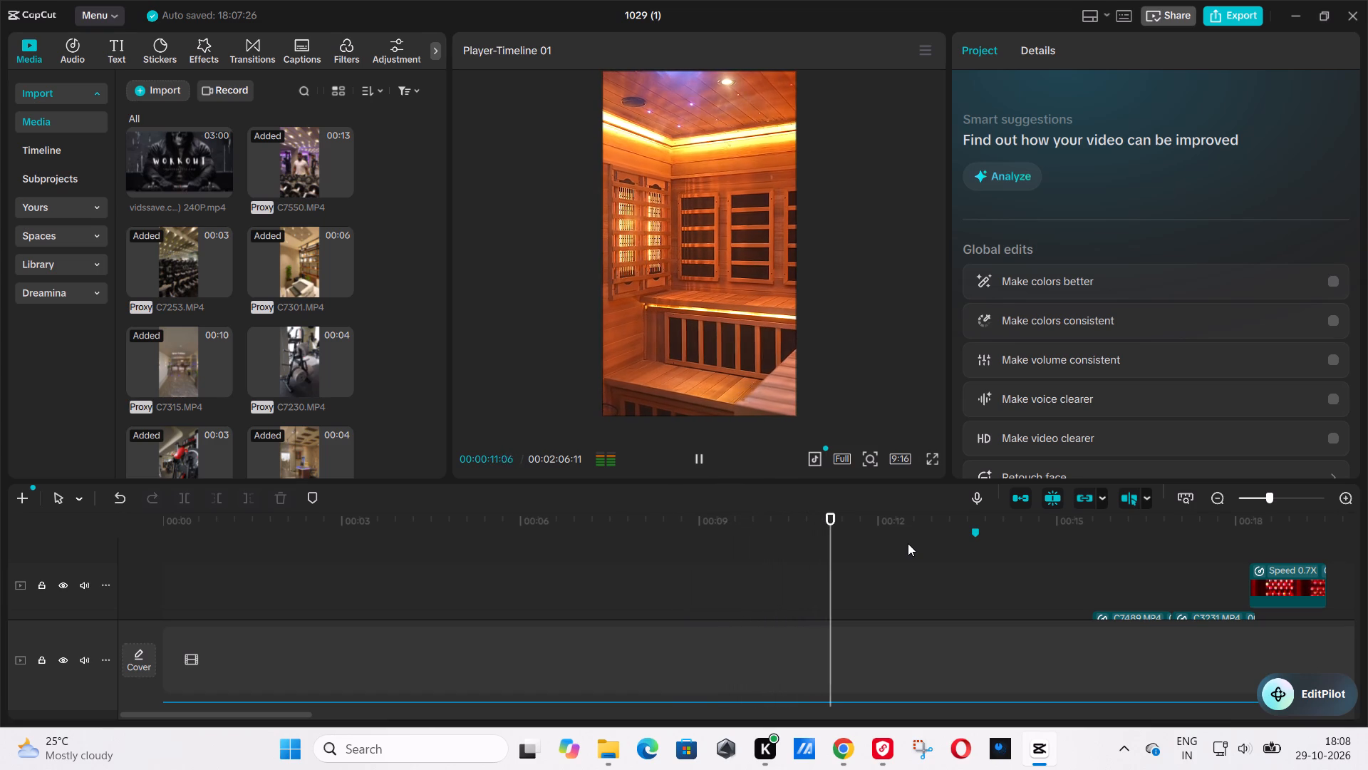
key(space)
click(908, 543)
key(space)
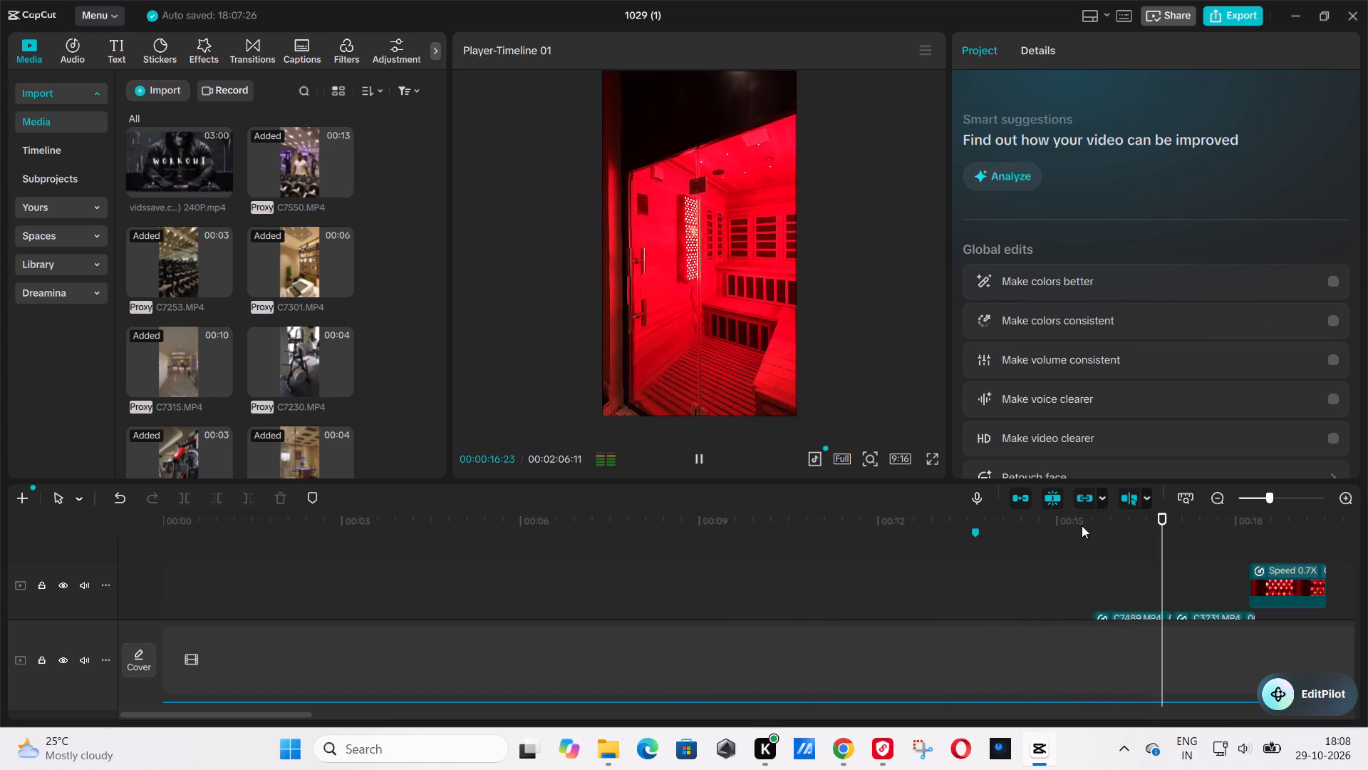
key(space)
Review the C7489, C3231 and C3230 clips and the cuts between them, from about 15 to 19 seconds.
drag(1098, 518, 673, 554)
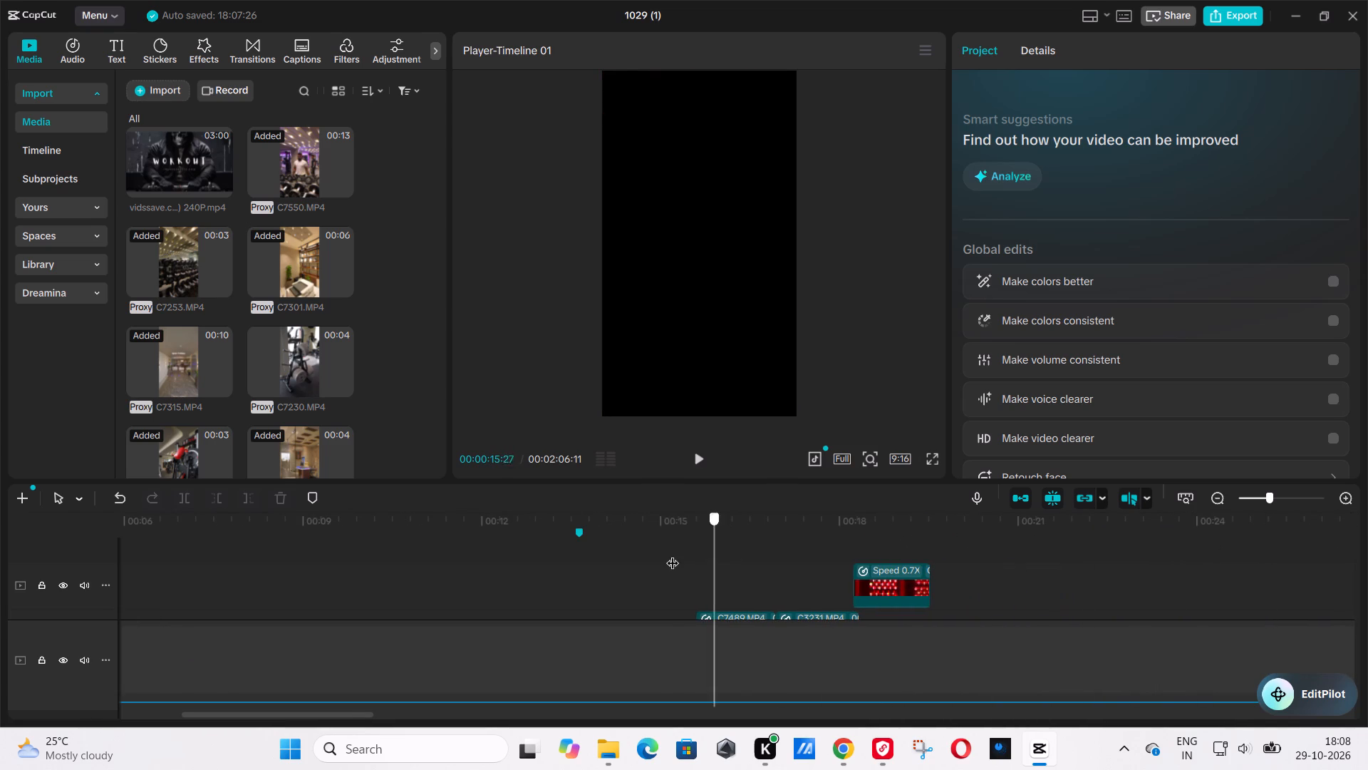
drag(673, 554, 664, 554)
key(space)
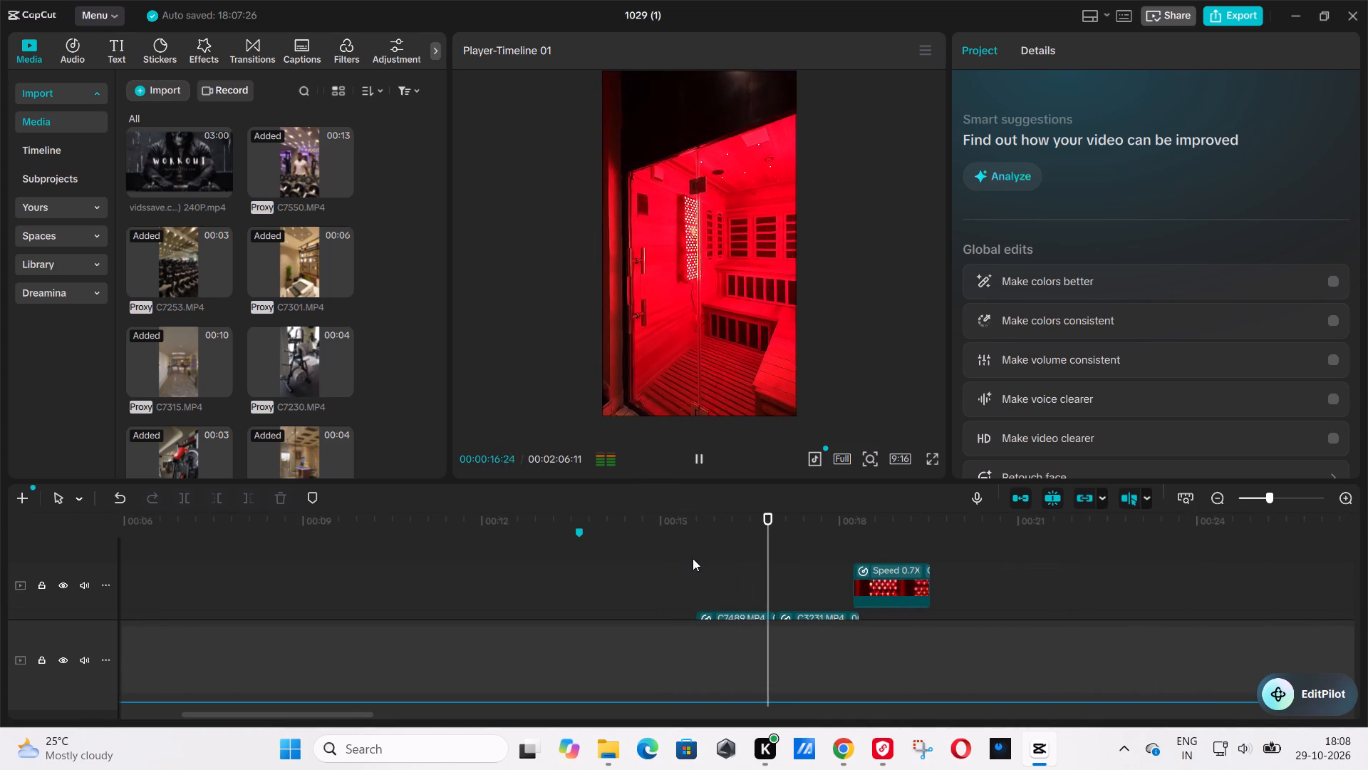
key(space)
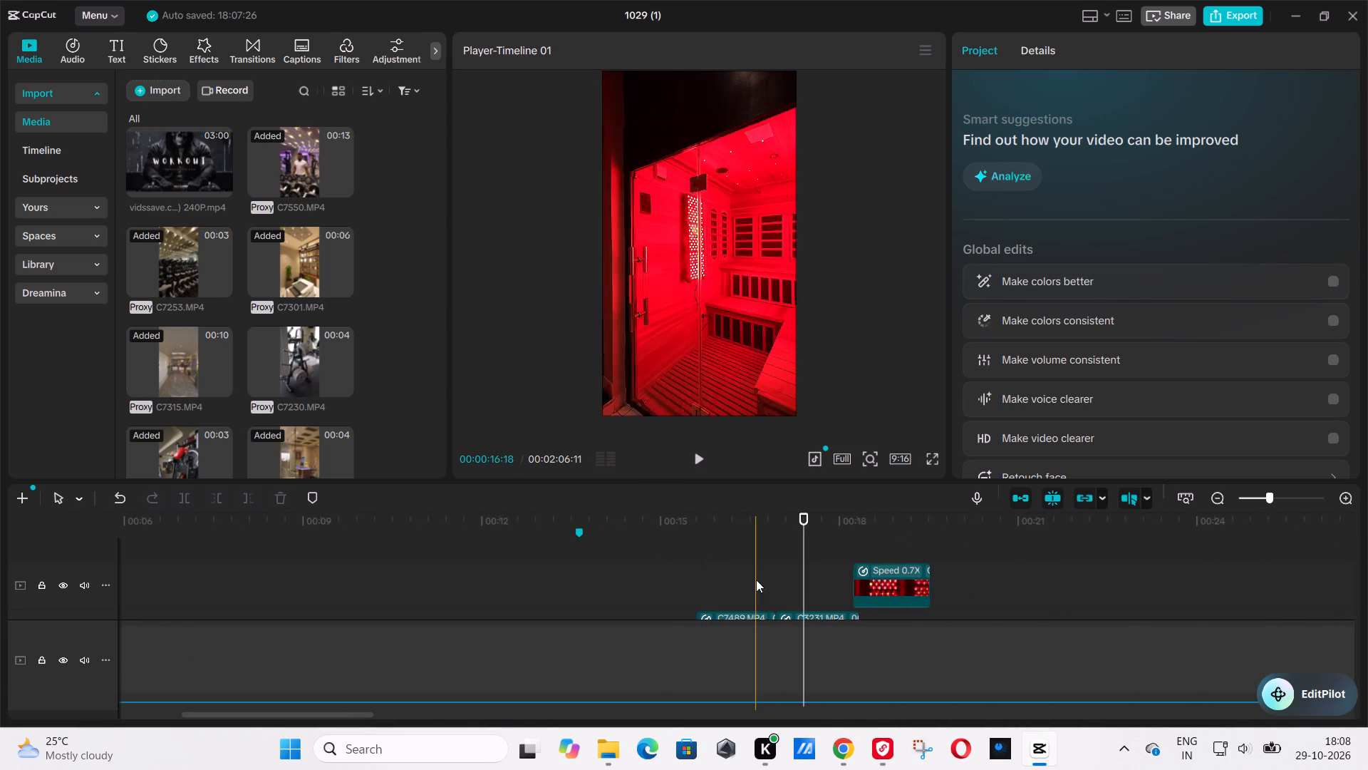
click(714, 558)
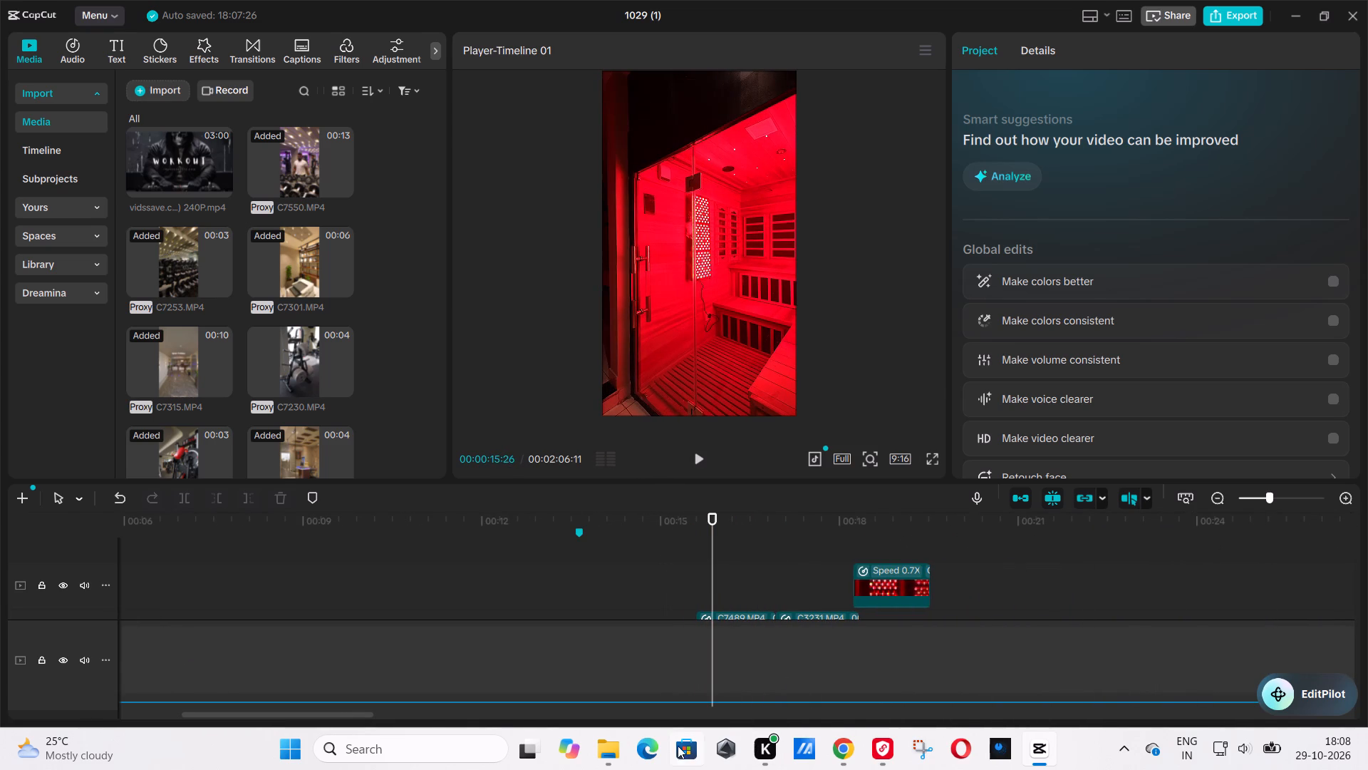
click(706, 559)
click(693, 555)
click(668, 558)
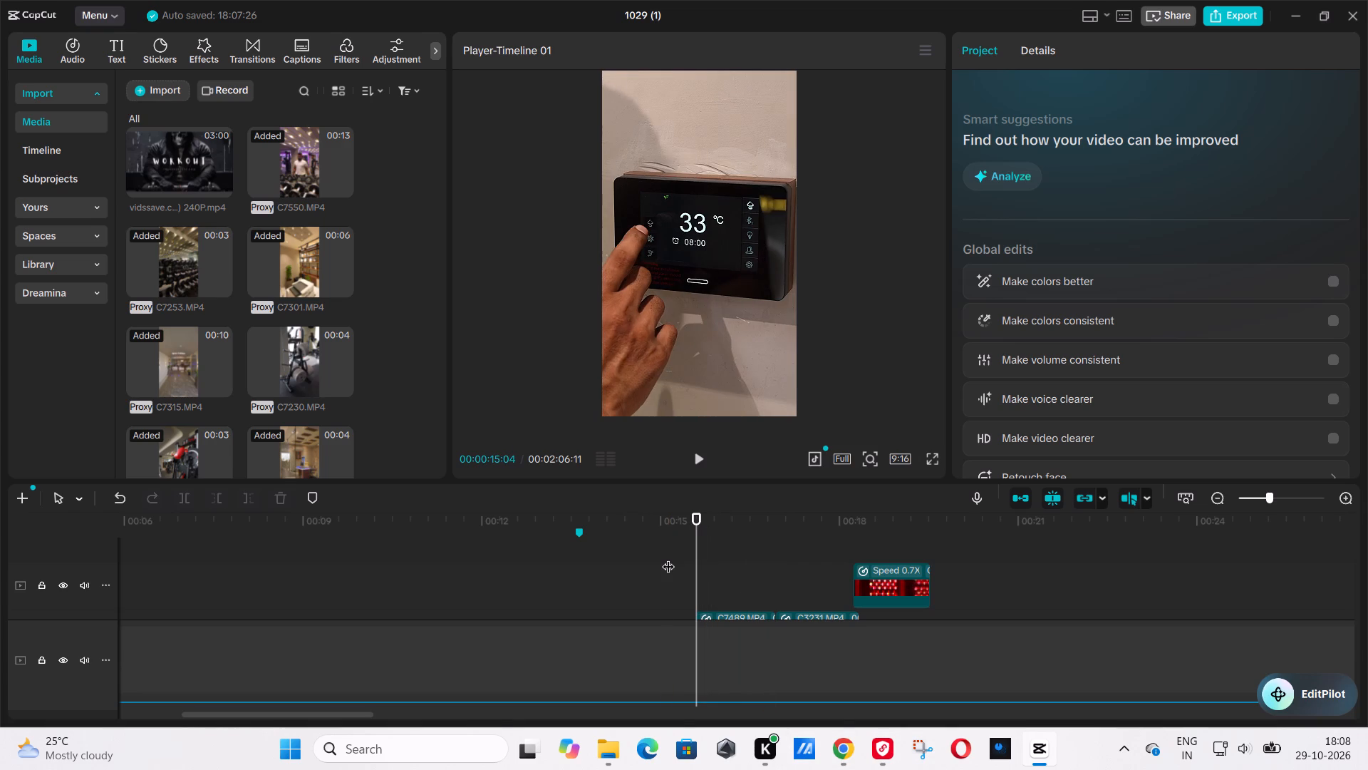
drag(668, 558, 691, 577)
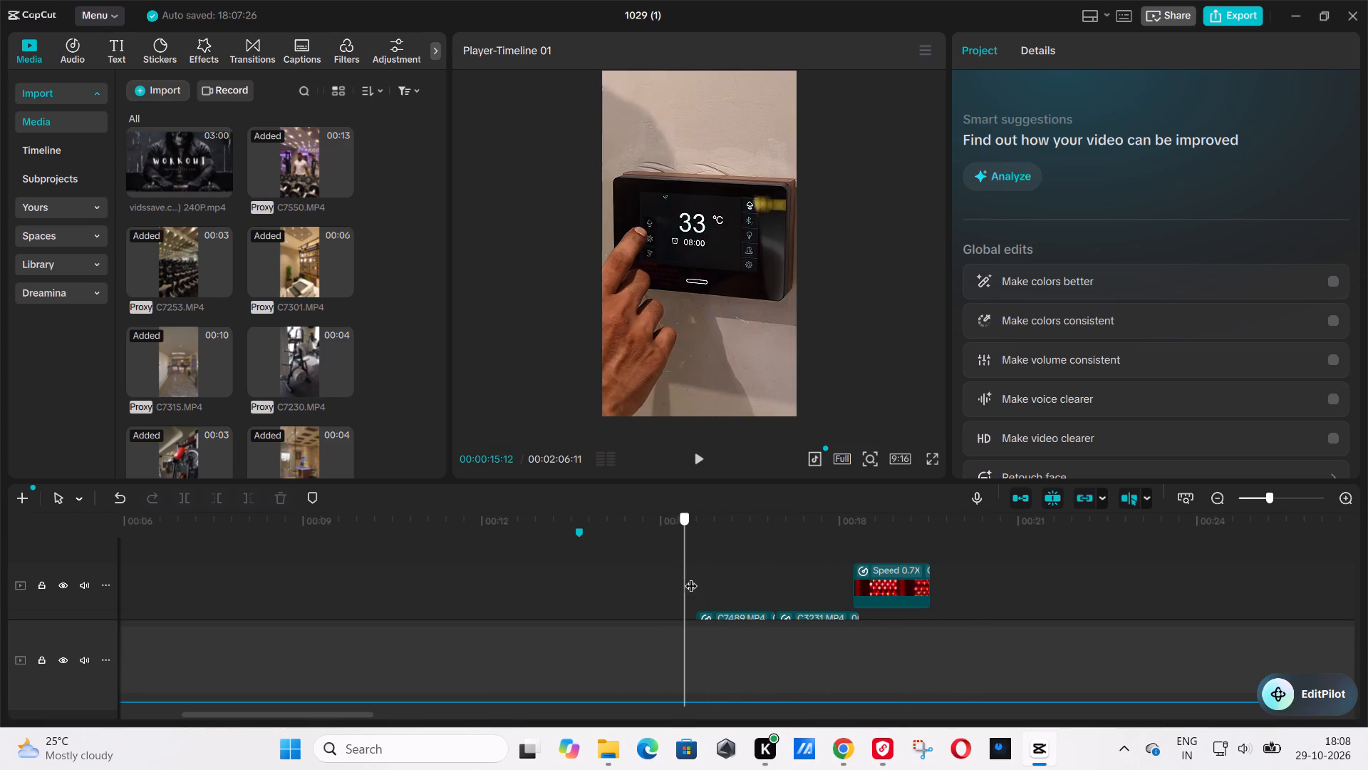
drag(691, 577, 711, 575)
drag(711, 575, 849, 536)
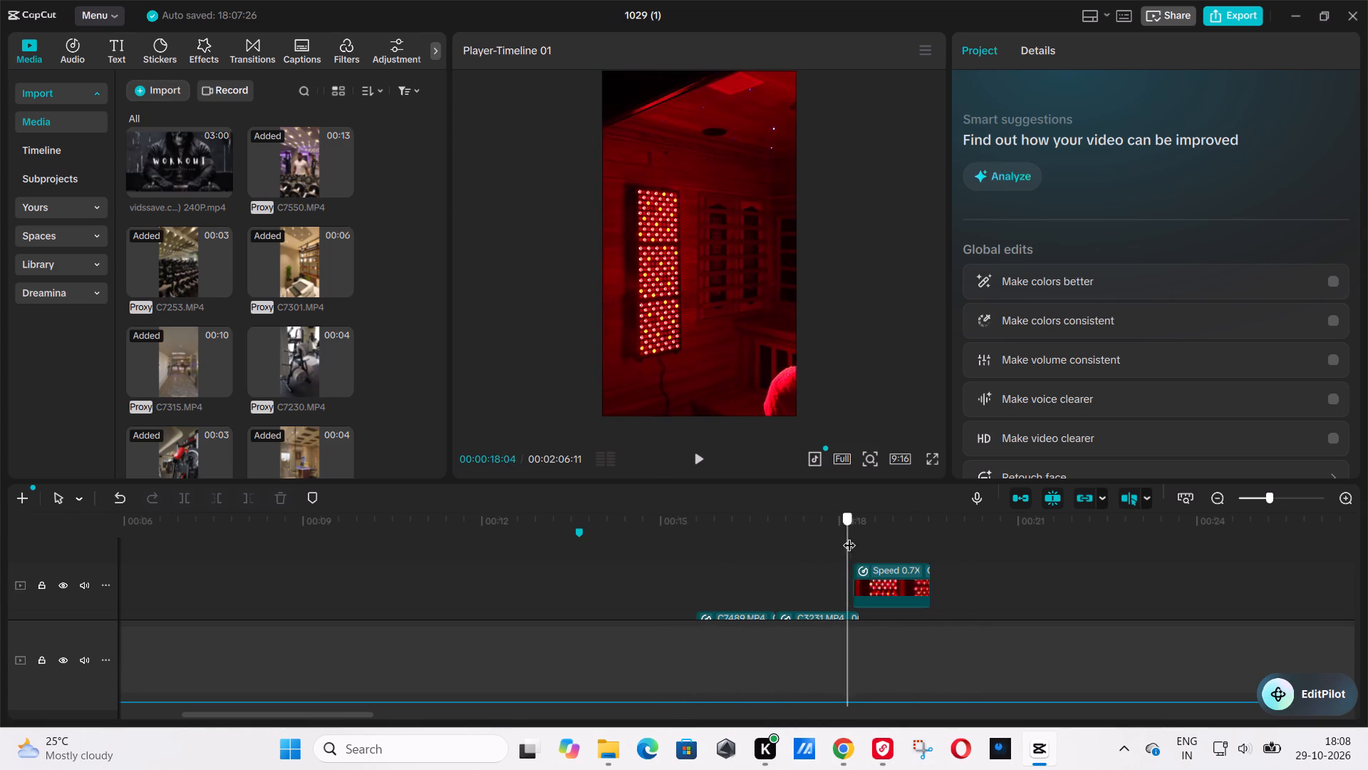
drag(849, 536, 903, 530)
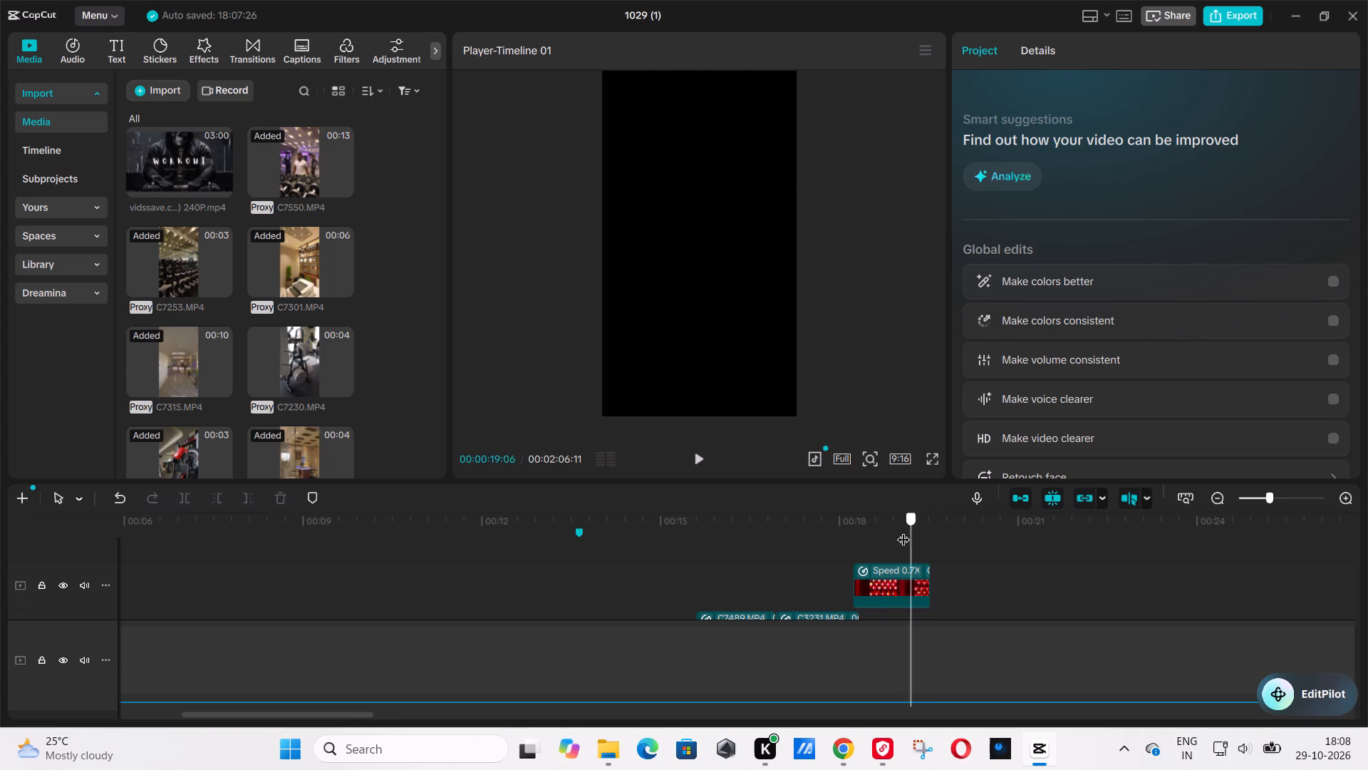
drag(903, 530, 843, 519)
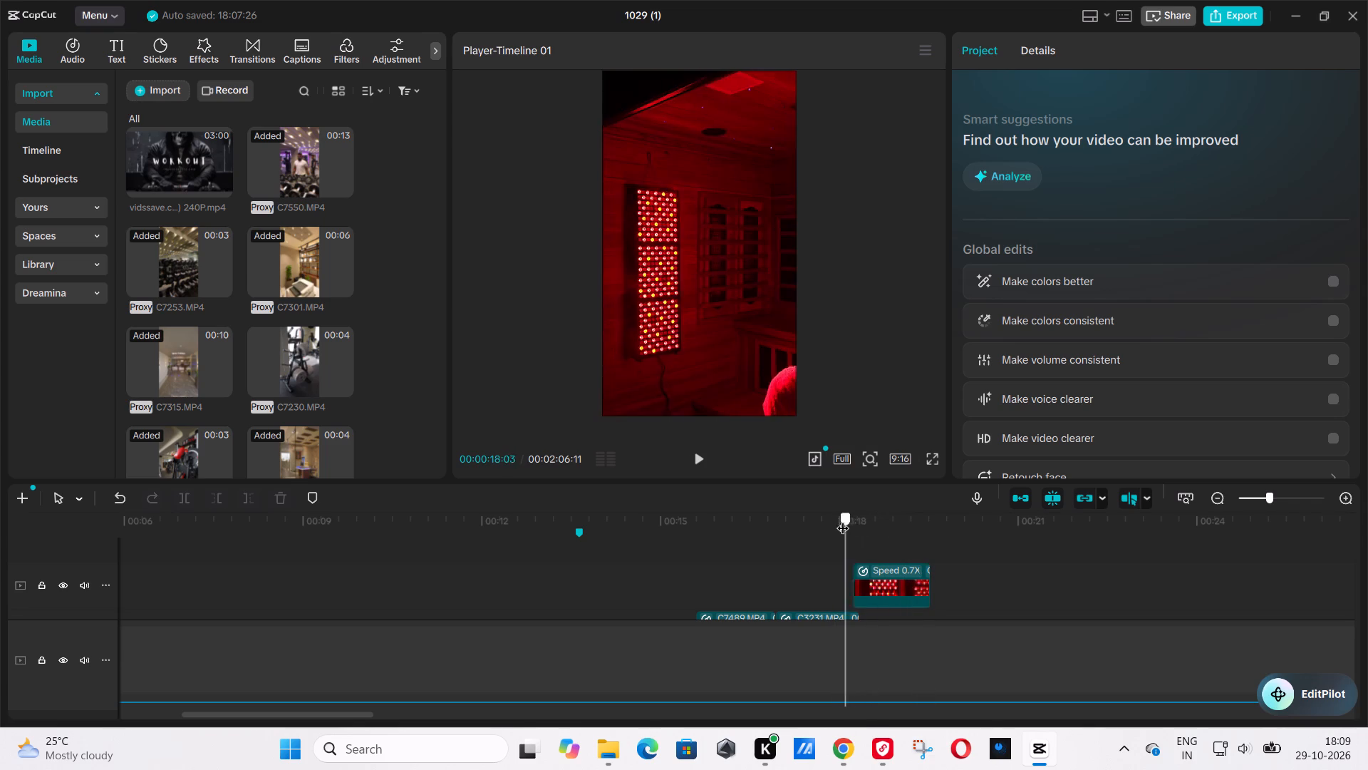
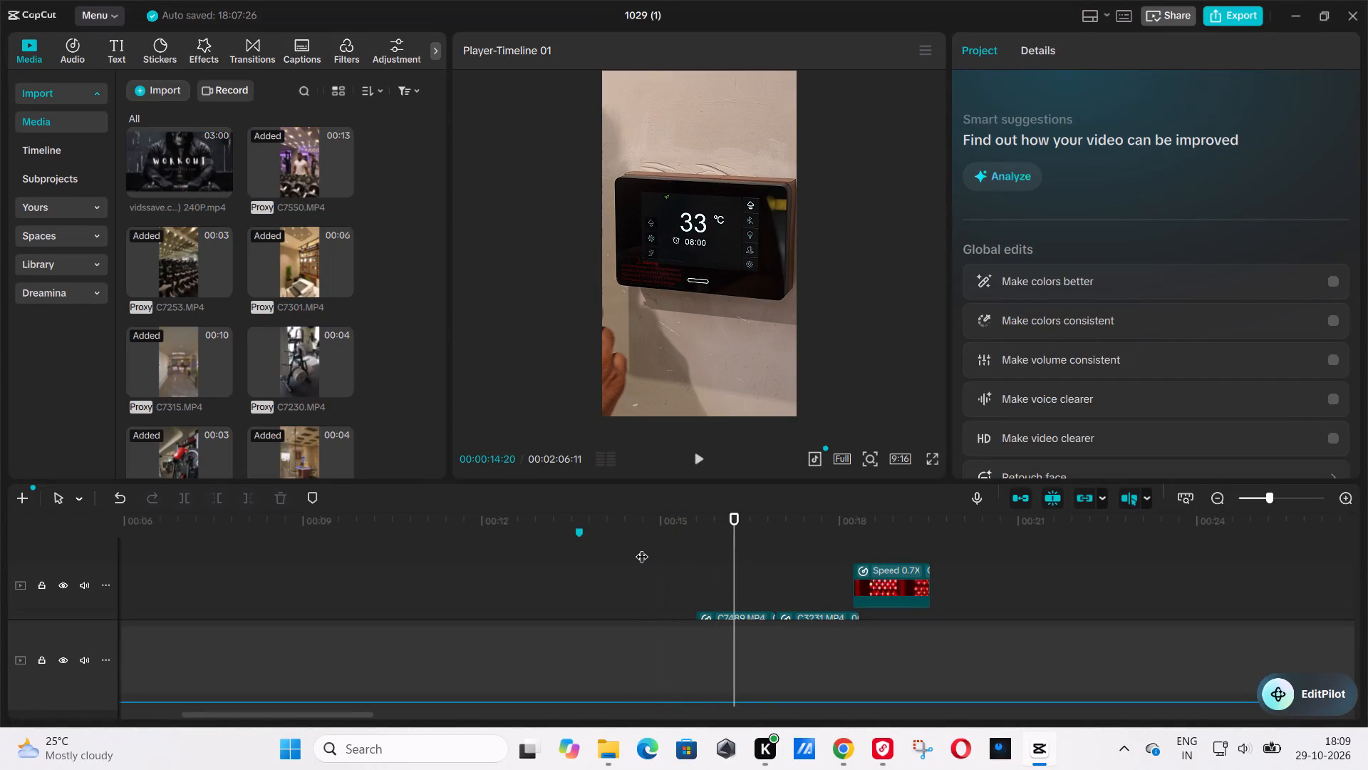
Replay the lead-in from the sauna control panel shot into the red C7489 clip, around 15 to 16 seconds.
key(space)
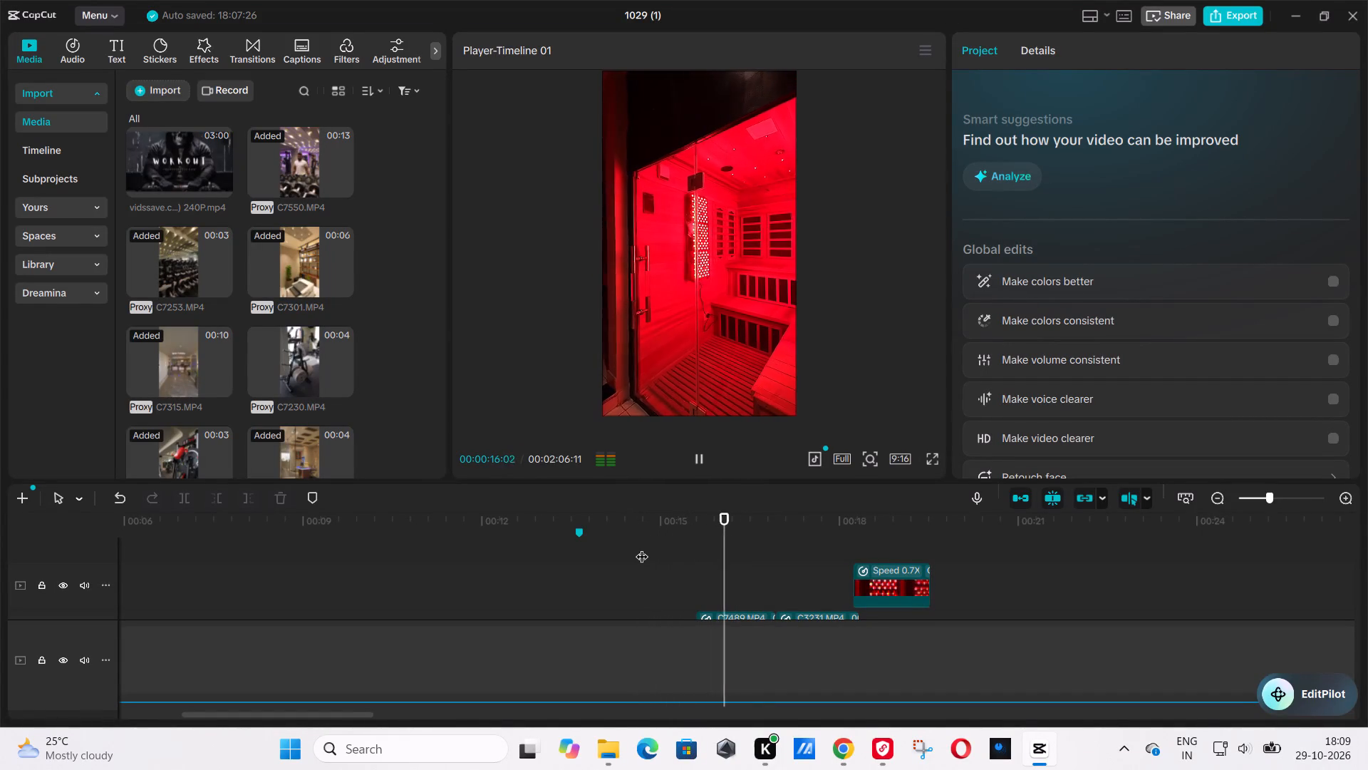
click(642, 548)
key(space)
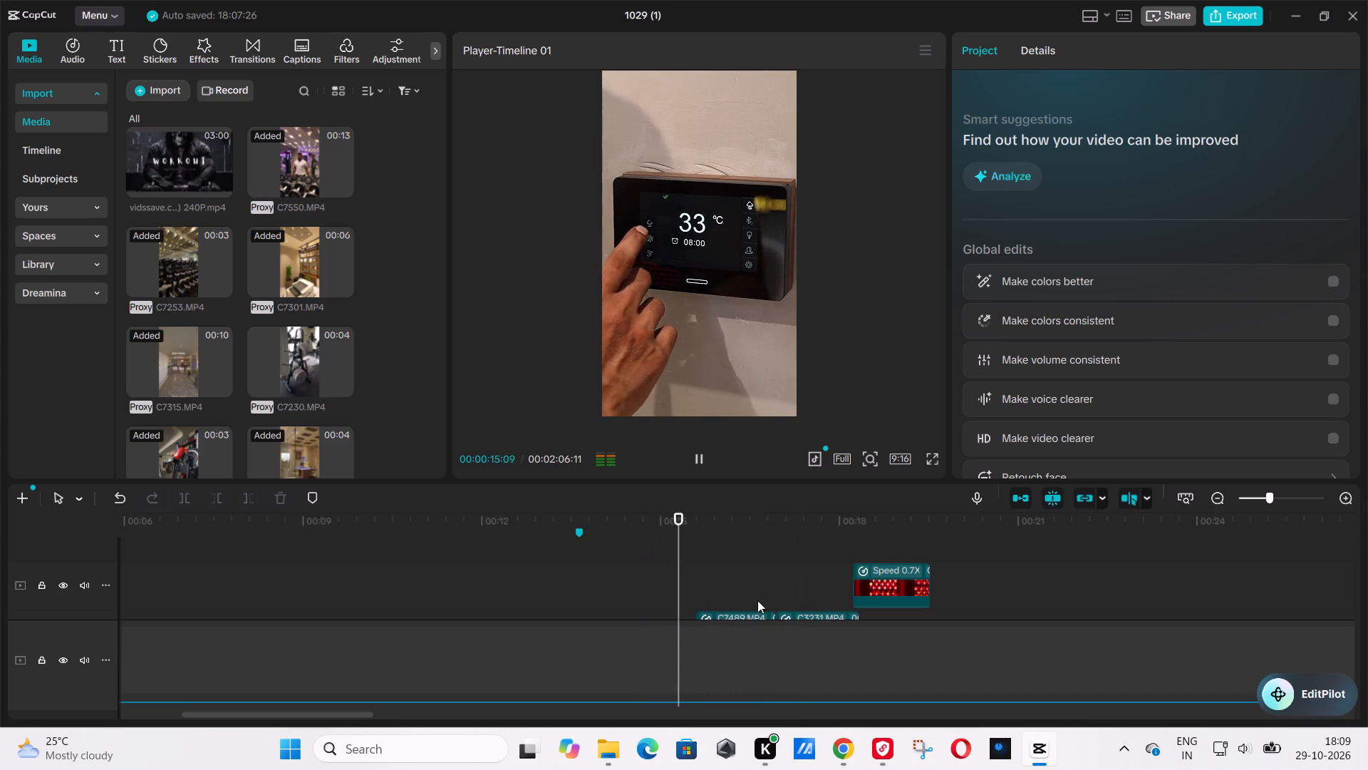
scroll(757, 597, down, 4)
scroll(765, 566, up, 3)
key(space)
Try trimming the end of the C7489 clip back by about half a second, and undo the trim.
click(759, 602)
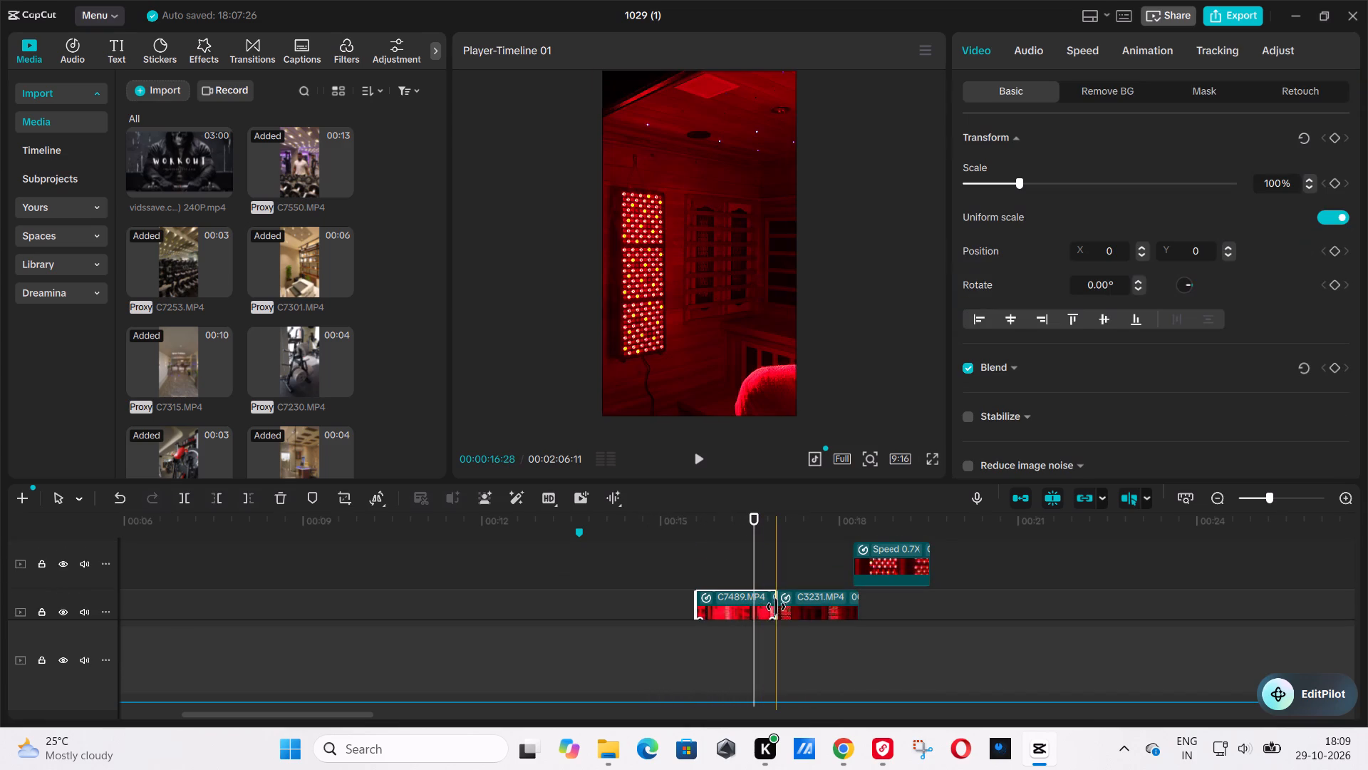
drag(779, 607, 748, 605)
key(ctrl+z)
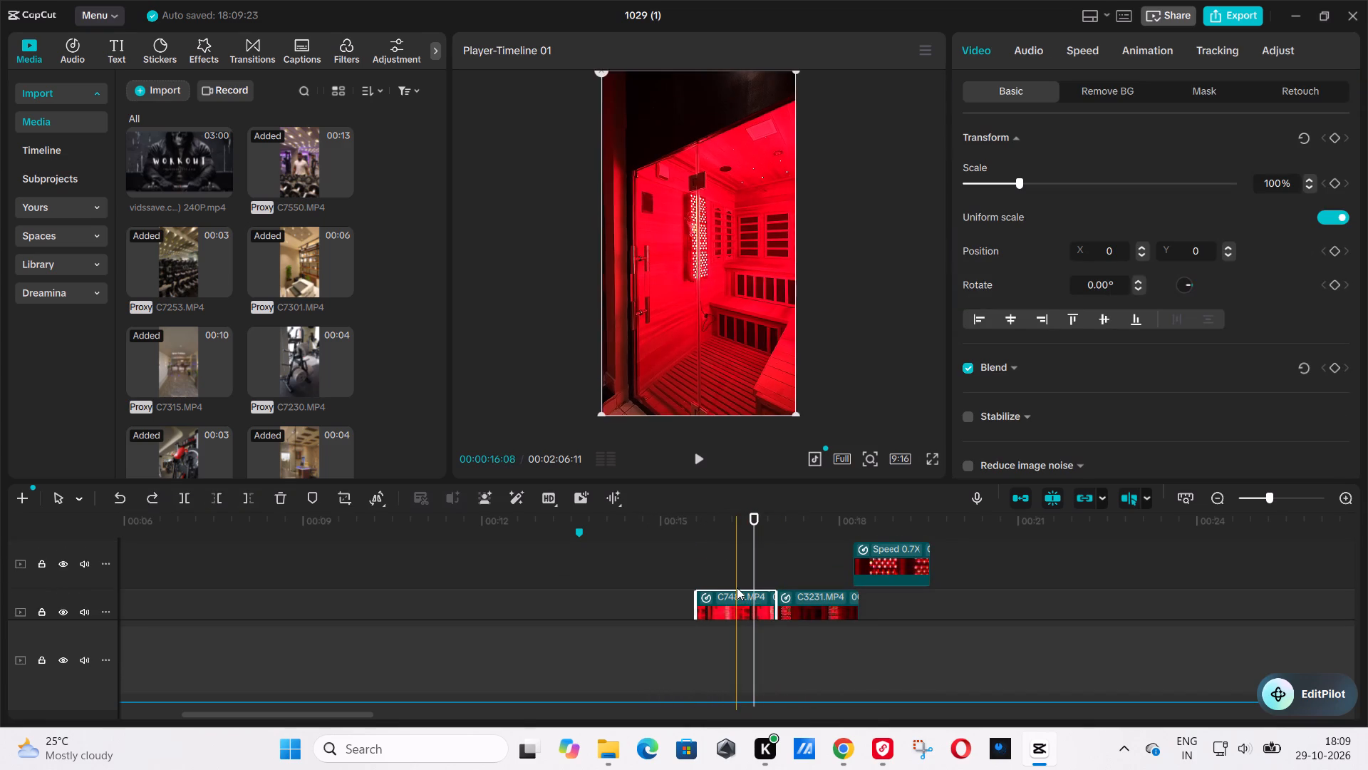
Scrub back and forth across the cut between C7489 and C3231 and back to the sauna control panel shot.
click(737, 587)
click(740, 565)
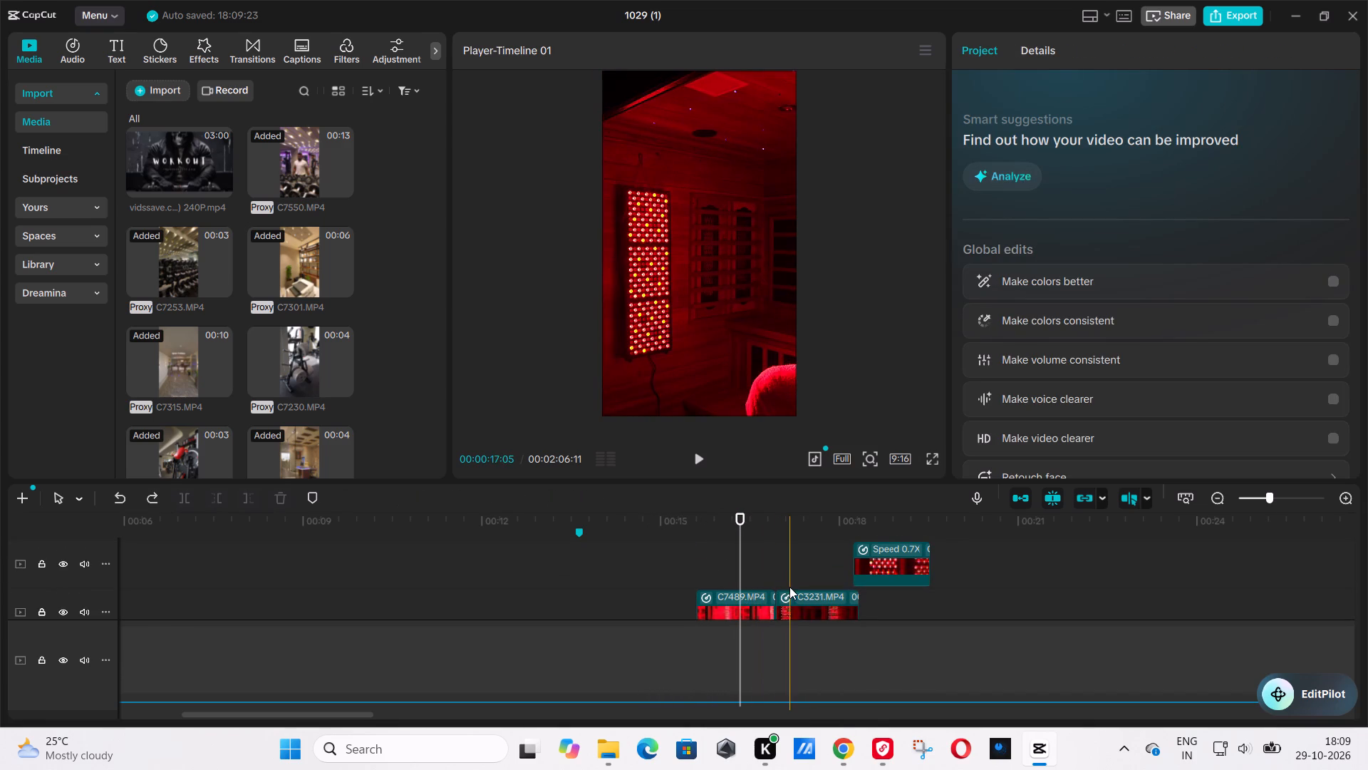
click(761, 571)
drag(757, 520, 759, 520)
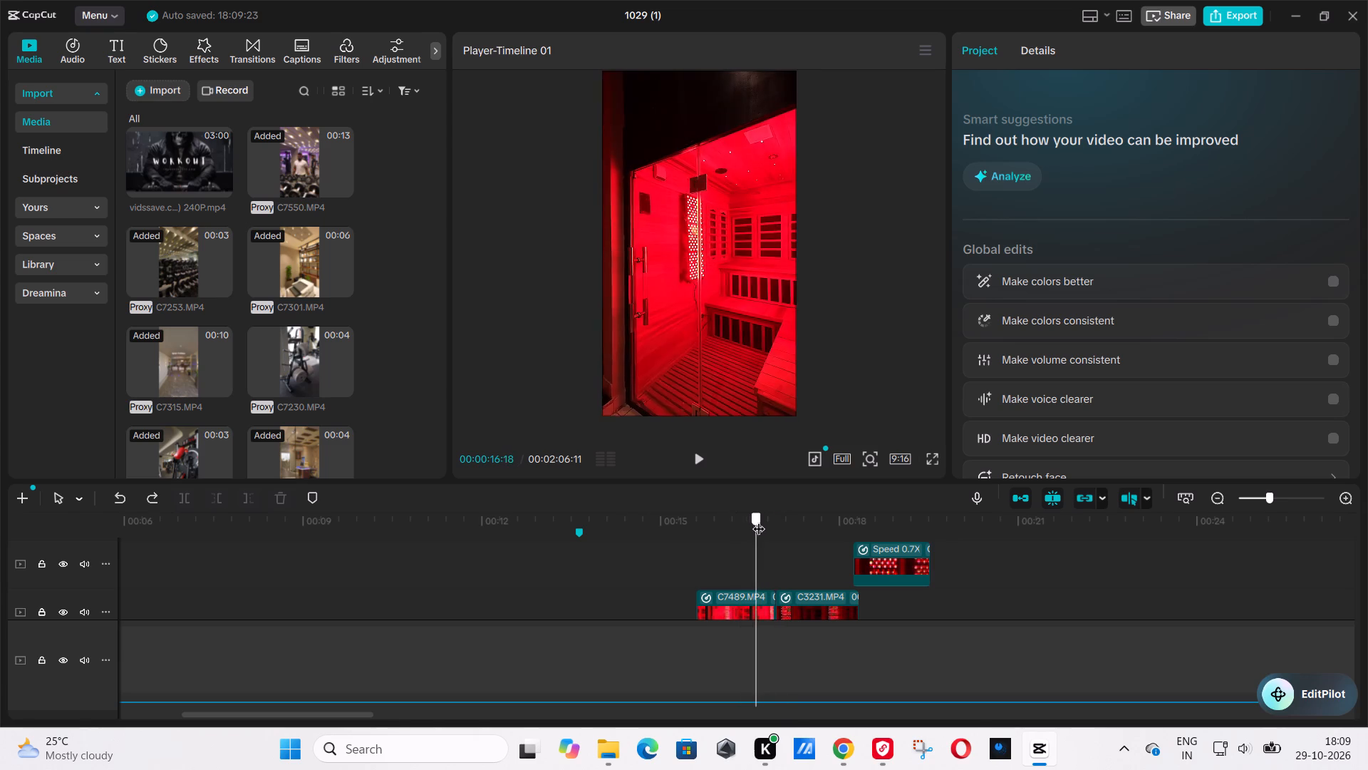
drag(759, 520, 795, 514)
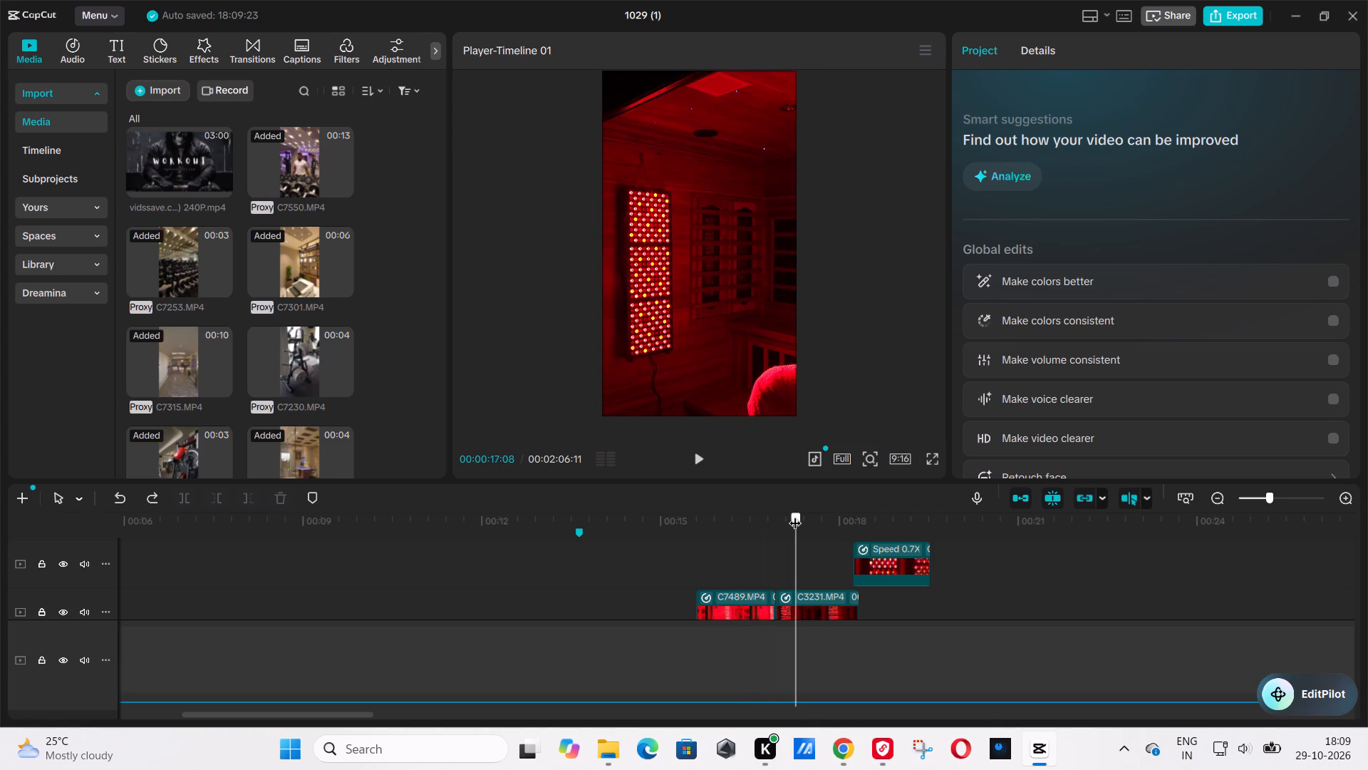
drag(795, 514, 764, 525)
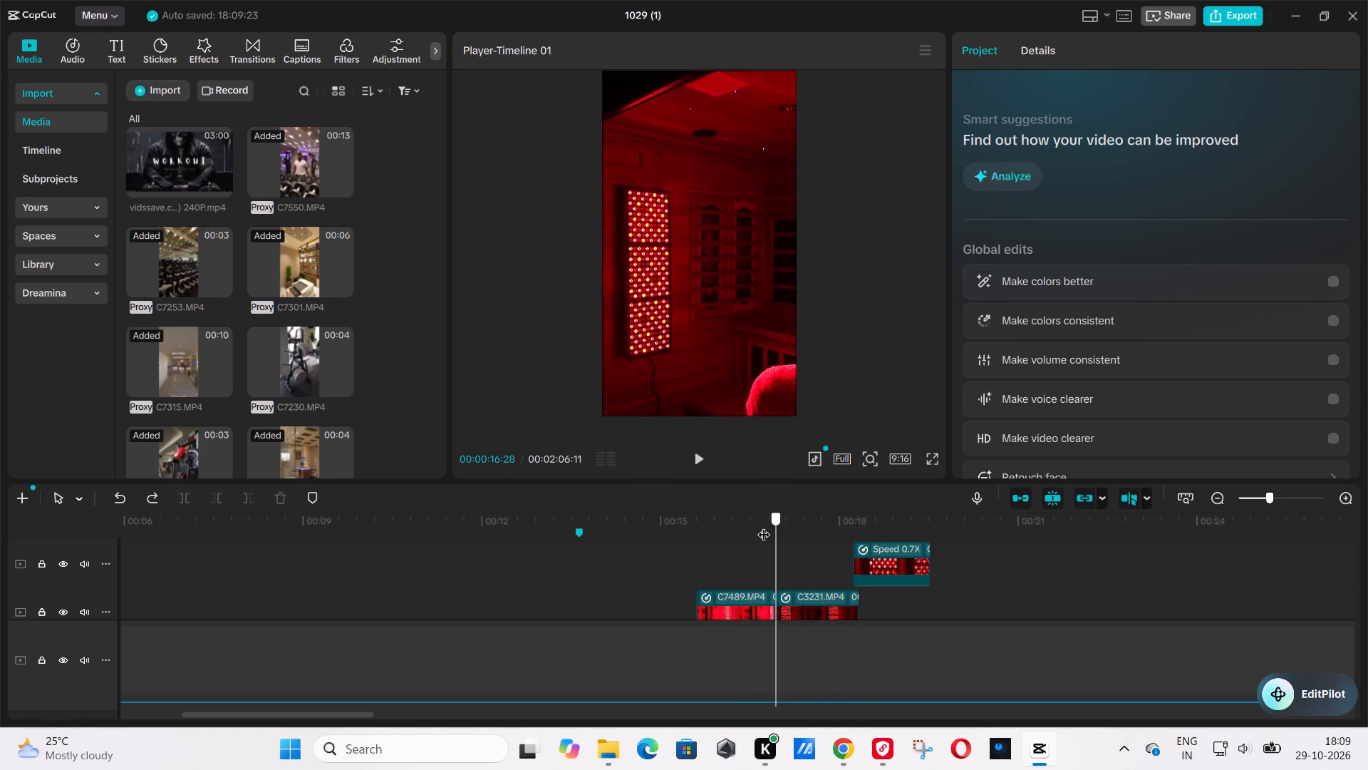
drag(764, 525, 658, 553)
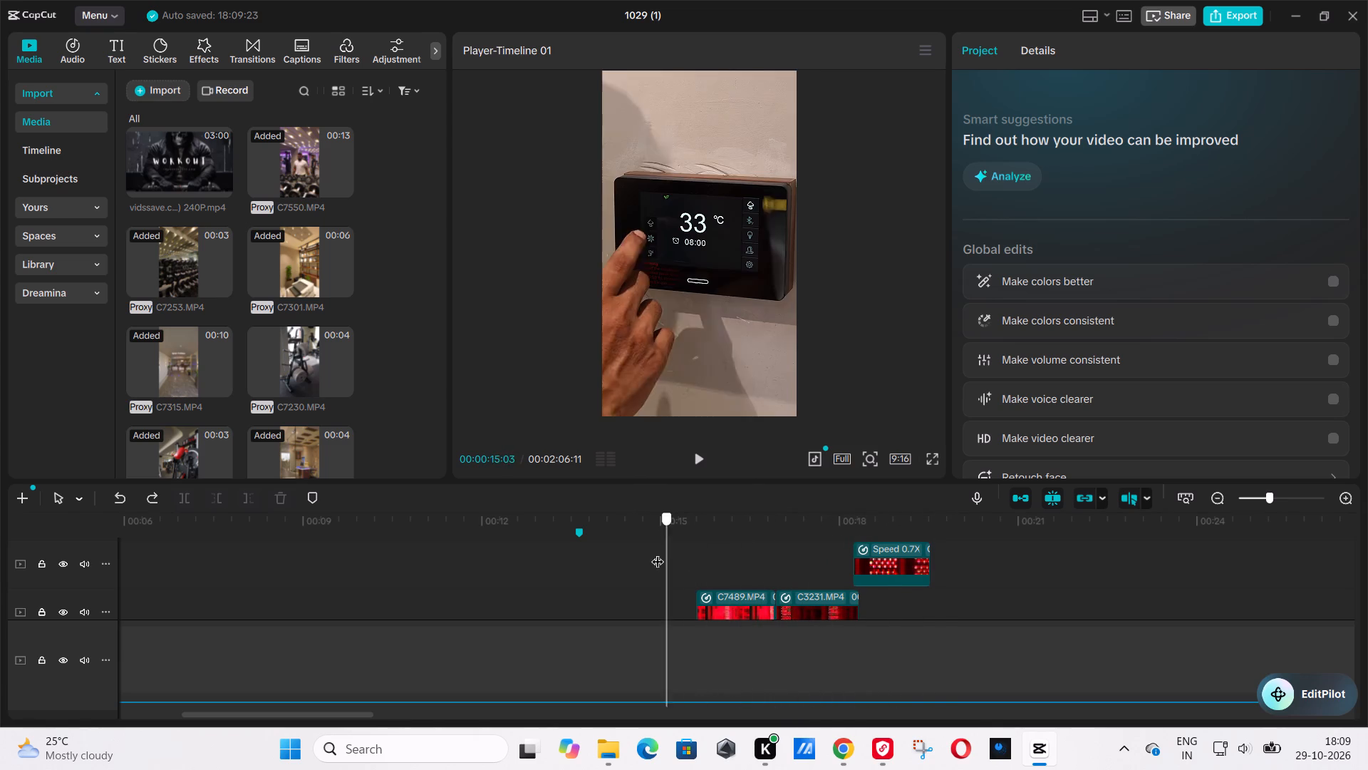
drag(658, 553, 652, 553)
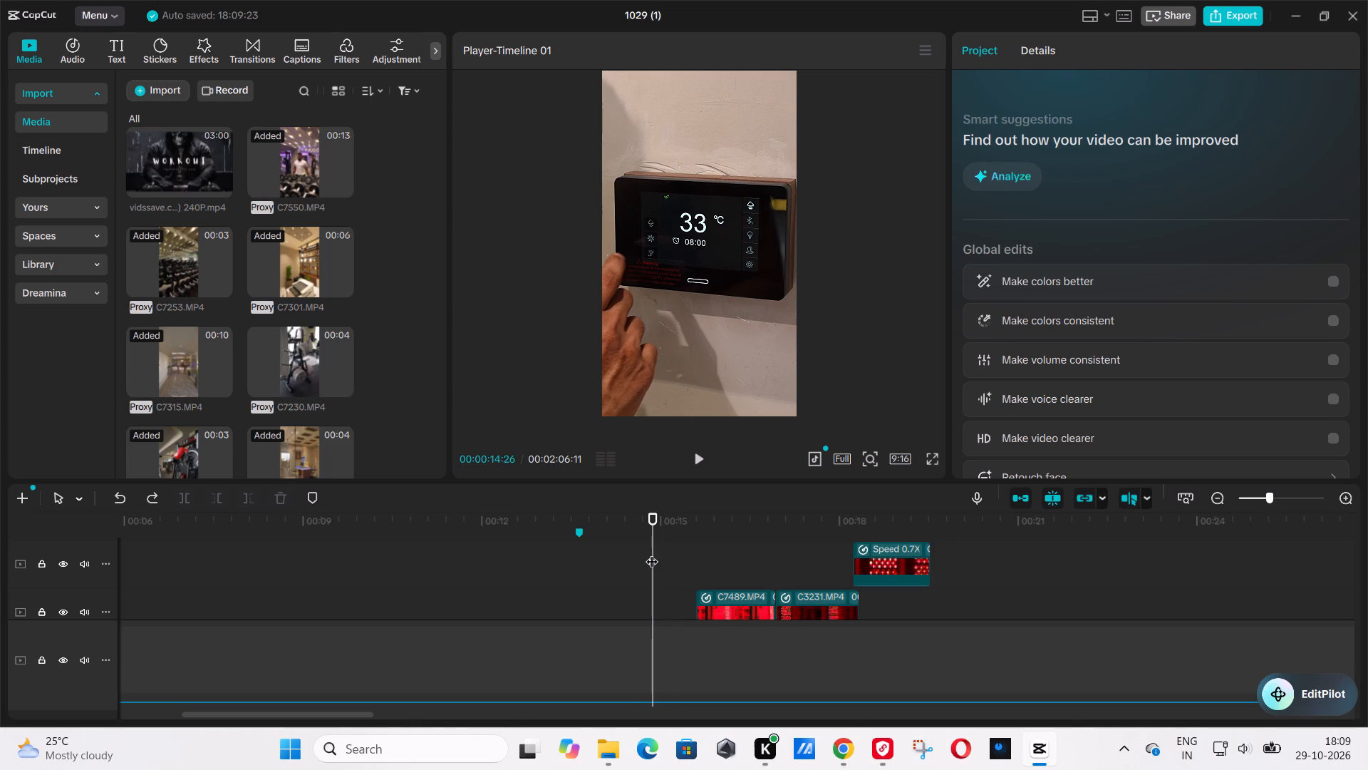
Replay the section from about 14 to 19 seconds to check the pacing of the C7489, C3231 and slowed C3230 clips.
click(630, 568)
click(591, 574)
key(space)
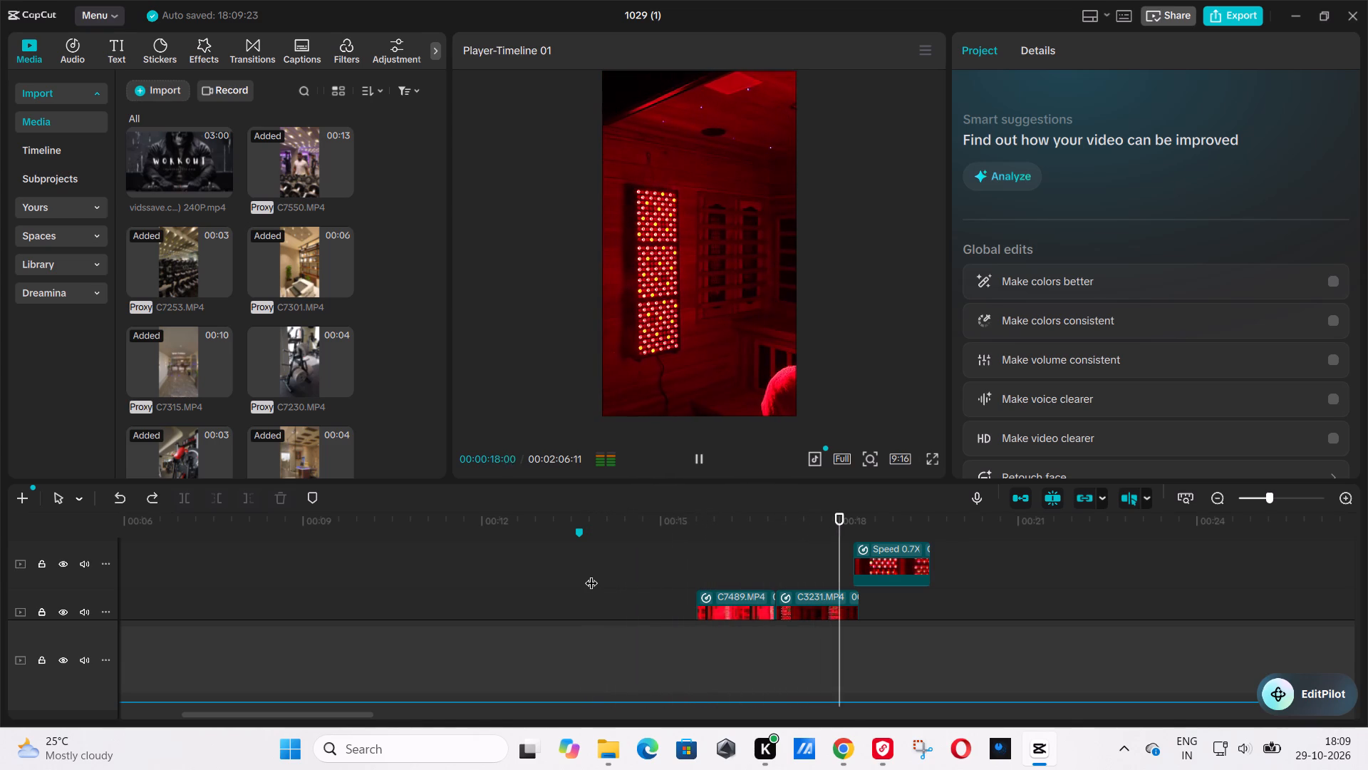
key(space)
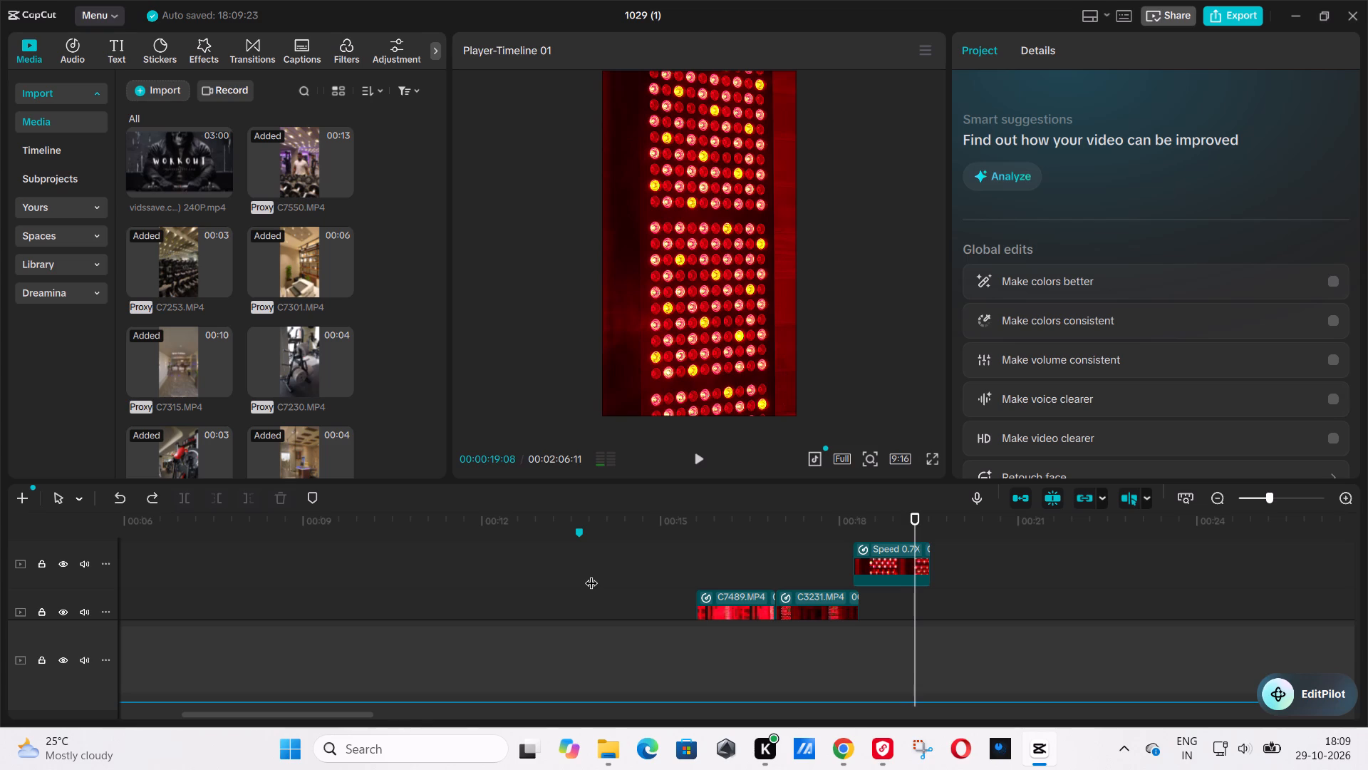
click(653, 545)
key(space)
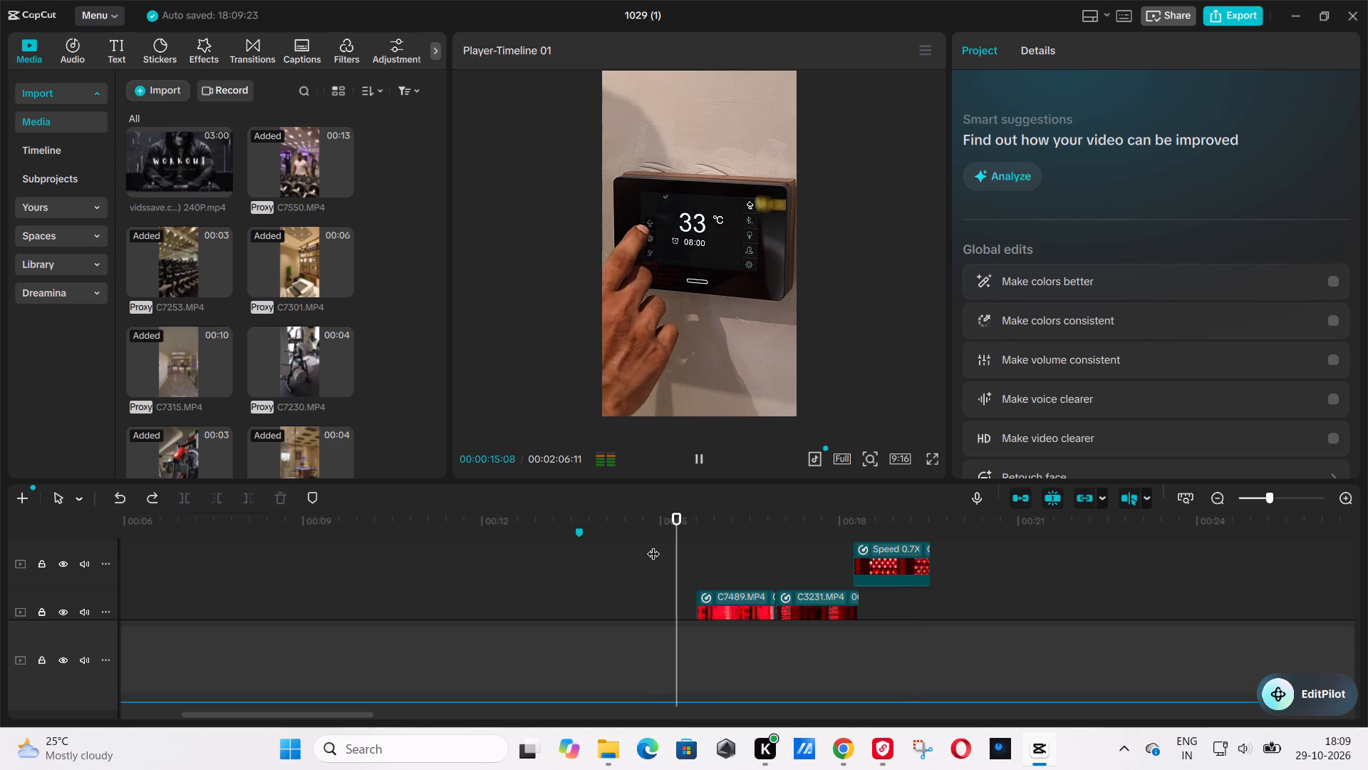
key(space)
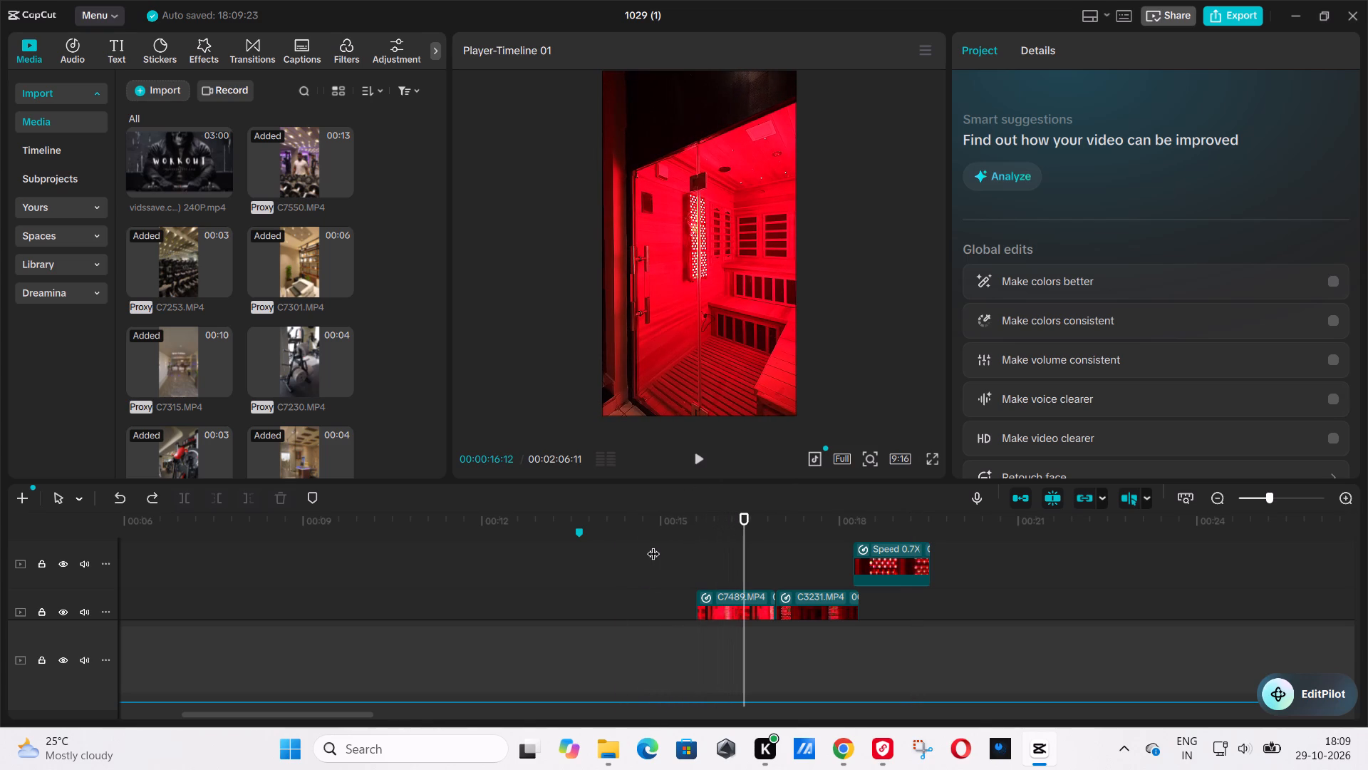
click(693, 555)
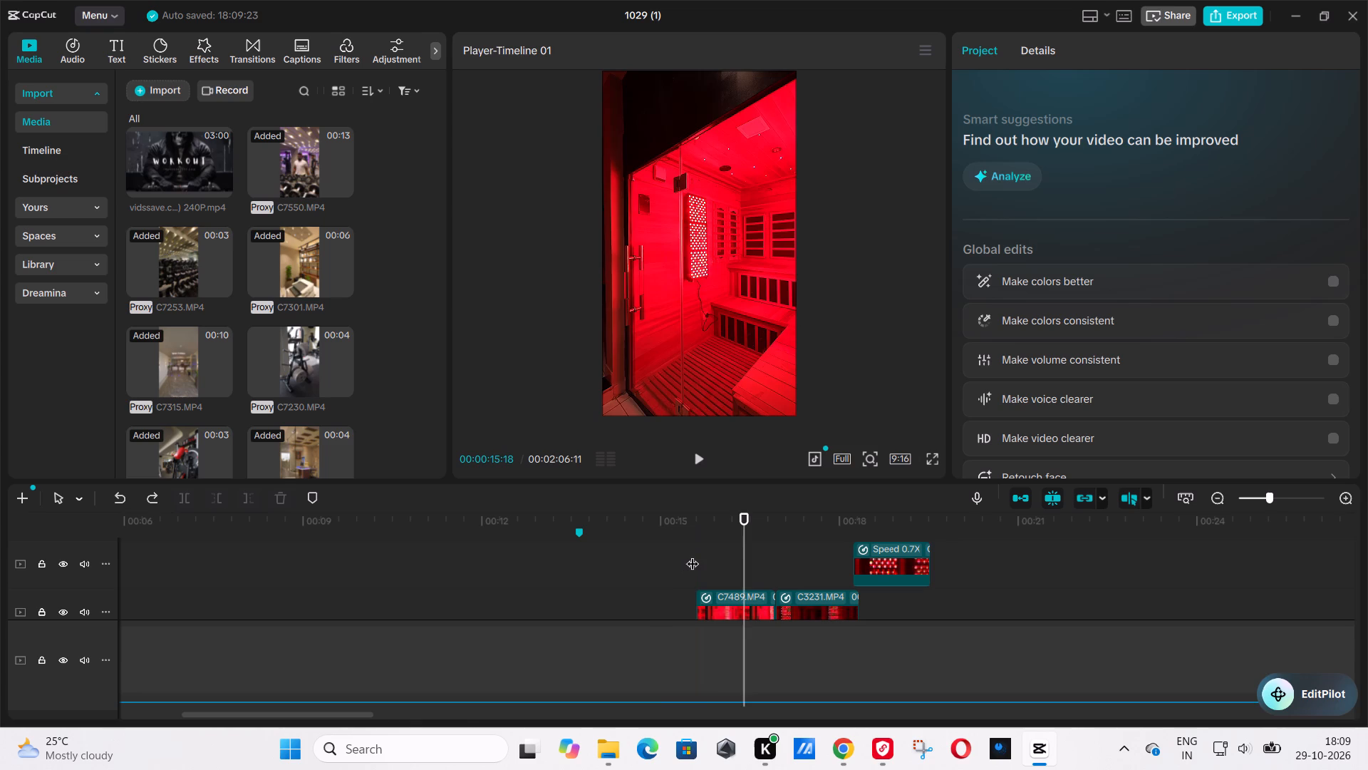
key(space)
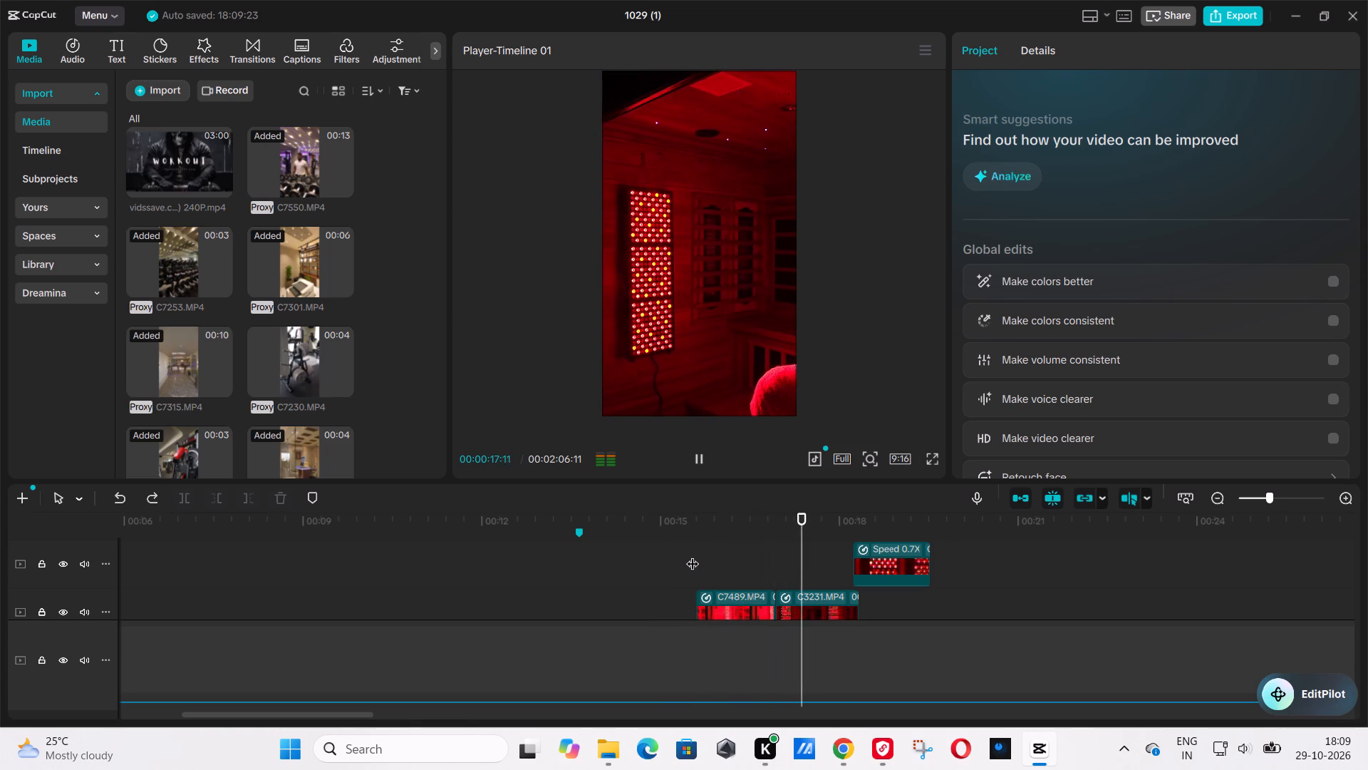
key(space)
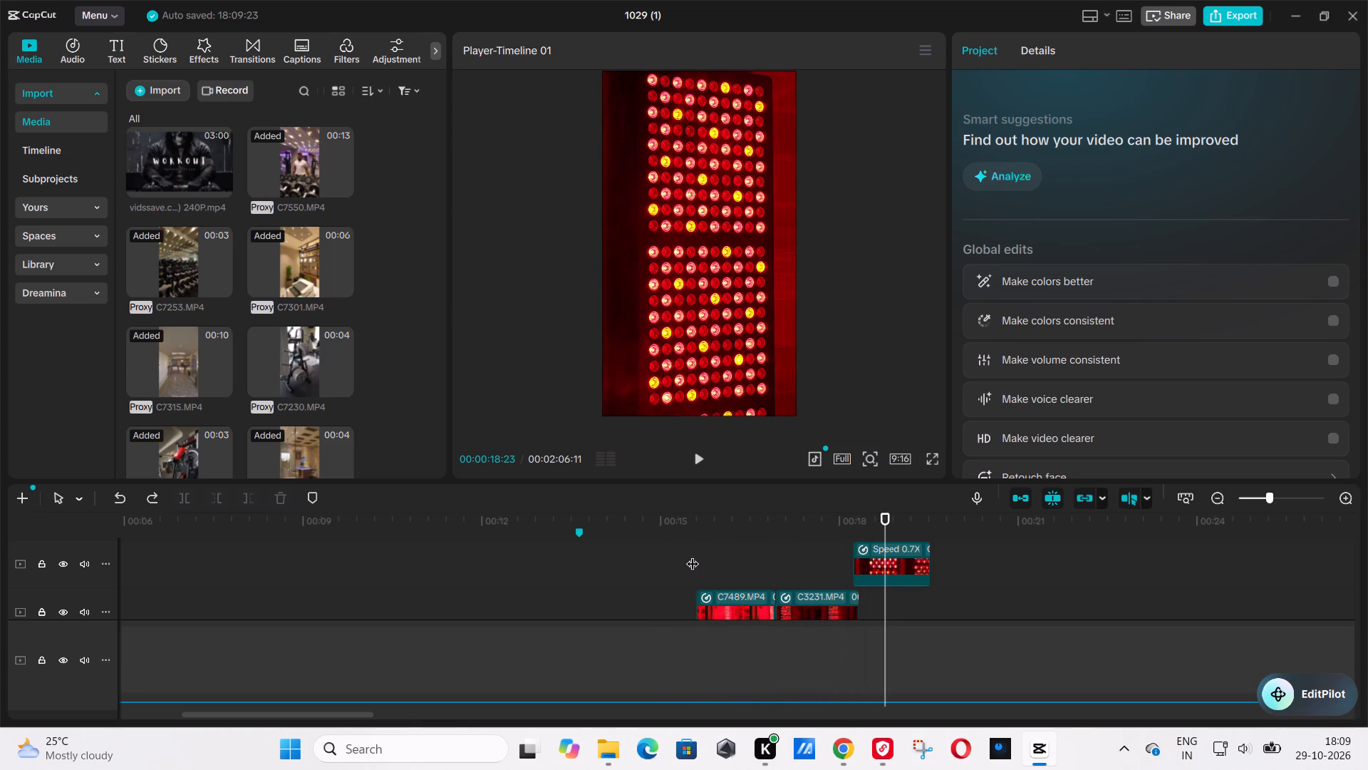
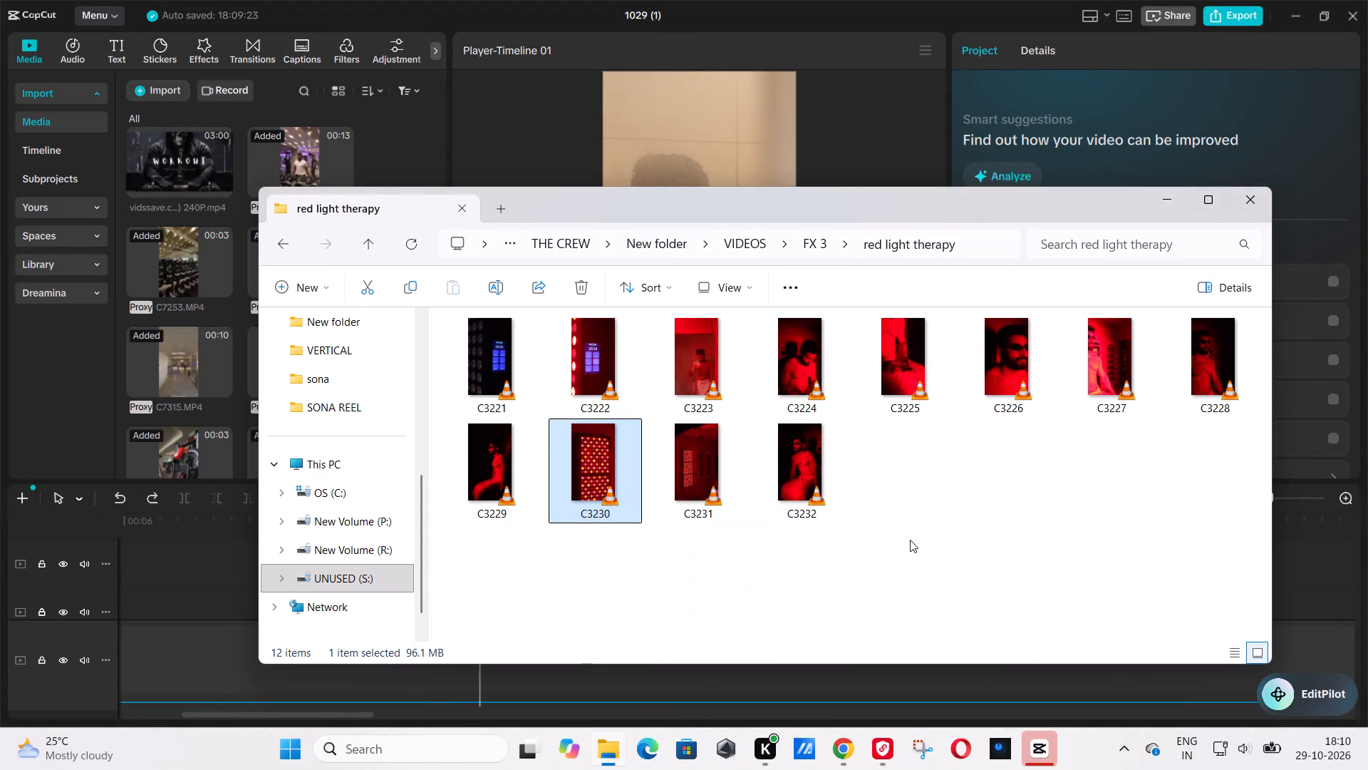
Preview clips C3232 and C3221 from the red light therapy folder in VLC, returning to the folder after each.
click(888, 515)
double_click(758, 441)
scroll(588, 769, up, 6)
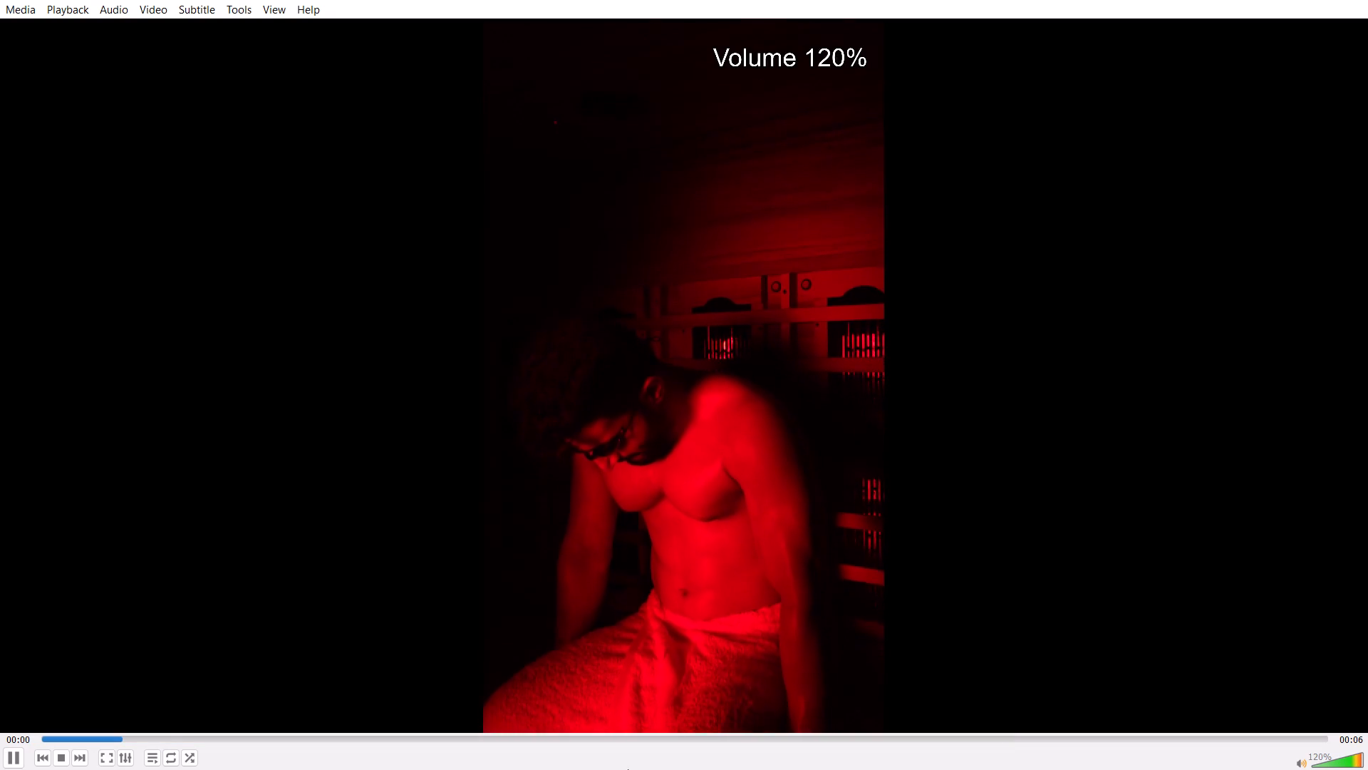
key(alt+Tab)
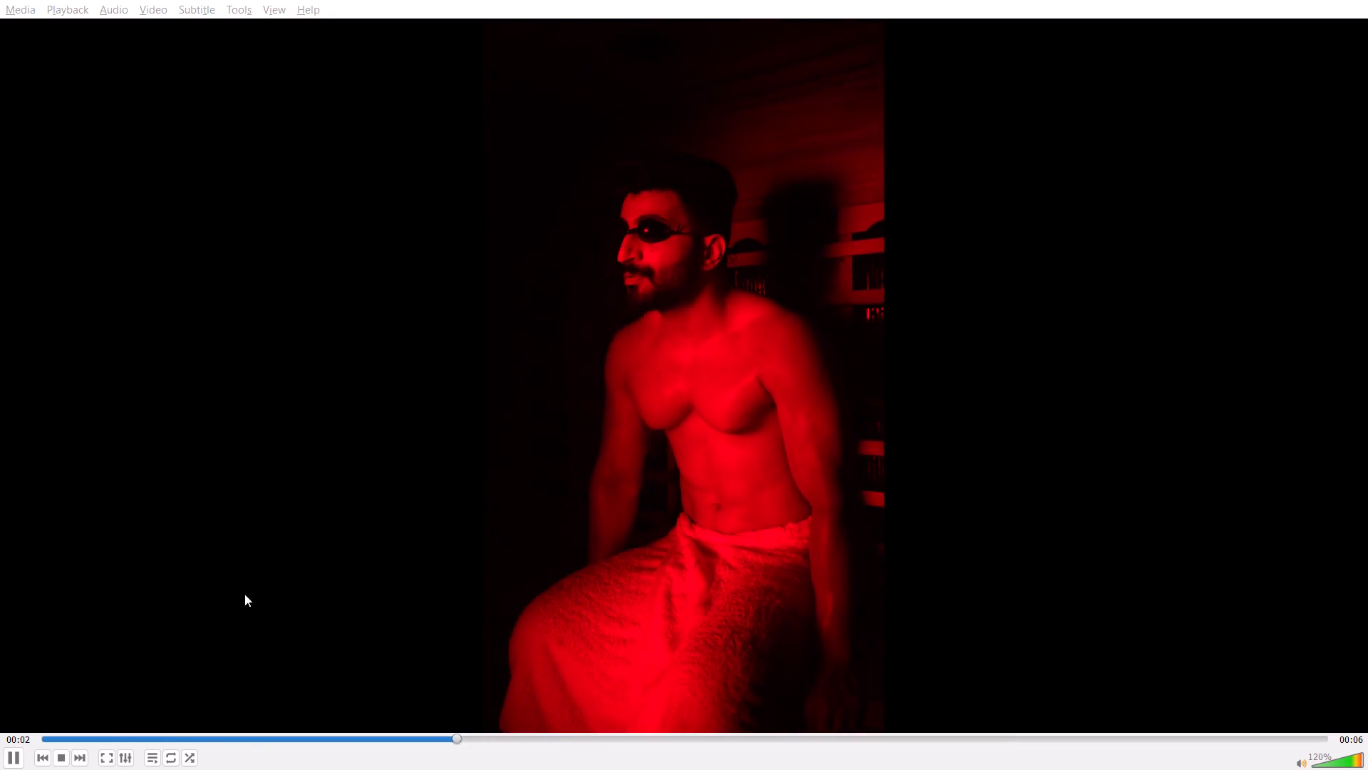
alt+scroll(308, 322, up, 1)
alt+click(308, 322)
drag(534, 356, 534, 362)
click(534, 362)
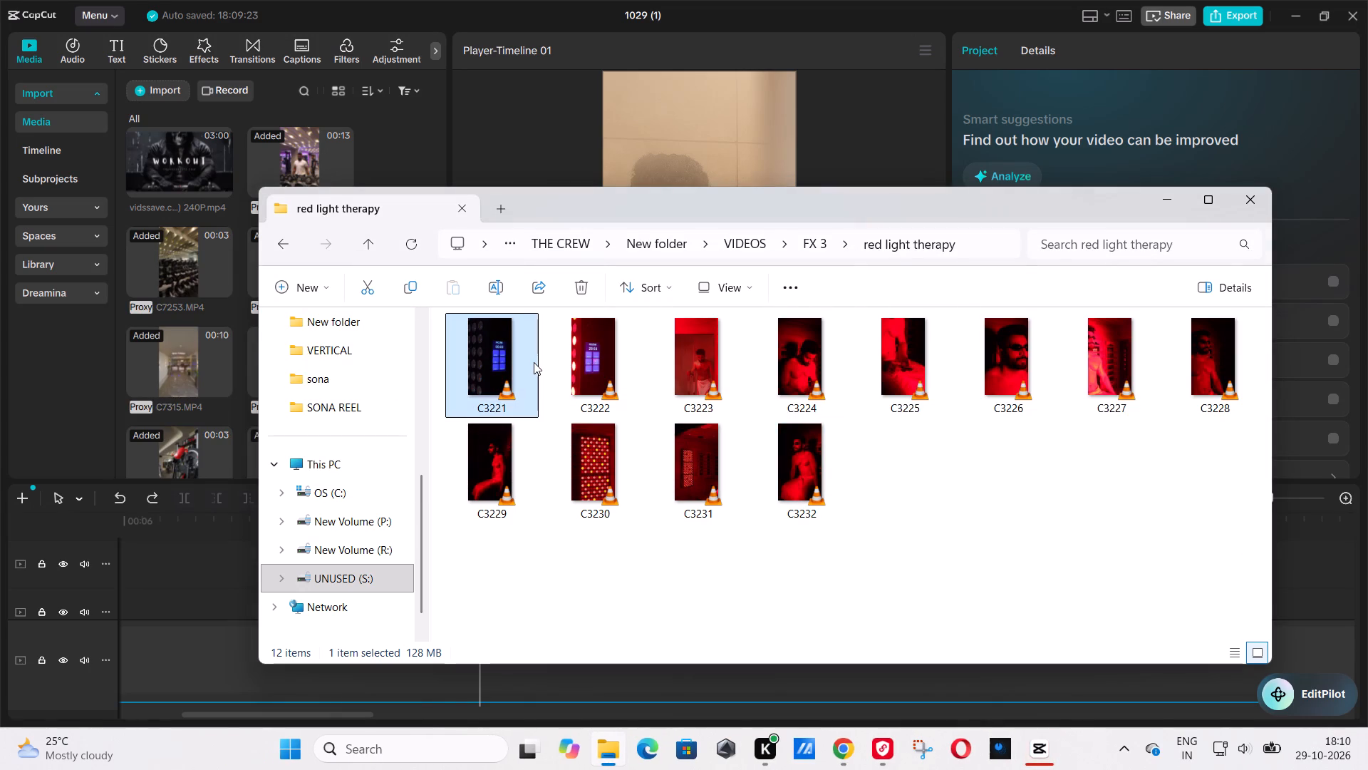
double_click(534, 362)
key(alt+Tab)
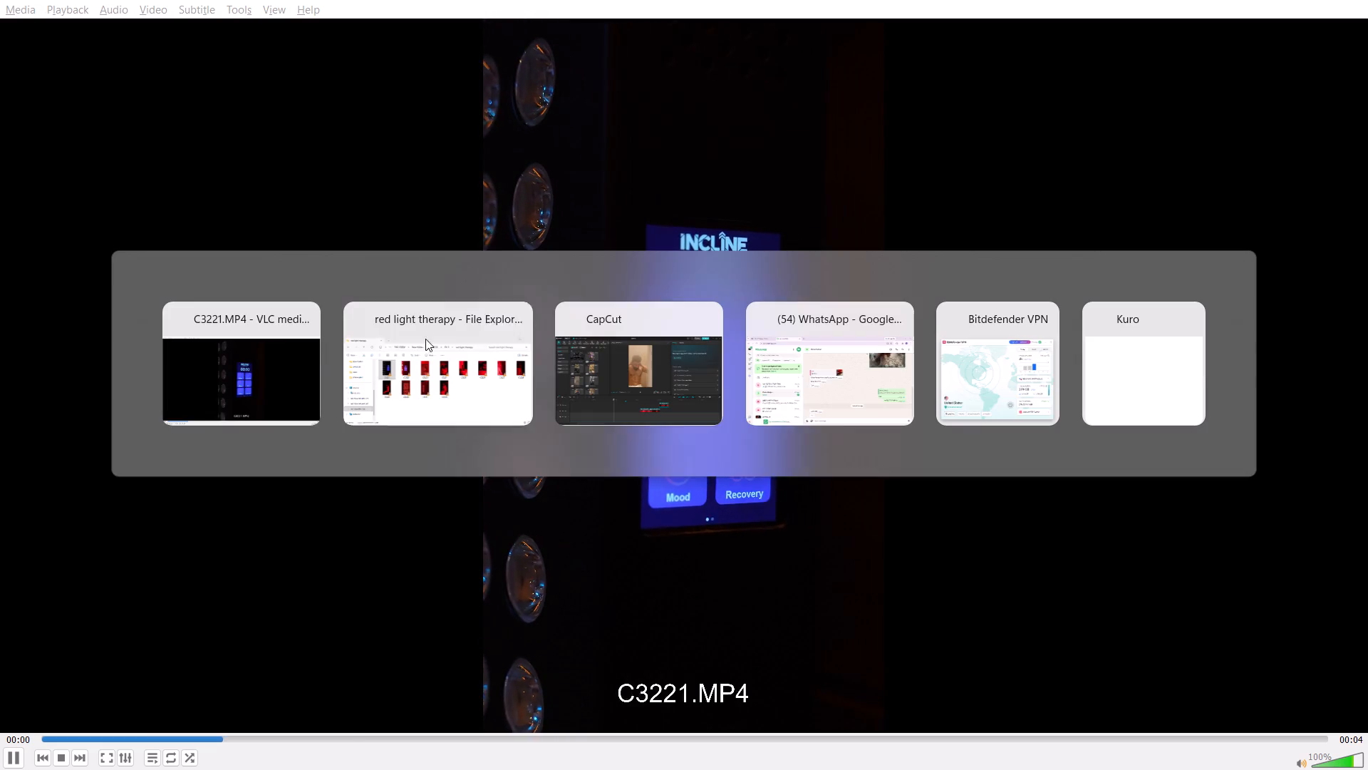
alt+click(289, 322)
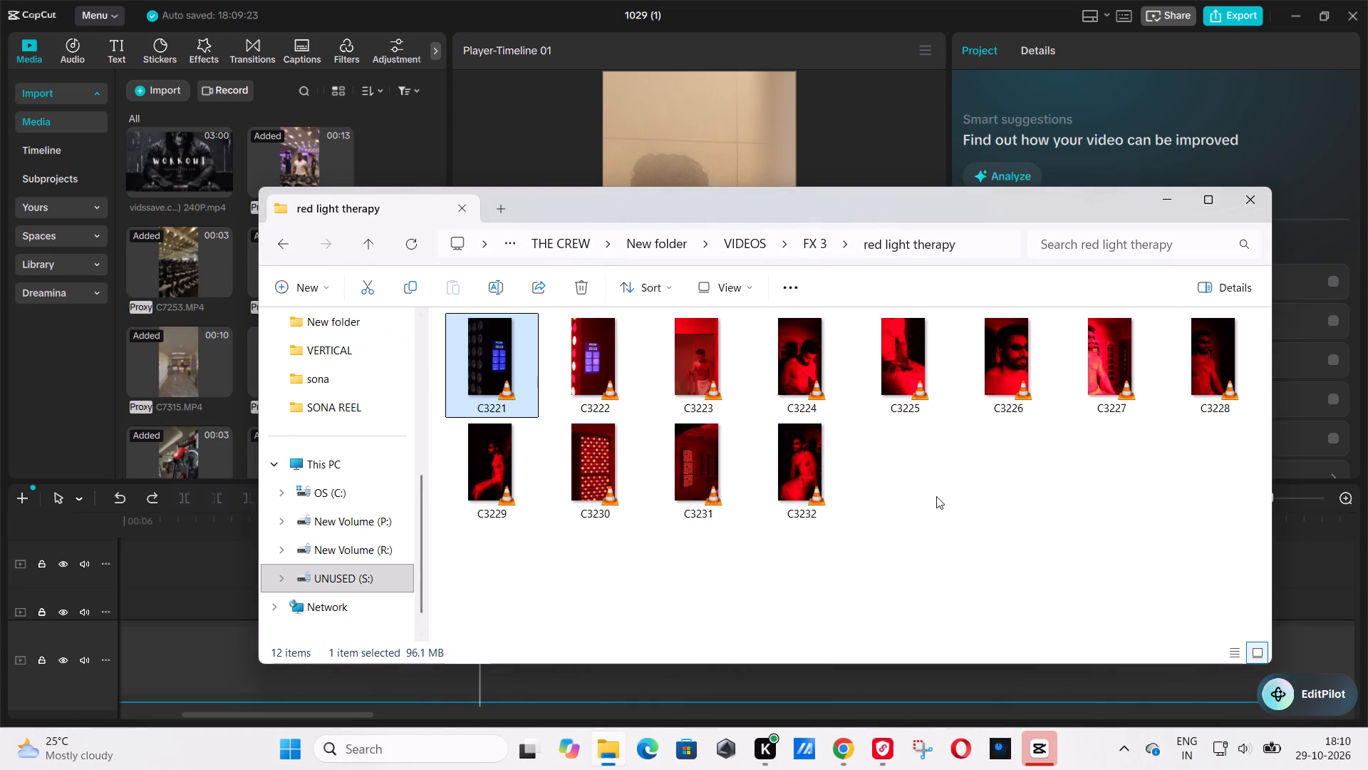
click(936, 495)
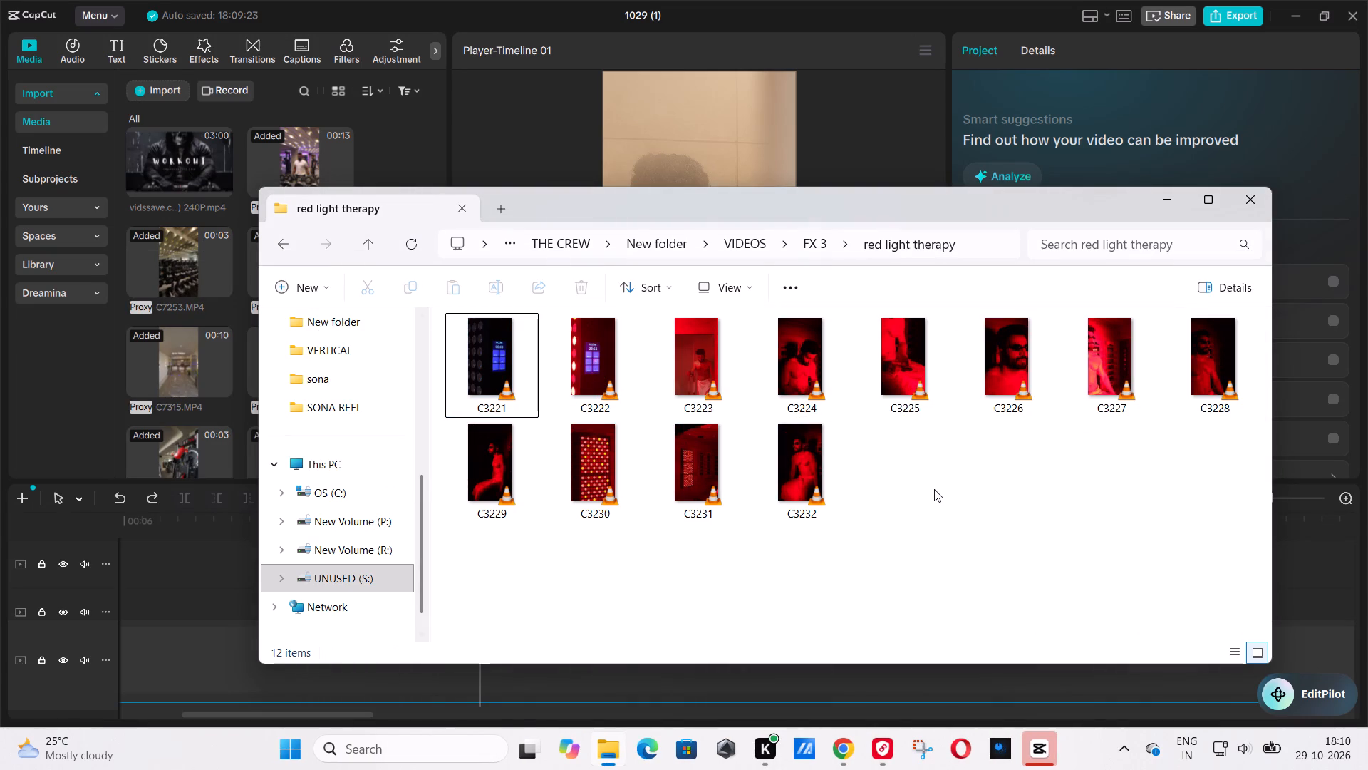
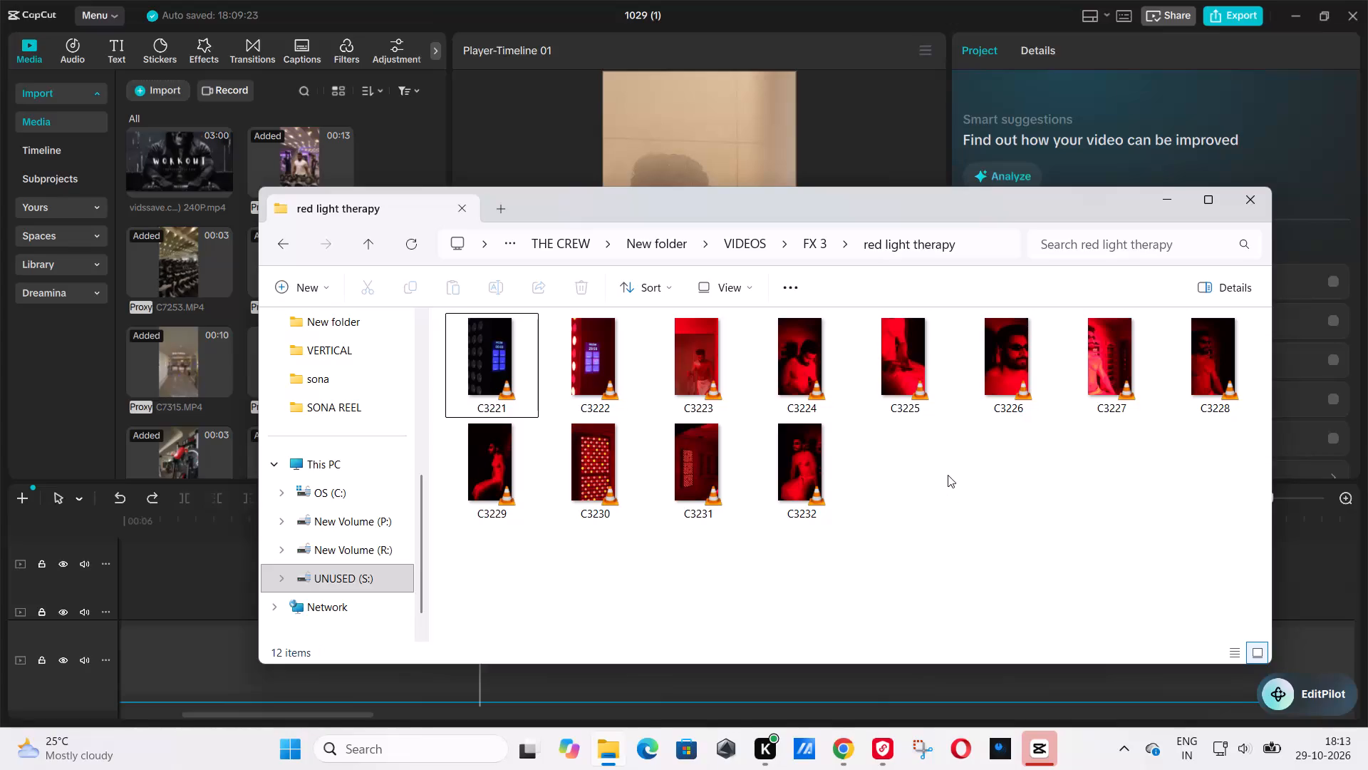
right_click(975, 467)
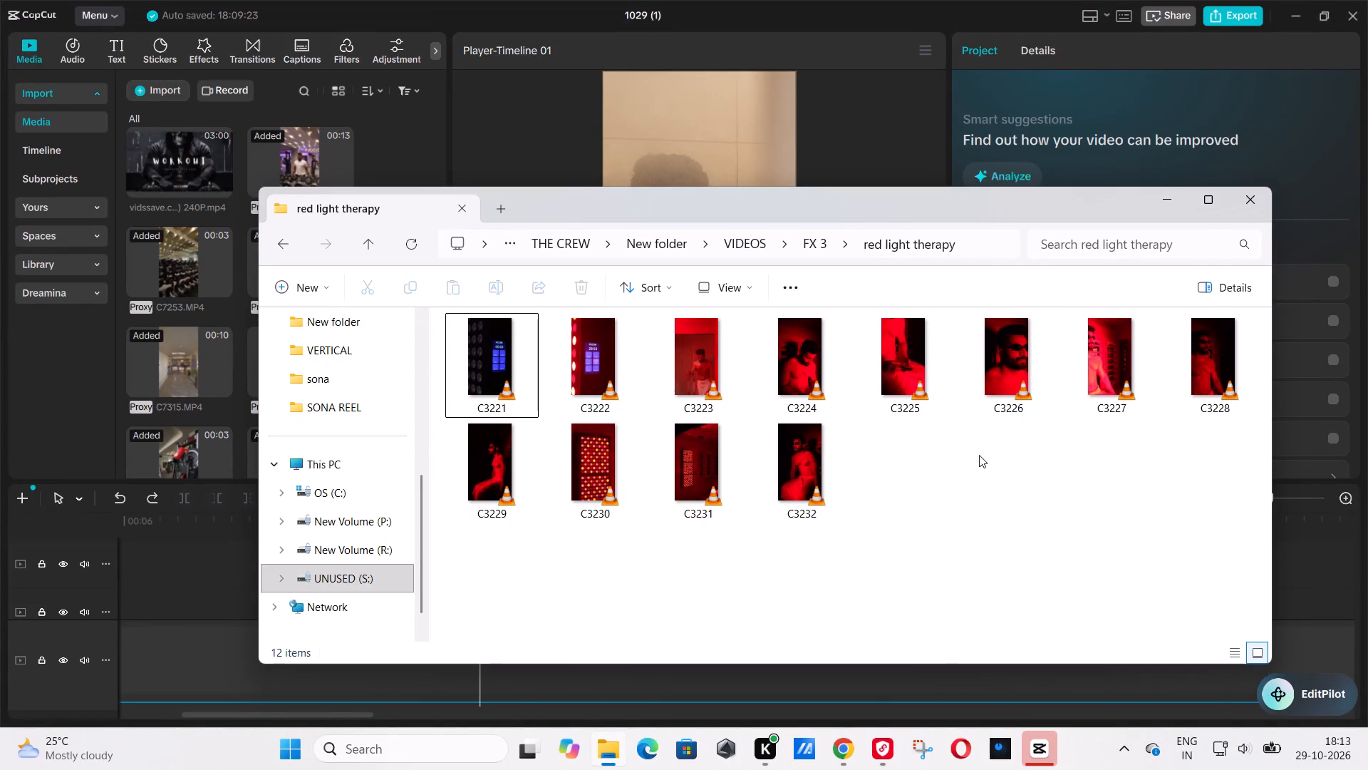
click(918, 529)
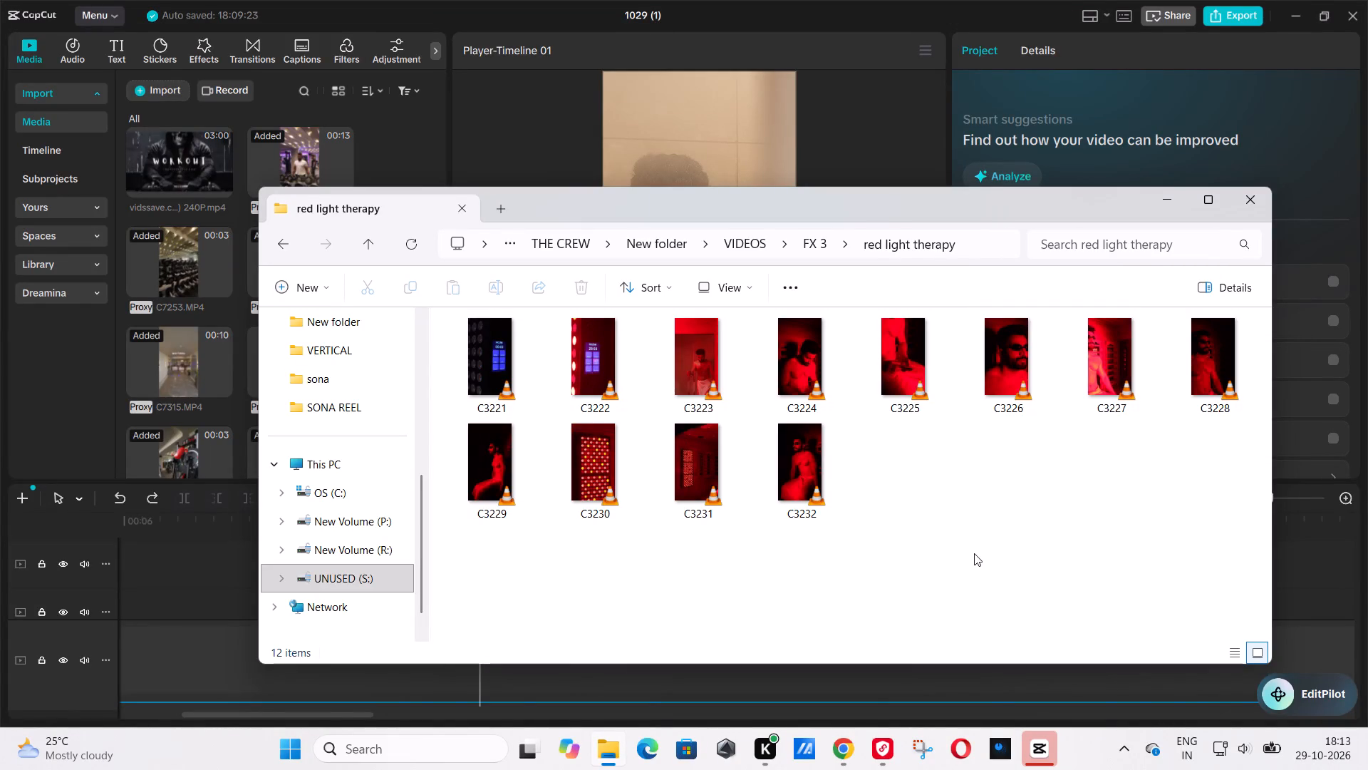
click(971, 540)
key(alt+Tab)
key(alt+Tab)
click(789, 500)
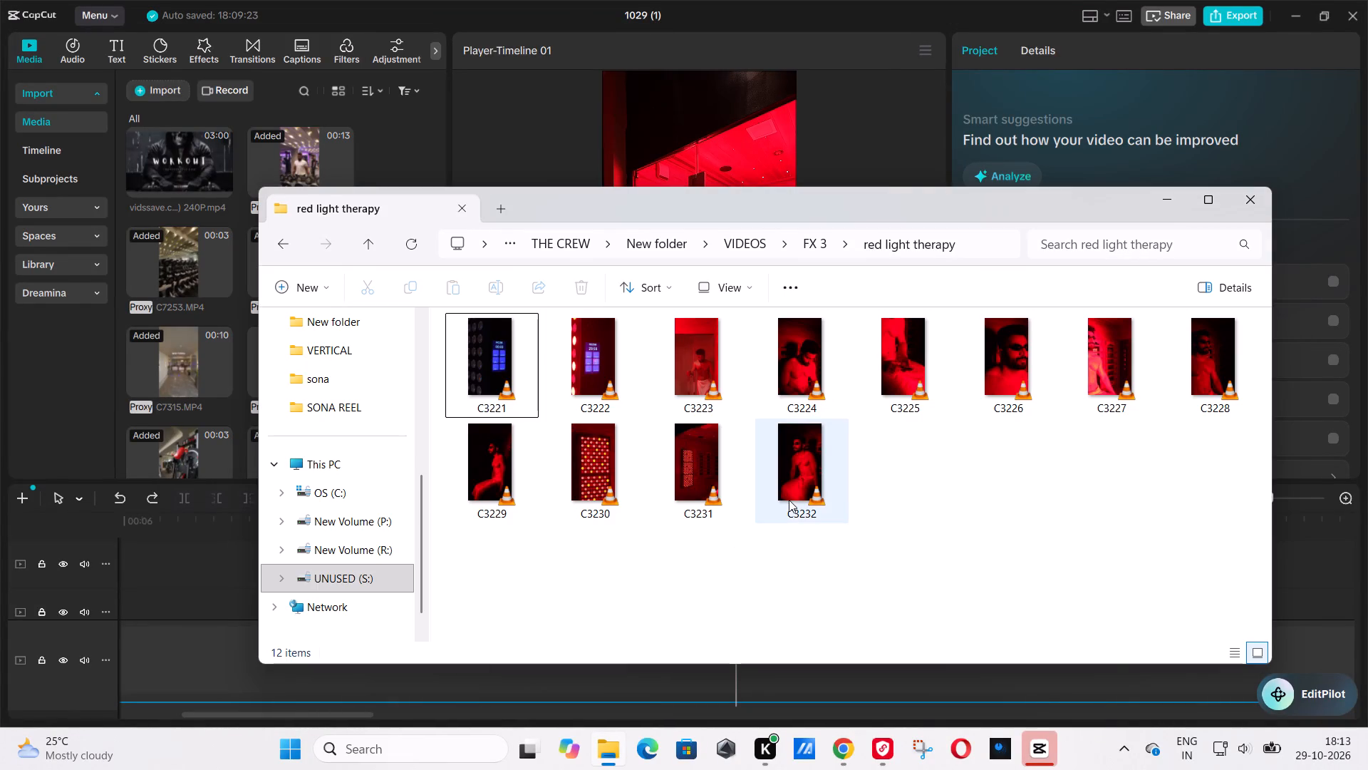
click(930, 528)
Play back the first C7489 red sauna clip in CapCut and trim its end to about 16.5 seconds on the timeline.
click(247, 614)
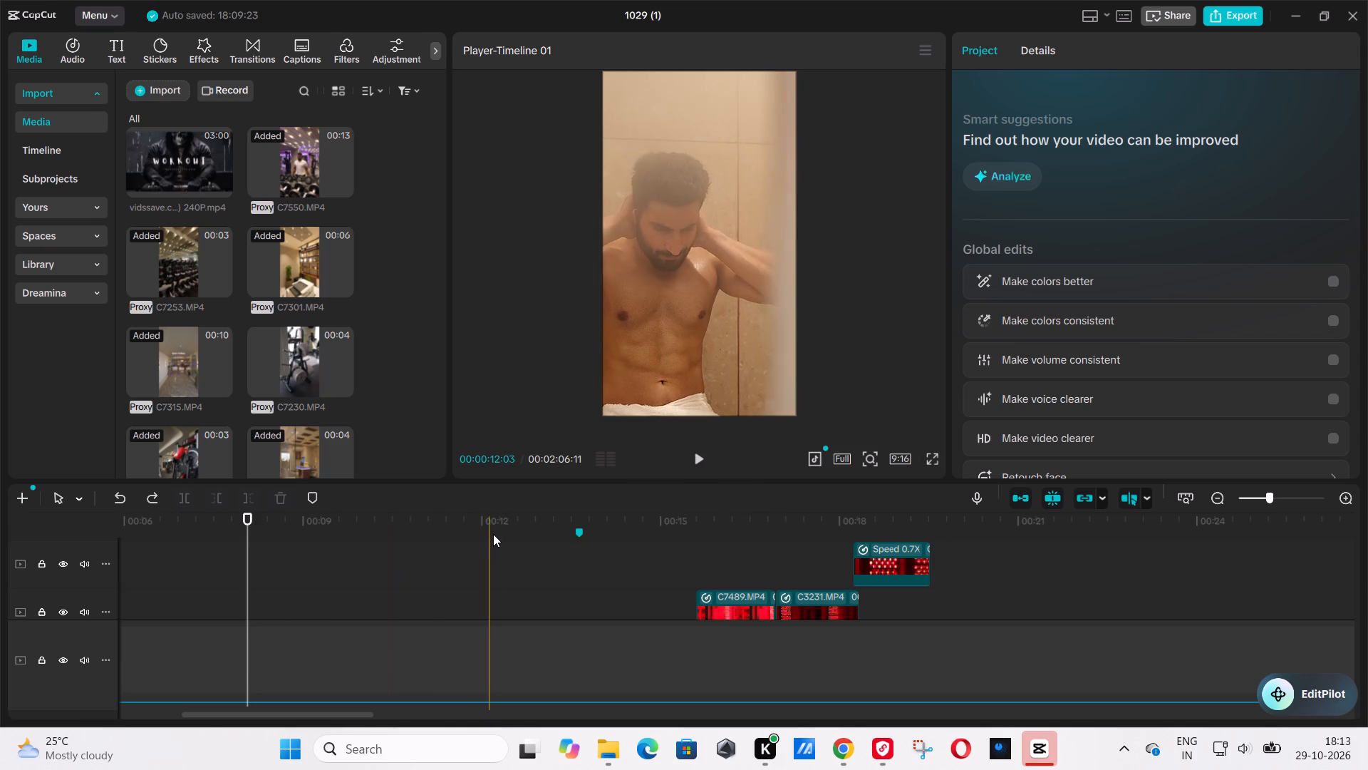
click(499, 524)
click(589, 519)
drag(589, 519, 566, 520)
key(space)
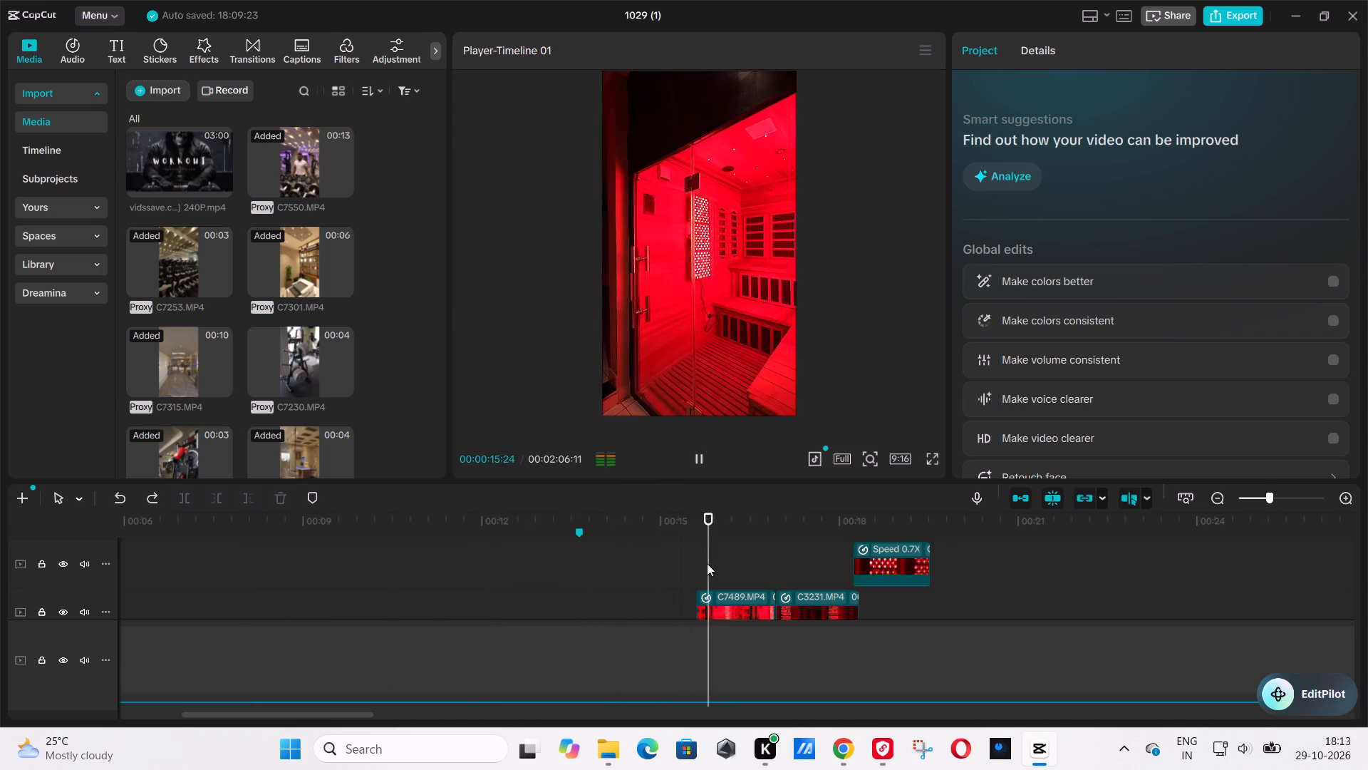
key(space)
click(752, 550)
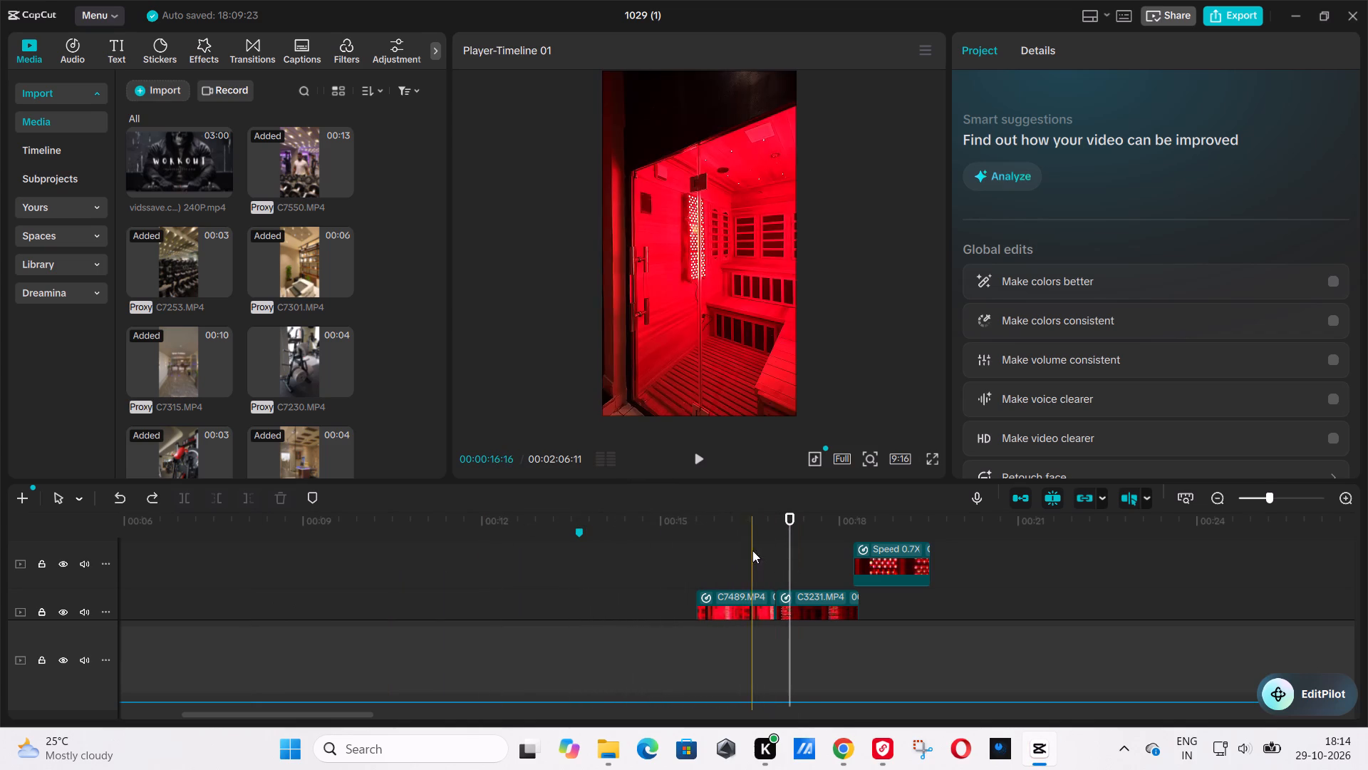
key(space)
click(736, 551)
key(space)
click(750, 588)
key(space)
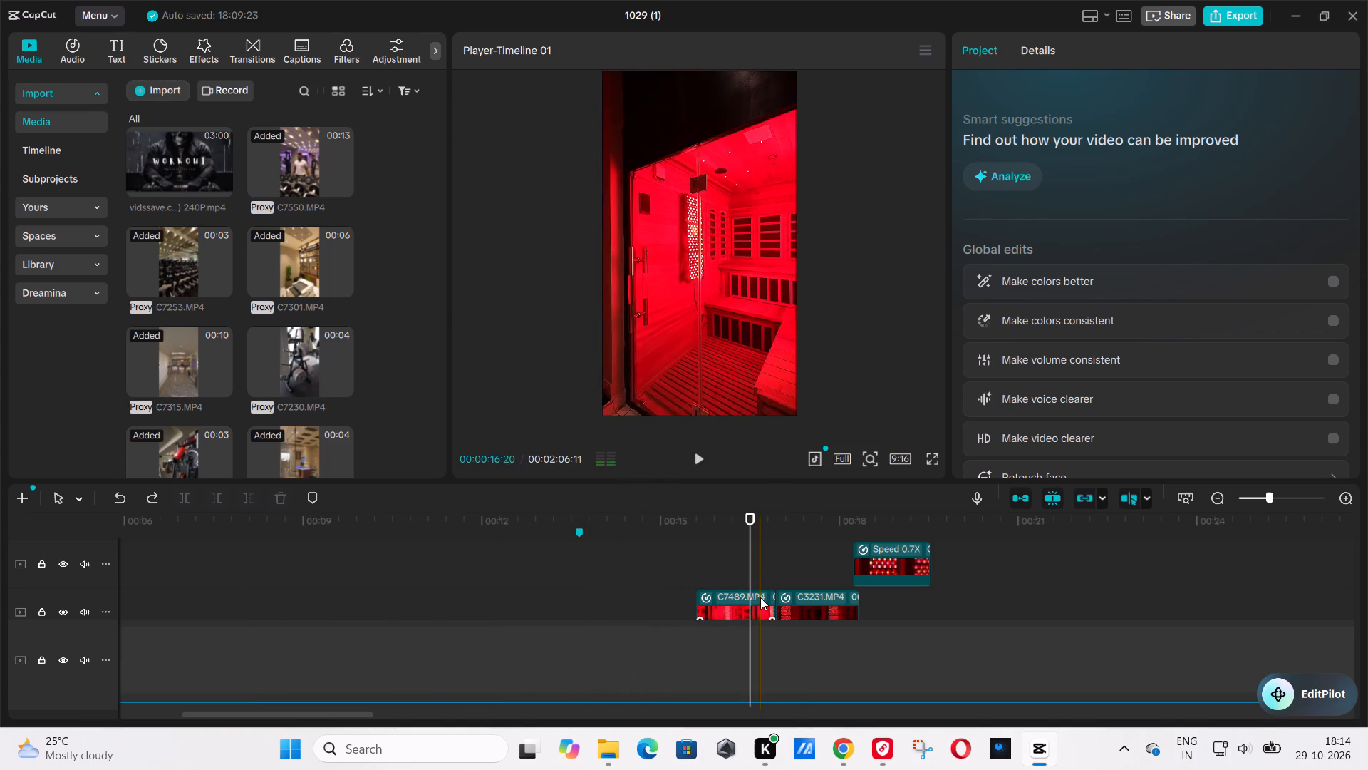
click(718, 574)
key(space)
click(748, 604)
key(space)
drag(772, 607, 755, 605)
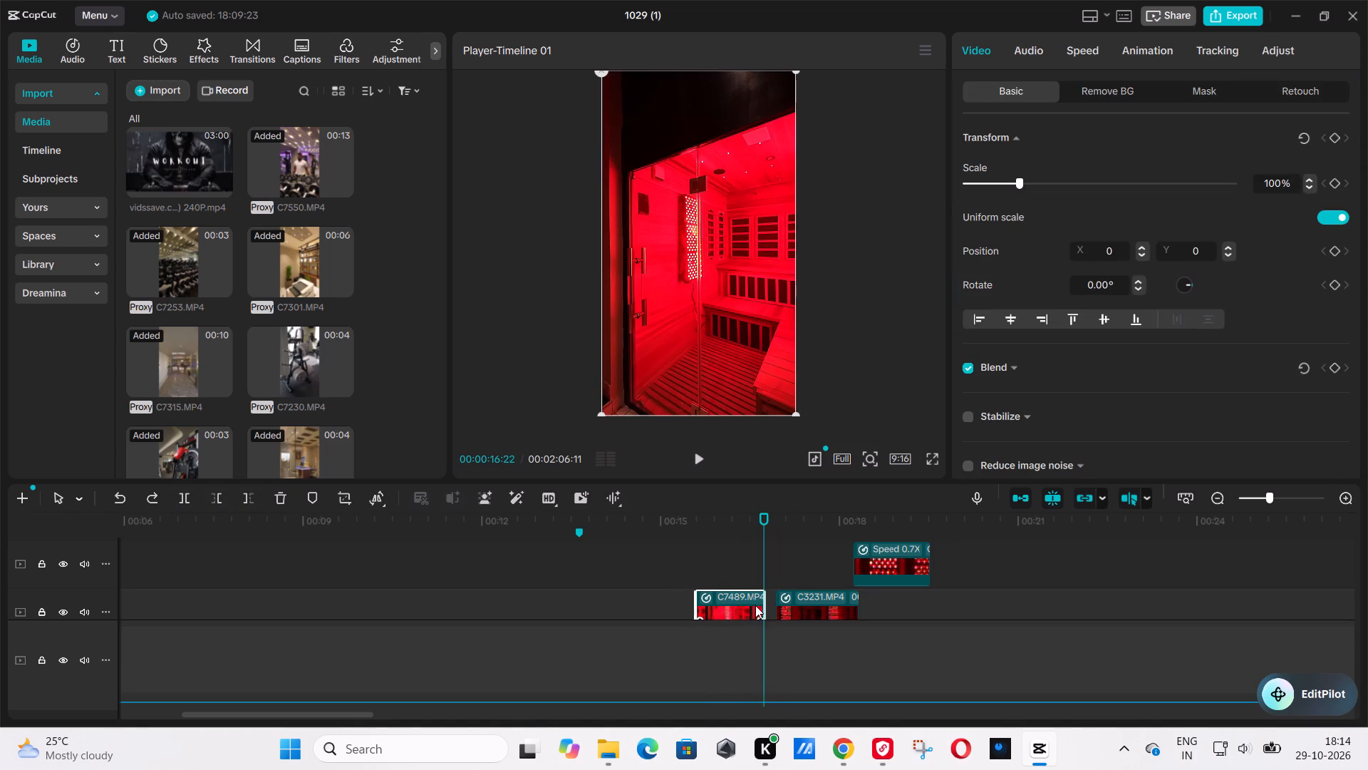
drag(755, 605, 749, 603)
Play back the trimmed C7489 clip and the cut into C3231 to check the timing.
click(730, 573)
key(space)
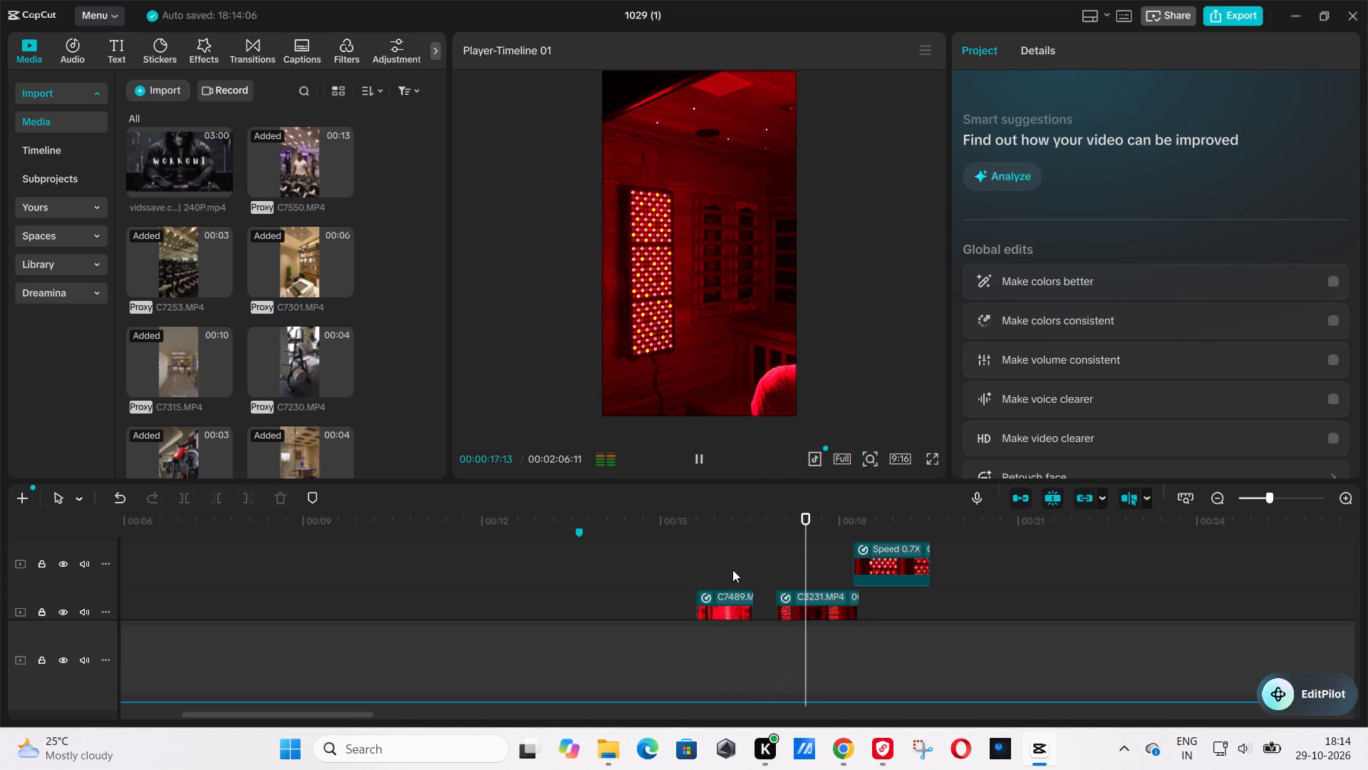
click(732, 570)
key(space)
click(714, 561)
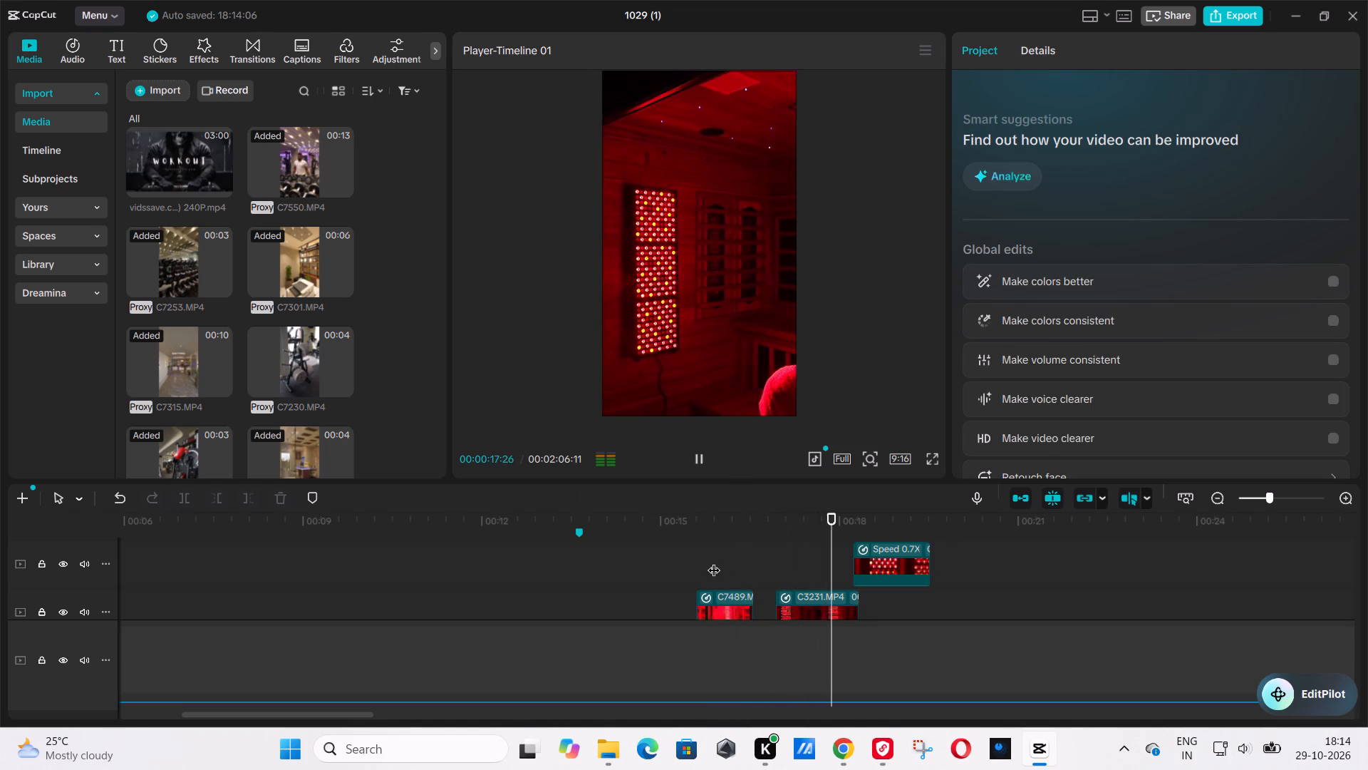
key(space)
key(space)
click(719, 572)
key(space)
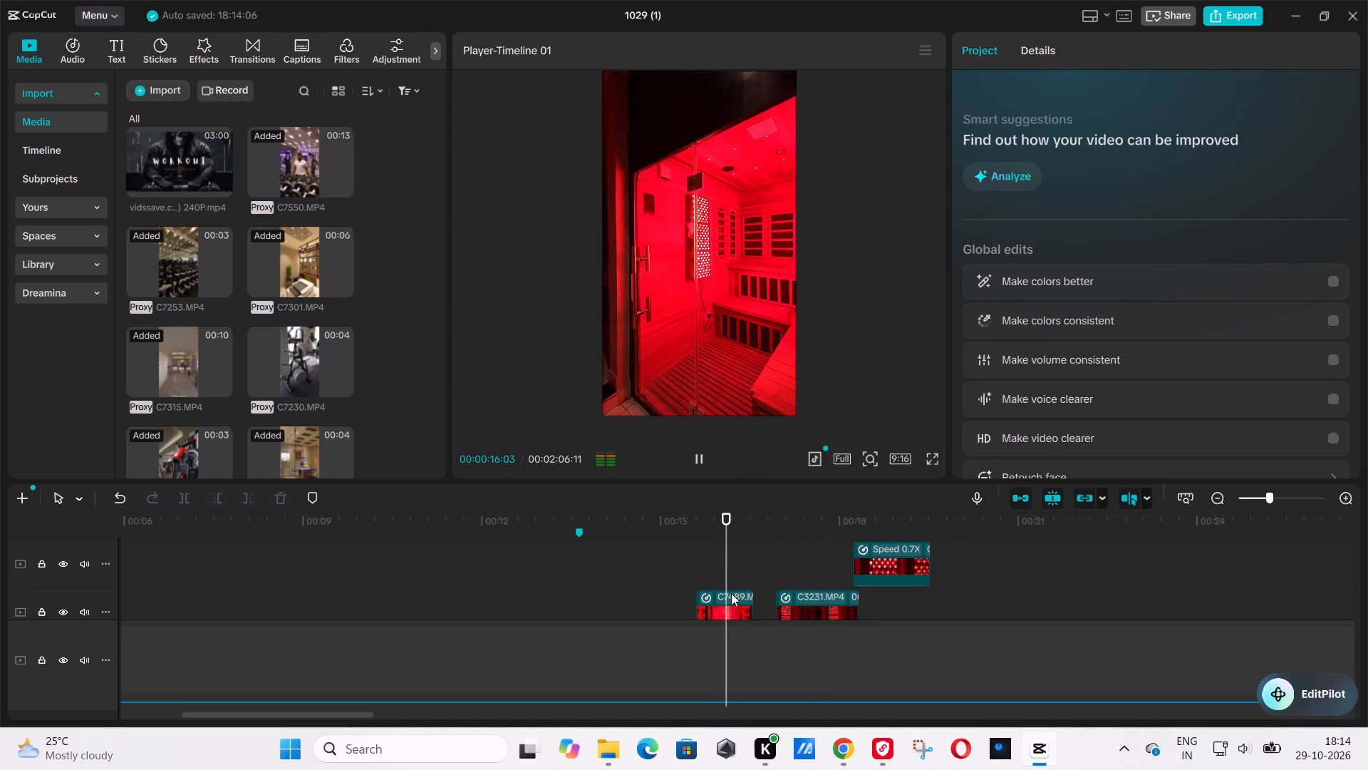
key(space)
Copy the trimmed C7489 clip and paste the duplicate on the track above at 00:00:16:12.
click(737, 603)
key(ctrl+c)
key(ctrl+v)
Reverse the duplicated C7489 clip on the upper track.
click(756, 568)
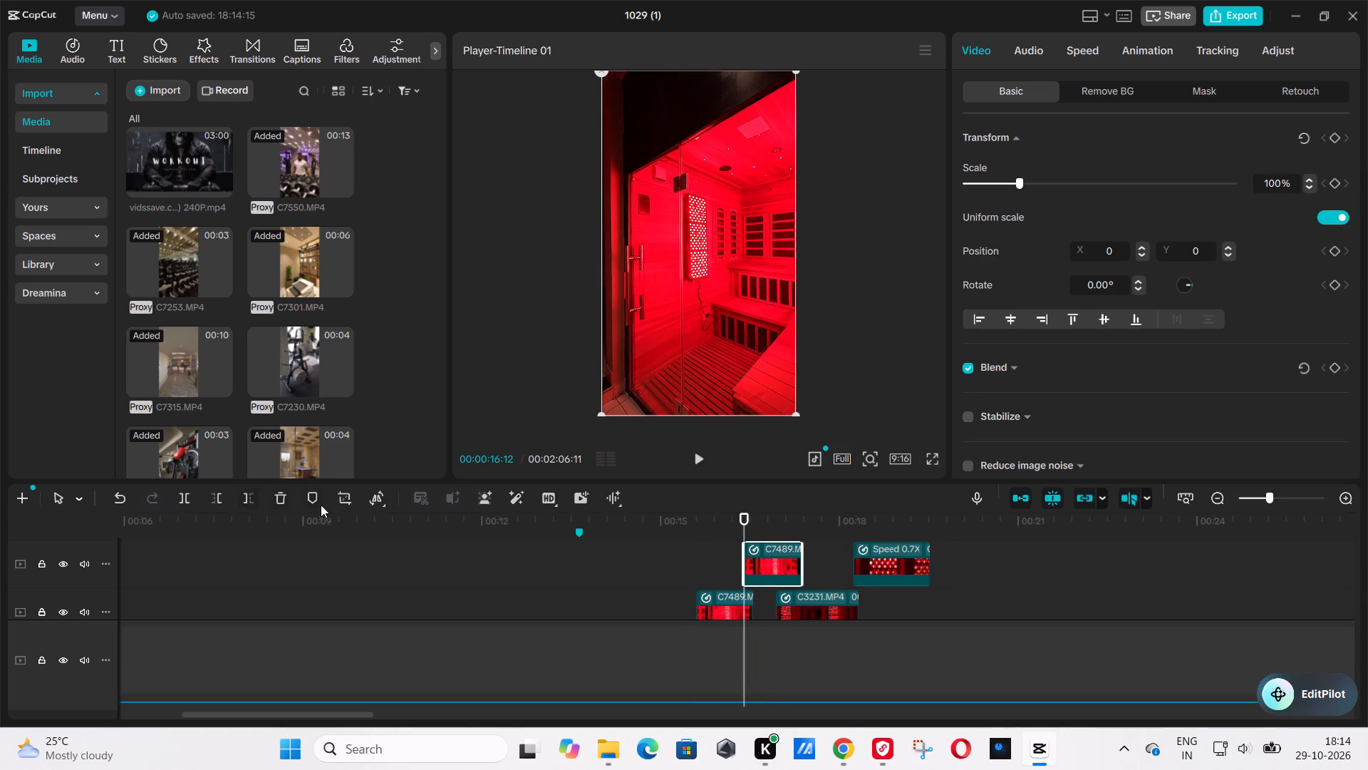
click(379, 497)
click(403, 558)
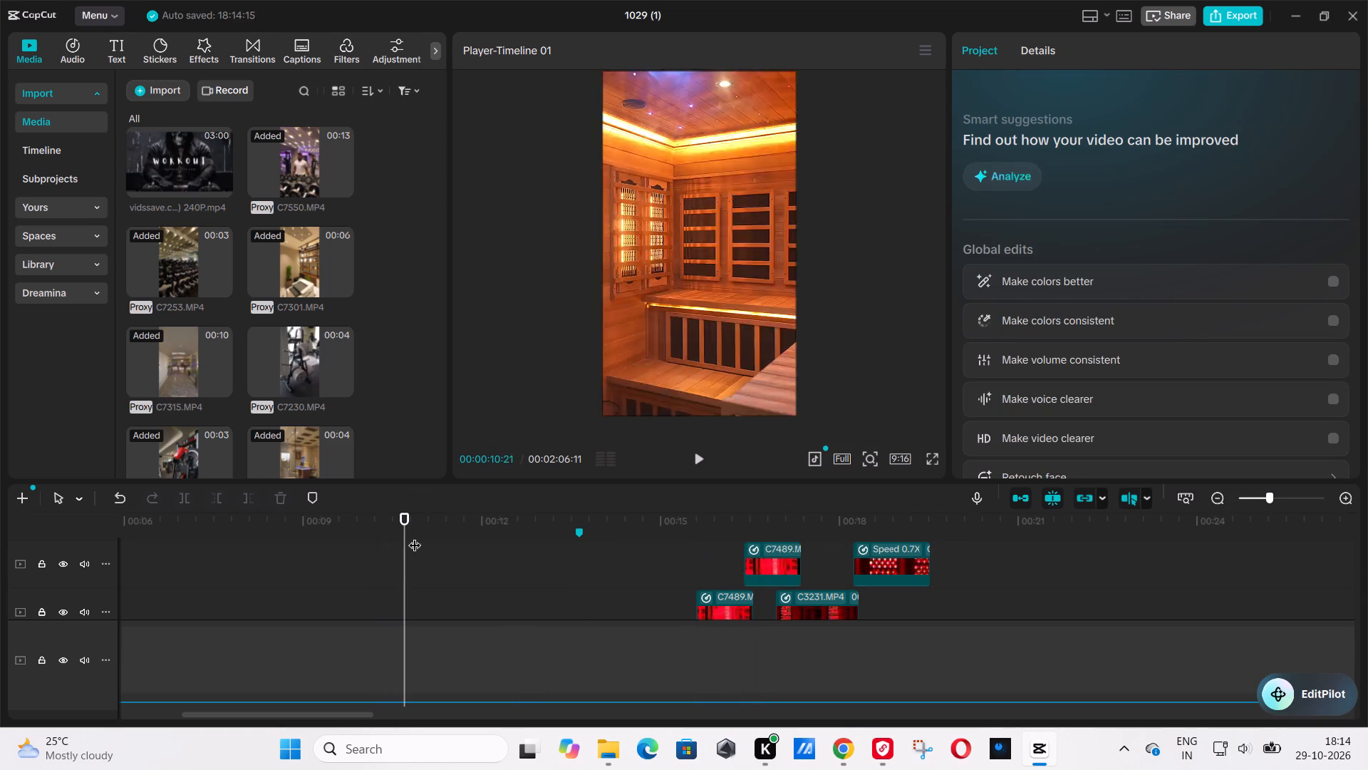
click(787, 563)
click(388, 500)
click(388, 504)
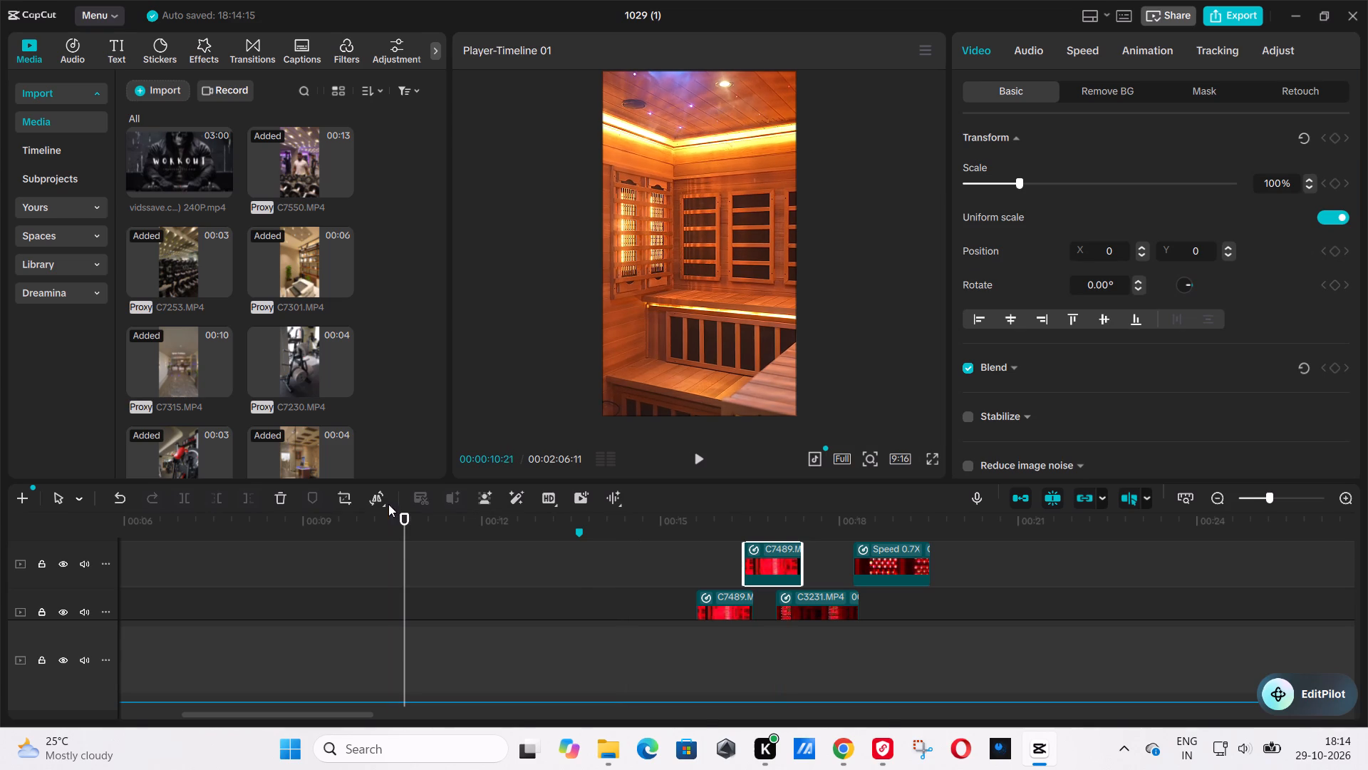
click(380, 497)
click(400, 560)
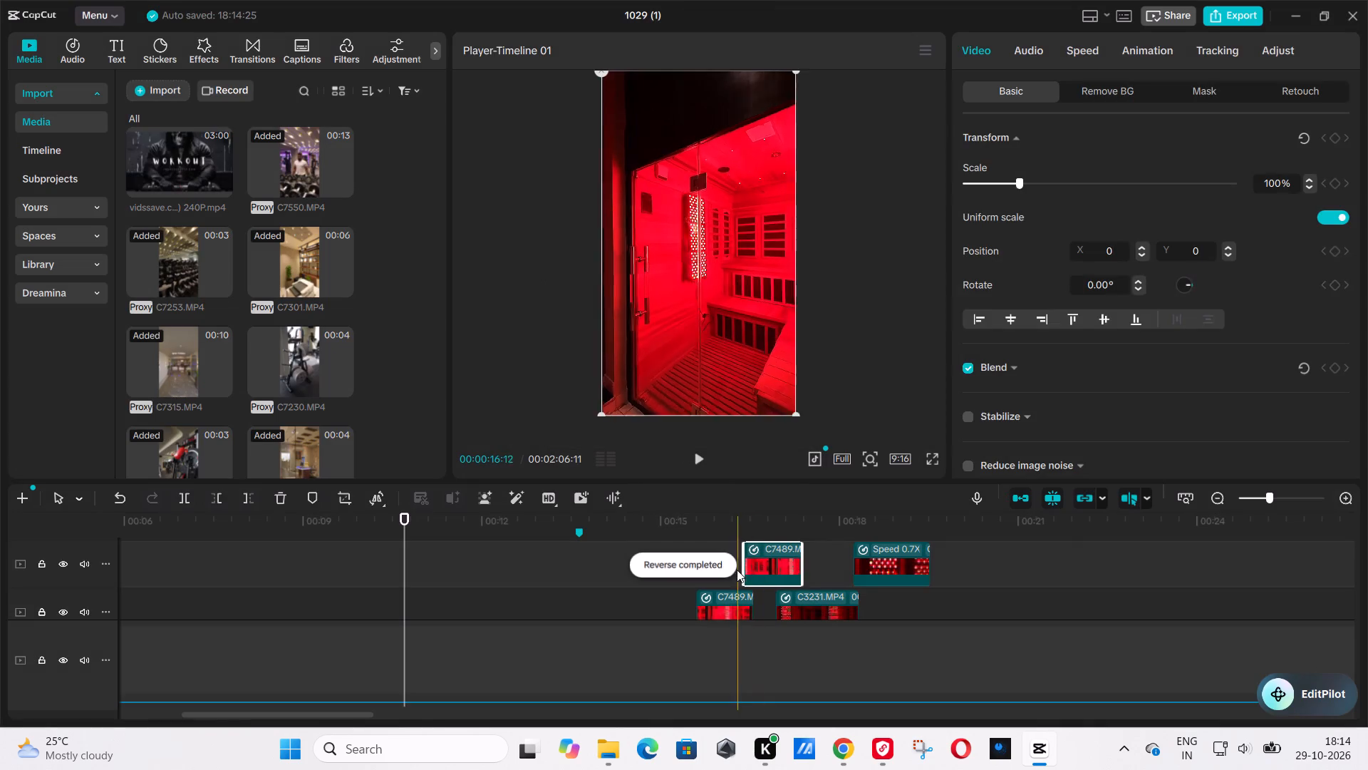
Play back the reversed C7489 clip and trim its end to meet the start of clip C3231.
click(727, 563)
key(space)
click(722, 560)
key(space)
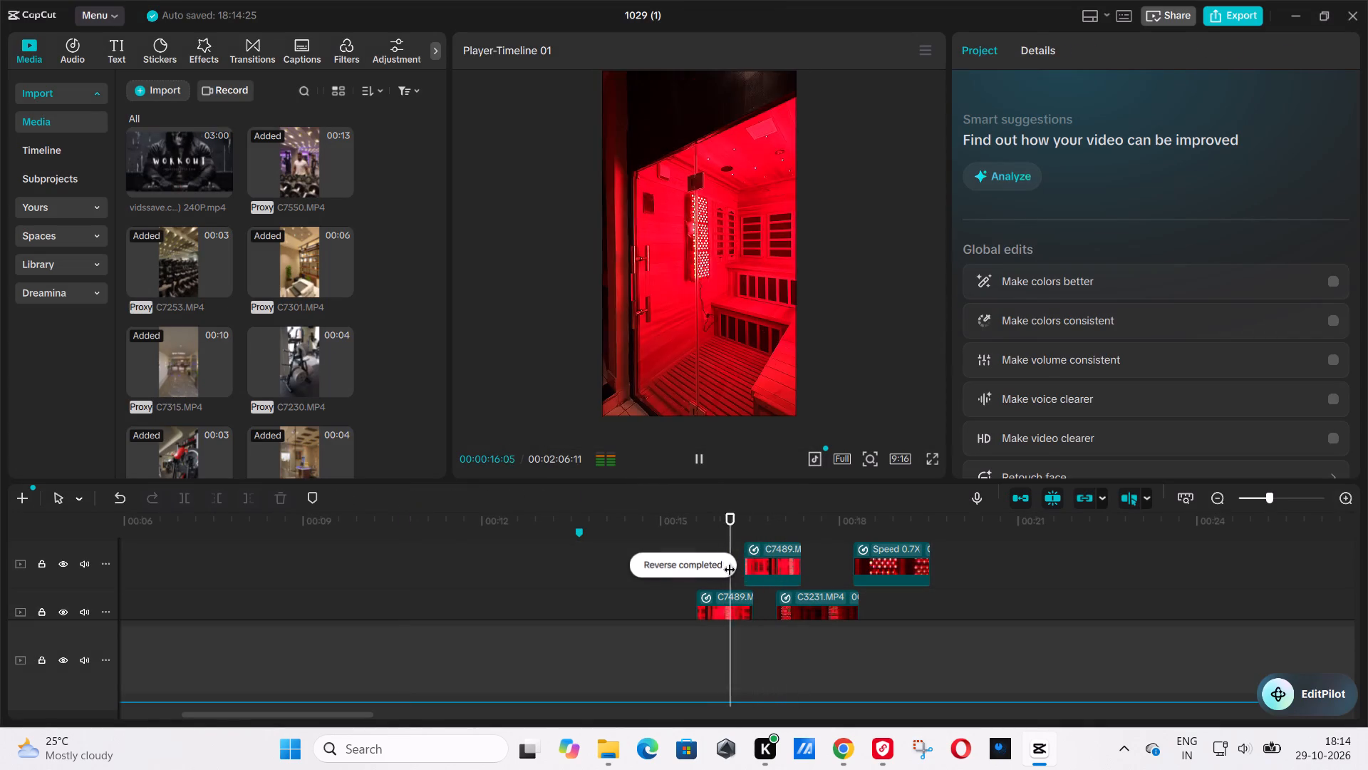
click(758, 560)
key(space)
drag(803, 567, 781, 564)
Play back the red light sequence from C7489 and its reversed copy through C3231 and the 0.7X LED panel clip.
click(718, 573)
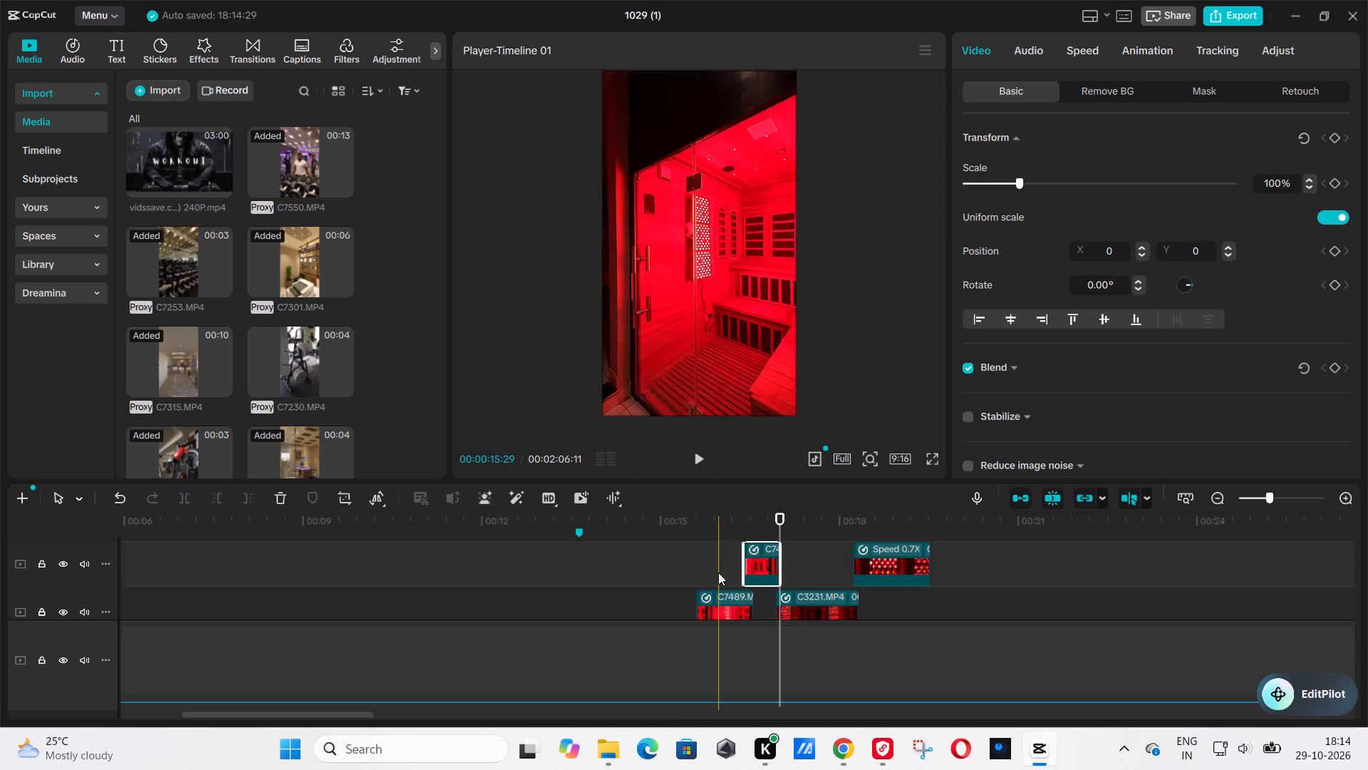
key(space)
click(718, 573)
key(space)
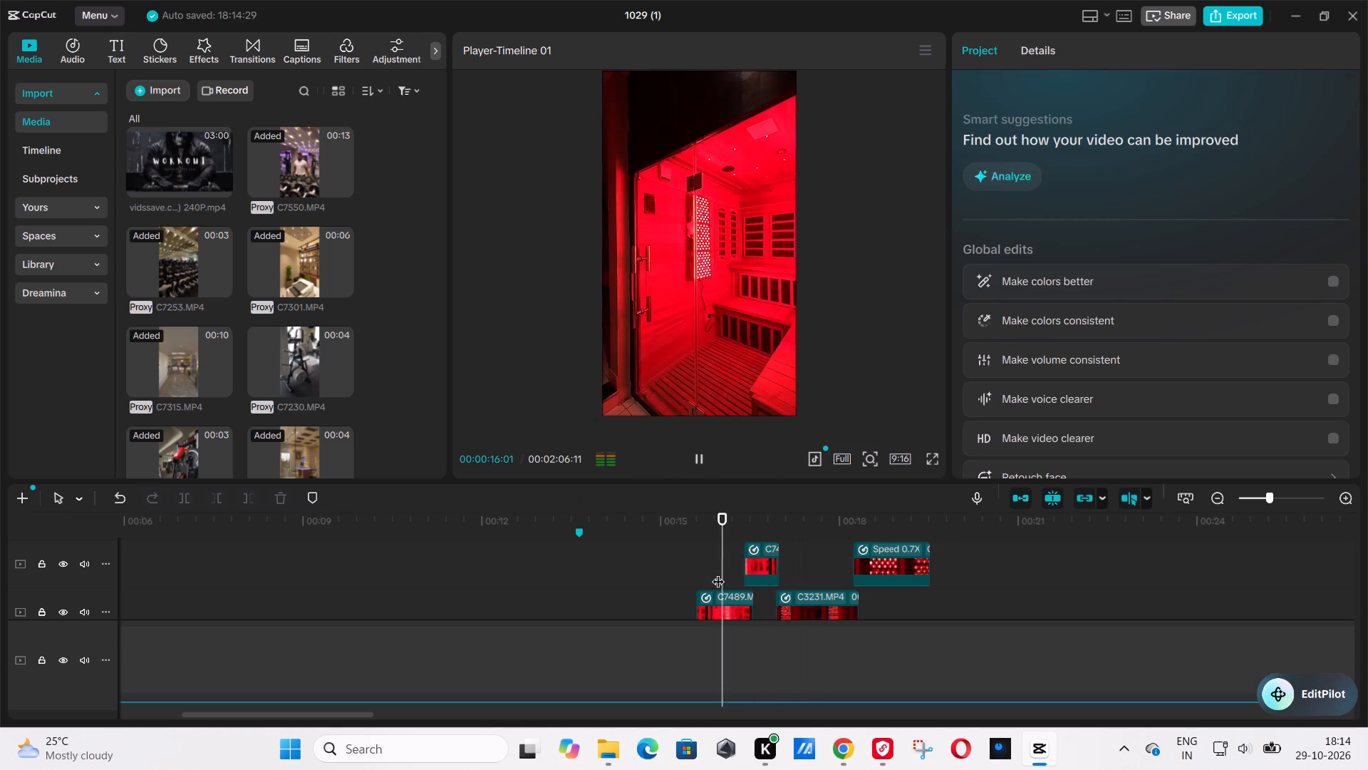
click(718, 573)
key(space)
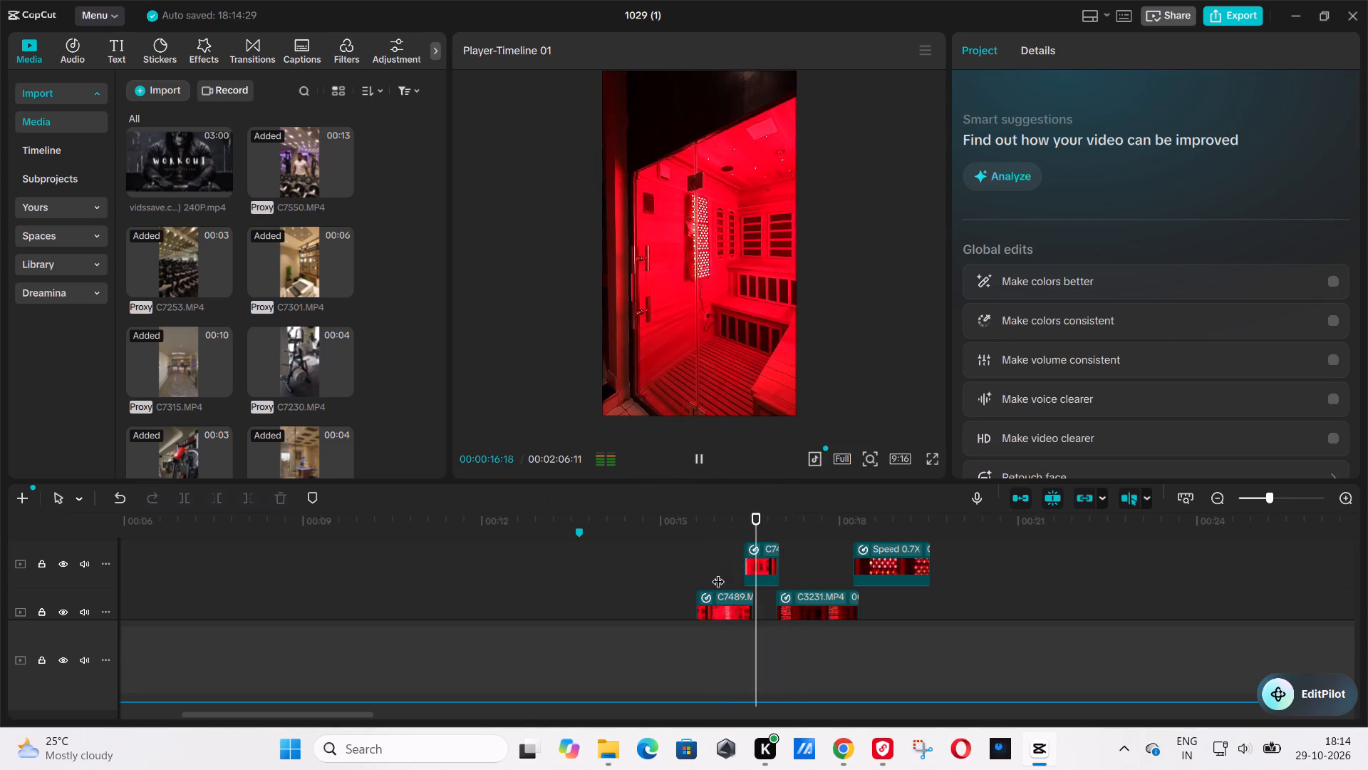
click(670, 577)
key(space)
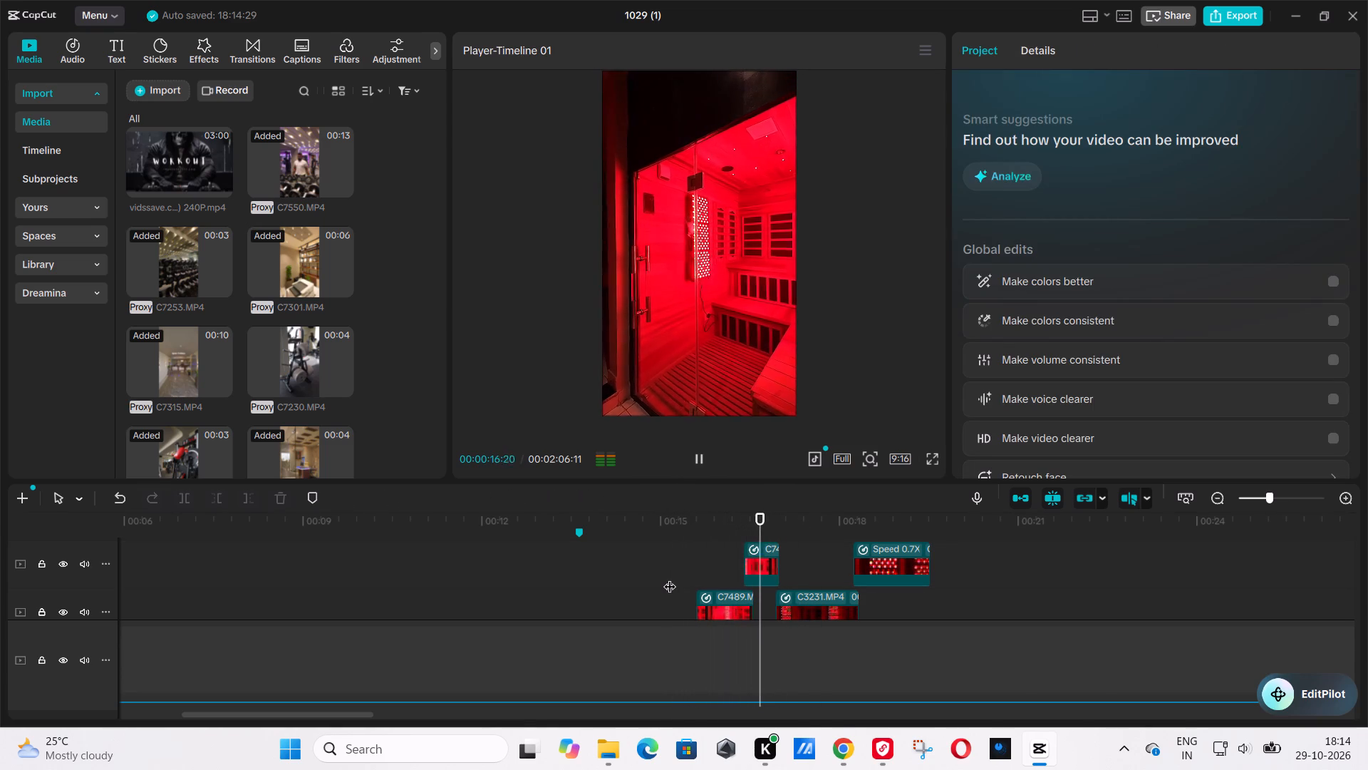
click(596, 580)
key(space)
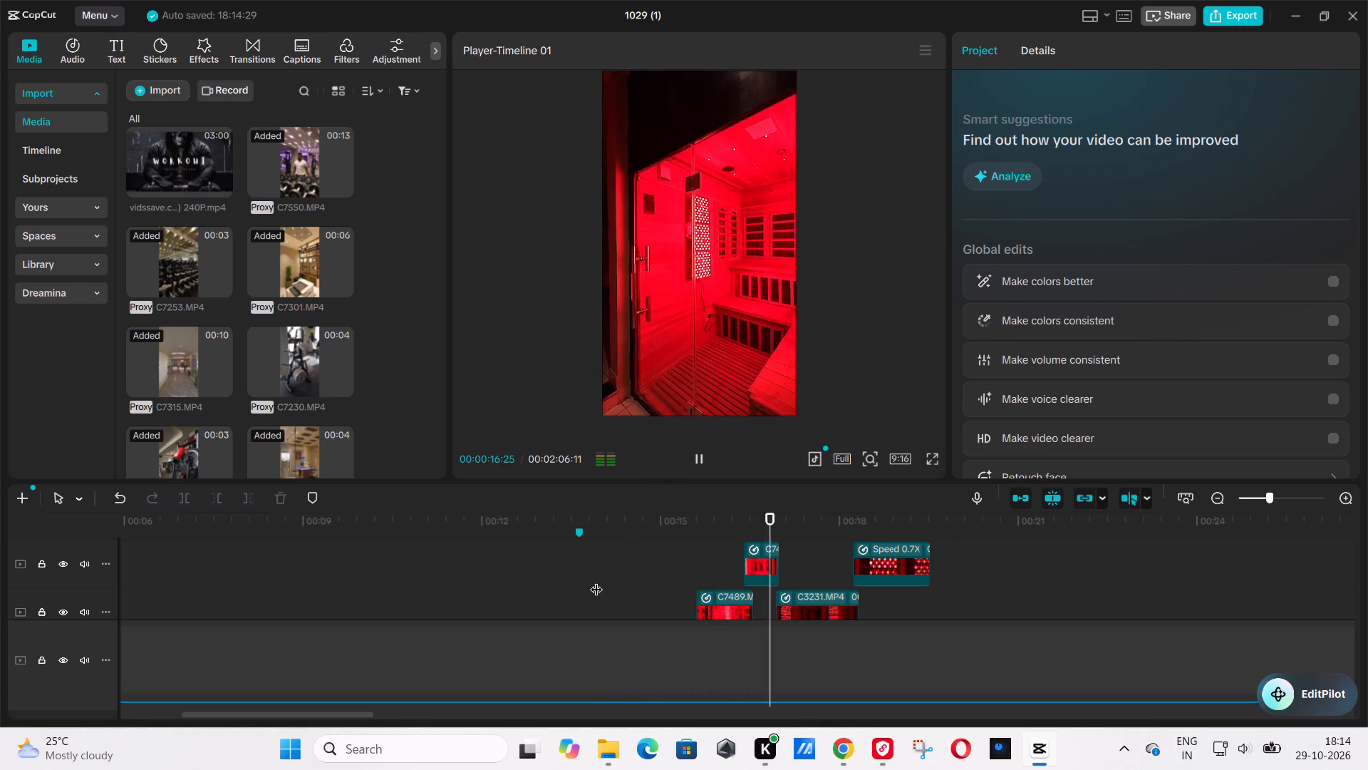
click(596, 580)
key(space)
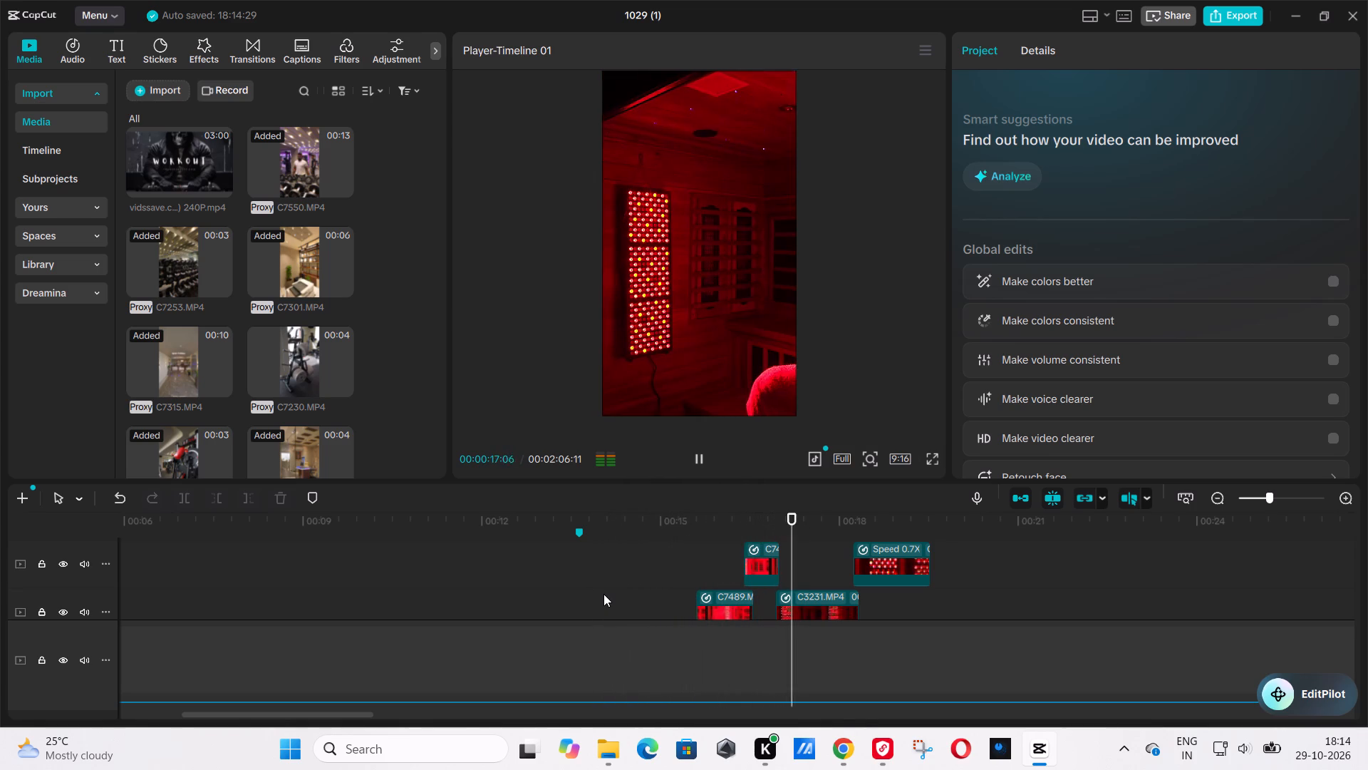
click(661, 580)
key(space)
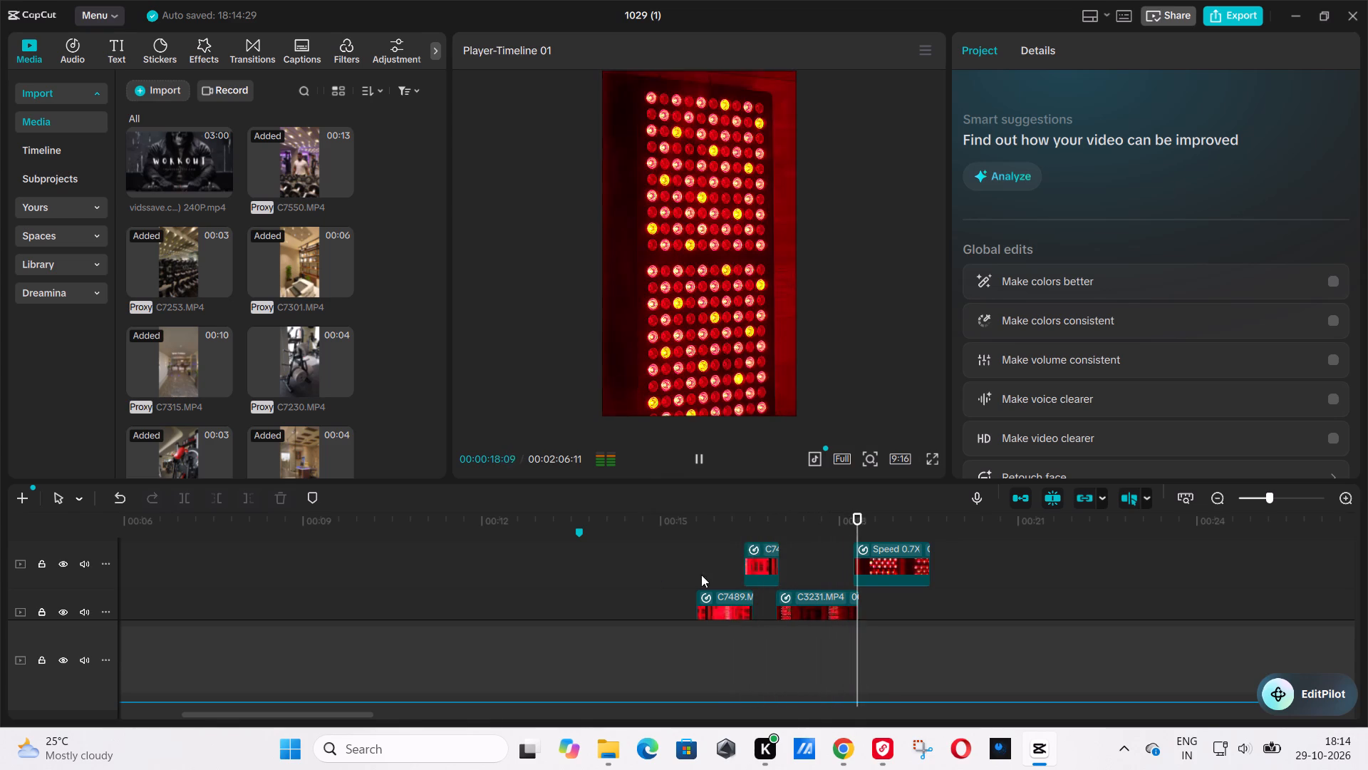
key(space)
click(908, 525)
key(space)
key(space)
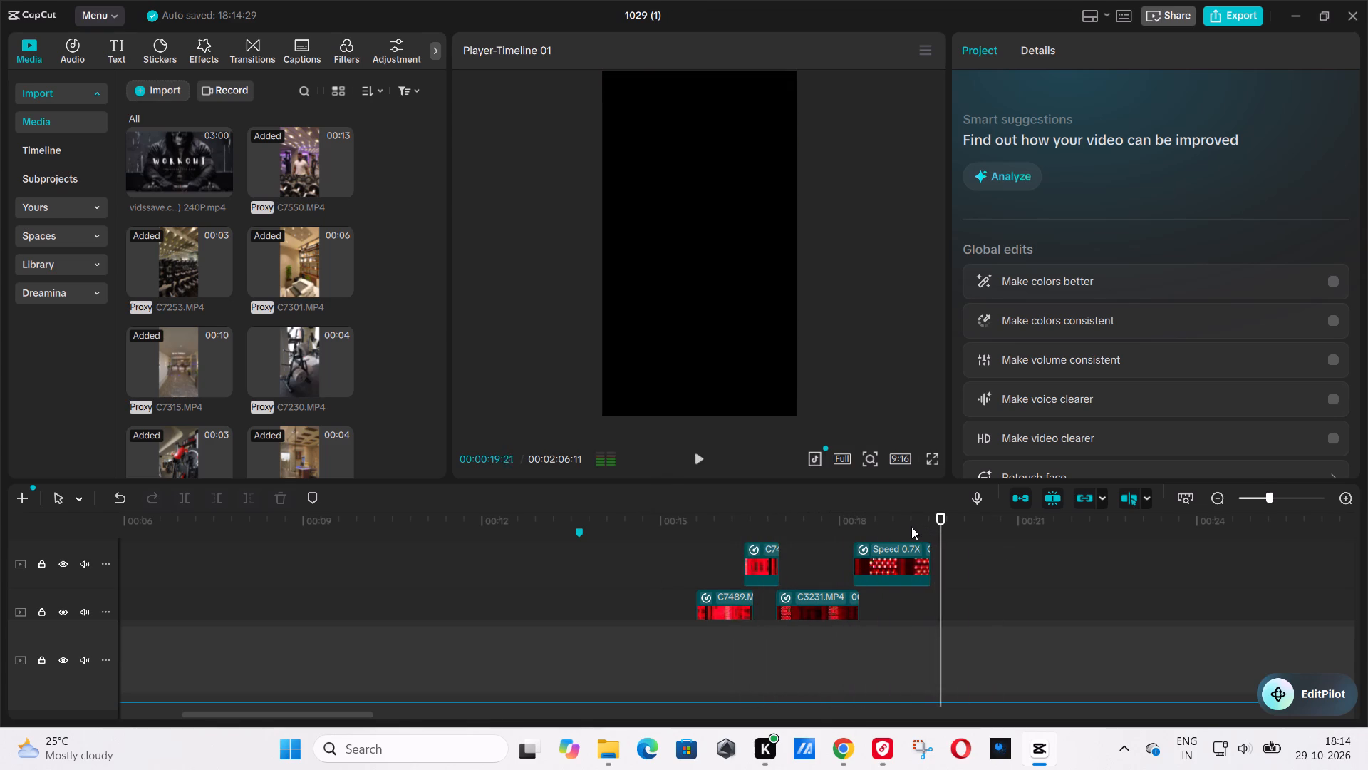
Preview clip C3225 from the red light therapy folder in VLC, then return to the folder.
key(alt+Tab)
double_click(922, 366)
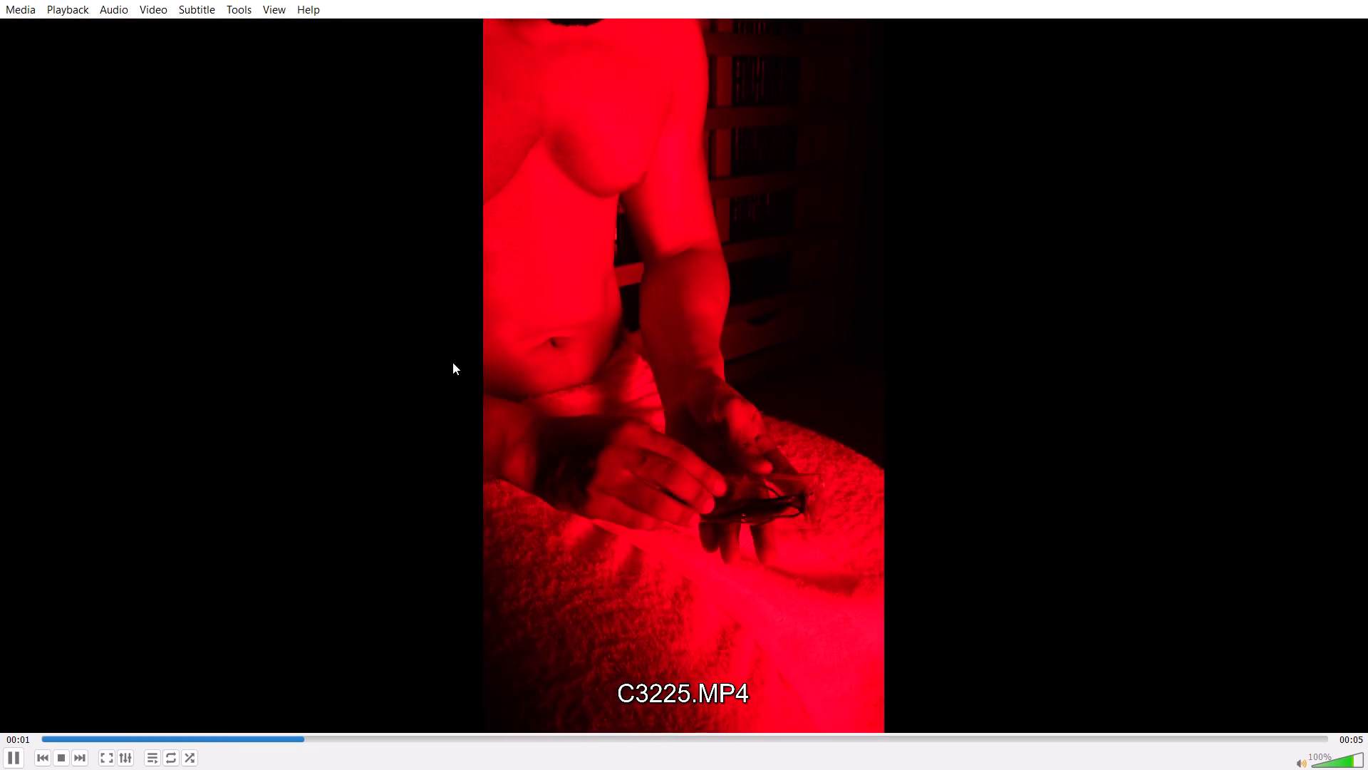
key(alt+Tab)
alt+click(295, 309)
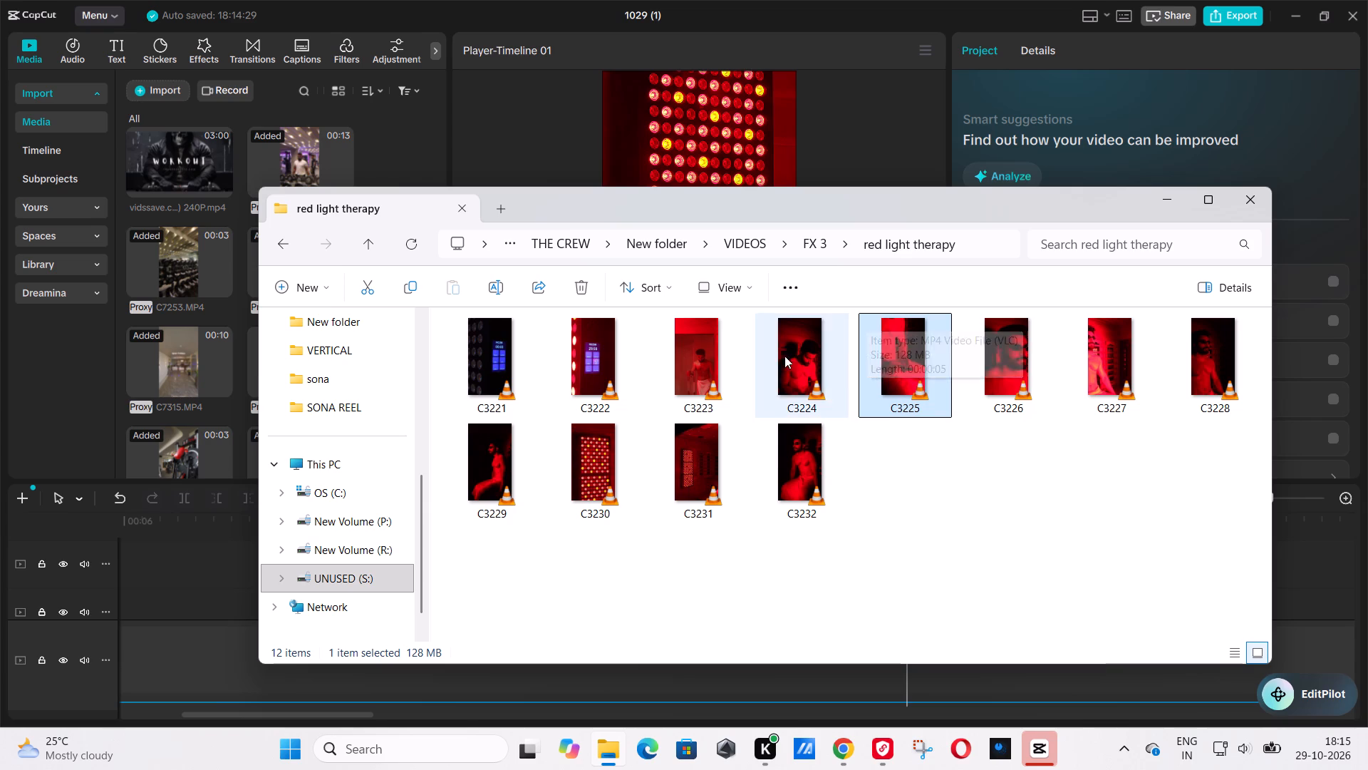
double_click(896, 354)
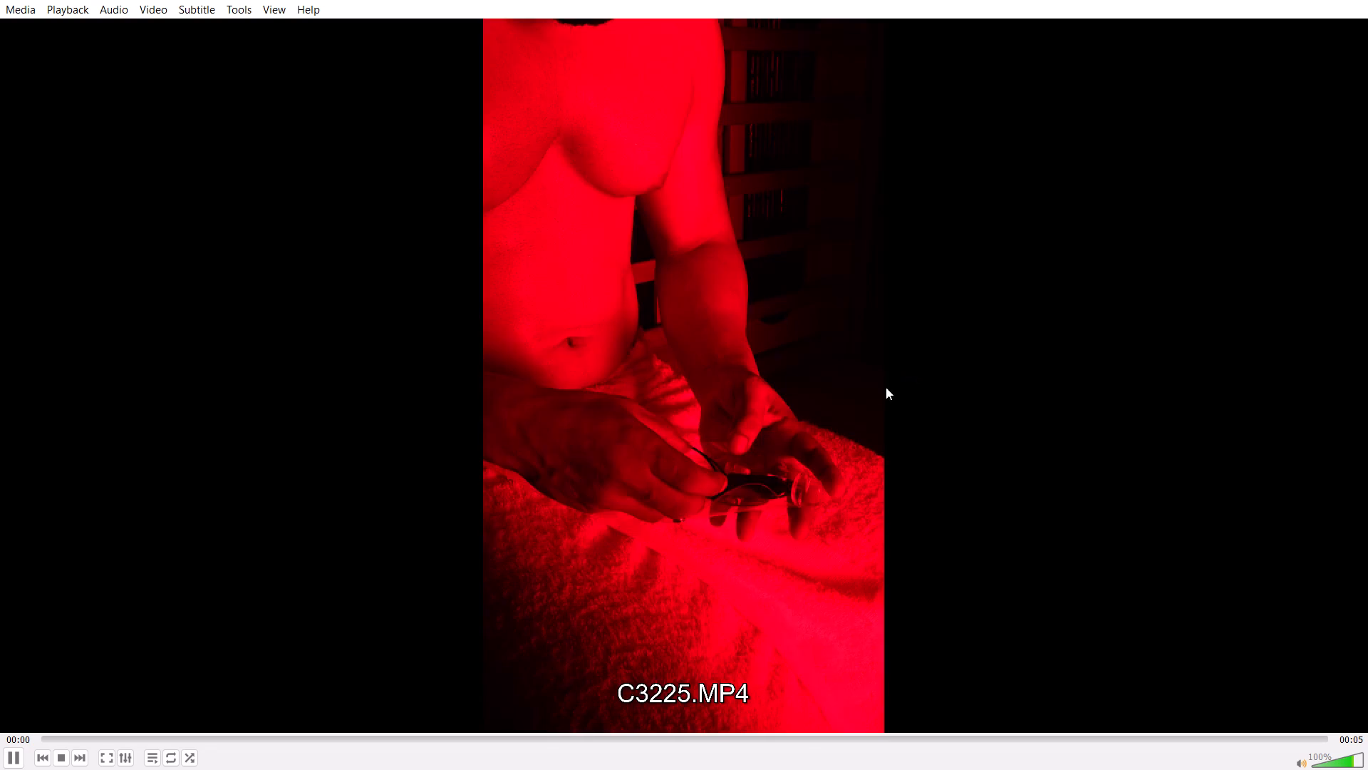
key(alt+Tab)
alt+click(296, 319)
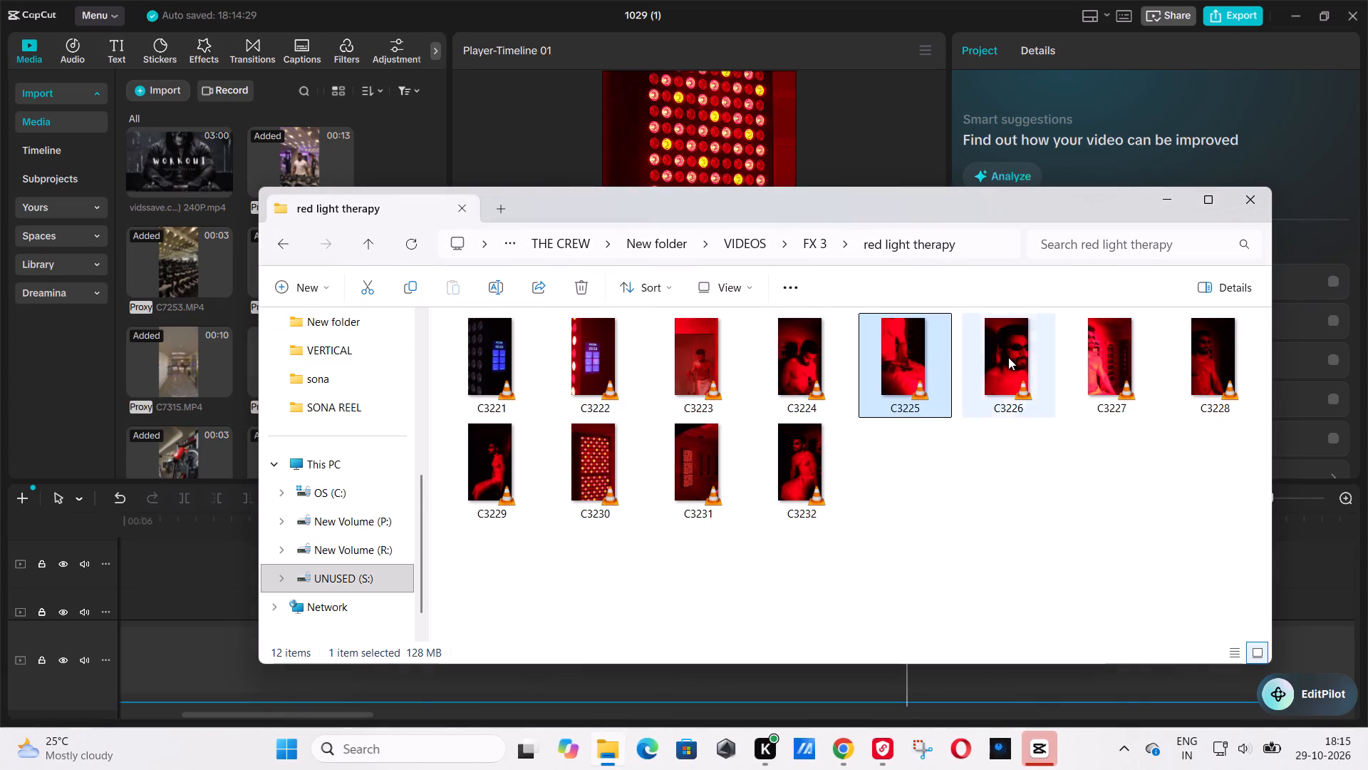
Preview clip C3226 in VLC, scrubbing through its footage, and return to the folder.
double_click(1008, 357)
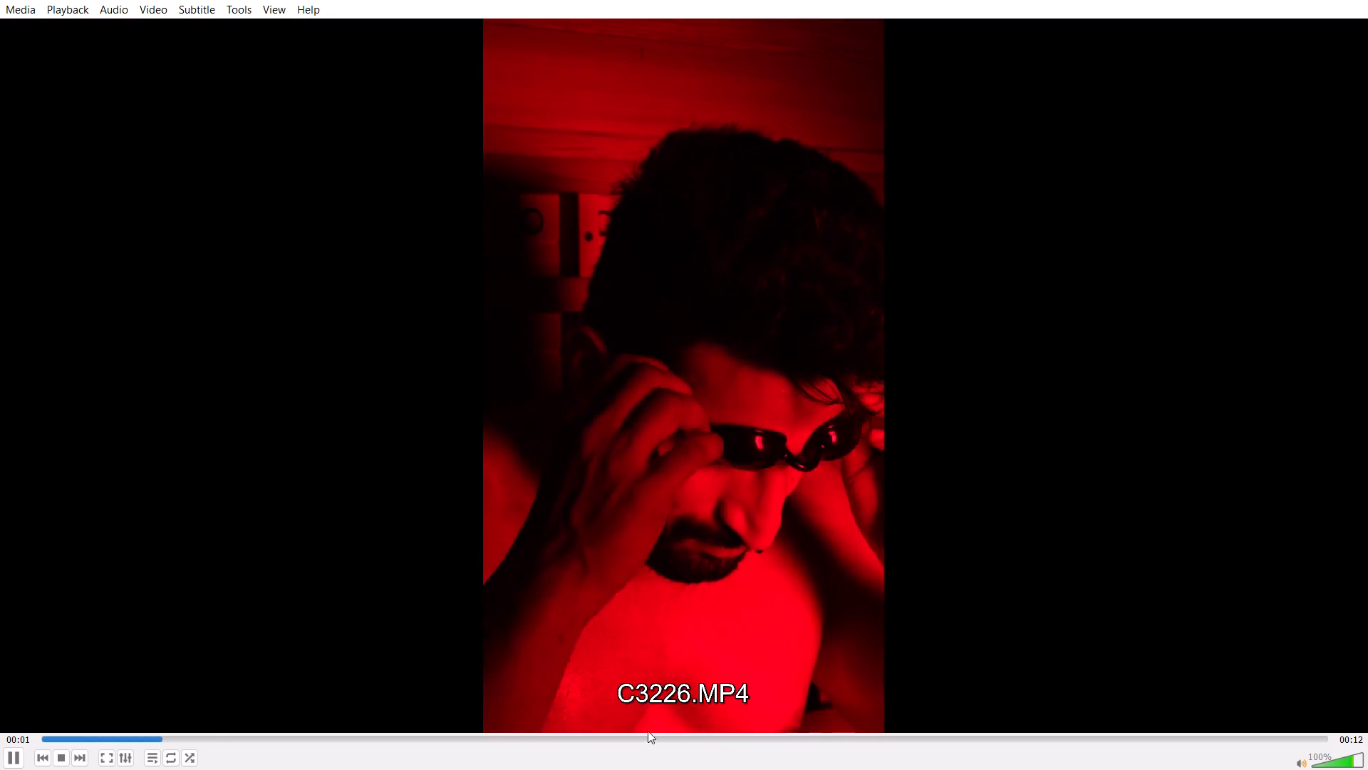
drag(528, 736, 782, 723)
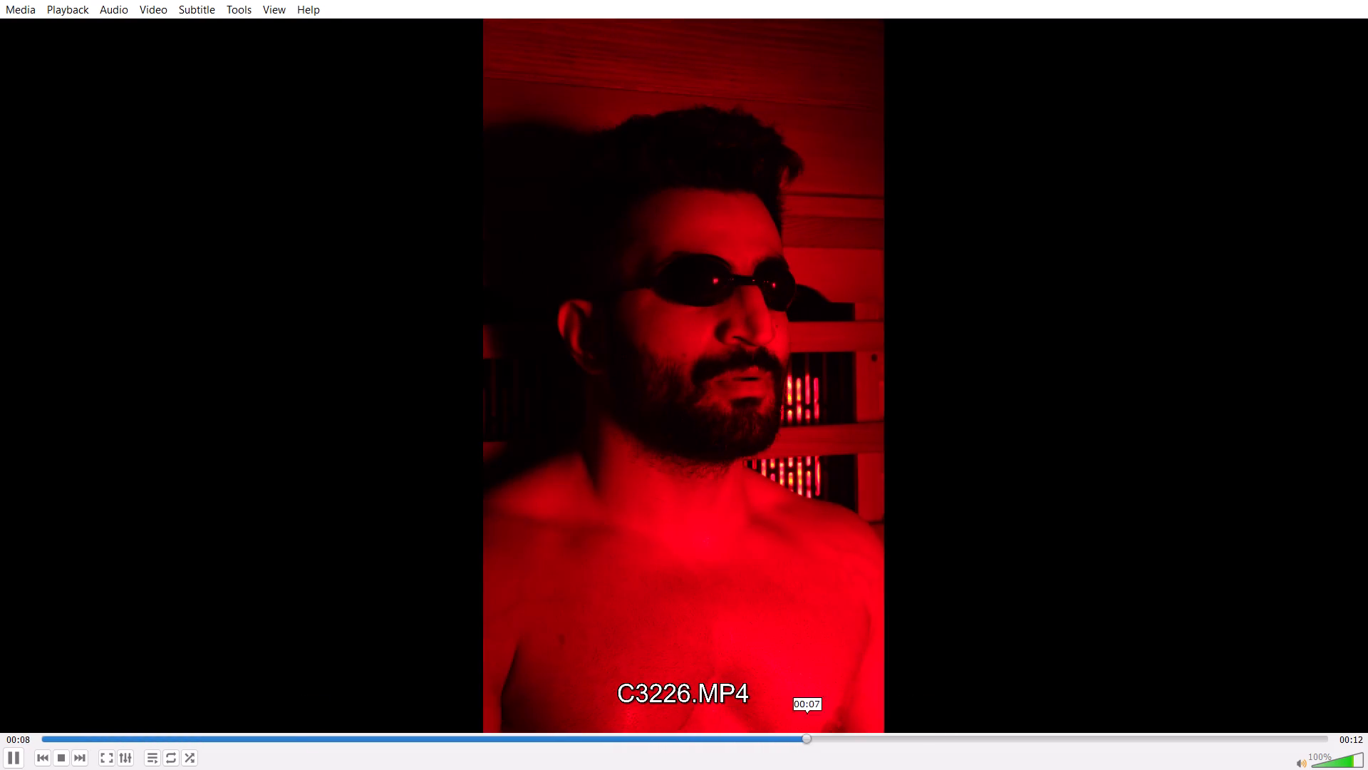
drag(782, 723, 118, 769)
key(alt+Tab)
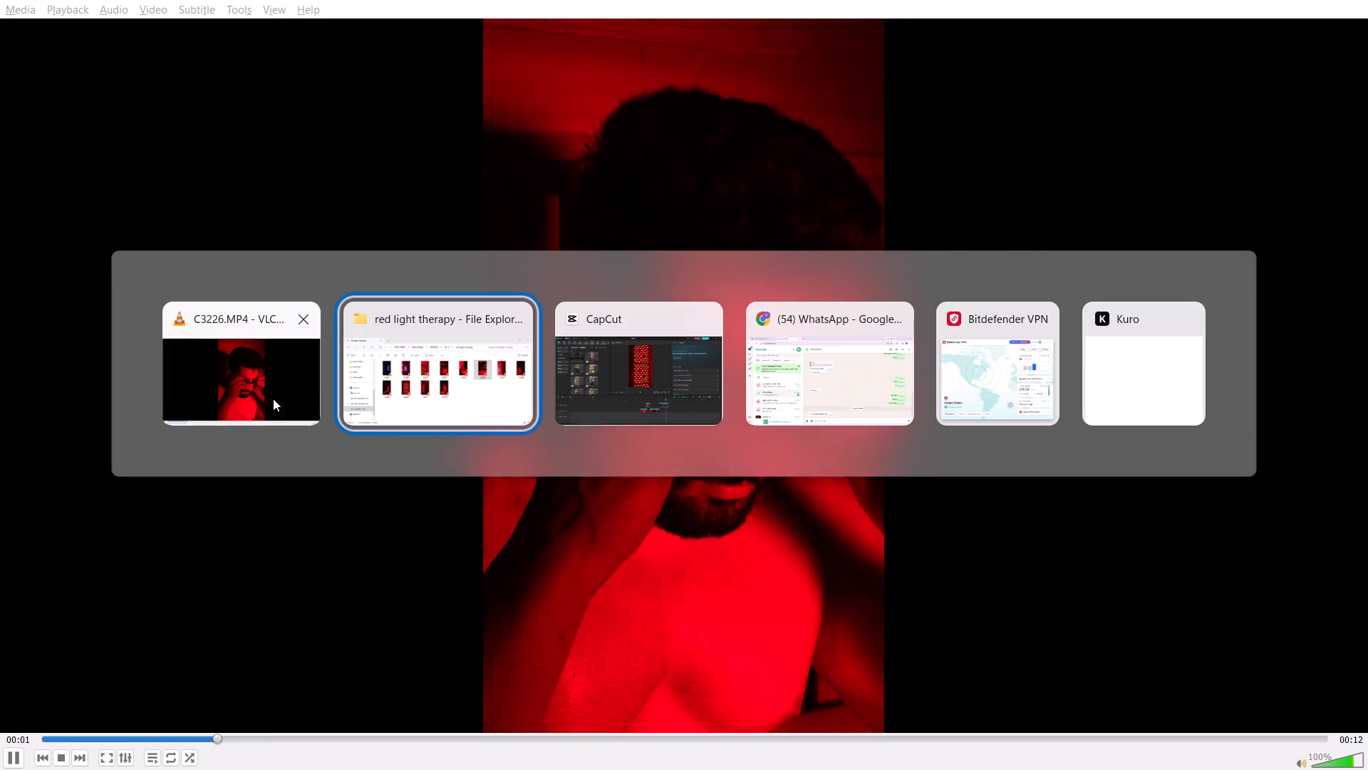
alt+click(305, 322)
Add clip C3226 from the folder to the CapCut timeline, placing it directly after the 0.7X LED panel clip.
drag(1002, 364, 186, 624)
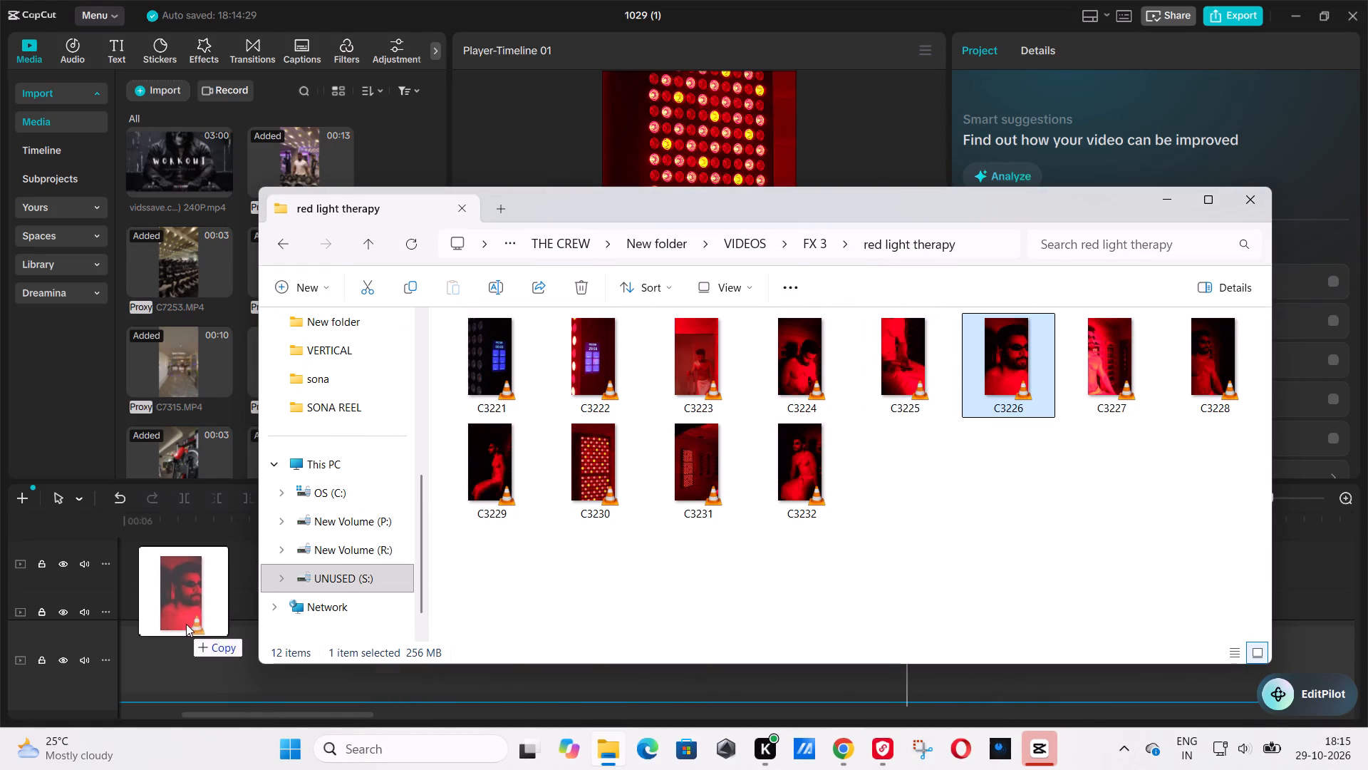
drag(186, 624, 187, 624)
drag(948, 600, 716, 607)
scroll(717, 607, up, 6)
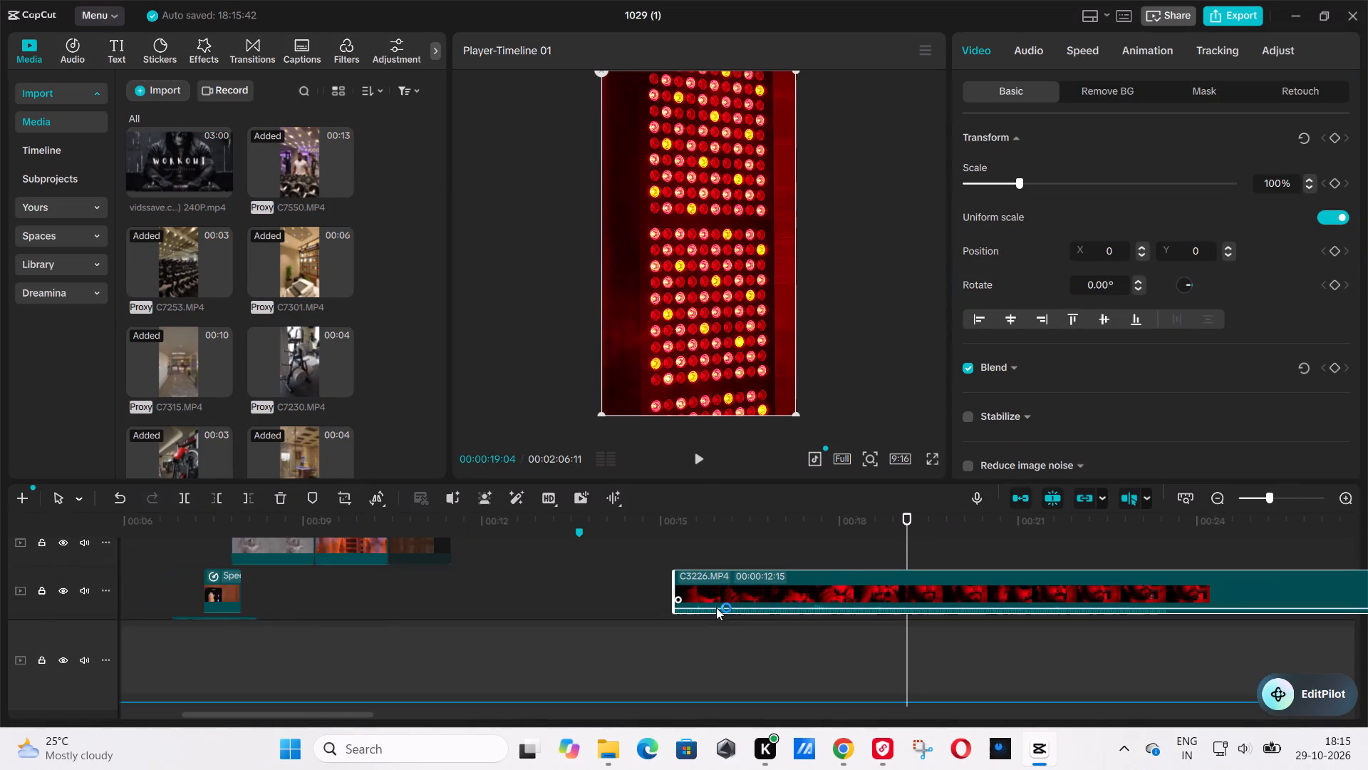
scroll(716, 607, up, 13)
drag(716, 607, 977, 574)
scroll(1055, 602, down, 2)
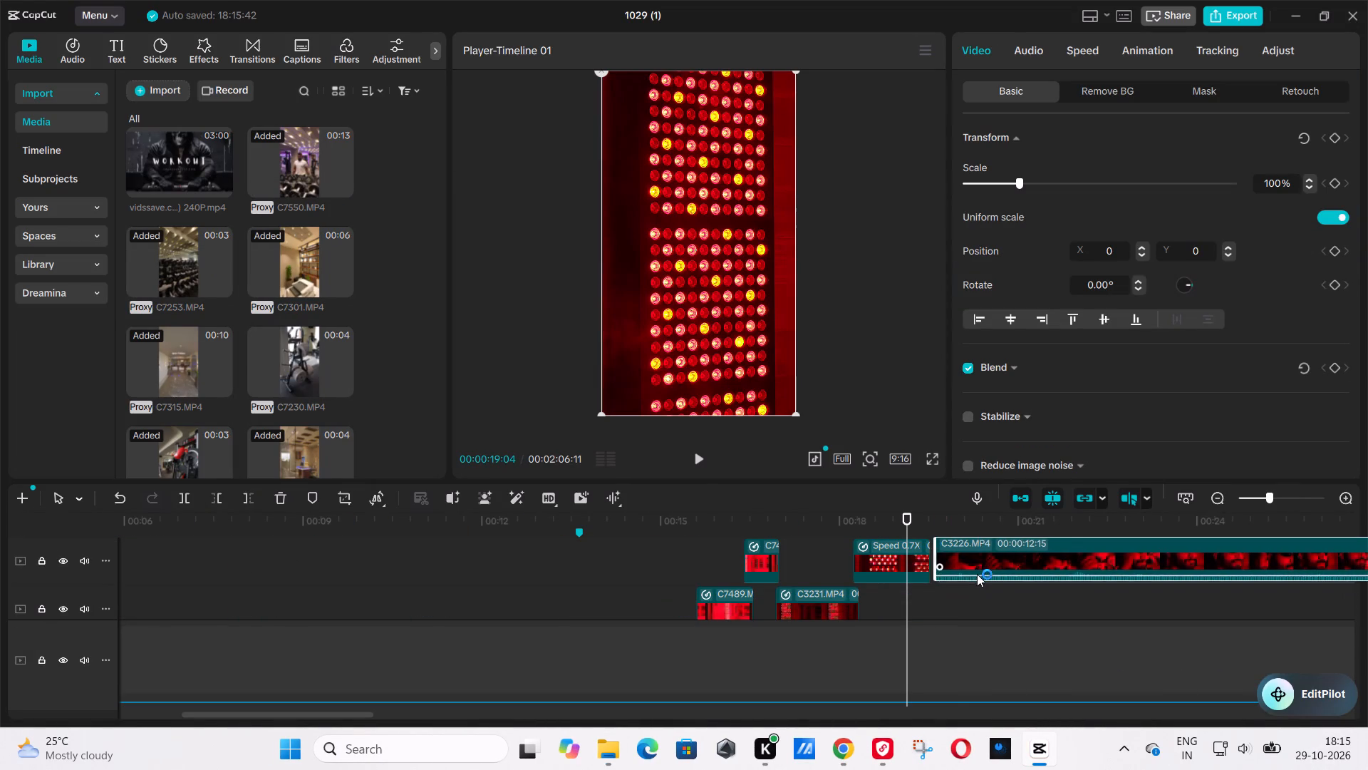
drag(977, 574, 976, 574)
drag(968, 579, 971, 597)
click(971, 597)
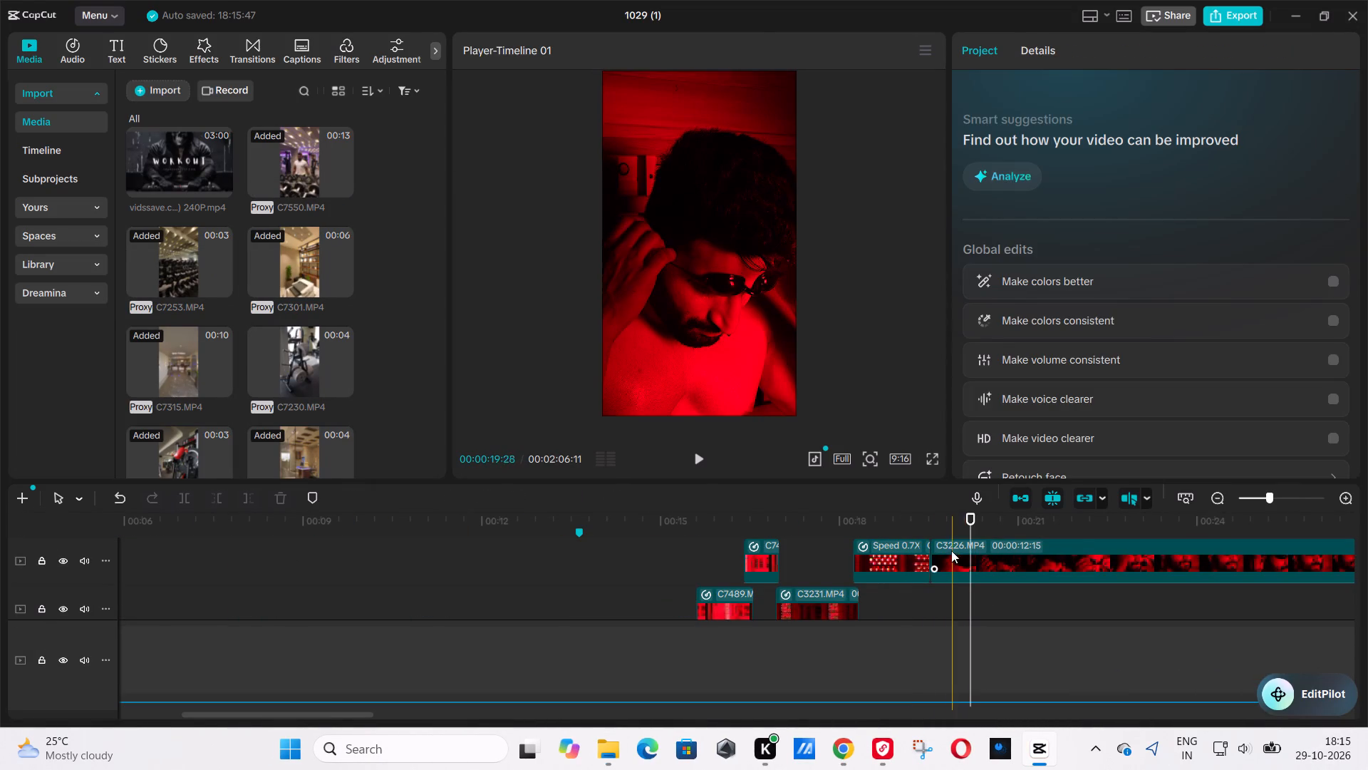
Trim the start of clip C3226 to where the man adjusts his goggles with both hands, leaving a duration of 00:00:10:18.
drag(947, 536, 479, 568)
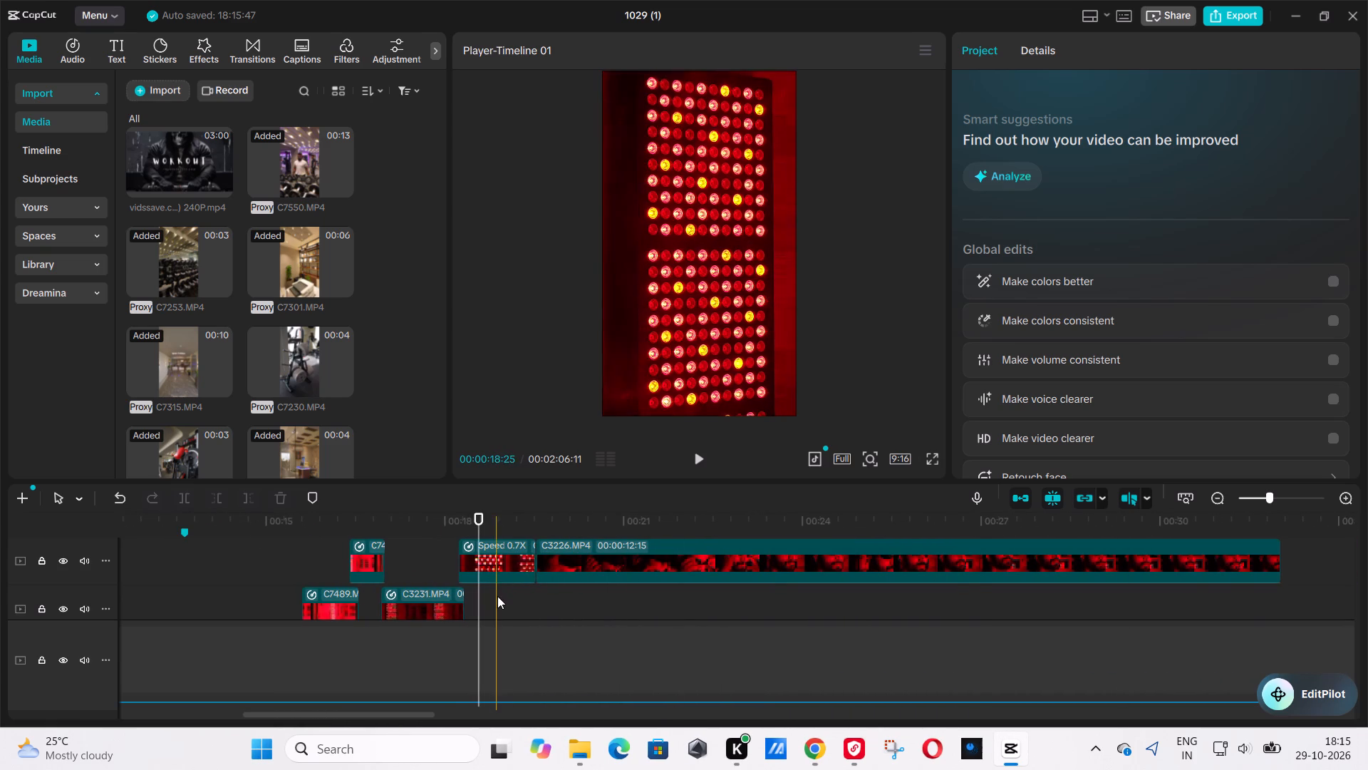
click(497, 596)
key(space)
click(556, 570)
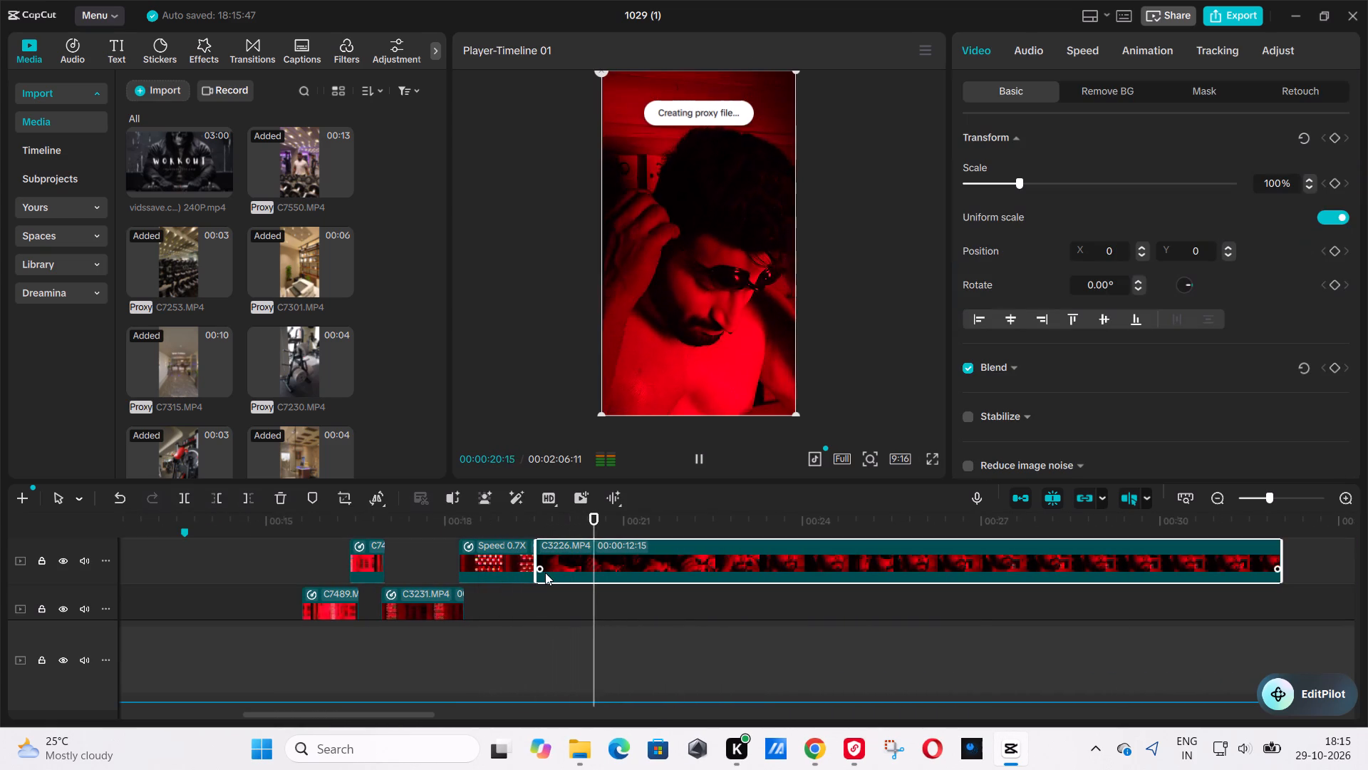
key(space)
drag(537, 557, 856, 550)
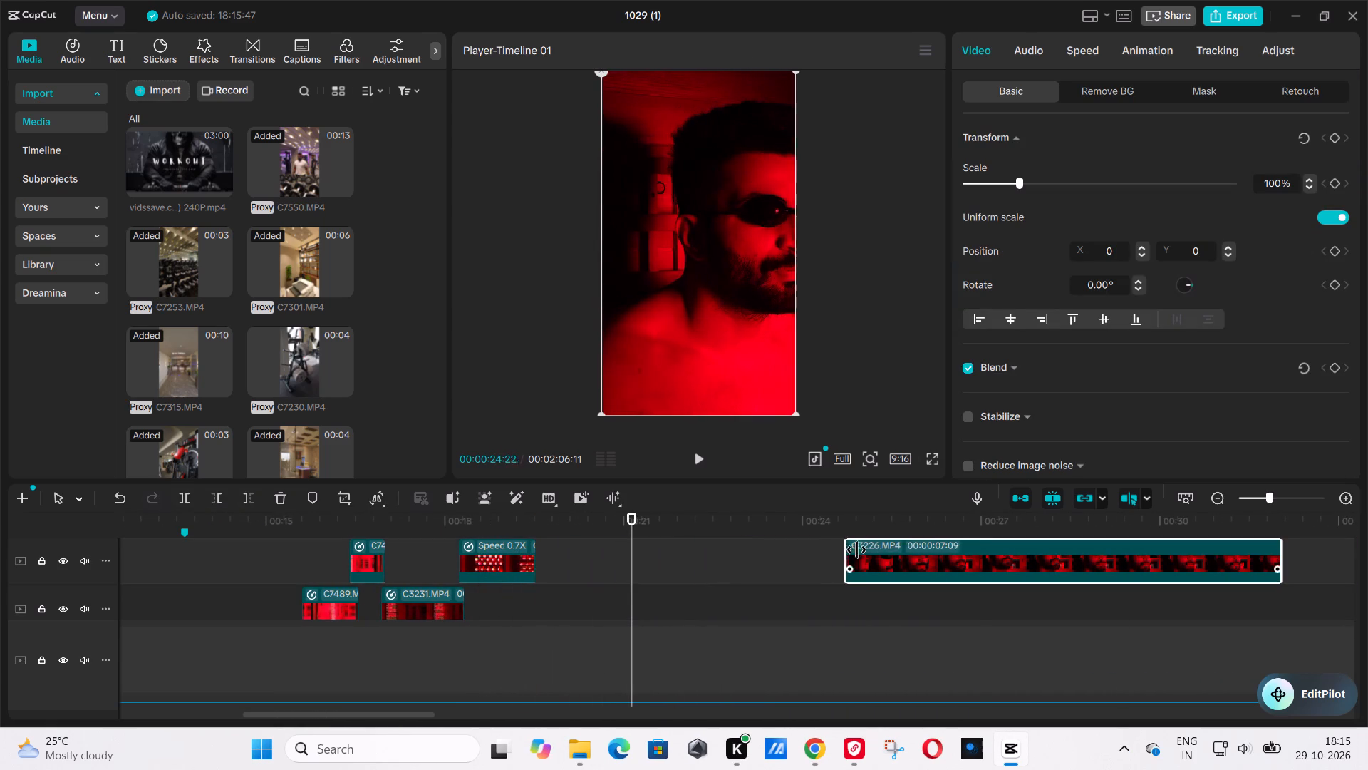
drag(856, 550, 679, 553)
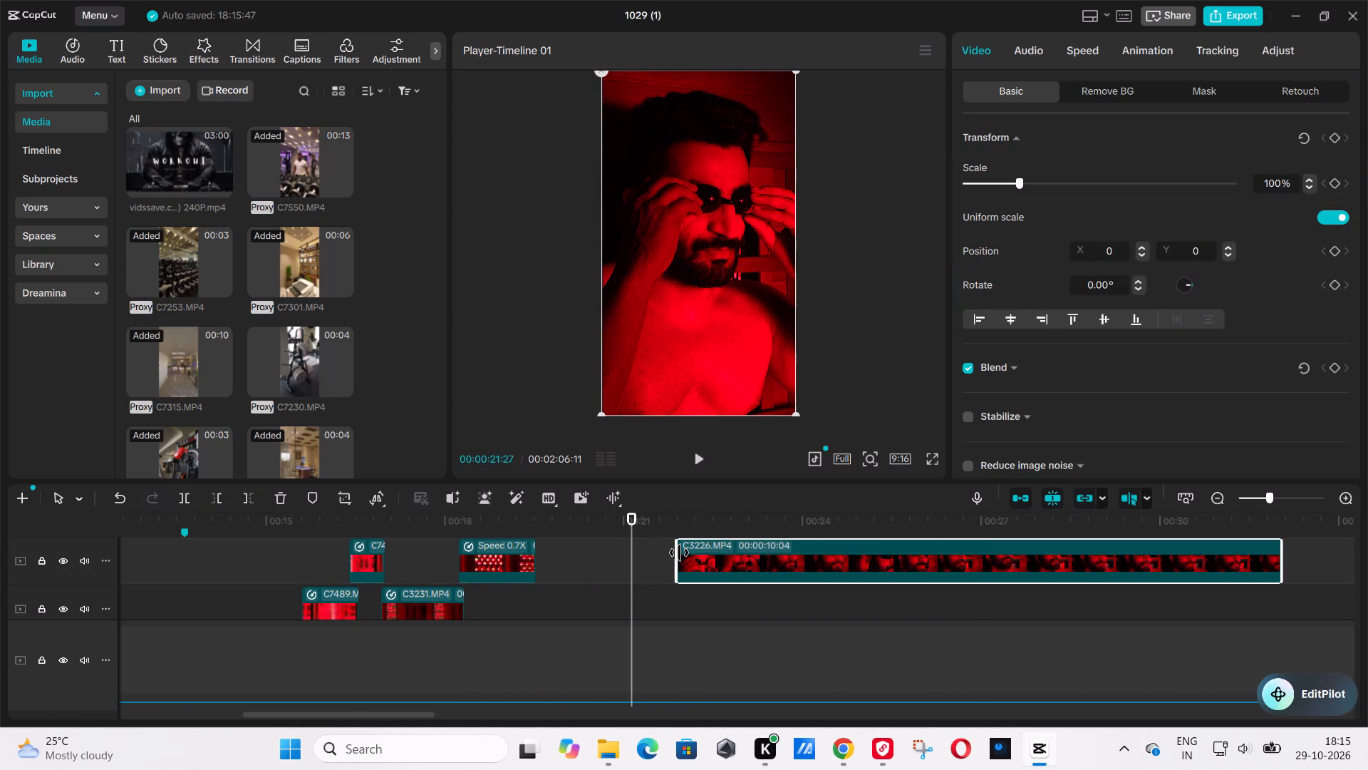
drag(679, 553, 650, 550)
Move the trimmed C3226 clip back against the end of the 0.7X LED panel clip on the same track, closing the gap.
drag(670, 556, 543, 548)
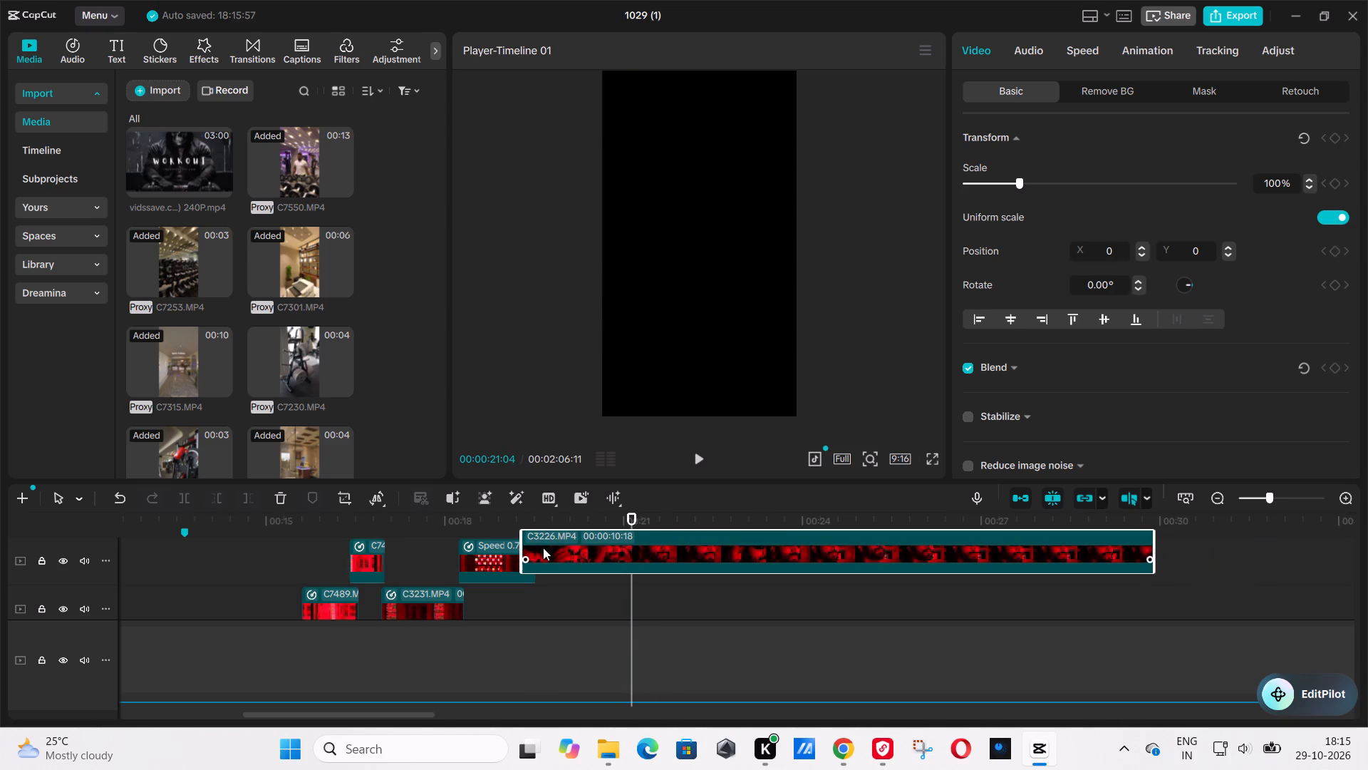
drag(543, 548, 554, 557)
click(559, 570)
scroll(568, 590, down, 3)
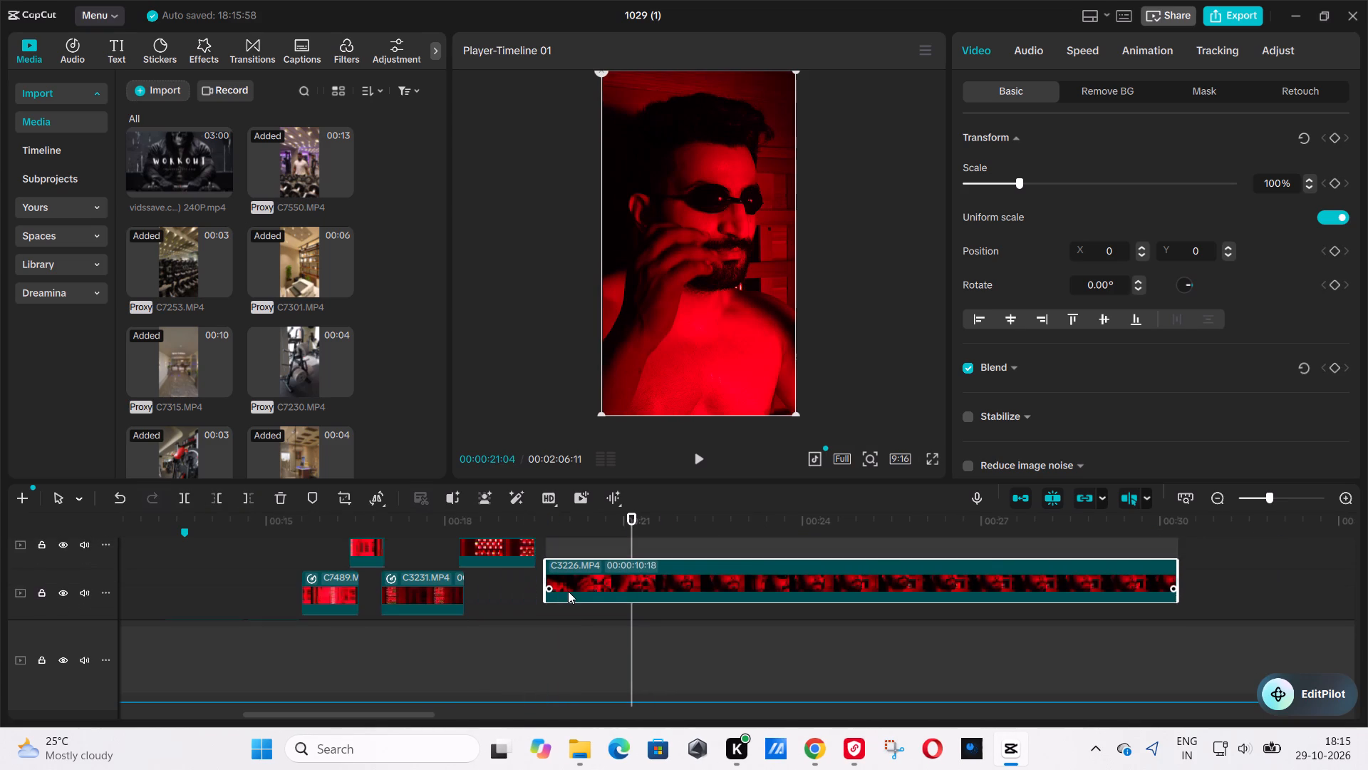
scroll(562, 570, up, 1)
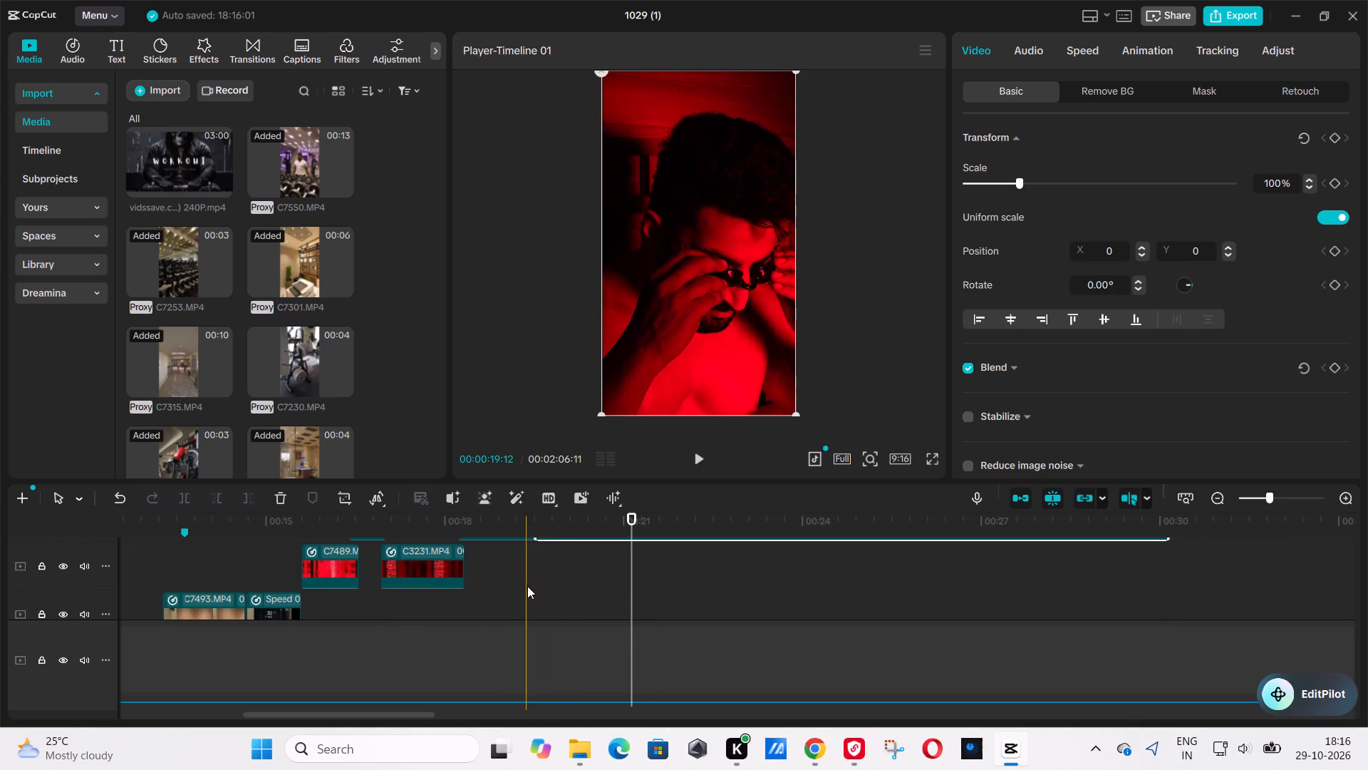
scroll(527, 586, up, 1)
Play back the cut from the 0.7X LED panel clip into the trimmed C3226 clip.
click(517, 594)
key(space)
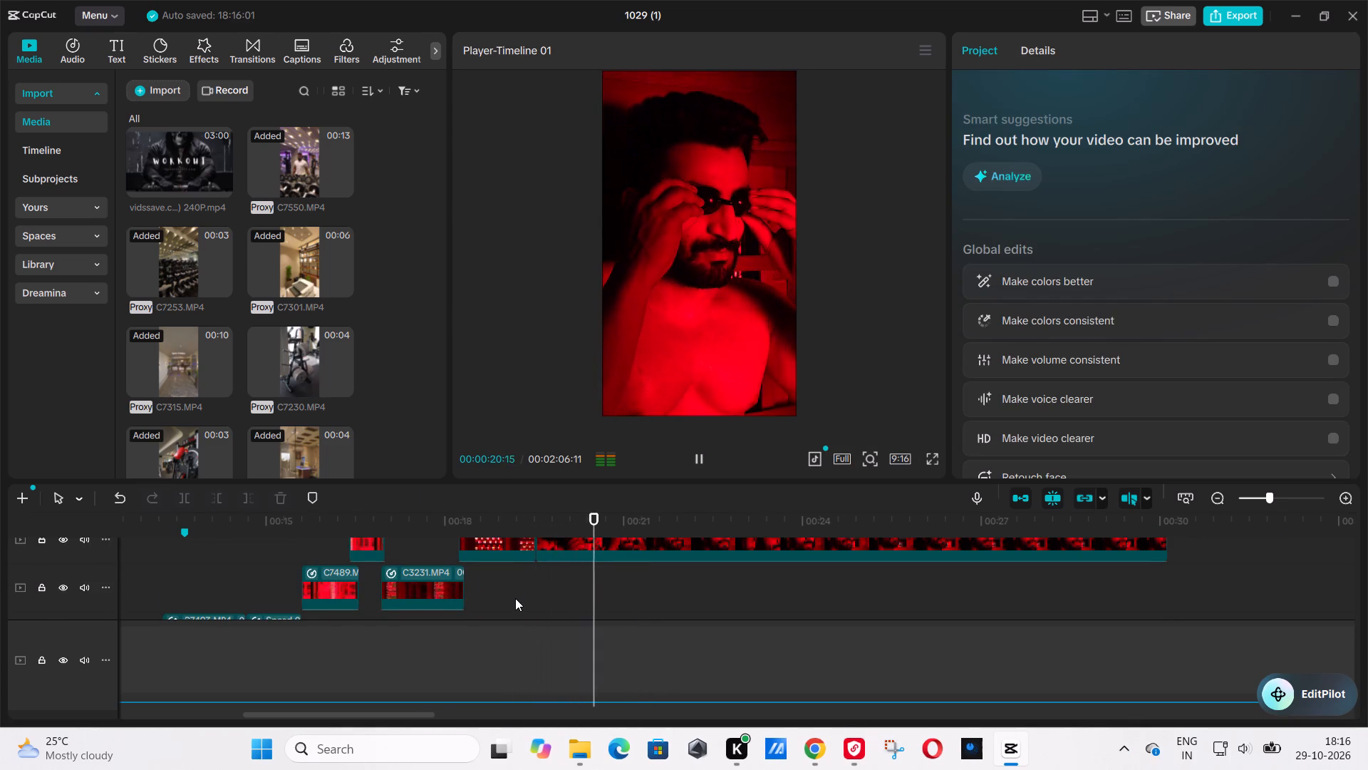
scroll(518, 607, up, 2)
click(504, 547)
key(space)
key(space)
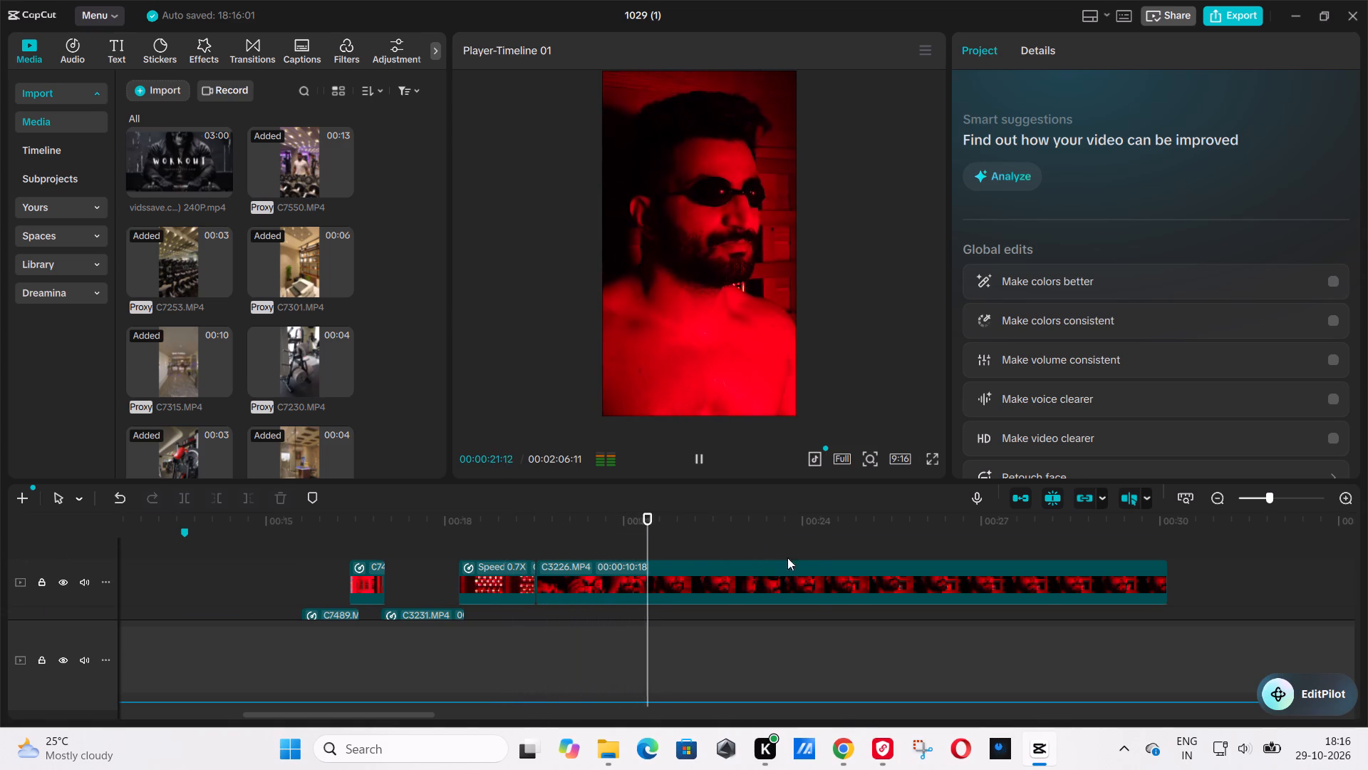
Play C3226 to find its out point and trim the clip's end there, leaving a duration of 00:00:02:09.
click(809, 558)
click(552, 532)
key(space)
click(609, 572)
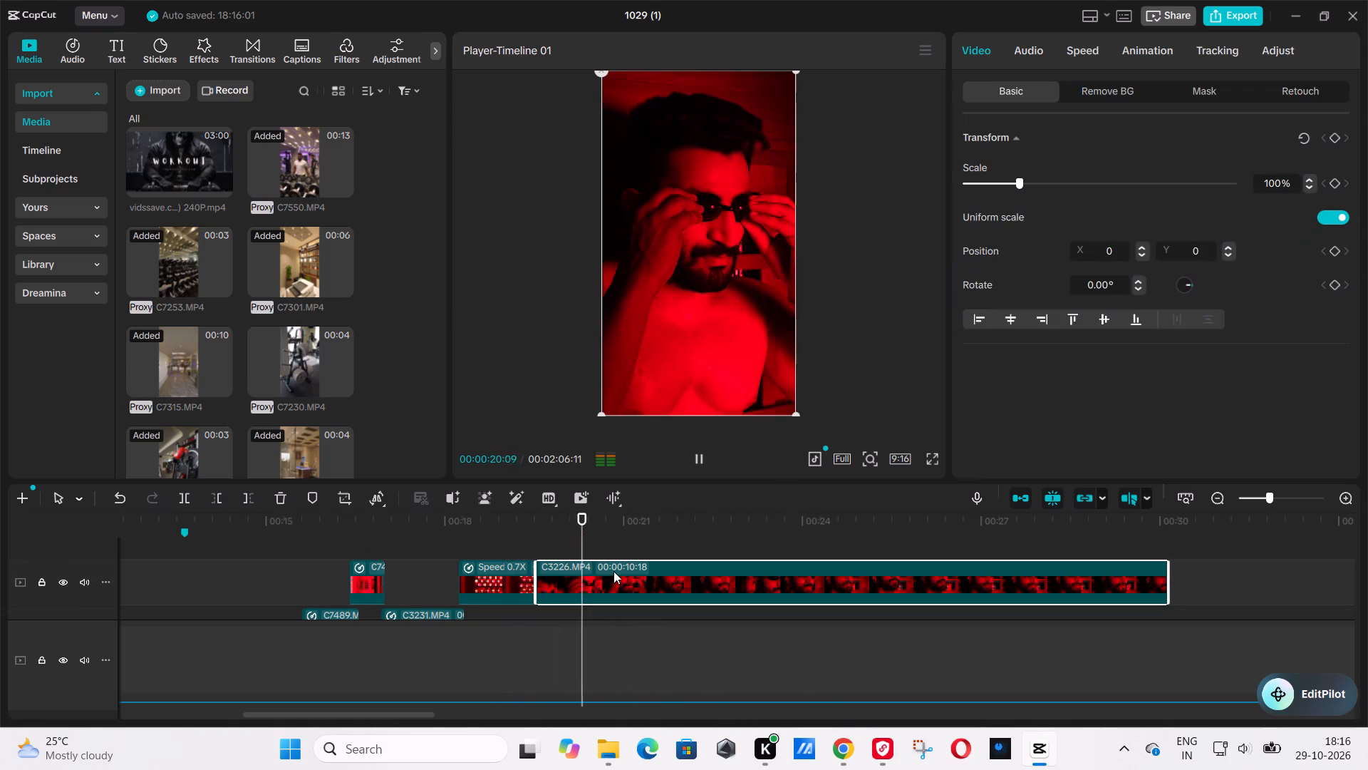
key(space)
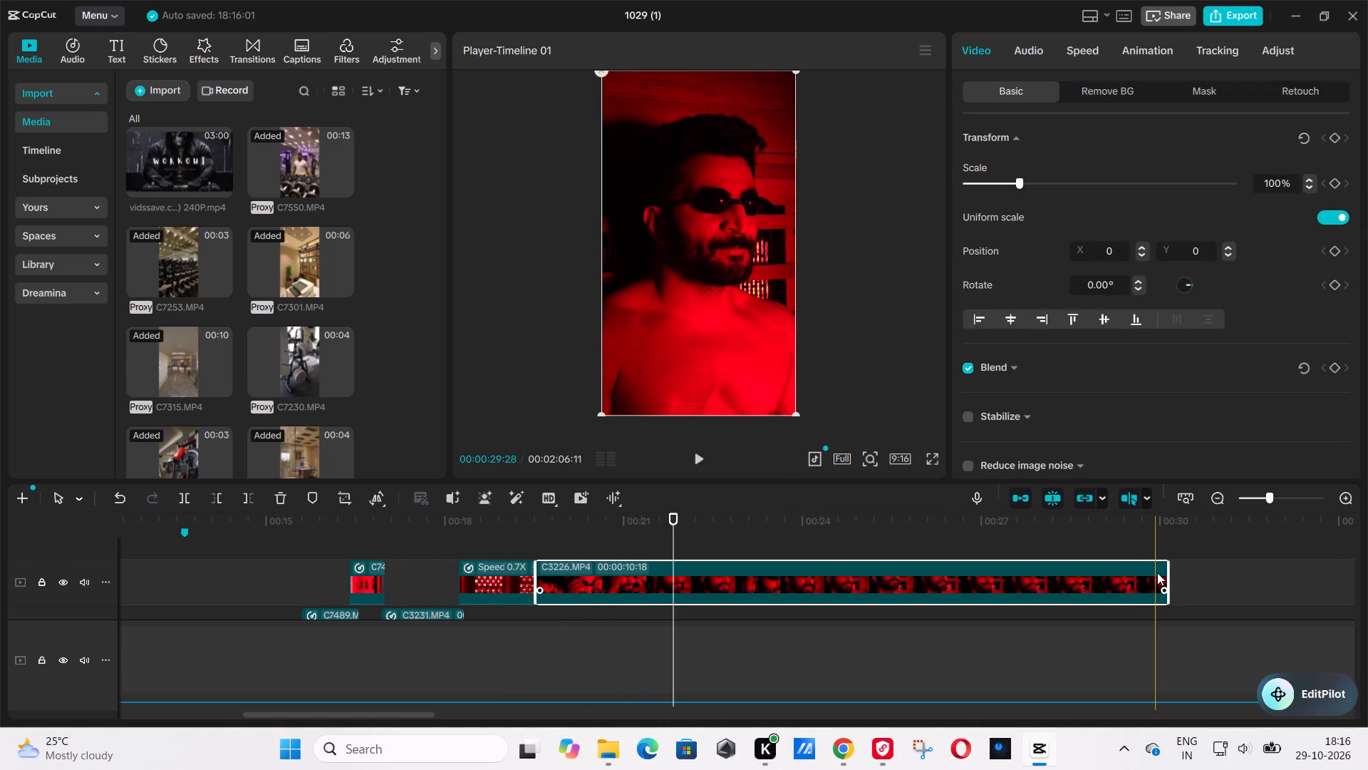
drag(1164, 579, 685, 620)
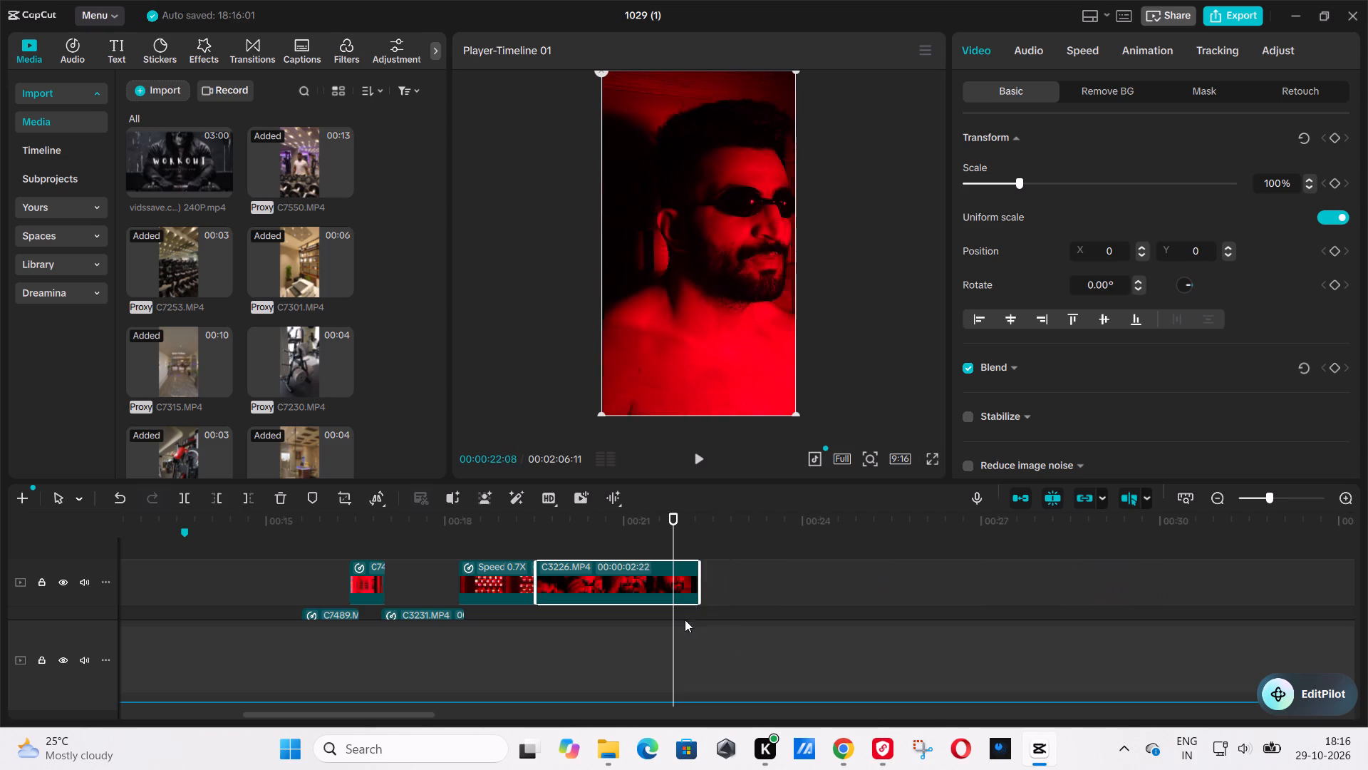
drag(685, 620, 672, 615)
click(717, 600)
click(497, 539)
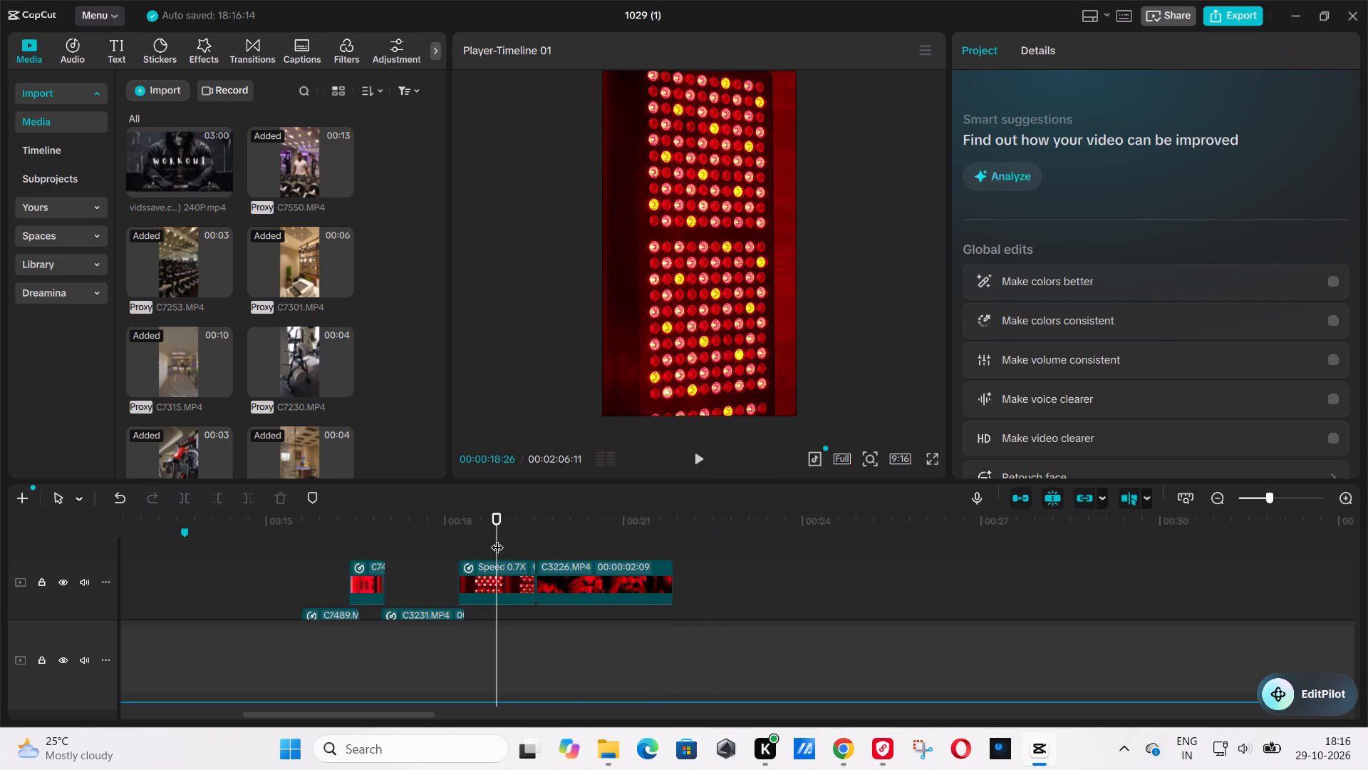
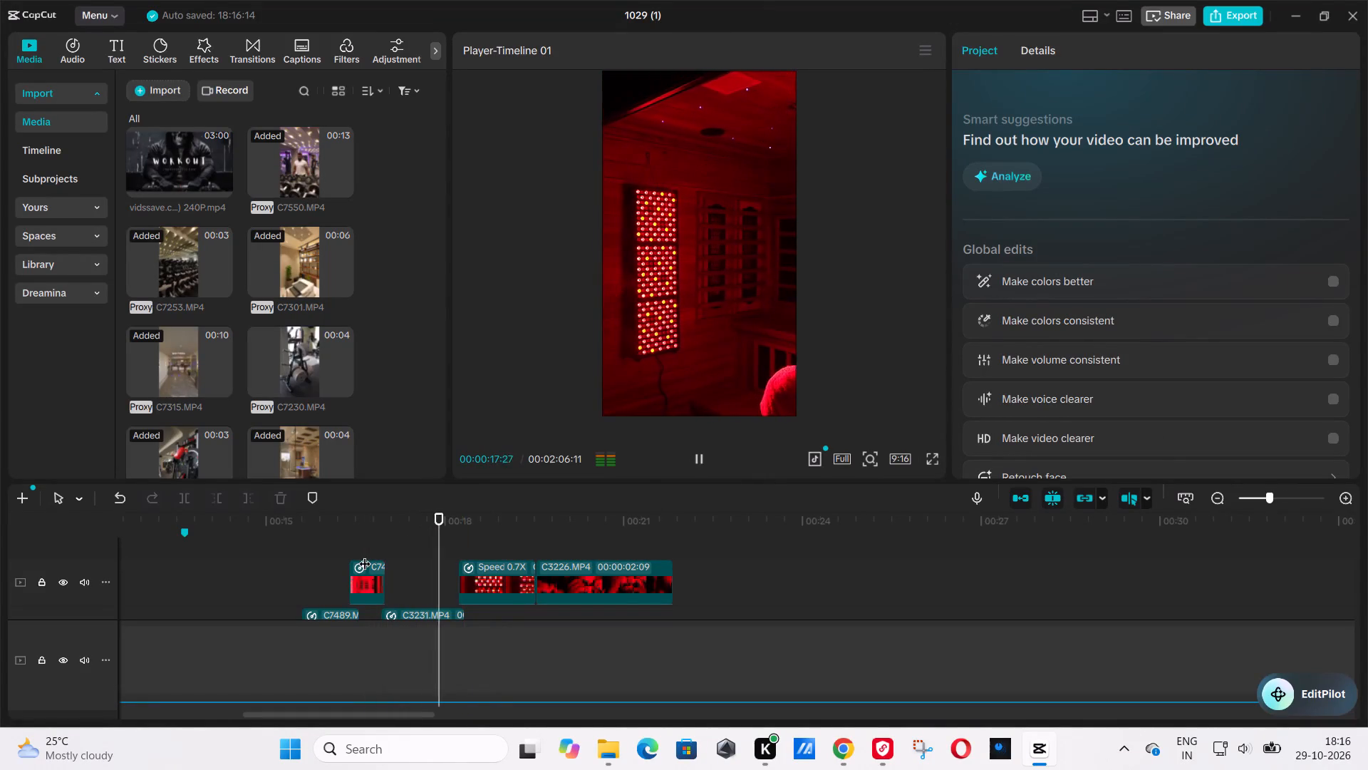
Play back the section from C3231 through the 0.7X LED panel clip into C3226.
click(428, 551)
key(space)
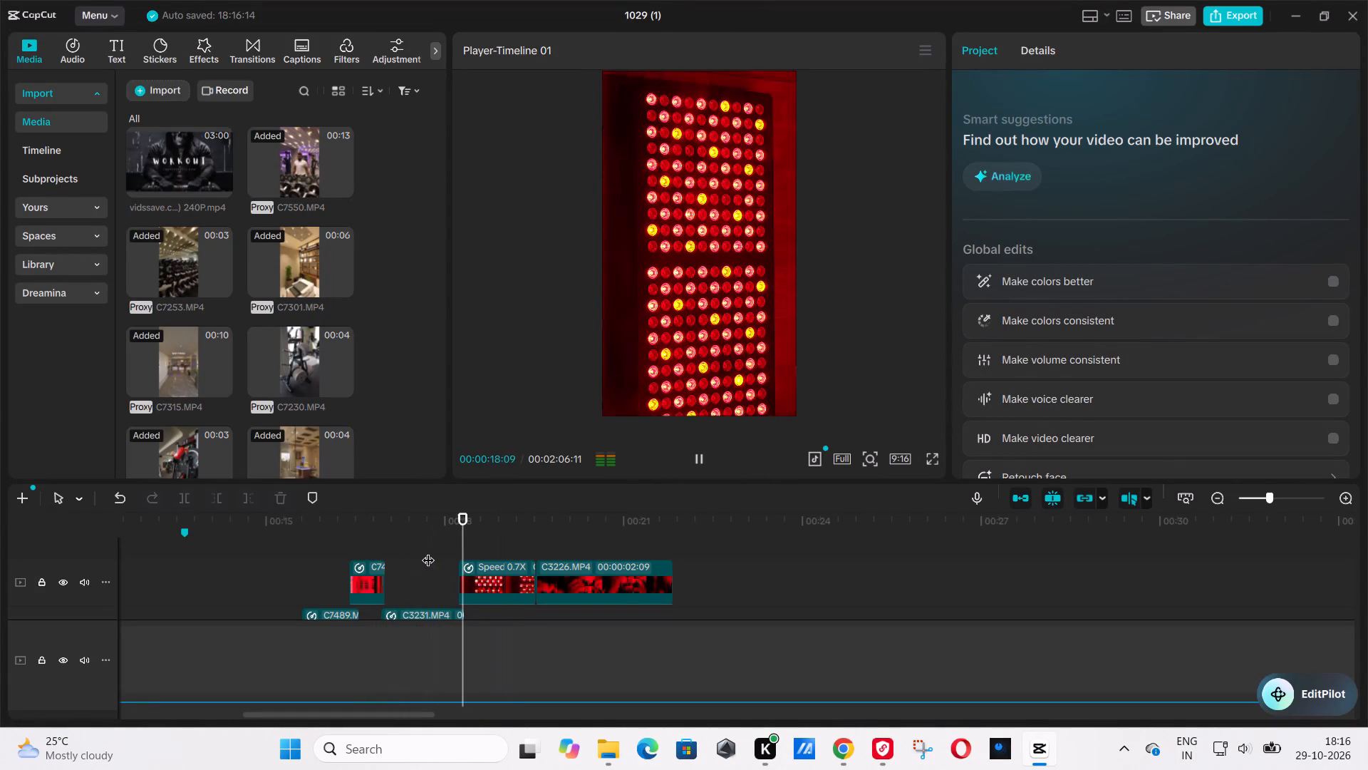
click(428, 551)
key(space)
click(428, 551)
key(space)
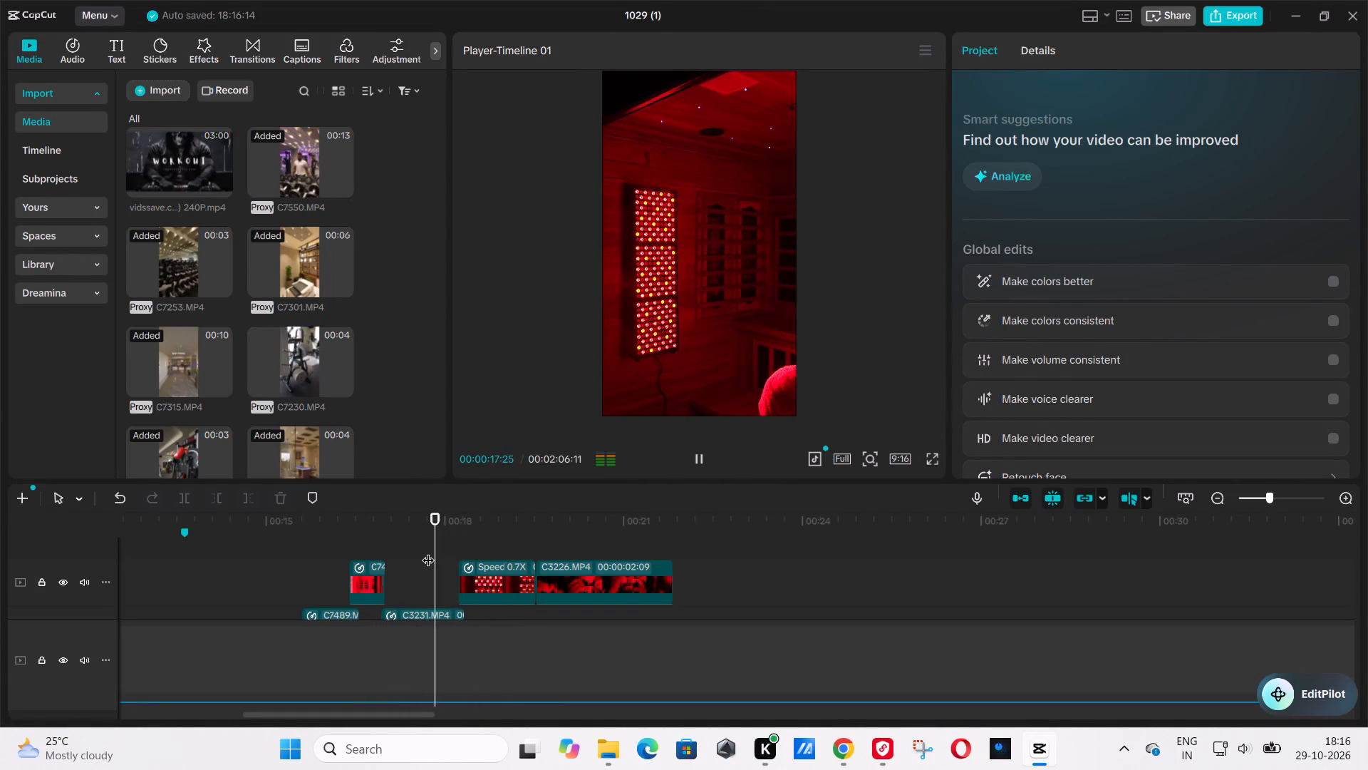
click(423, 535)
click(443, 556)
key(space)
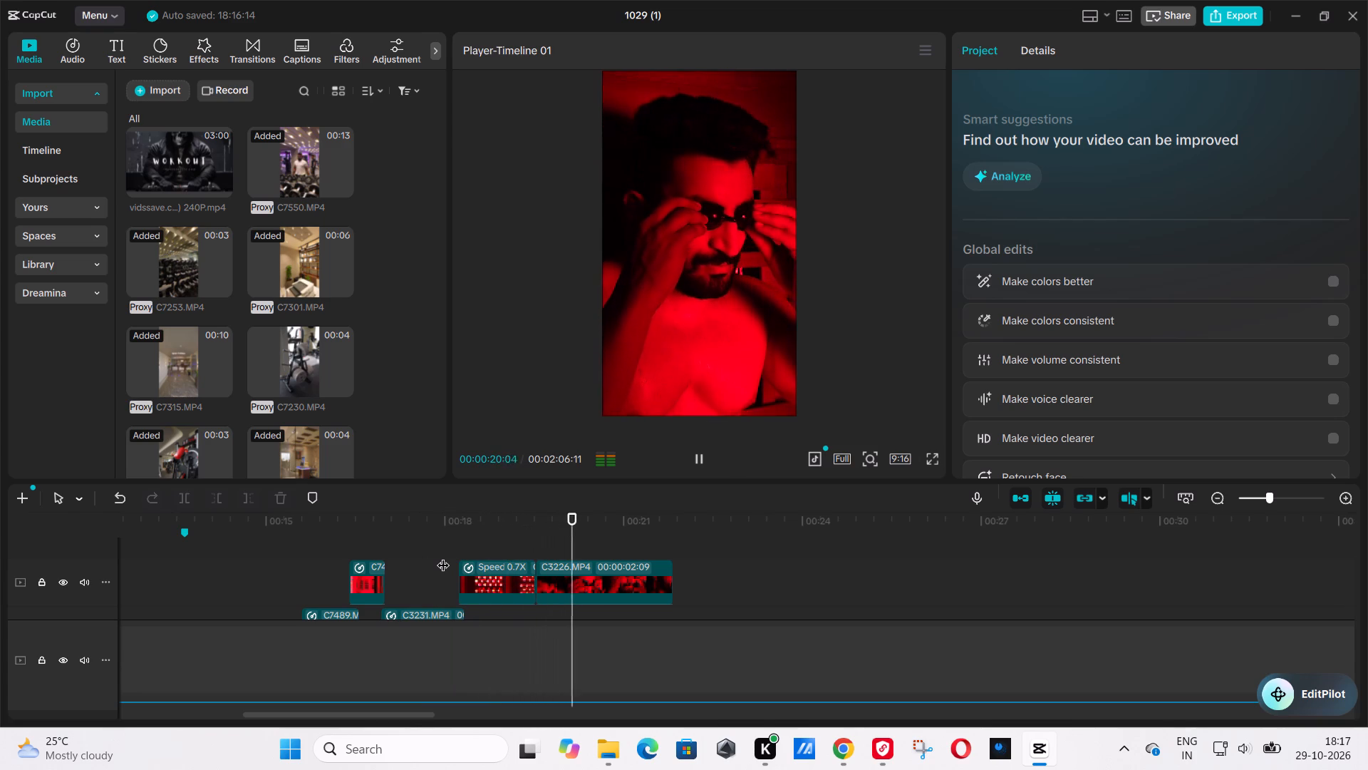
key(space)
Apply a custom speed curve to clip C3226 and raise its starting point to the top of the 10x range.
click(638, 592)
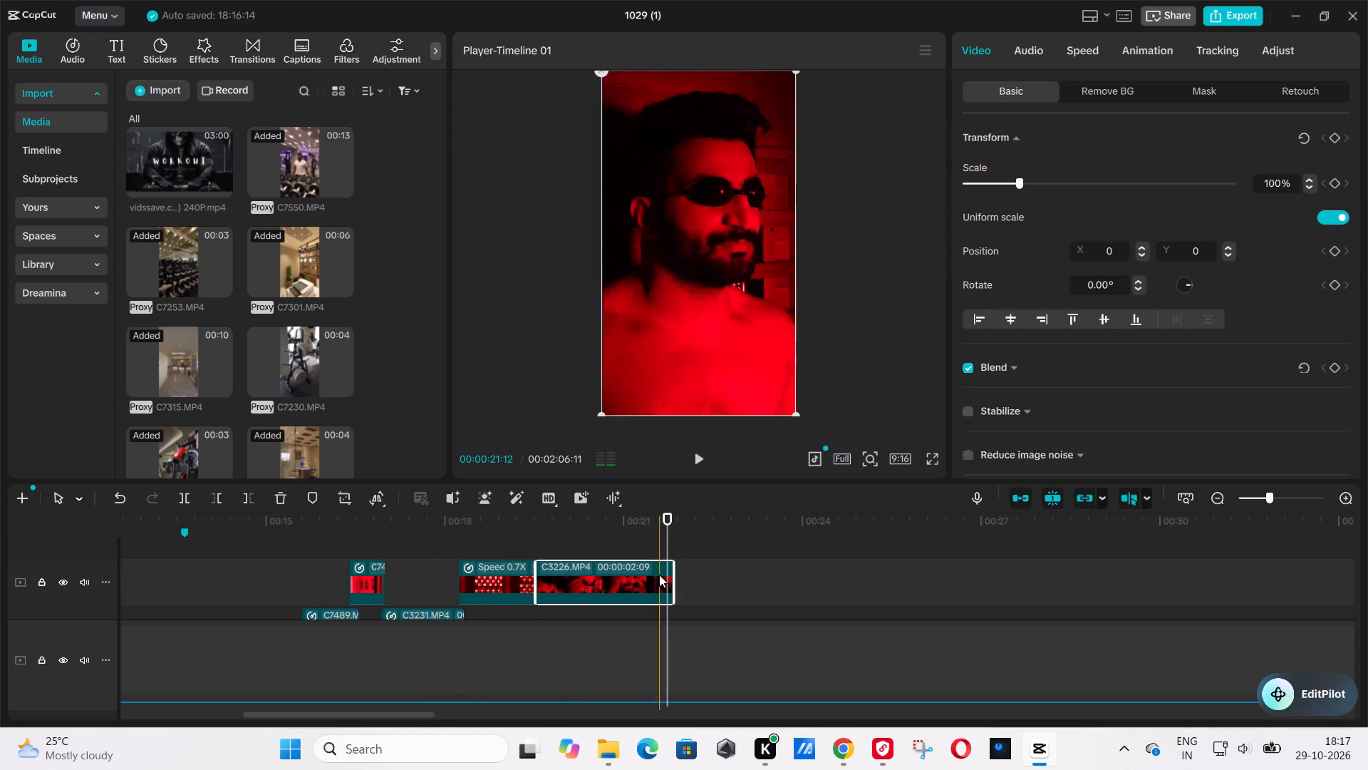
click(1129, 50)
click(1084, 59)
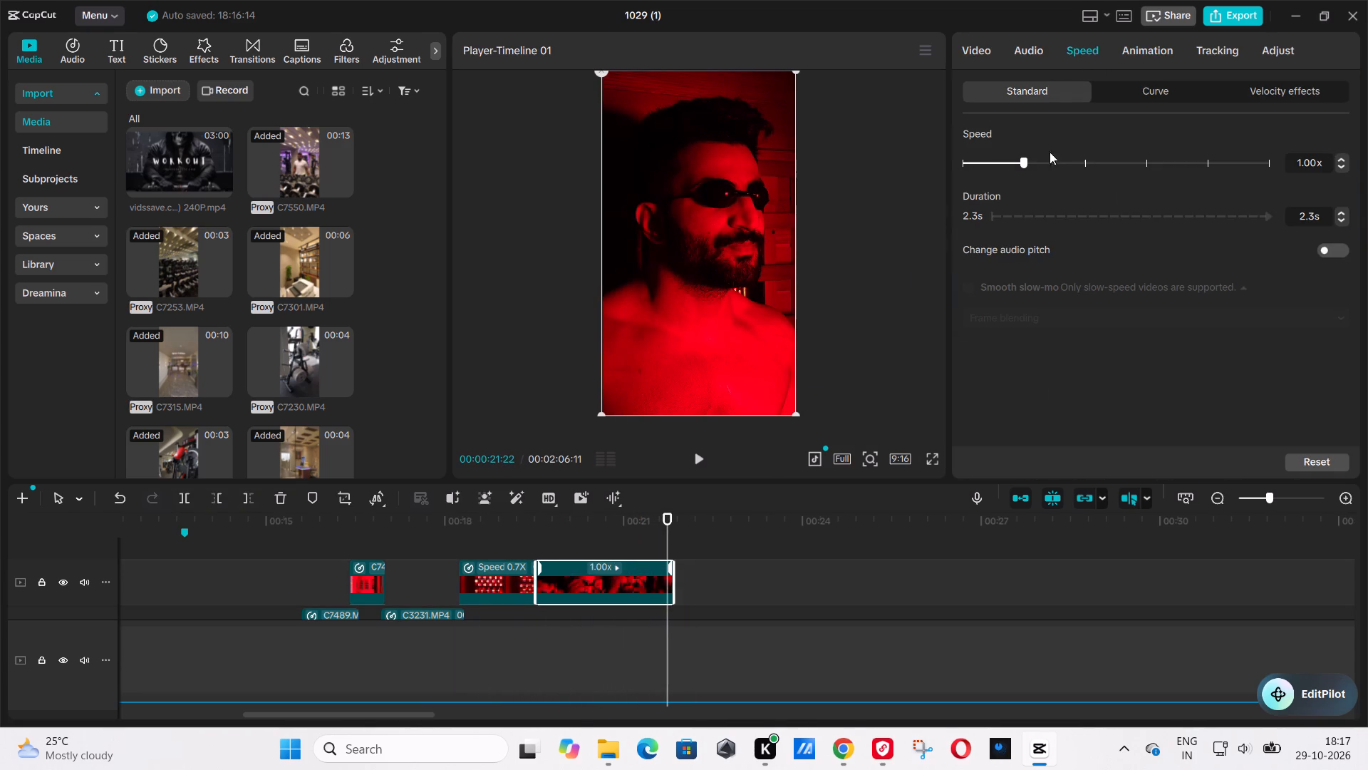
click(1193, 59)
click(1155, 93)
click(1095, 48)
click(1161, 98)
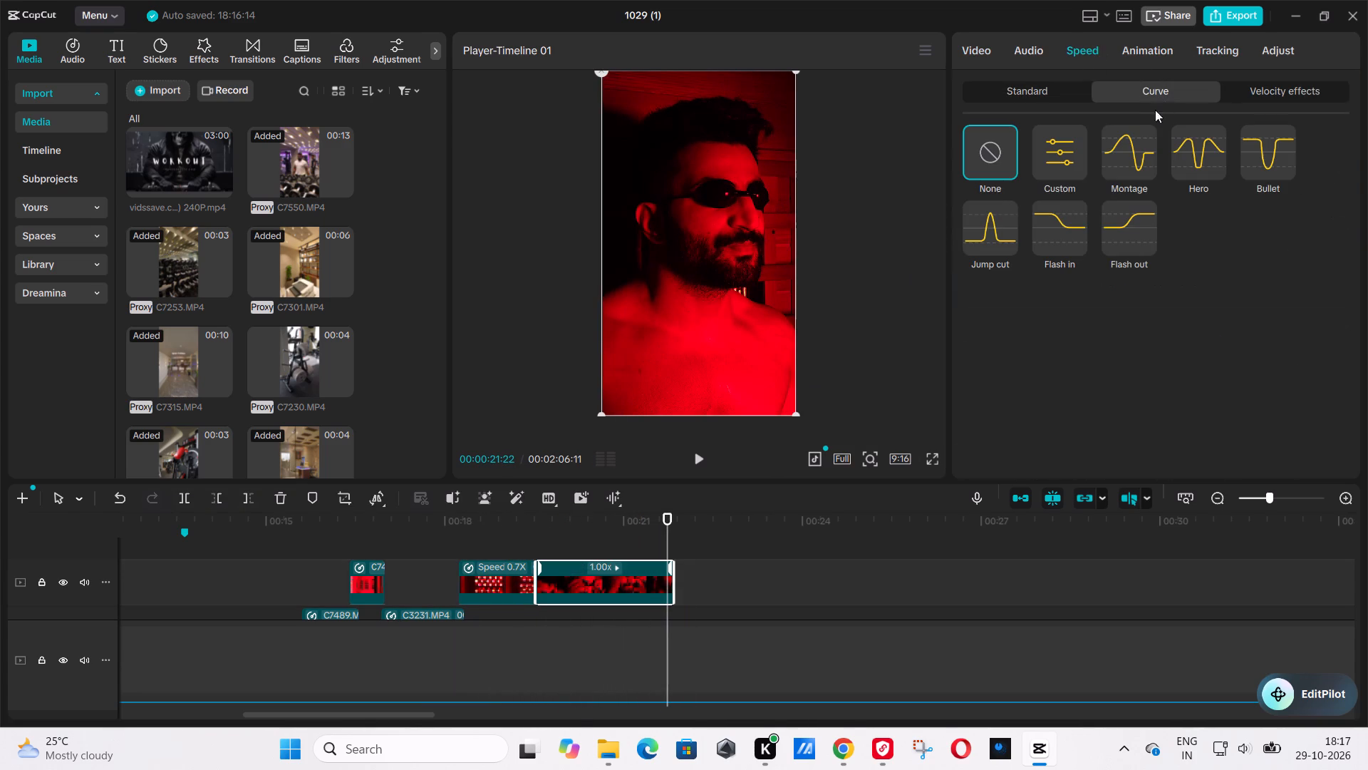
click(1074, 169)
drag(967, 389, 967, 358)
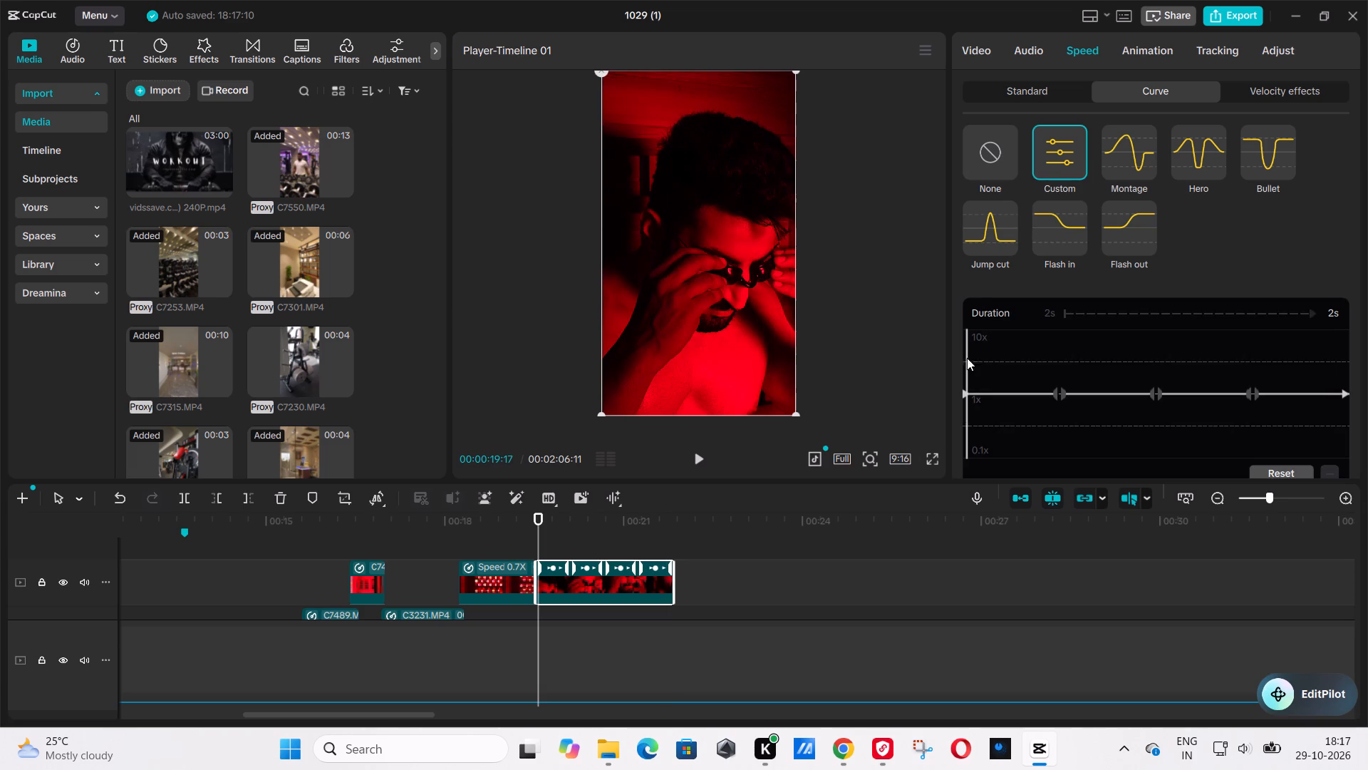
drag(967, 358, 970, 315)
drag(965, 389, 980, 313)
drag(965, 394, 977, 304)
Play back the cut from the 0.7X LED panel clip into the speed-ramped C3226.
click(517, 545)
key(space)
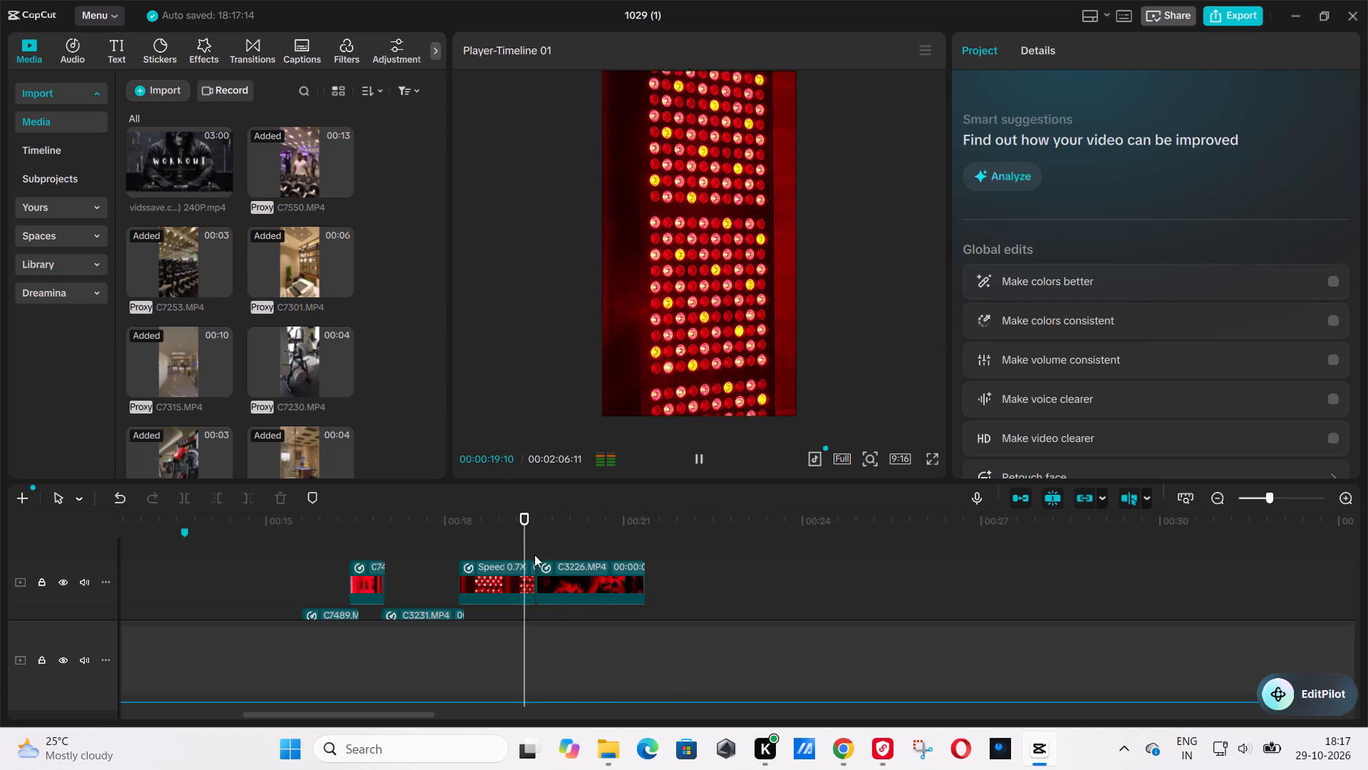
click(505, 557)
key(space)
key(space)
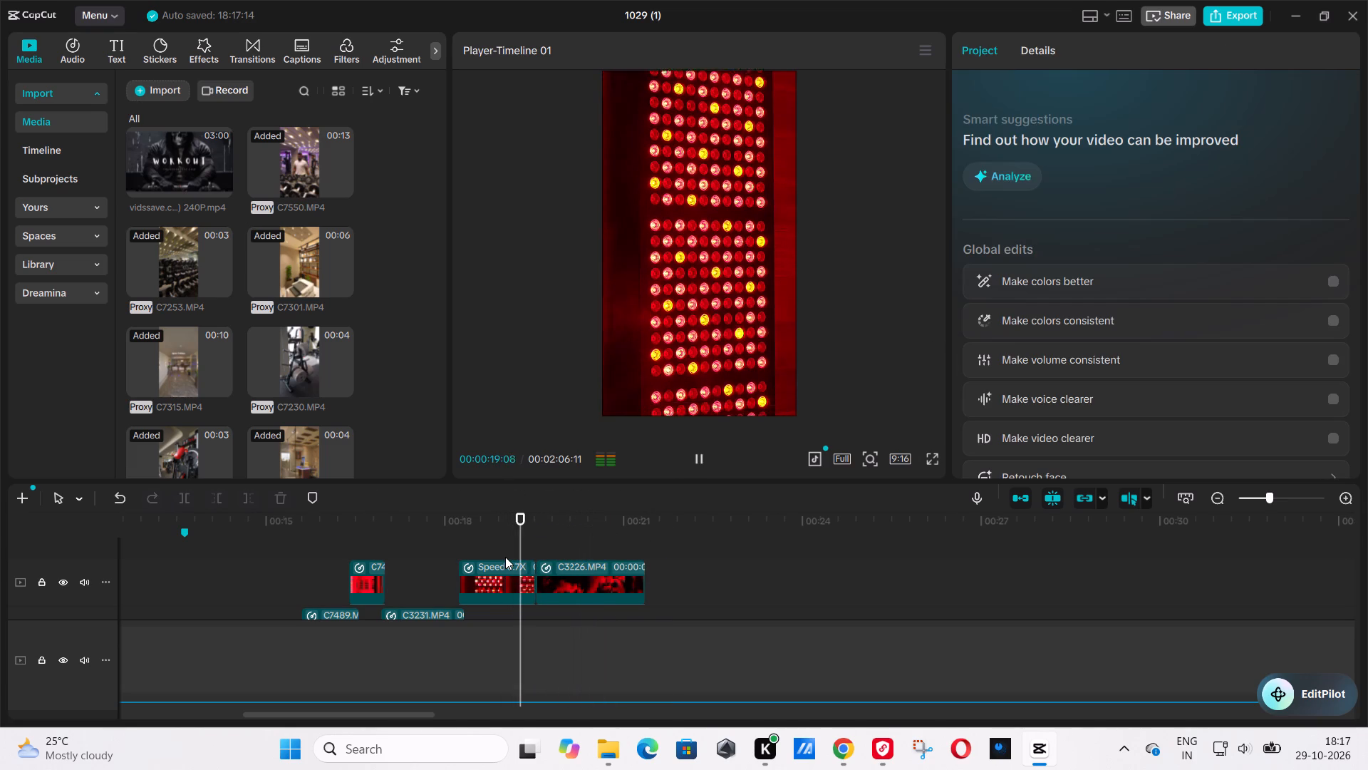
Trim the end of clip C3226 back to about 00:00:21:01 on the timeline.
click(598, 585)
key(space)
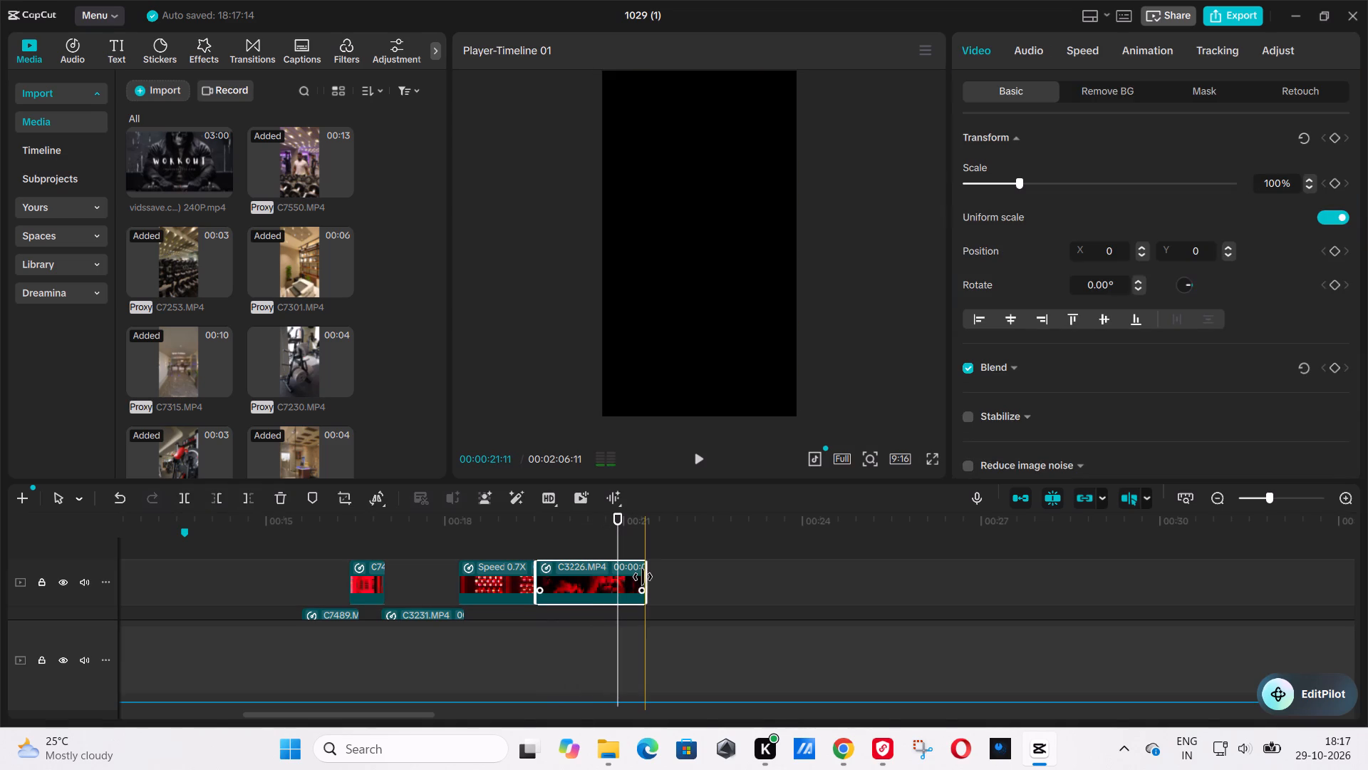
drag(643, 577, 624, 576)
Play back the end of the LED panel clip and the shortened C3226.
click(523, 627)
key(space)
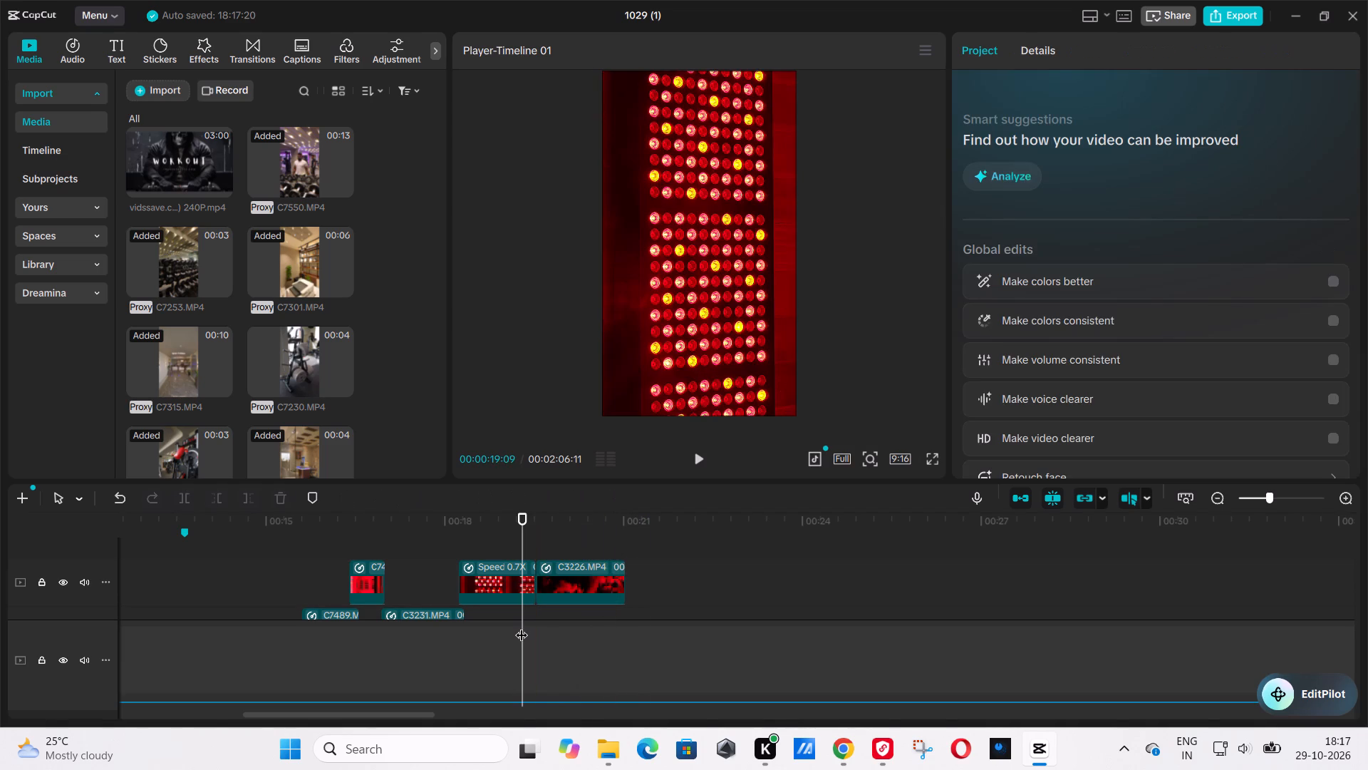
click(522, 625)
key(space)
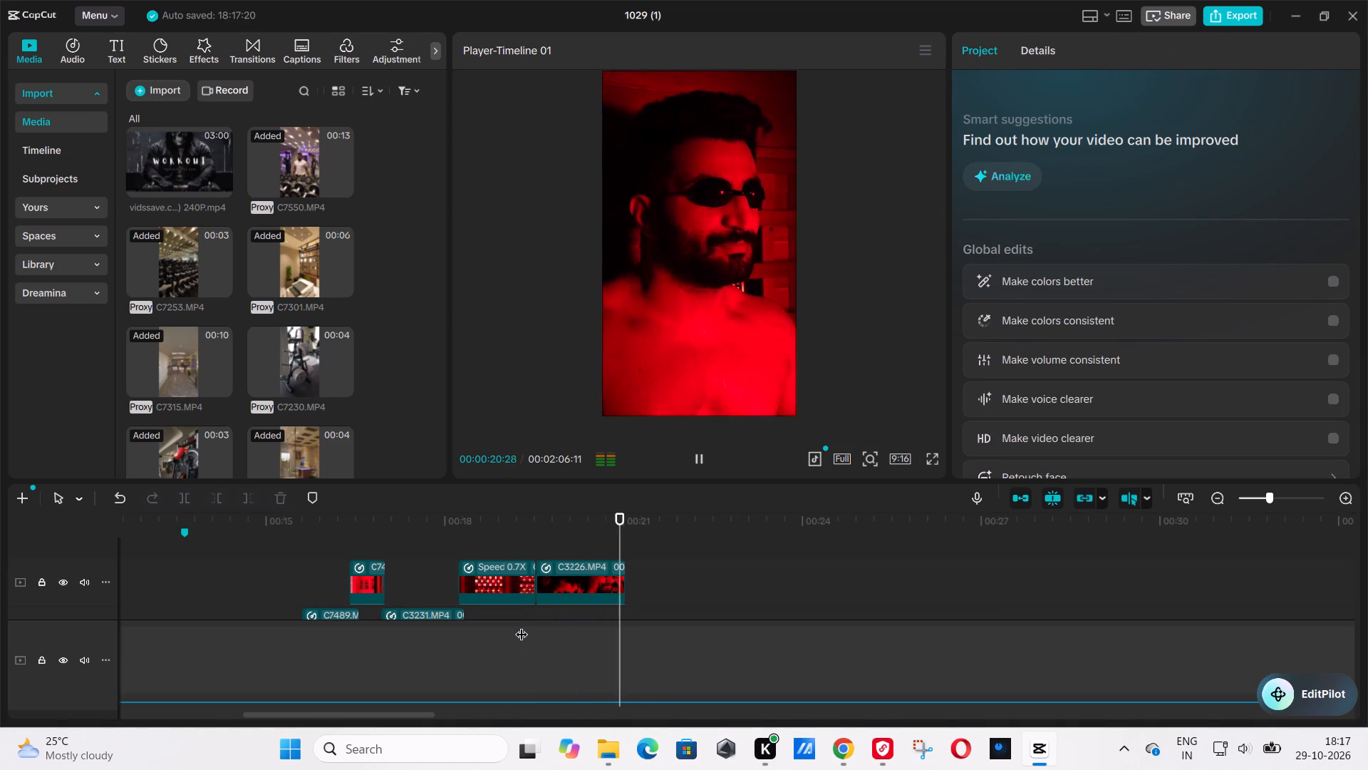
key(space)
Preview clip C3227 from the red light therapy folder in VLC and return to CapCut.
key(alt+Tab)
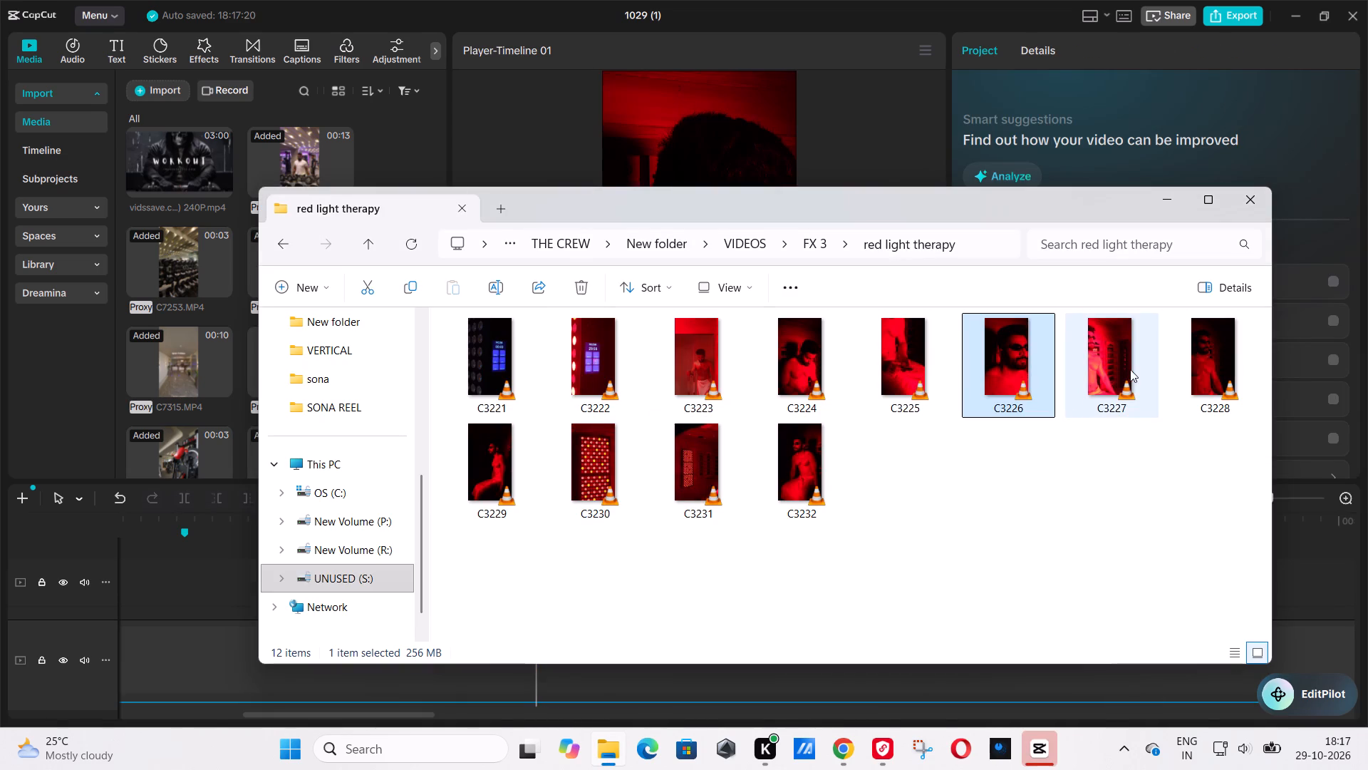
double_click(1134, 365)
key(alt+Tab)
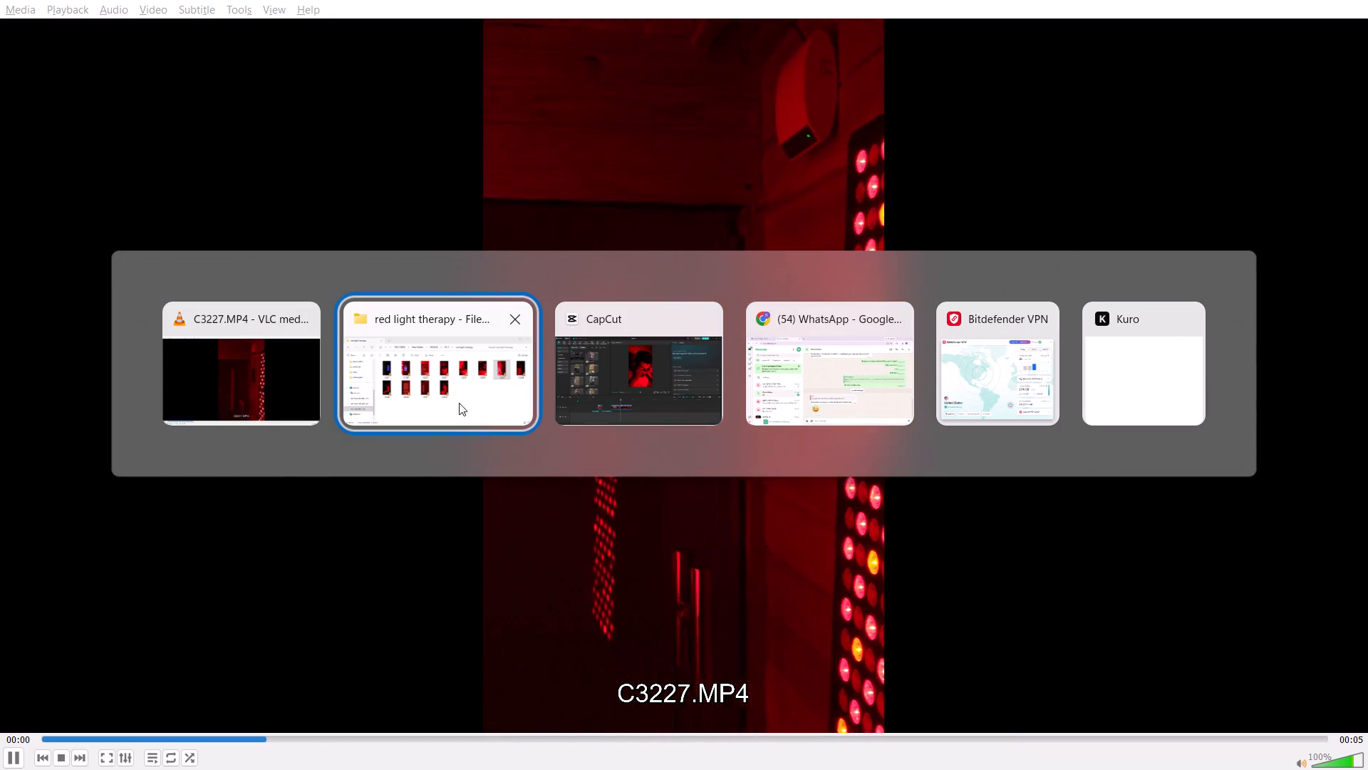
alt+click(303, 322)
key(alt+Tab)
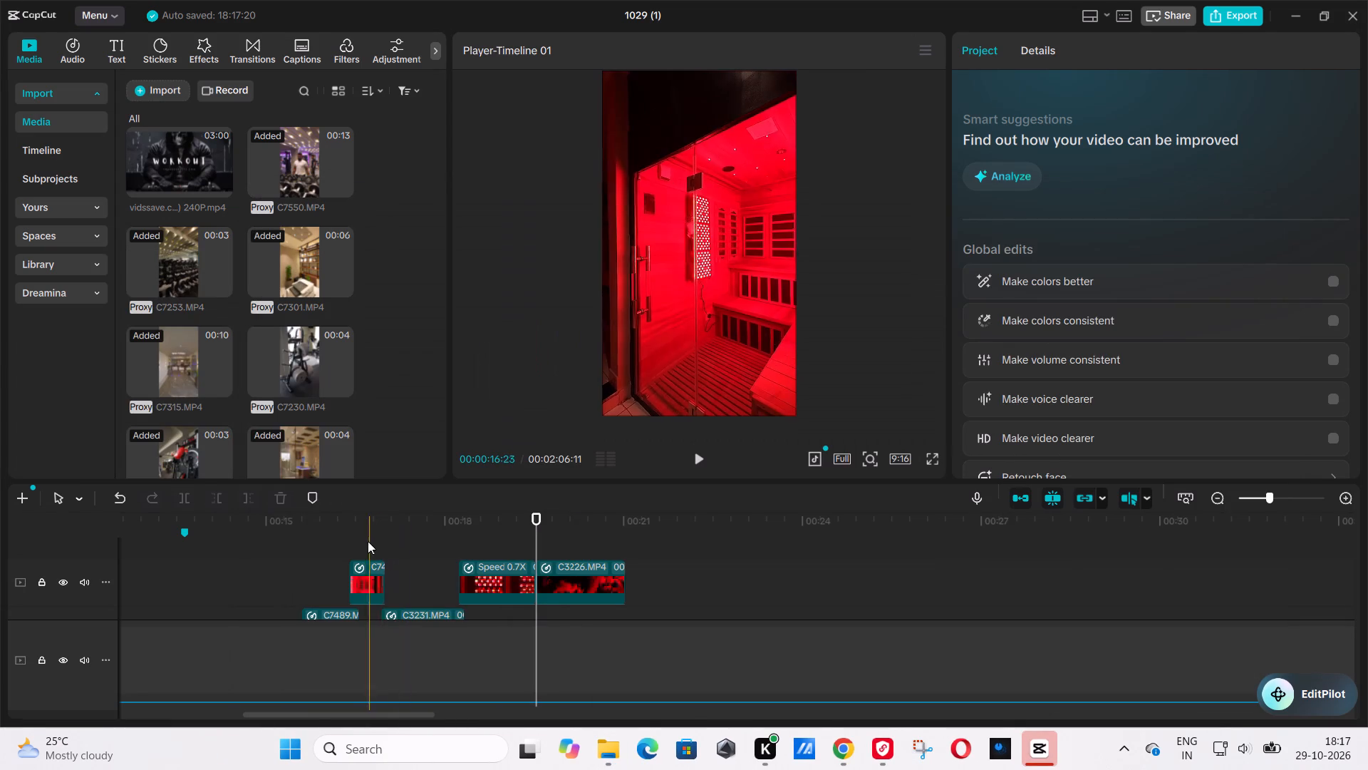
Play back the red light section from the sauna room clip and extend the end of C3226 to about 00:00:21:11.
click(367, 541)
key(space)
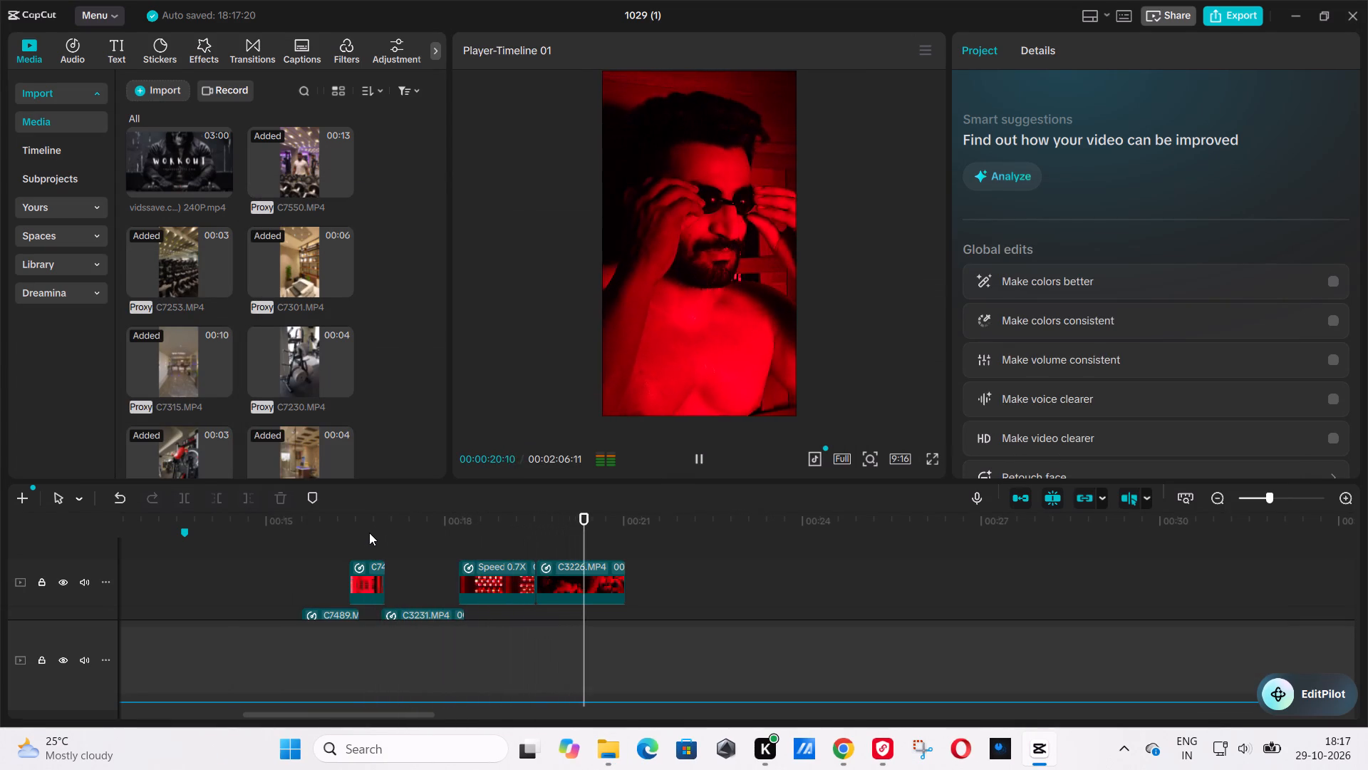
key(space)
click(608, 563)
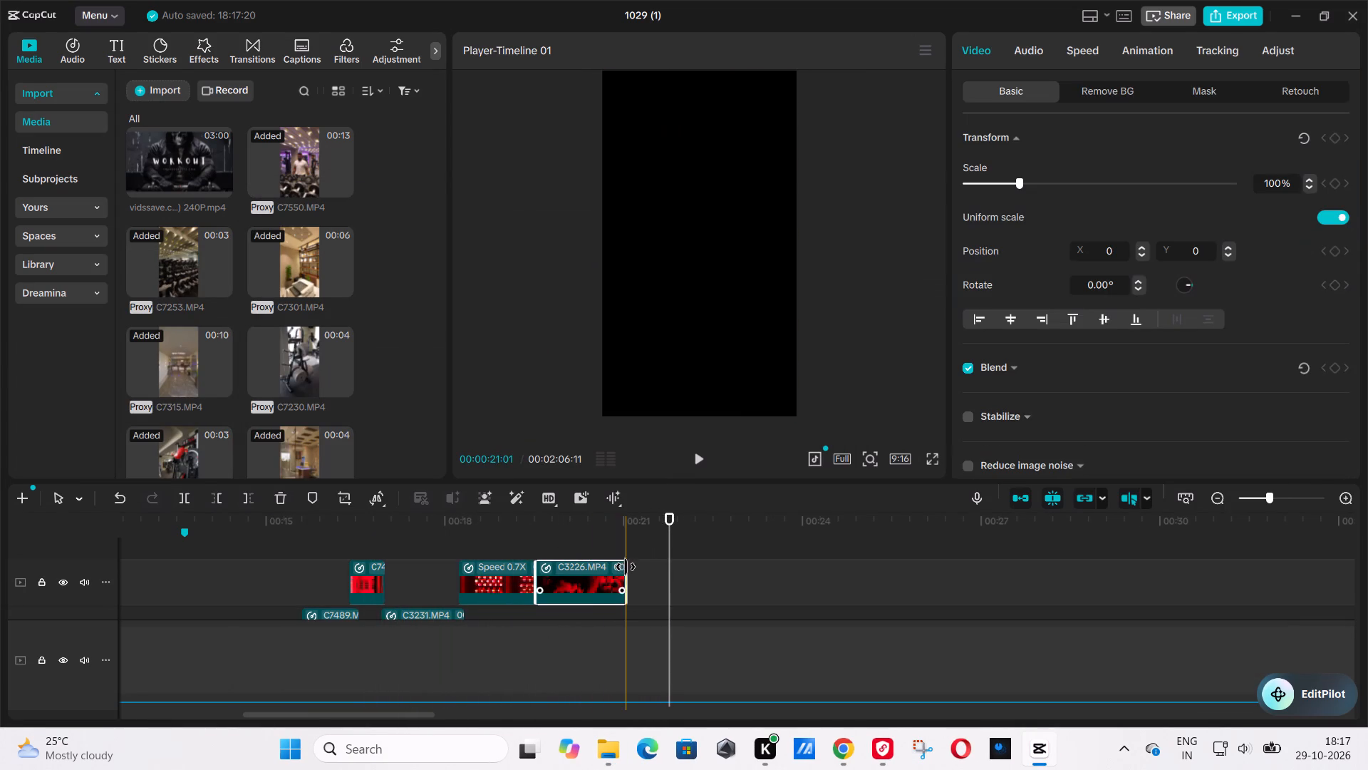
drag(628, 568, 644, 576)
Play back the extended C3226 and place the playhead just past its end at 00:00:21:16.
click(507, 547)
key(space)
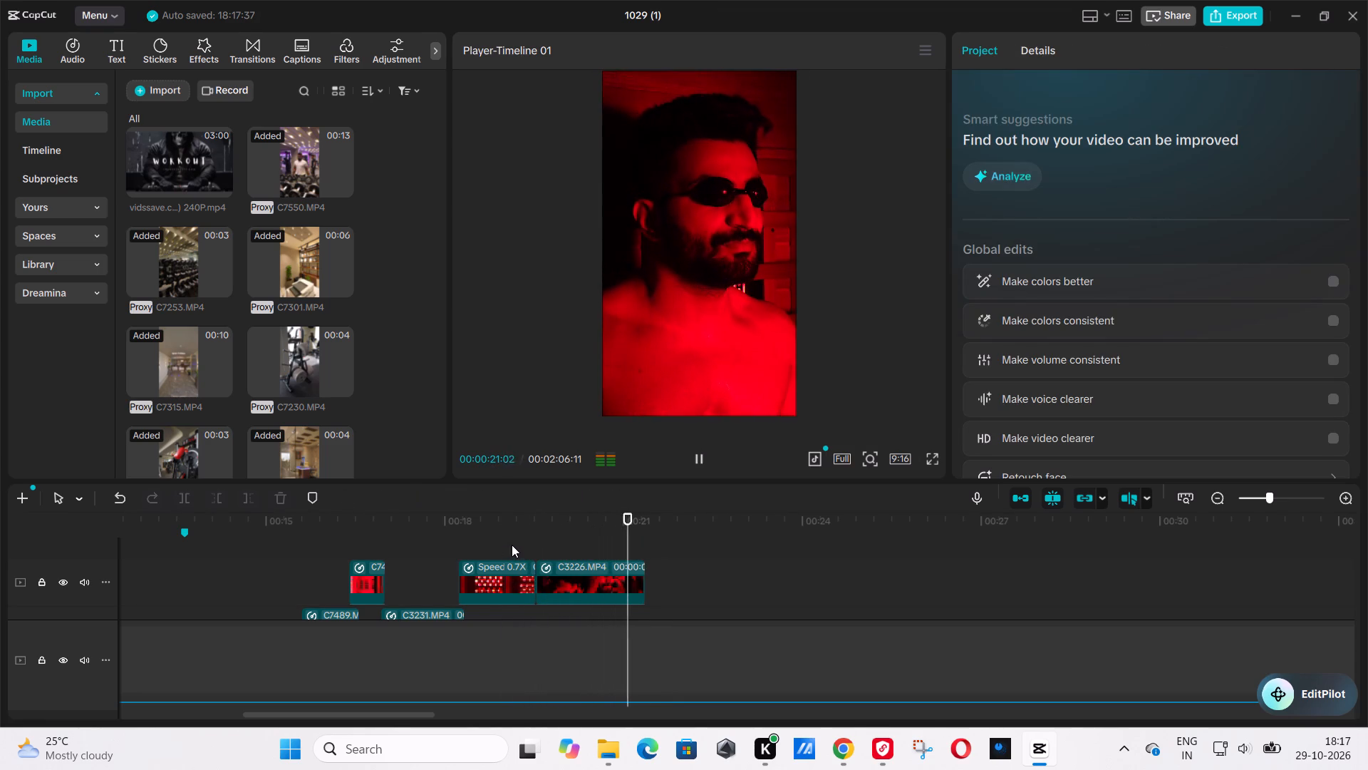
key(alt+Tab)
key(space)
key(alt+Tab)
key(space)
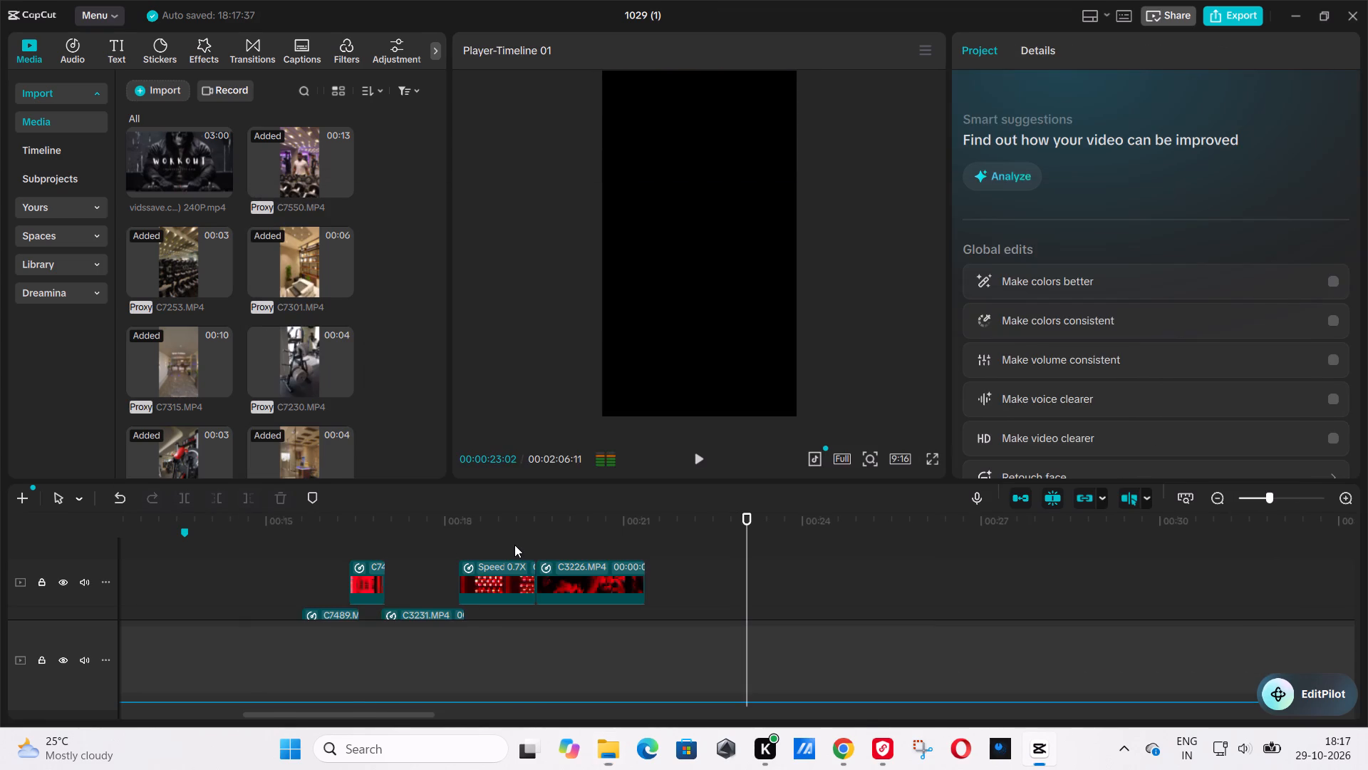
click(598, 543)
click(655, 539)
Switch to File Explorer, go up to the FX 3 folder and open a duplicate tab of it.
key(alt+Tab)
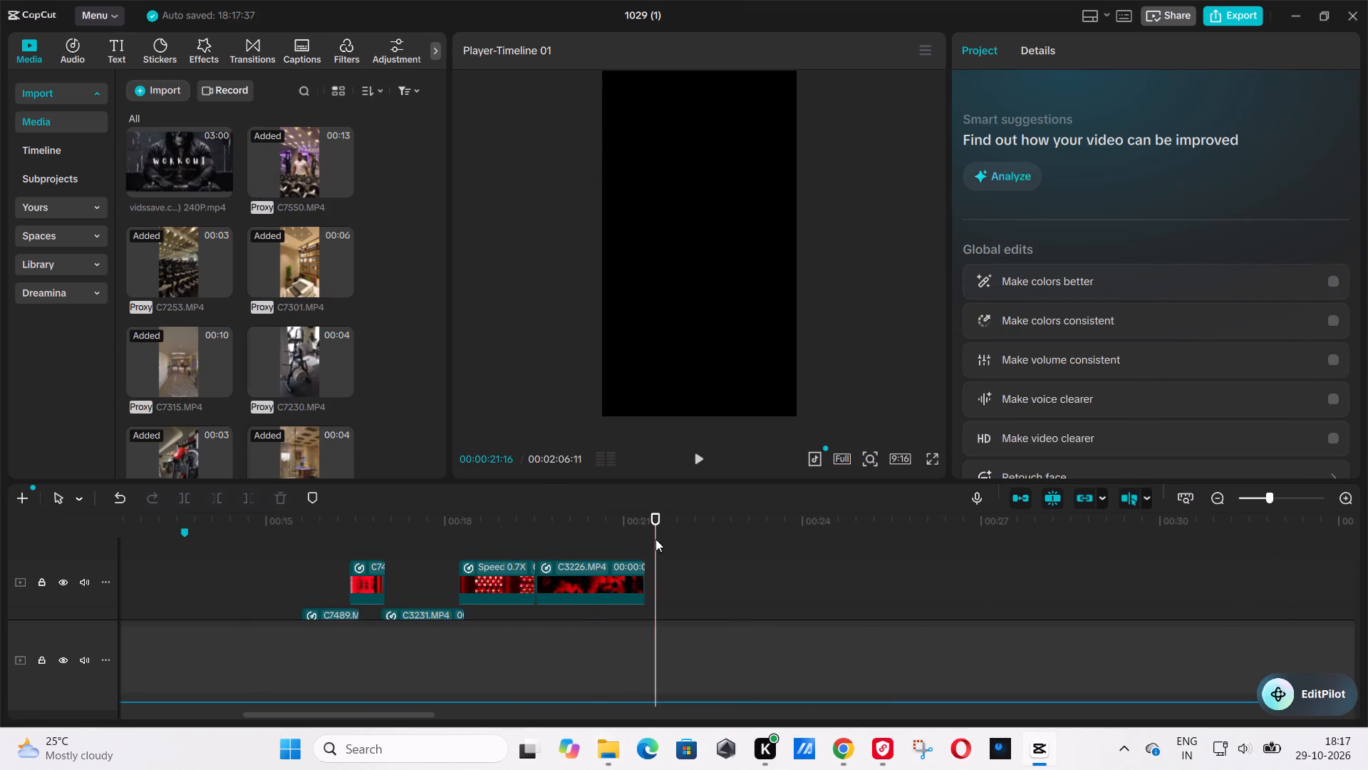
click(368, 236)
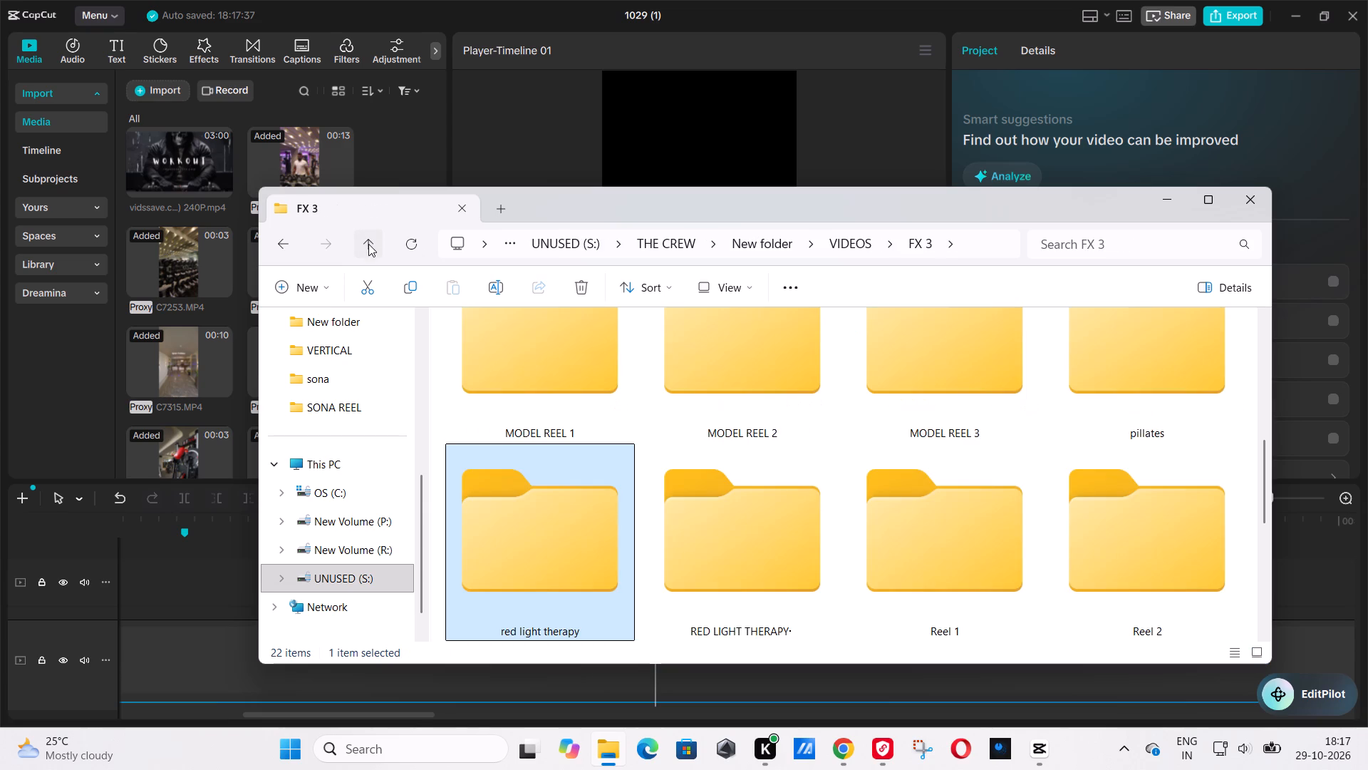
scroll(639, 478, down, 1)
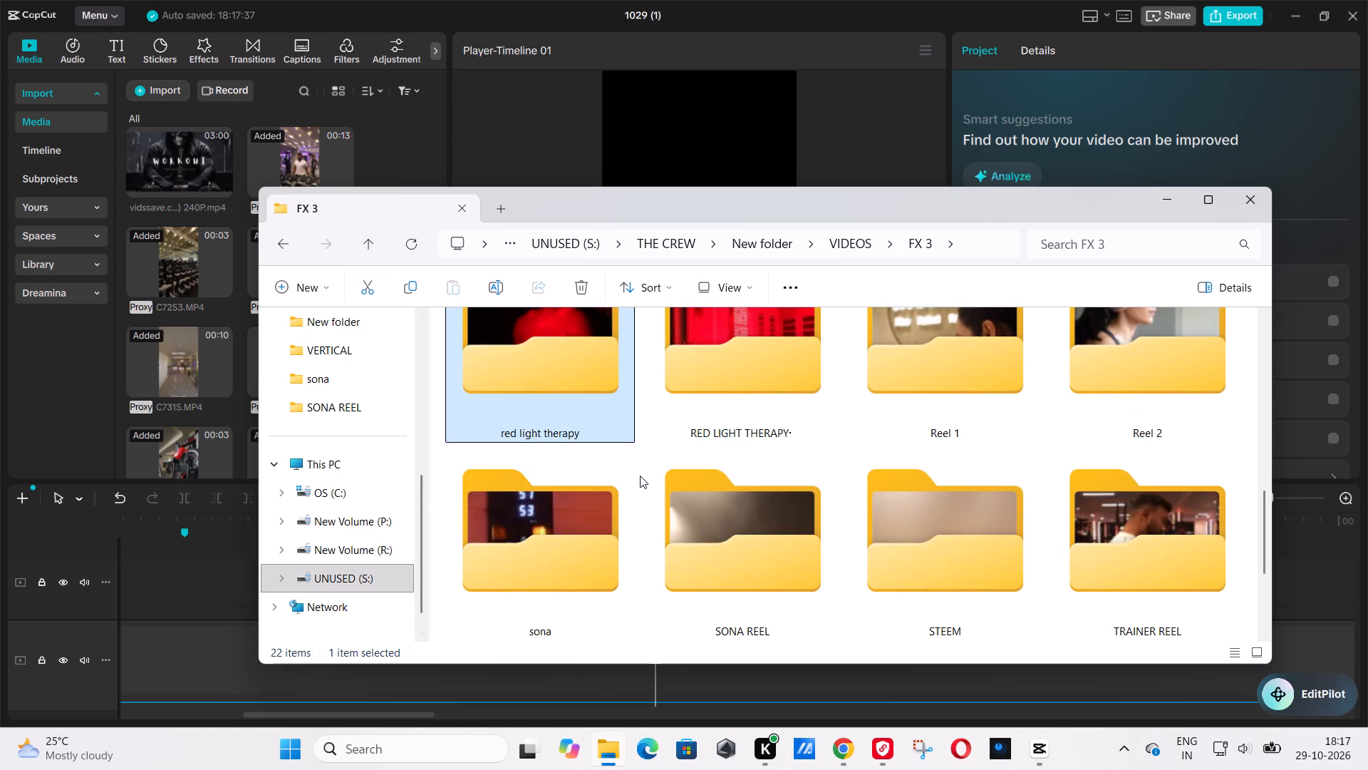
scroll(774, 442, up, 4)
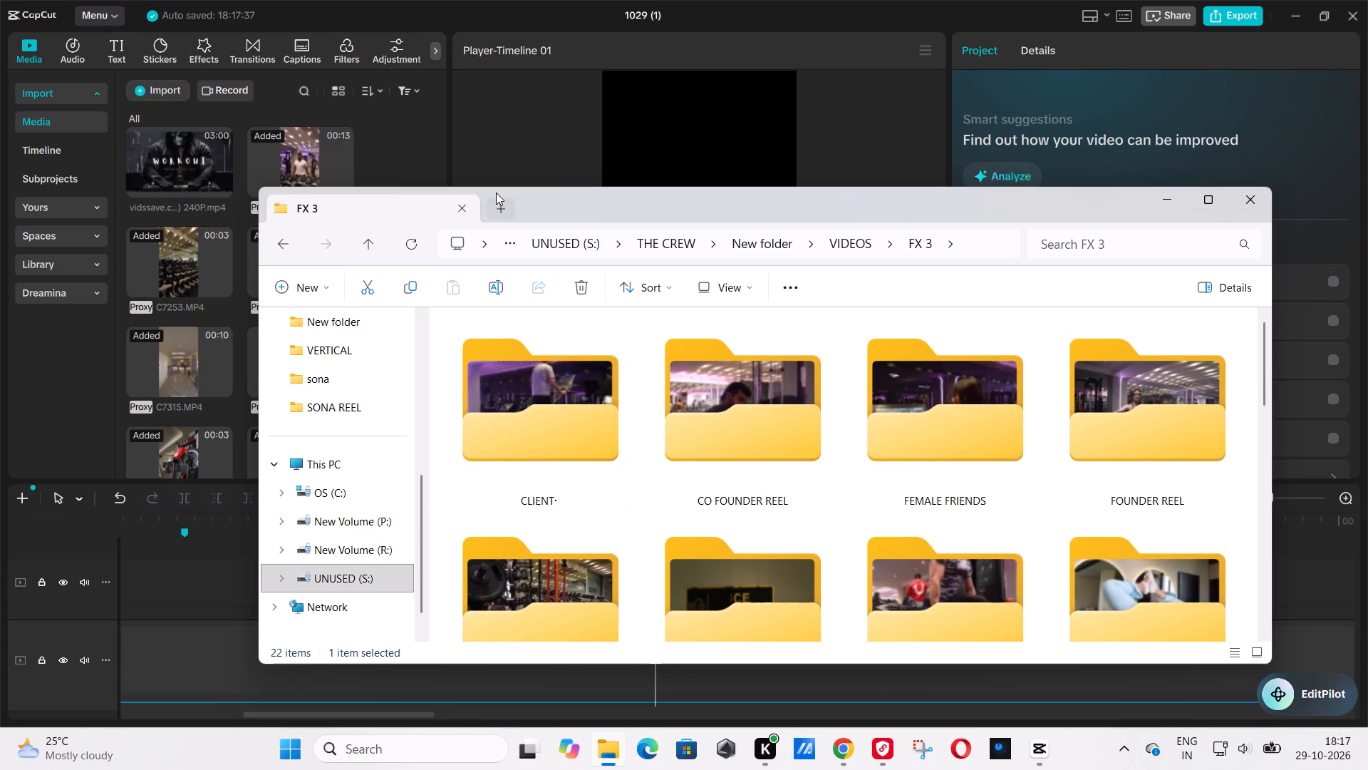
click(502, 213)
right_click(404, 214)
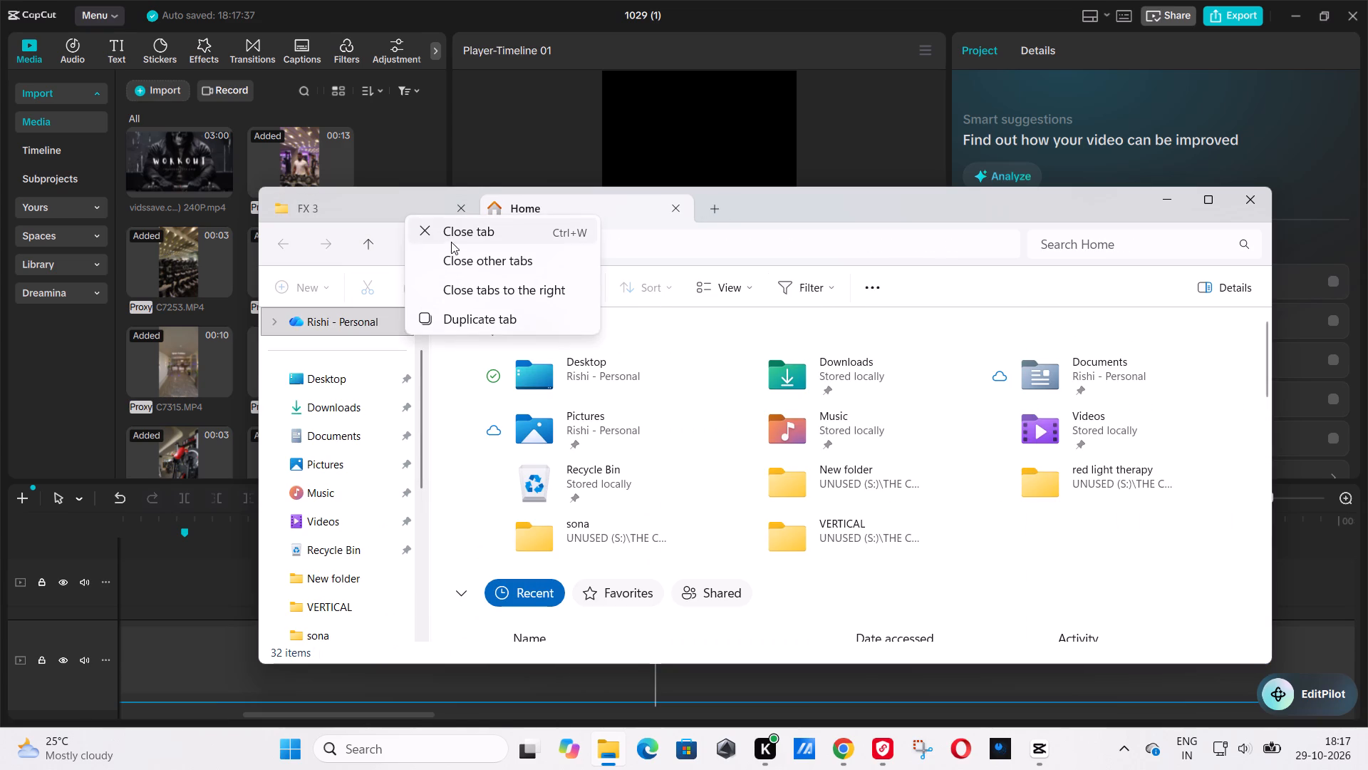
click(482, 317)
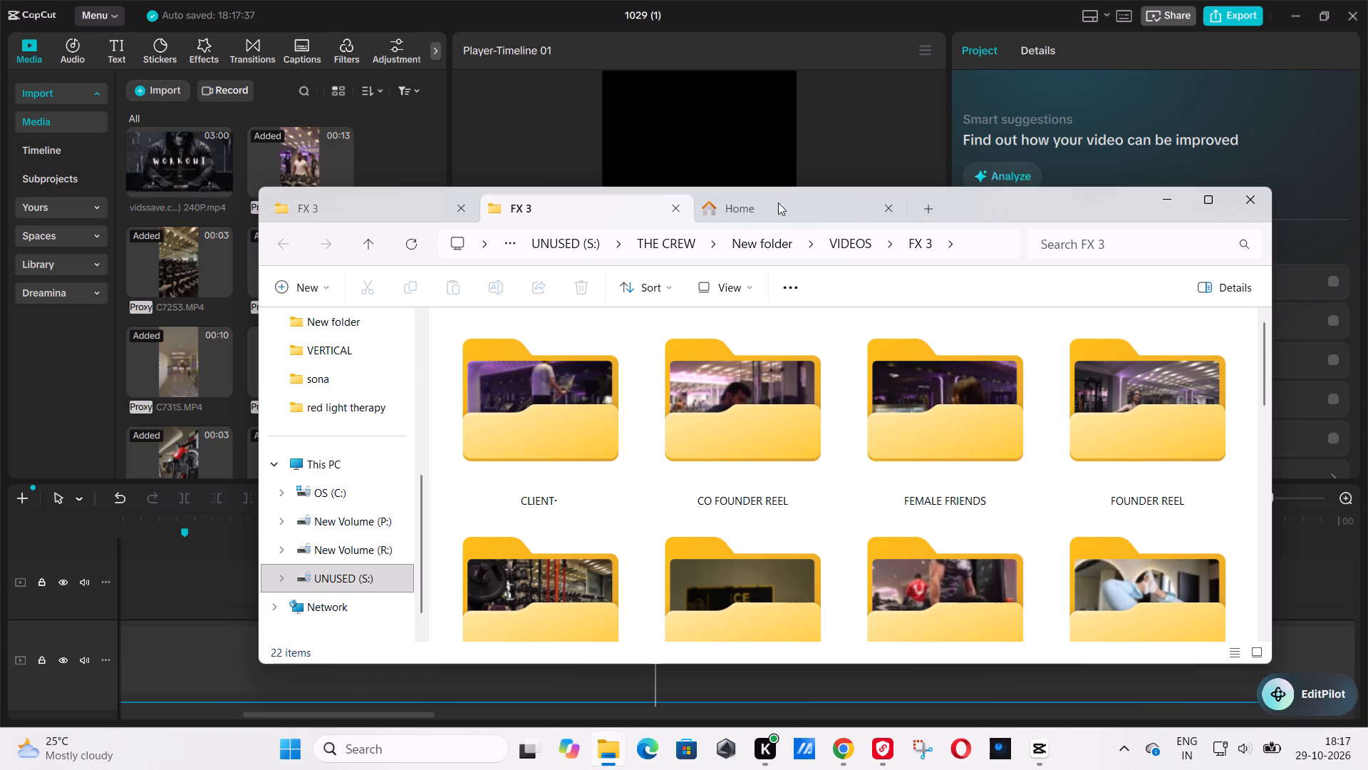
click(886, 204)
Browse in the duplicate tab to the New folder inside incline gym 26 oct > cine.
click(378, 252)
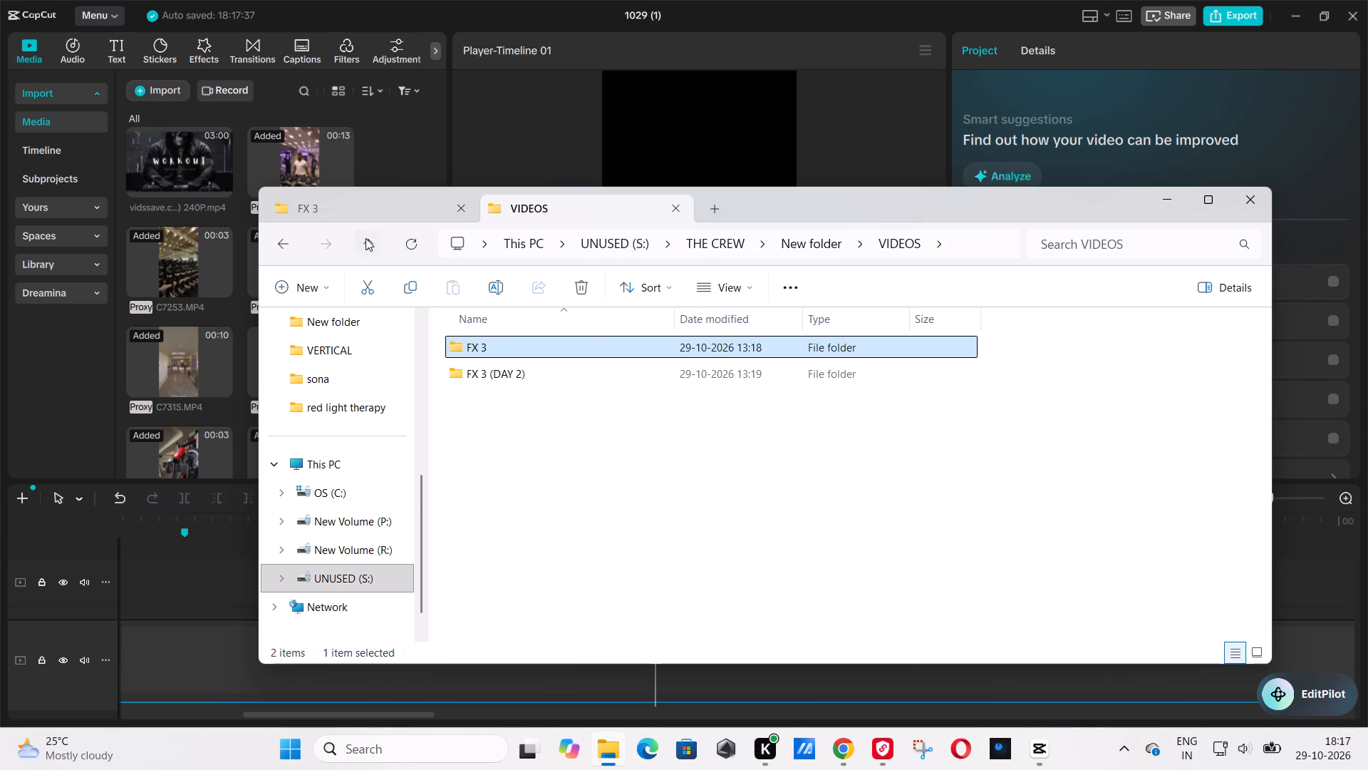
click(369, 238)
double_click(525, 343)
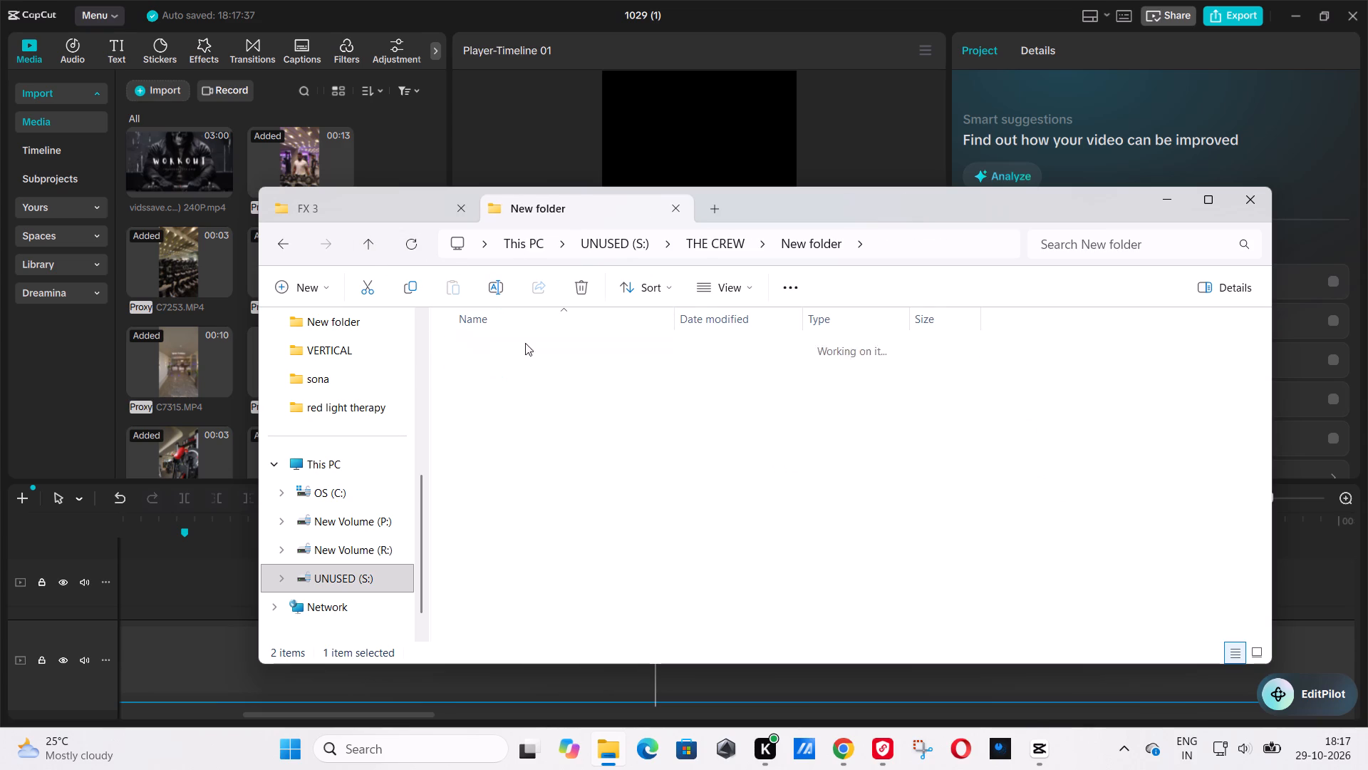
double_click(496, 352)
double_click(561, 358)
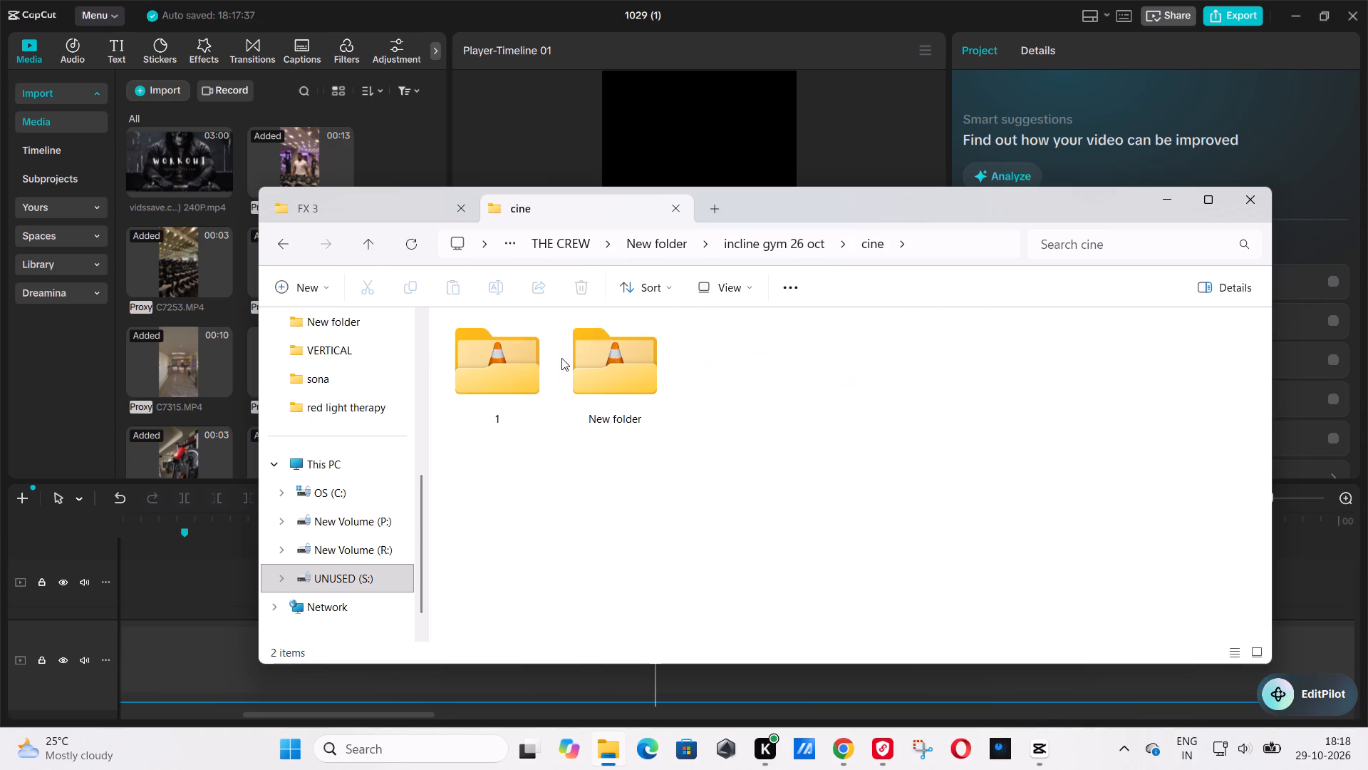
double_click(599, 363)
scroll(698, 403, down, 5)
scroll(686, 413, up, 5)
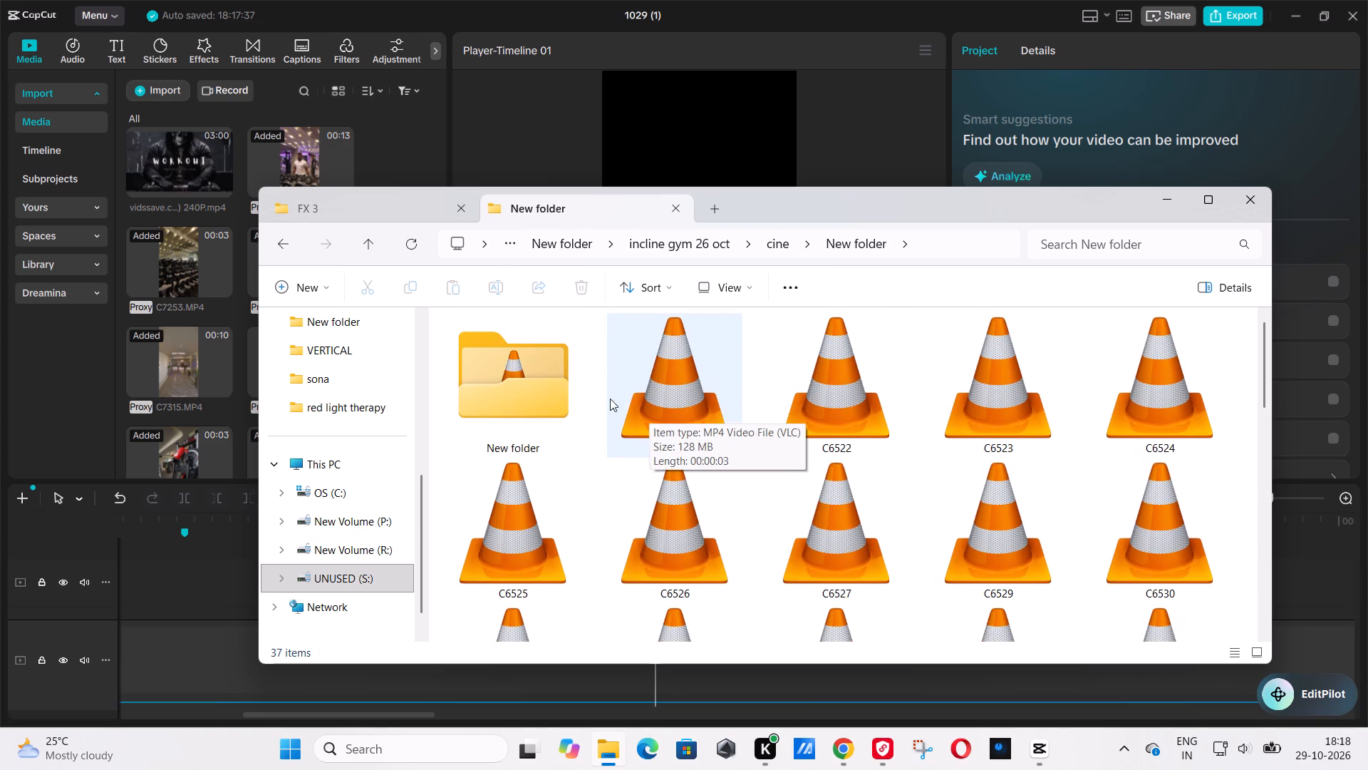
click(584, 386)
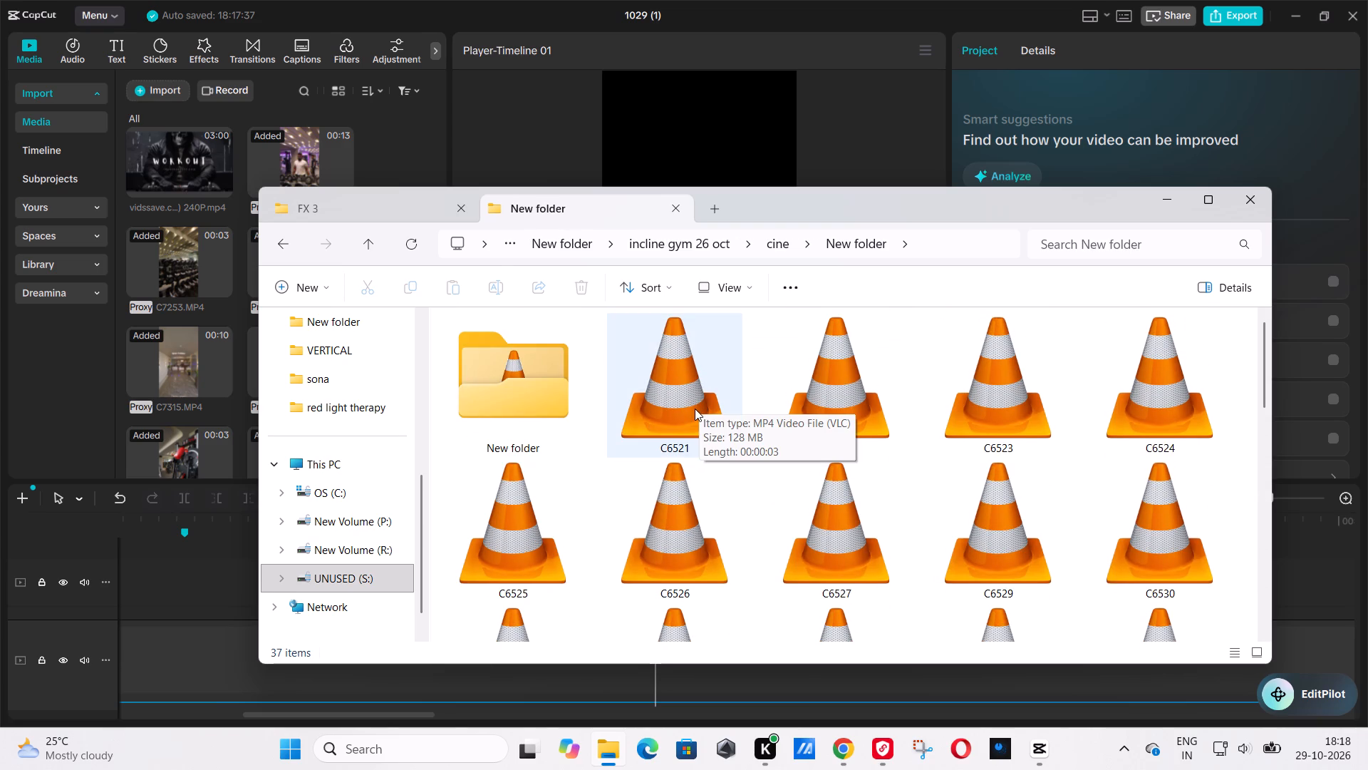
Preview clip C6521 in VLC and return to the folder.
double_click(694, 411)
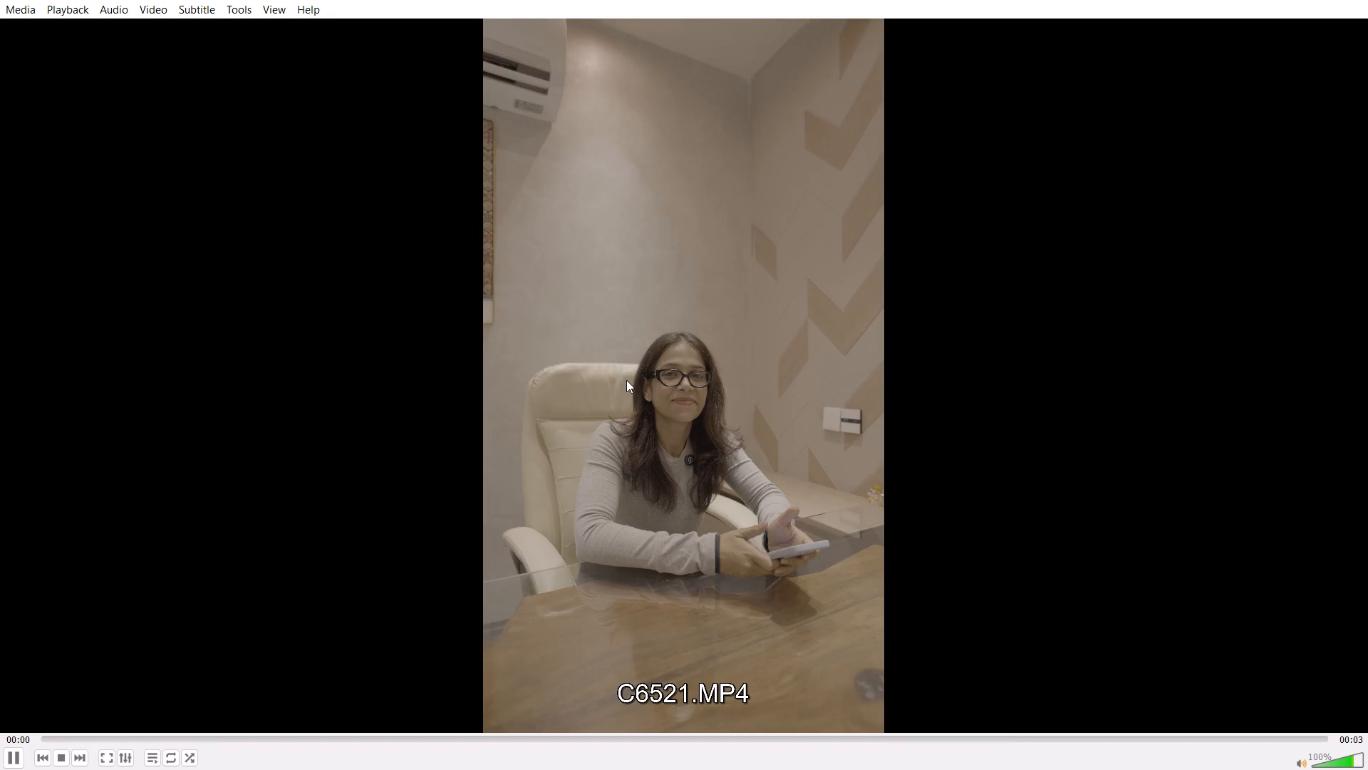
key(alt+Tab)
alt+click(312, 317)
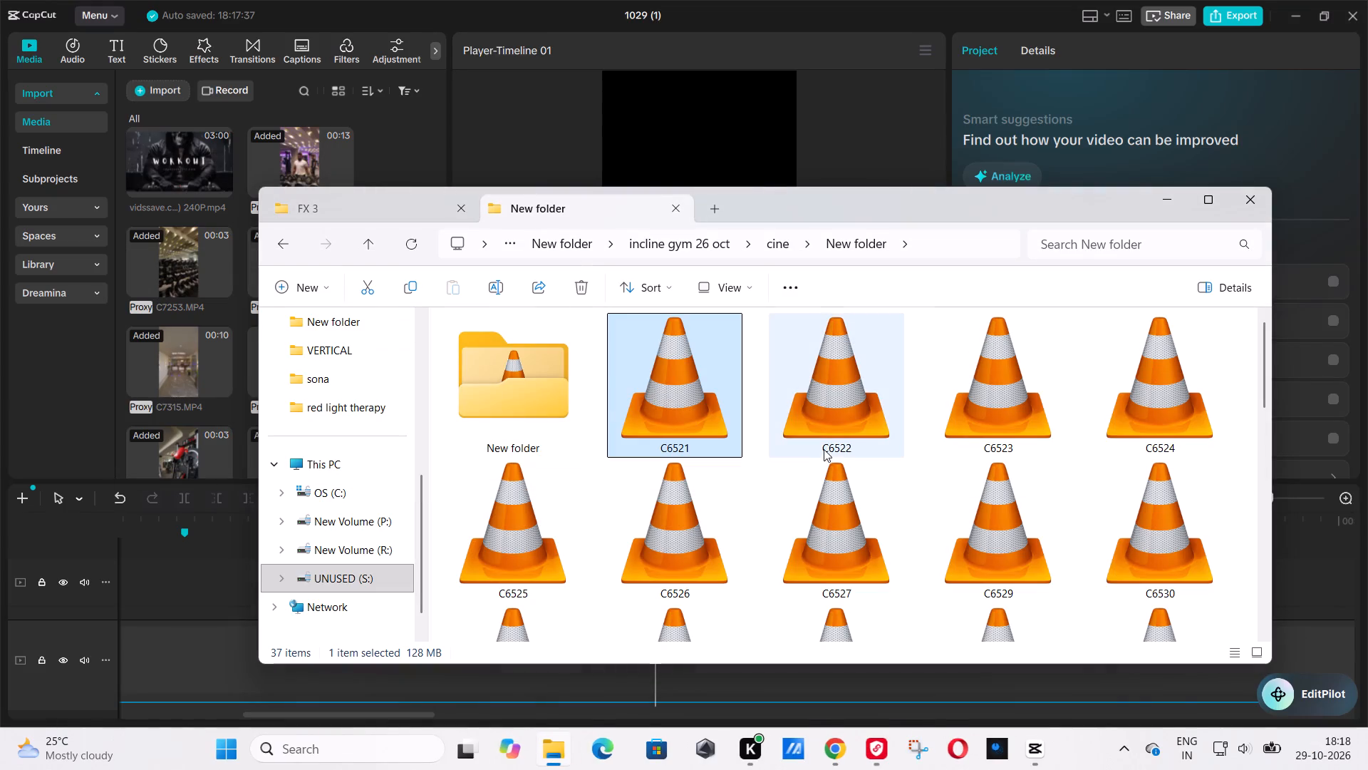
Open the nested New folder and preview sauna clips C6542 and C6551 in VLC, closing each preview.
double_click(580, 392)
double_click(621, 379)
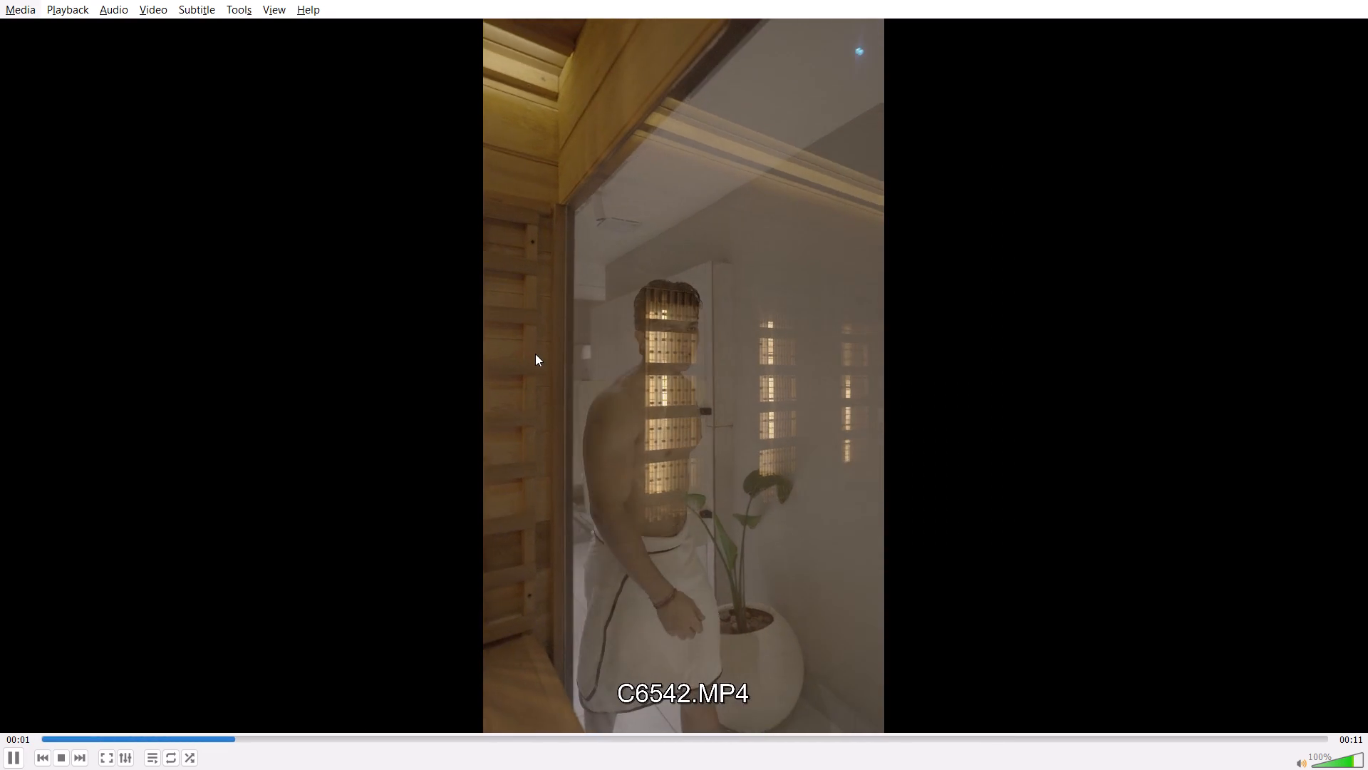
key(alt+Tab)
alt+click(294, 320)
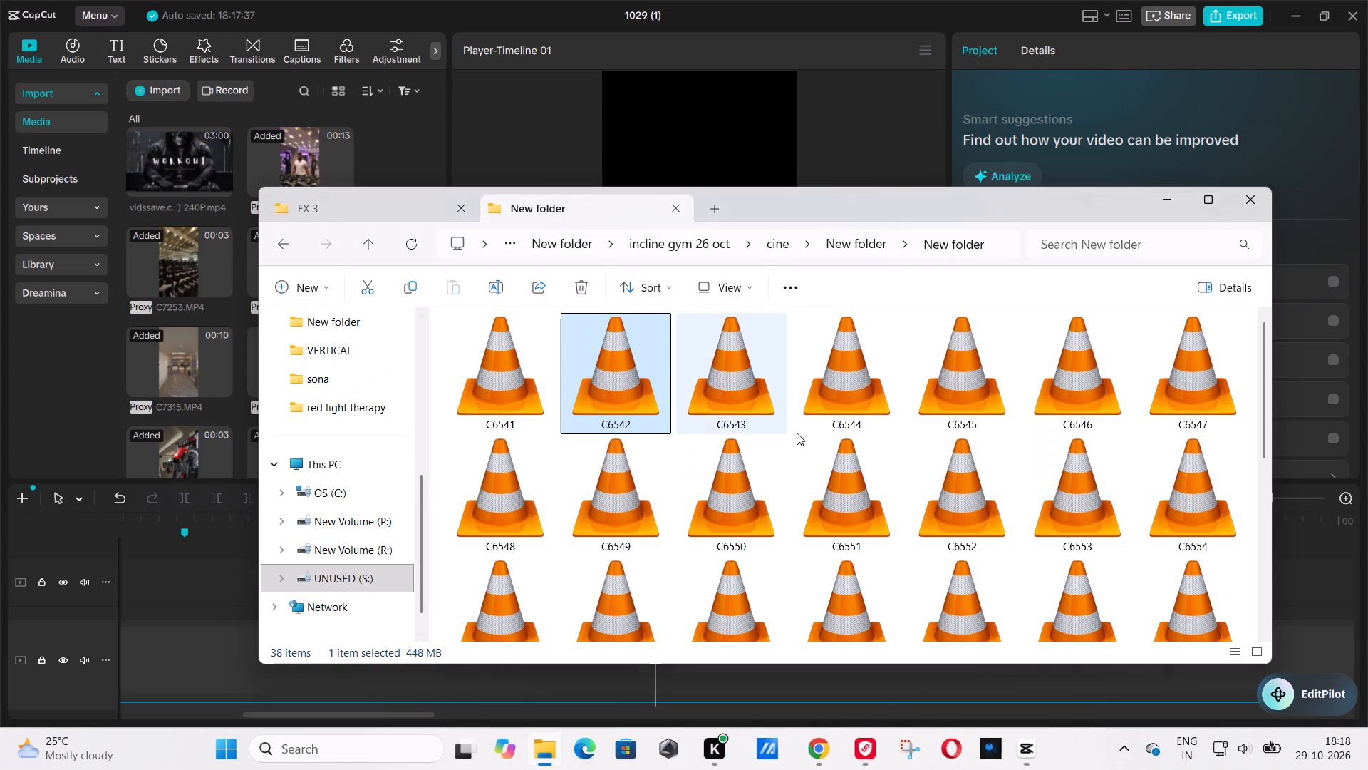
double_click(794, 502)
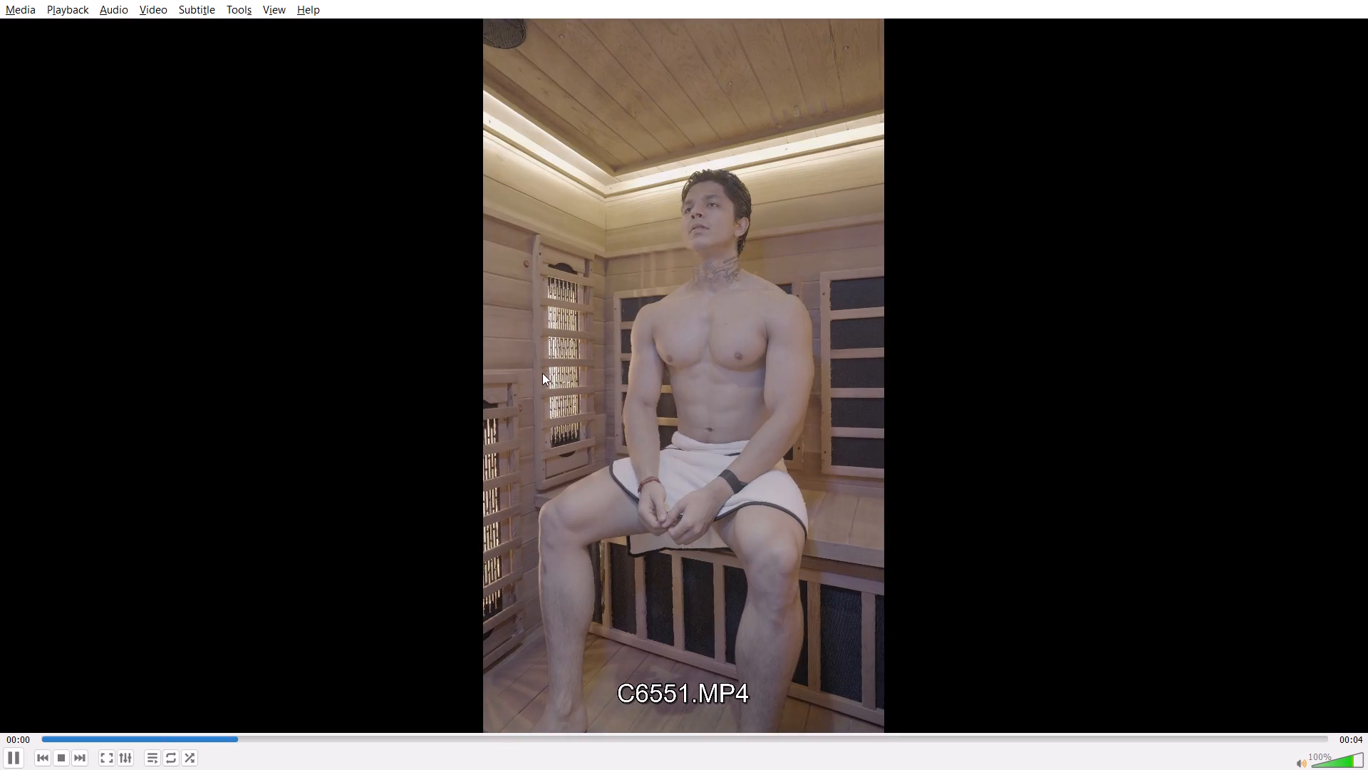
key(alt+Tab)
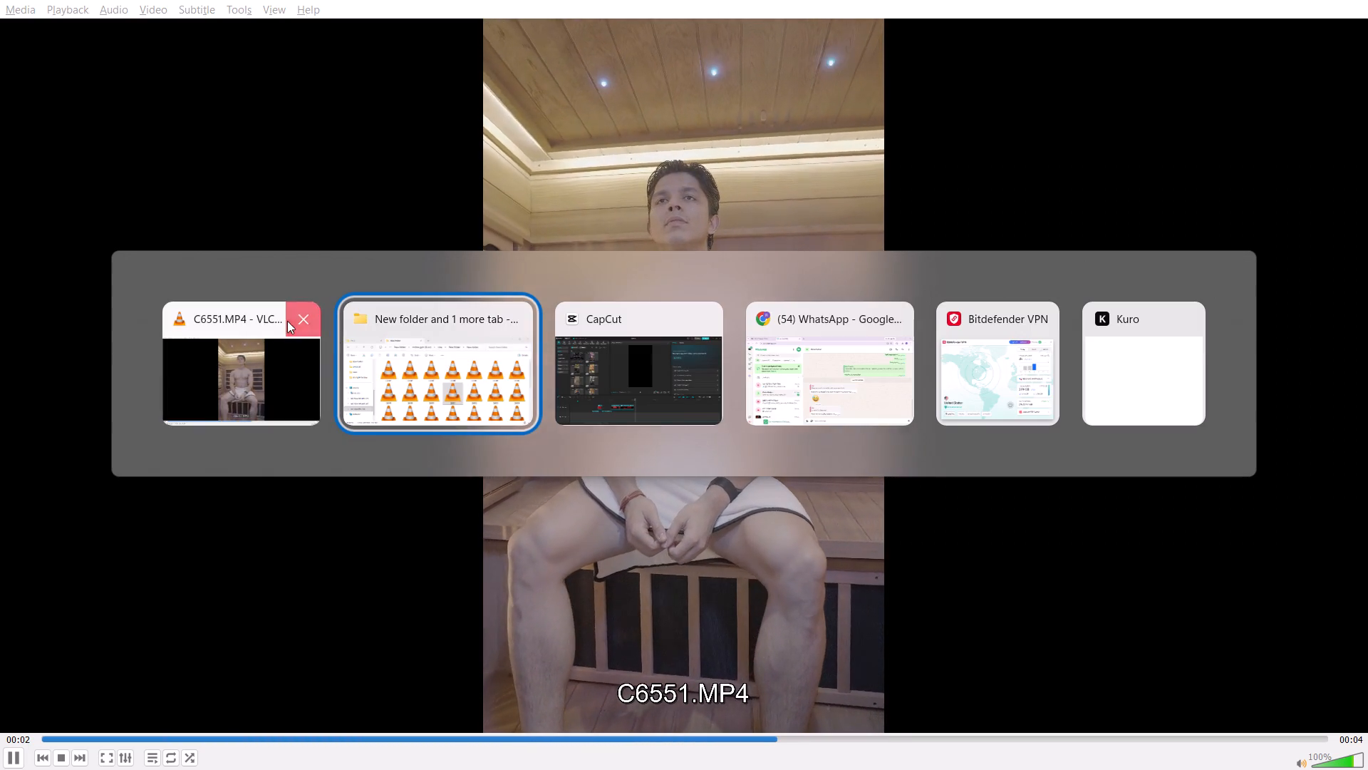
alt+click(287, 321)
Add C6551 to the CapCut timeline and place it directly against the end of C3226 on the same track.
drag(851, 469, 238, 562)
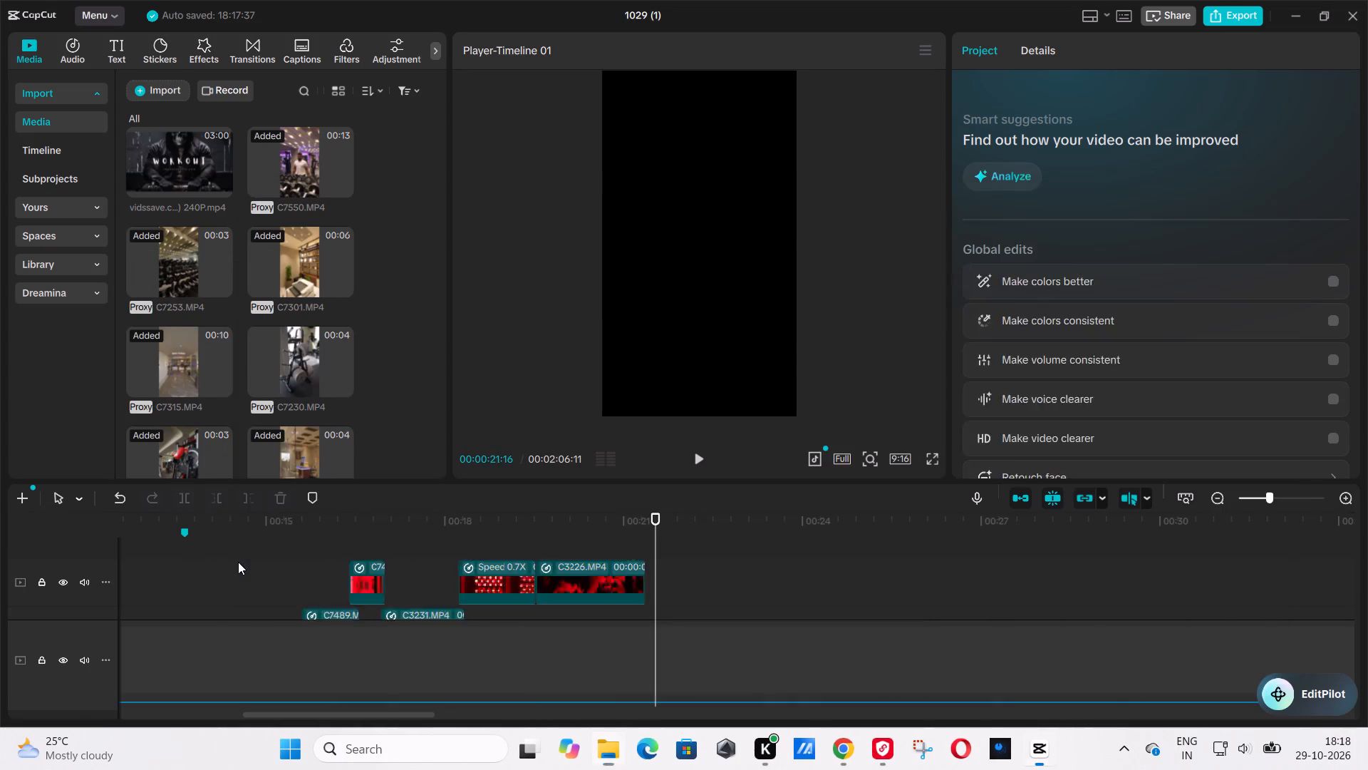
drag(745, 602, 710, 637)
scroll(719, 642, up, 6)
scroll(728, 606, down, 7)
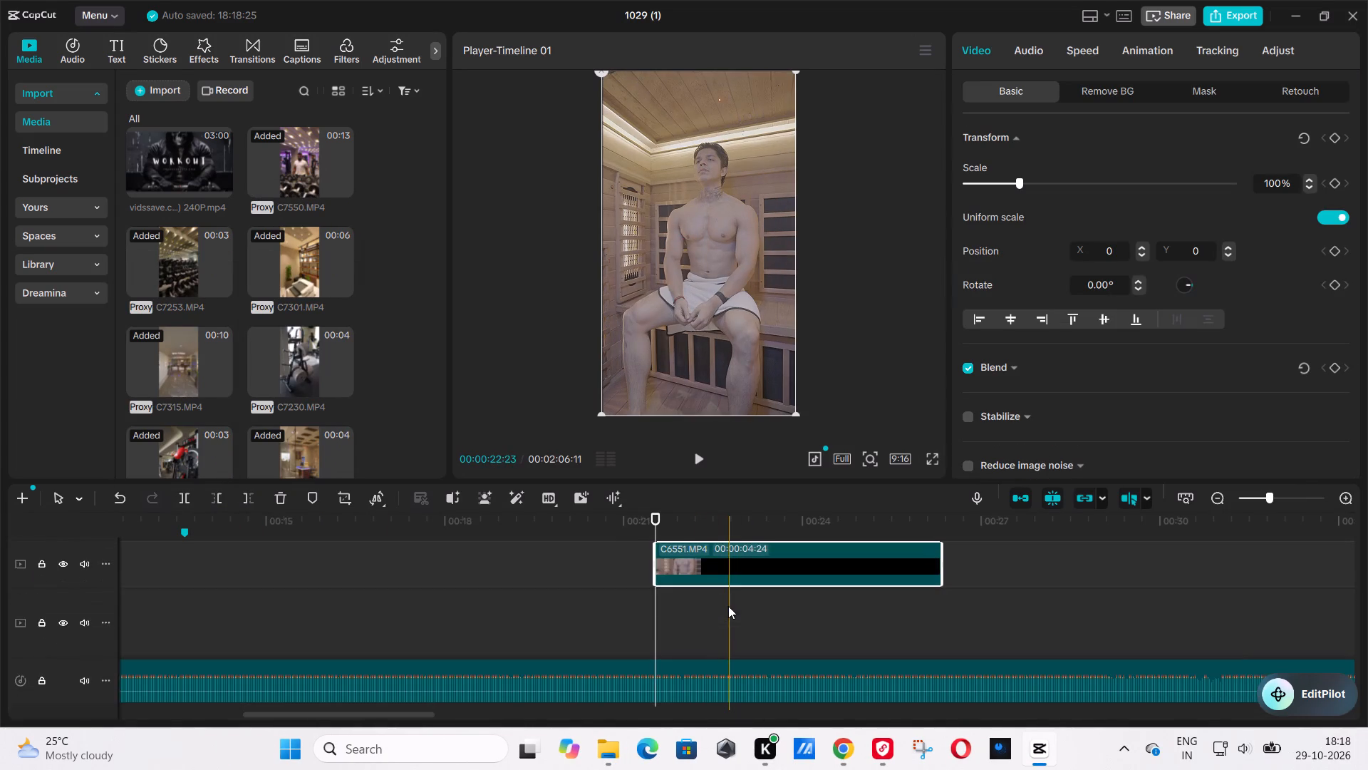
drag(731, 565, 674, 581)
scroll(673, 581, up, 8)
click(673, 581)
scroll(680, 576, down, 7)
drag(686, 576, 757, 563)
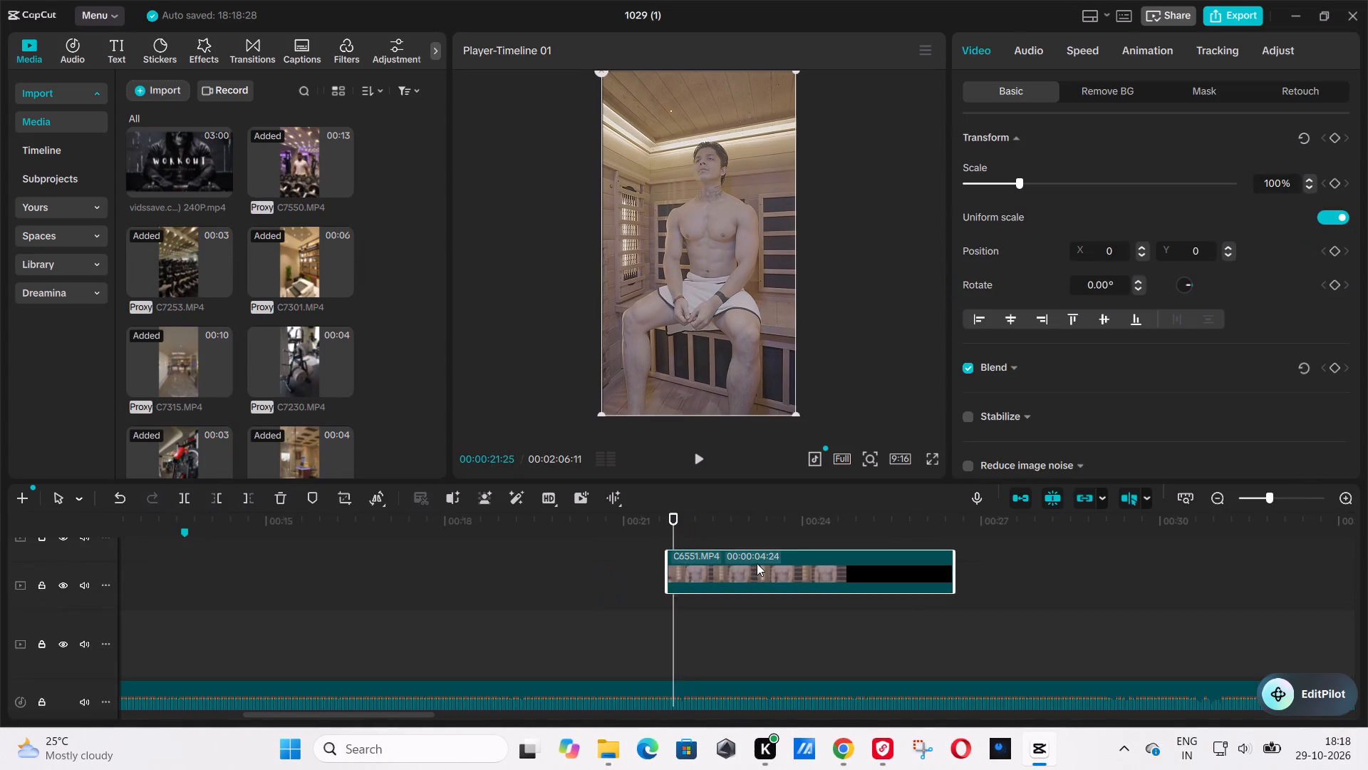
drag(757, 563, 737, 590)
scroll(757, 563, up, 19)
Play back the cut from C3226 into C6551.
click(623, 625)
key(space)
click(694, 602)
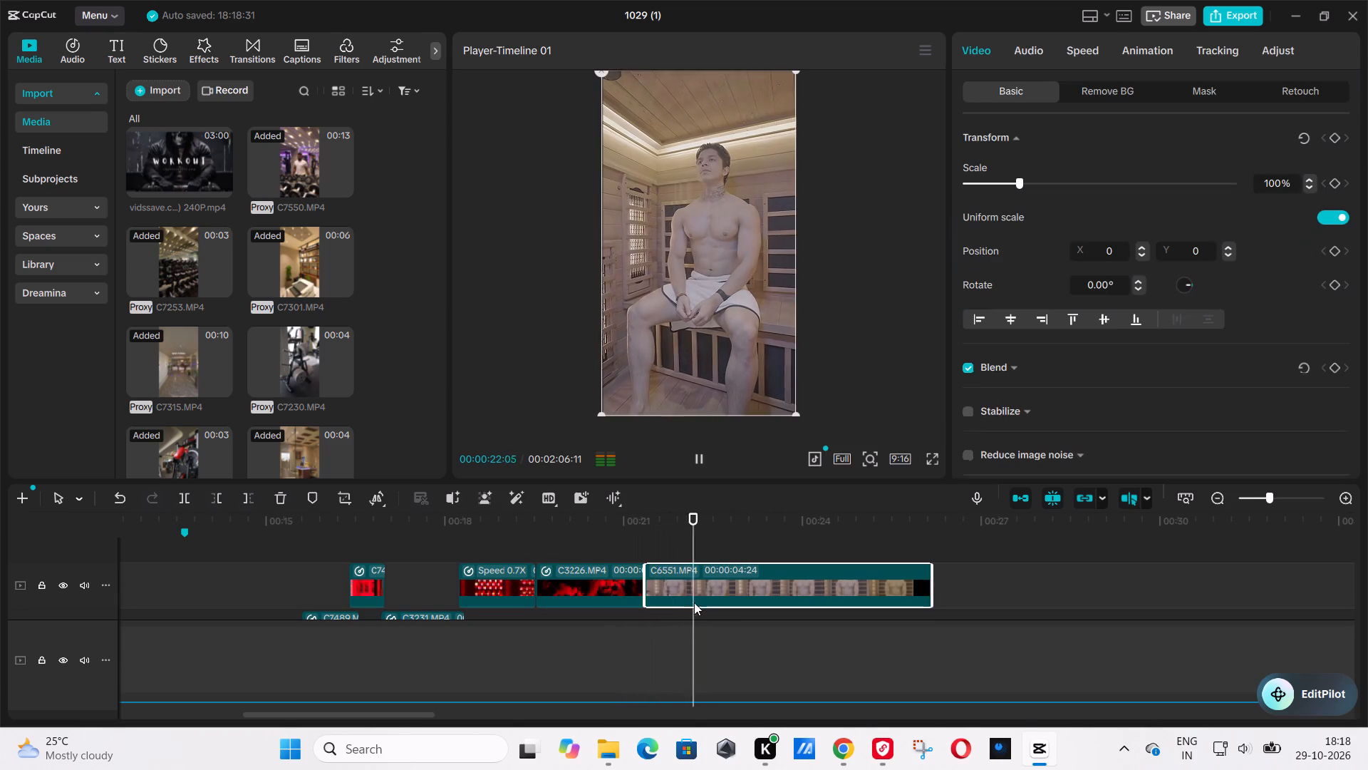
key(space)
click(608, 544)
key(space)
Stop playback and disable clip C6551 on the timeline.
click(703, 589)
key(space)
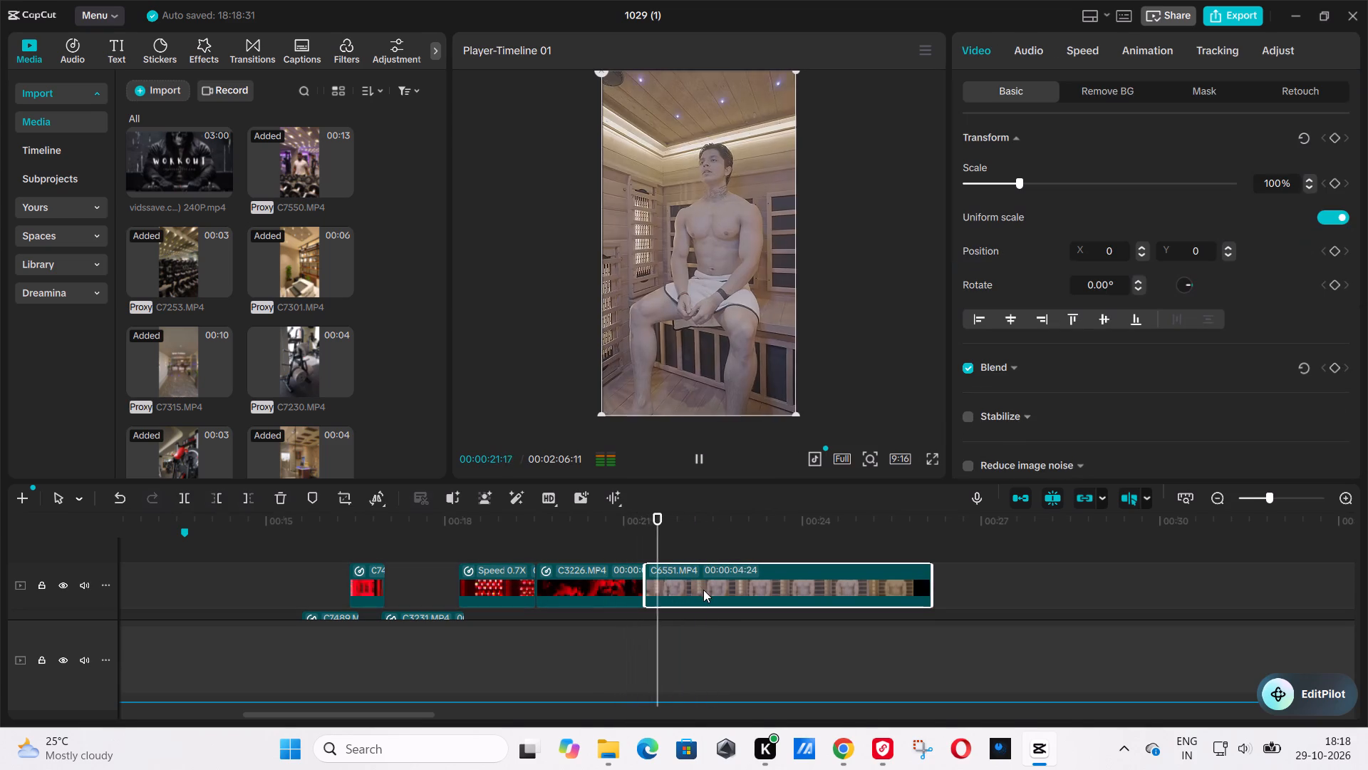
text(V)
Switch to File Explorer and preview clip C6552 in VLC, then return to the folder.
key(alt+Tab)
click(908, 501)
double_click(966, 505)
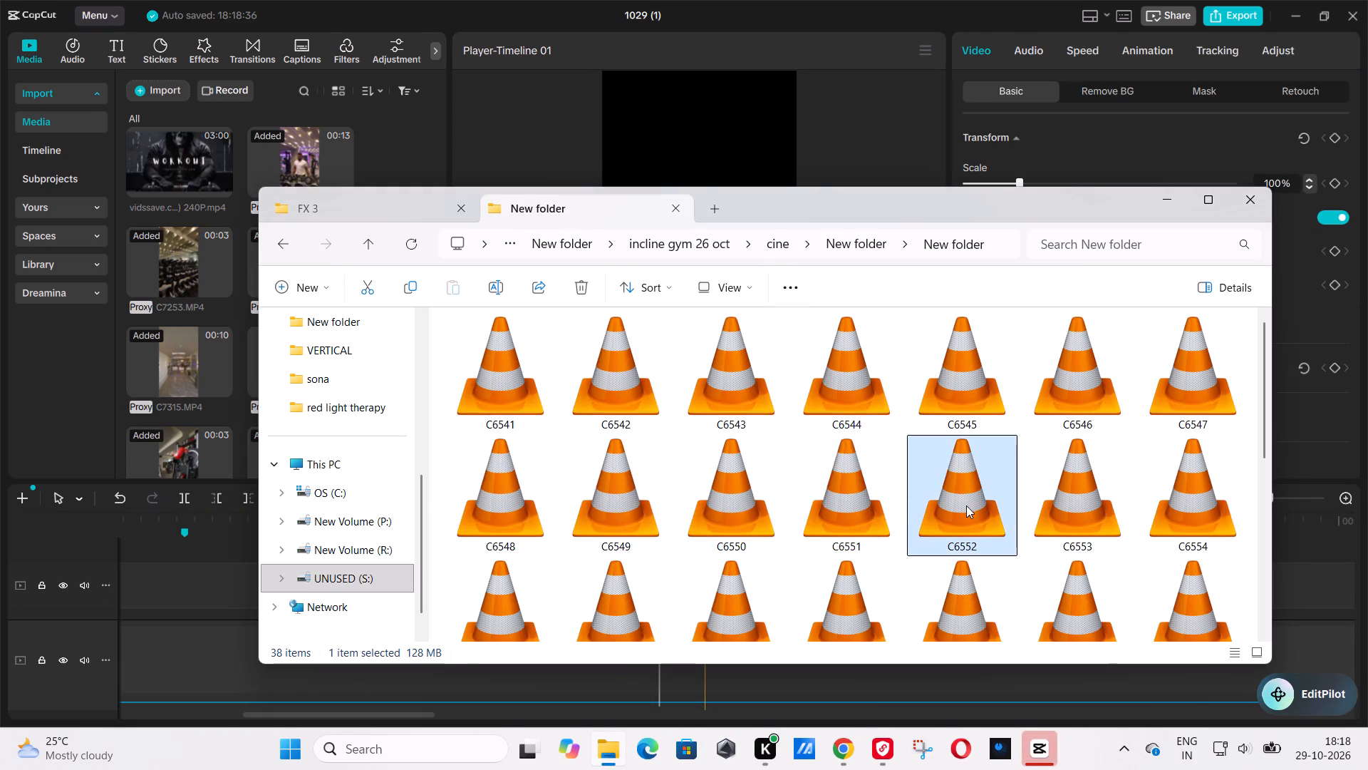
key(alt+Tab)
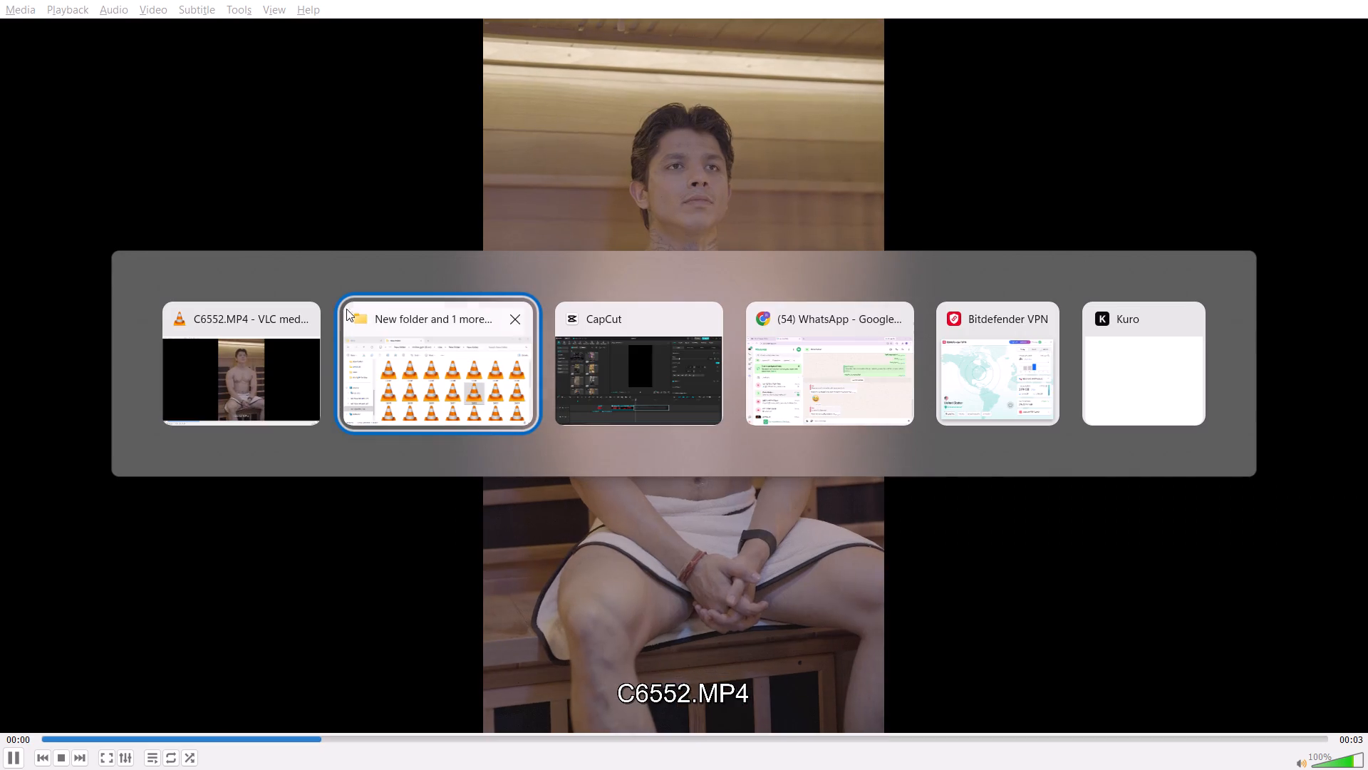
alt+click(309, 316)
key(alt+Tab)
key(alt+Tab)
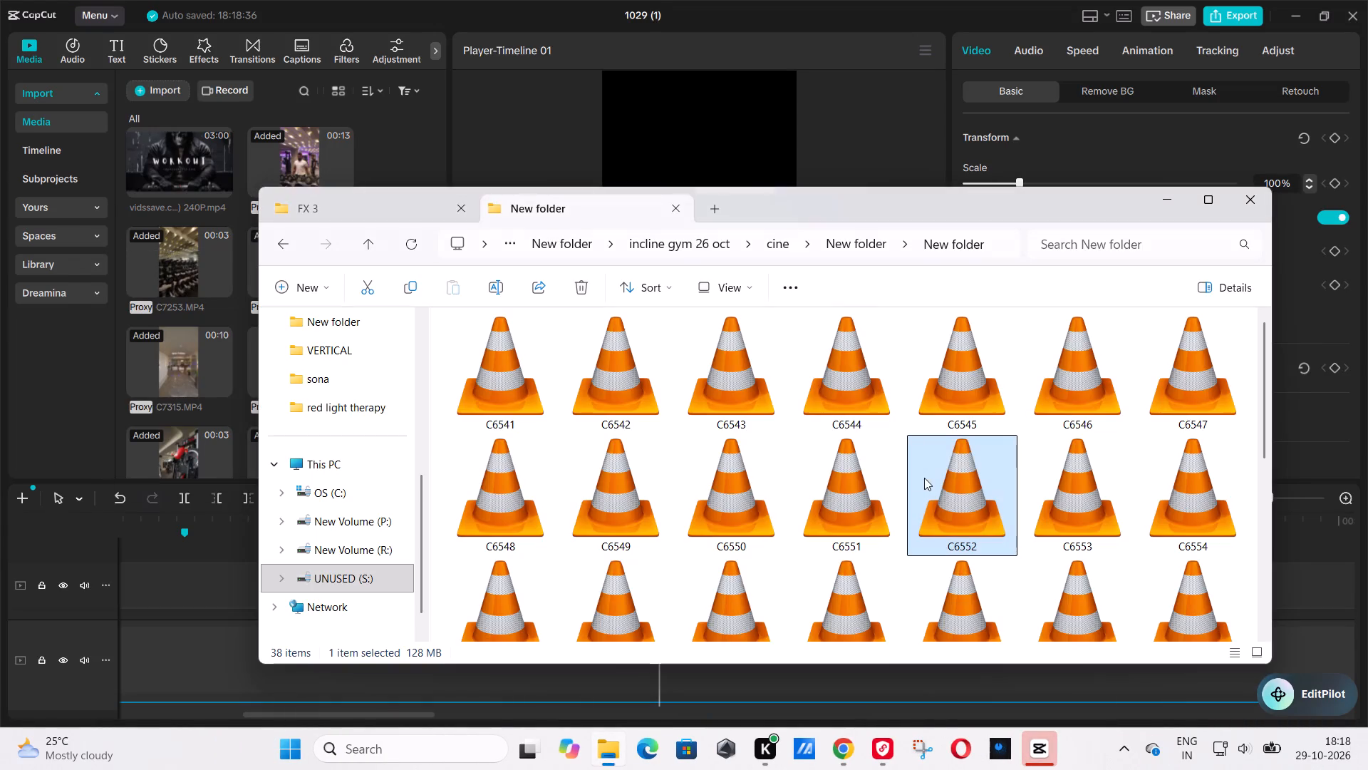
double_click(924, 478)
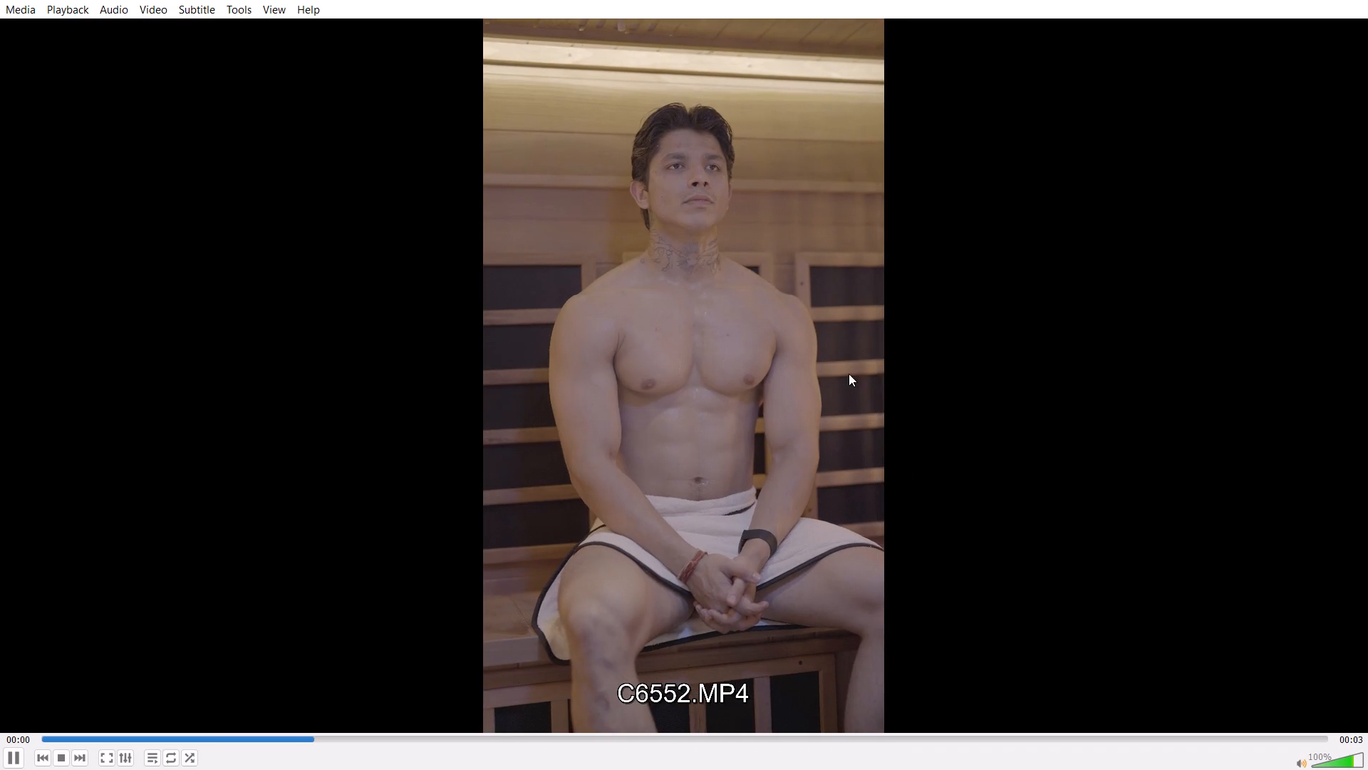
key(alt+Tab)
alt+click(299, 315)
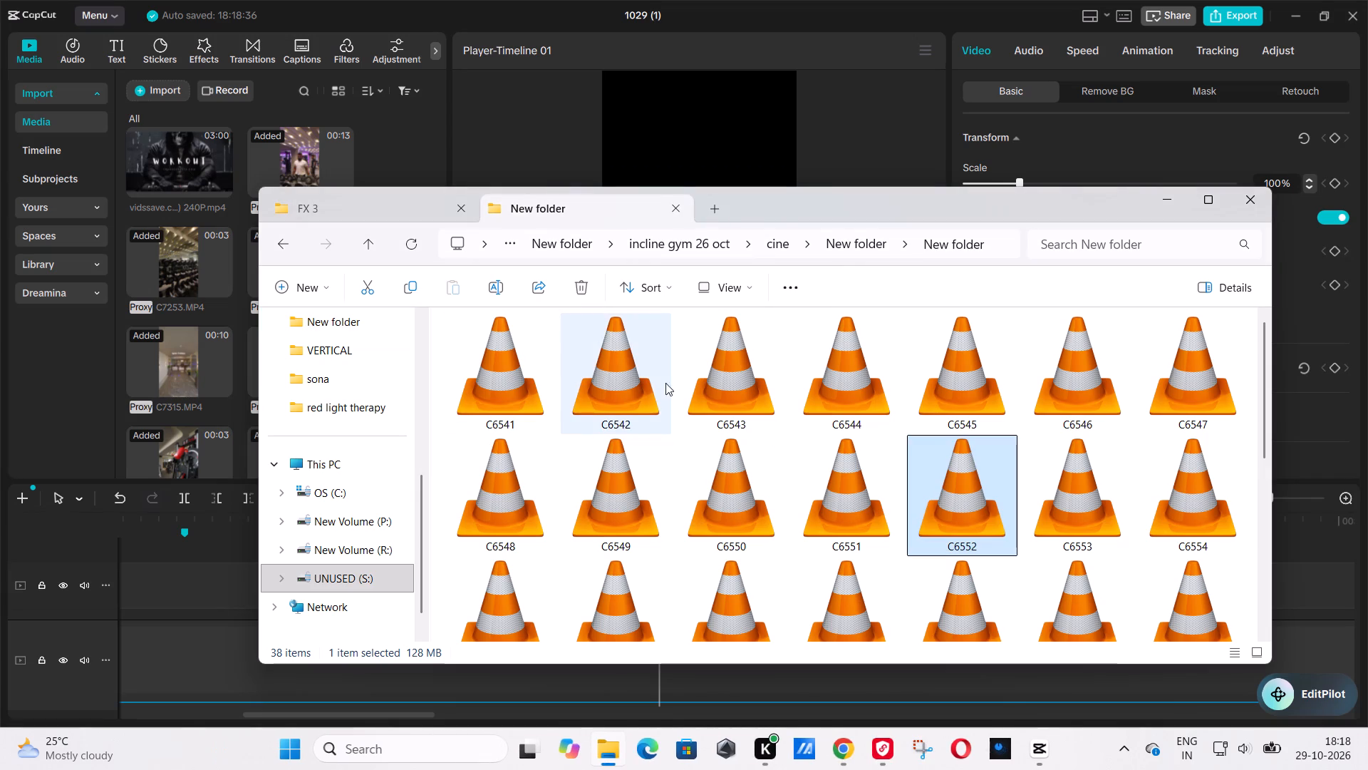
Preview clips C6543 and C6542 in VLC to compare the sauna shots, and return to the folder.
click(665, 383)
double_click(713, 371)
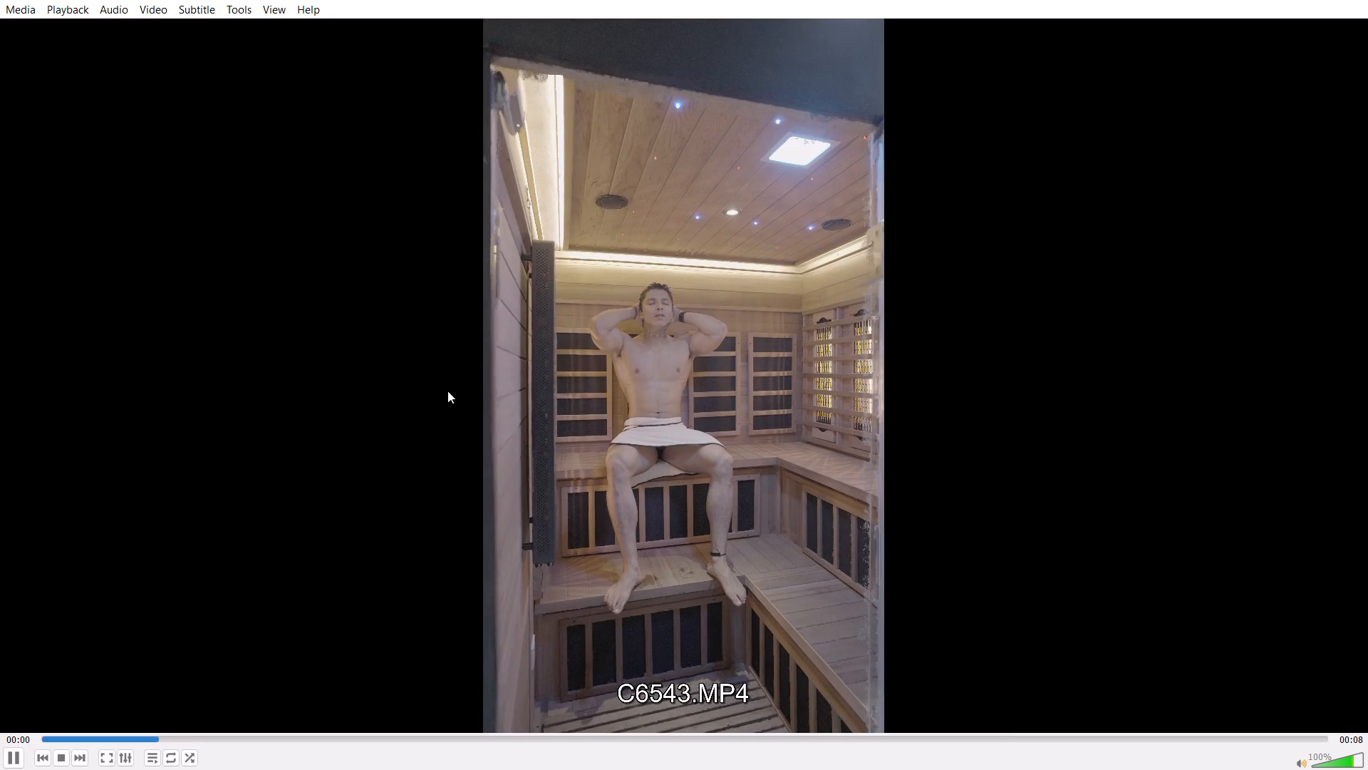
key(alt+Tab)
alt+click(304, 317)
double_click(607, 369)
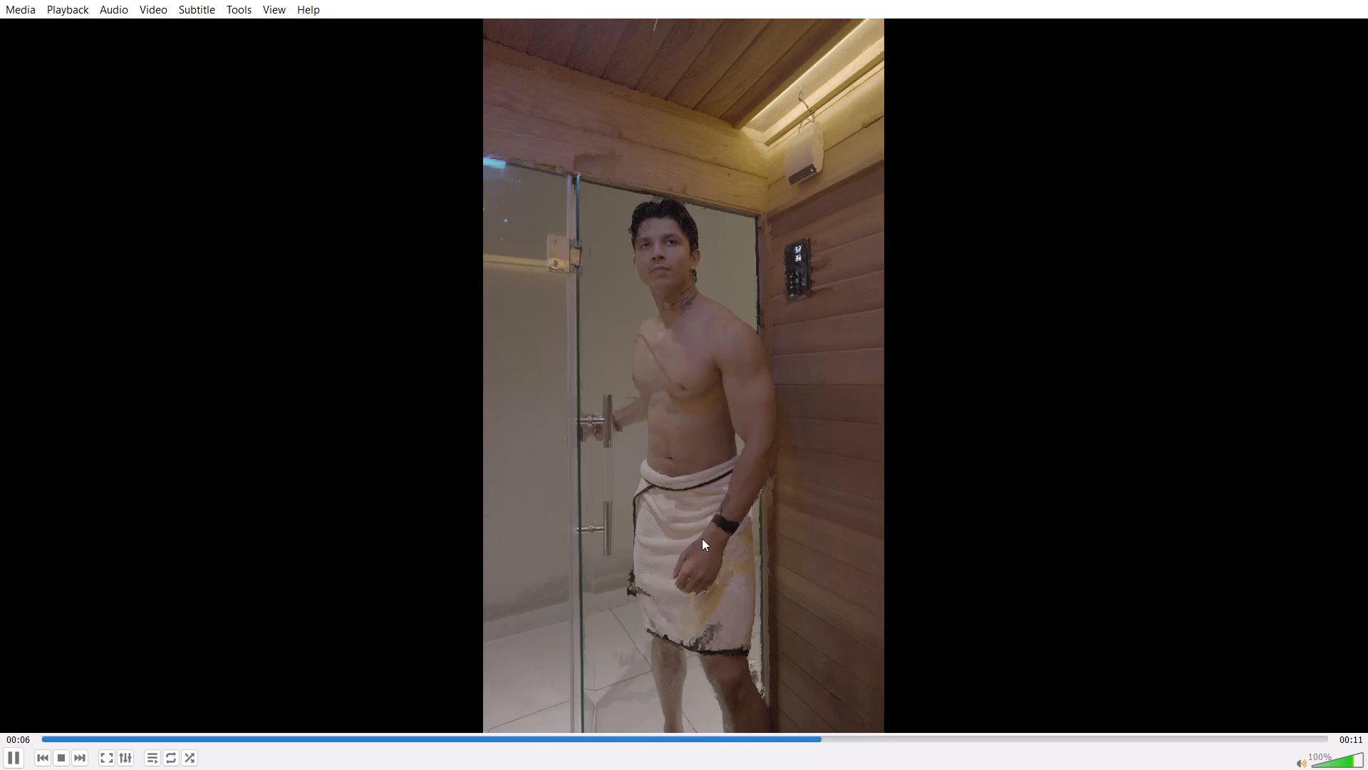
key(alt+Tab)
alt+click(314, 314)
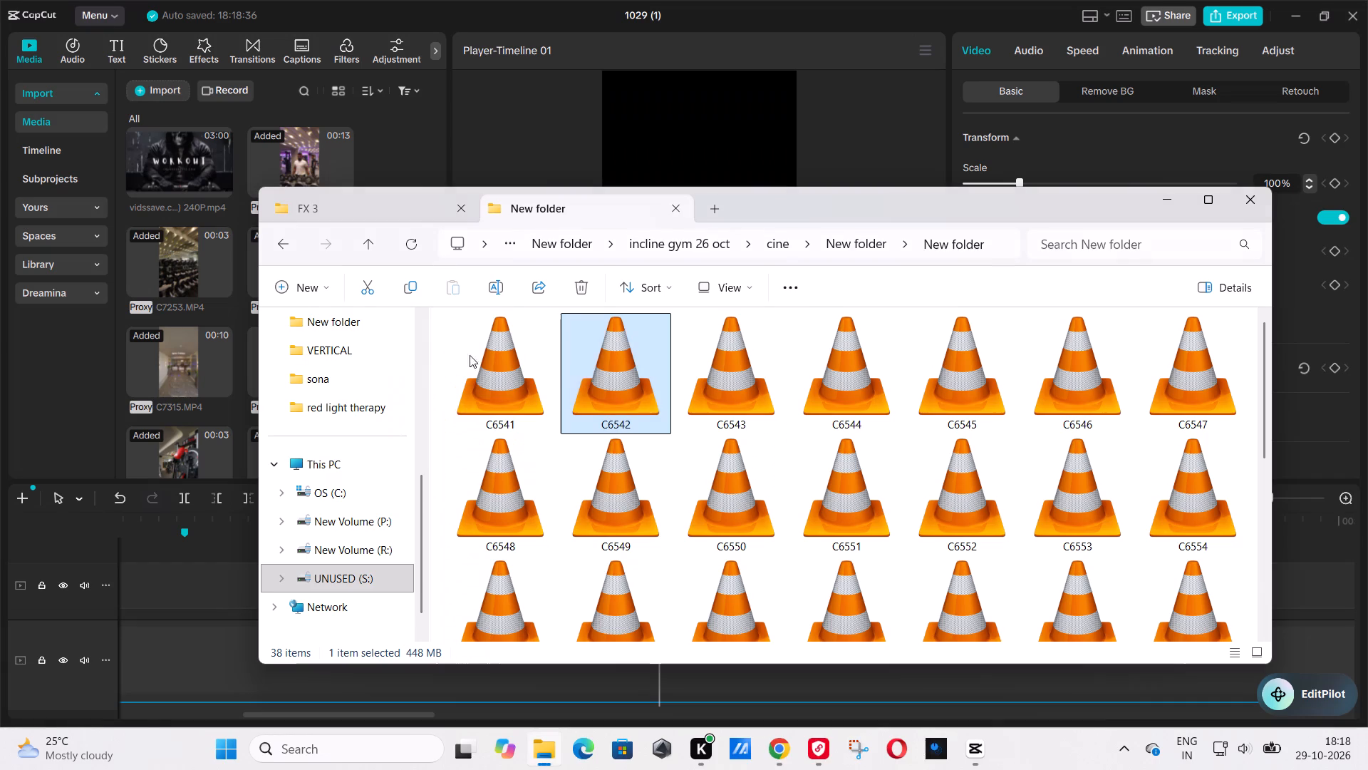
Add C6542 to the CapCut timeline at the playhead, 00:00:21:18.
drag(617, 402, 217, 581)
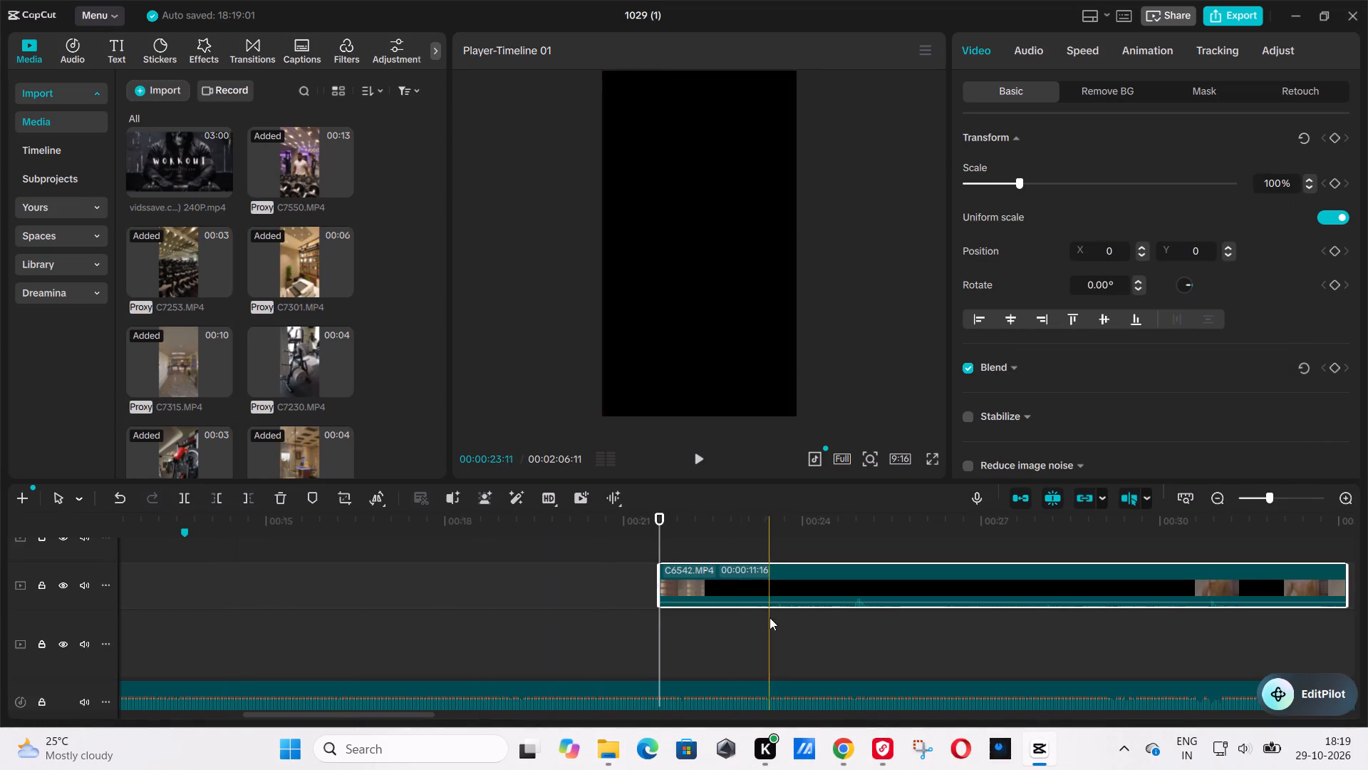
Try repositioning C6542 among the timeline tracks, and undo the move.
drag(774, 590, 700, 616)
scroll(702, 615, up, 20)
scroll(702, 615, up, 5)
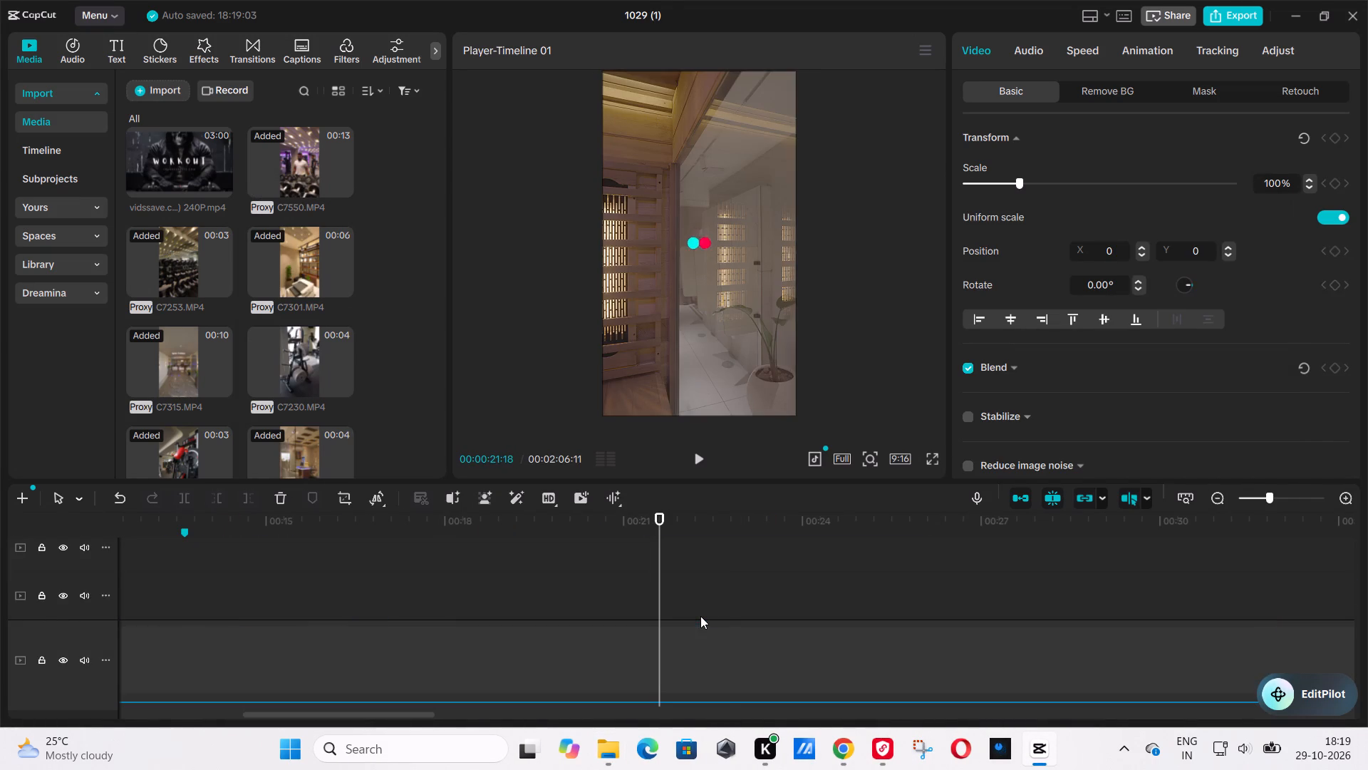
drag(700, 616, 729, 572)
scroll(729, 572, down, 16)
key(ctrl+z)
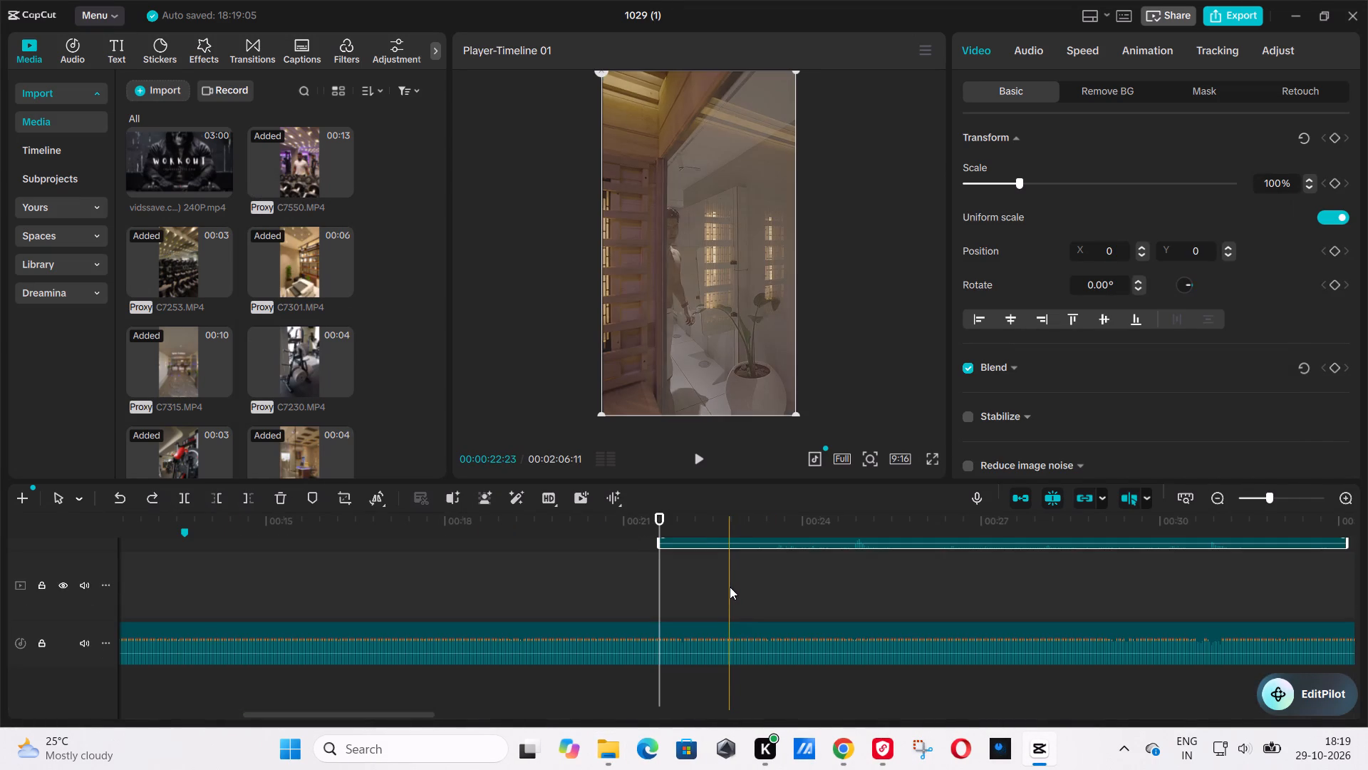
Move C6542 to the track above C6551 and trim its start to leave a duration of 00:00:07:16.
scroll(730, 578, up, 4)
drag(729, 608, 735, 597)
scroll(735, 577, up, 20)
scroll(735, 577, up, 1)
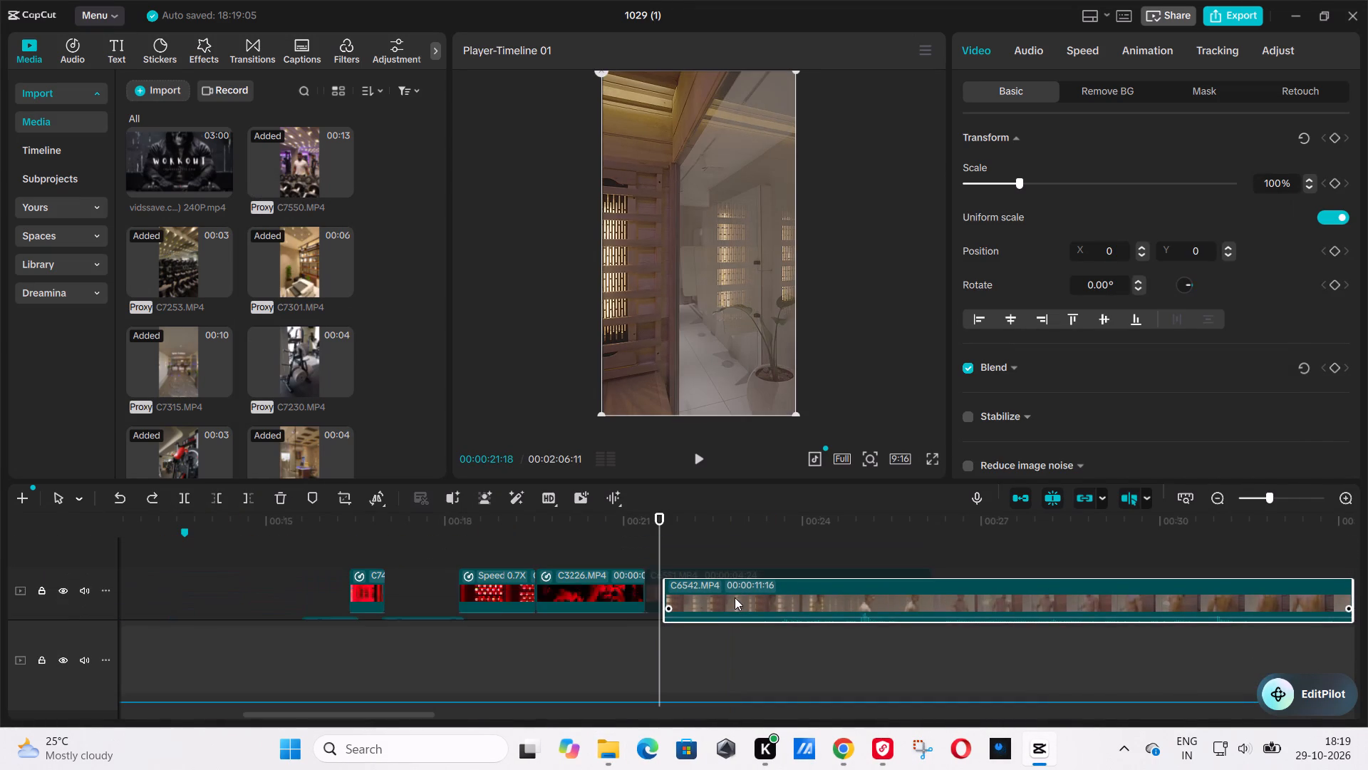
scroll(735, 597, up, 2)
drag(735, 597, 673, 560)
drag(651, 602, 655, 635)
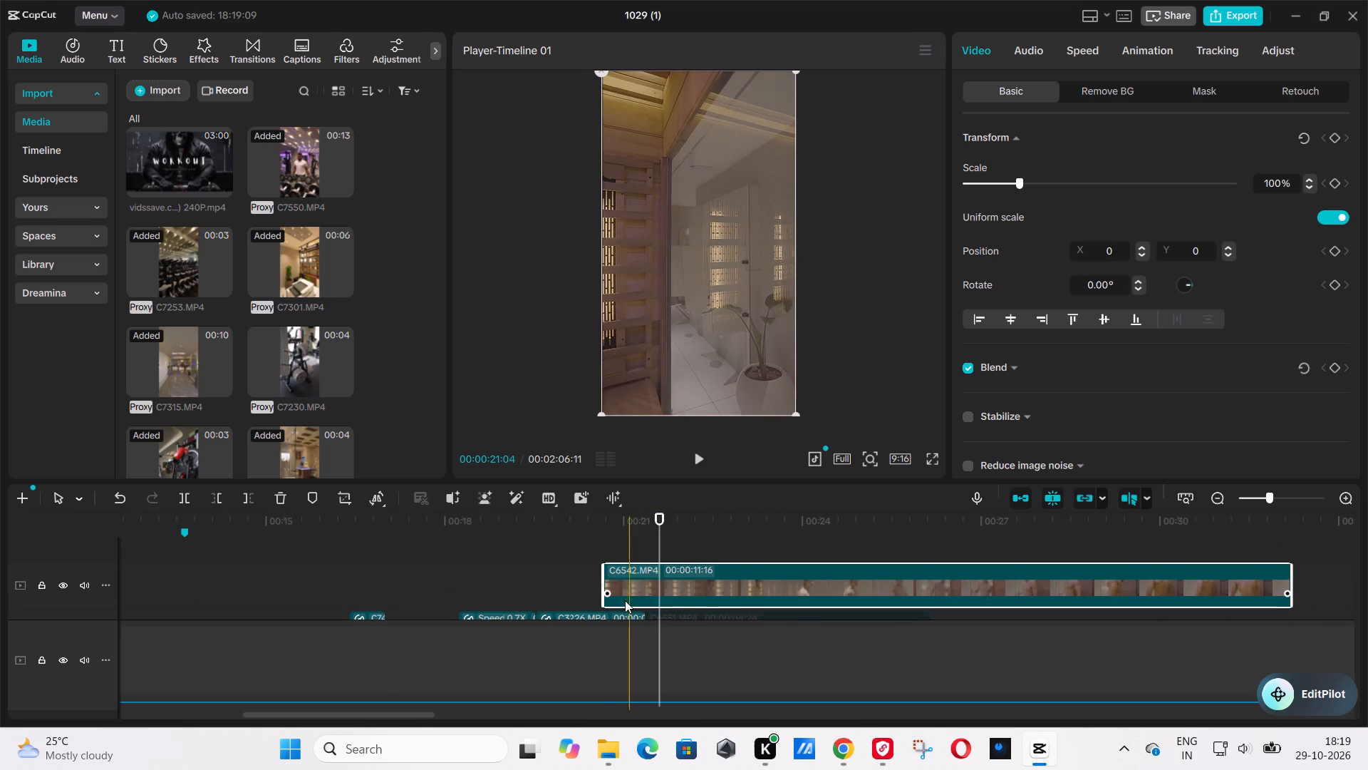
drag(605, 580, 884, 577)
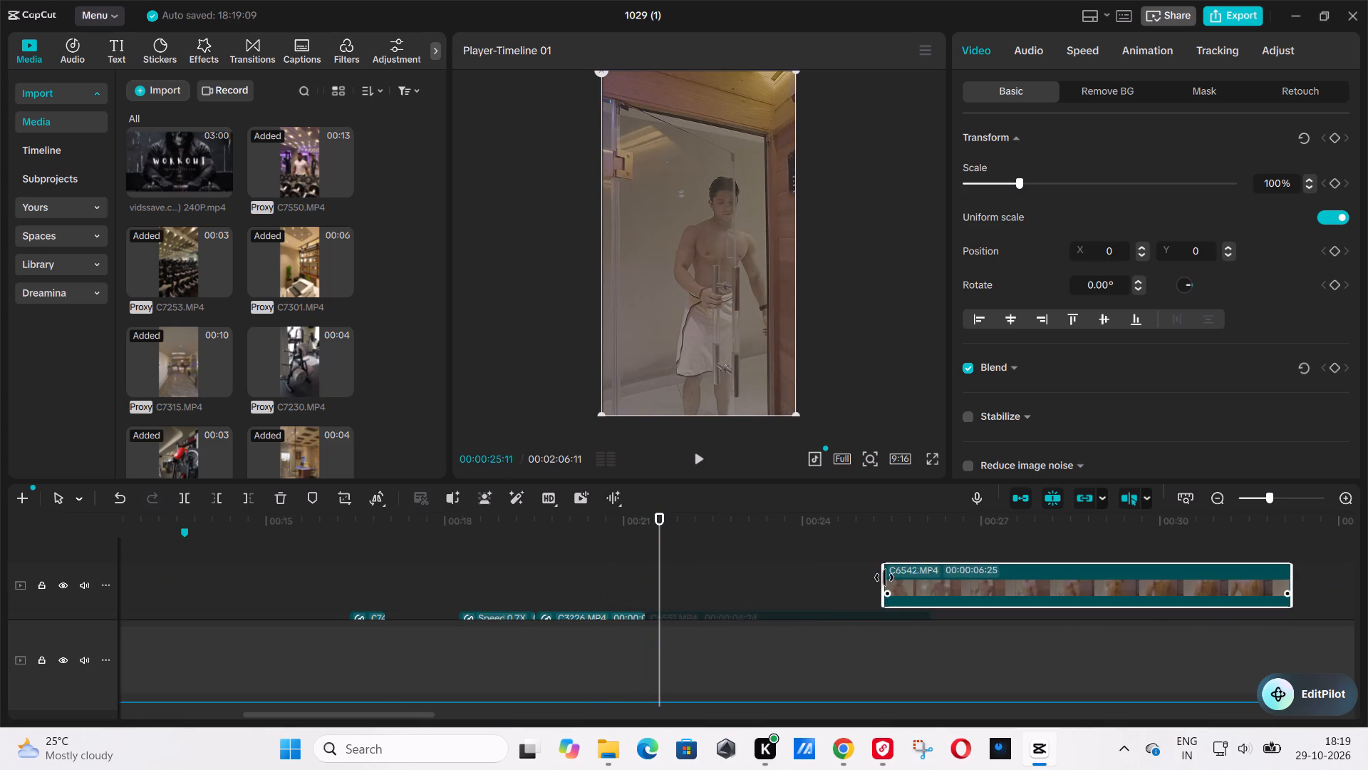
drag(884, 577, 844, 572)
Move the trimmed C6542 to start exactly at the end of C3226, on the track above the disabled C6551.
drag(892, 597, 690, 595)
scroll(675, 615, down, 3)
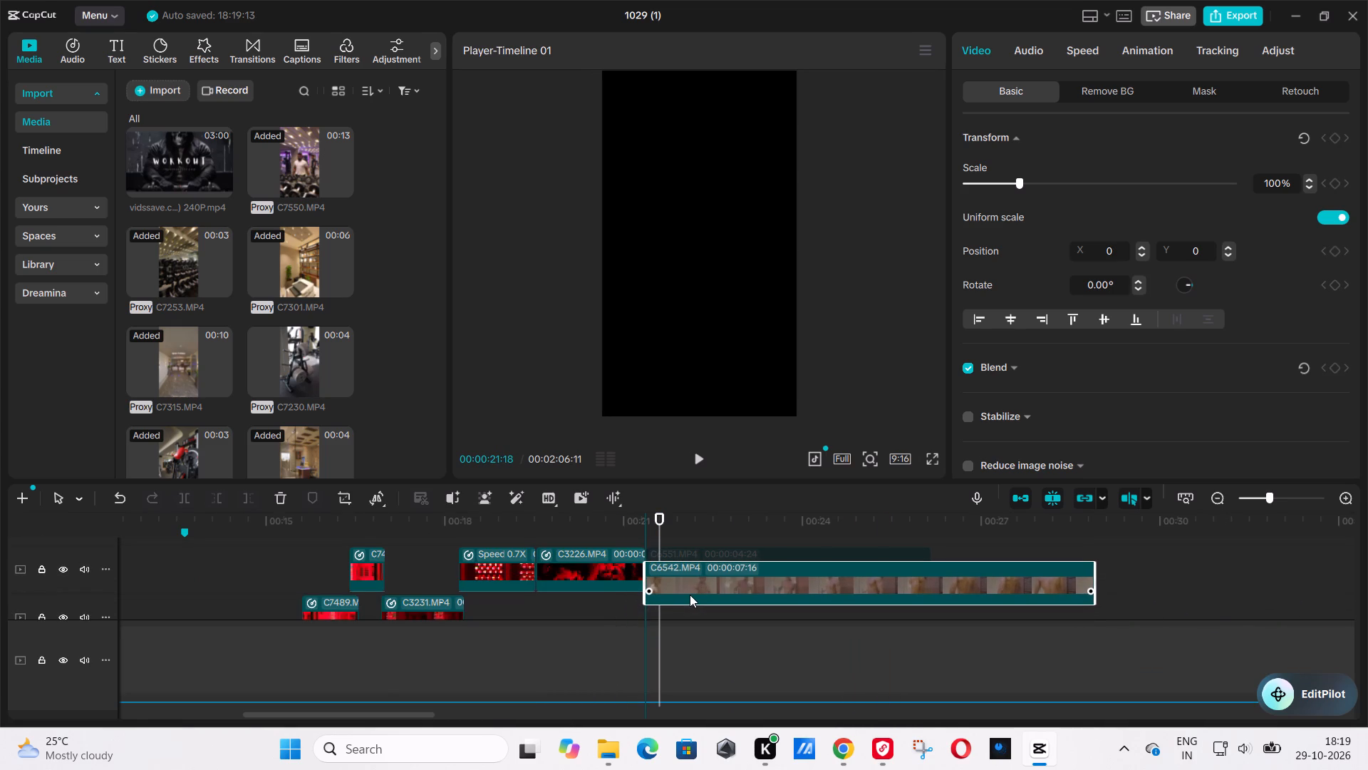
drag(690, 595, 696, 594)
drag(695, 578, 708, 588)
scroll(708, 587, up, 6)
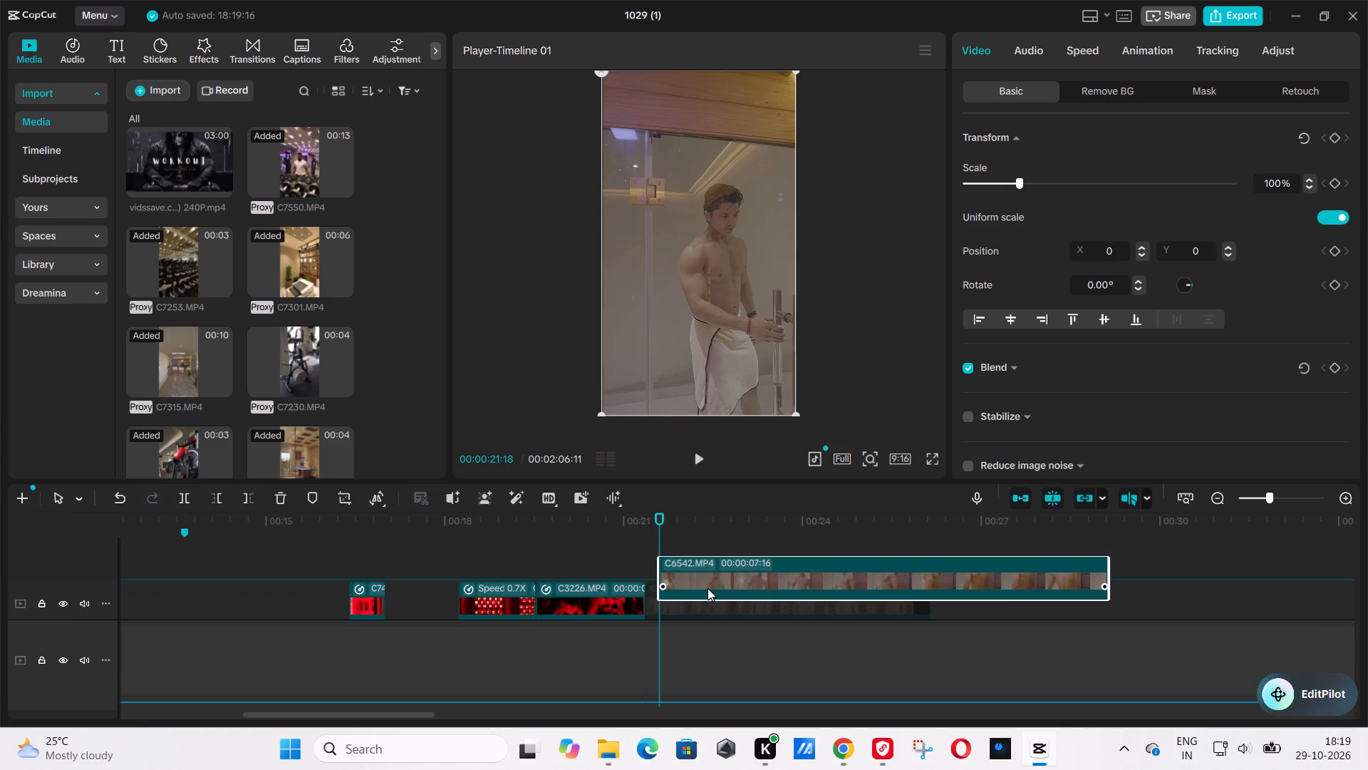
drag(708, 588, 698, 592)
Scrub through the cut from C3226 into C6542 and along C6542 to review the sauna entrance shot.
click(604, 593)
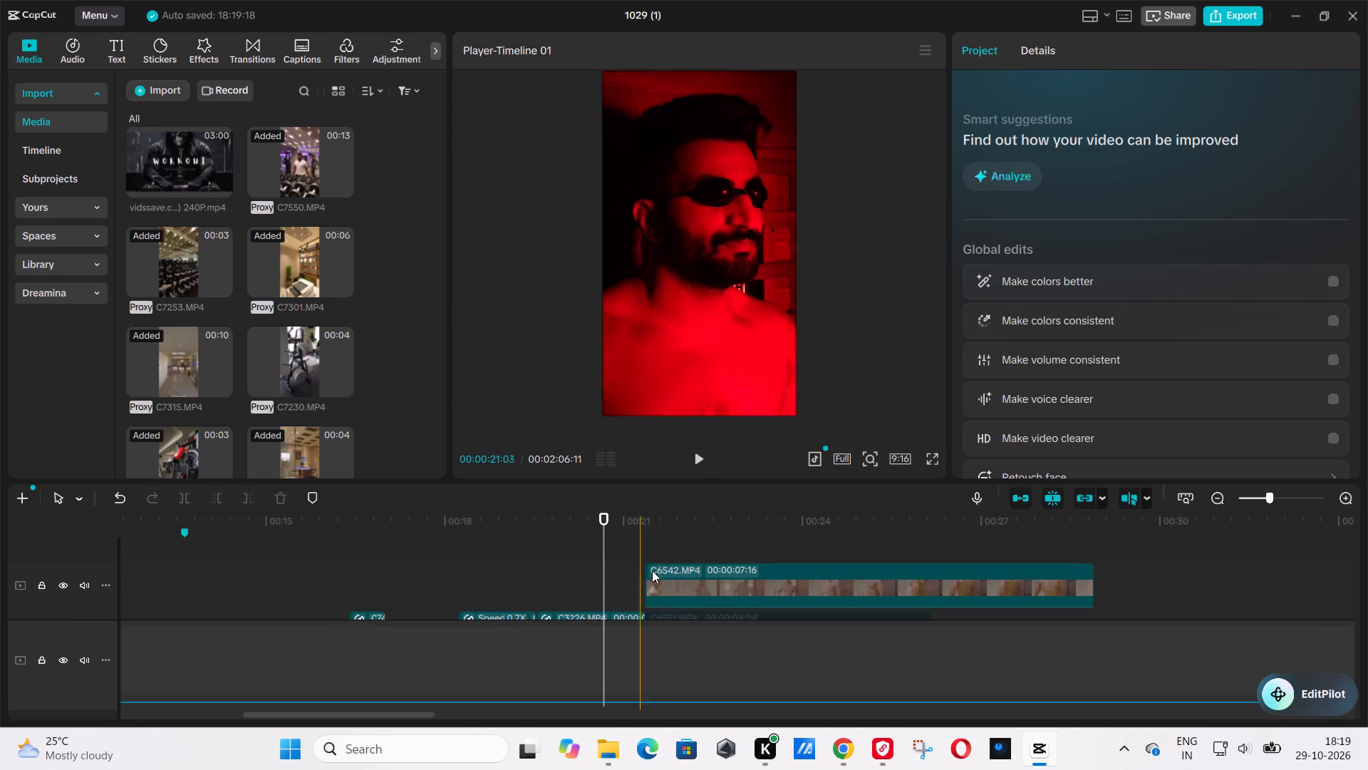
click(693, 542)
click(707, 575)
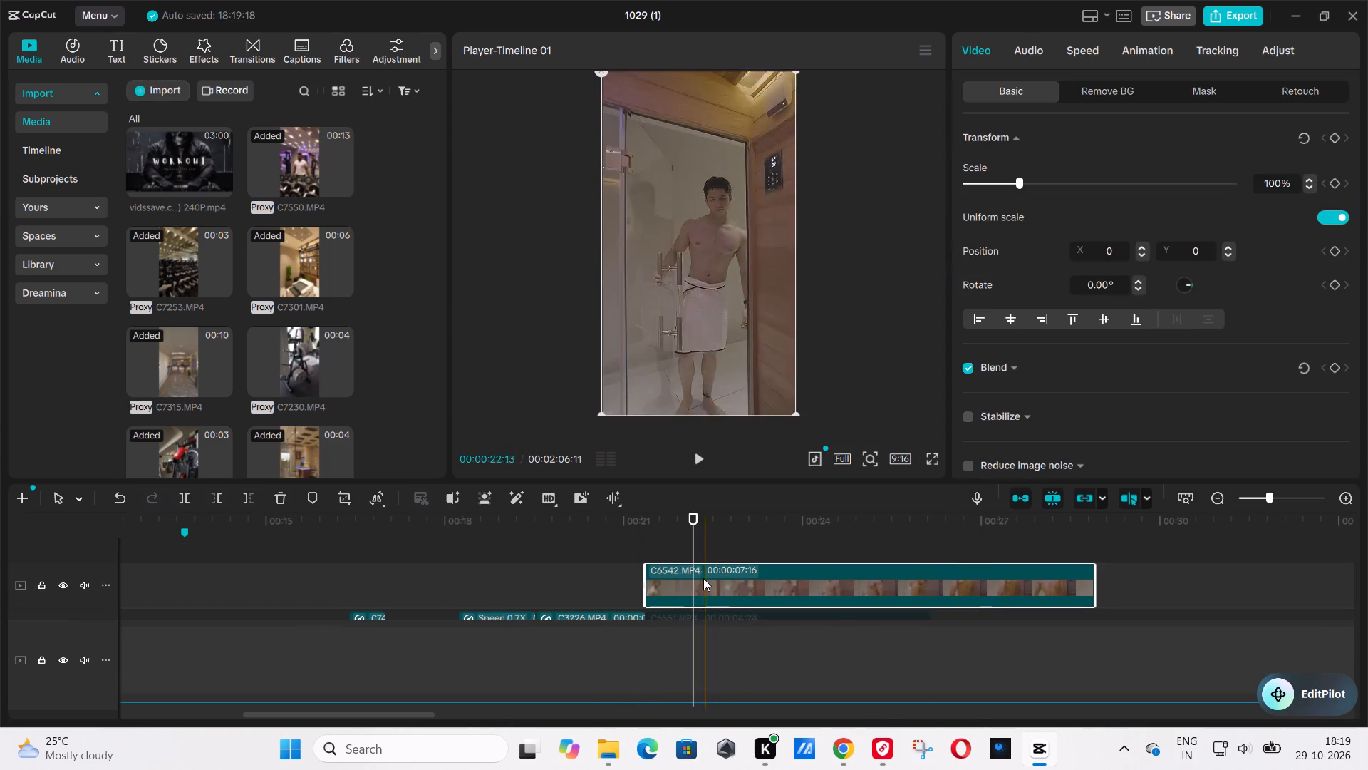
click(629, 560)
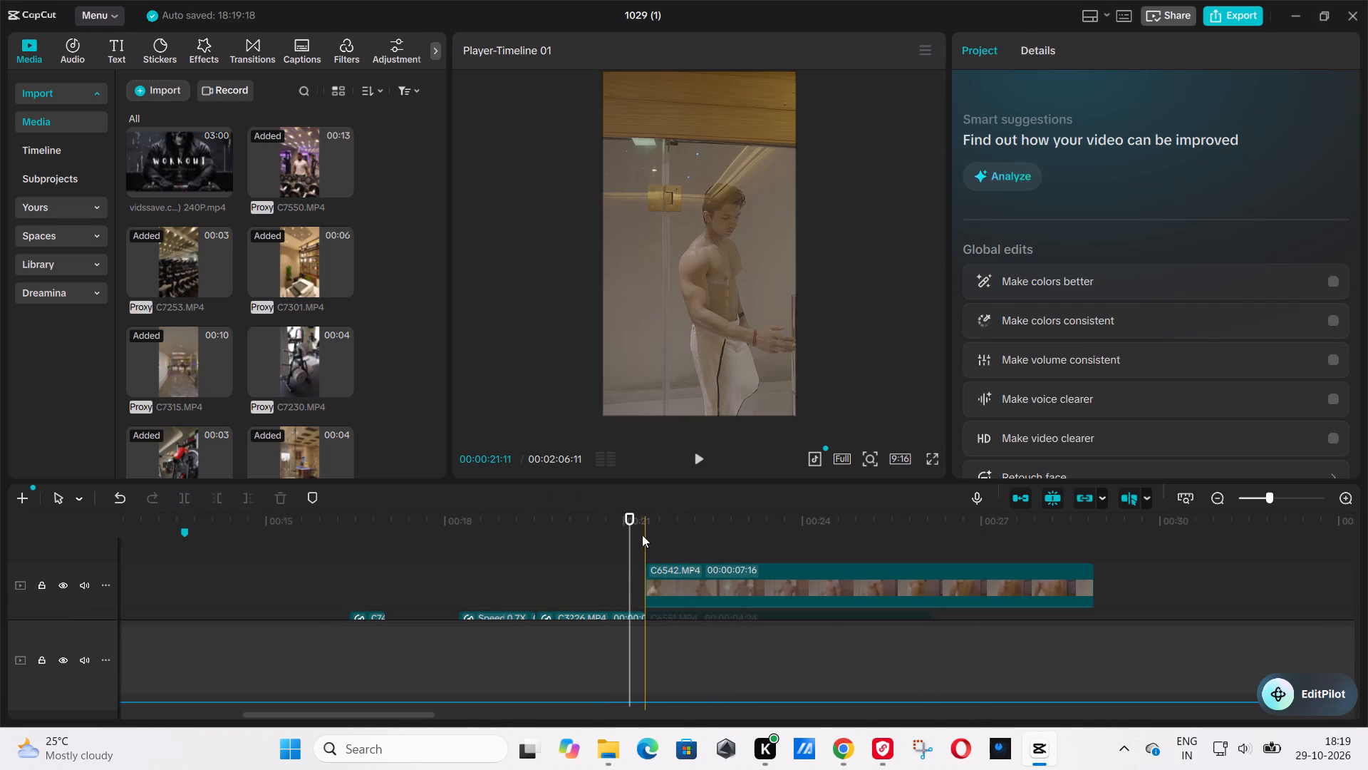
drag(641, 534, 661, 532)
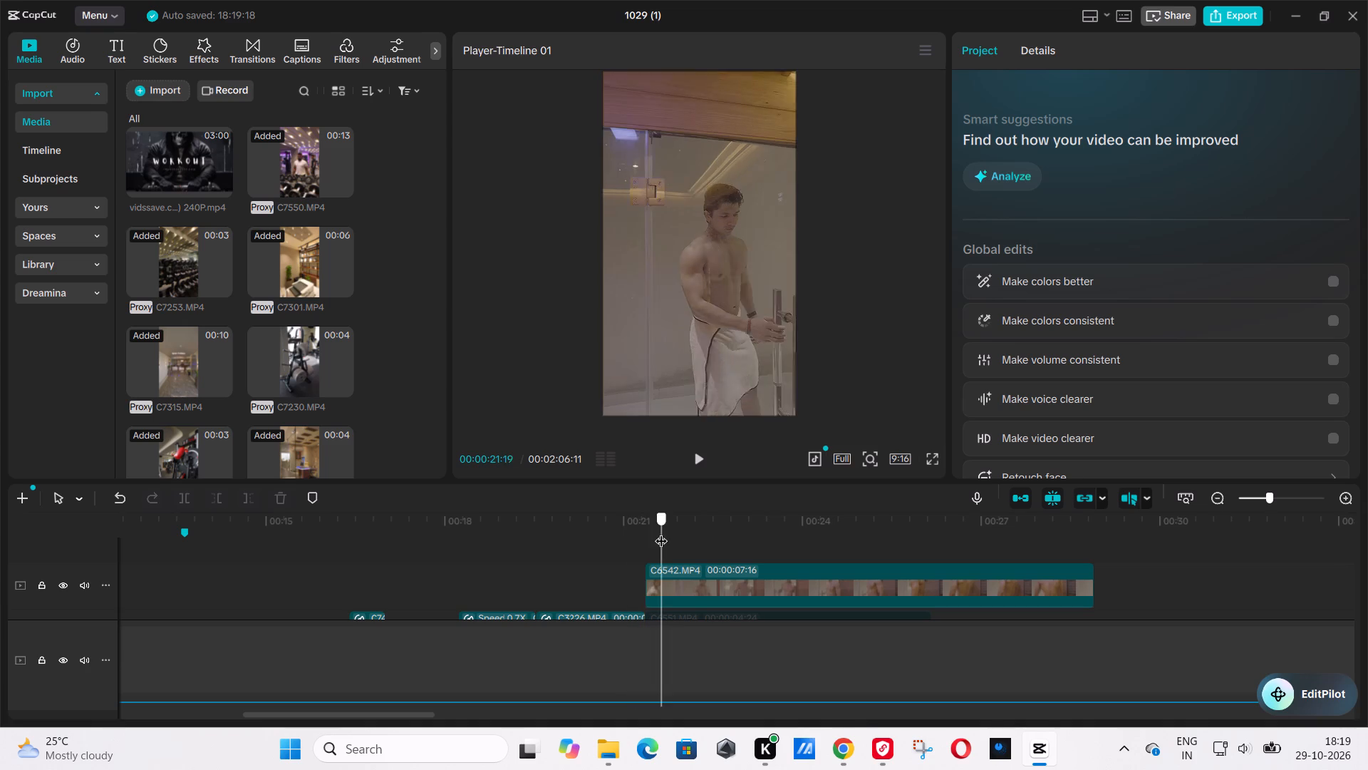
drag(661, 532, 1056, 552)
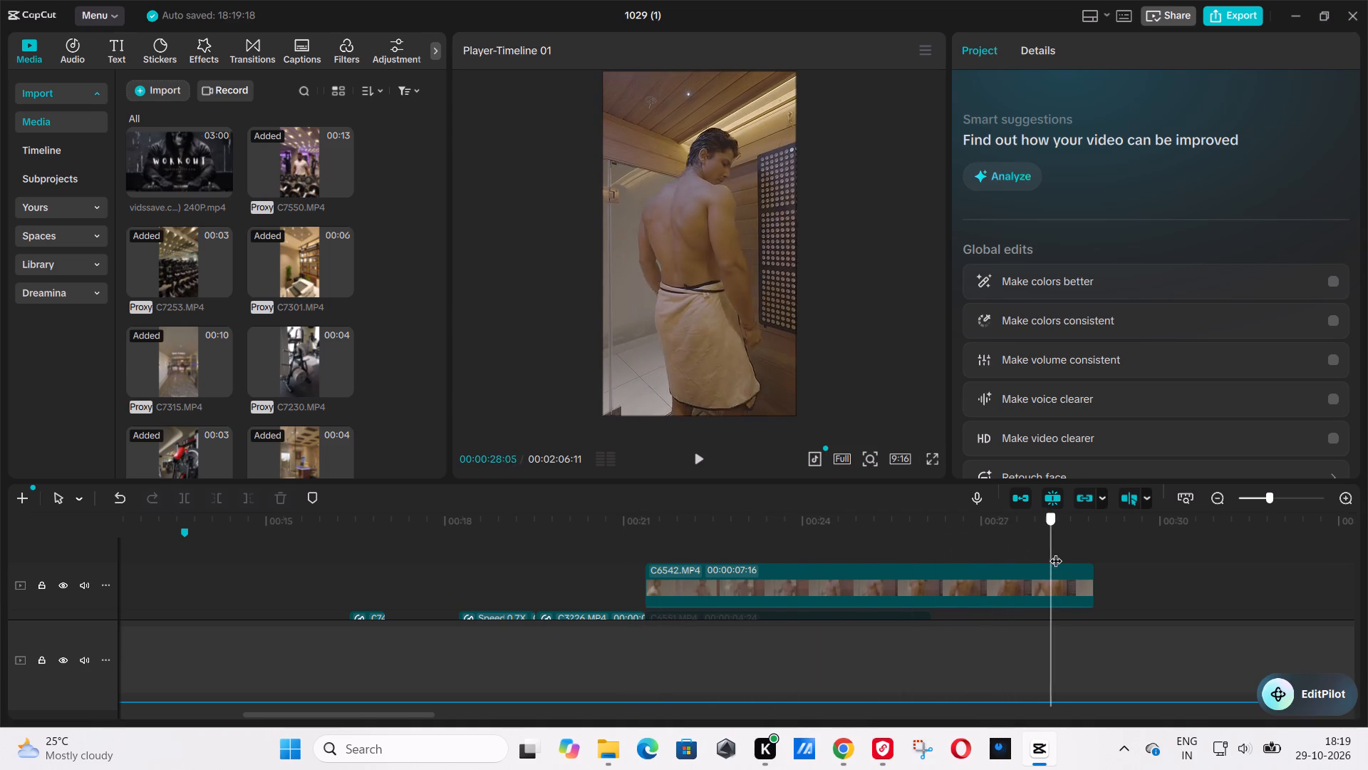
drag(1056, 552, 645, 582)
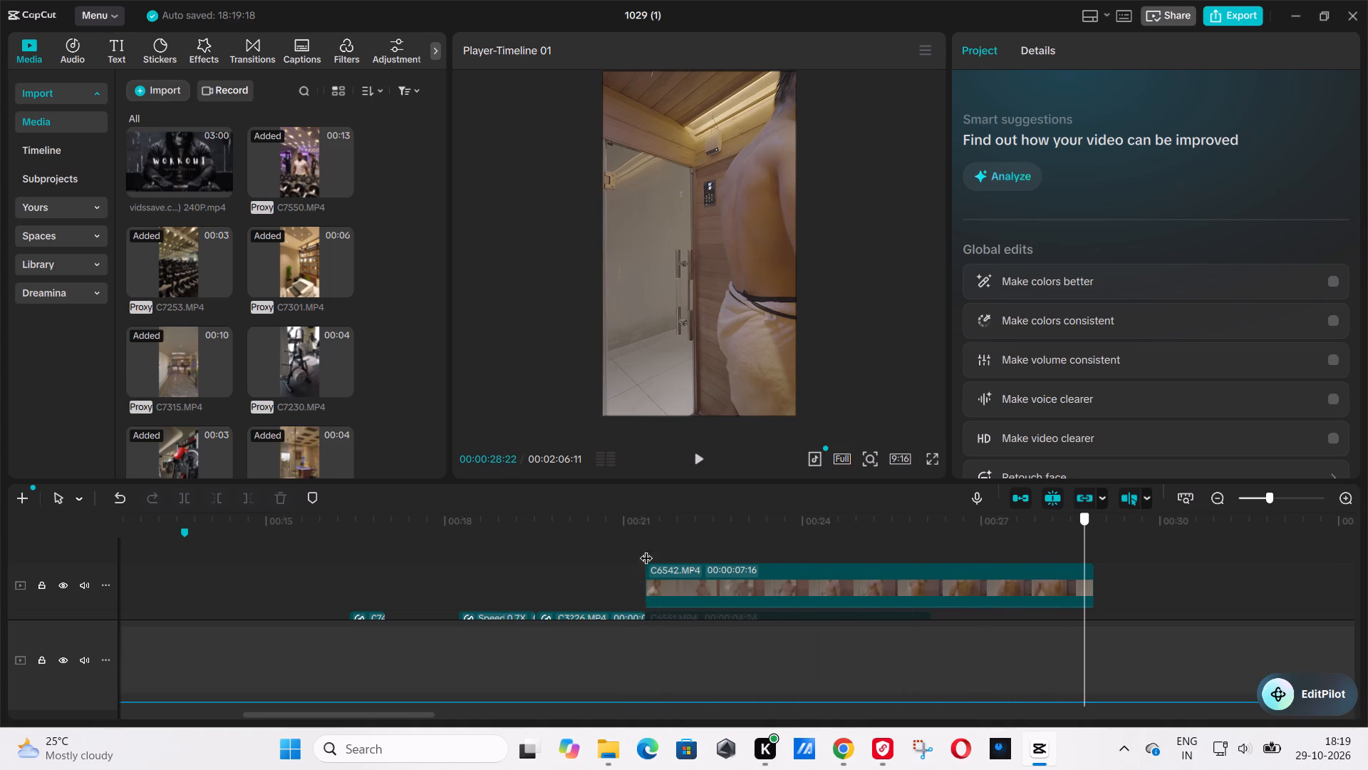
drag(654, 522, 636, 521)
click(623, 513)
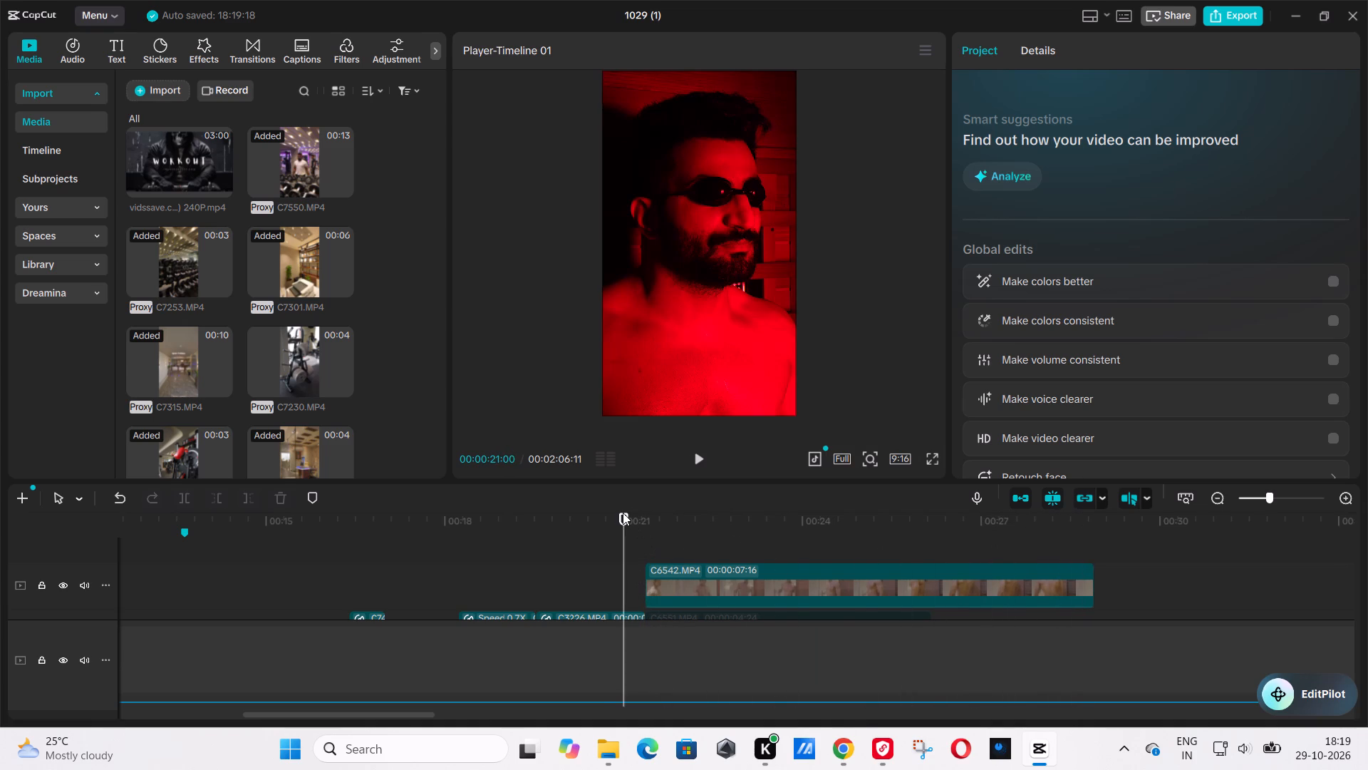
drag(623, 513, 505, 518)
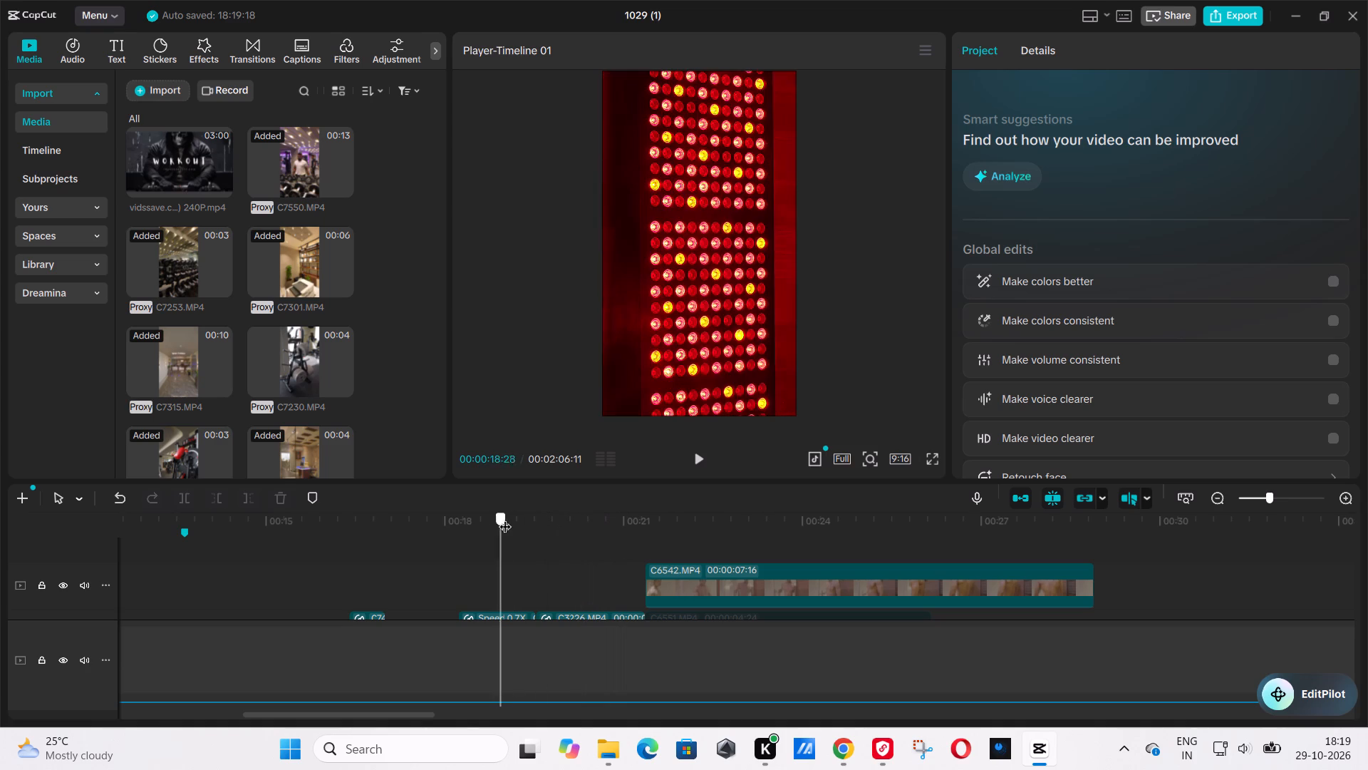
drag(505, 518, 806, 508)
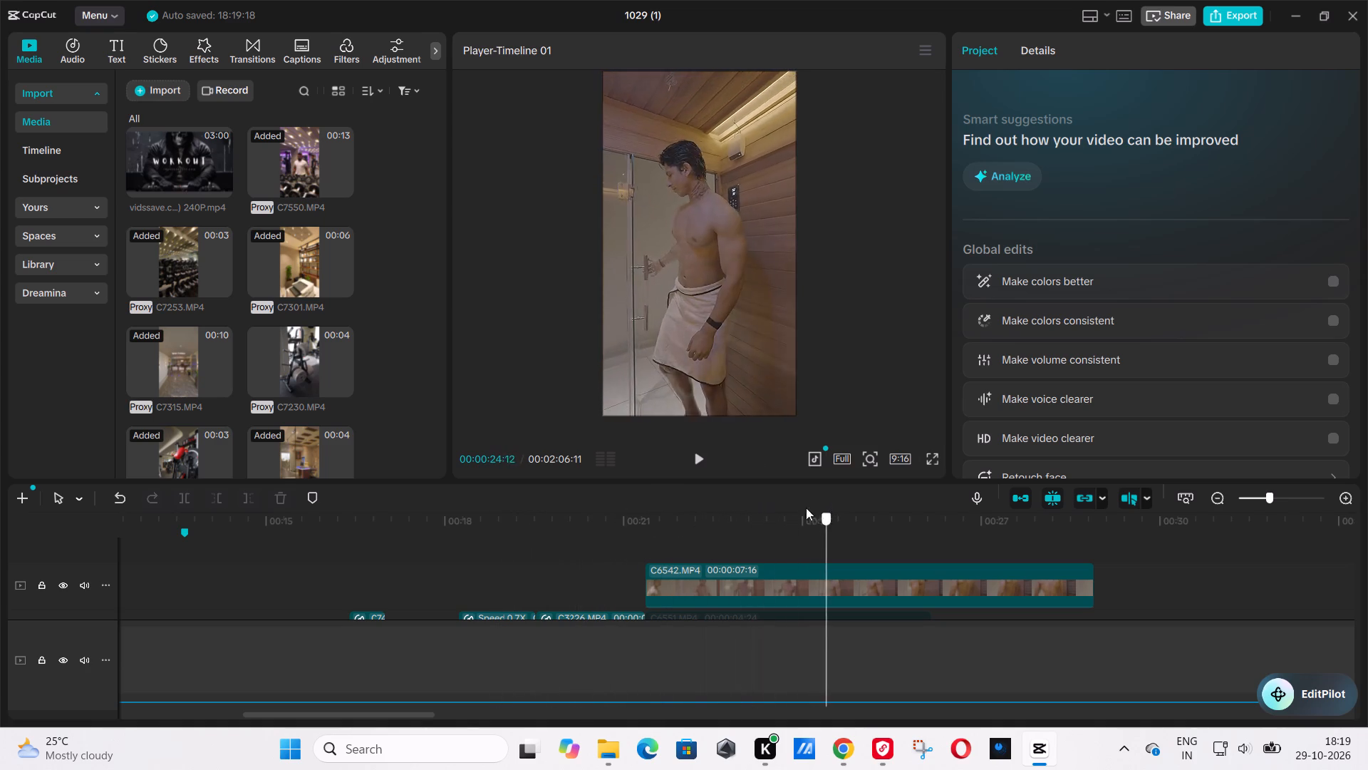
drag(806, 508, 883, 535)
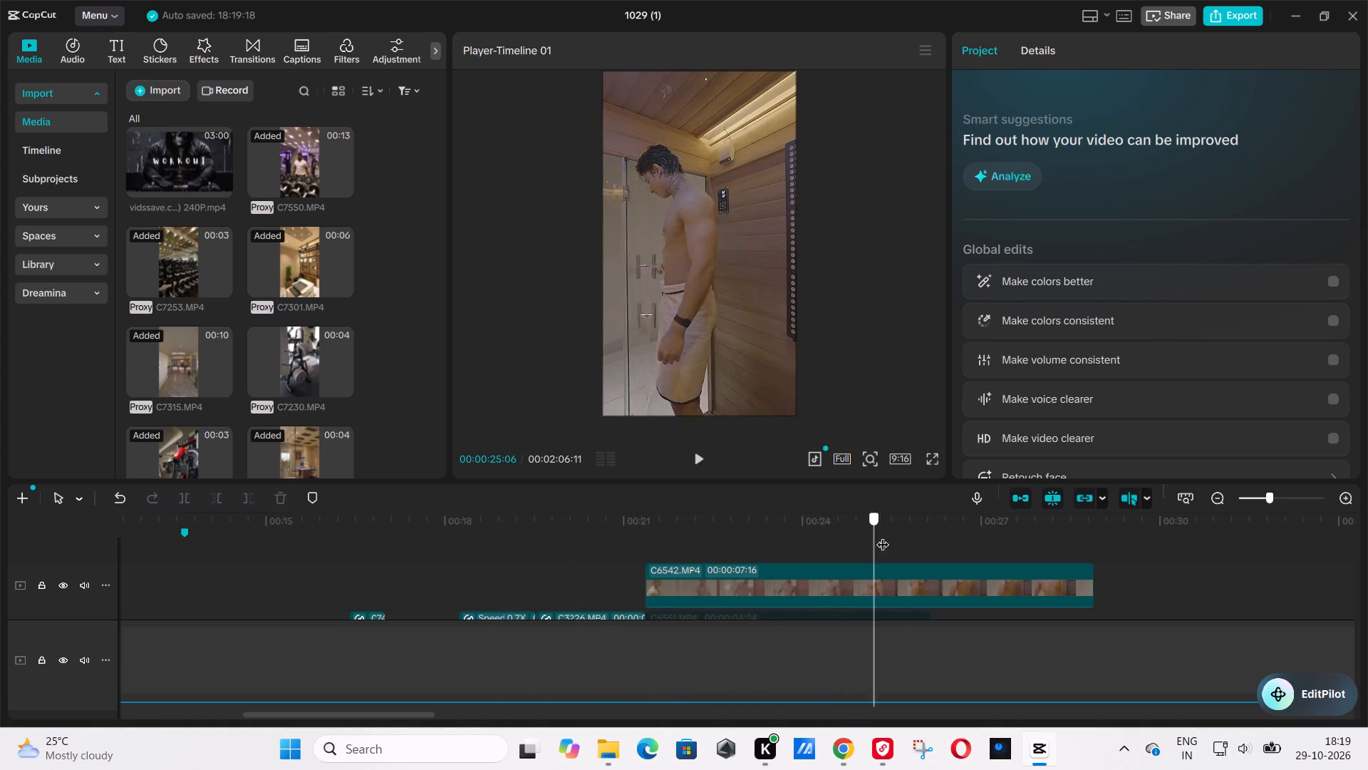
Trim the end of C6542 to leave a duration of 00:00:06:21, cutting before the man walks close to the camera.
drag(883, 535, 1085, 540)
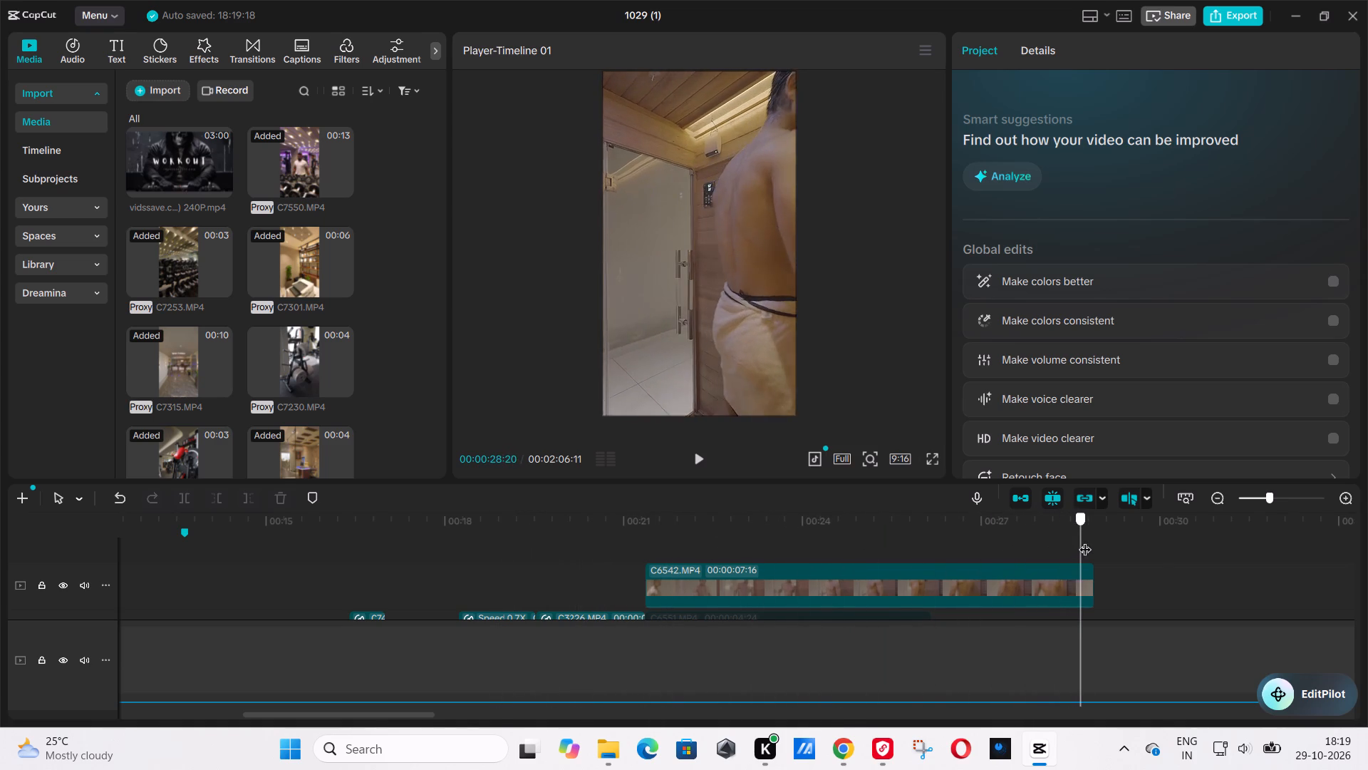
drag(1085, 540, 1043, 543)
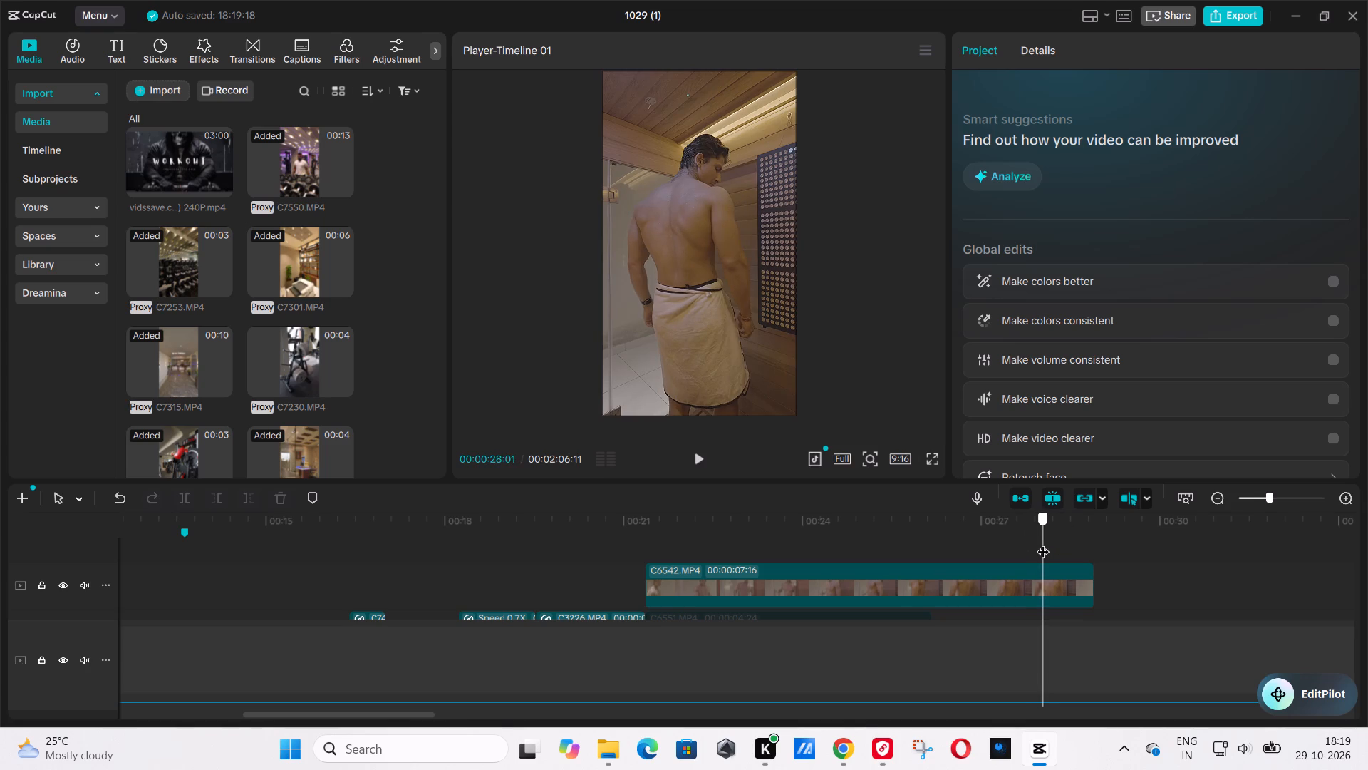
drag(1043, 543, 1050, 545)
click(1076, 574)
click(1100, 583)
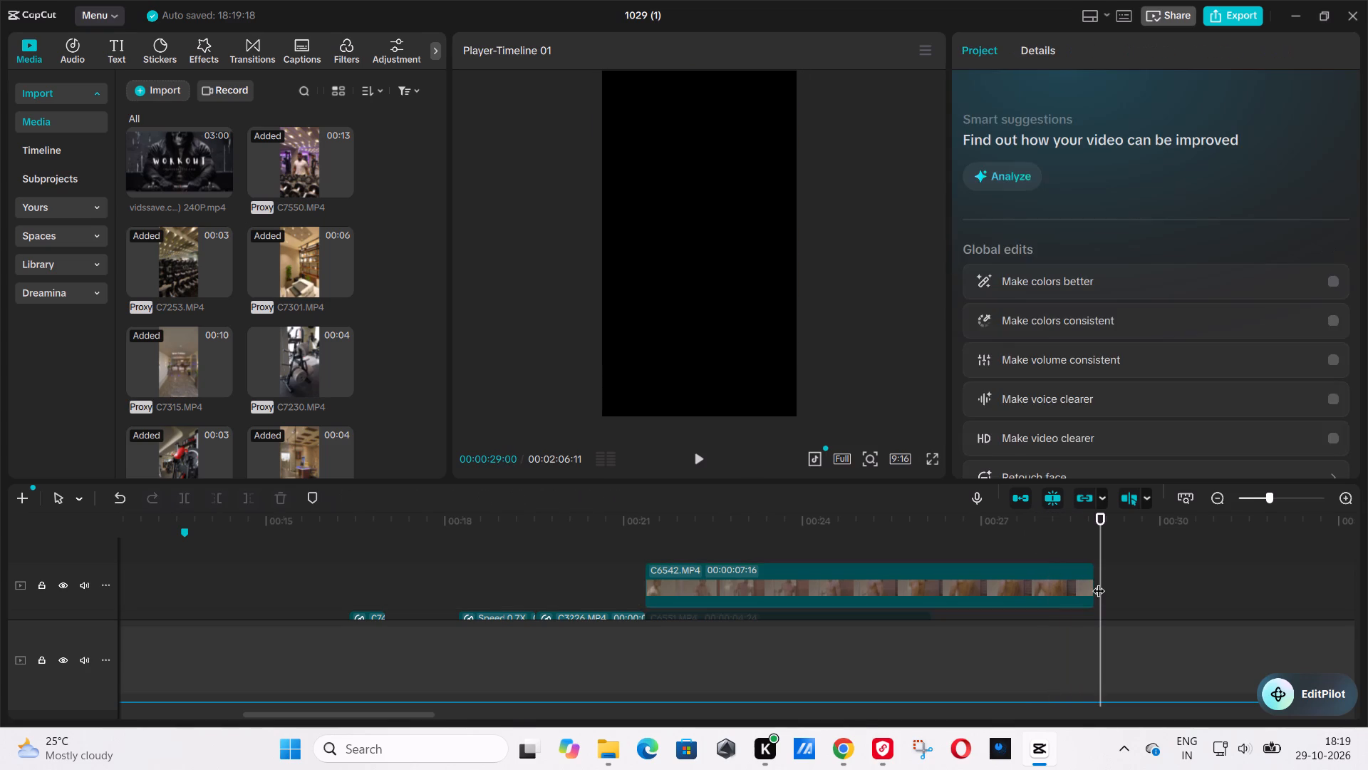
click(1089, 575)
drag(1094, 580, 1042, 590)
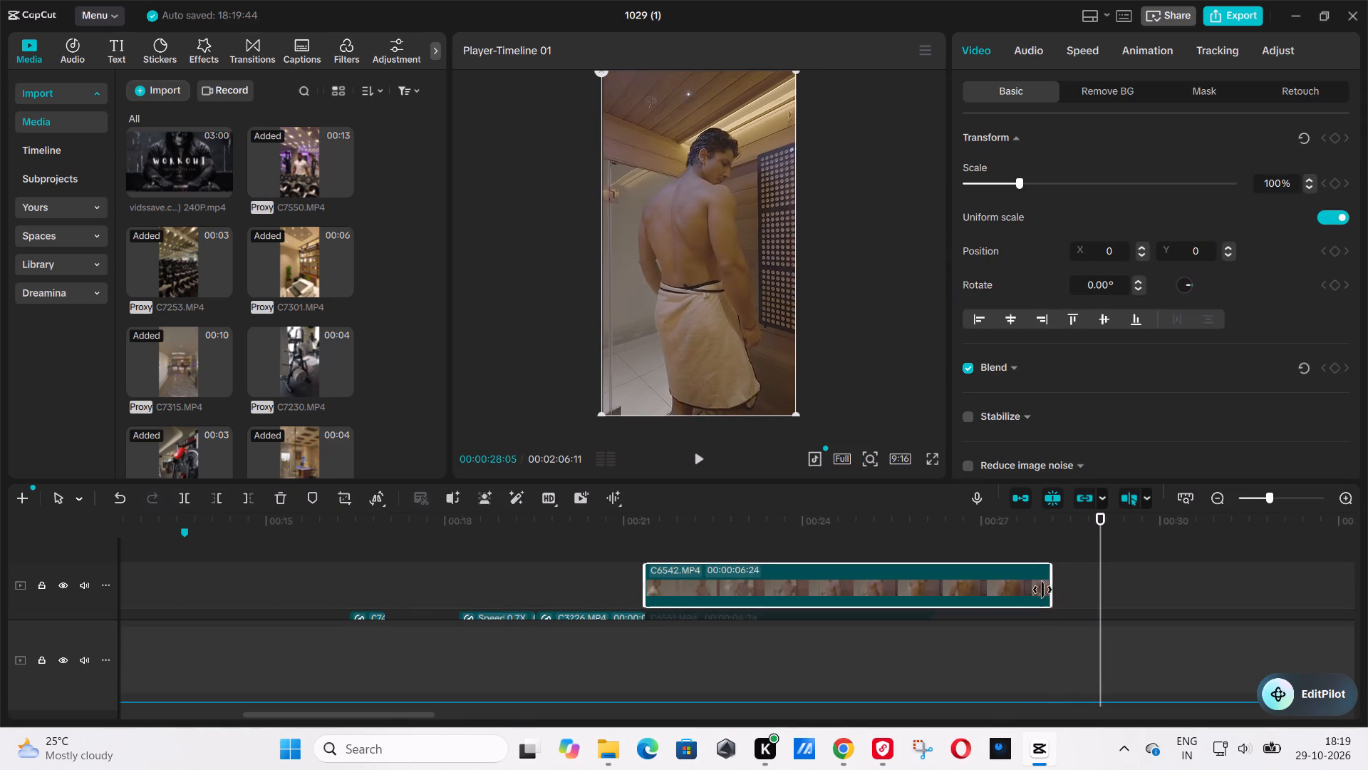
drag(1042, 590, 1040, 588)
click(1070, 600)
Play the cut from the end of C3226 into the start of C6542.
click(628, 553)
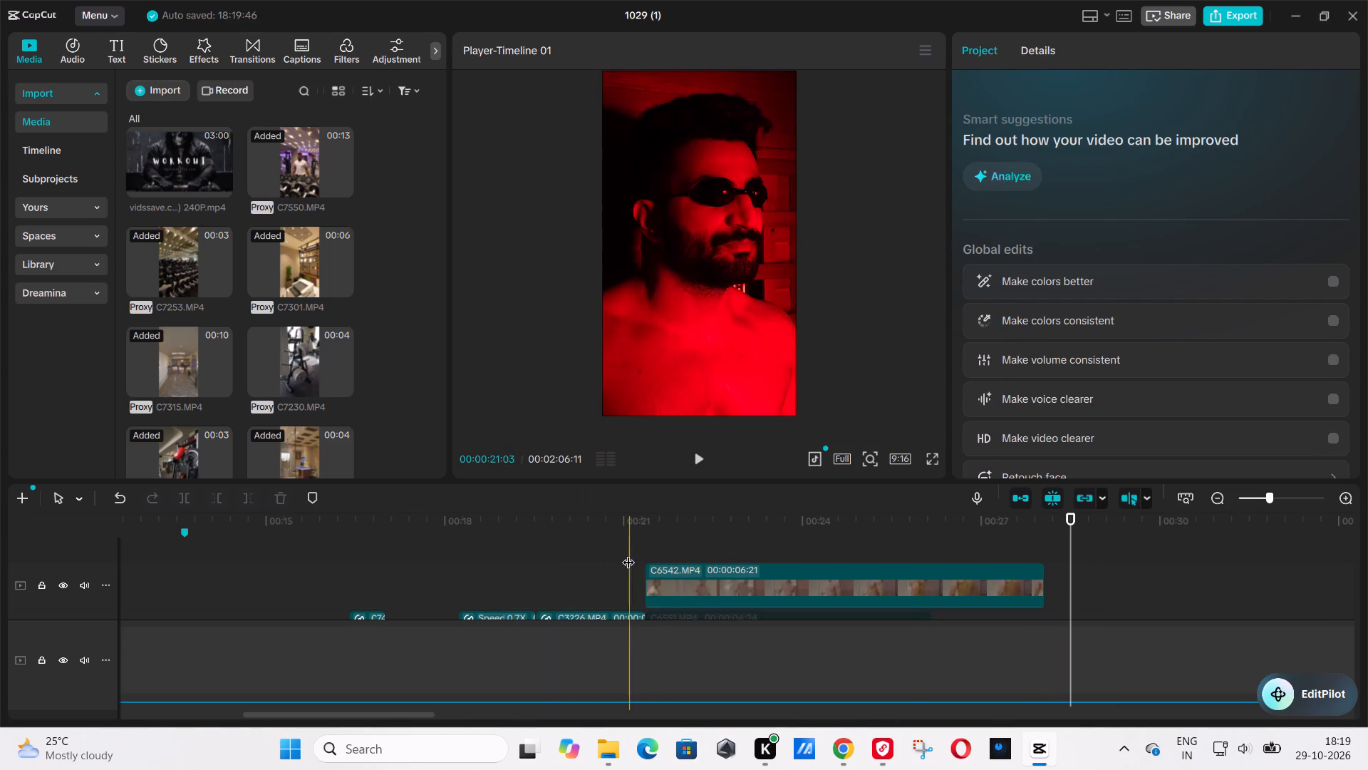
key(space)
key(space)
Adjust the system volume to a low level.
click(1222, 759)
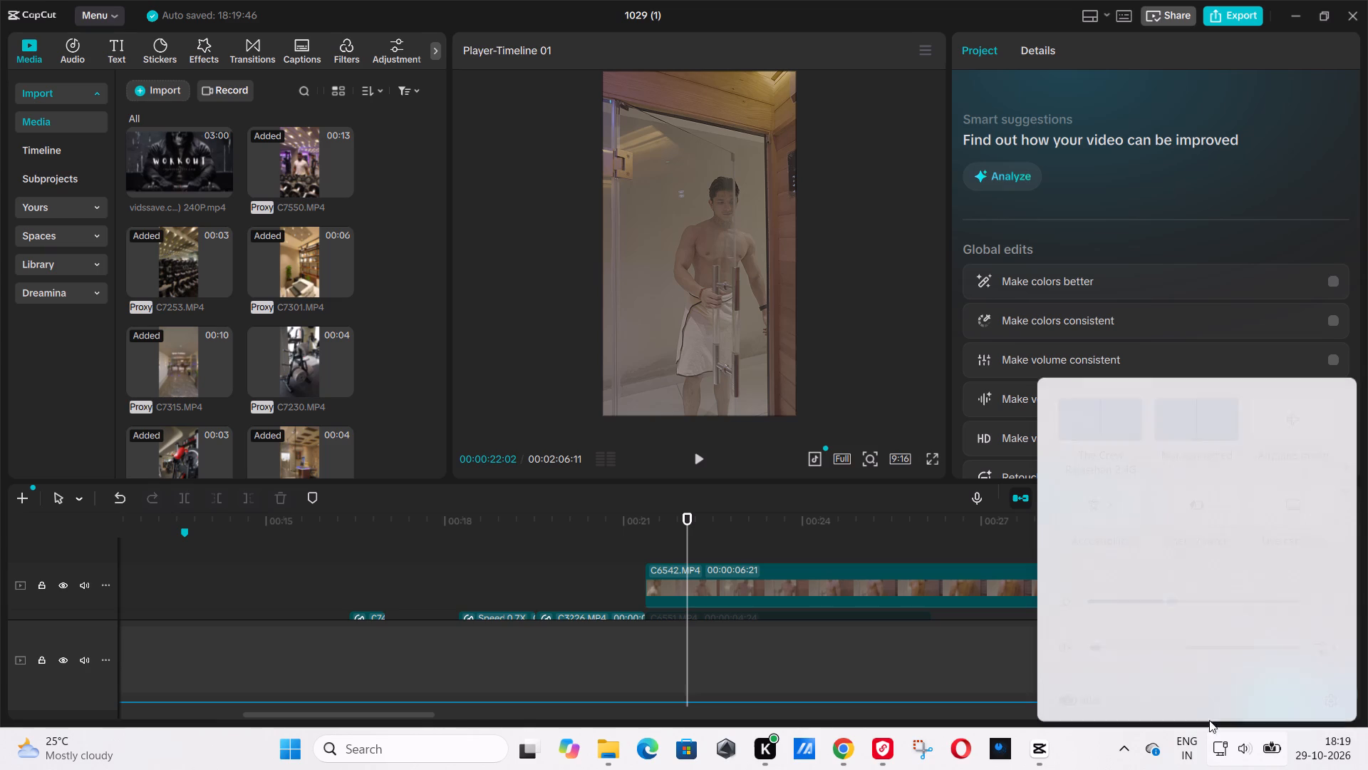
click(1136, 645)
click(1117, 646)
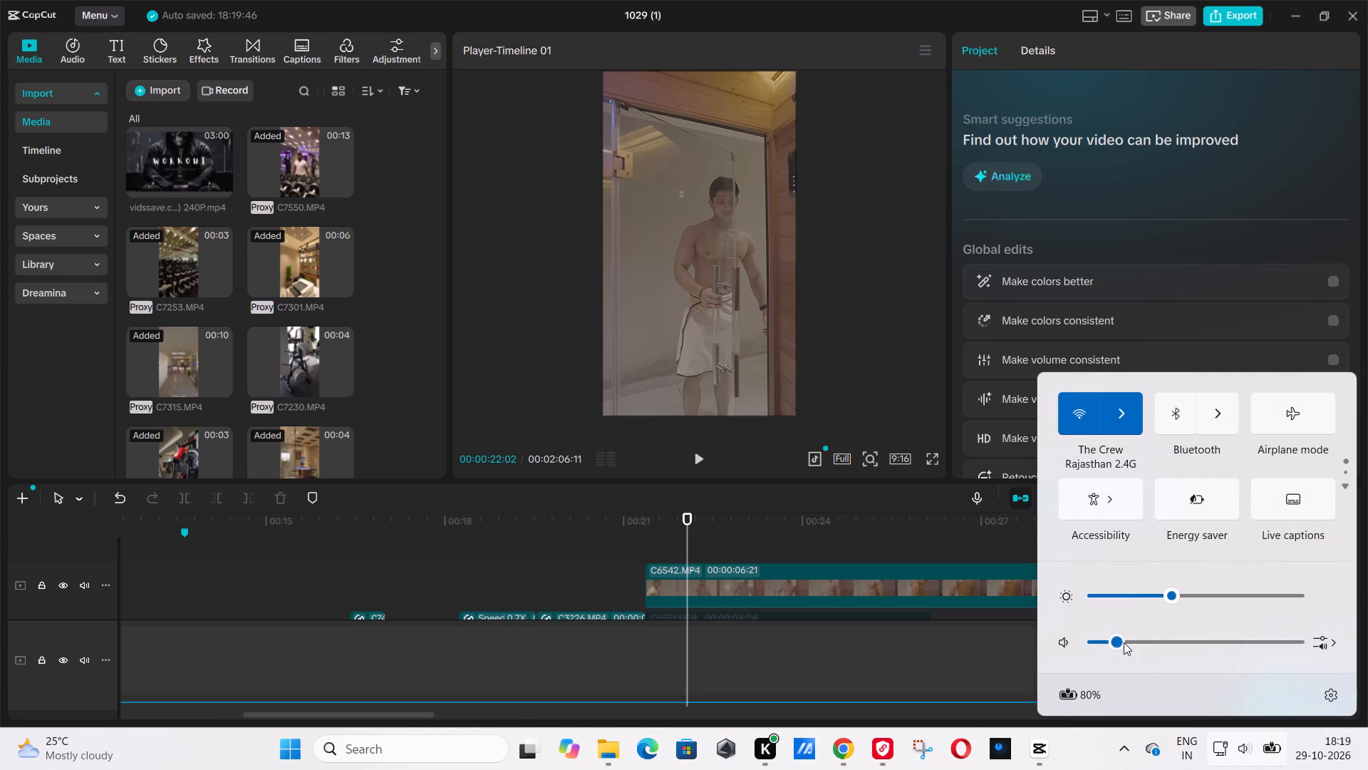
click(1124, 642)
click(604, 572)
Play the opening of C6542 again from its cut with C3226.
click(640, 565)
key(space)
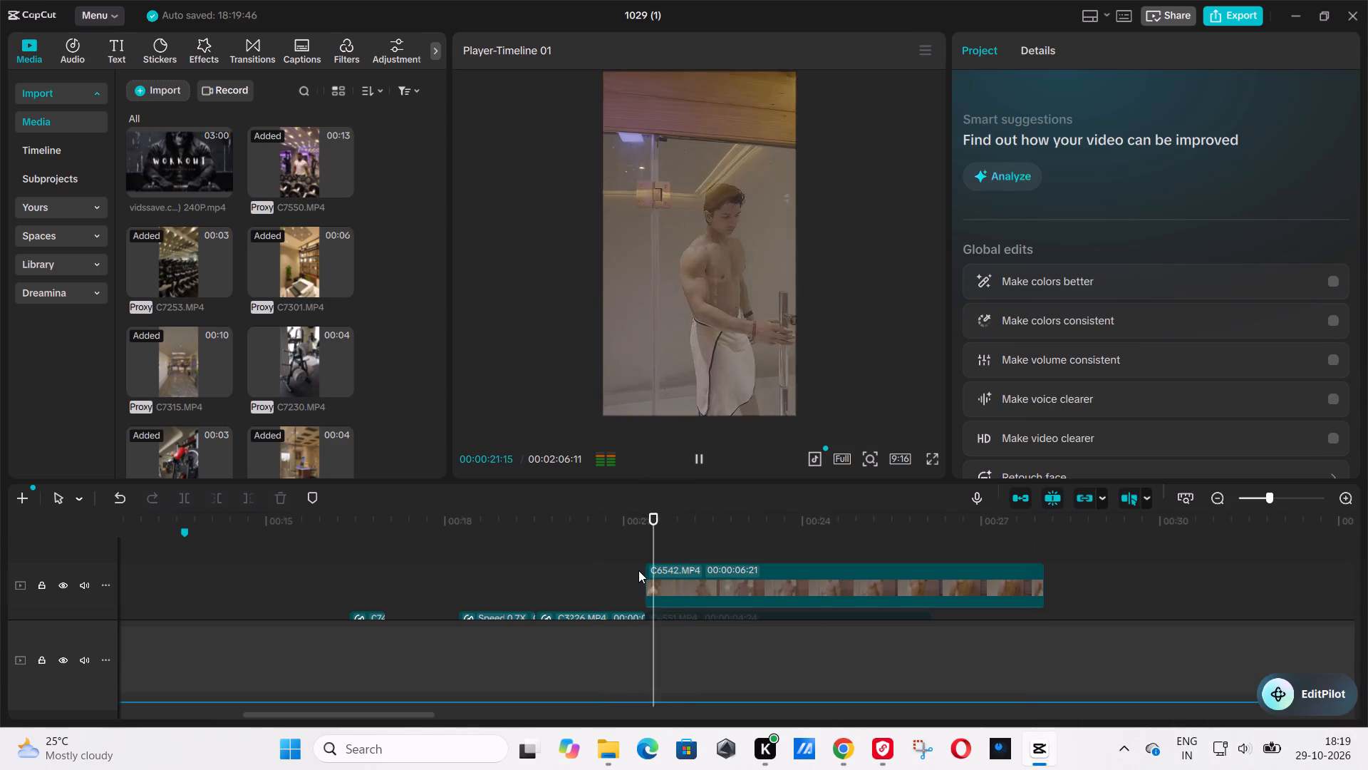
key(space)
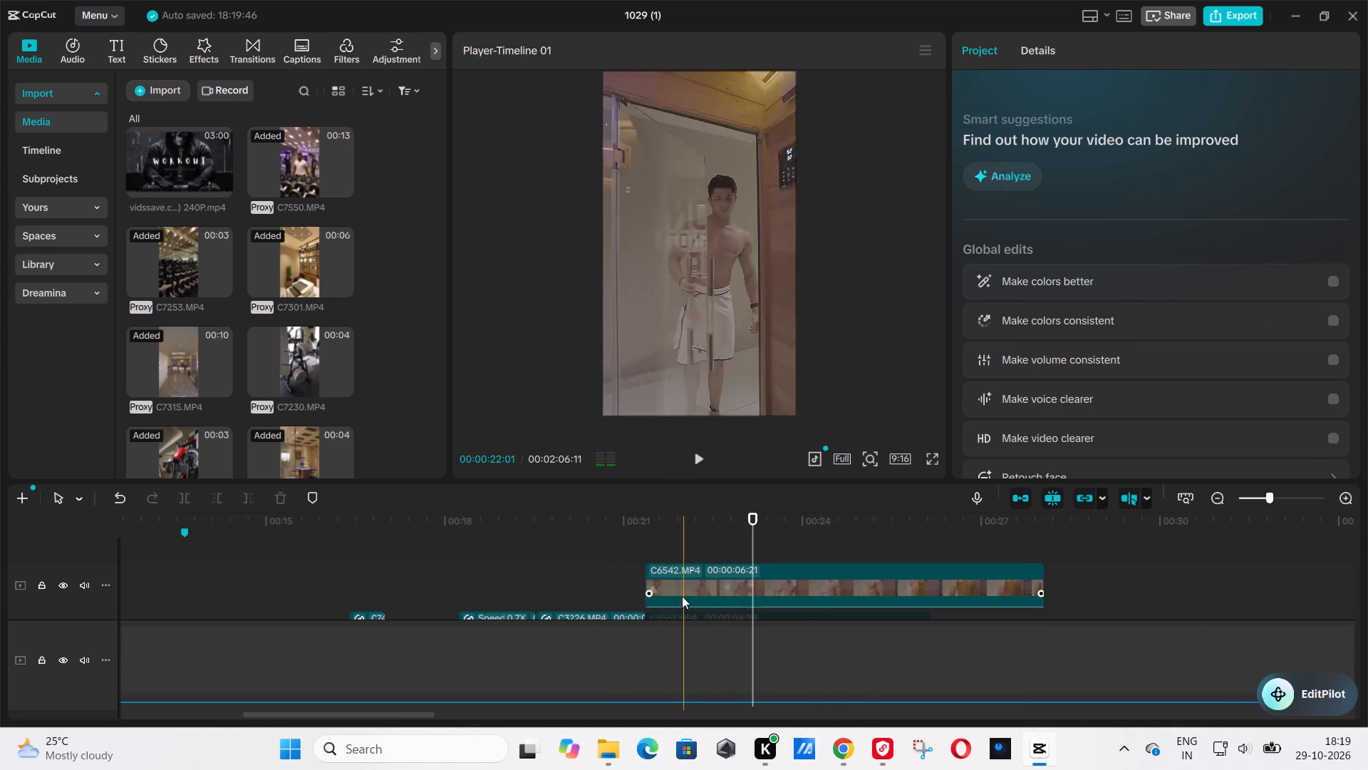
Apply a Custom speed curve to C6542 and raise its first point to the top, shortening the clip to 00:00:05:10.
click(682, 596)
click(1090, 48)
click(1053, 137)
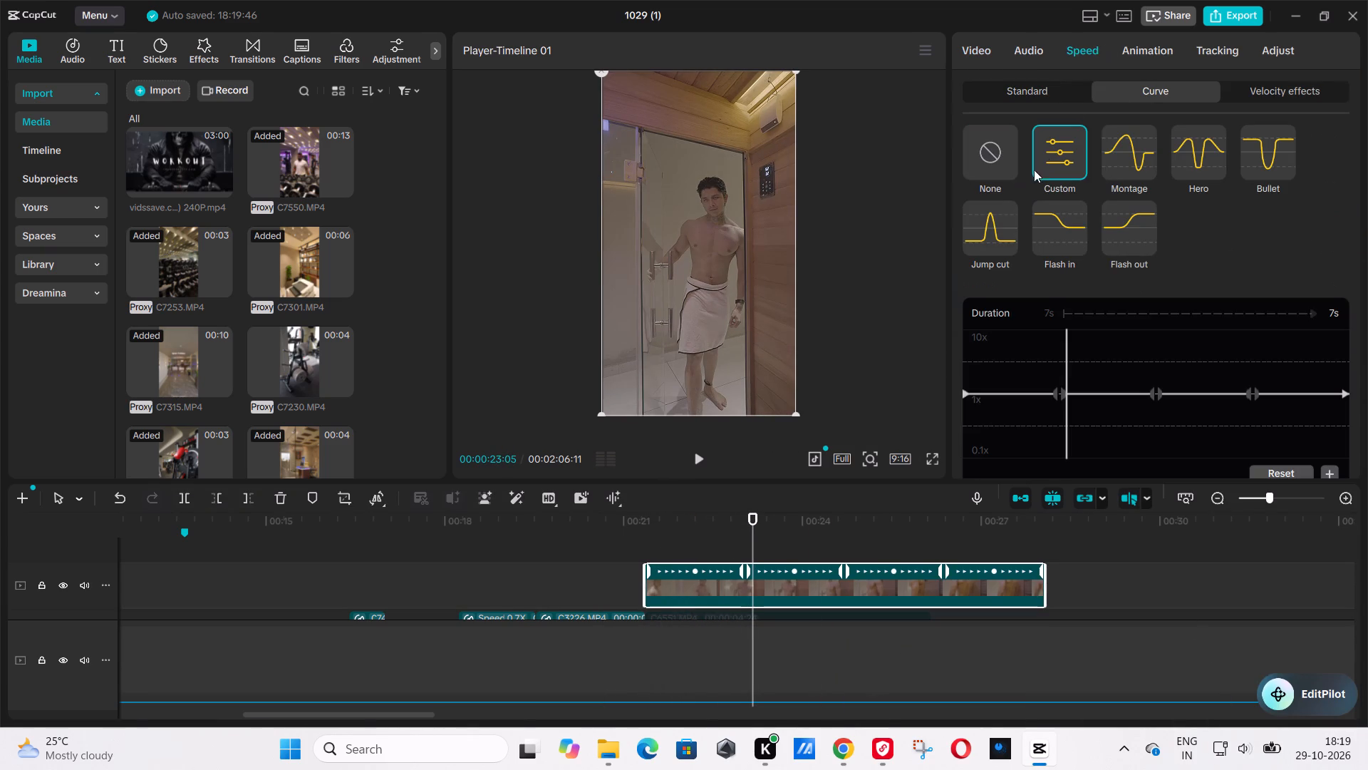
drag(965, 392, 984, 282)
Play and scrub through the cut from C3226 into C6542 to check the speed-ramped sauna entrance.
click(611, 578)
key(space)
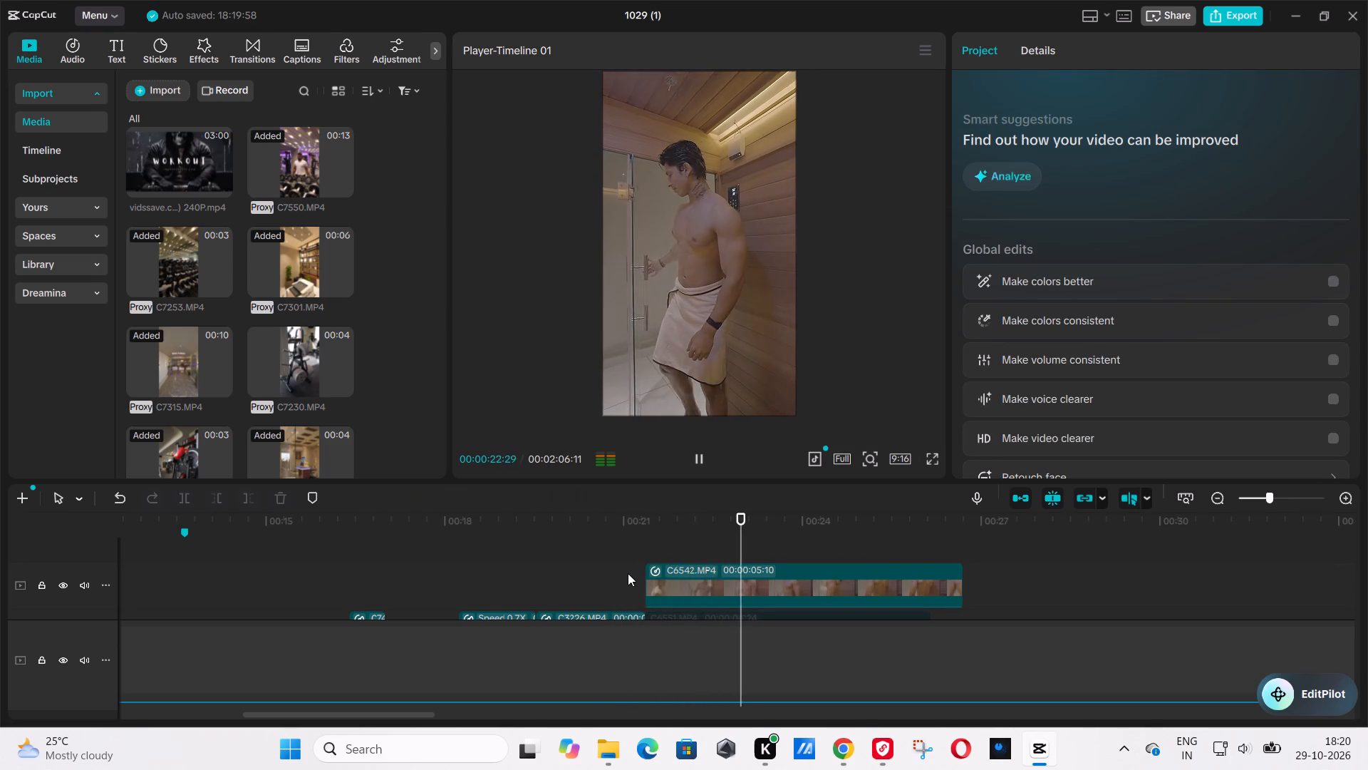
click(628, 573)
key(space)
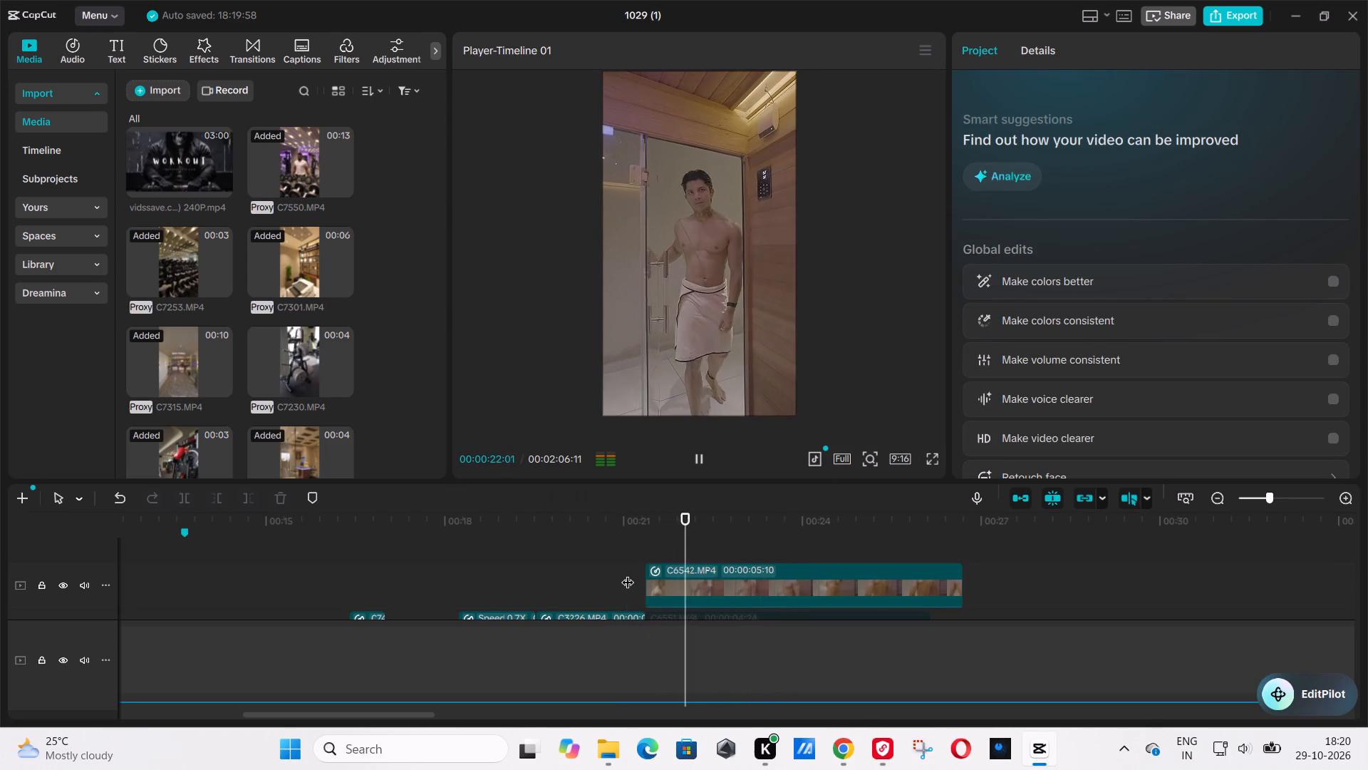
key(space)
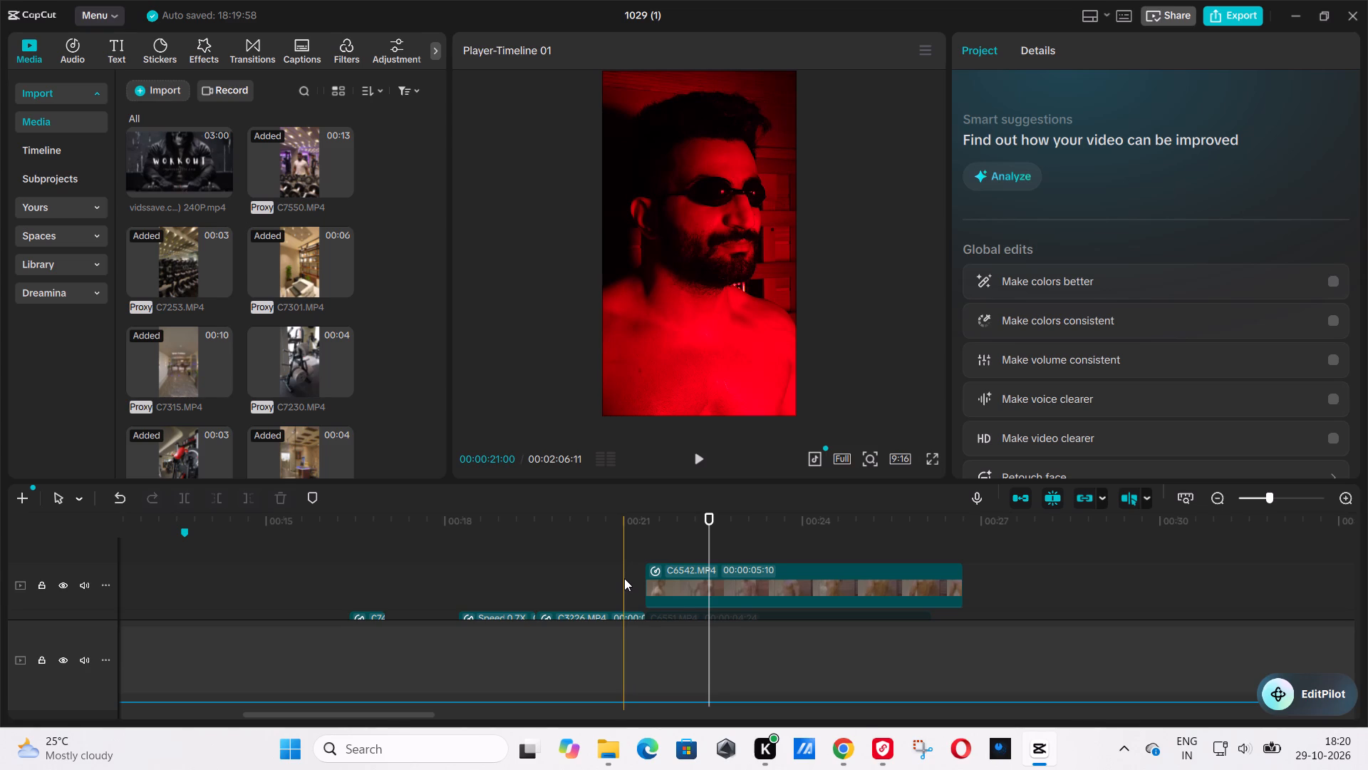
click(784, 539)
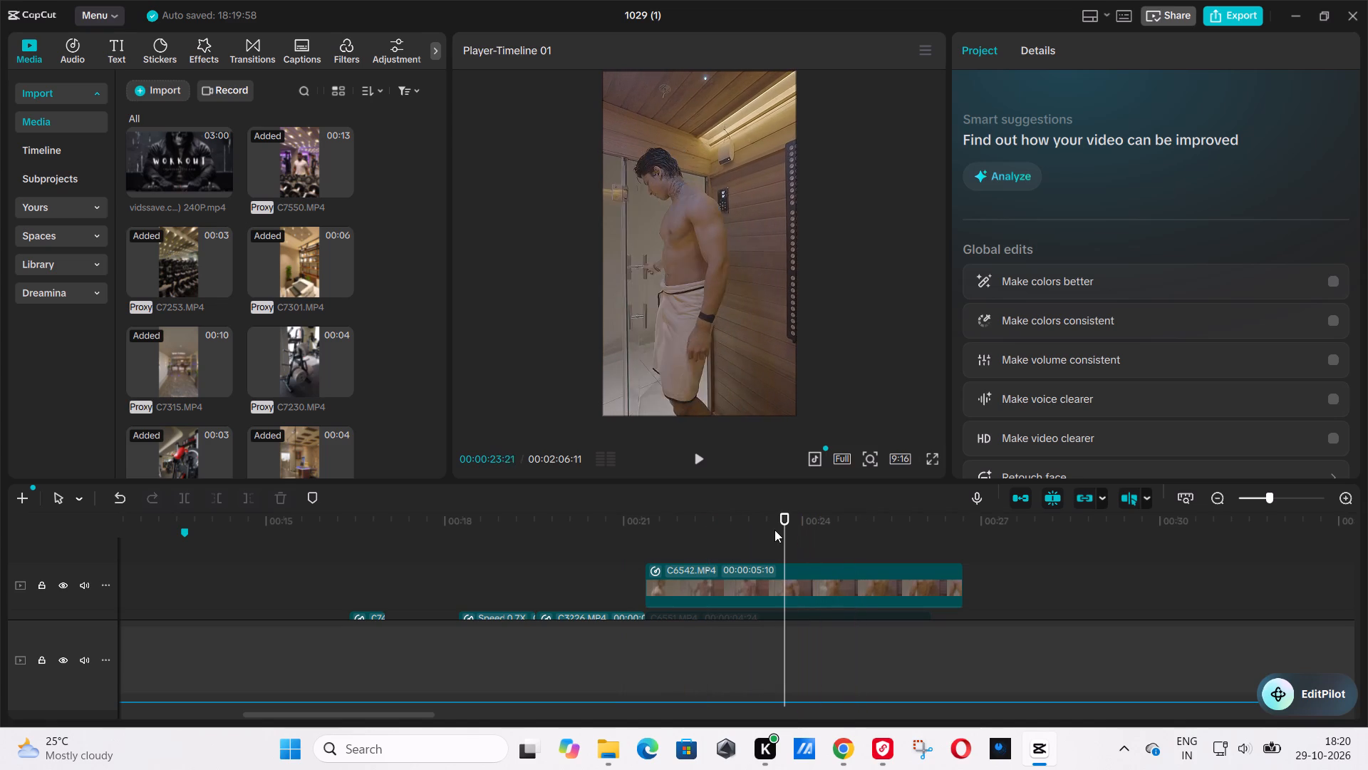
drag(774, 530, 648, 523)
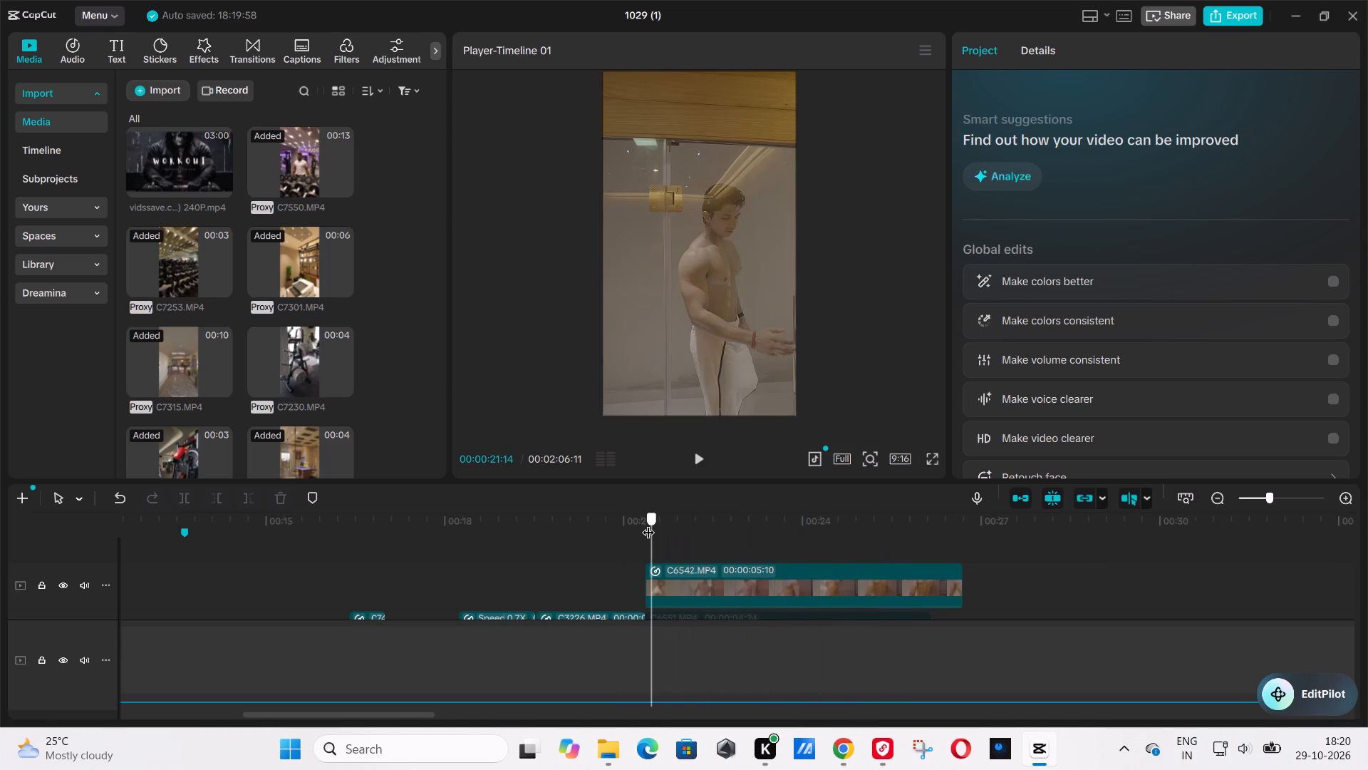
drag(648, 523, 688, 523)
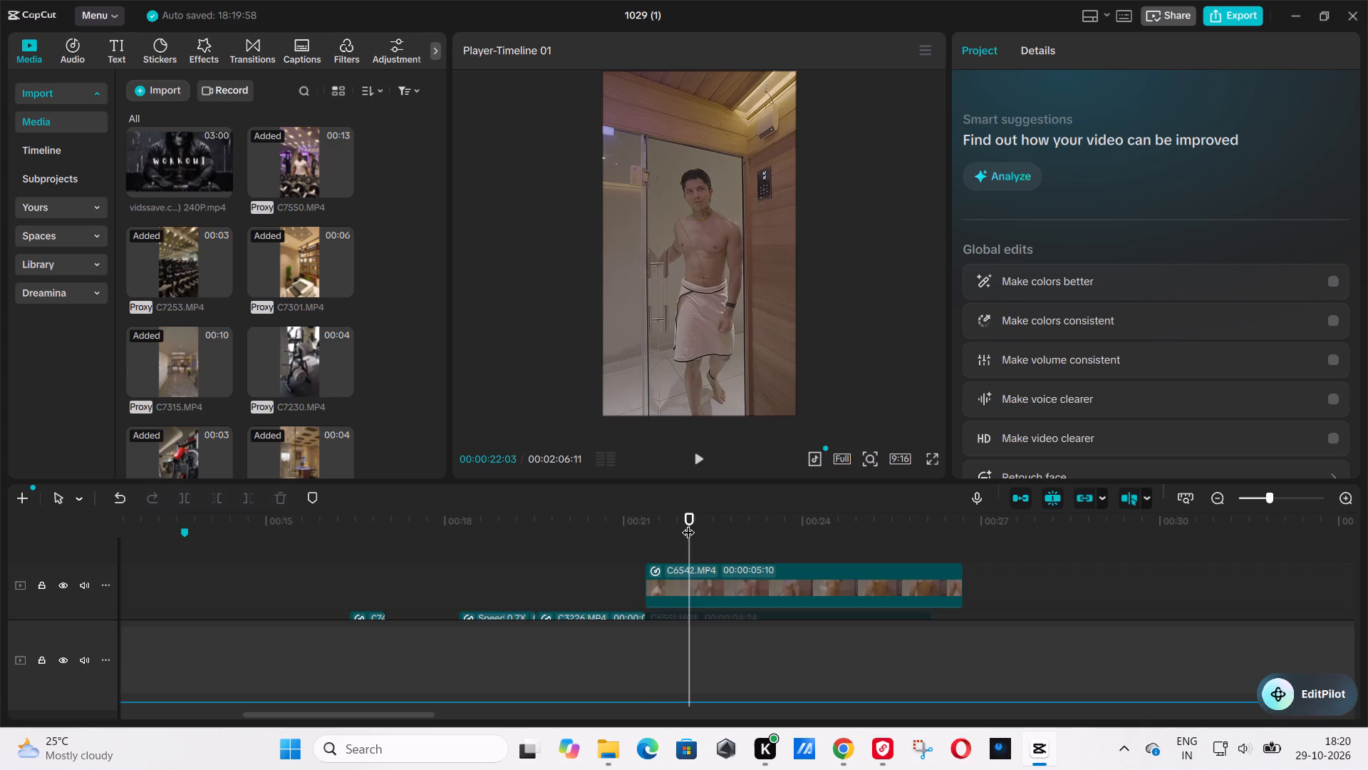
drag(688, 524, 779, 538)
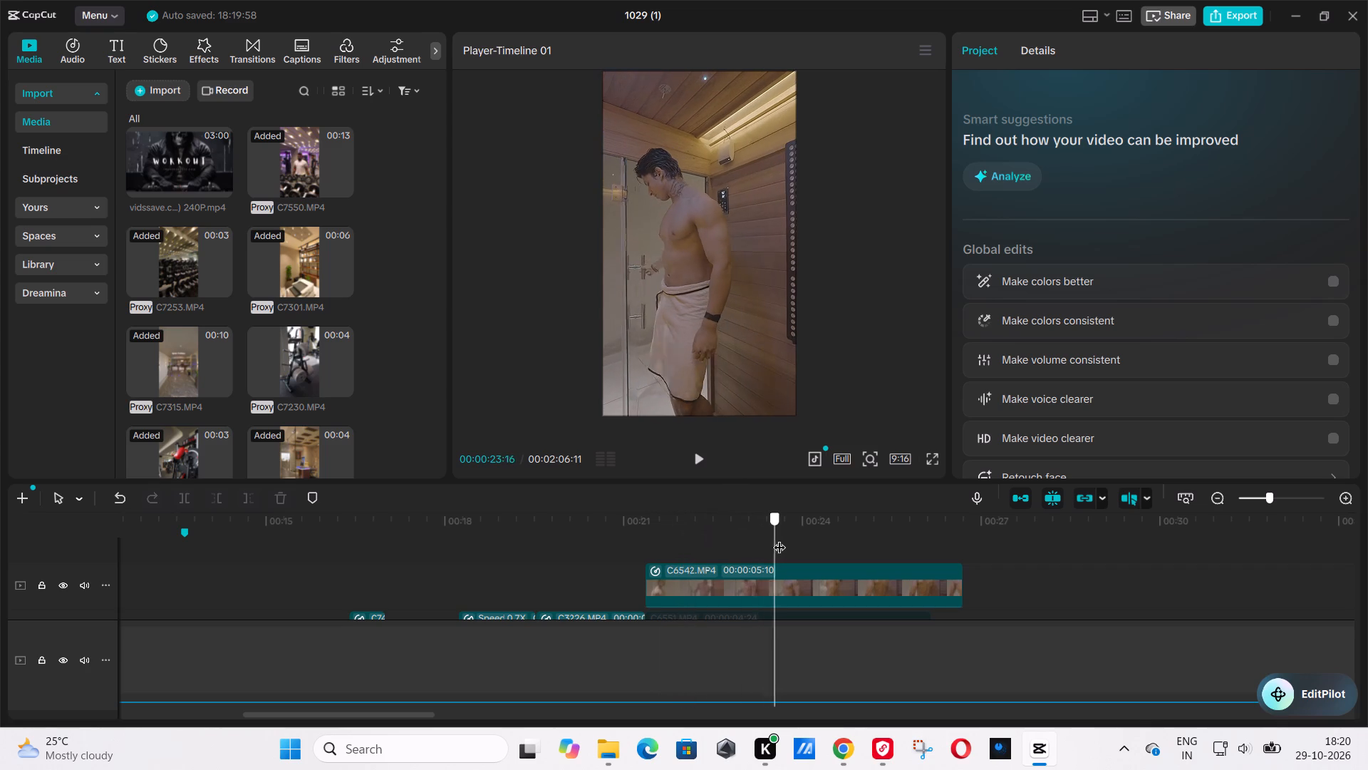
drag(779, 538, 782, 538)
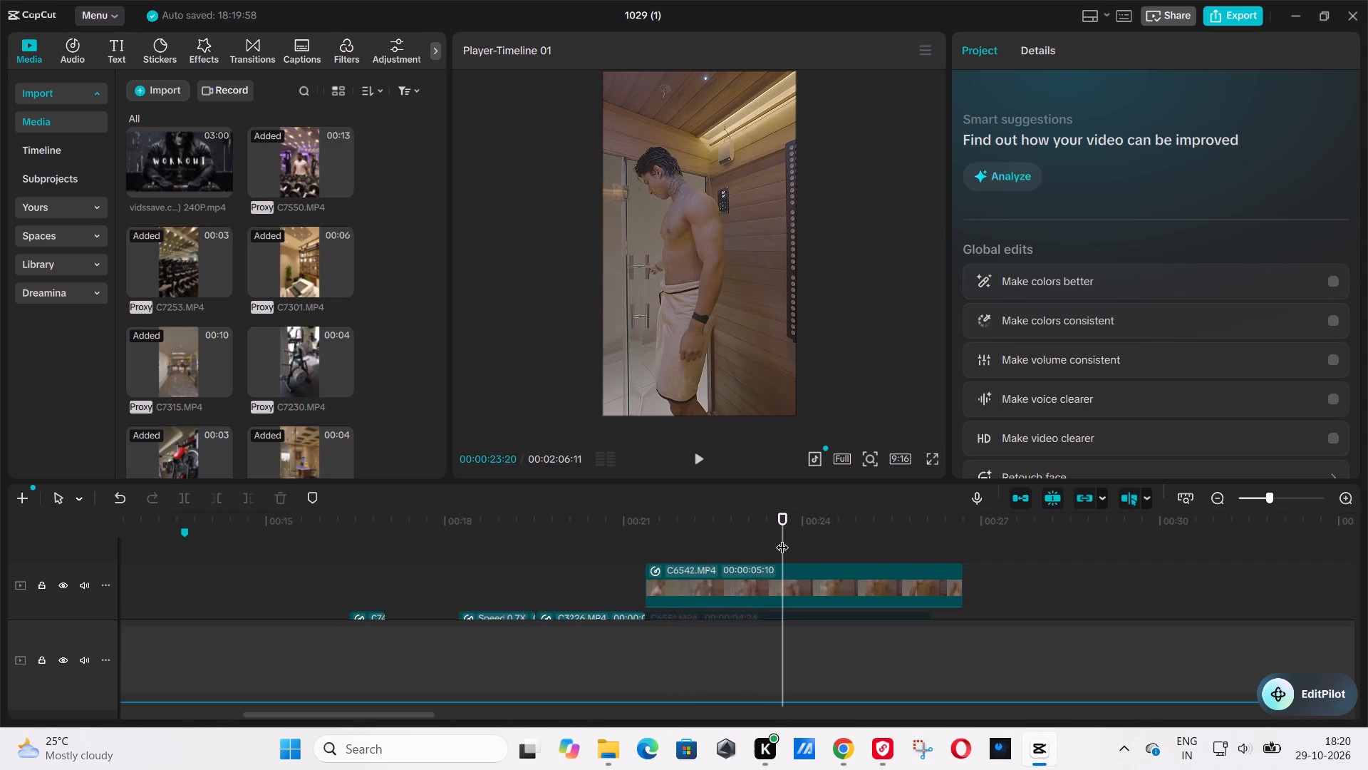
drag(712, 528, 611, 528)
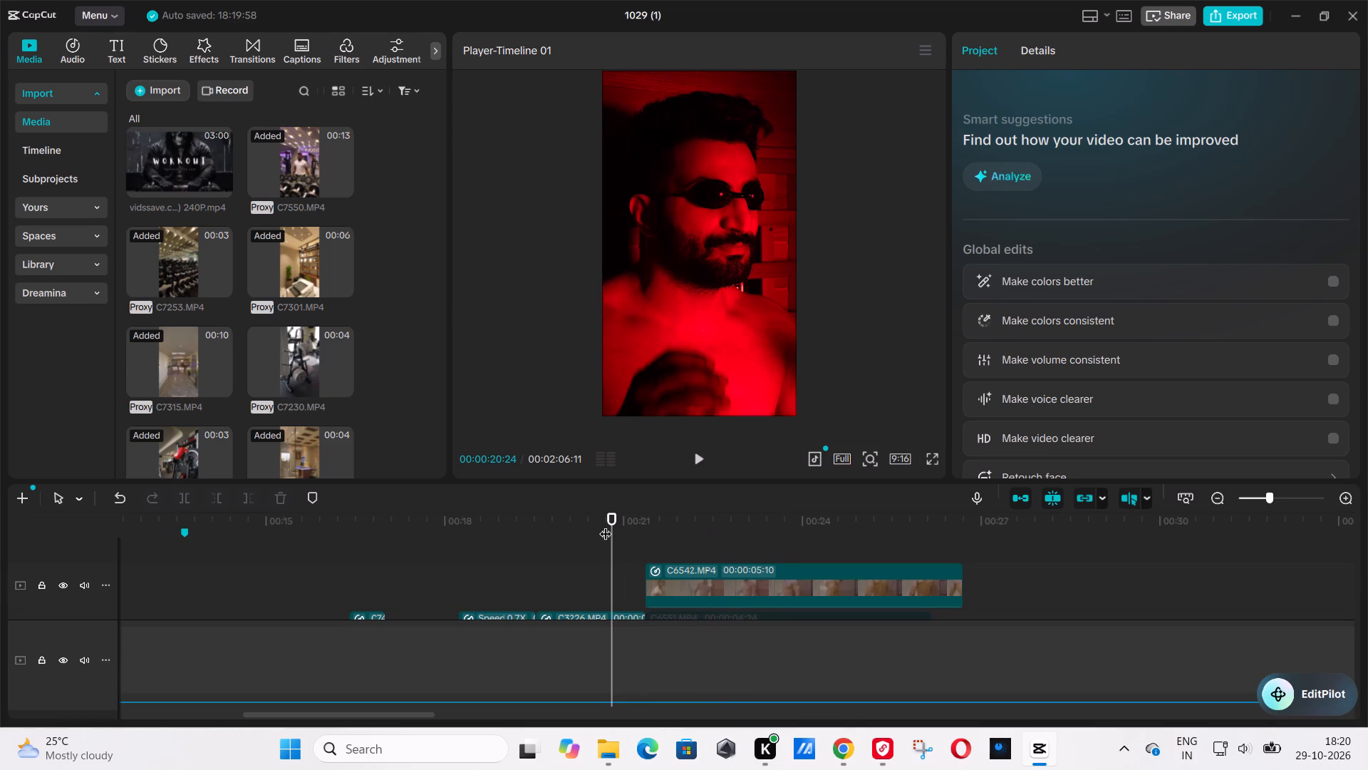
Play C6542 from the preceding red light shot, replaying its middle and closing parts to check the pacing.
click(703, 465)
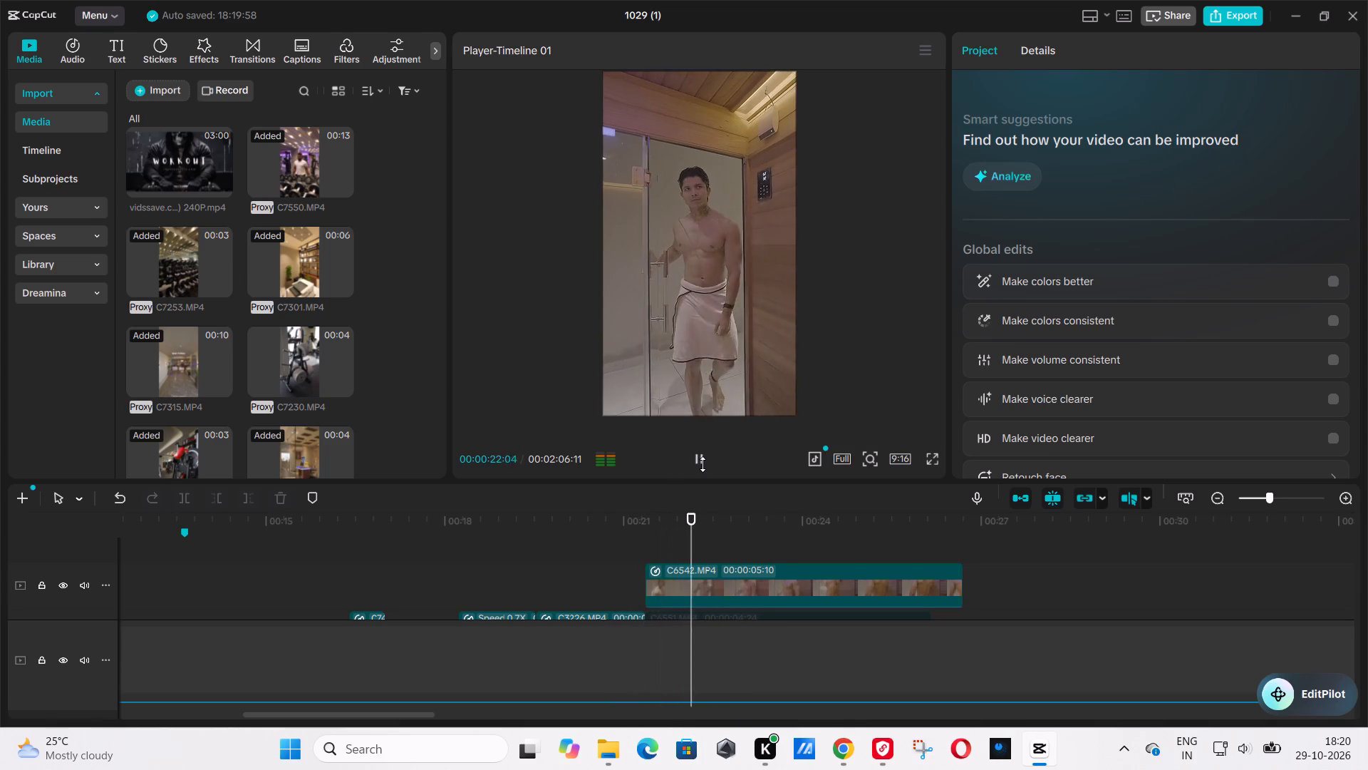
click(765, 581)
key(space)
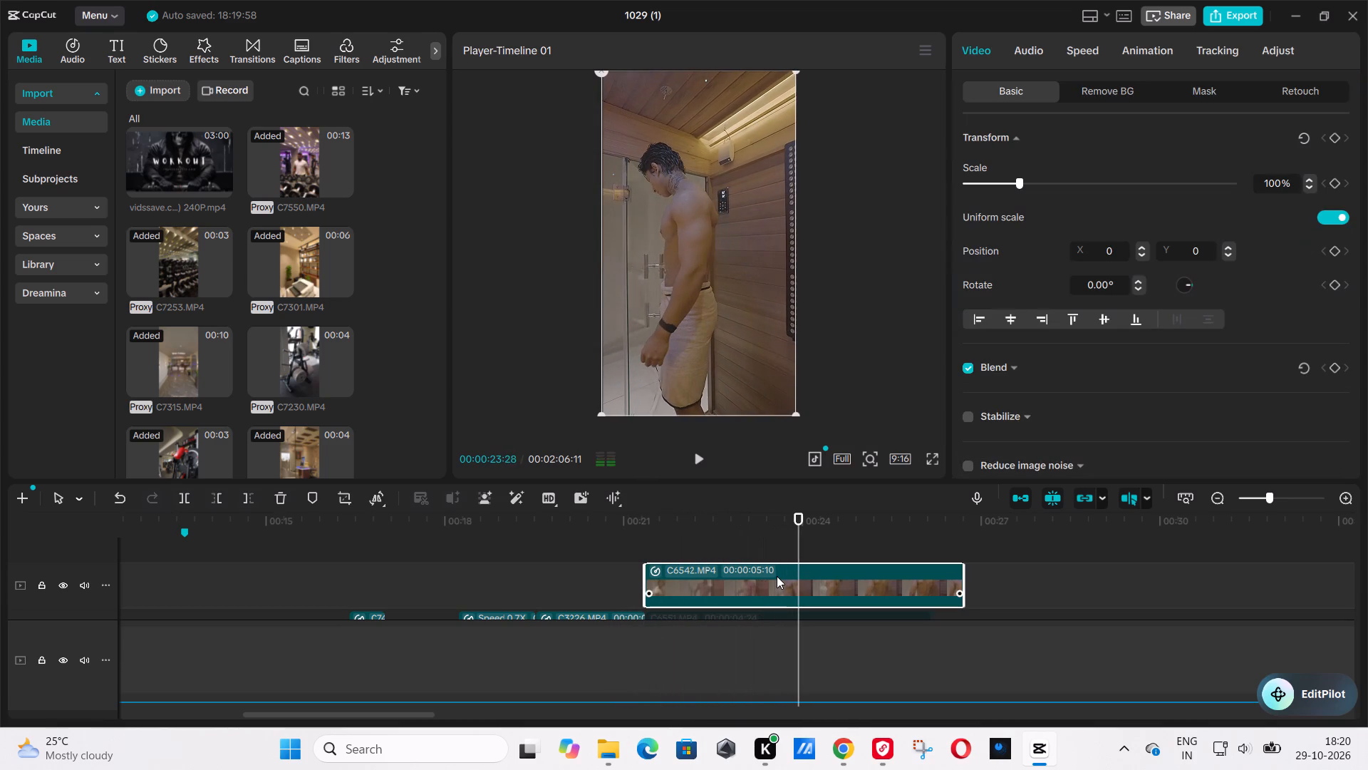
key(space)
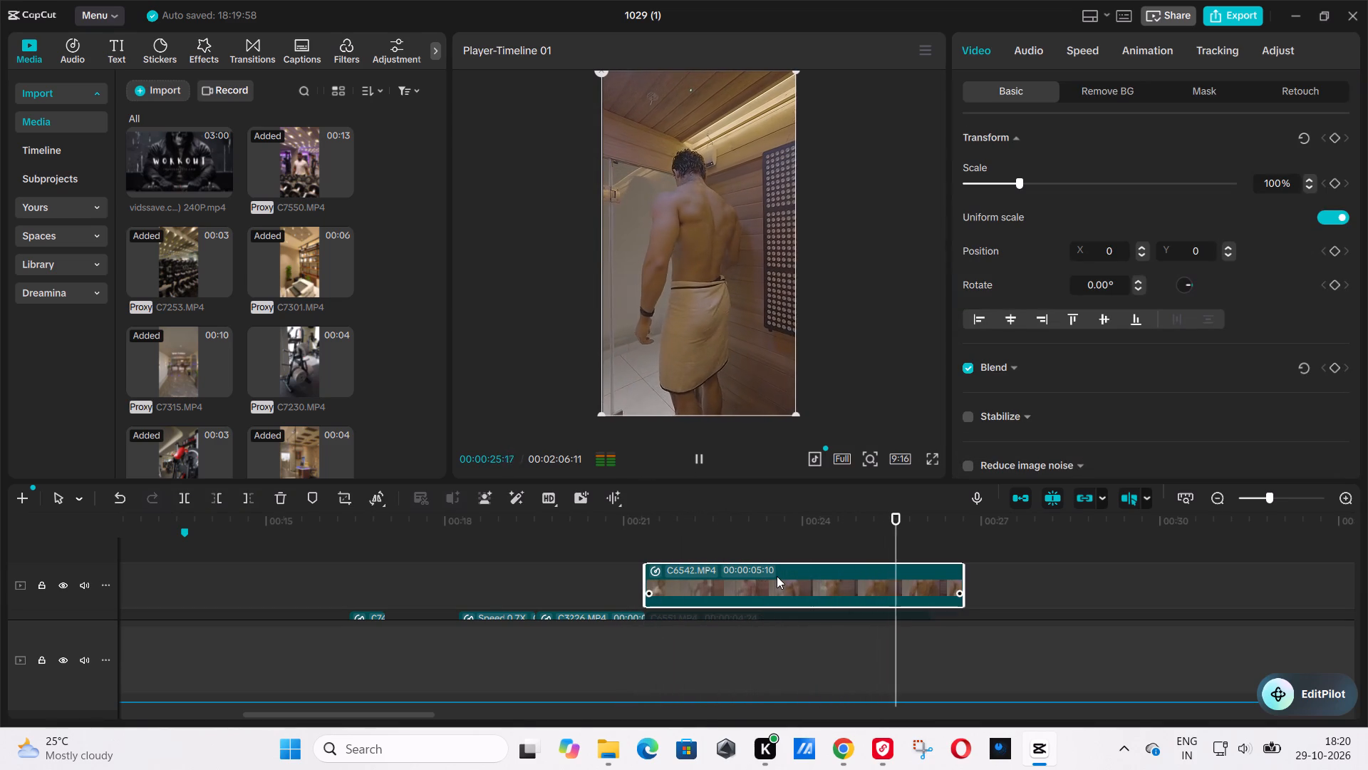
click(828, 540)
key(space)
click(845, 573)
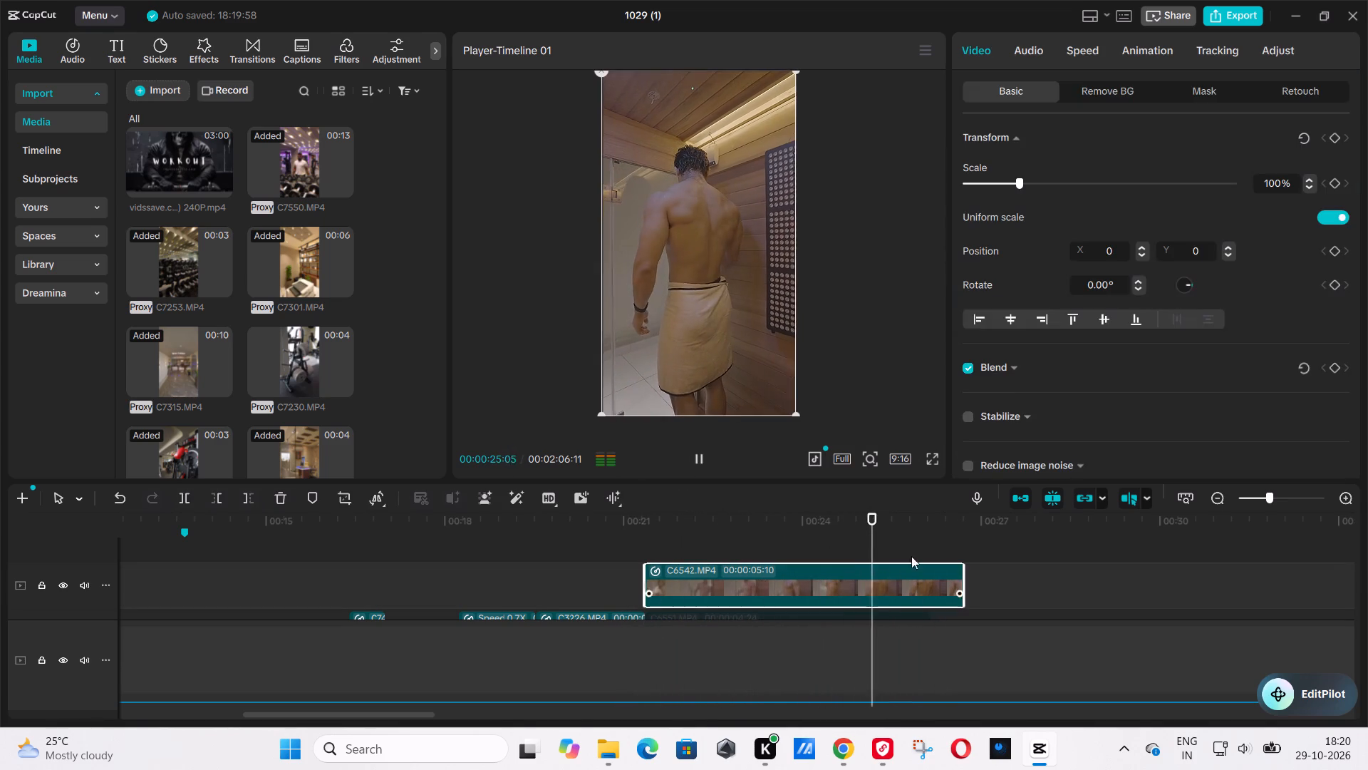
click(719, 542)
key(space)
click(754, 575)
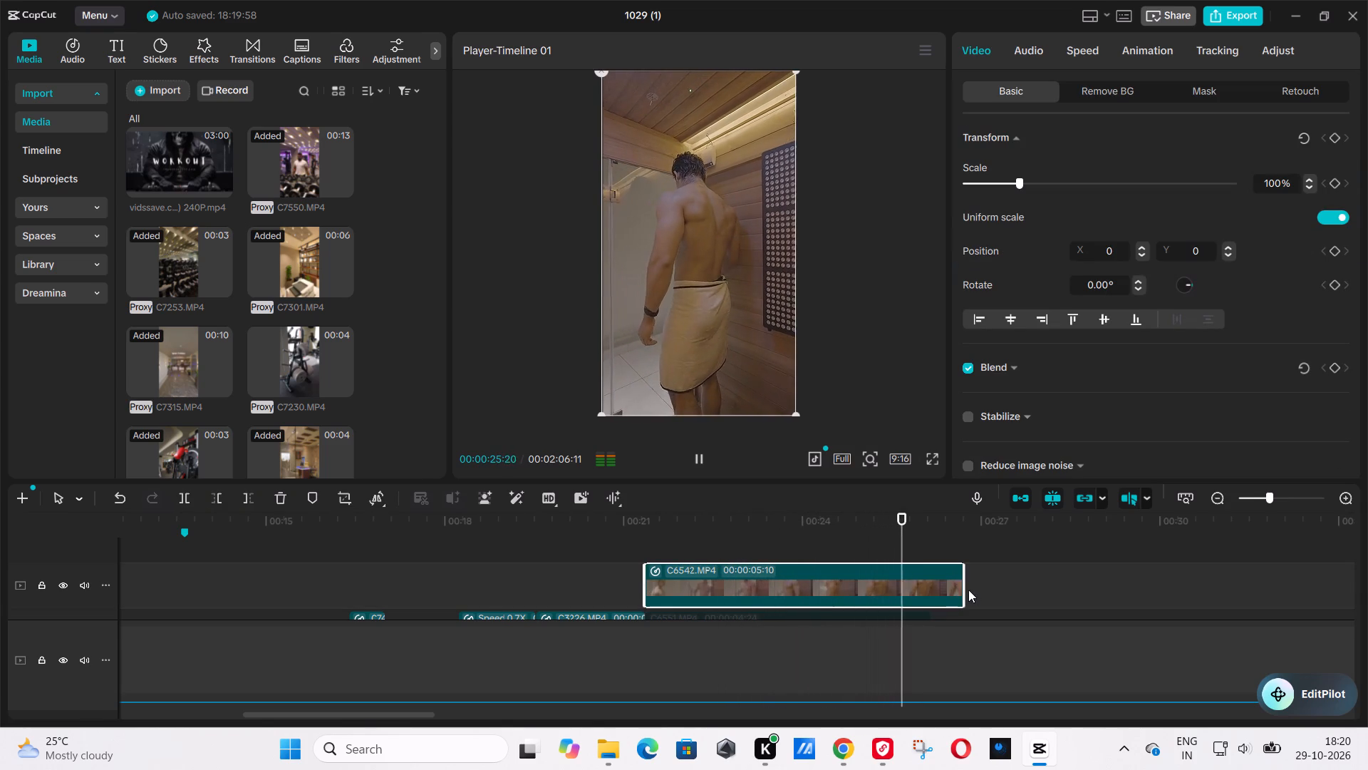
key(space)
Replay and scrub the start of C6542 to examine how the speed ramp follows the red light shot.
click(622, 558)
key(space)
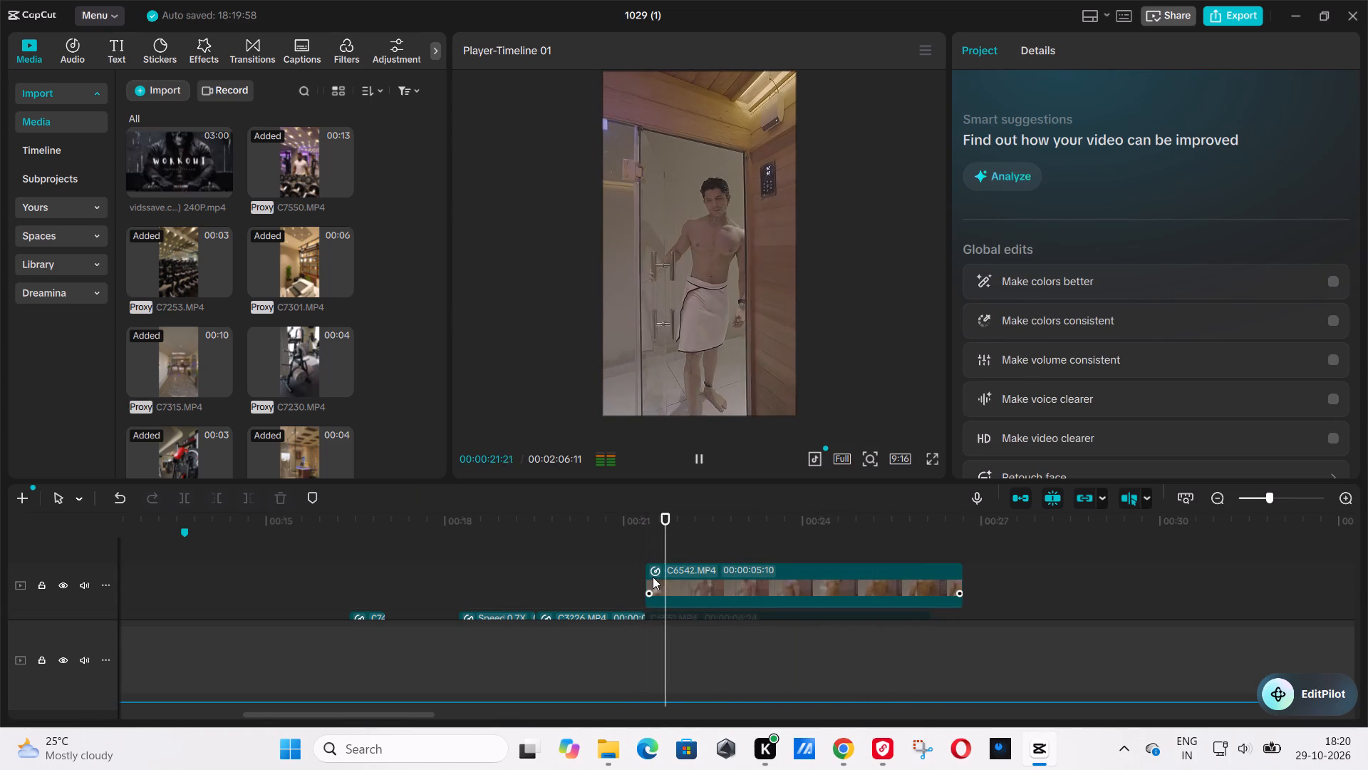
key(space)
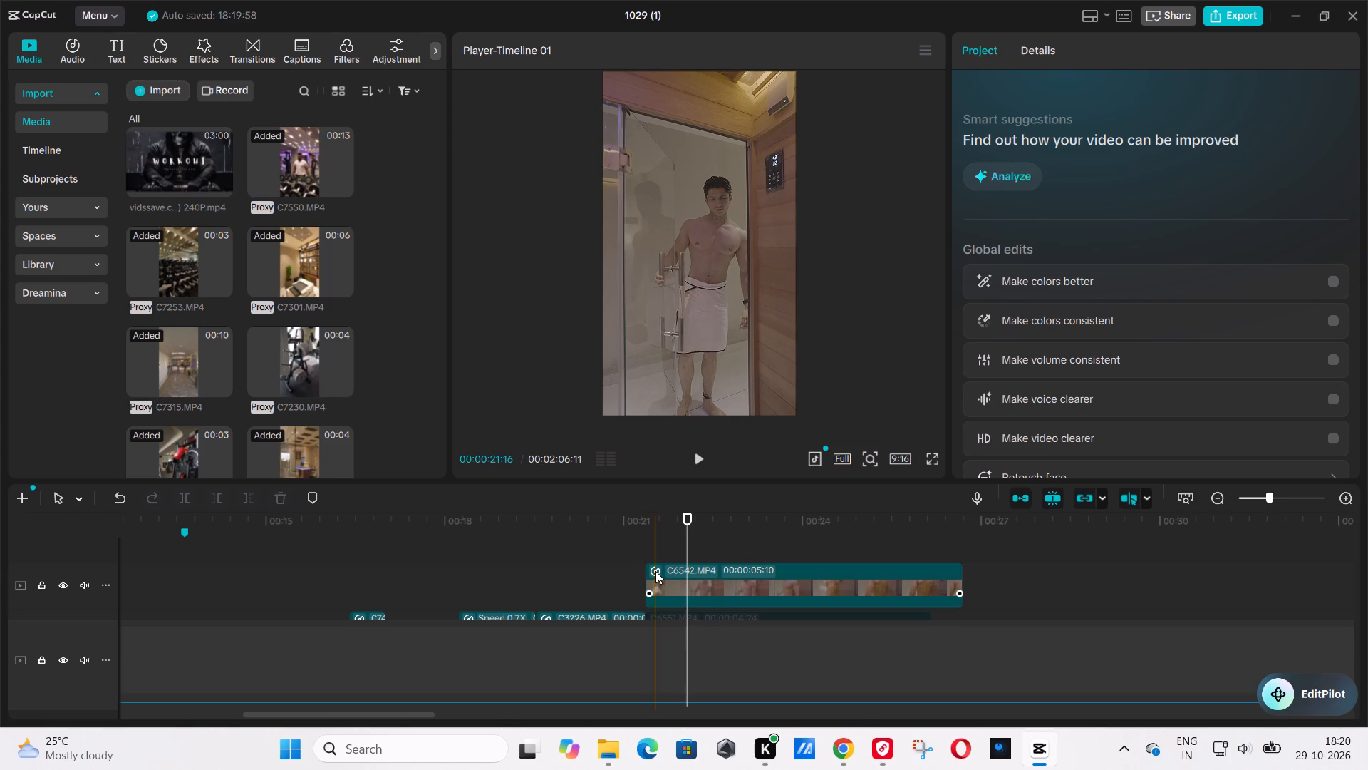
click(629, 546)
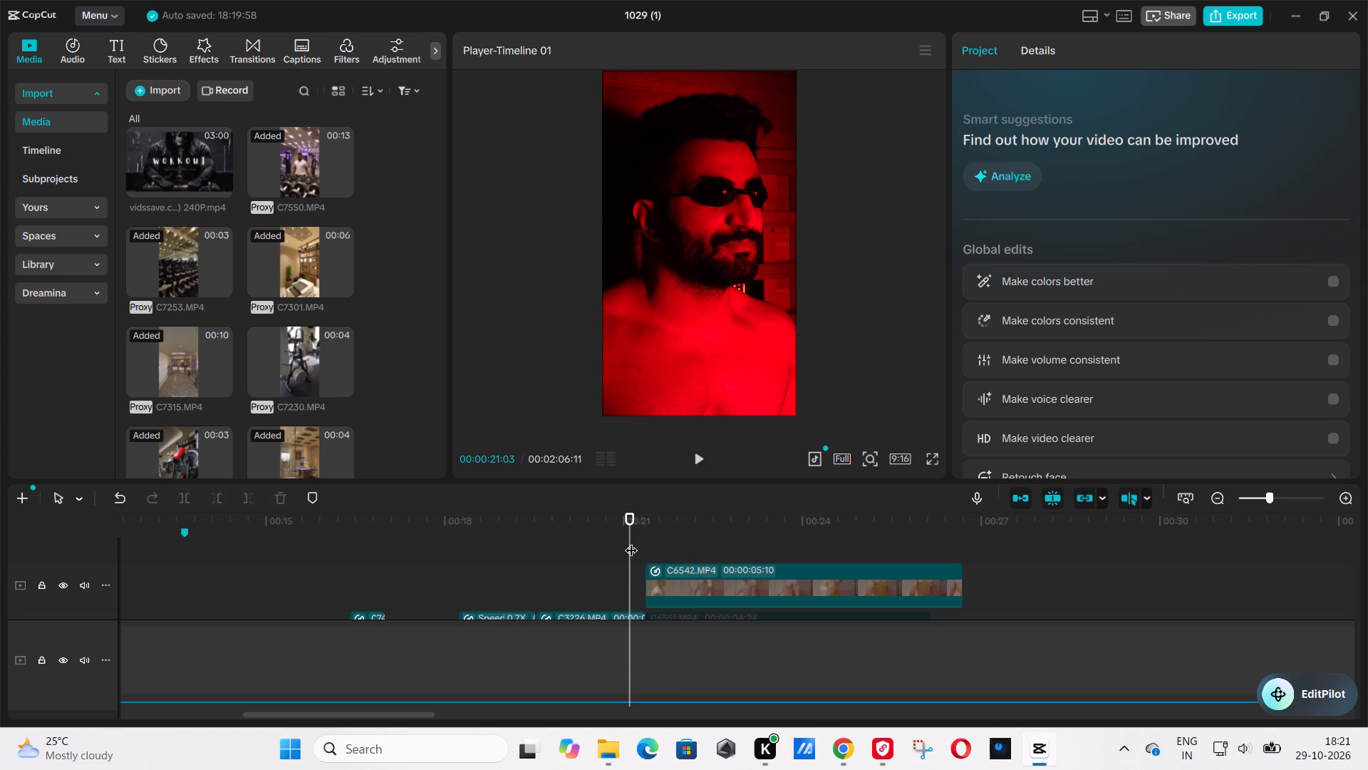
drag(678, 533, 715, 535)
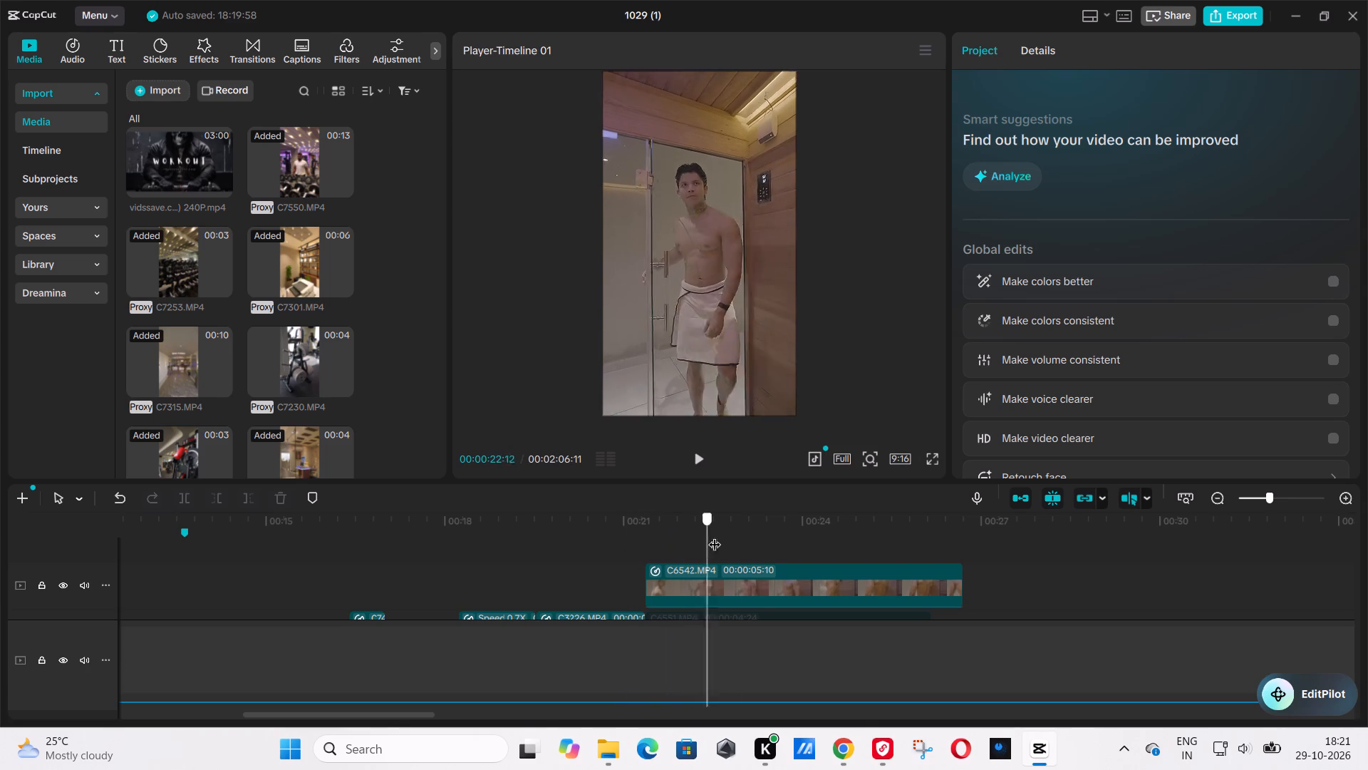
drag(715, 535, 701, 561)
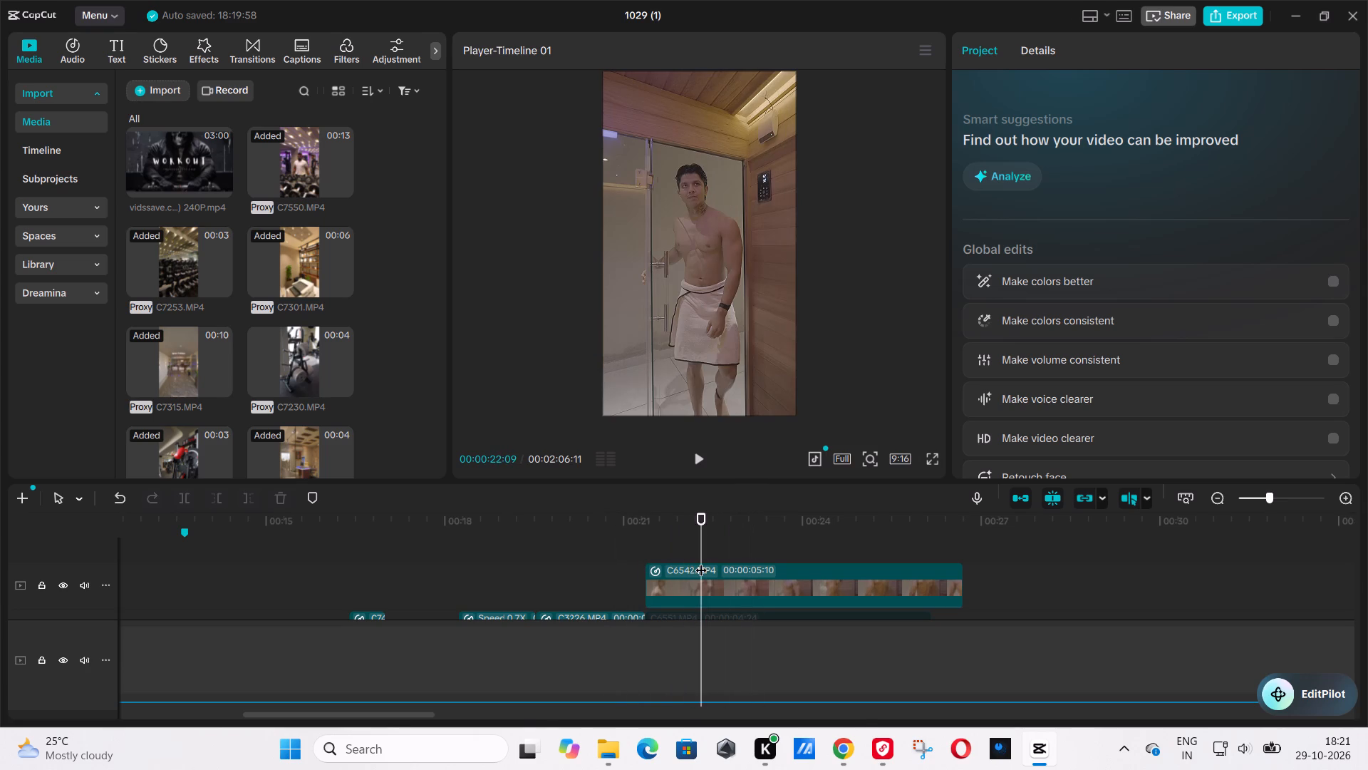
Return to the beginning of the timeline and play the opening shots of the edit.
drag(638, 543, 148, 563)
drag(440, 505, 263, 521)
drag(275, 522, 0, 486)
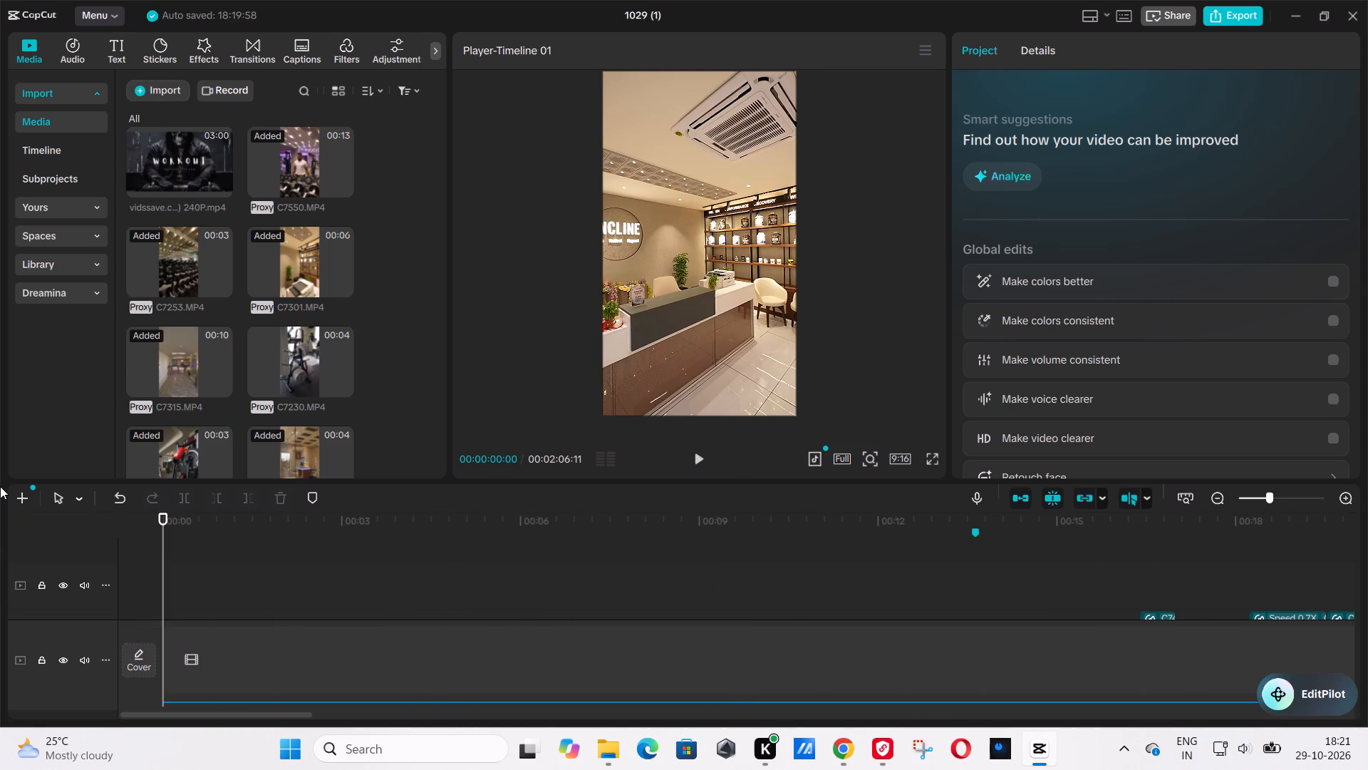
key(space)
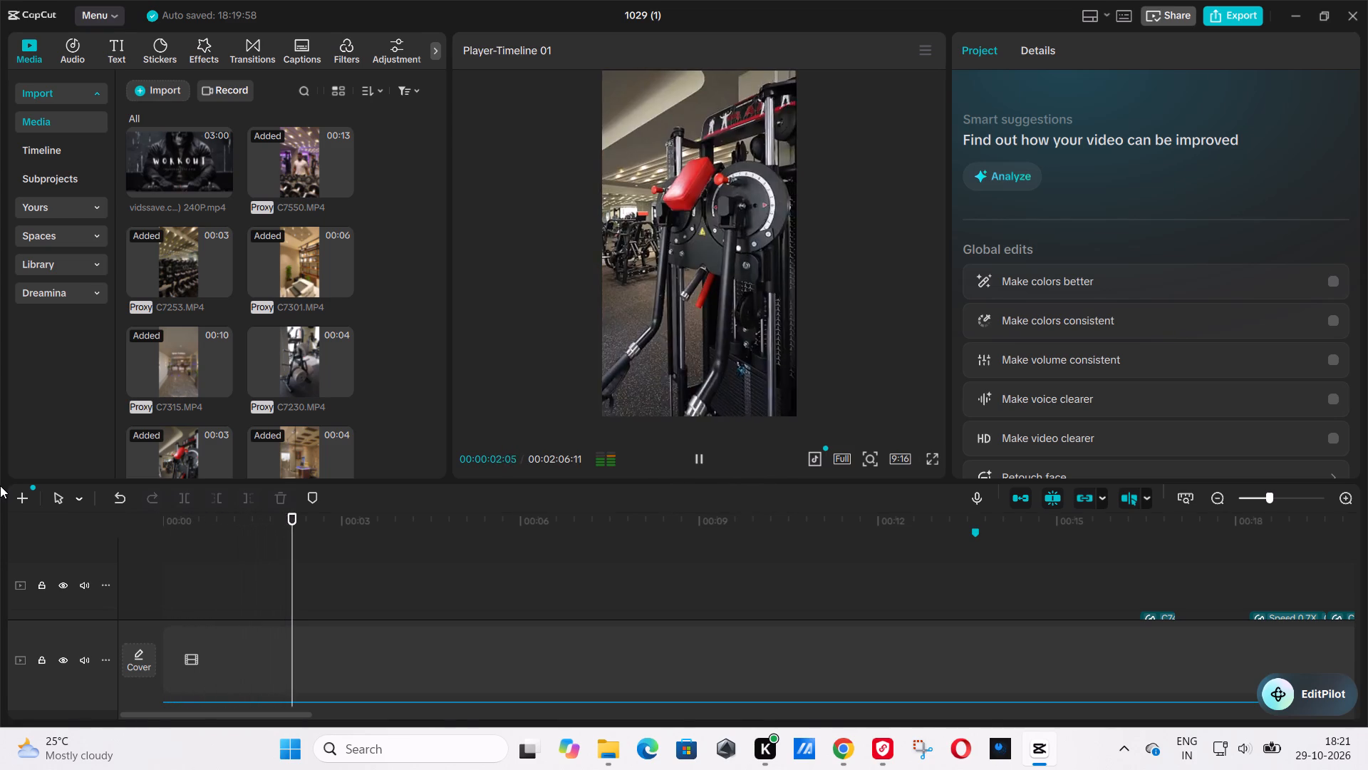
key(Right)
drag(330, 522, 165, 548)
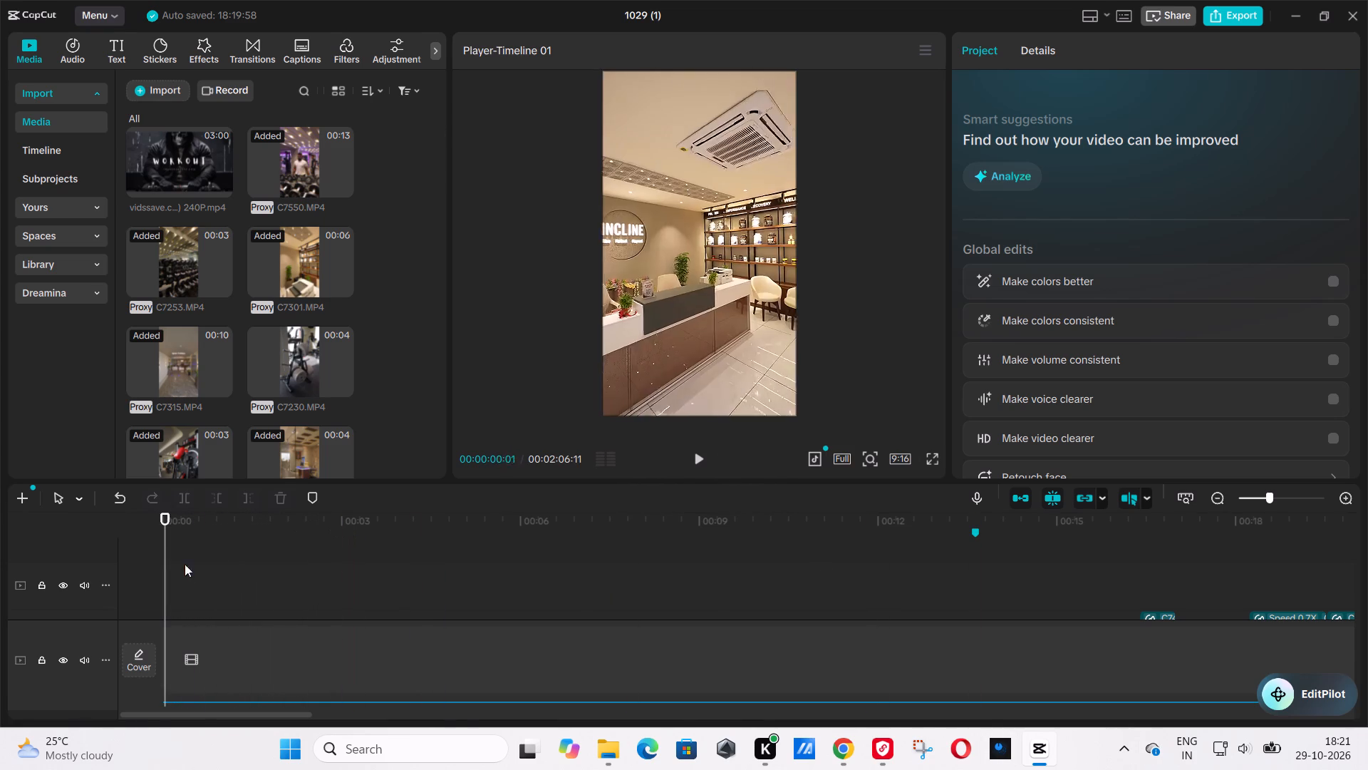
Raise the system volume to about three quarters.
click(1259, 745)
click(1245, 742)
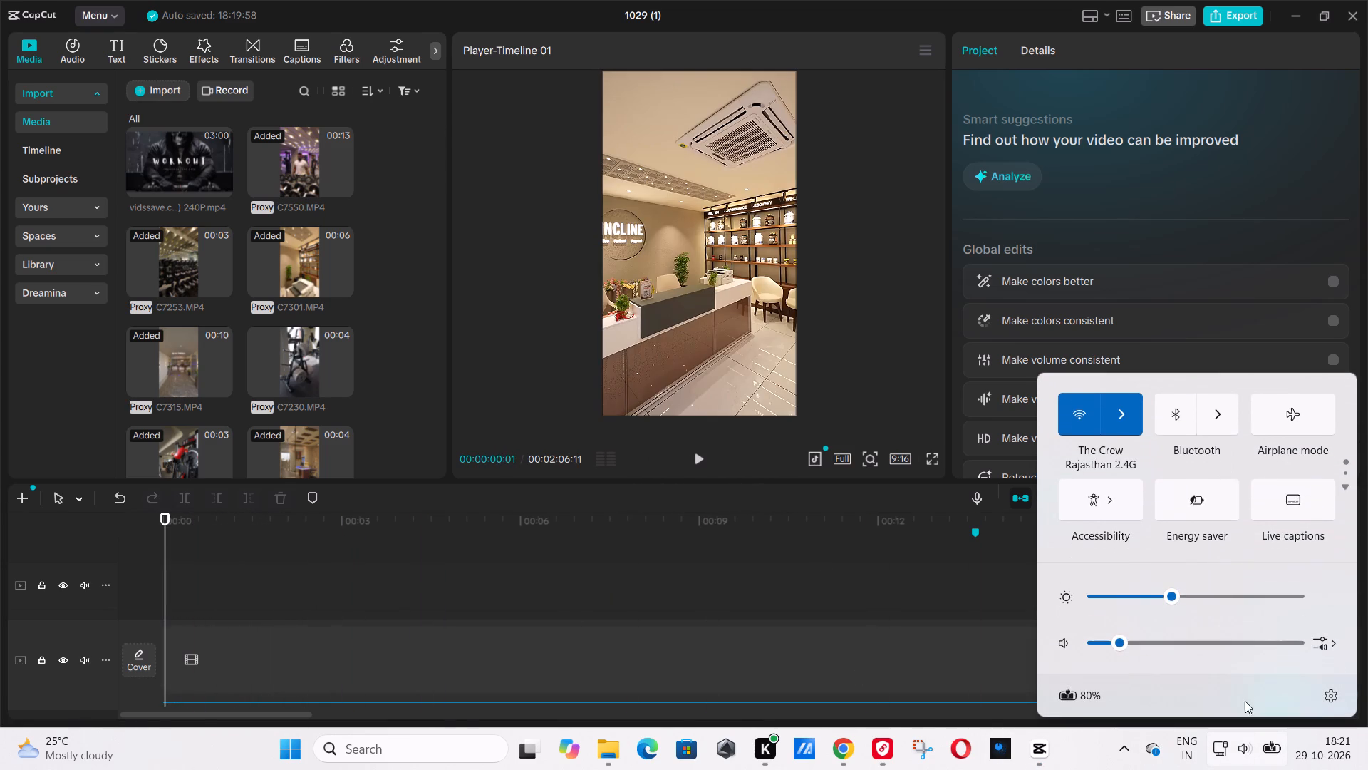
click(1245, 643)
Play the edit's opening from the start of the timeline with the louder sound.
drag(228, 519, 78, 539)
key(space)
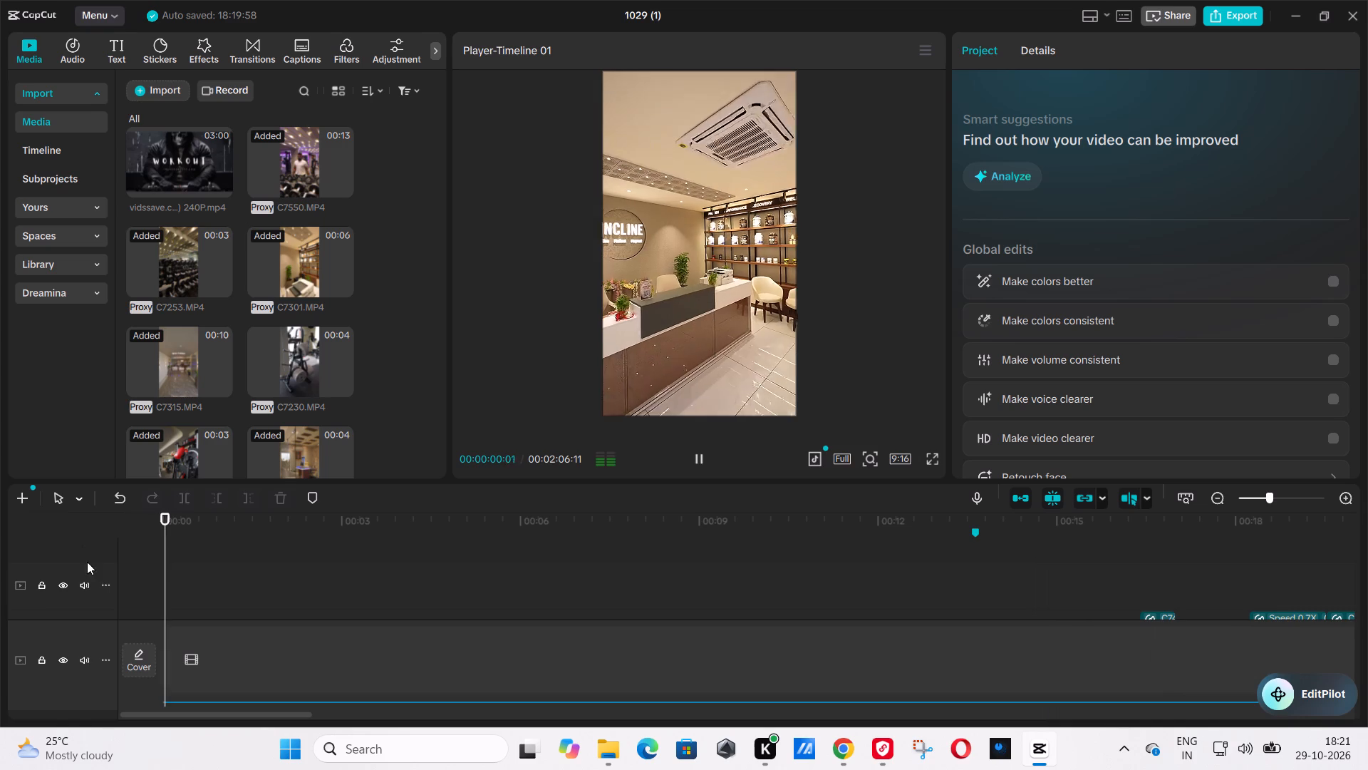
scroll(207, 597, down, 18)
scroll(266, 617, up, 5)
key(space)
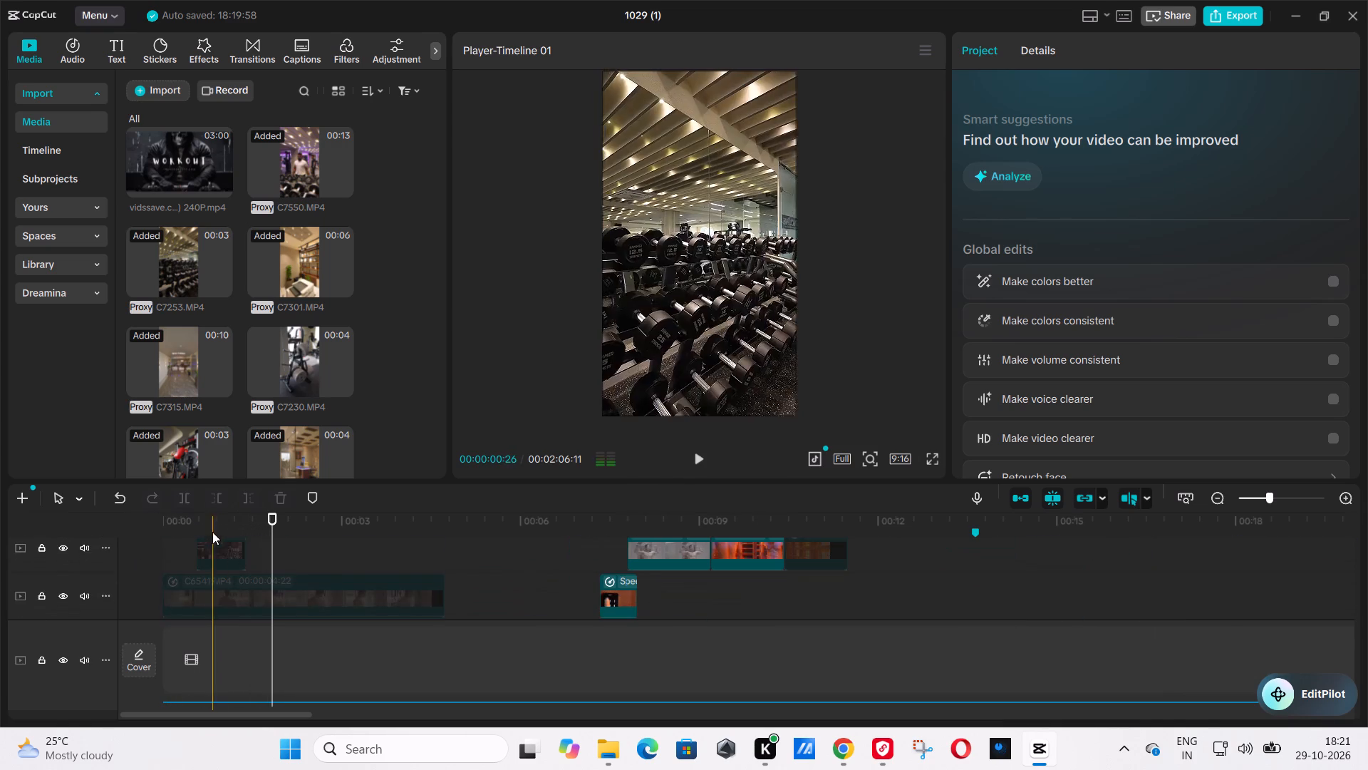
Disable the C7253 dumbbell rack clip near the start of the timeline.
drag(203, 522, 210, 525)
scroll(337, 570, down, 6)
scroll(213, 605, down, 2)
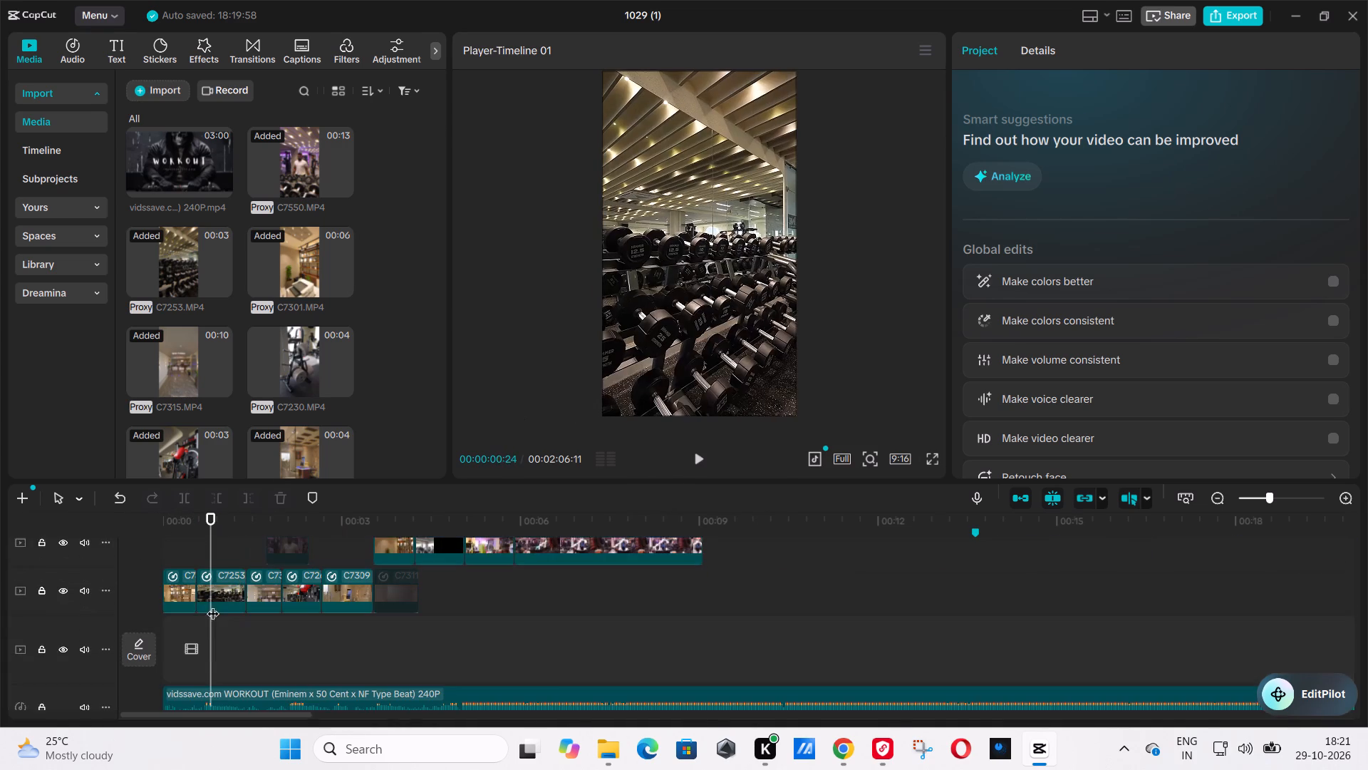
click(220, 566)
key(v)
Replay and scrub the opening gym and reception shots to examine how they flow without the dumbbell rack clip.
click(209, 531)
key(space)
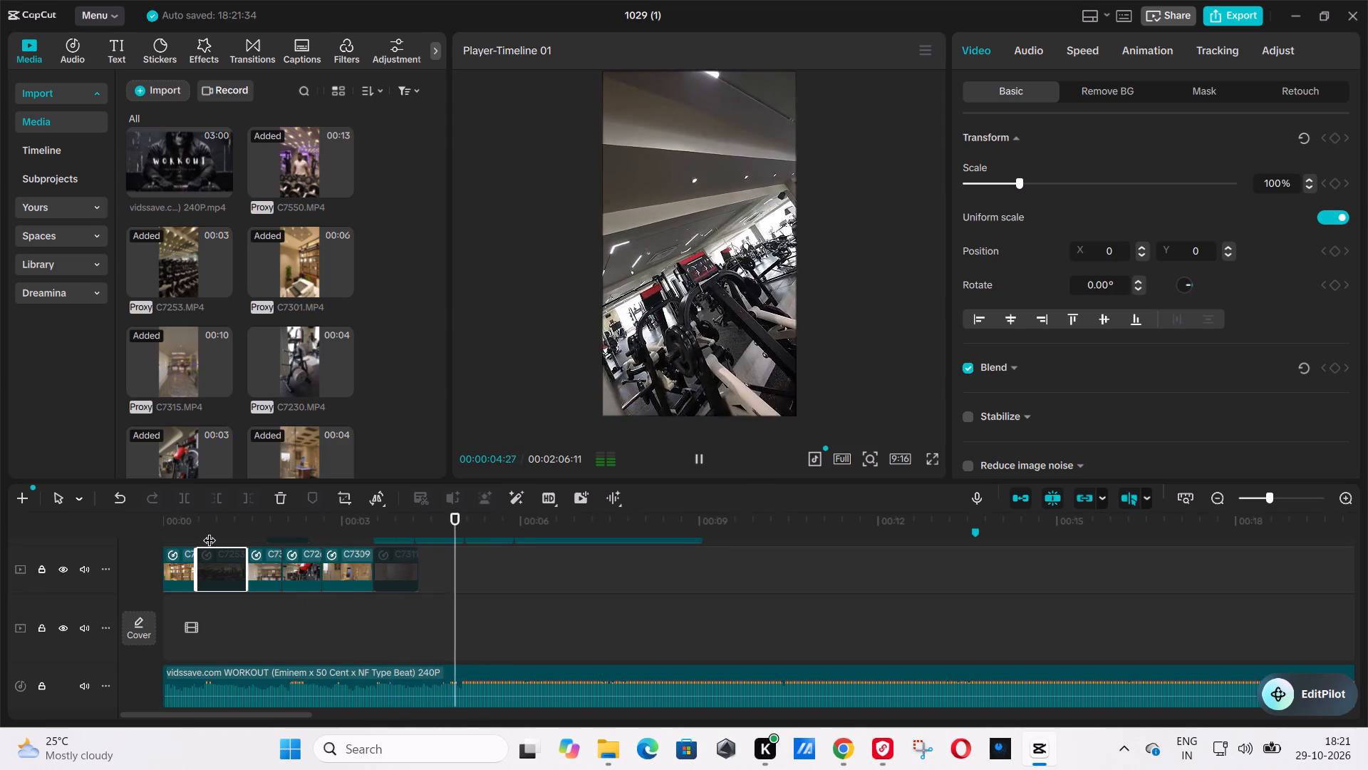
key(space)
click(309, 507)
key(space)
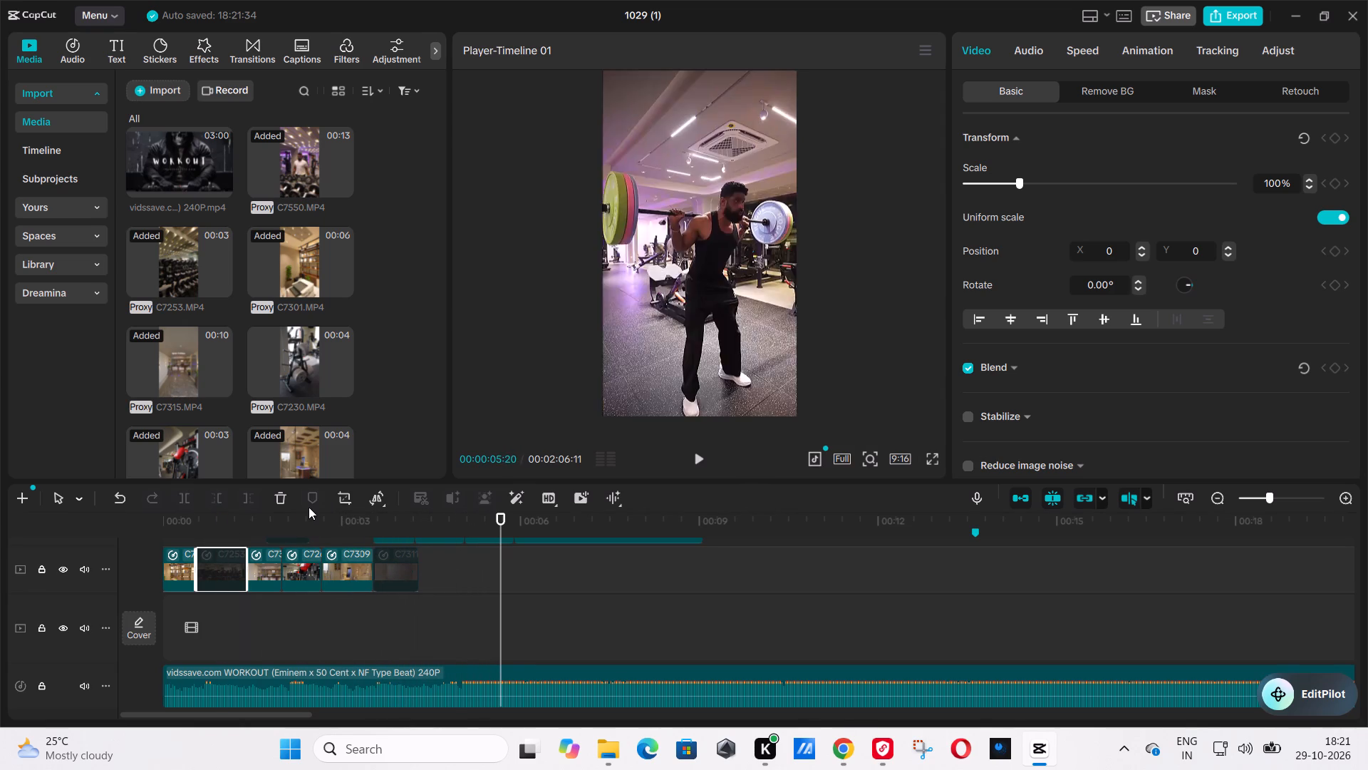
click(304, 518)
click(266, 528)
key(space)
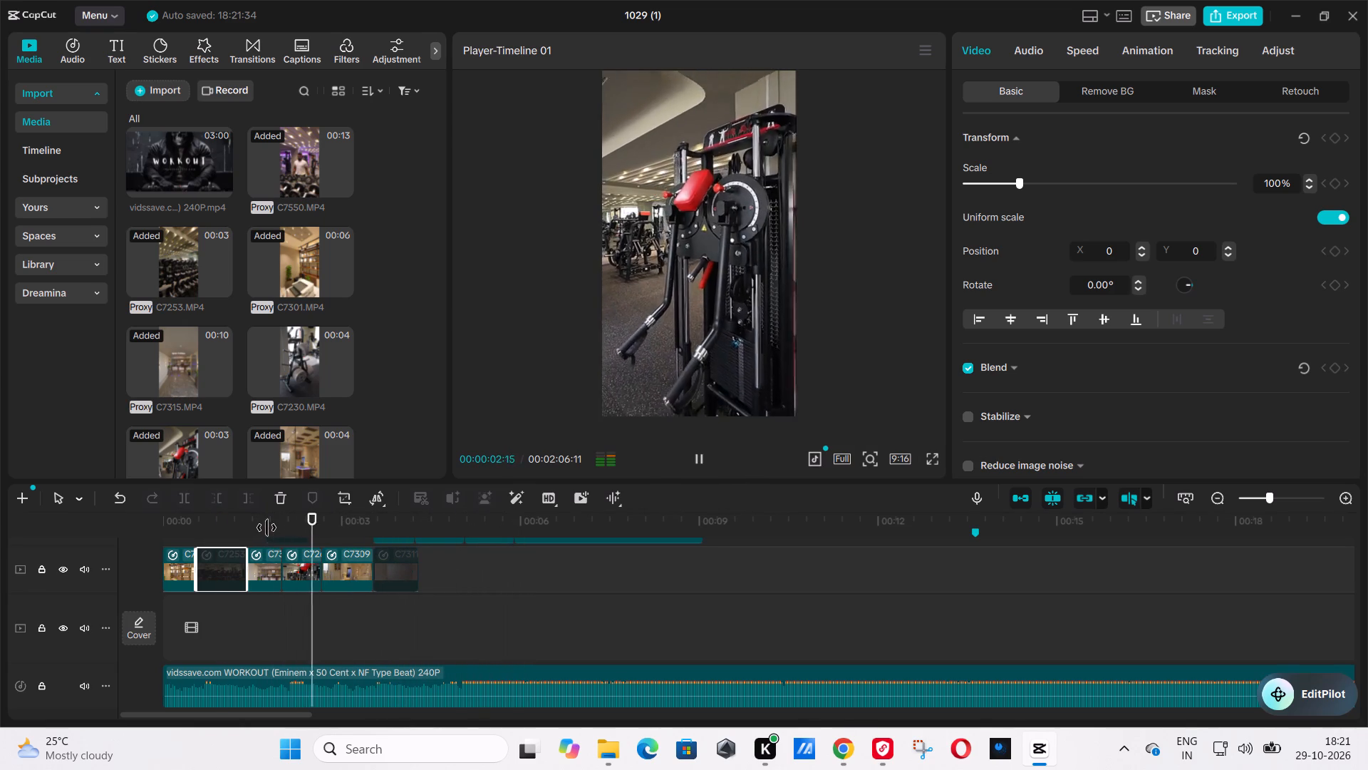
click(241, 526)
drag(261, 519, 361, 535)
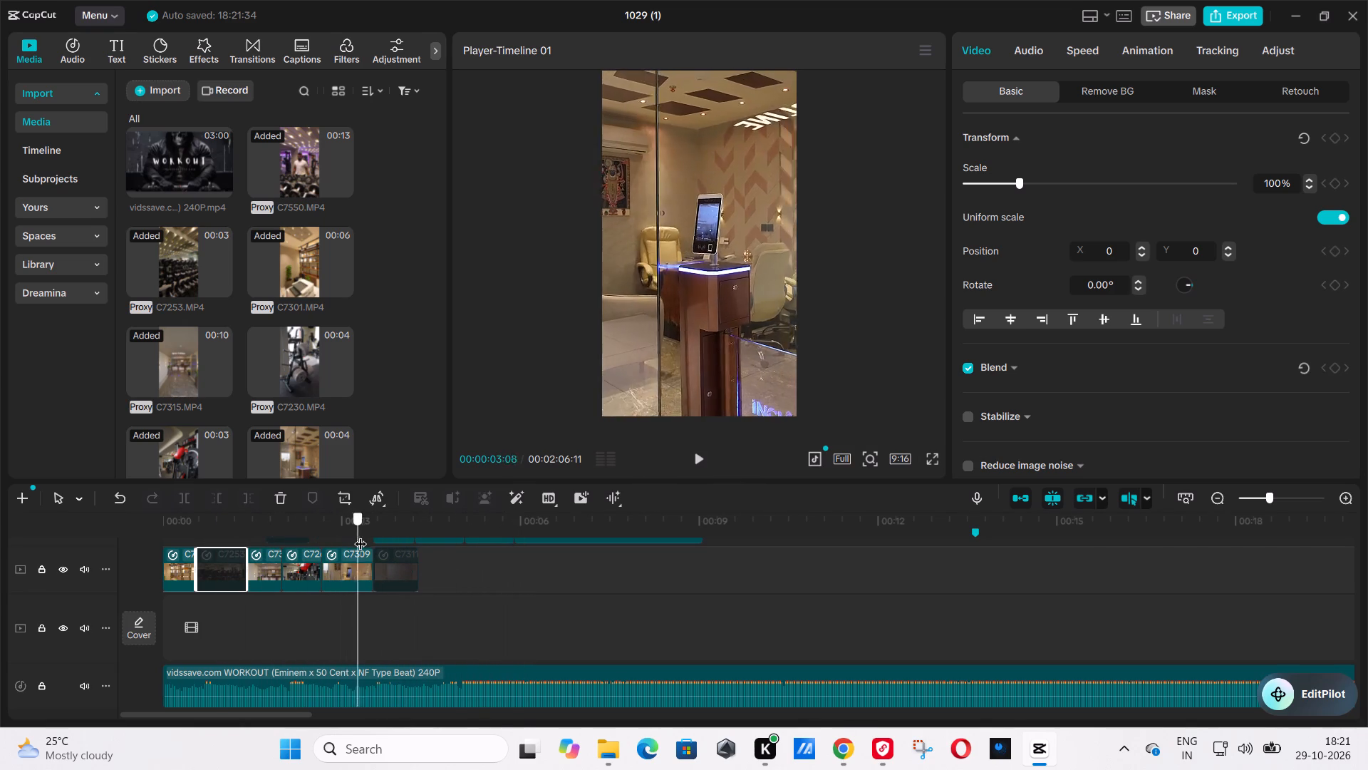
drag(361, 535, 408, 535)
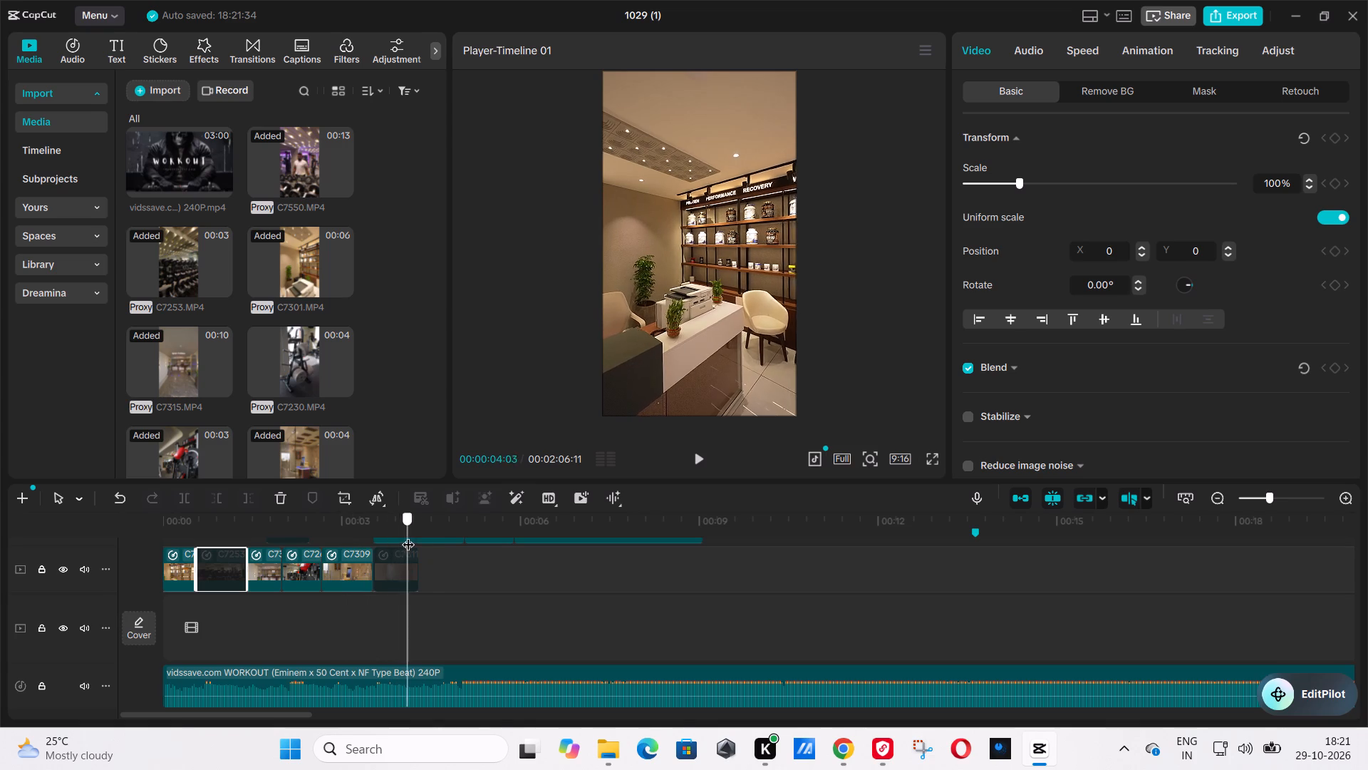
drag(408, 535, 368, 539)
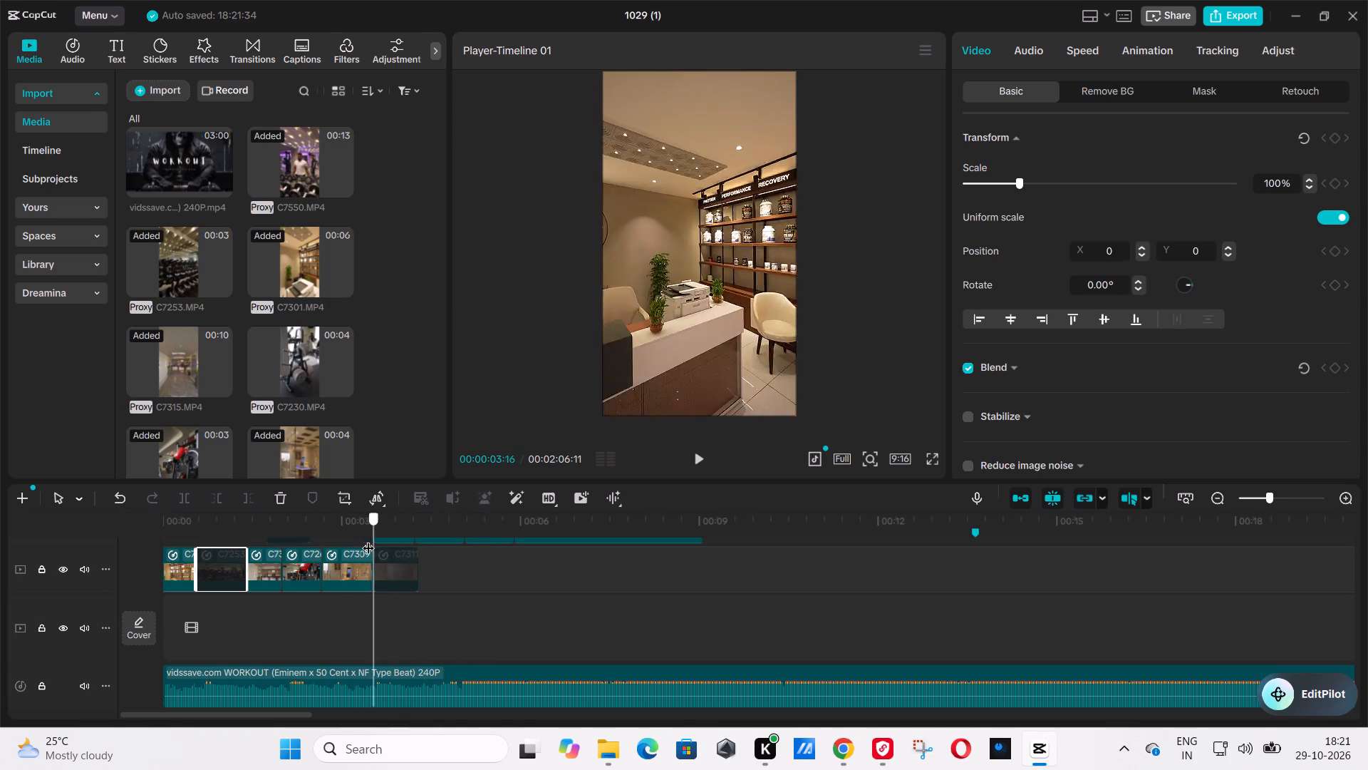
drag(368, 539, 359, 535)
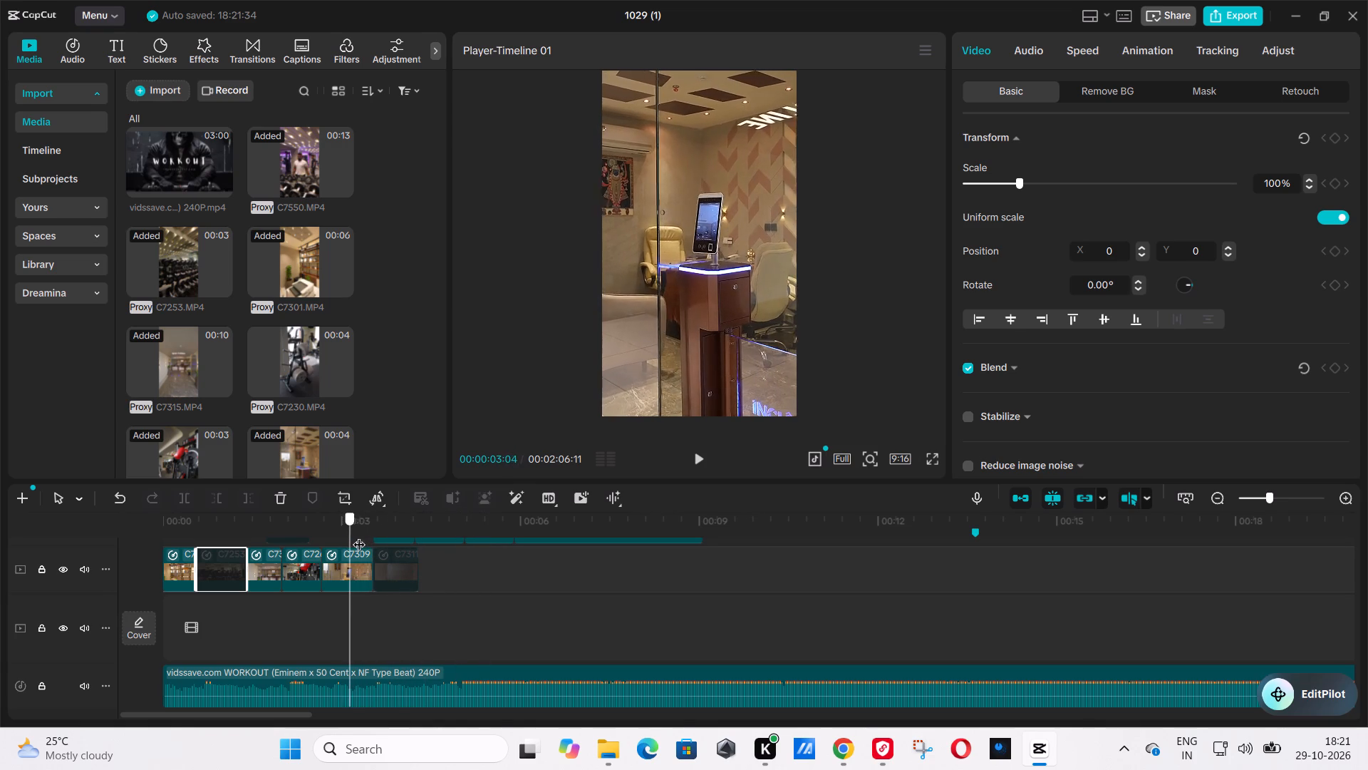
drag(359, 535, 394, 535)
Disable the reception desk clip just before C7345, at about four seconds.
click(700, 294)
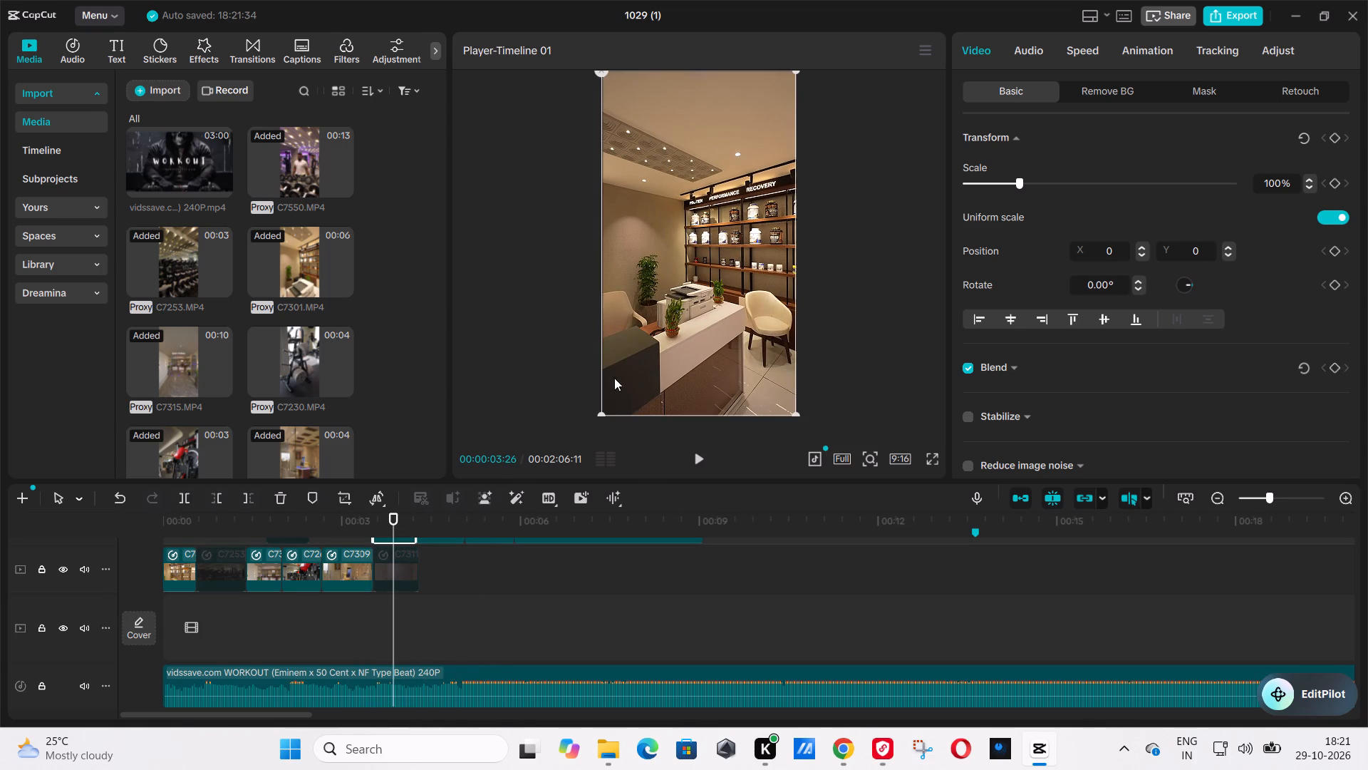
scroll(317, 639, up, 3)
click(393, 552)
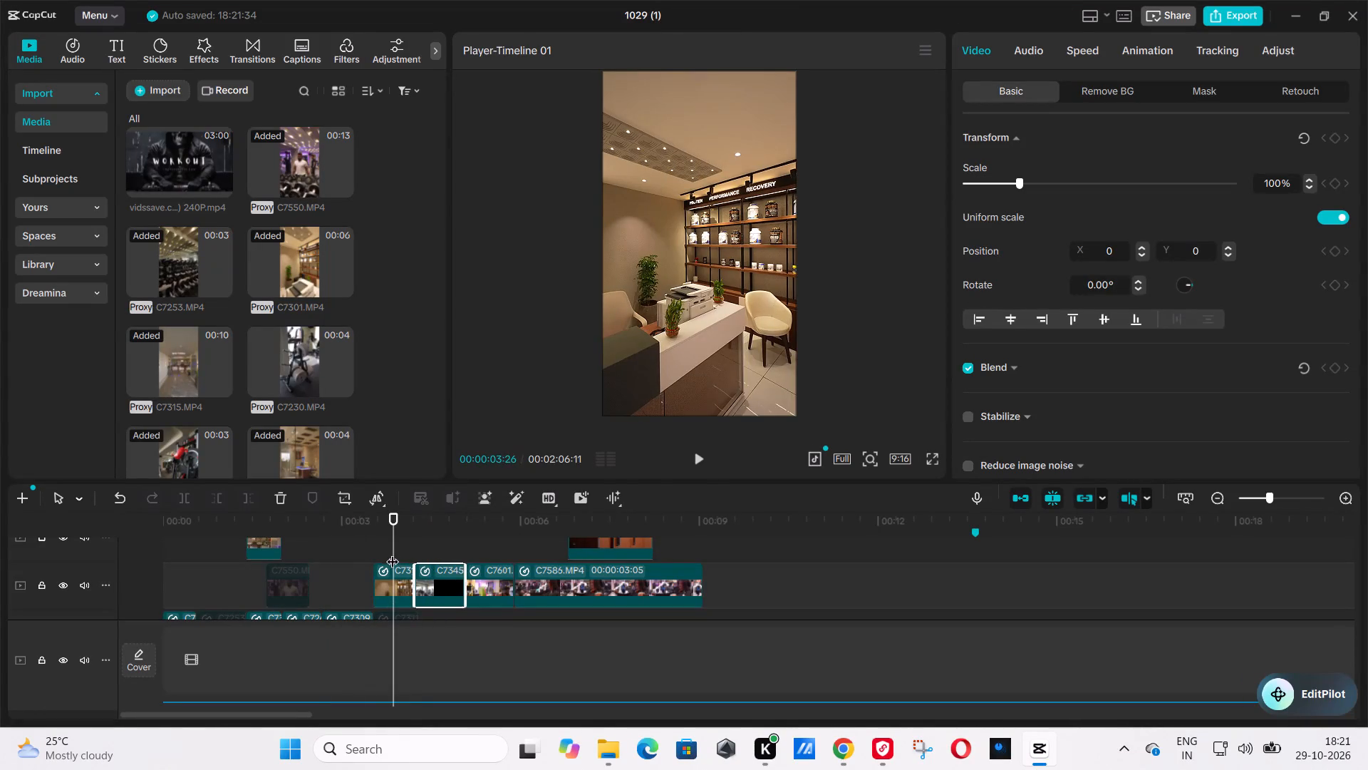
click(402, 578)
key(v)
key(v)
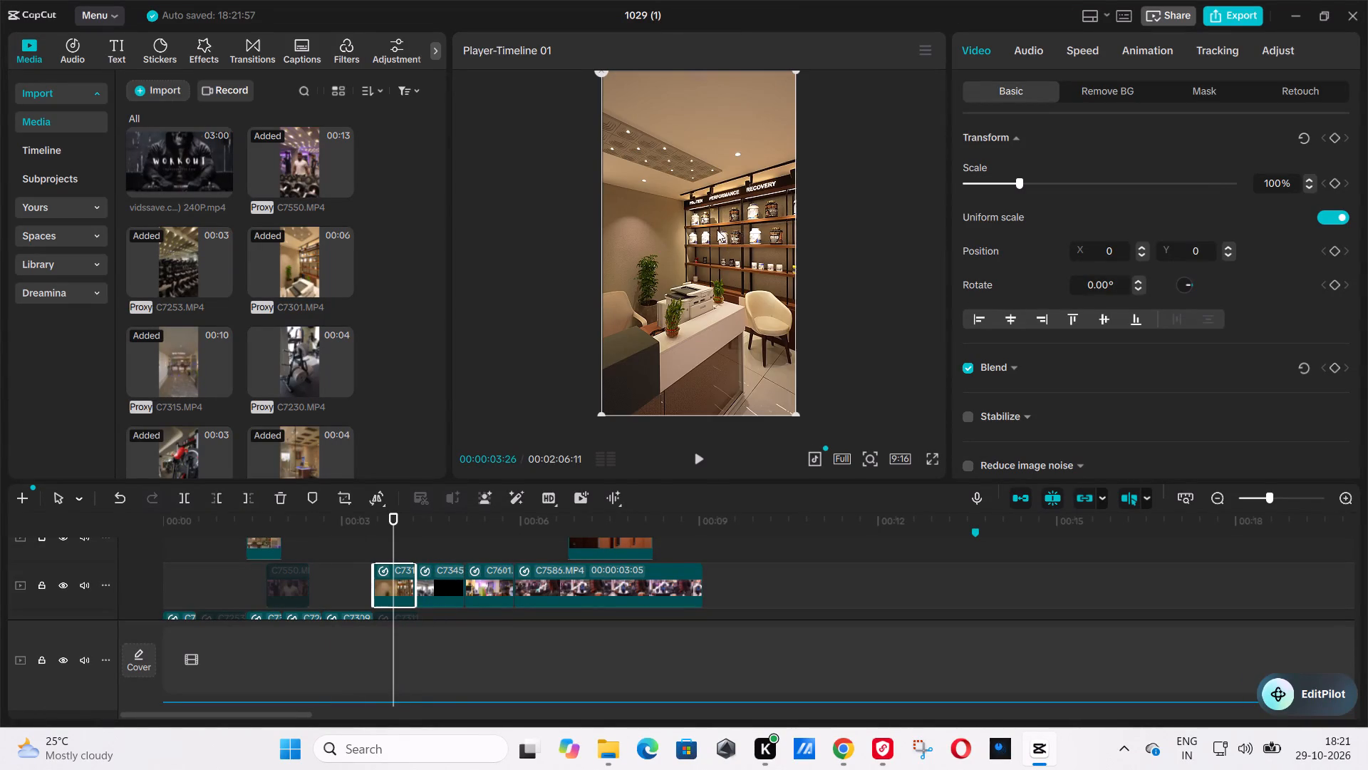
key(v)
click(385, 560)
Play from about four seconds and scrub through the sauna, steam room and red light sections to examine their pacing.
click(395, 535)
key(space)
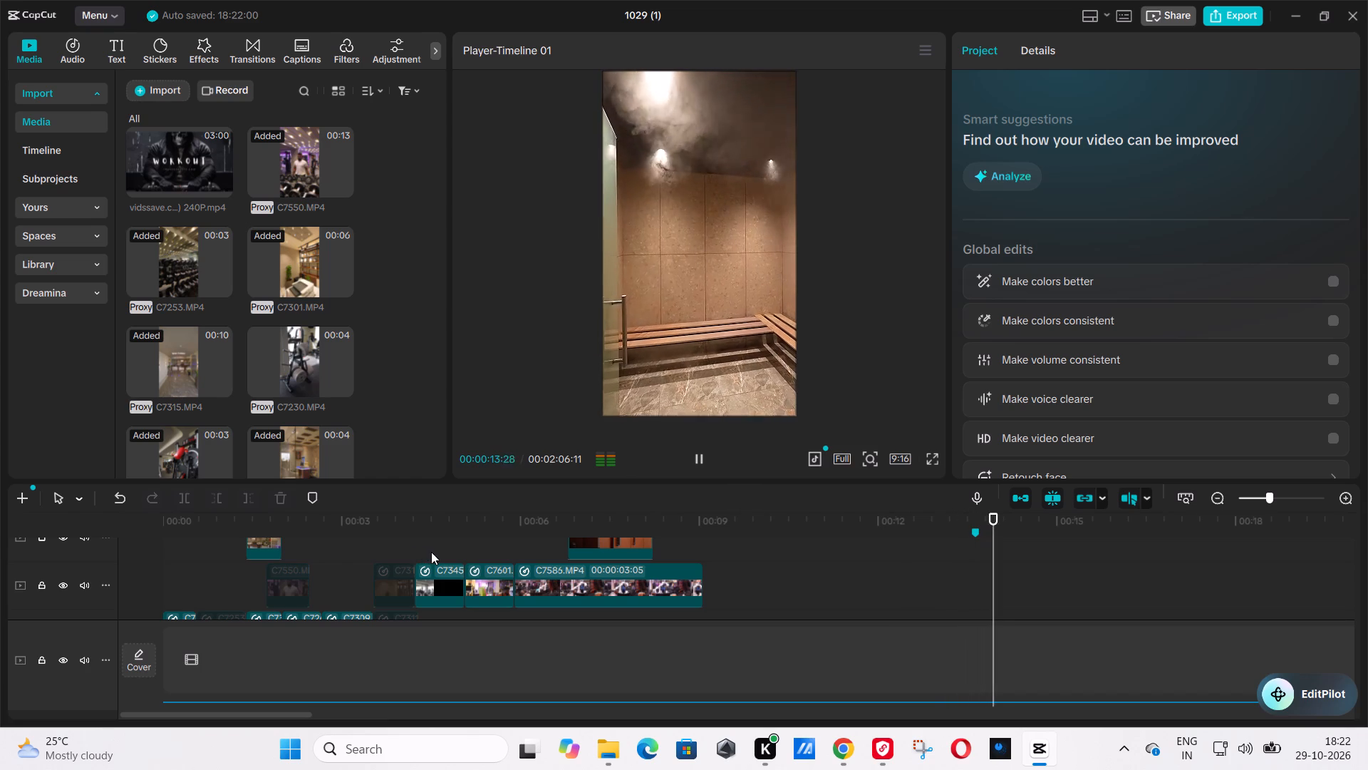
key(space)
drag(707, 523, 723, 524)
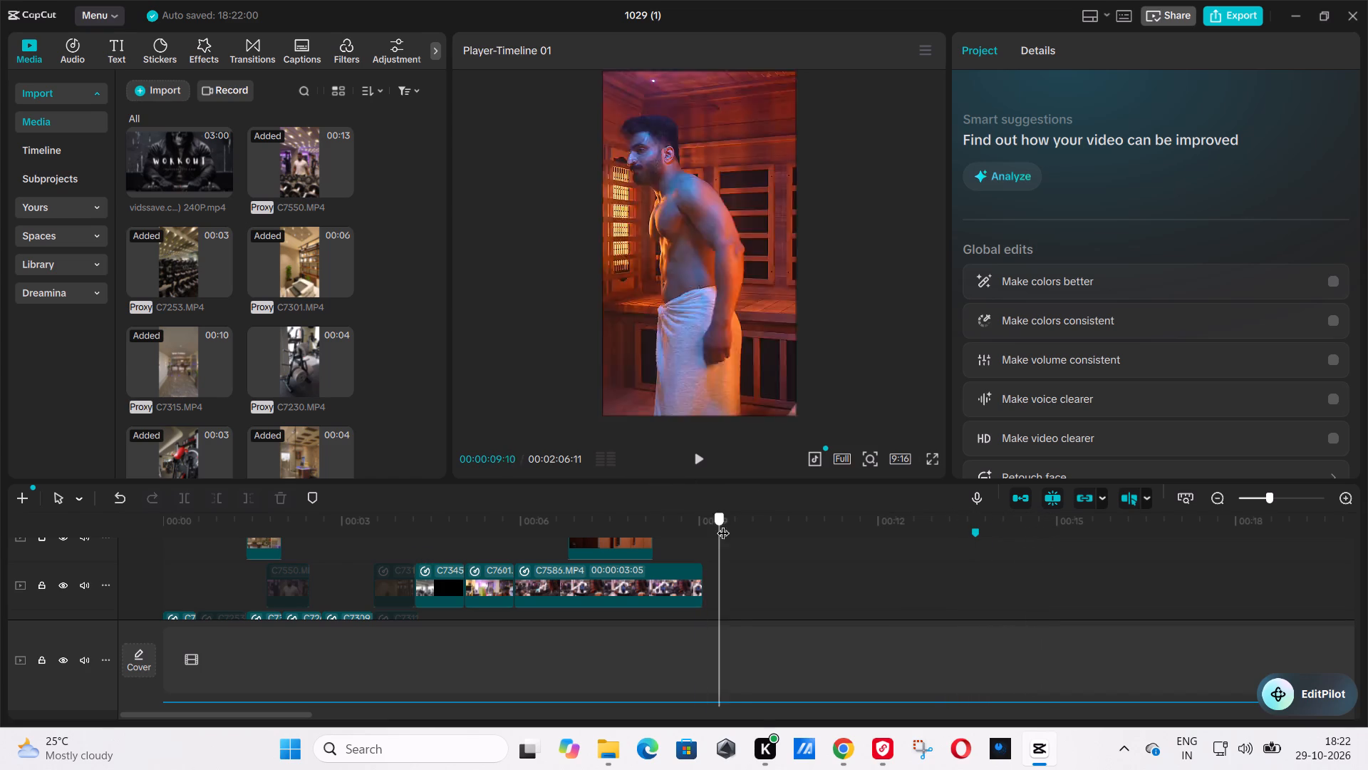
drag(723, 524, 673, 541)
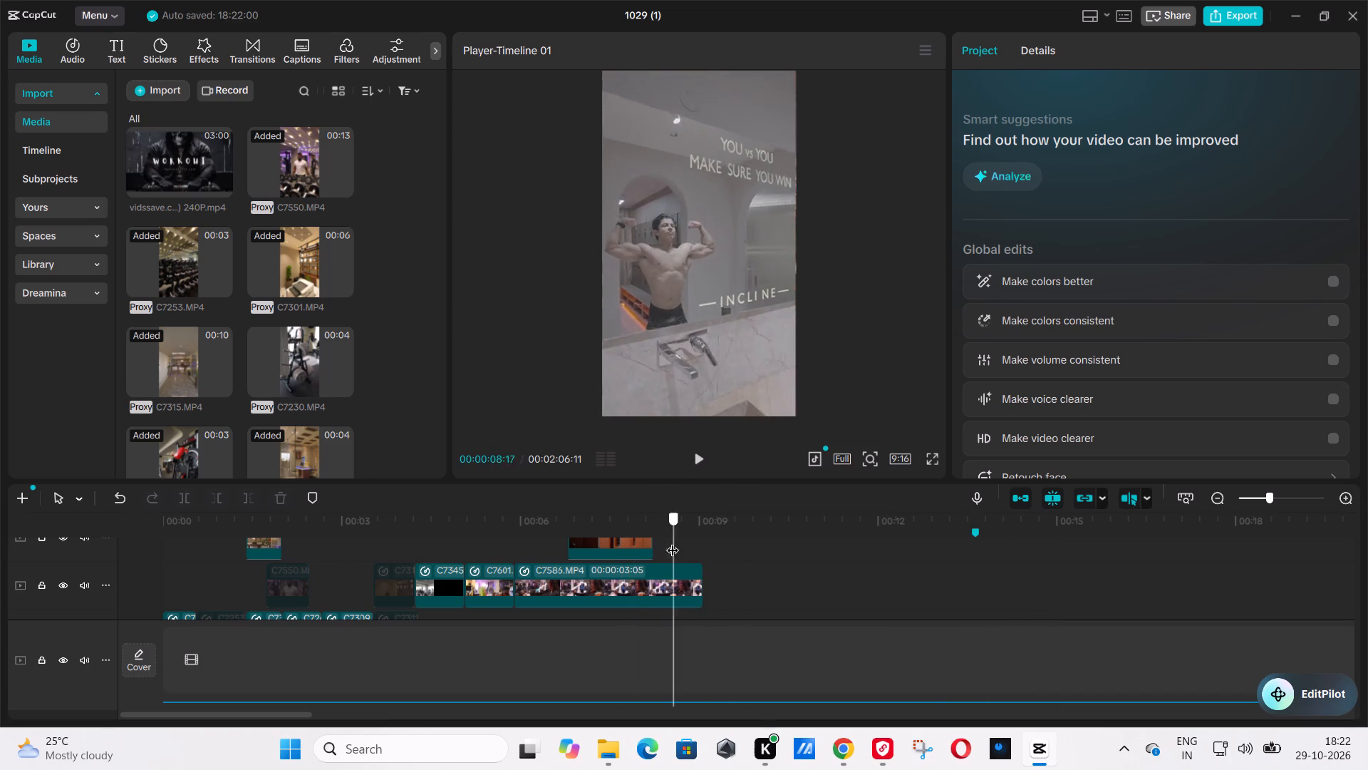
drag(673, 541, 810, 541)
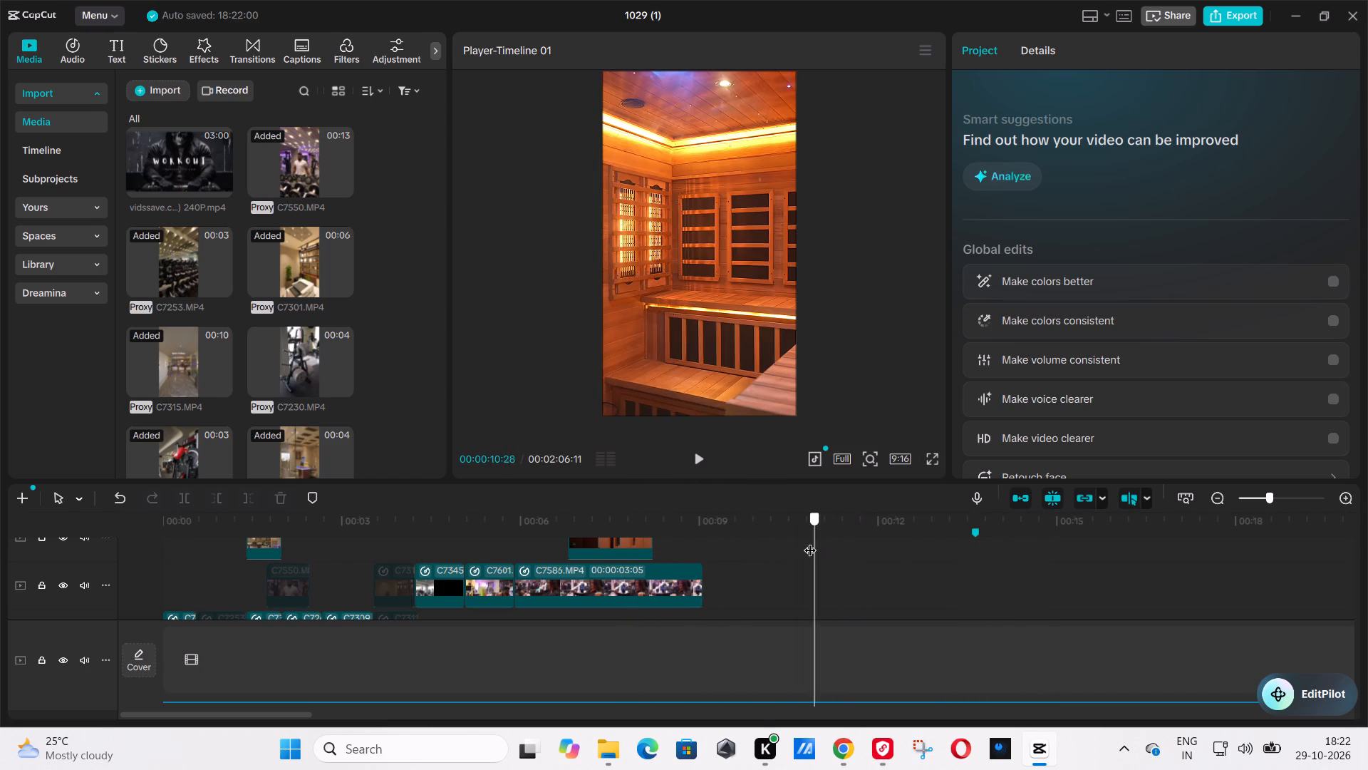
drag(810, 541, 802, 541)
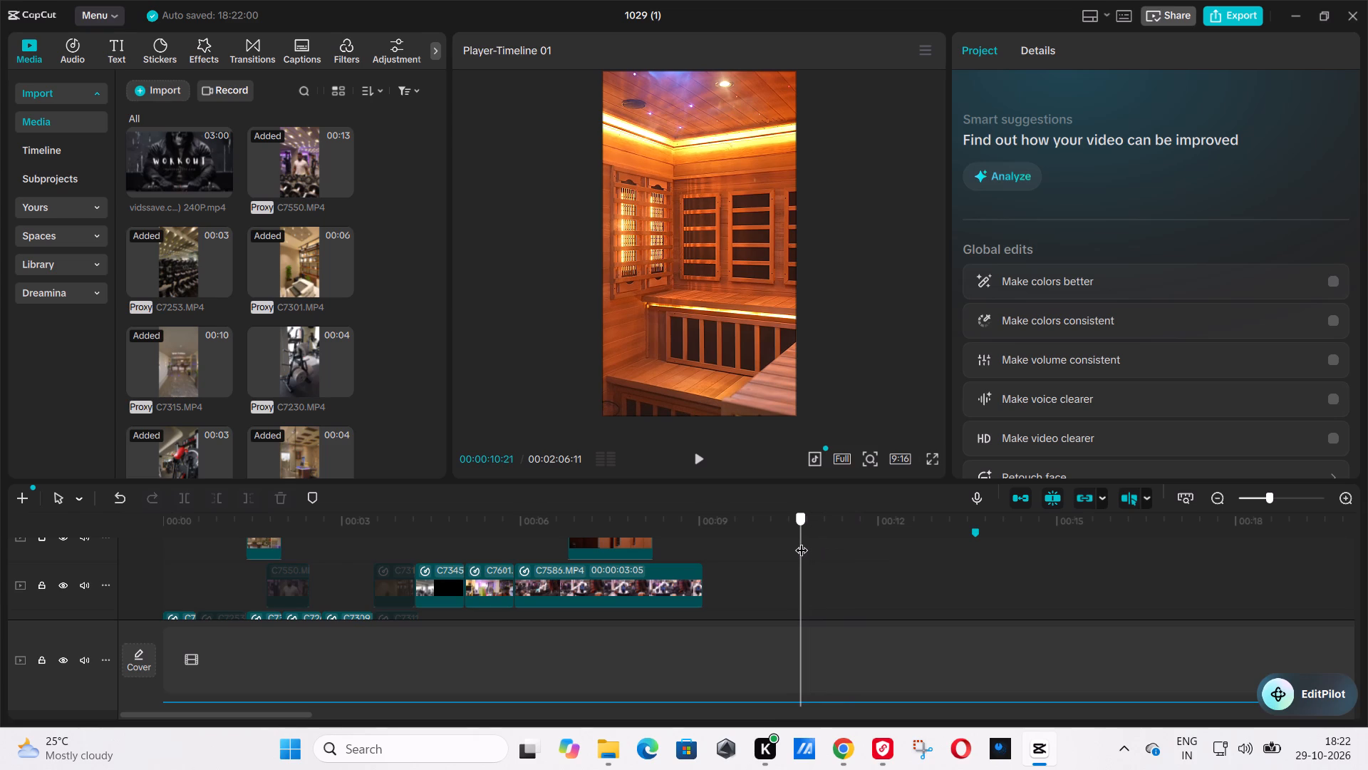
drag(802, 541, 806, 542)
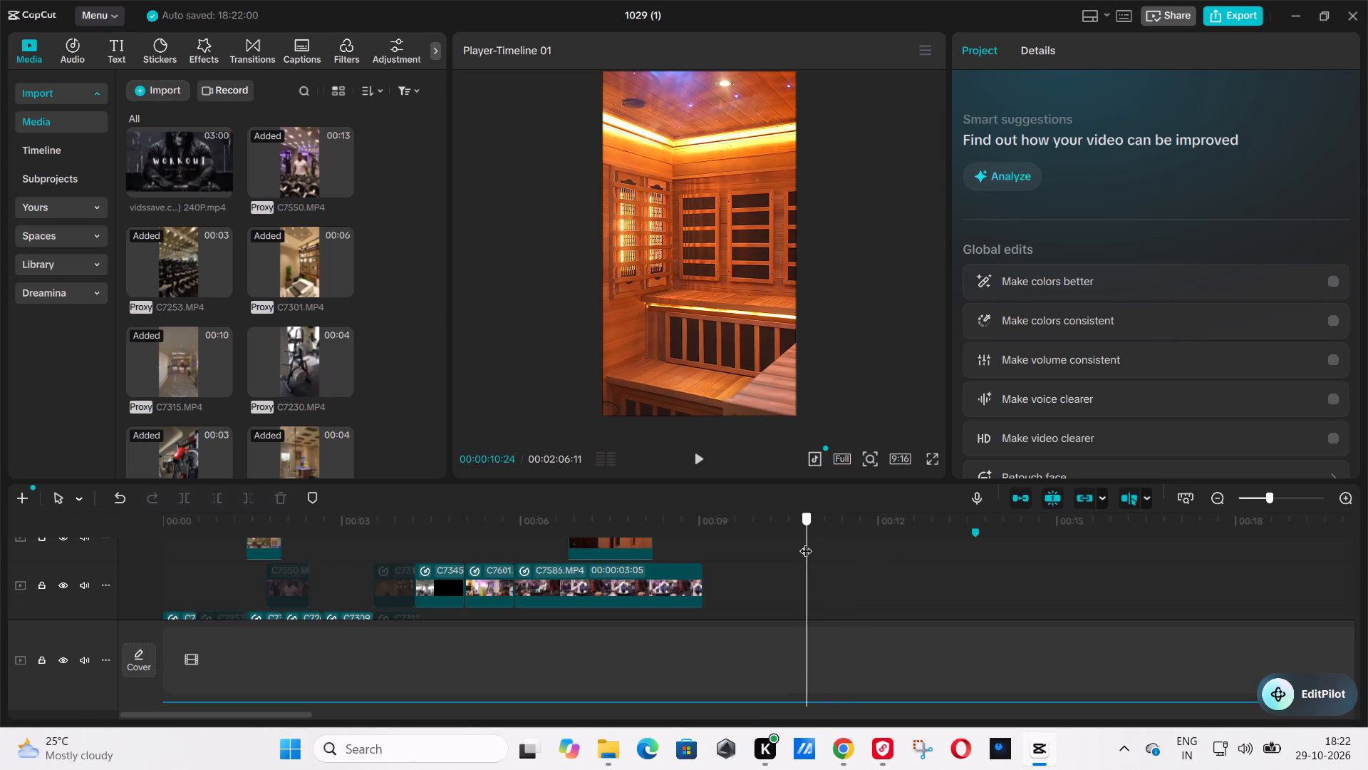
drag(806, 542, 965, 528)
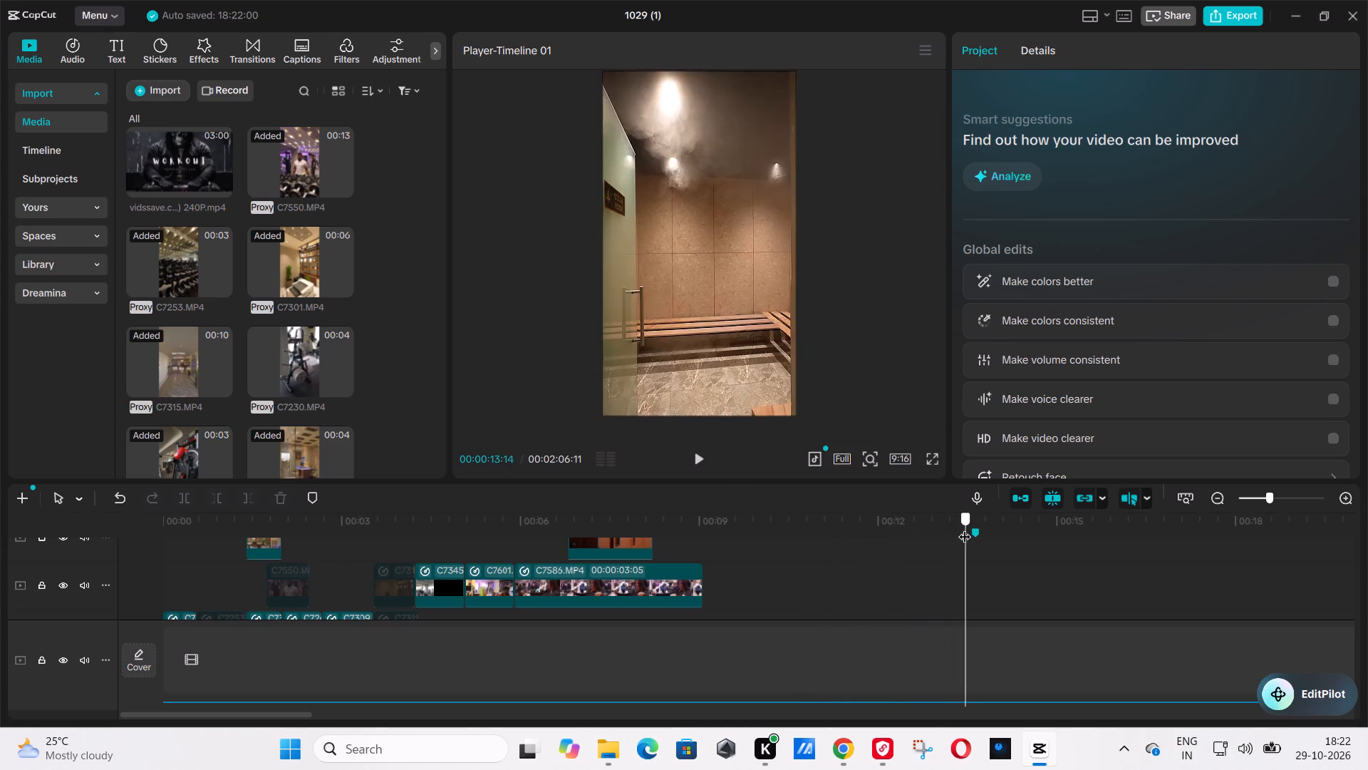
drag(965, 528, 1092, 519)
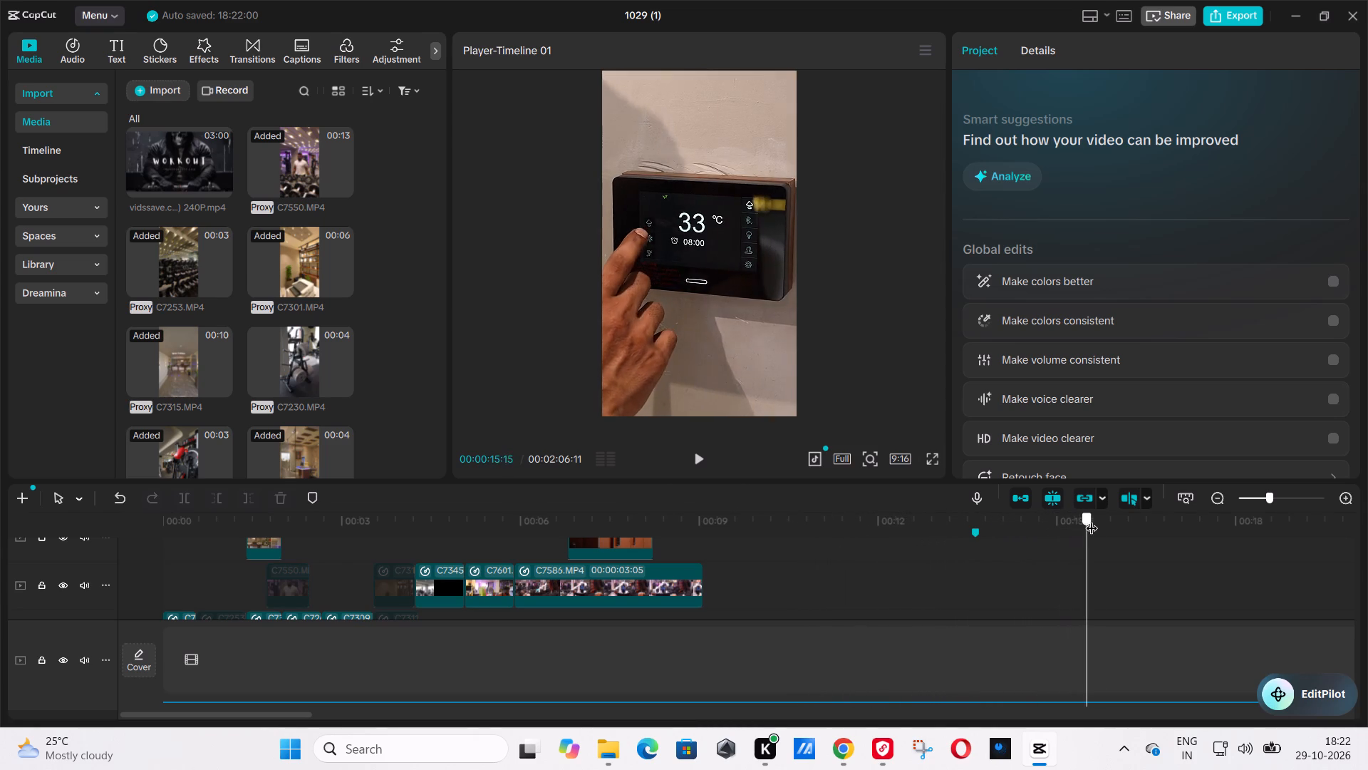
drag(1092, 519, 1181, 518)
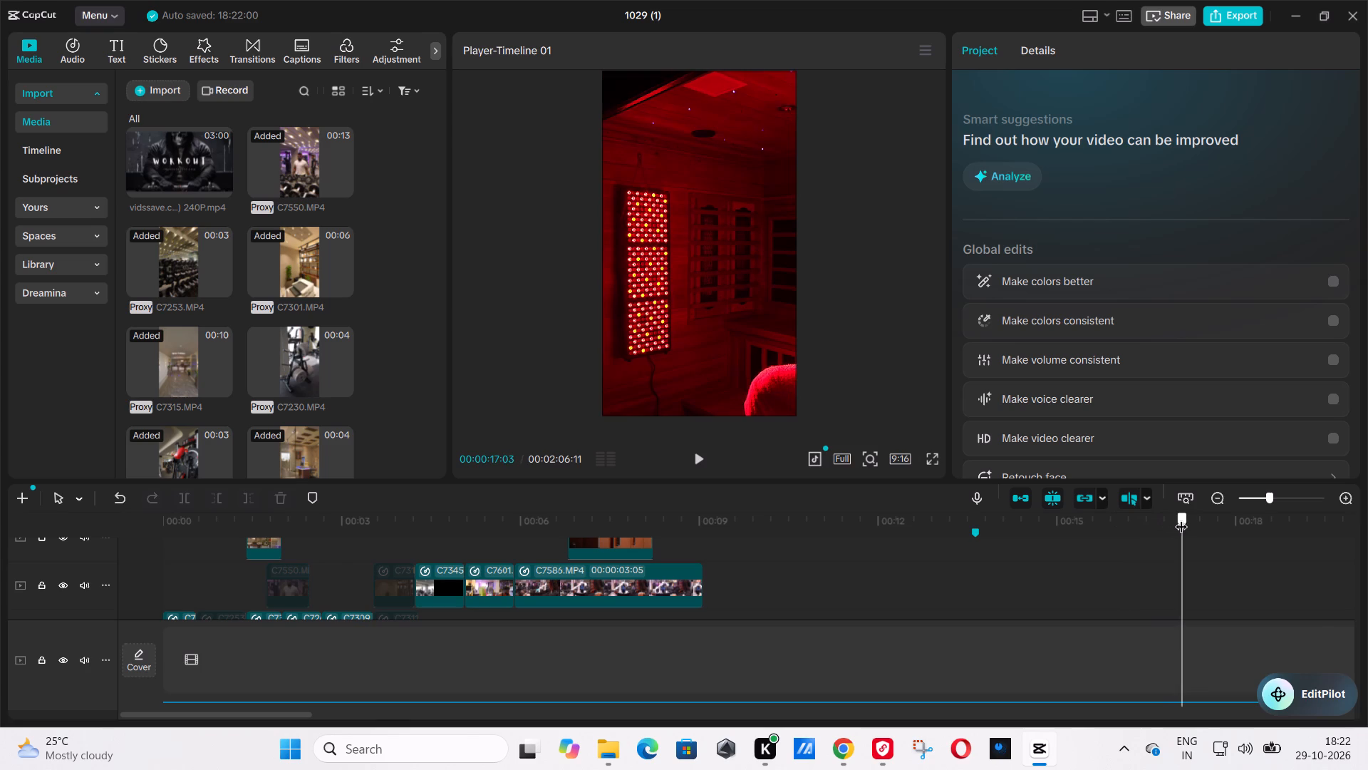
drag(1181, 518, 1254, 499)
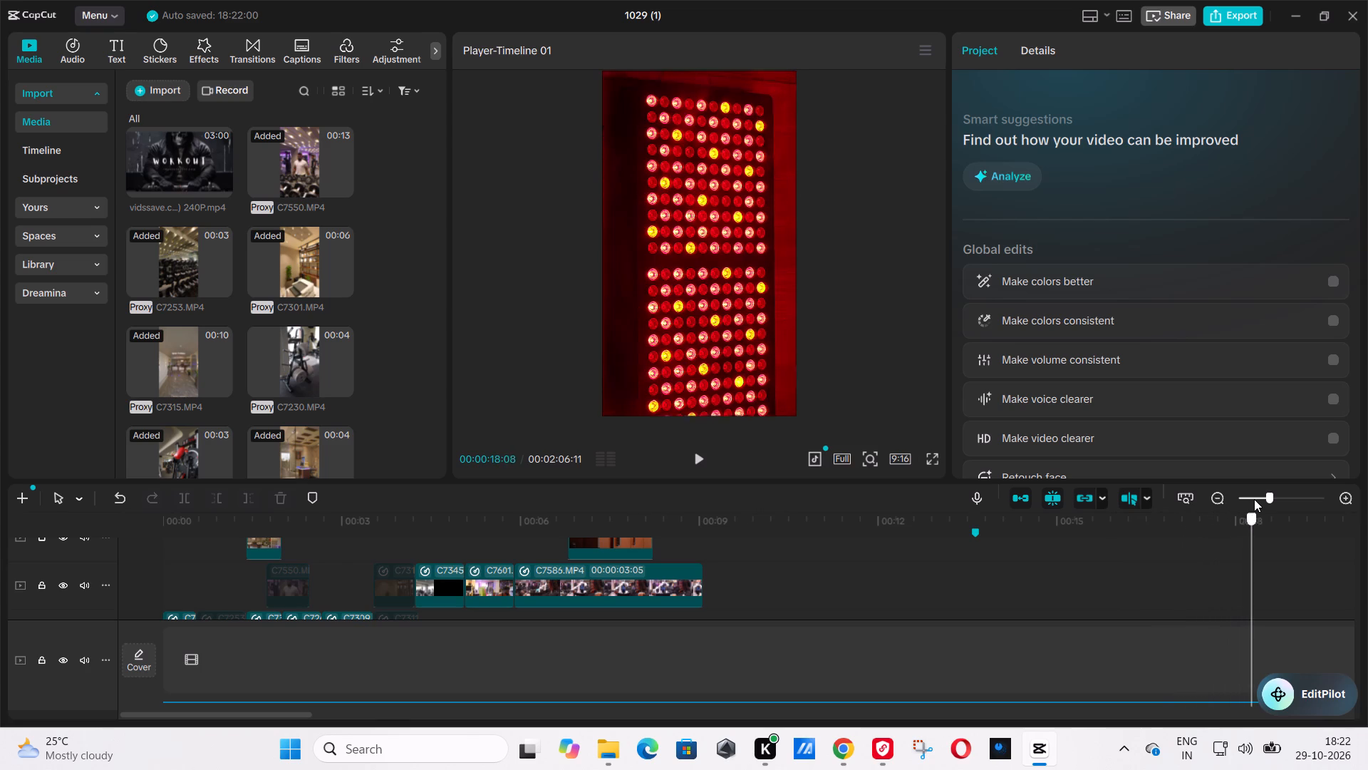
drag(1254, 499, 1074, 519)
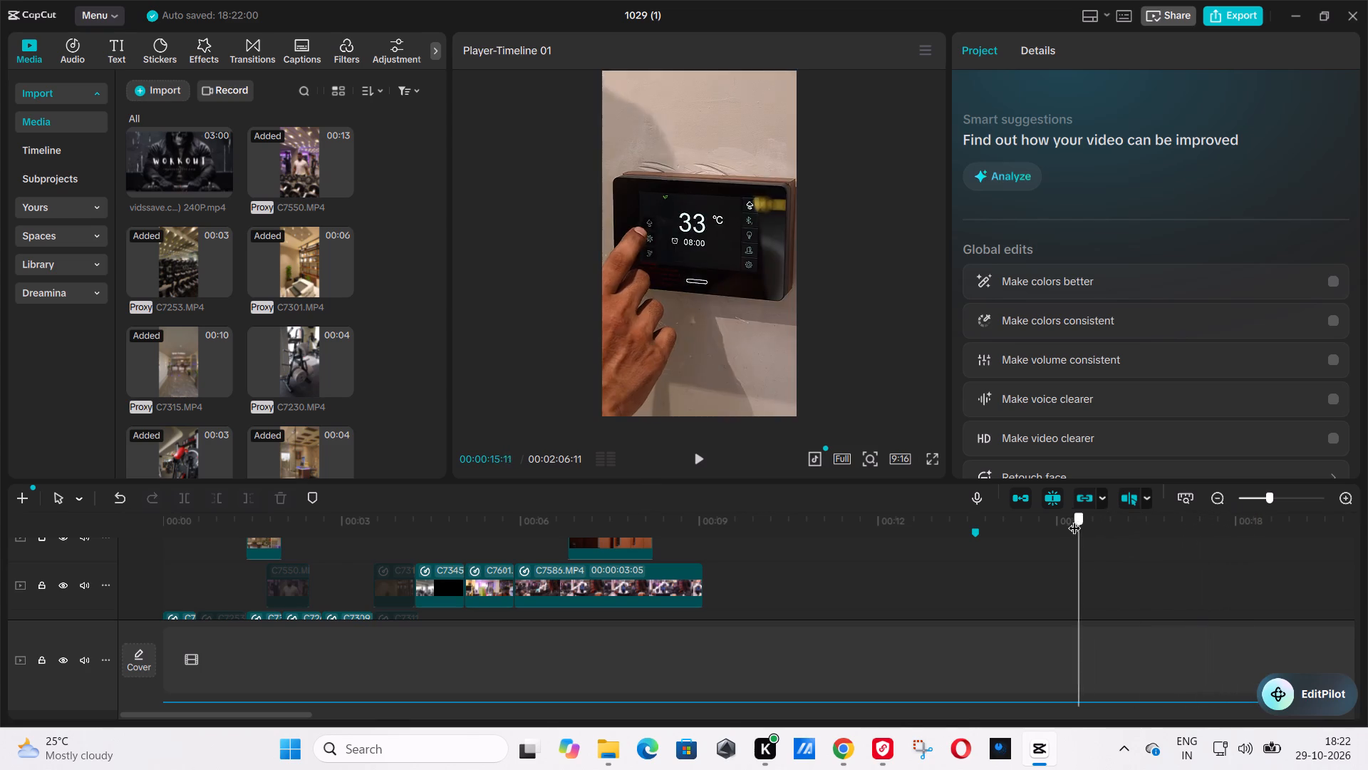
Disable the clip showing the red-lit sauna through its glass door, at about 16 seconds.
drag(1074, 519, 1115, 510)
scroll(1126, 571, up, 7)
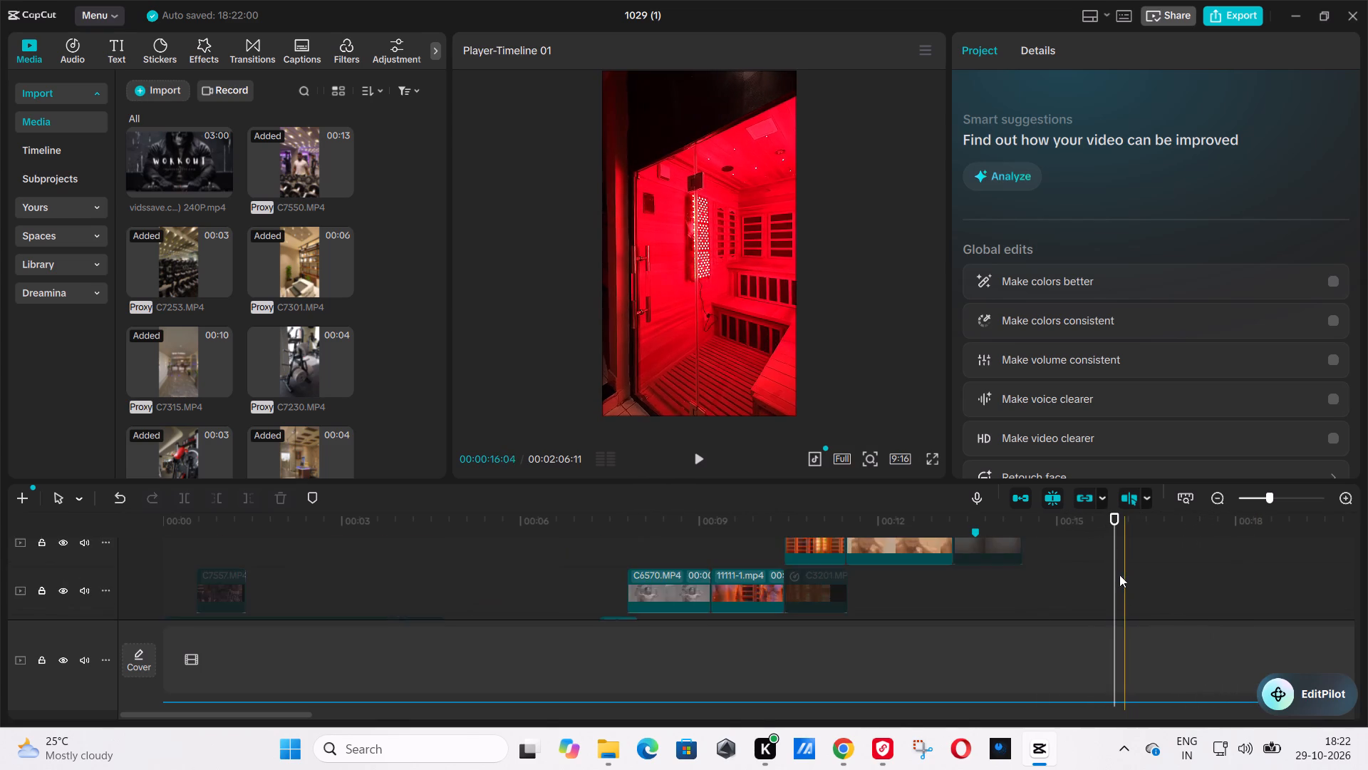
scroll(1046, 585, up, 8)
click(1124, 606)
key(v)
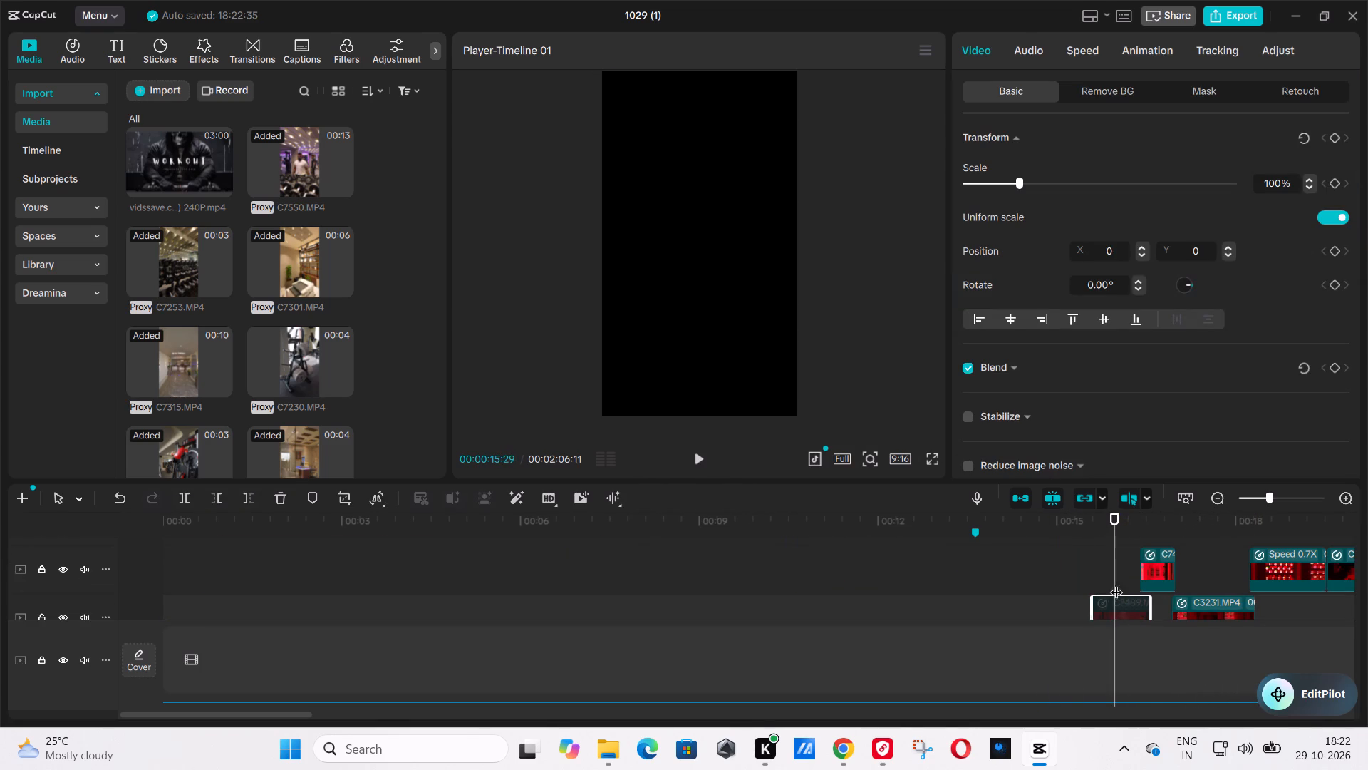
Disable the speed-ramped C6542 sauna entrance clip after the red light therapy section.
drag(1122, 530, 1313, 534)
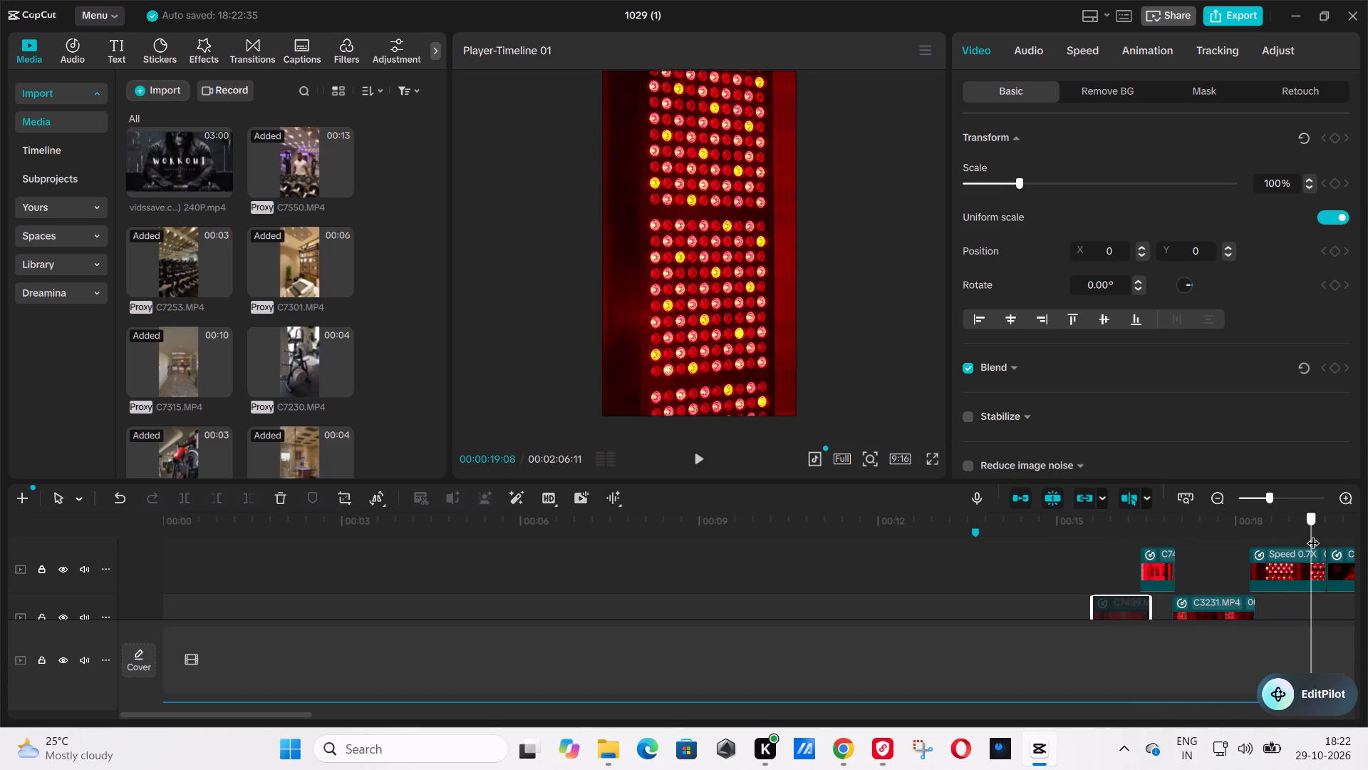
drag(1313, 534, 1203, 557)
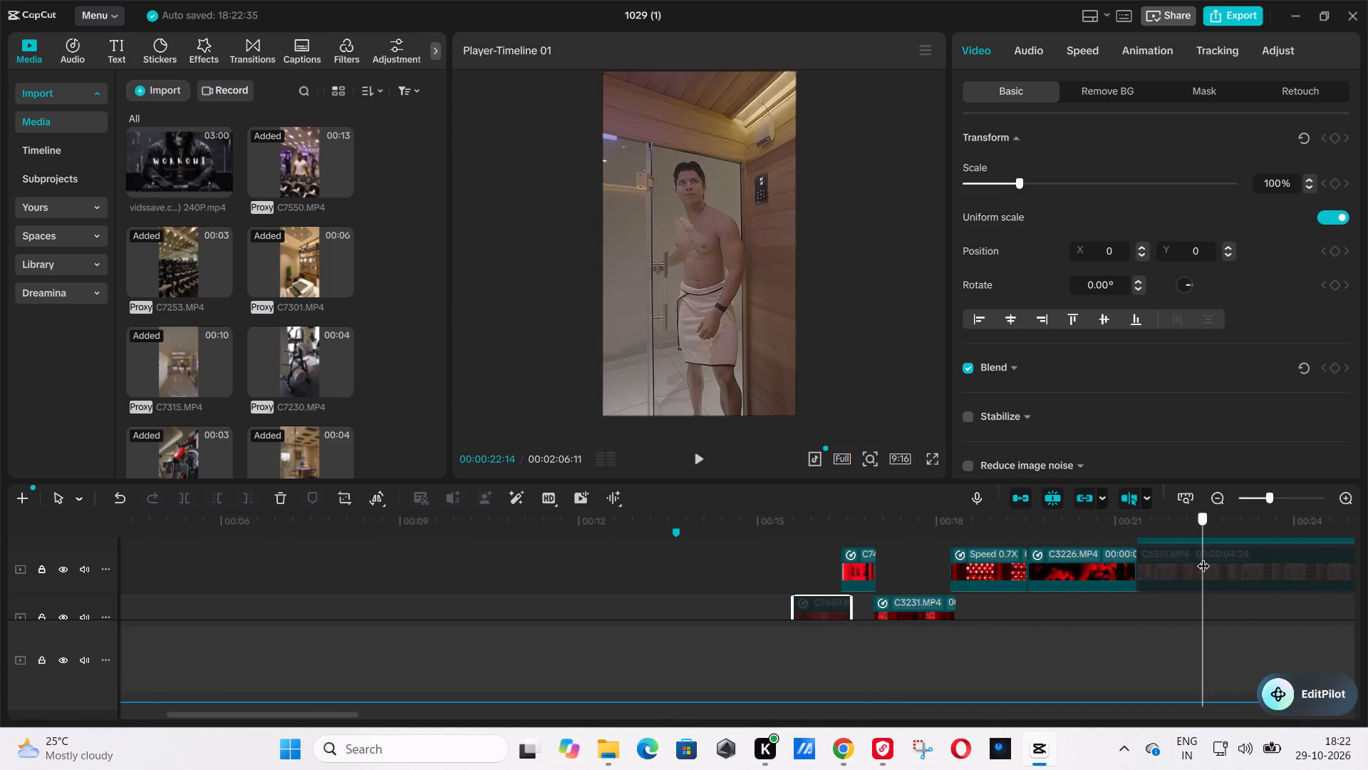
drag(1203, 557, 1203, 556)
scroll(1187, 570, up, 4)
click(1194, 597)
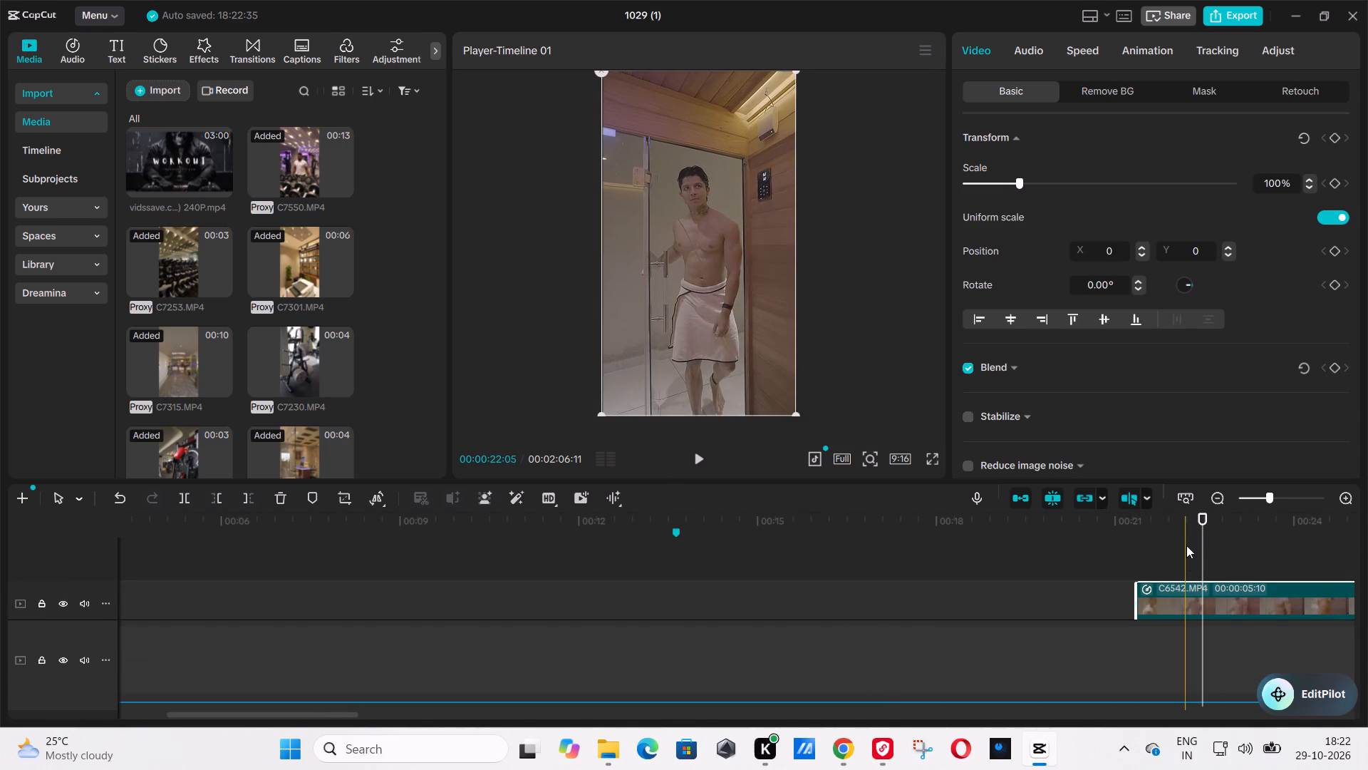
drag(1186, 545, 1283, 545)
click(1225, 592)
key(v)
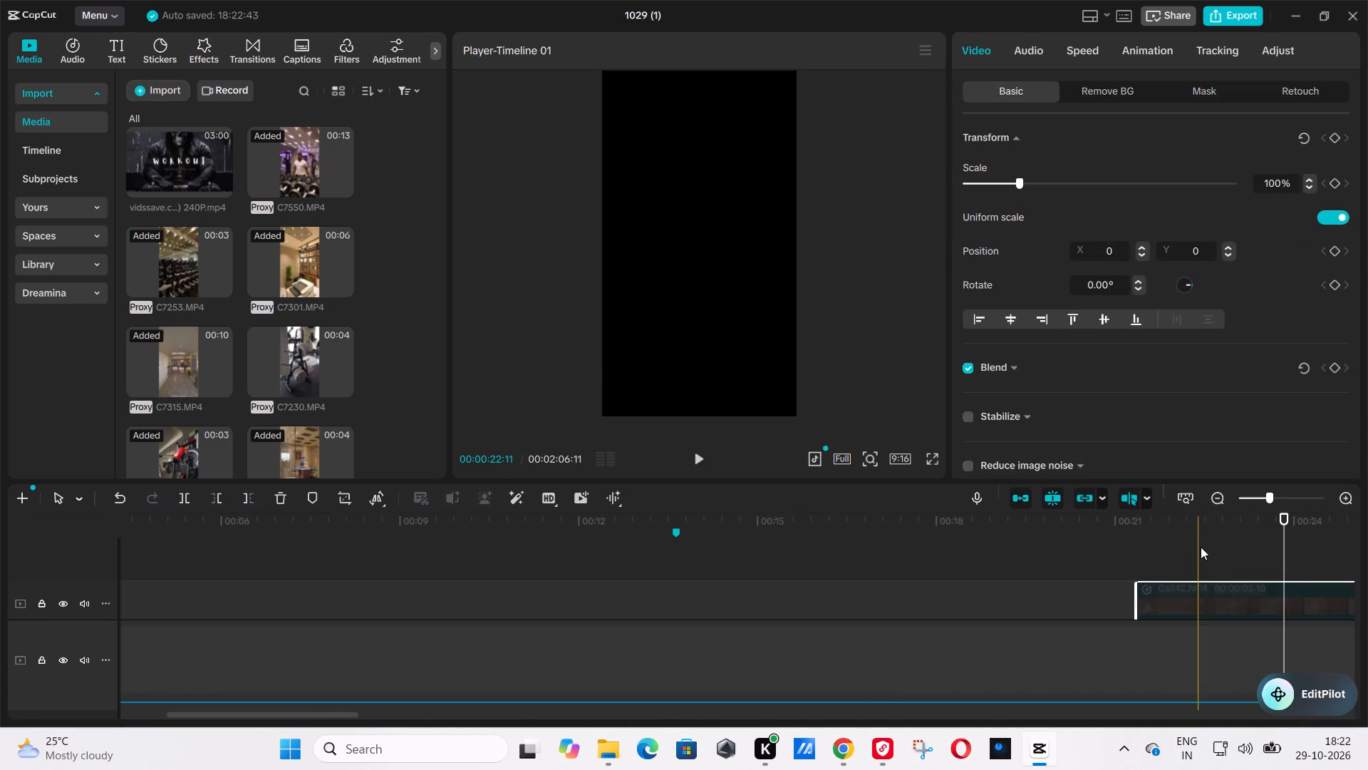
drag(1204, 541, 1225, 536)
Switch to File Explorer and look through the FX 3 footage folders for further clips for the edit.
key(alt+Tab)
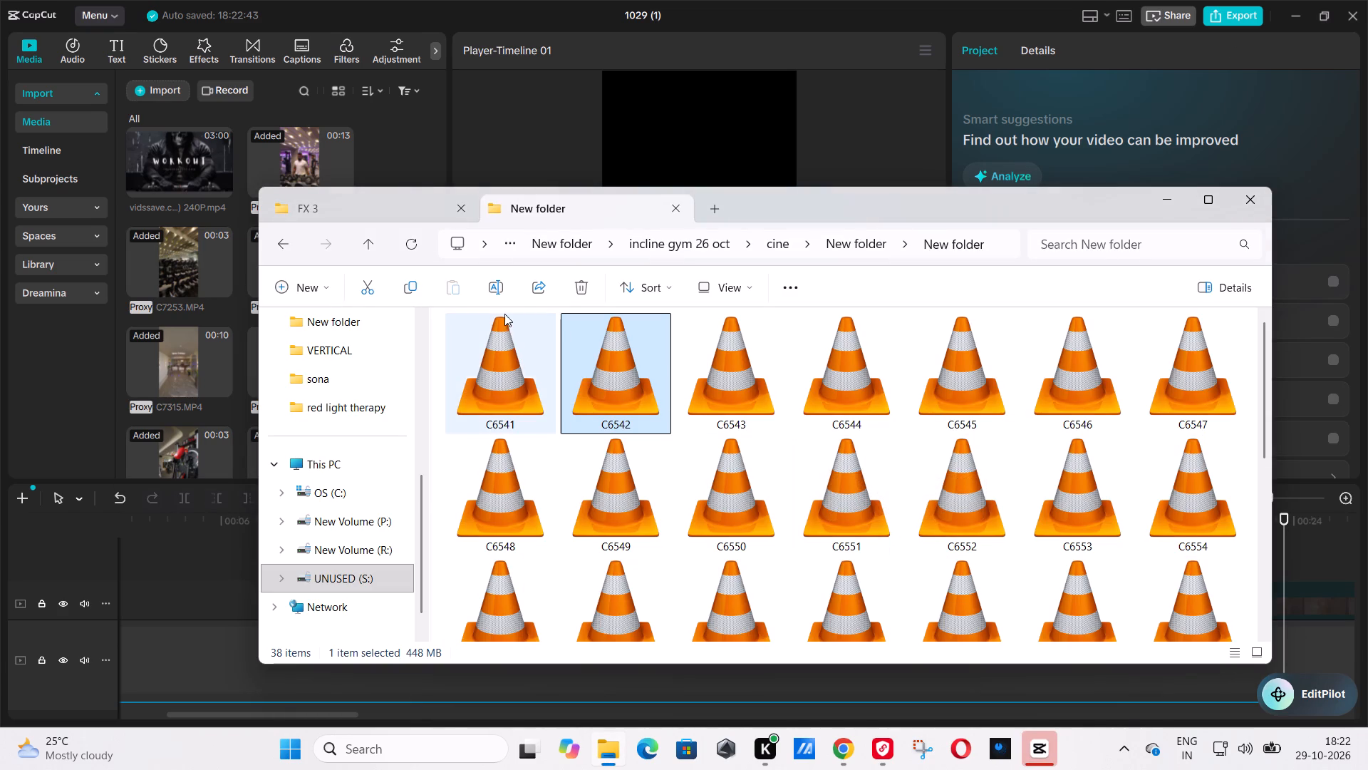
click(420, 211)
scroll(667, 401, down, 2)
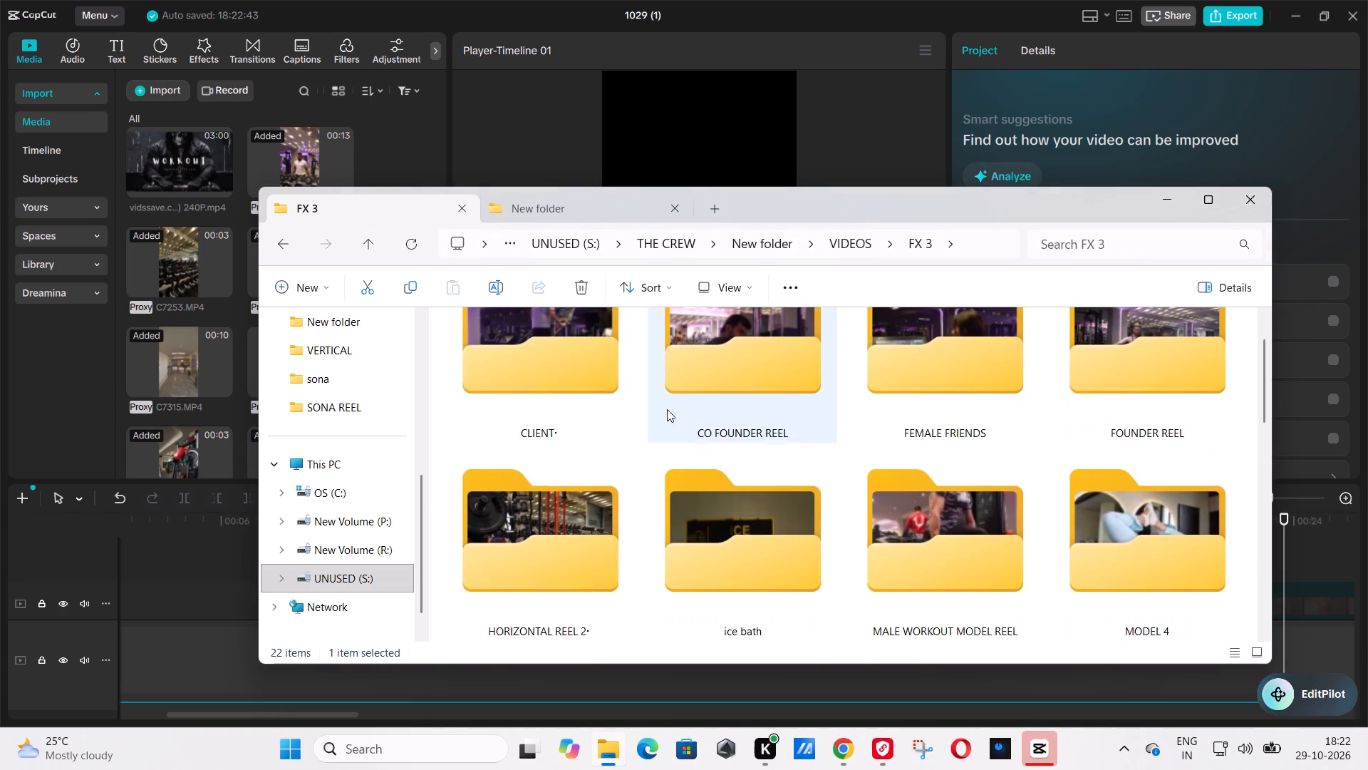
scroll(667, 409, down, 5)
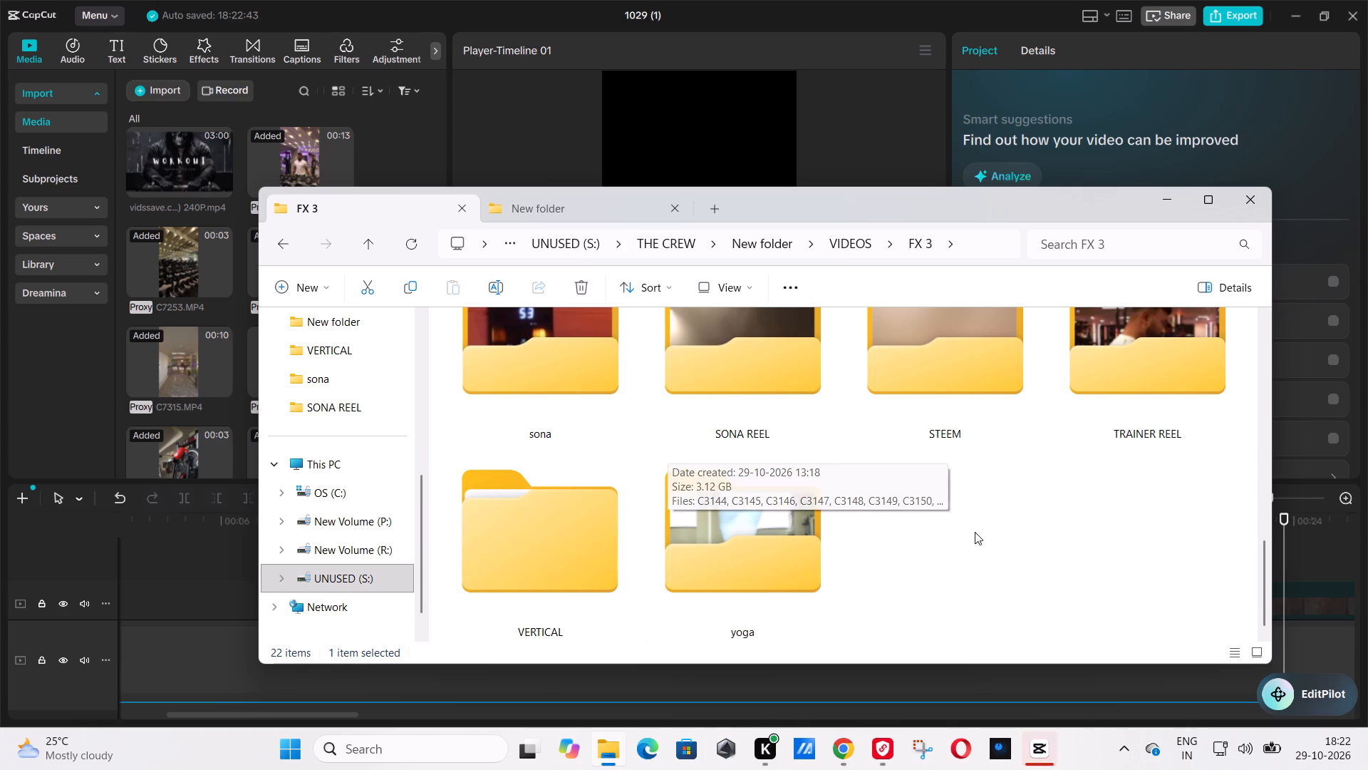
scroll(1040, 521, up, 1)
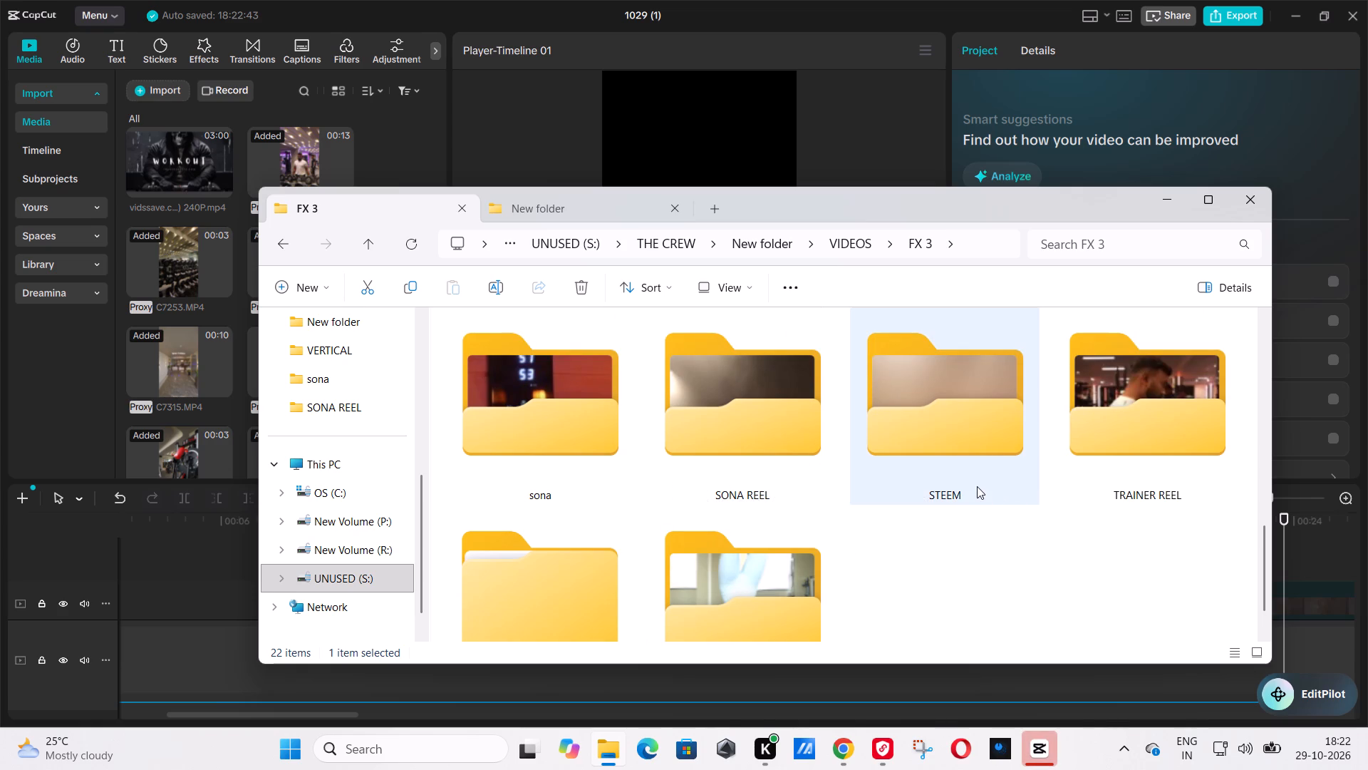
scroll(958, 489, up, 2)
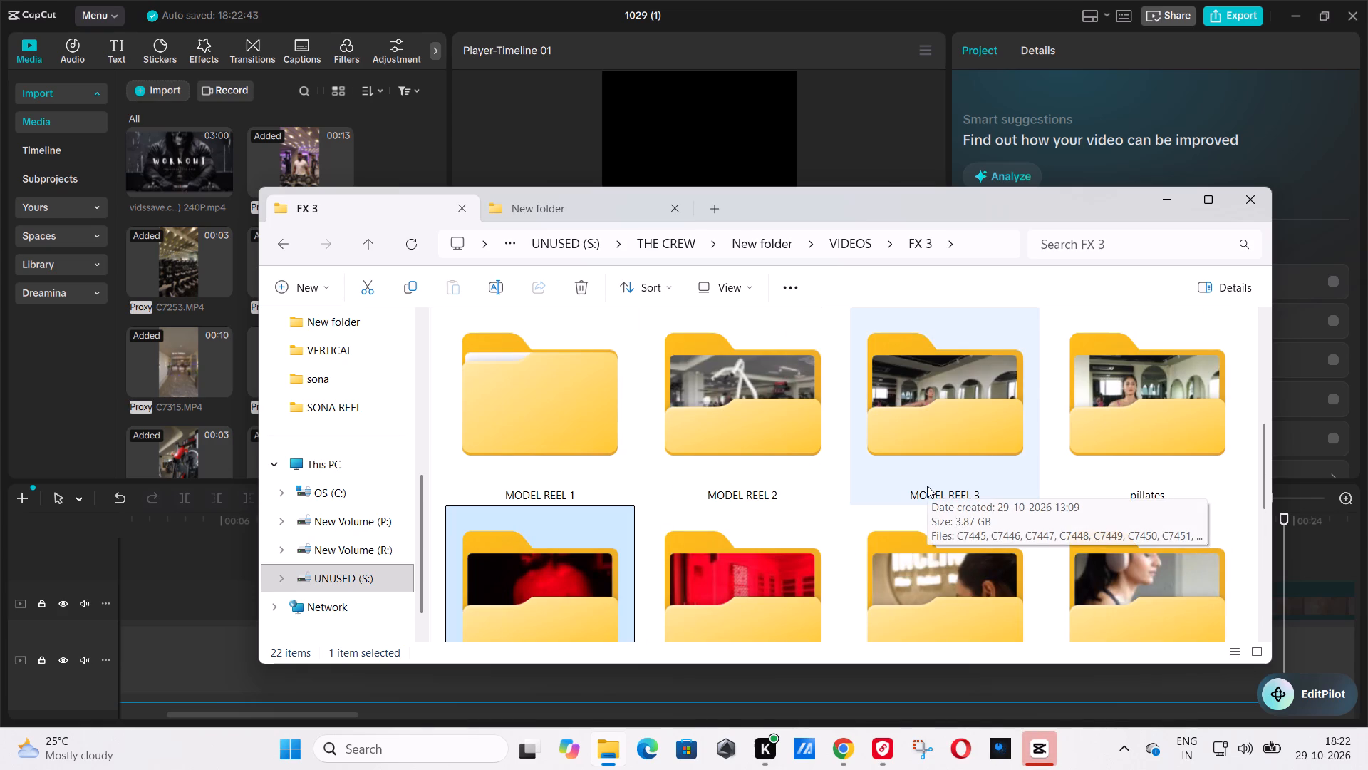
scroll(824, 486, down, 2)
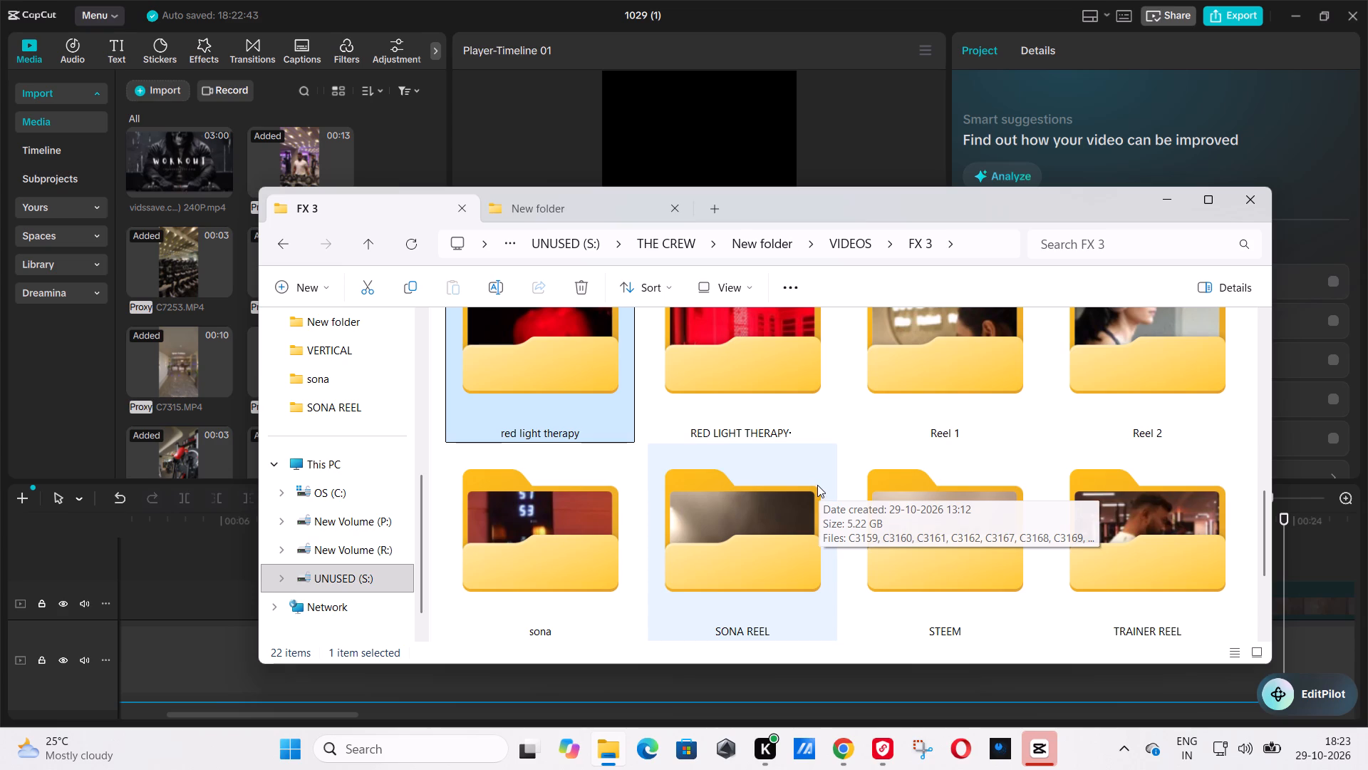
scroll(808, 500, down, 7)
click(950, 528)
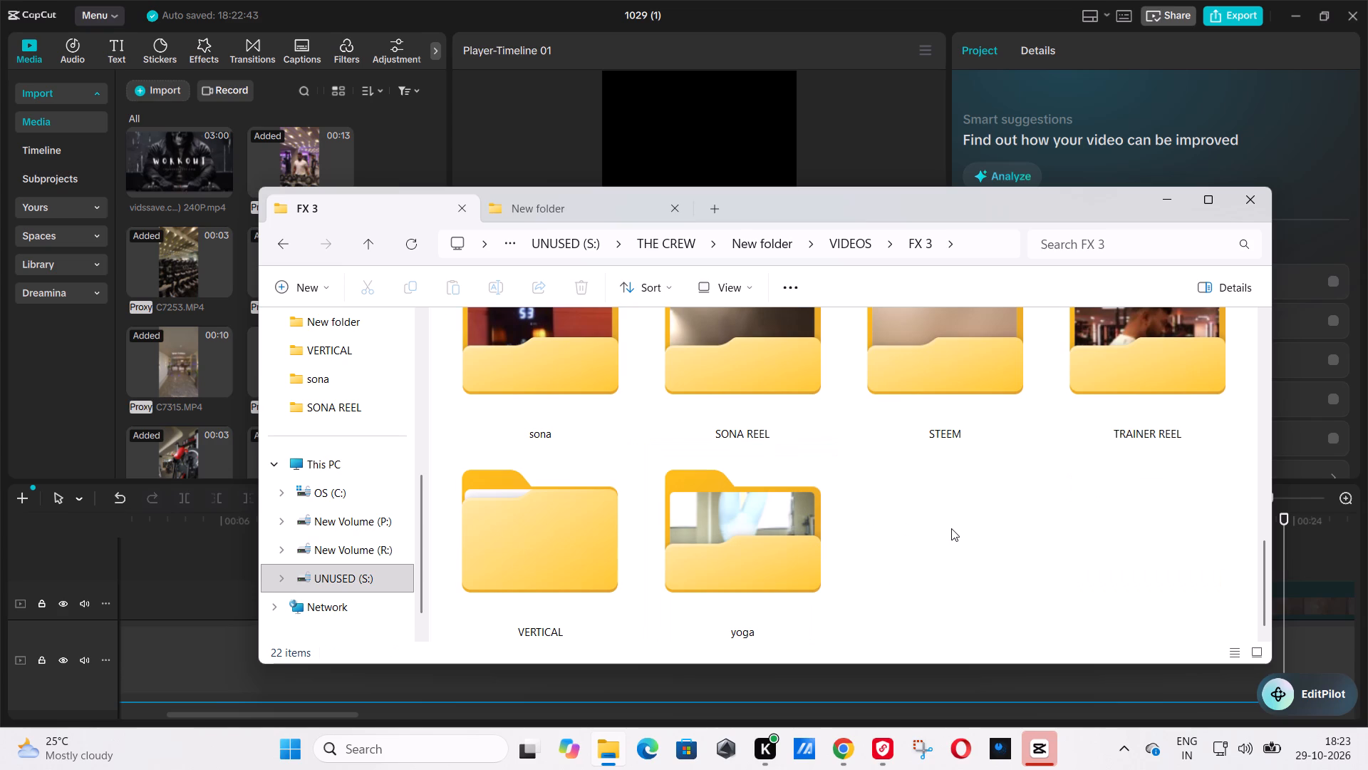
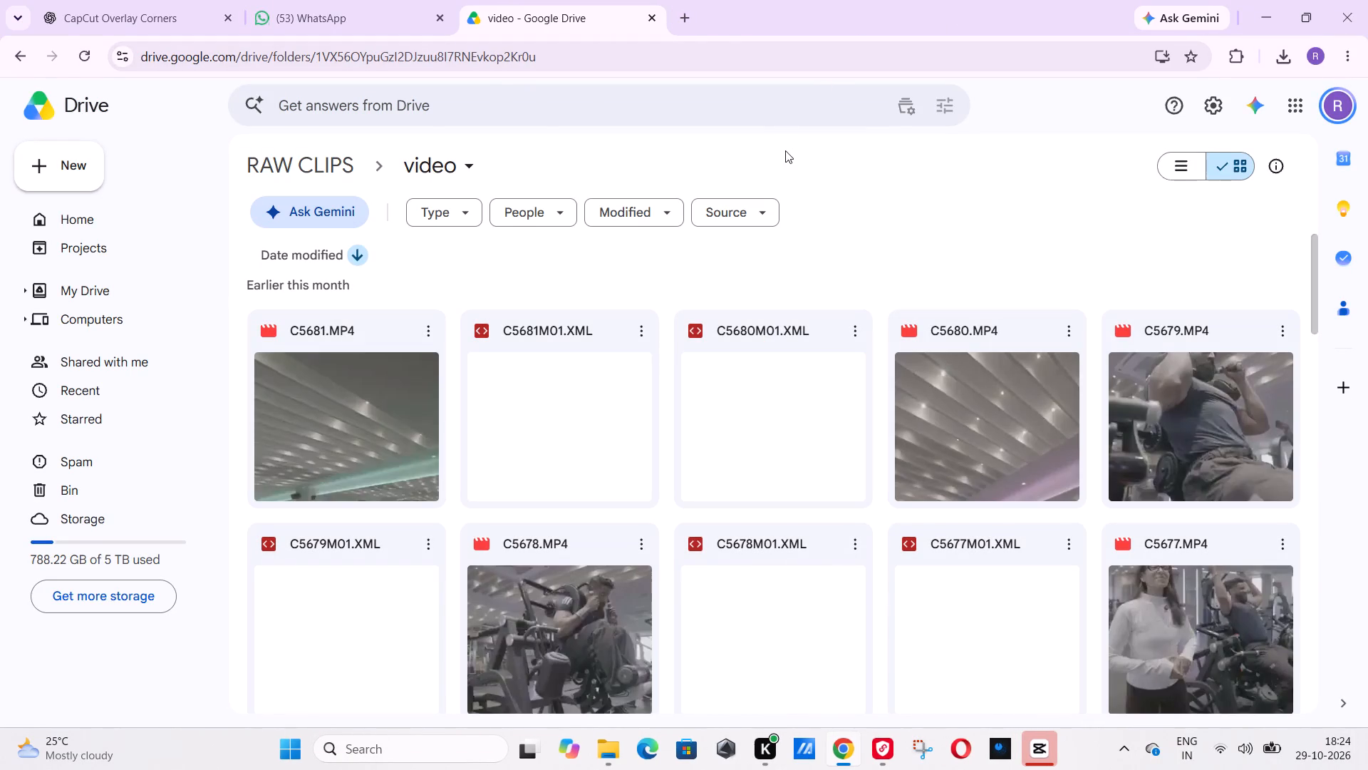
Browse the RAW CLIPS video folder on Google Drive for usable footage, from the newest gym clips through the consultation shots.
ctrl+scroll(753, 358, up, 8)
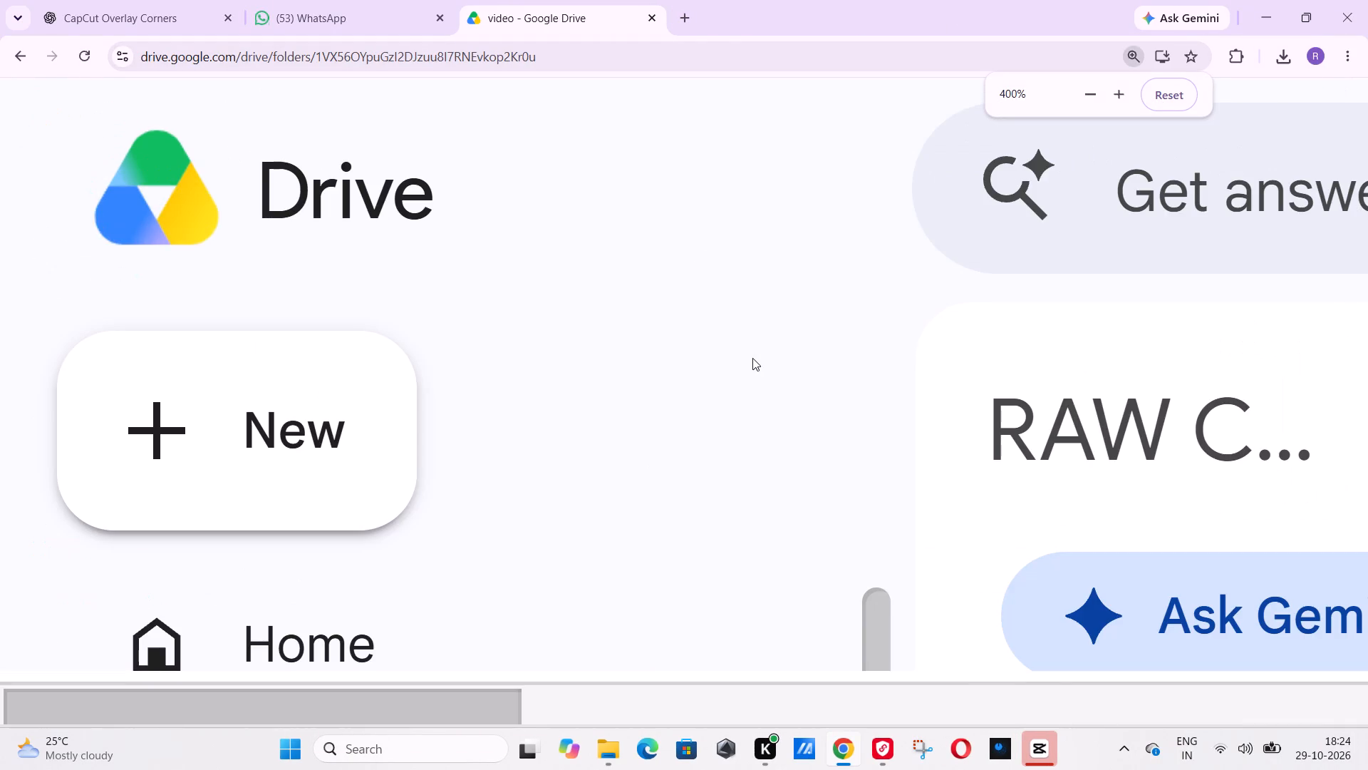
ctrl+scroll(752, 358, down, 9)
scroll(747, 399, down, 3)
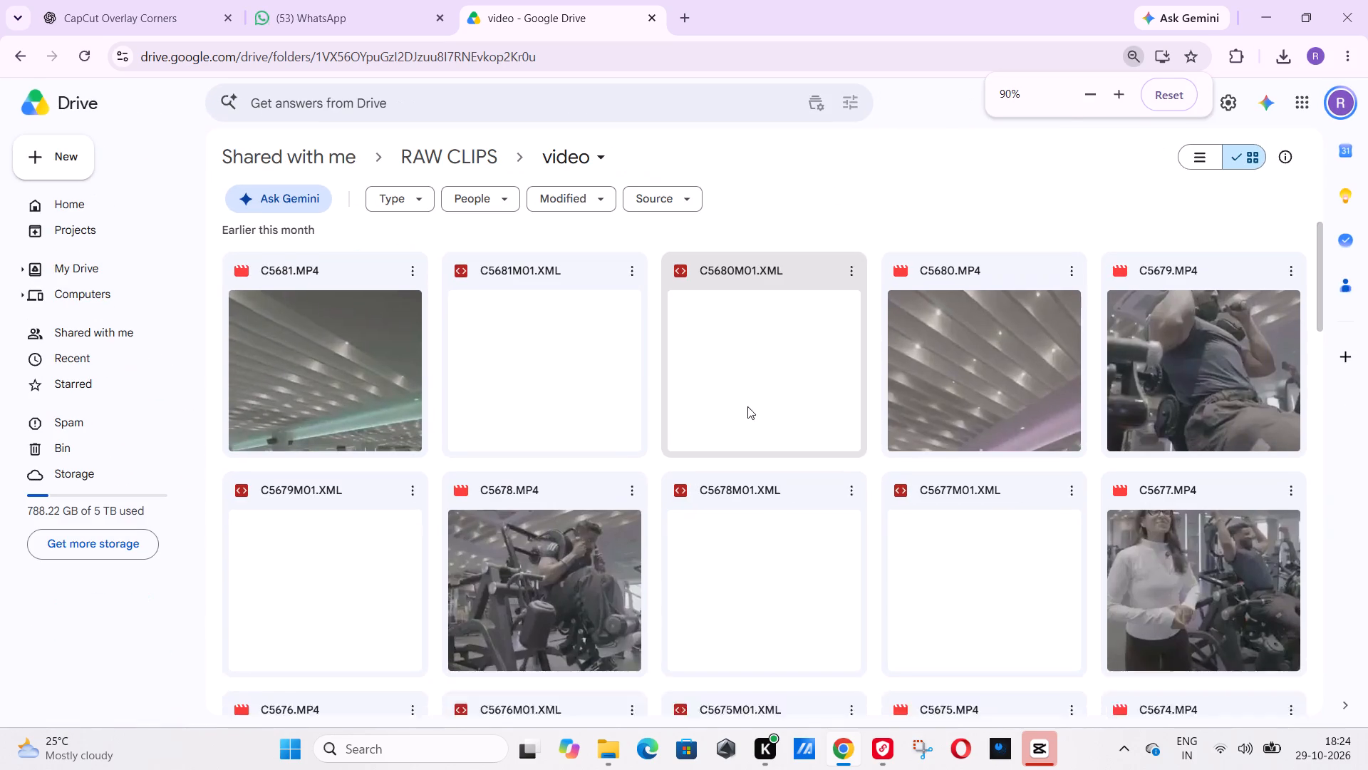
scroll(724, 380, down, 7)
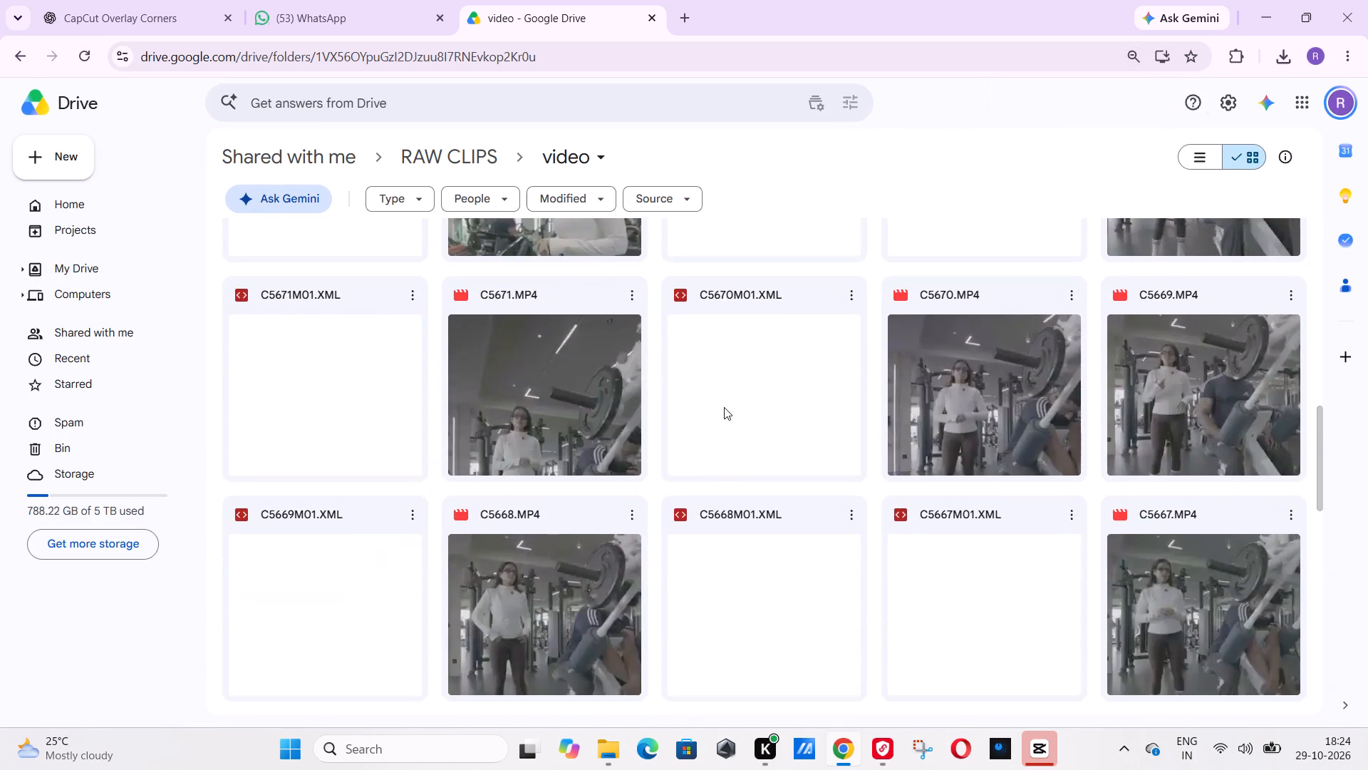
scroll(725, 409, down, 10)
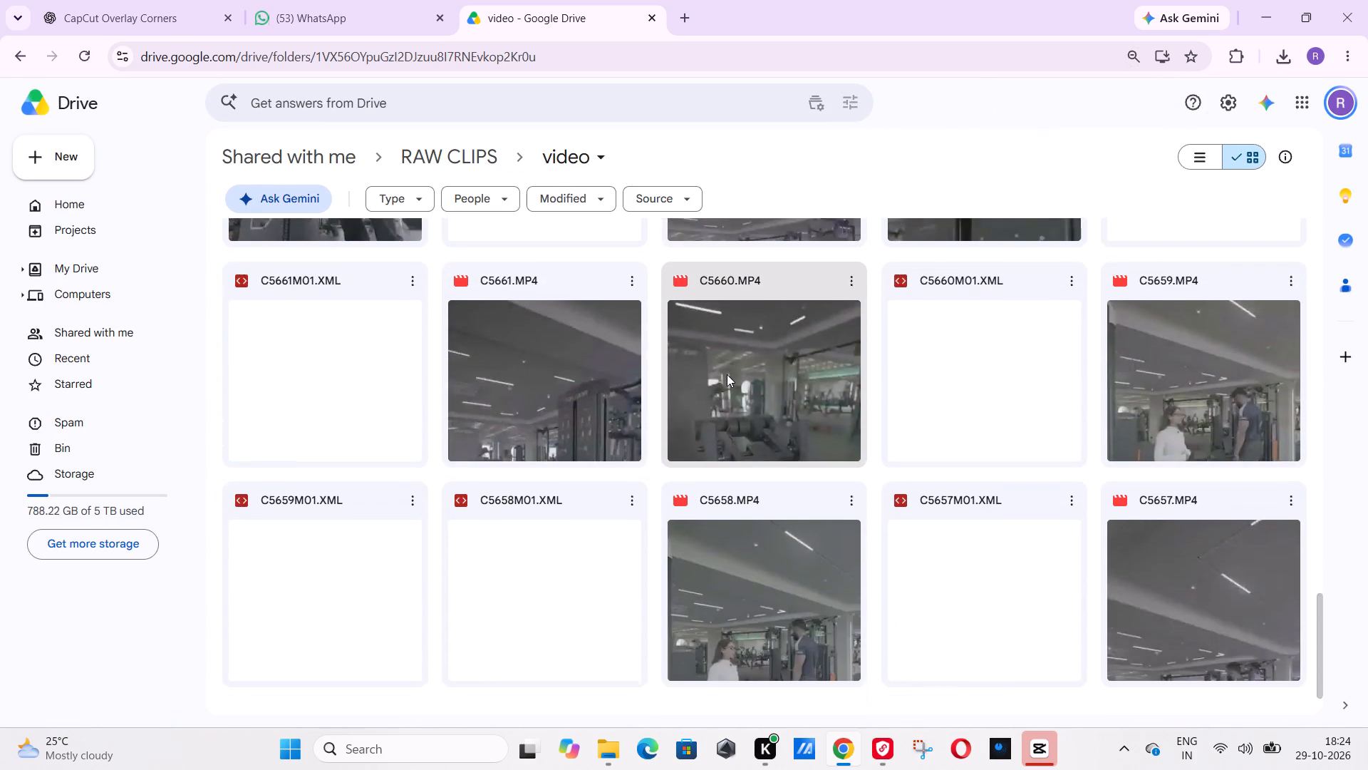
scroll(727, 378, down, 11)
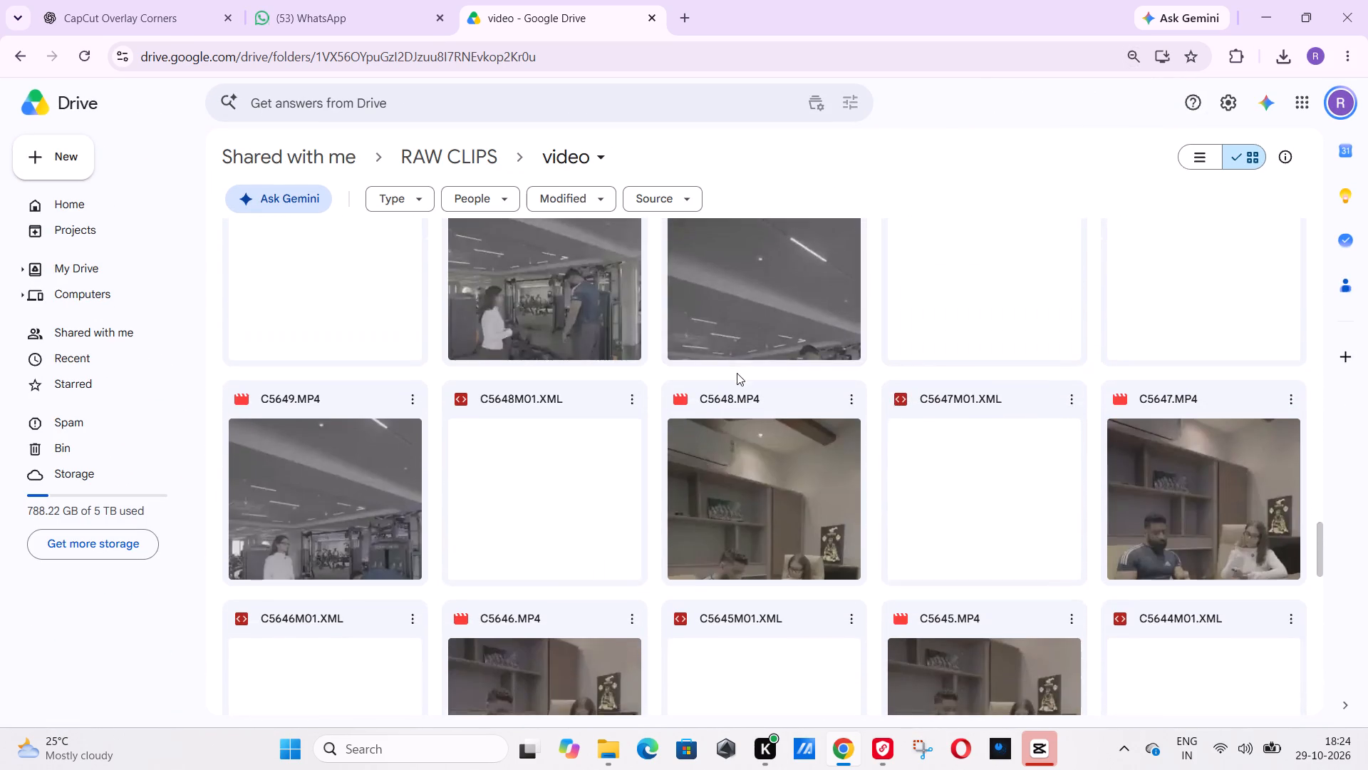
scroll(735, 376, down, 15)
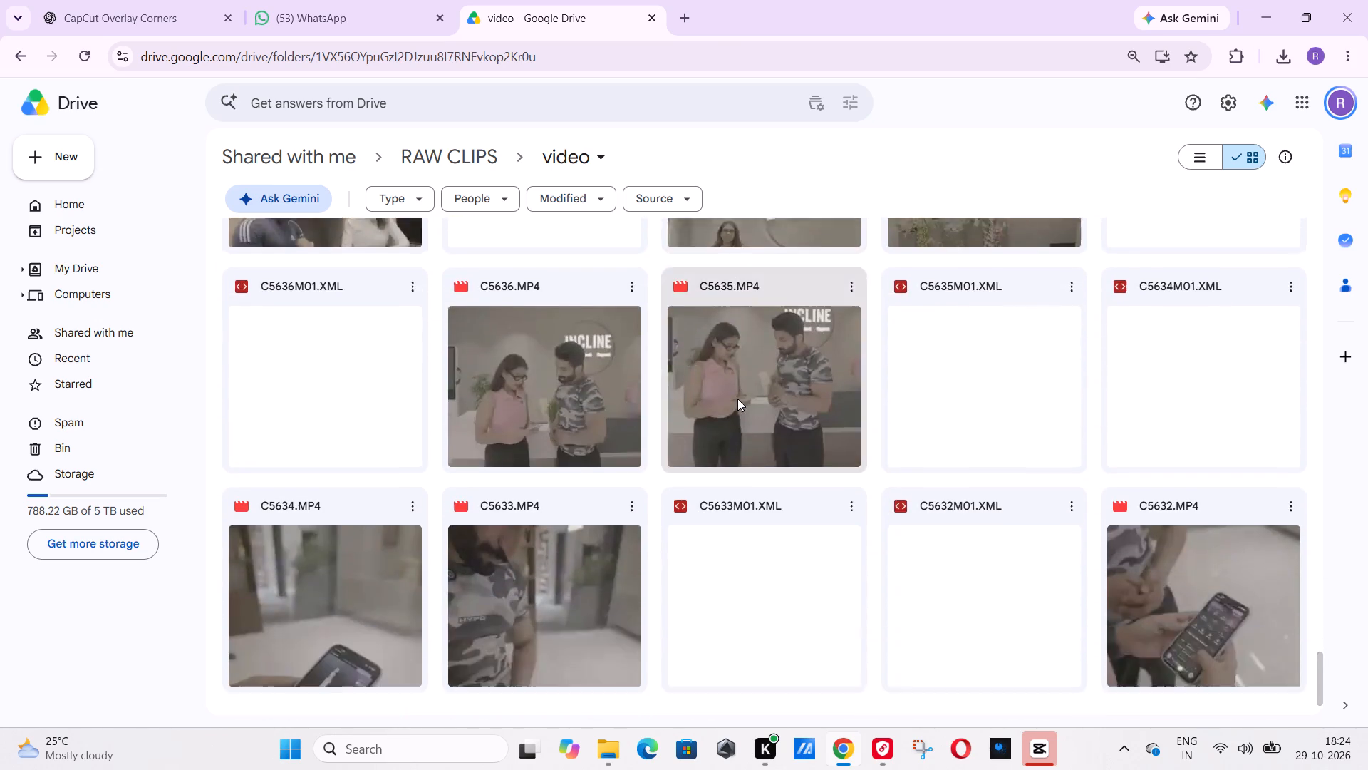
scroll(737, 399, down, 3)
Examine the INCLINE reception and body-analysis machine clips in the video folder for shots suited to the promo.
scroll(738, 403, up, 3)
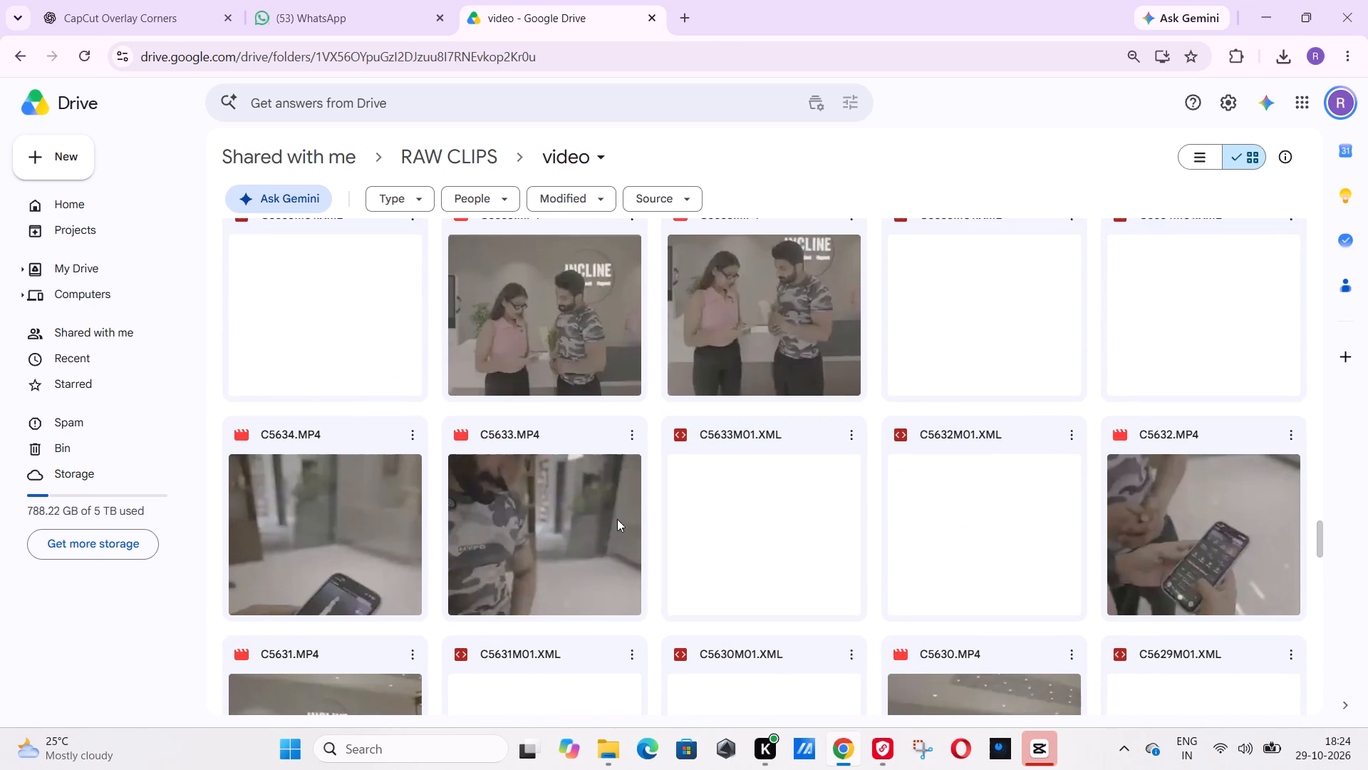
scroll(673, 486, up, 2)
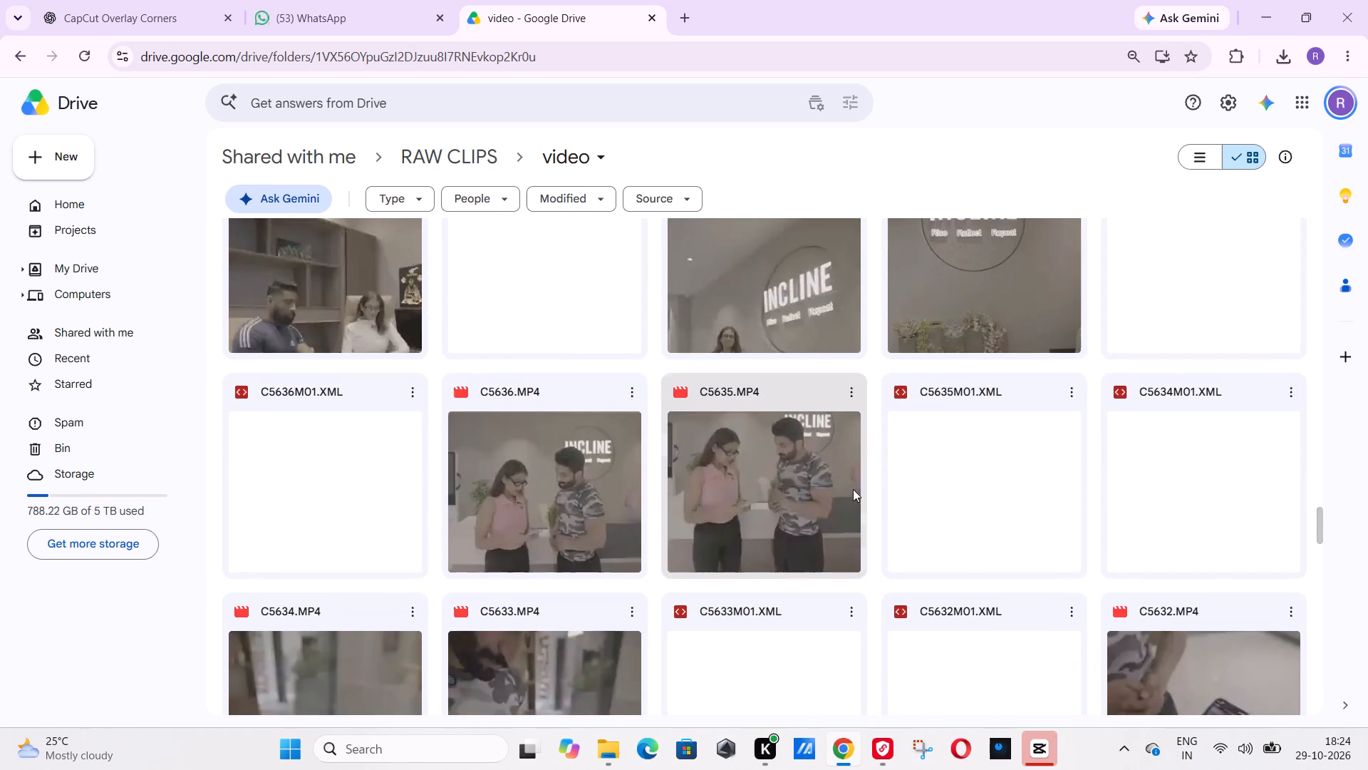
scroll(744, 456, up, 1)
scroll(744, 459, down, 6)
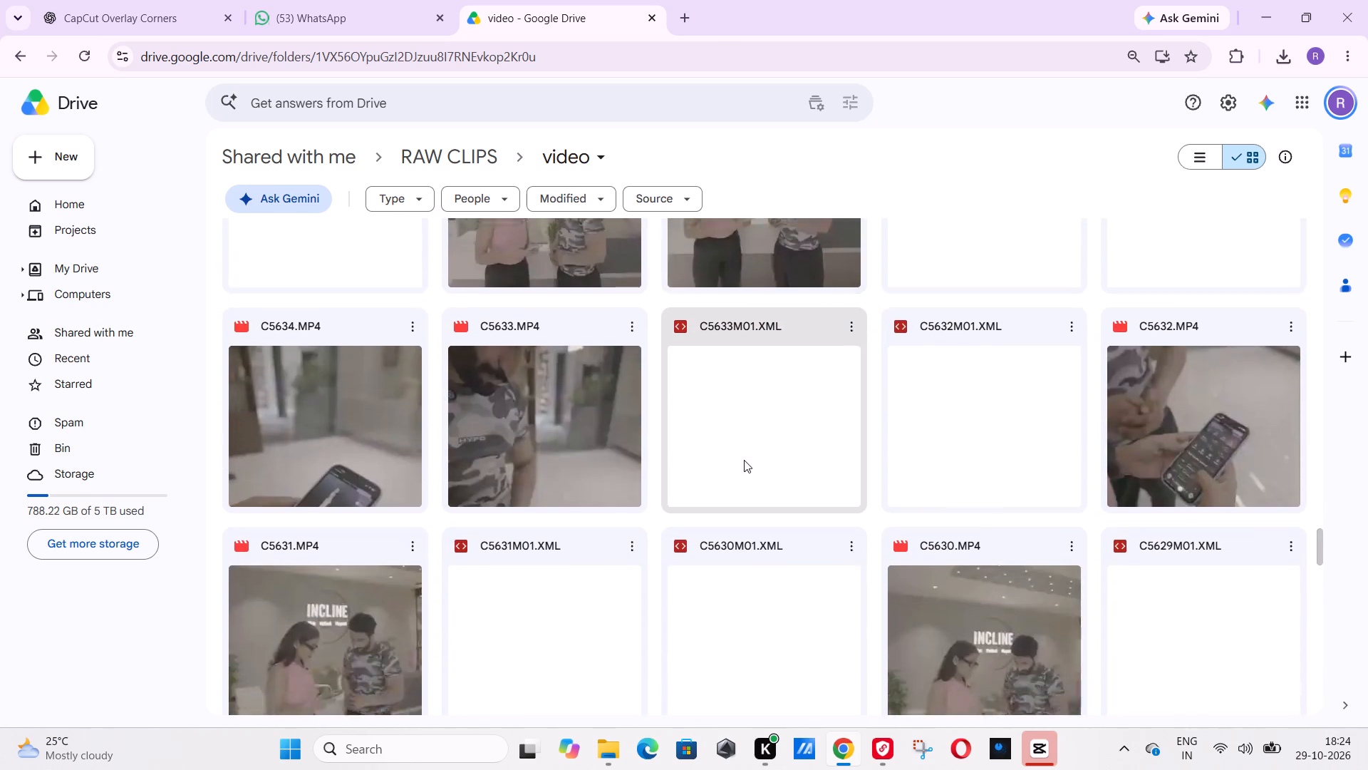
scroll(744, 460, down, 6)
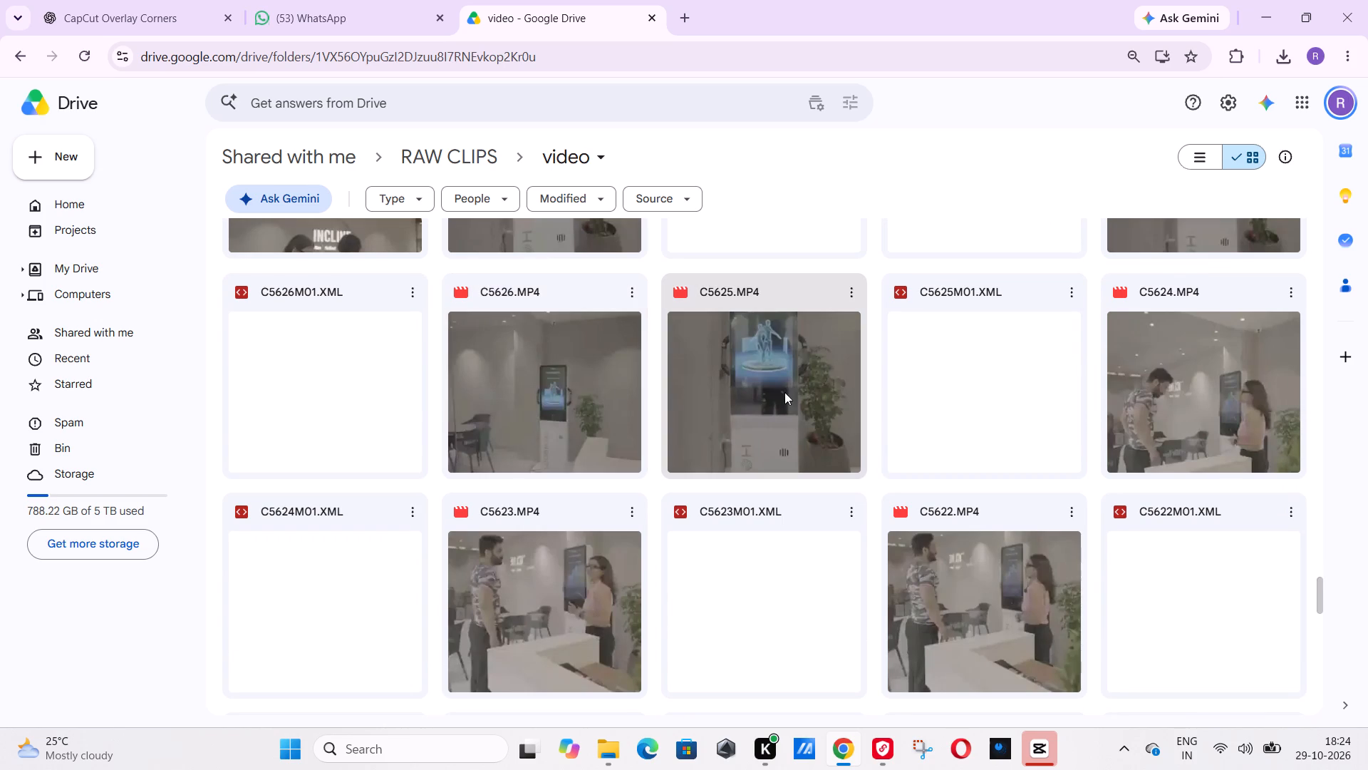
scroll(773, 426, up, 1)
scroll(721, 467, up, 1)
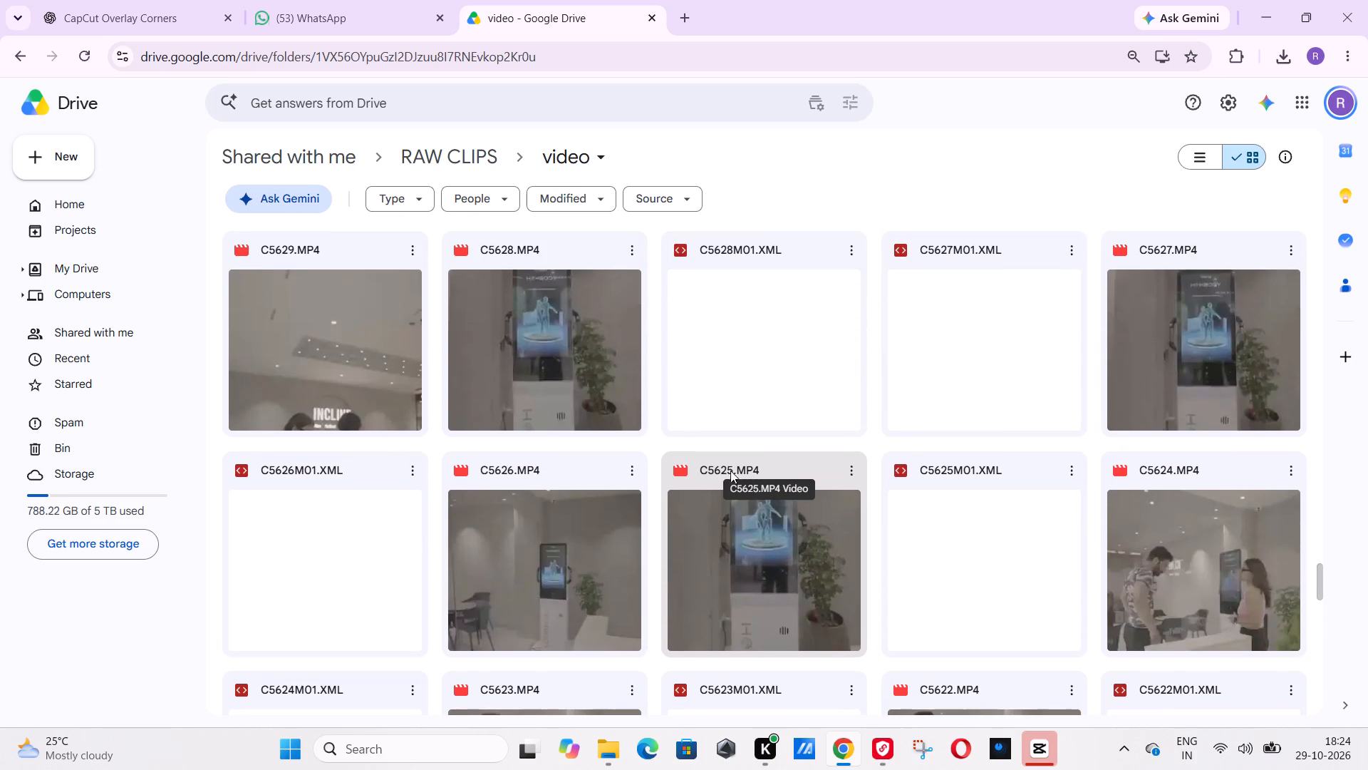
scroll(772, 503, down, 3)
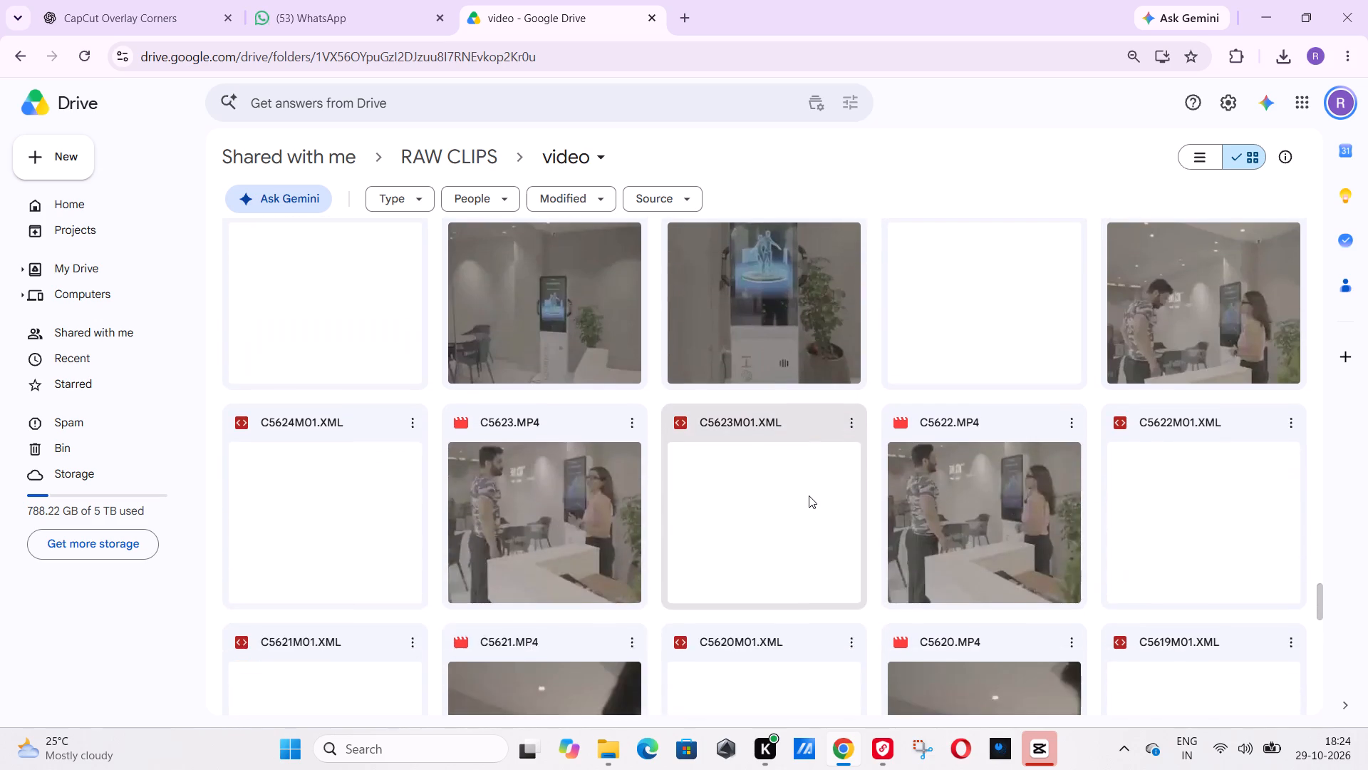
scroll(812, 496, up, 3)
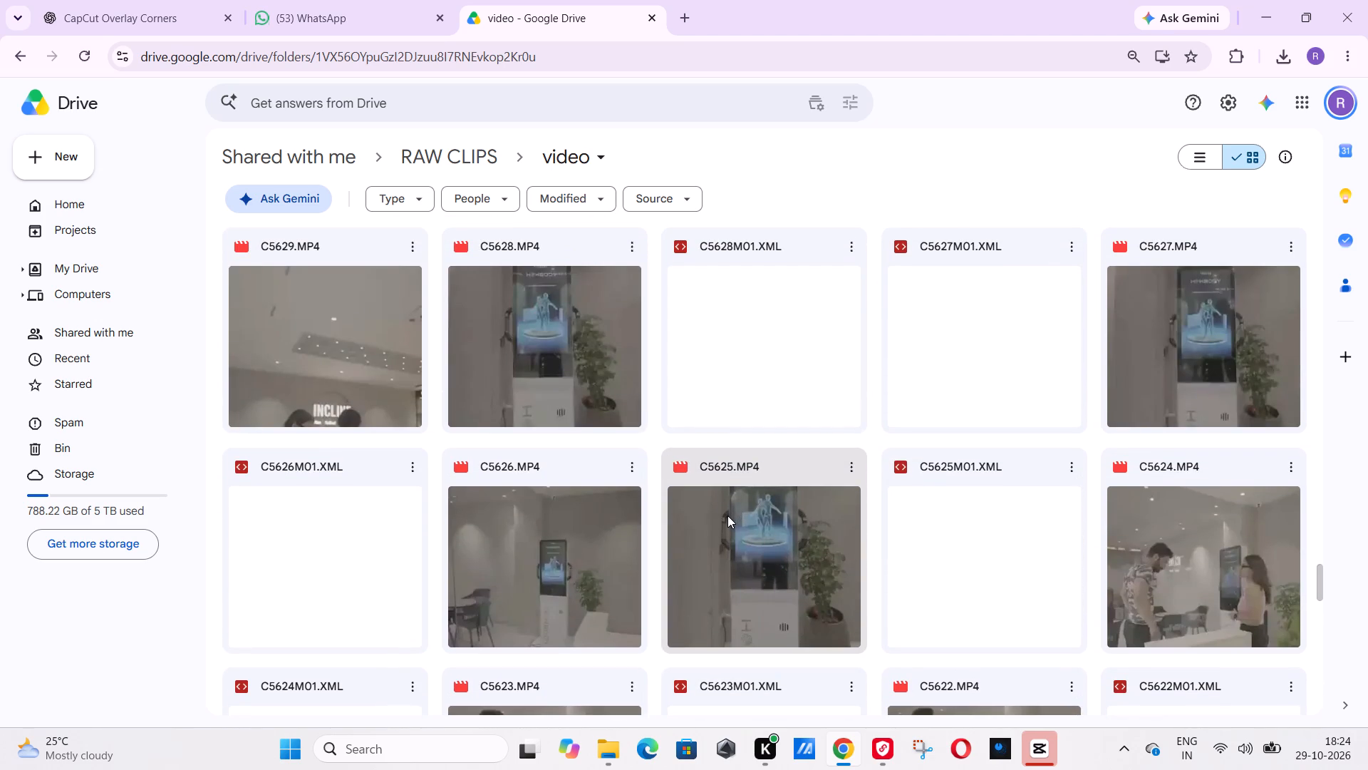
scroll(854, 515, down, 4)
scroll(962, 565, down, 3)
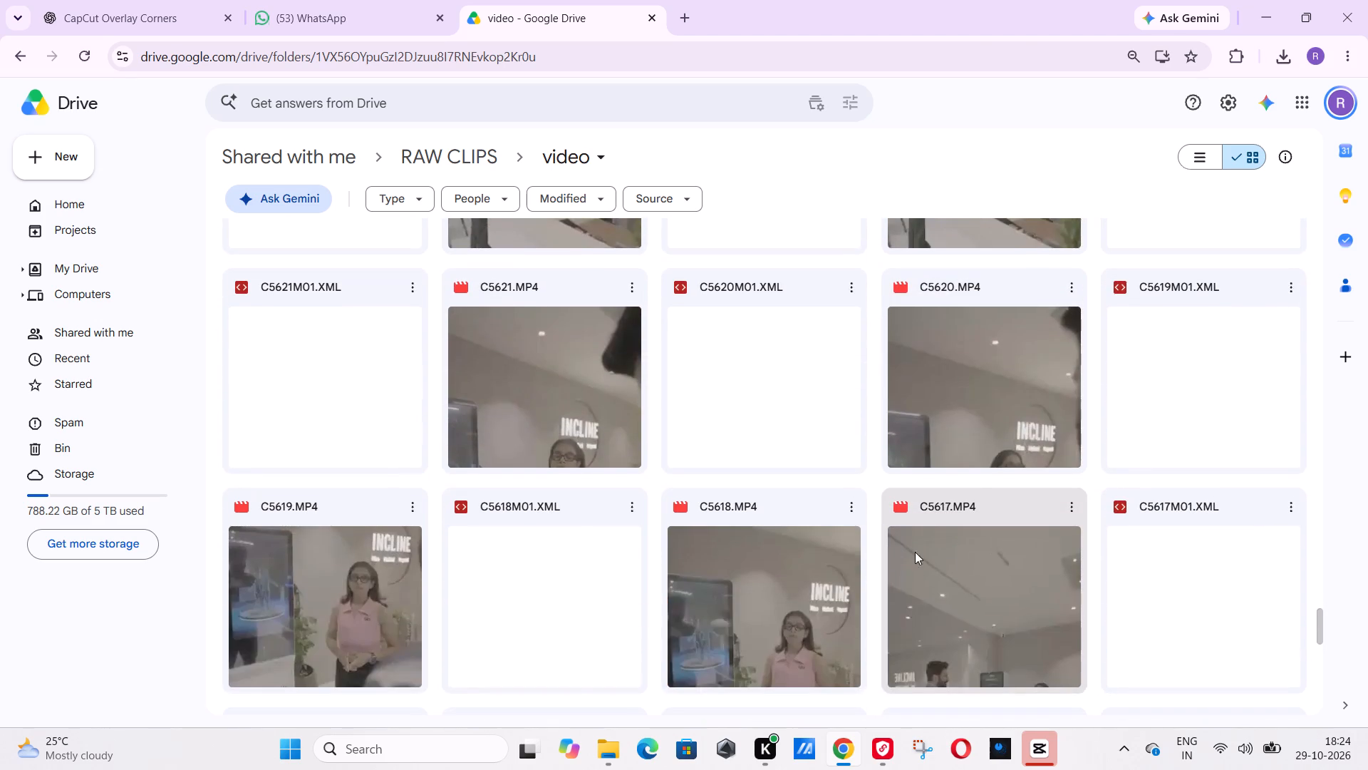
scroll(763, 528, down, 2)
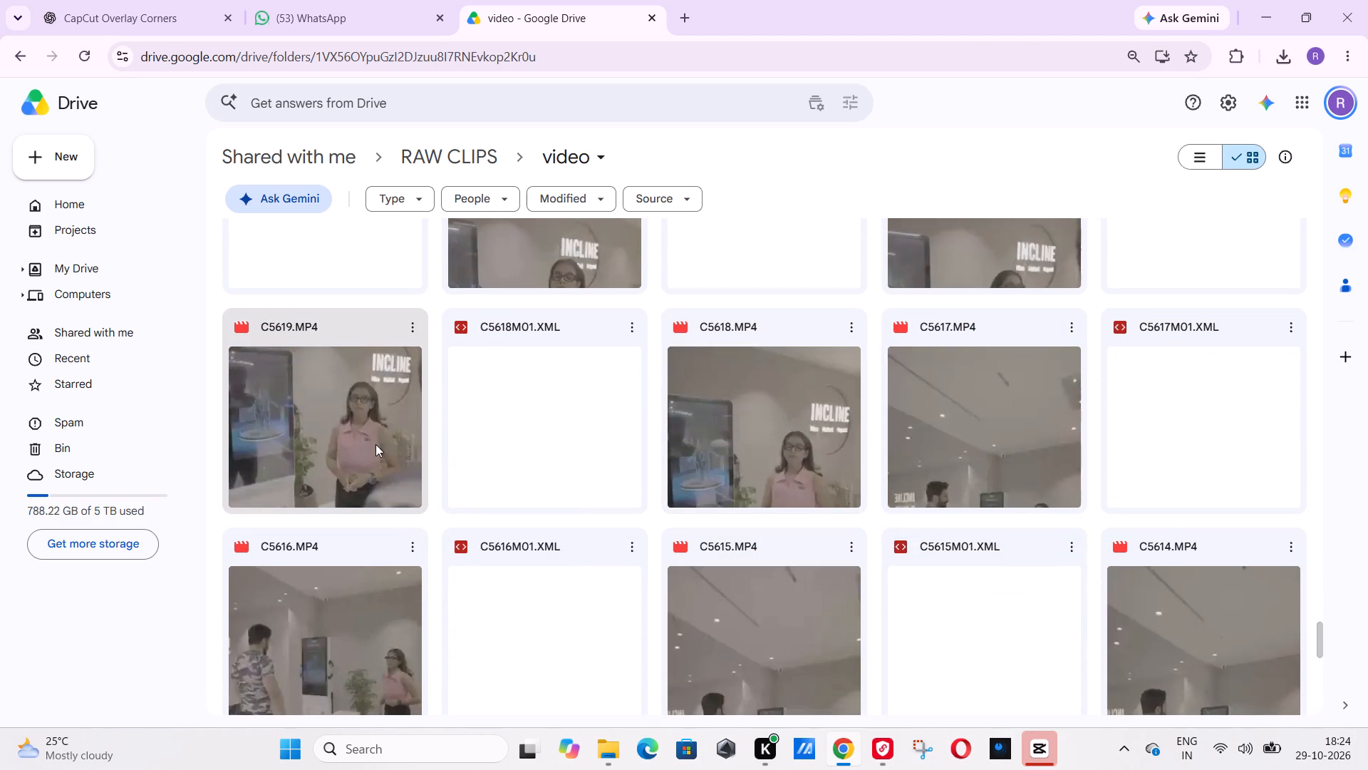
scroll(539, 451, down, 2)
scroll(604, 450, down, 2)
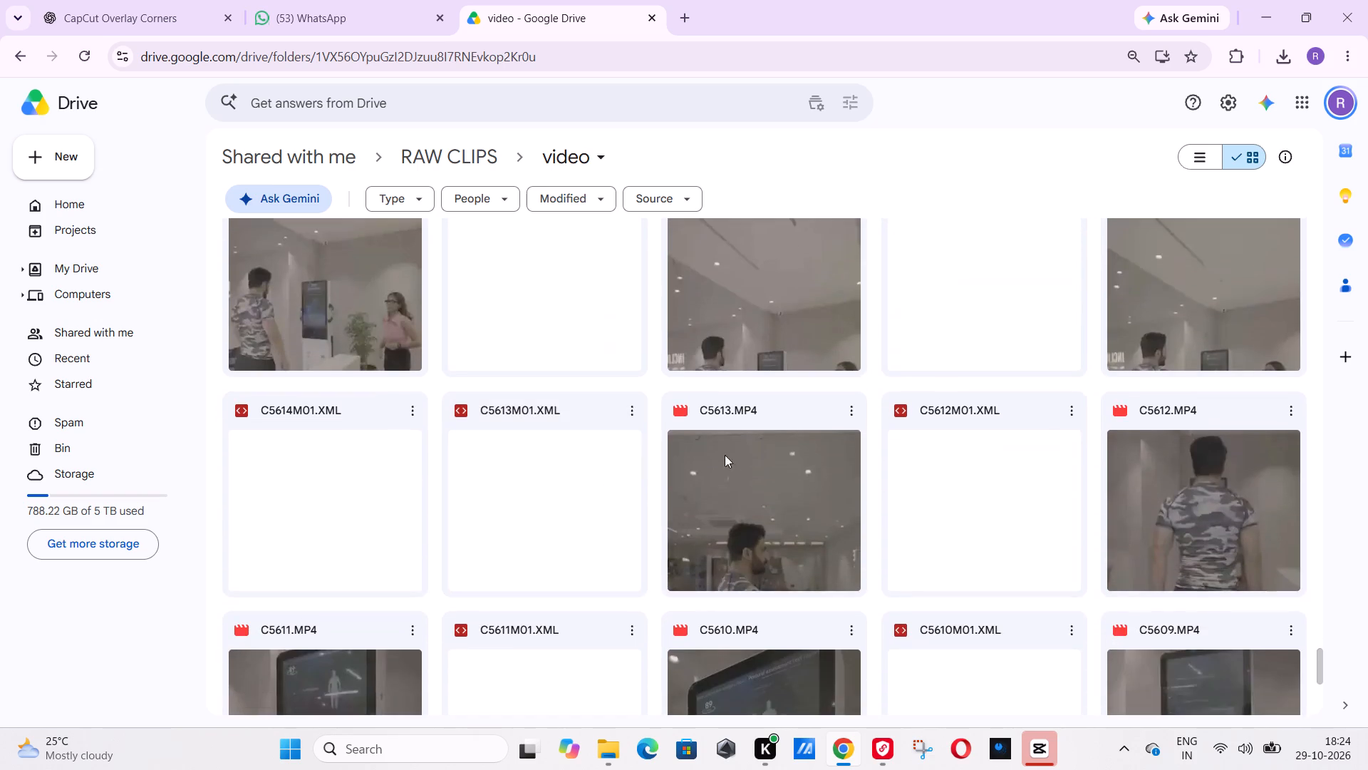
scroll(754, 458, down, 2)
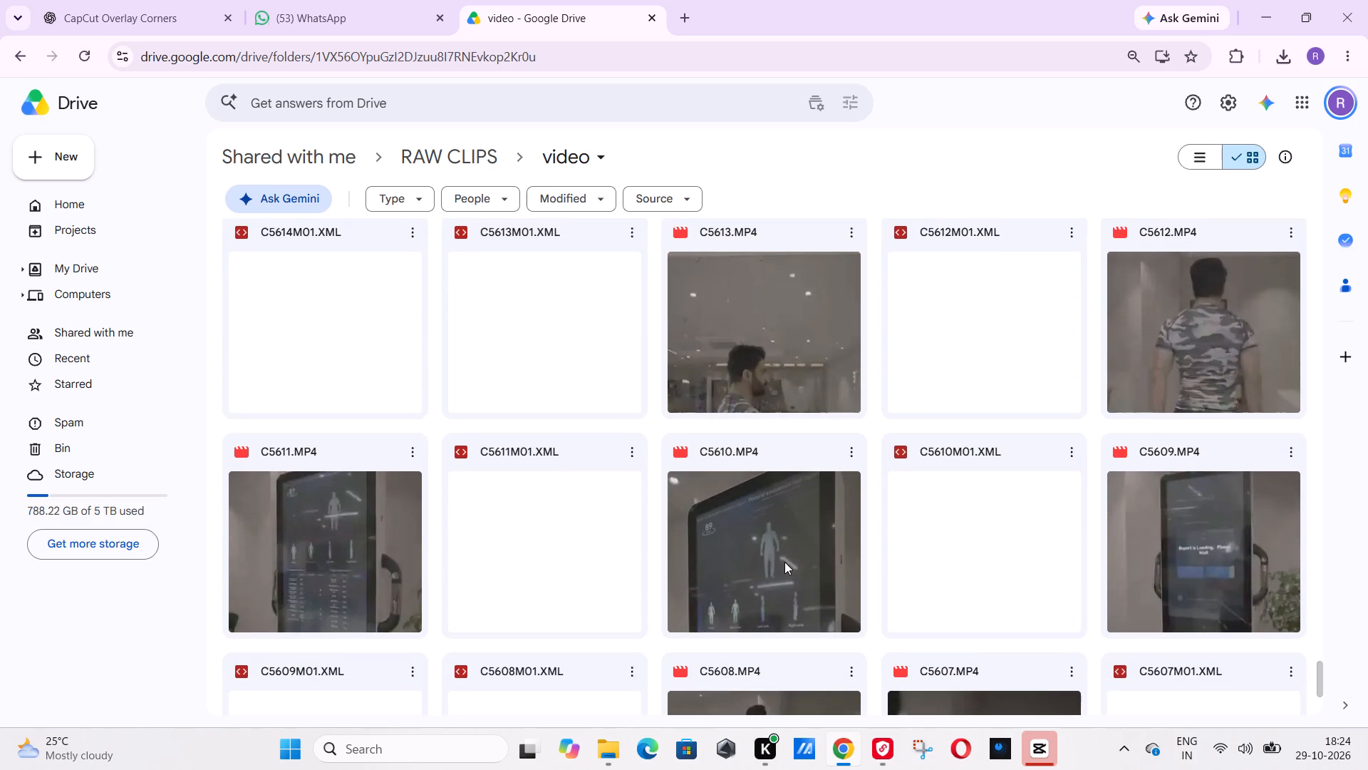
scroll(784, 562, down, 4)
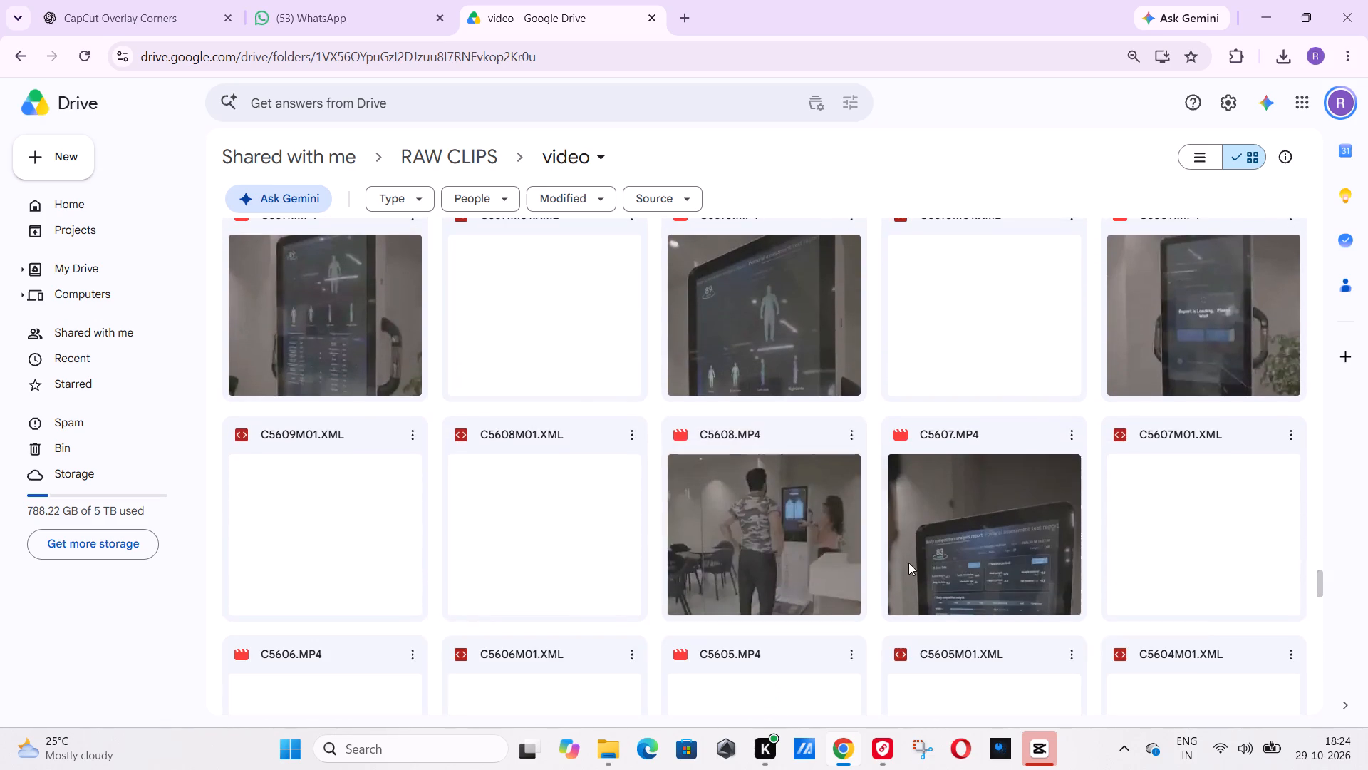
key(alt+Tab)
key(alt+Tab)
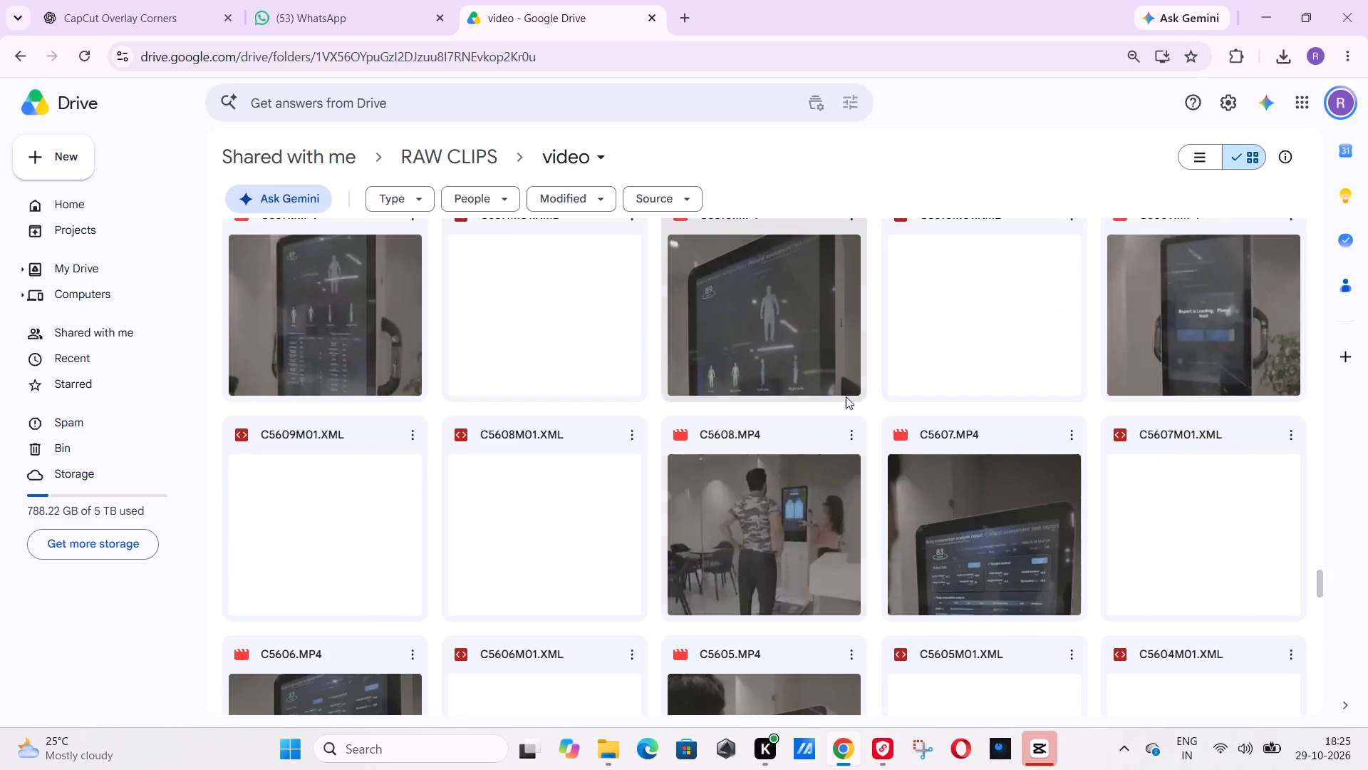
scroll(749, 393, down, 1)
scroll(740, 389, up, 1)
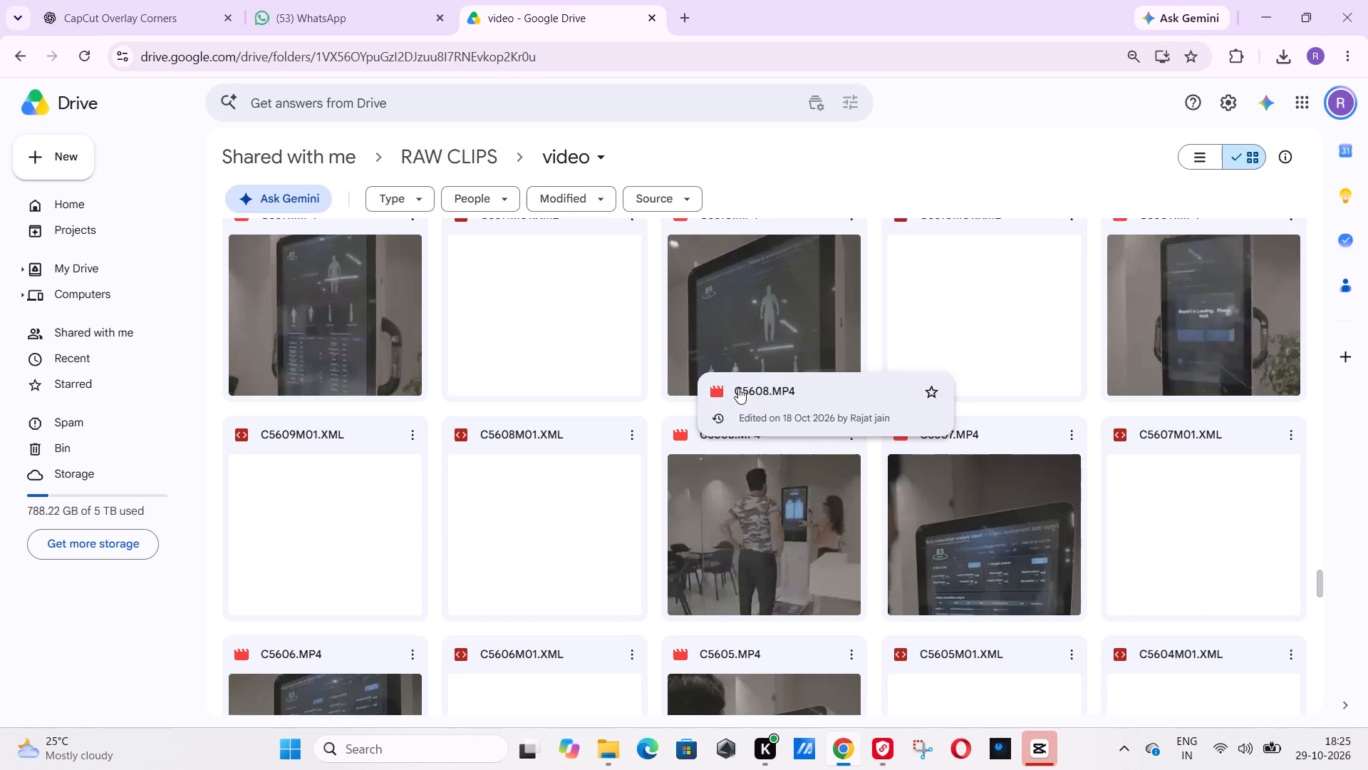
scroll(738, 388, up, 2)
scroll(841, 381, down, 7)
scroll(814, 427, up, 5)
scroll(745, 436, up, 5)
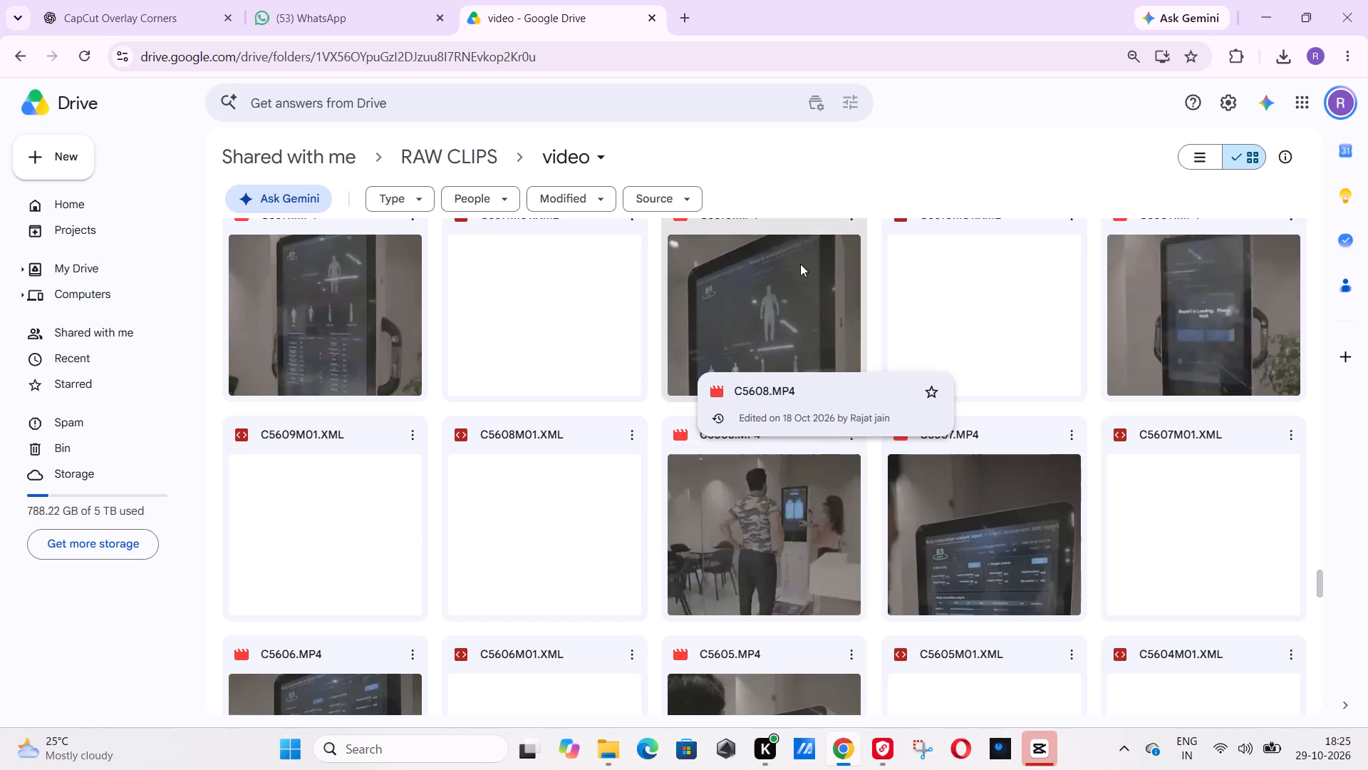
Look through the older clips in the video folder, covering the reception walk-ins, treadmills and gym equipment.
click(812, 172)
scroll(782, 377, down, 8)
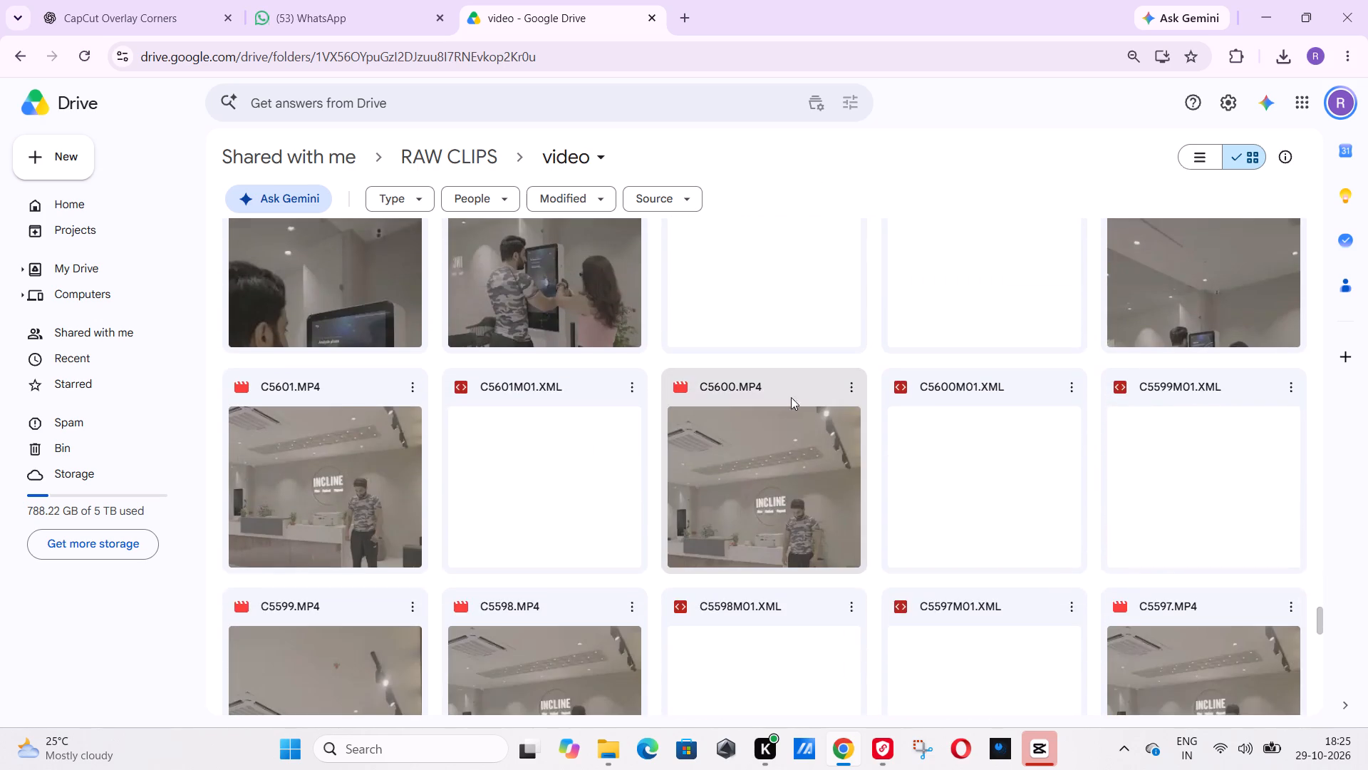
scroll(779, 374, down, 11)
scroll(780, 196, down, 3)
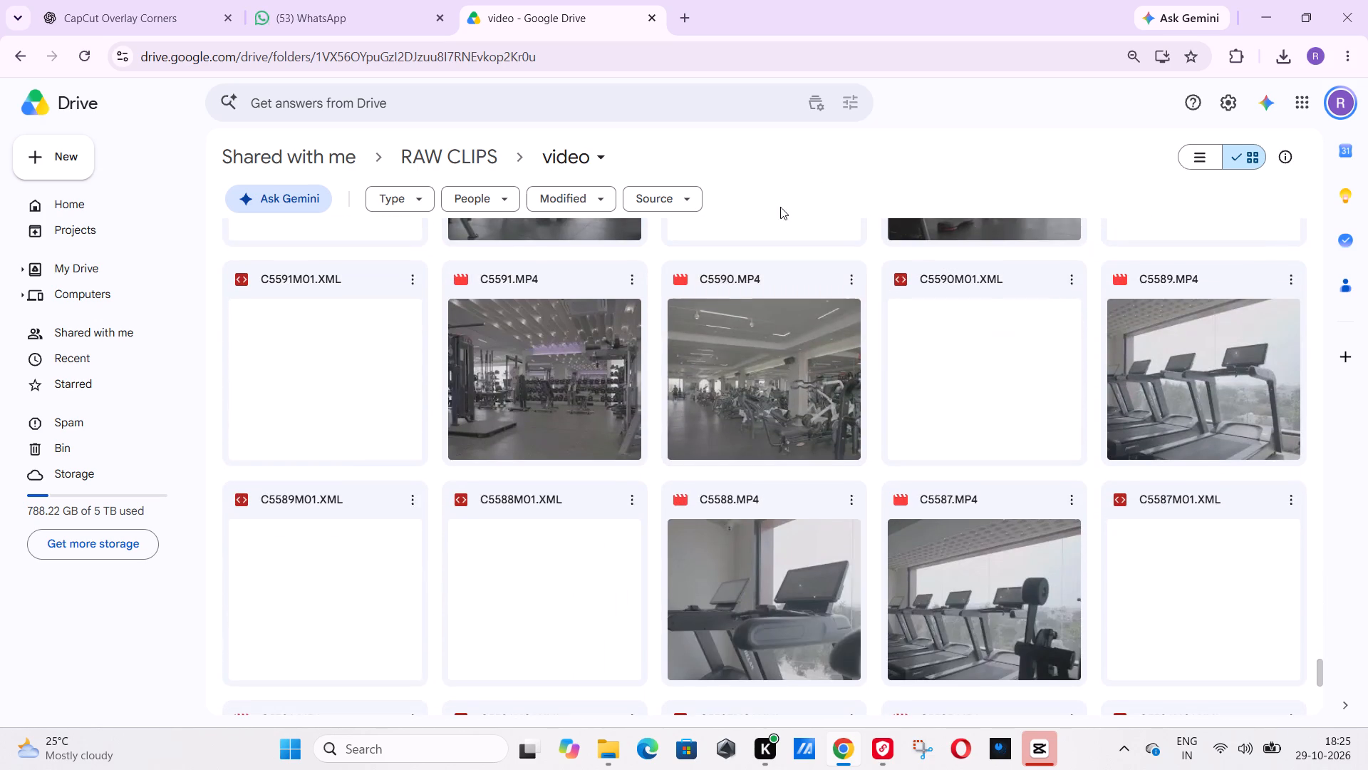
scroll(780, 207, down, 10)
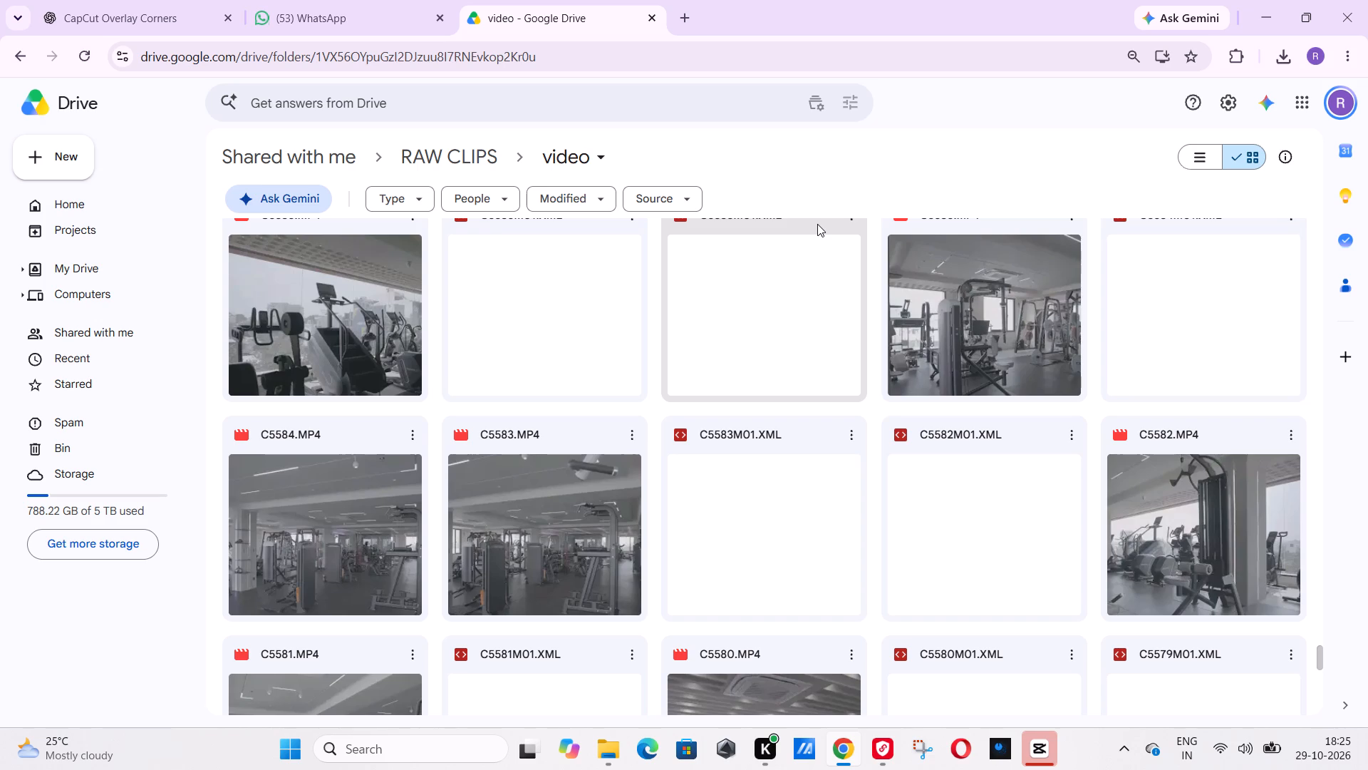
scroll(1020, 272, down, 2)
scroll(968, 421, down, 1)
click(752, 494)
scroll(752, 492, down, 6)
Go back to the body-analysis machine clips and compare the thumbnails around C5605.MP4 and C5604.MP4.
scroll(790, 483, up, 12)
scroll(700, 520, up, 6)
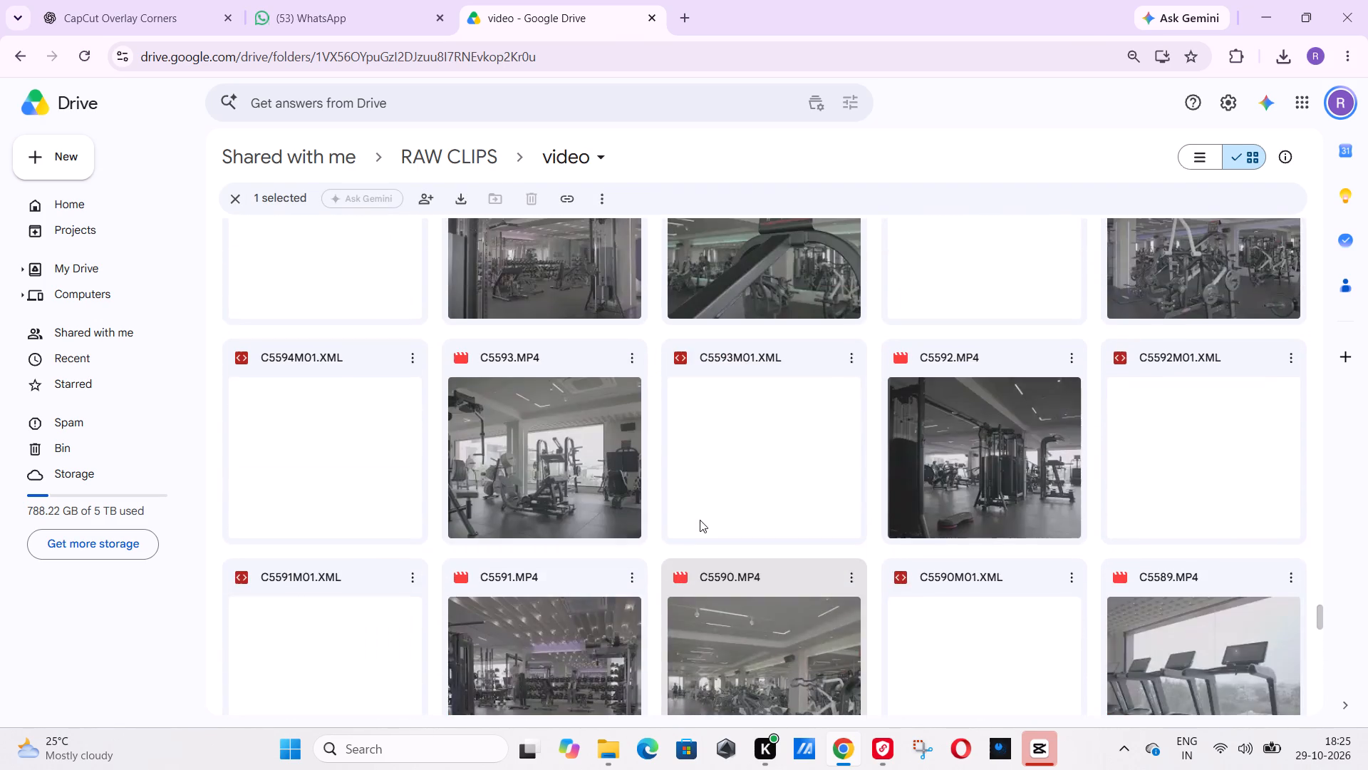
scroll(656, 498, up, 8)
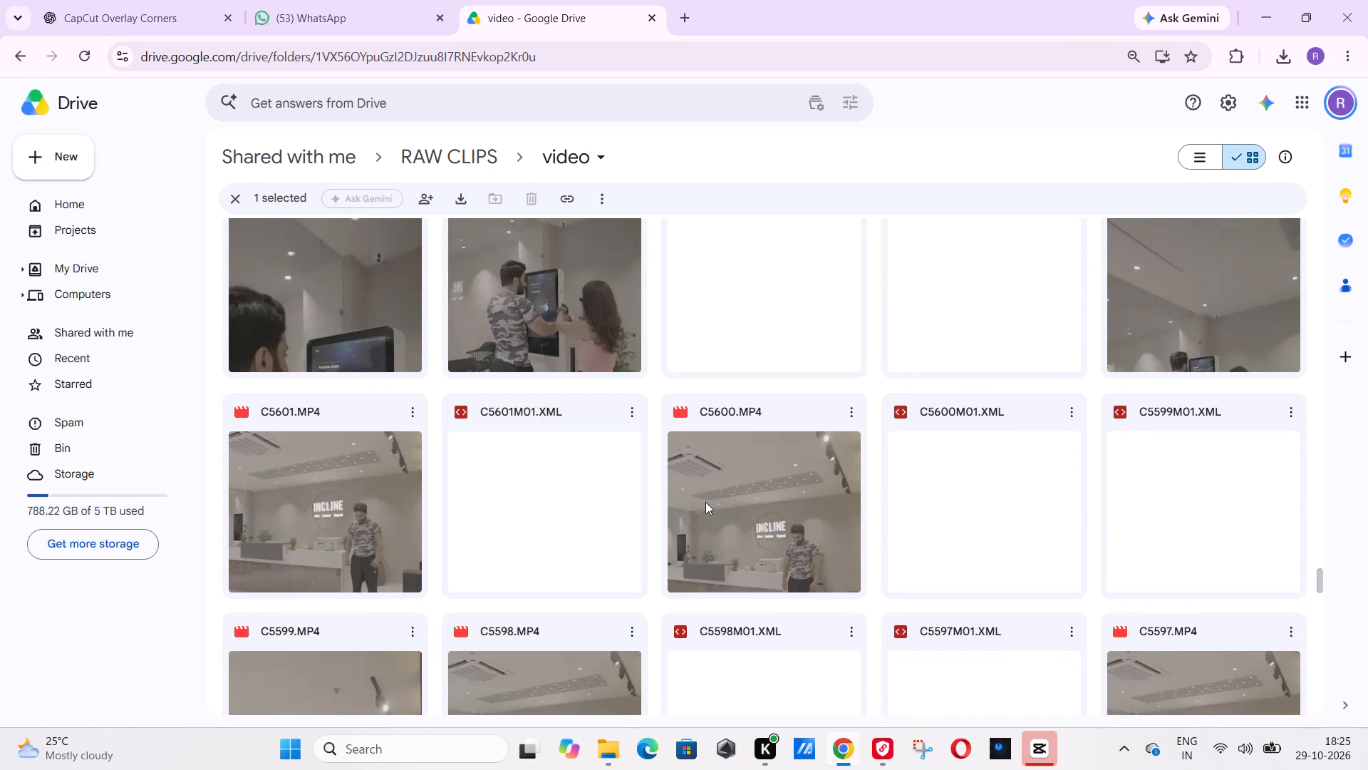
scroll(745, 498, up, 3)
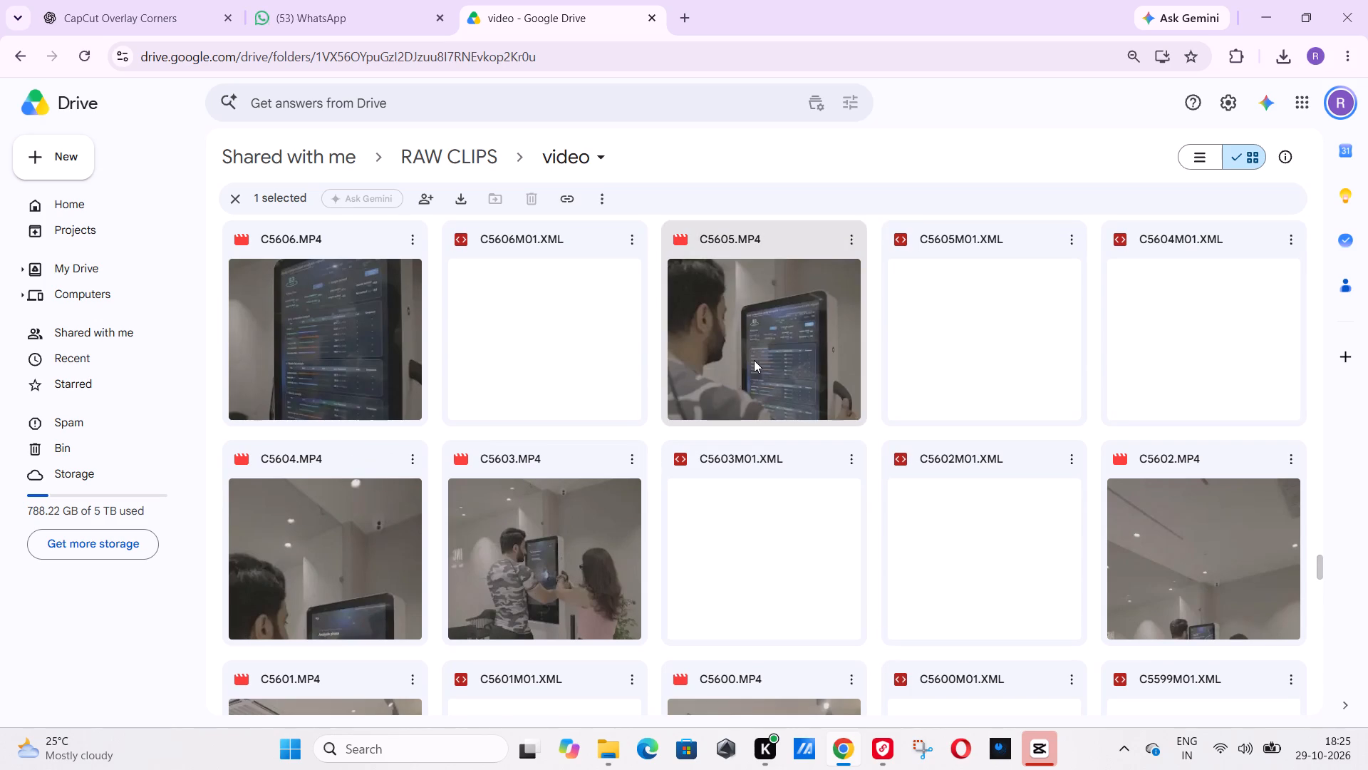
click(754, 360)
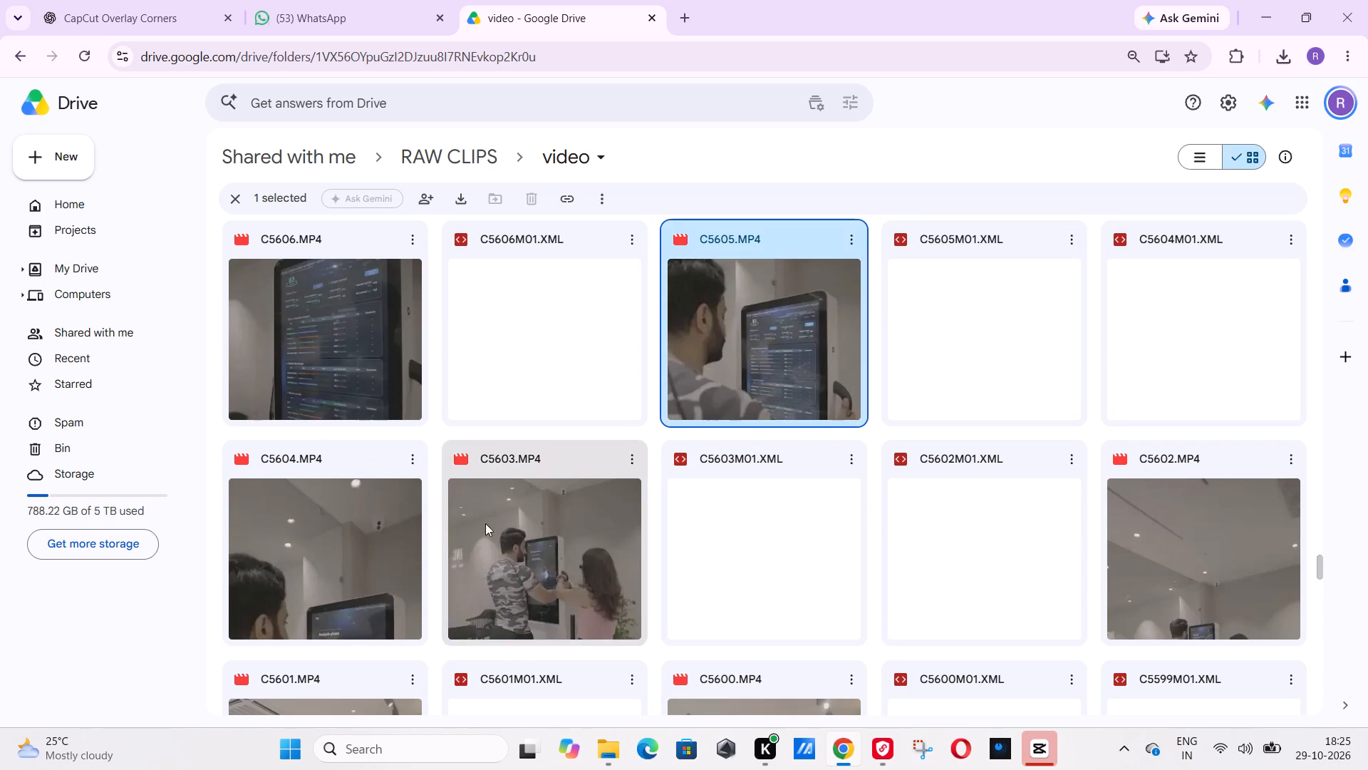
scroll(596, 528, down, 3)
scroll(980, 475, up, 3)
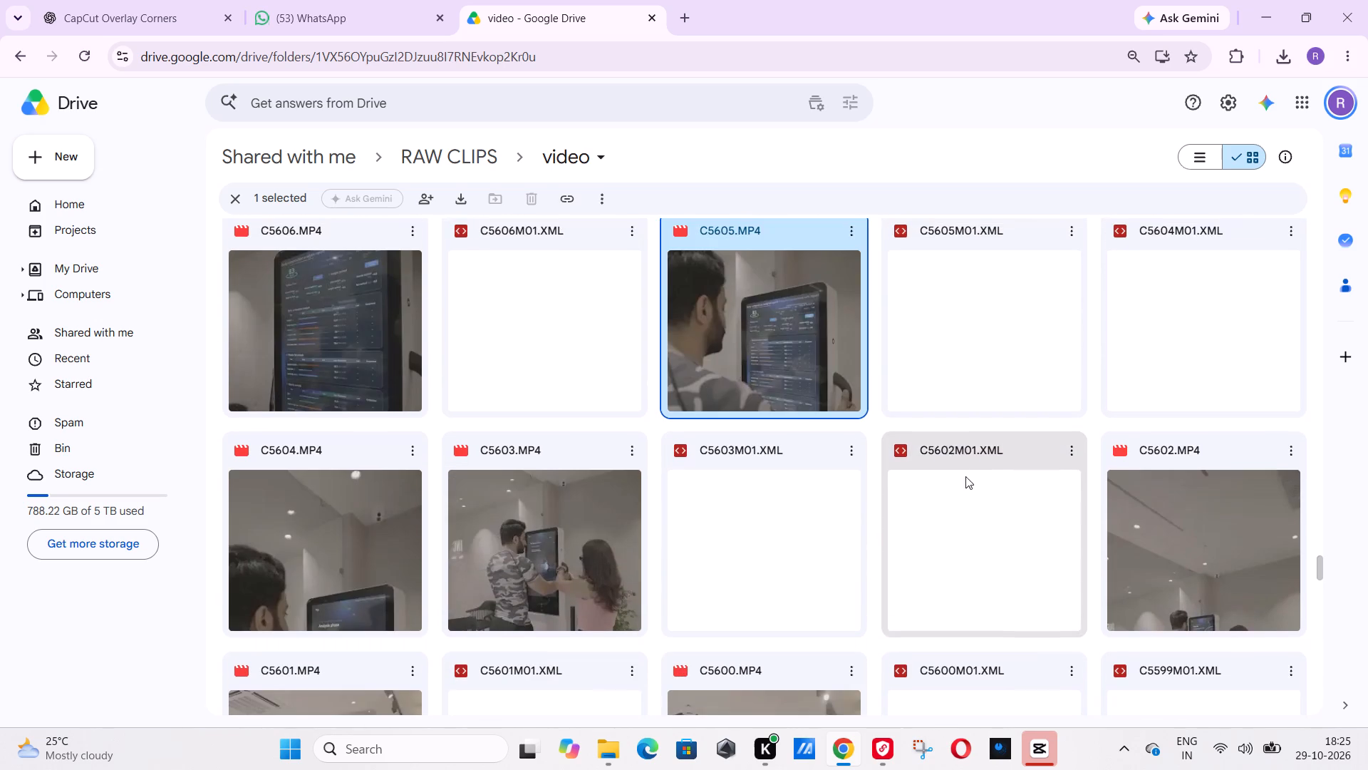
click(884, 768)
click(309, 503)
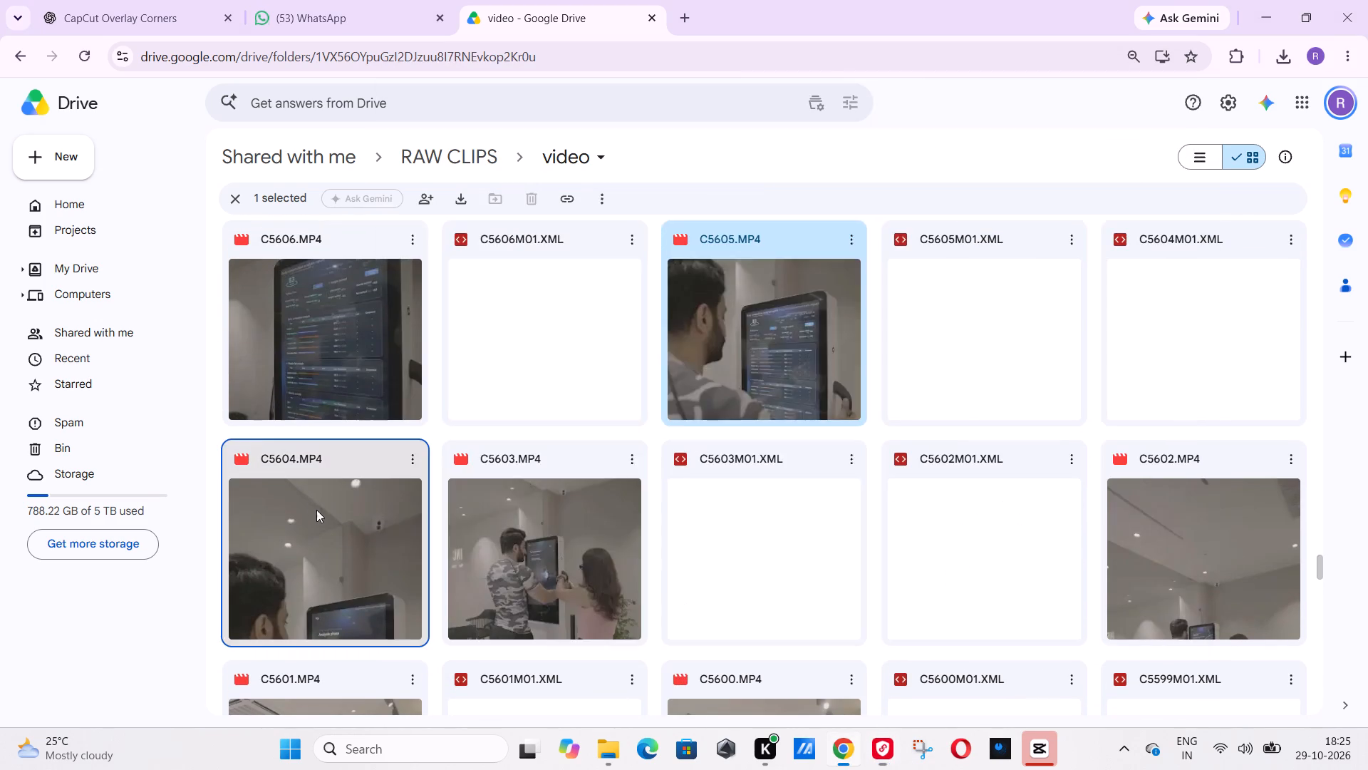
scroll(517, 538, down, 4)
scroll(670, 528, up, 4)
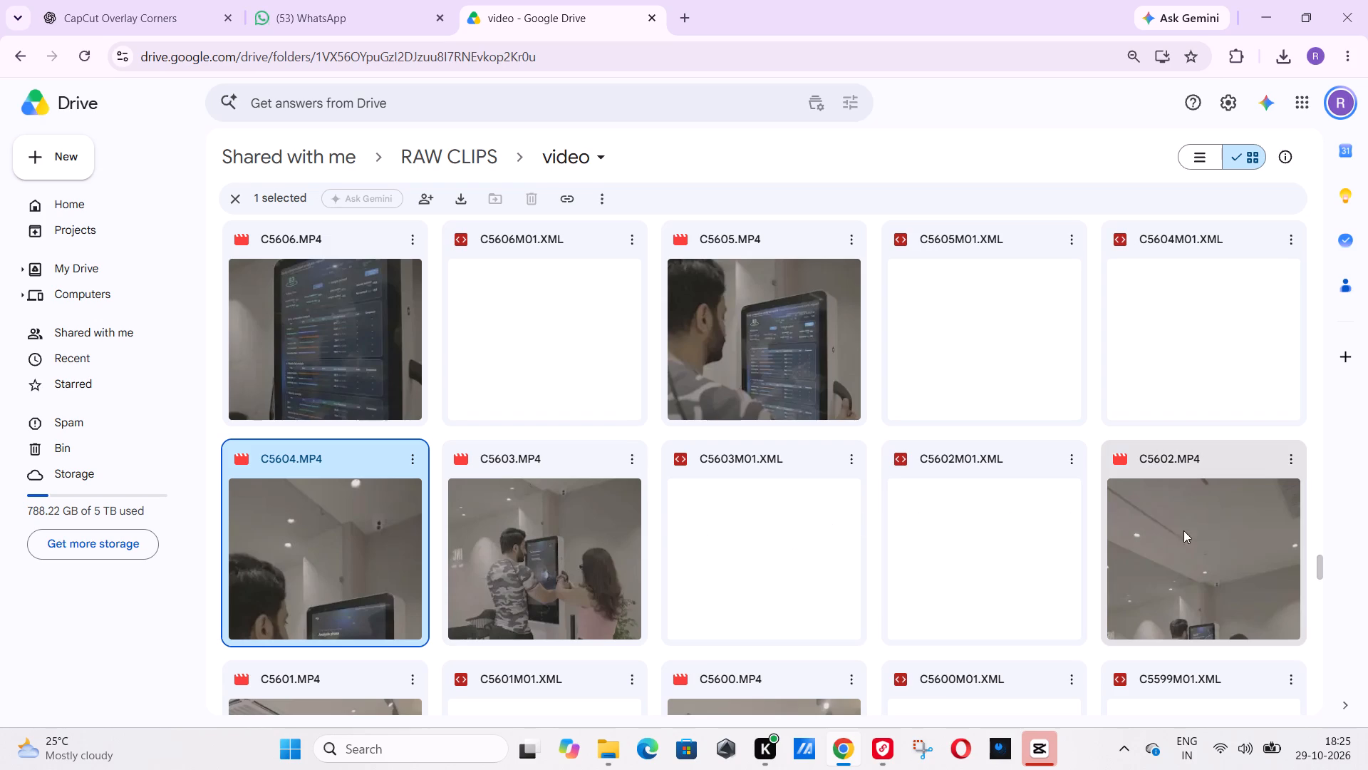
Preview C5602.MP4, skimming through the trainer and client at the body-analysis machine, and close the preview.
double_click(1211, 535)
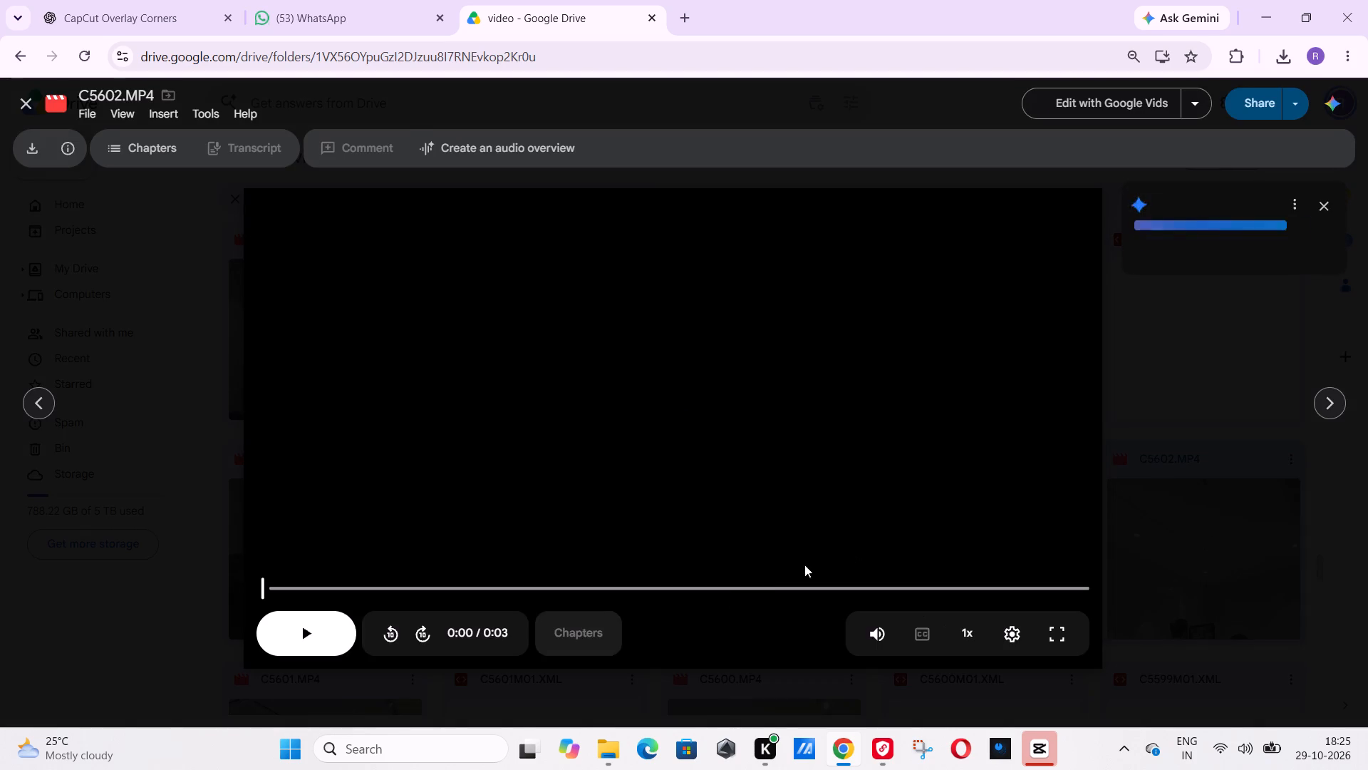
click(329, 637)
click(329, 637)
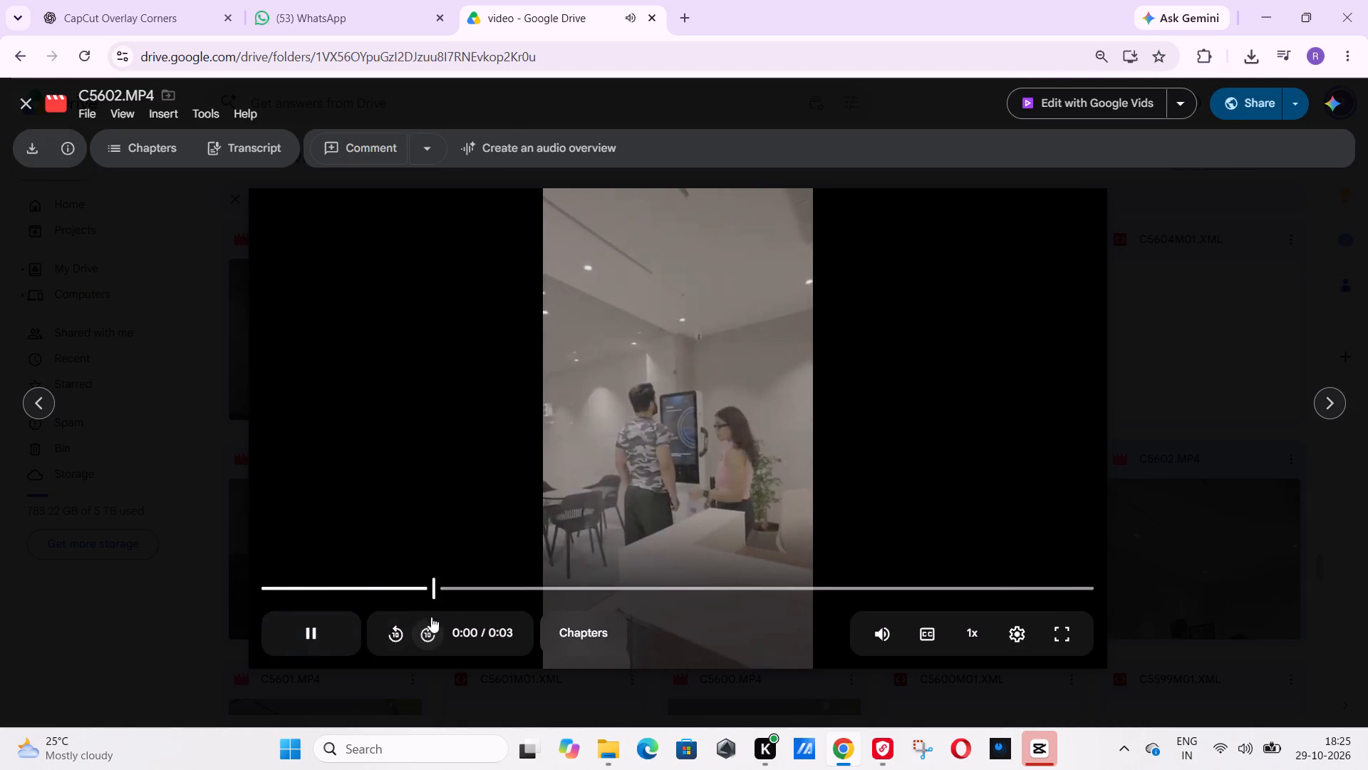
drag(483, 592, 719, 580)
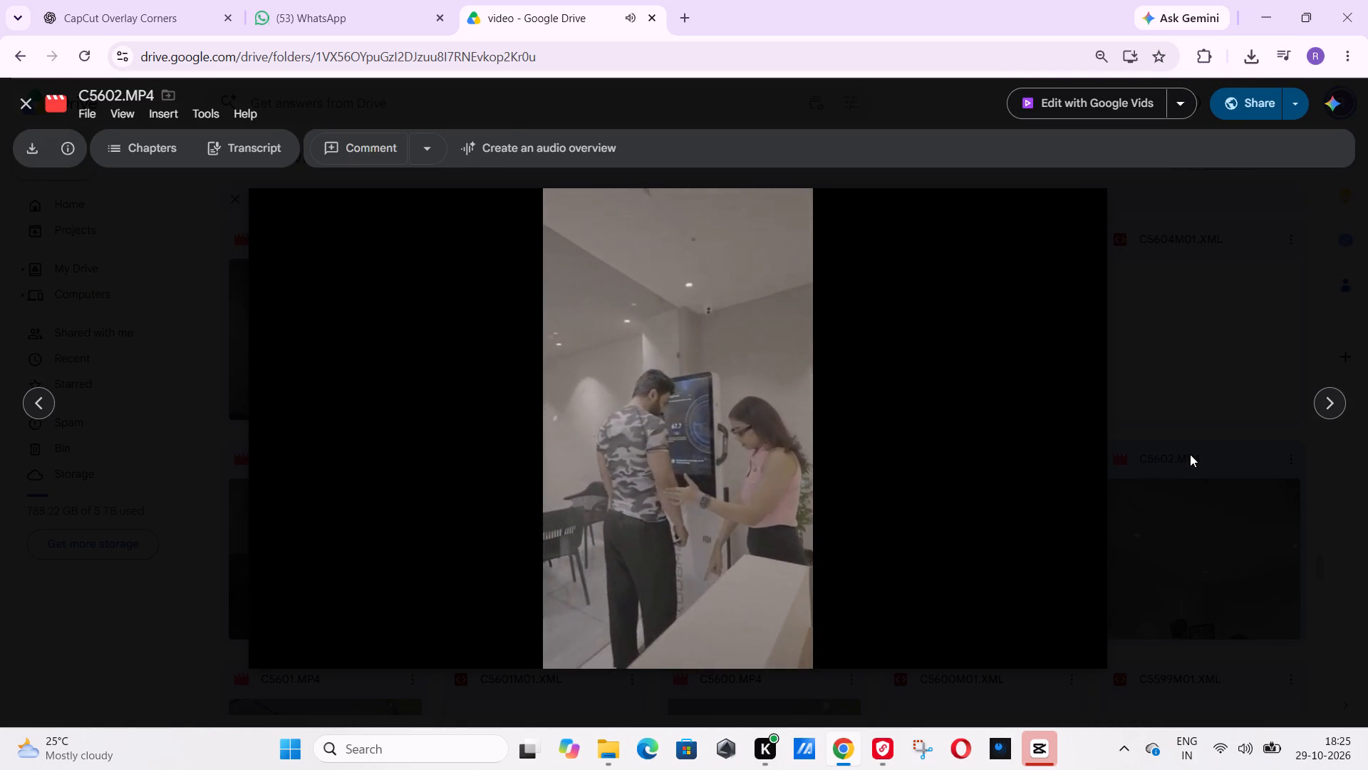
click(1190, 454)
Preview C5603.MP4, skimming through the client and trainer at the body-analysis machine, and download the clip.
double_click(562, 517)
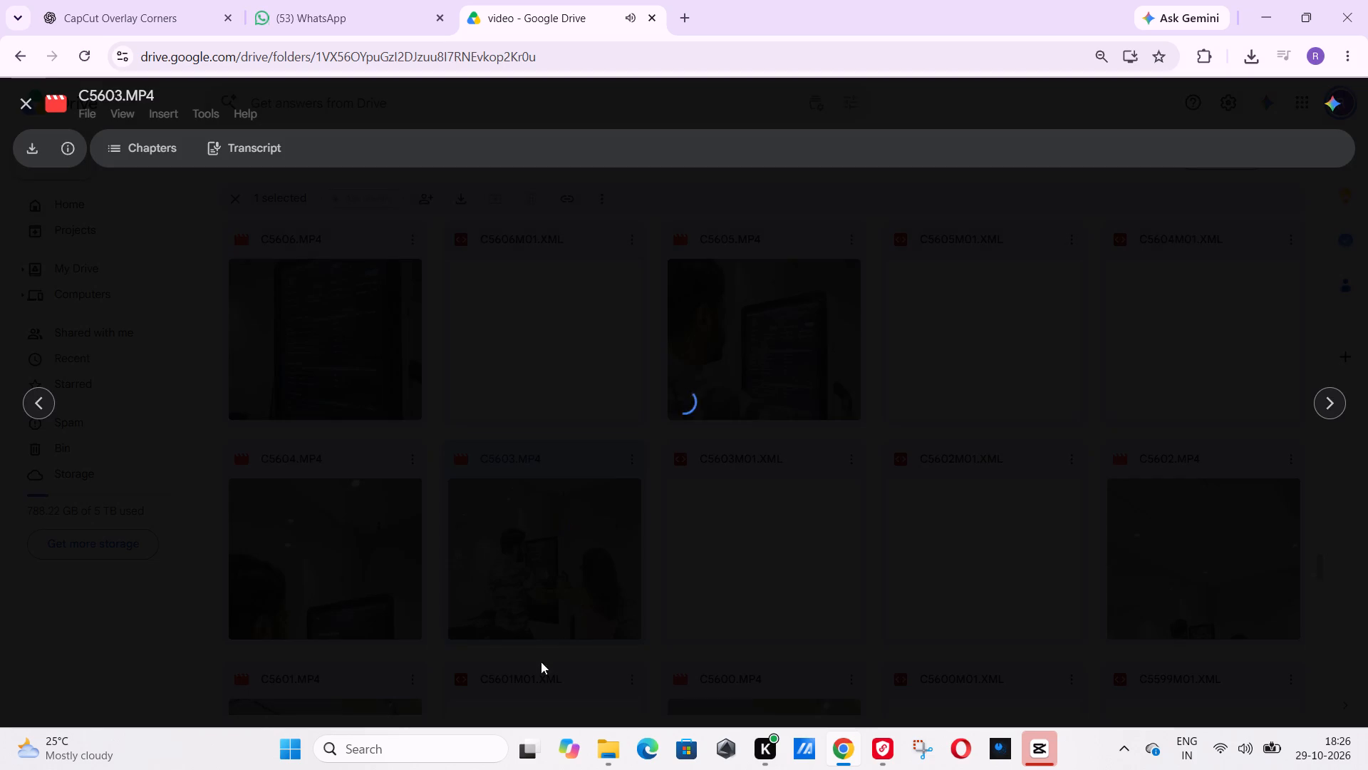
click(356, 627)
click(336, 631)
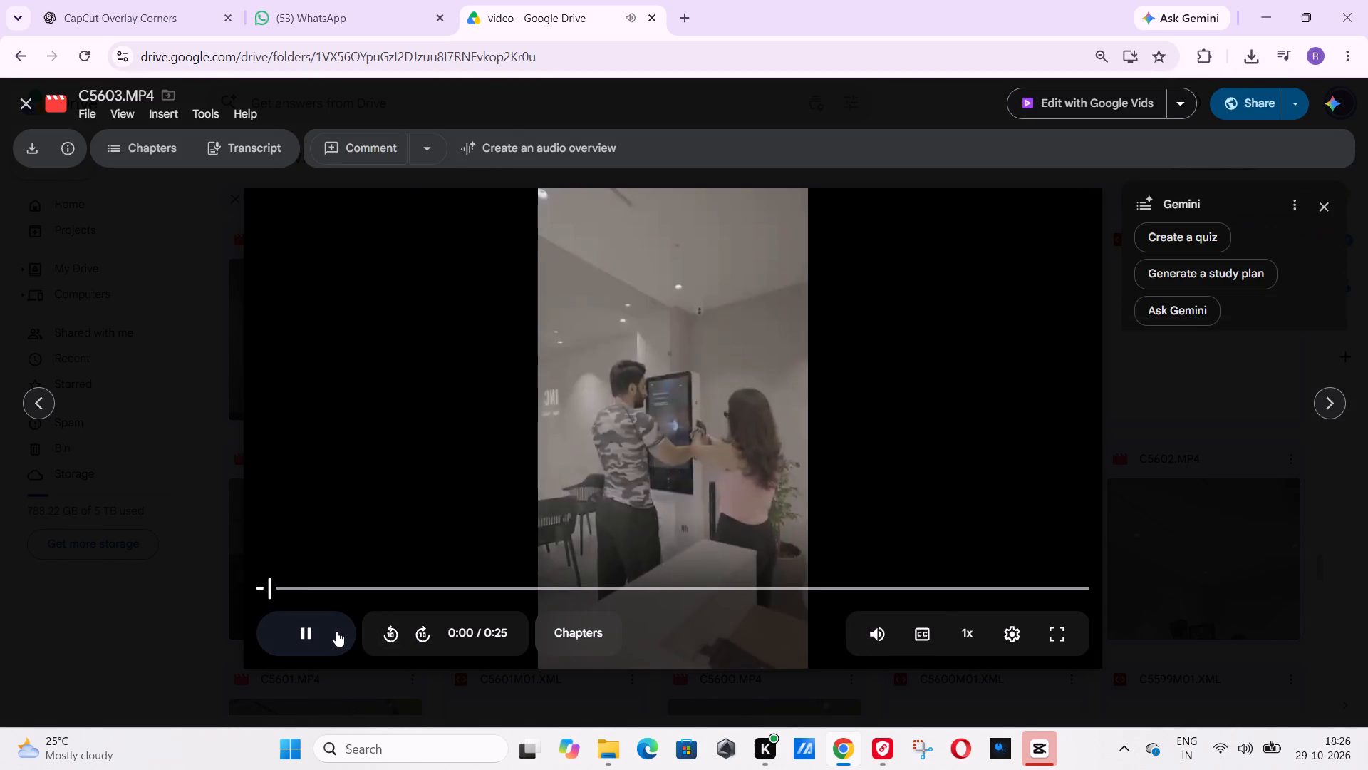
click(659, 584)
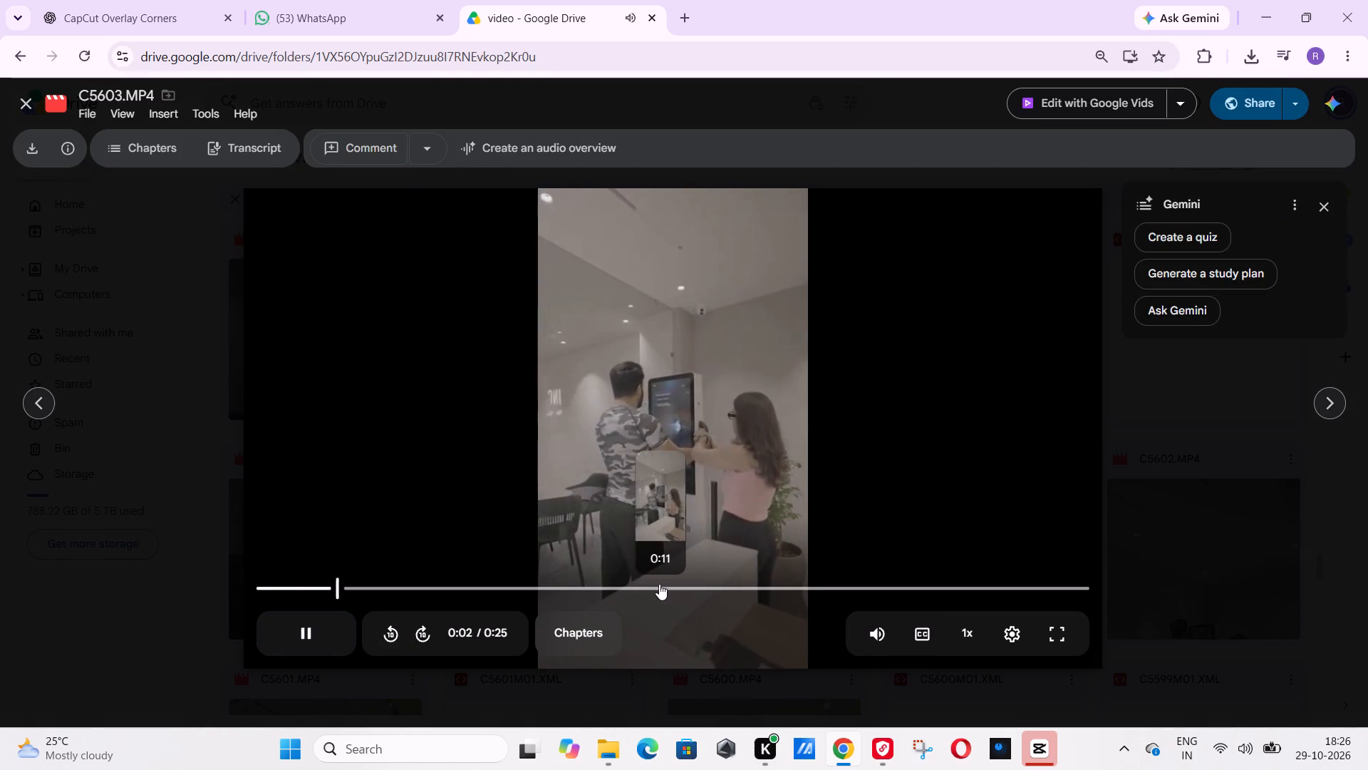
drag(673, 584, 797, 582)
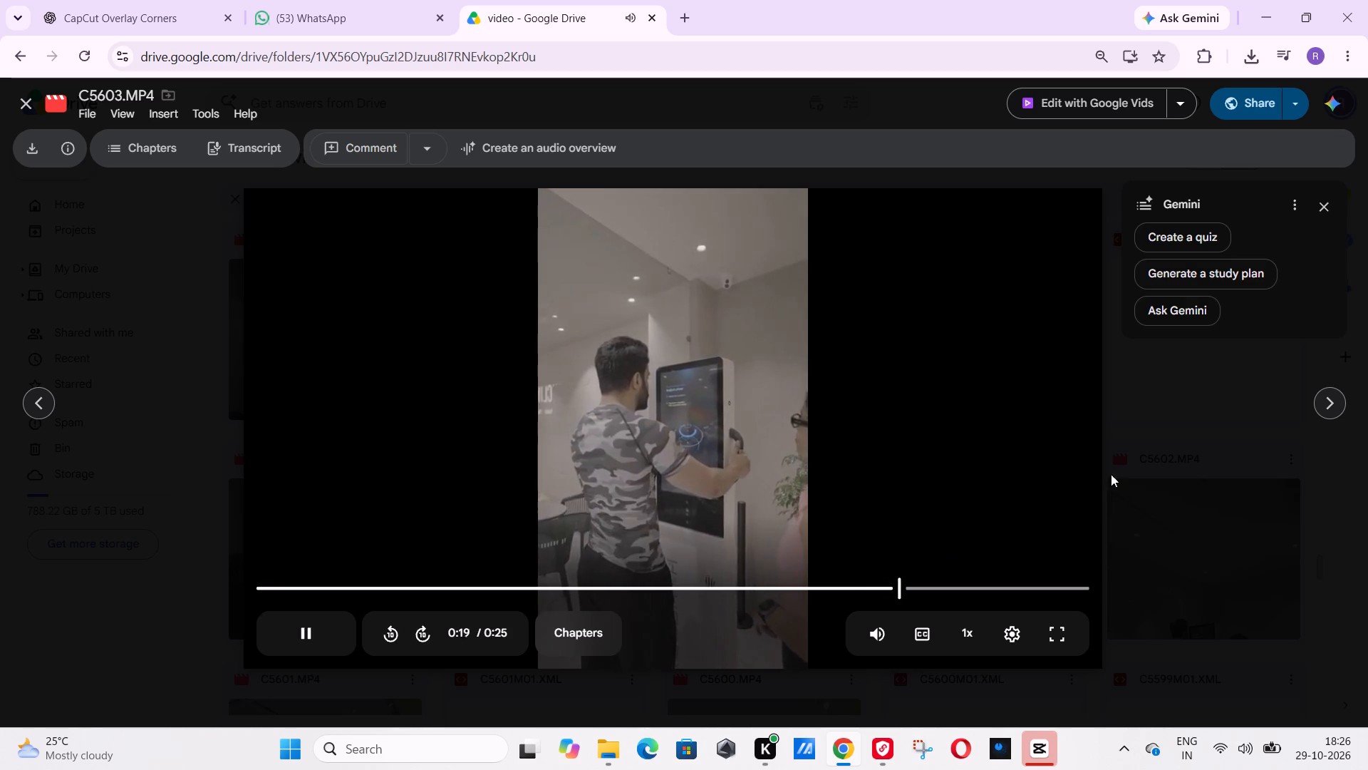
click(21, 140)
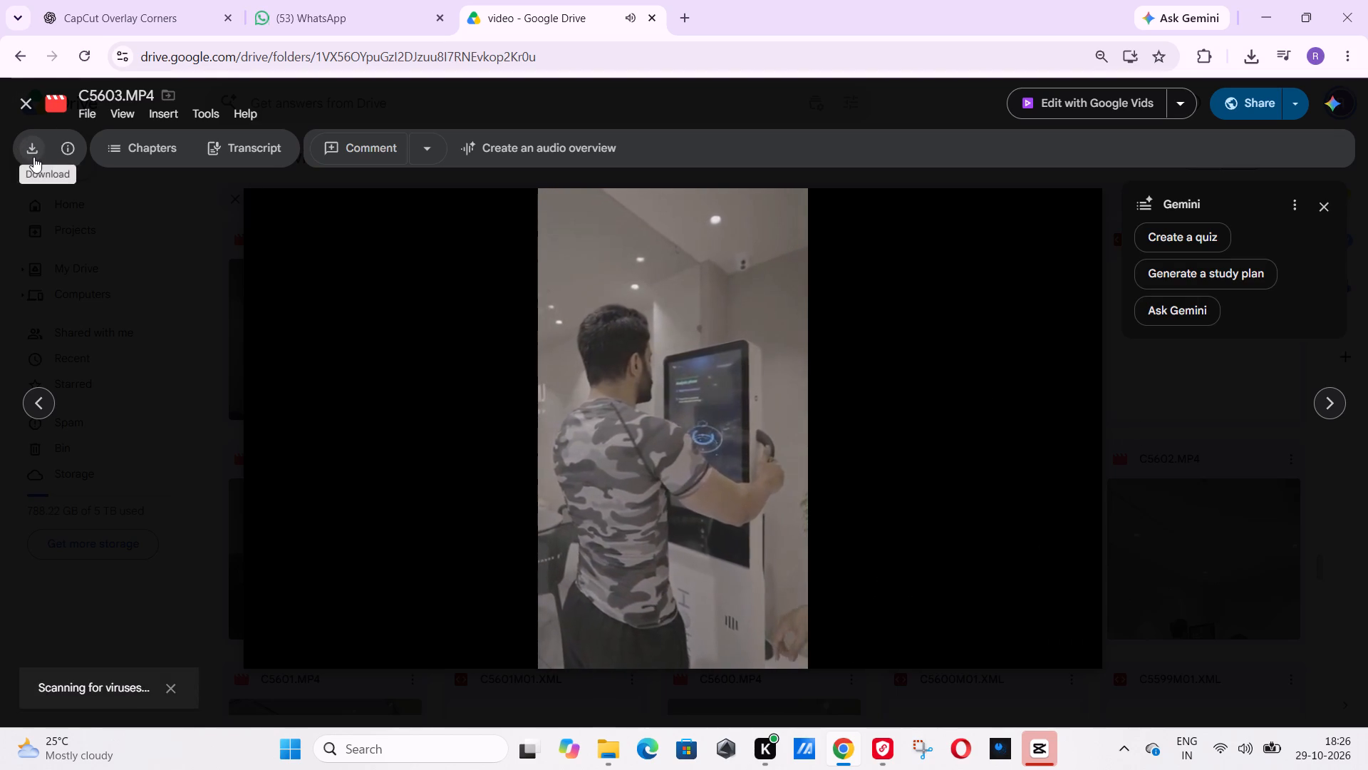
click(843, 463)
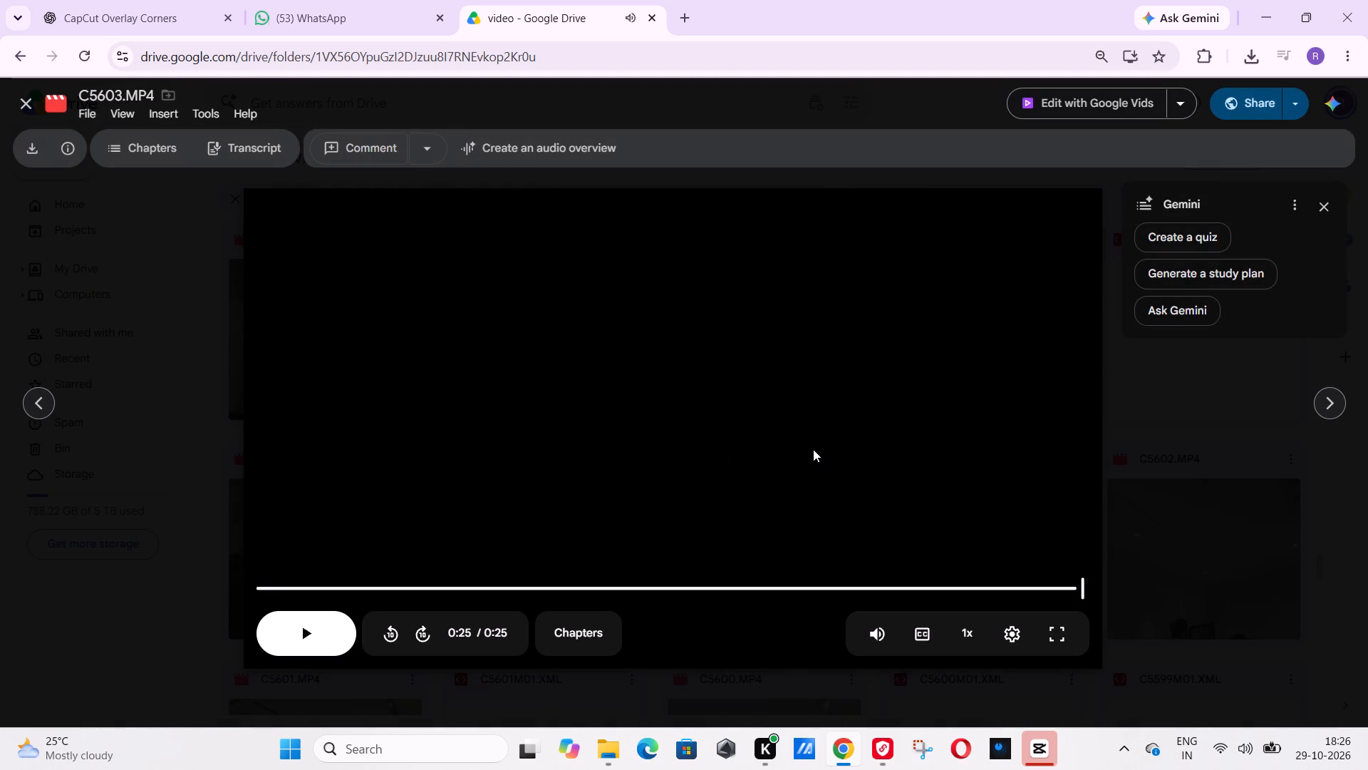
Go on to C5604.MP4, preview the close shot of the man at the body-analysis machine, and download the clip.
click(29, 403)
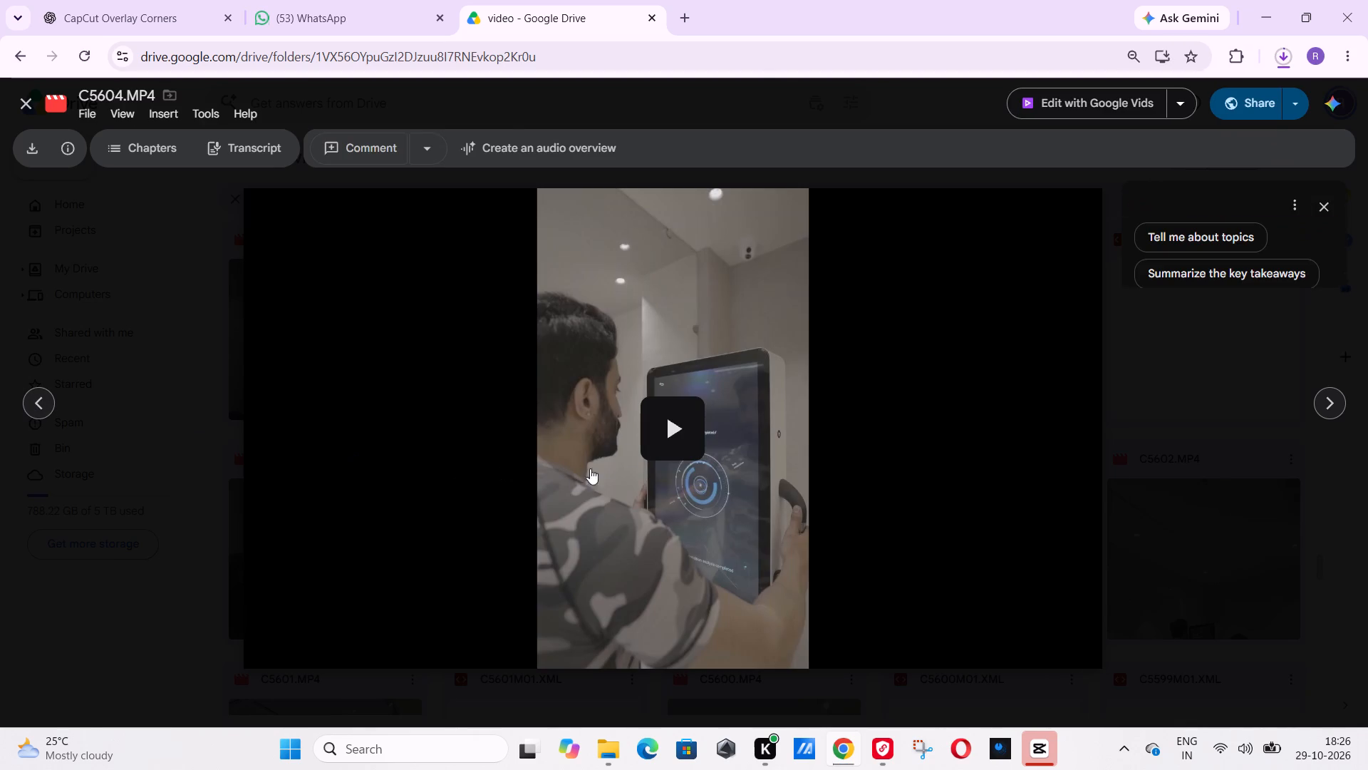
click(650, 441)
click(323, 626)
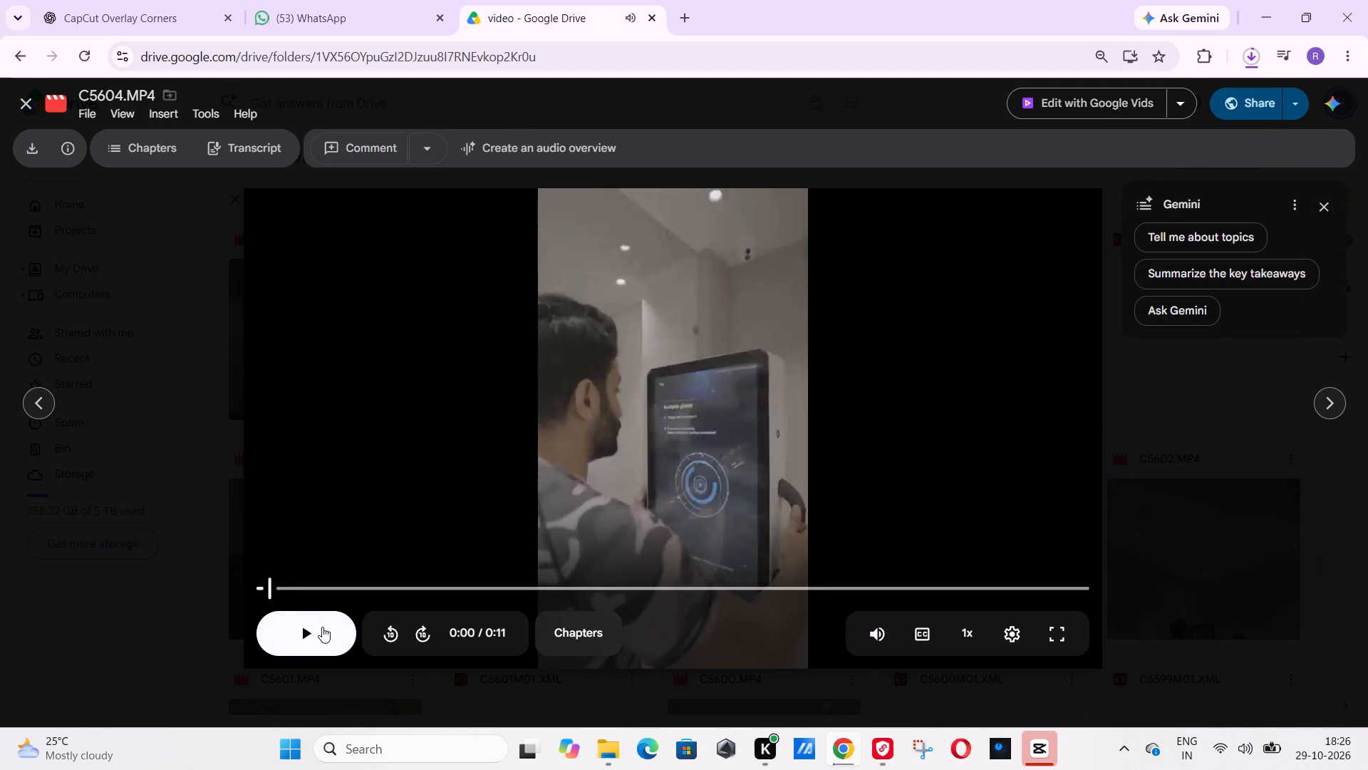
click(322, 627)
click(322, 628)
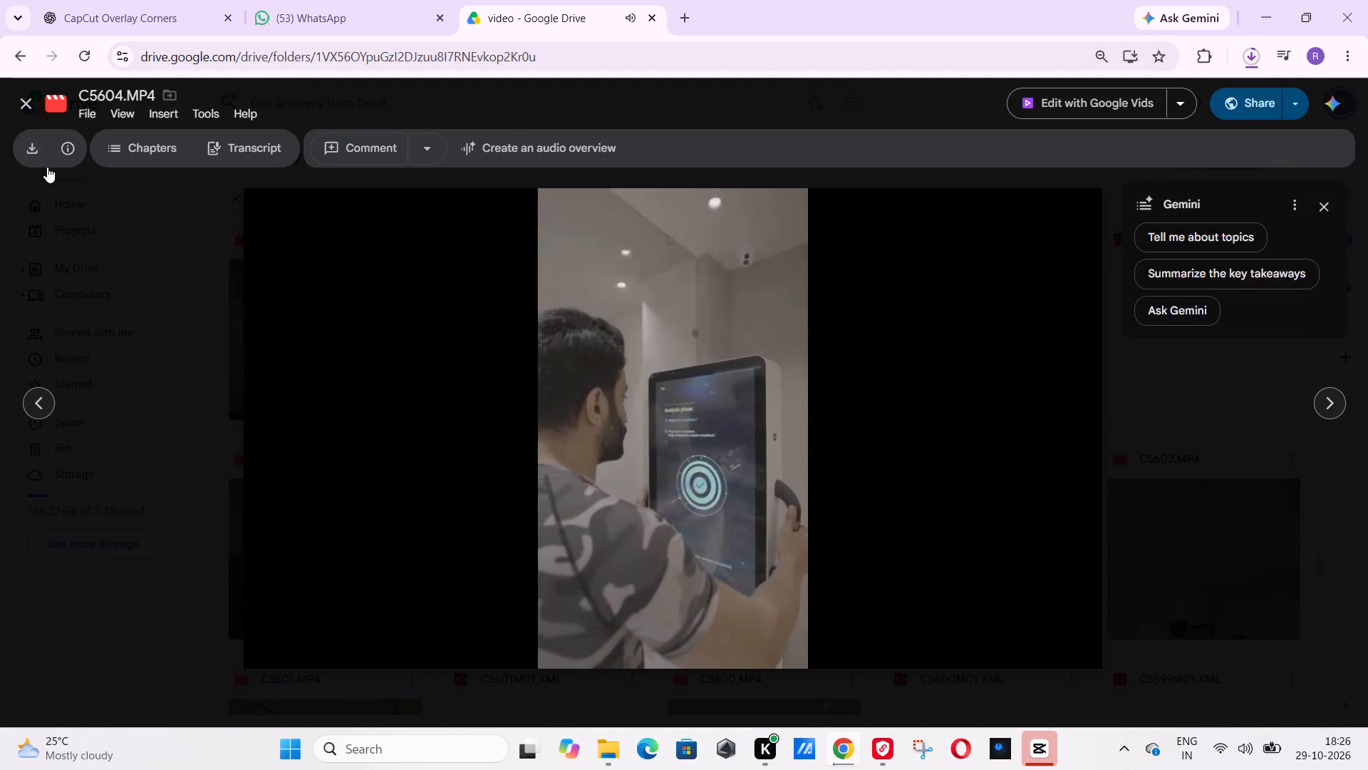
click(26, 156)
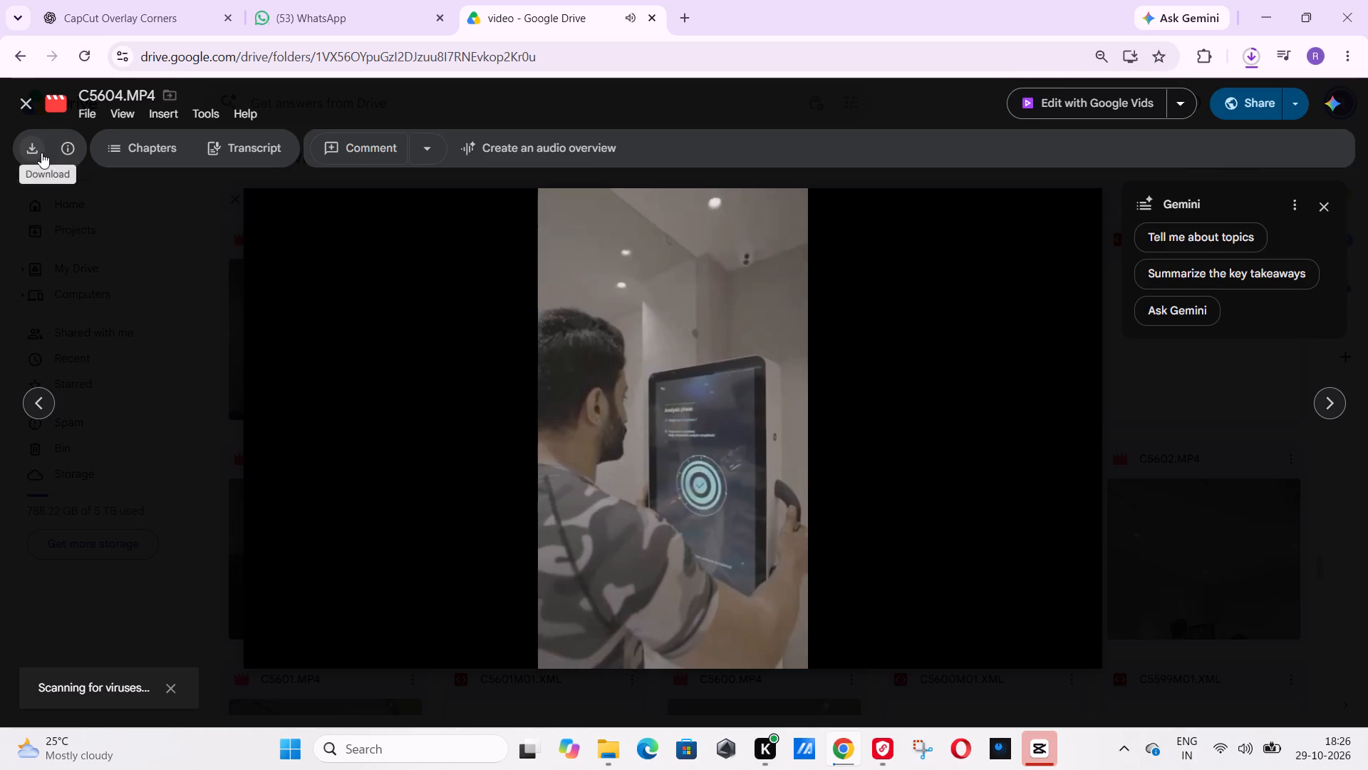
click(841, 457)
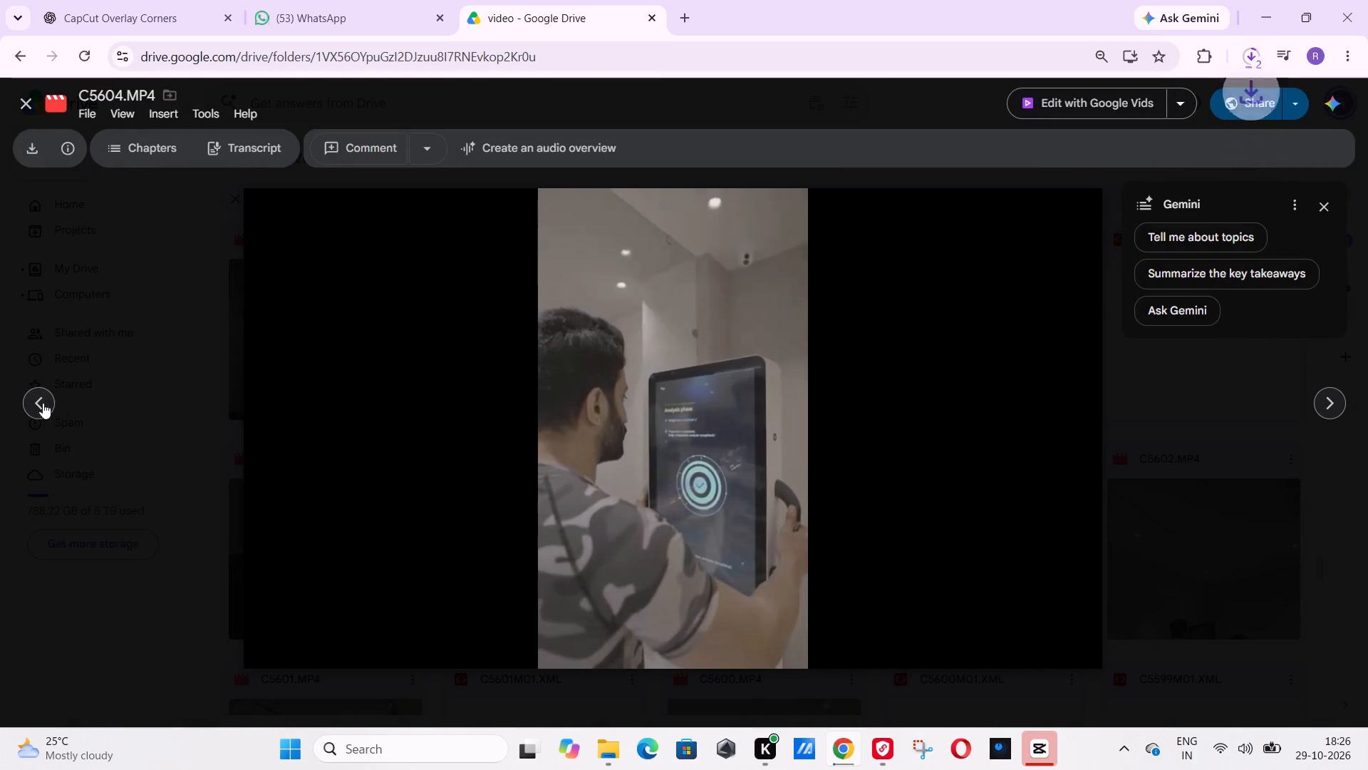
Move the file preview on from C5604.MP4 to the adjacent file in the direction of C5605.MP4.
click(32, 404)
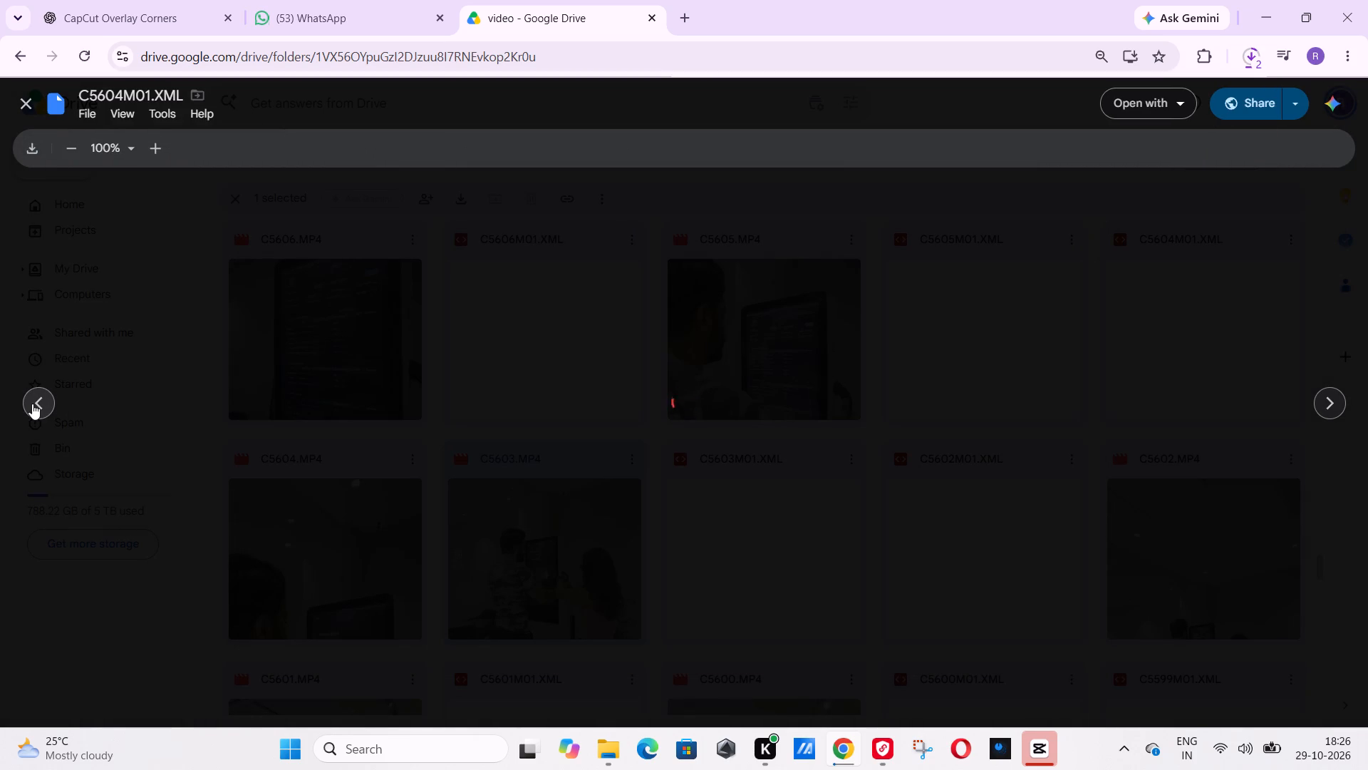
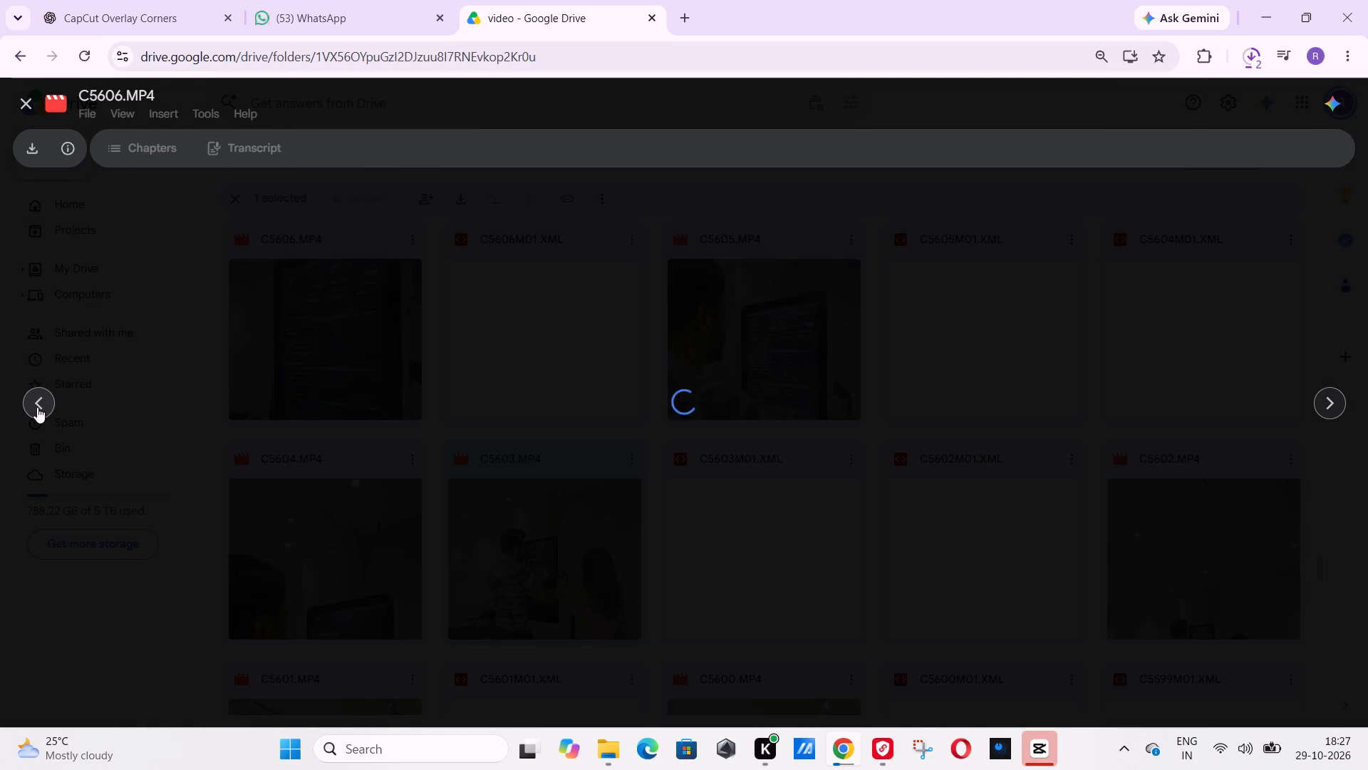
click(696, 418)
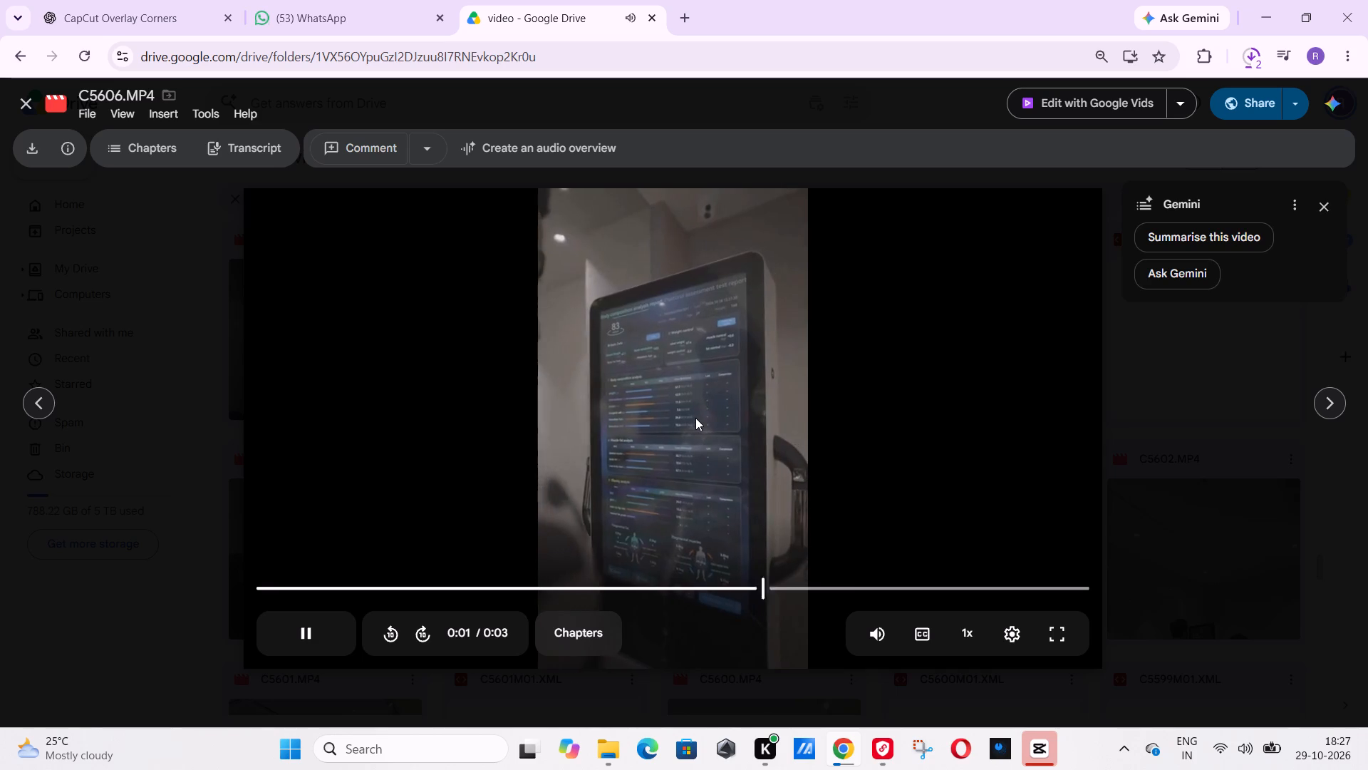
click(695, 418)
click(31, 411)
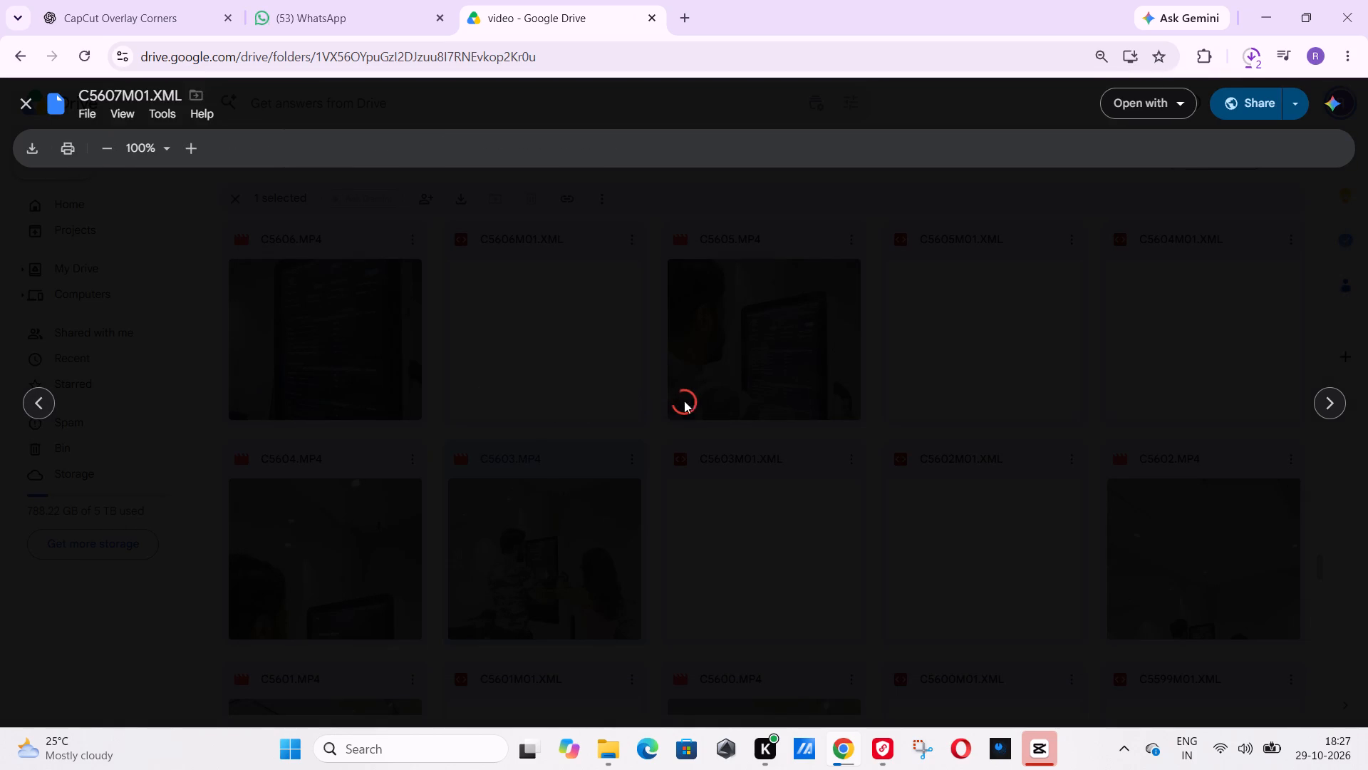
click(46, 413)
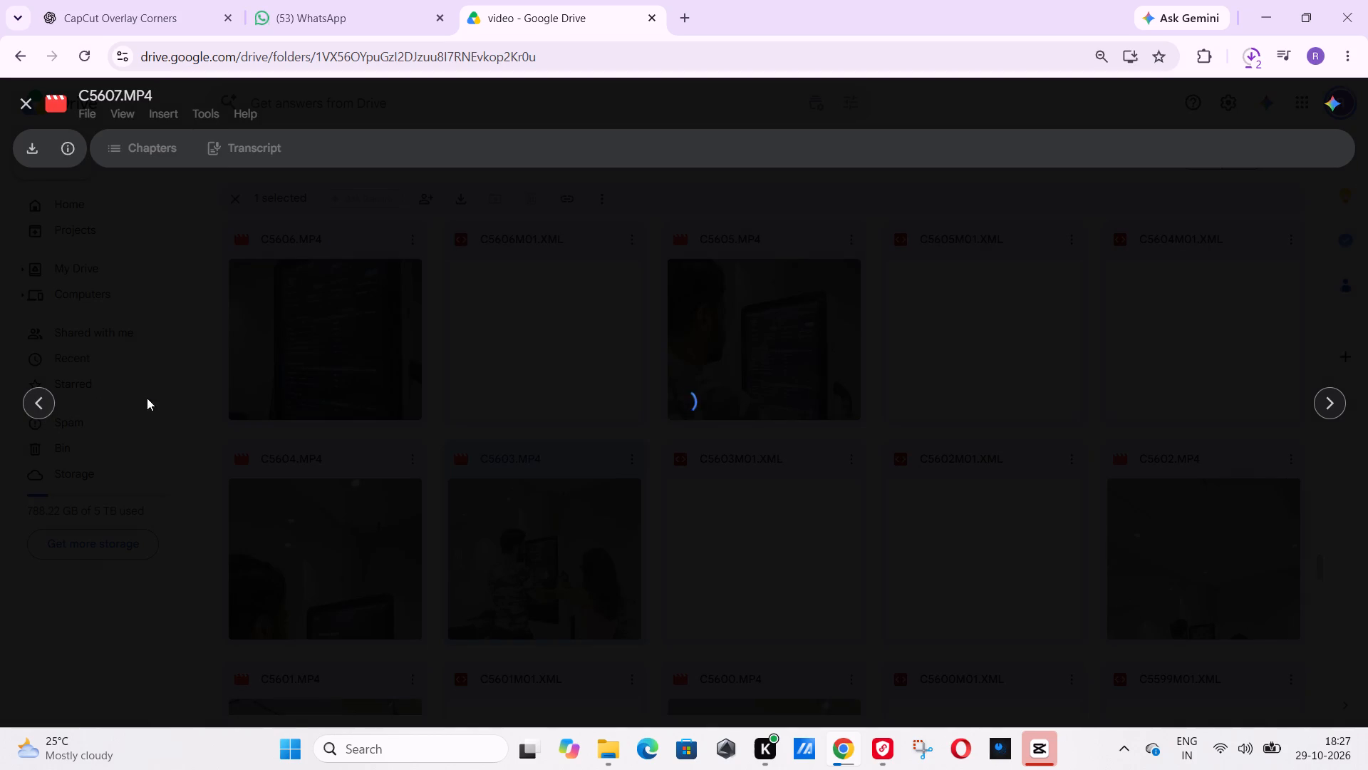
click(685, 419)
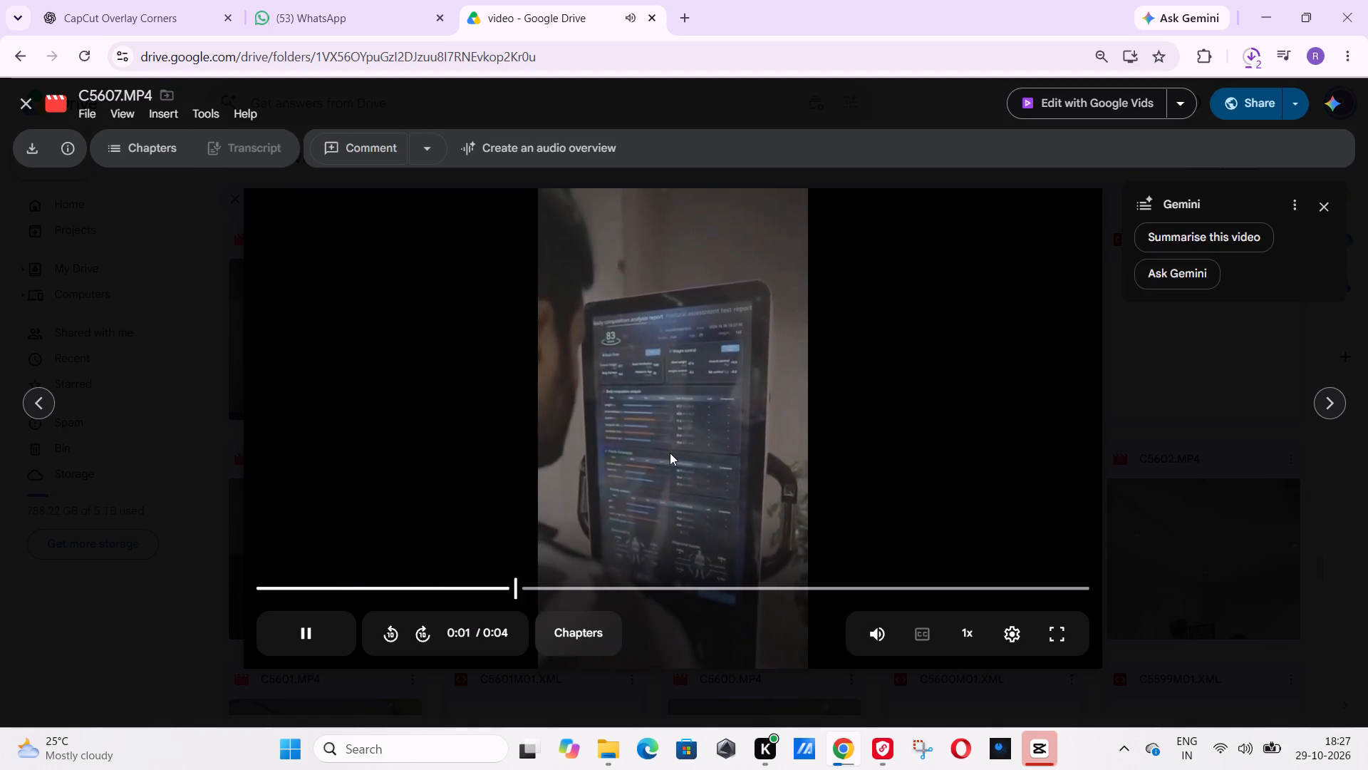
Go on to C5608.MP4, skim through the man's standing body scan with the sound muted, and start downloading the clip.
click(39, 410)
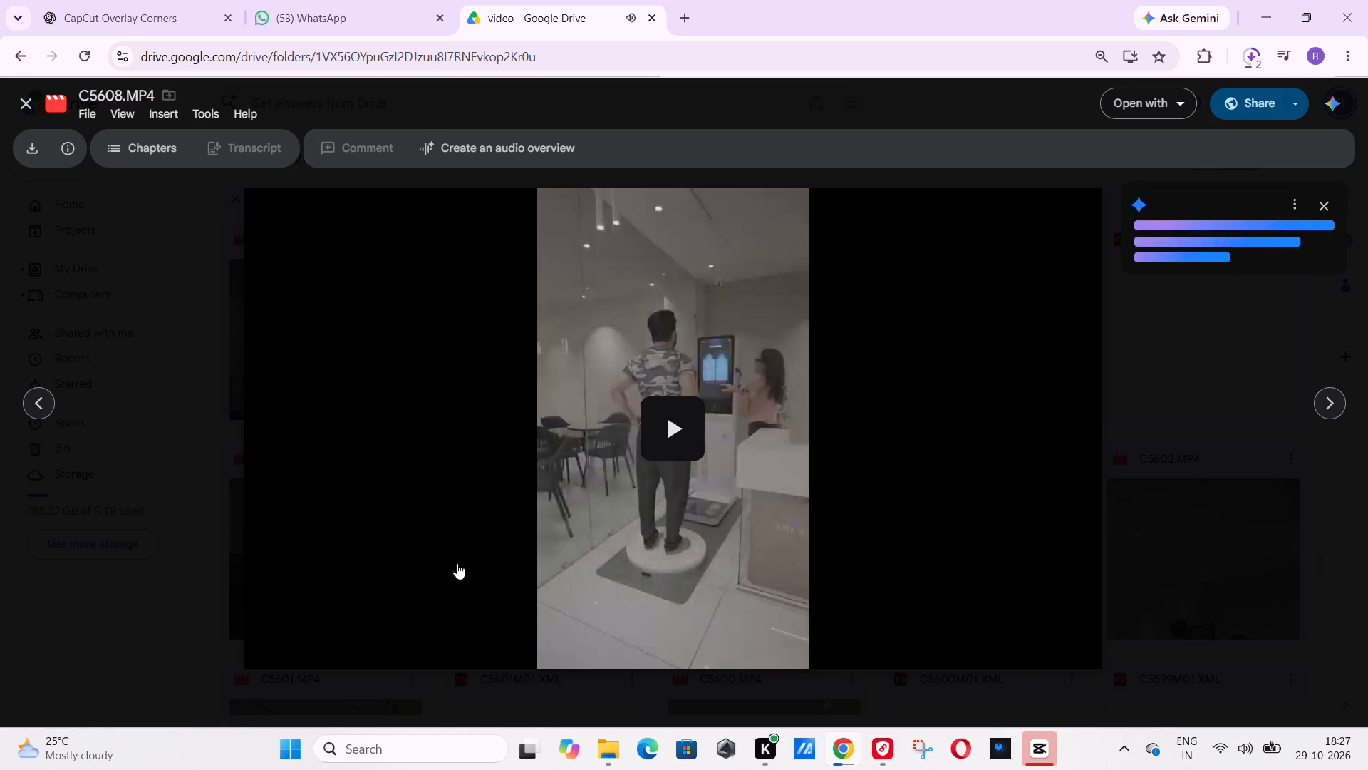
click(709, 456)
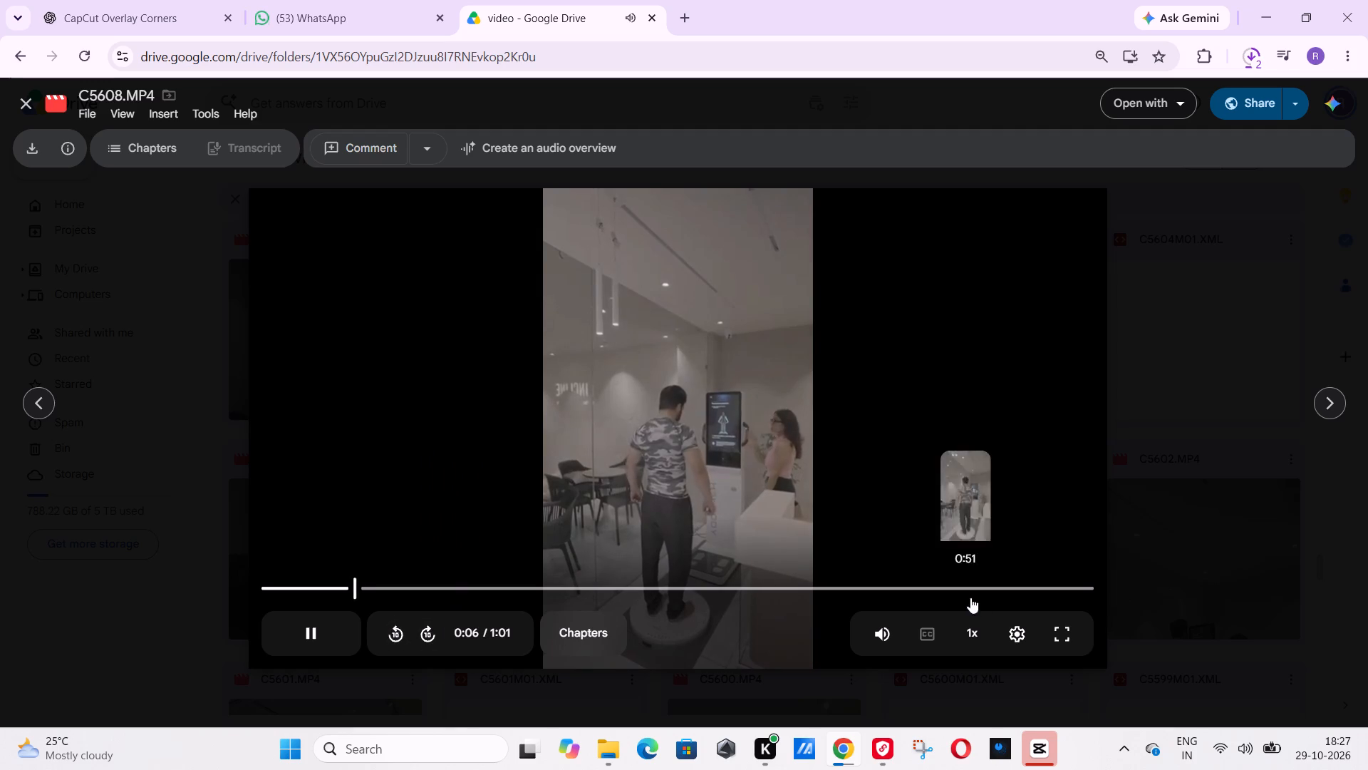
click(878, 633)
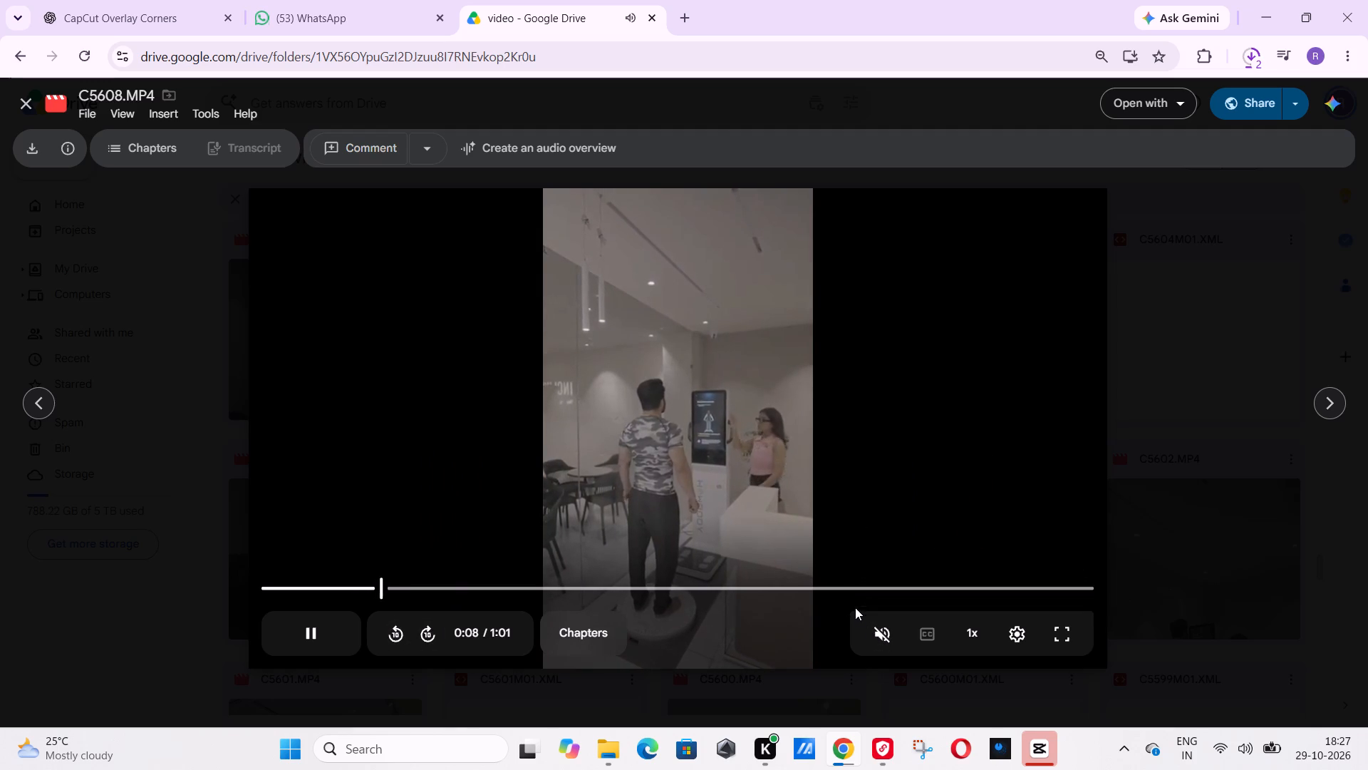
click(504, 585)
drag(632, 580, 633, 580)
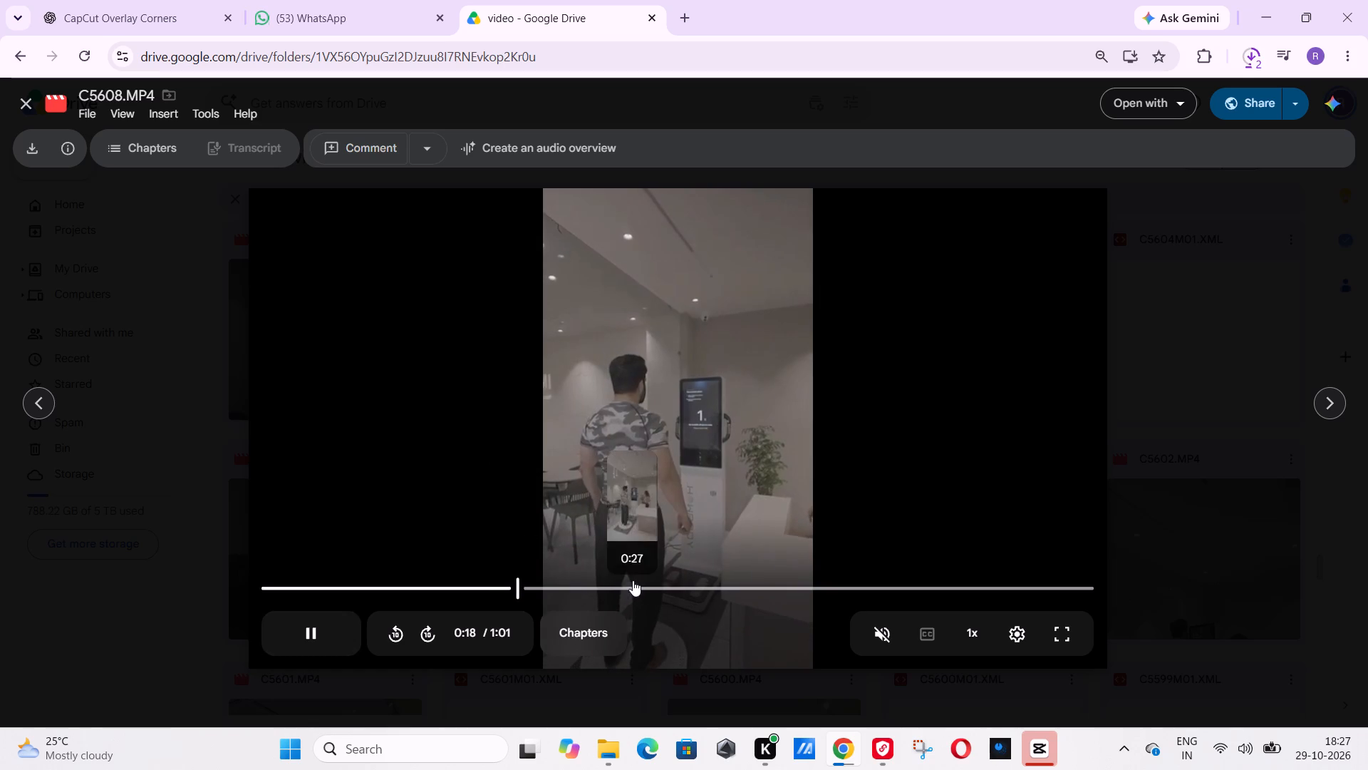
drag(633, 580, 650, 580)
click(761, 575)
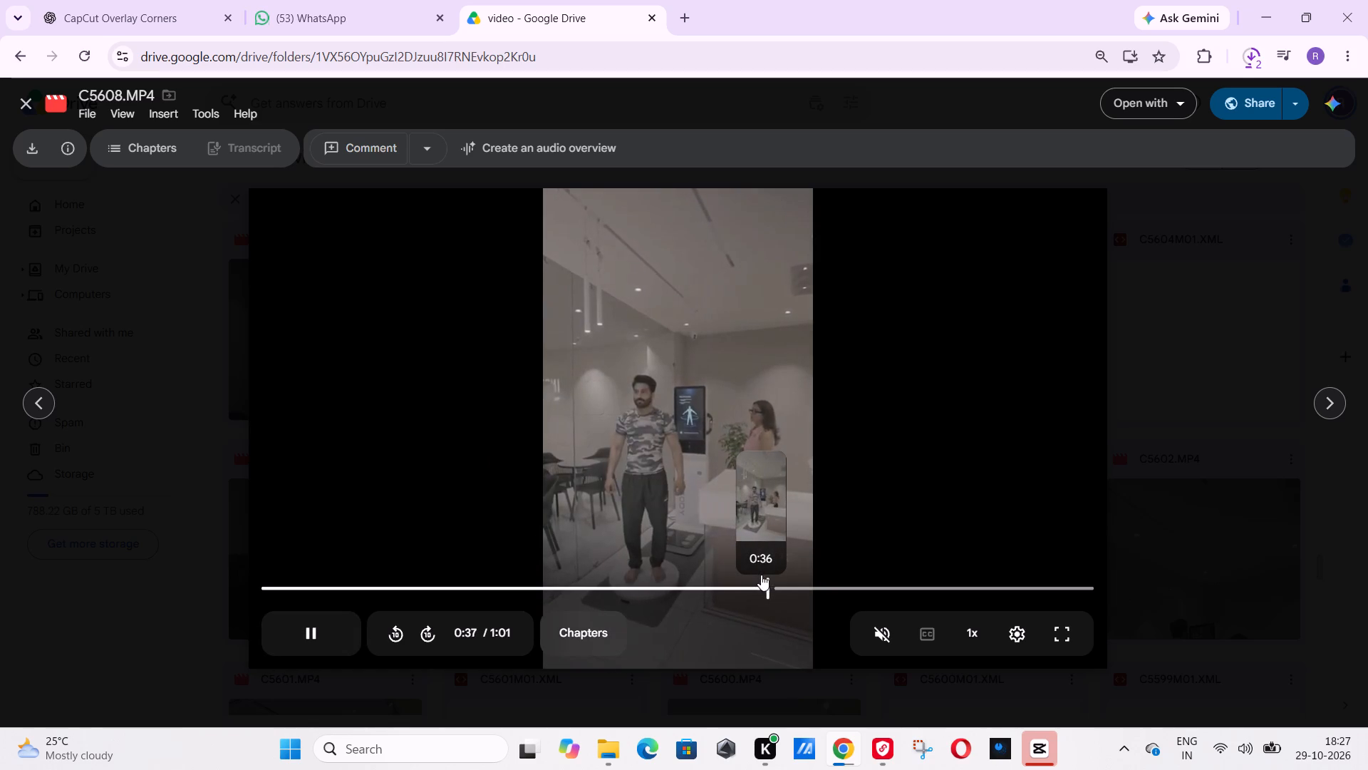
click(684, 582)
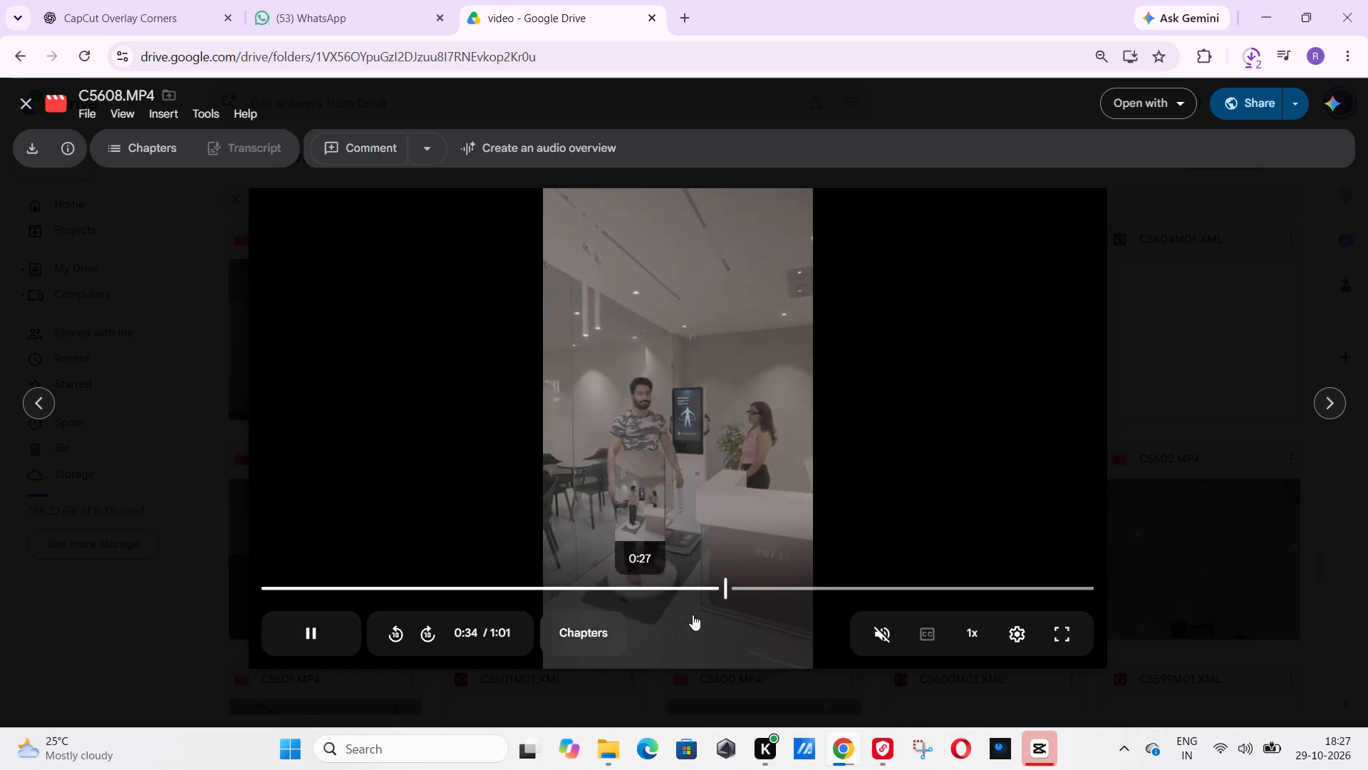
click(29, 155)
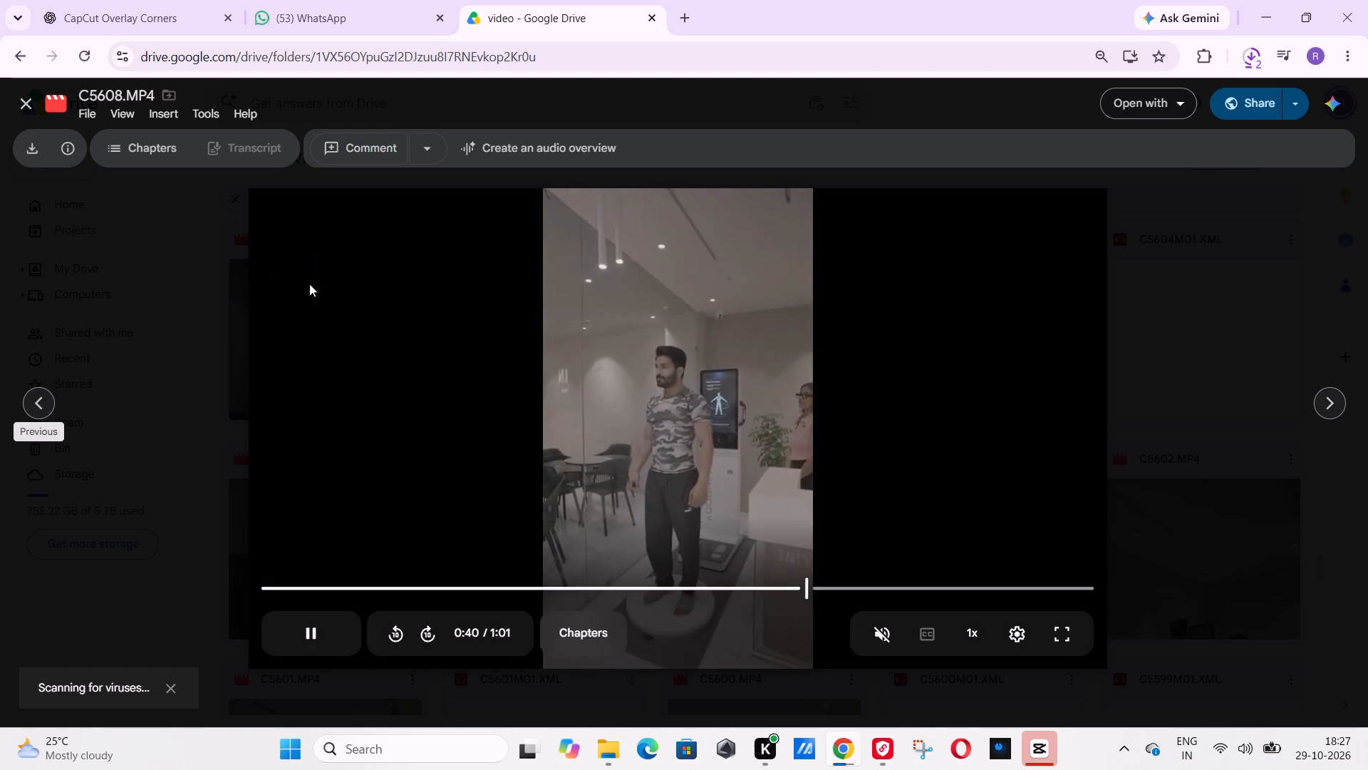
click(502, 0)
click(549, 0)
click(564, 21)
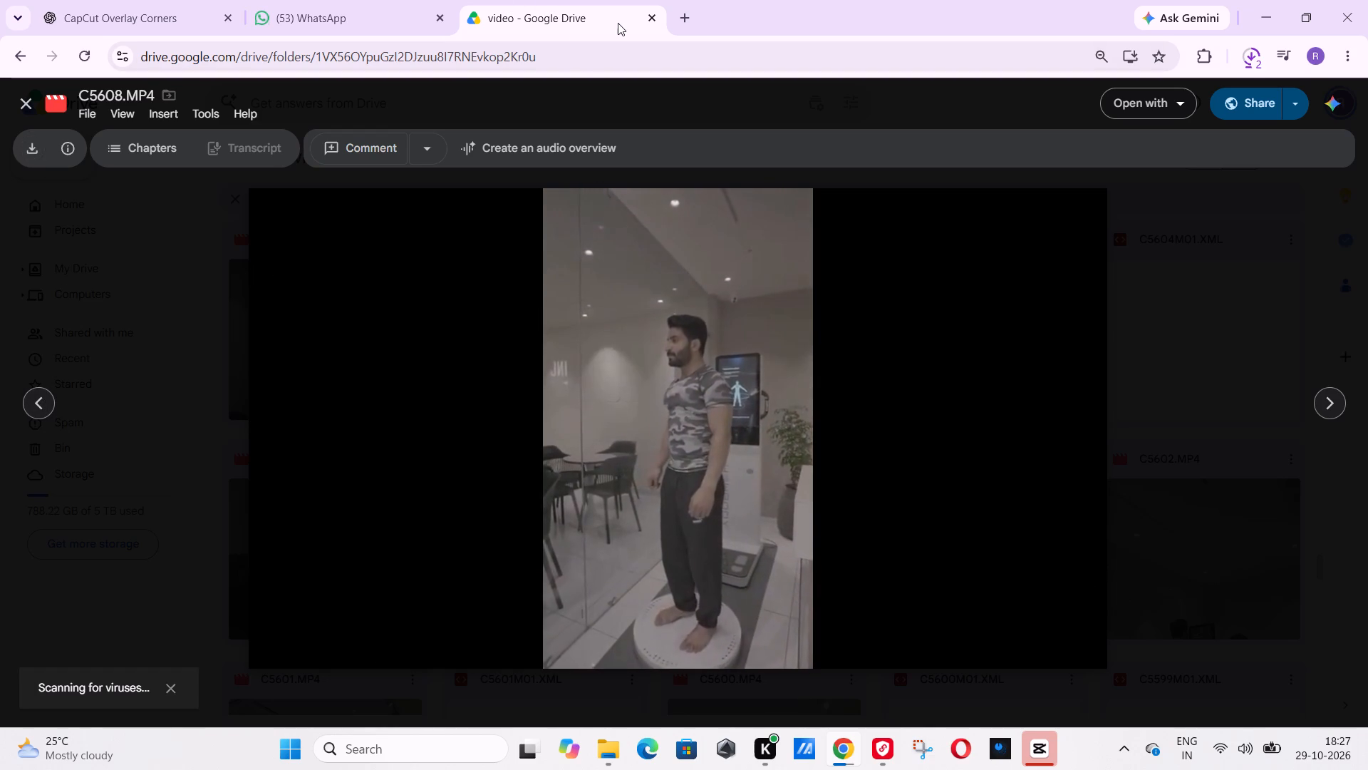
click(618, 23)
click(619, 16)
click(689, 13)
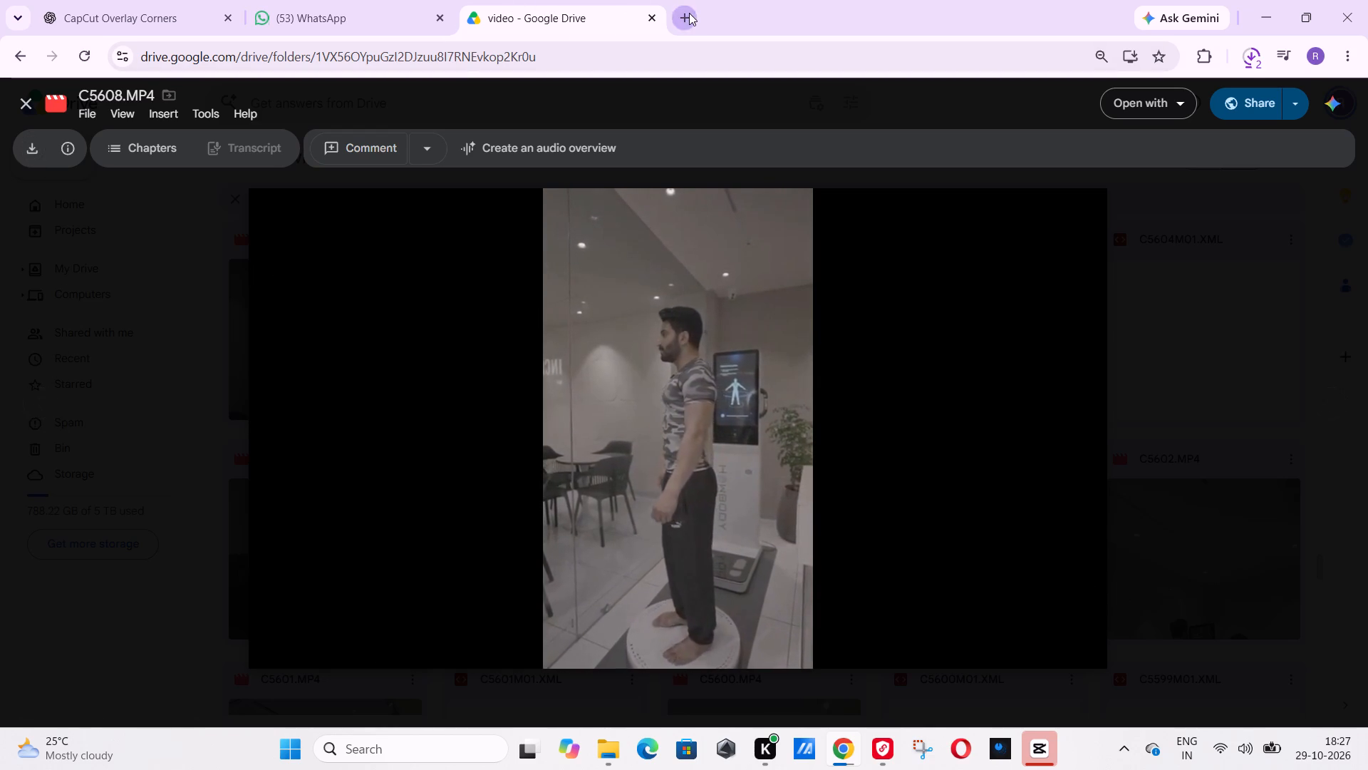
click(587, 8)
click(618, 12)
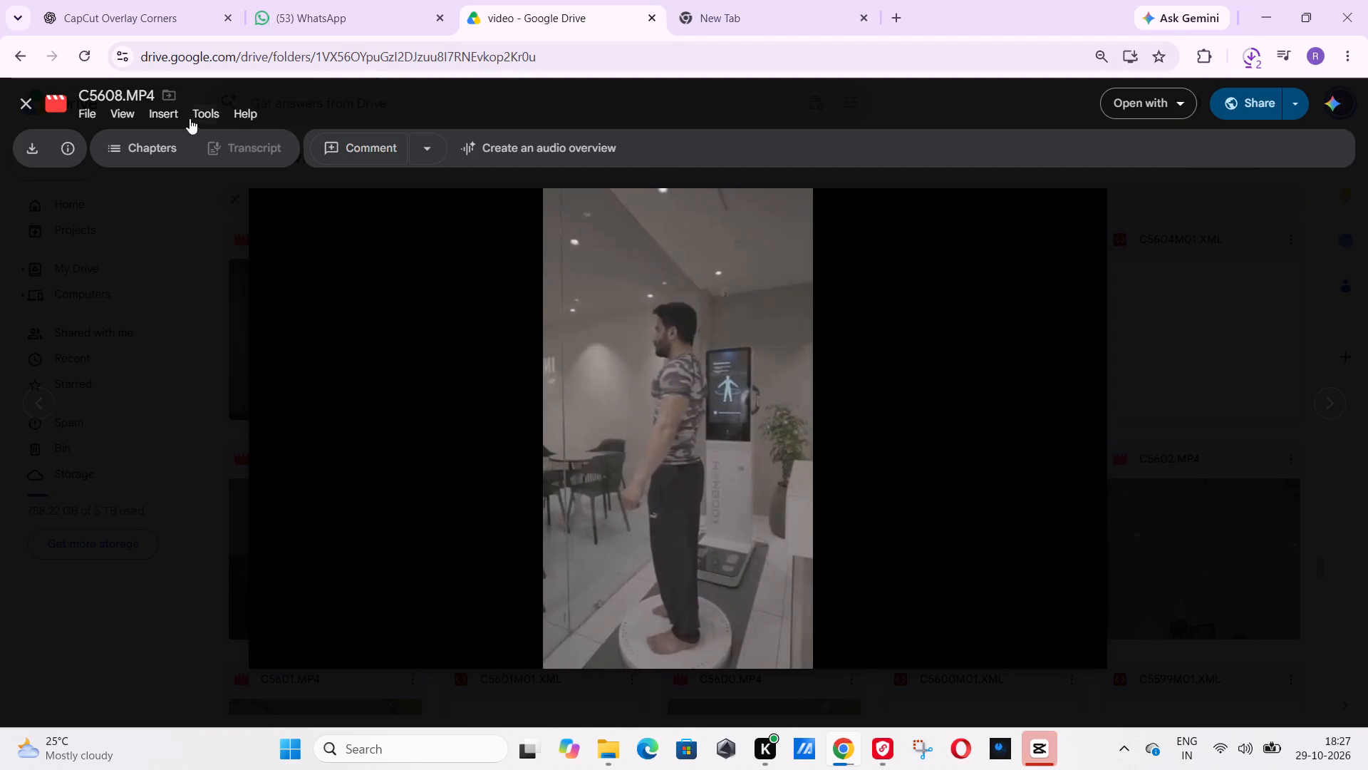
Move the preview on to C5609.MP4, approve downloading C5608.MP4 without a virus scan, and skim the body-analysis machine clip.
click(41, 393)
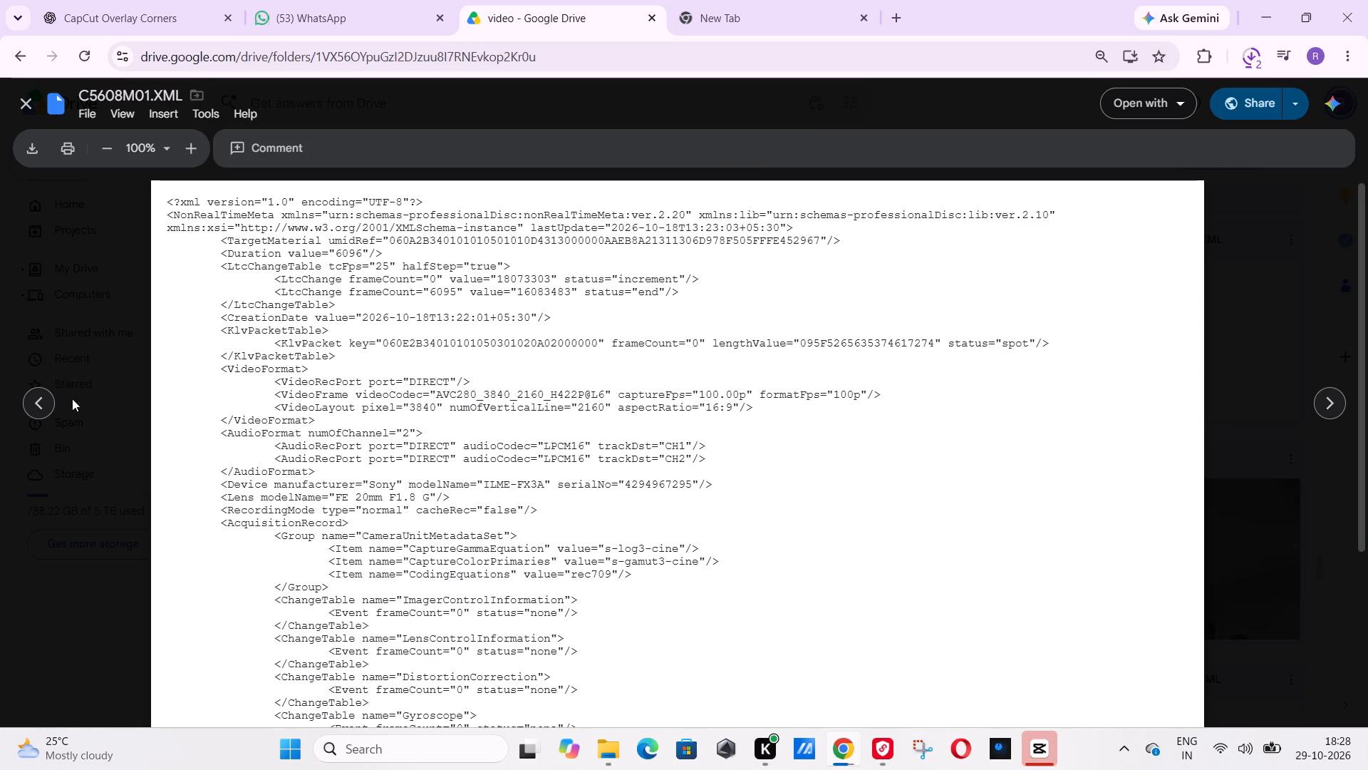
click(36, 400)
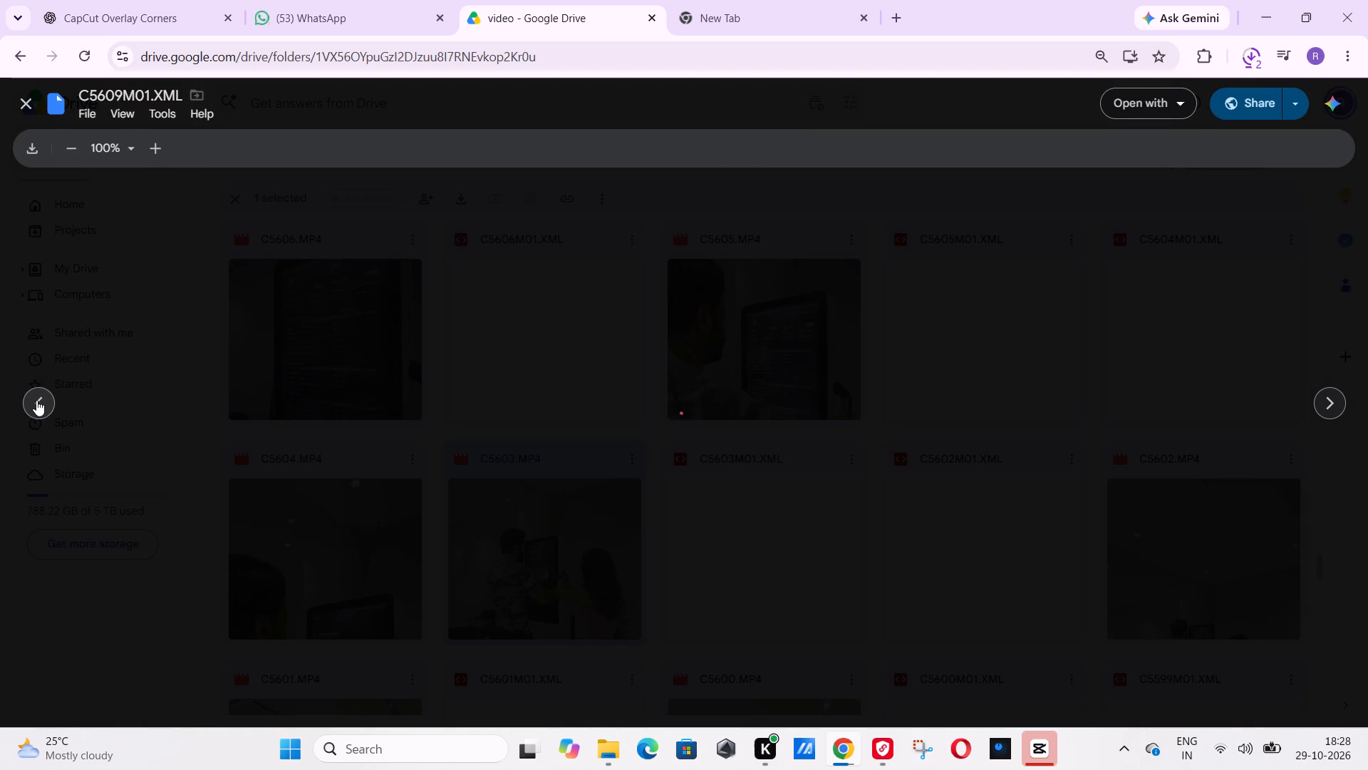
click(36, 410)
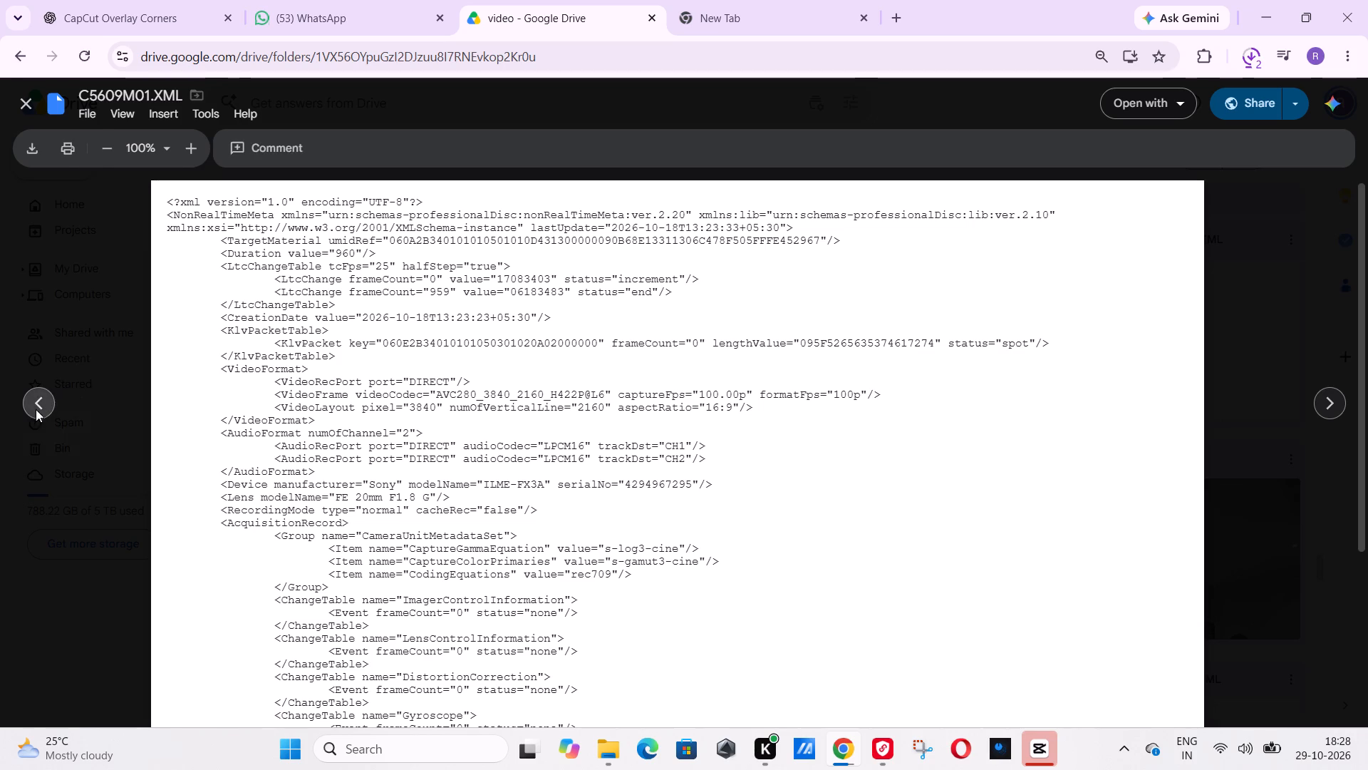
click(668, 412)
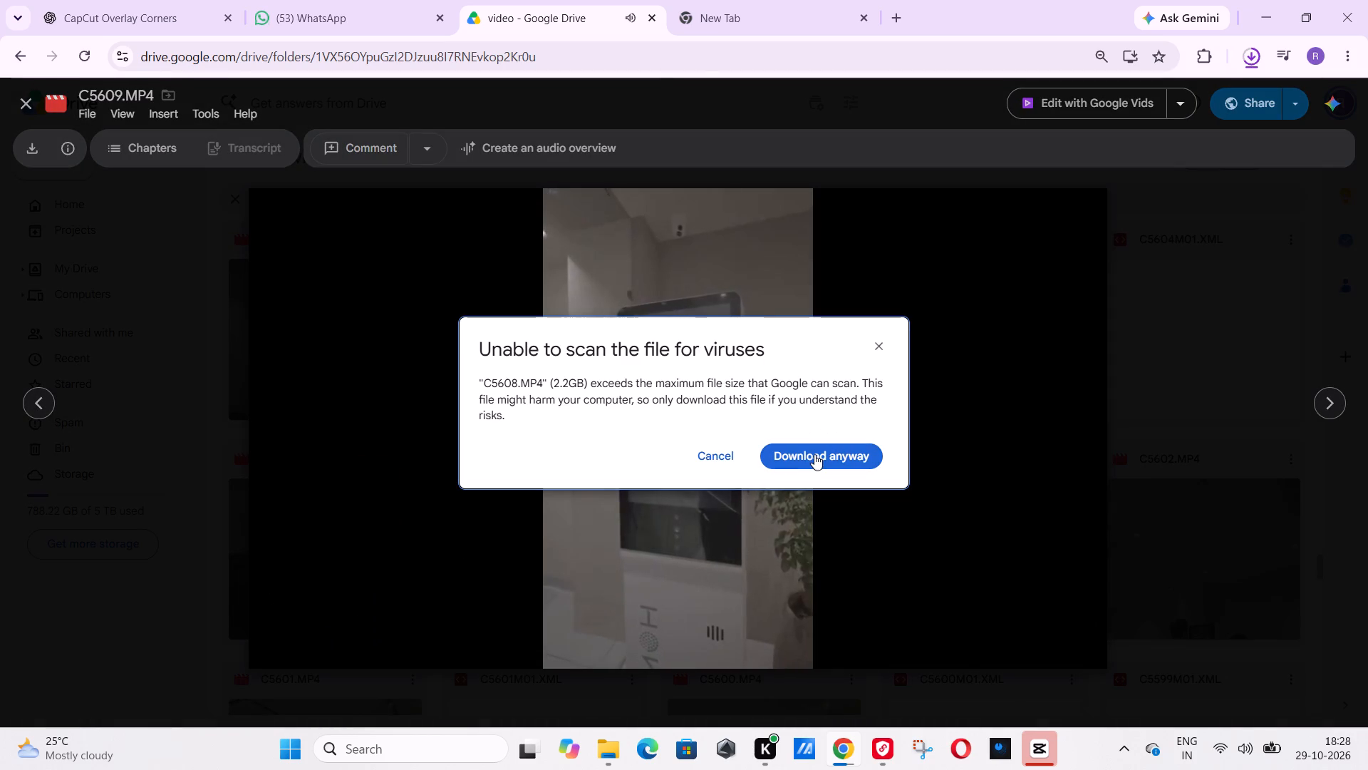
click(807, 451)
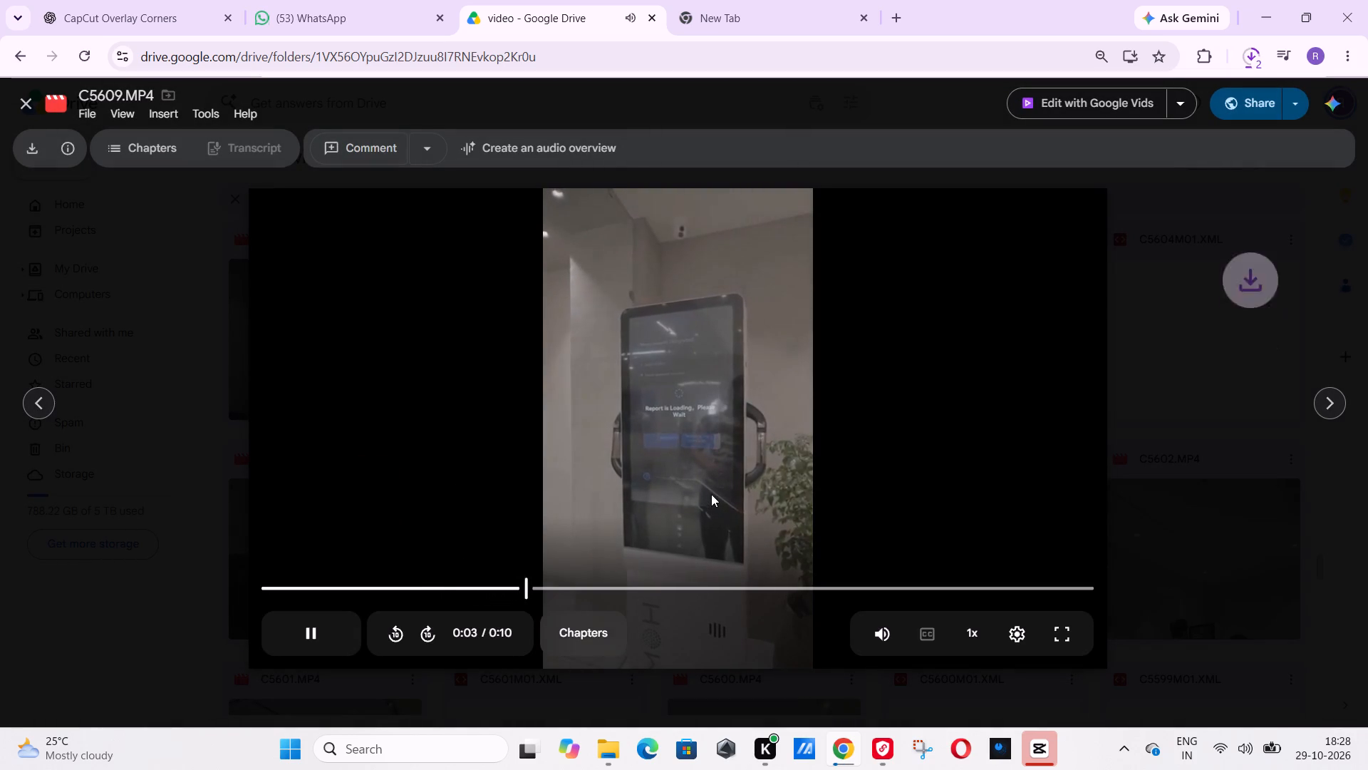
drag(651, 583, 766, 573)
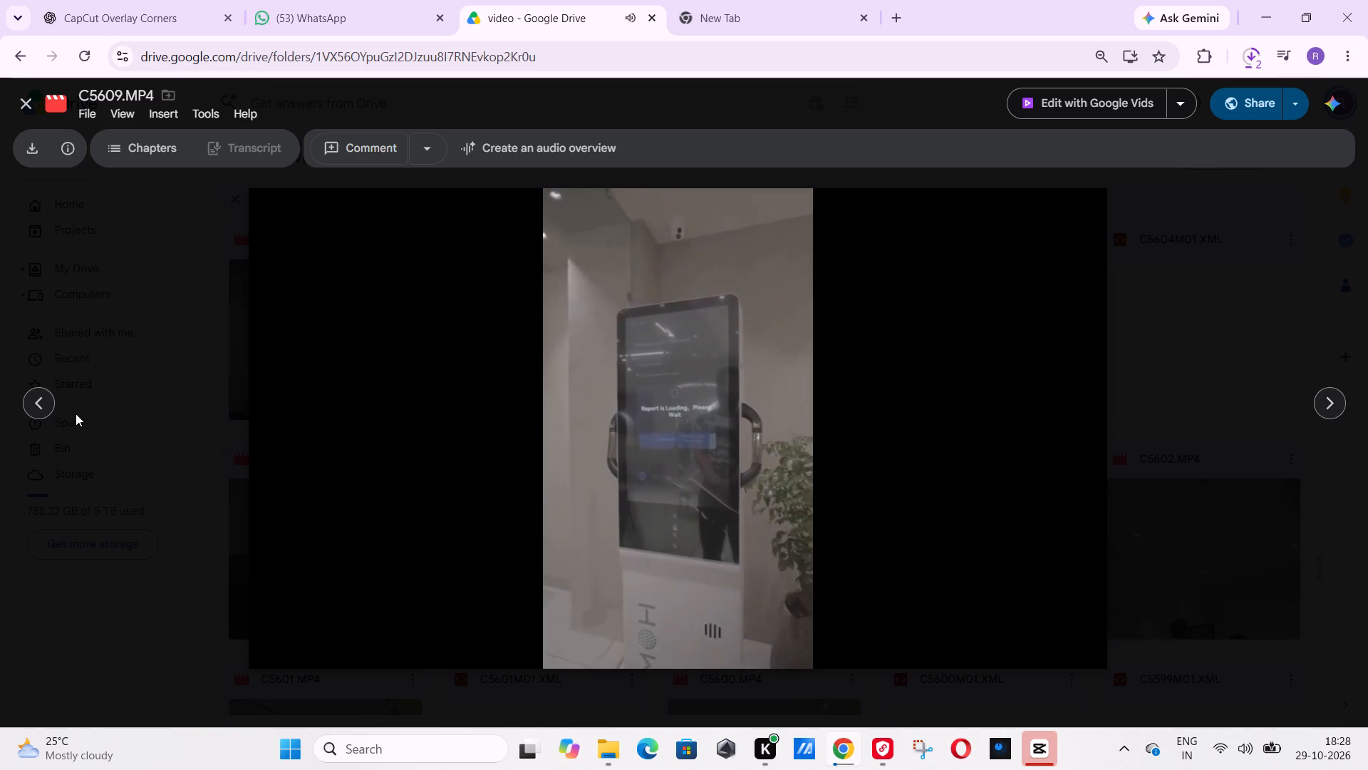
Go on to C5610.MP4, play the clip through, and download it without a virus scan.
click(43, 407)
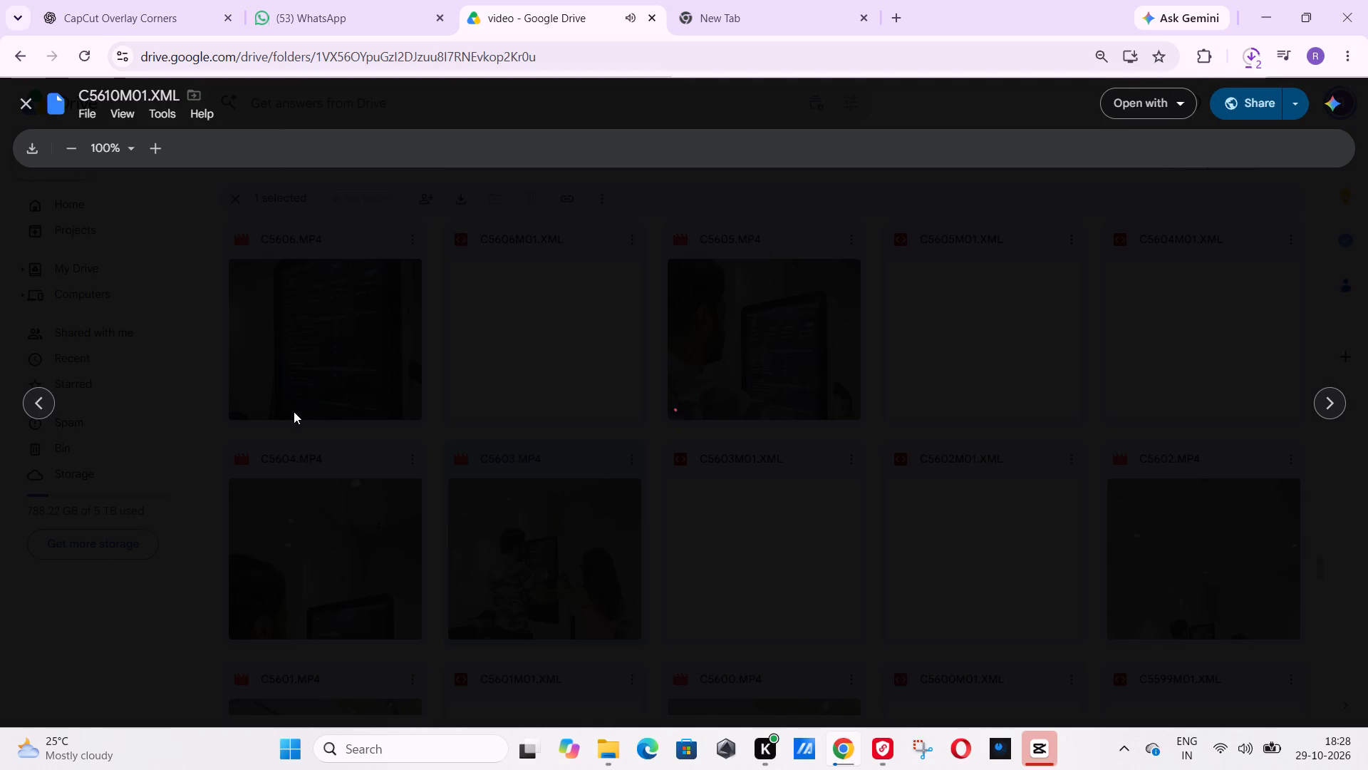
click(44, 394)
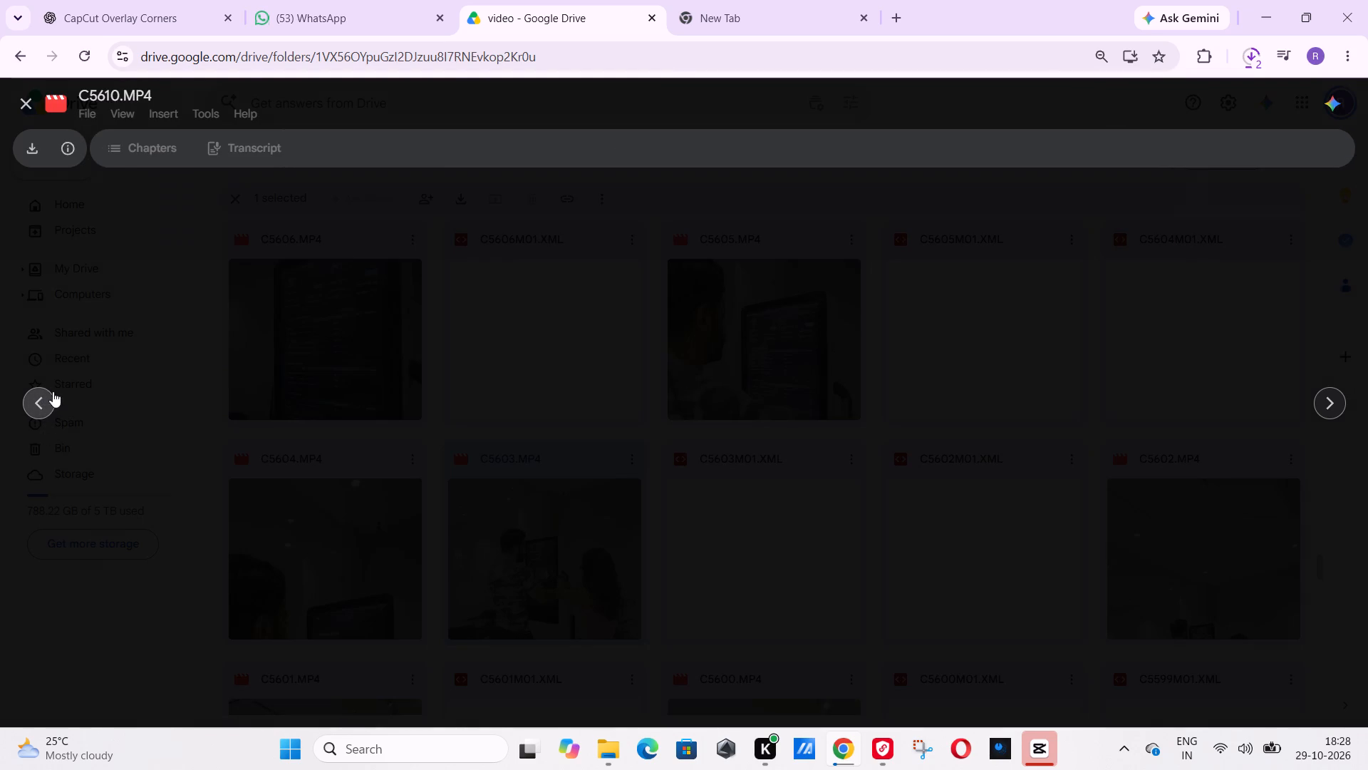
click(622, 397)
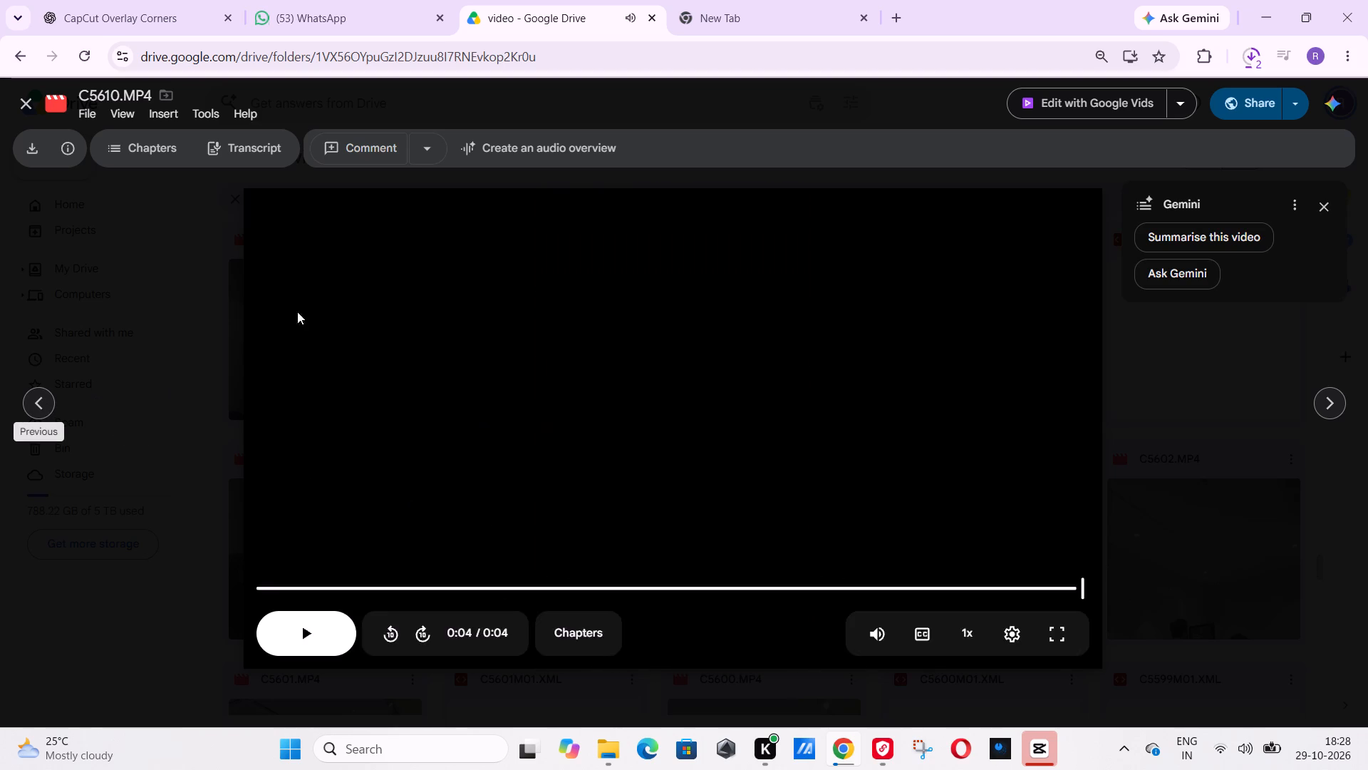
click(28, 150)
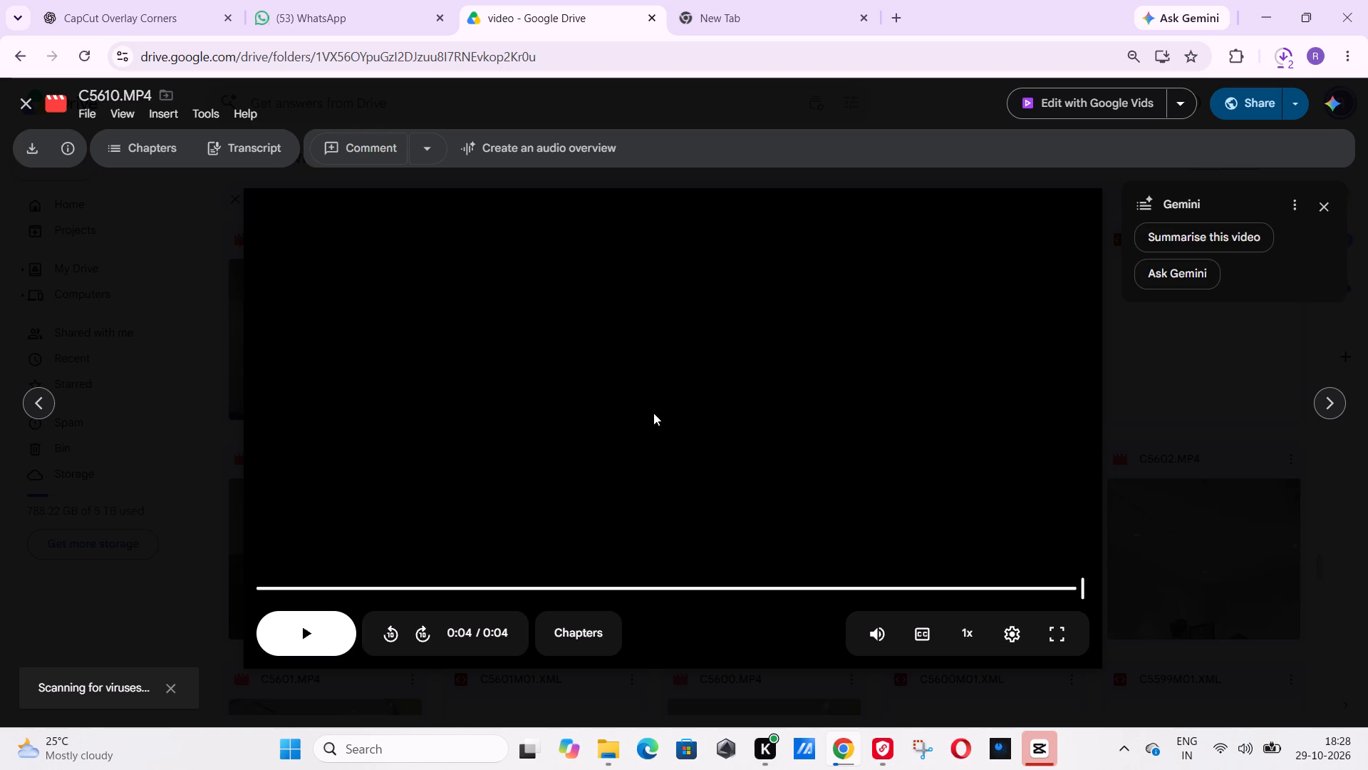
click(833, 466)
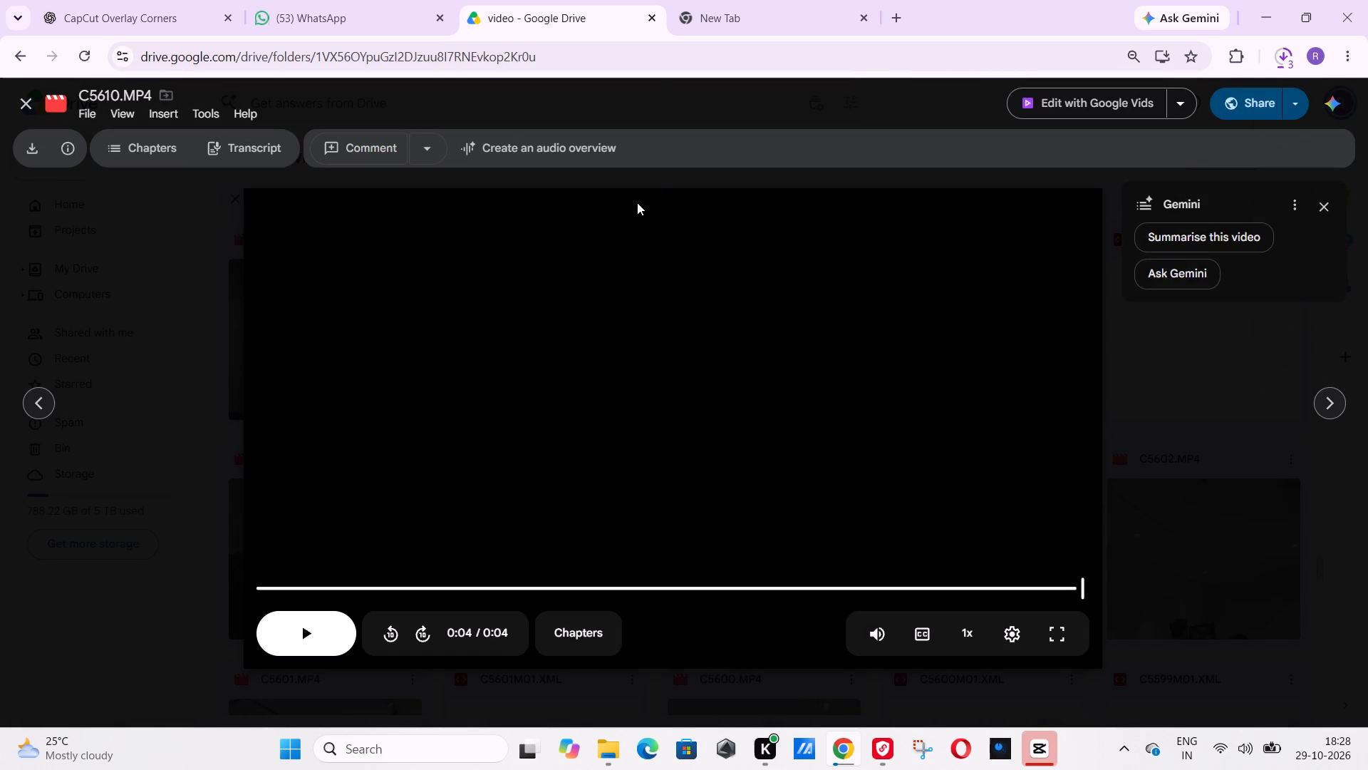
Go on to C5611.MP4 and preview the shot of the body-analysis machine's screen.
click(35, 401)
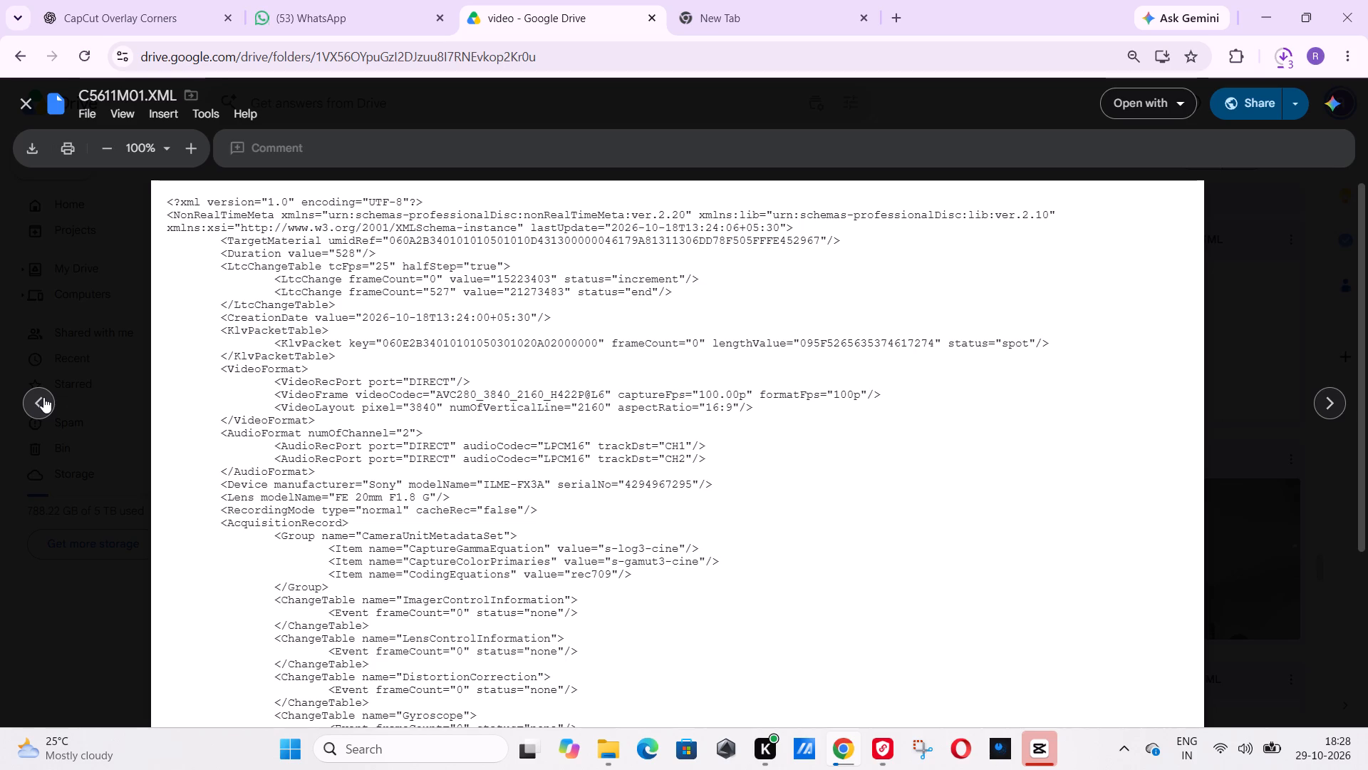
click(43, 397)
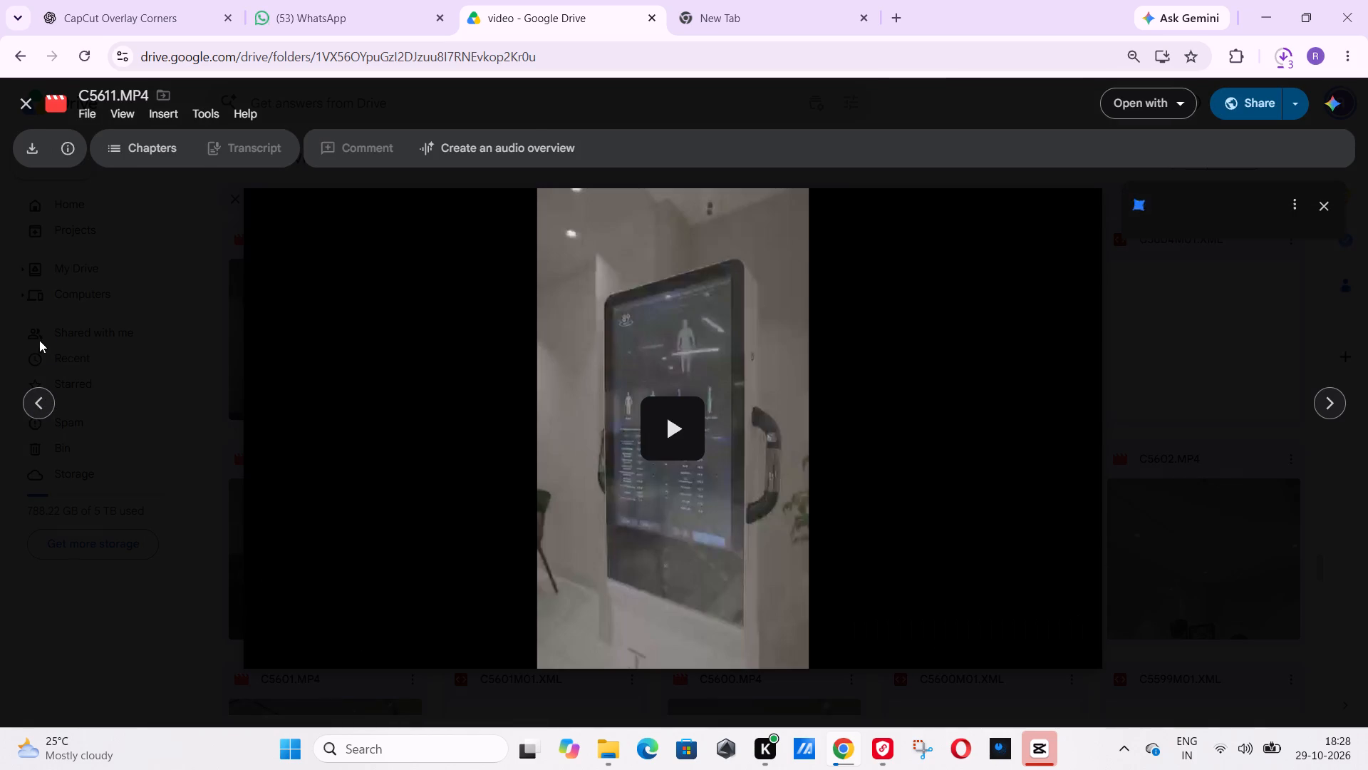
click(730, 419)
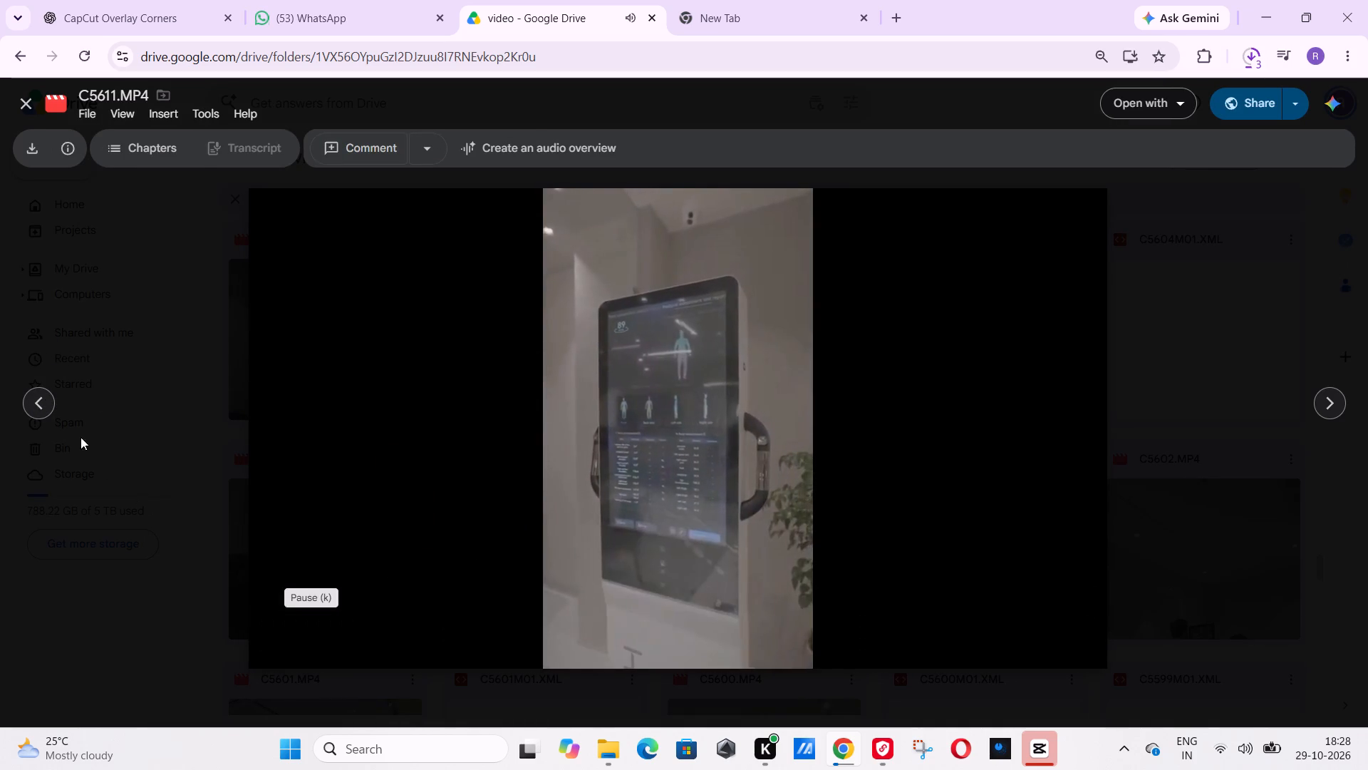
Go on to C5612.MP4, skim through the man turning during his standing body scan, and start downloading the clip.
click(32, 403)
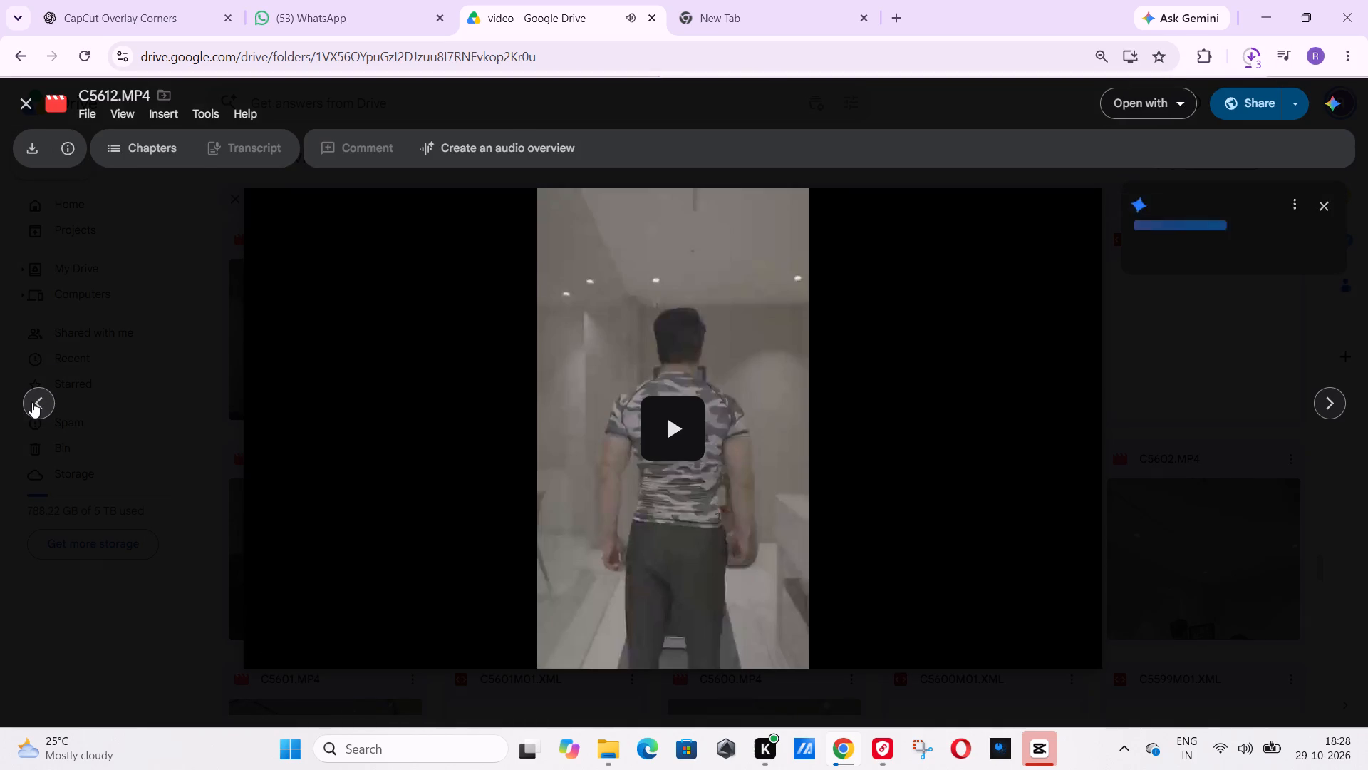
click(571, 359)
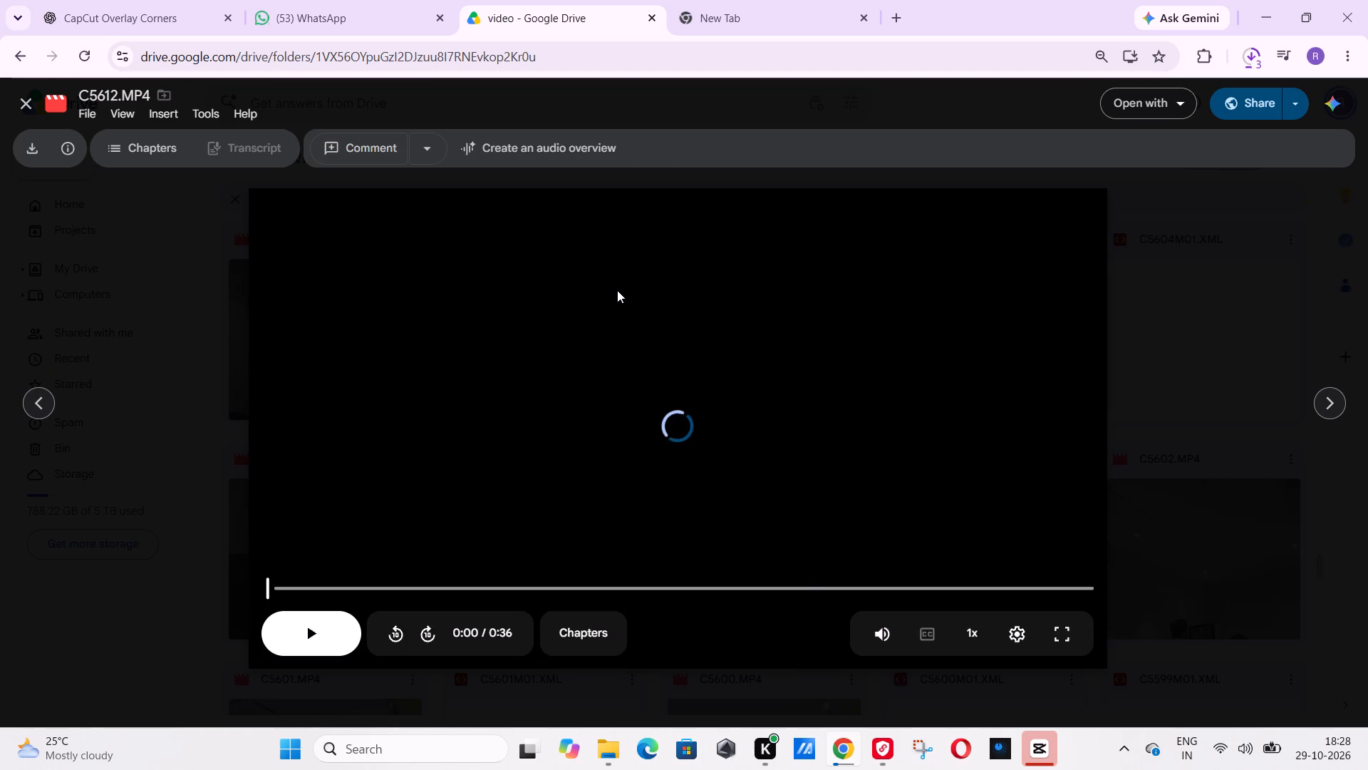
click(538, 587)
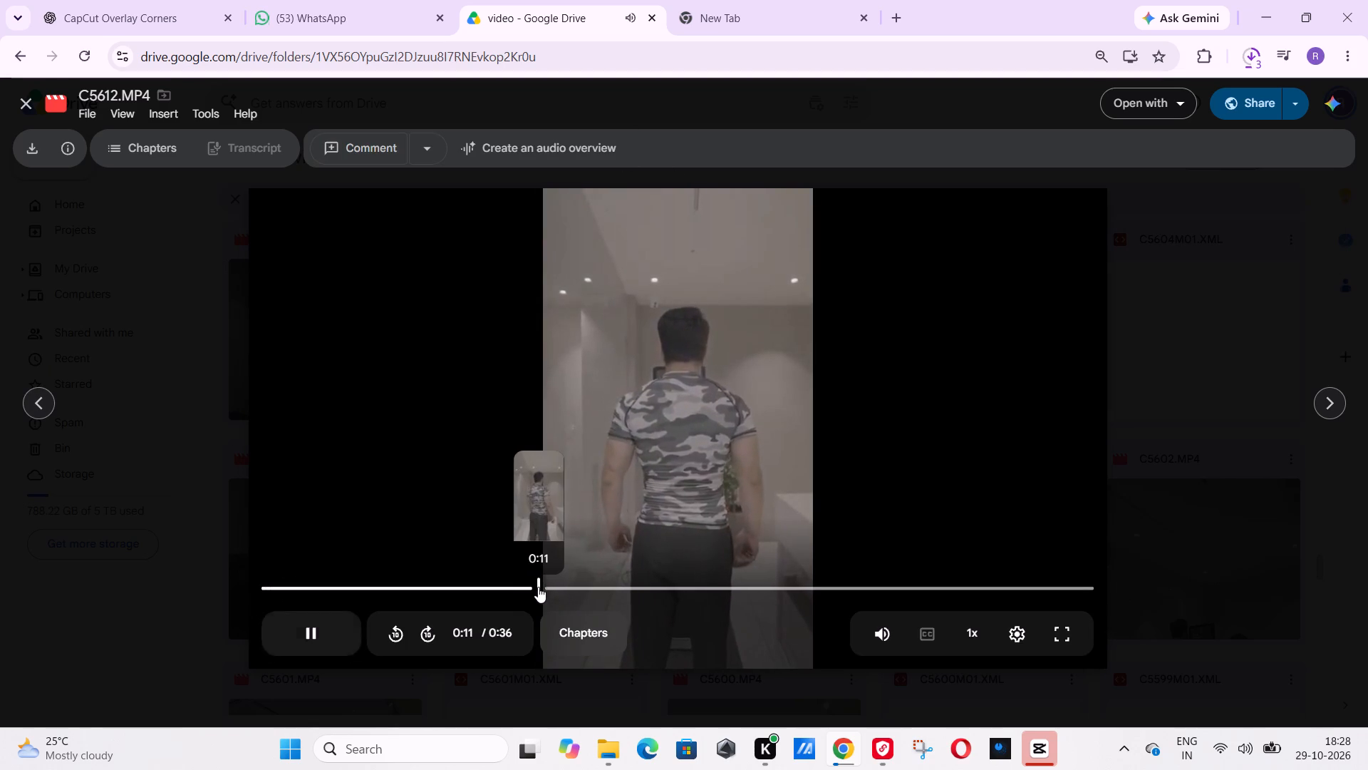
drag(646, 585, 690, 585)
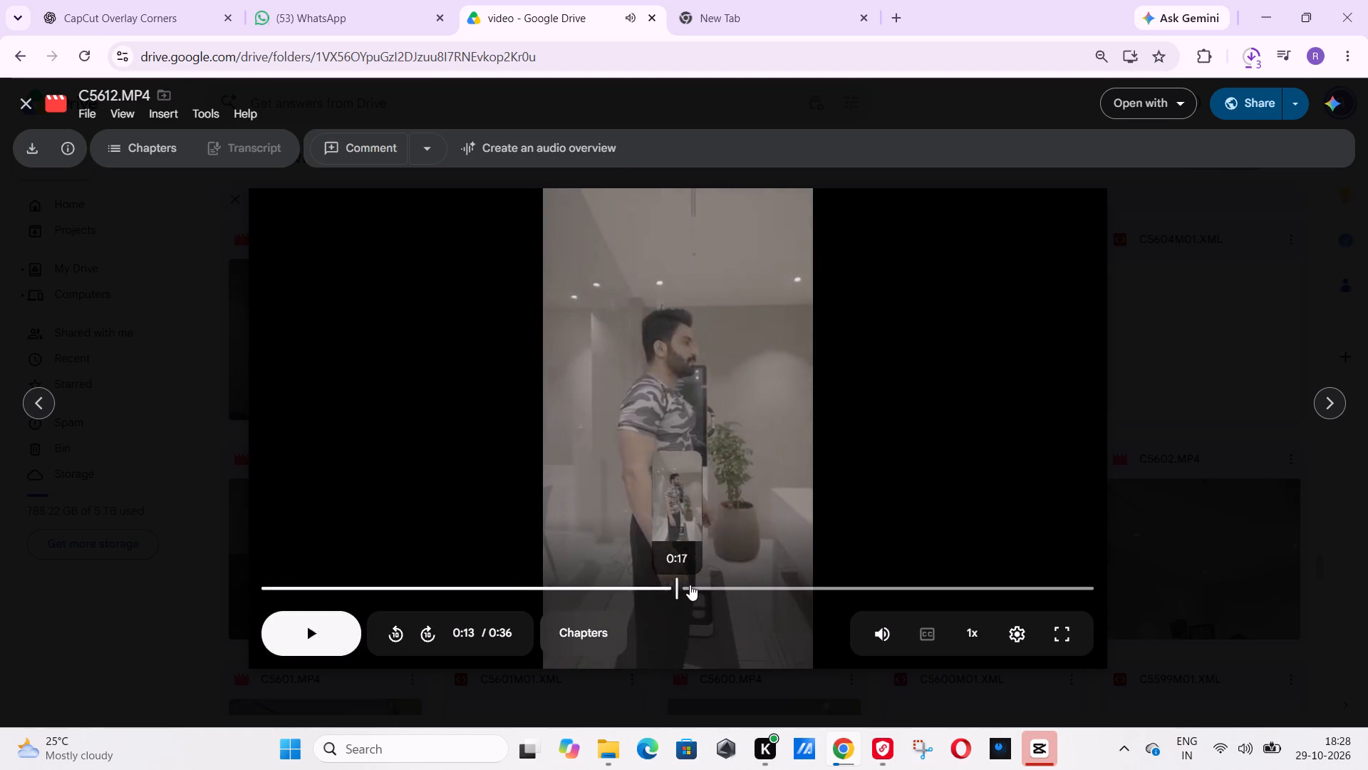
drag(690, 585, 695, 585)
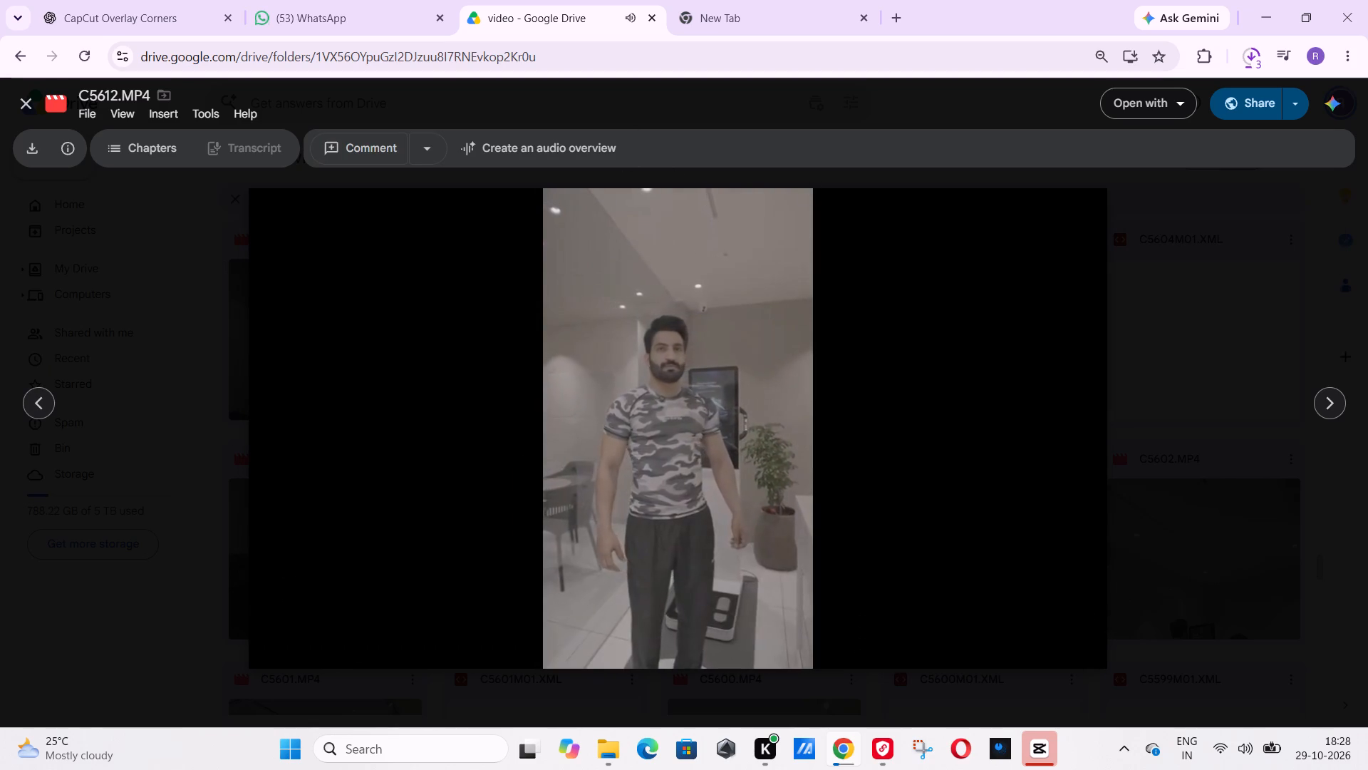
click(735, 302)
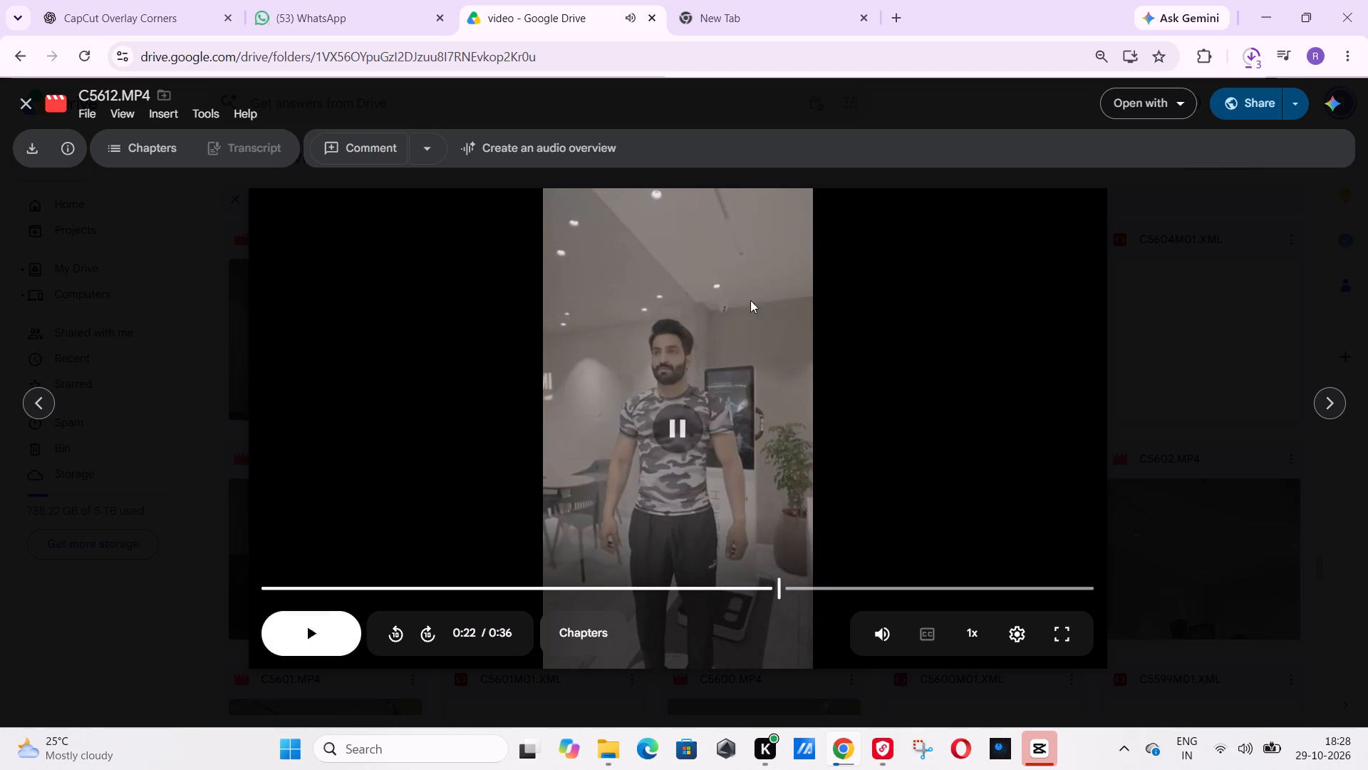
click(31, 153)
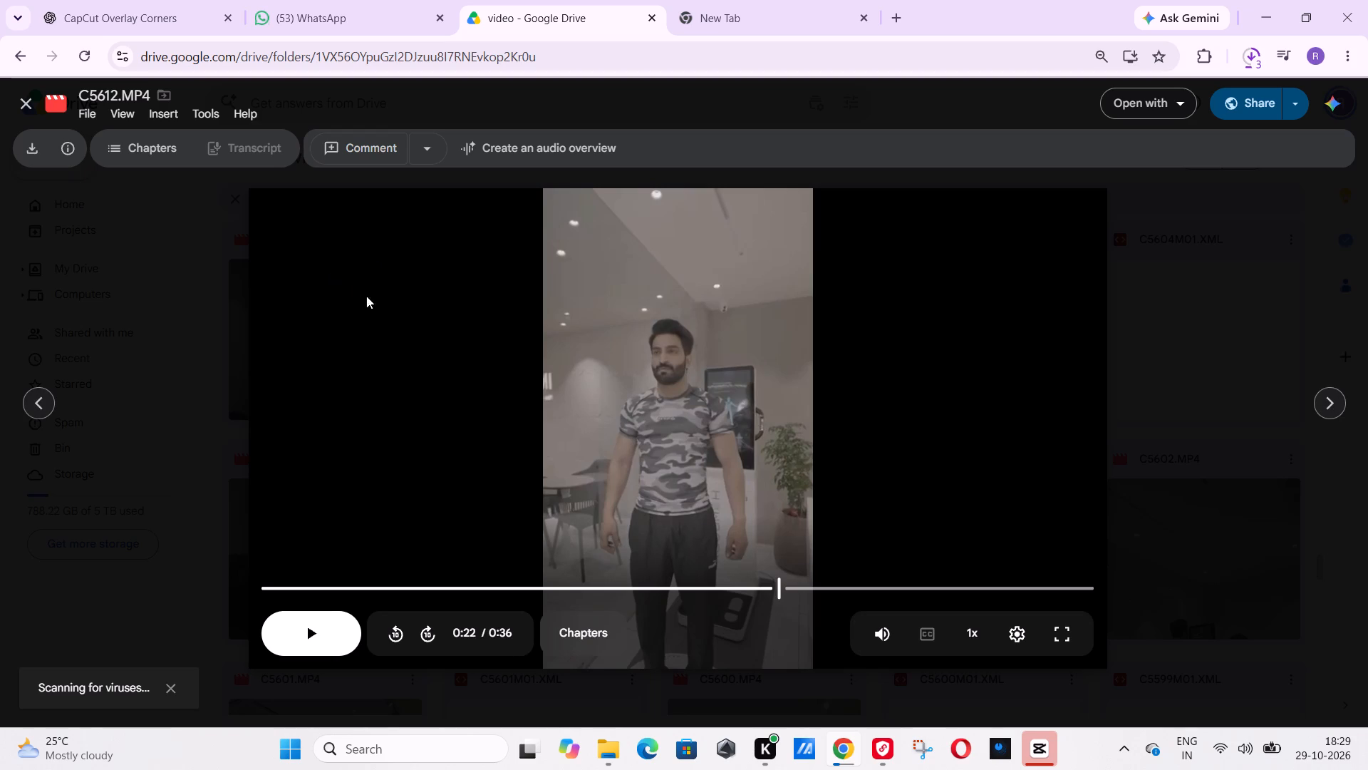
click(33, 151)
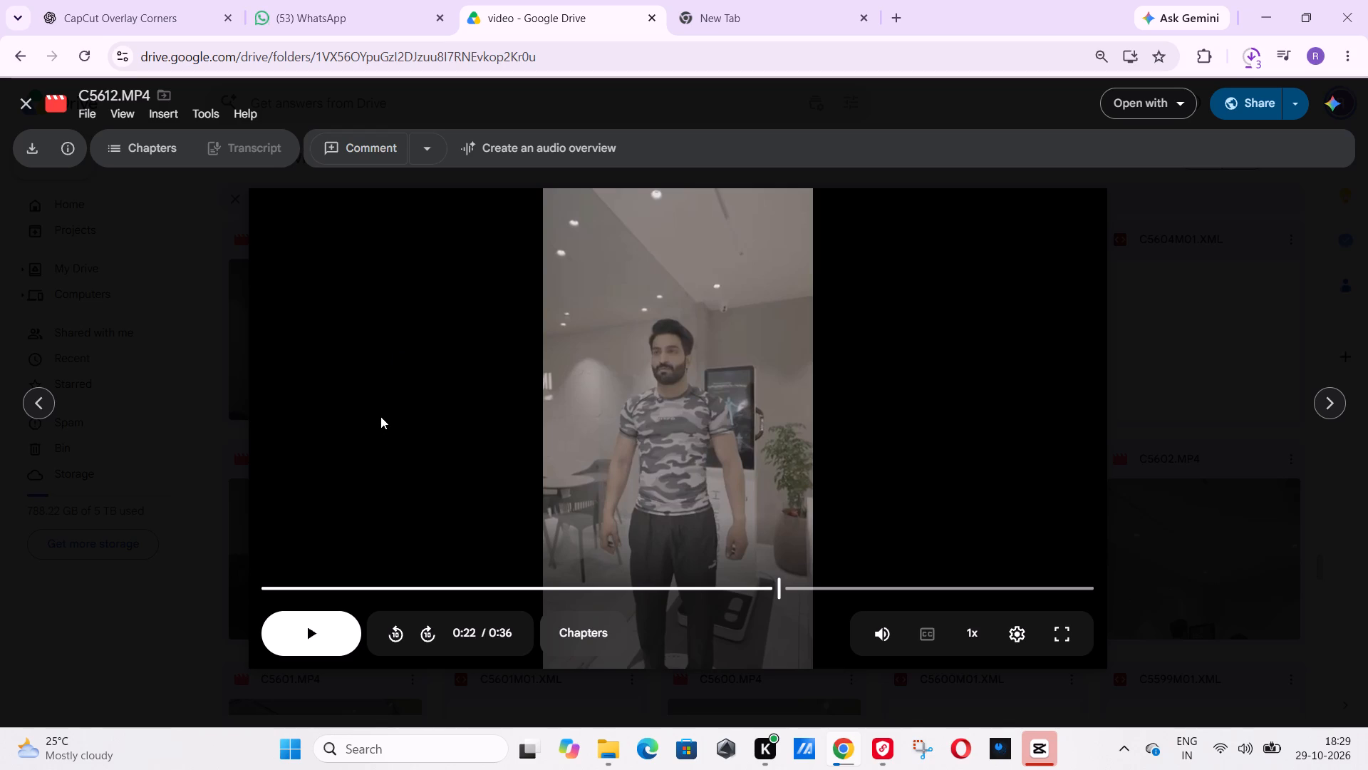
click(301, 630)
click(314, 636)
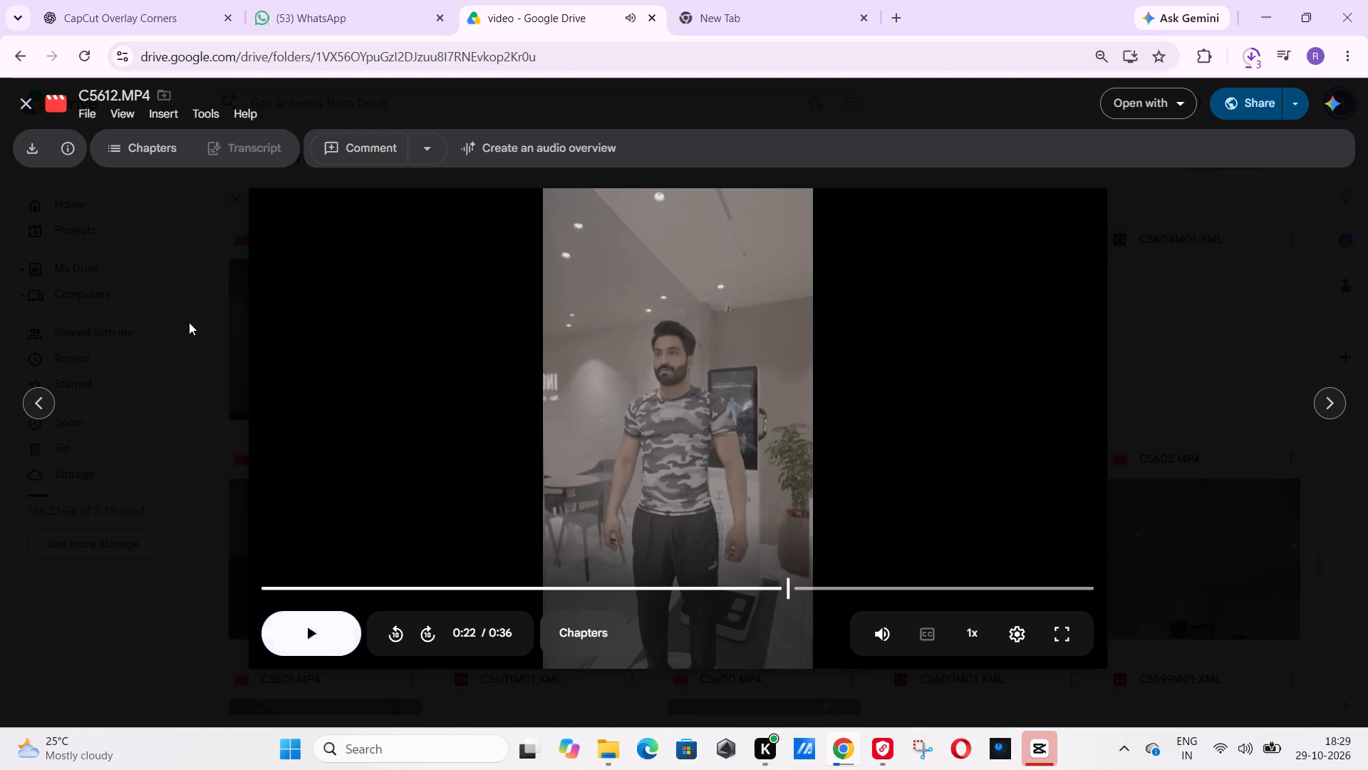
click(41, 148)
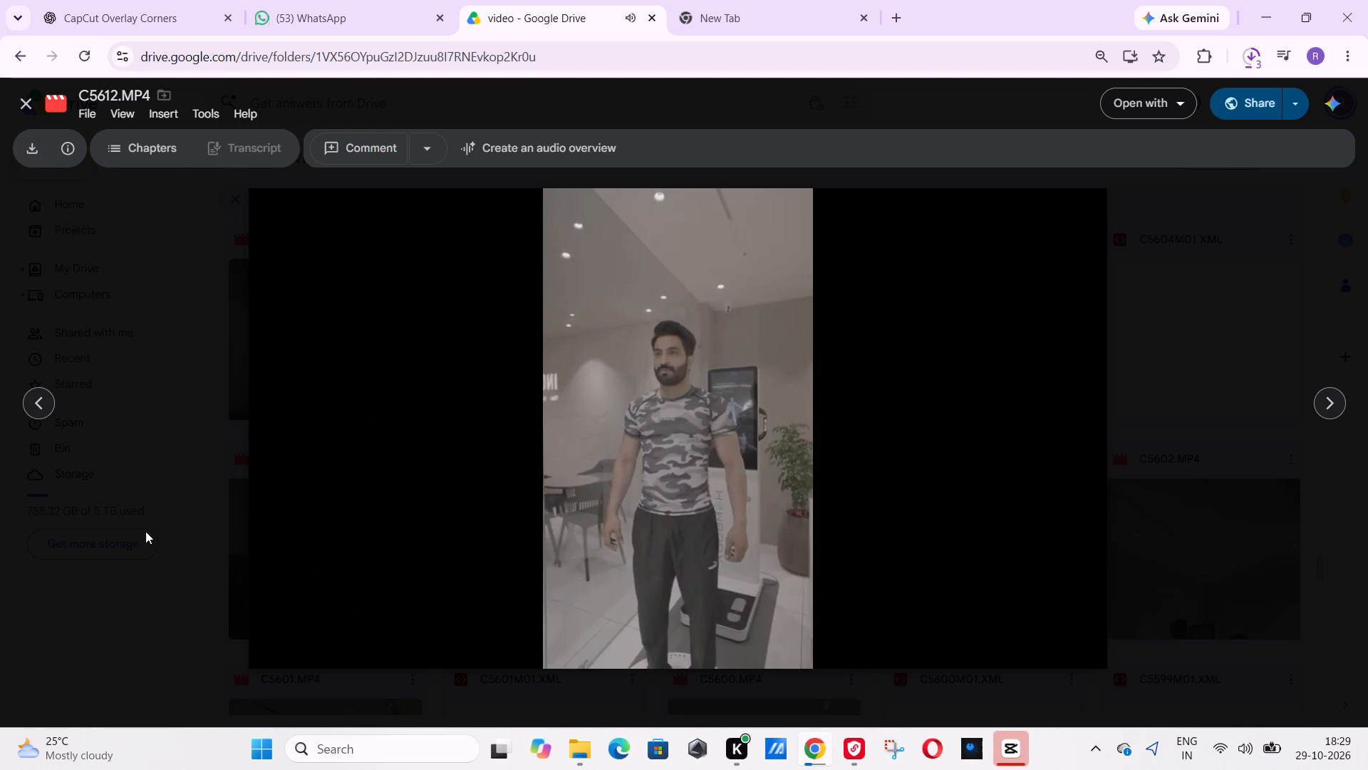
Move past the XML file to C5613.MP4 and preview the side-view shot of the man standing.
click(41, 403)
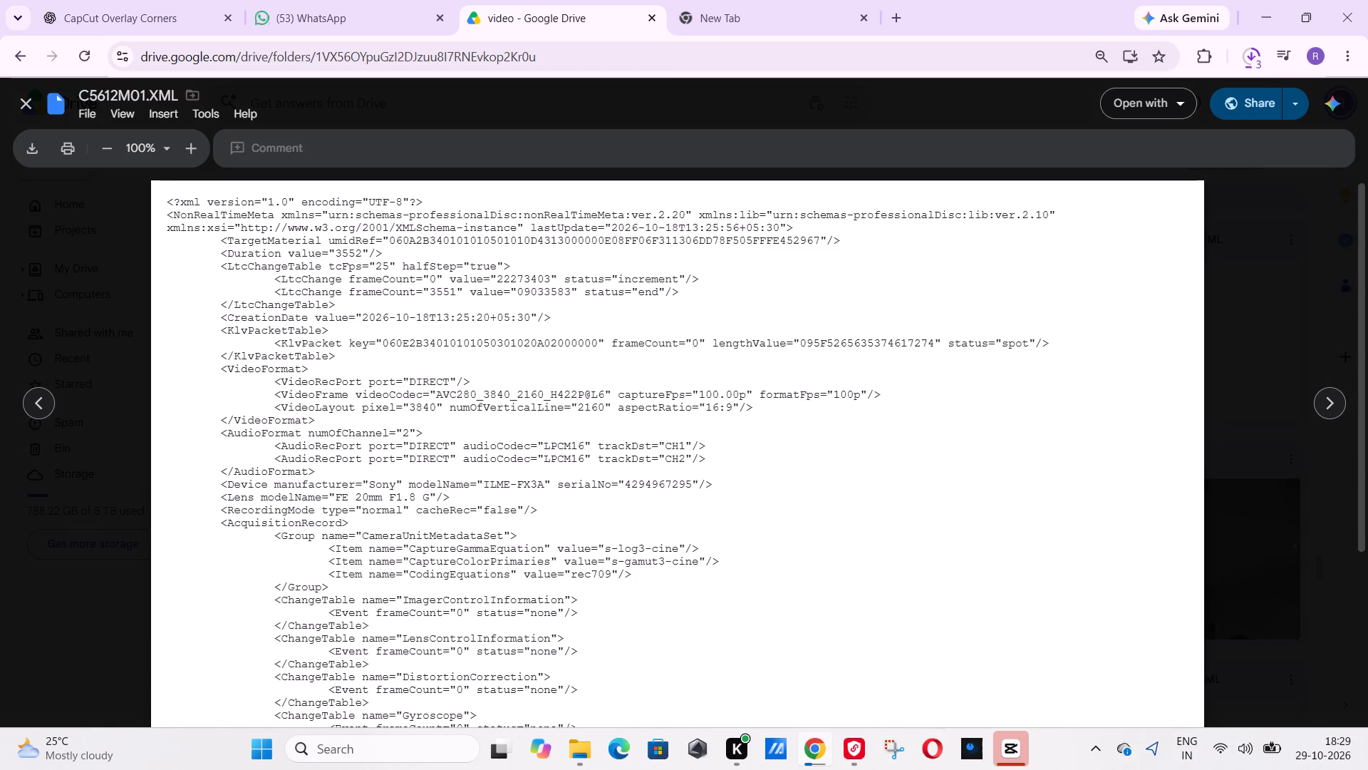
click(39, 401)
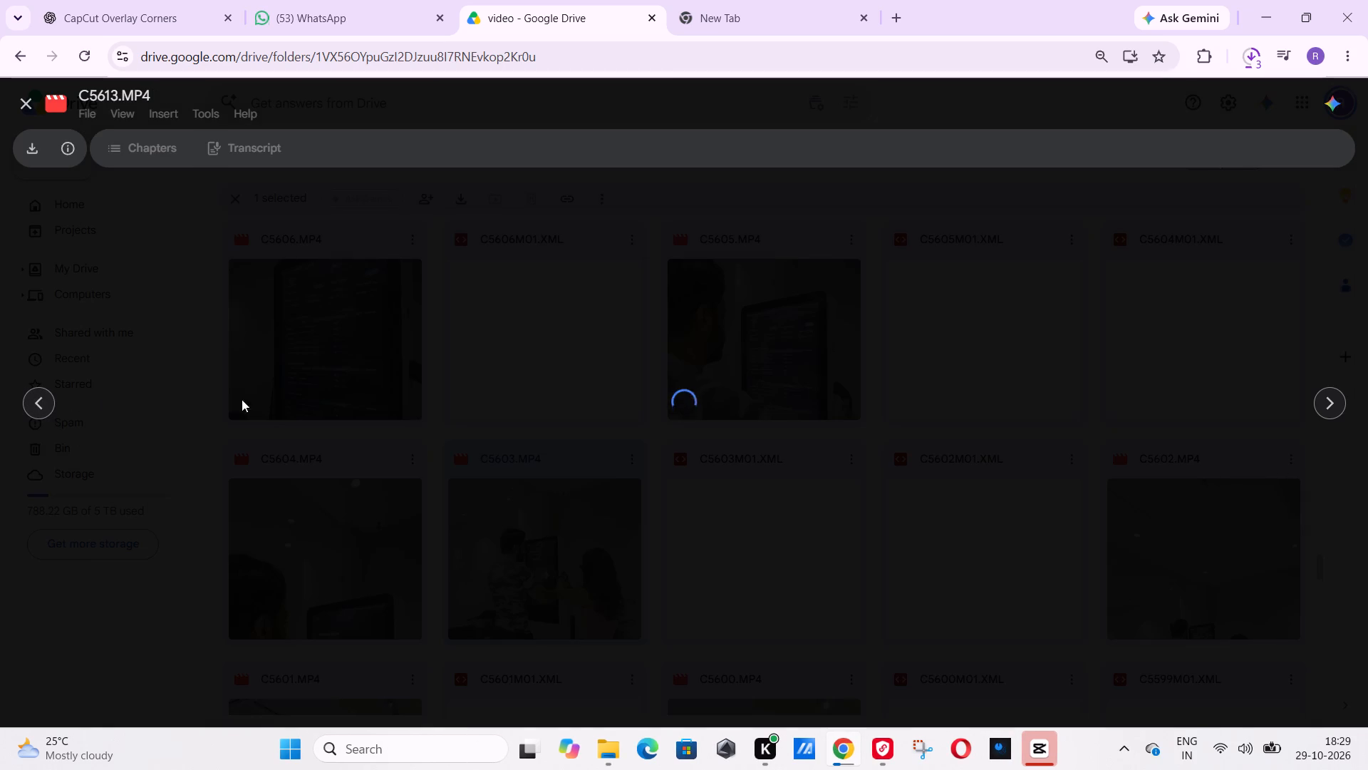
click(329, 637)
click(326, 635)
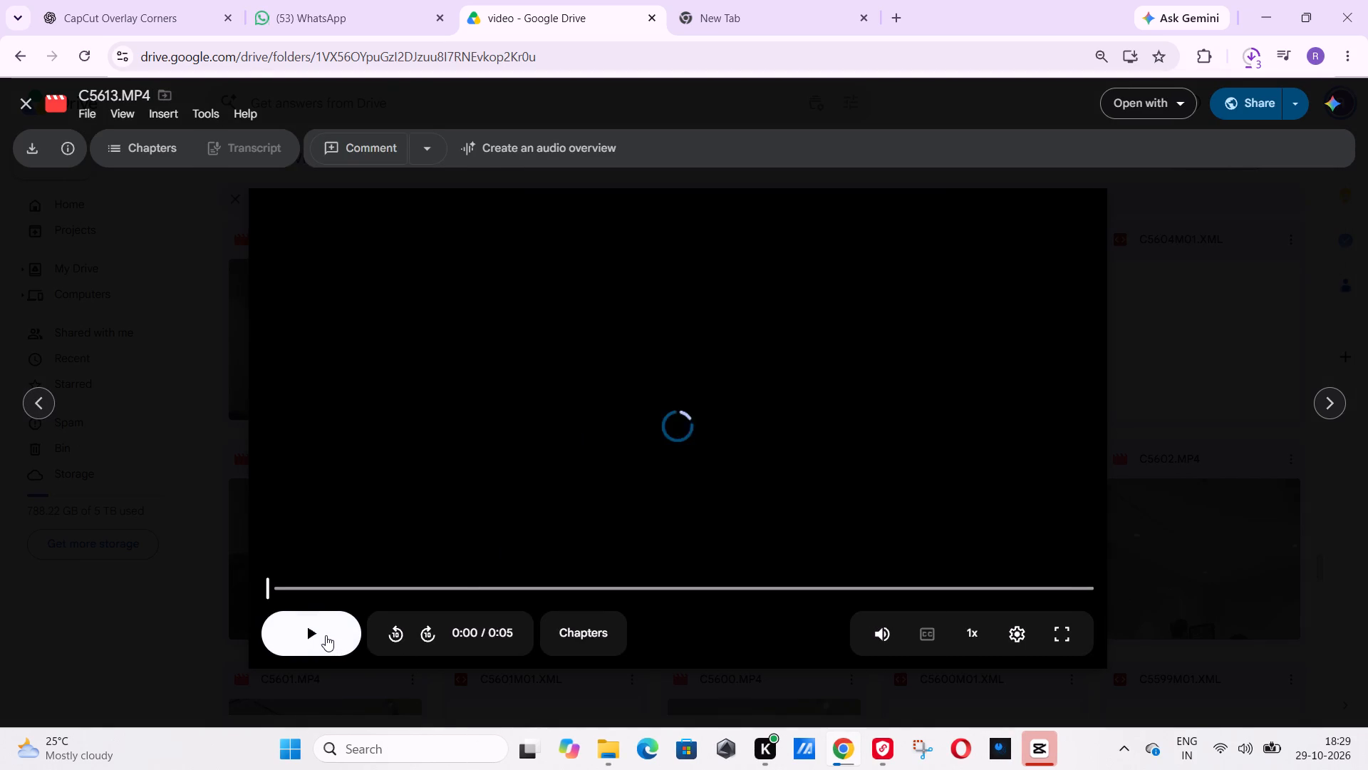
click(321, 630)
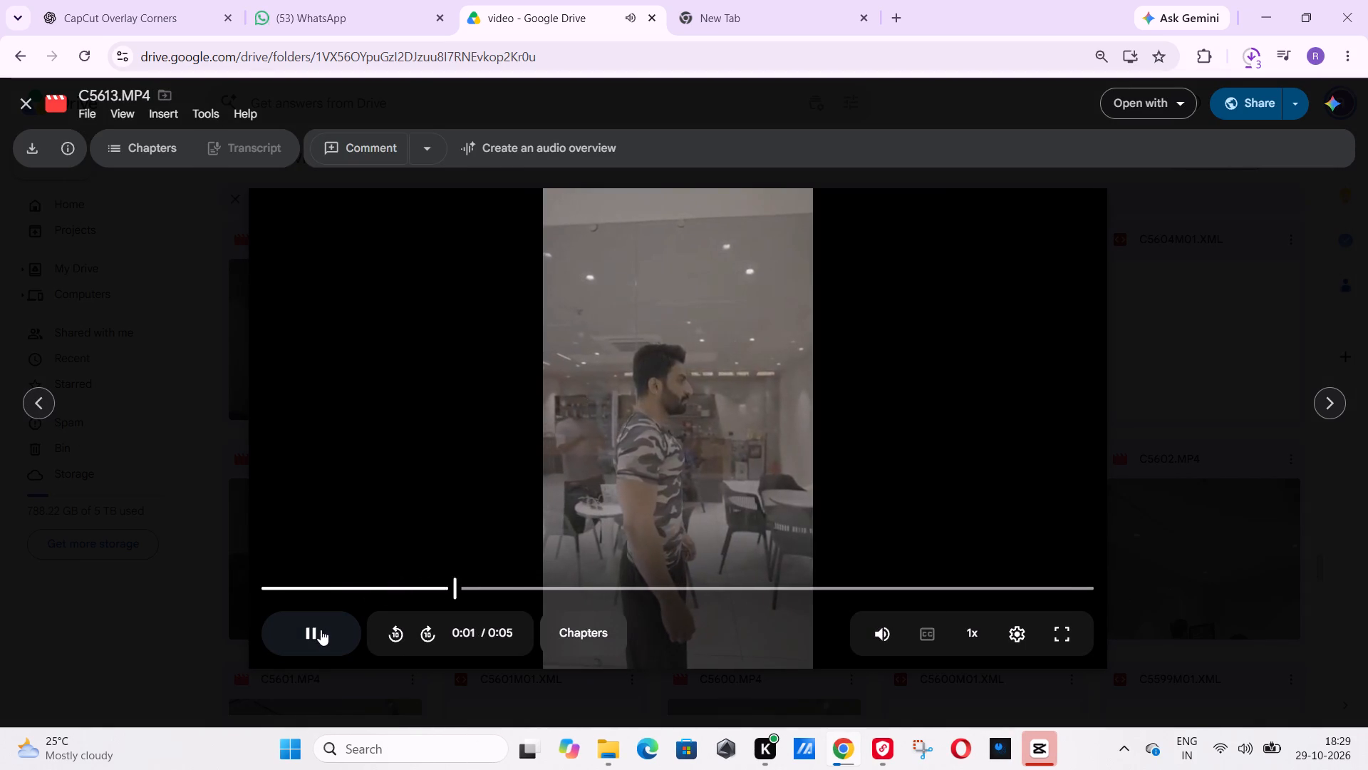
click(321, 630)
Move the preview on to C5614.MP4, approve downloading C5612.MP4 without a virus scan, and play the clip of the man and woman.
click(32, 404)
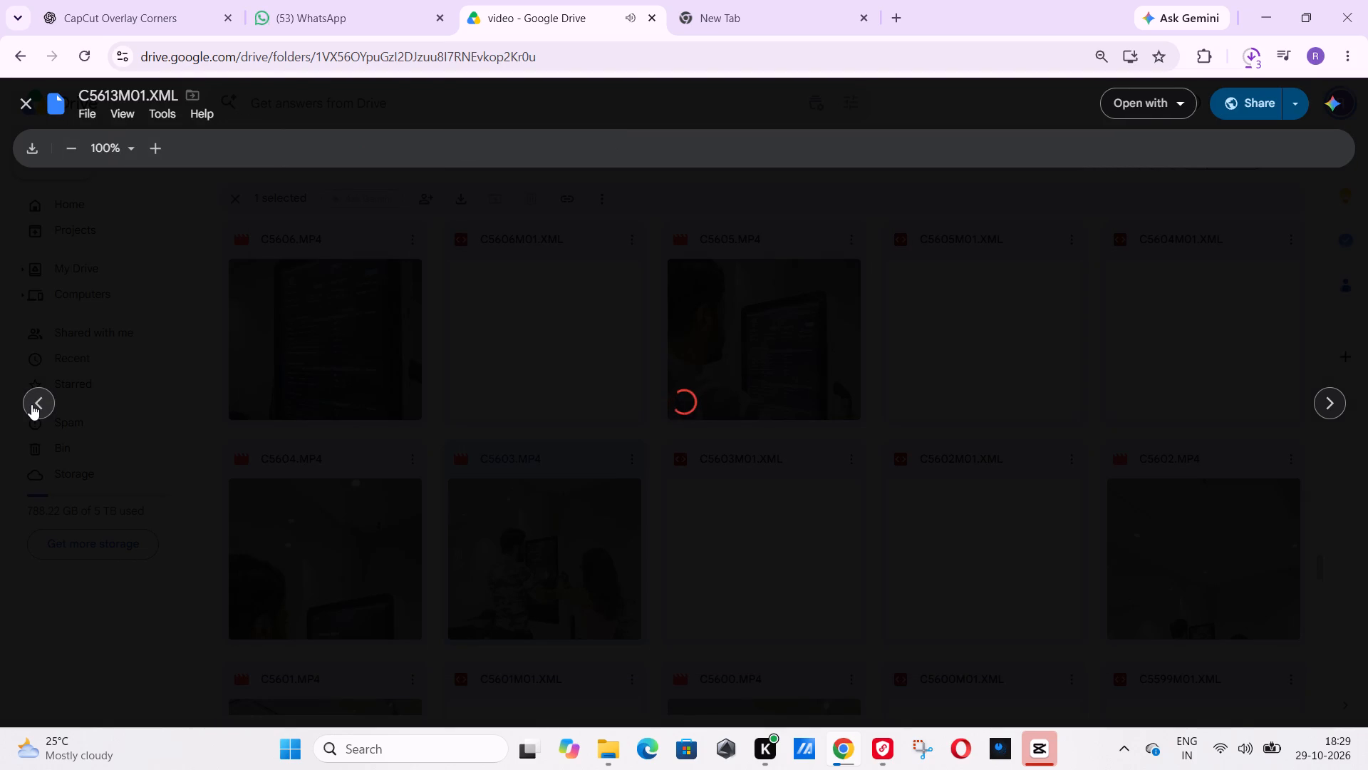
click(31, 404)
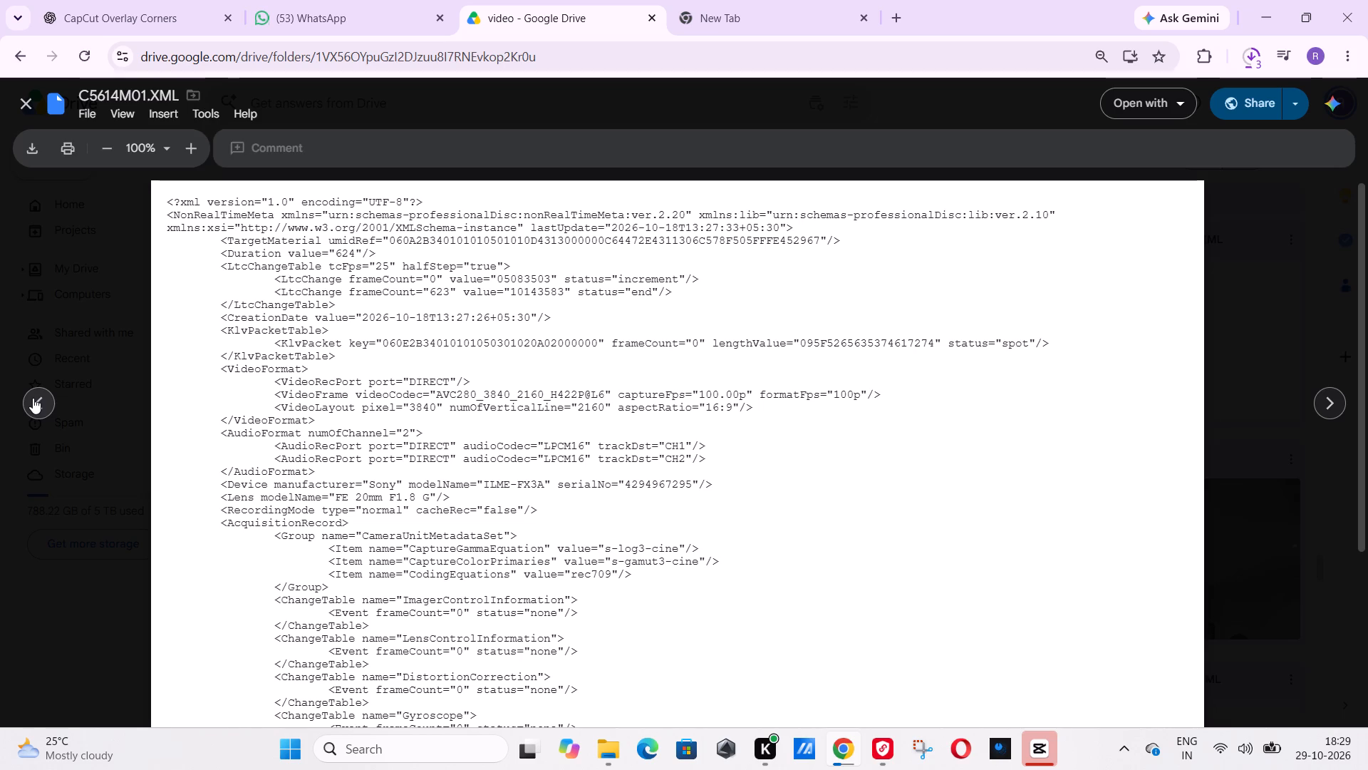
click(33, 397)
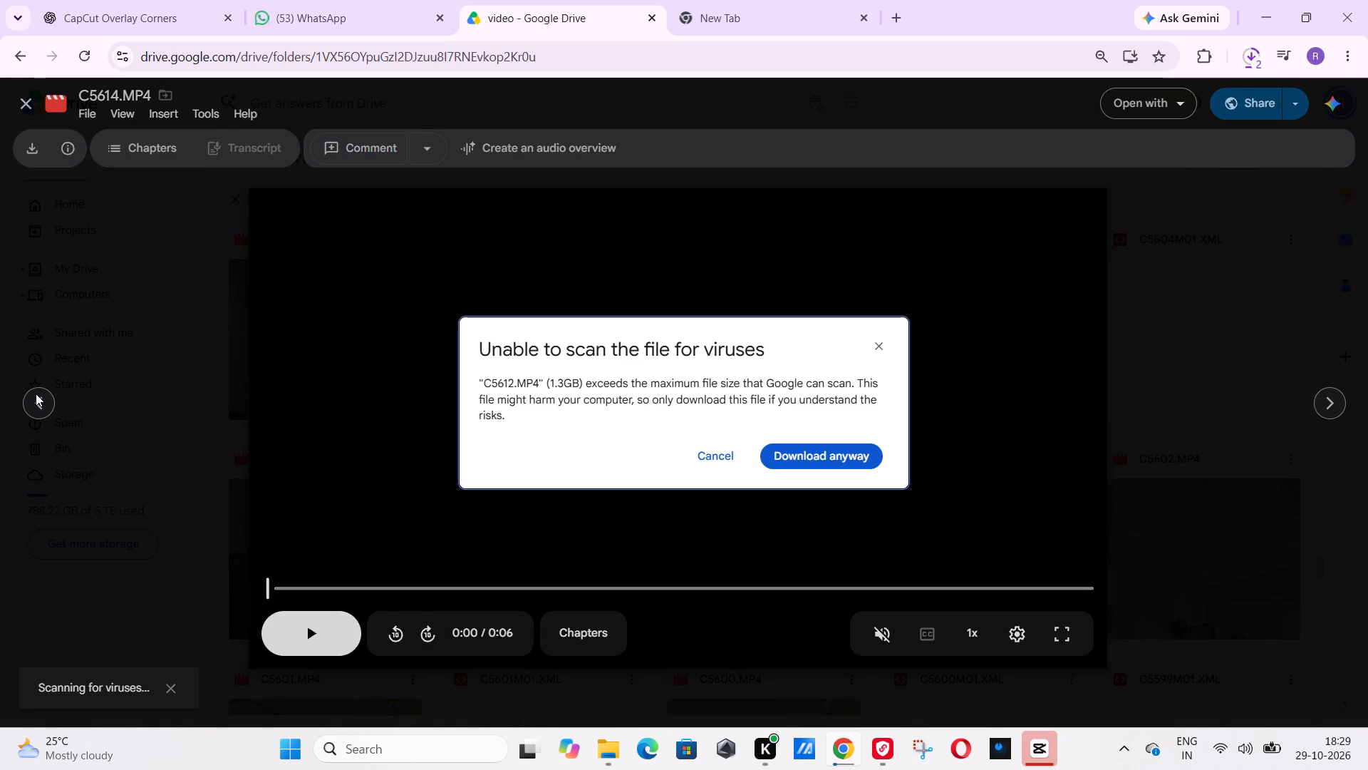
click(809, 451)
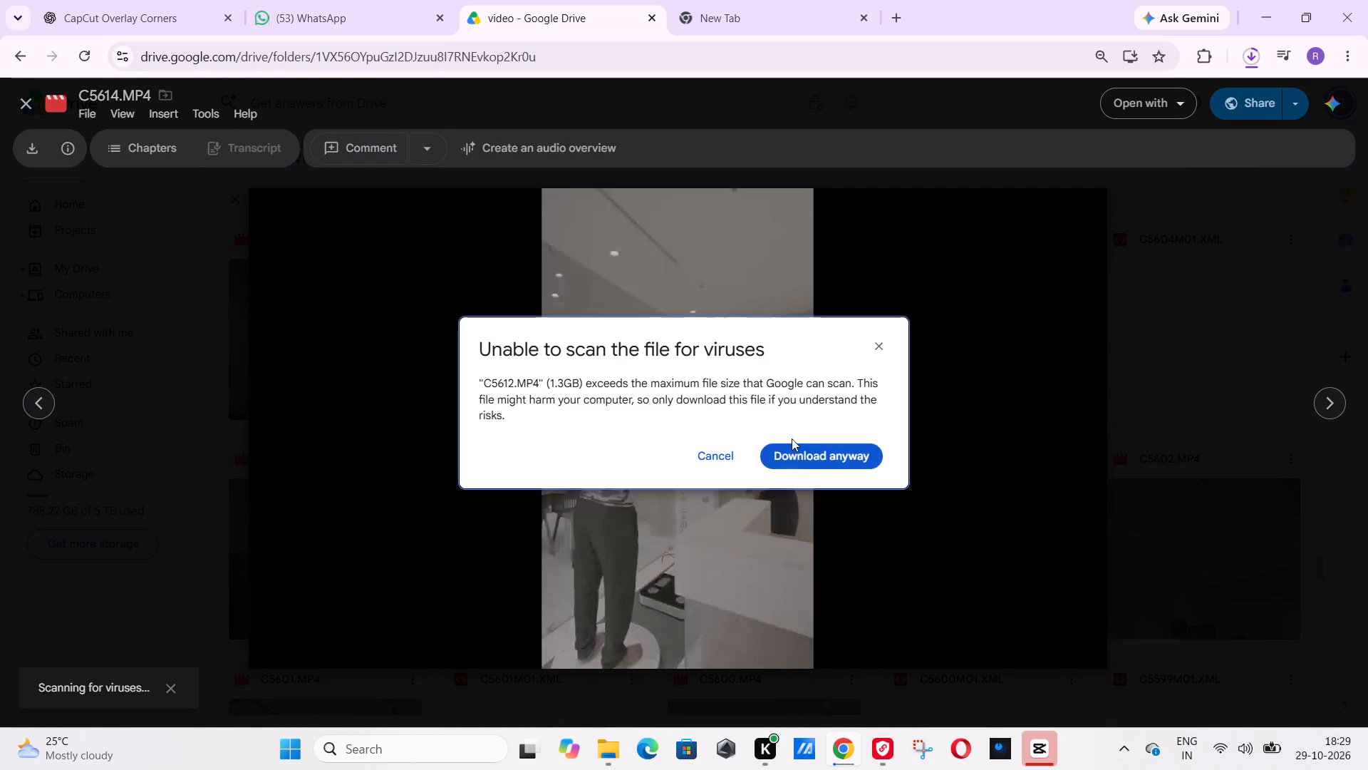
click(803, 446)
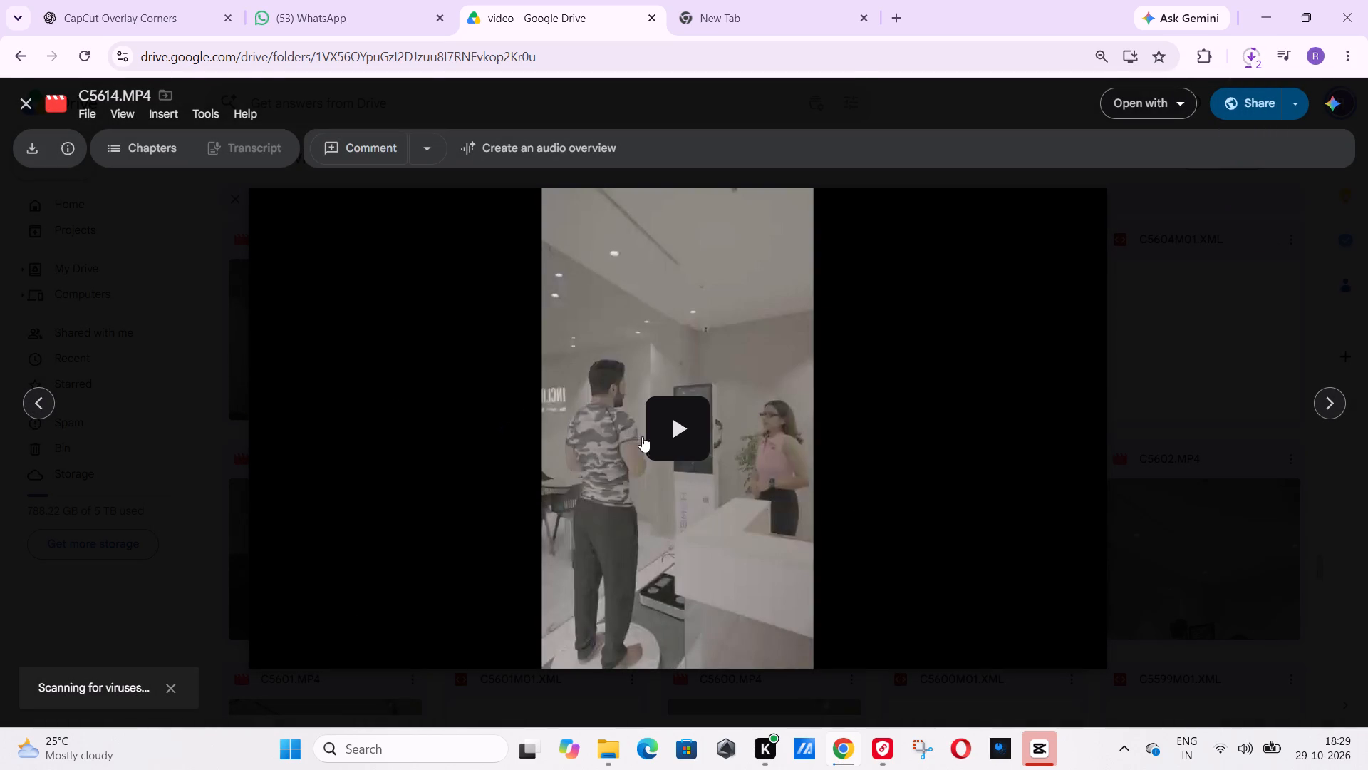
click(642, 436)
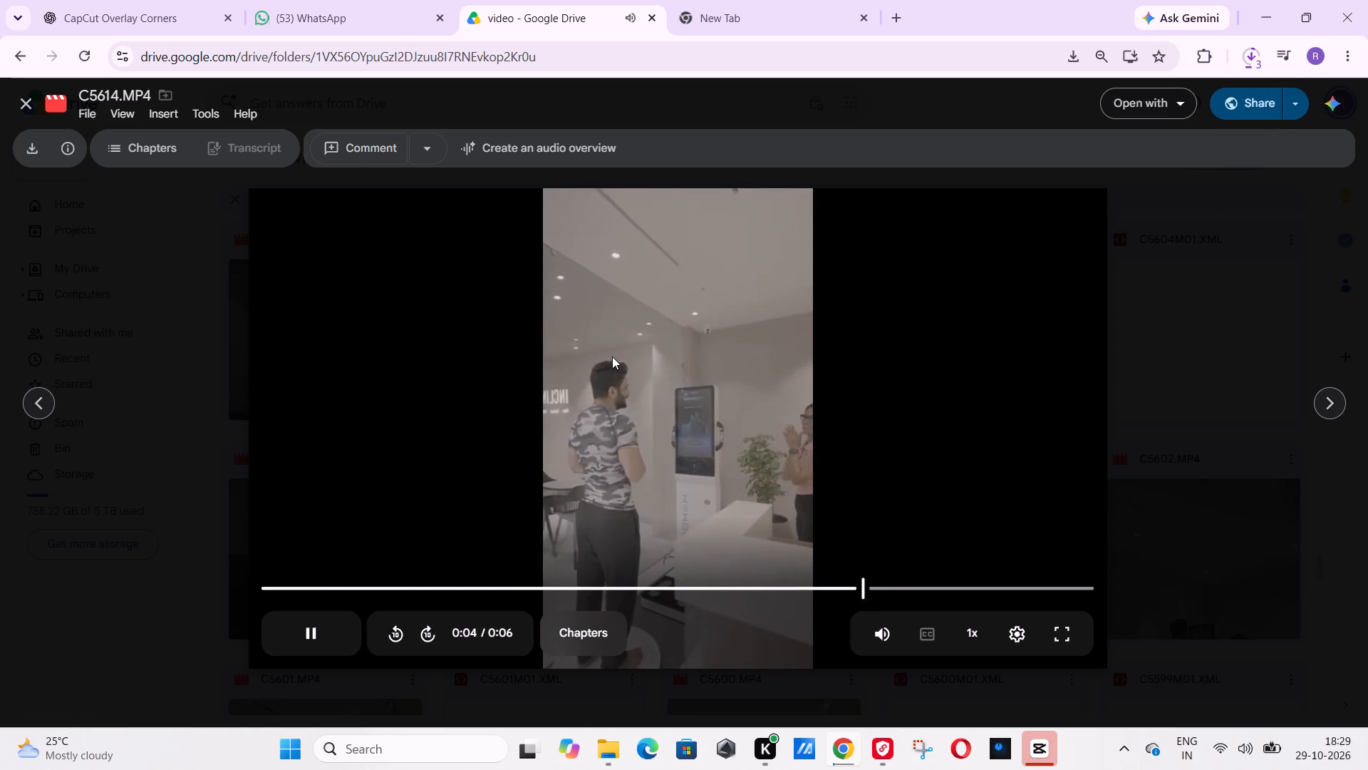
click(653, 255)
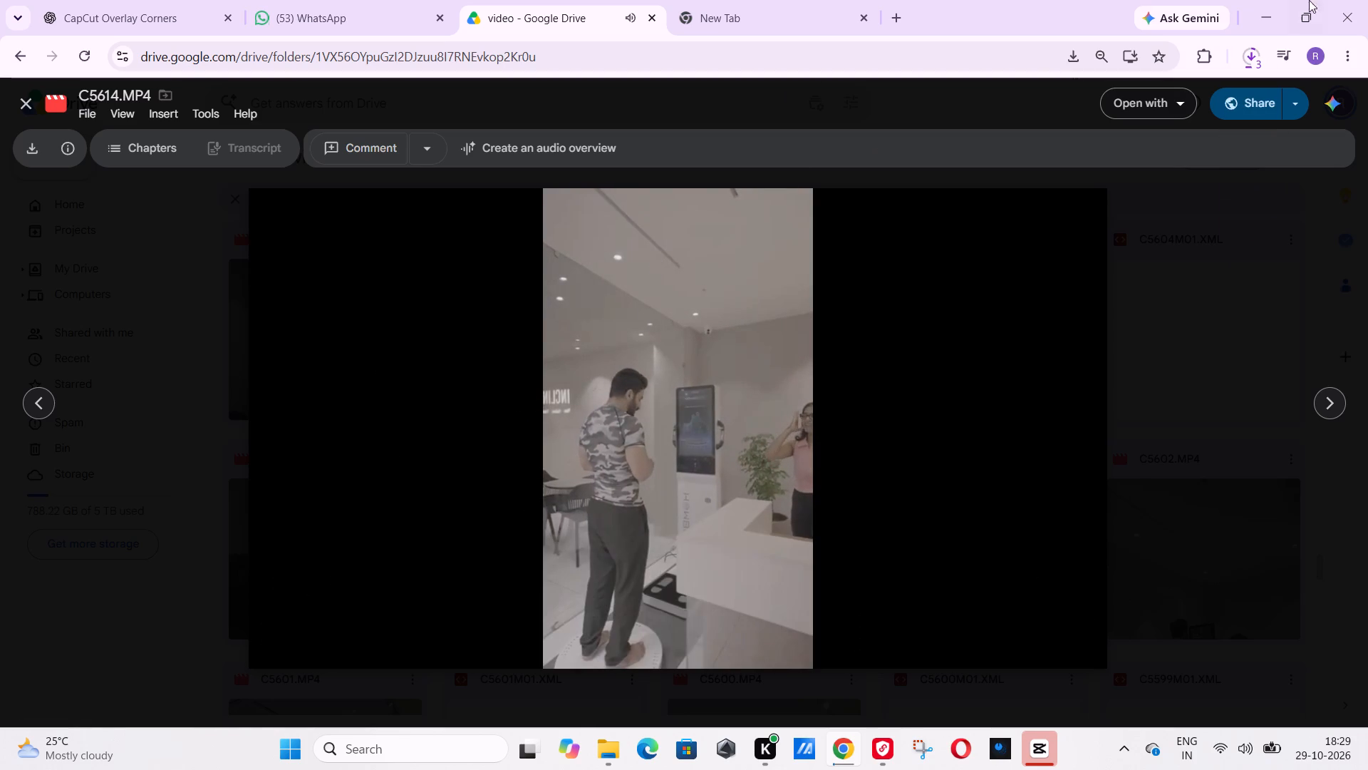
Check the recent download history and approve the repeated C5612.MP4 download without a virus scan.
click(1248, 51)
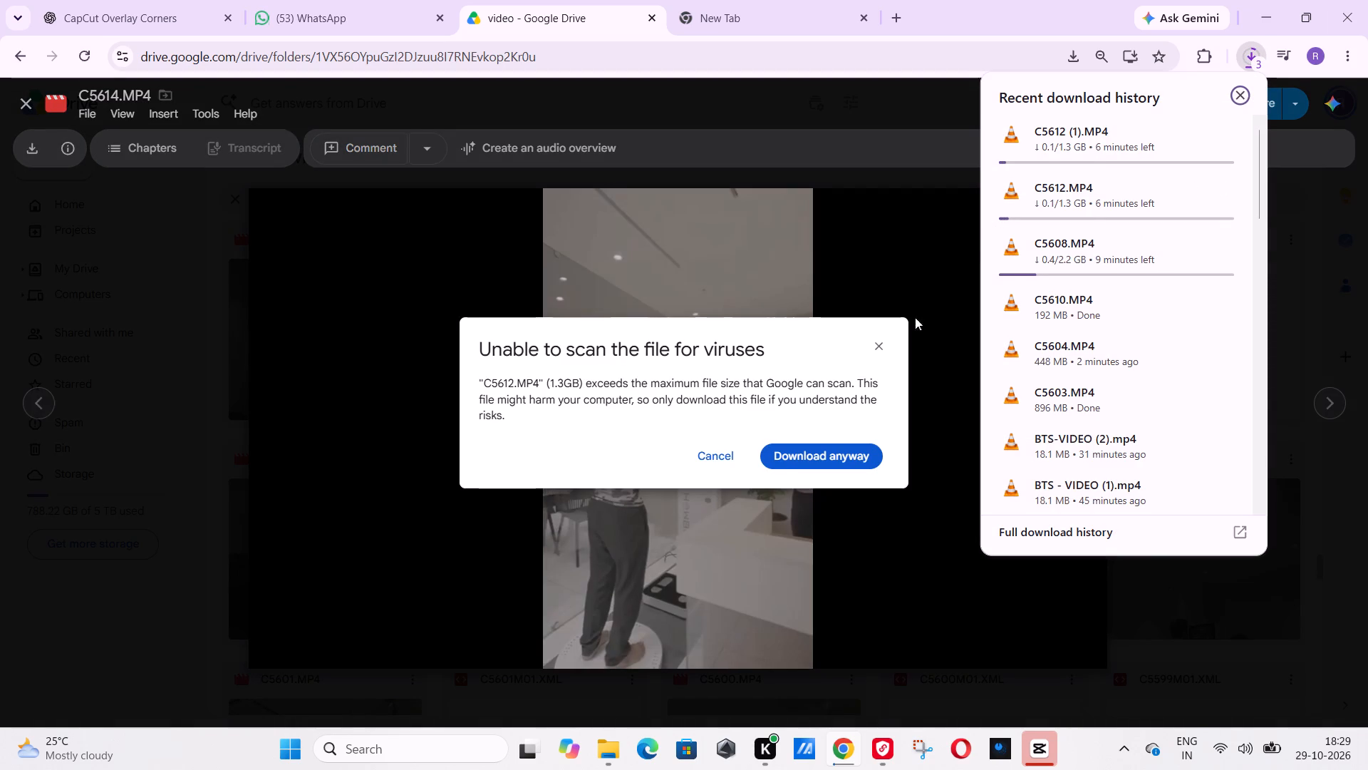
click(806, 453)
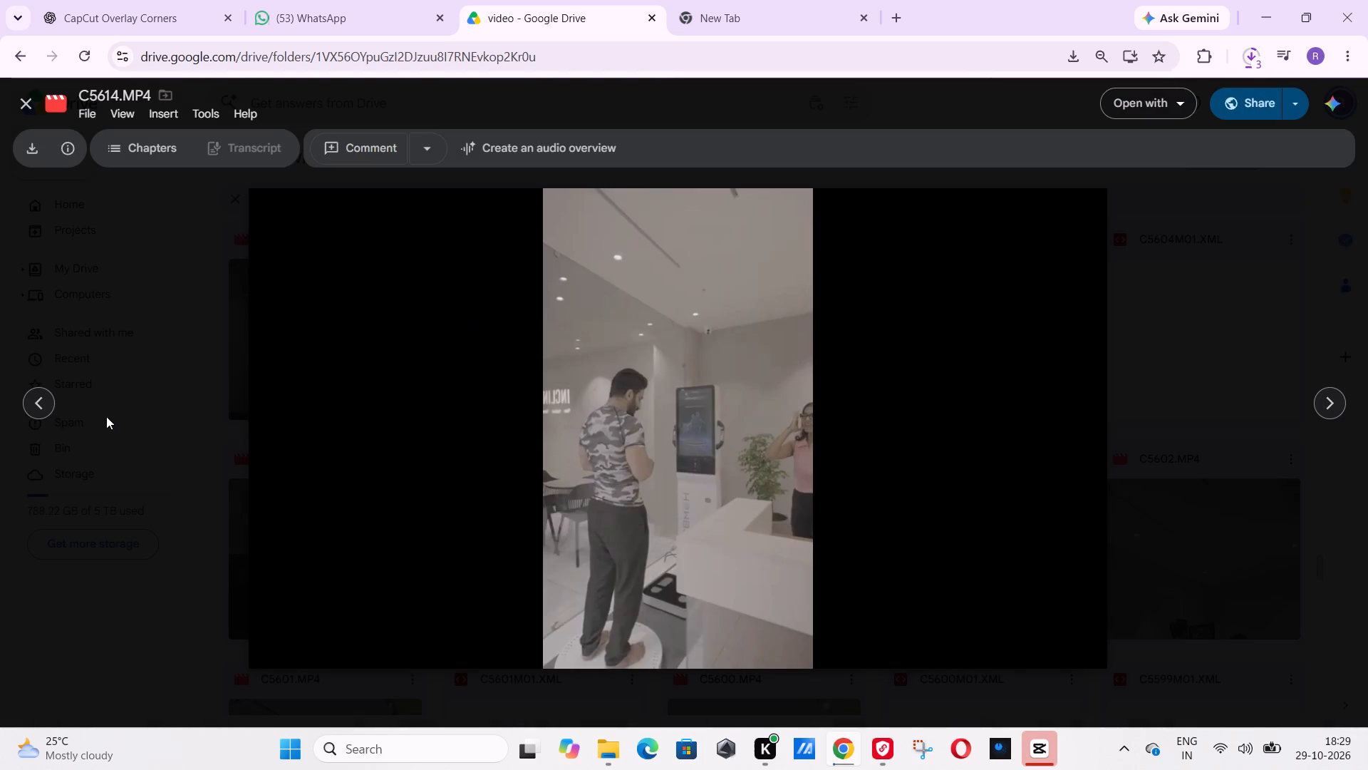
Go on to C5615.MP4 and skim through the shot of the man and woman beside the body-analysis machine.
click(39, 415)
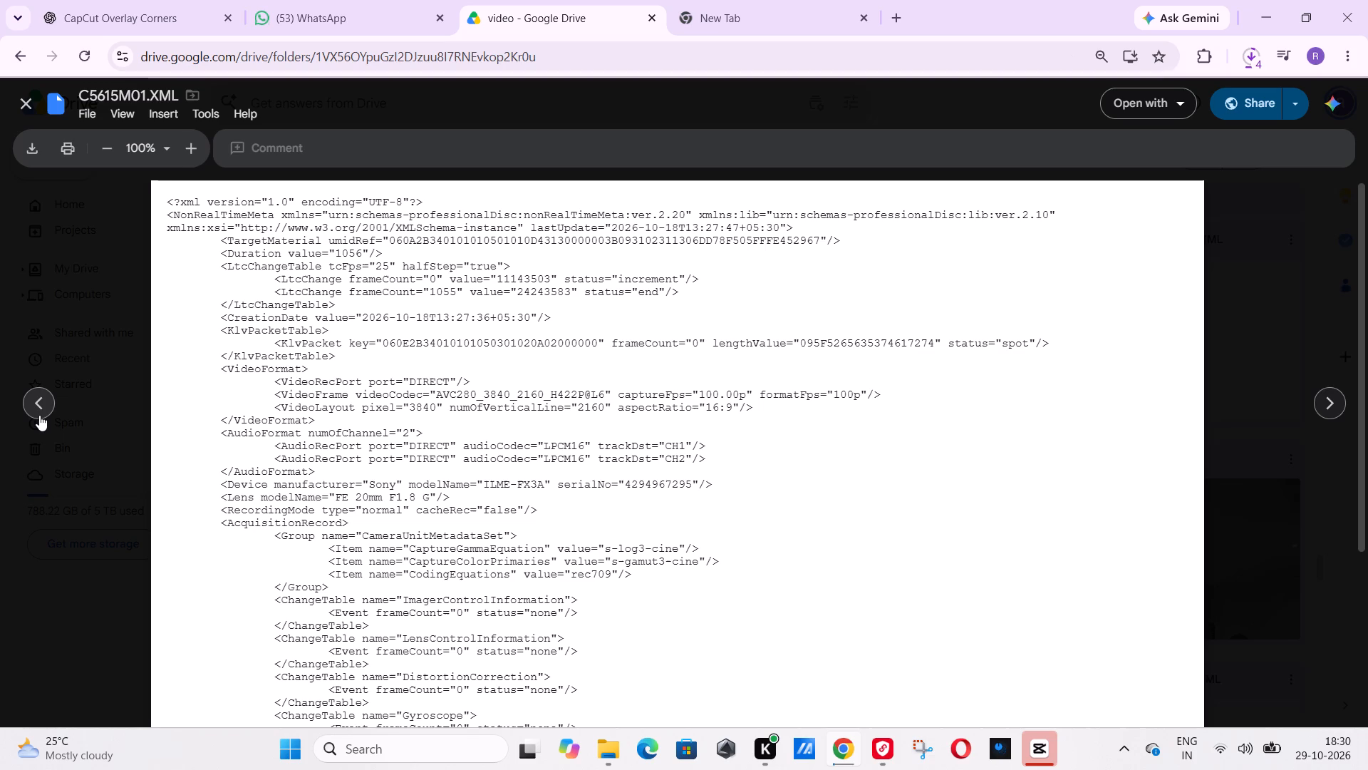
click(39, 415)
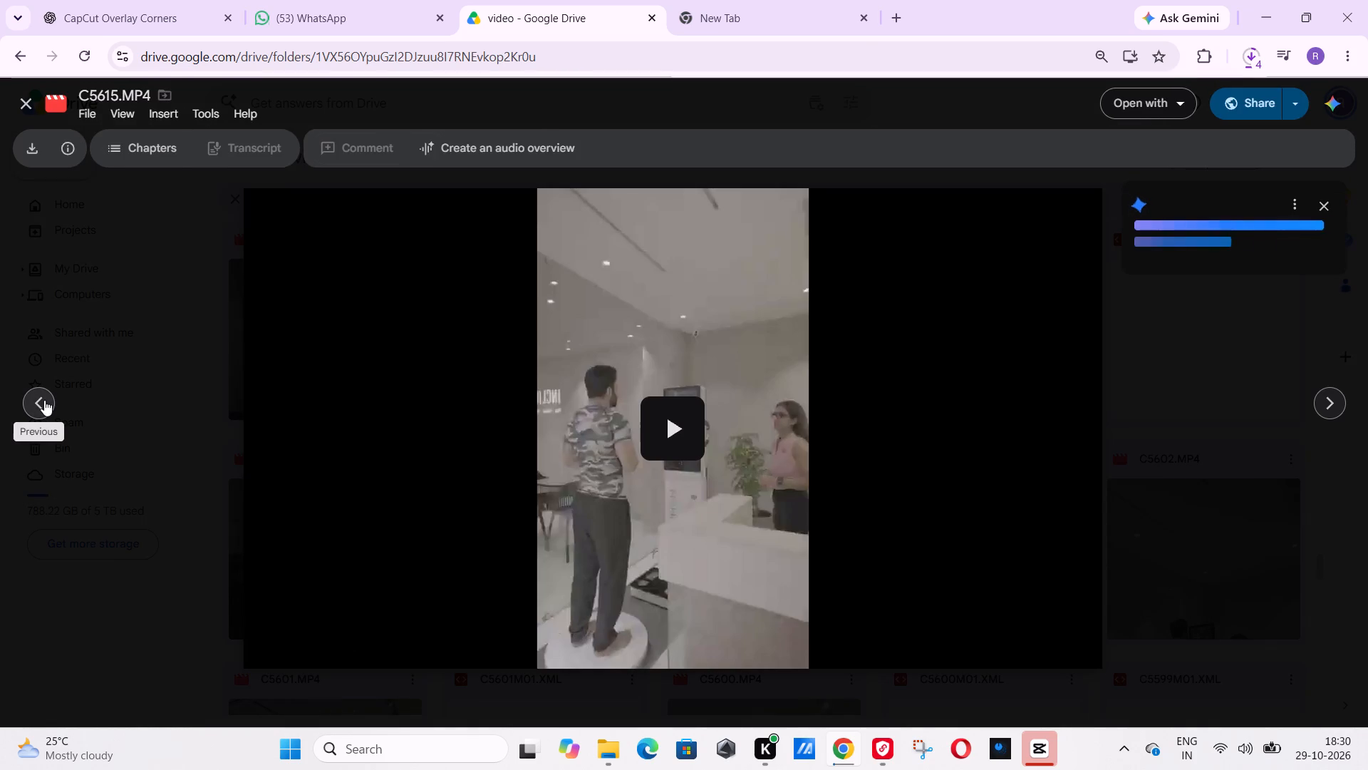
click(422, 447)
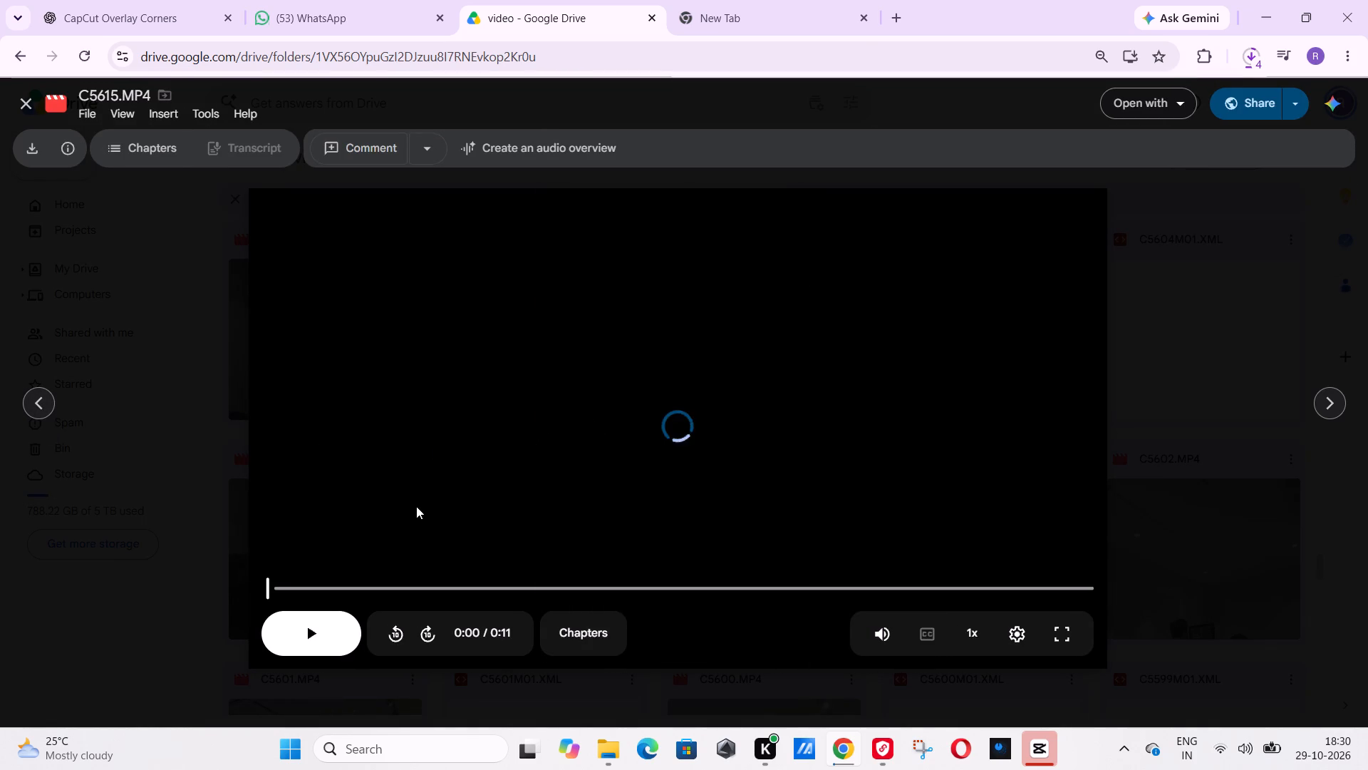
click(535, 581)
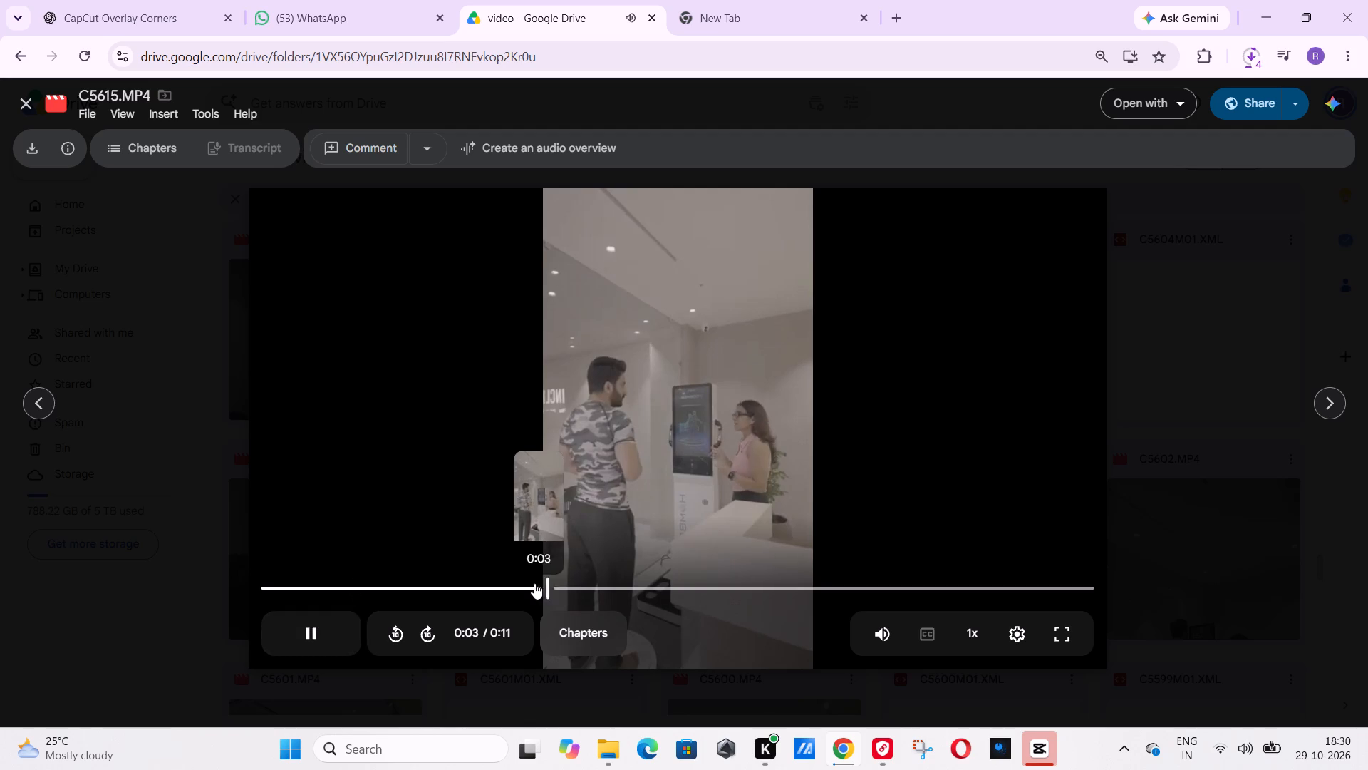
drag(631, 568, 675, 566)
Go on to C5616.MP4 and preview the shot of the woman talking to the man beside the machine.
click(43, 406)
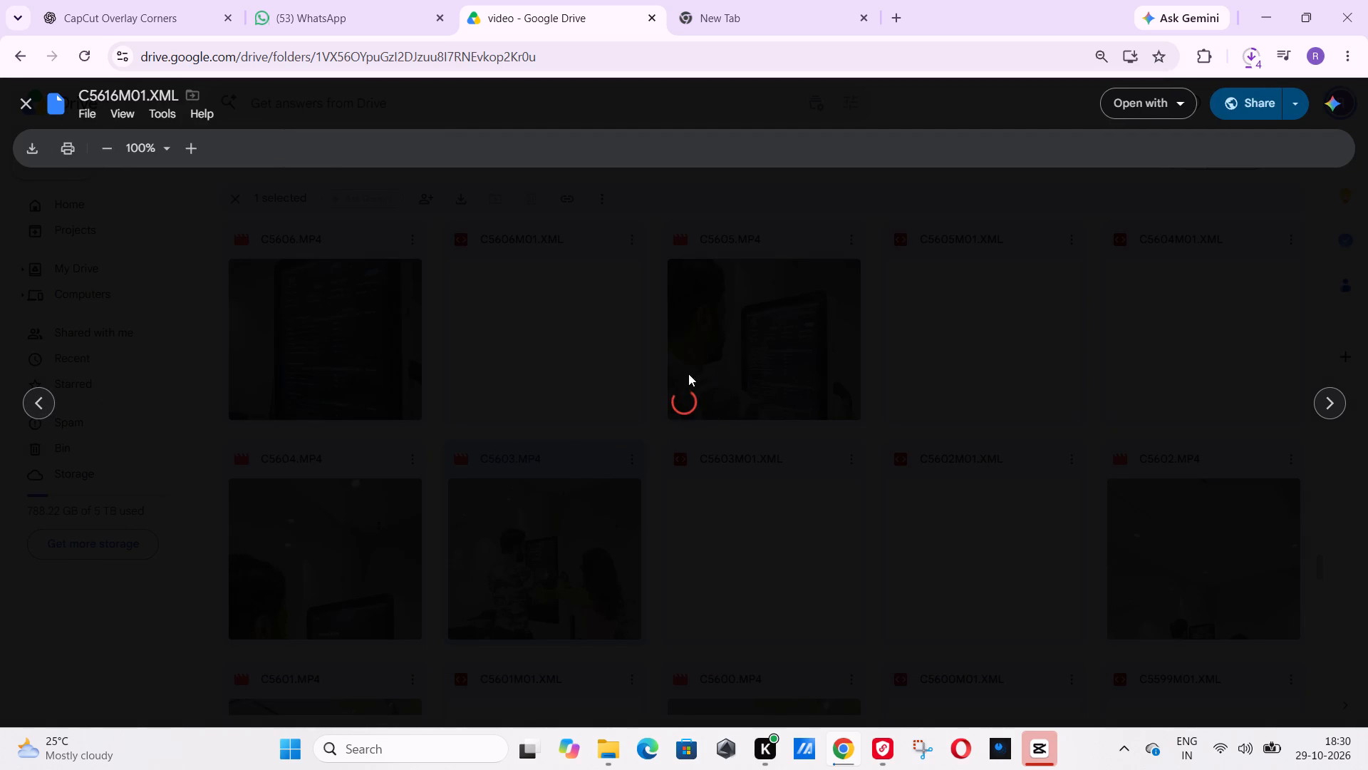
click(46, 394)
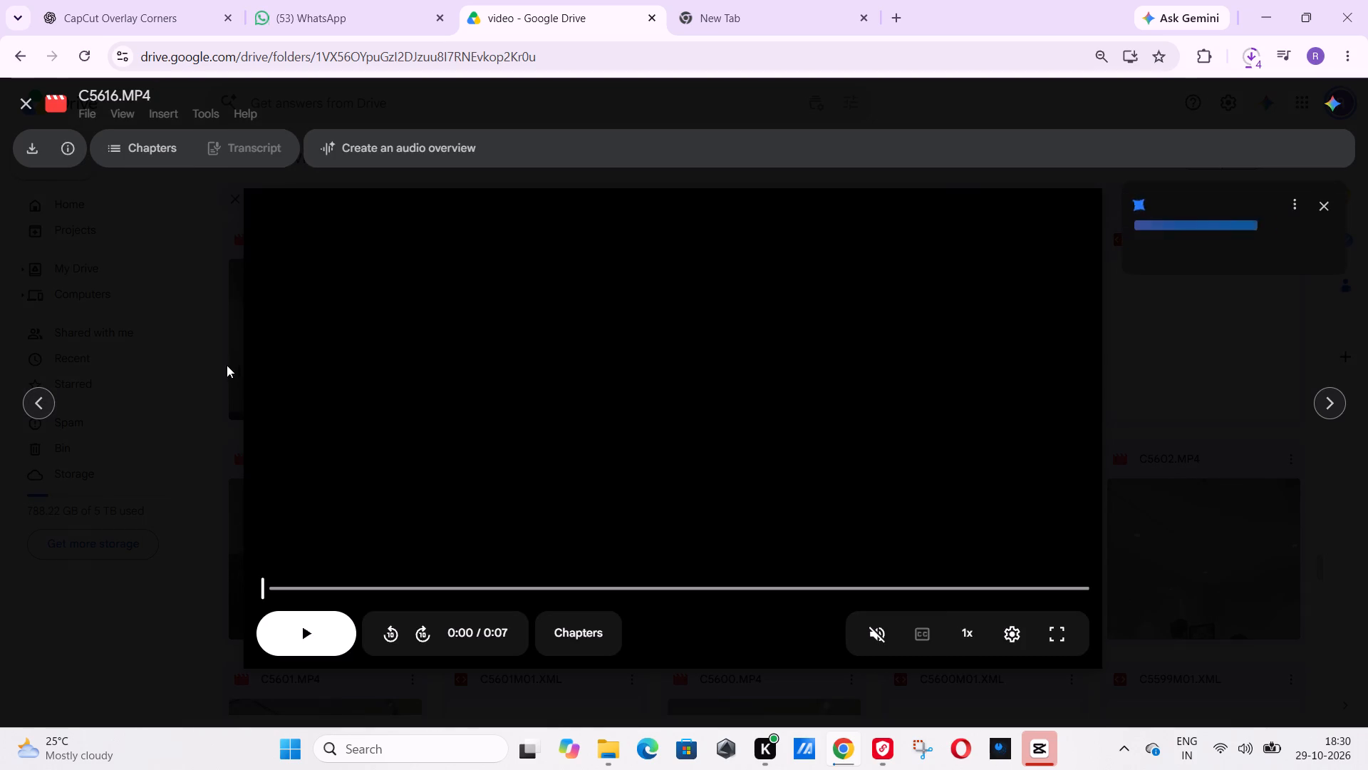
click(286, 627)
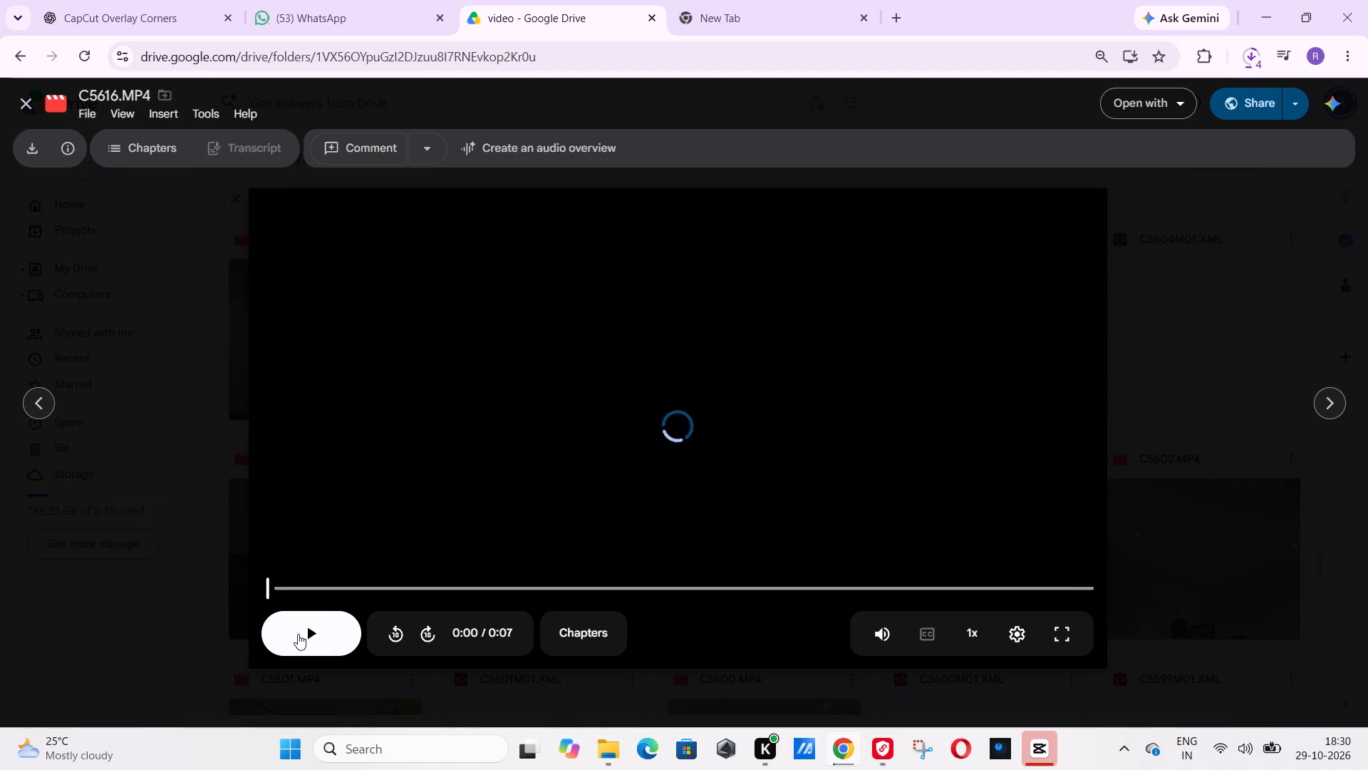
click(309, 627)
click(646, 454)
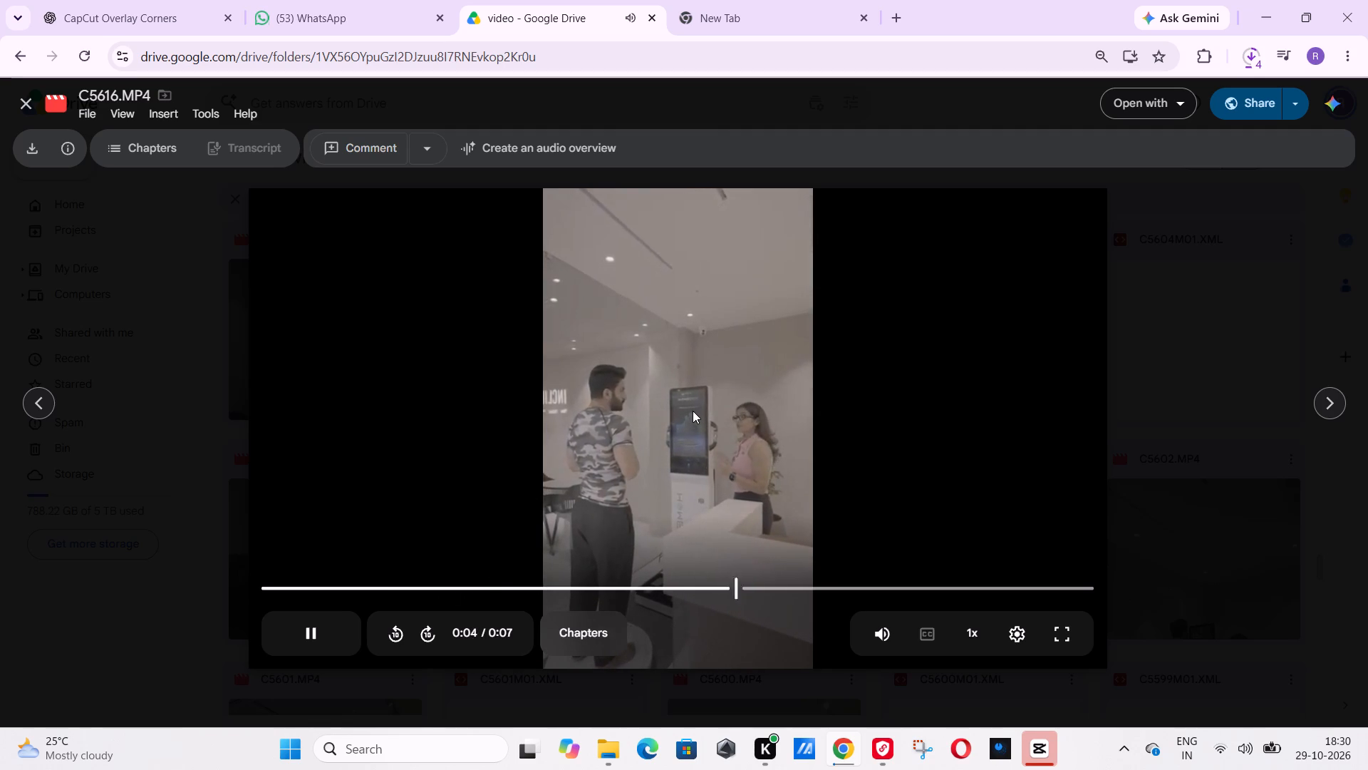
click(708, 399)
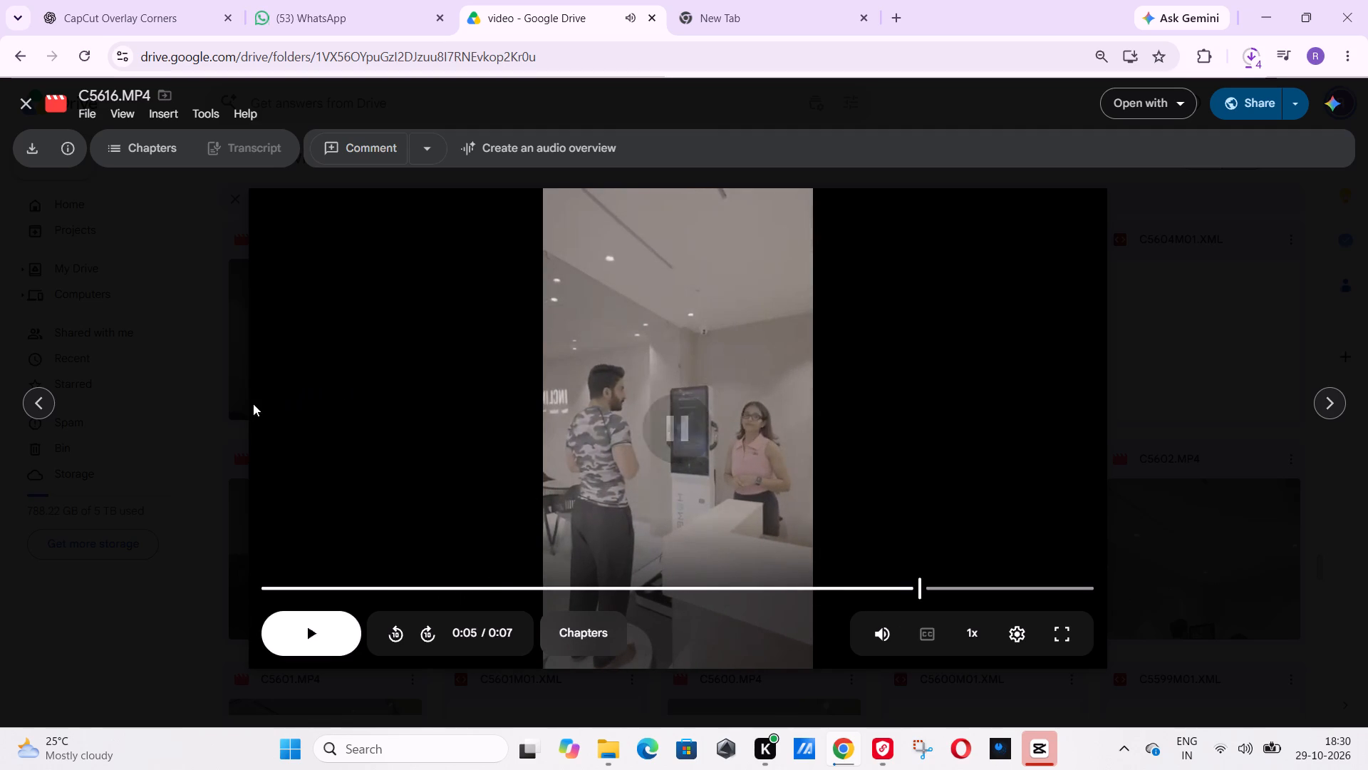
Go on to C5617.MP4 and skim through the shot of the man and woman talking beside the body-analysis machine.
click(44, 400)
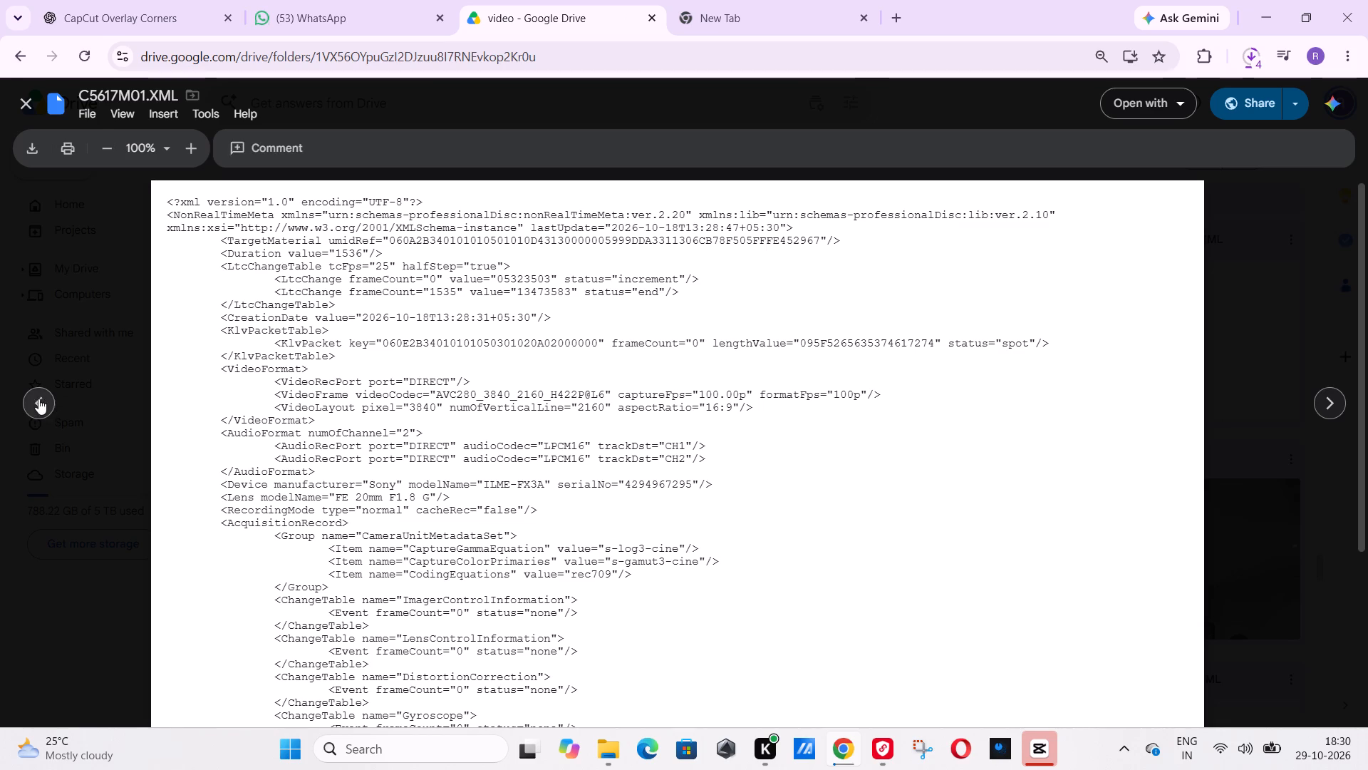
click(38, 399)
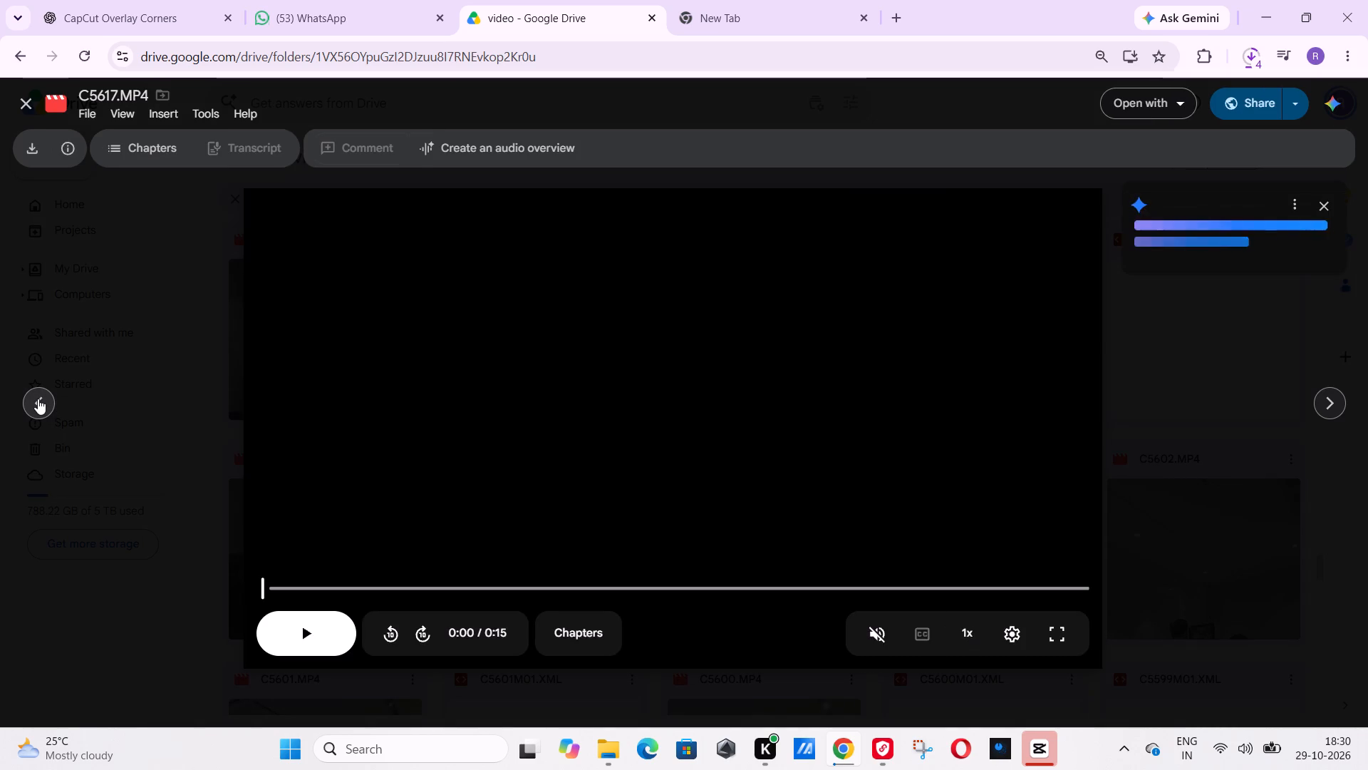
click(324, 627)
click(324, 627)
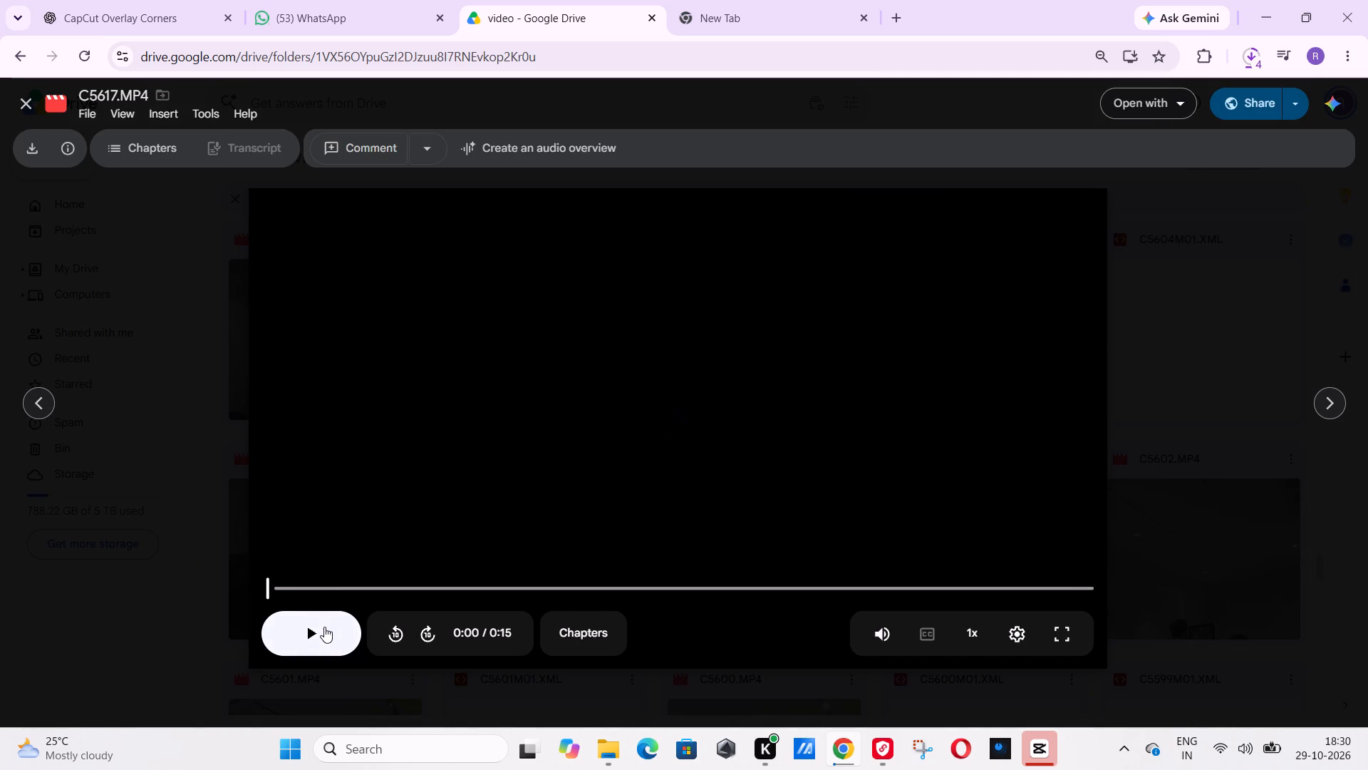
click(568, 473)
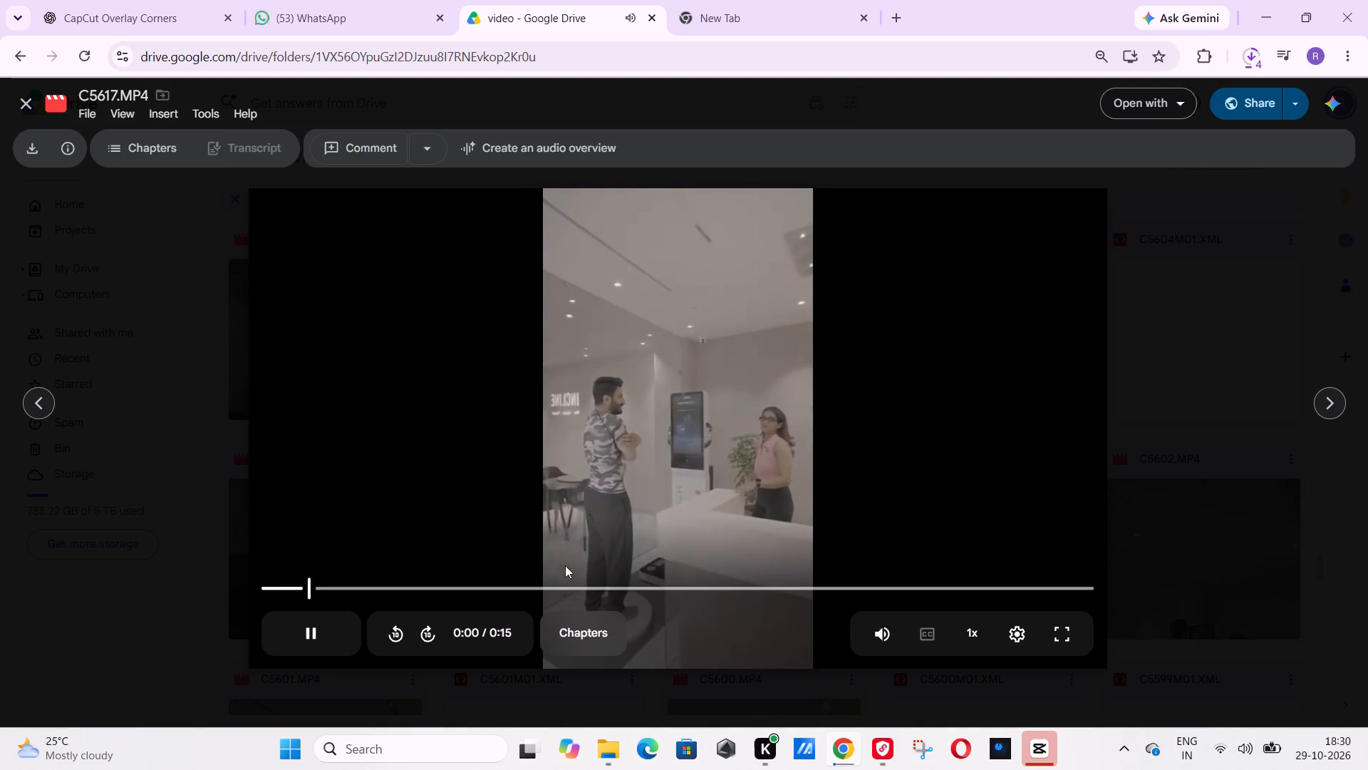
click(573, 580)
click(690, 565)
Preview C5618.MP4 and C5619.MP4 in turn, skimming the over-the-shoulder shots of the woman standing beside the machine.
click(28, 399)
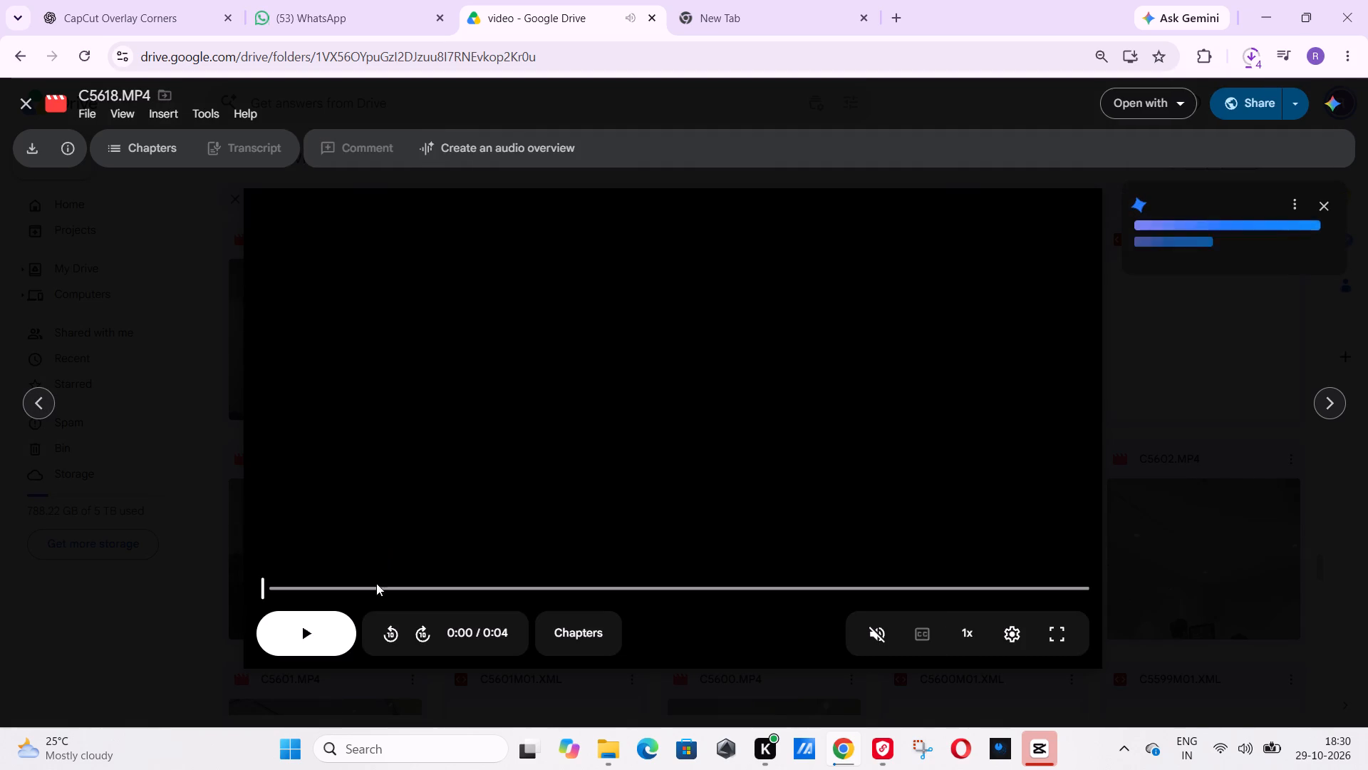
click(325, 634)
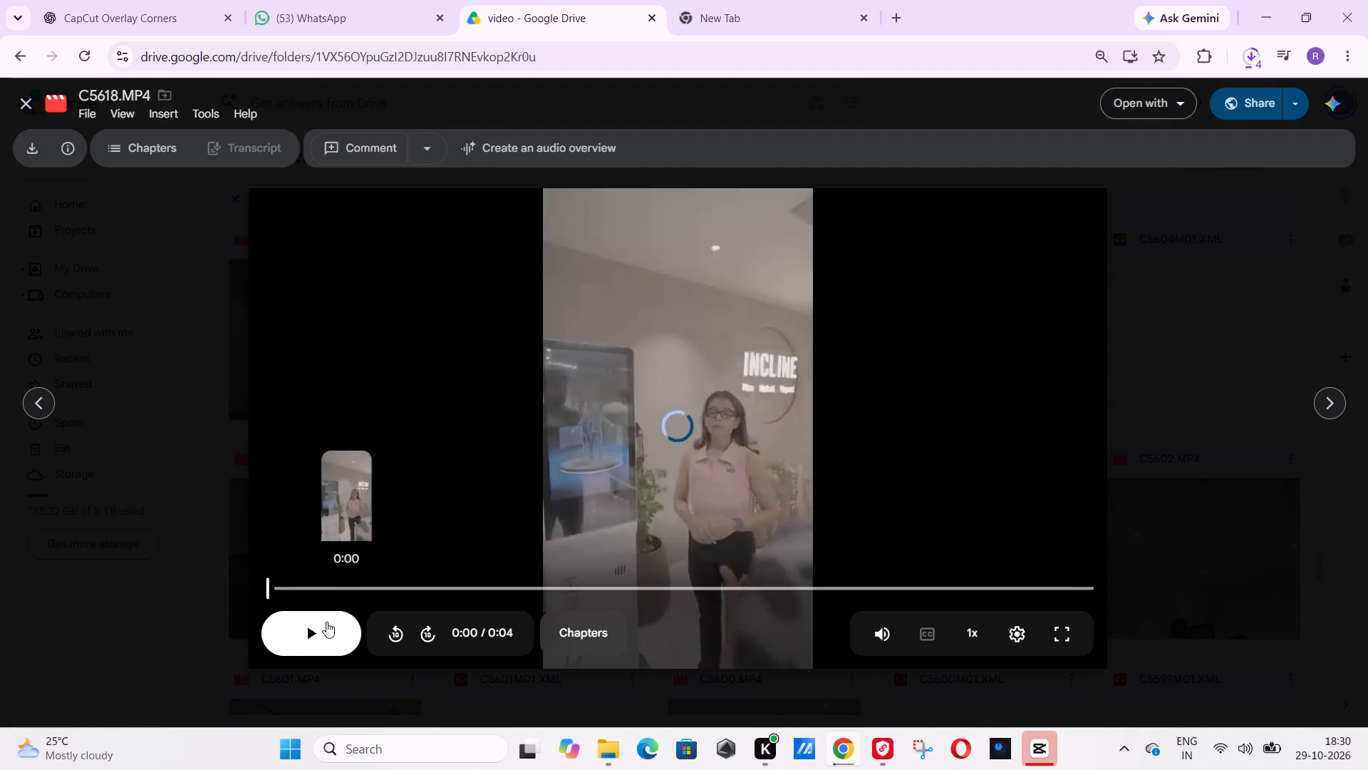
click(588, 578)
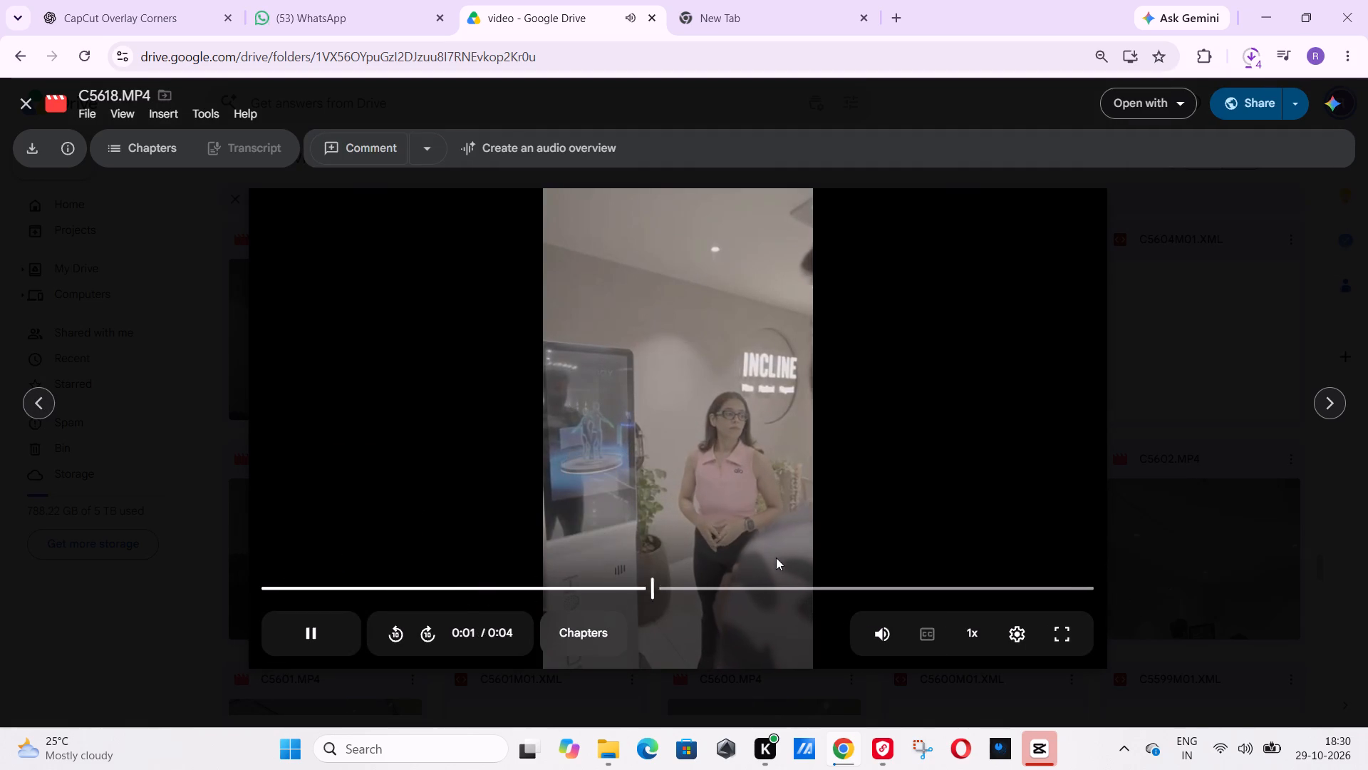
click(780, 558)
click(36, 401)
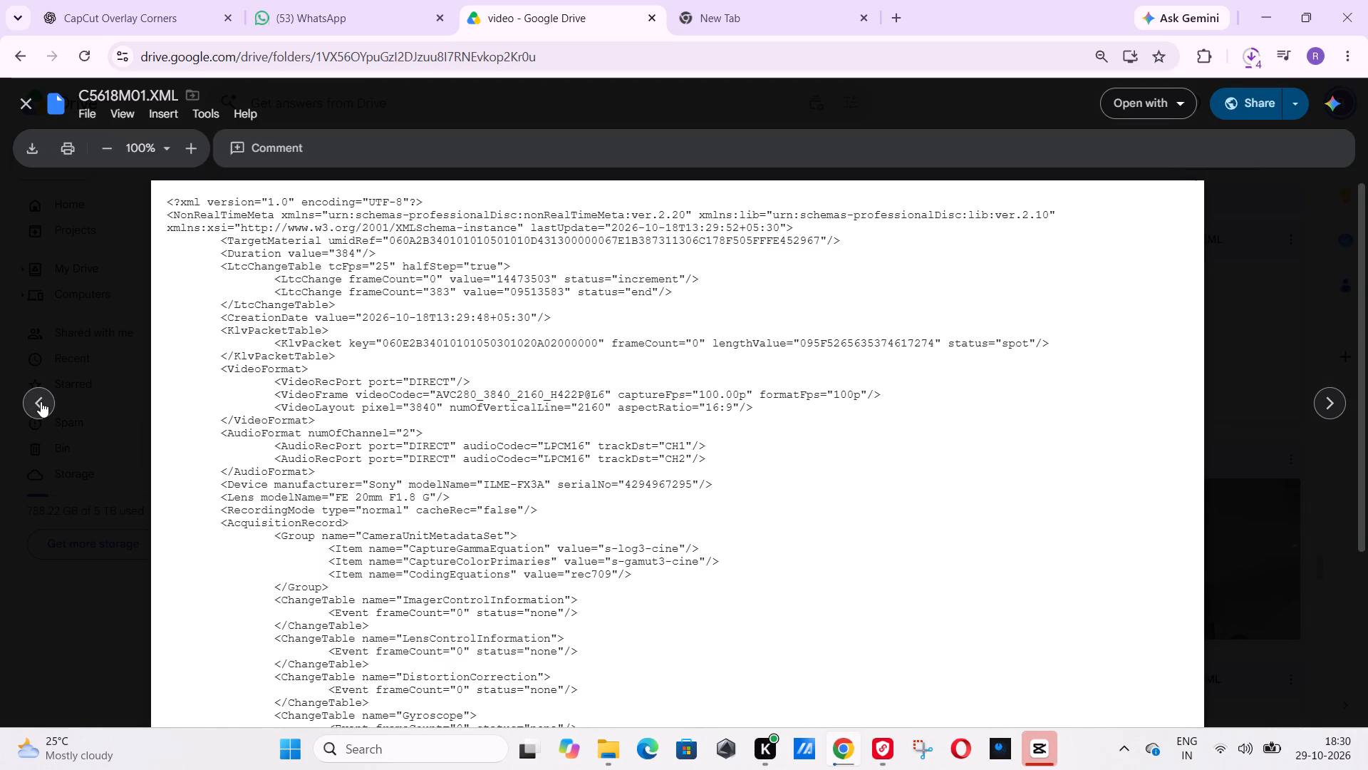
click(41, 402)
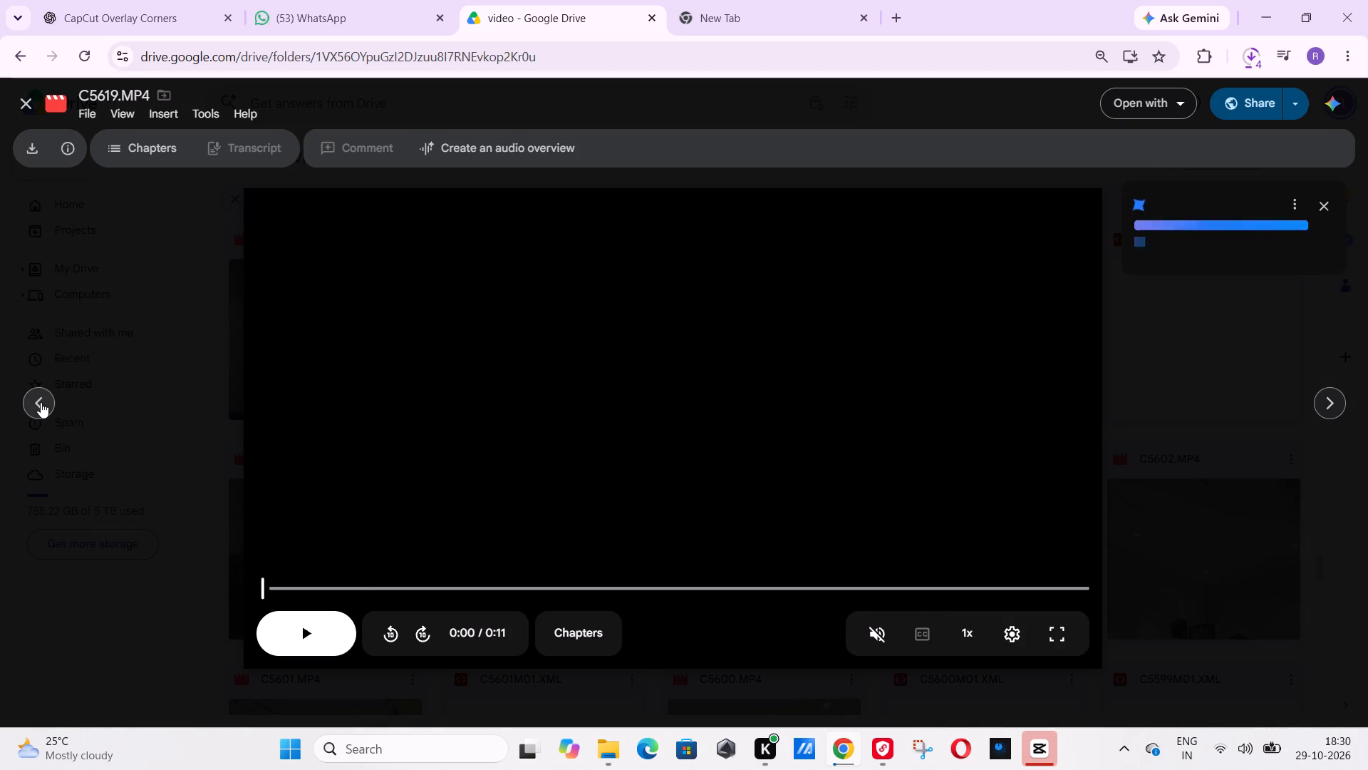
click(307, 628)
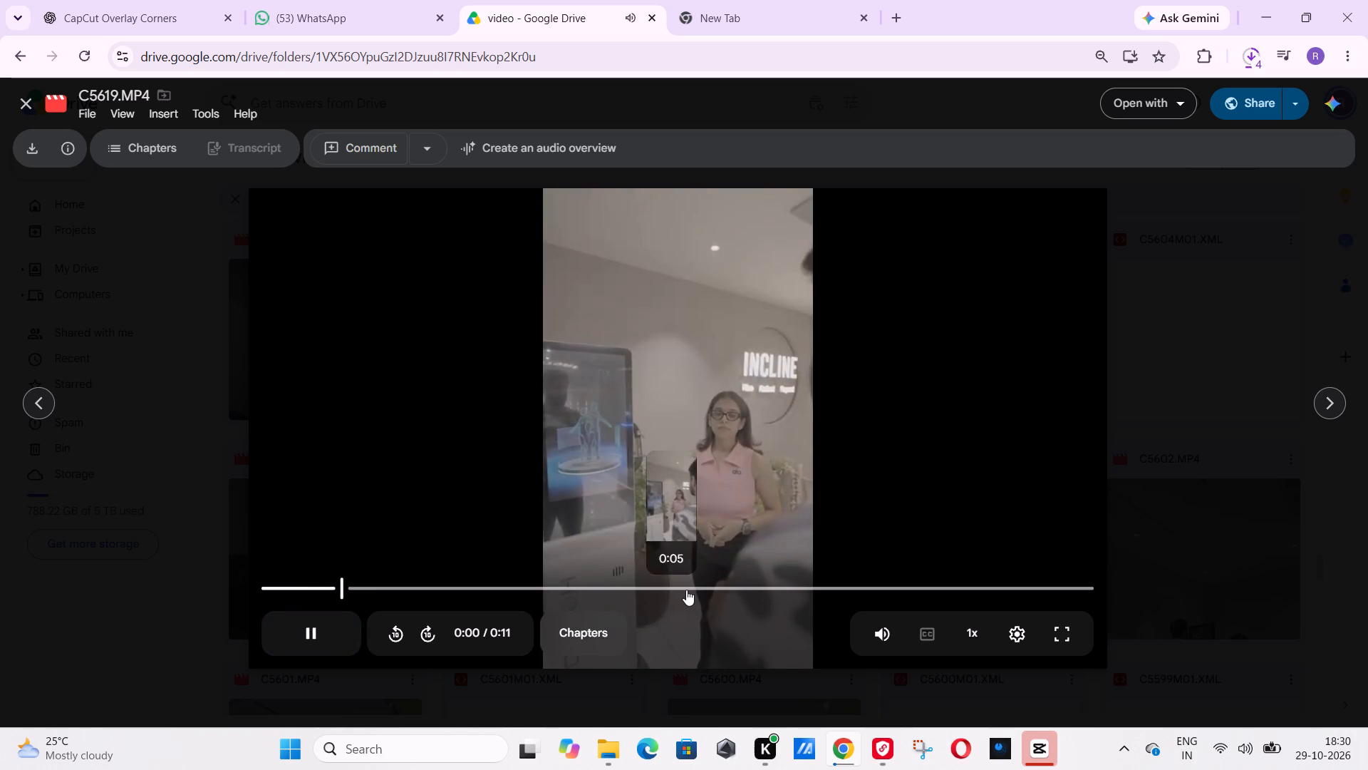
click(686, 590)
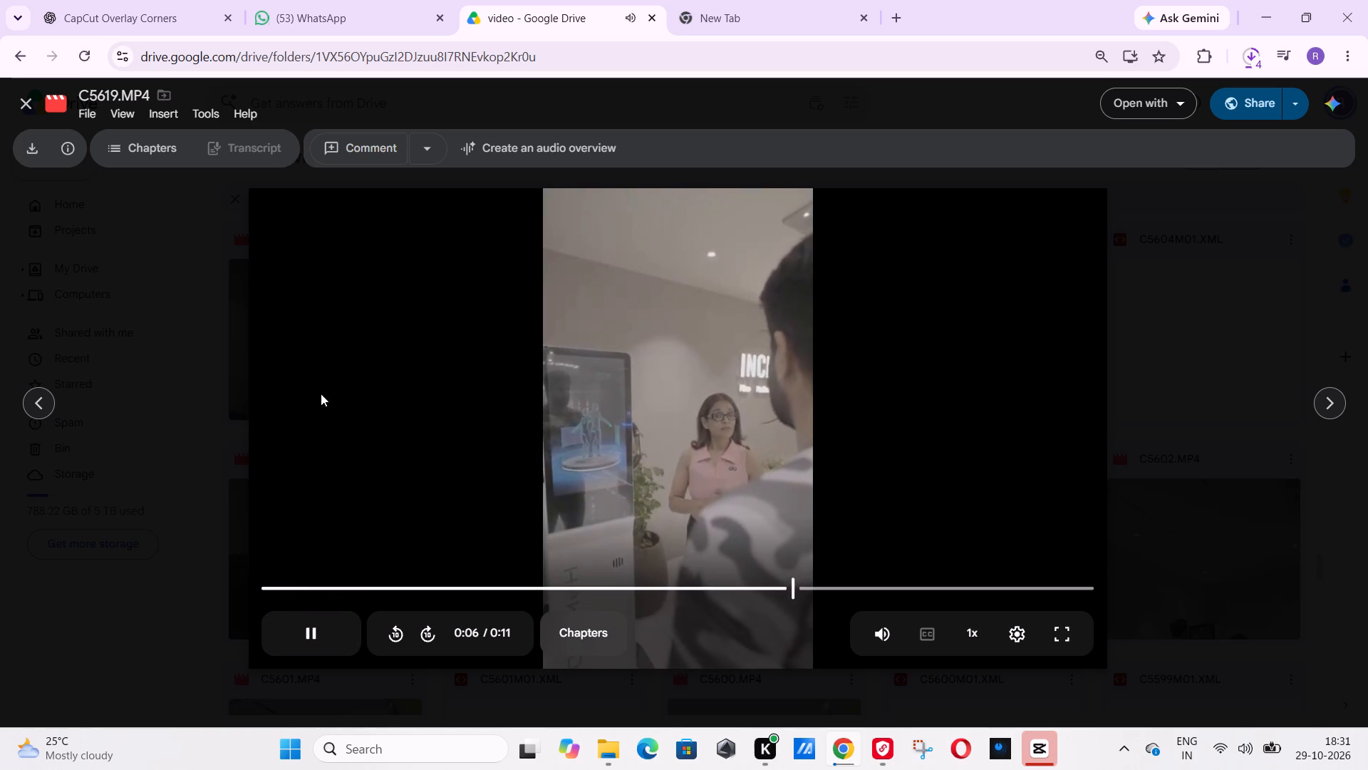
Preview C5620.MP4 and C5621.MP4 in turn, skimming the shots of the woman in pink speaking beside the machine.
click(43, 403)
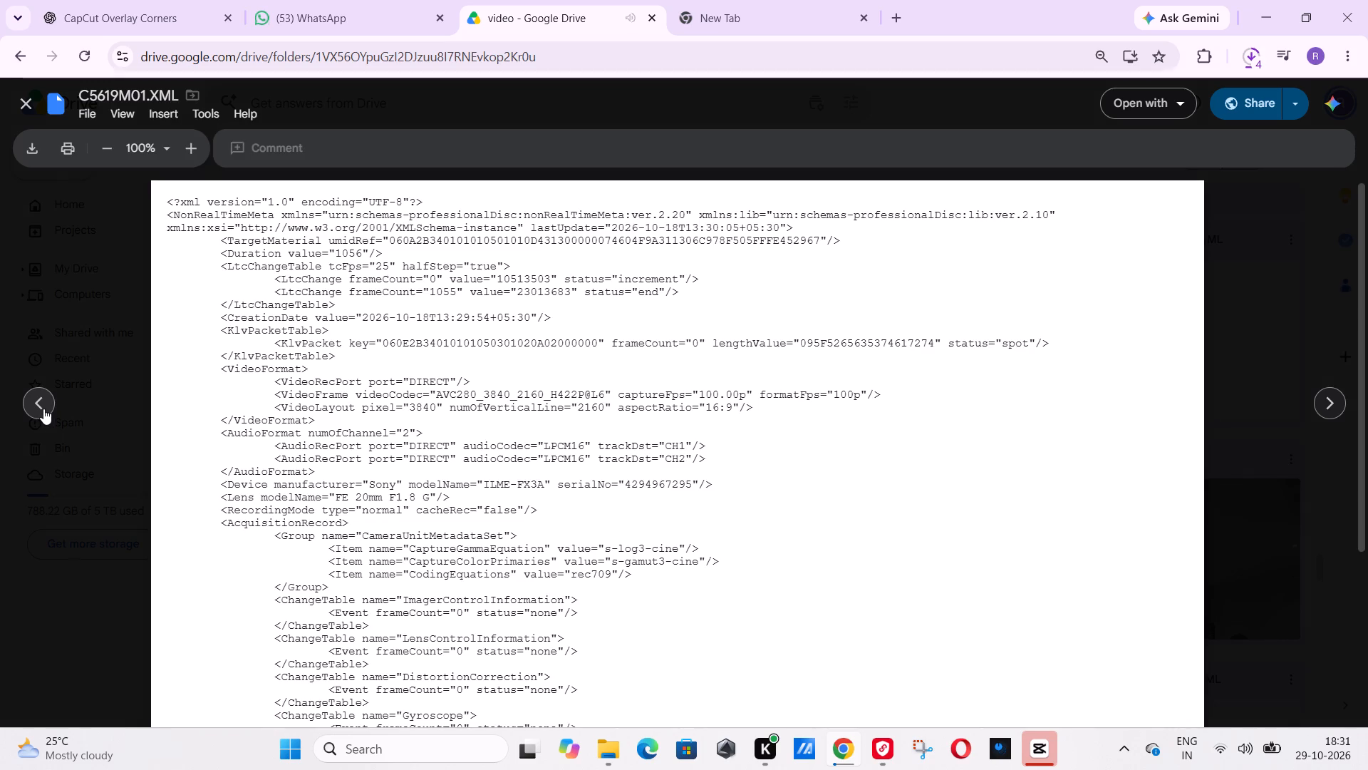
click(43, 409)
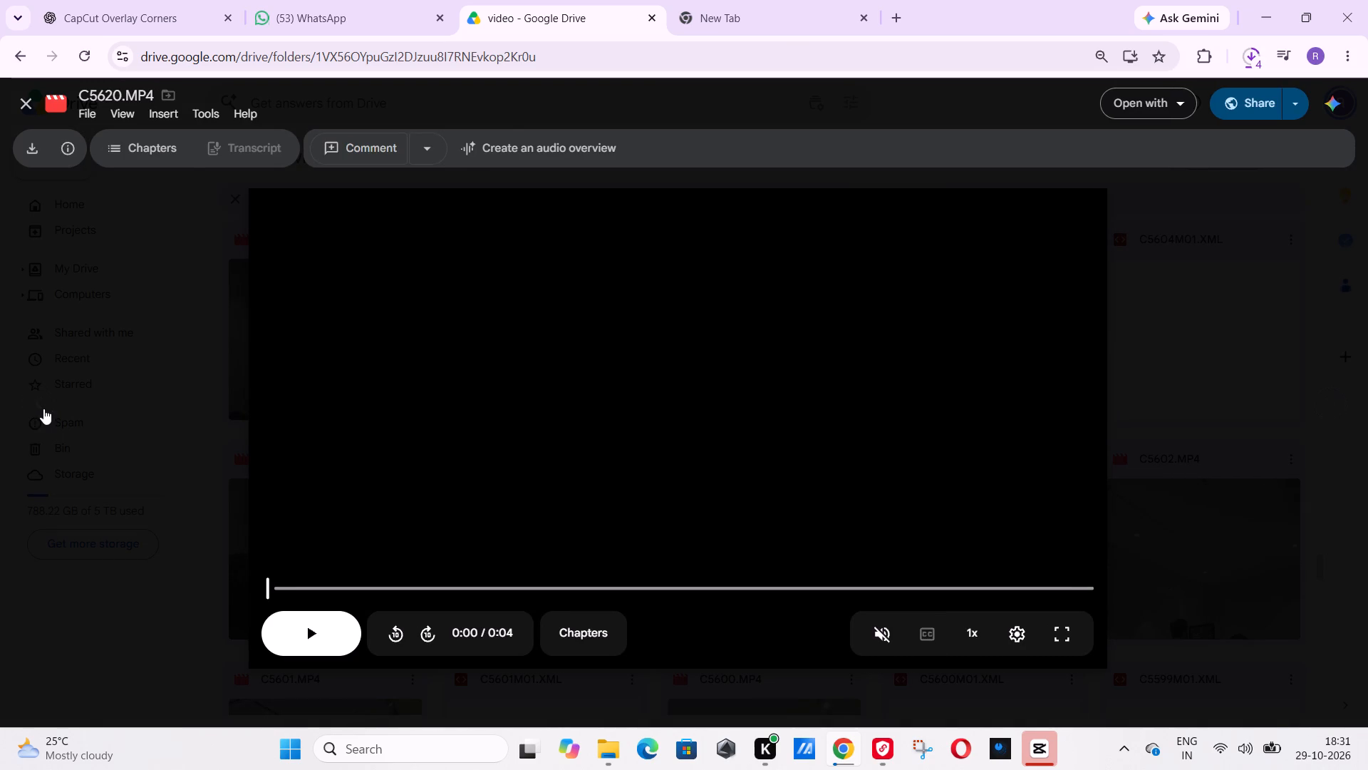
click(575, 461)
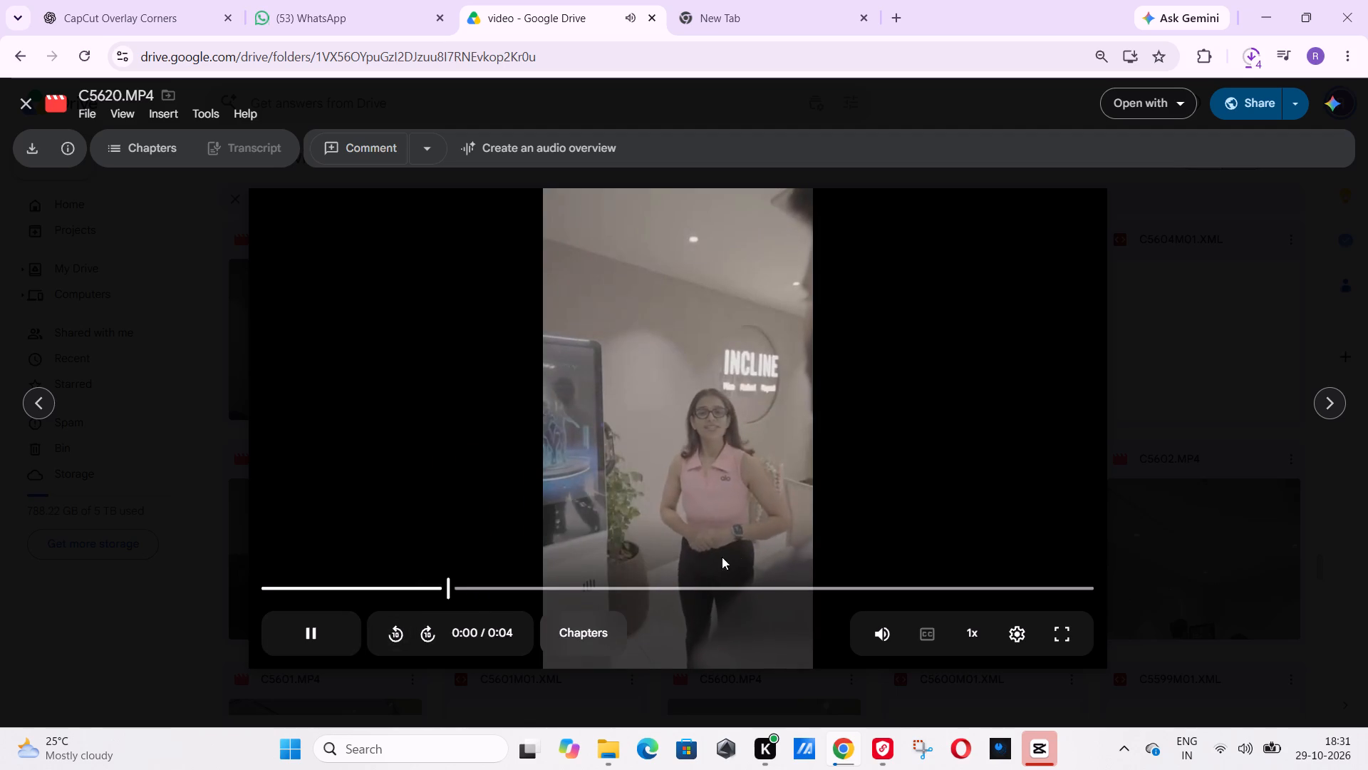
click(33, 406)
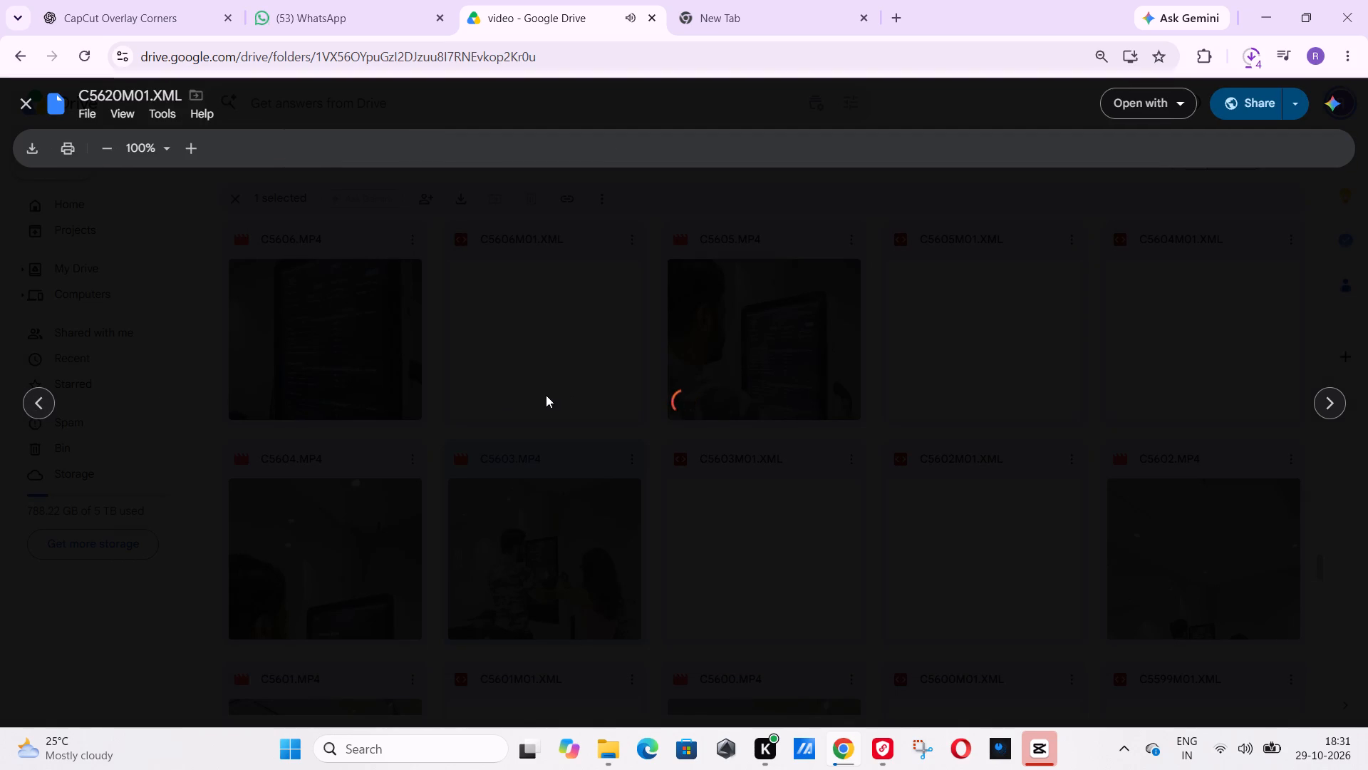
click(34, 401)
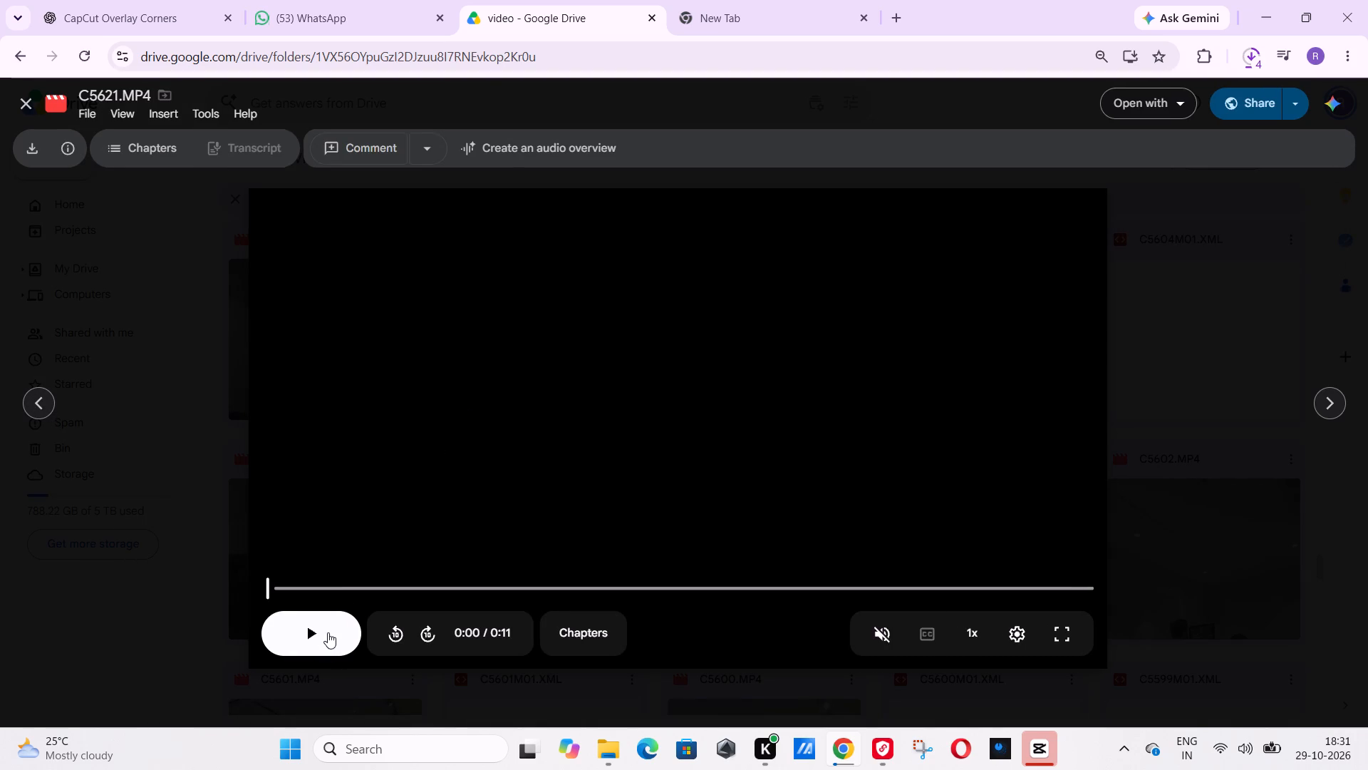
click(328, 632)
click(328, 632)
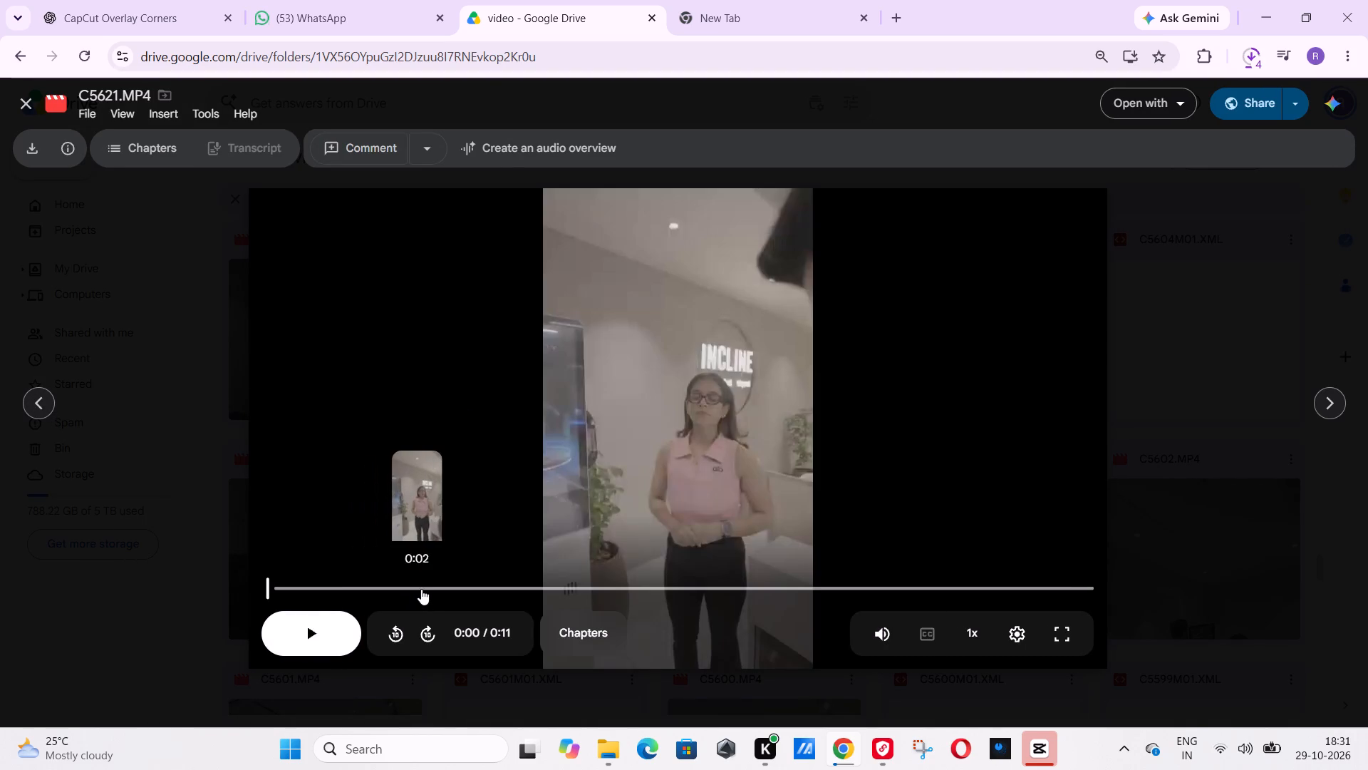
click(421, 589)
drag(423, 587, 756, 562)
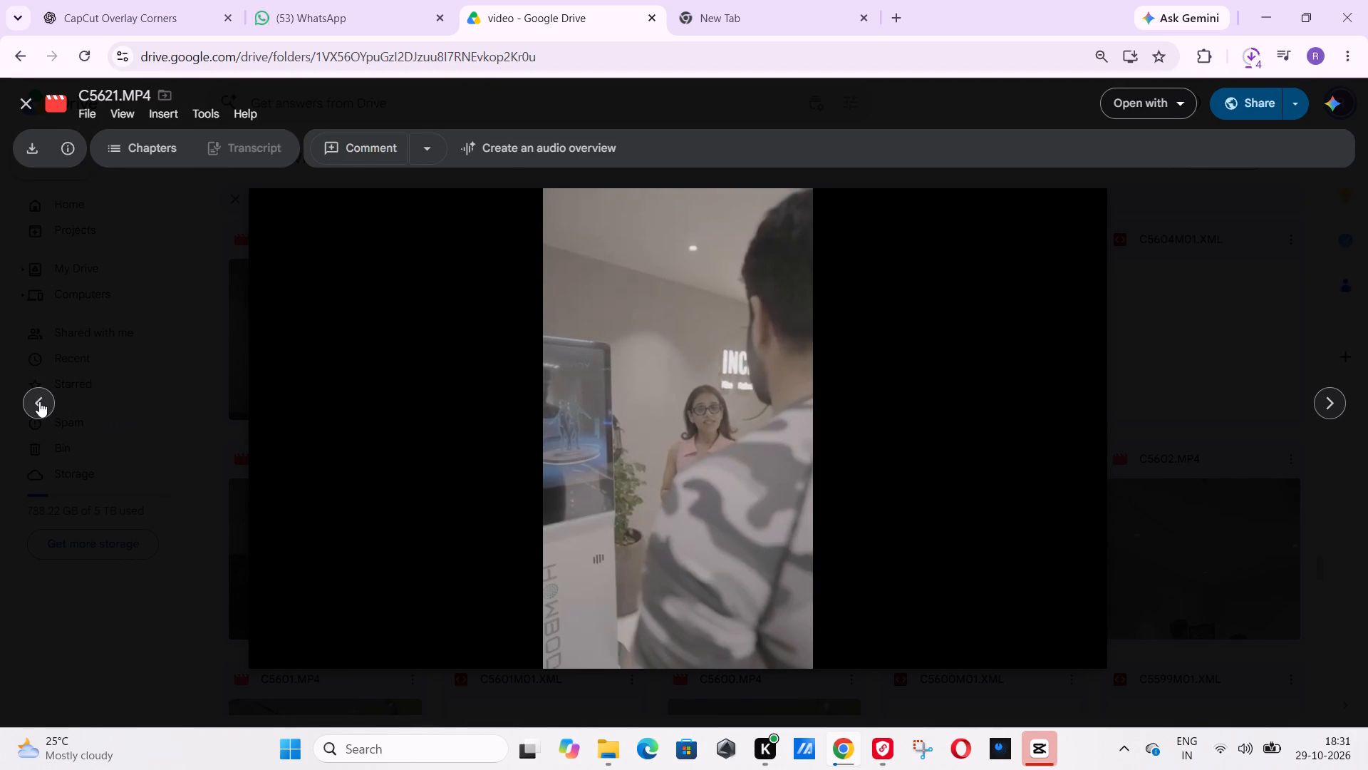
Go on to C5622.MP4, play the consultation shot of the man and woman at the counter, and pause it.
click(39, 401)
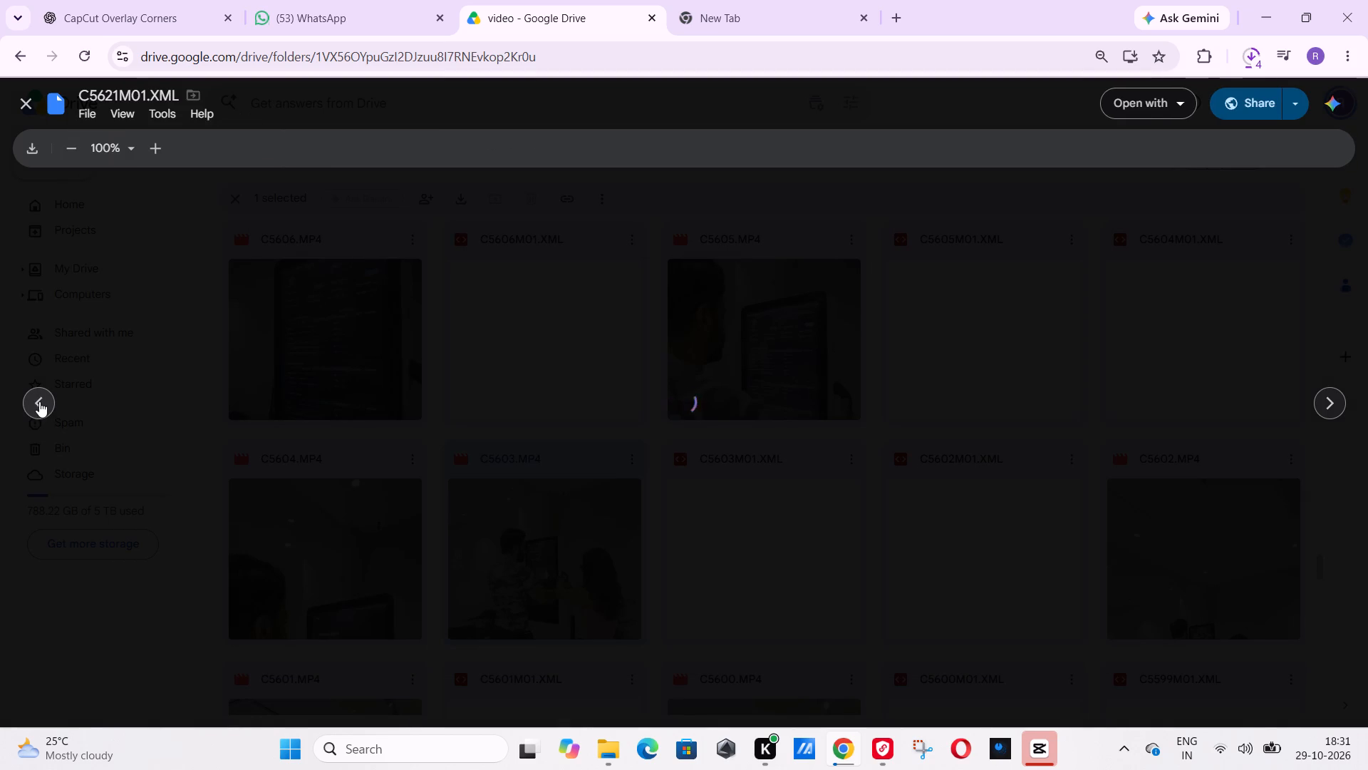
click(39, 402)
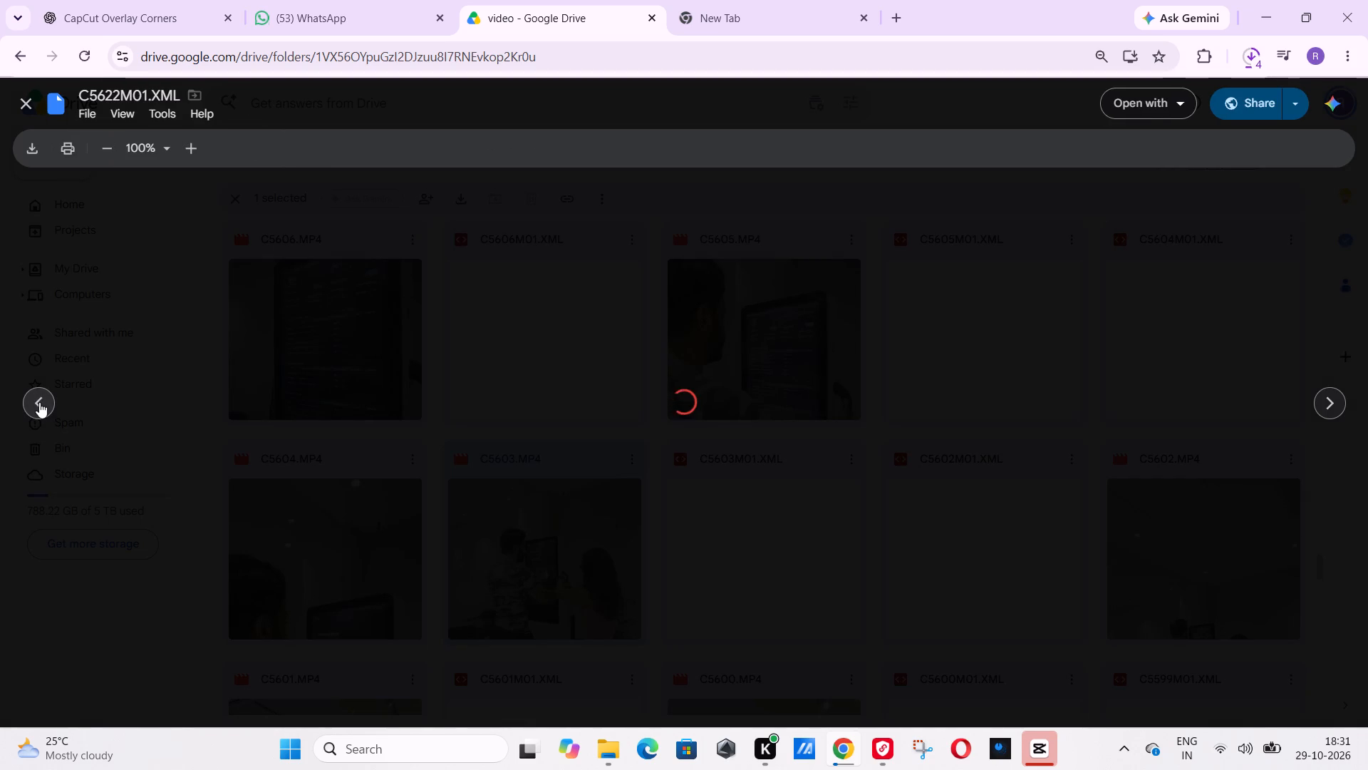
click(39, 402)
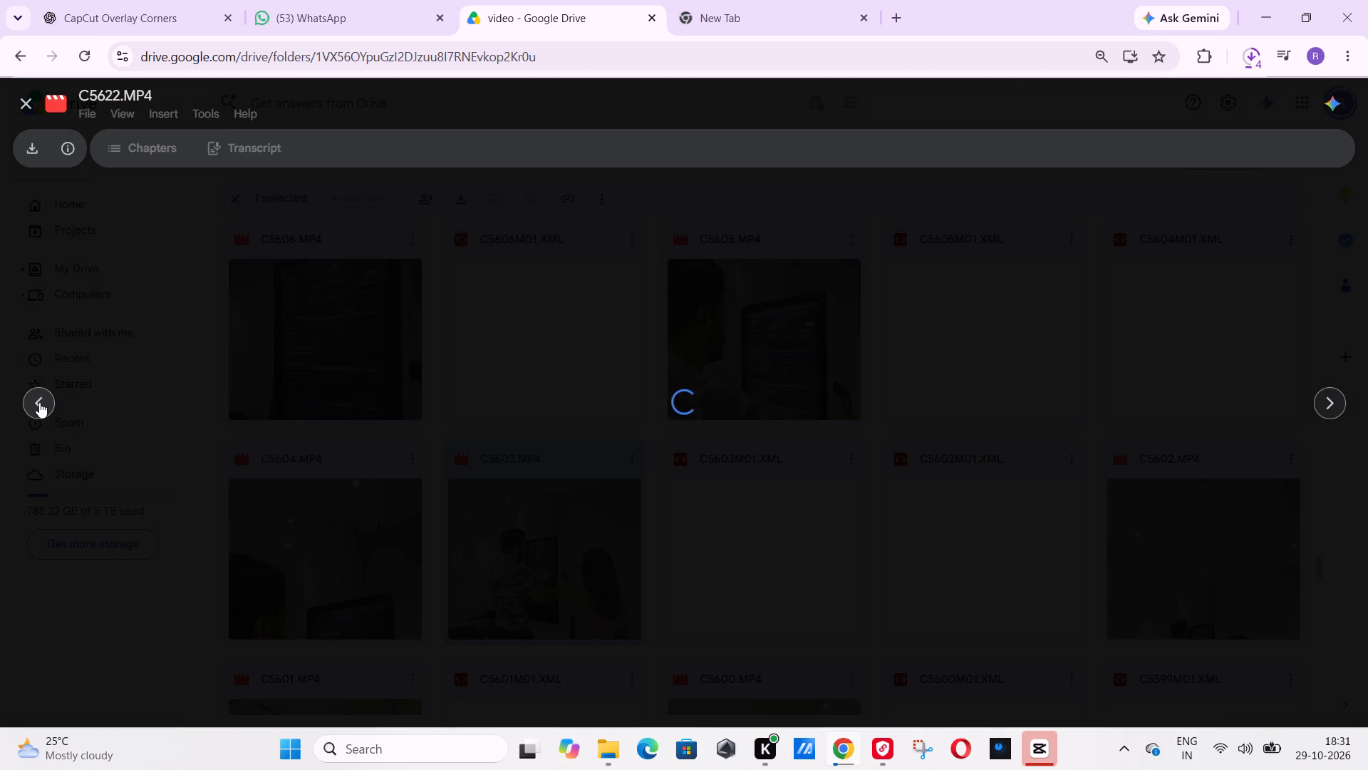
click(642, 431)
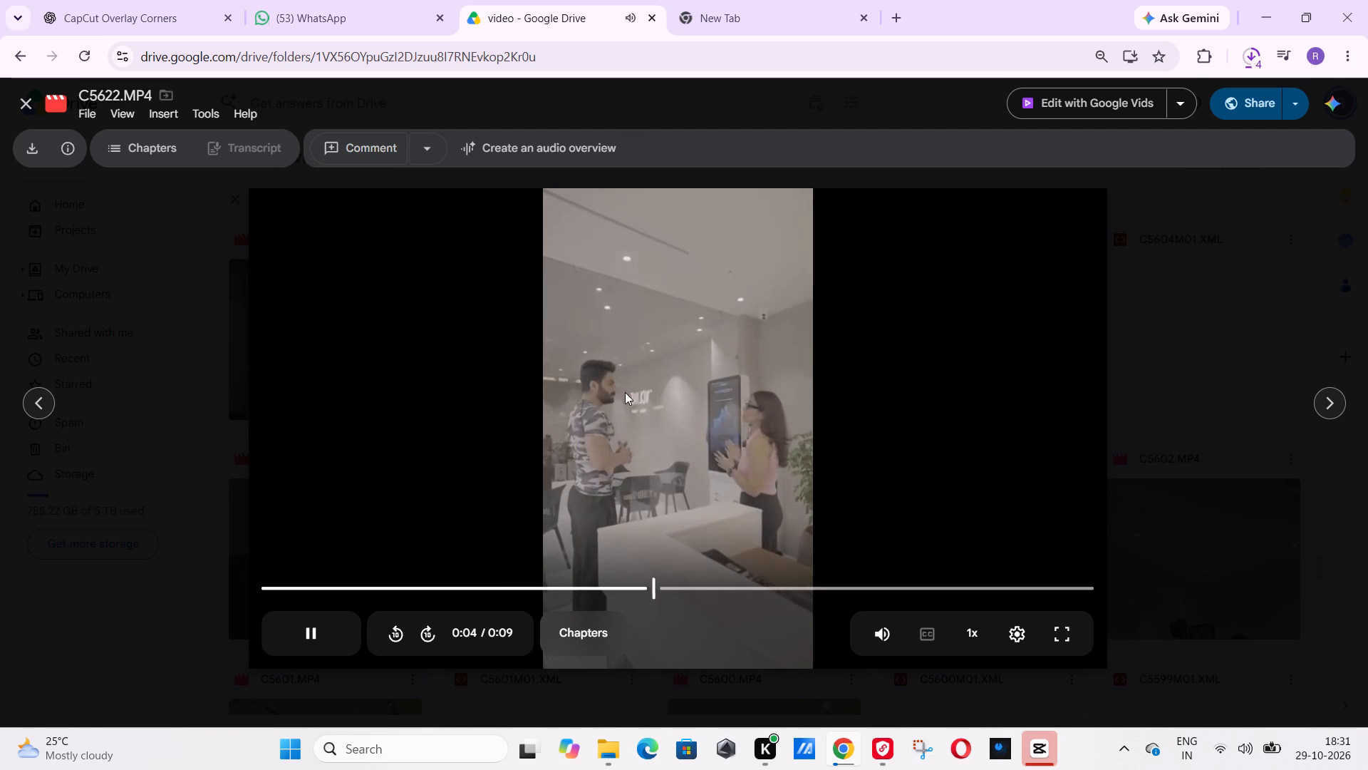
click(606, 368)
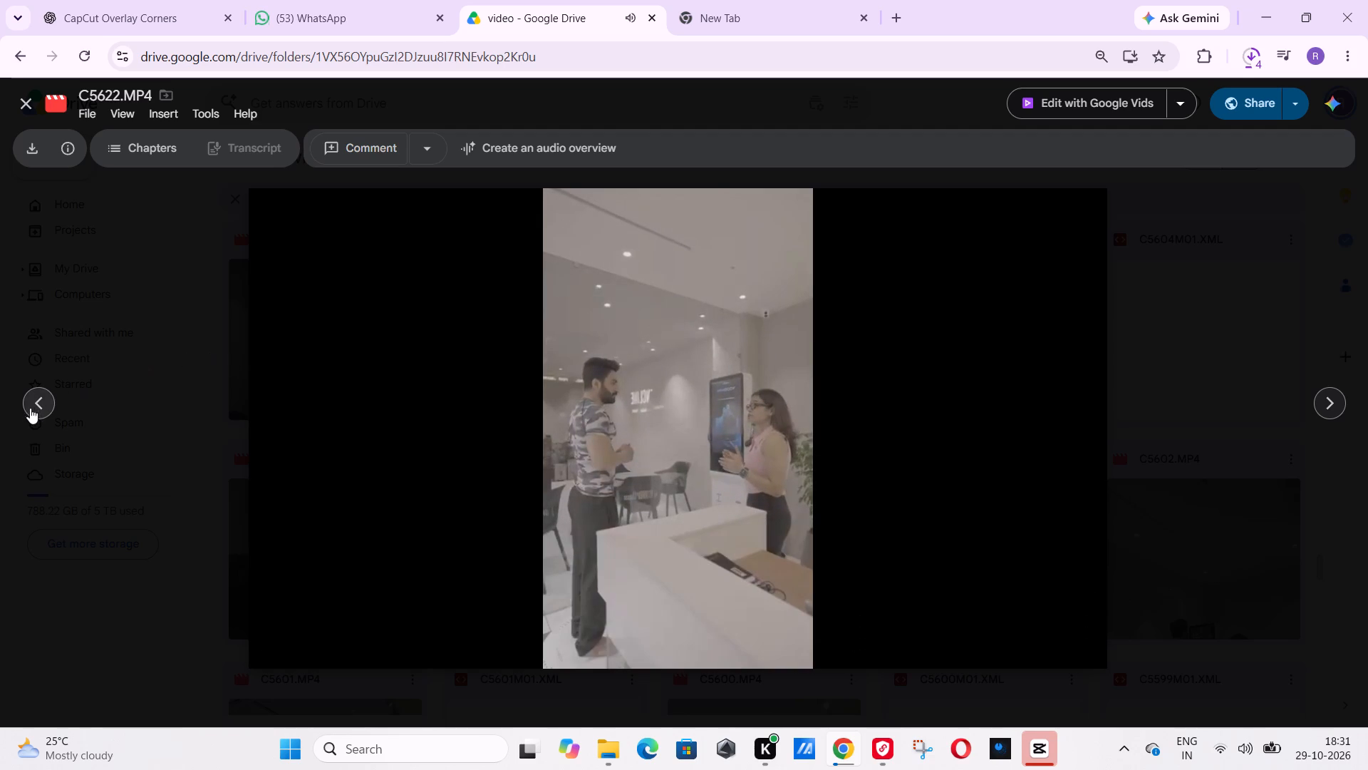
Skip past C5623.MP4 to C5624.MP4 and preview the shot of the man and woman talking across the counter.
click(31, 407)
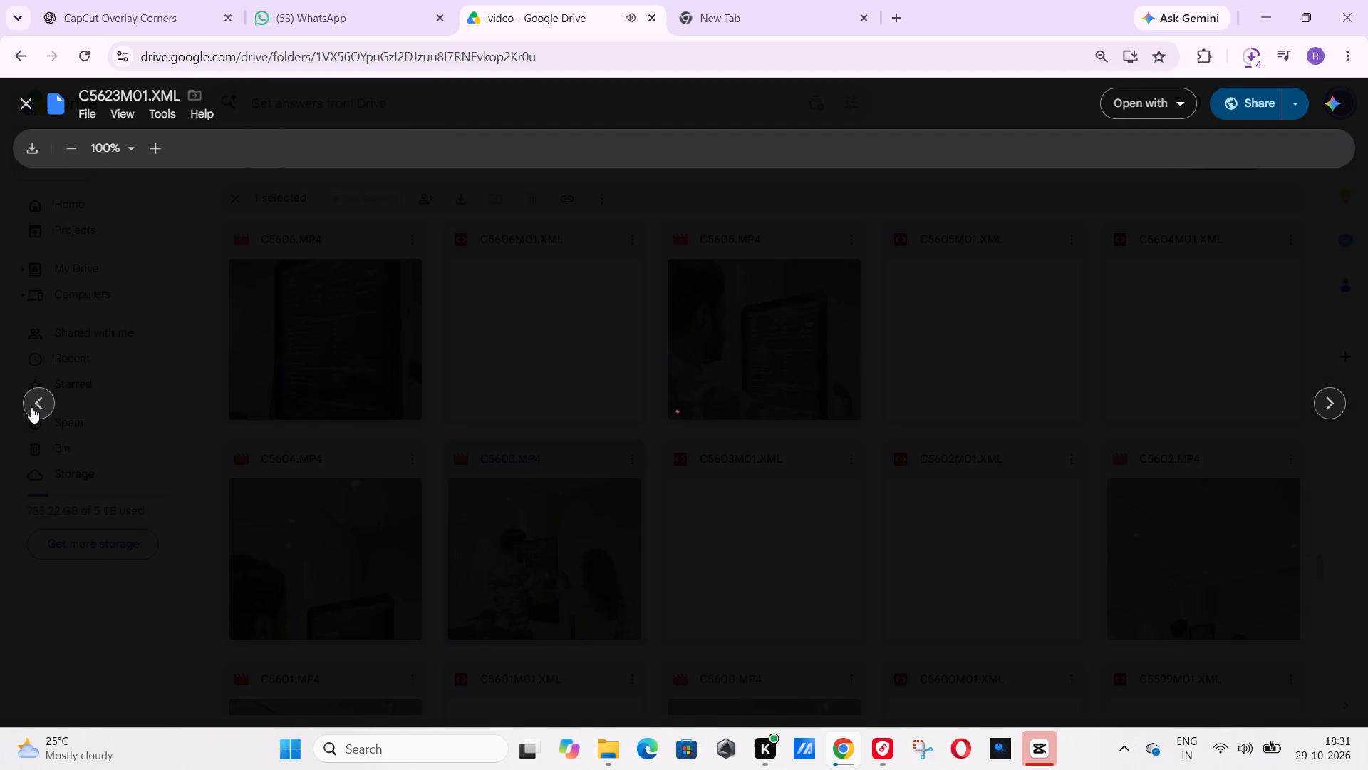
click(31, 407)
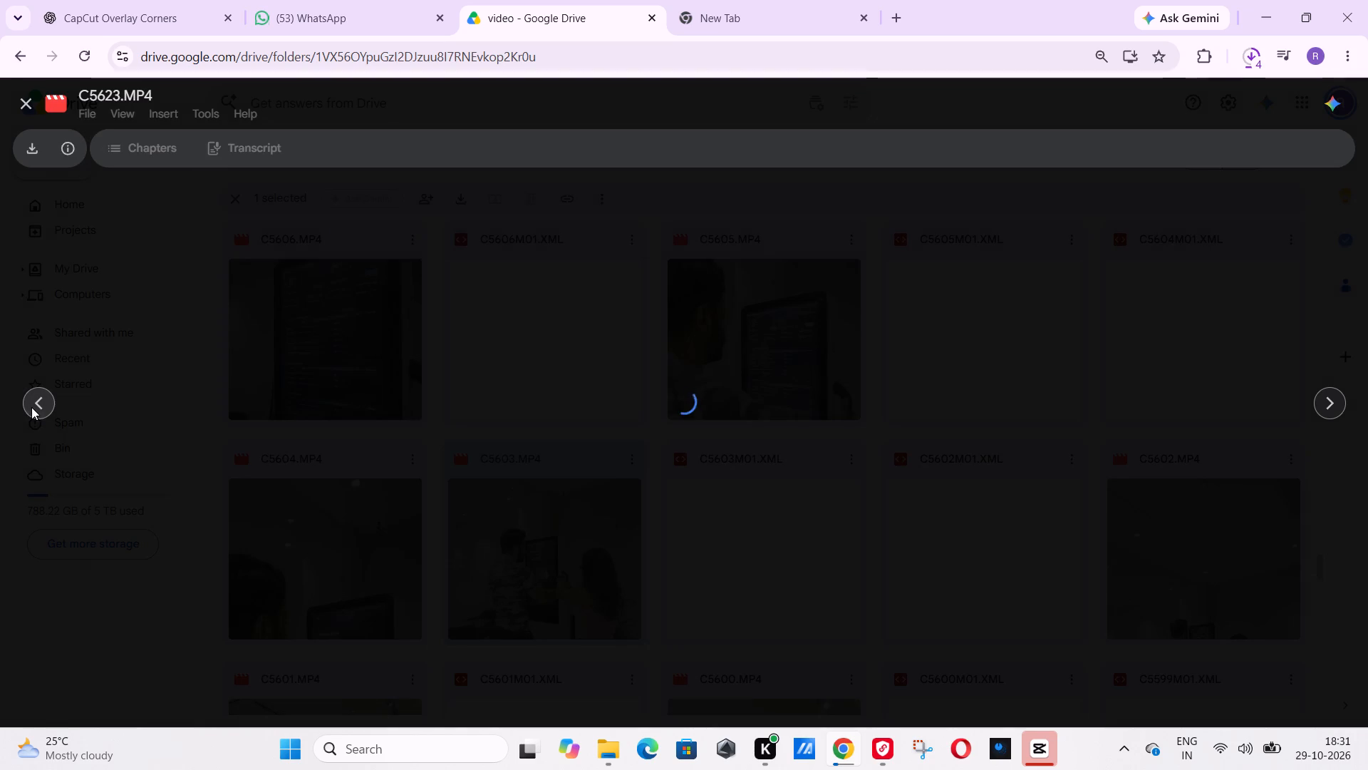
click(31, 407)
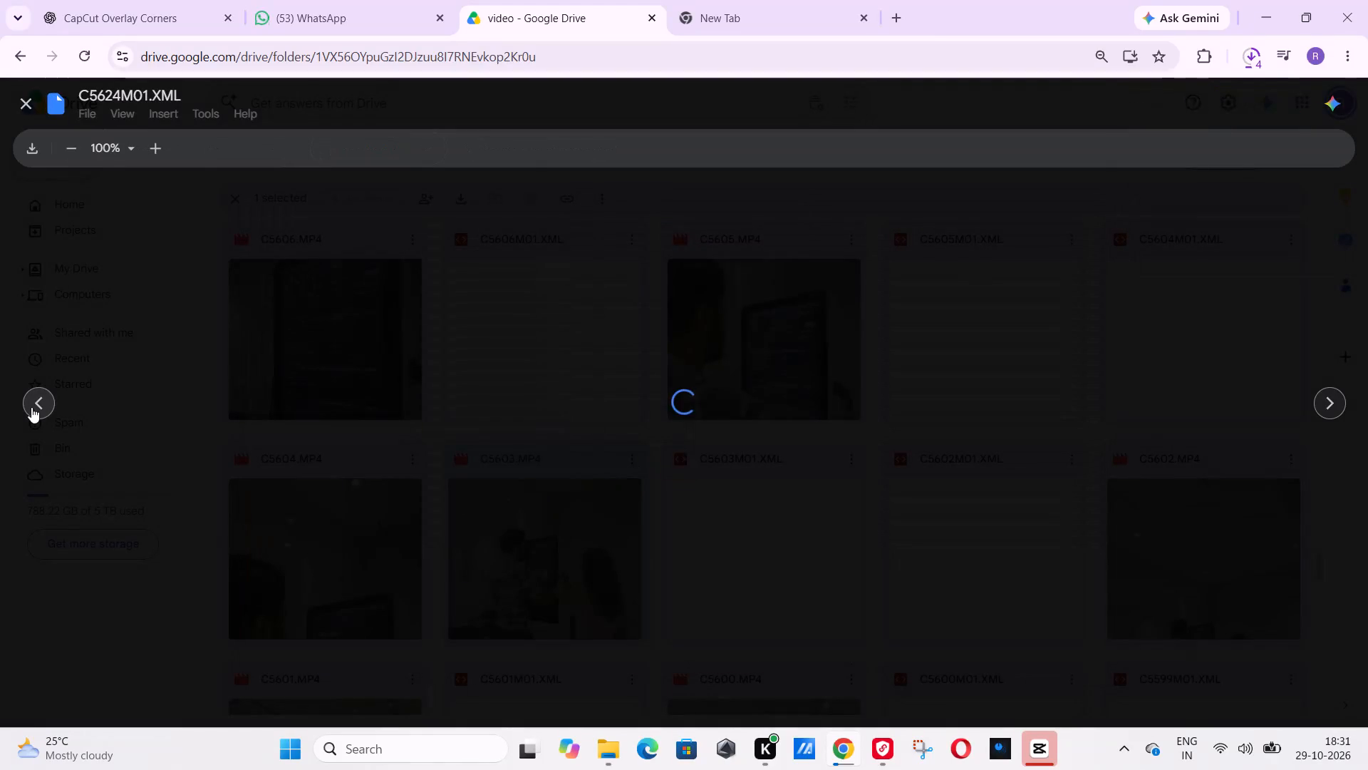
click(31, 407)
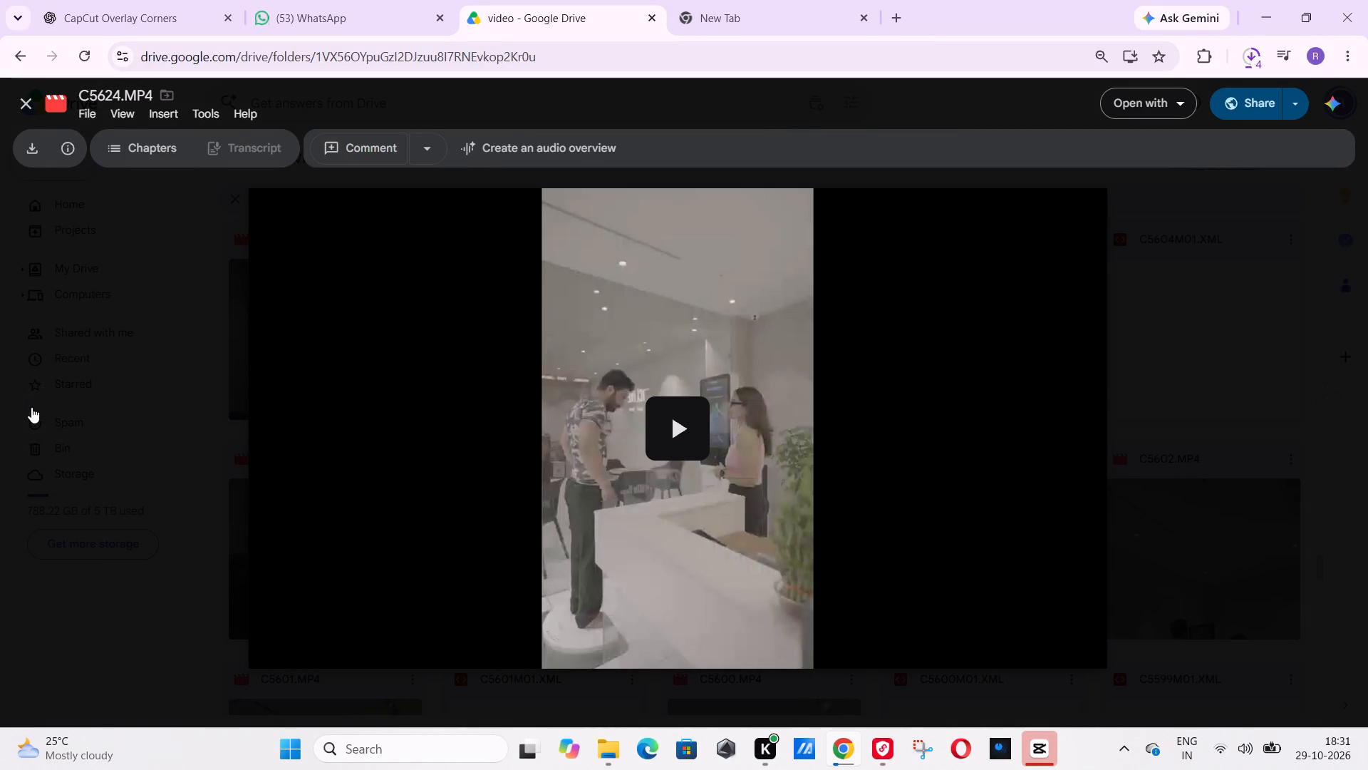
click(645, 411)
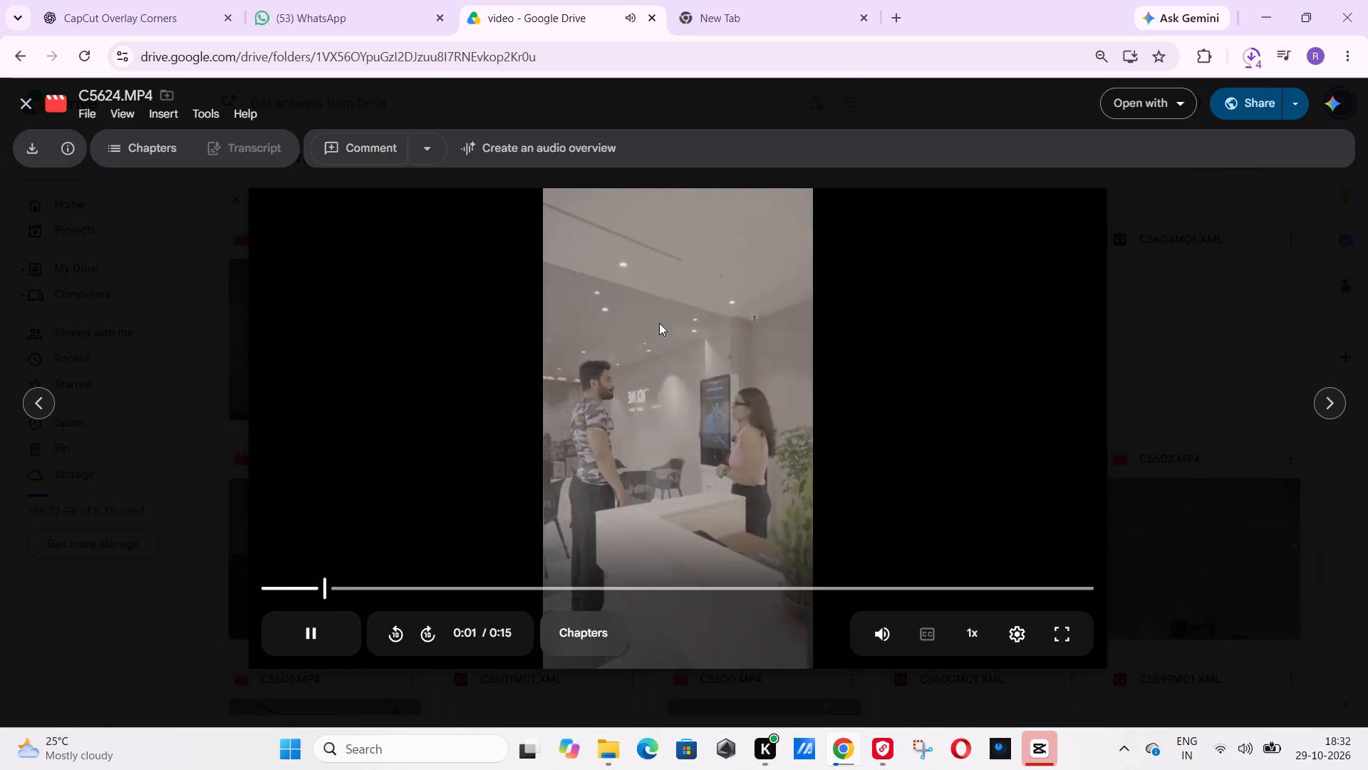
click(713, 256)
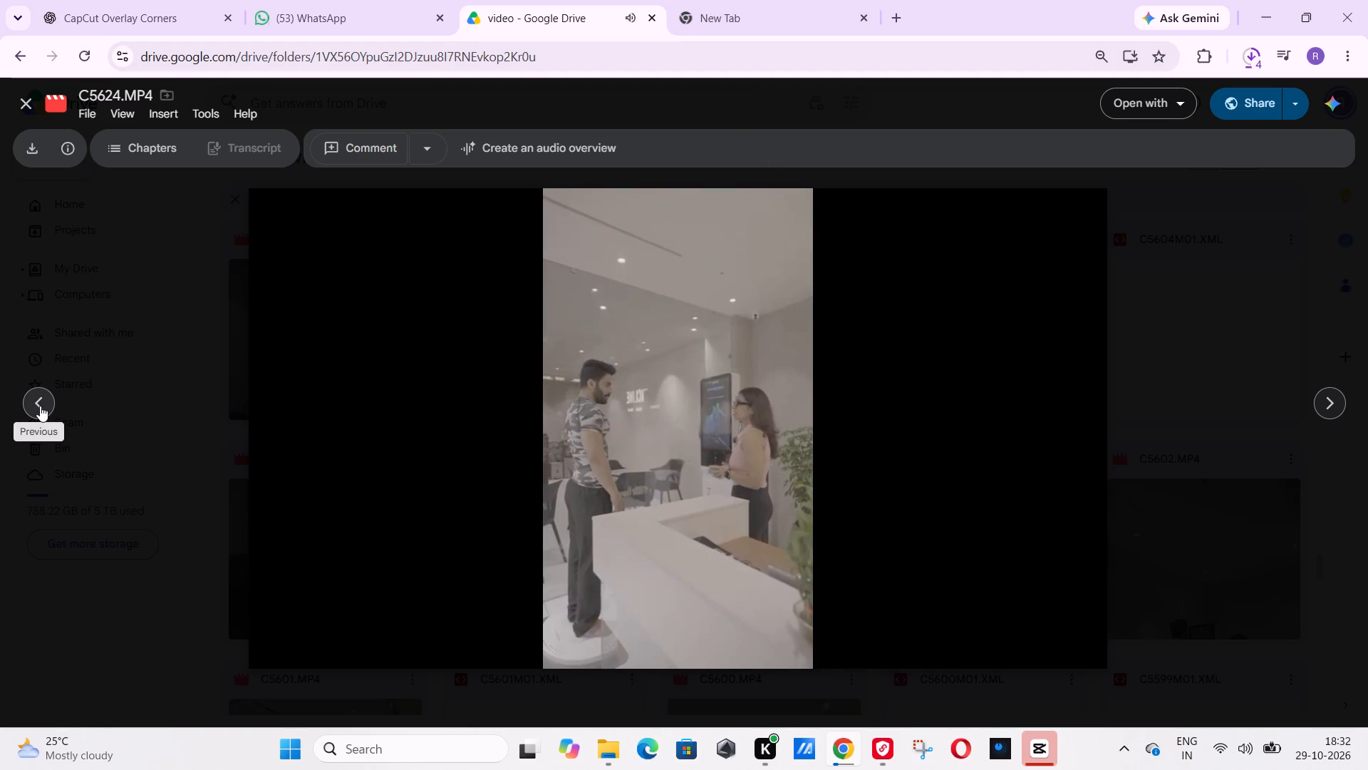
Go on to C5625.MP4, preview the close shot of the HOWBODY machine, and request the clip's download.
click(40, 406)
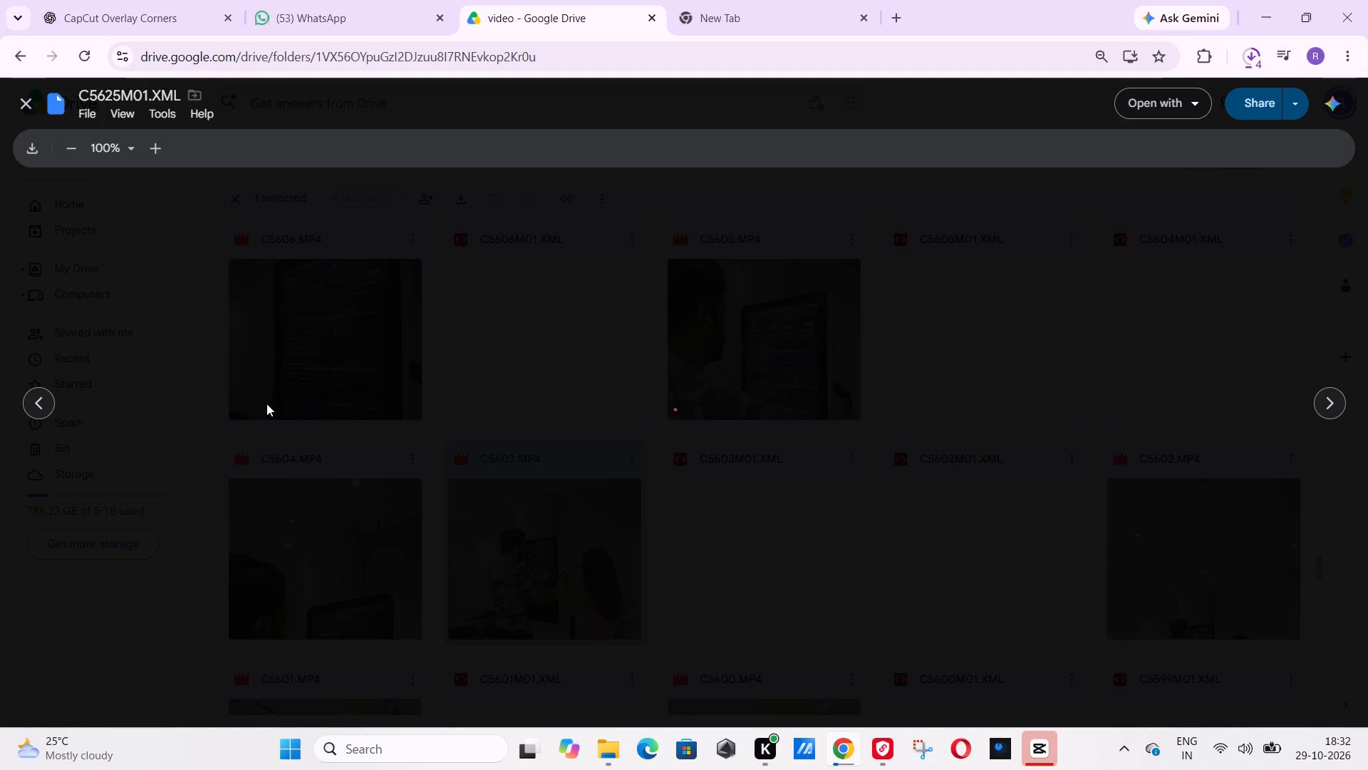
click(30, 399)
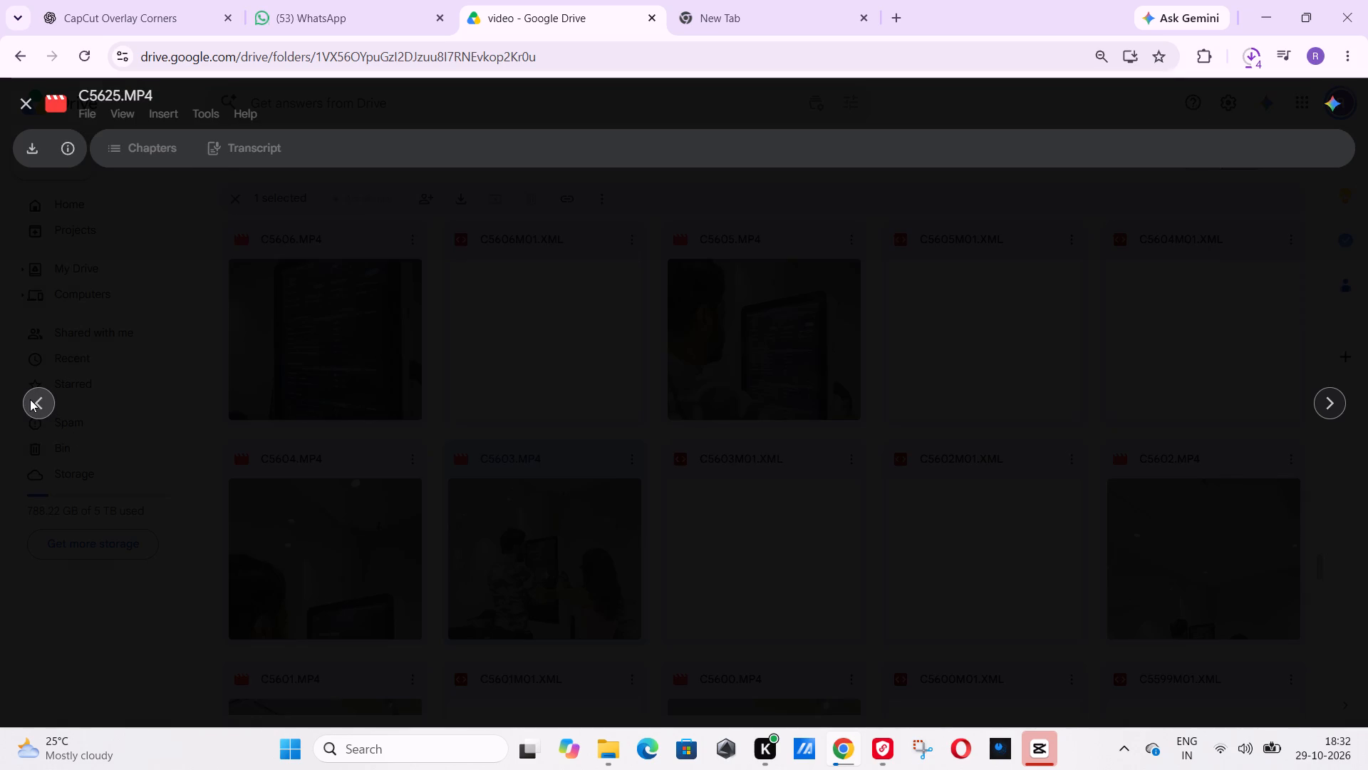
click(587, 450)
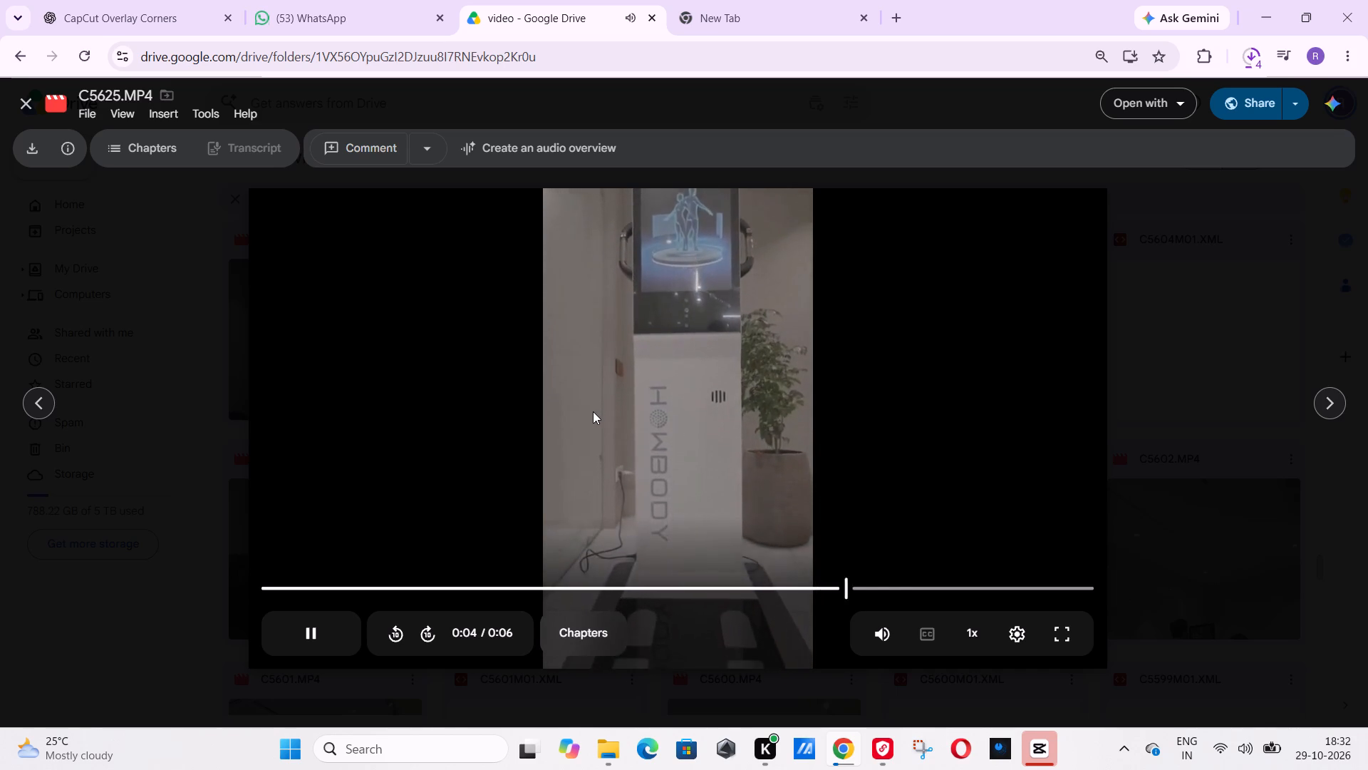
click(593, 411)
click(32, 154)
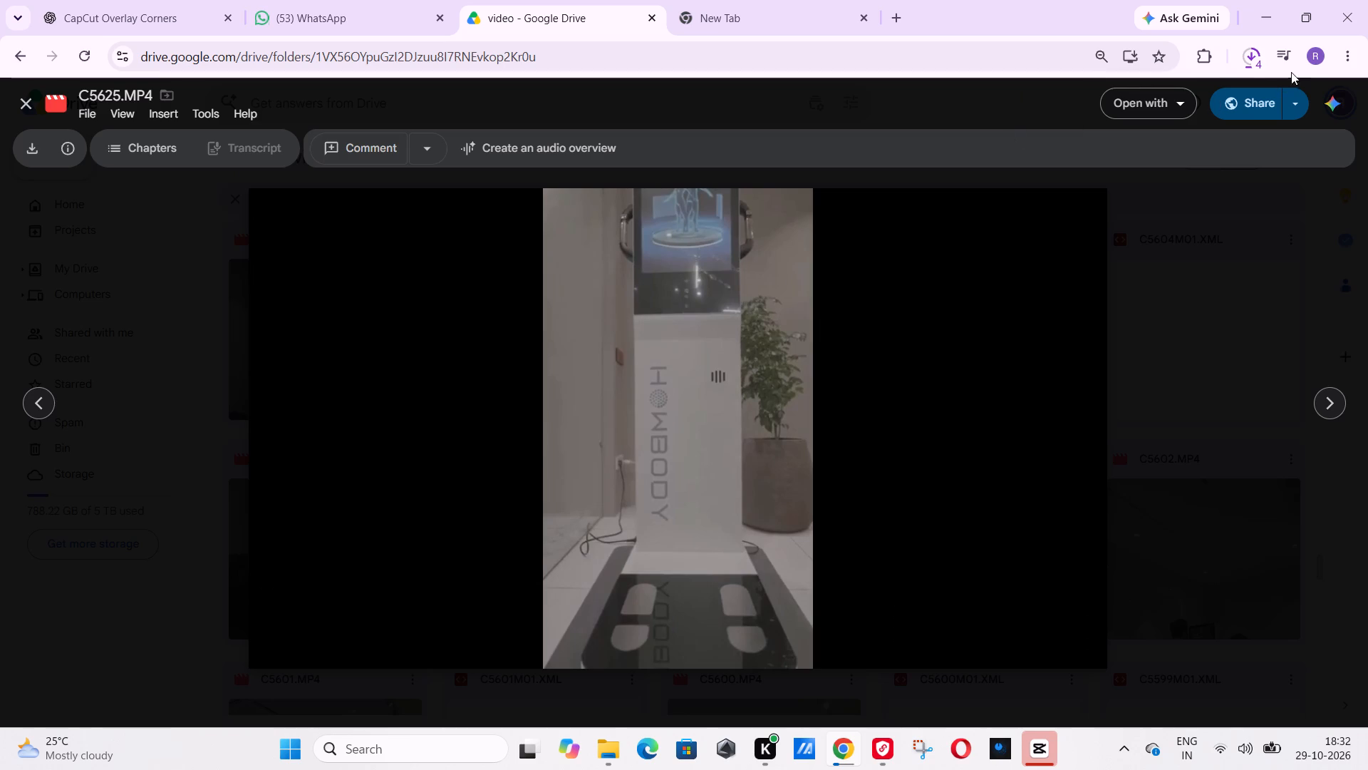
Check the browser's recent download history for the progress of the requested clips.
click(1248, 62)
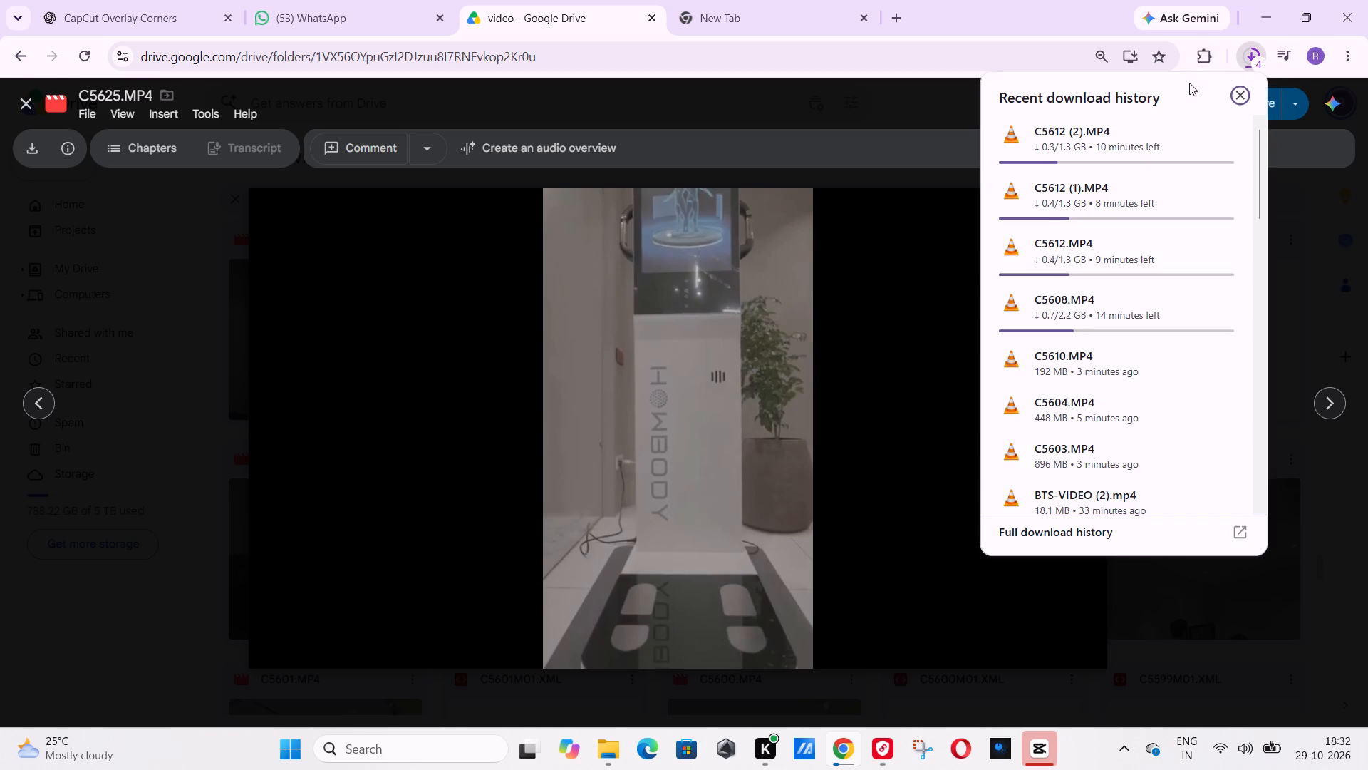
scroll(1087, 342, down, 7)
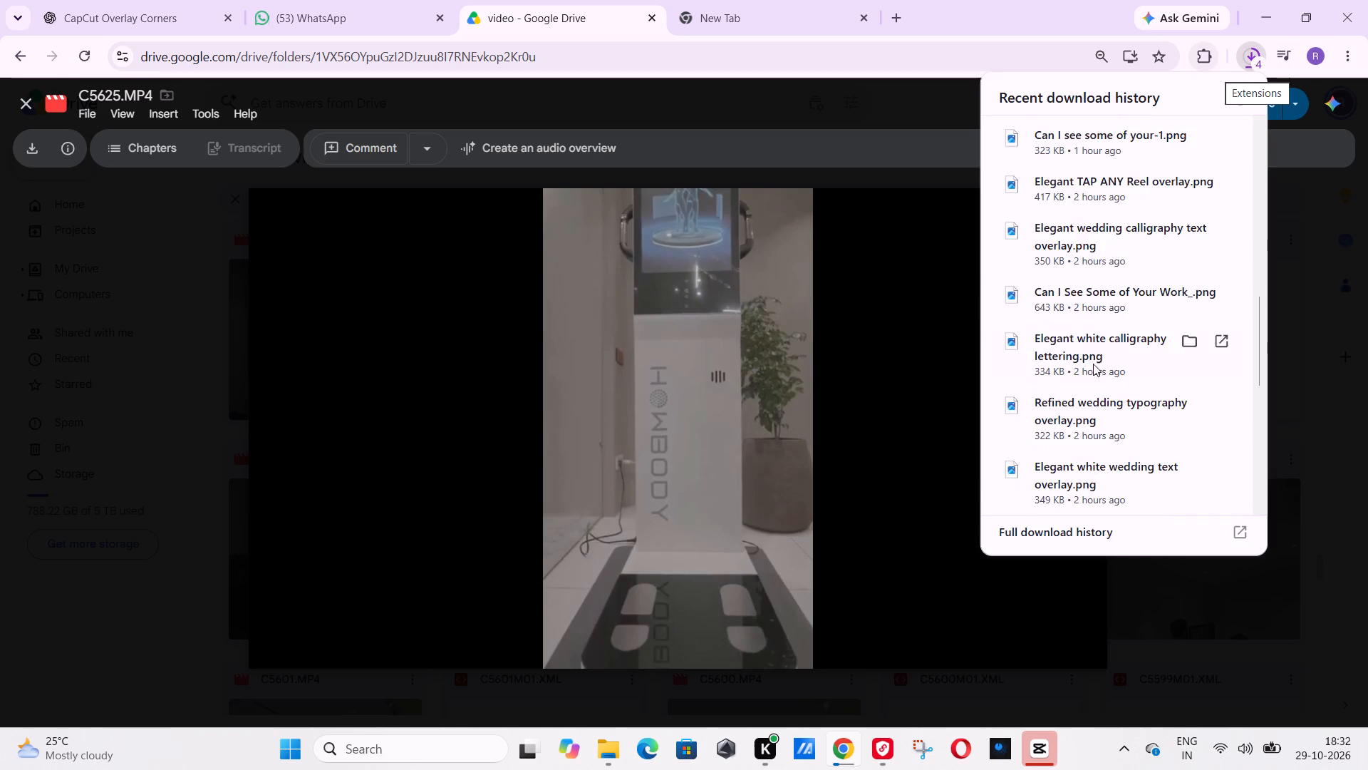
scroll(1096, 345, up, 7)
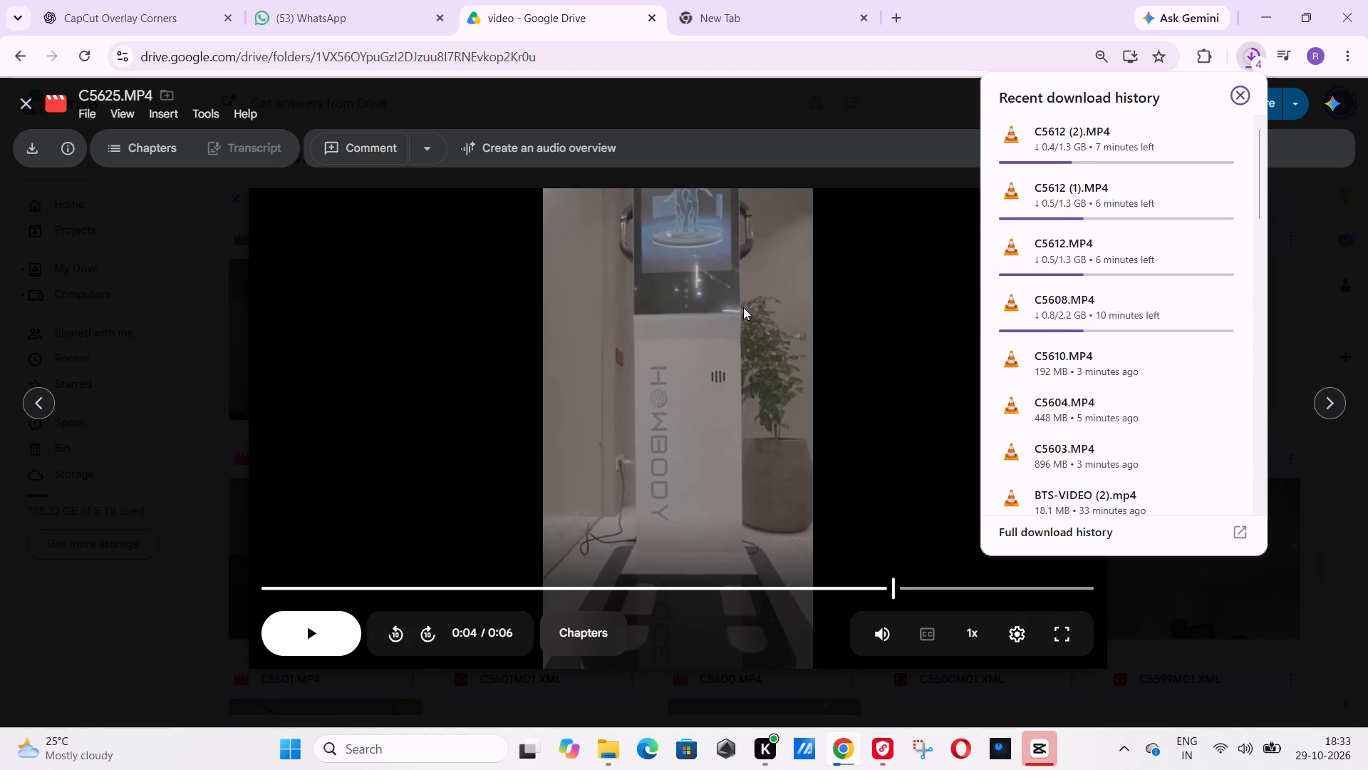
Go on to C5626.MP4, play the wide shot of the HOWBODY machine, and pause it.
click(36, 396)
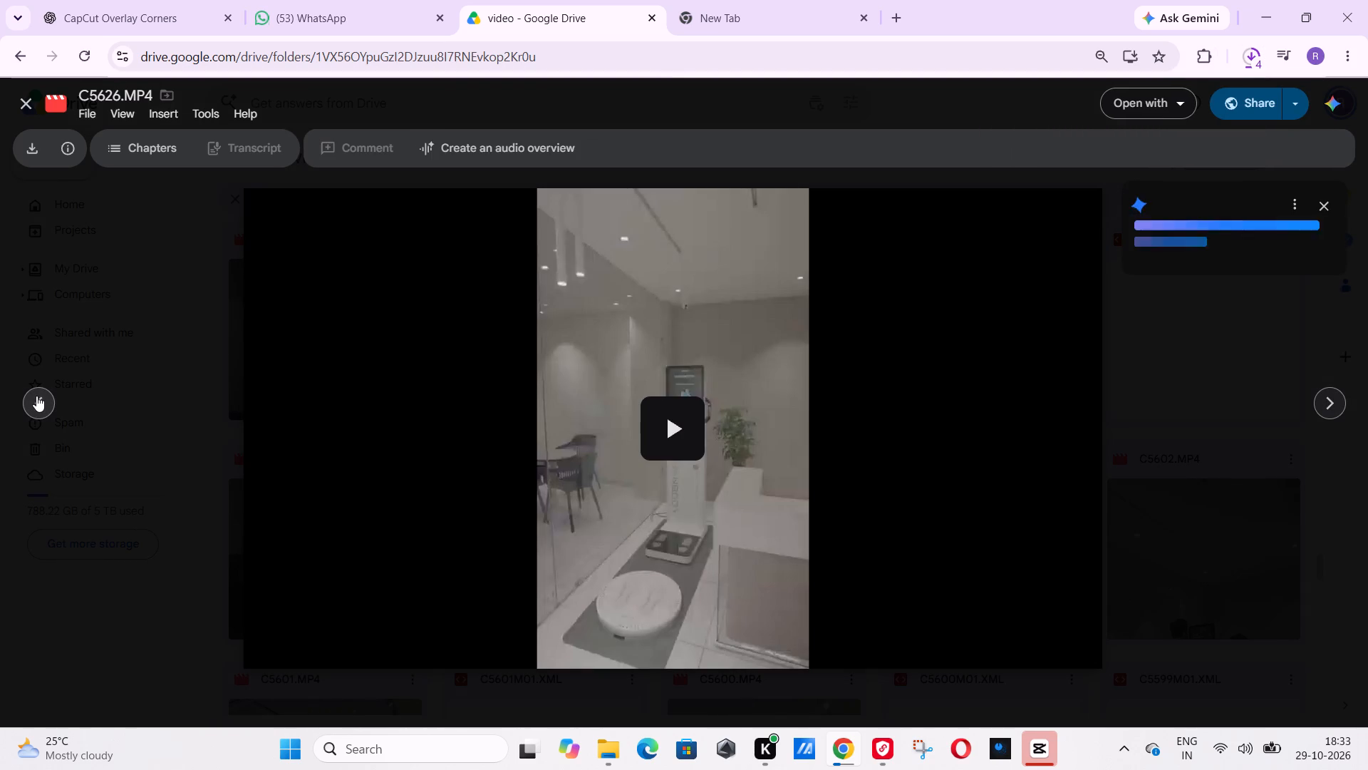
click(799, 426)
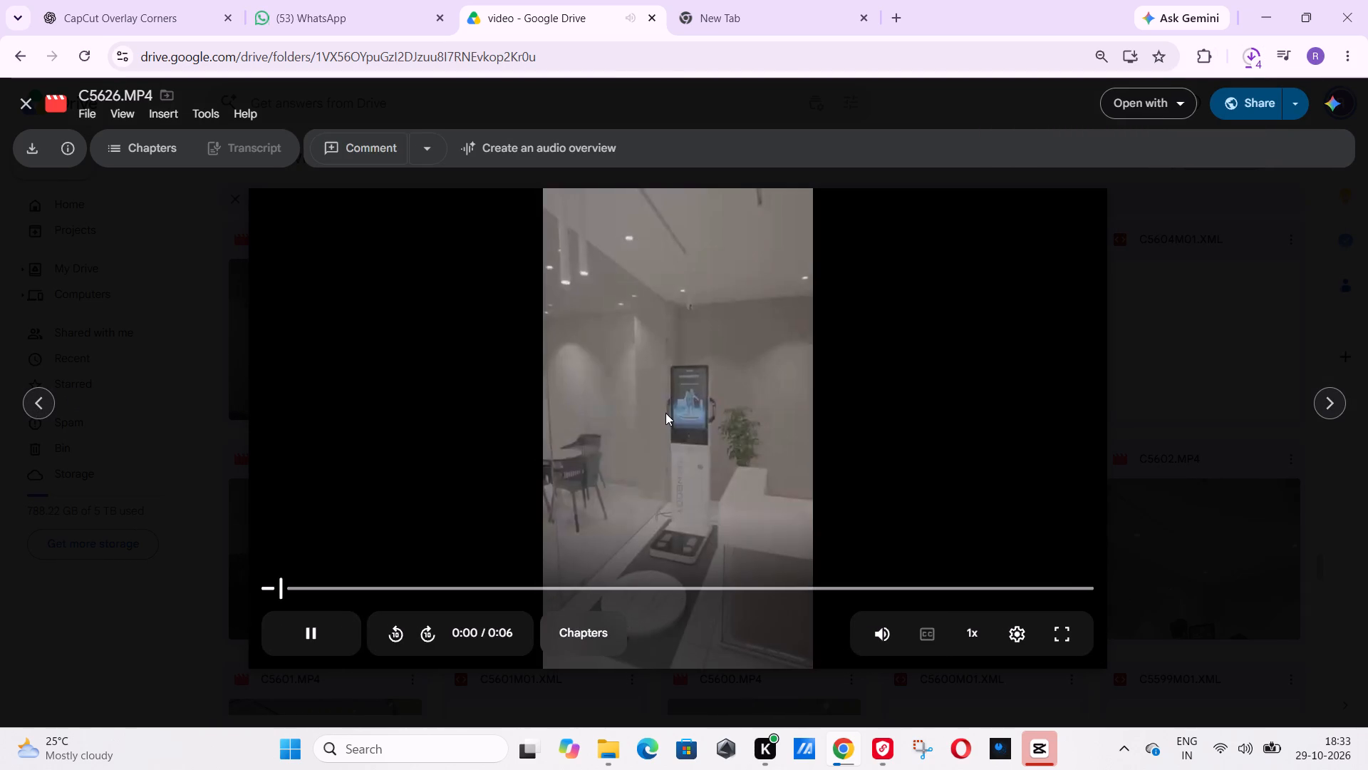
double_click(665, 413)
click(665, 413)
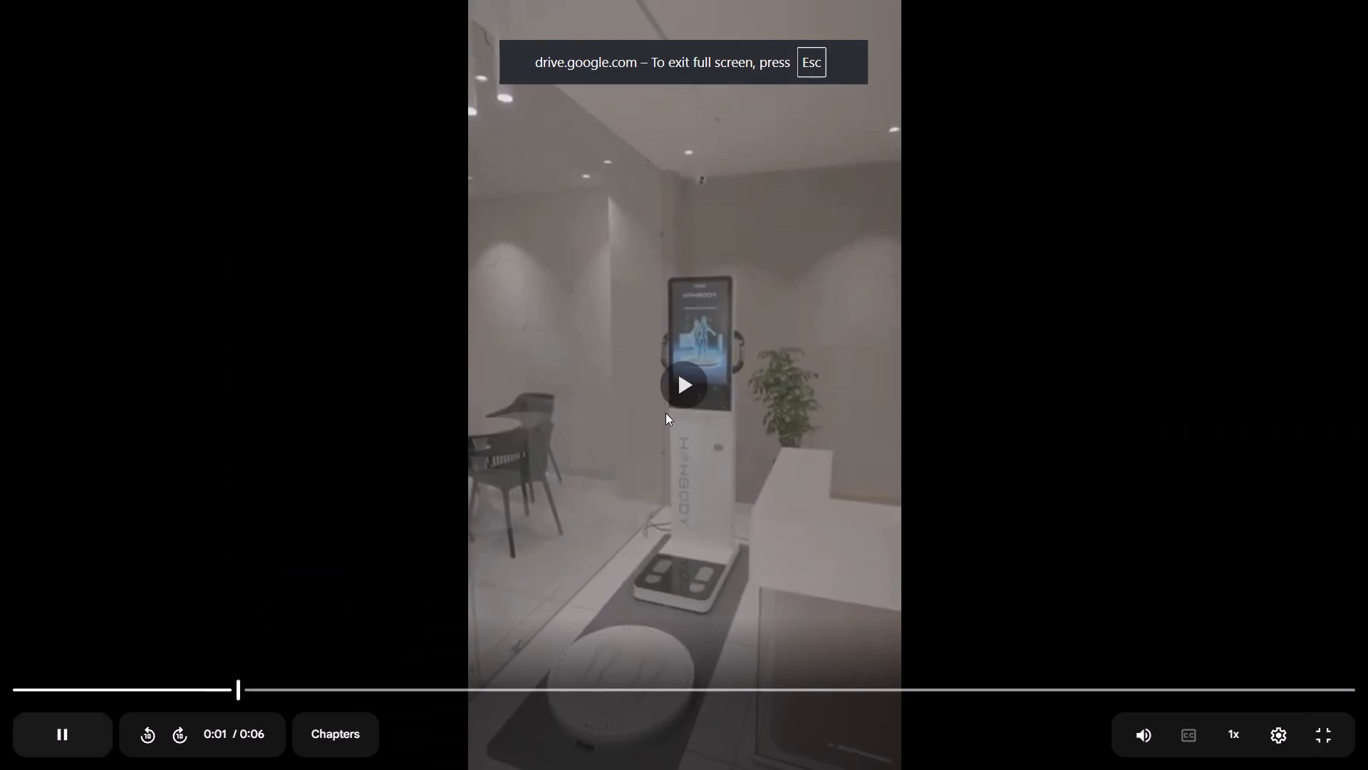
key(Escape)
click(569, 364)
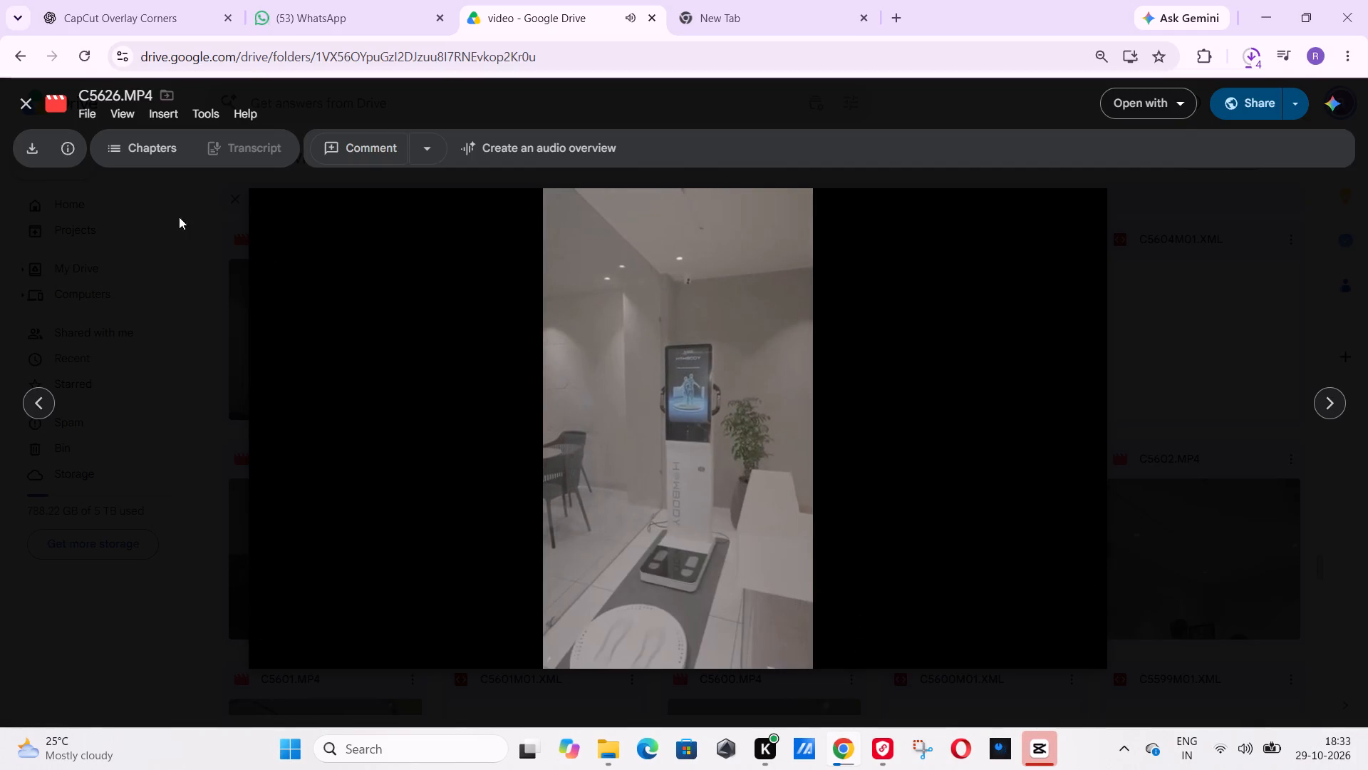
Check the recent downloads again and approve downloading C5625.MP4 without a virus scan.
click(1255, 50)
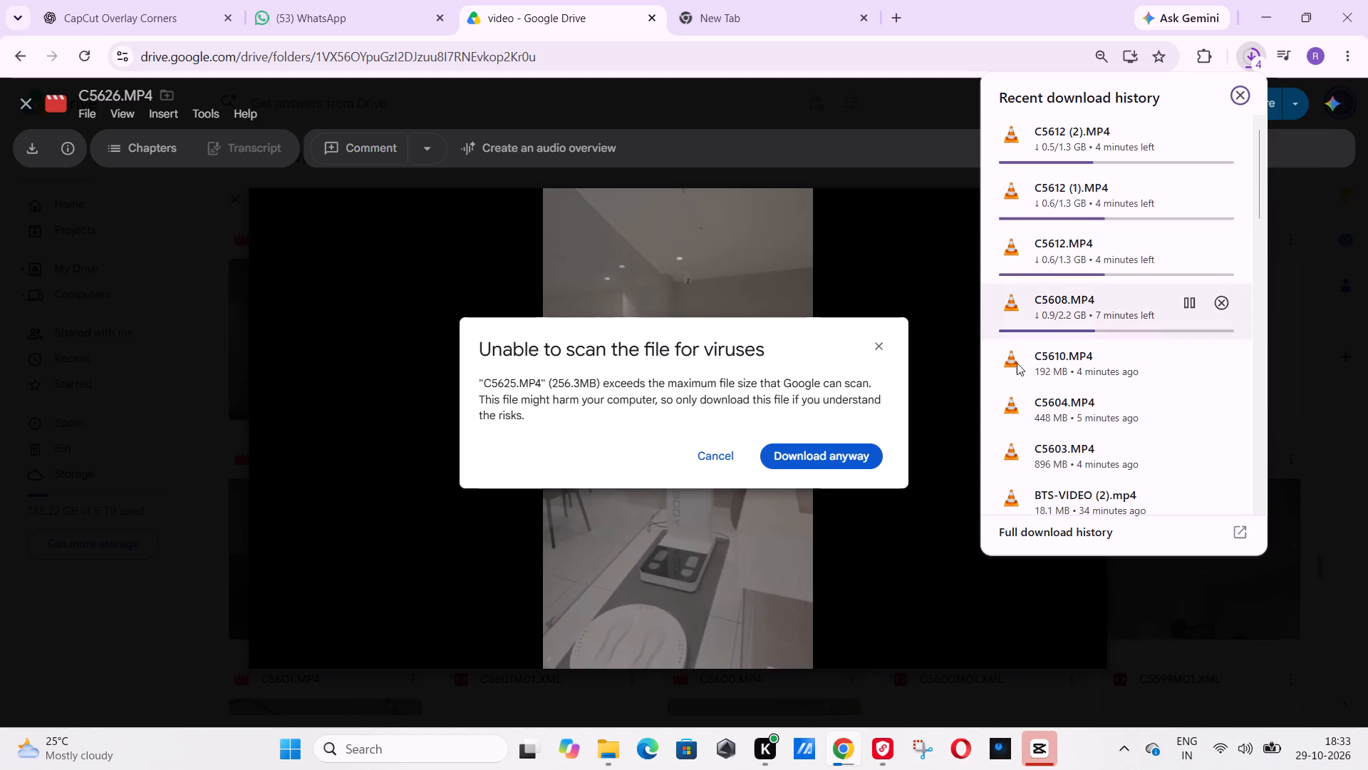
click(802, 460)
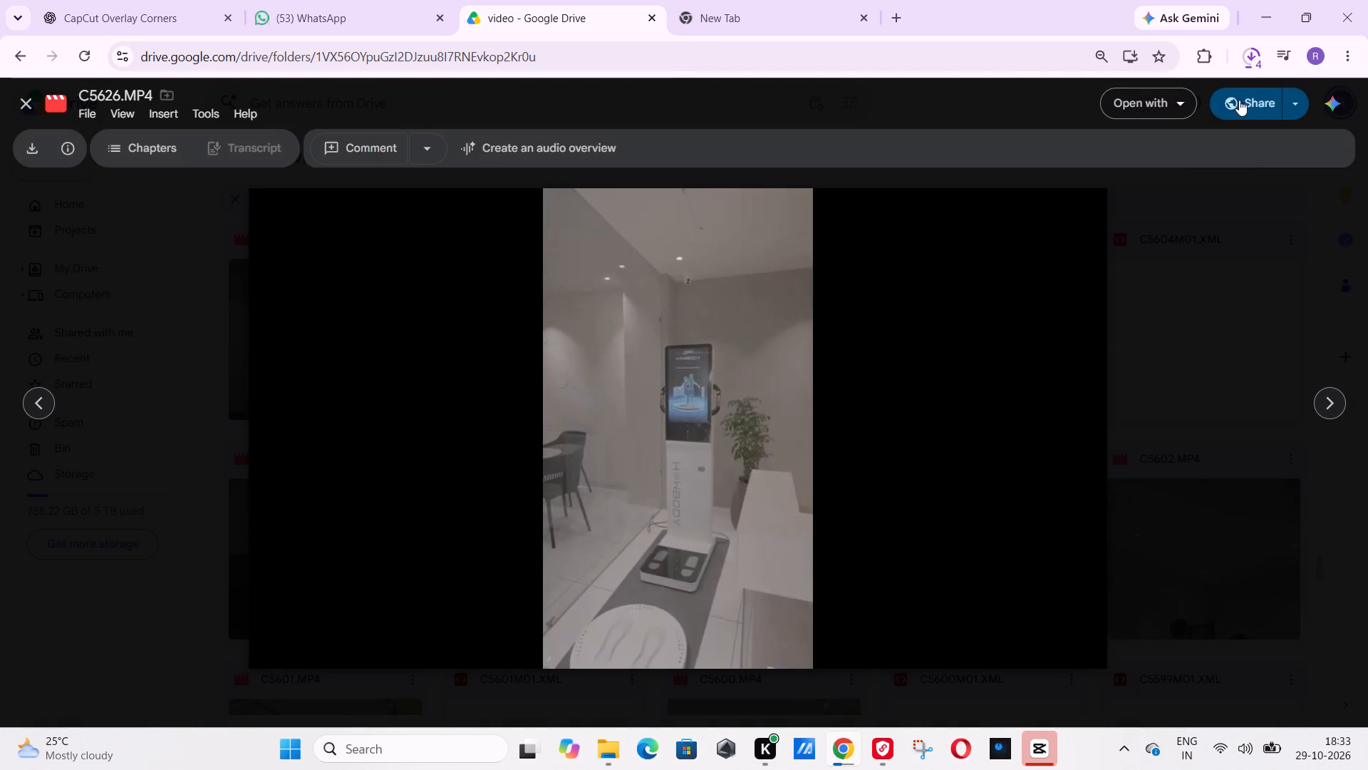
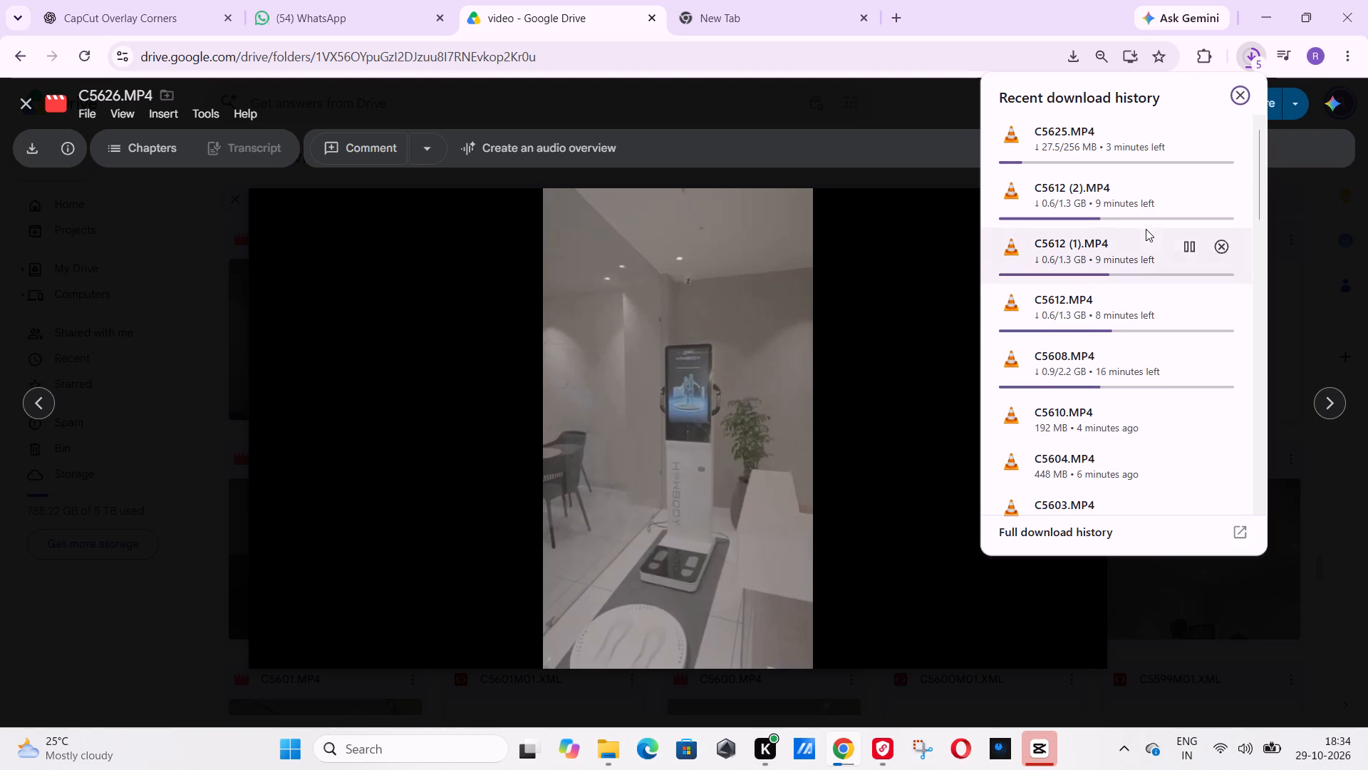
Open the browser's full download history and look through the list of today's clip downloads.
click(1355, 54)
click(1159, 322)
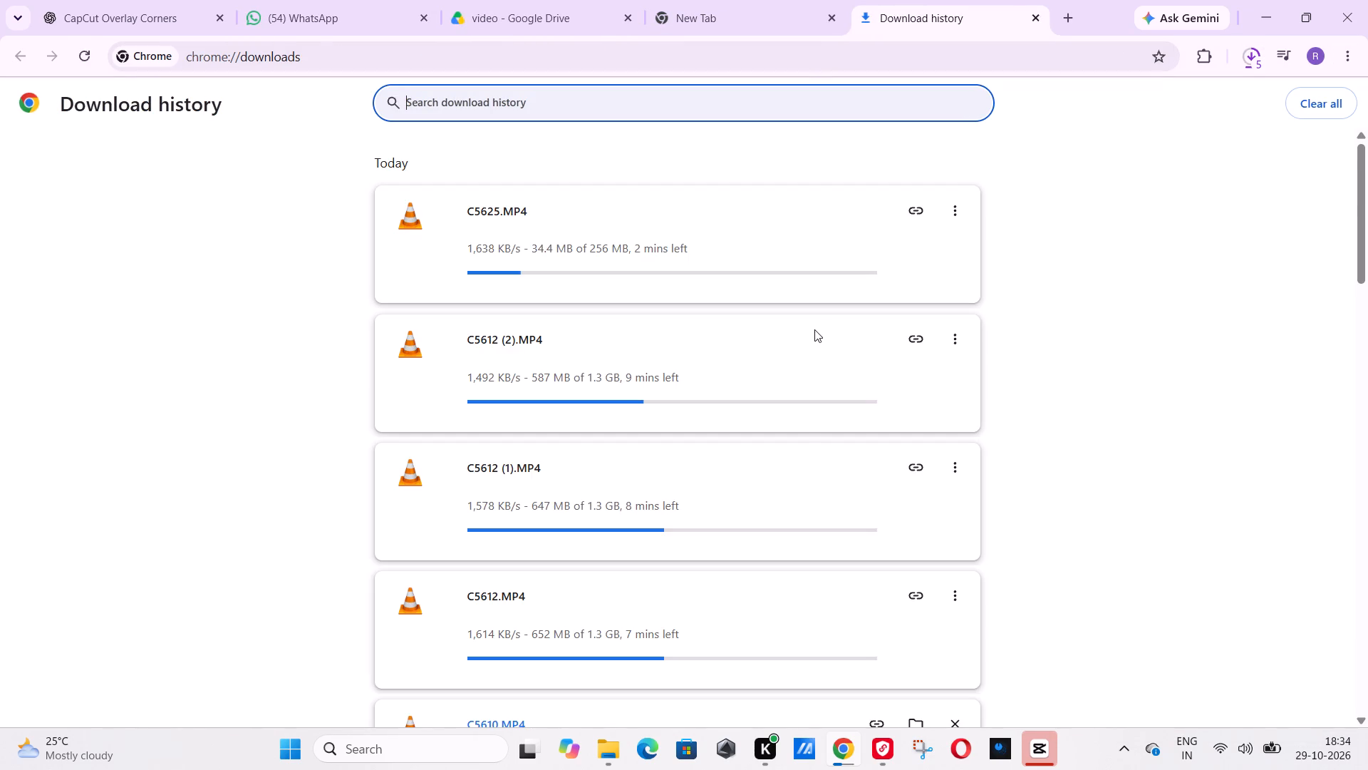
scroll(809, 330, down, 3)
scroll(859, 337, up, 4)
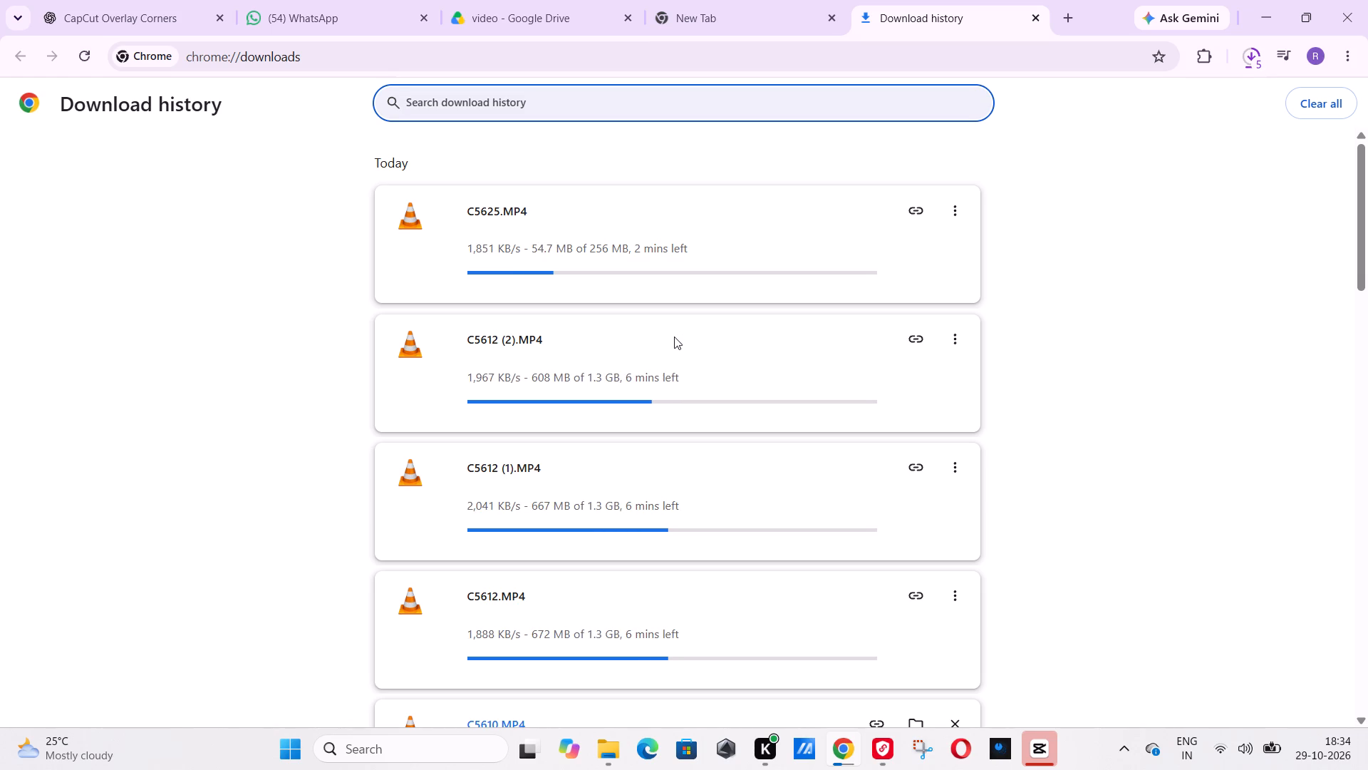
Set the display brightness to about one fifth of its range and return to the download history.
click(1219, 731)
click(1131, 600)
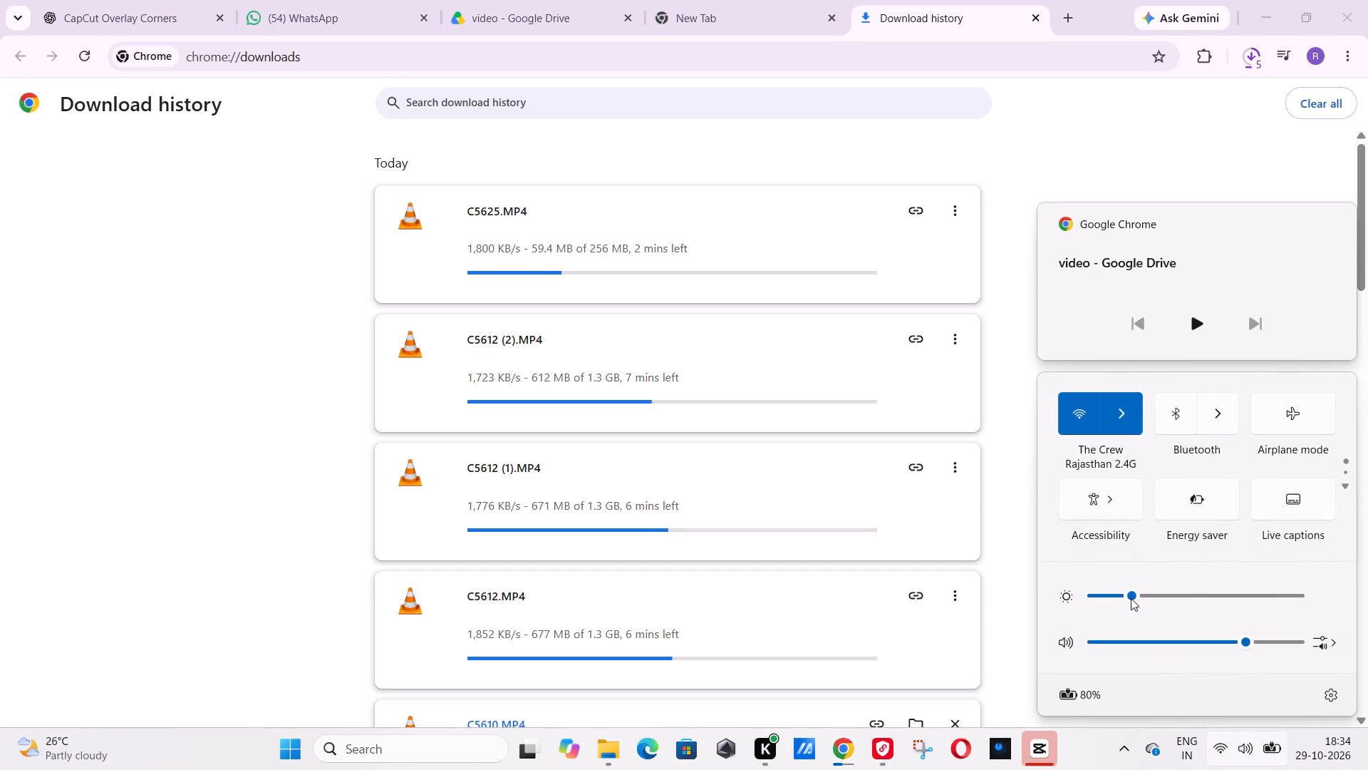
click(871, 133)
click(954, 133)
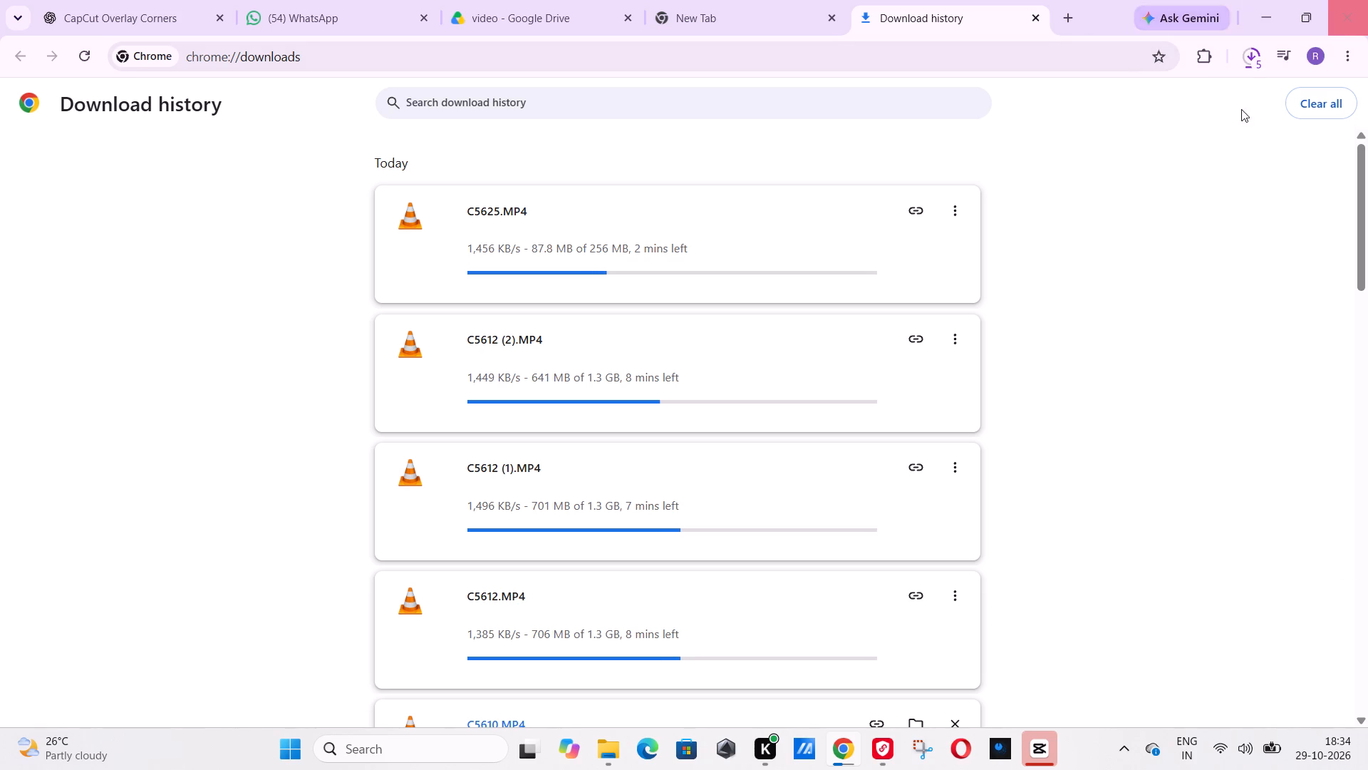
Examine the download history for the progress of C5625.MP4, the C5612.MP4 copies and C5608.MP4, checking the file names.
scroll(638, 301, down, 5)
scroll(615, 321, up, 1)
scroll(608, 375, down, 3)
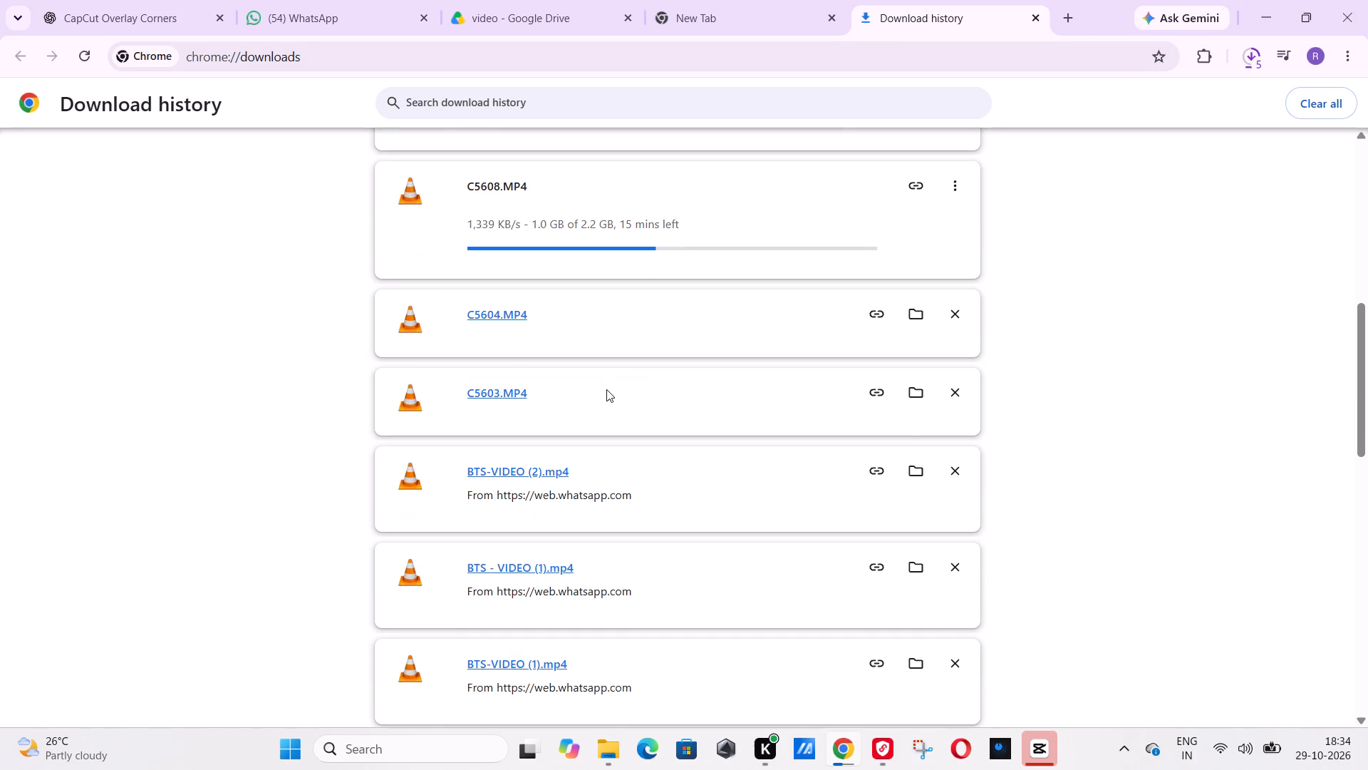
scroll(516, 394, down, 4)
scroll(573, 389, up, 8)
scroll(637, 373, up, 6)
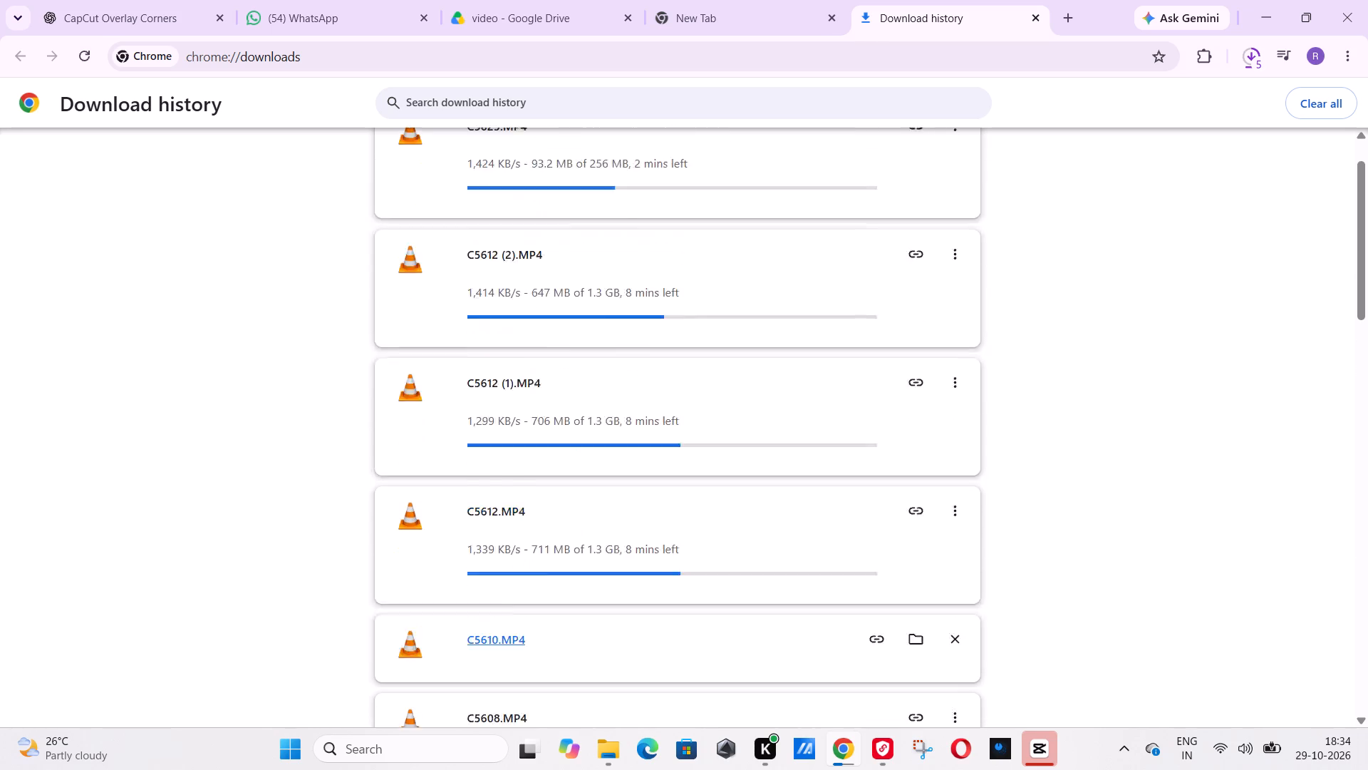
triple_click(497, 212)
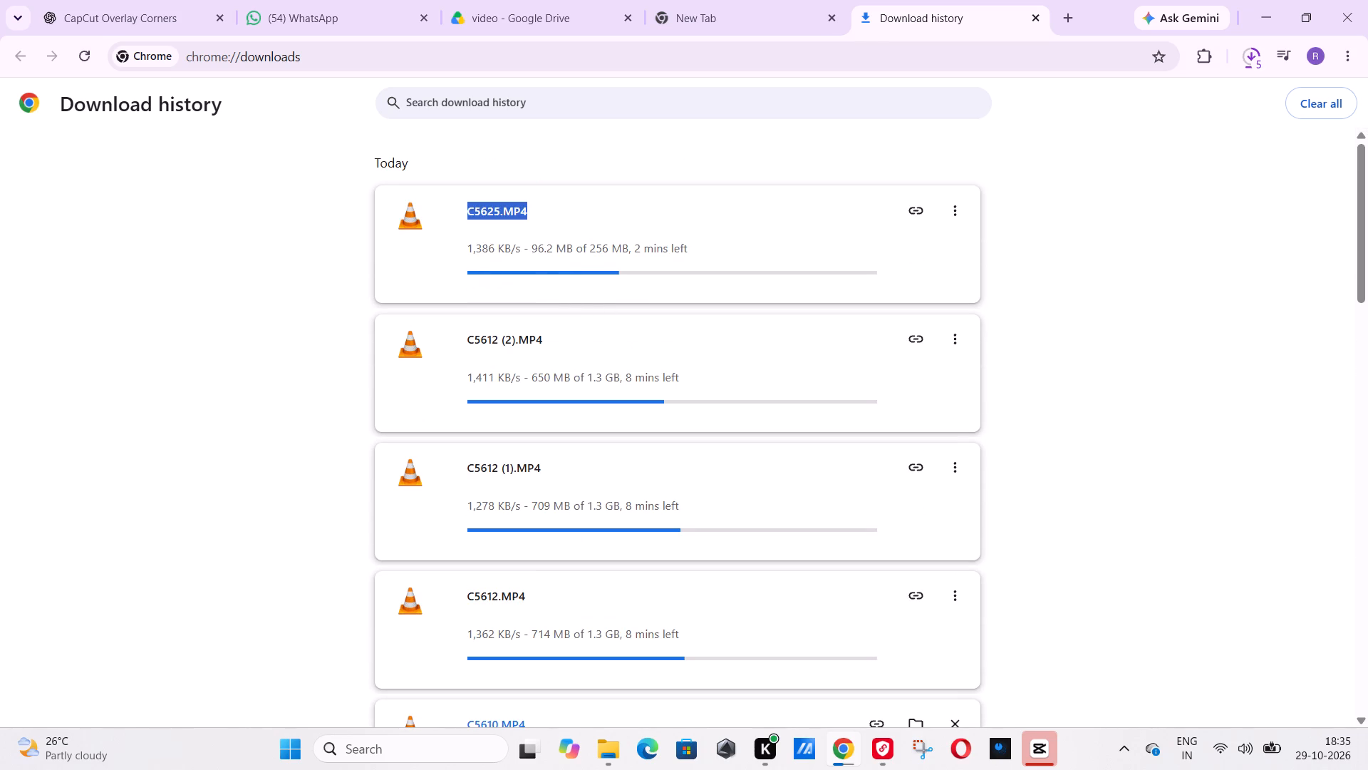
double_click(497, 212)
double_click(479, 211)
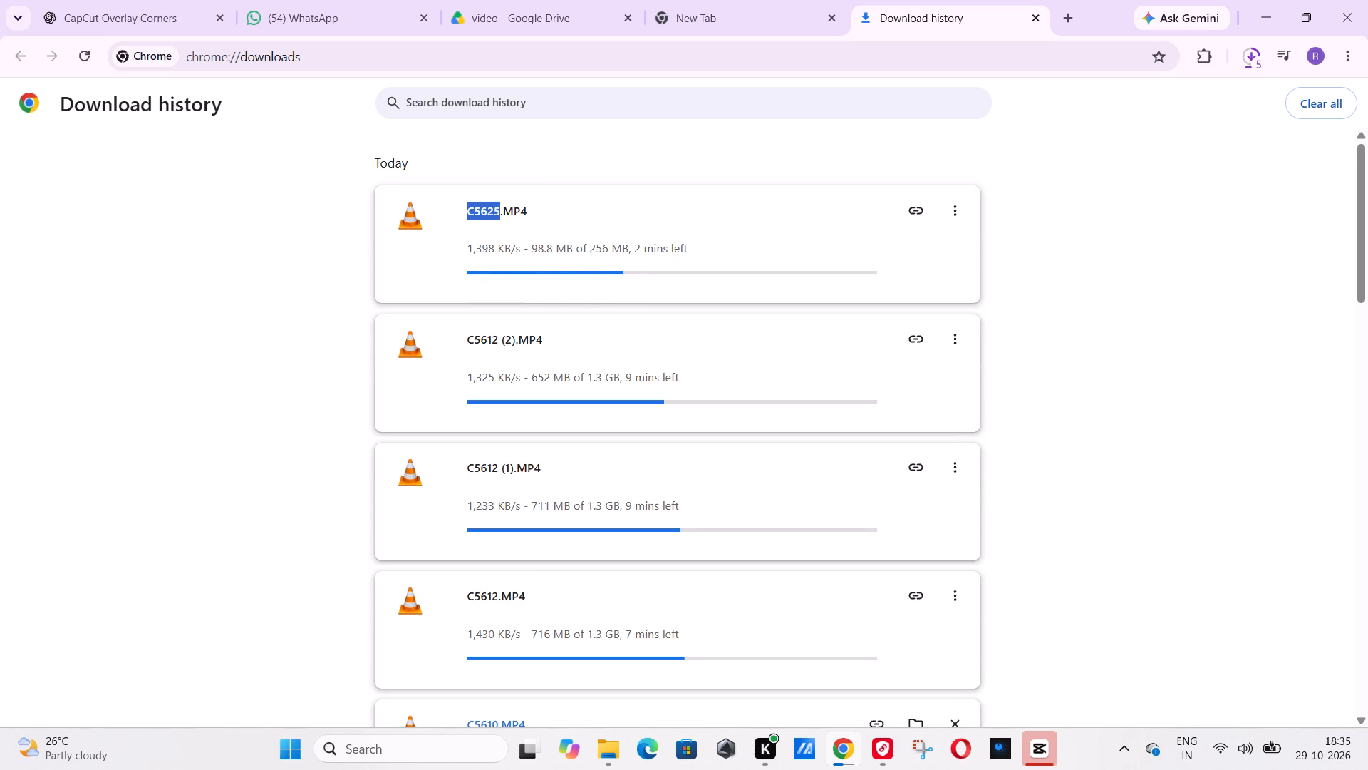
double_click(517, 344)
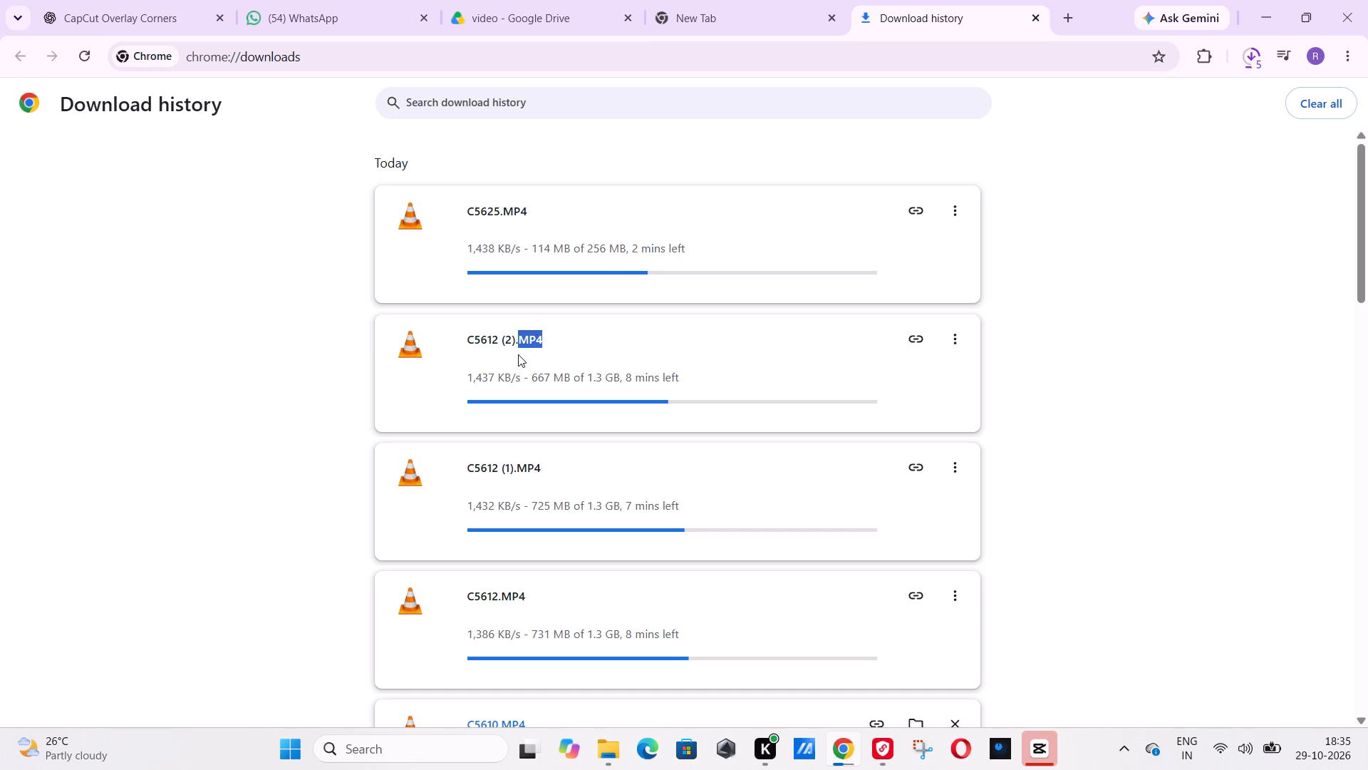
triple_click(500, 339)
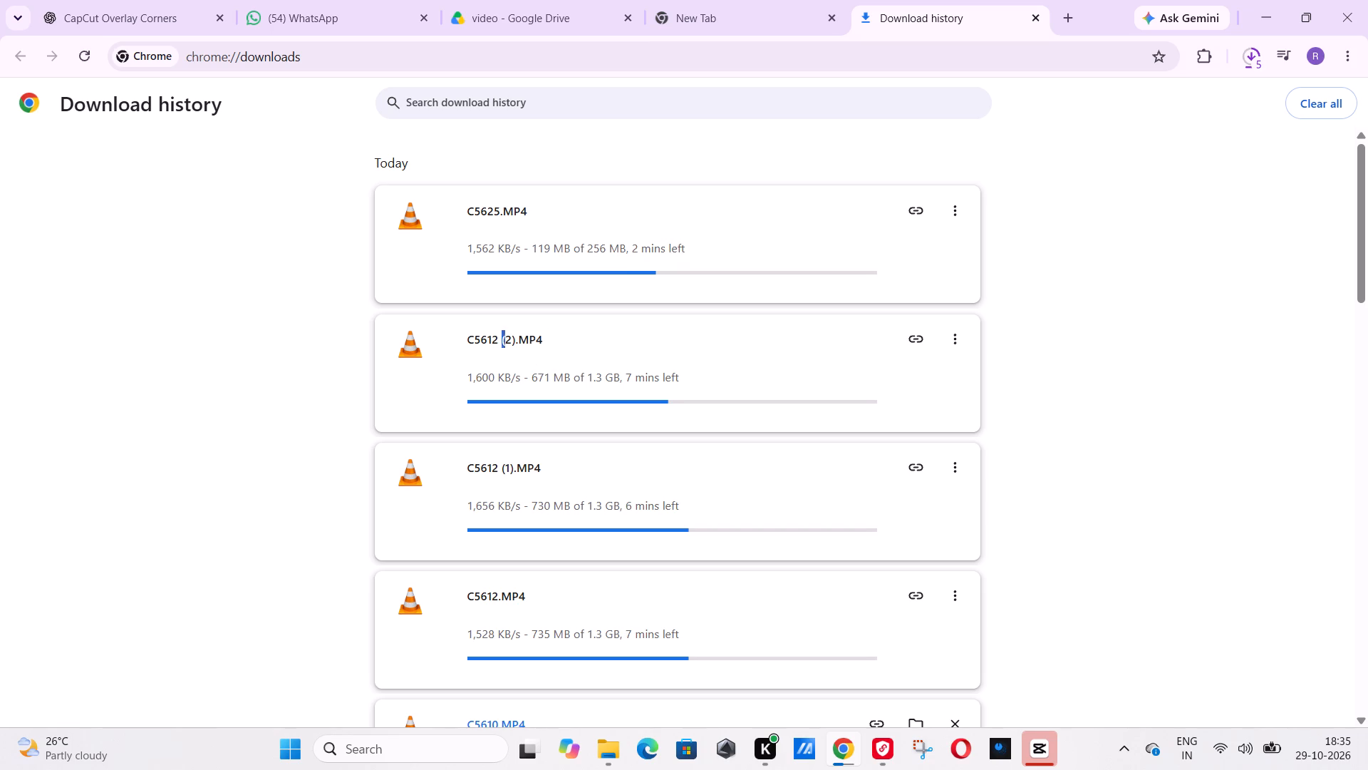
click(536, 338)
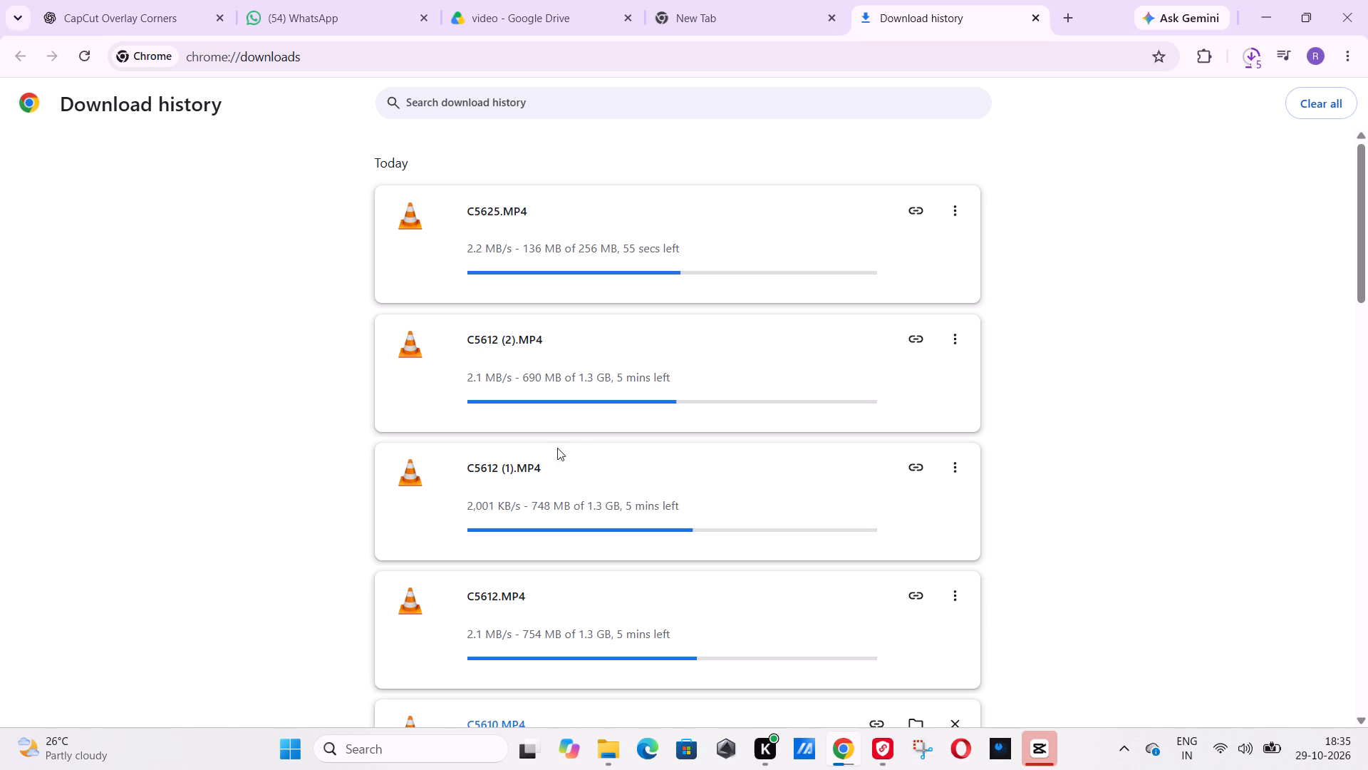
scroll(529, 472, down, 2)
scroll(589, 442, up, 3)
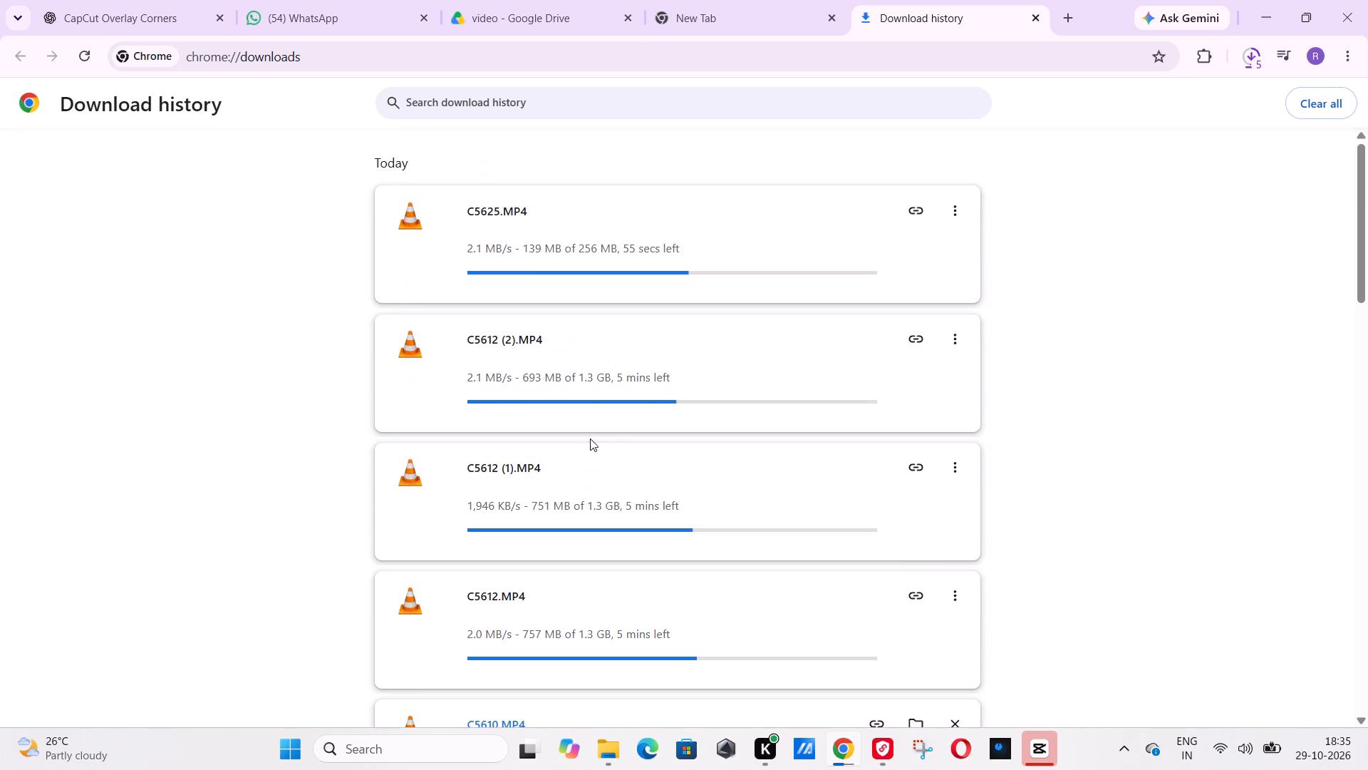
scroll(599, 389, up, 3)
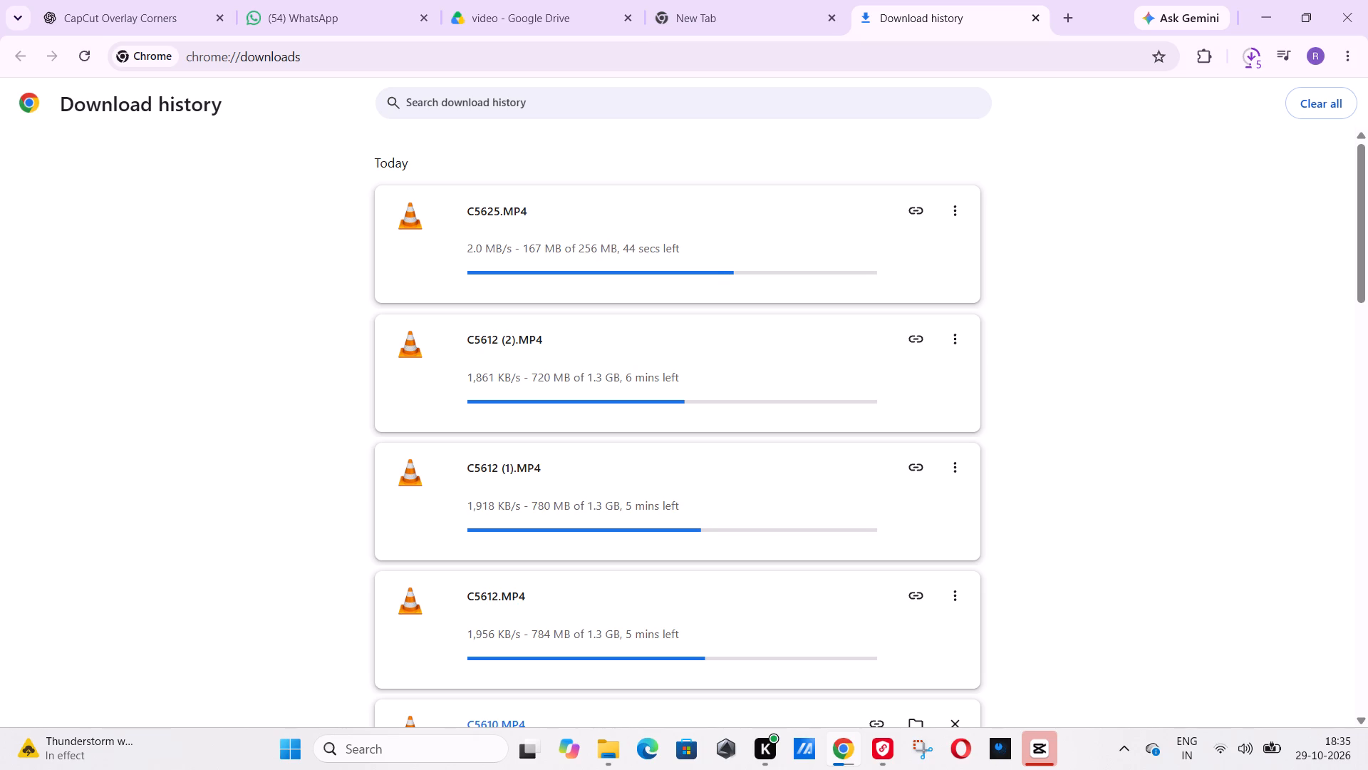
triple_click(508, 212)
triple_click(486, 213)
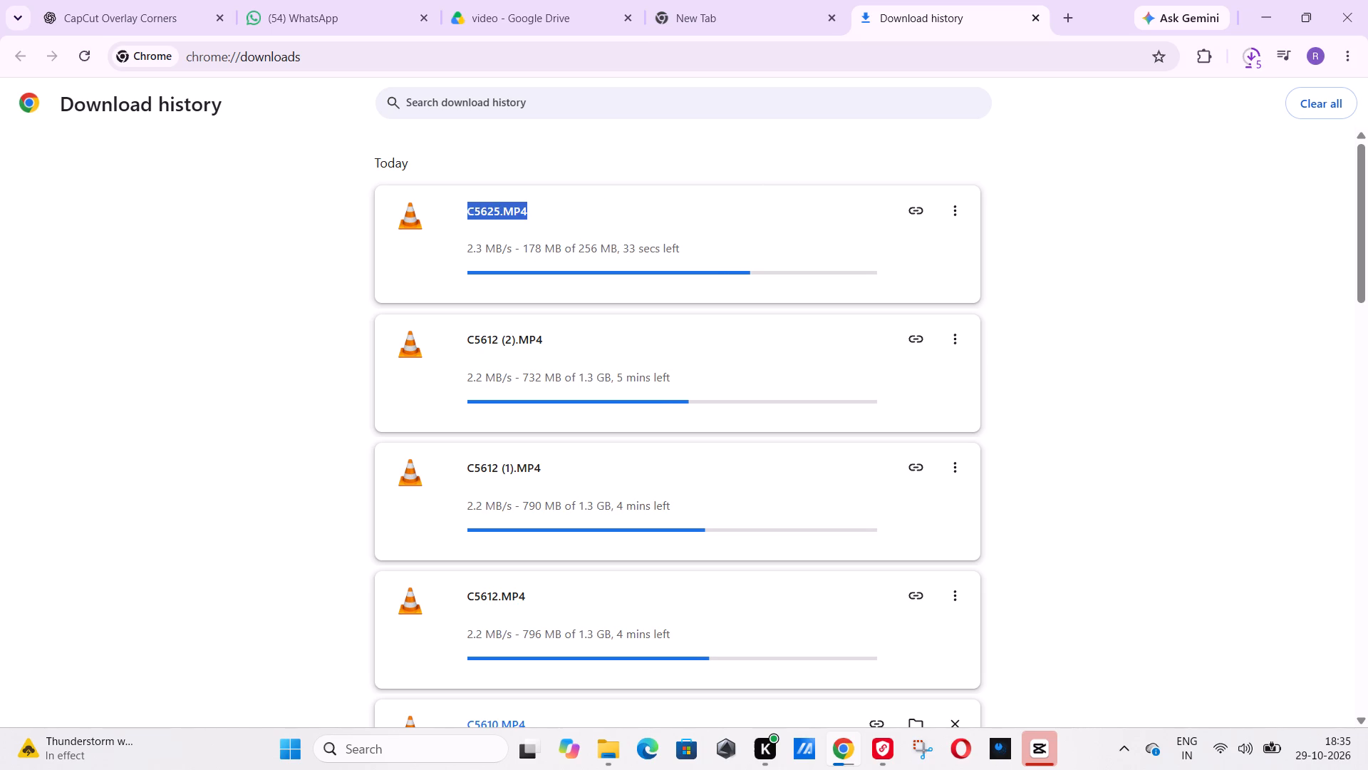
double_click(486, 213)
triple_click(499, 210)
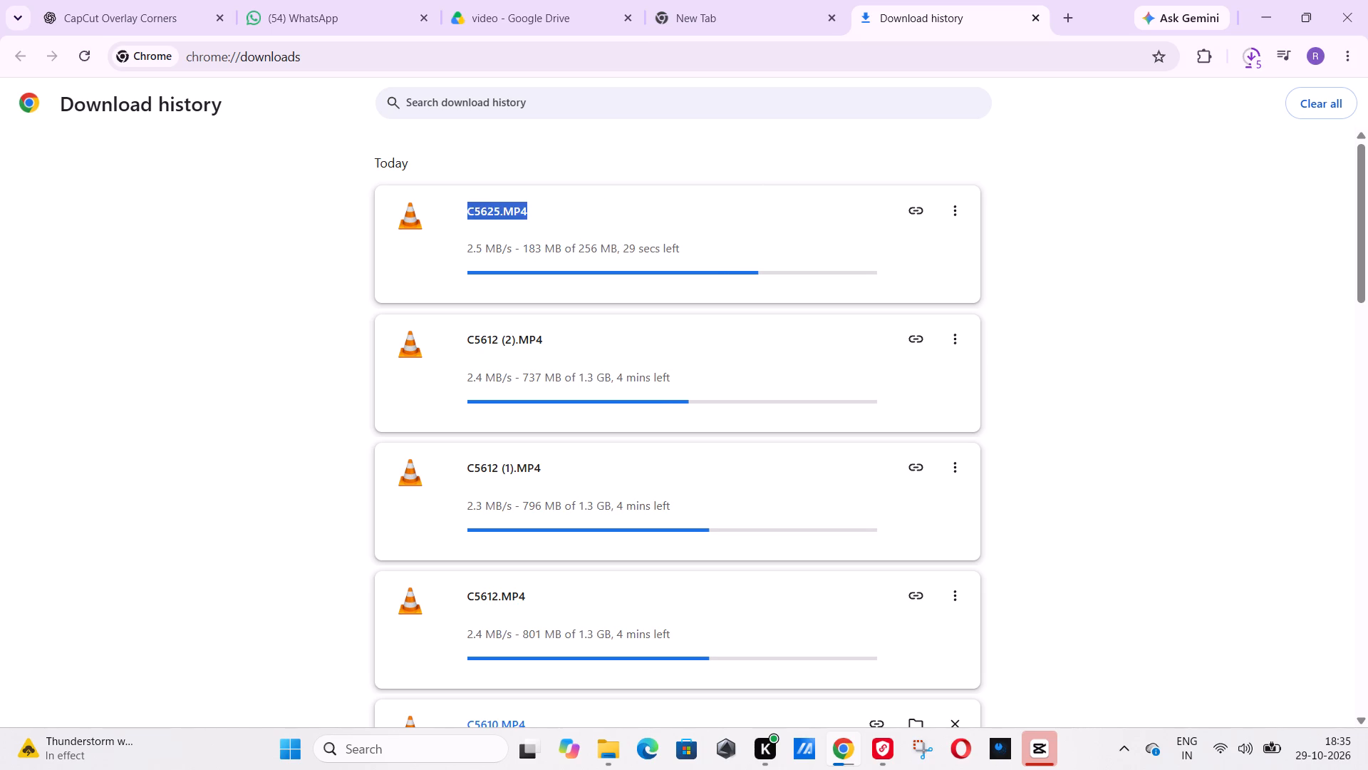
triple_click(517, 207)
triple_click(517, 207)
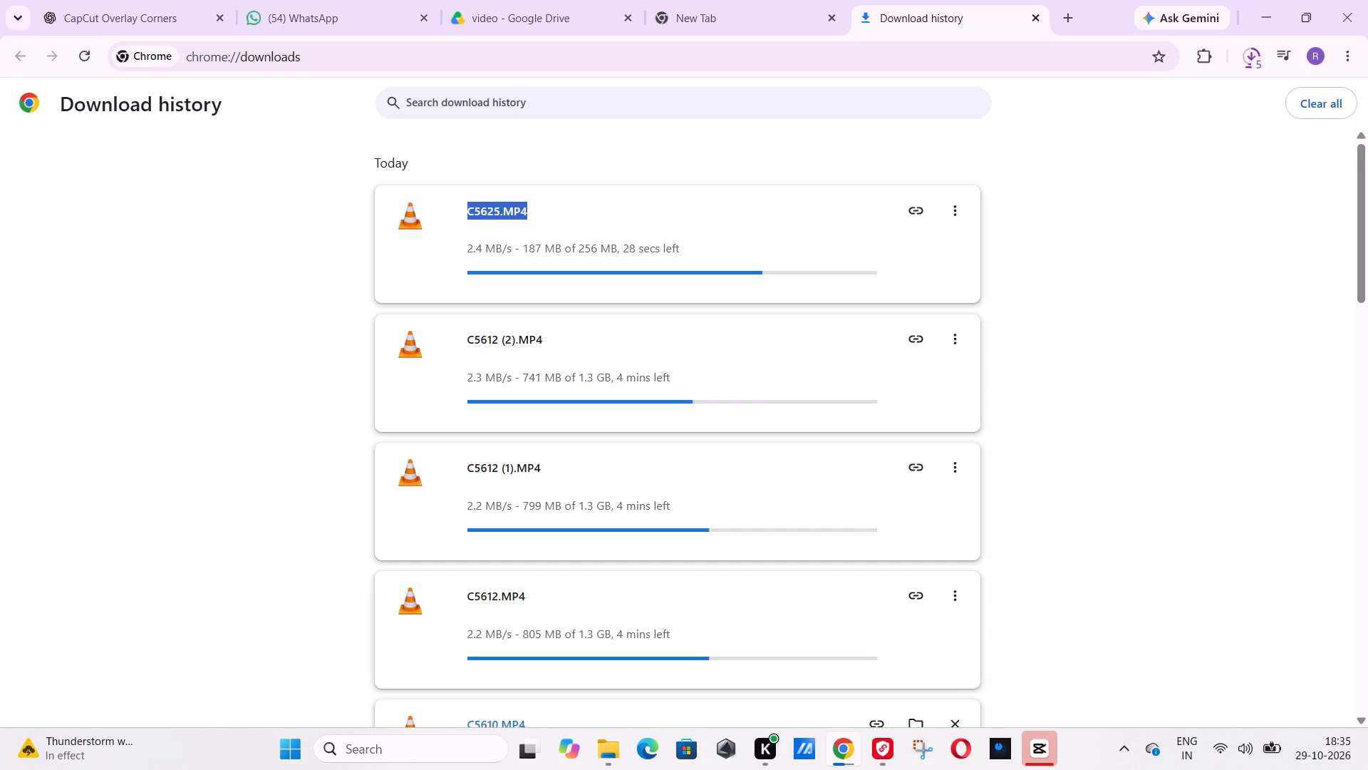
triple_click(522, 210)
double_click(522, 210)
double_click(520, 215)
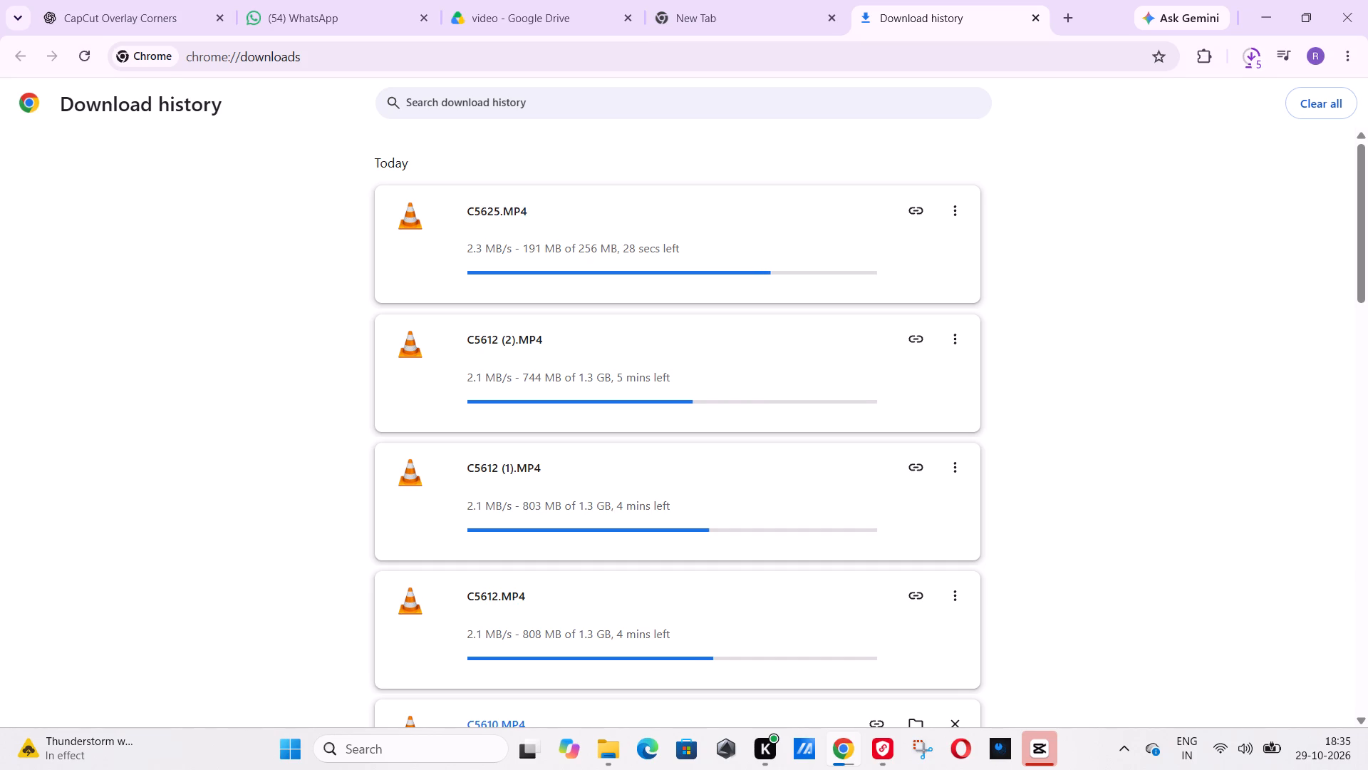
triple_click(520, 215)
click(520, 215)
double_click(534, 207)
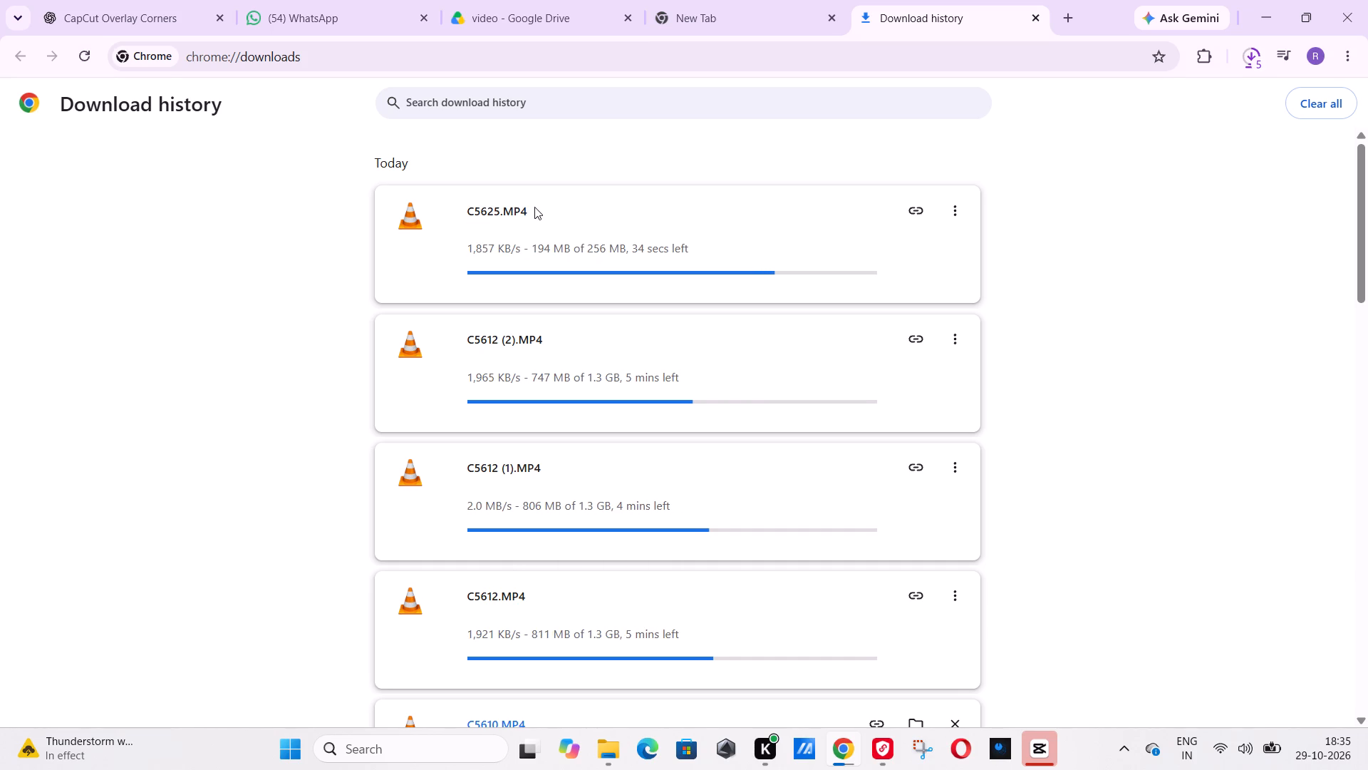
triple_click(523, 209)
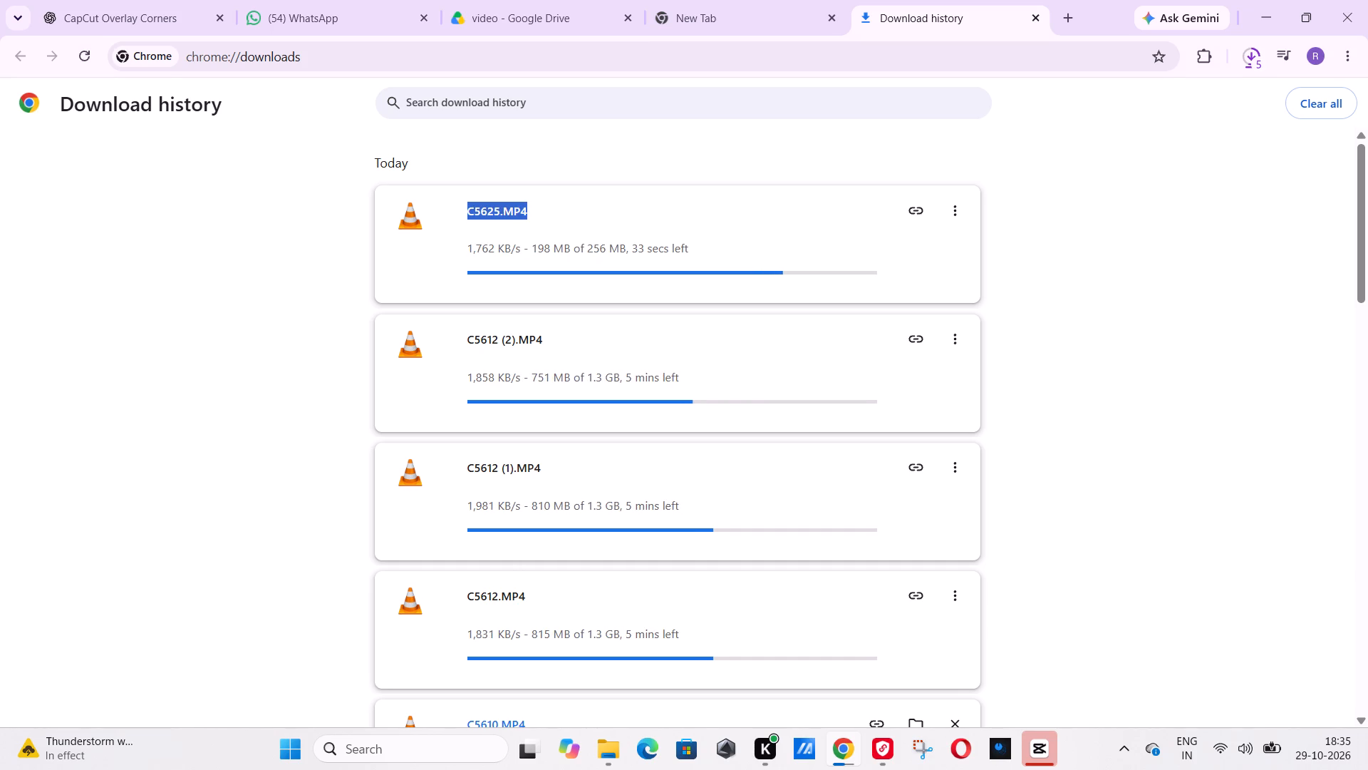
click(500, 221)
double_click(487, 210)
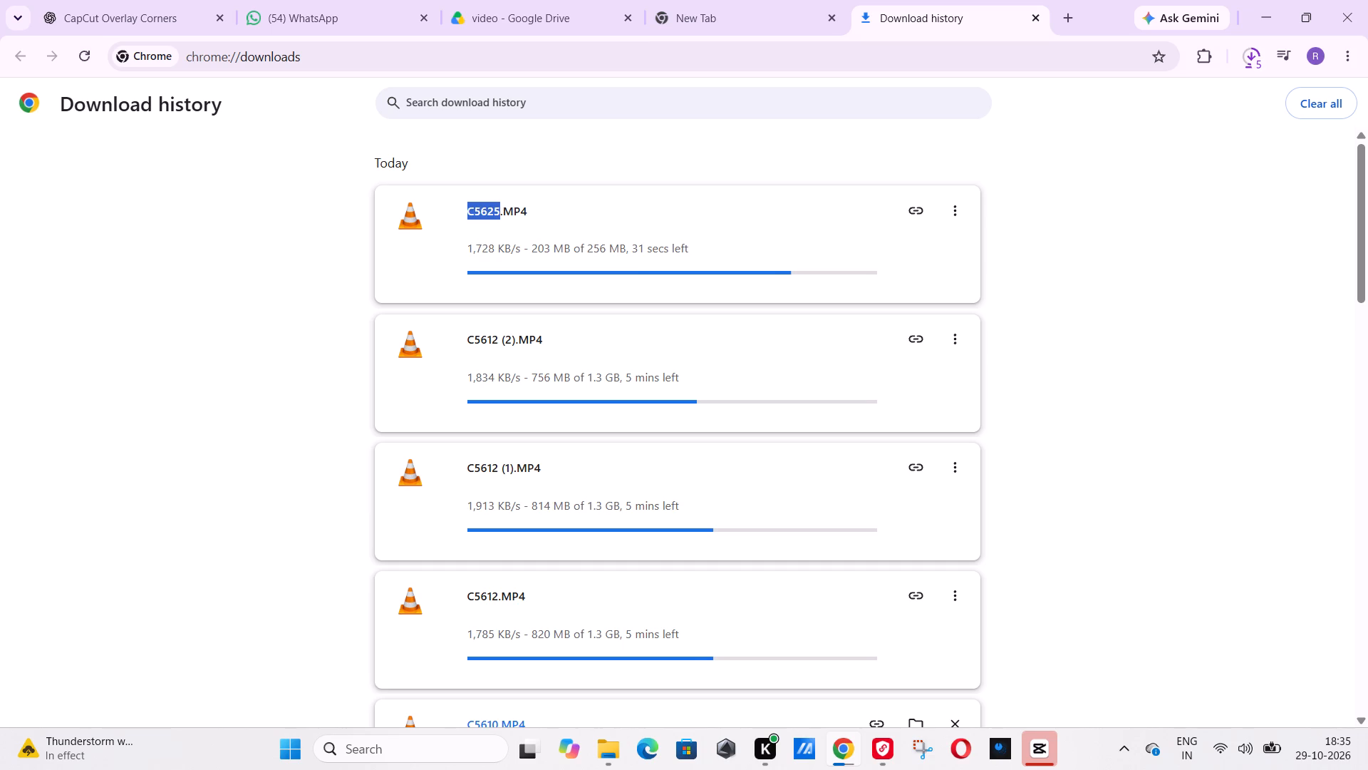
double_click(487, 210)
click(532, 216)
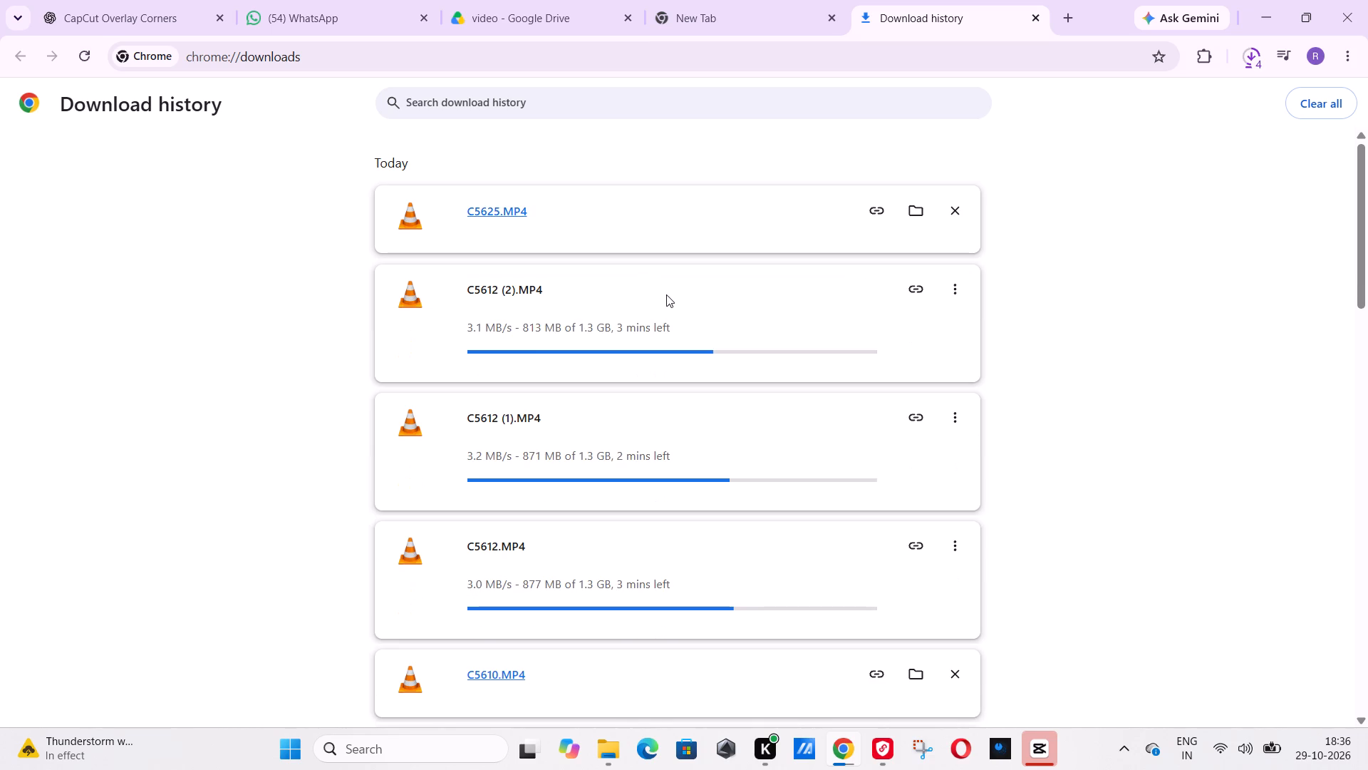
Look through the full download history to check the progress of the C5612.MP4 copies and C5608.MP4.
scroll(668, 298, down, 1)
scroll(680, 302, up, 1)
scroll(680, 302, down, 1)
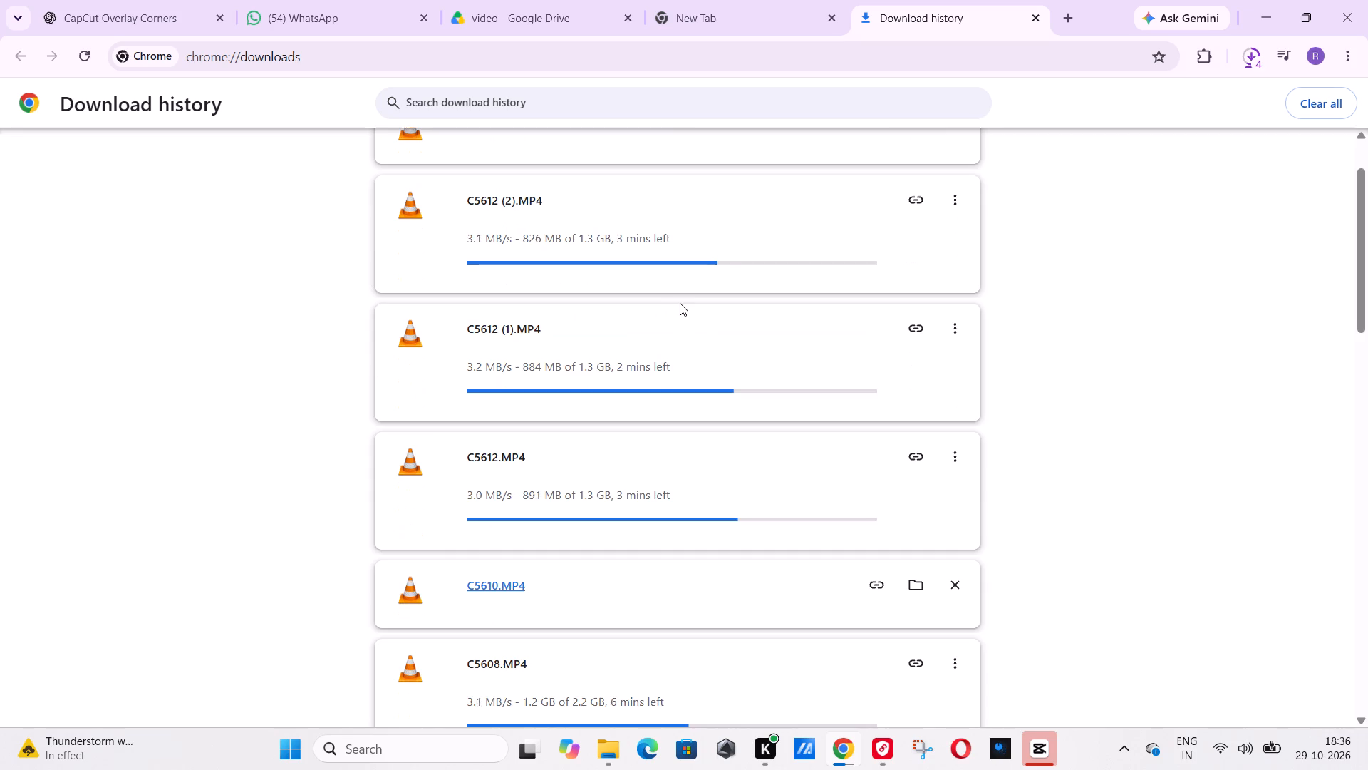
scroll(682, 306, down, 1)
scroll(698, 317, up, 1)
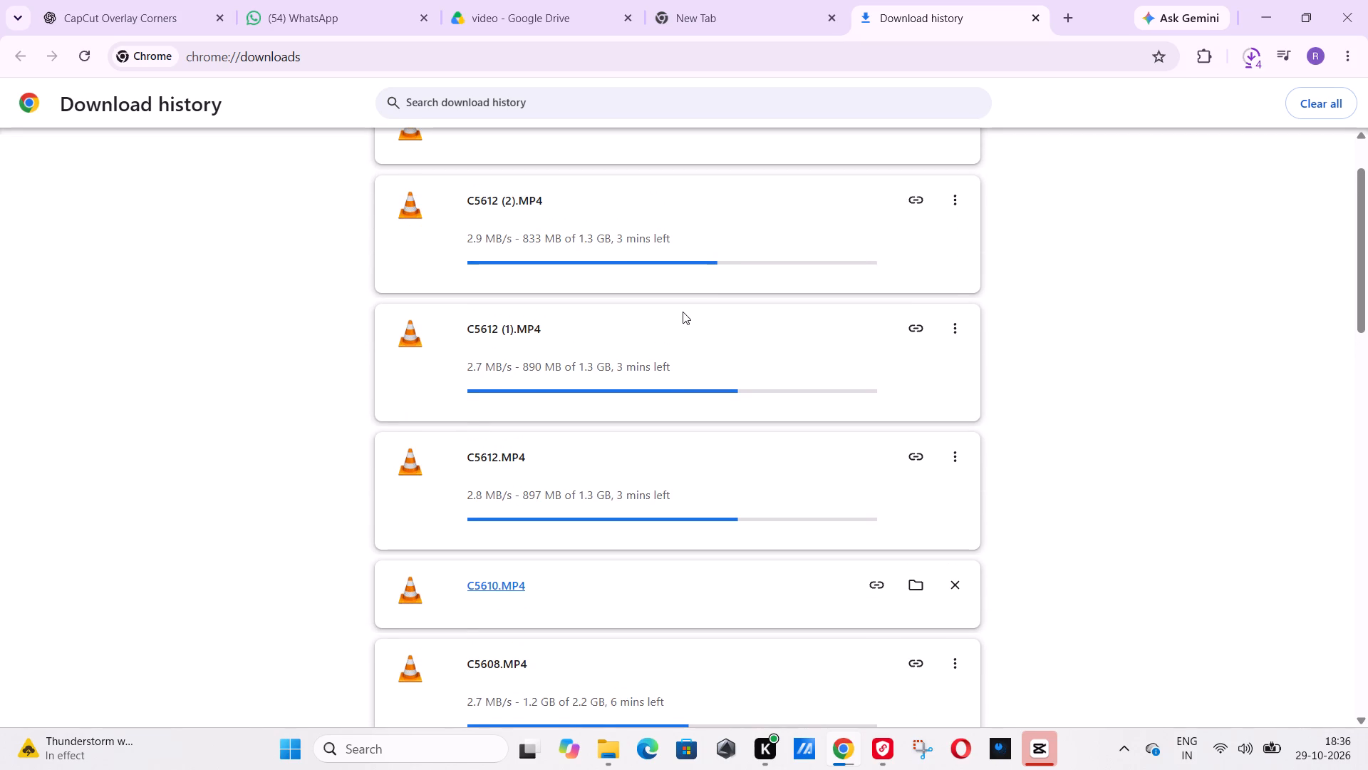
drag(1364, 184, 1364, 185)
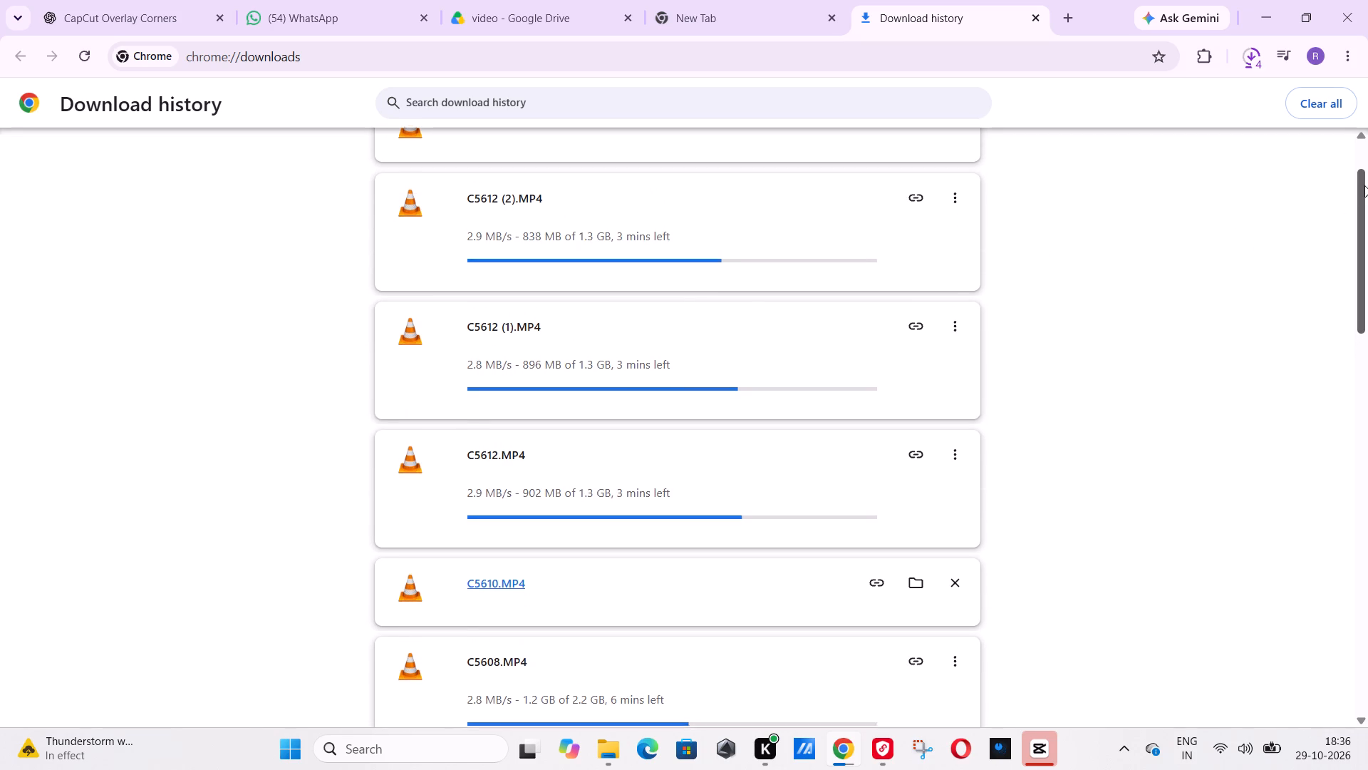
drag(1364, 185, 1365, 196)
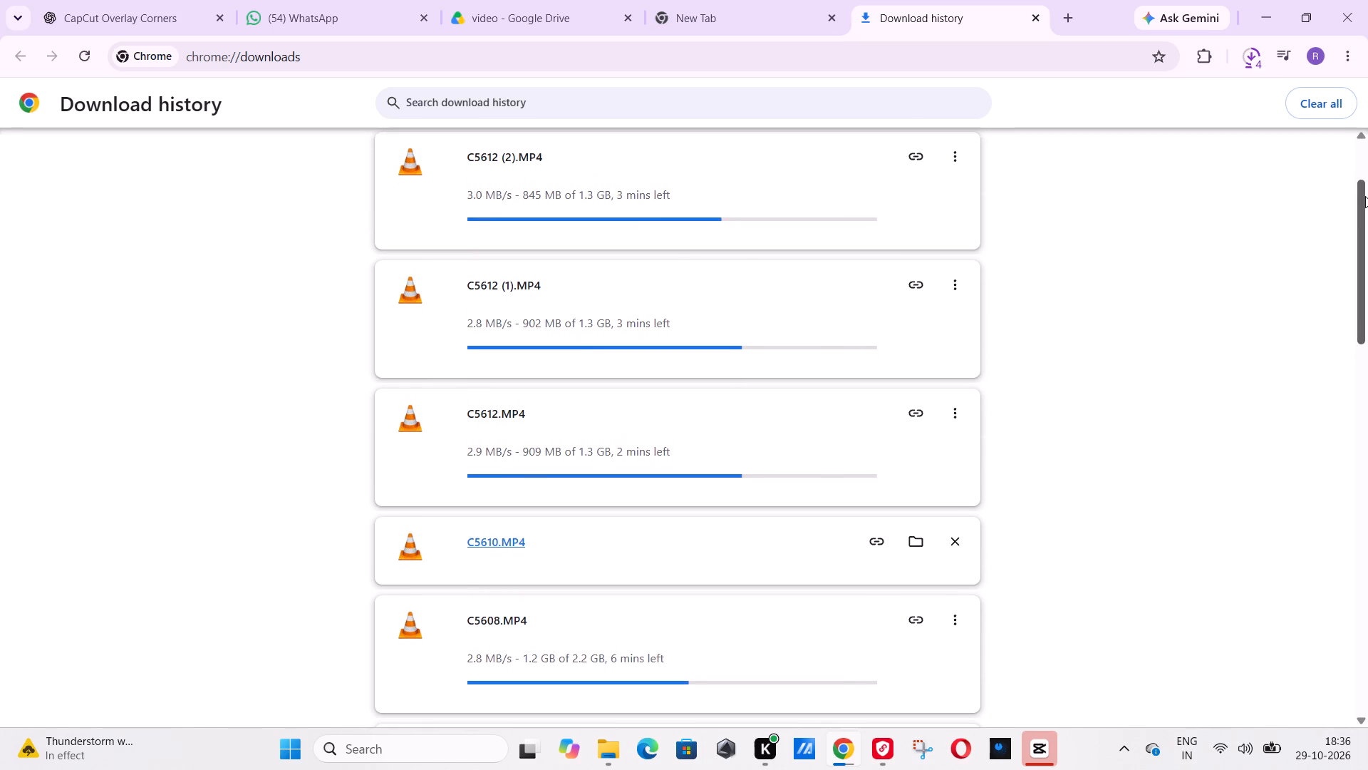
drag(1365, 196, 1367, 198)
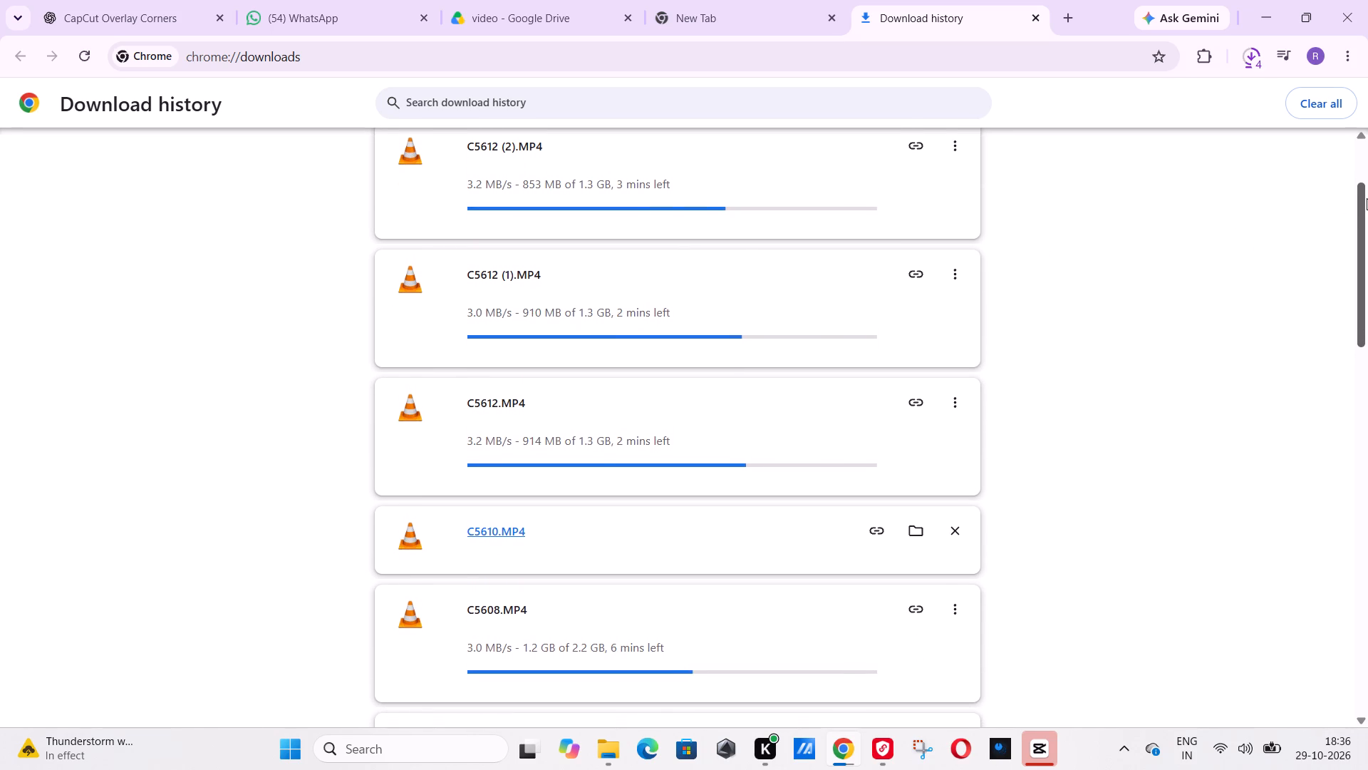
drag(1367, 198, 1367, 197)
click(1362, 198)
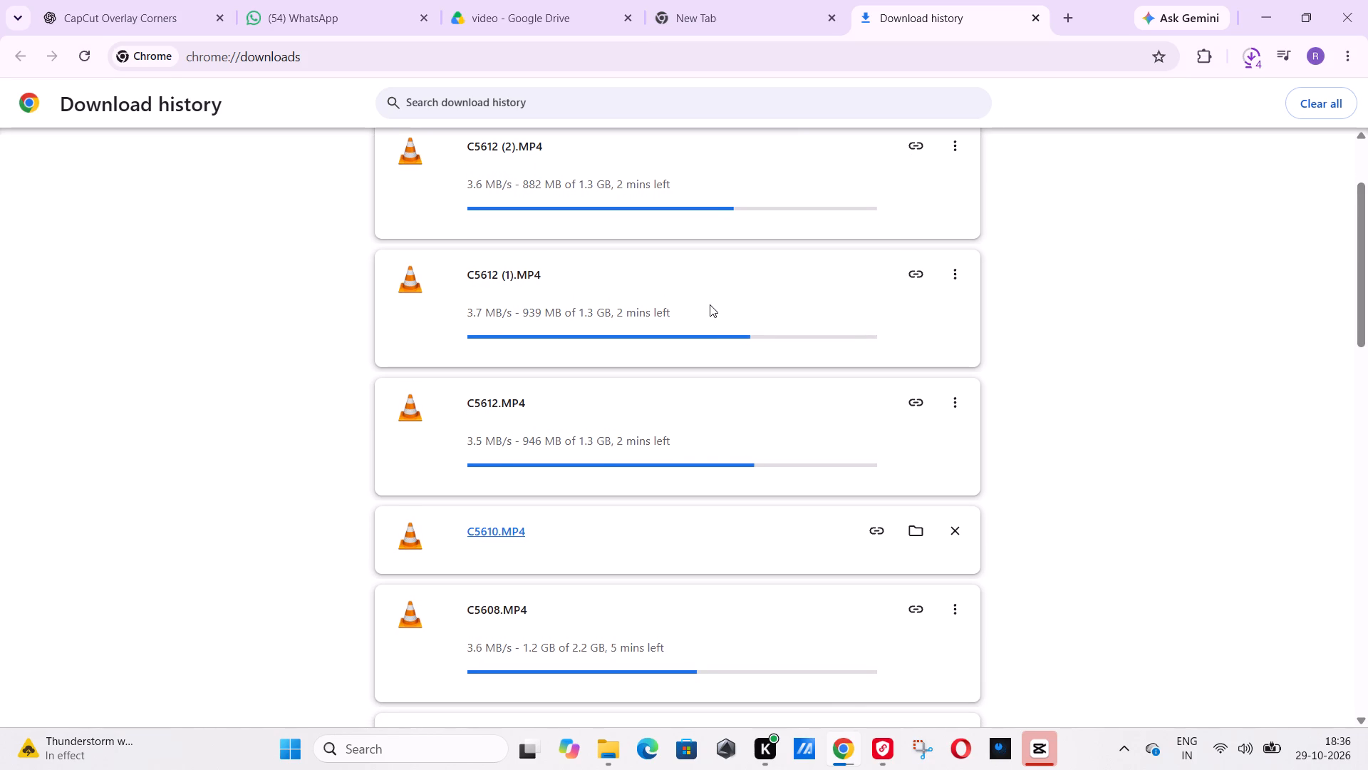
scroll(710, 304, up, 4)
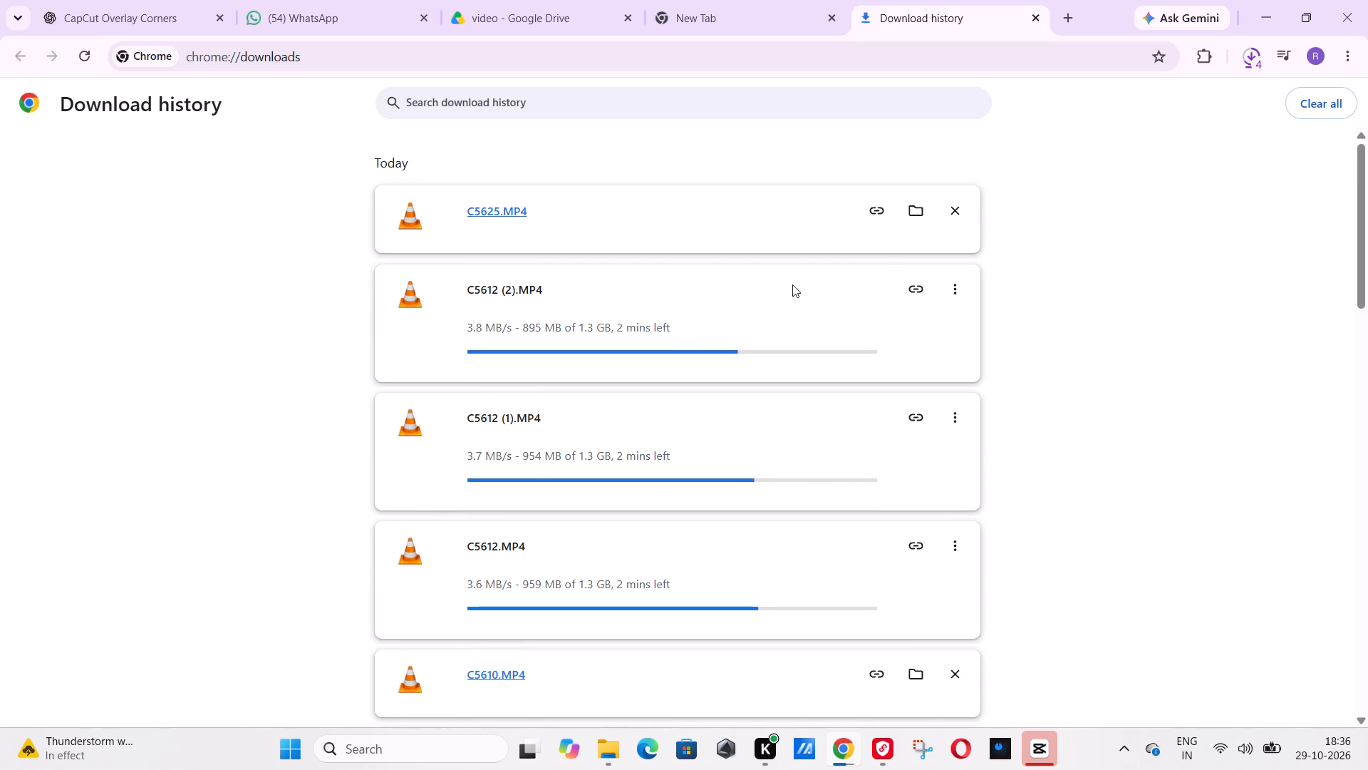
scroll(782, 289, down, 3)
scroll(774, 292, up, 1)
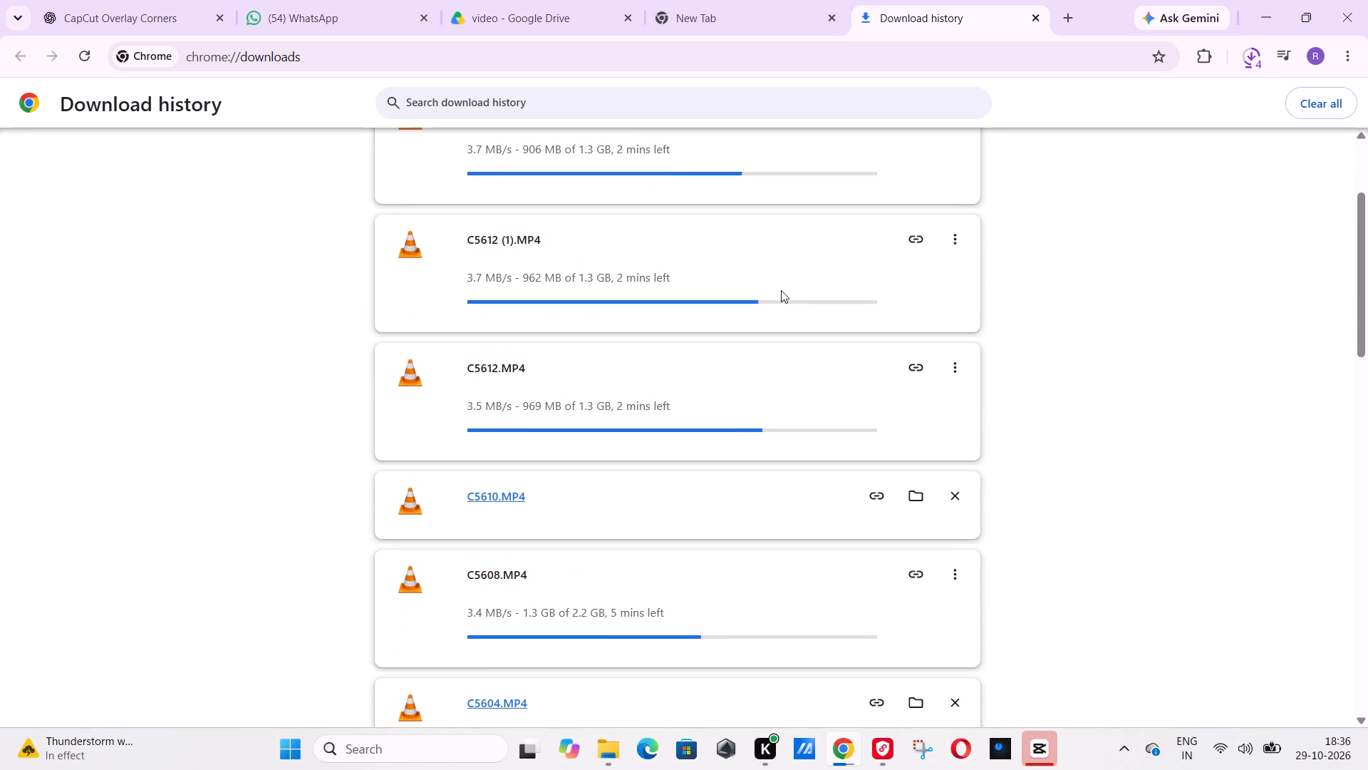
scroll(756, 293, up, 1)
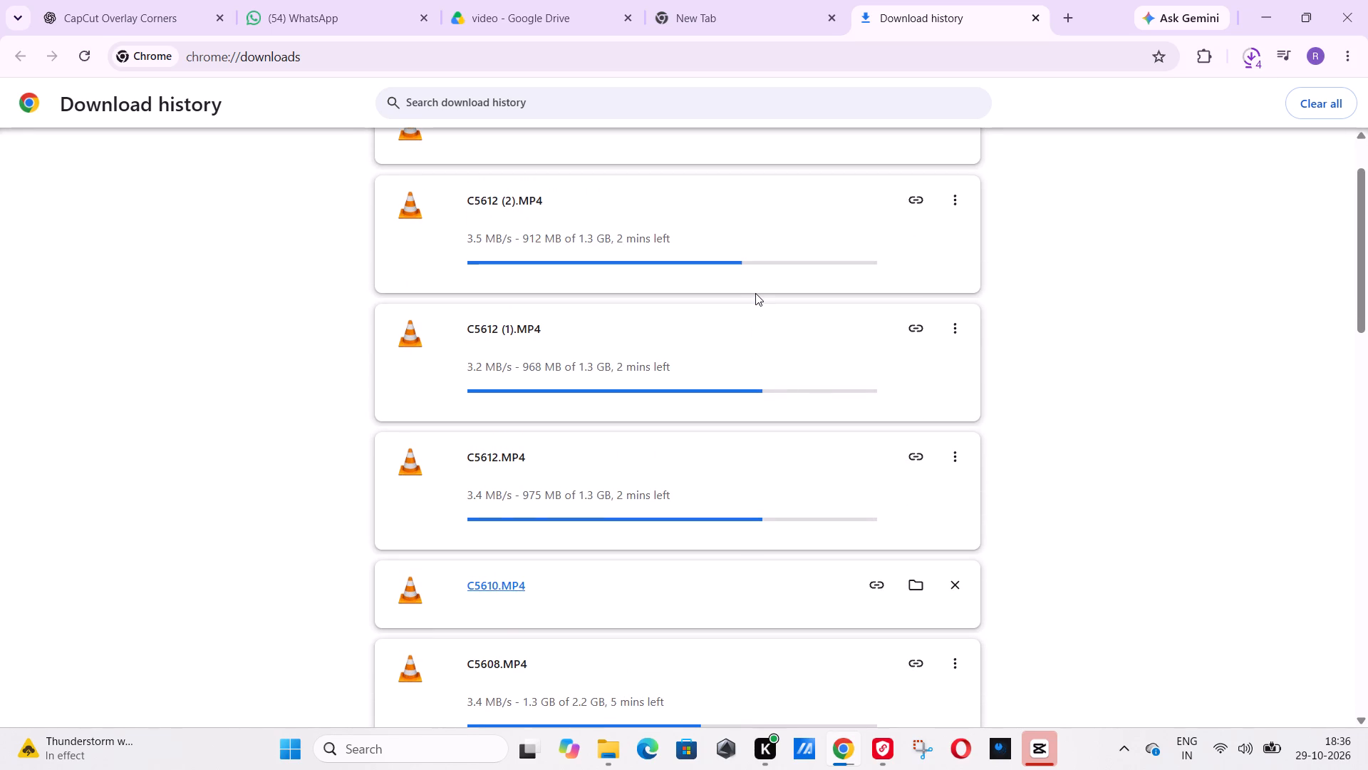
Return to the Google Drive preview of C5626.MP4 and download the clip, approving it without a virus scan.
click(514, 0)
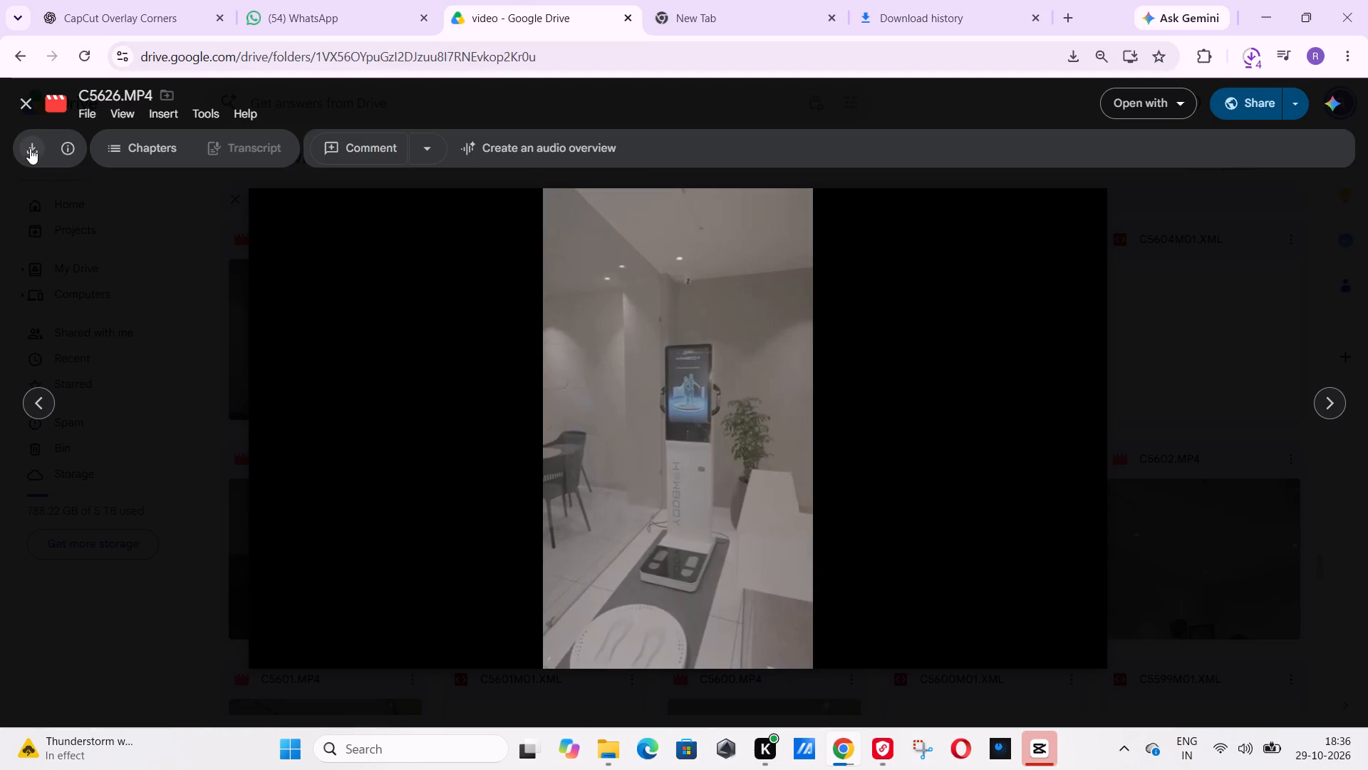
click(30, 148)
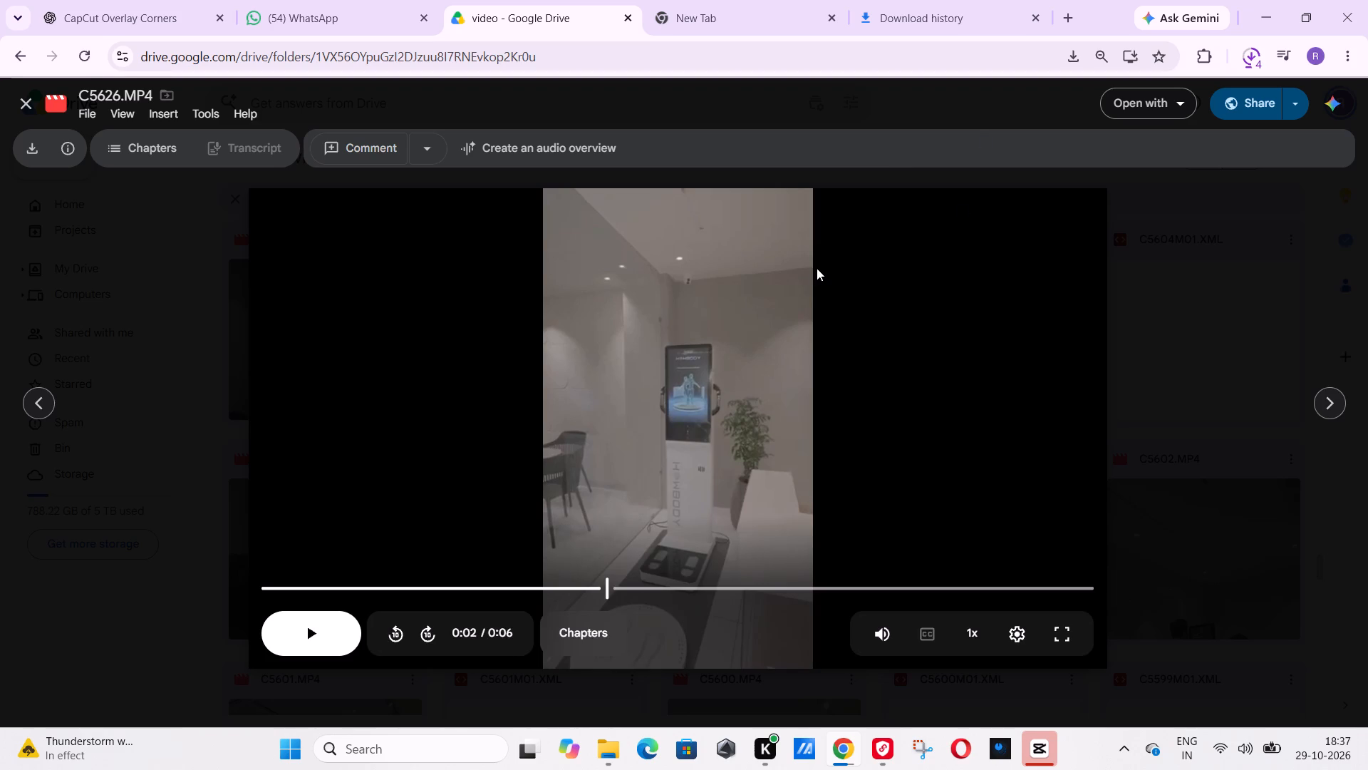
click(849, 458)
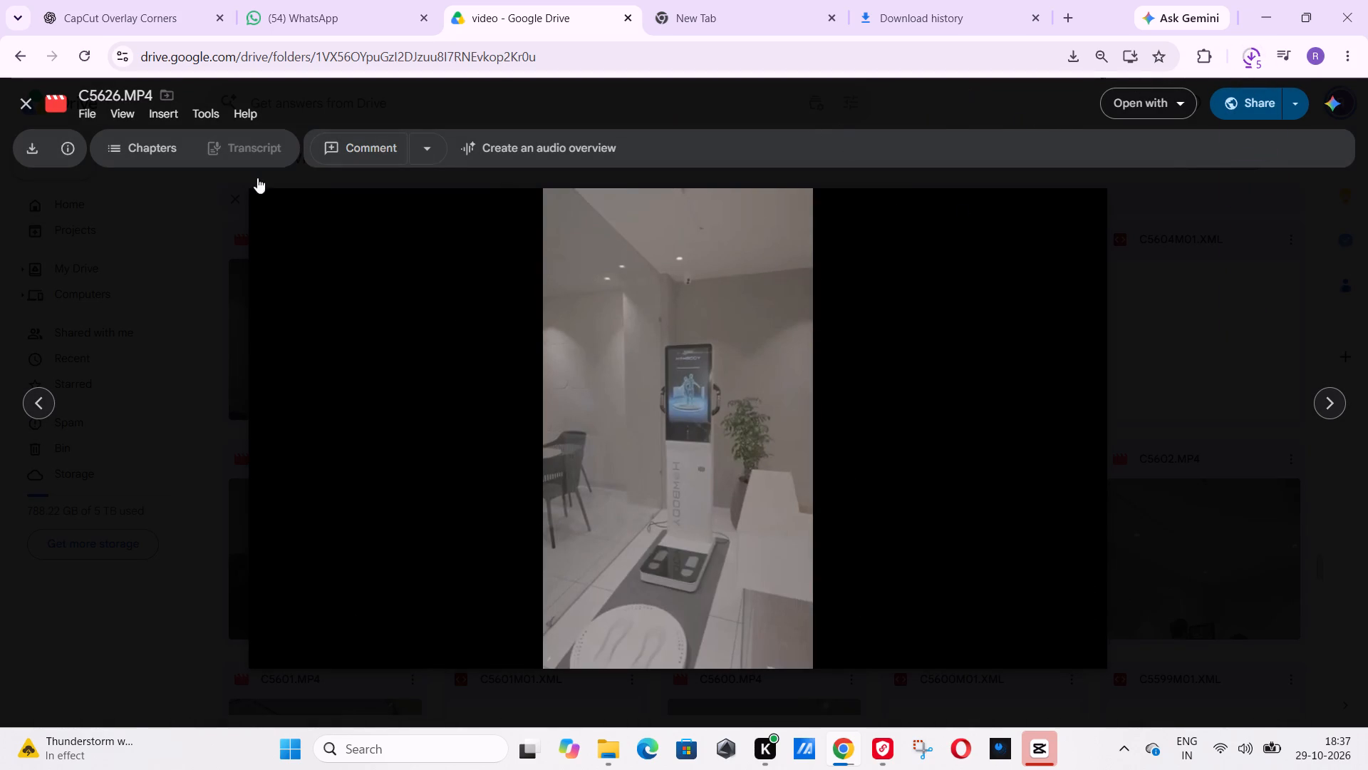
Go on to C5627.MP4, preview the HOWBODY machine shot, and download the clip, approving it without a virus scan.
click(39, 394)
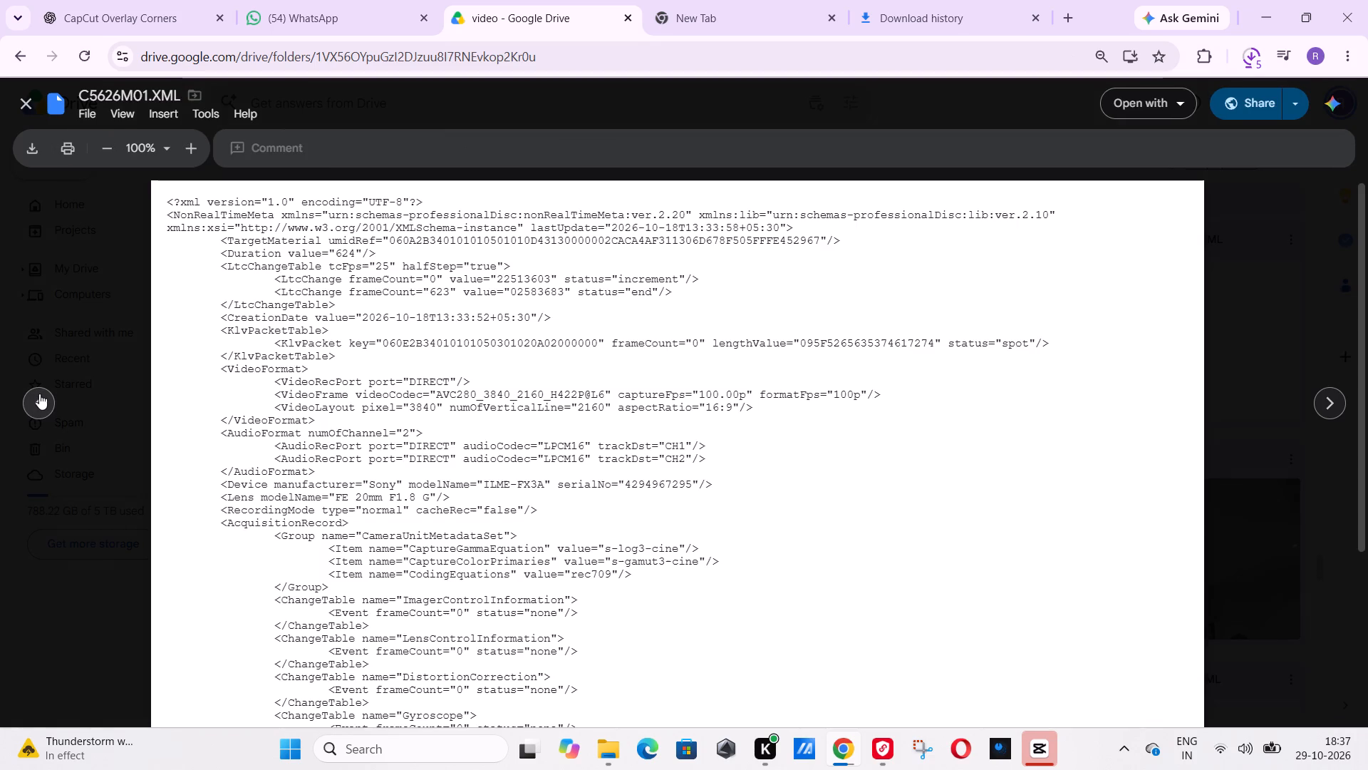
click(39, 394)
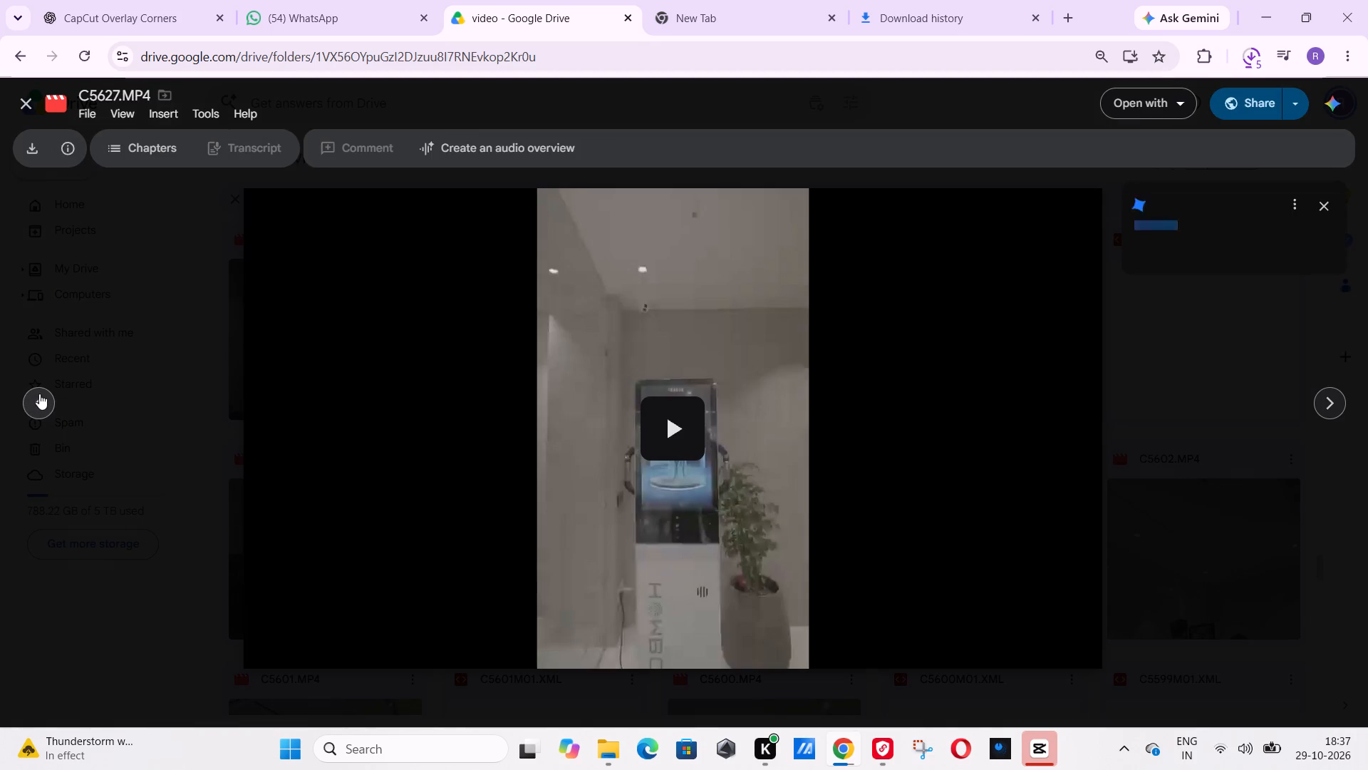
click(584, 412)
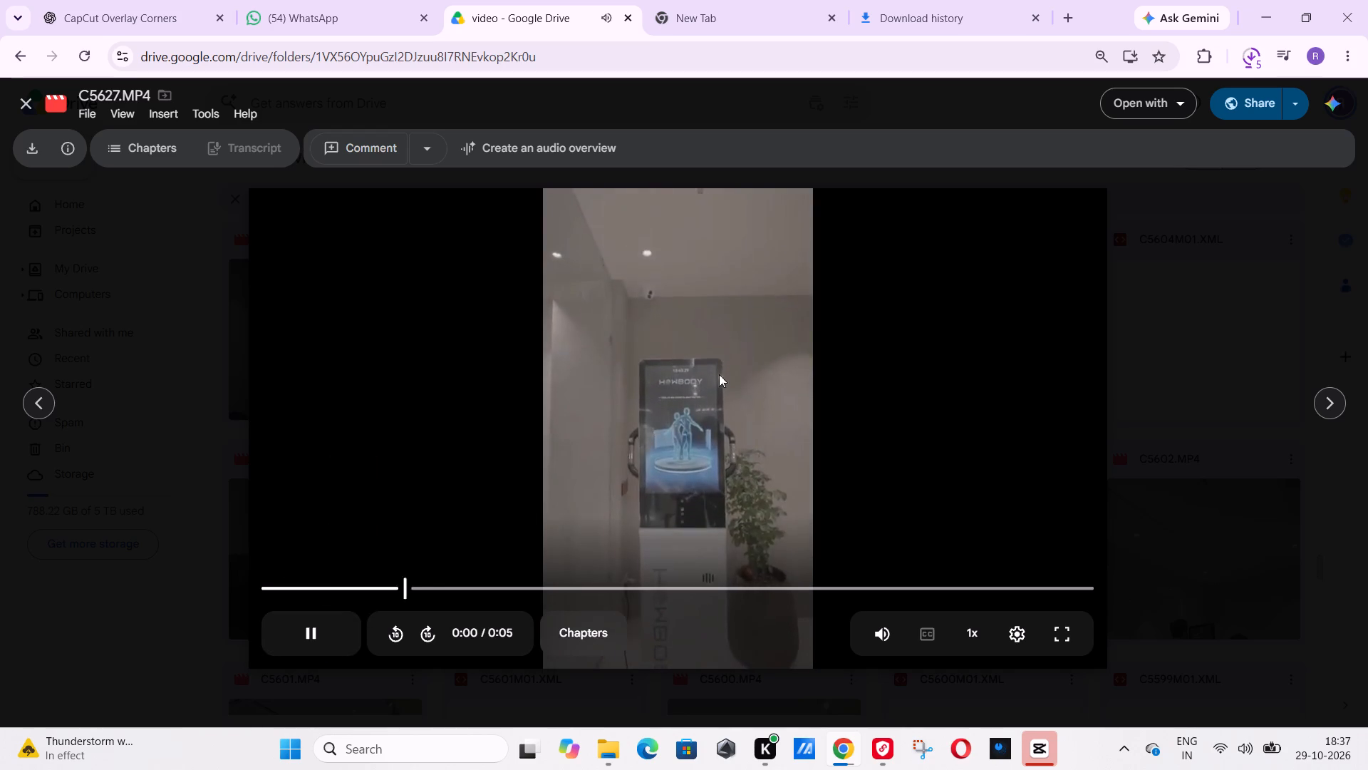
click(691, 398)
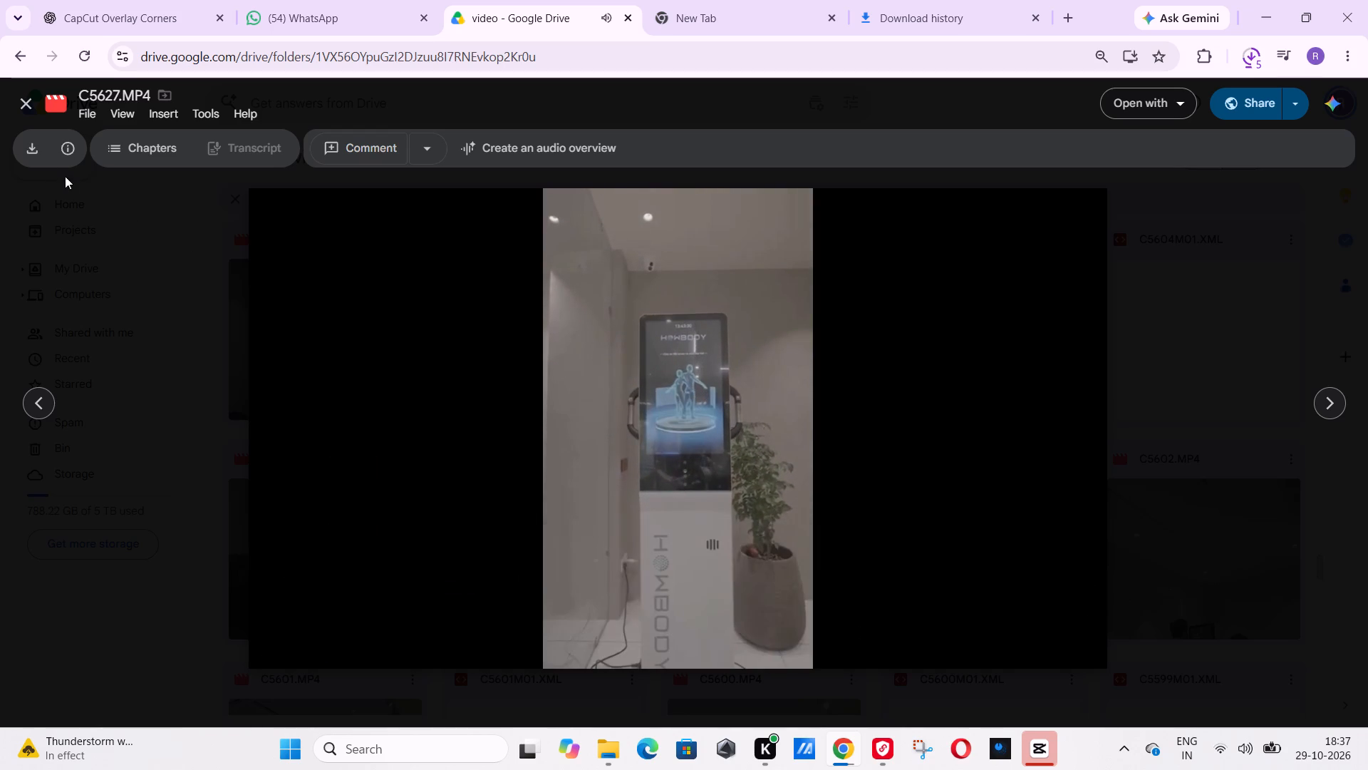
click(34, 151)
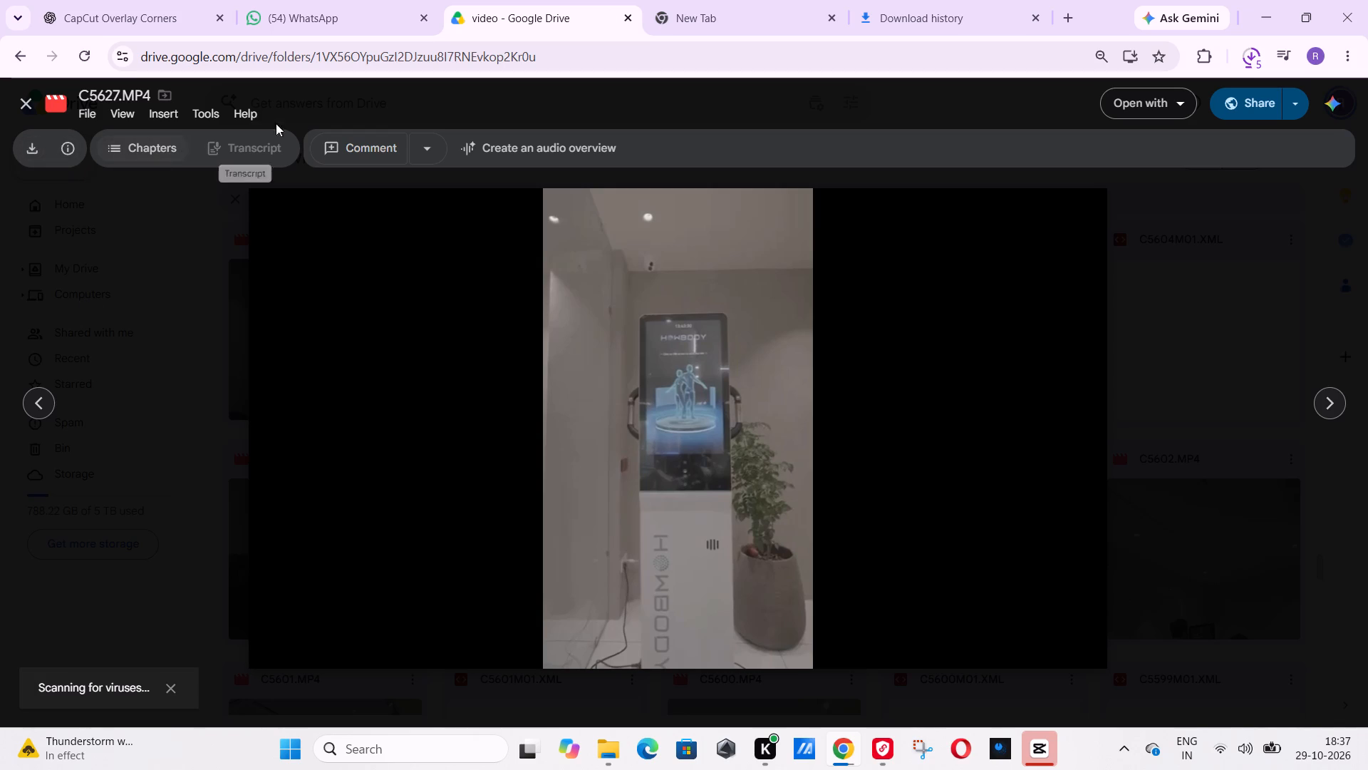
click(28, 392)
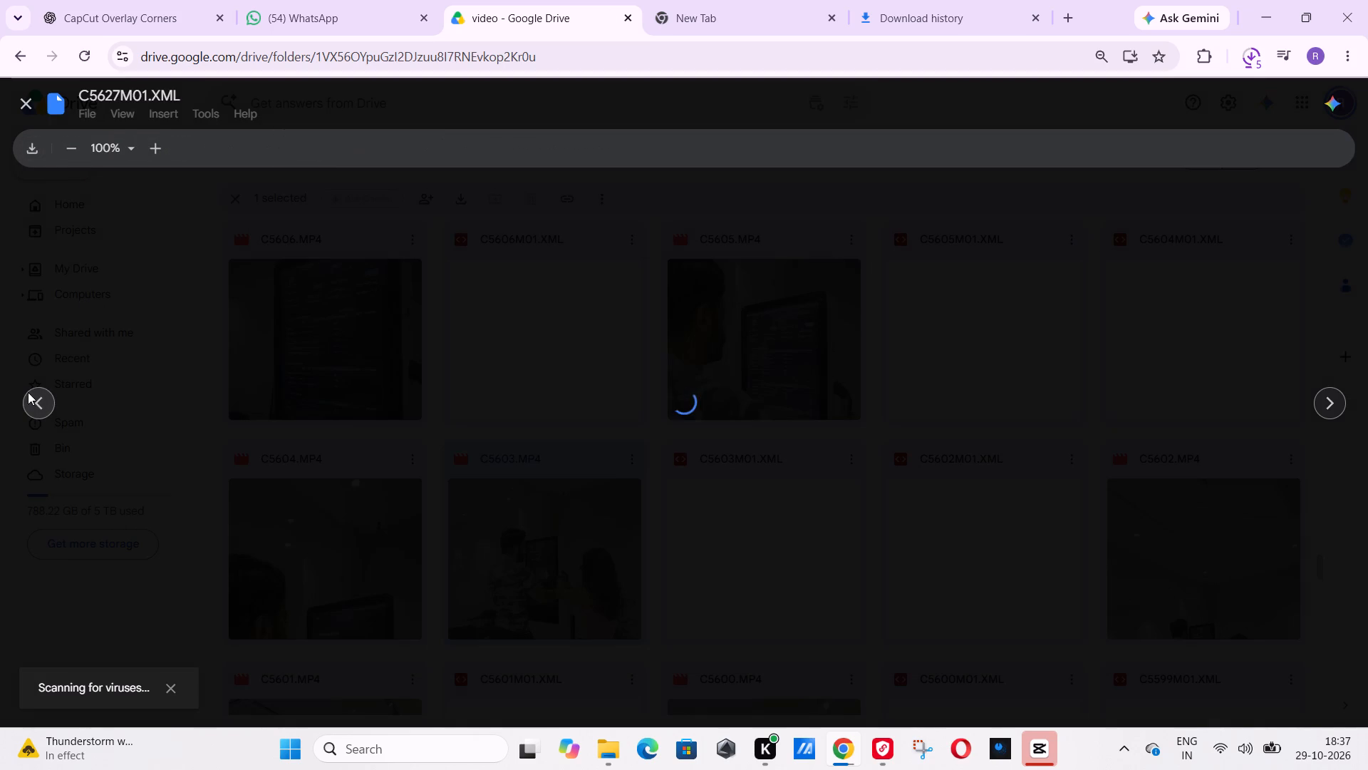
click(793, 453)
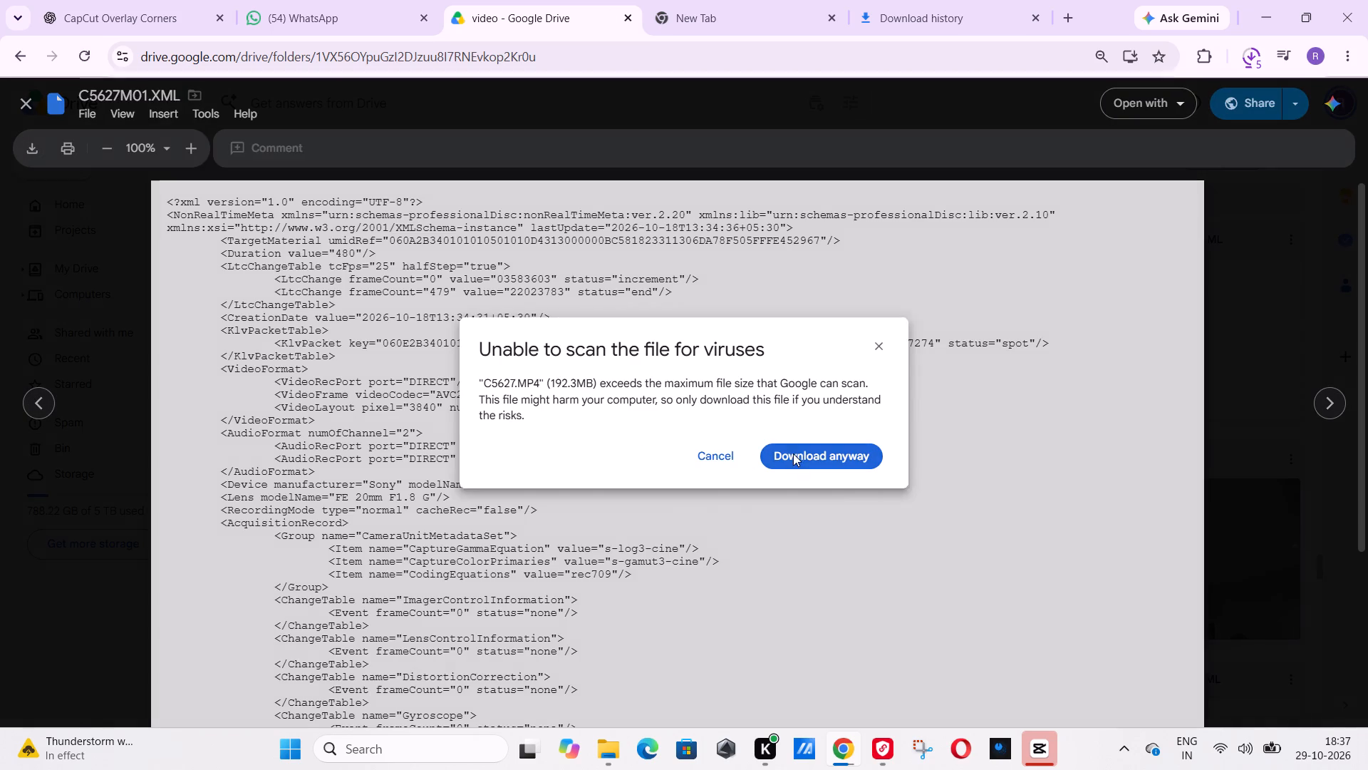
Go on to C5628.MP4, play the shot of the HOWBODY machine beside the potted plant, and pause it.
click(32, 405)
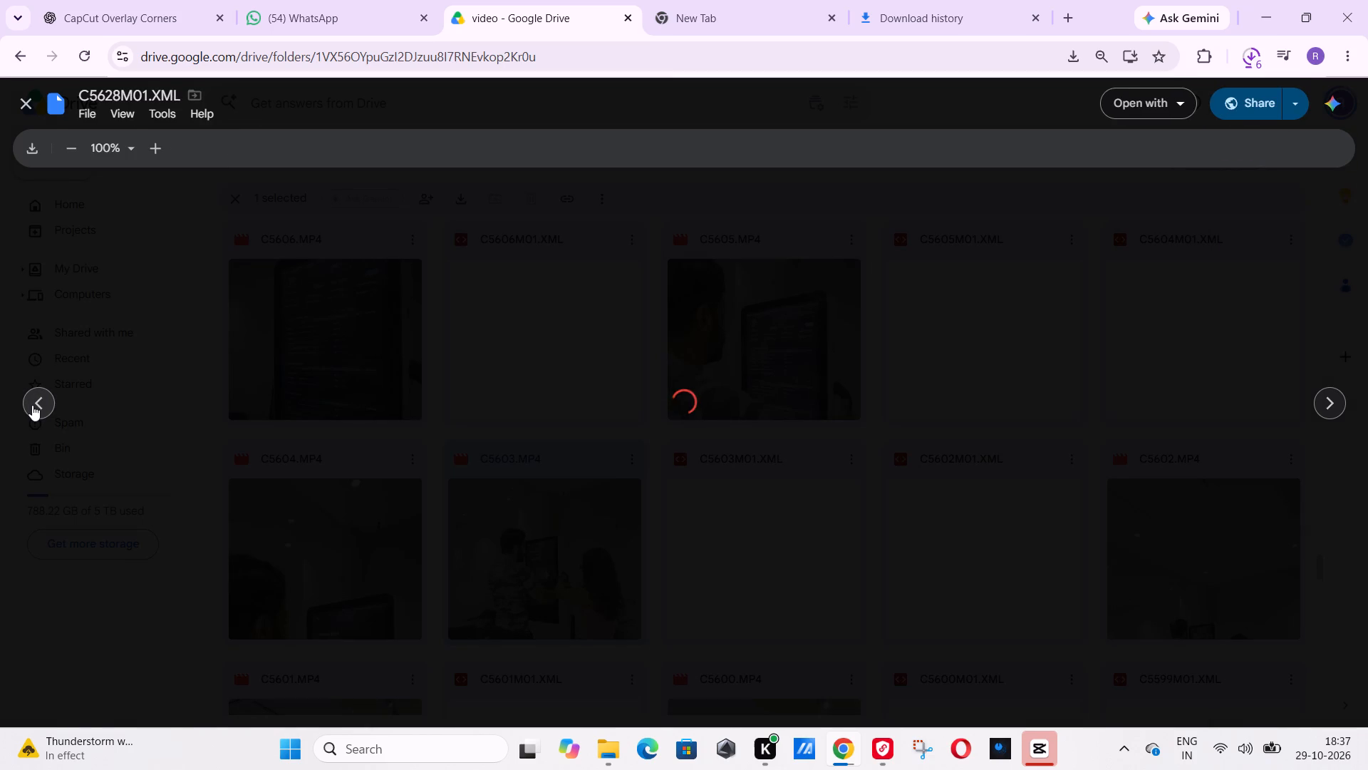
click(32, 405)
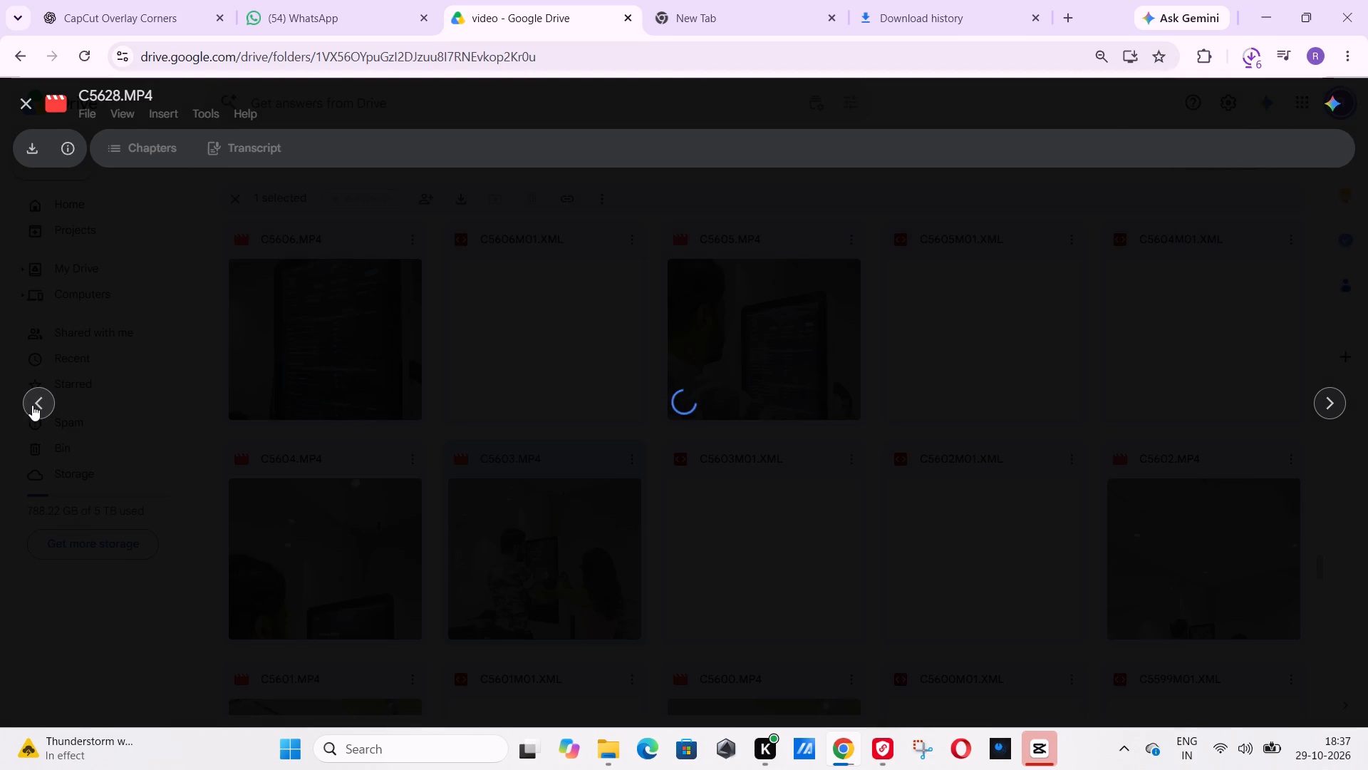
click(668, 399)
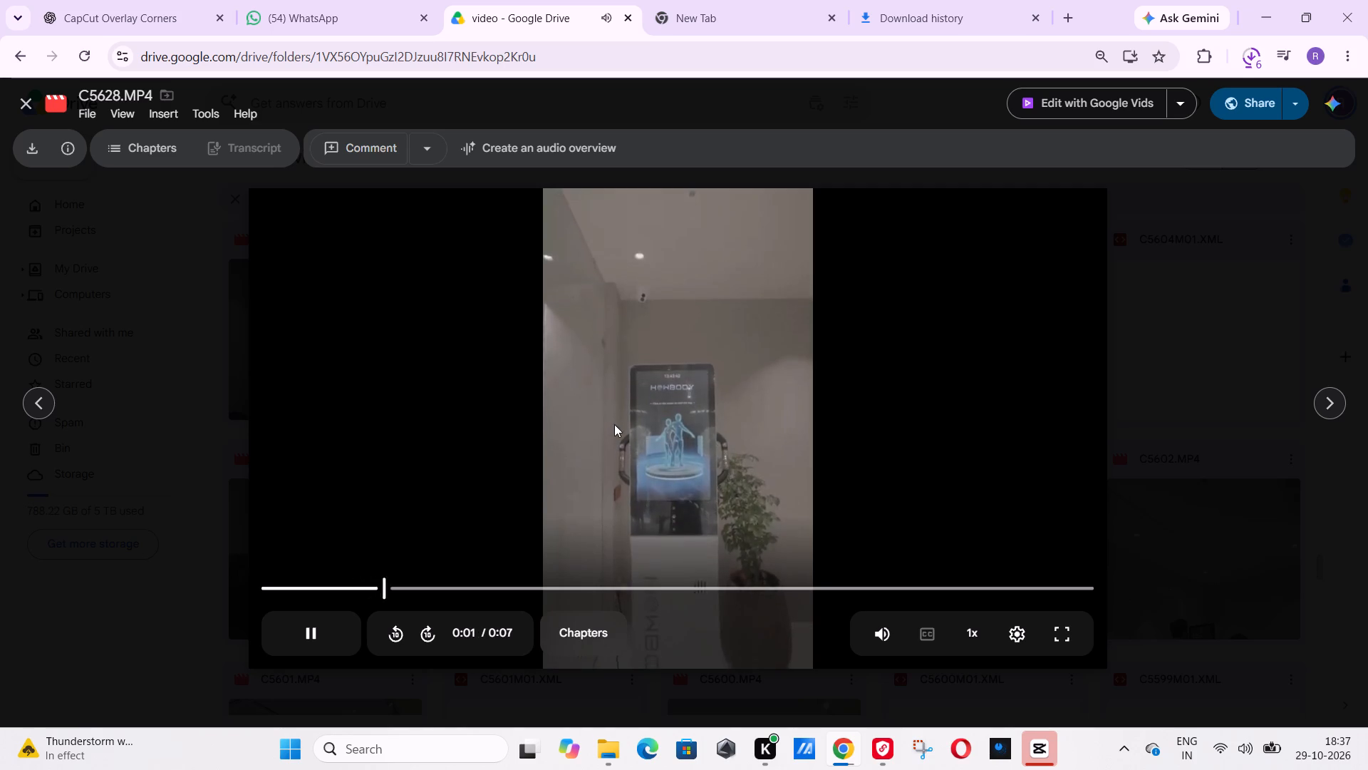
click(669, 371)
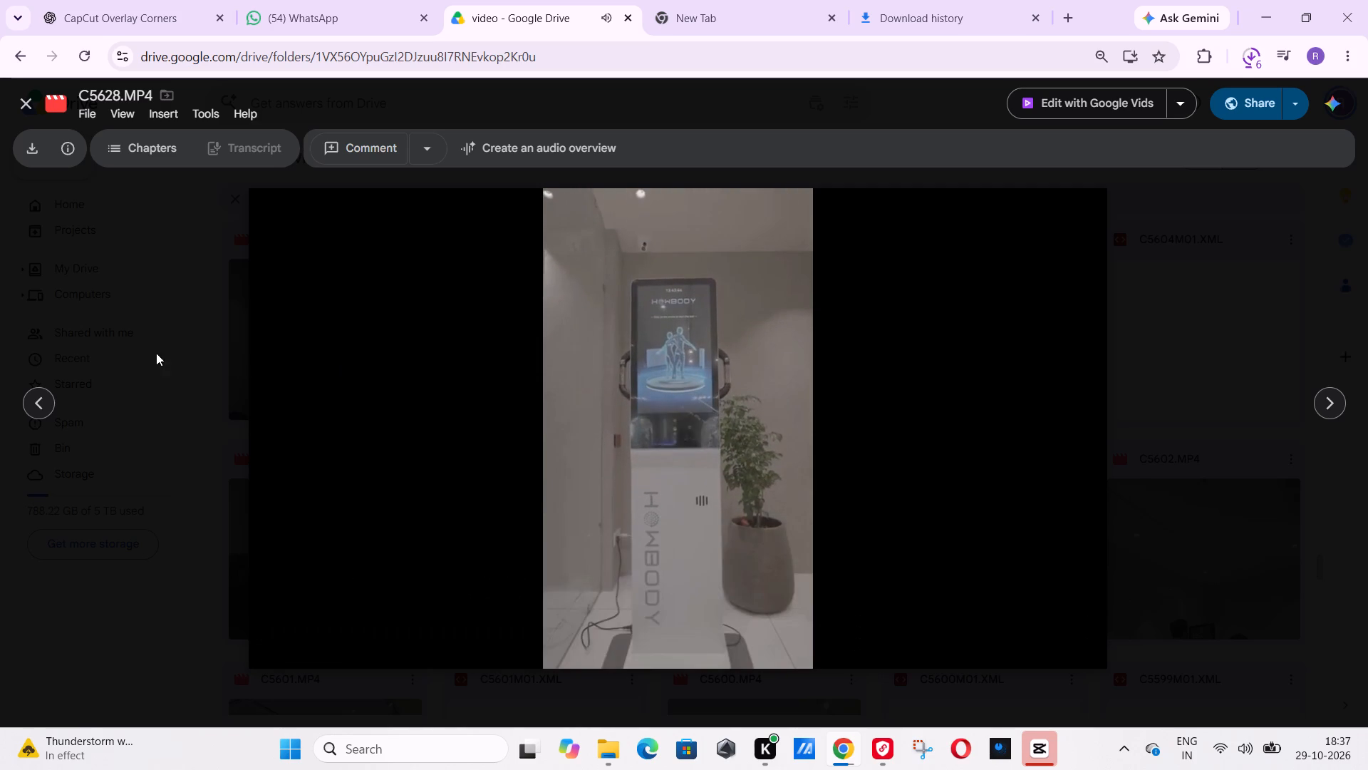
Browse on from C5628.MP4 through C5629.MP4 to C5630.MP4, glancing at the download history on the way, and close the preview.
click(36, 401)
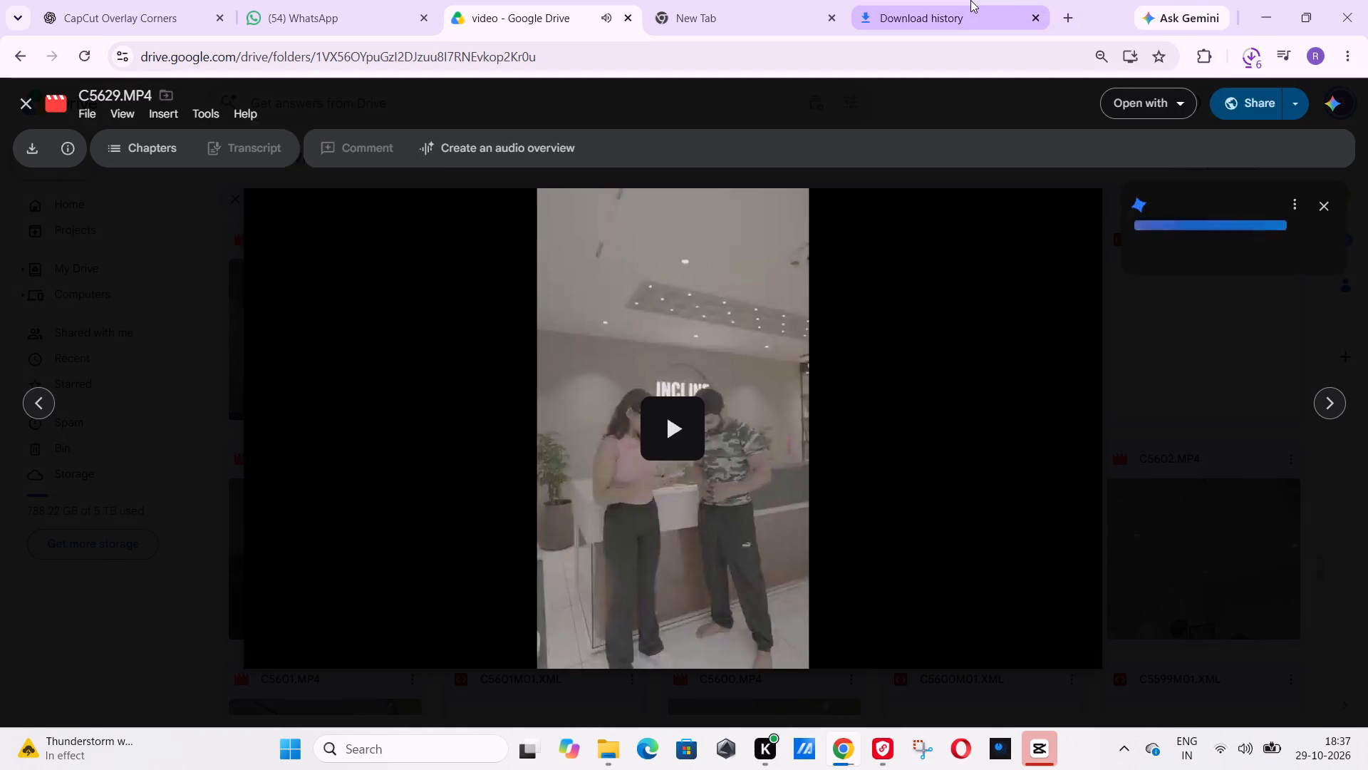
click(970, 0)
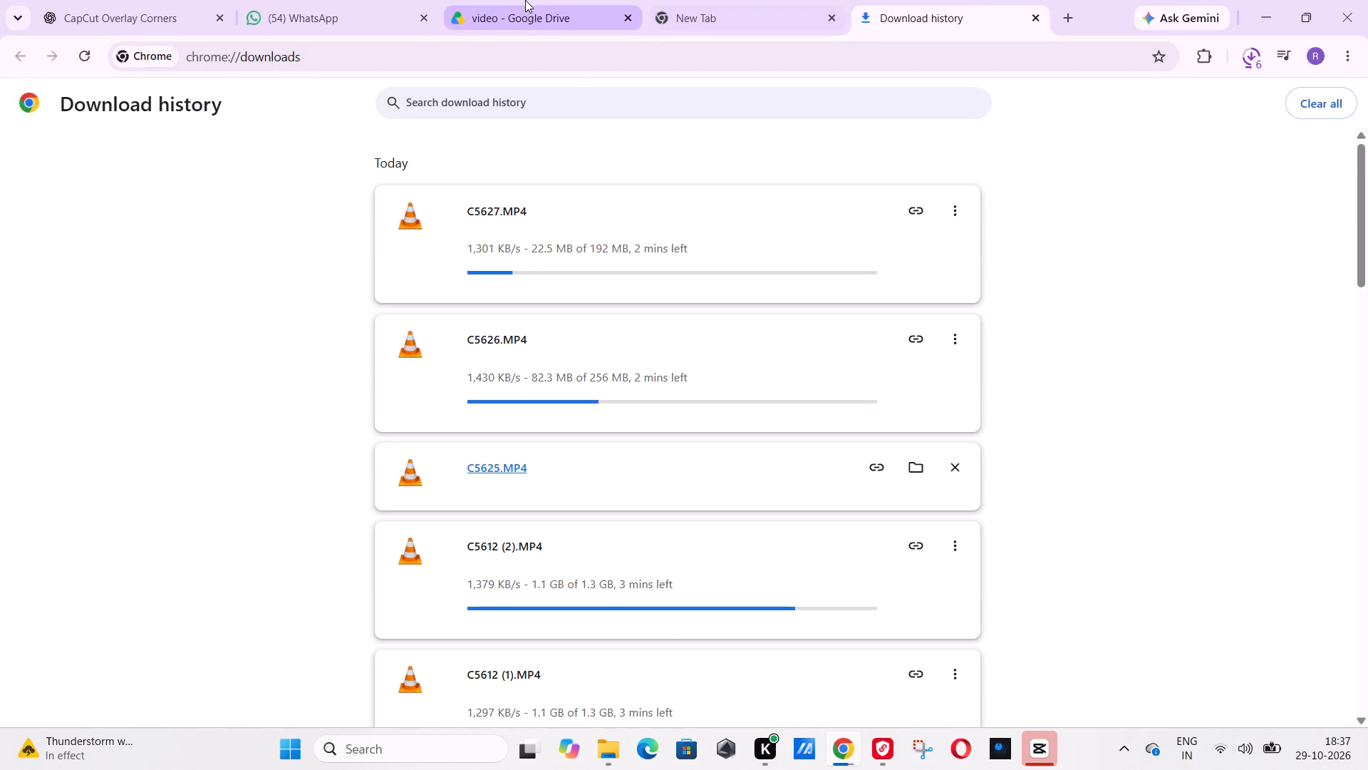
click(525, 0)
click(51, 402)
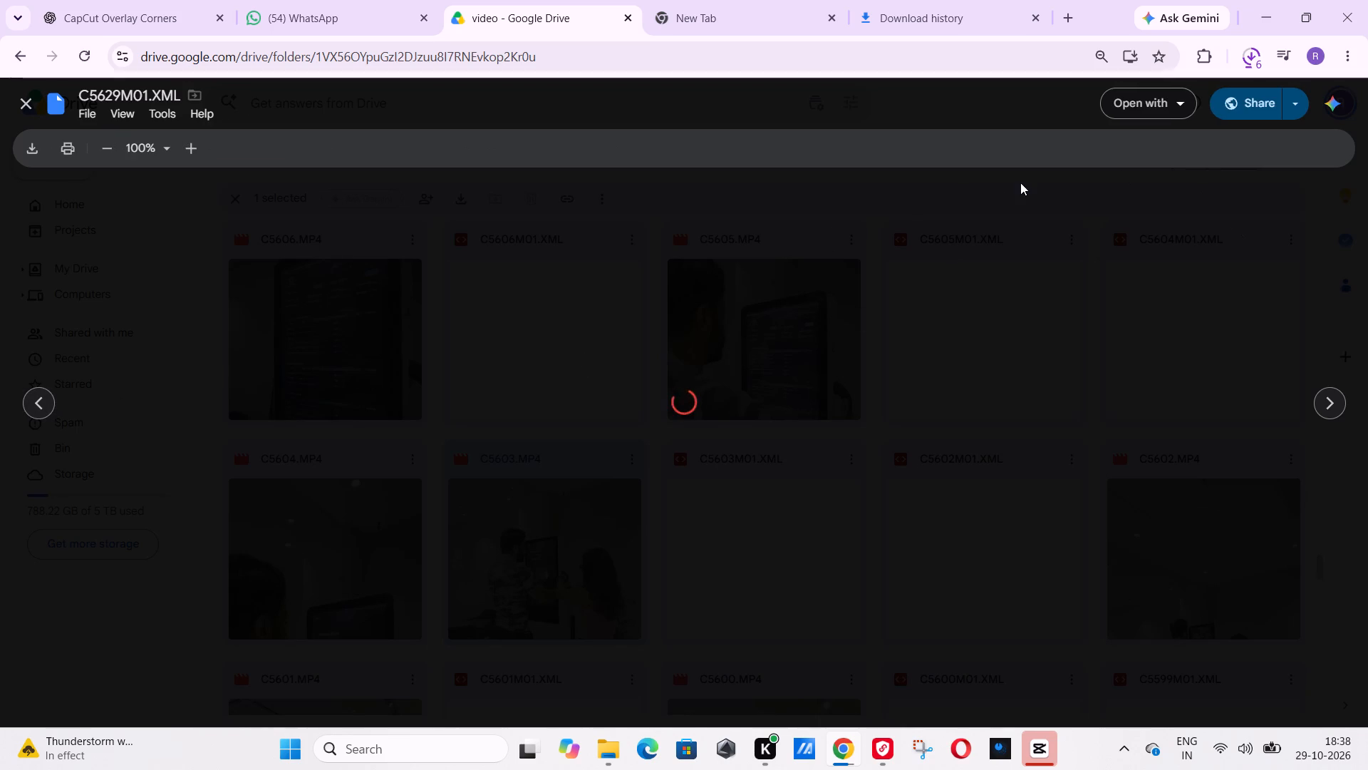
click(38, 405)
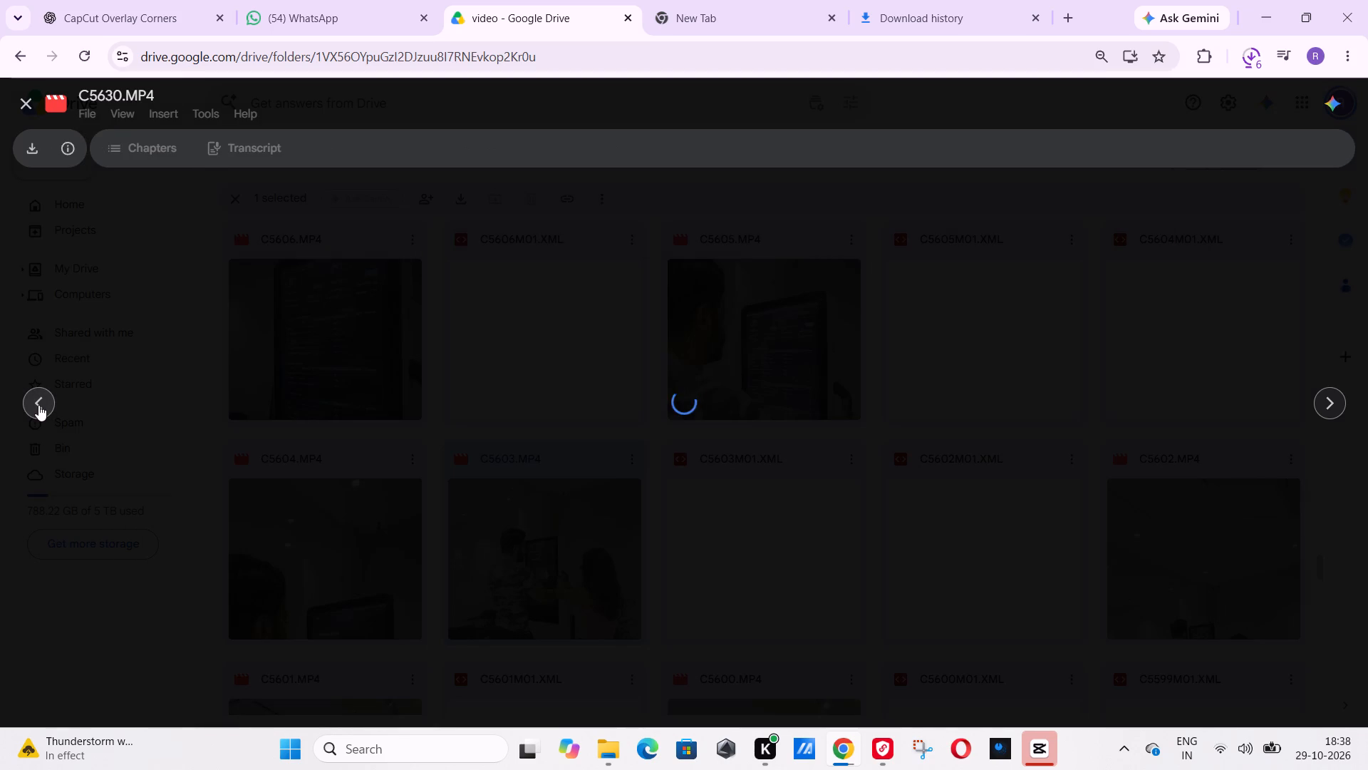
click(204, 385)
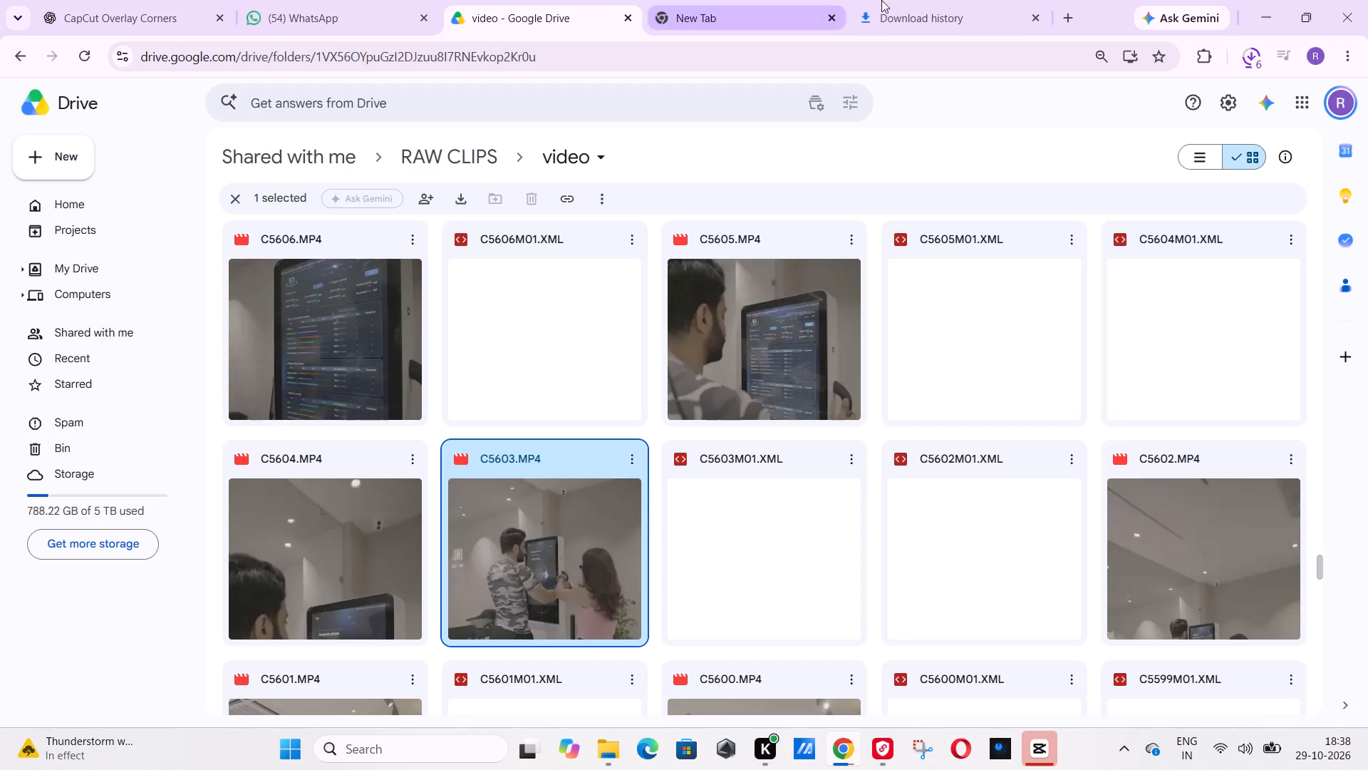
Look through the download history to check the progress of C5627.MP4, C5626.MP4, the C5612.MP4 copies and C5608.MP4.
click(922, 0)
scroll(752, 342, down, 13)
scroll(750, 387, up, 11)
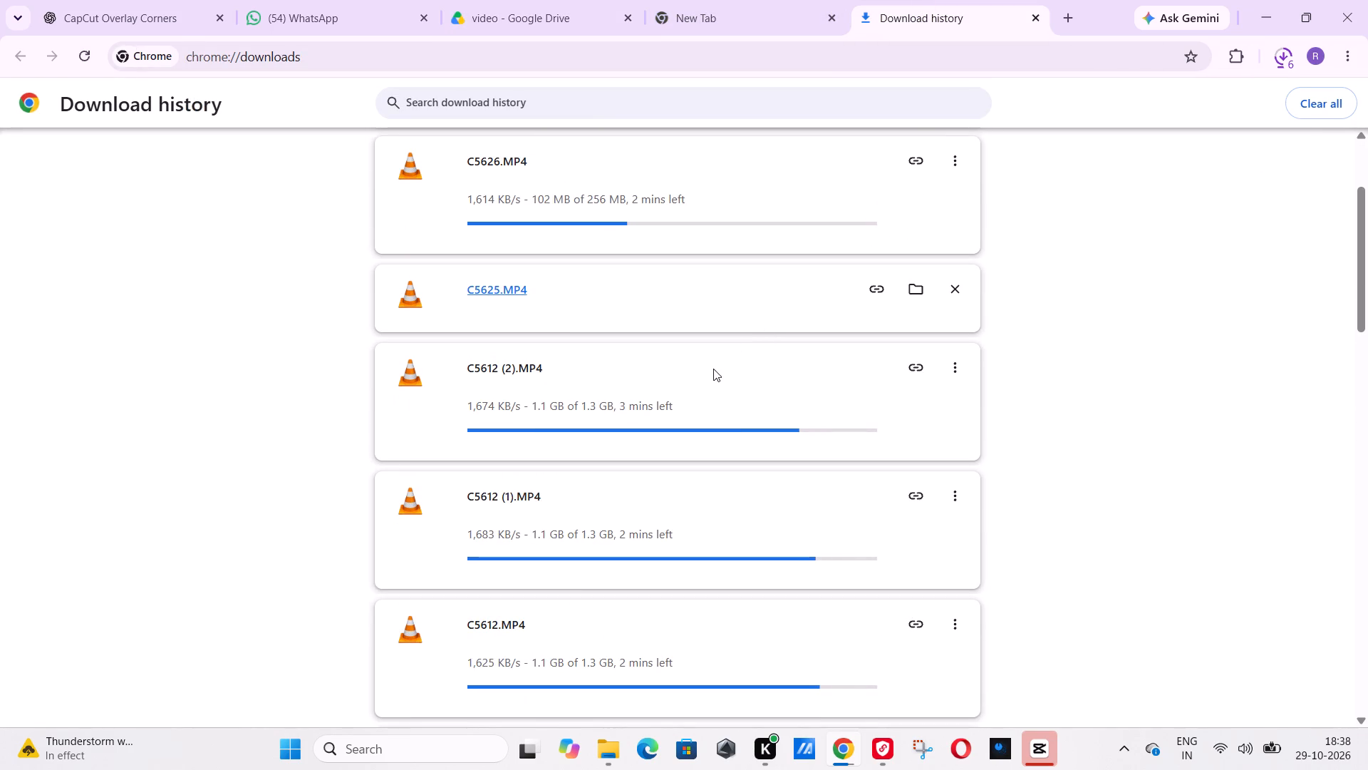
scroll(710, 375, up, 5)
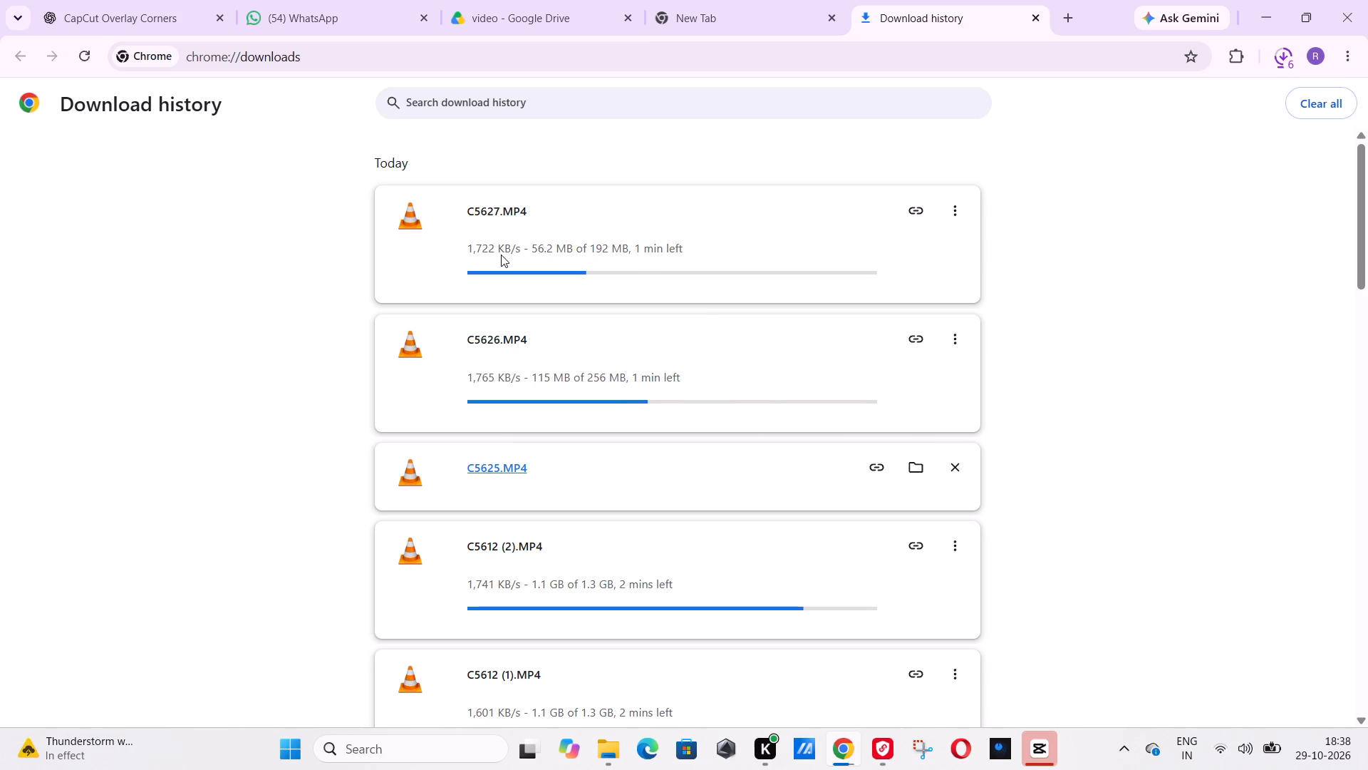
scroll(662, 292, down, 2)
scroll(675, 363, down, 2)
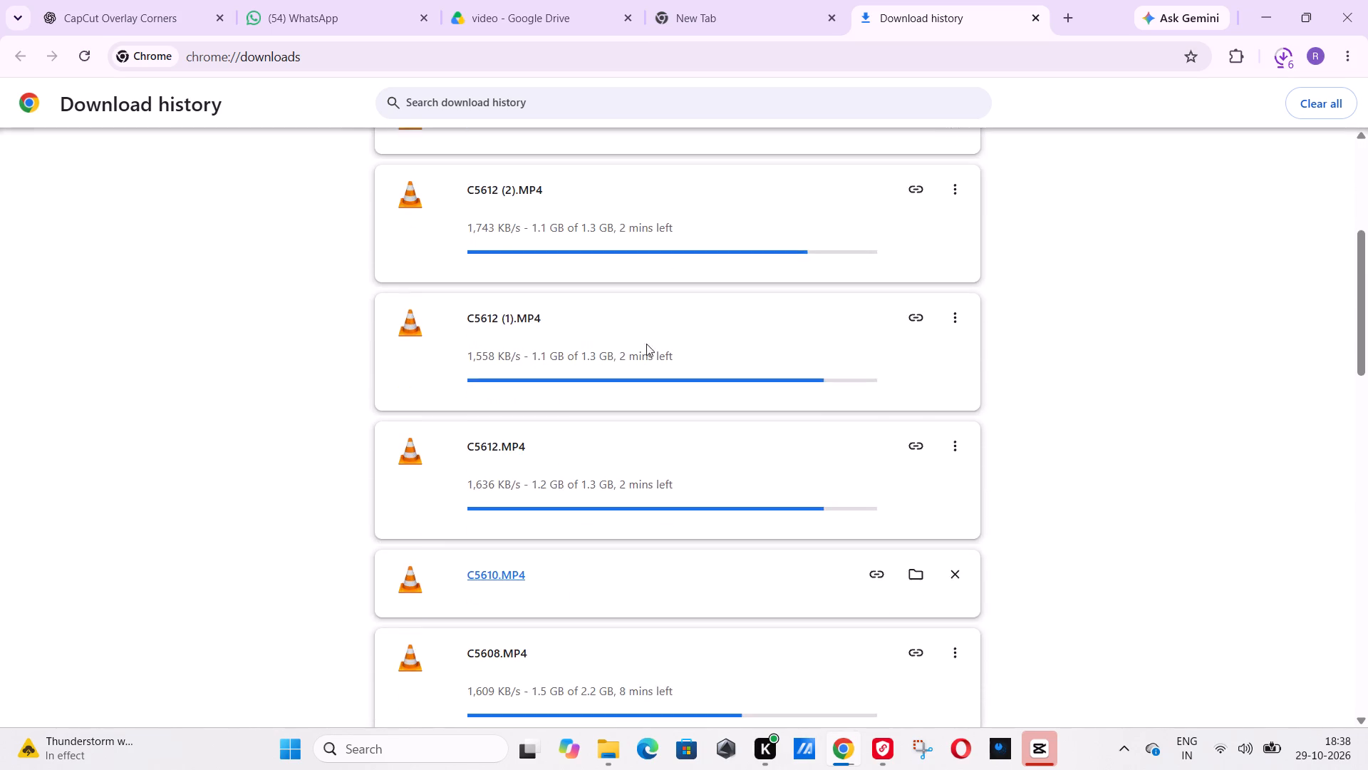
scroll(638, 340, down, 12)
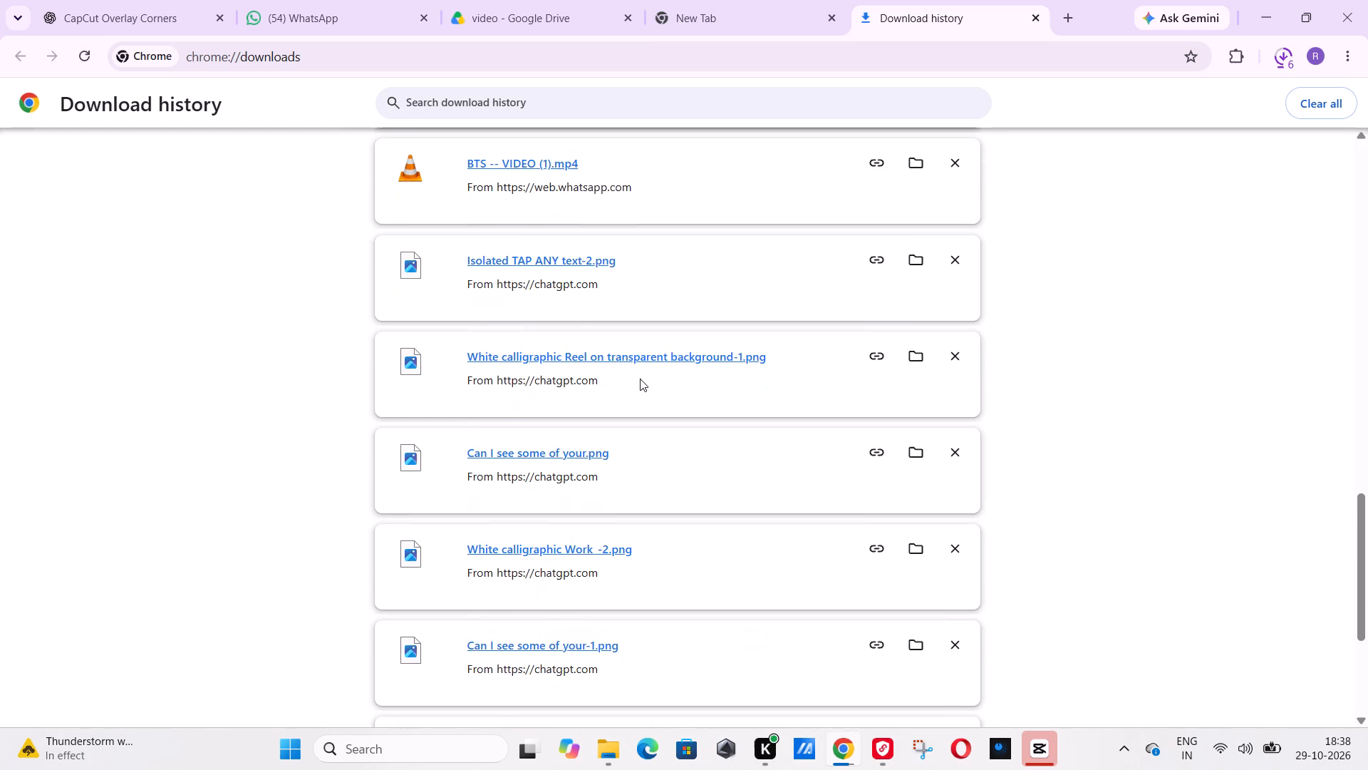
scroll(650, 379, up, 13)
scroll(621, 327, up, 5)
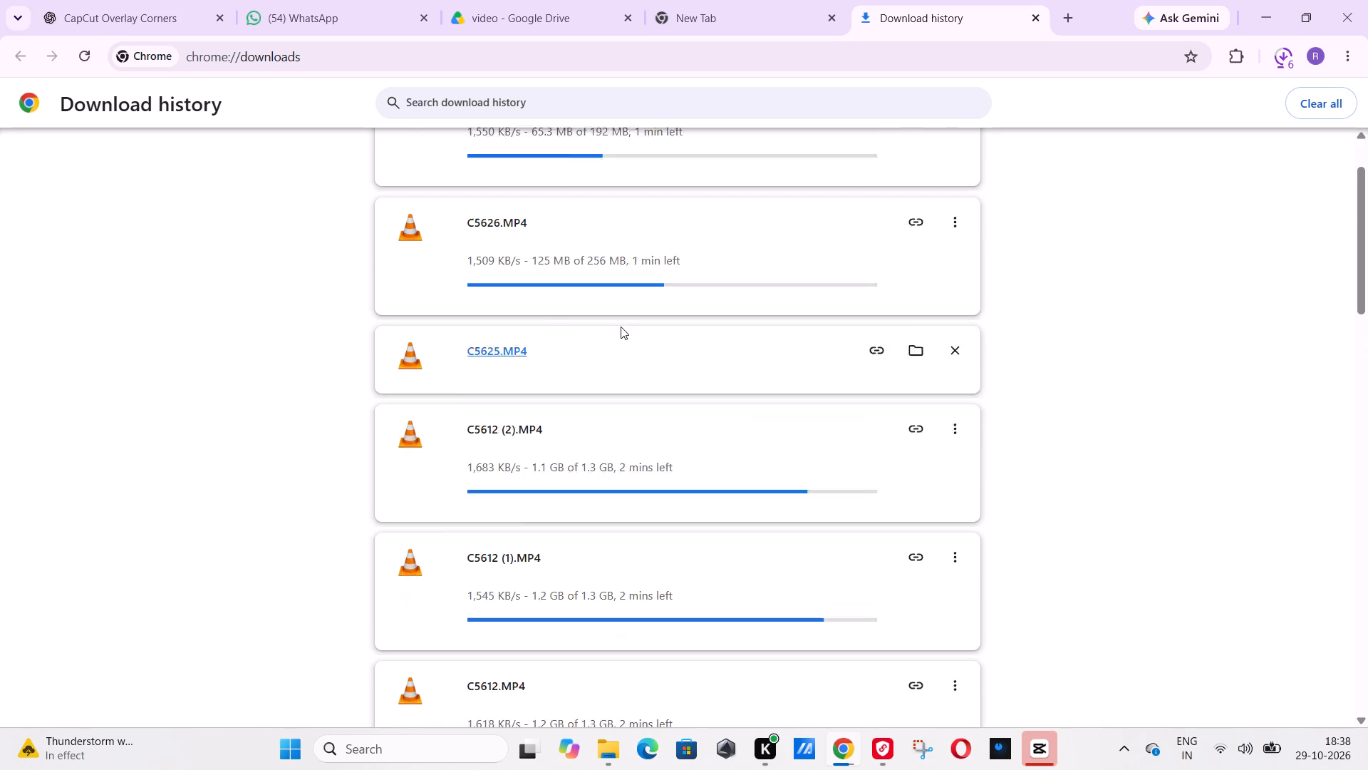
scroll(621, 320, up, 5)
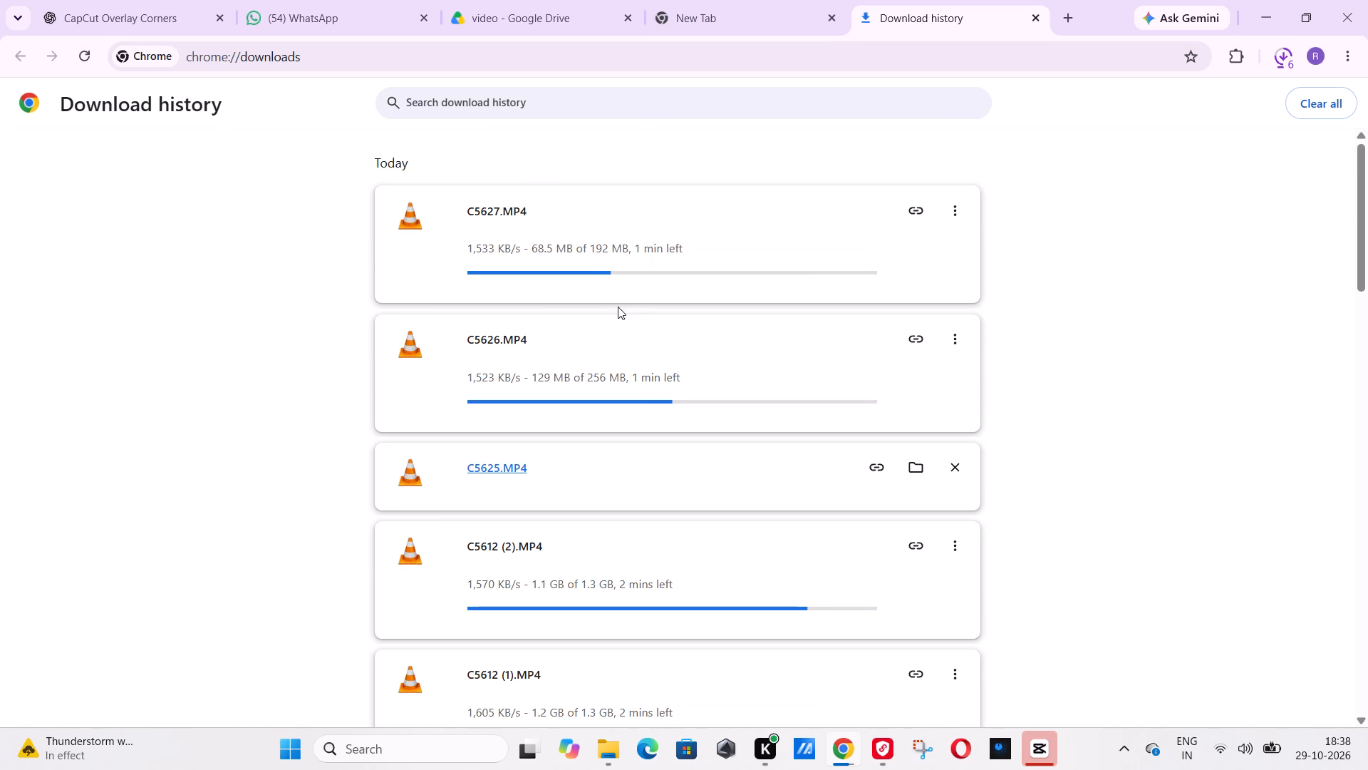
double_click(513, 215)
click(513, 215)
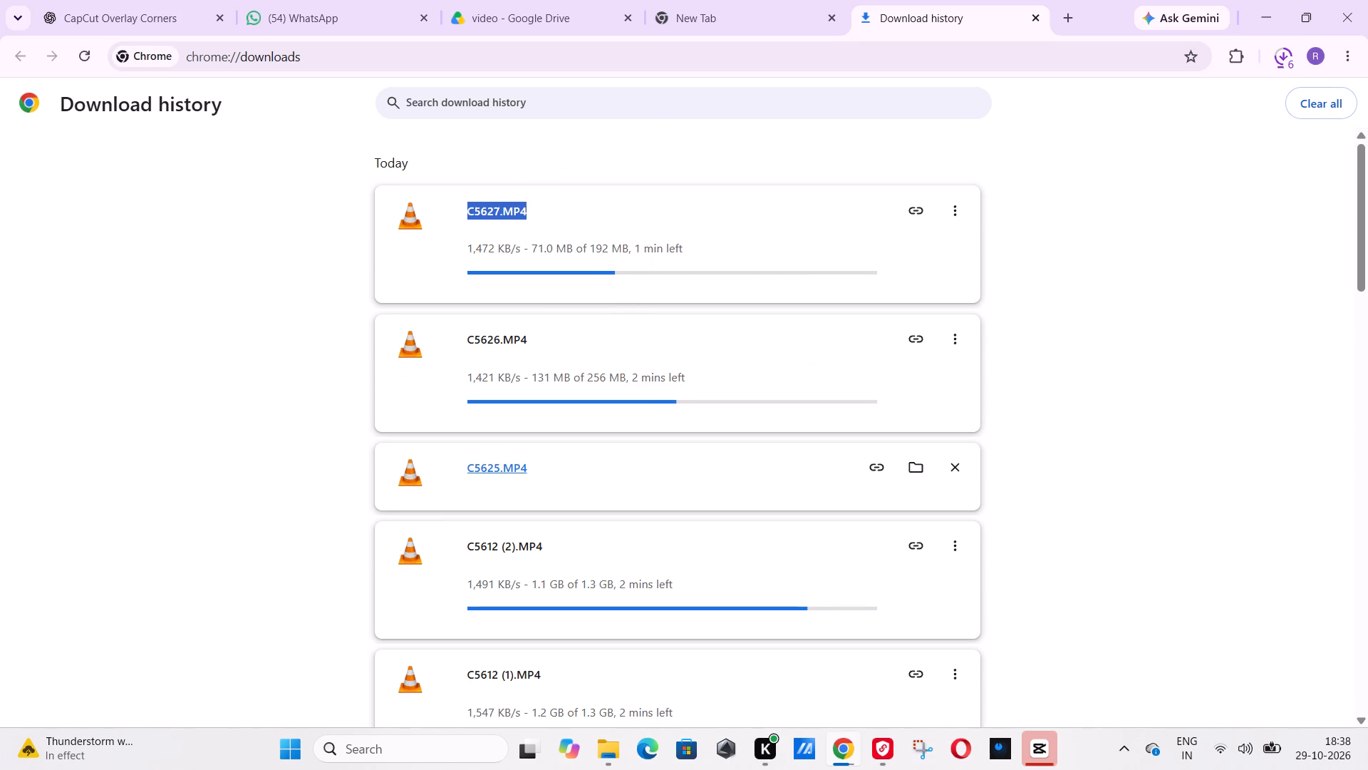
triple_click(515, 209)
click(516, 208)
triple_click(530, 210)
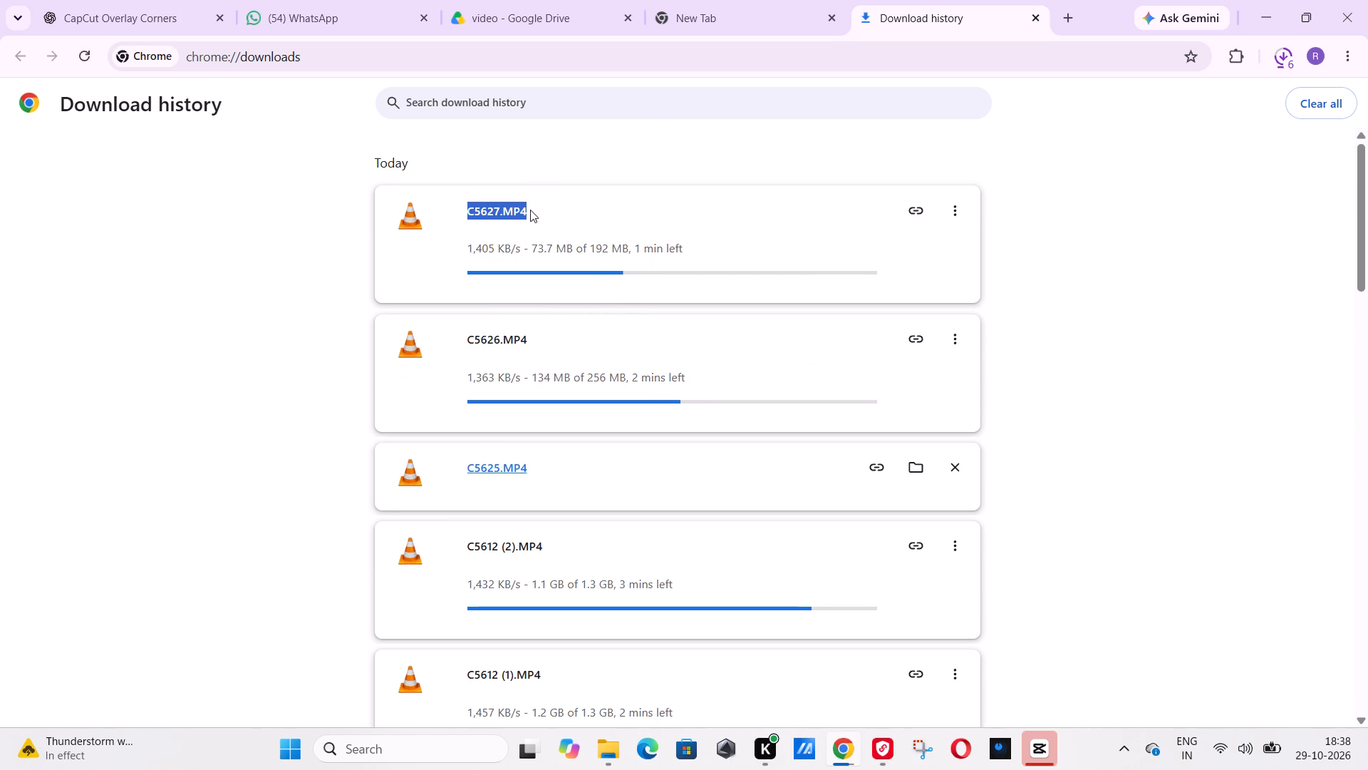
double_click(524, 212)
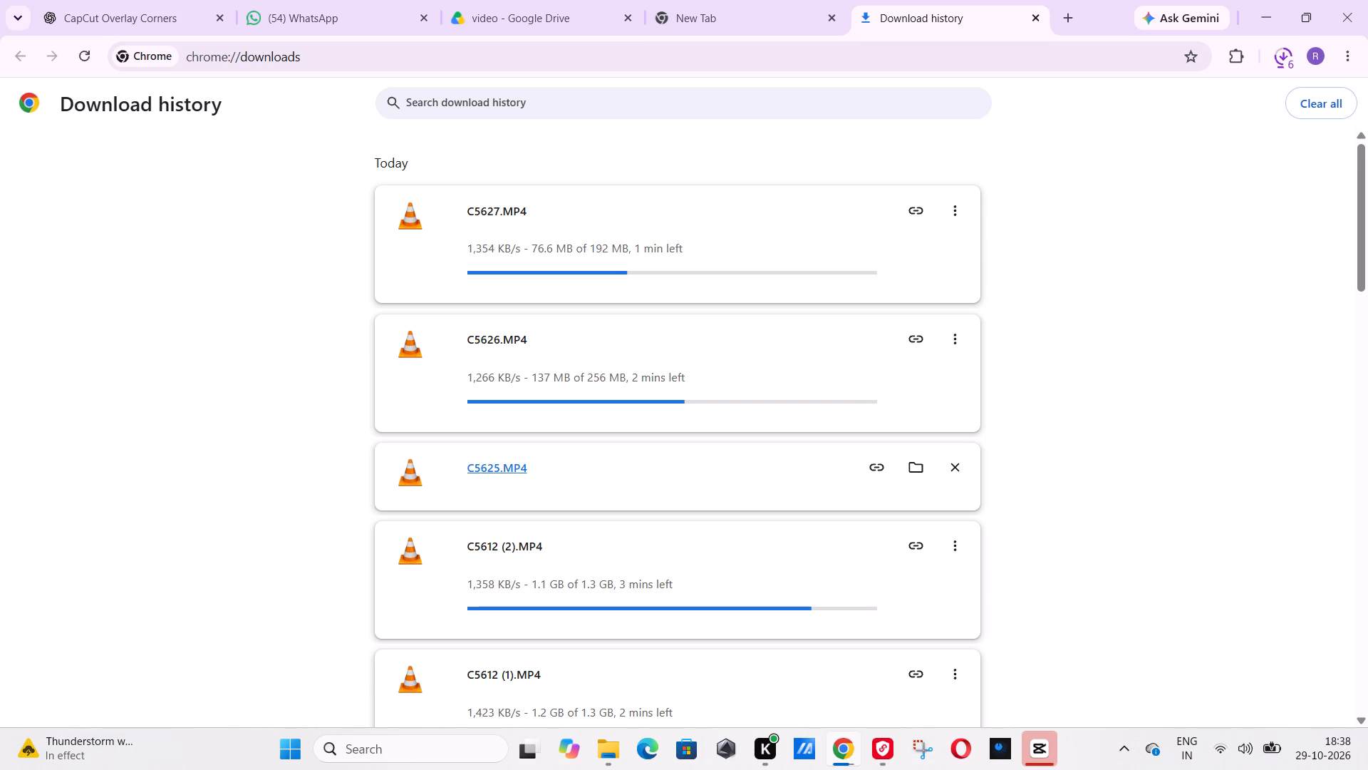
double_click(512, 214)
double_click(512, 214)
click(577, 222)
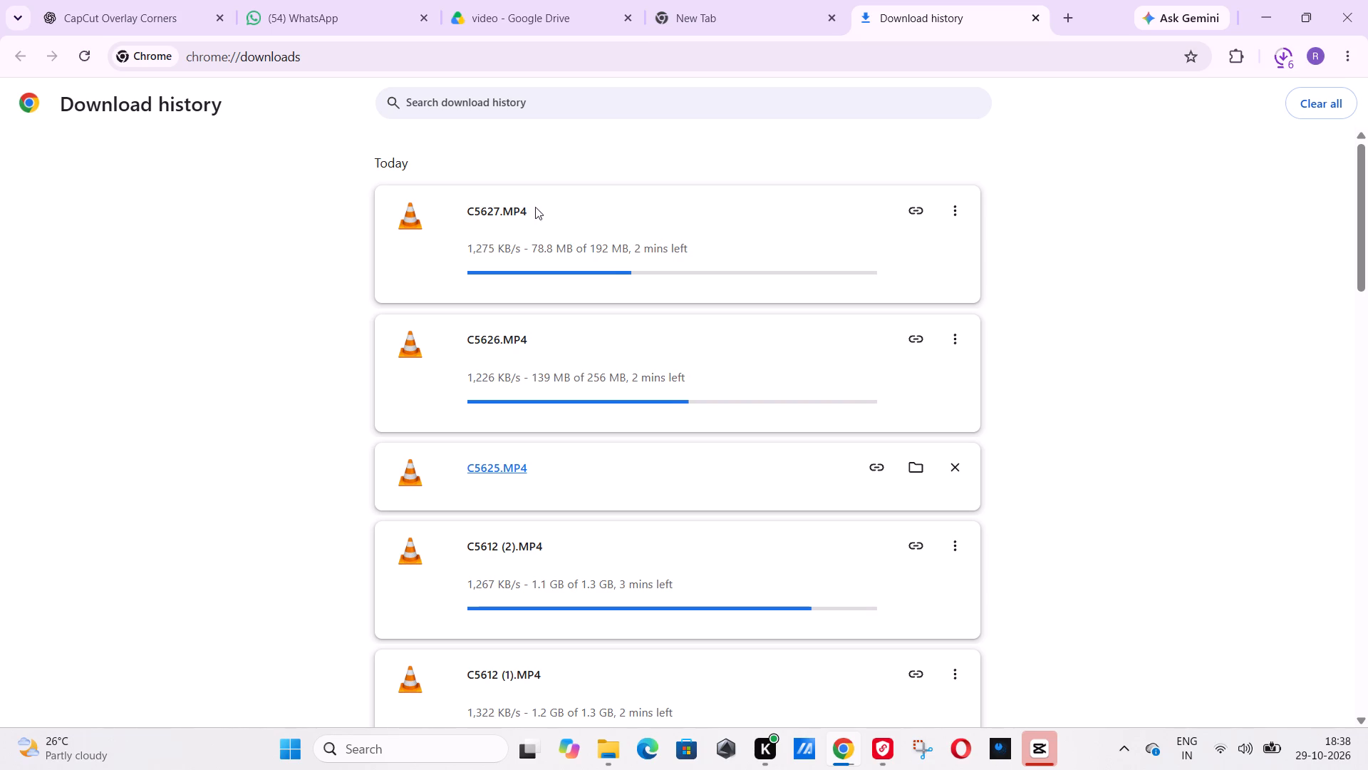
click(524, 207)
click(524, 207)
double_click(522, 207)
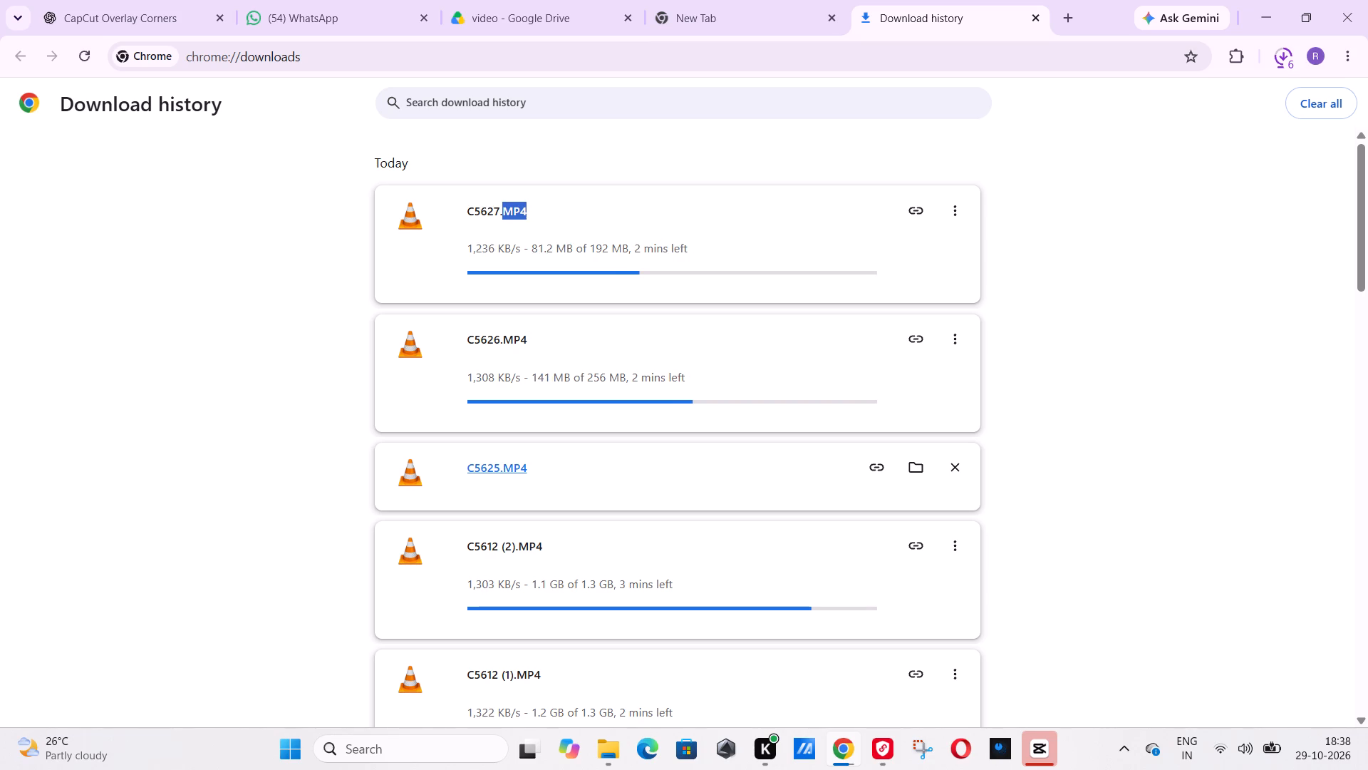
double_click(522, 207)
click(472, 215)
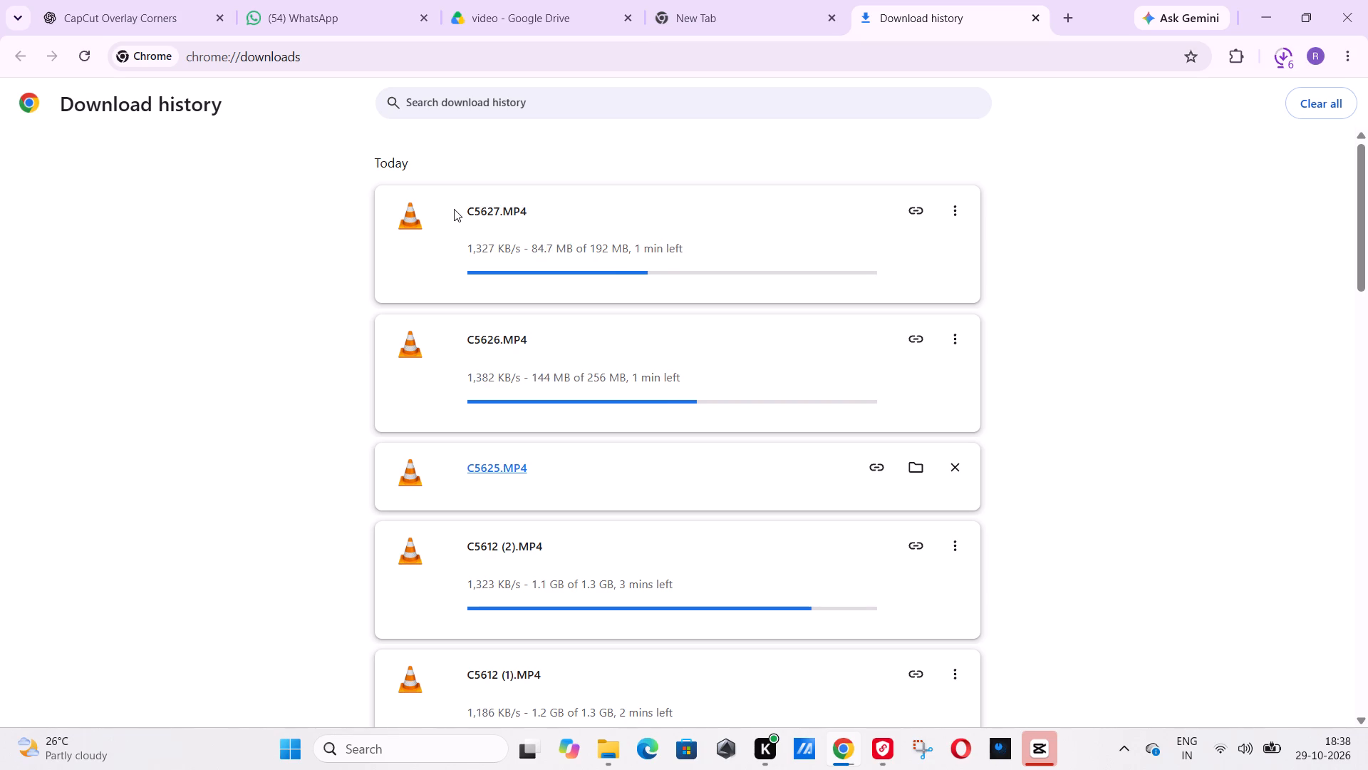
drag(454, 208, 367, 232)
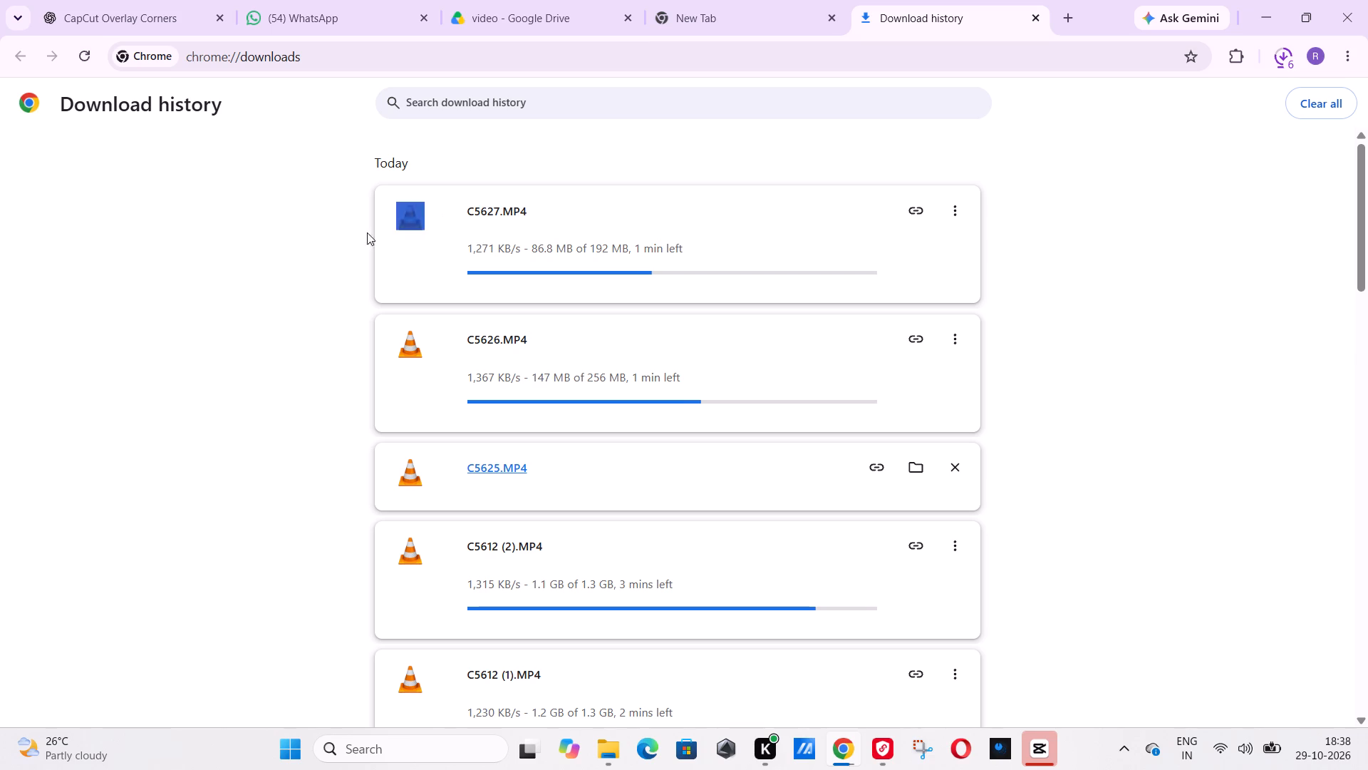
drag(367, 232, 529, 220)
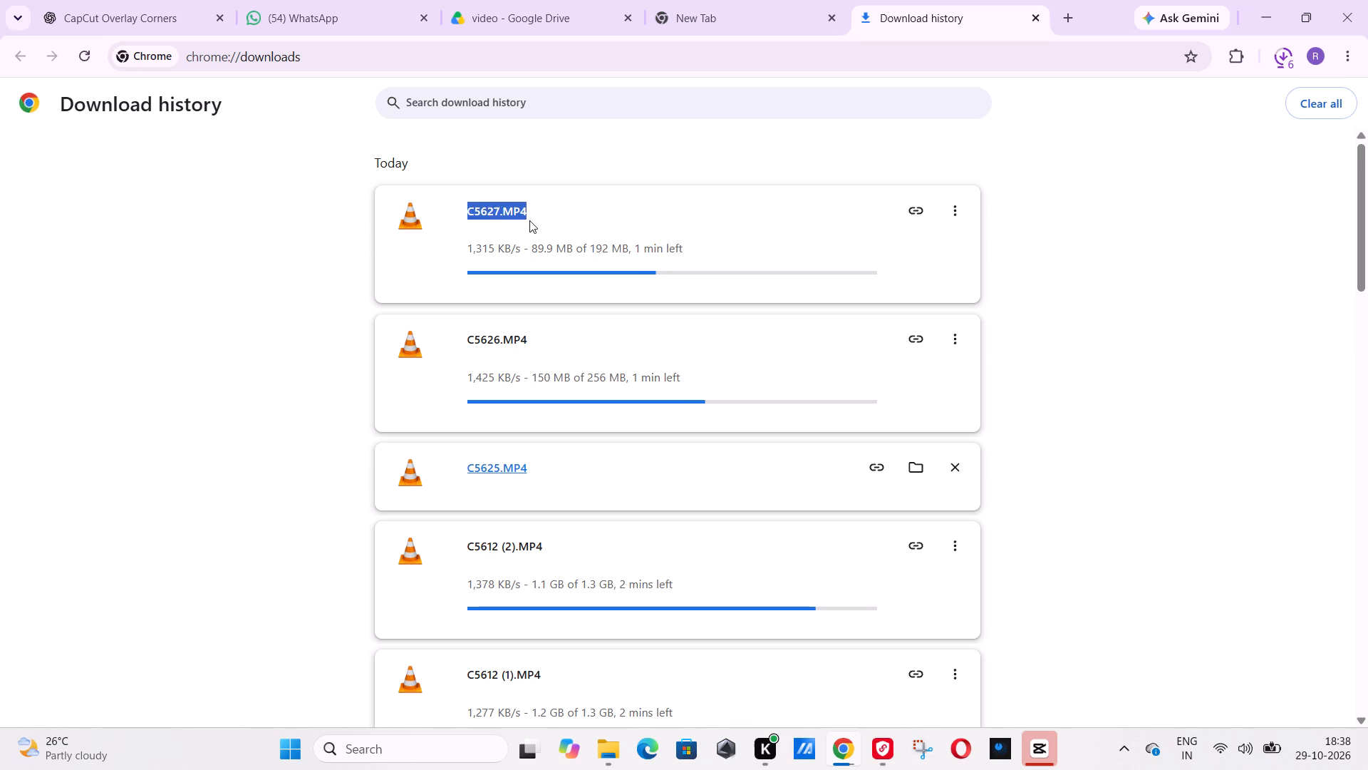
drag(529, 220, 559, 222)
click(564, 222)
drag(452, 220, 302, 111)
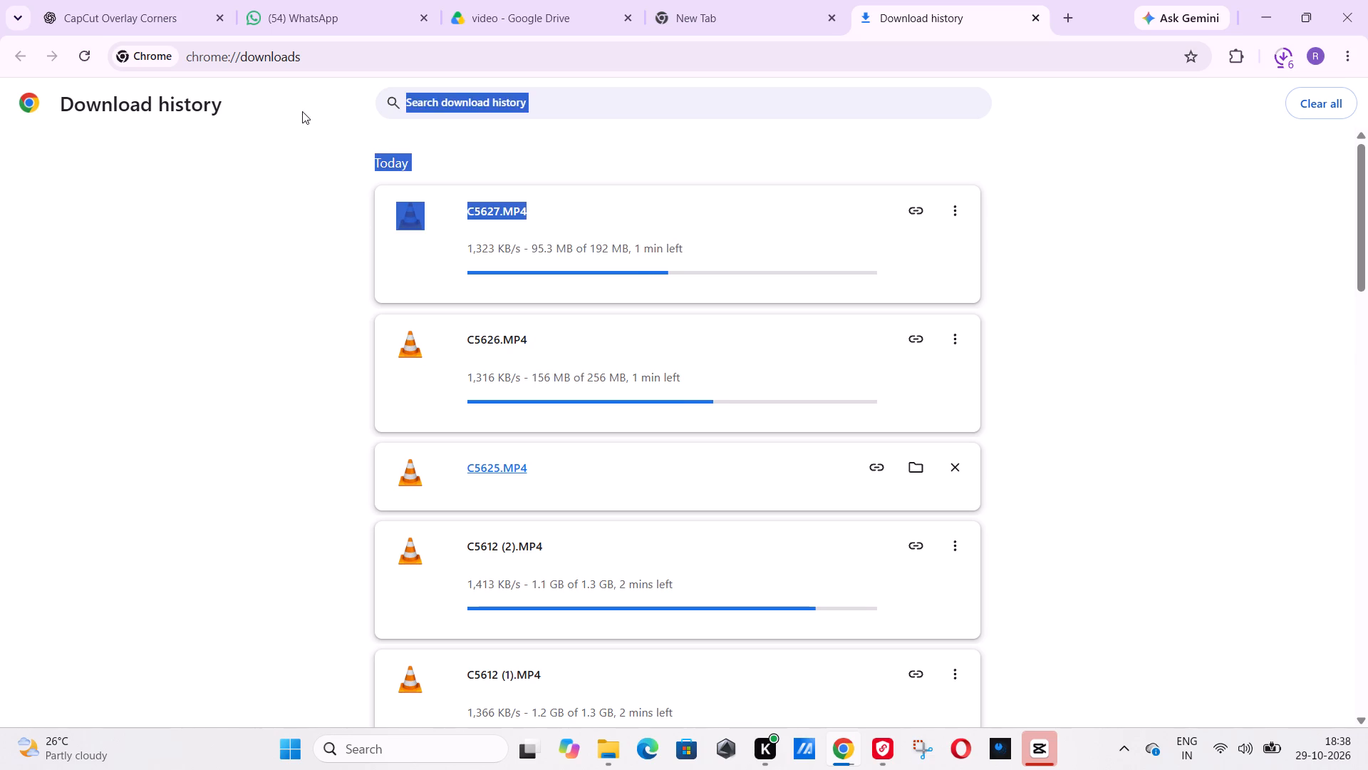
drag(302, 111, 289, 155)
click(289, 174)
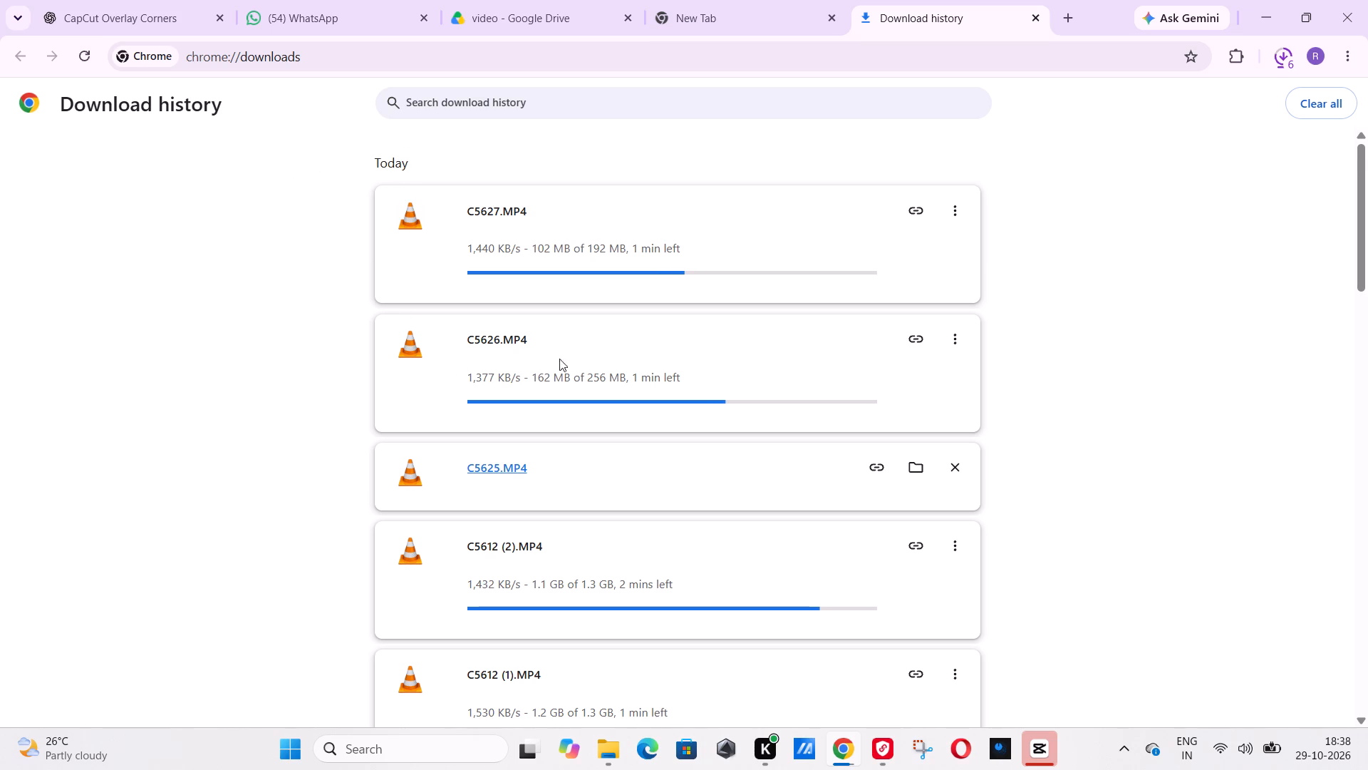
Check the download history again for the progress of the C5612.MP4 copies, C5608.MP4, C5626.MP4 and C5627.MP4.
scroll(537, 335, down, 1)
scroll(611, 344, down, 1)
scroll(673, 337, down, 2)
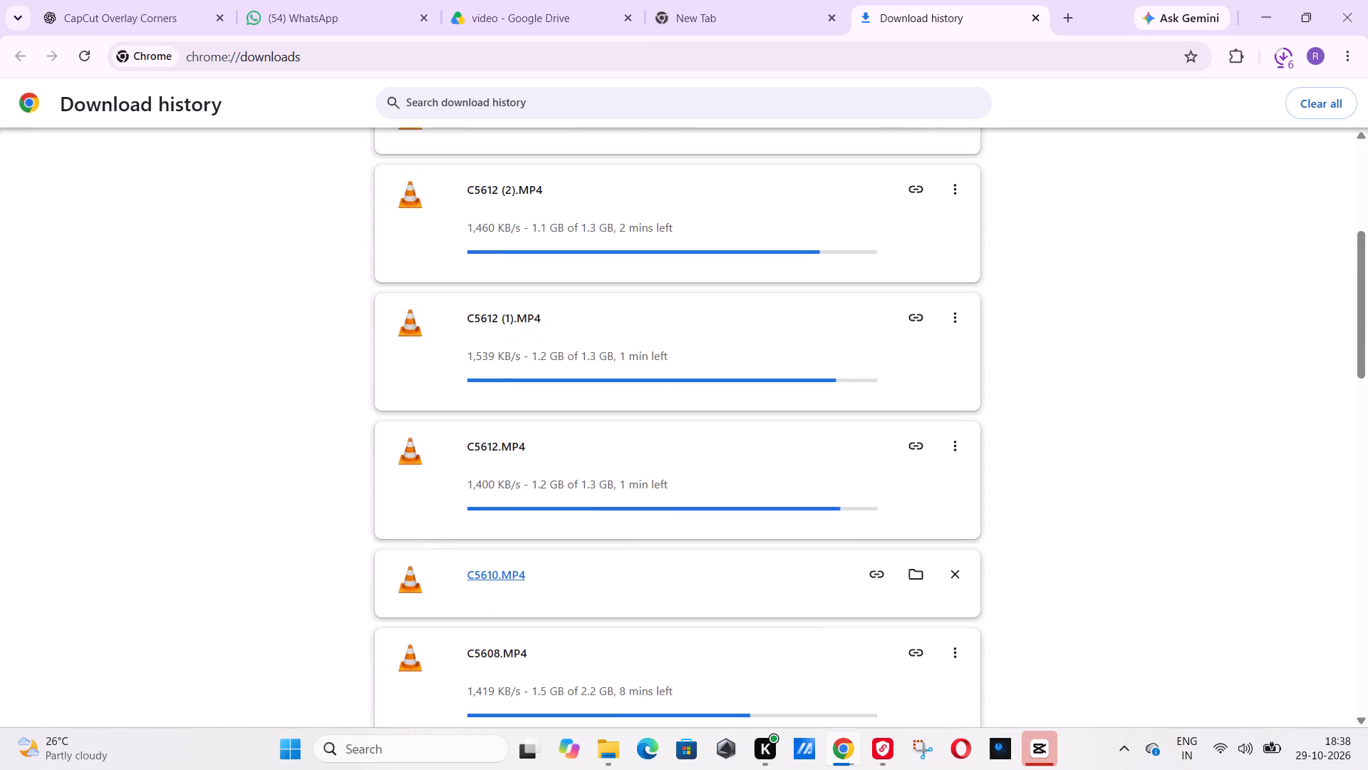
scroll(623, 361, up, 1)
scroll(622, 361, down, 6)
scroll(622, 364, up, 8)
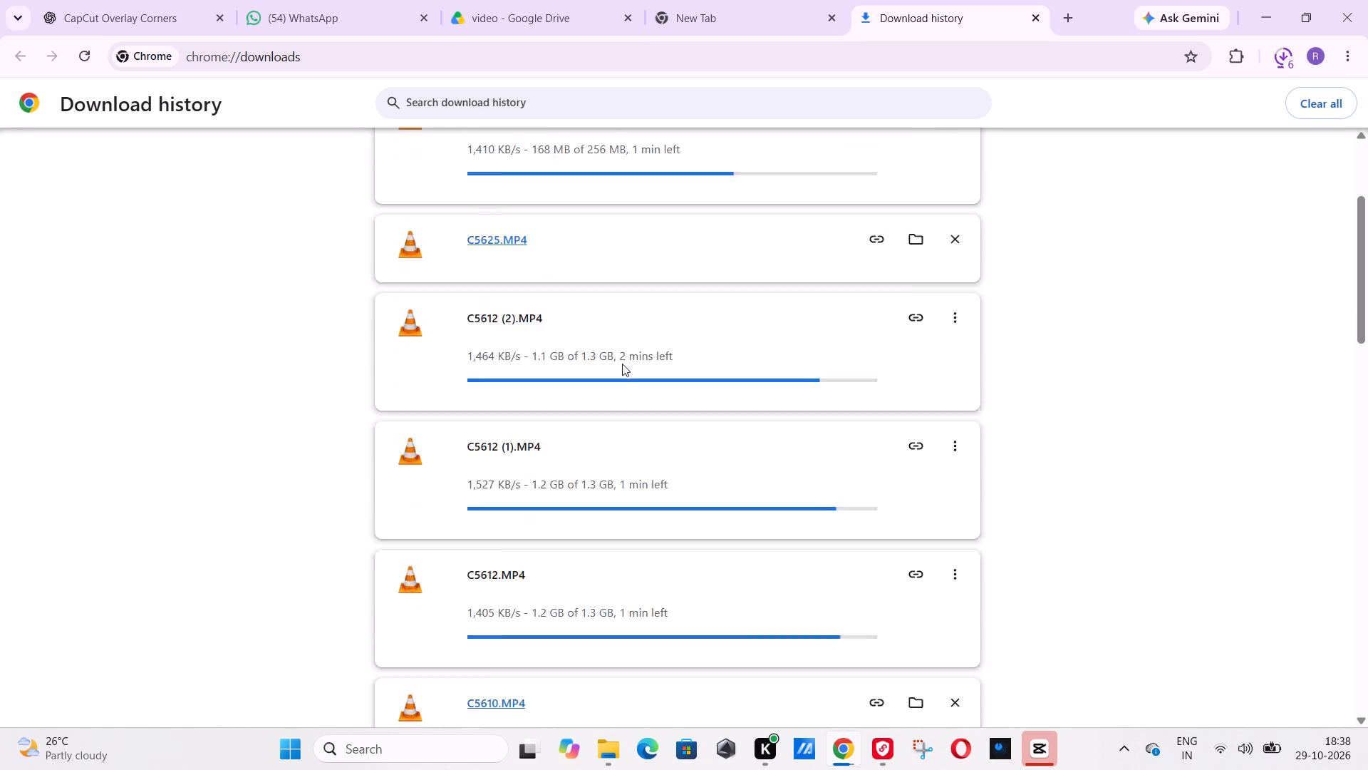
scroll(622, 364, up, 5)
scroll(622, 364, down, 2)
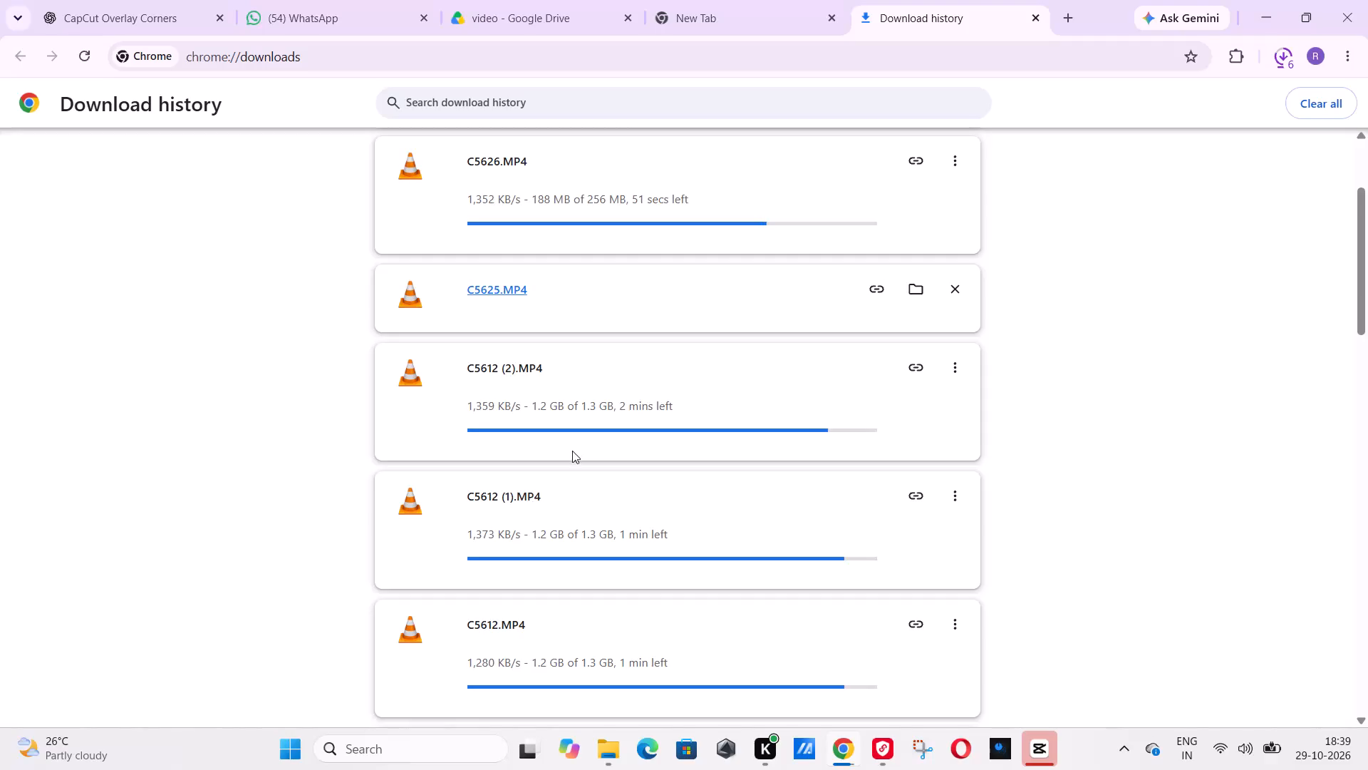
scroll(595, 251, up, 4)
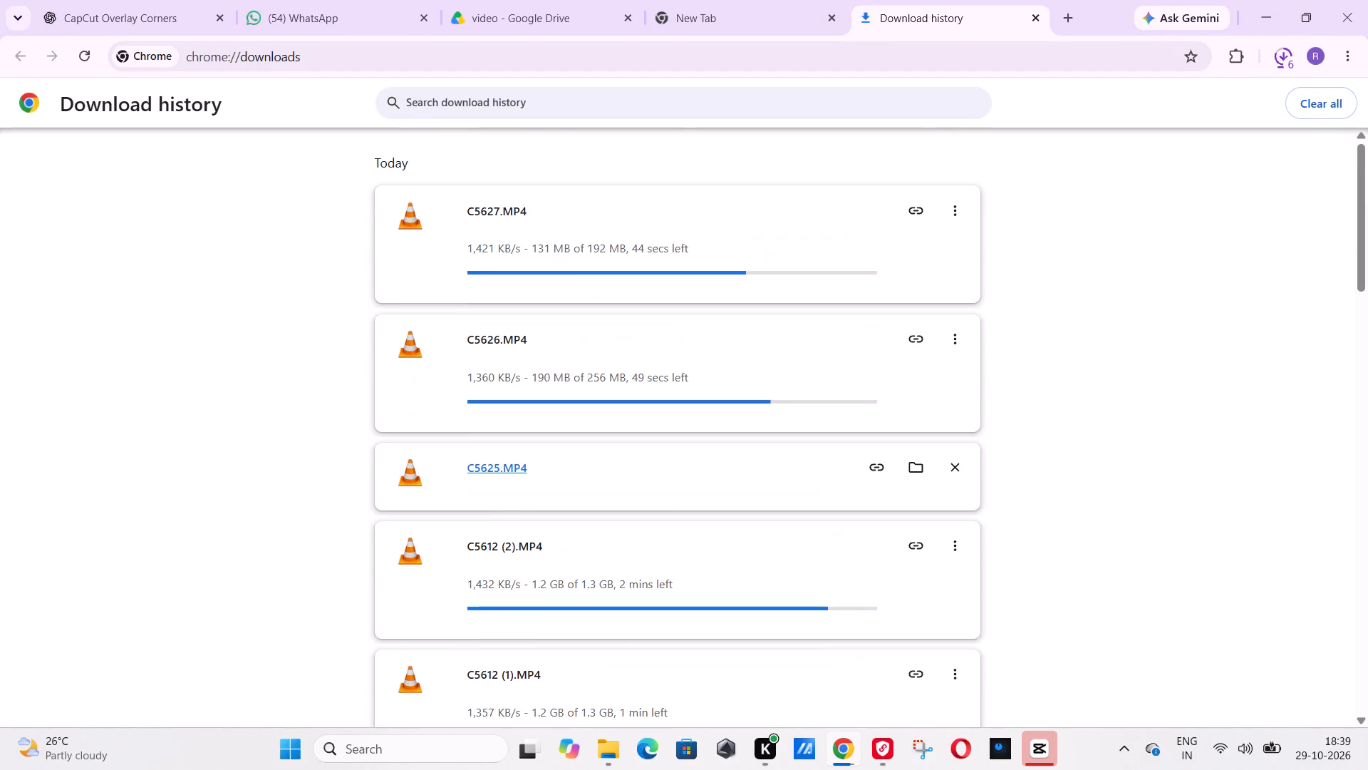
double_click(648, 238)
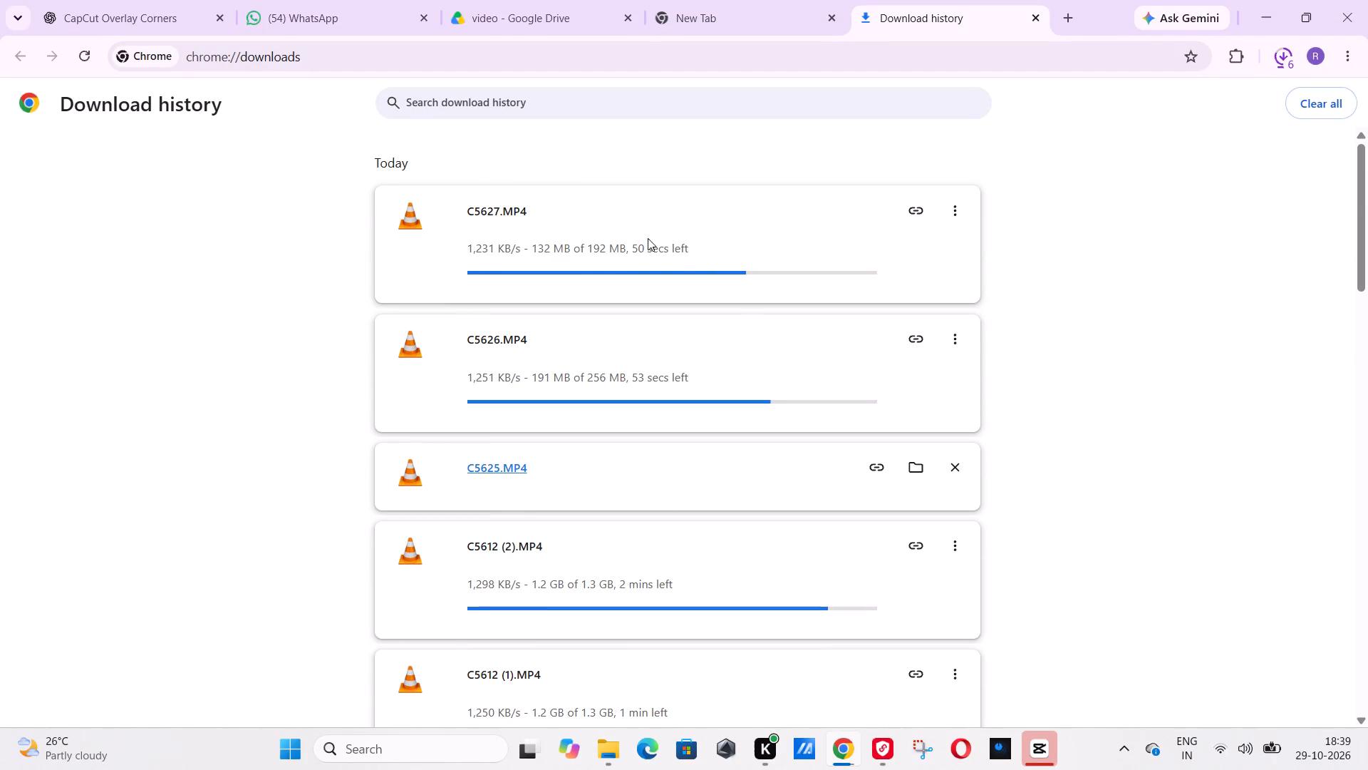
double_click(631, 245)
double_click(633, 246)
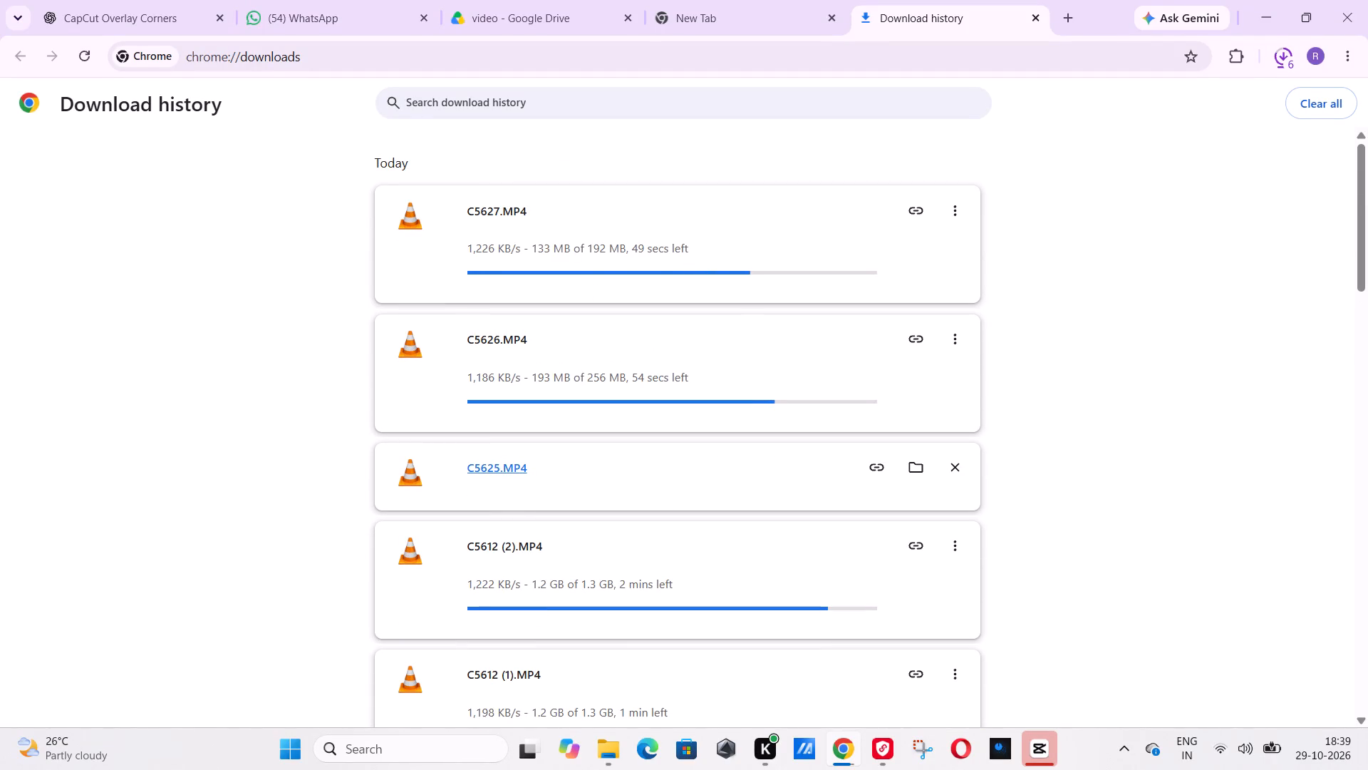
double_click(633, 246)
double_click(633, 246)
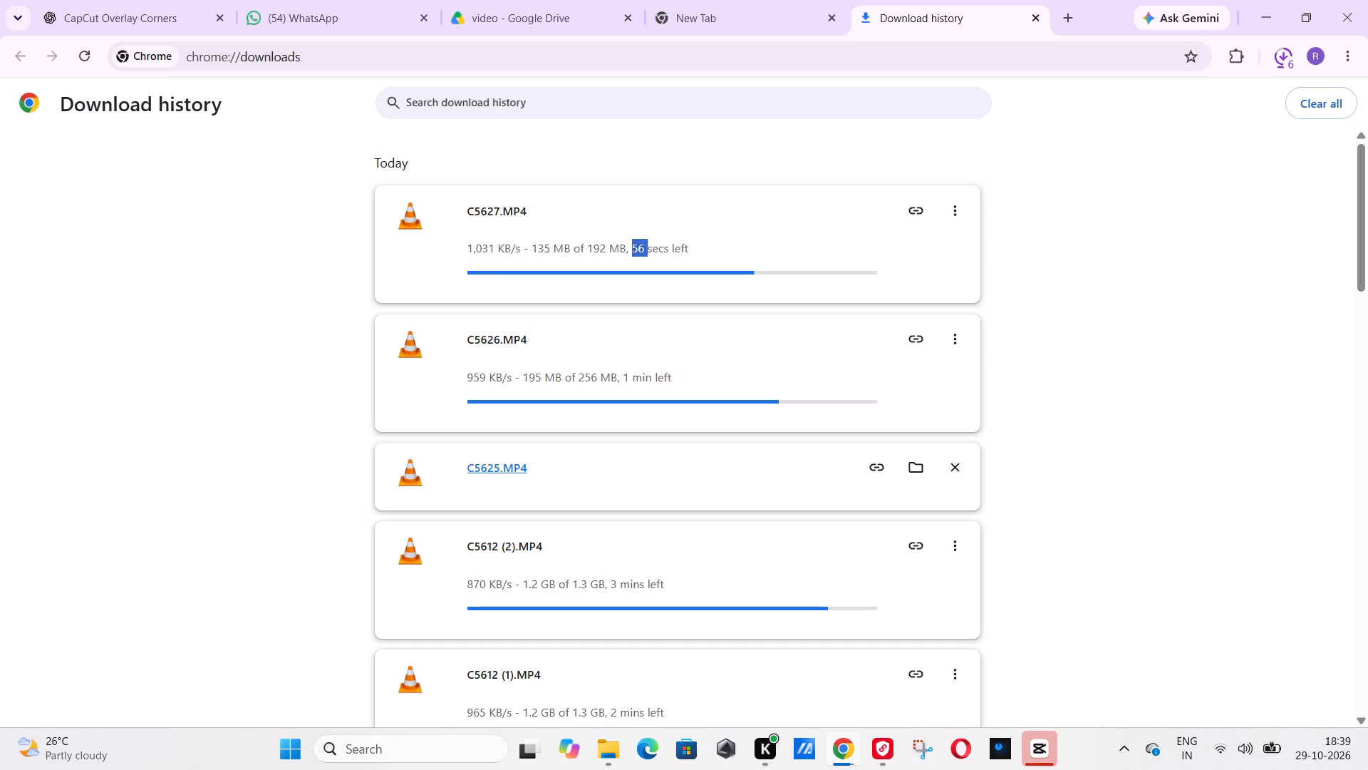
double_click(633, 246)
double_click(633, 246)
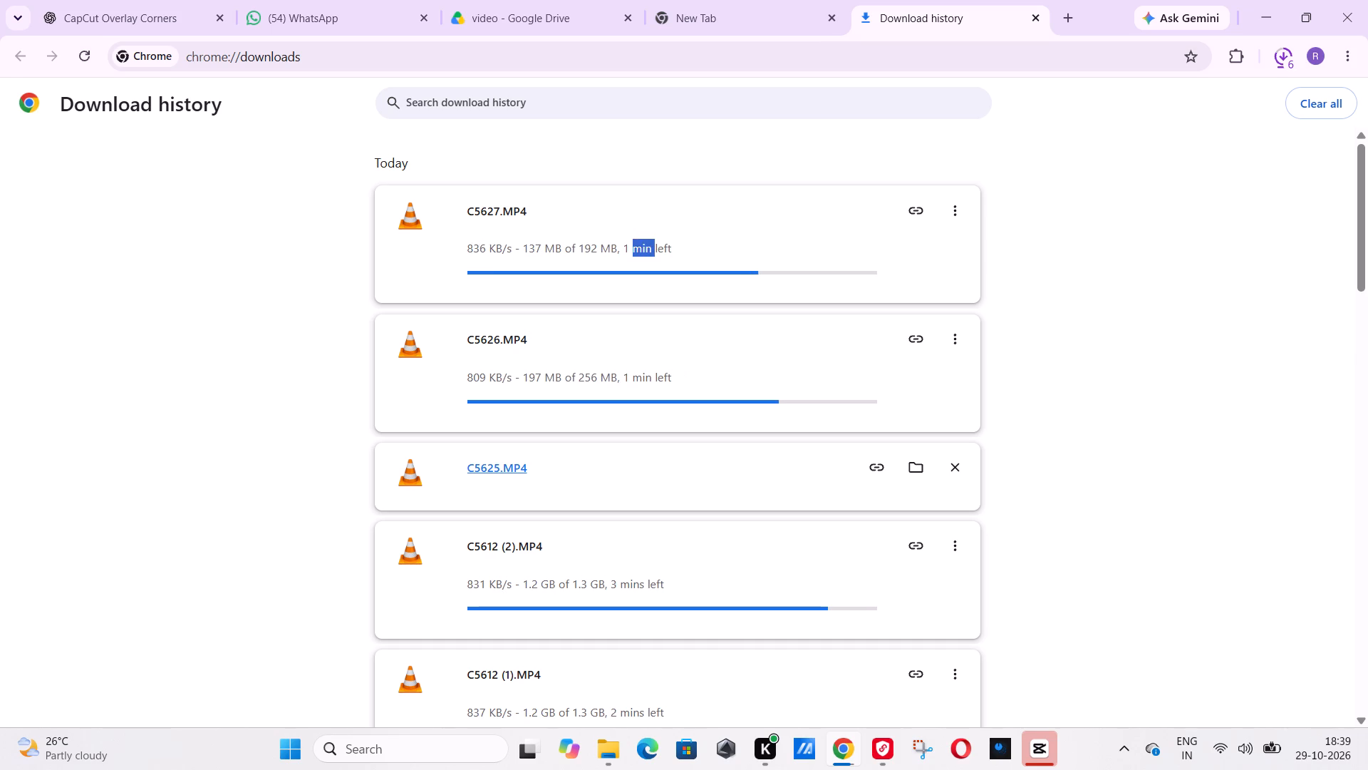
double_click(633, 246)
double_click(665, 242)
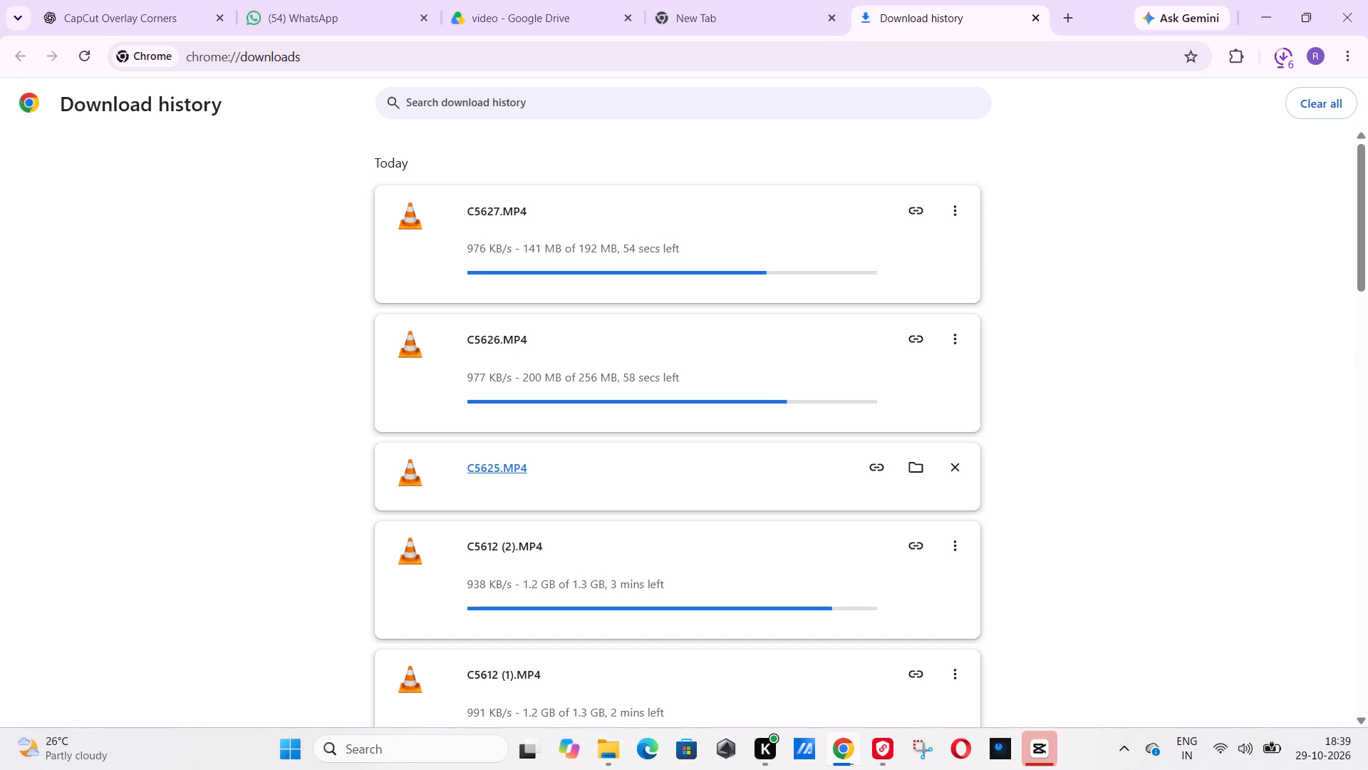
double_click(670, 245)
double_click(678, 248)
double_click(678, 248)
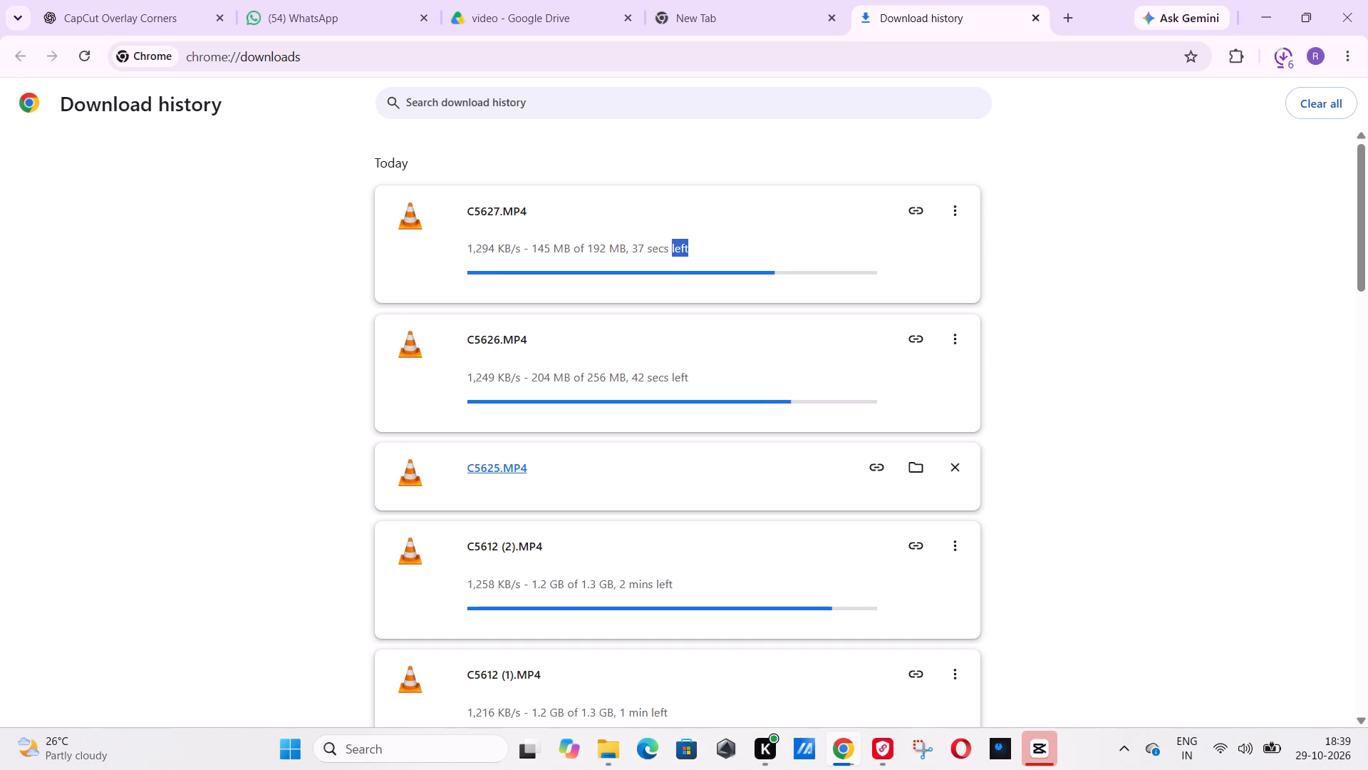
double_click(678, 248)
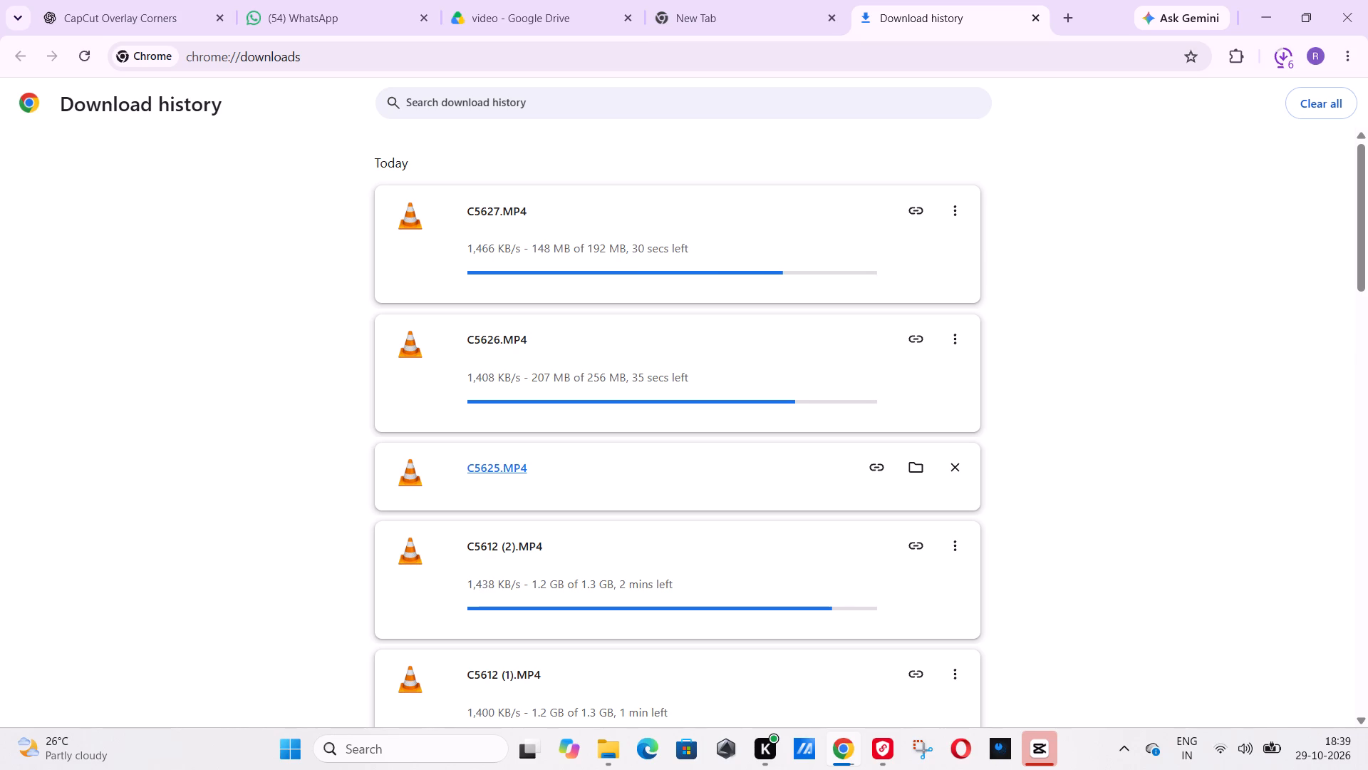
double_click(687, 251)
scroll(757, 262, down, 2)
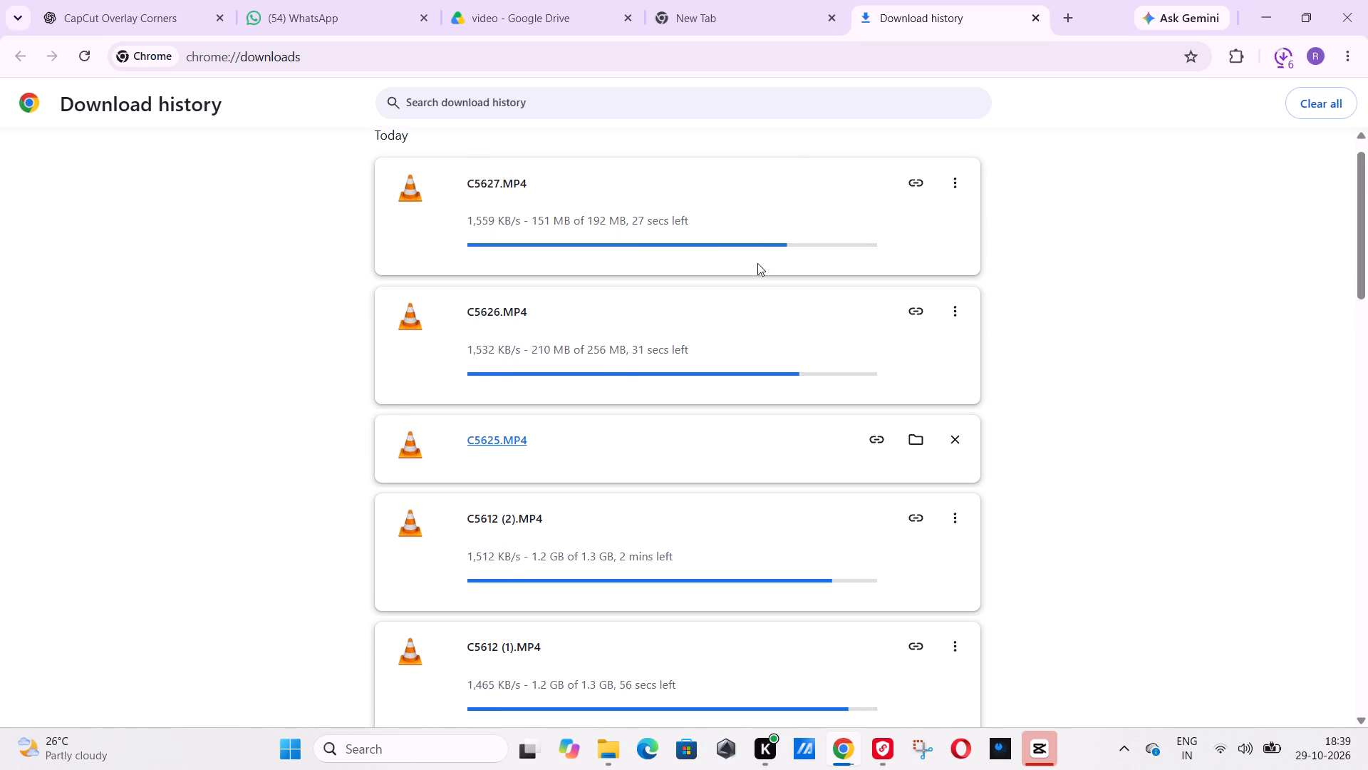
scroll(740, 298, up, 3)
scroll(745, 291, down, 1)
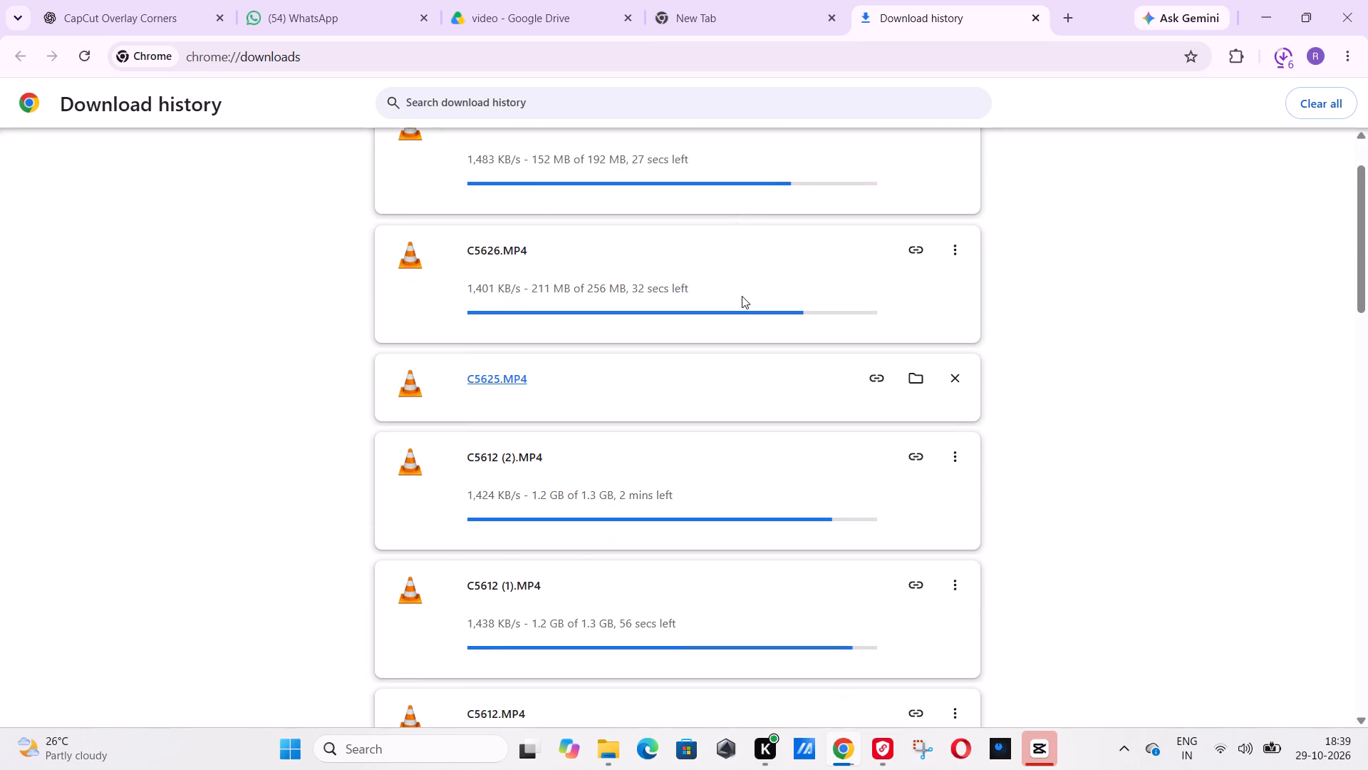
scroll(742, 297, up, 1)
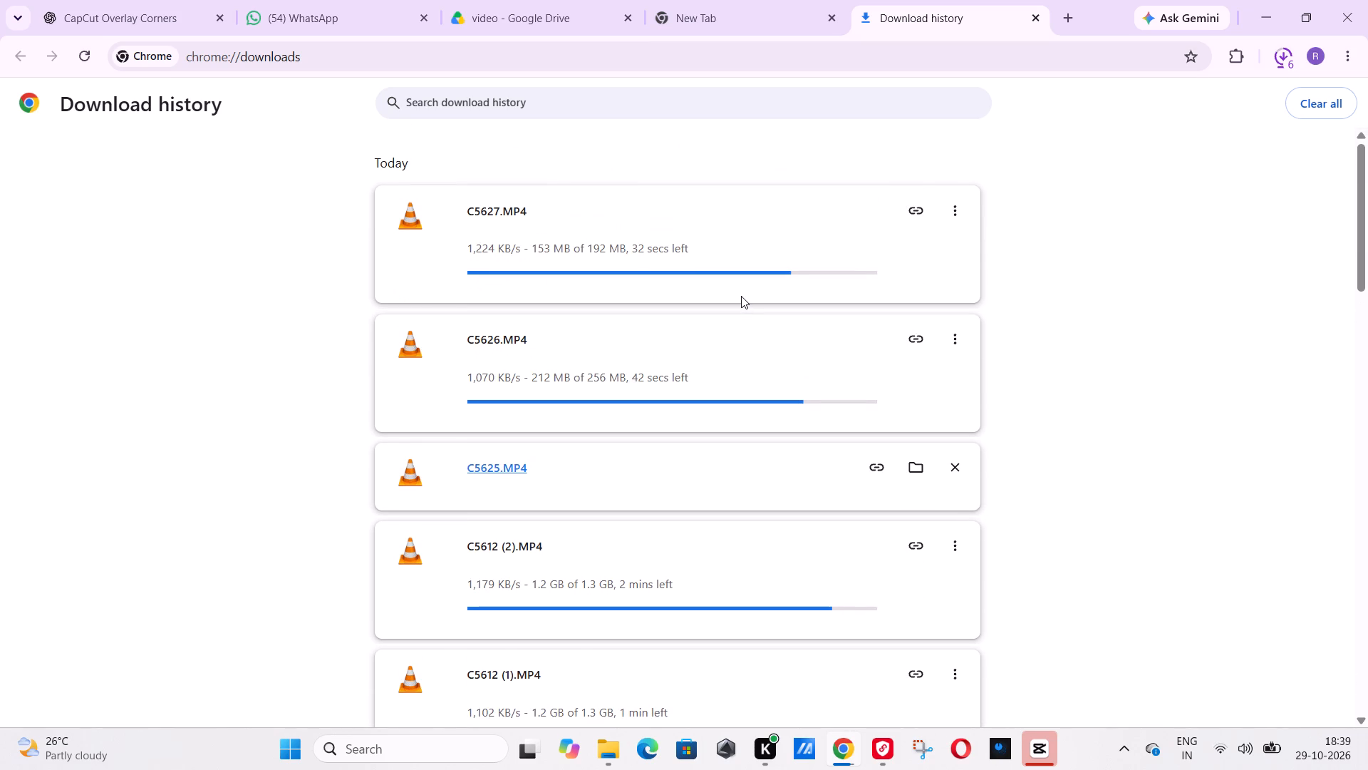
Monitor the download history for the progress of C5627.MP4, C5626.MP4, the C5612.MP4 copies and C5608.MP4.
click(1367, 163)
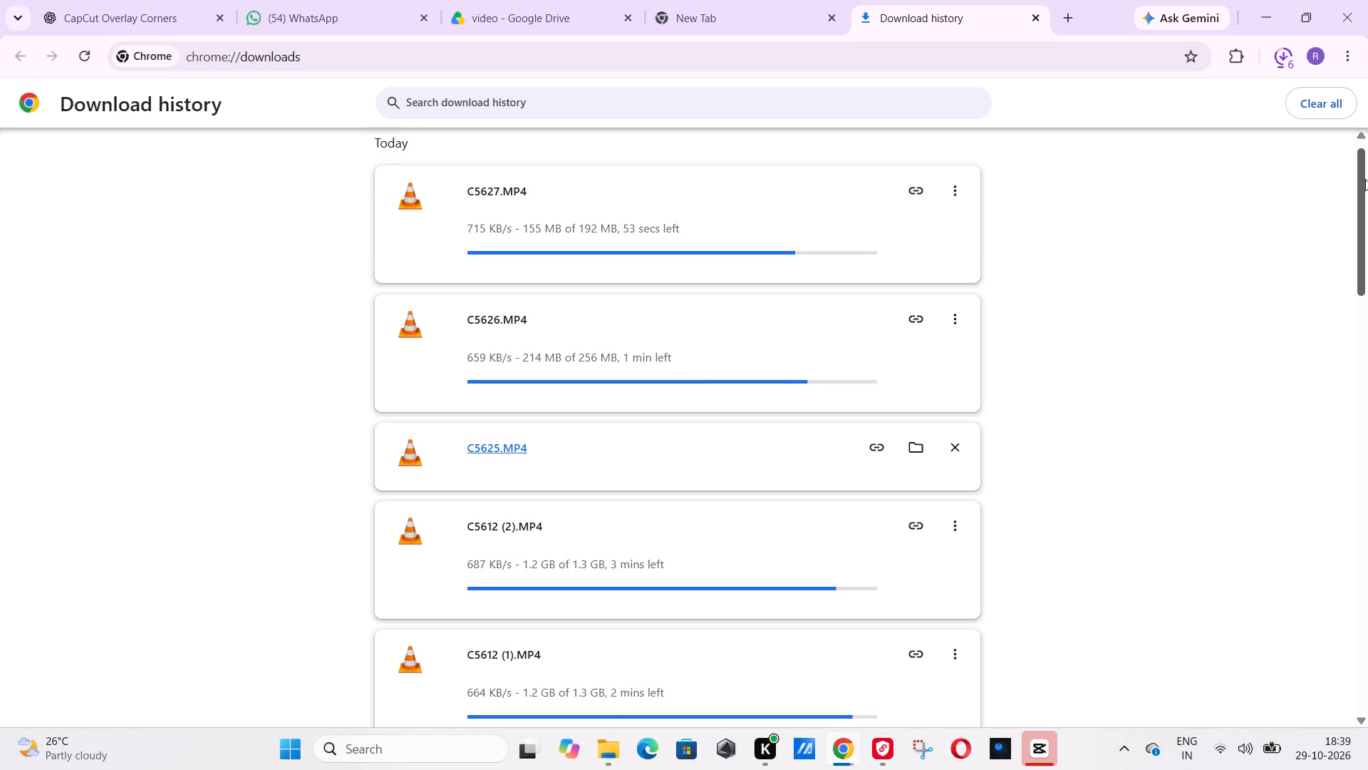
scroll(693, 188, up, 1)
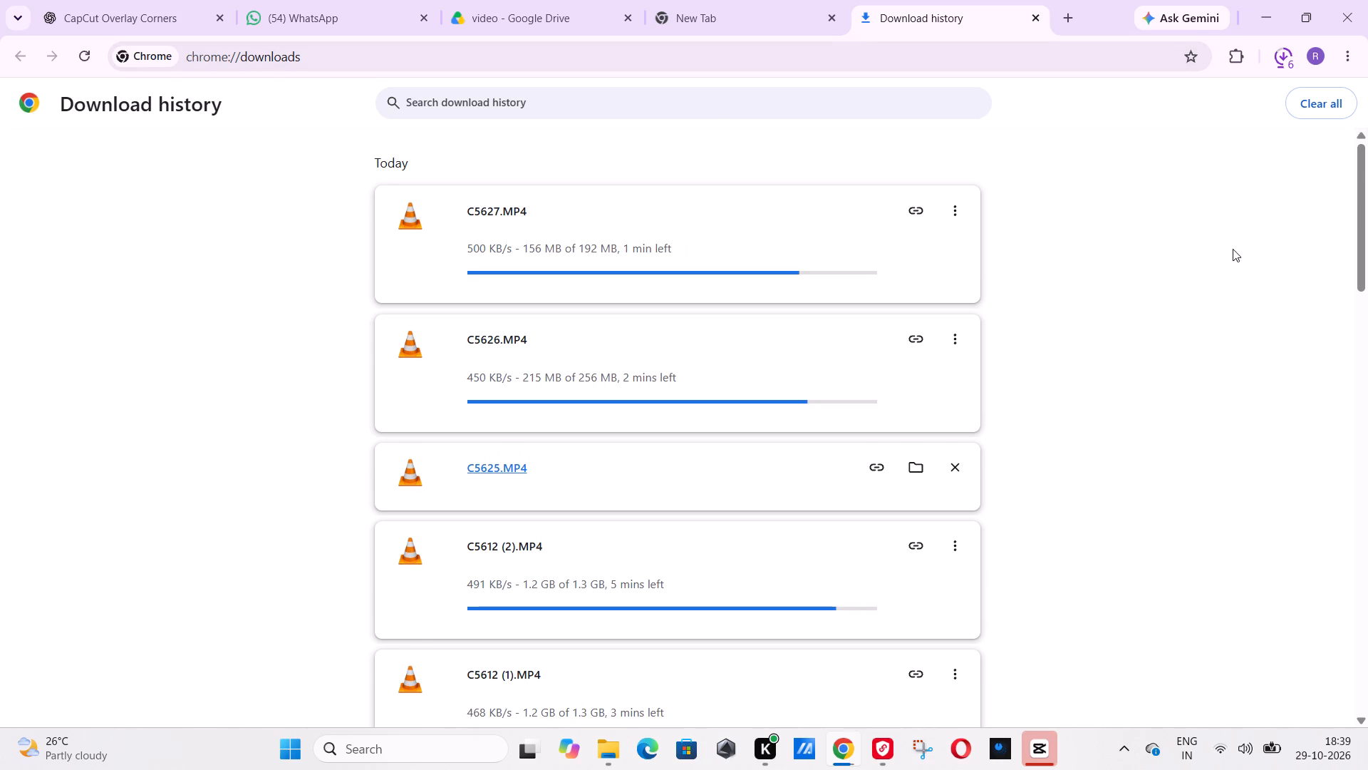
scroll(1233, 249, down, 1)
scroll(1249, 258, up, 2)
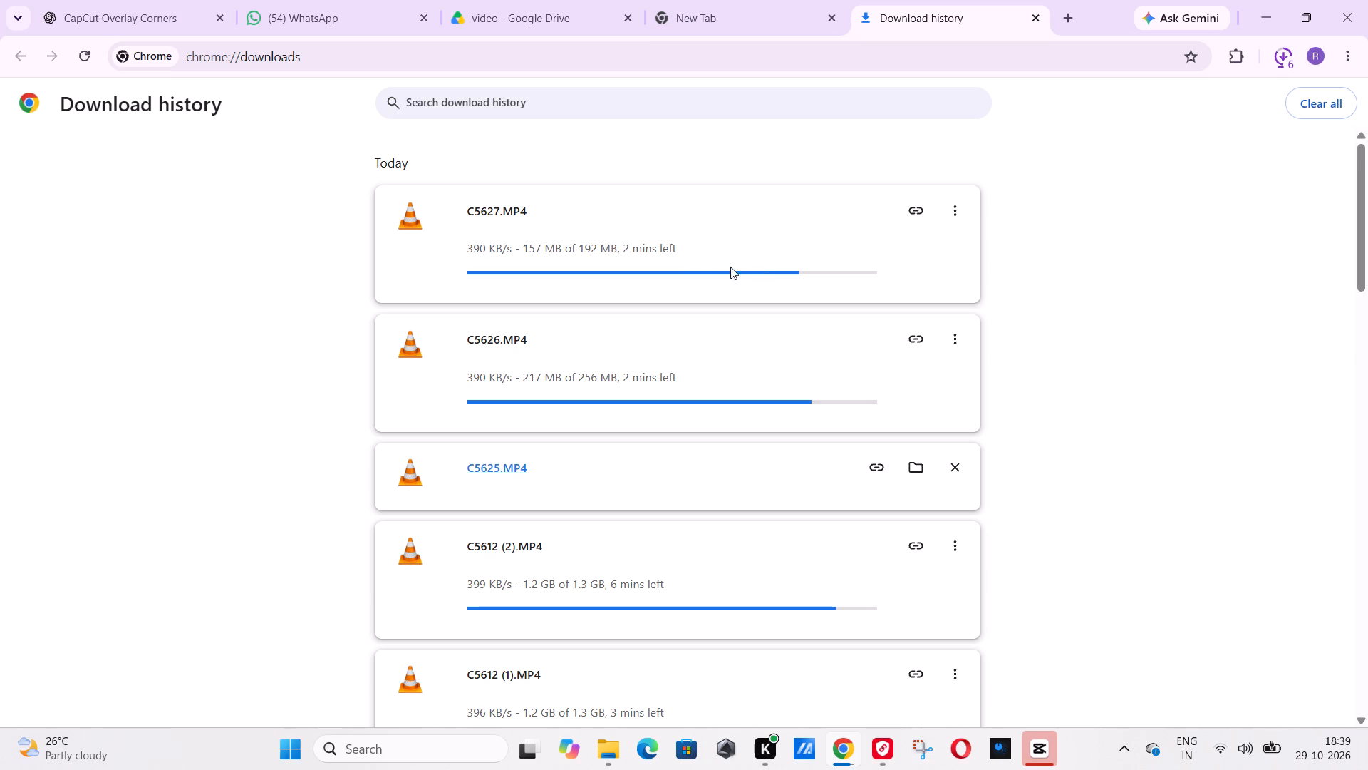
double_click(487, 209)
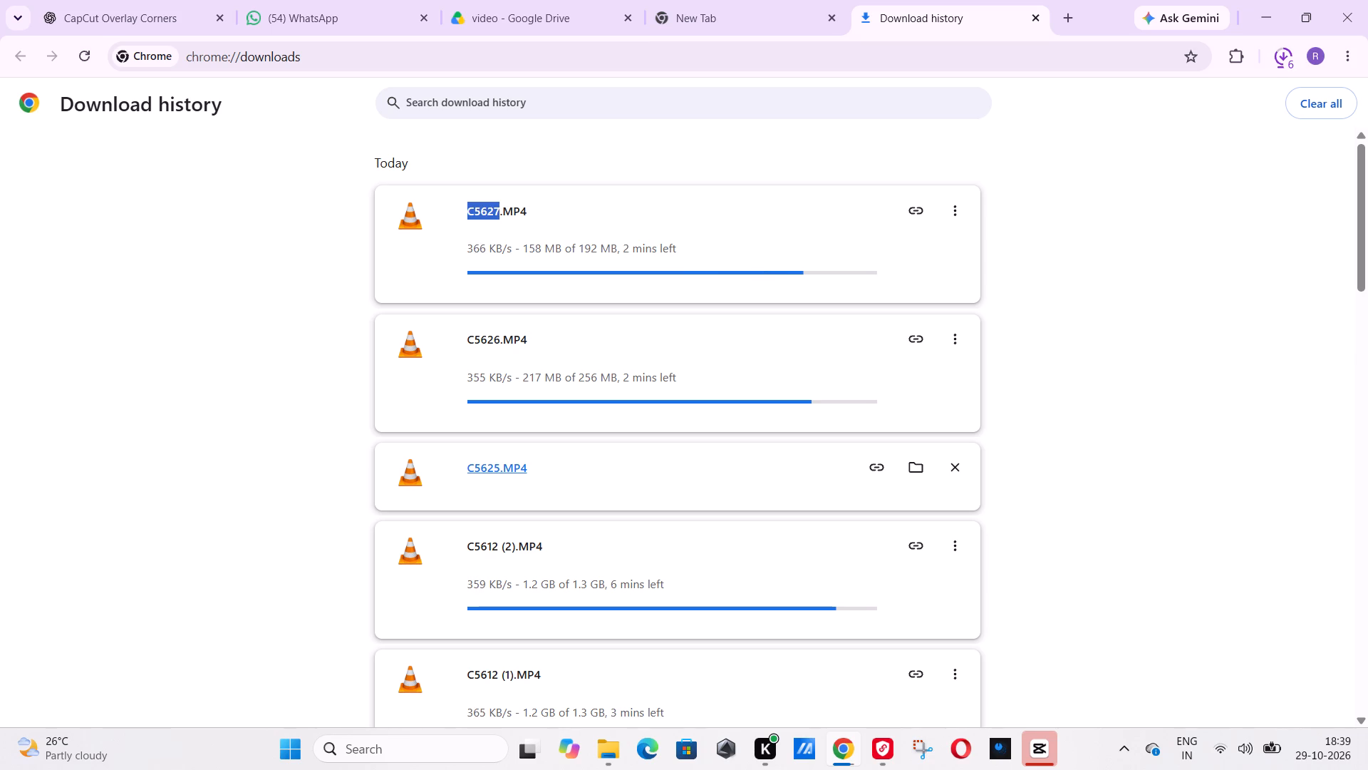
double_click(487, 209)
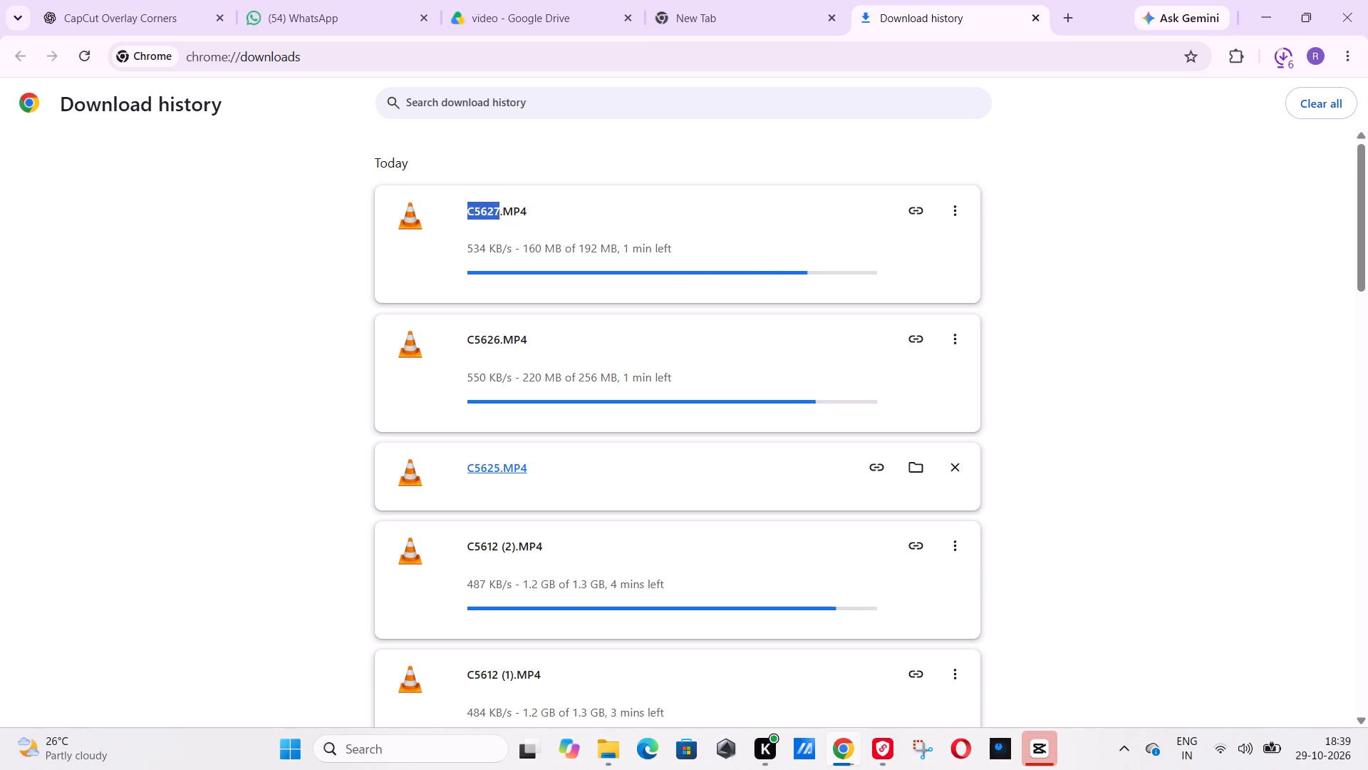
triple_click(519, 209)
triple_click(520, 209)
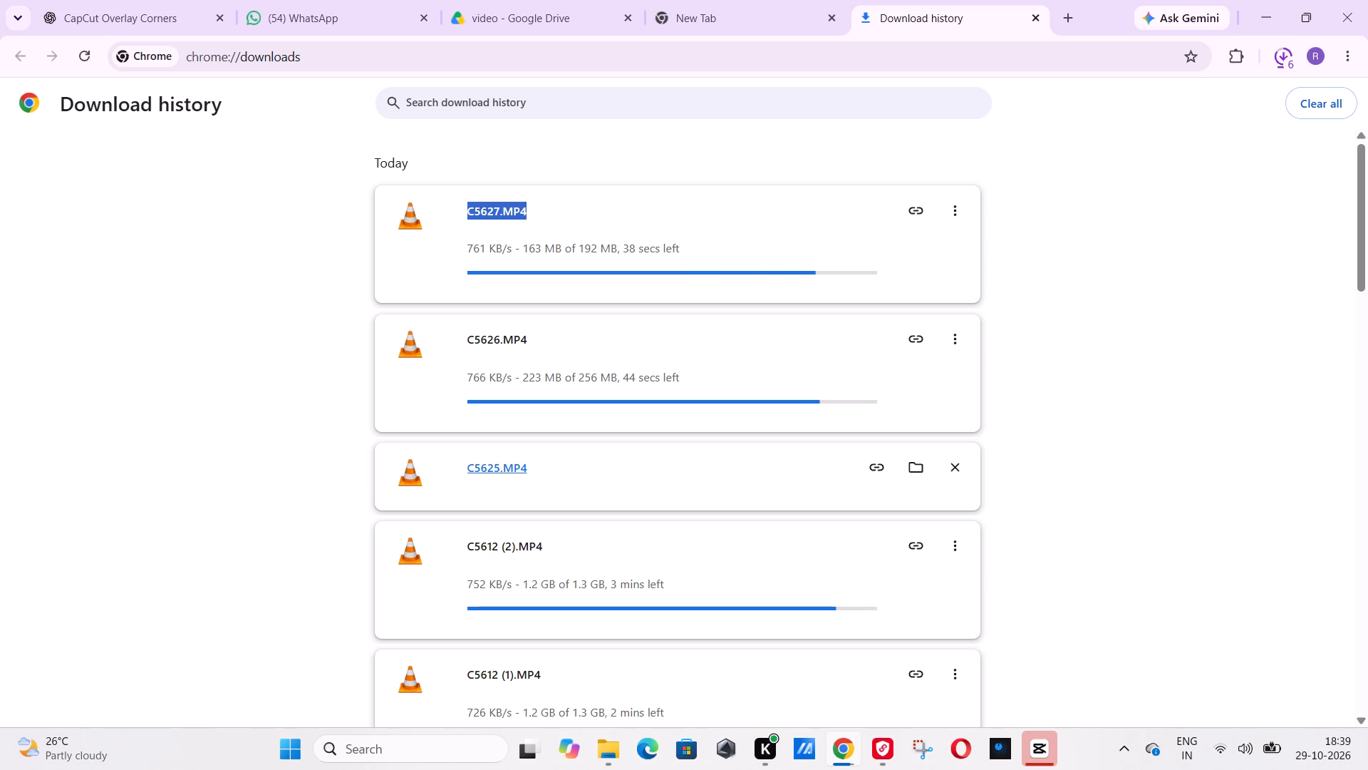
click(598, 208)
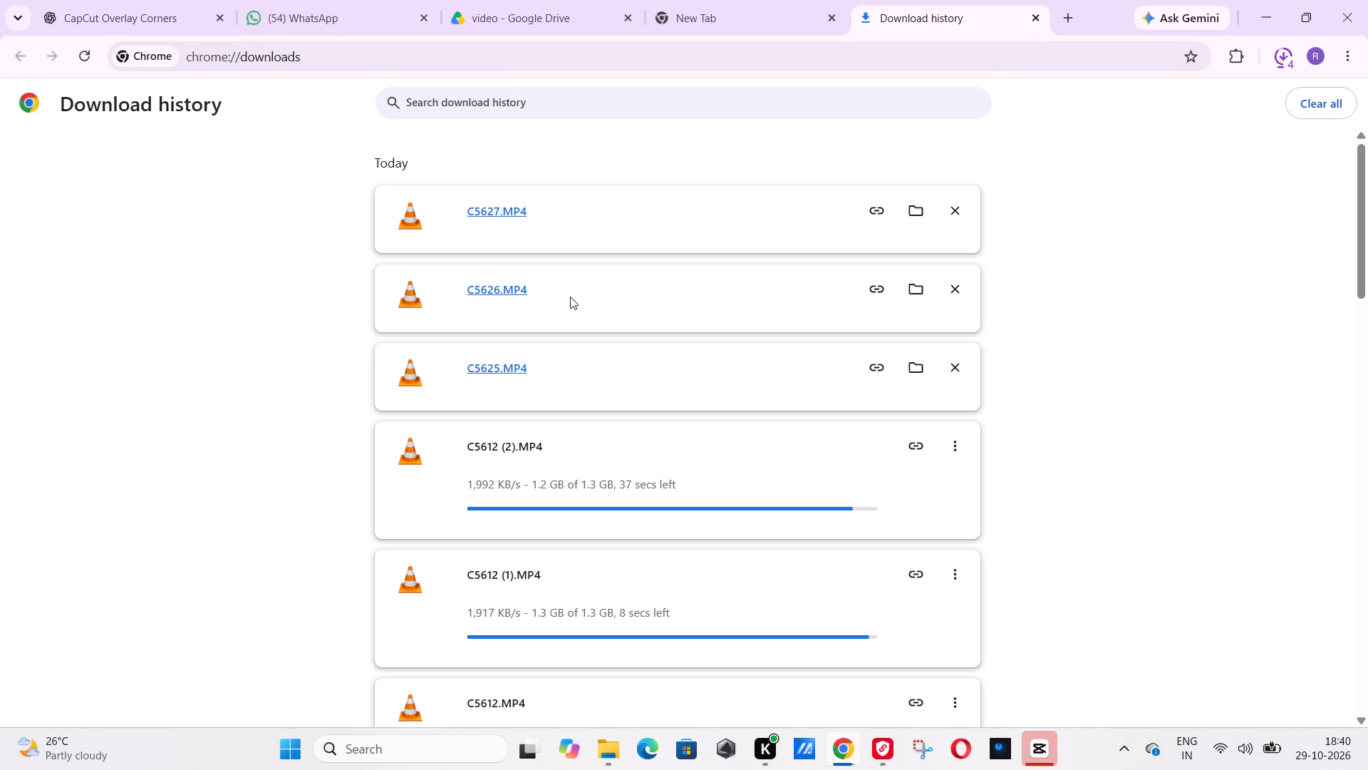
scroll(540, 411, down, 3)
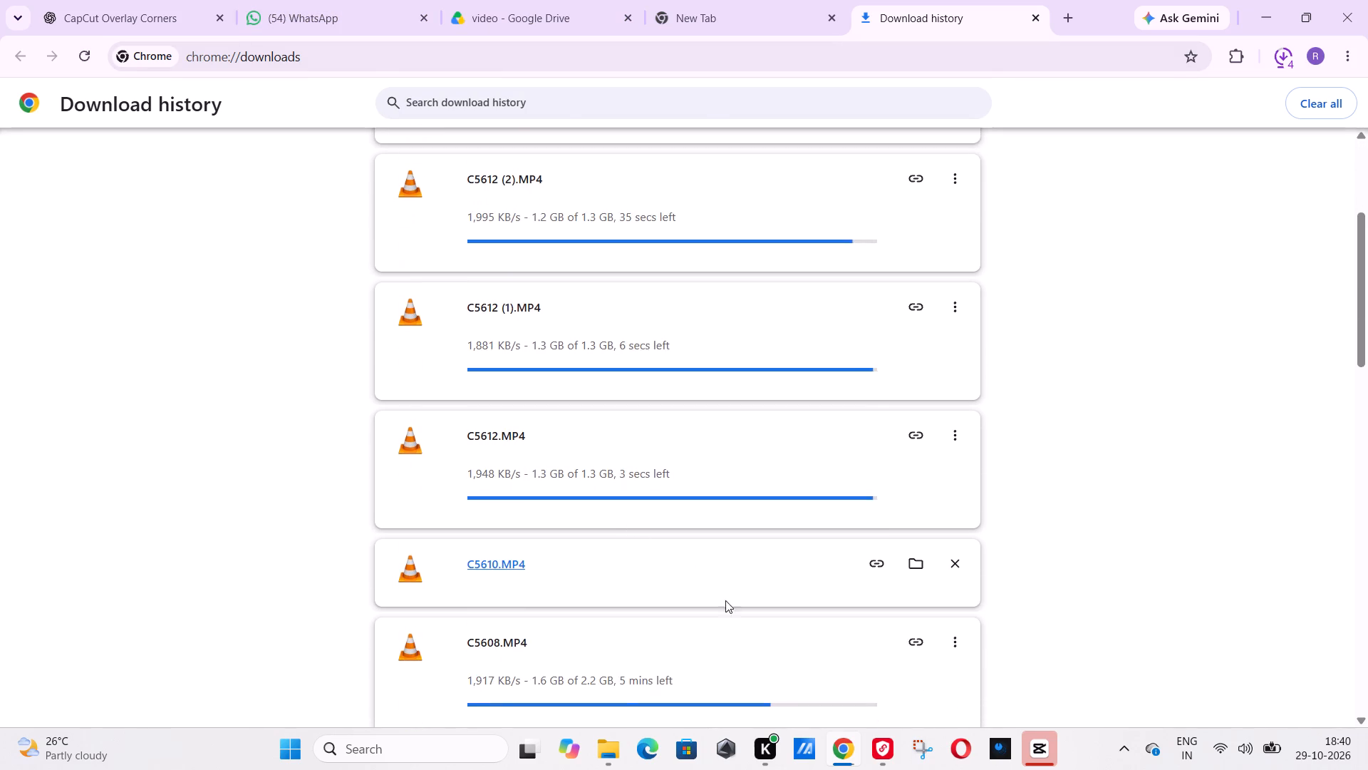
scroll(773, 642, down, 2)
scroll(841, 548, up, 2)
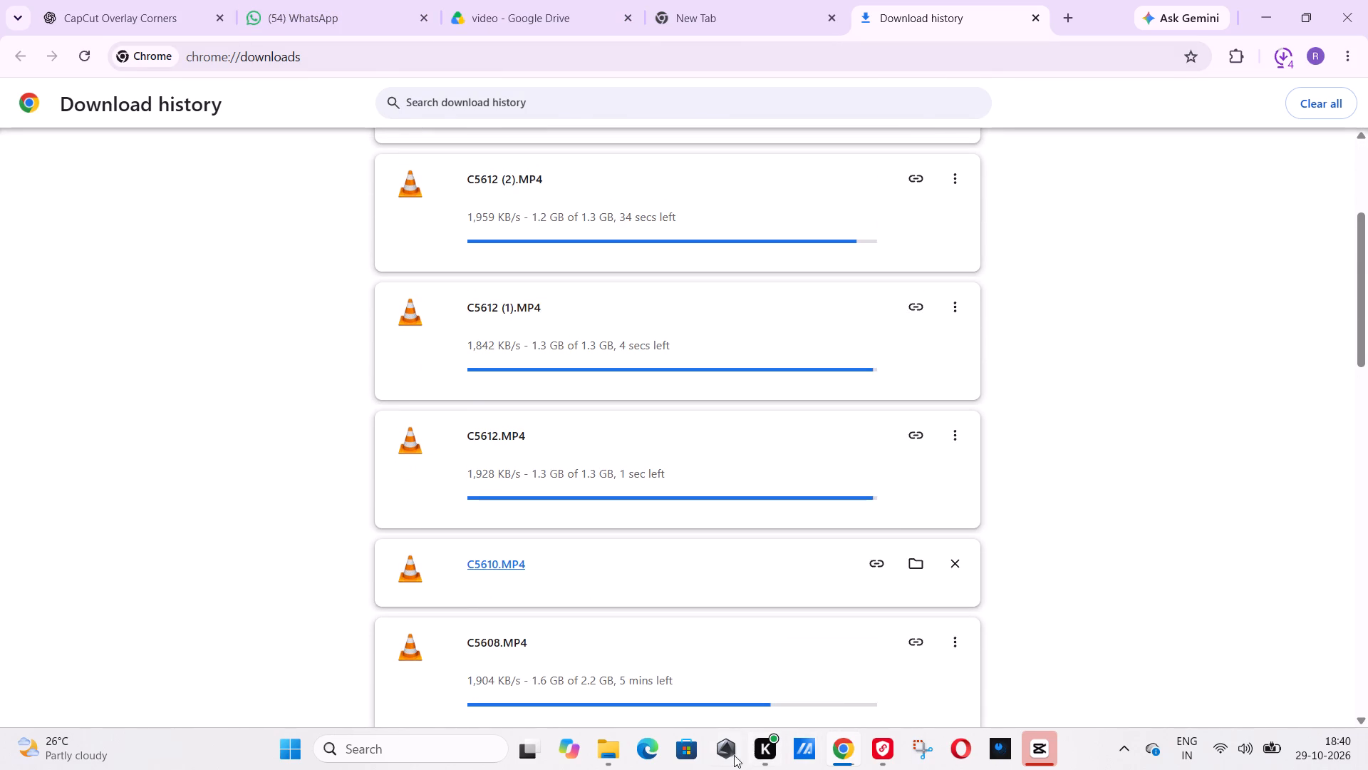
Switch to File Explorer, open the Downloads folder and maximize its window.
click(616, 752)
scroll(381, 394, up, 3)
click(337, 401)
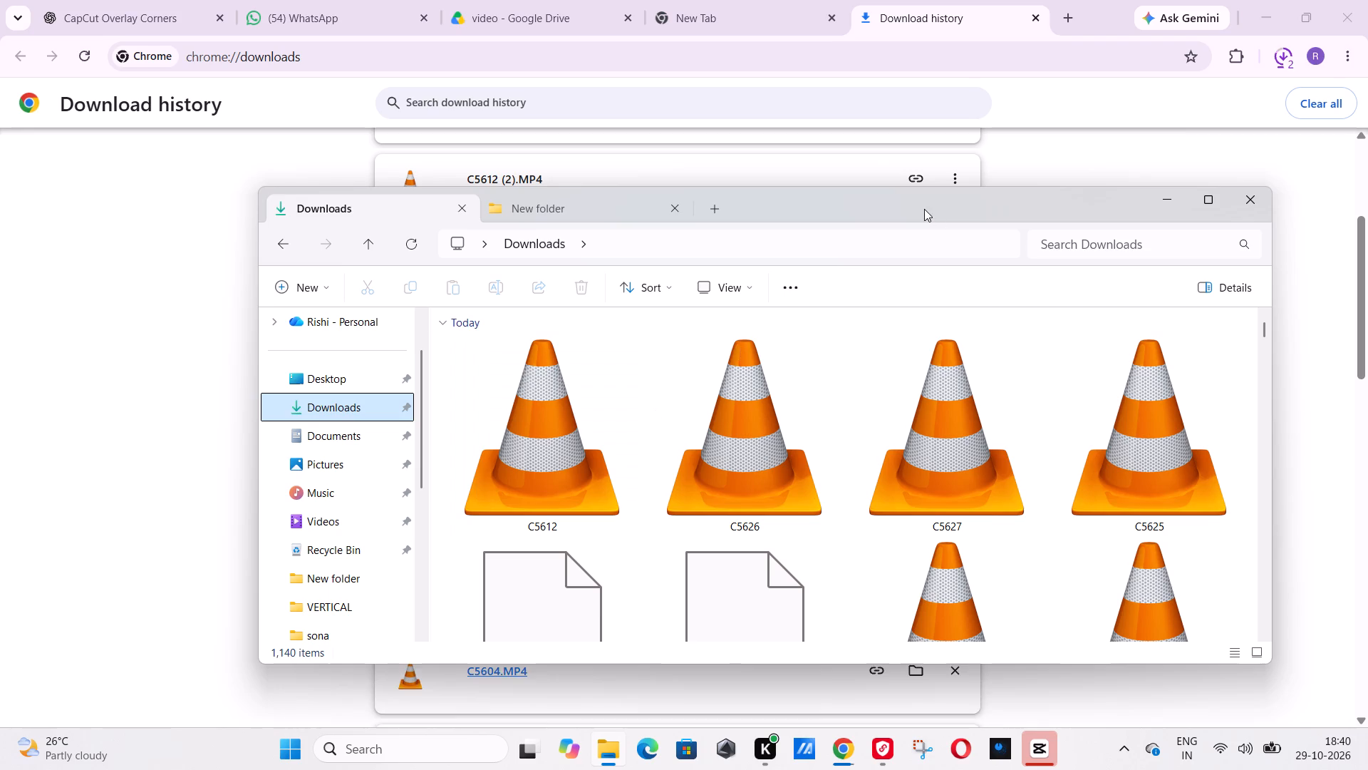
double_click(924, 209)
scroll(527, 351, up, 3)
scroll(744, 378, down, 1)
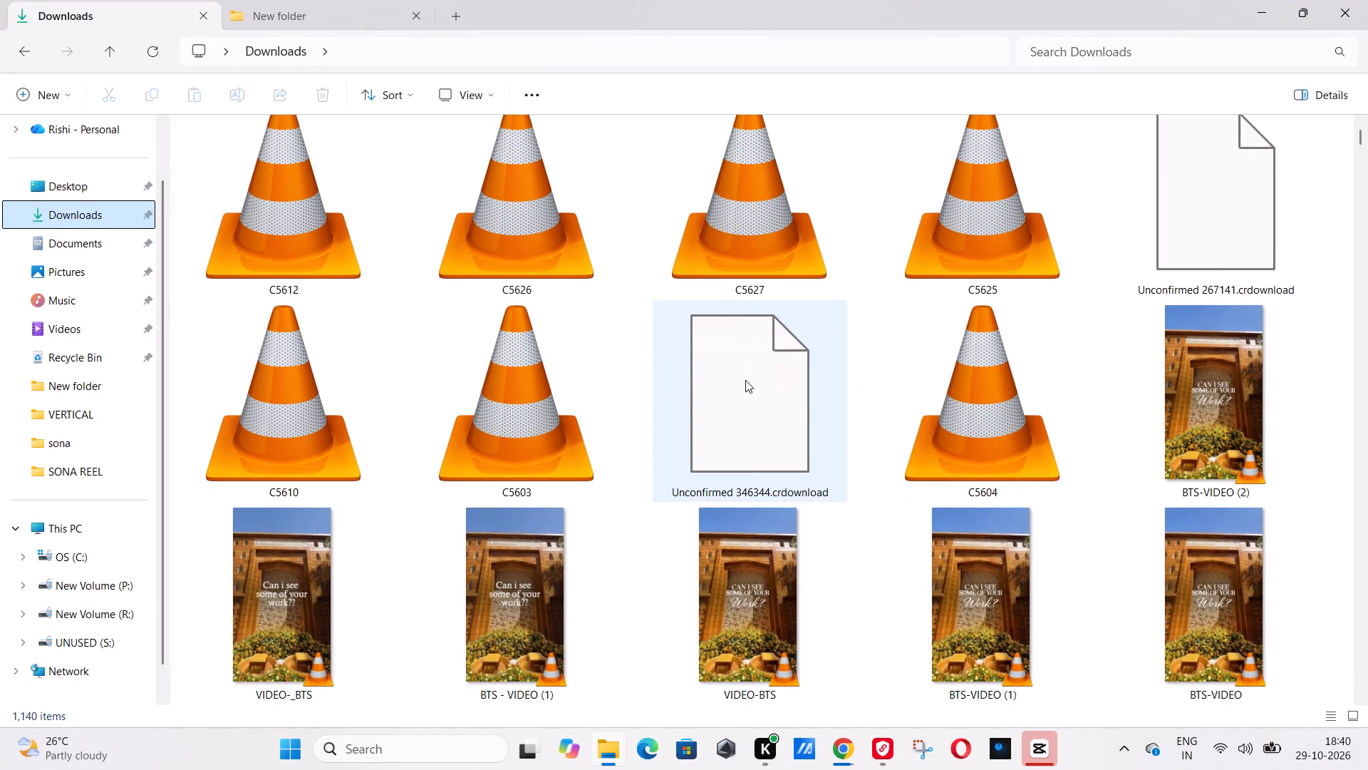
scroll(769, 389, up, 2)
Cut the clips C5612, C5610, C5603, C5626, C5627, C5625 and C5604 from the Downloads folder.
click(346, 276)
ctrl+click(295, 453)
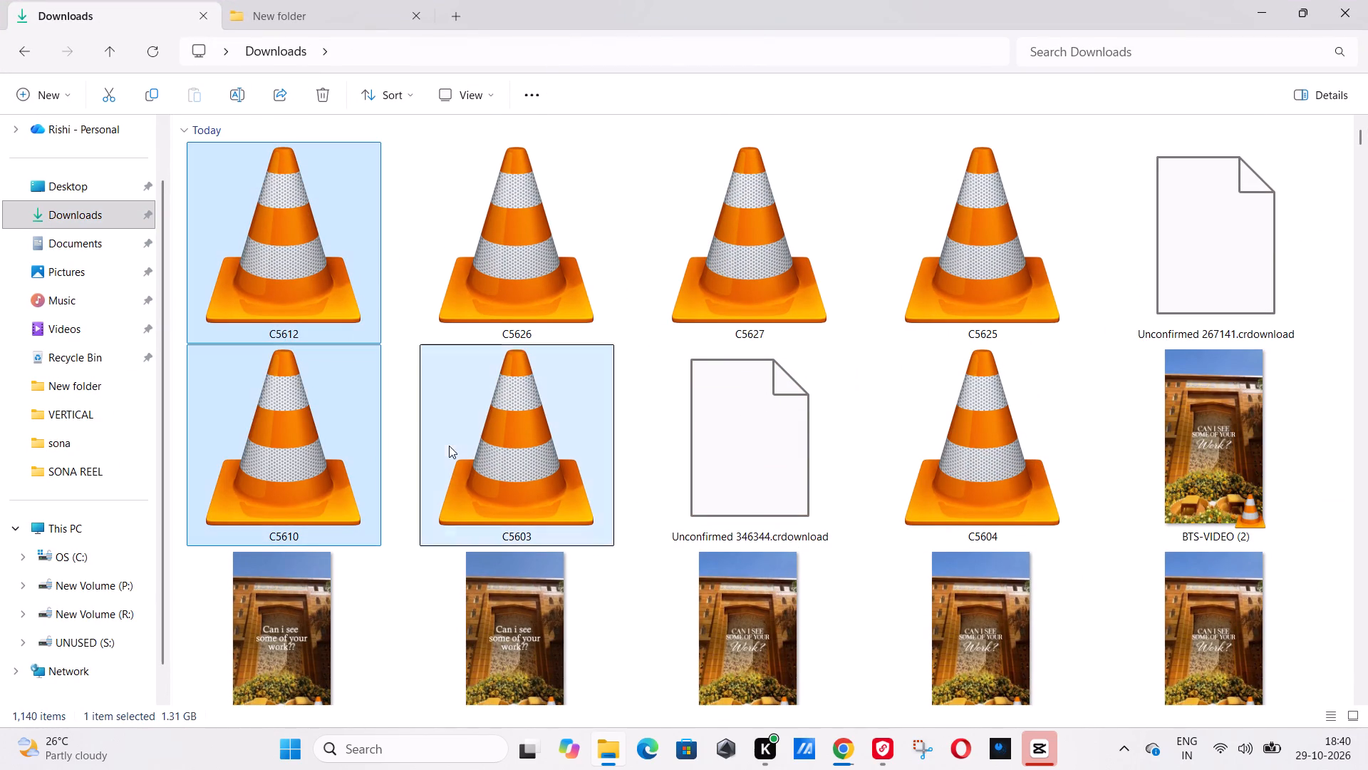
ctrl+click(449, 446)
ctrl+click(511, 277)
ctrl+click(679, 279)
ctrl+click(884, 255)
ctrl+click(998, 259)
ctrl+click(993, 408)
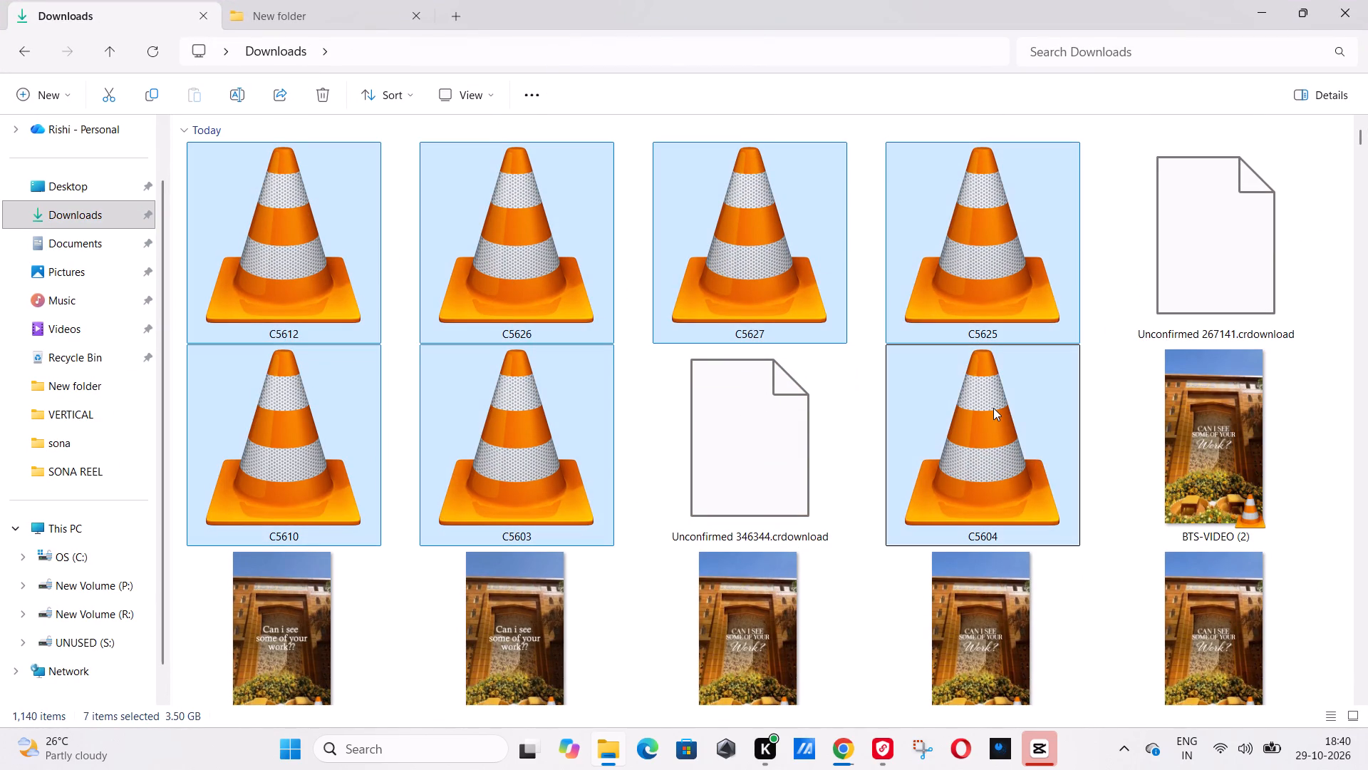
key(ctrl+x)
Switch back to Chrome's download history and check the progress of C5612 (2).MP4.
key(alt+Tab)
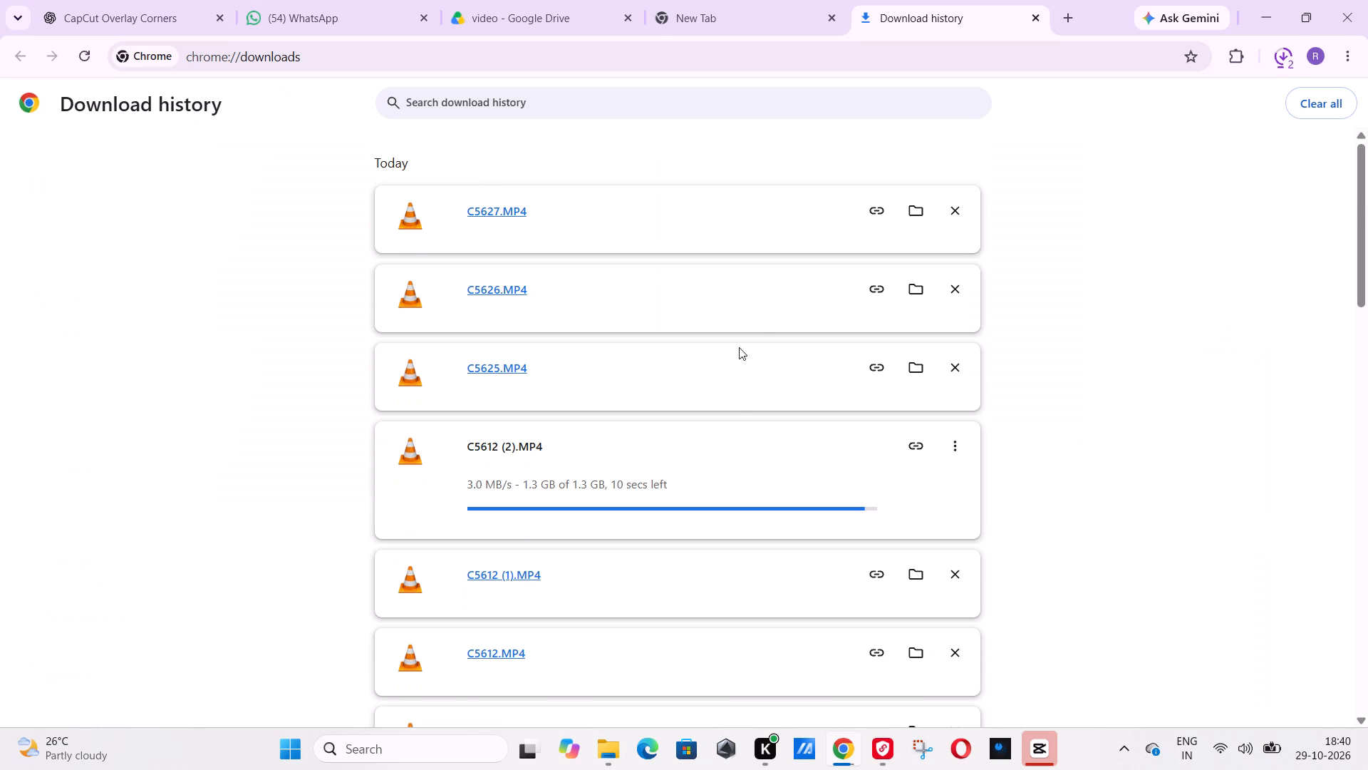
scroll(732, 404, down, 11)
scroll(747, 427, up, 13)
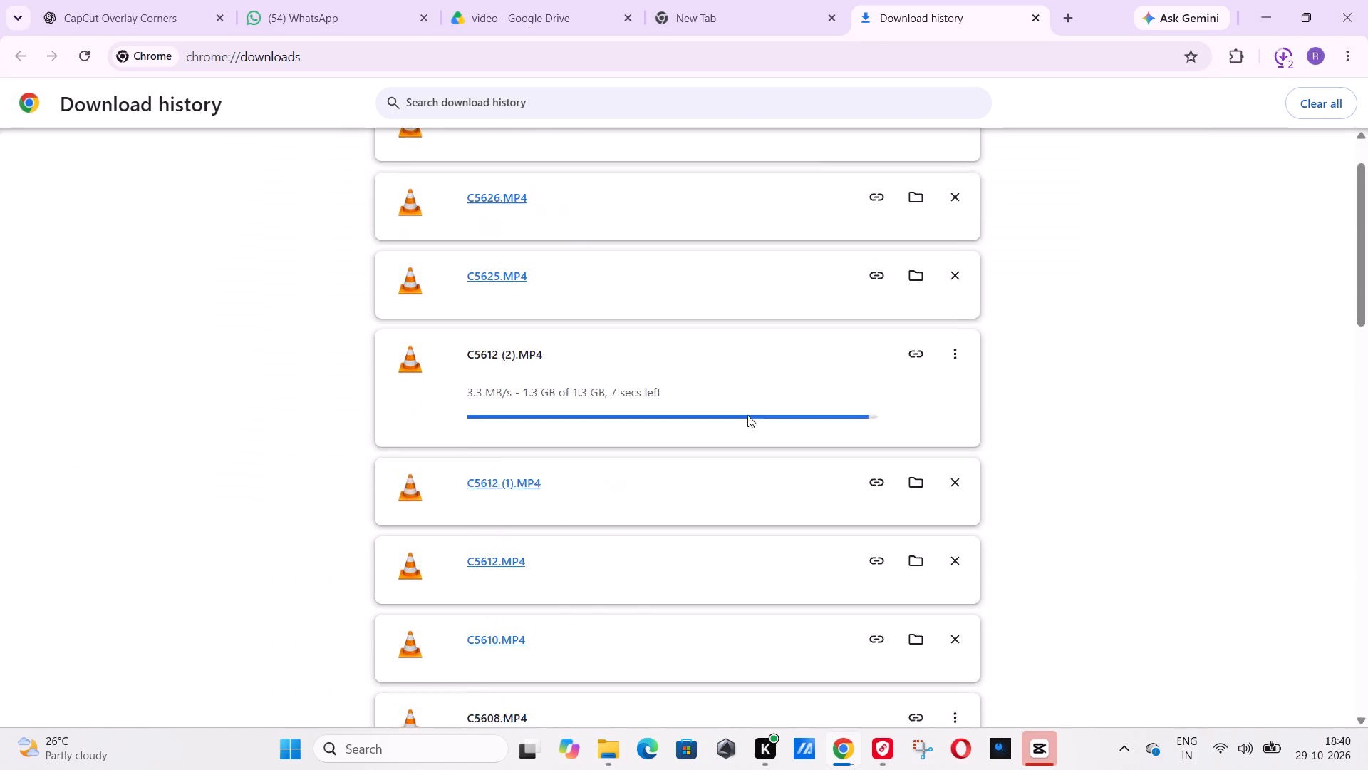
scroll(594, 347, up, 2)
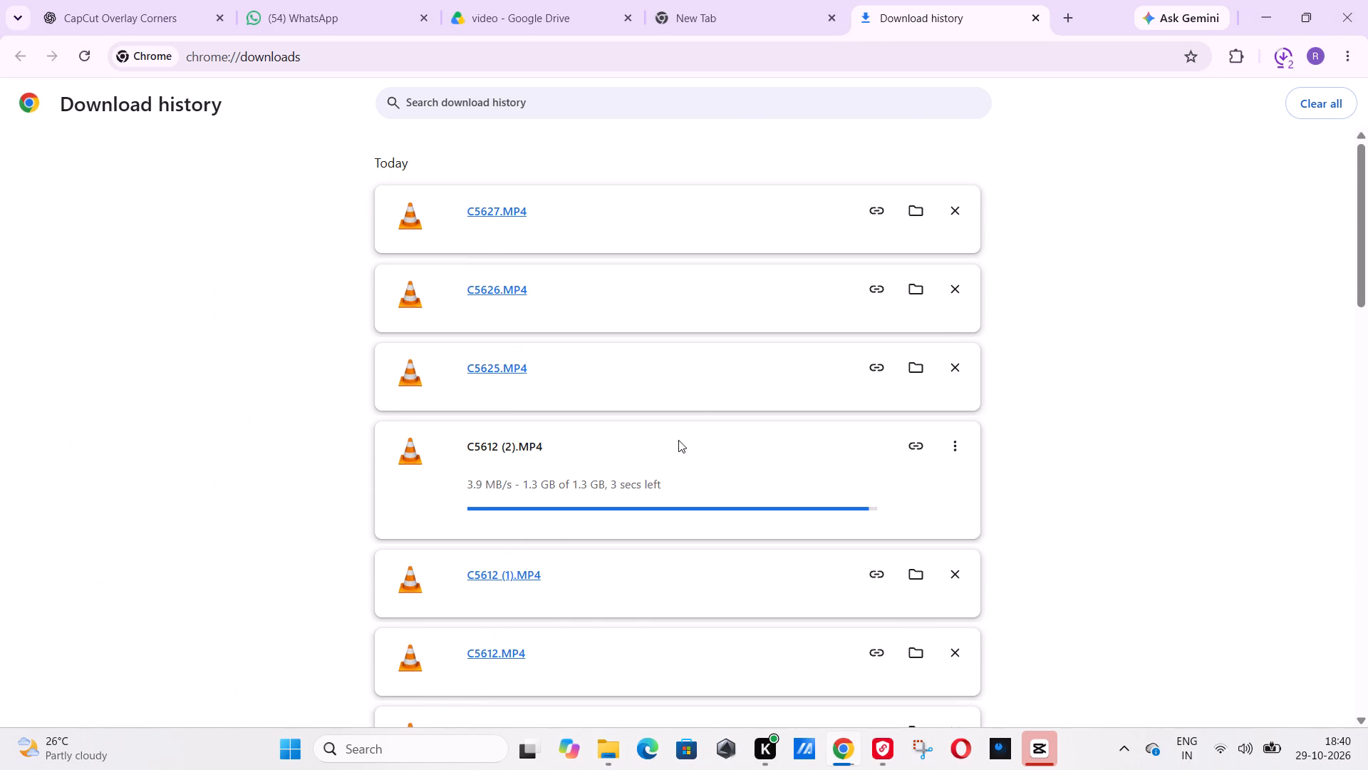
double_click(635, 488)
double_click(628, 486)
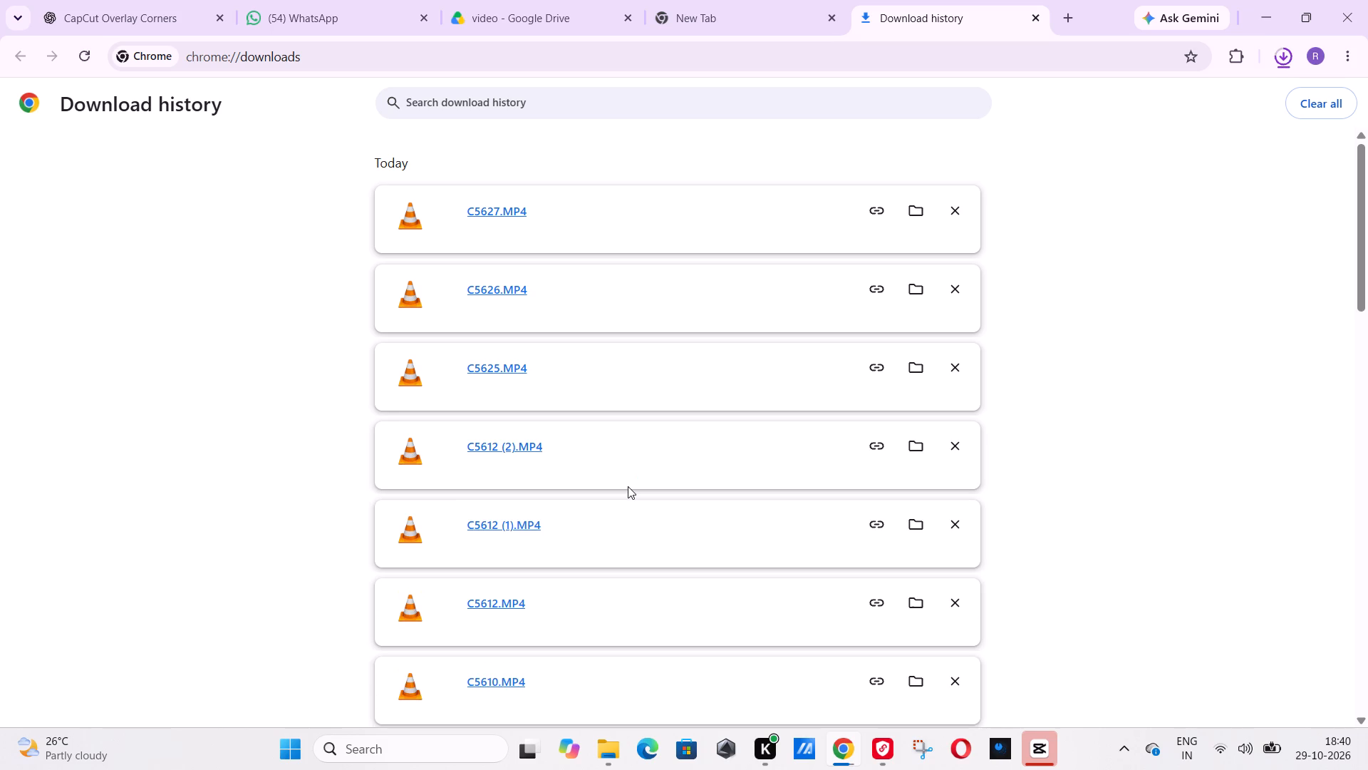
In File Explorer's refreshed Downloads folder, cut C5603, C5604, C5610, C5612, C5612 (1), C5612 (2), C5625, C5626 and C5627.
key(alt+Tab)
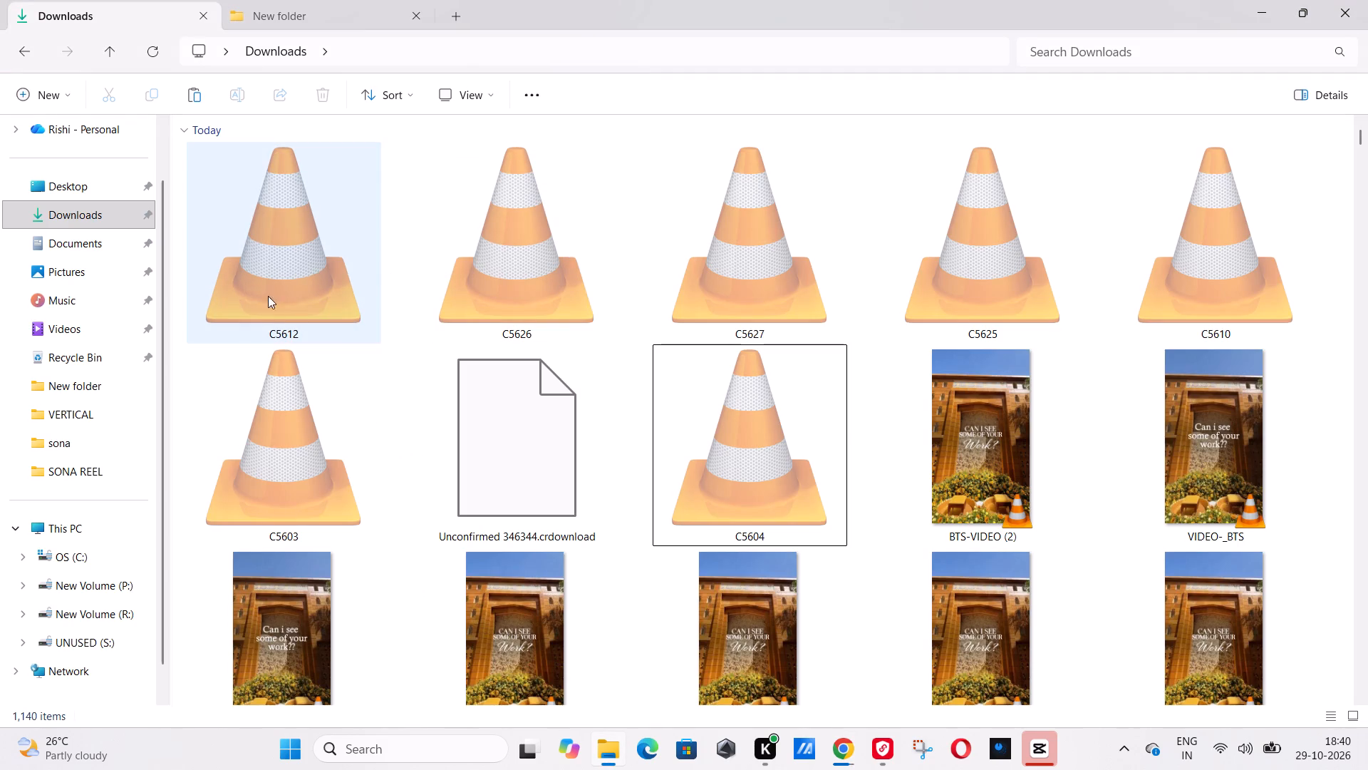
click(142, 232)
triple_click(132, 215)
click(132, 215)
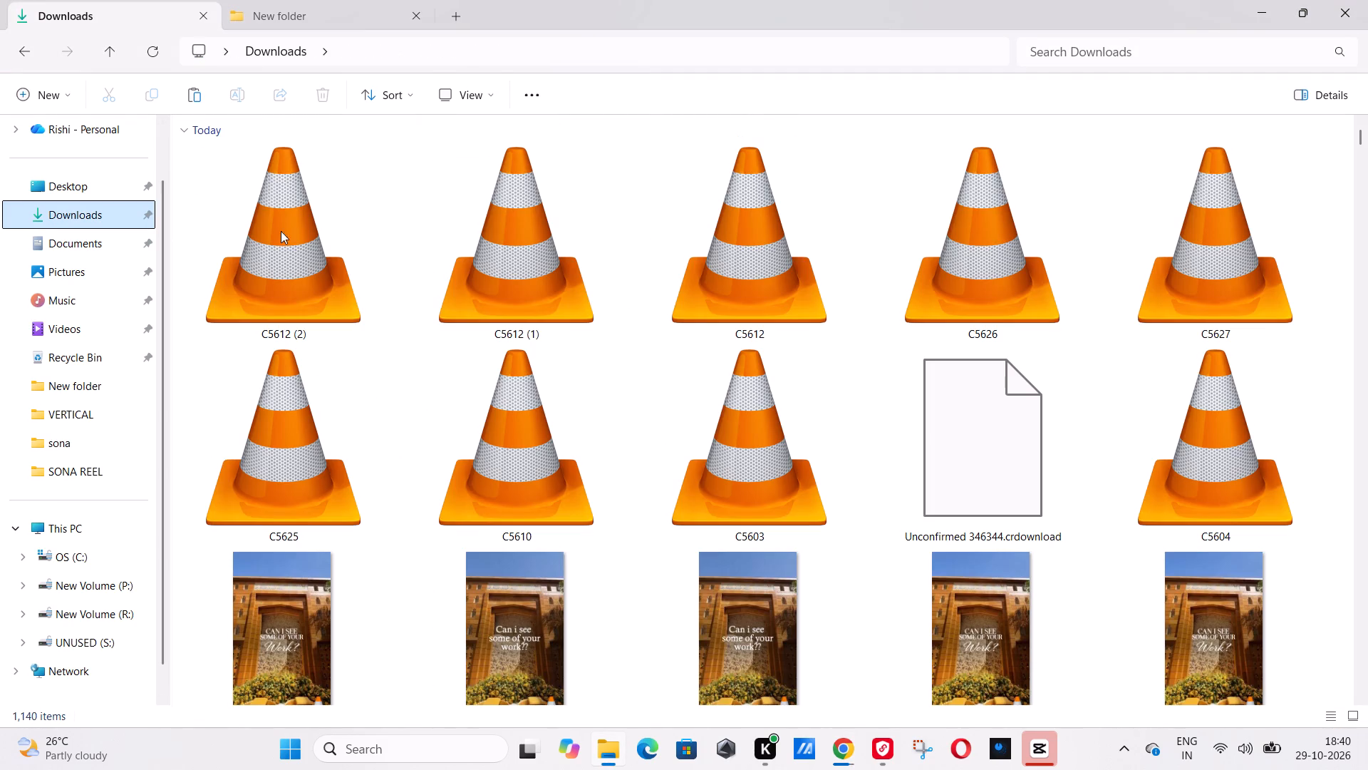
click(352, 250)
ctrl+click(339, 399)
ctrl+click(482, 423)
ctrl+click(494, 296)
ctrl+click(655, 250)
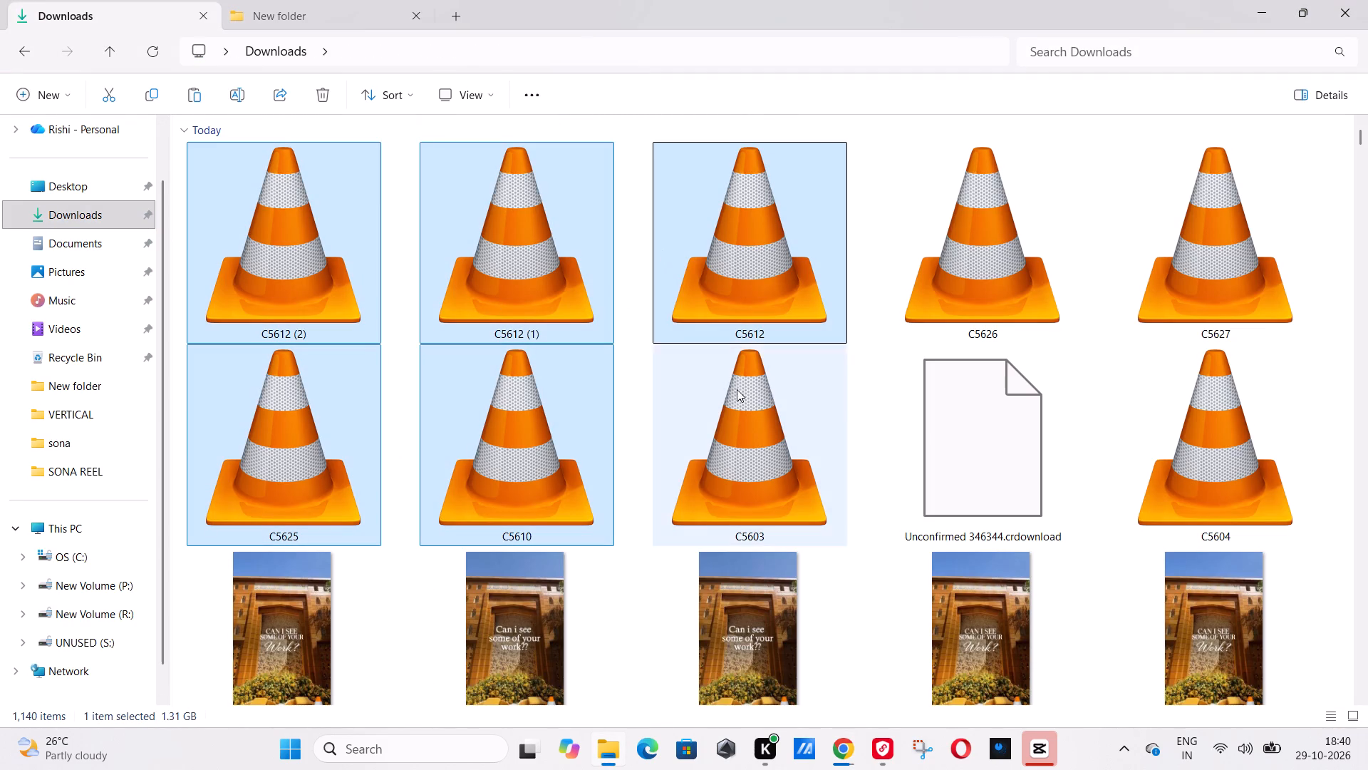
ctrl+click(732, 404)
ctrl+click(898, 246)
ctrl+click(1107, 243)
ctrl+click(1204, 256)
ctrl+click(1223, 411)
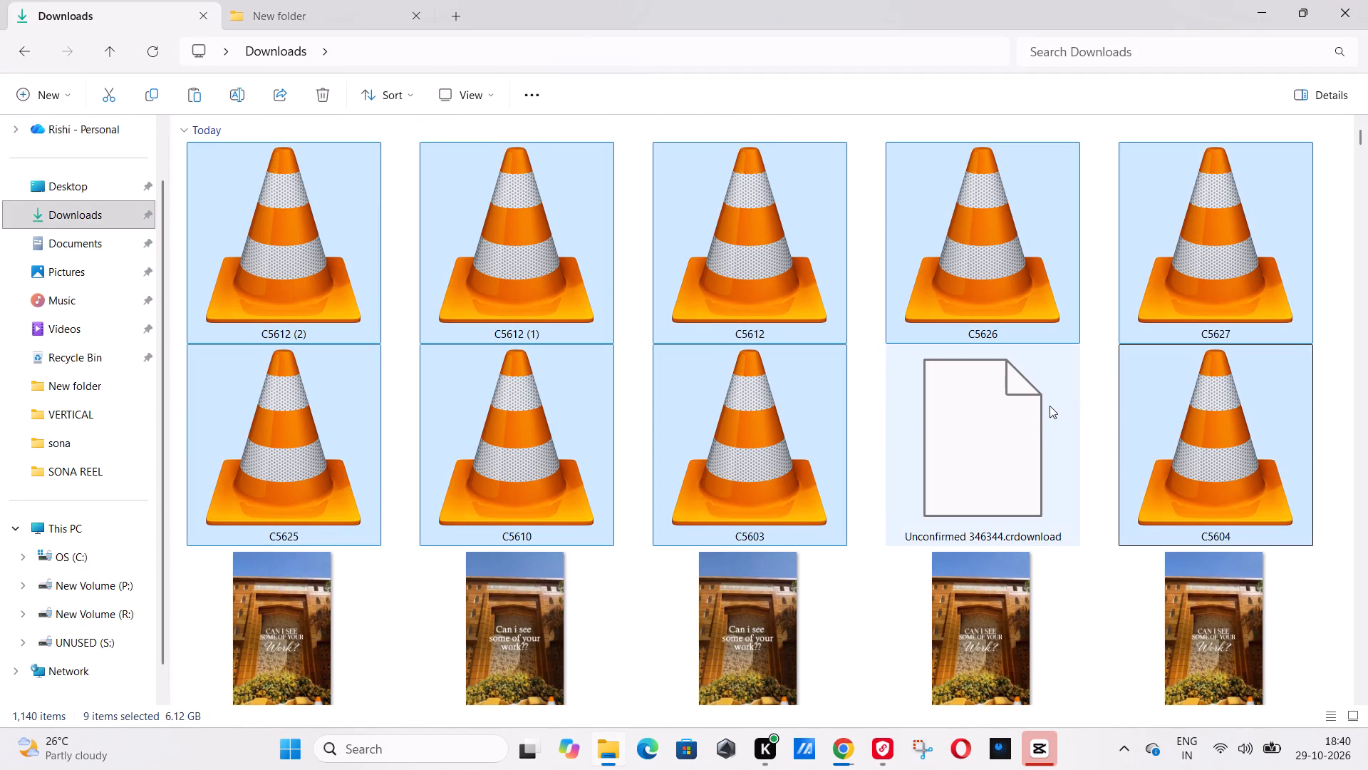
key(ctrl+x)
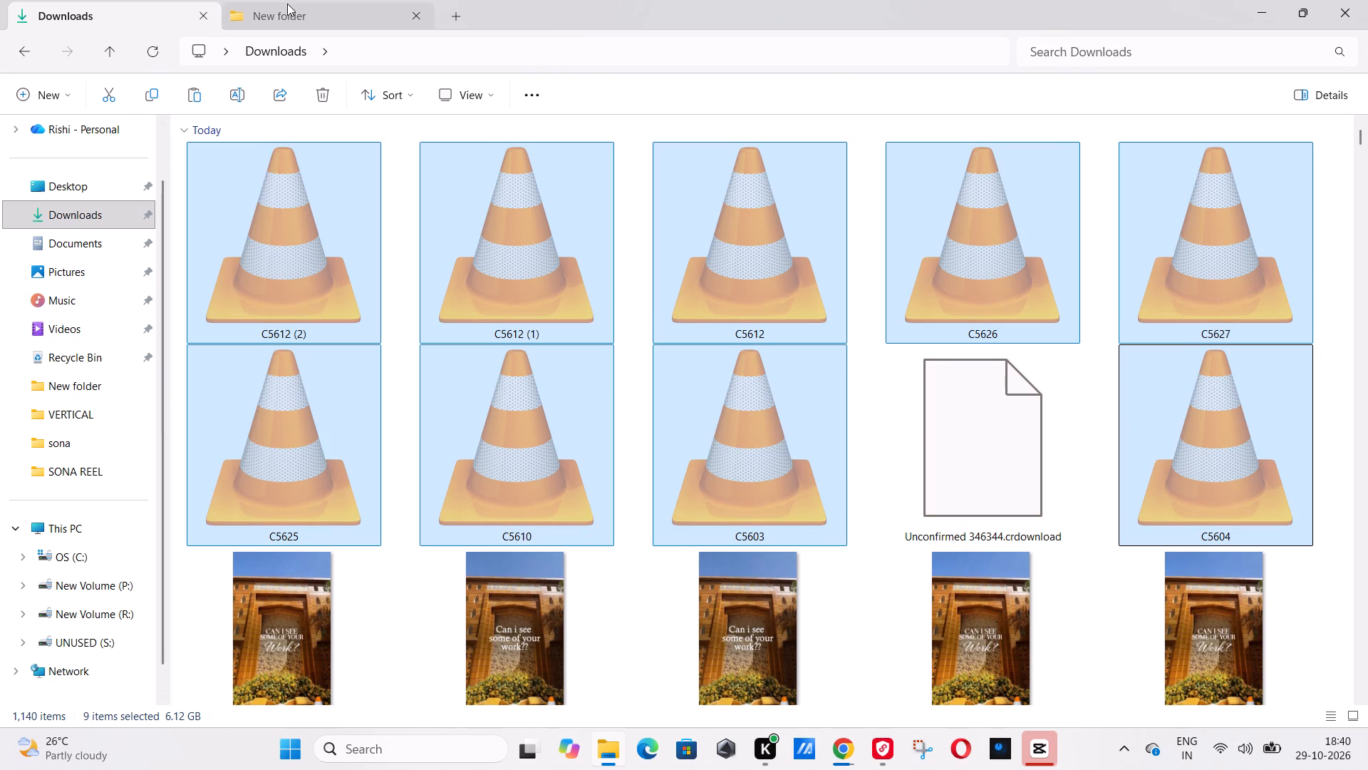
Browse to New folder inside THE CREW on the UNUSED (S:) drive, looking into New folder (2) and VIDEOS on the way.
click(94, 539)
double_click(1001, 153)
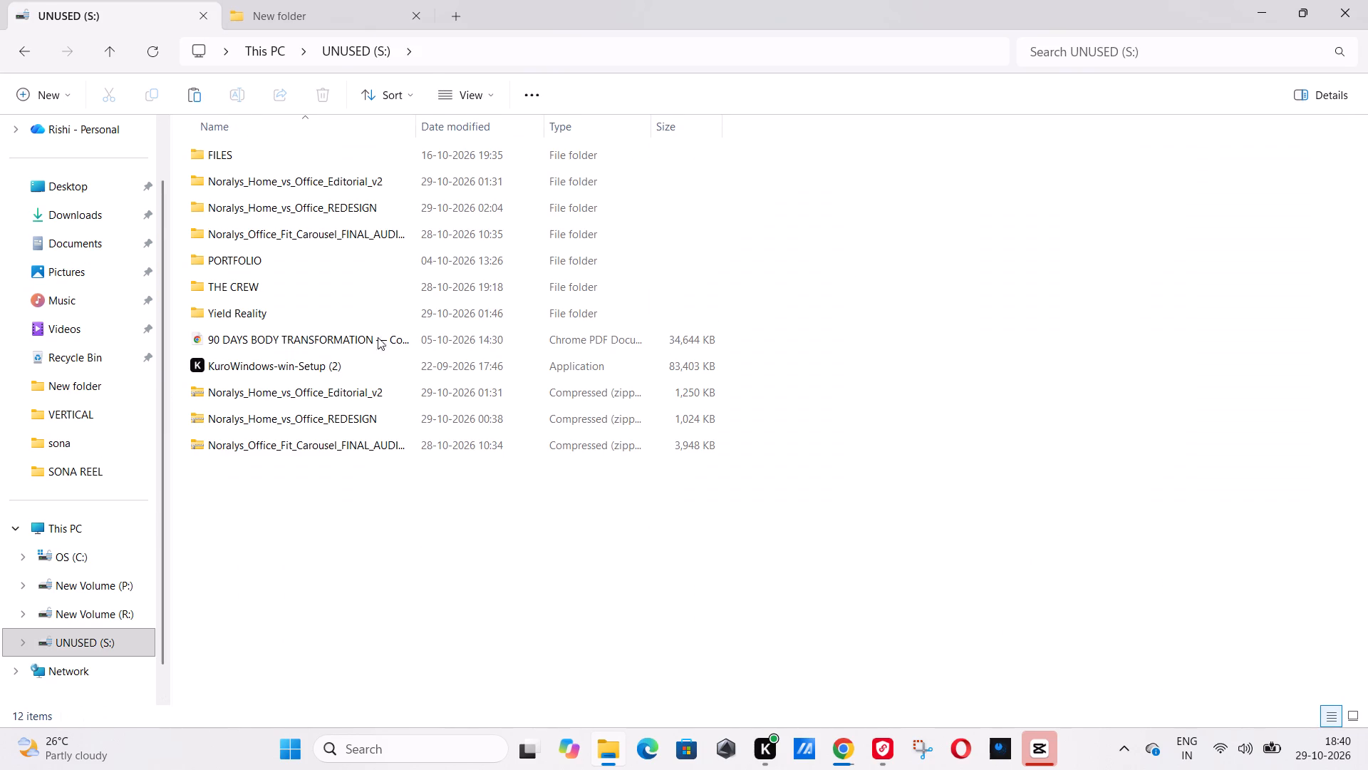
double_click(284, 279)
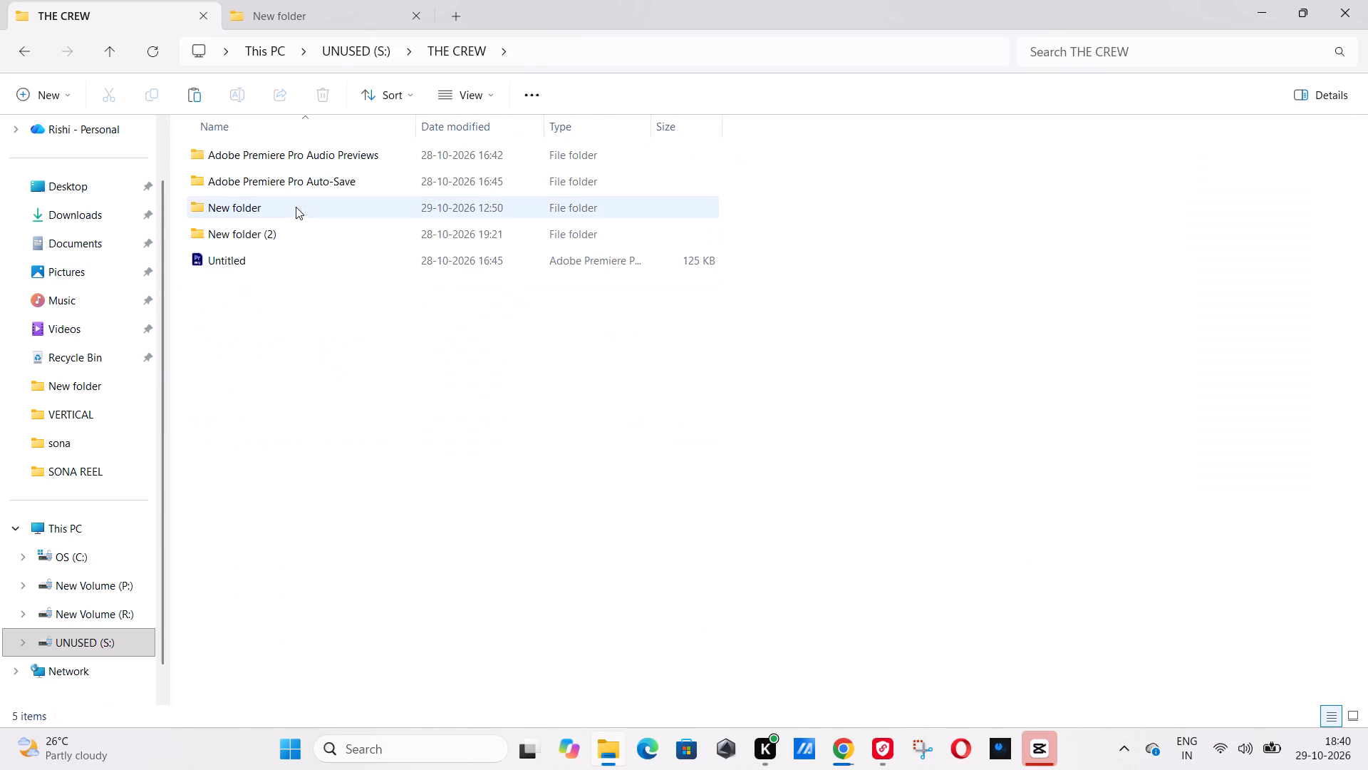
double_click(271, 235)
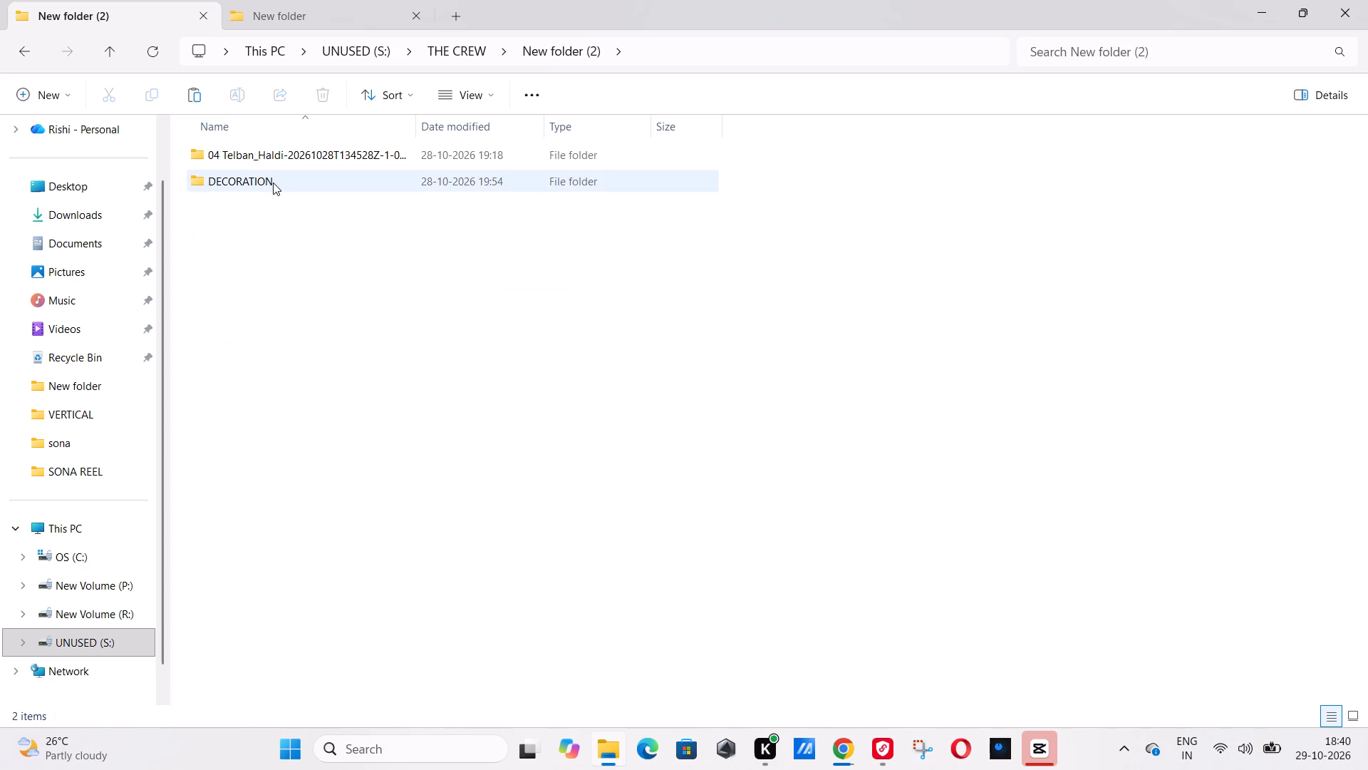
click(105, 52)
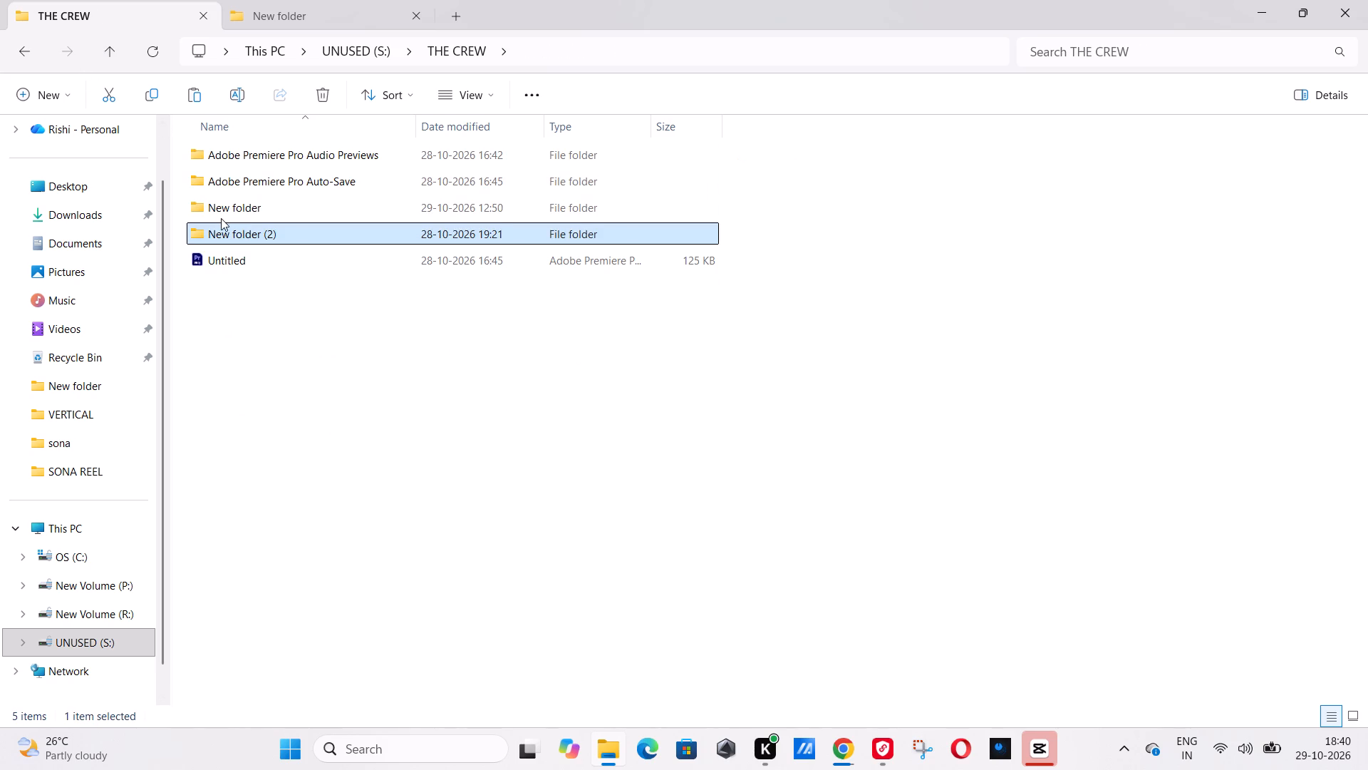
double_click(221, 218)
double_click(226, 212)
double_click(252, 228)
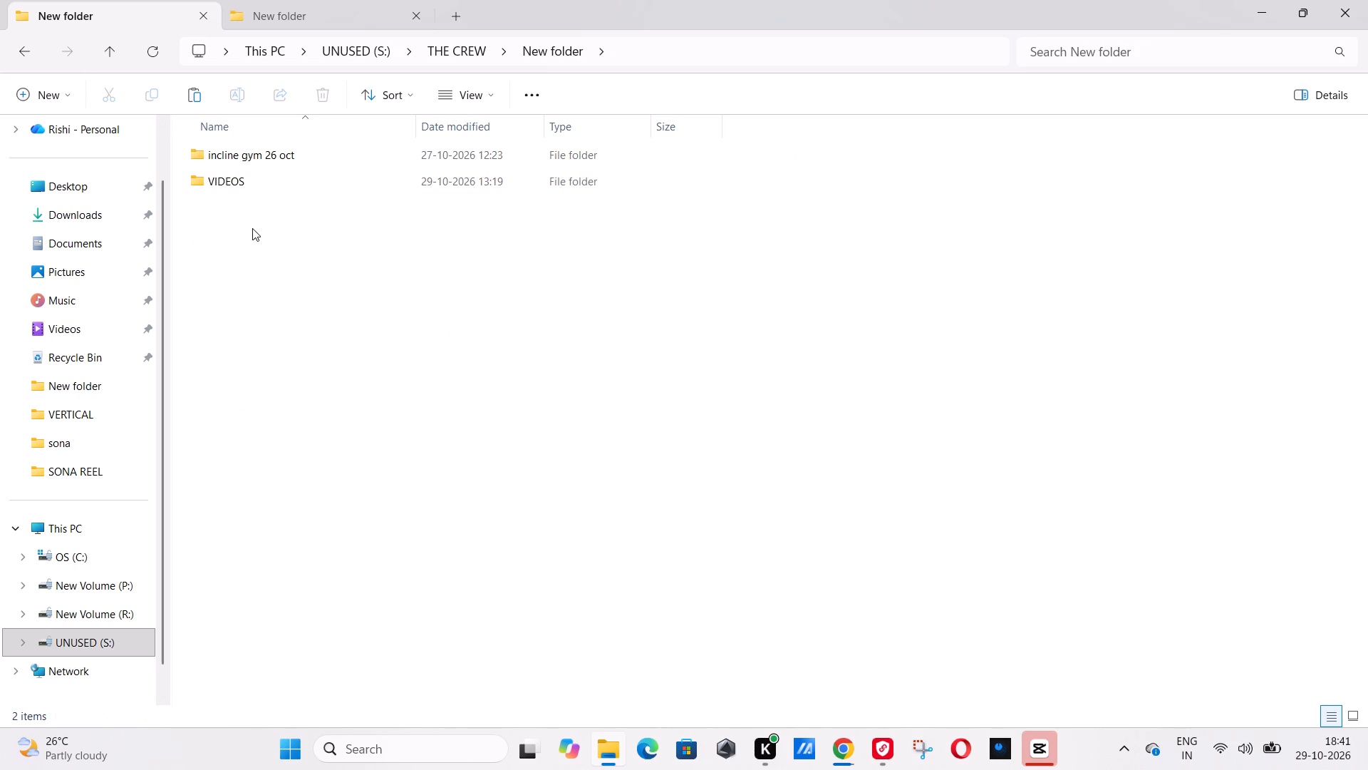
click(225, 226)
right_click(225, 226)
double_click(259, 177)
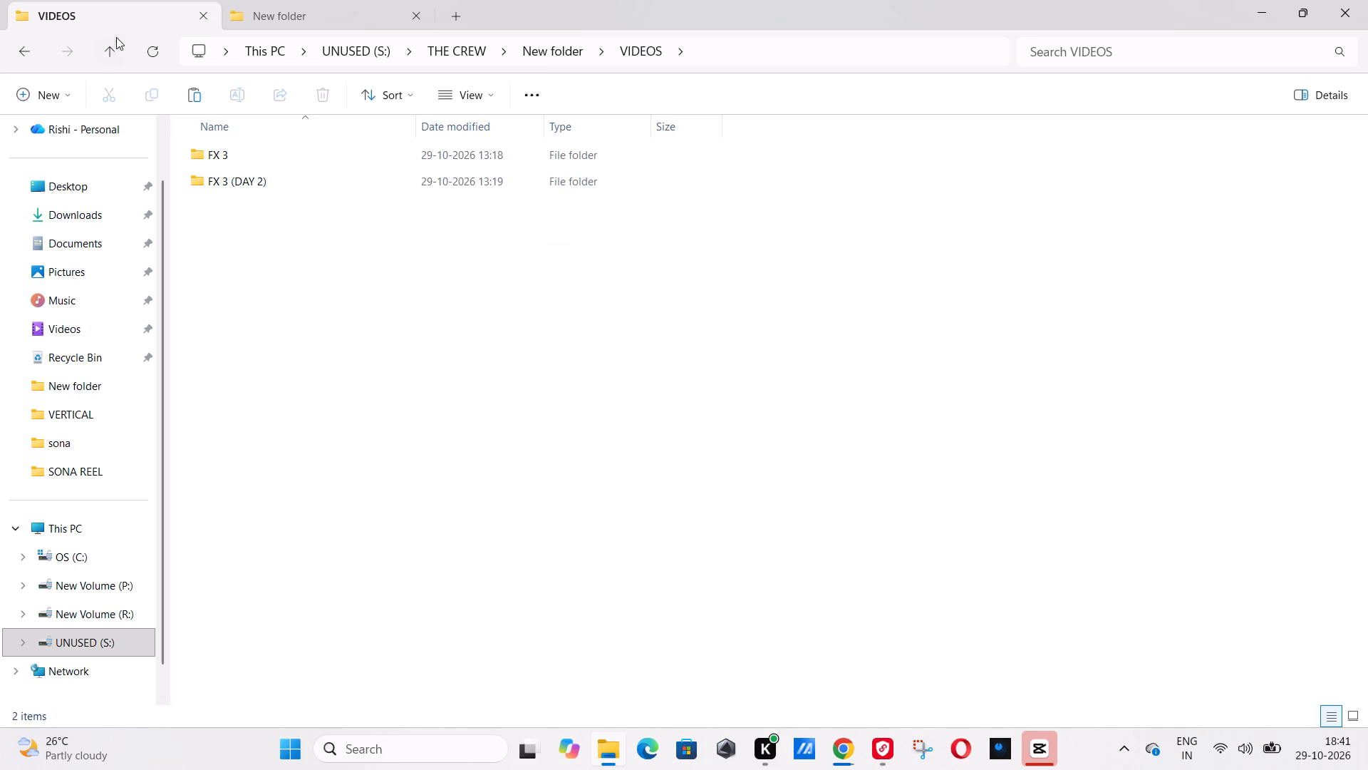
click(107, 43)
Create a subfolder named 3D MBI alongside incline gym 26 oct and VIDEOS.
click(262, 205)
right_click(262, 205)
click(316, 364)
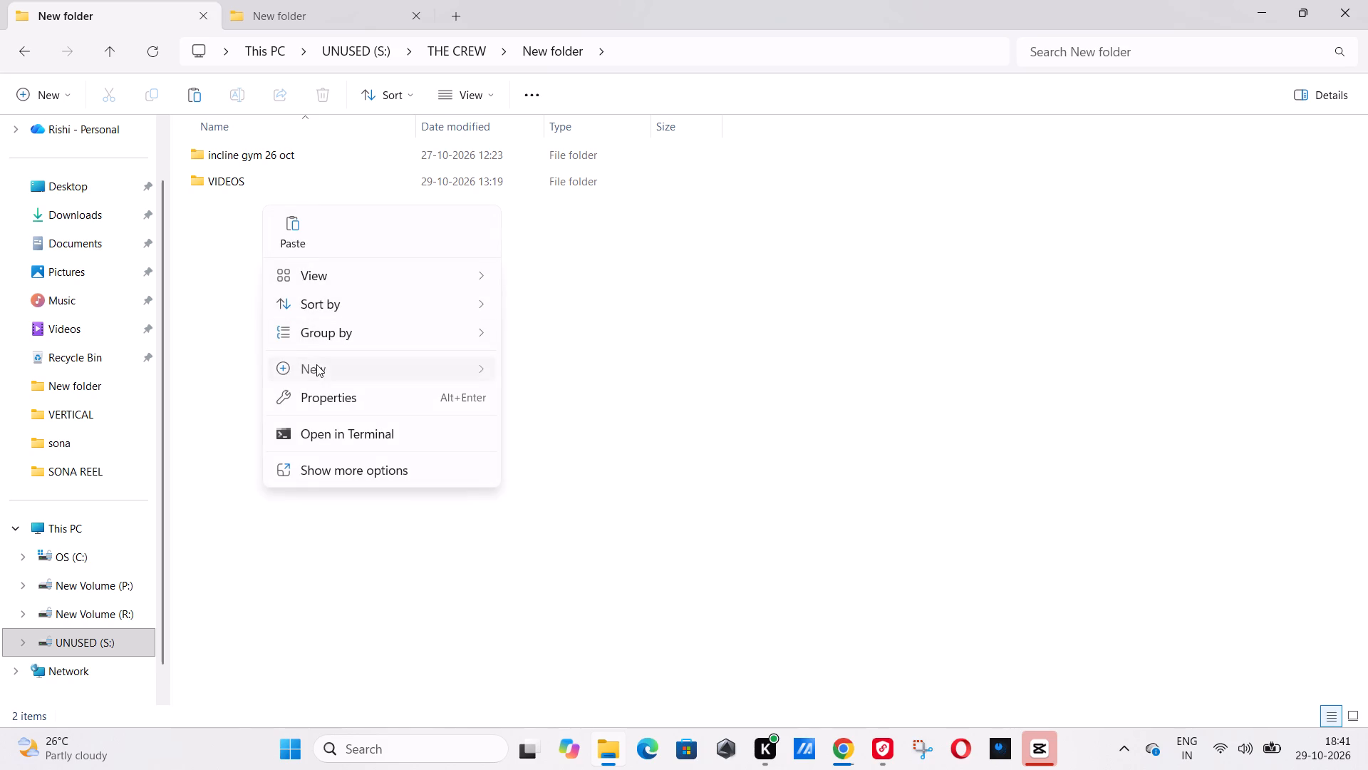
click(544, 378)
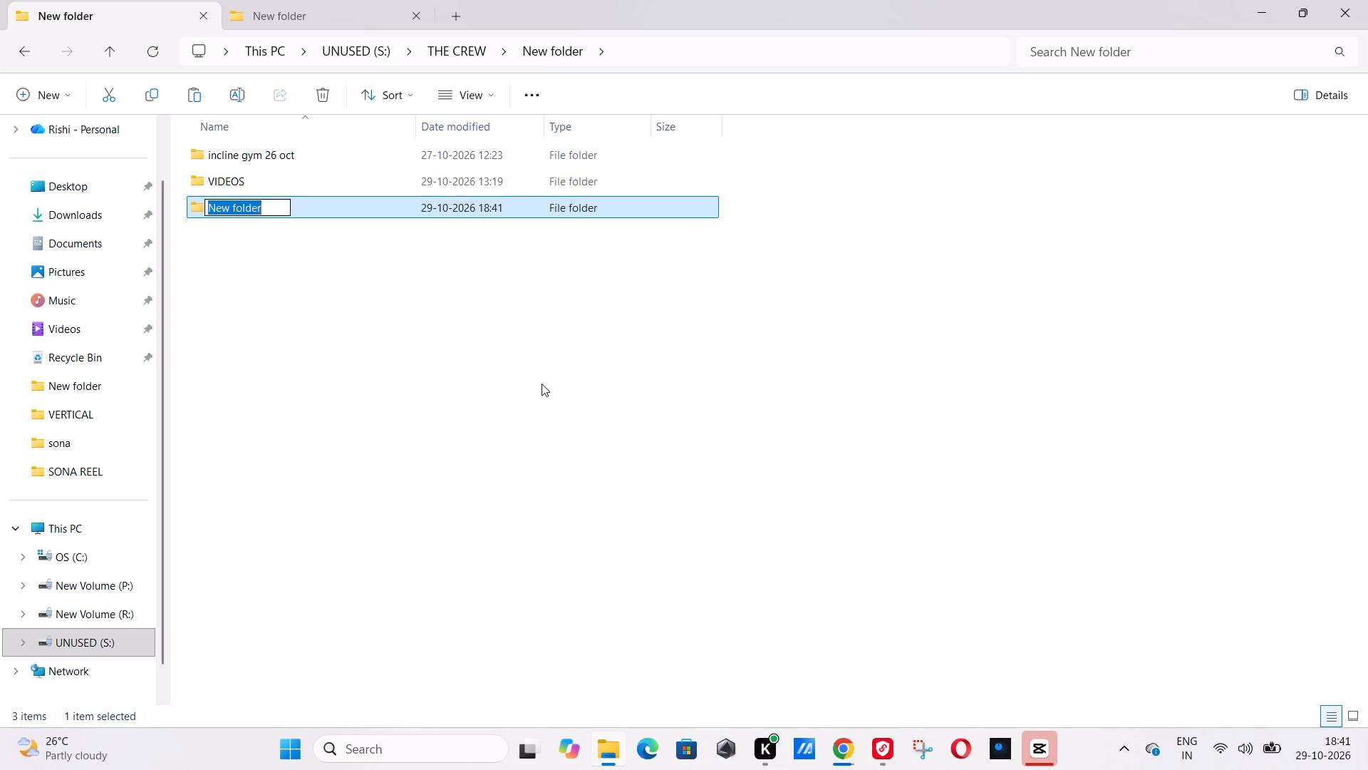
key(3)
text(D)
key(space)
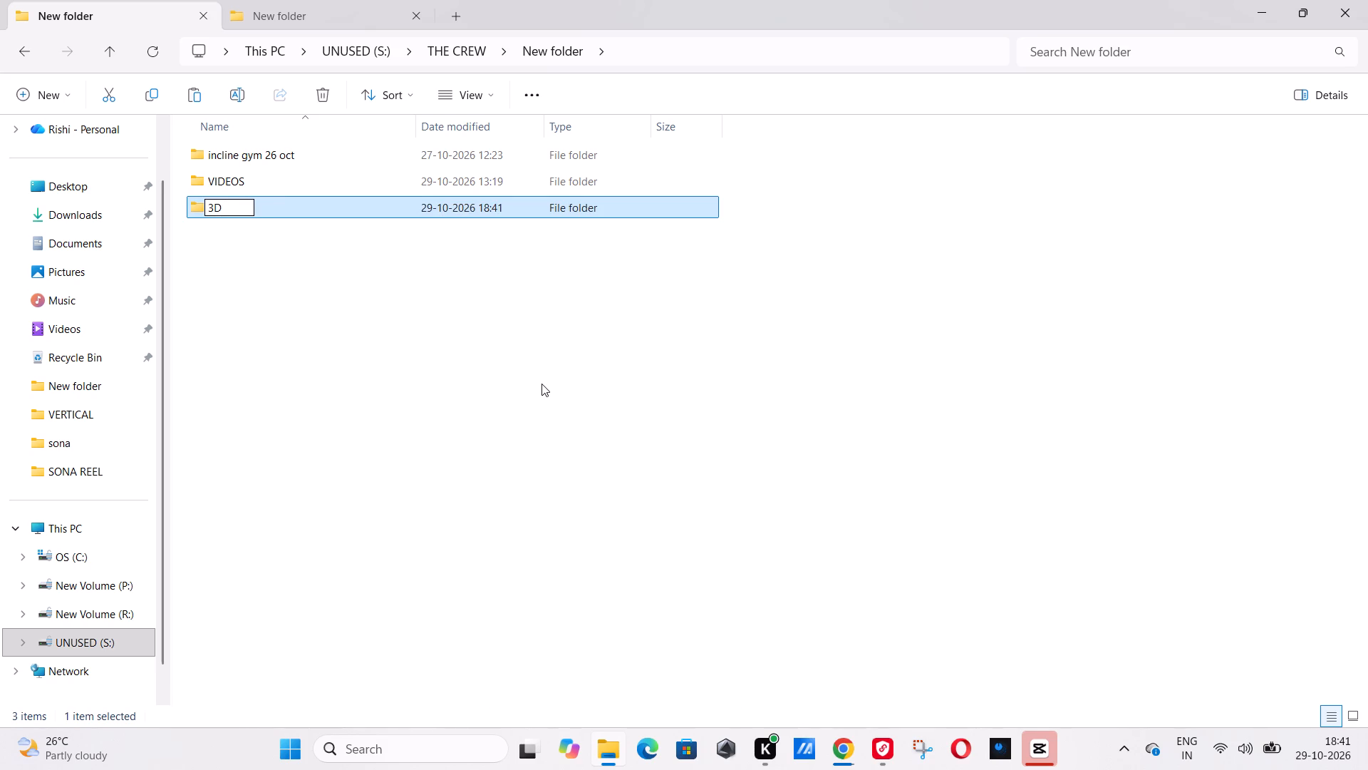
text(MBI)
key(Return)
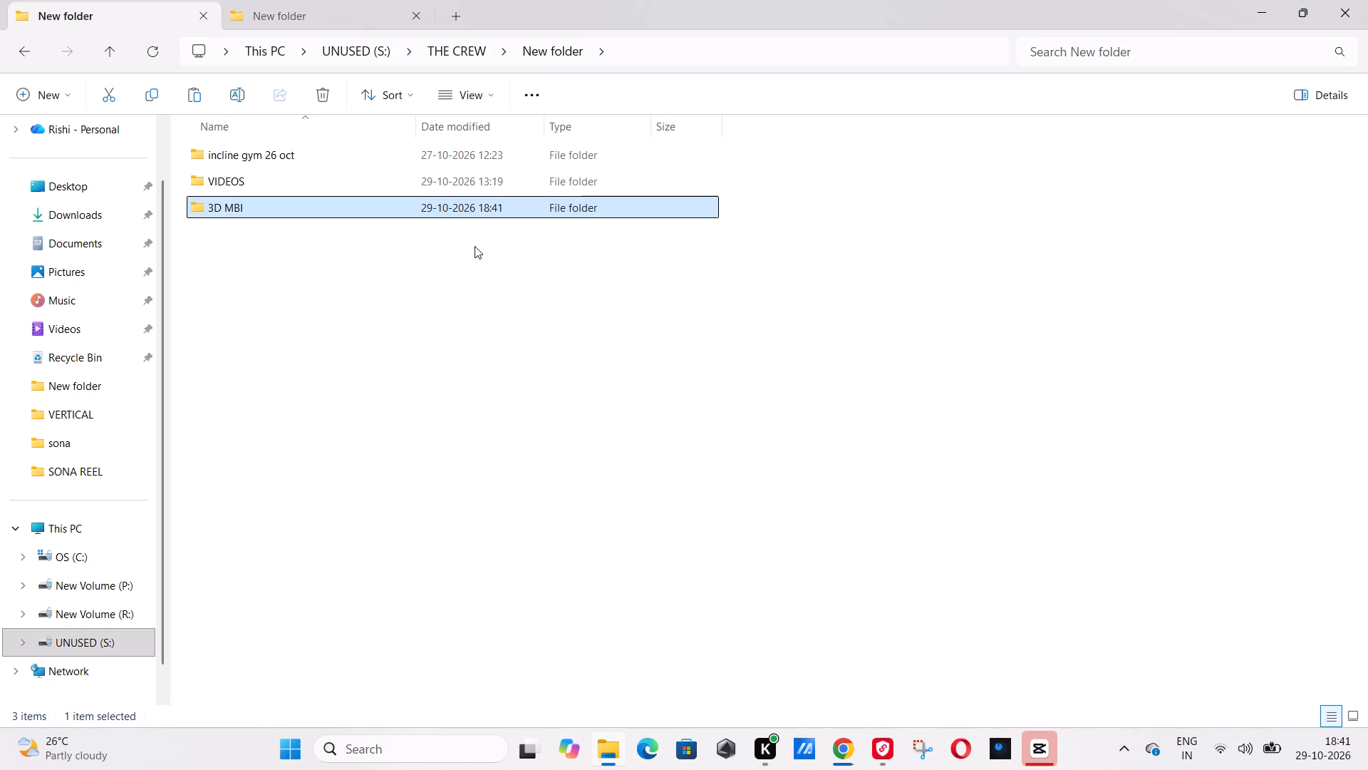
Rename the 3D MBI folder as 3D BM.
key(F2)
key(Right)
key(BackSpace)
key(BackSpace)
key(BackSpace)
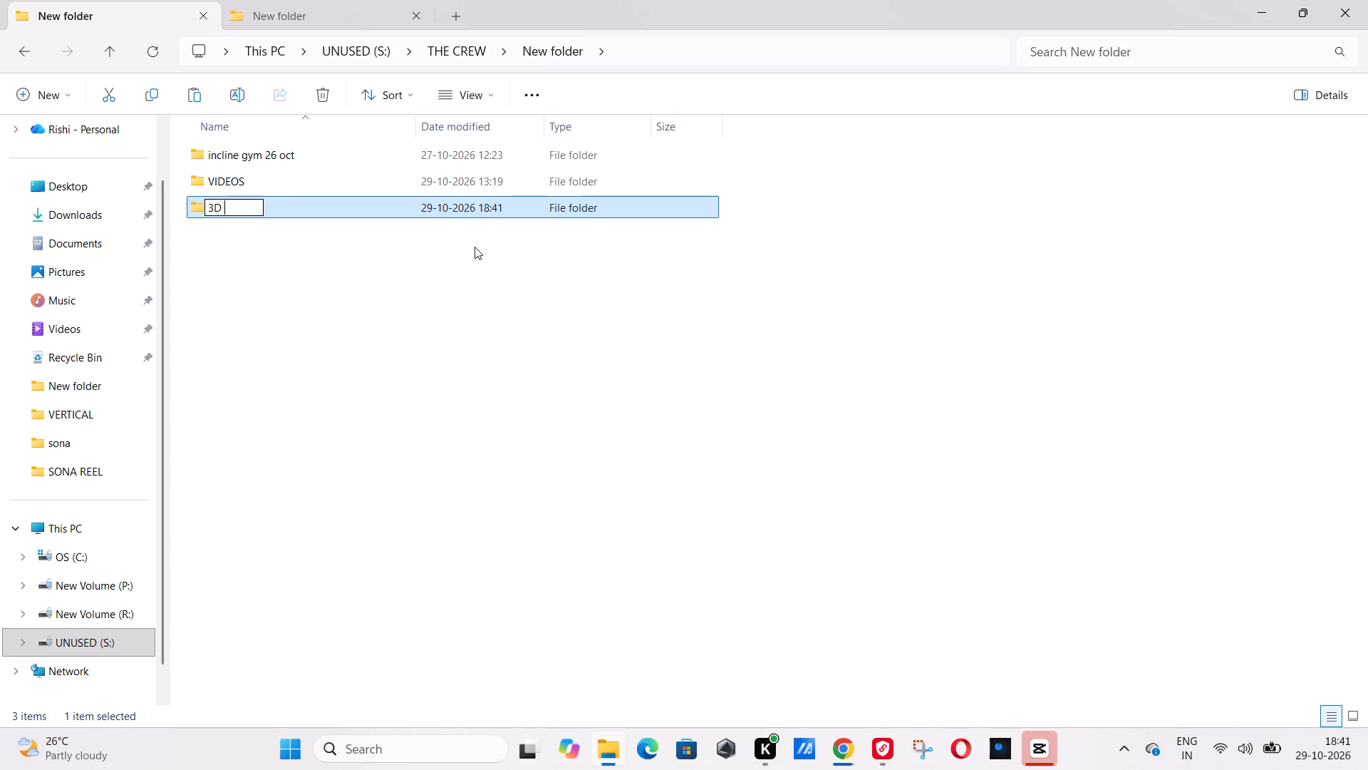
text(BM)
key(Return)
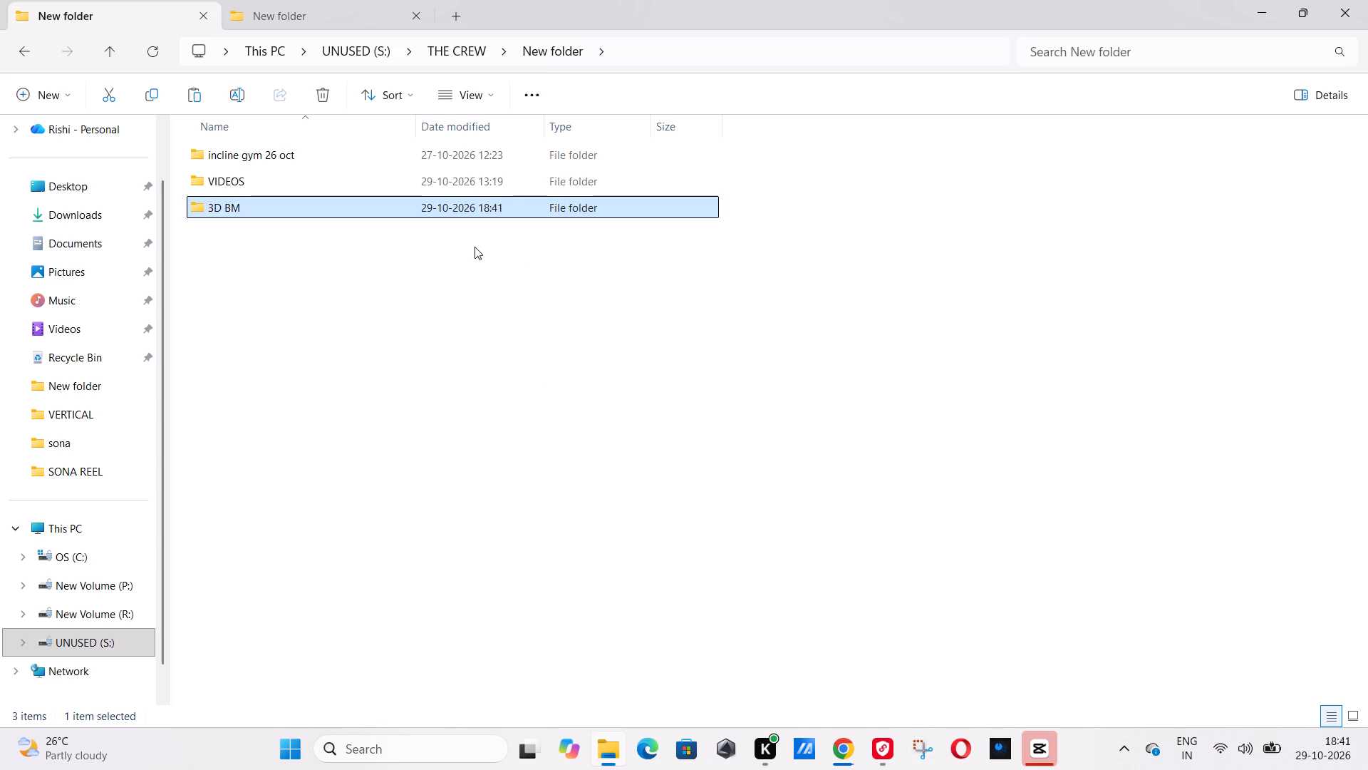
Paste the nine cut clips into the 3D BM folder.
click(465, 227)
double_click(466, 210)
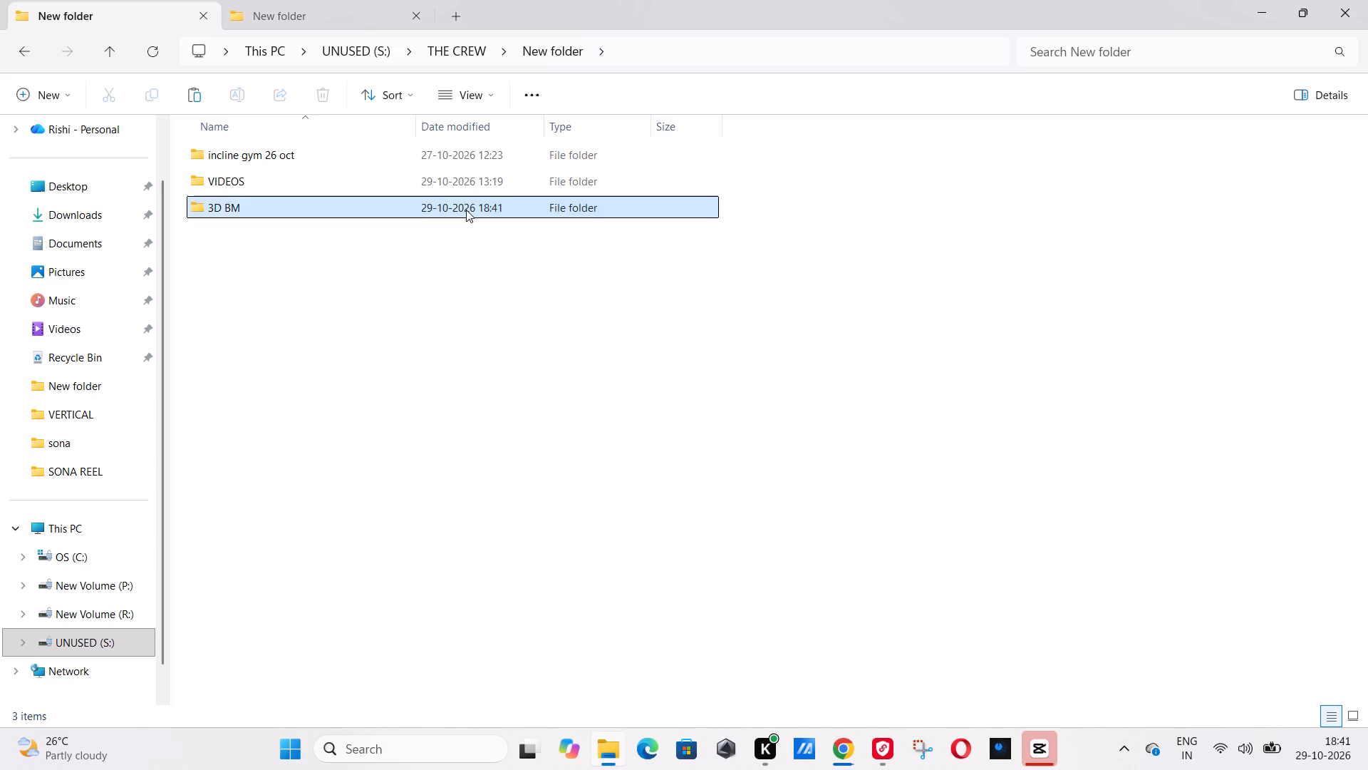
key(ctrl+v)
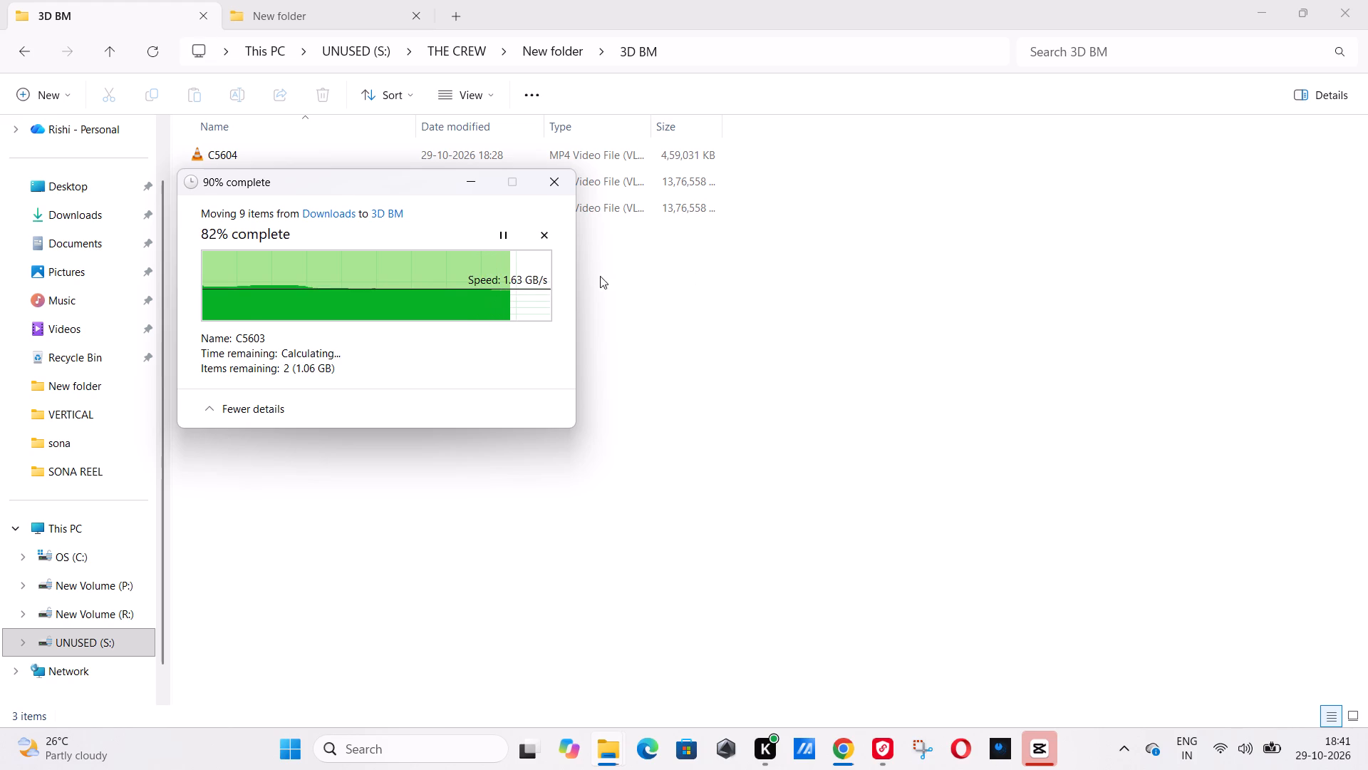
Check the remaining C5608 download in a new File Explorer tab on Downloads and in Chrome's download history.
key(alt+Tab)
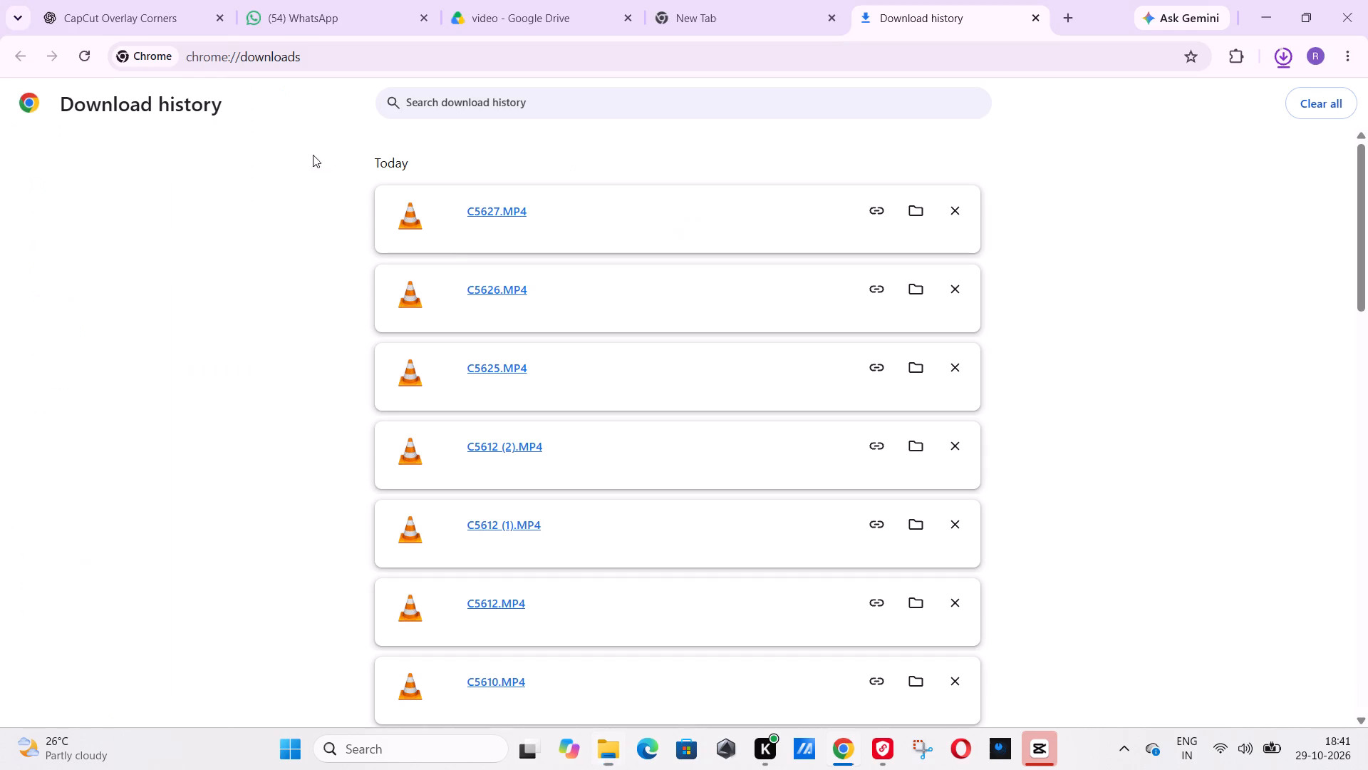
key(alt+Tab)
click(458, 19)
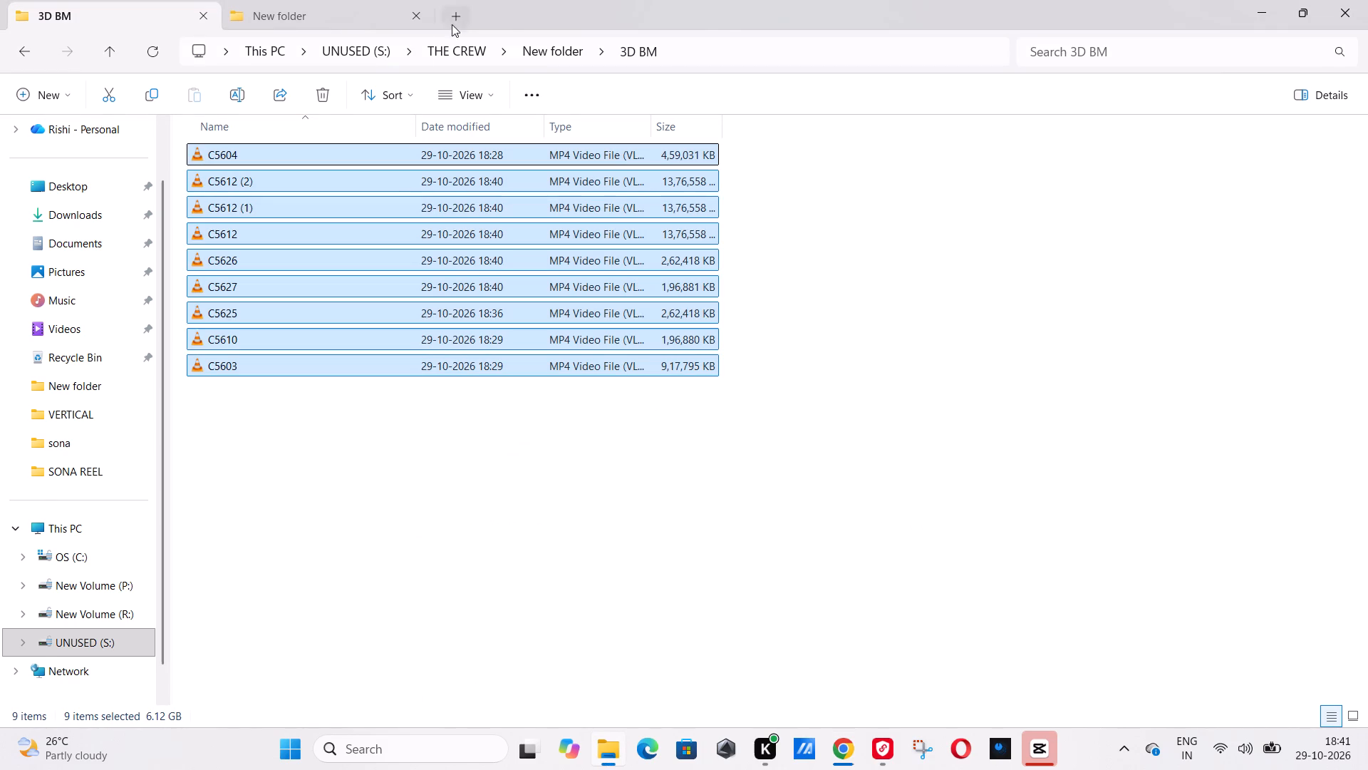
click(90, 269)
scroll(337, 367, up, 2)
click(301, 213)
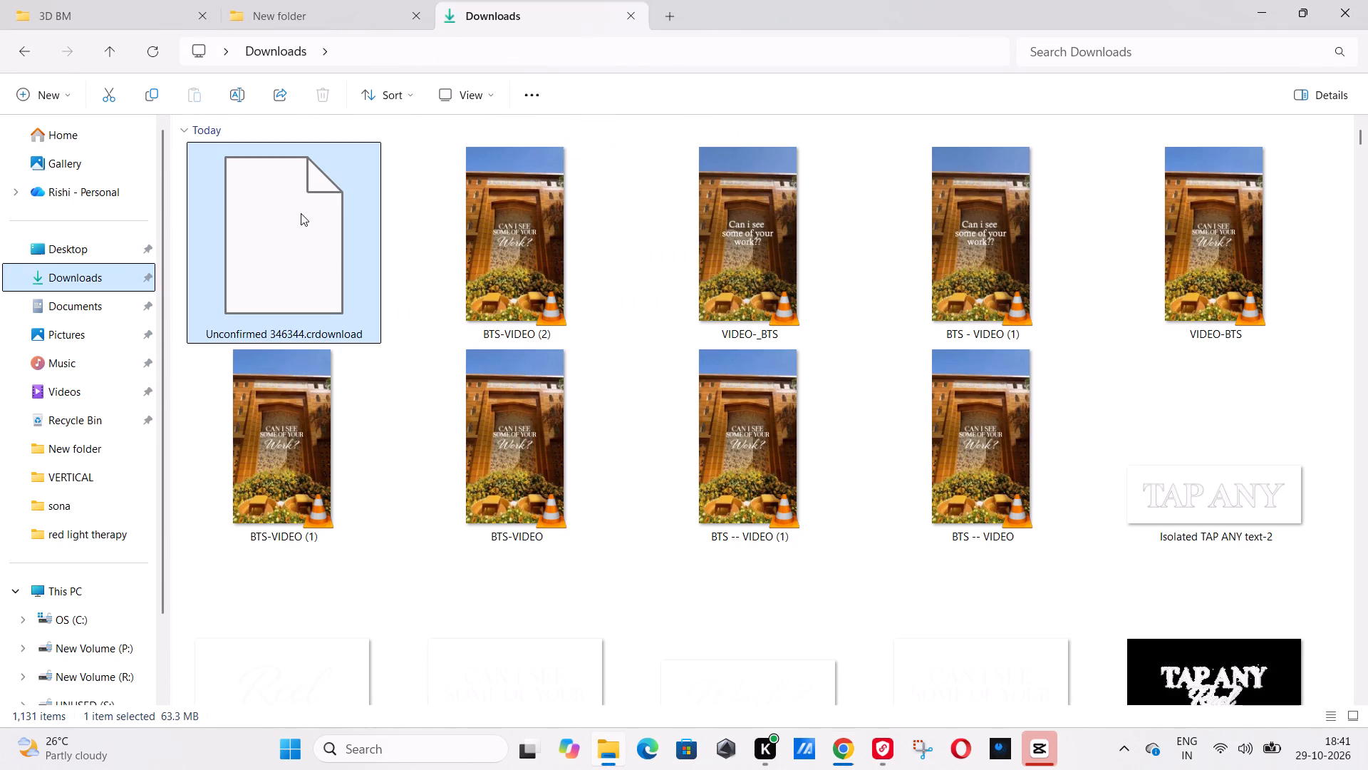
key(alt+Tab)
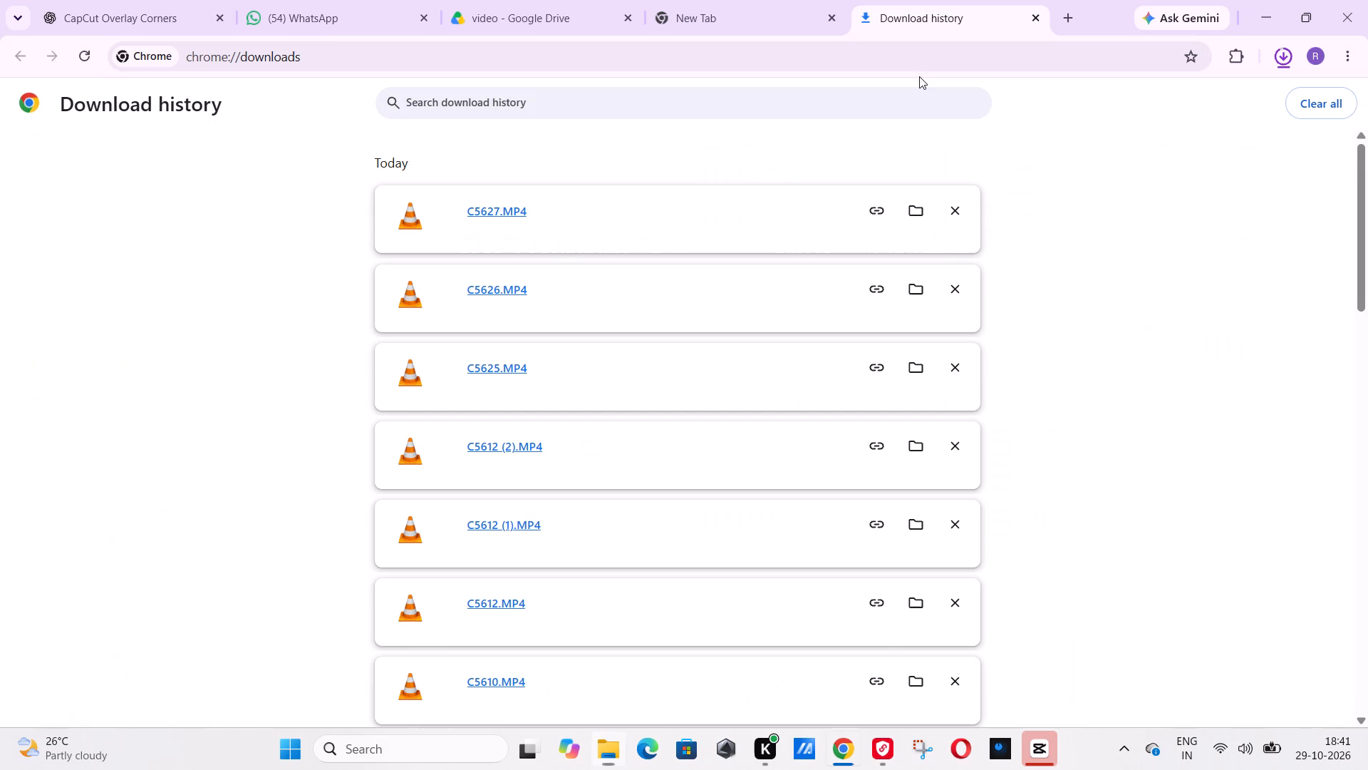
scroll(698, 319, down, 6)
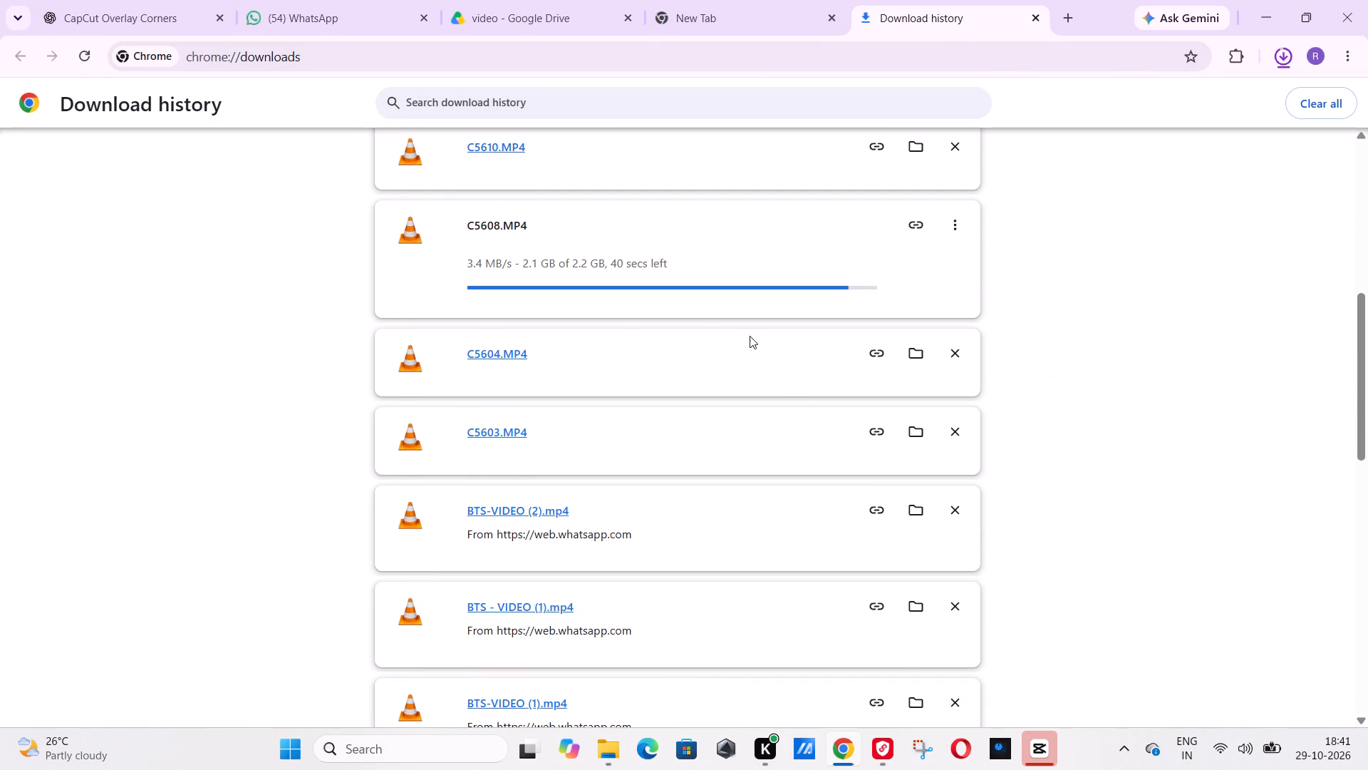
scroll(700, 323, up, 2)
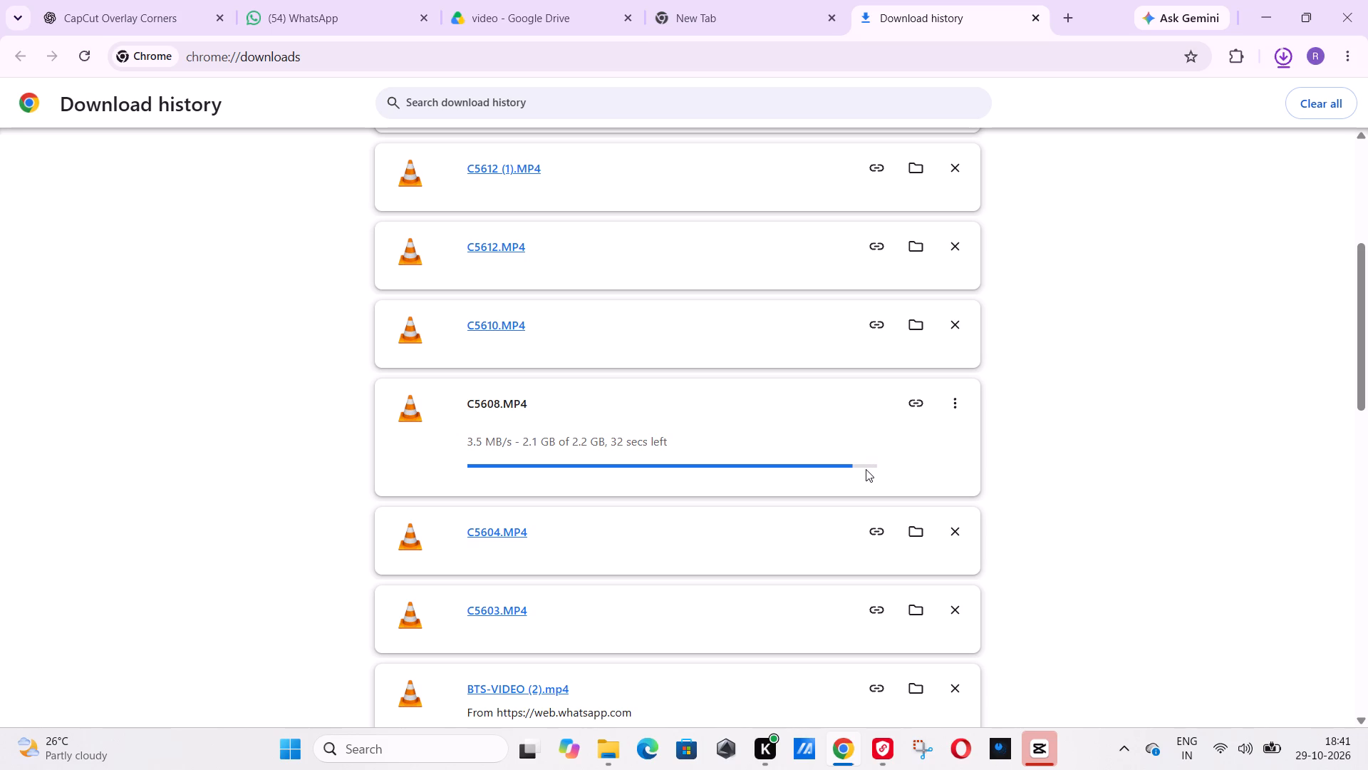
Switch to CapCut and review the timeline's sauna and steam room section, from about 10 to 13 seconds.
click(1034, 734)
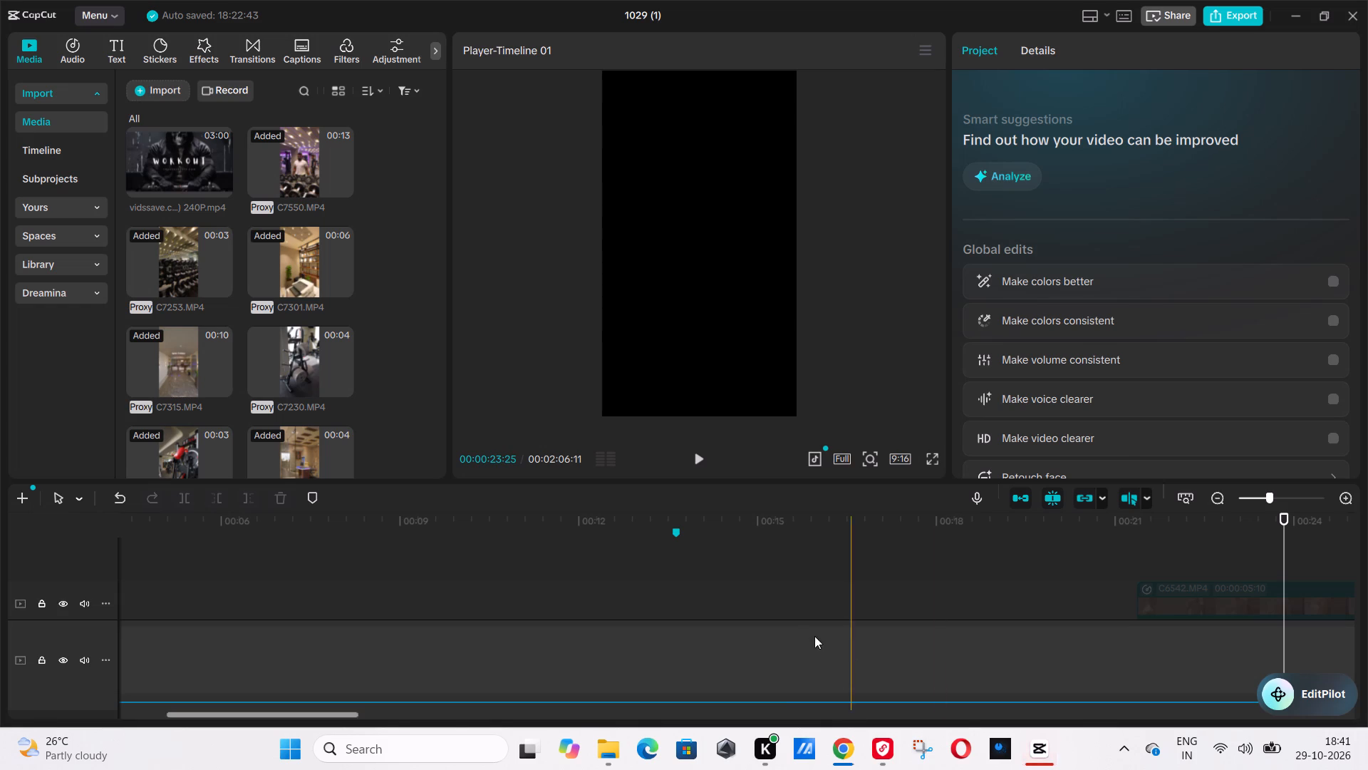
click(566, 540)
click(470, 539)
drag(470, 539, 526, 545)
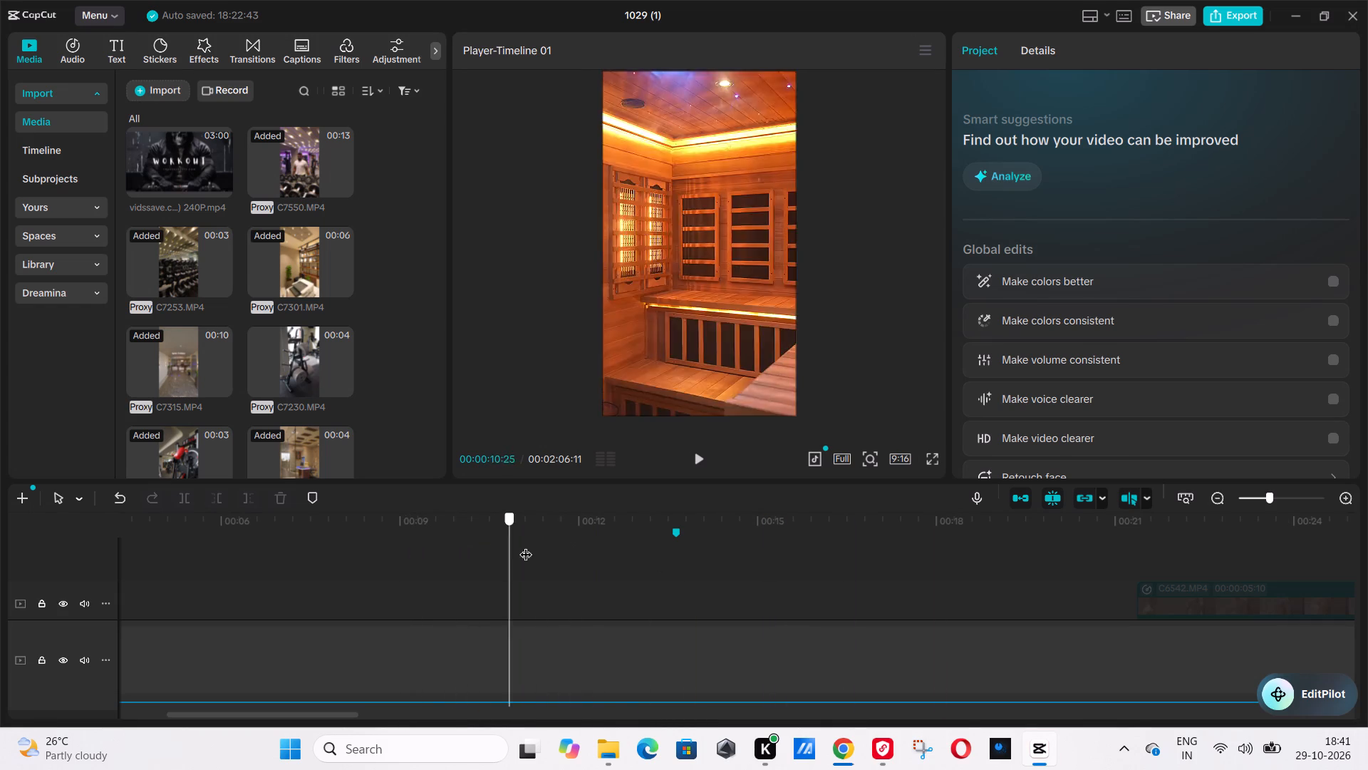
drag(526, 545, 606, 545)
key(space)
key(space)
Lower the system volume.
click(1262, 757)
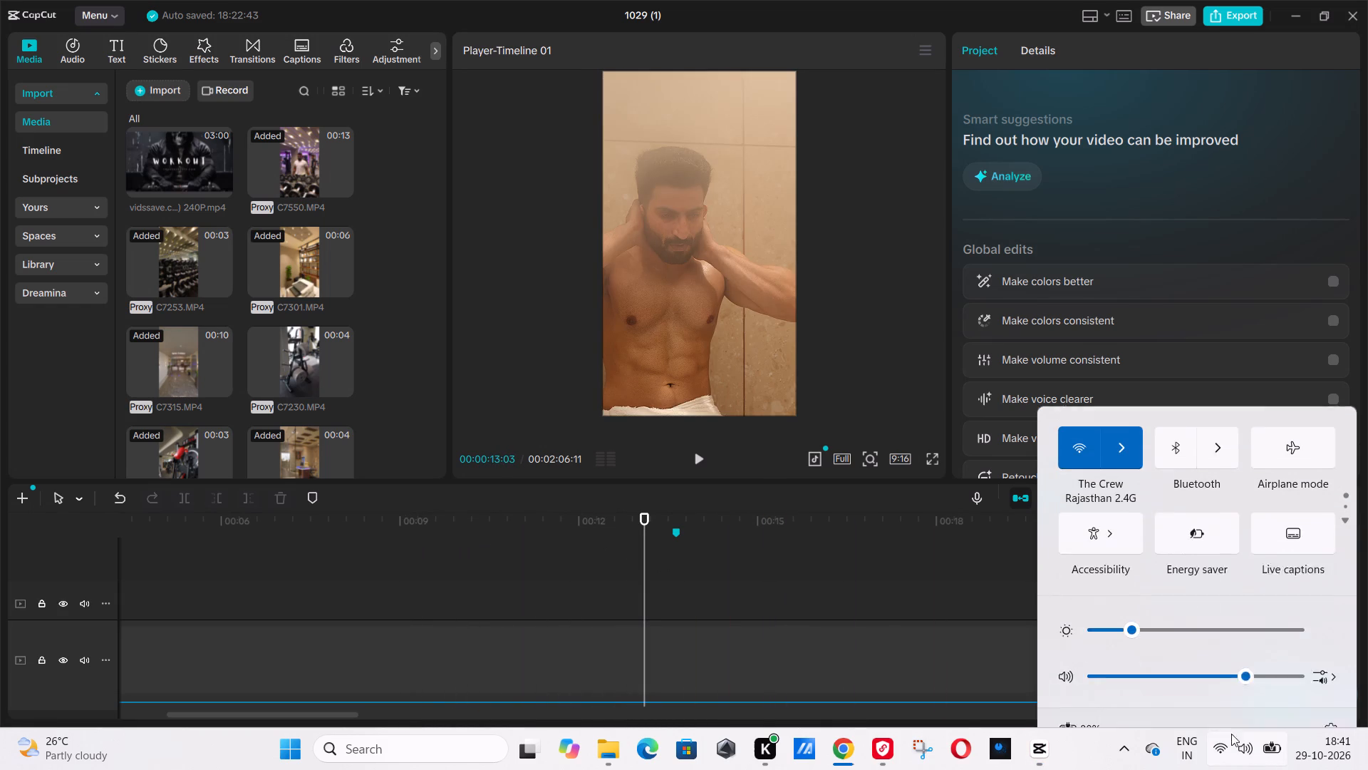
click(1187, 645)
click(836, 602)
Move the timeline marker later, to just before the 18-second mark.
click(722, 571)
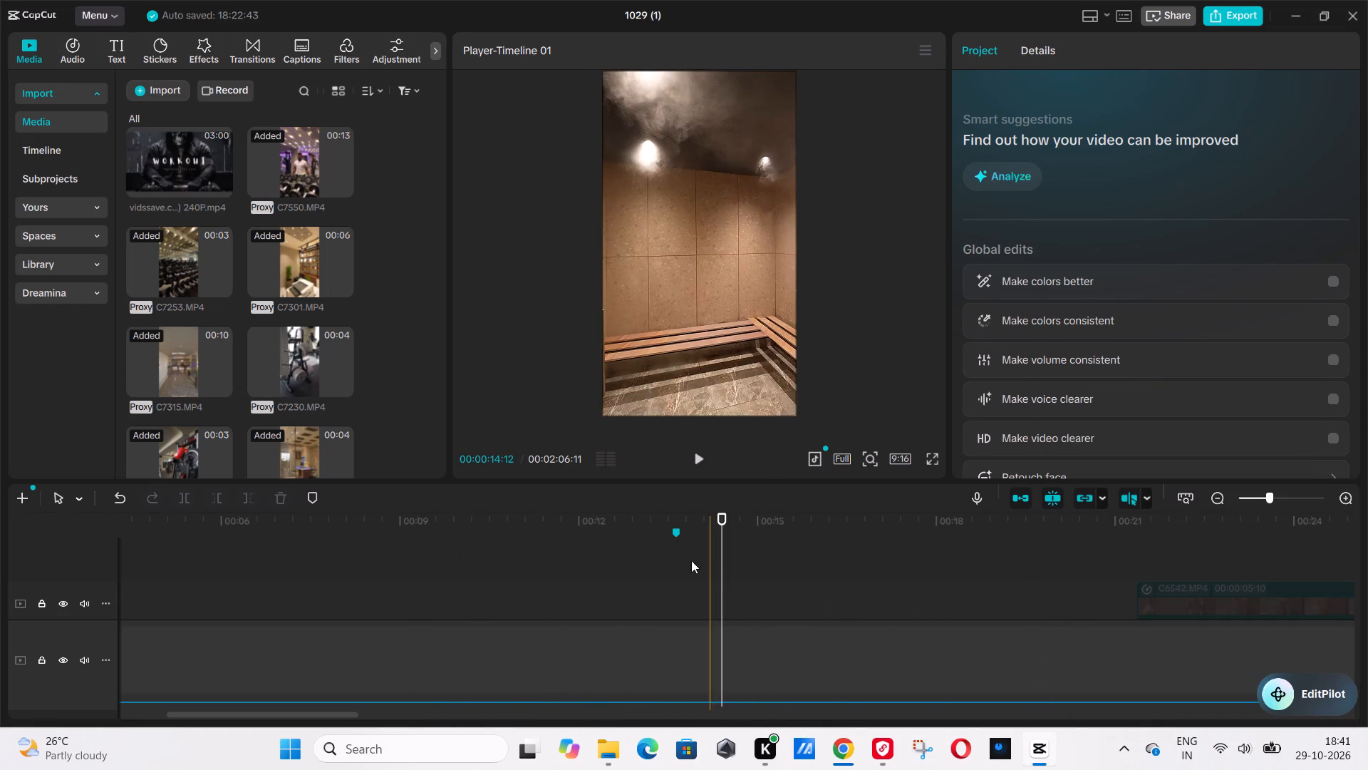
drag(676, 531, 1054, 542)
drag(1053, 533, 1001, 551)
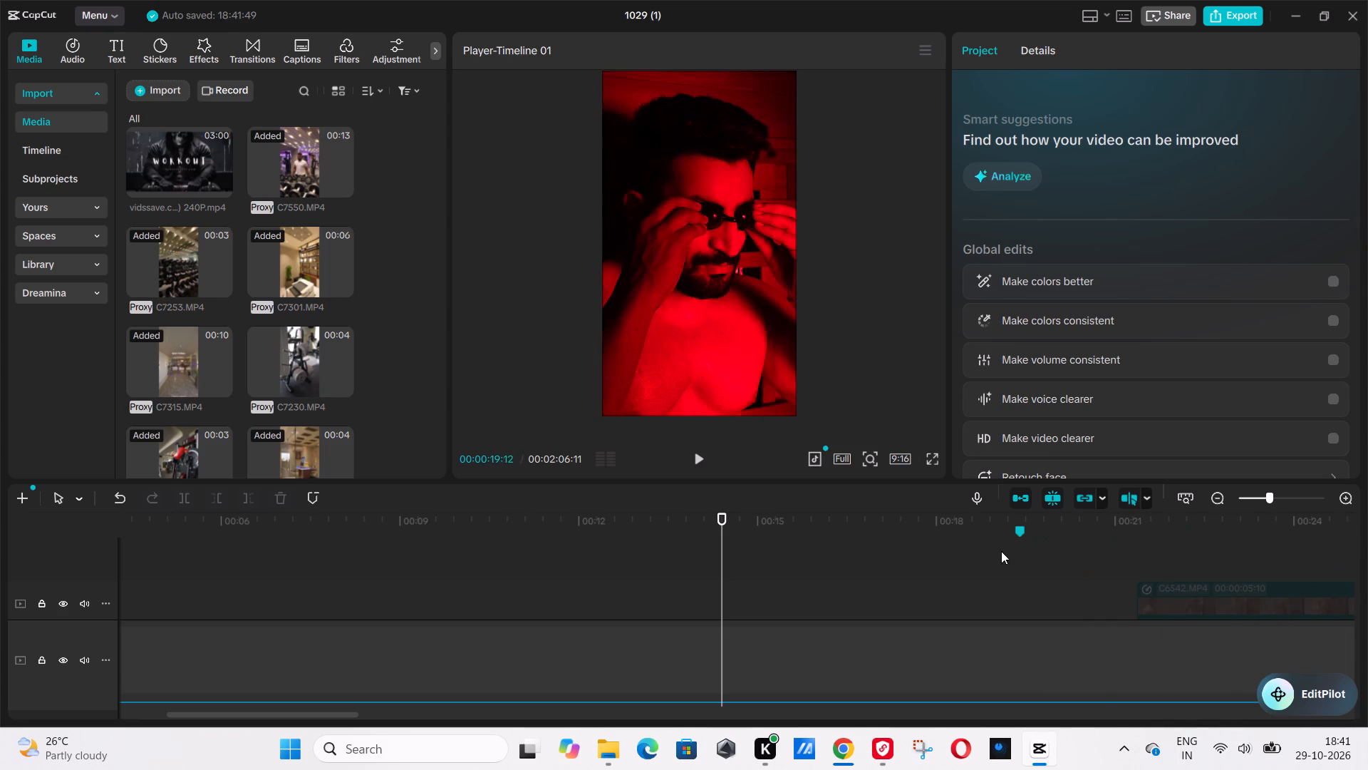
drag(1001, 551, 910, 564)
Review the red-light clips on the timeline, playing the section around C3226 up to about 21 seconds.
scroll(896, 573, down, 7)
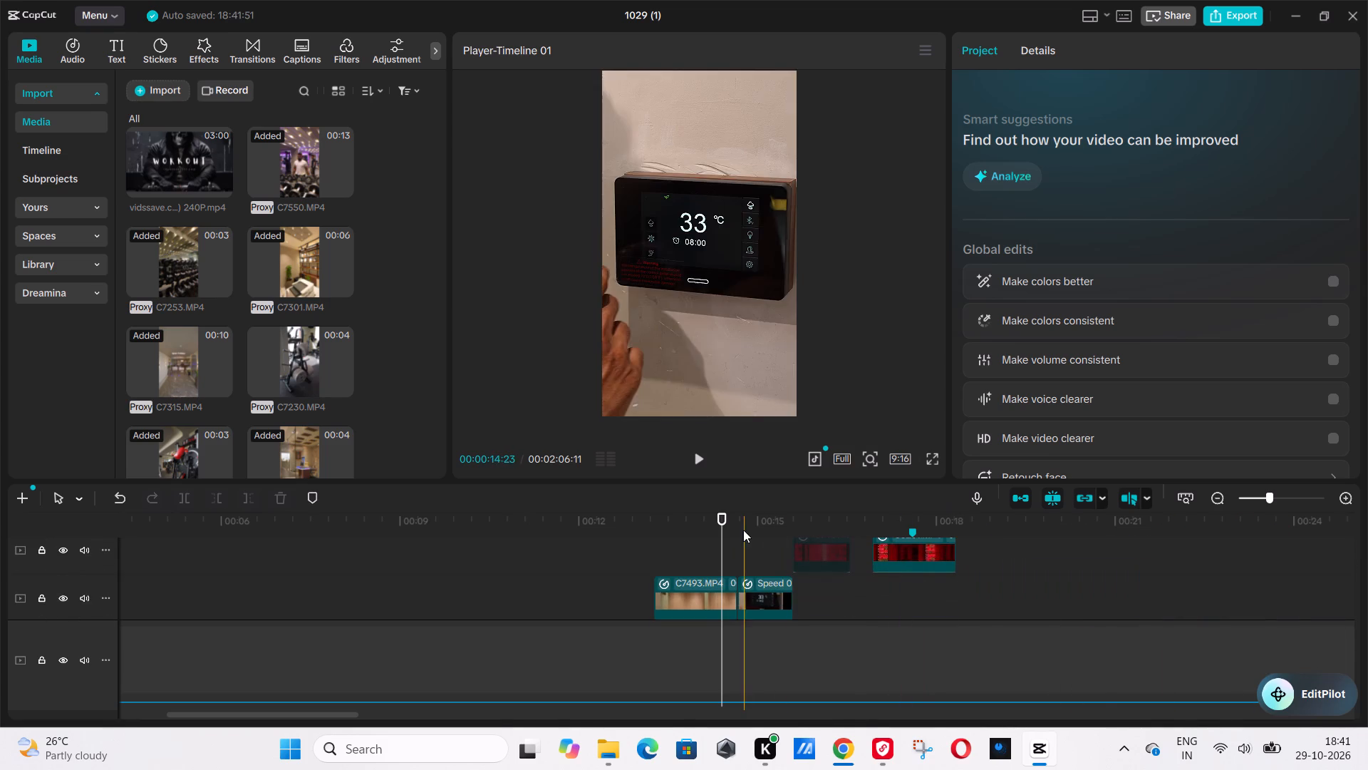
drag(740, 524, 179, 601)
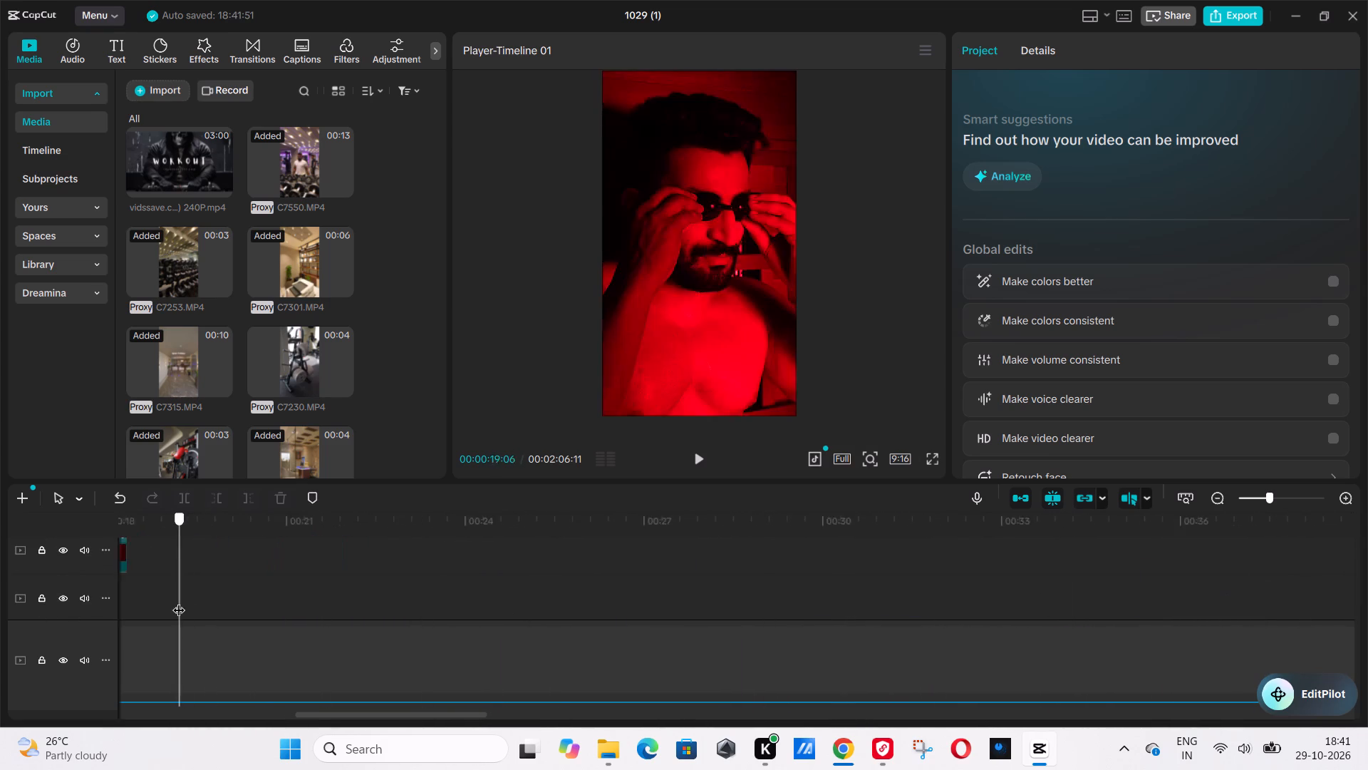
drag(179, 601, 519, 581)
scroll(525, 600, up, 12)
scroll(465, 600, down, 4)
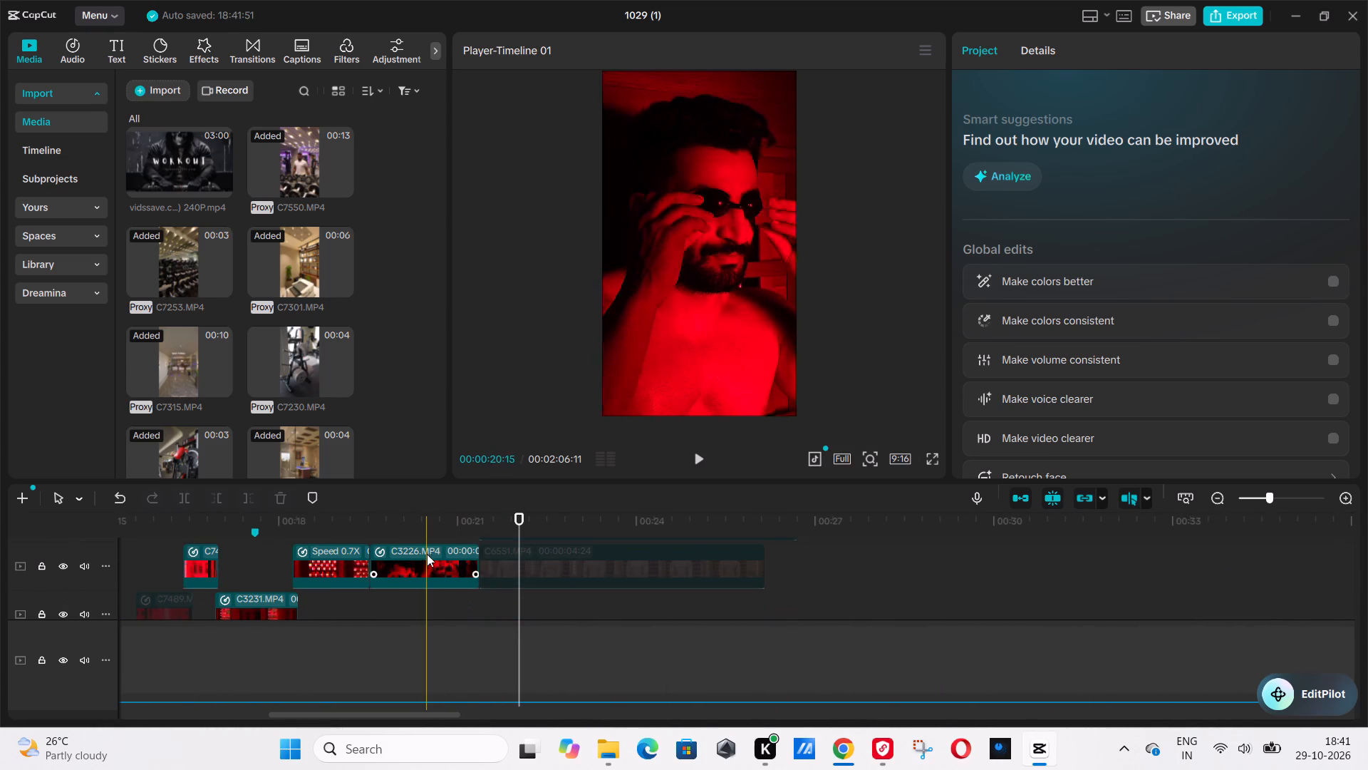
click(425, 547)
click(337, 528)
click(356, 615)
click(341, 604)
key(space)
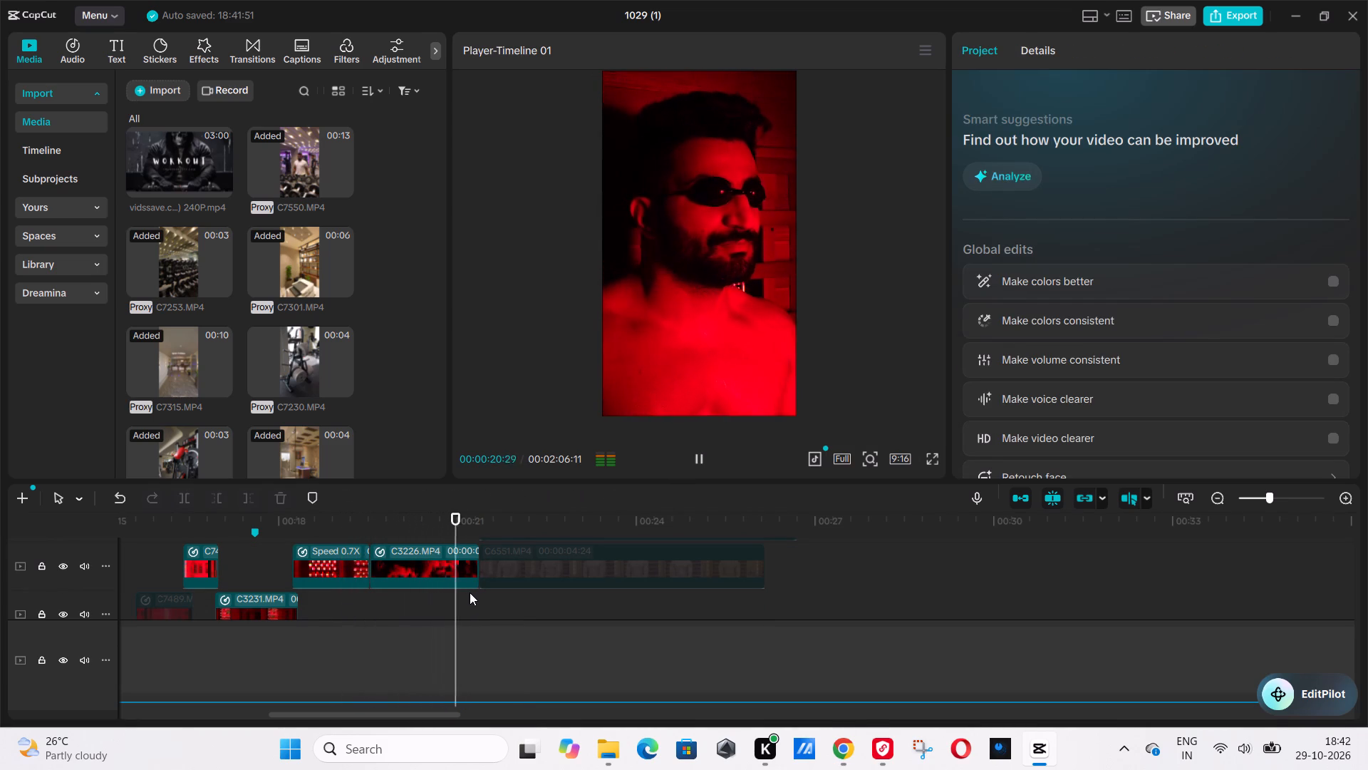
key(space)
Switch to File Explorer and move the downloaded C5608 clip from Downloads into the 3D BM folder.
key(alt+Tab)
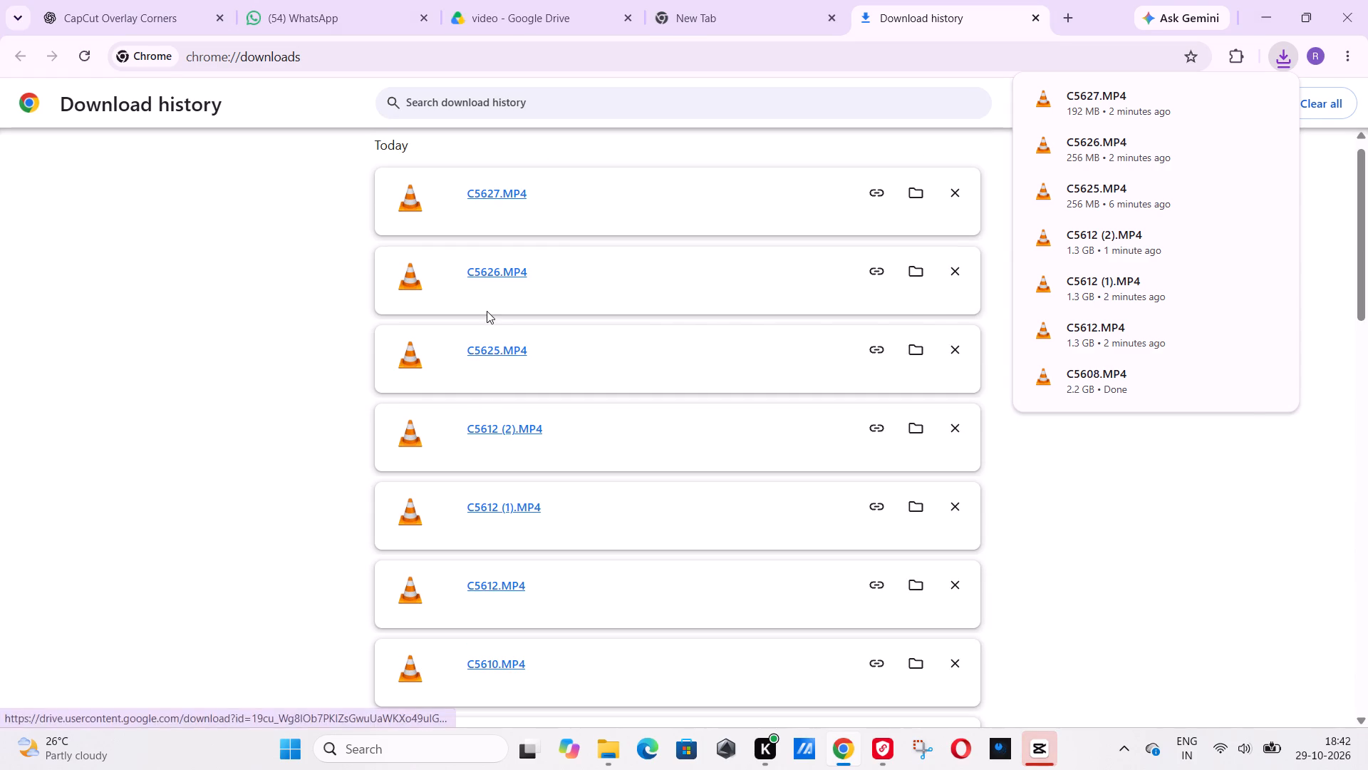
key(alt+Tab)
key(alt+Tab)
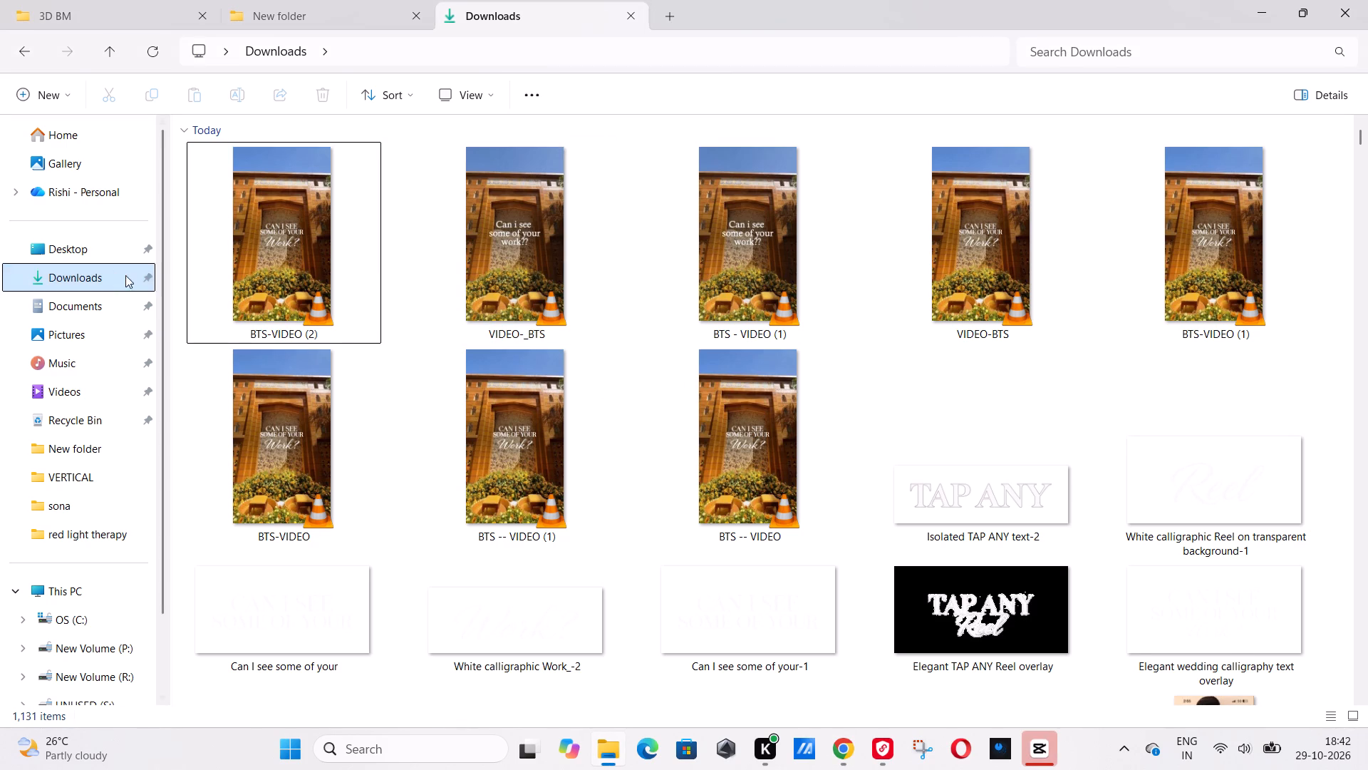
click(58, 272)
click(341, 279)
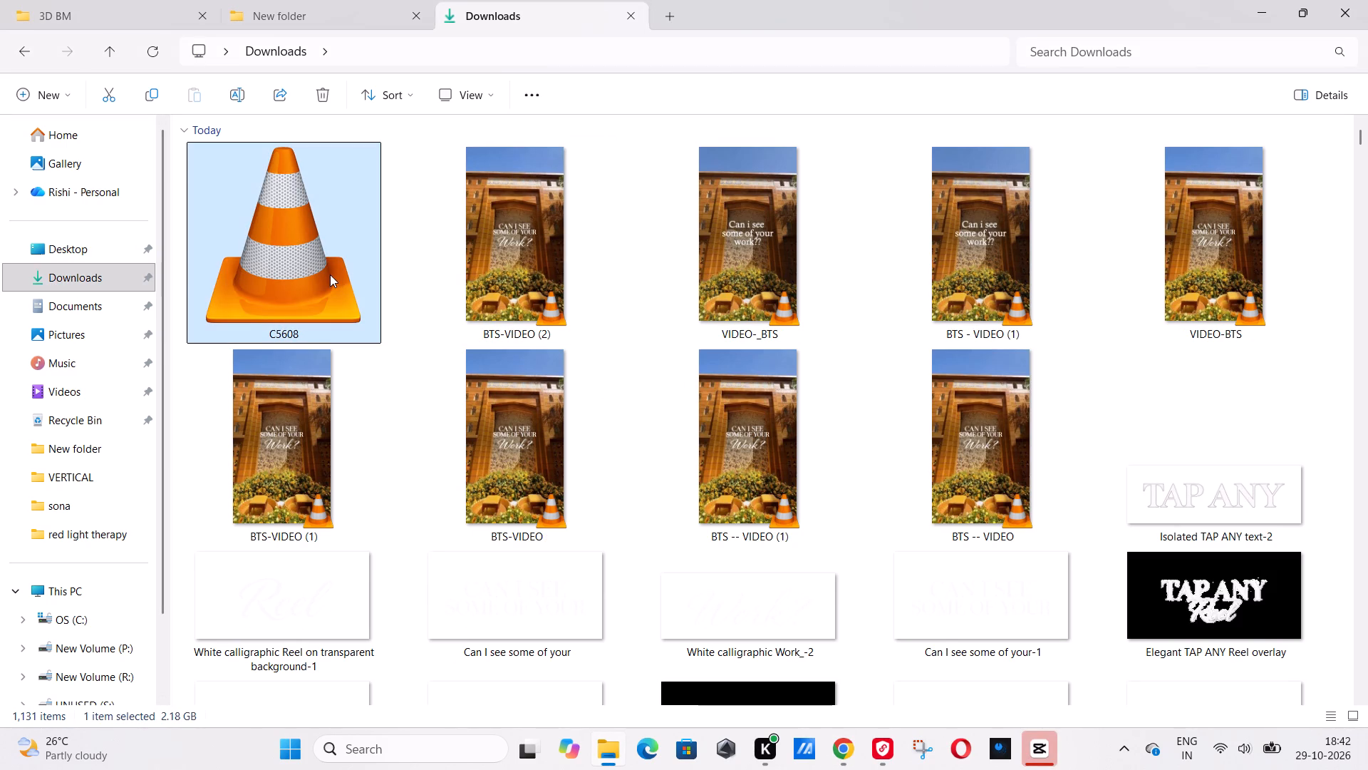
key(ctrl+x)
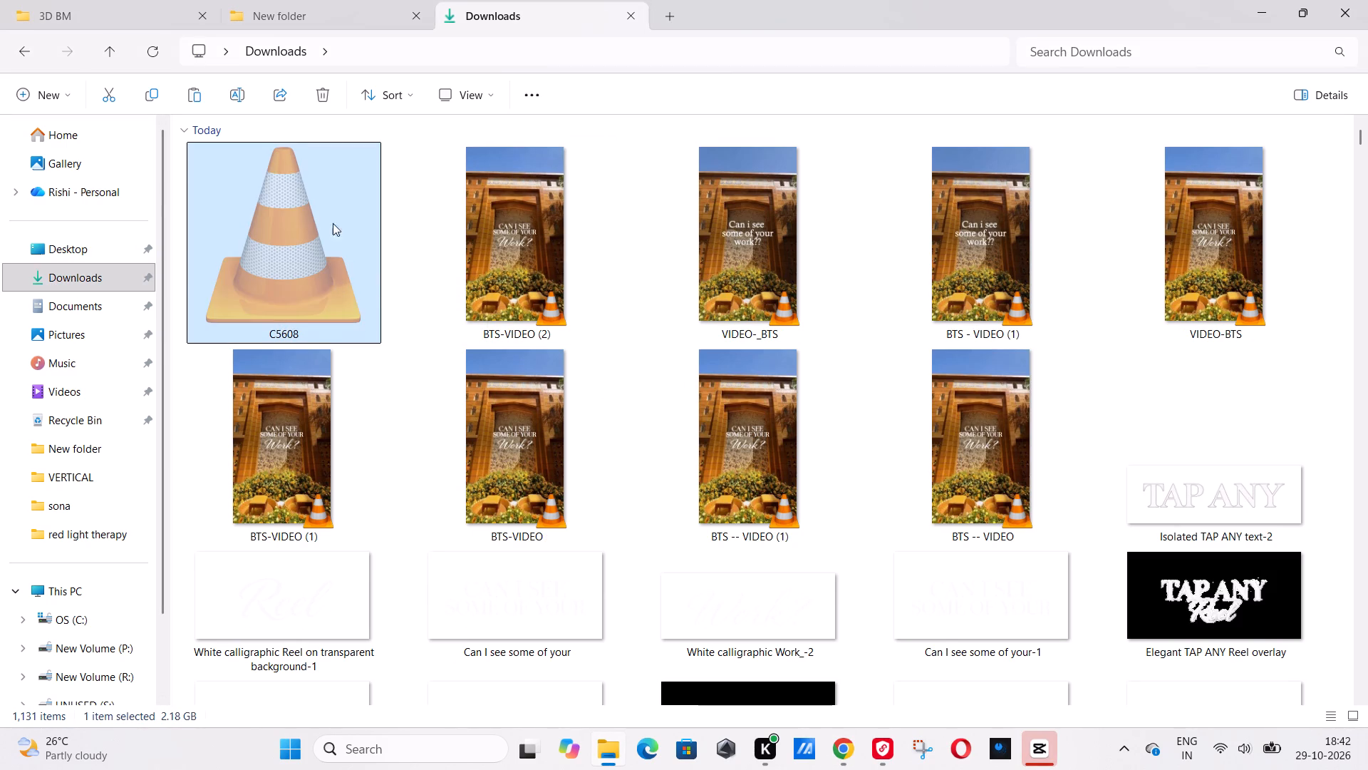
click(319, 6)
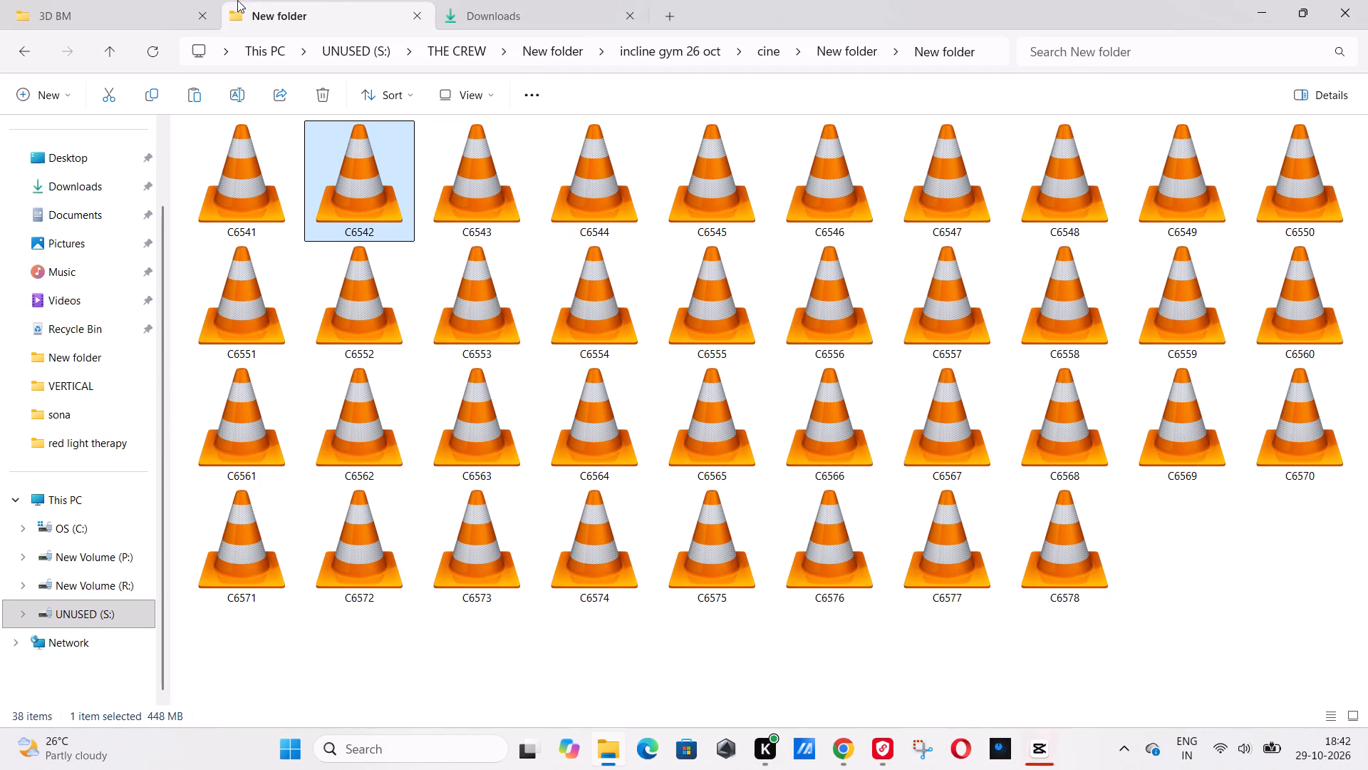
click(127, 17)
click(477, 478)
key(ctrl+v)
click(435, 465)
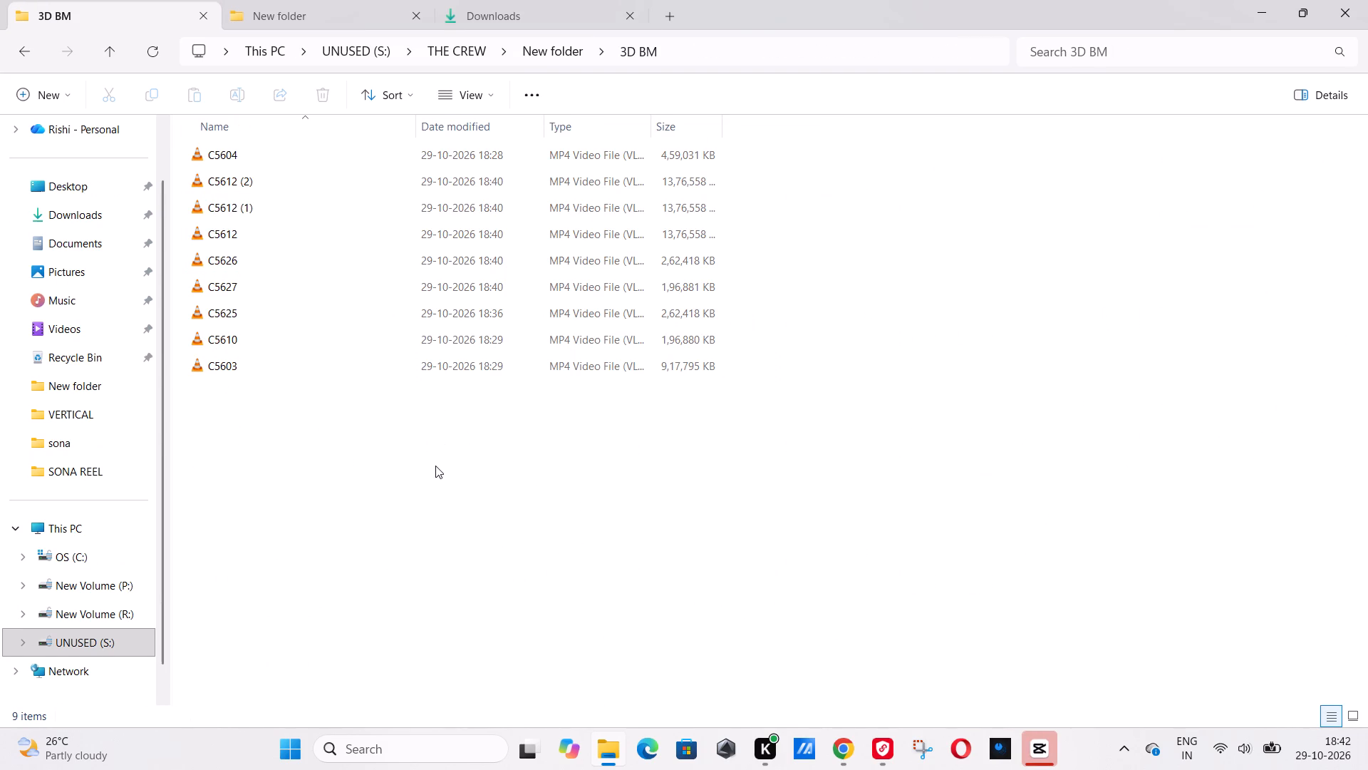
key(ctrl+v)
click(375, 458)
Browse to the innermost New folder under incline gym 26 oct > cine > New folder, looking into VIDEOS on the way.
click(112, 36)
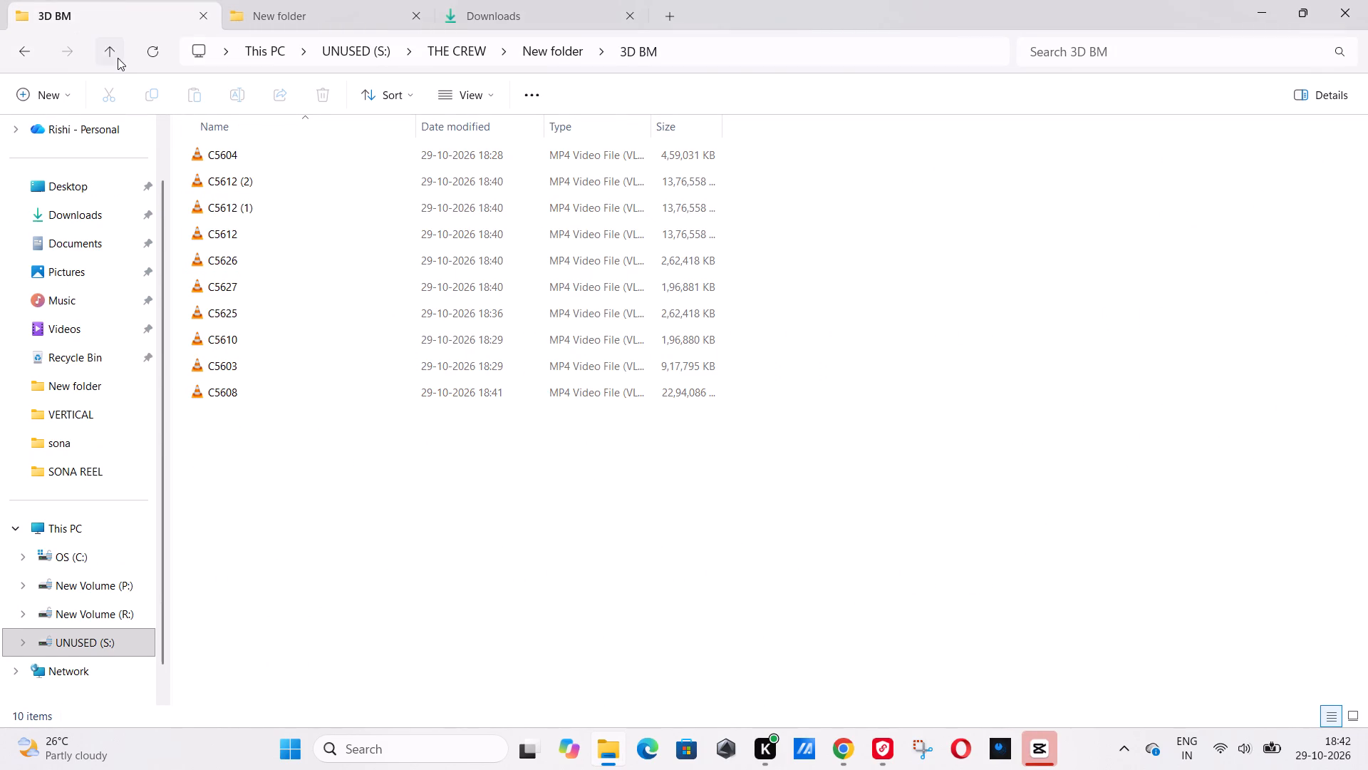
click(113, 50)
click(237, 183)
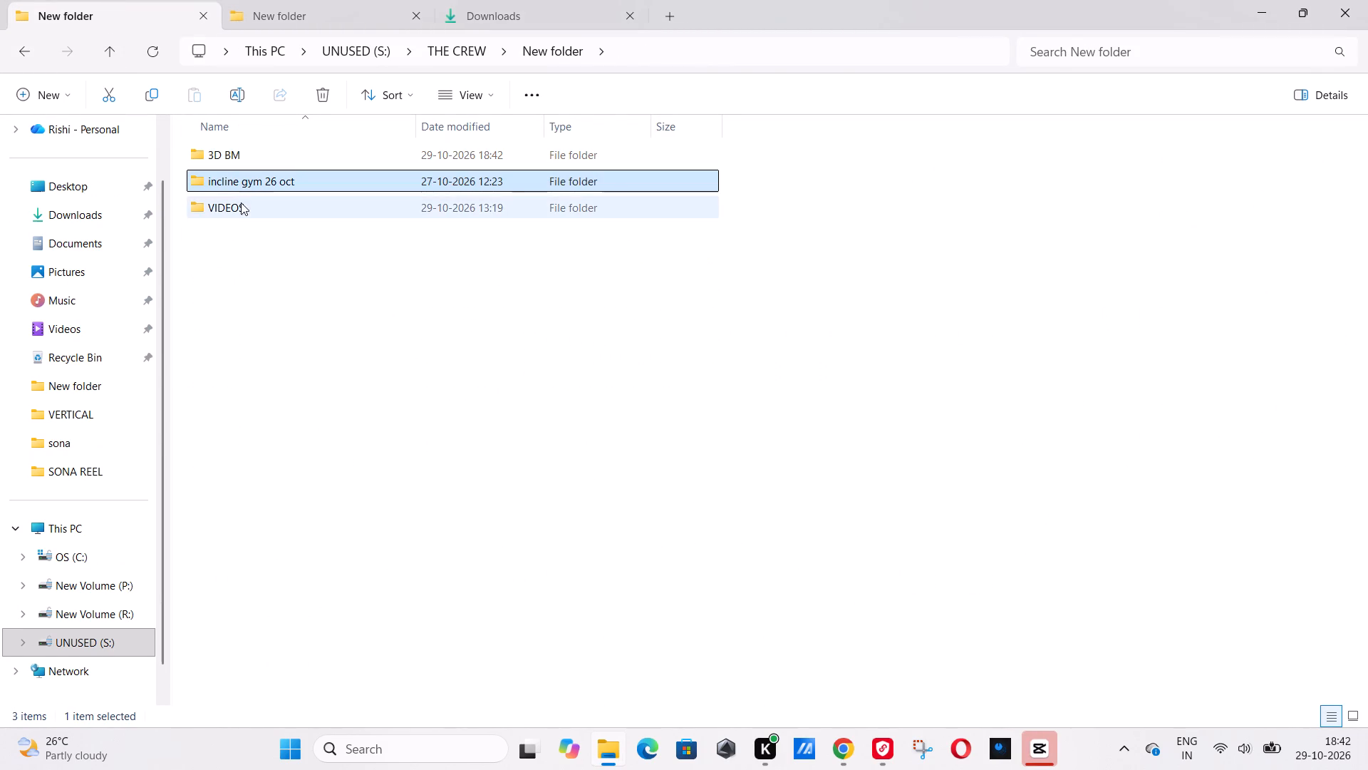
double_click(244, 204)
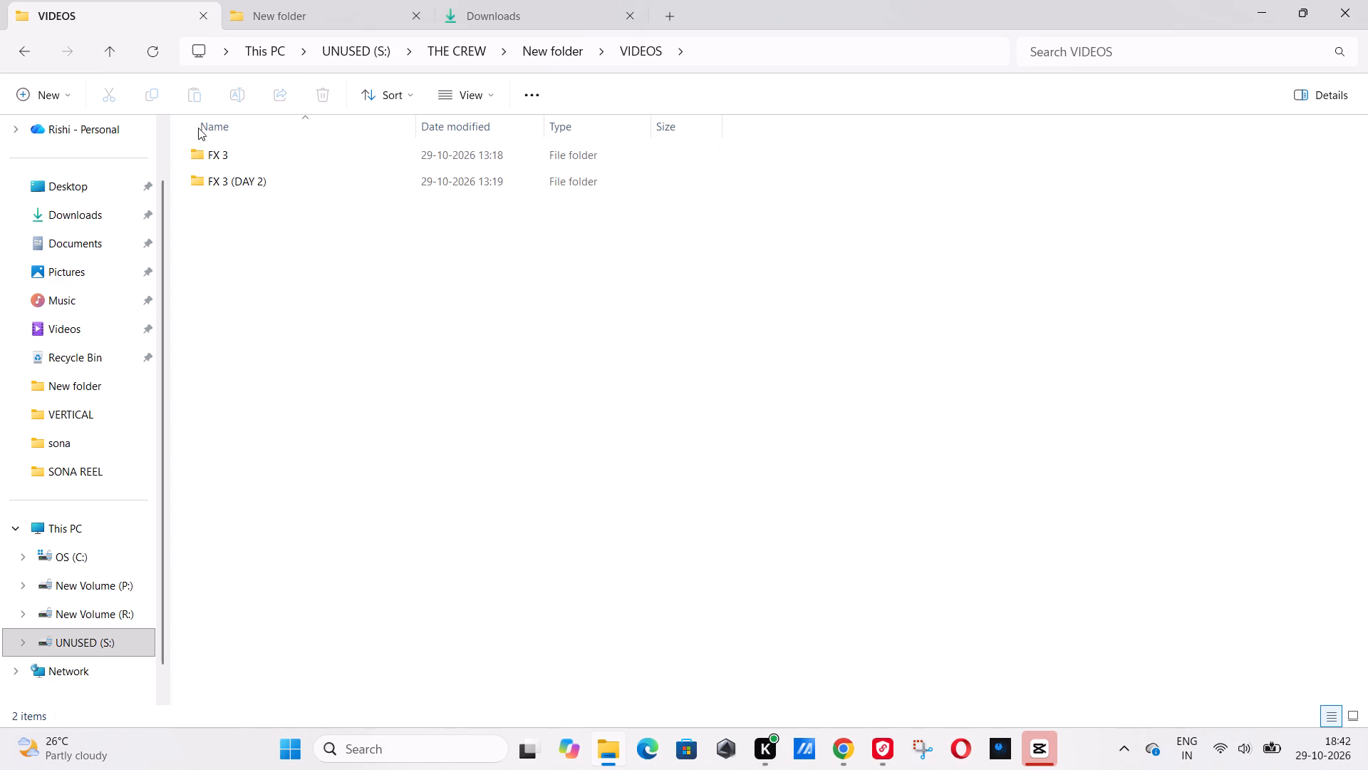
click(111, 56)
double_click(238, 185)
click(289, 178)
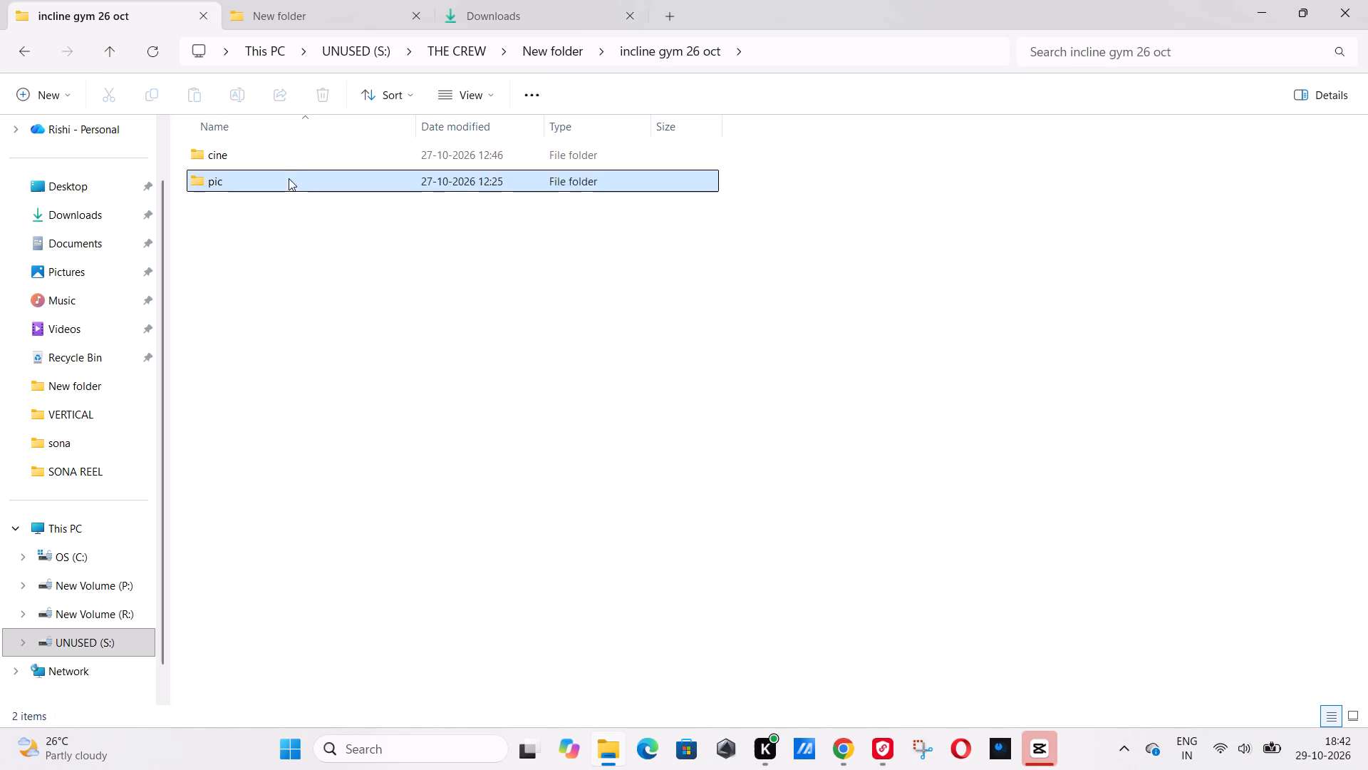
double_click(286, 160)
double_click(326, 188)
double_click(272, 190)
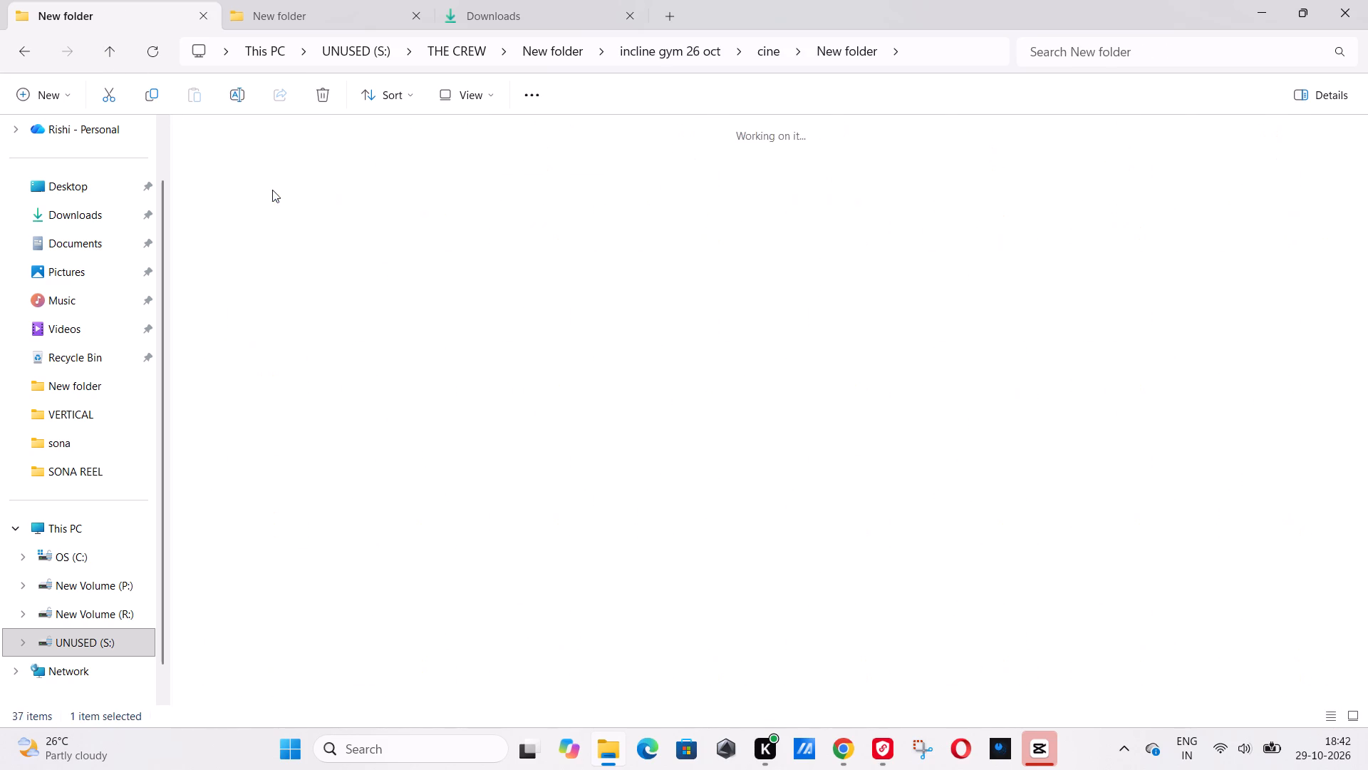
Preview the clips C6553, C6556, C6562, C6560 and C6558 one after another, closing the player after each.
double_click(465, 274)
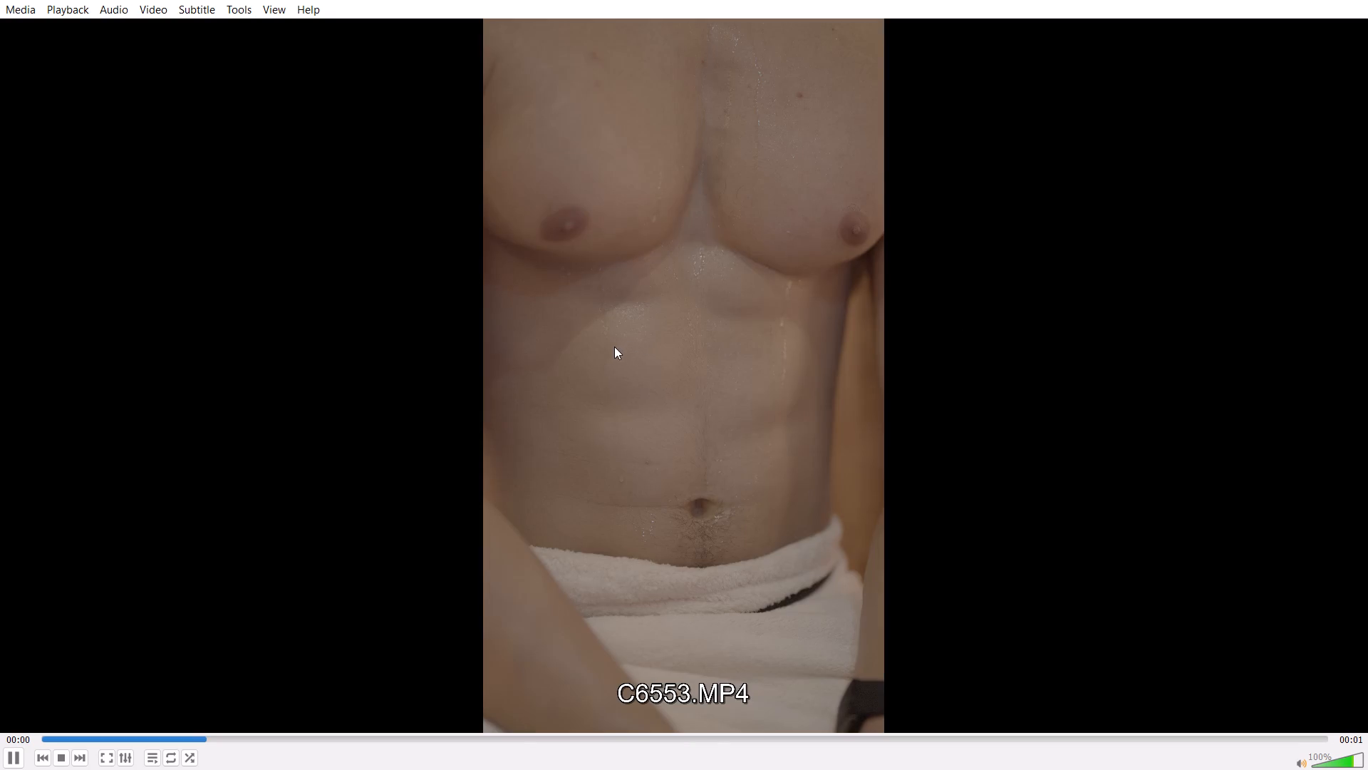
key(alt+Tab)
alt+click(319, 316)
double_click(802, 296)
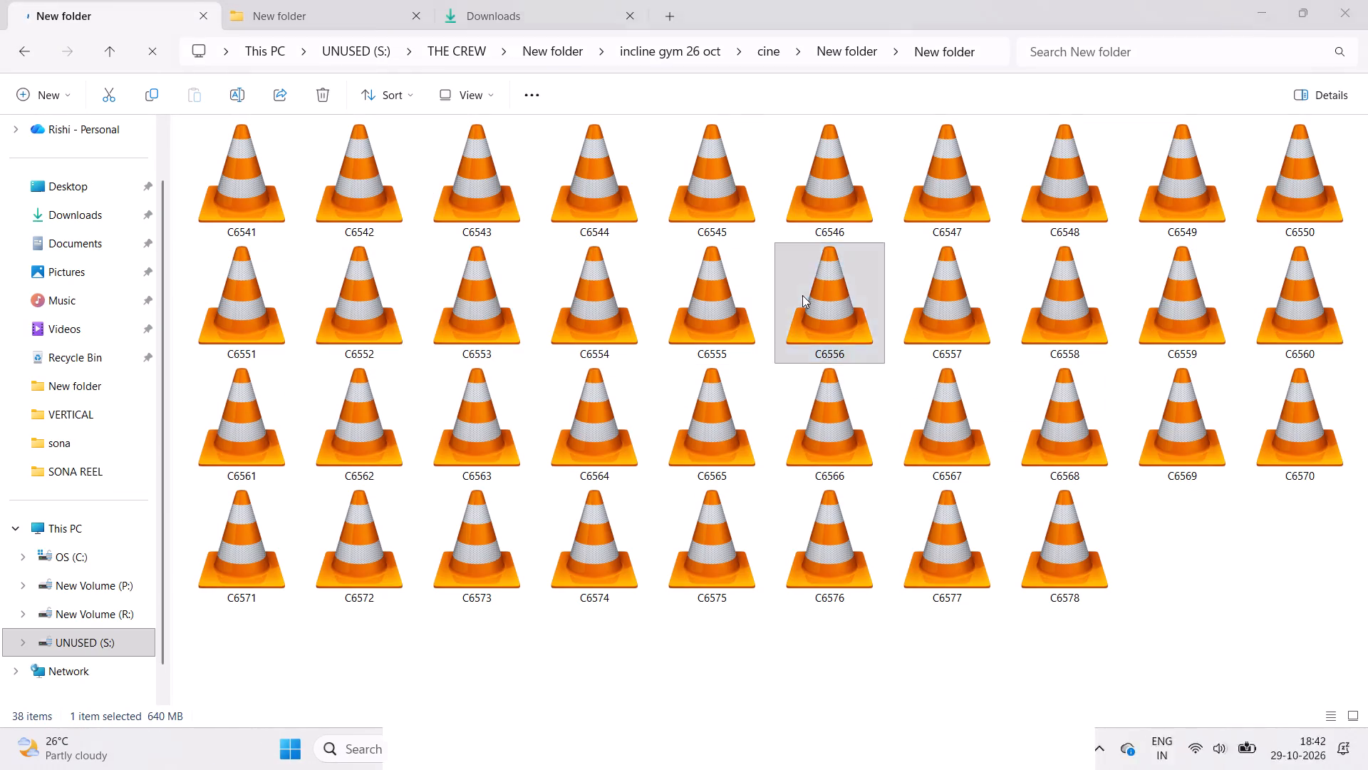
key(alt+Tab)
alt+click(313, 314)
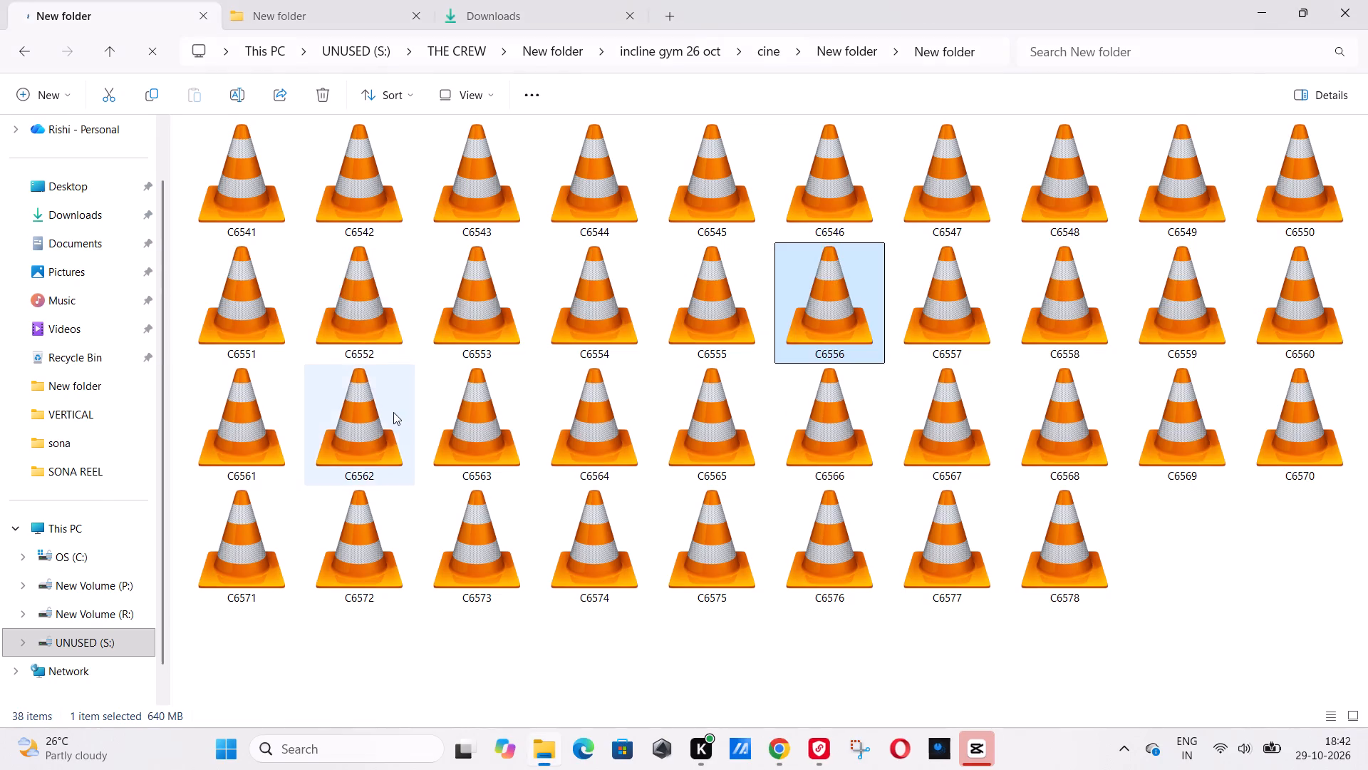
double_click(397, 412)
key(alt+Tab)
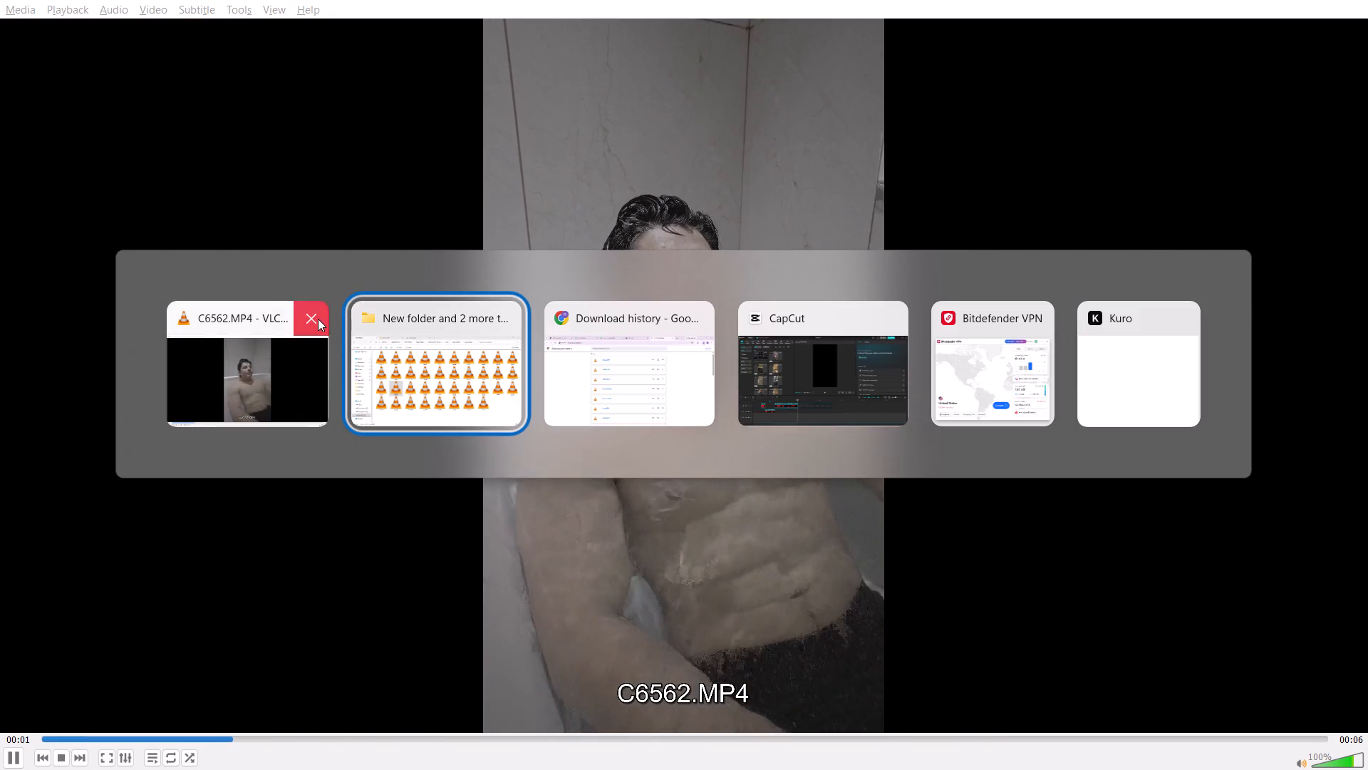
alt+click(318, 319)
double_click(1256, 323)
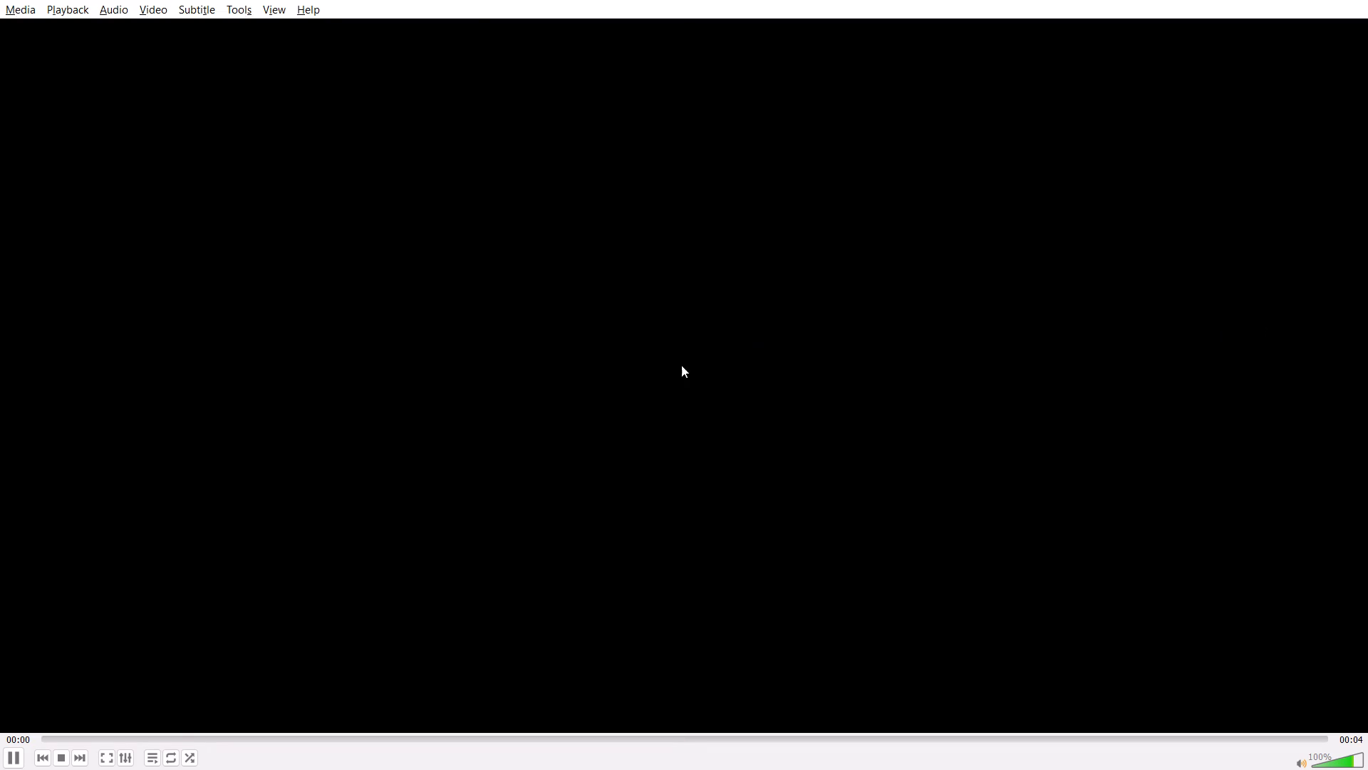
key(alt+Tab)
alt+click(314, 320)
double_click(1038, 317)
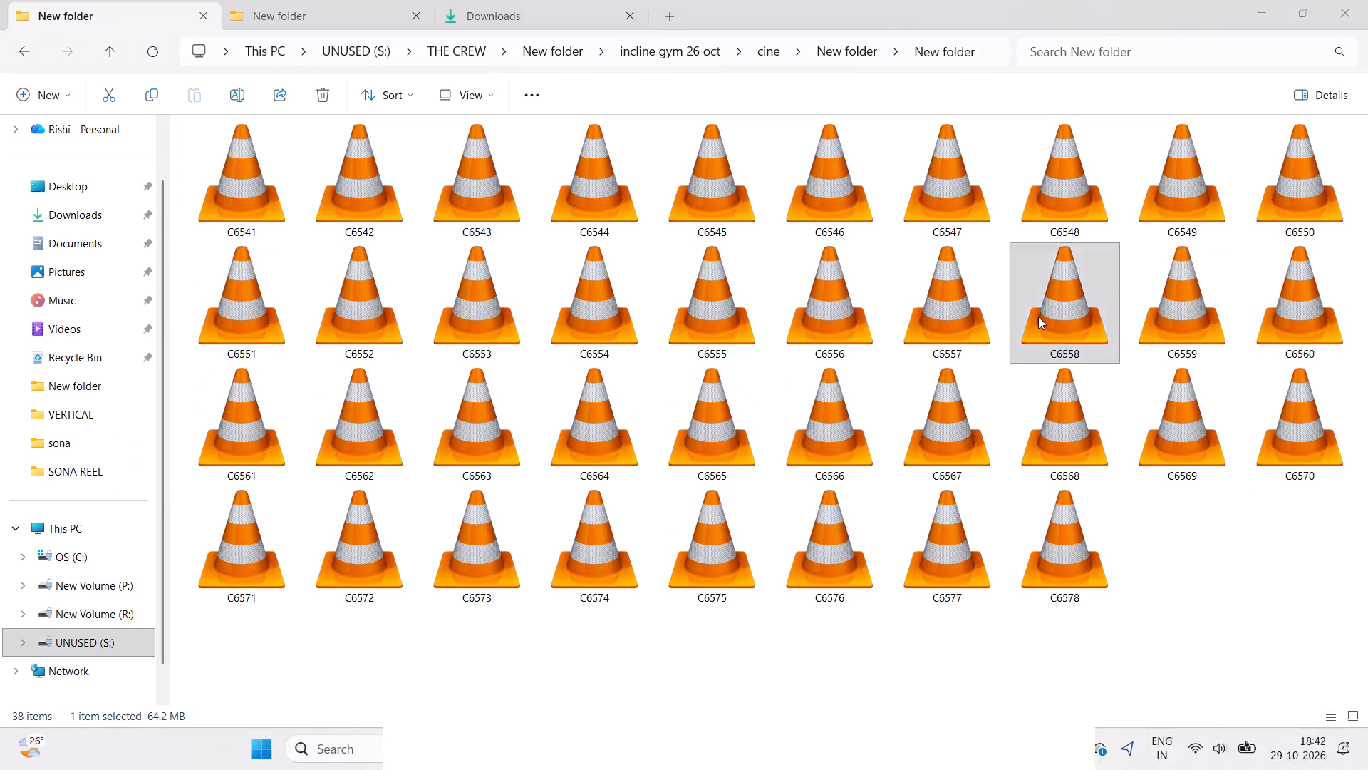
key(alt+Tab)
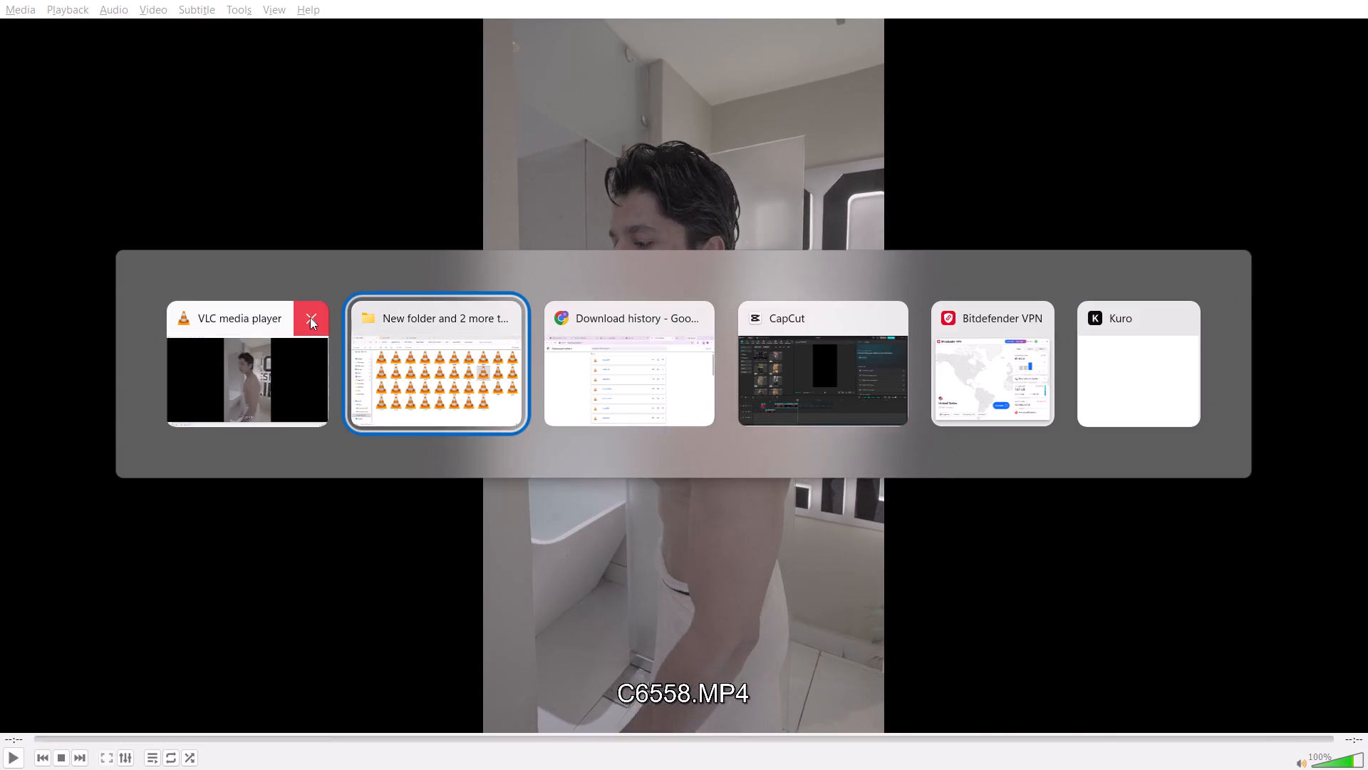
alt+click(310, 317)
Play the C6557 clip to review the walk out of the sauna, closing the player when done.
double_click(933, 339)
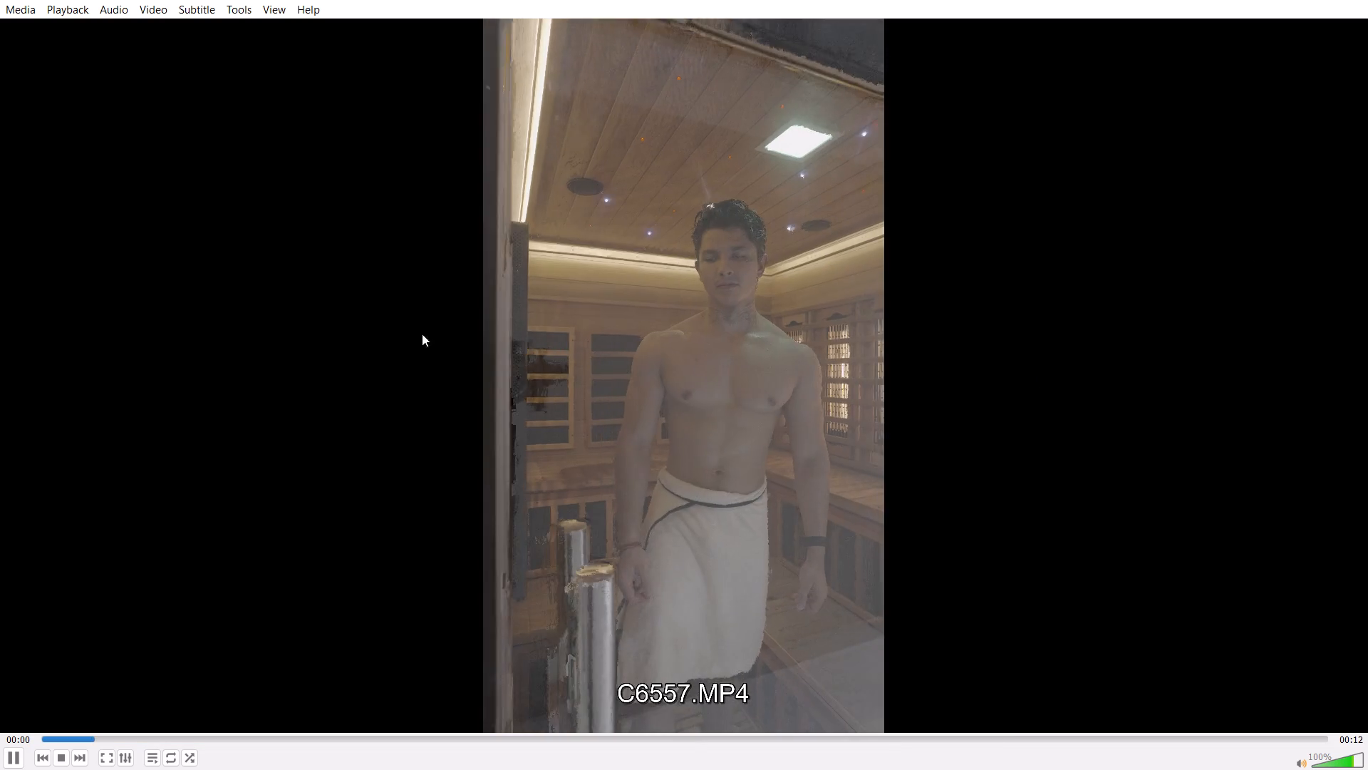
key(alt+Tab)
key(alt+Tab)
key(alt+Tab)
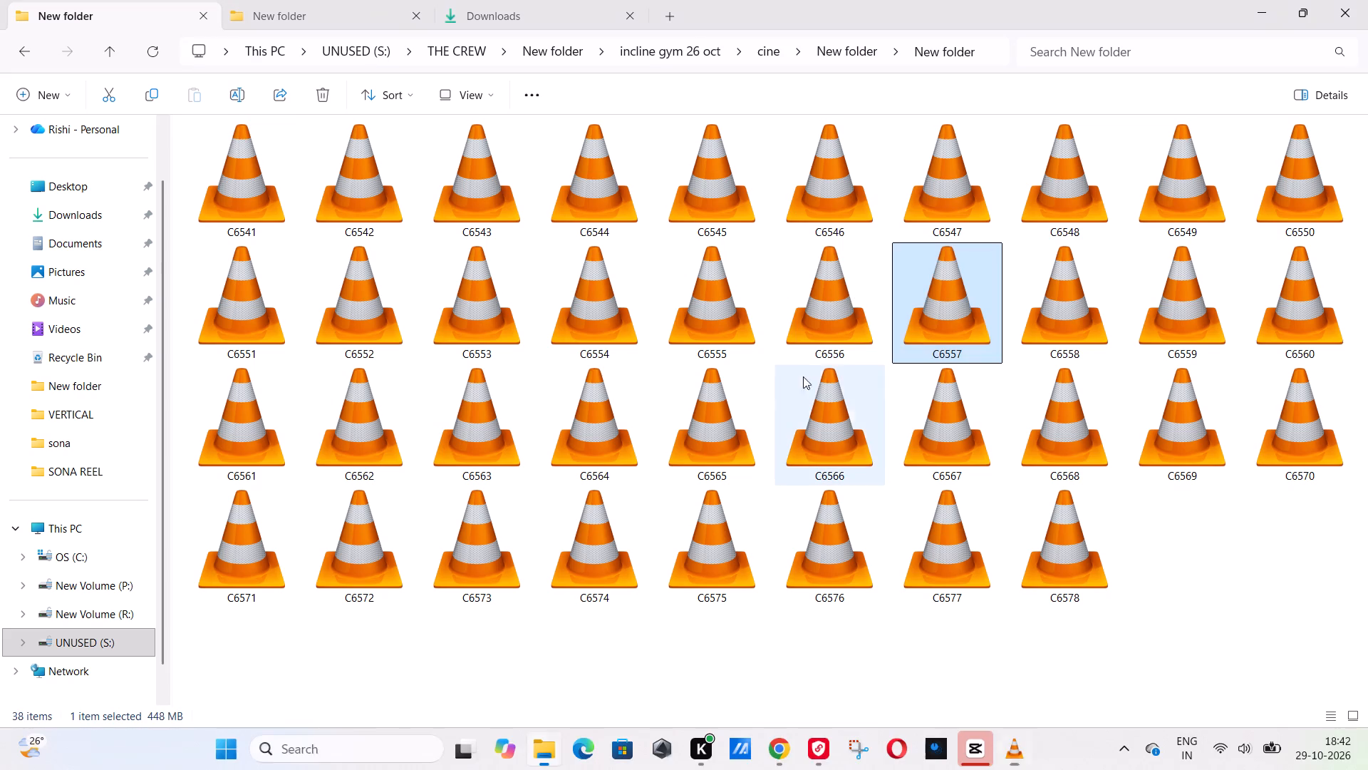
click(981, 294)
key(alt+Tab)
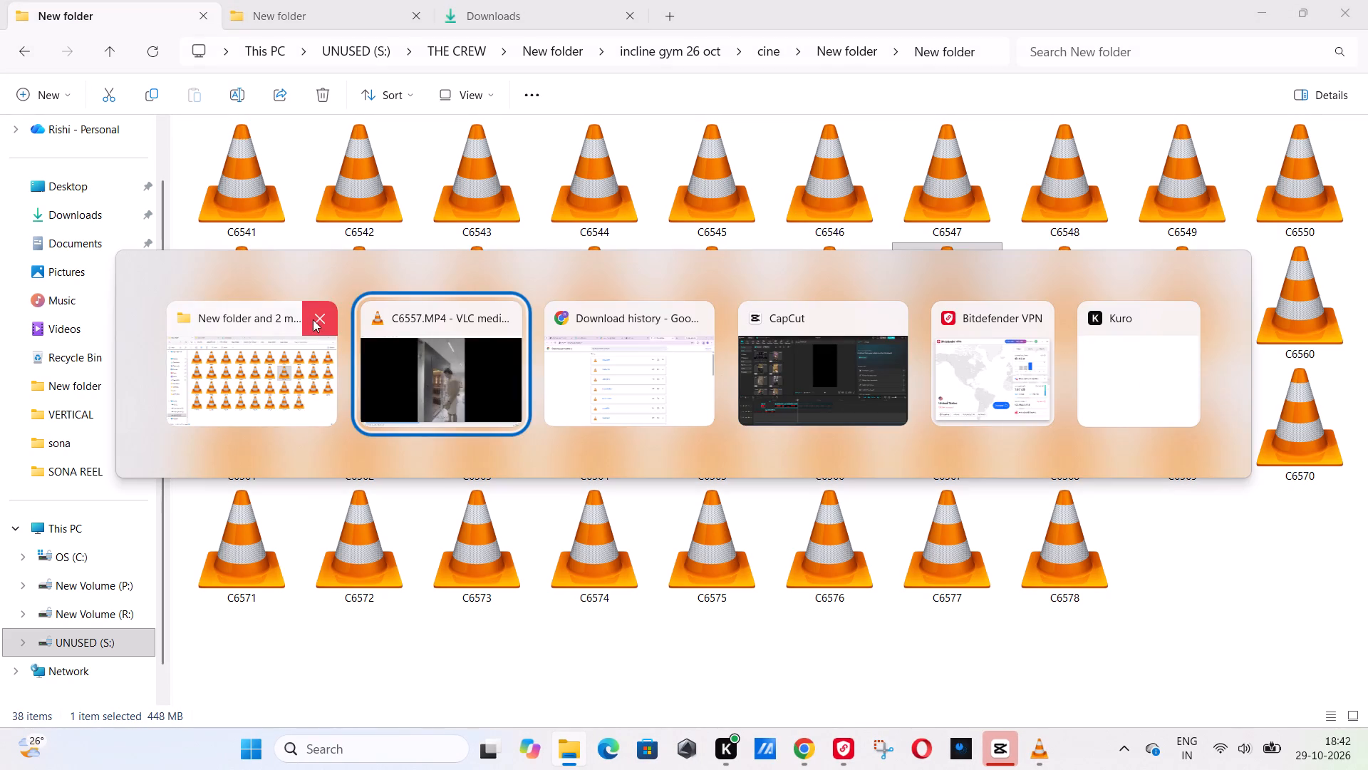
alt+click(313, 319)
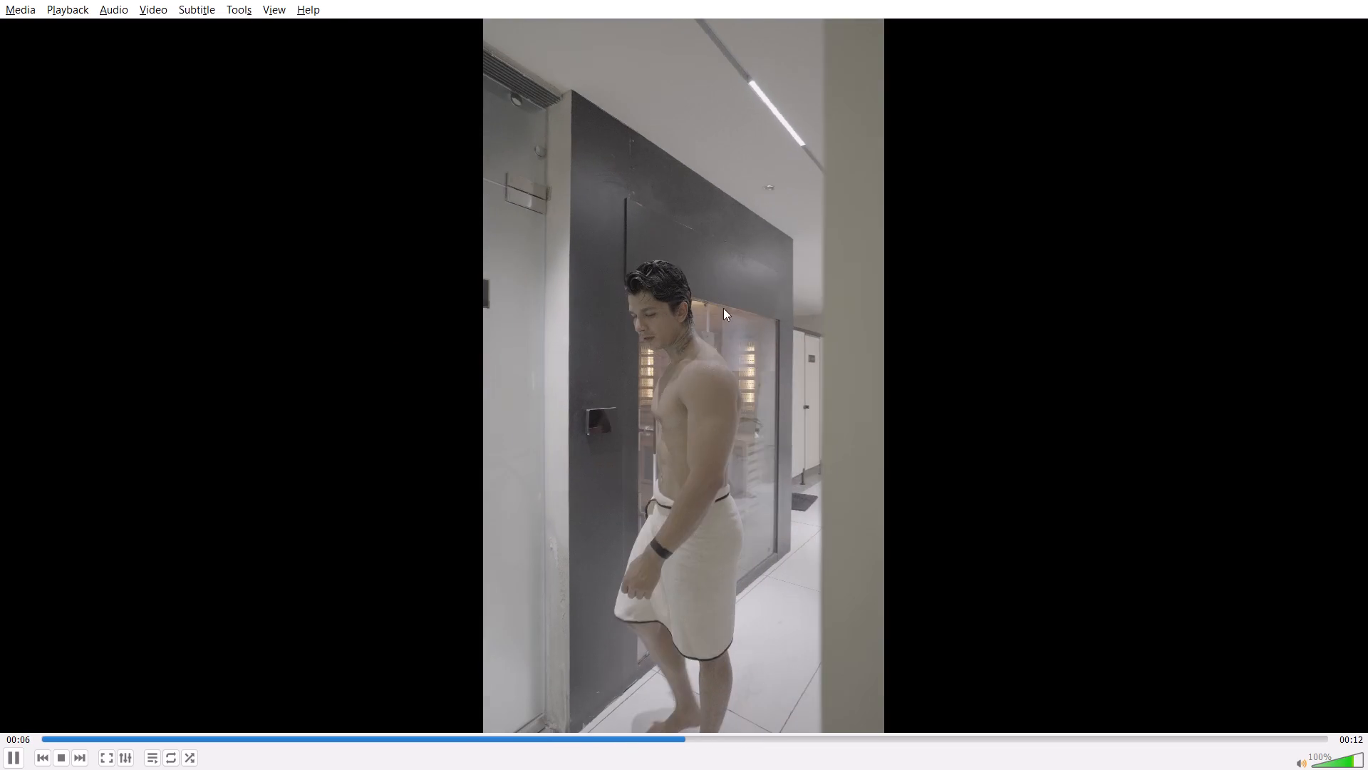
key(alt+Tab)
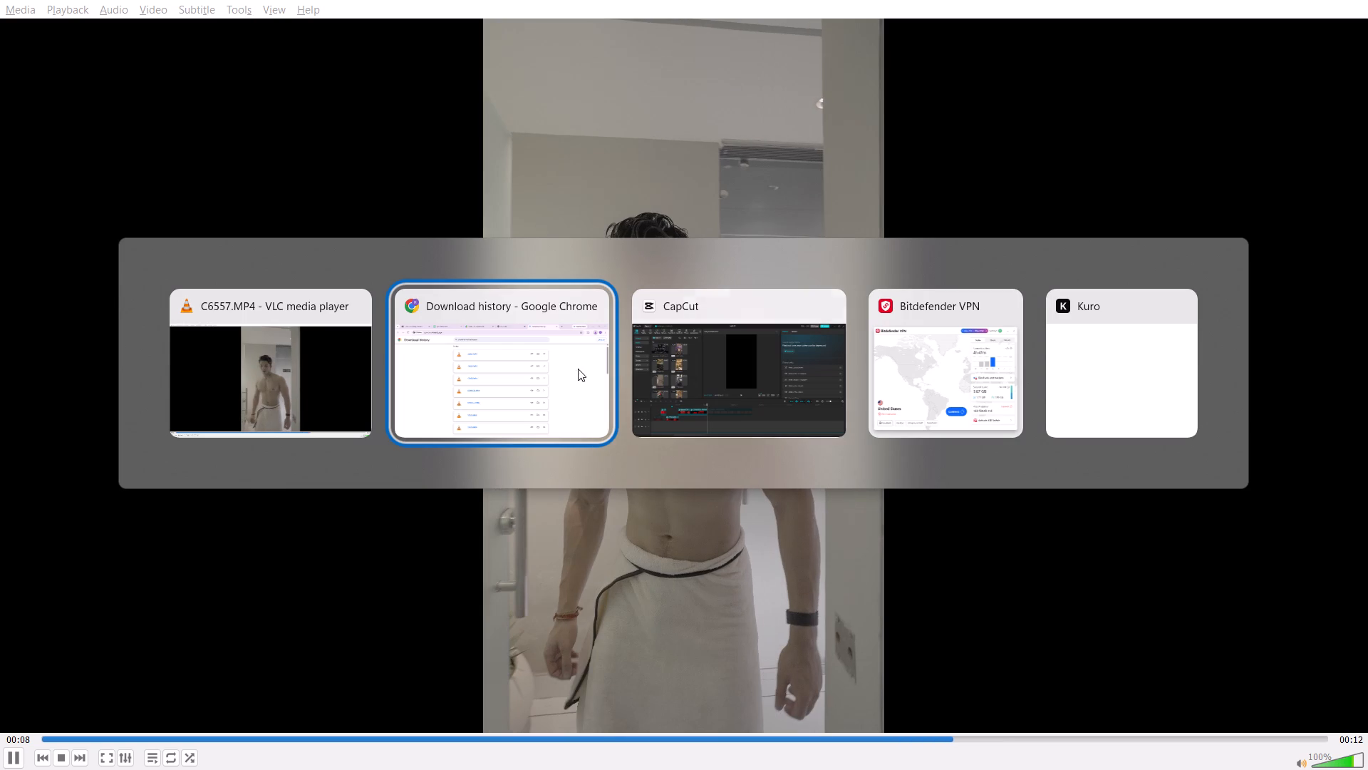
alt+click(355, 319)
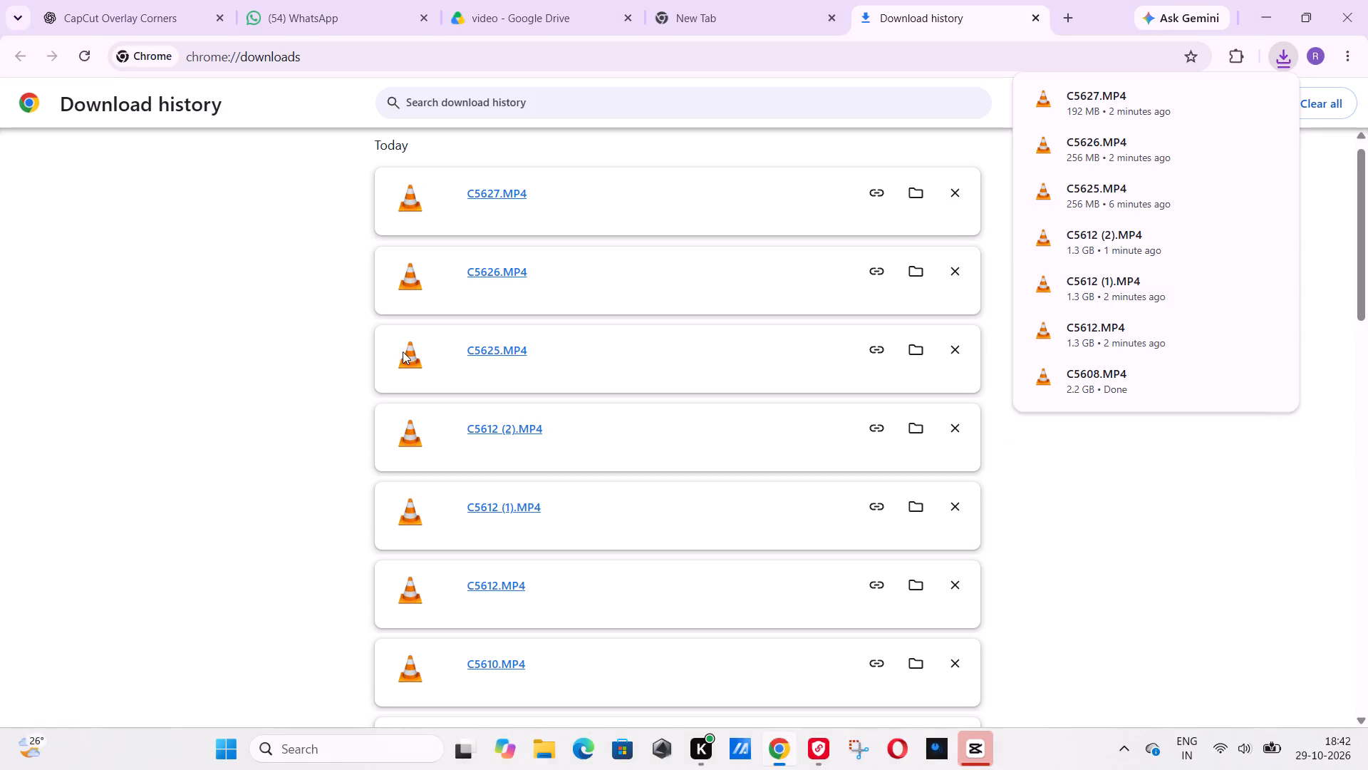
Reopen File Explorer and browse to UNUSED (S:) > THE CREW > New folder > incline gym 26 oct > cine > New folder > New folder.
click(625, 752)
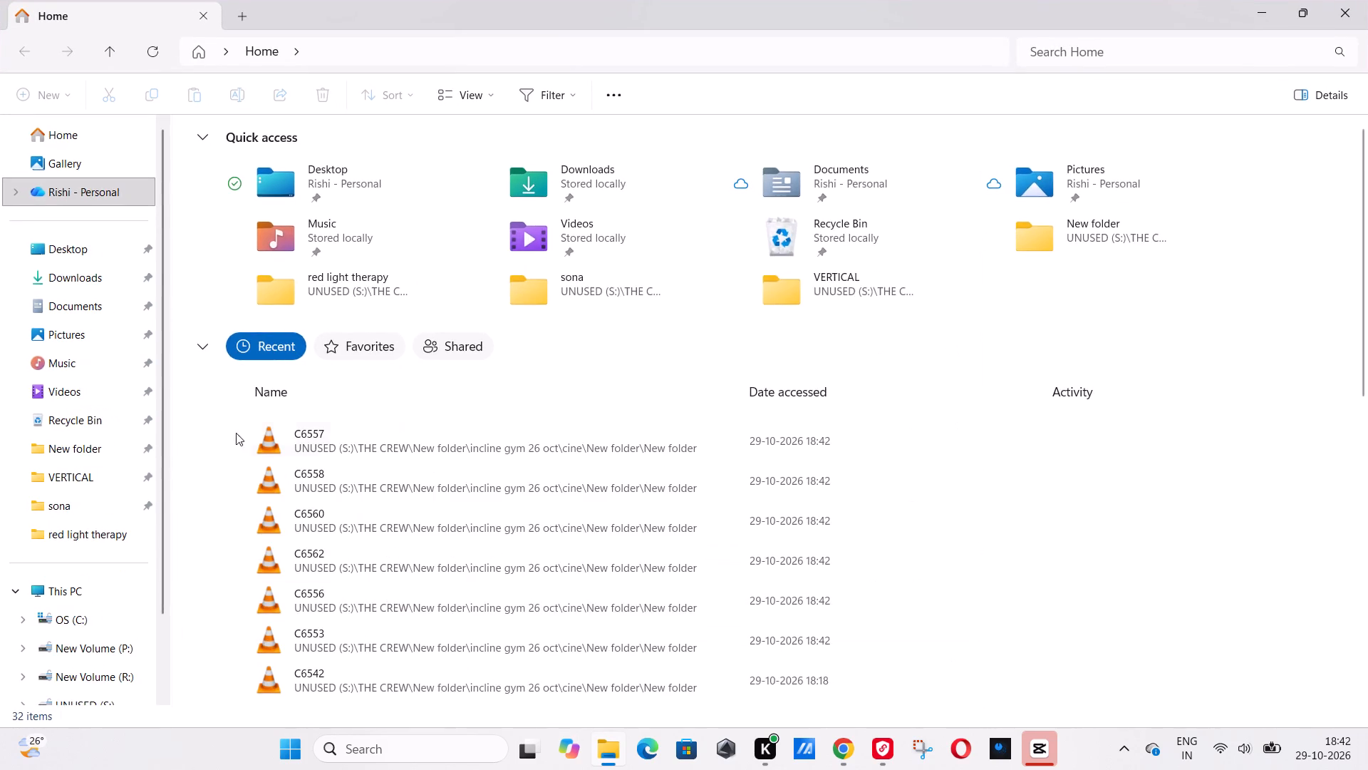
scroll(177, 466, down, 2)
click(48, 492)
double_click(941, 153)
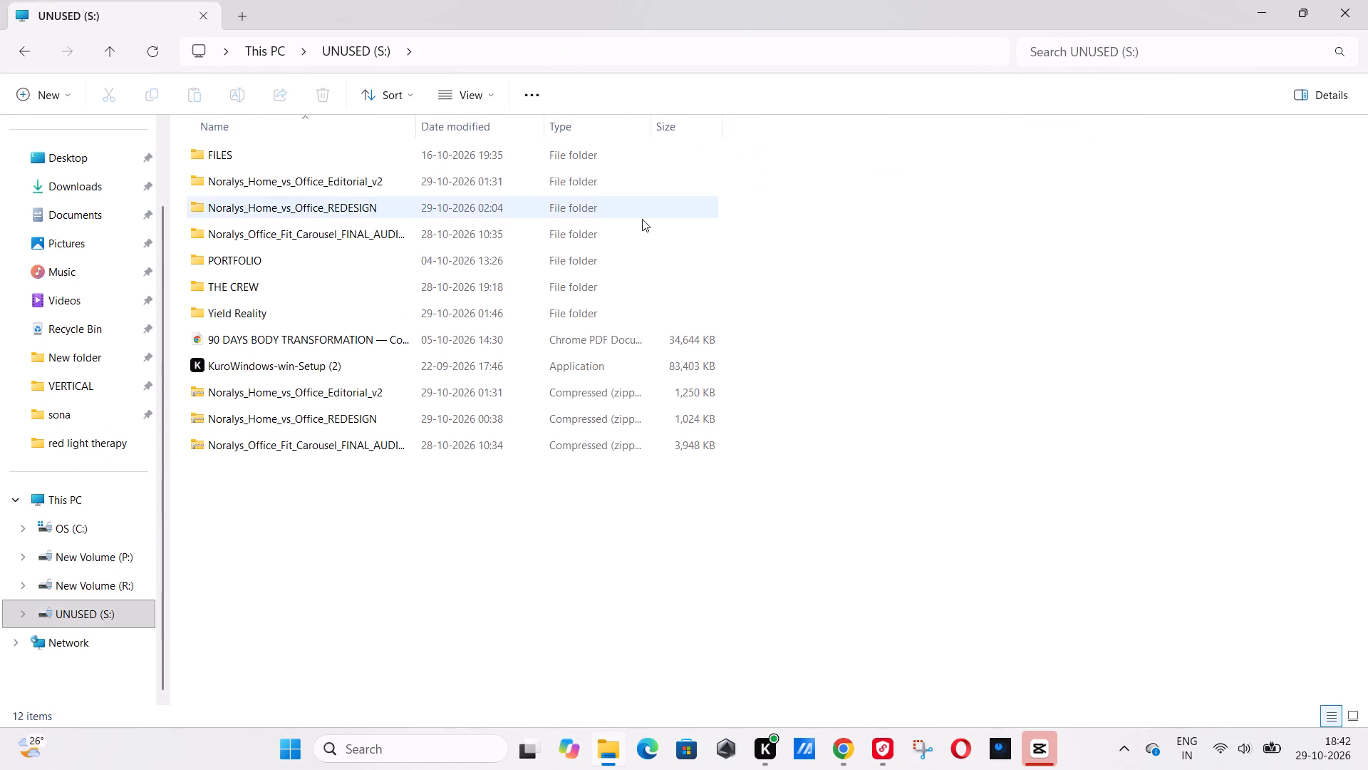
double_click(360, 279)
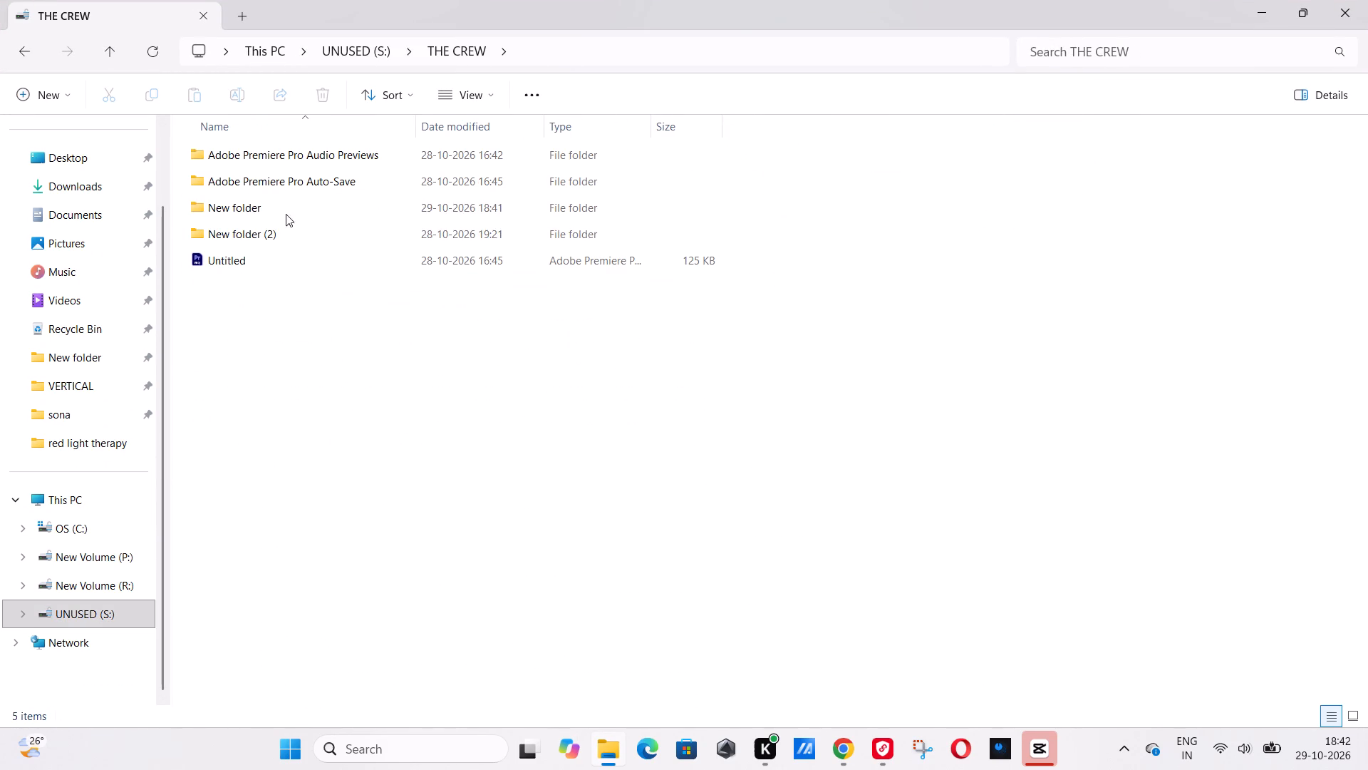
double_click(275, 227)
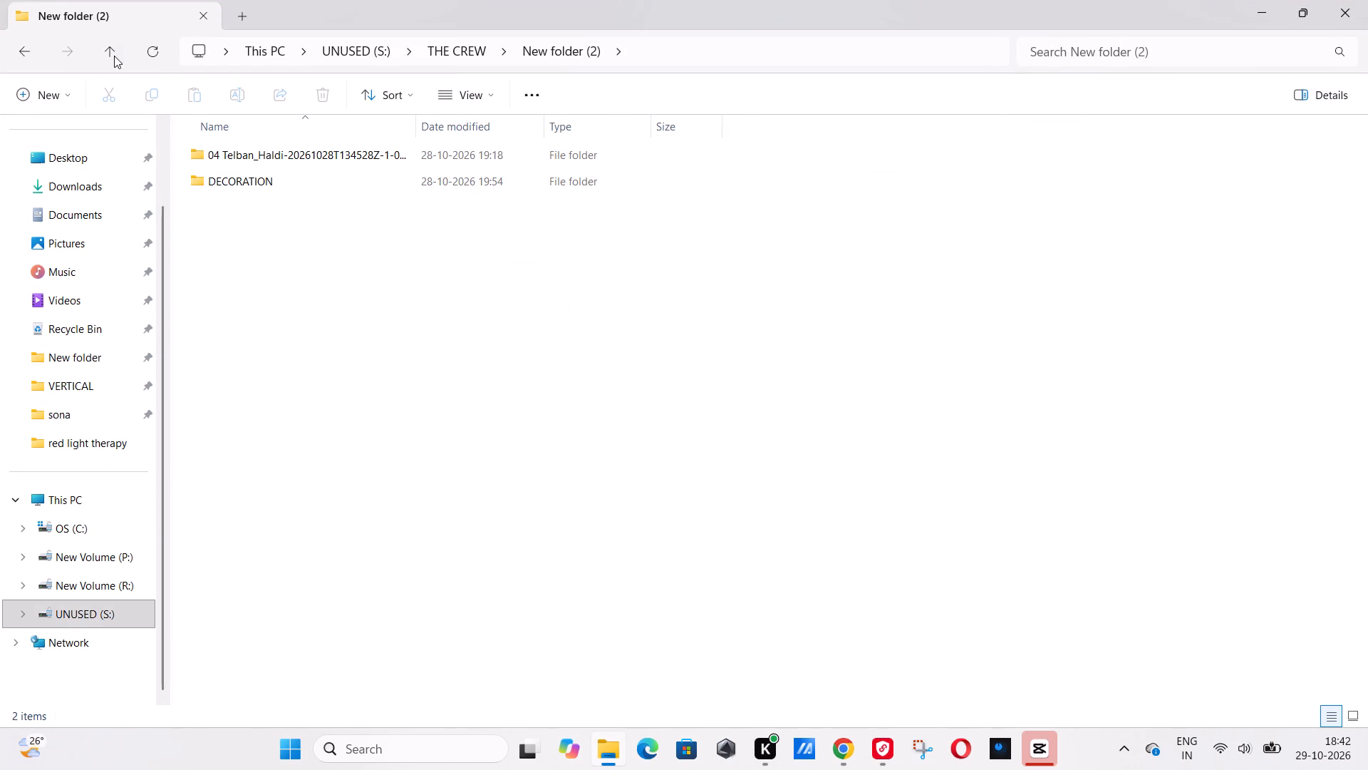
click(114, 56)
double_click(243, 212)
double_click(235, 199)
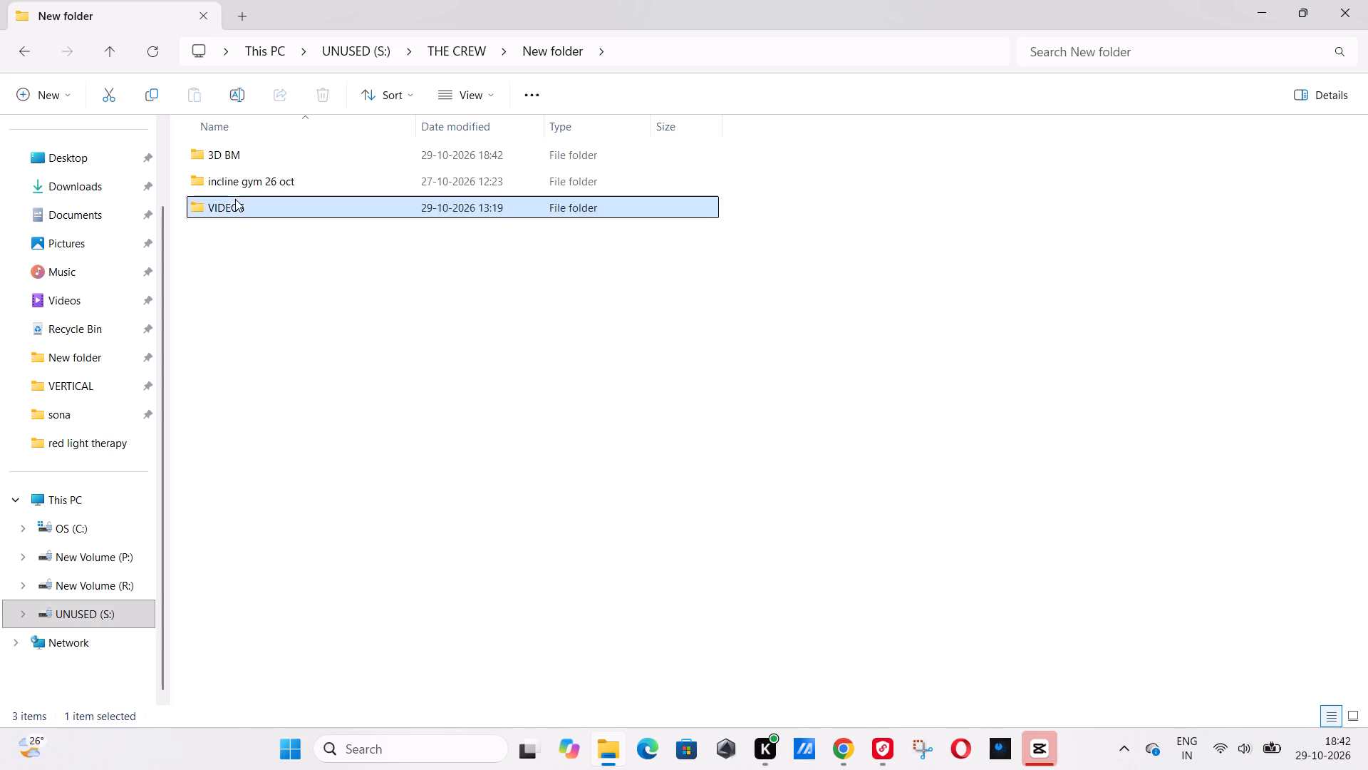
click(112, 53)
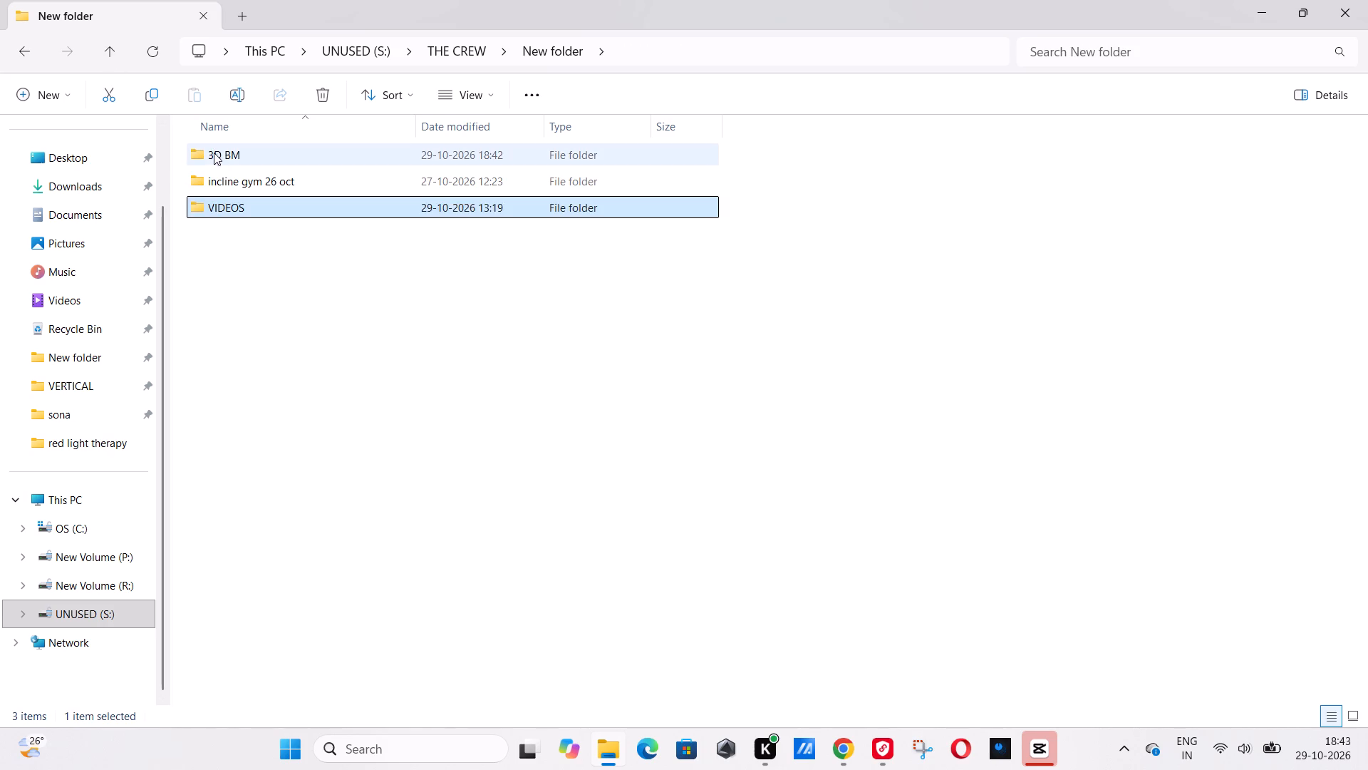
double_click(214, 153)
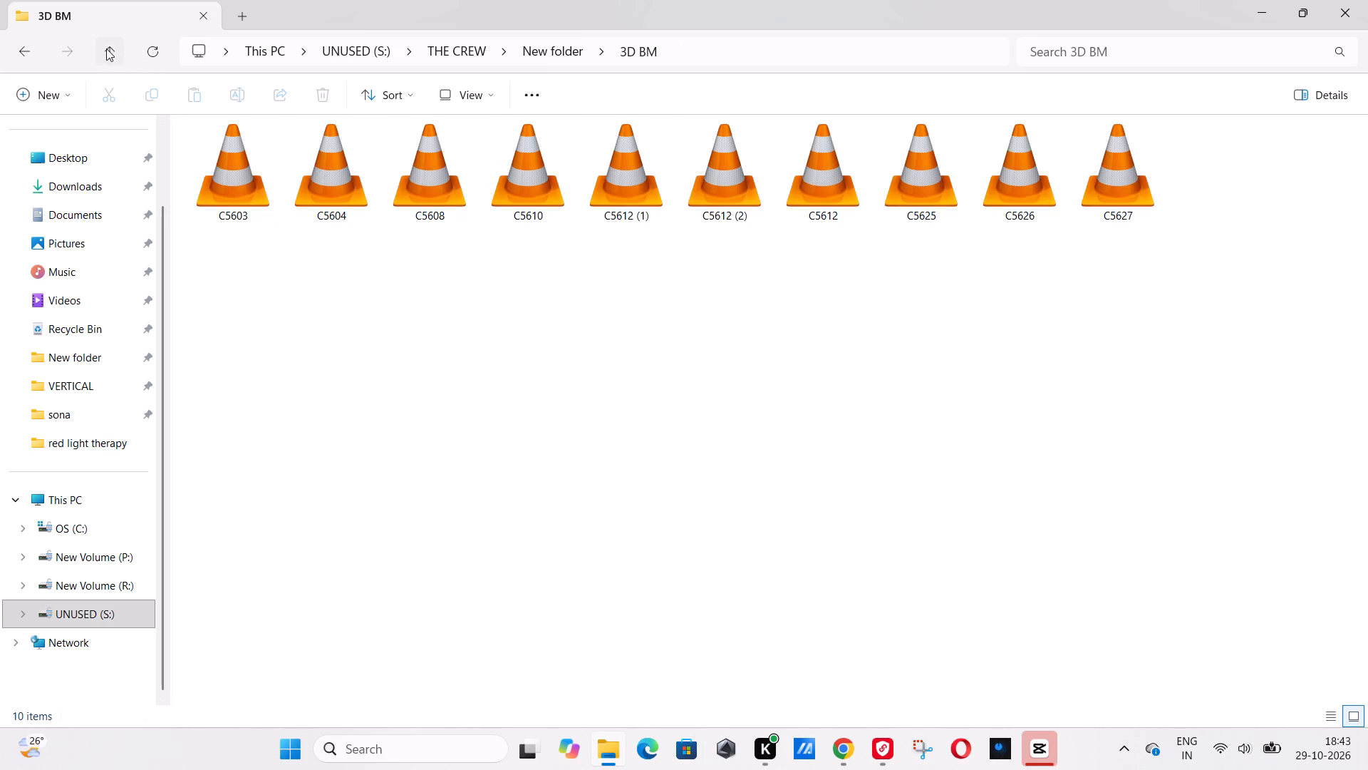
click(106, 48)
triple_click(250, 184)
triple_click(252, 164)
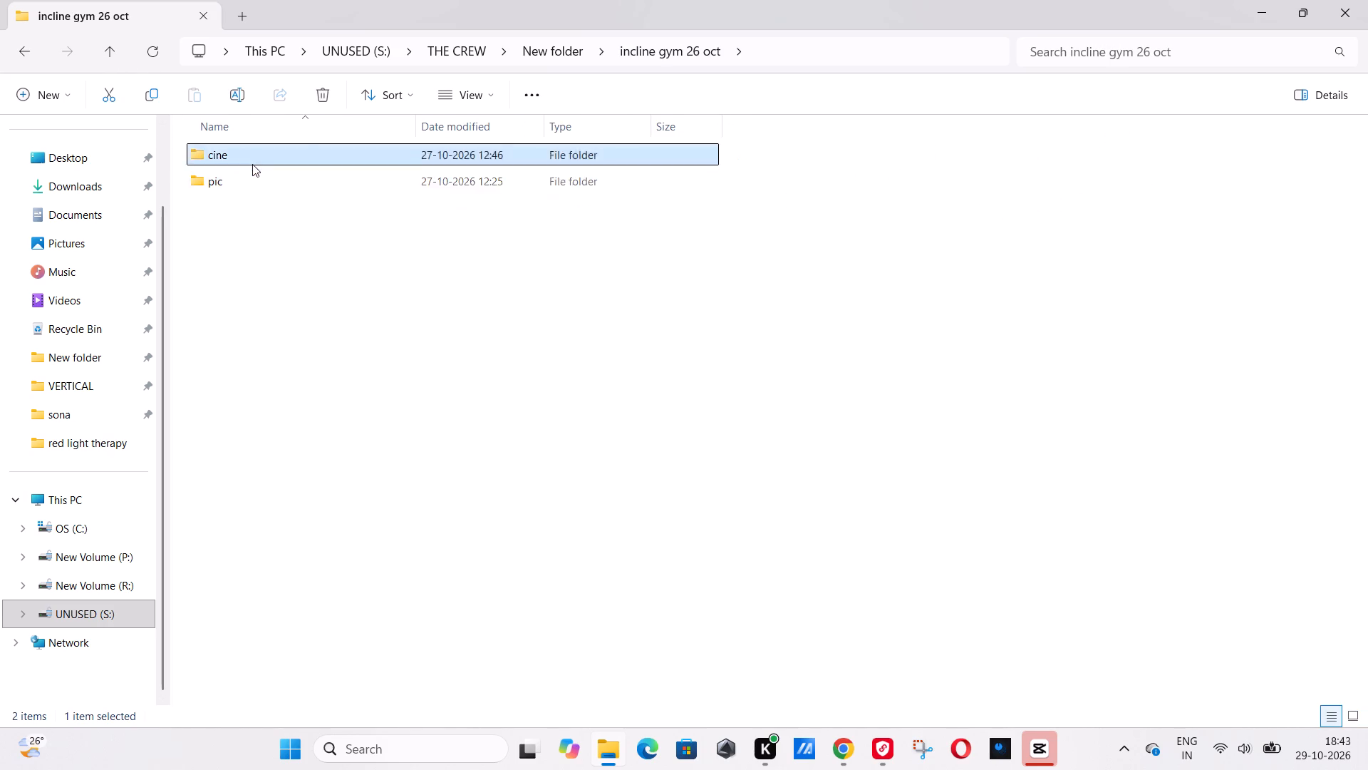
double_click(338, 166)
double_click(267, 164)
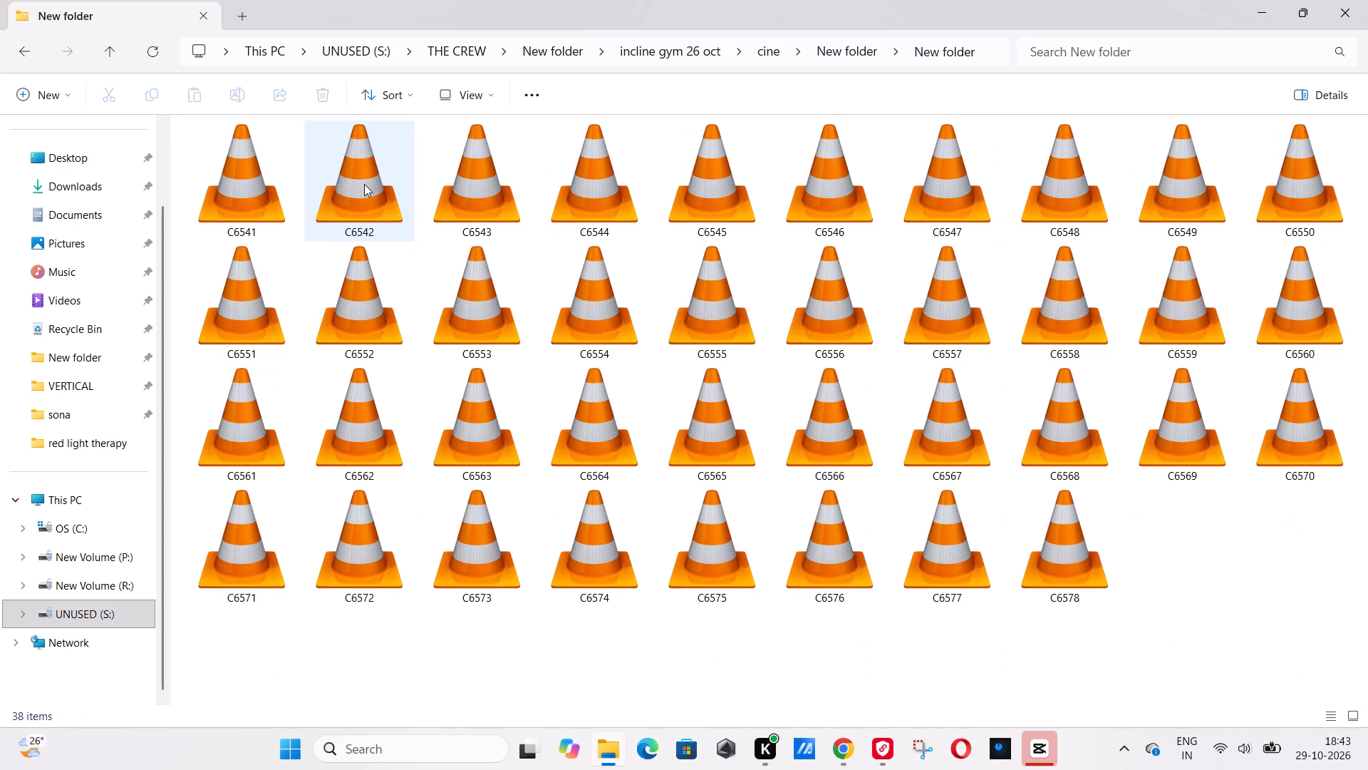
Preview the clips C6558 and C6559 briefly, closing the player after each.
double_click(1028, 314)
key(alt+Tab)
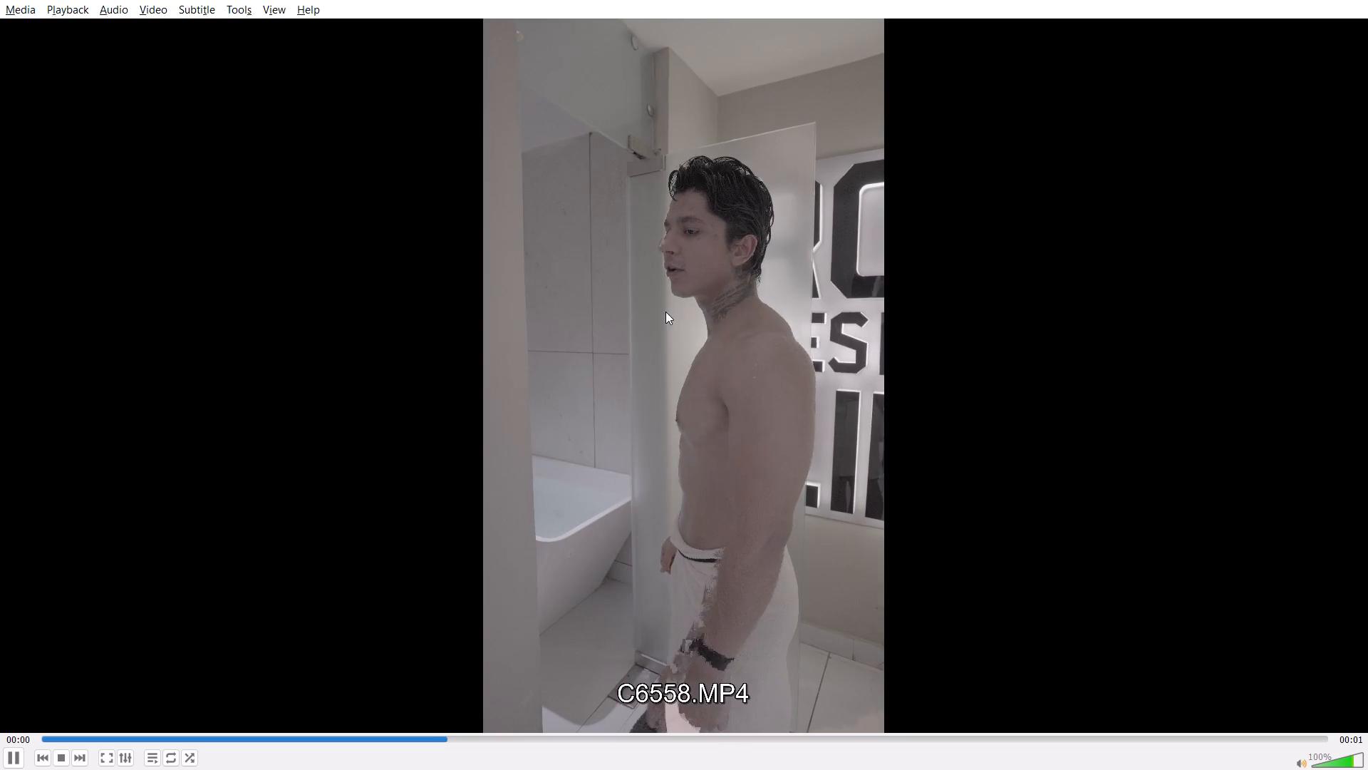
alt+click(320, 319)
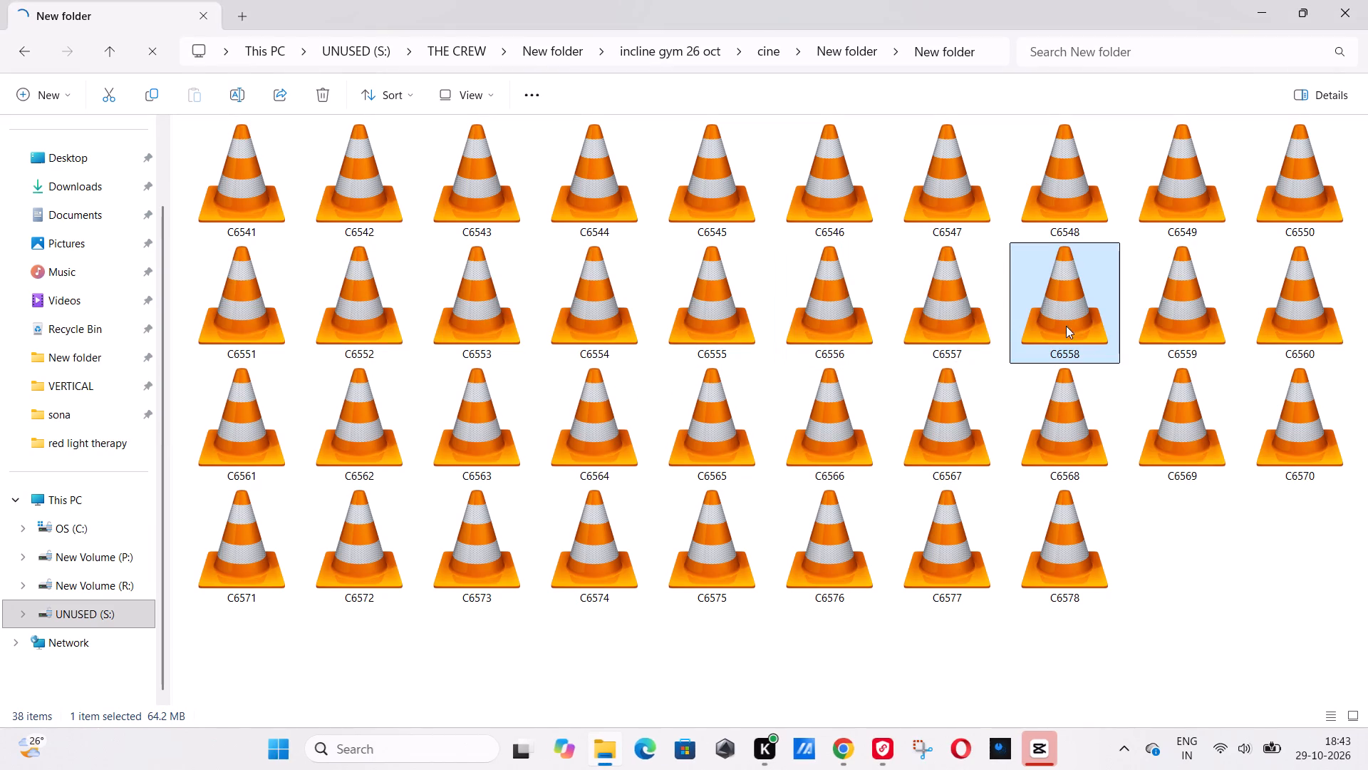
double_click(1178, 322)
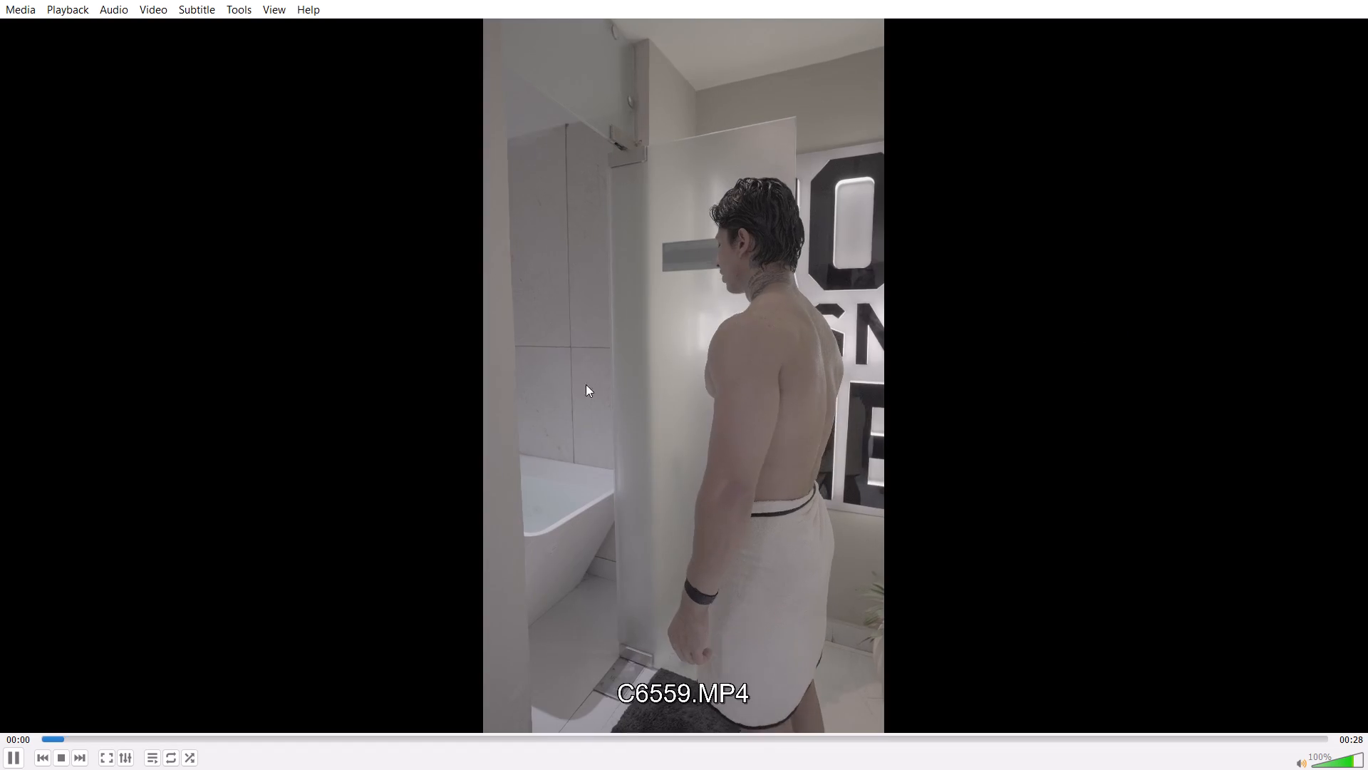
key(alt+Tab)
alt+click(309, 323)
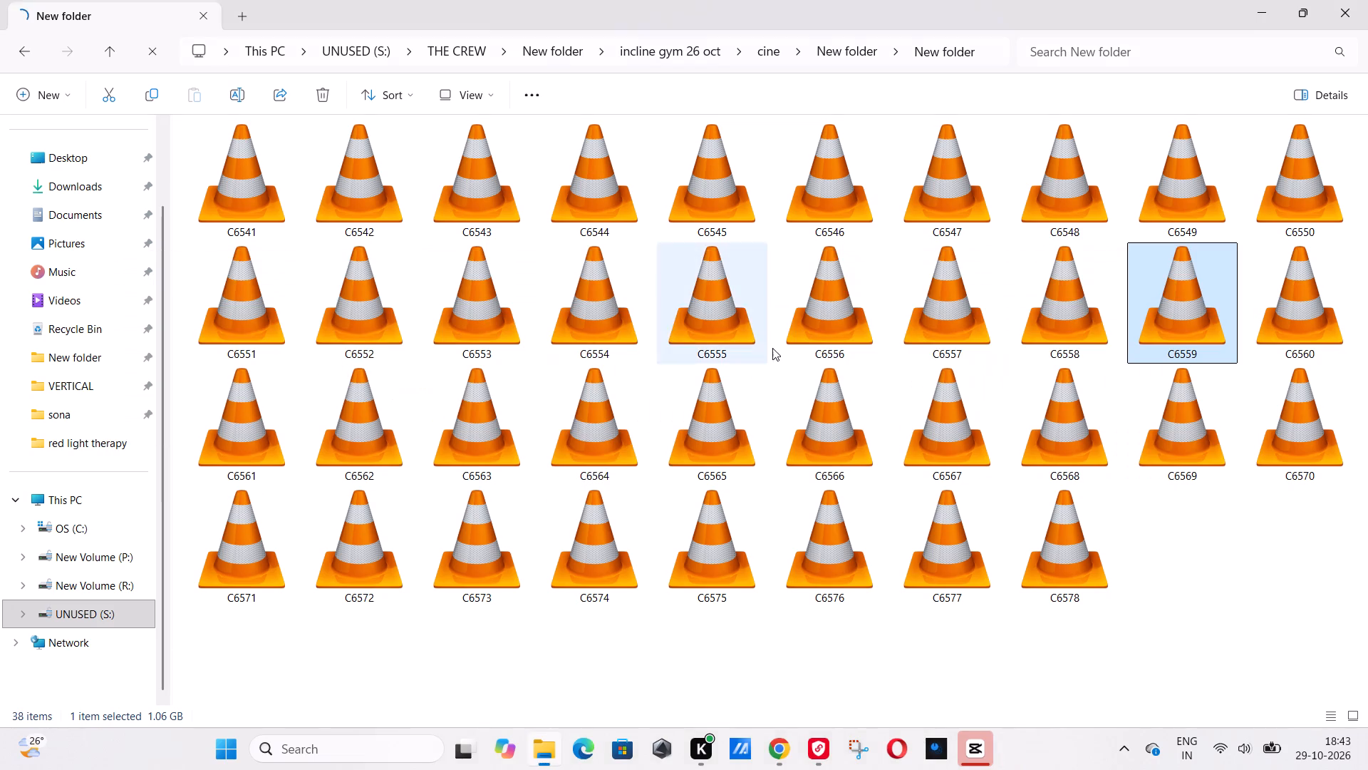
Play C6556 and scrub through its middle and later parts to about 13 seconds and back, closing the player when done.
double_click(809, 310)
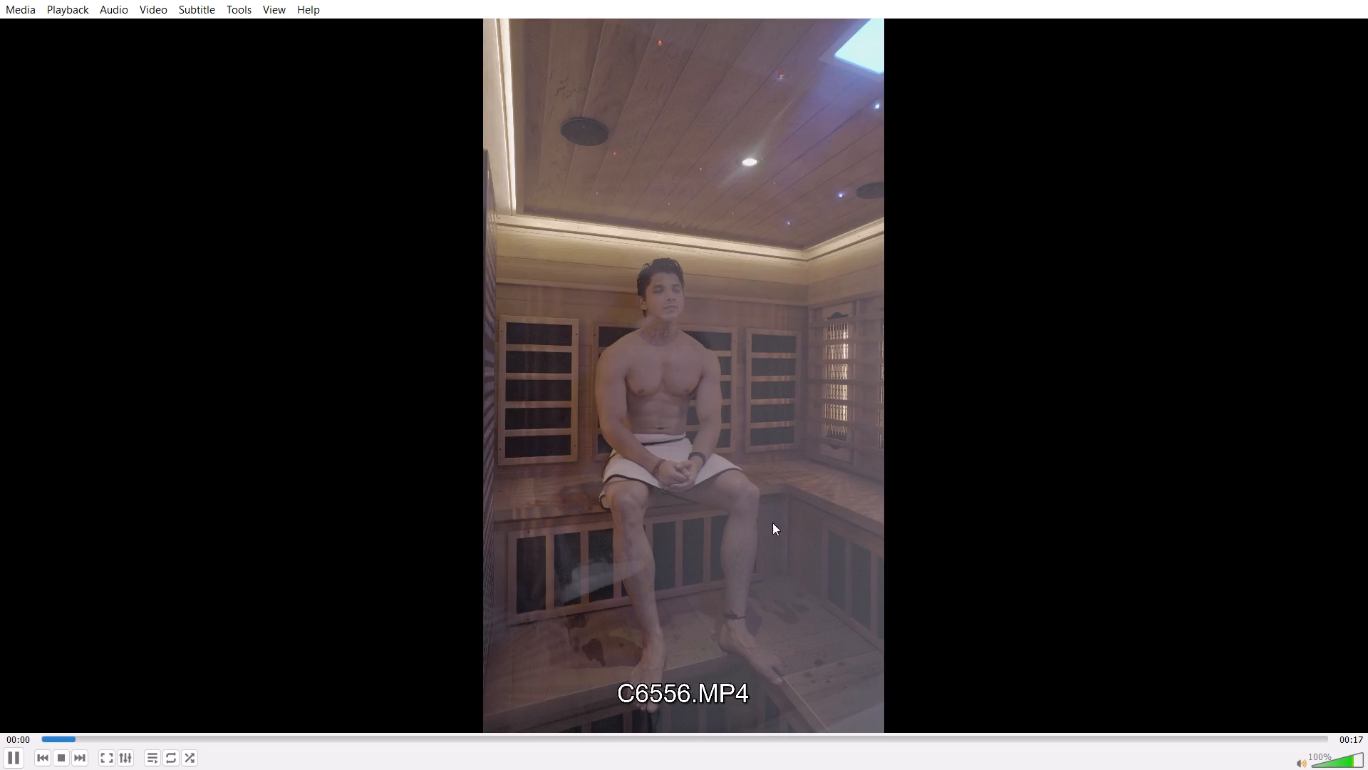
click(702, 731)
drag(730, 731, 746, 738)
drag(777, 739, 896, 736)
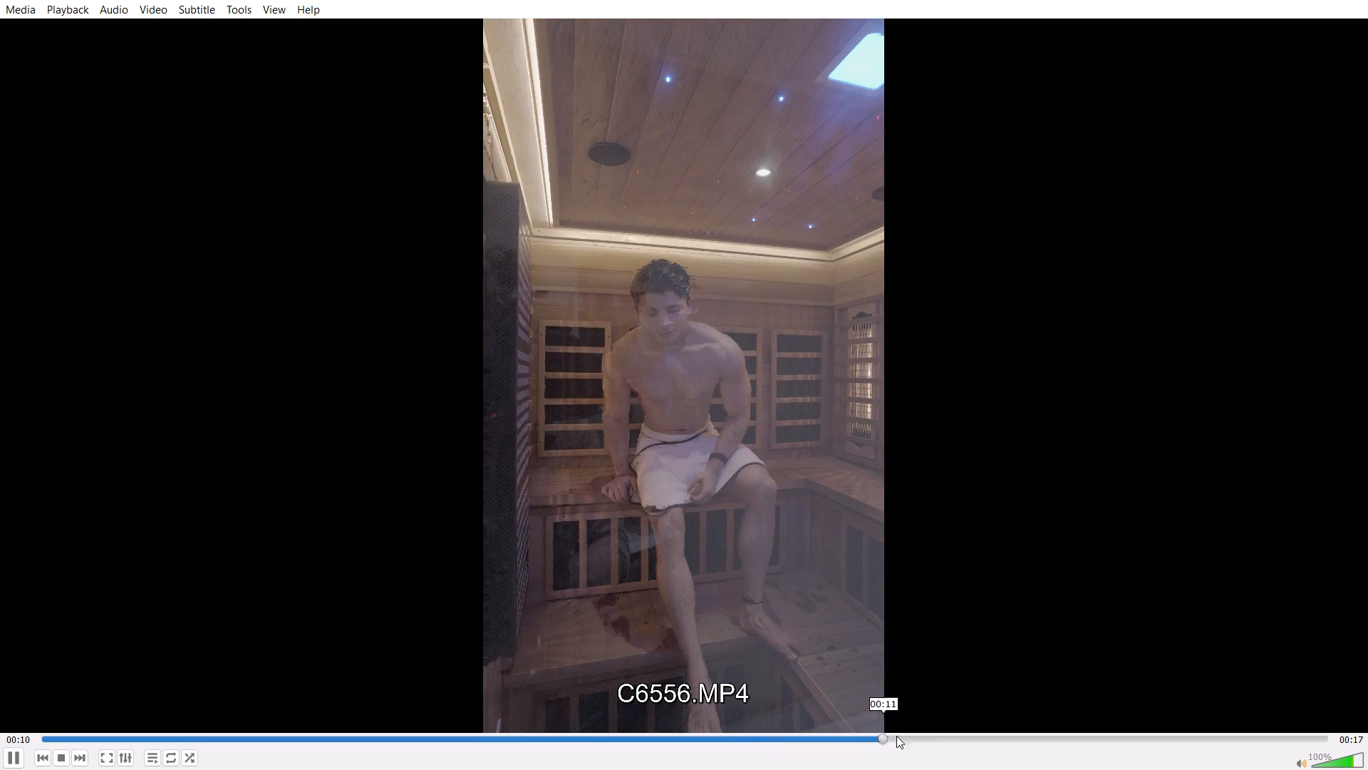
drag(896, 736, 1070, 729)
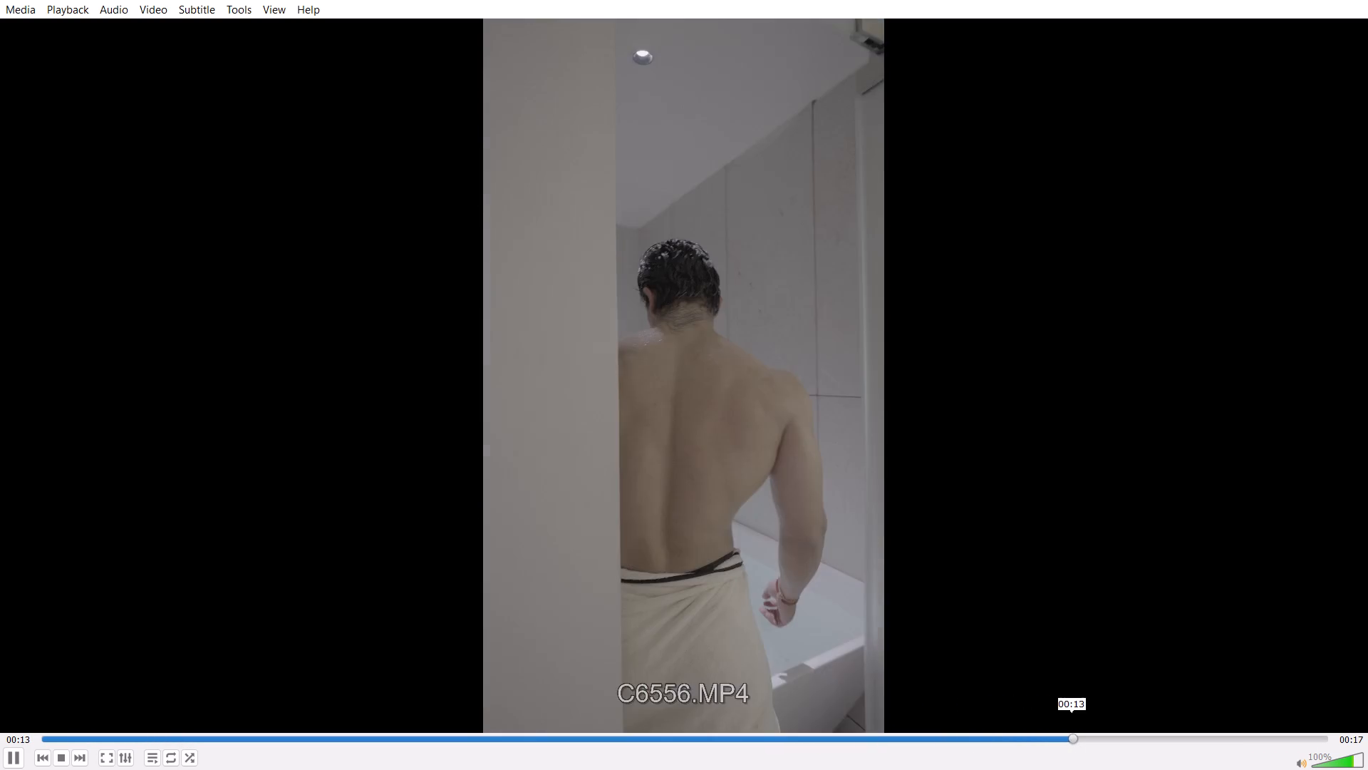
drag(1070, 729, 803, 769)
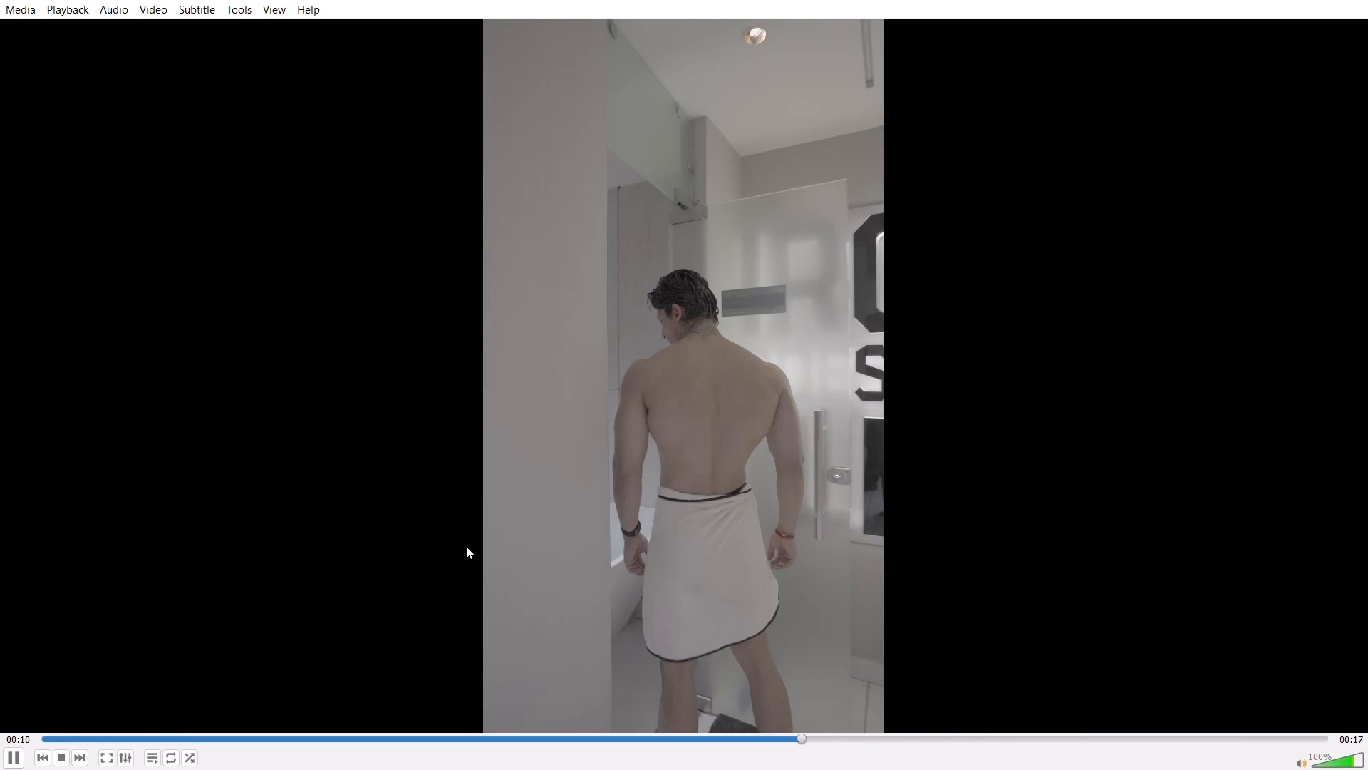
key(alt+Tab)
alt+click(316, 326)
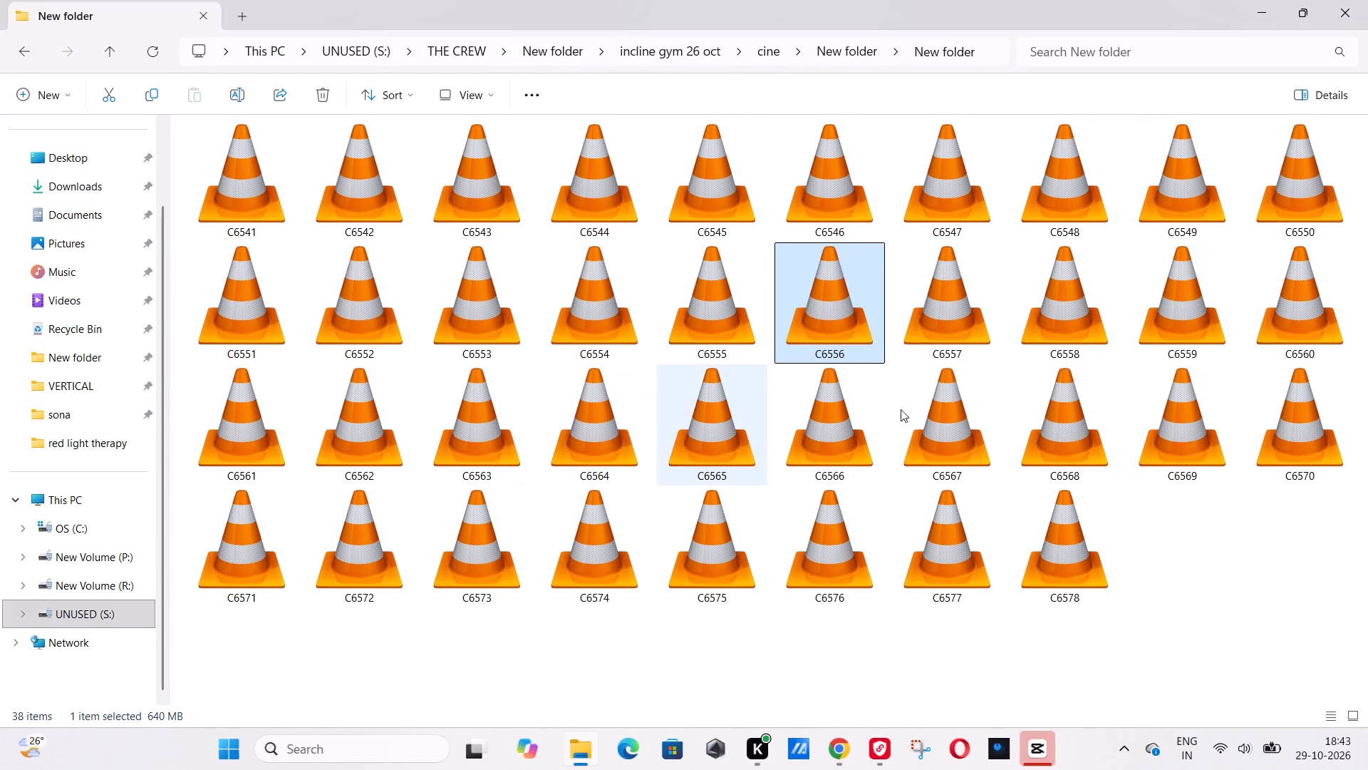
Play C6557 and scrub forward through its second half, closing the player when done.
click(941, 309)
click(937, 308)
double_click(937, 308)
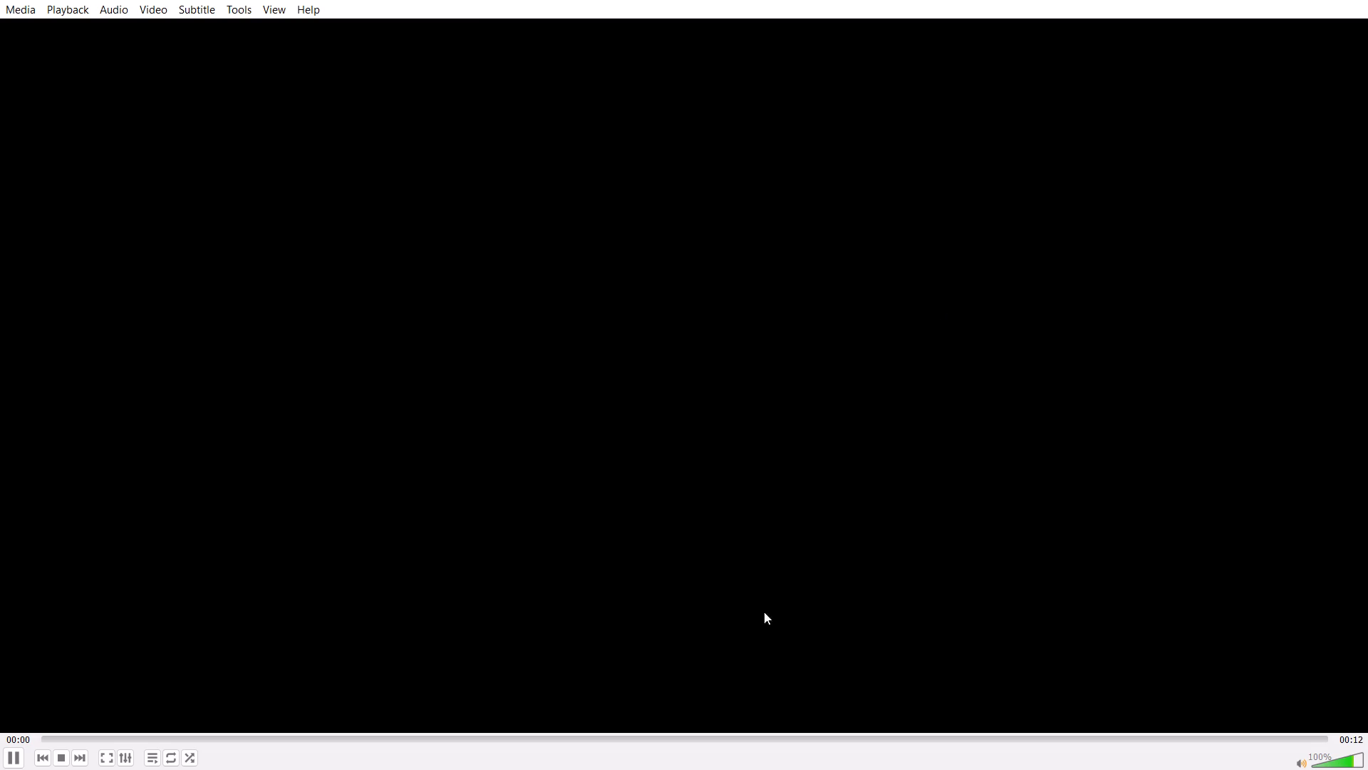
drag(658, 729, 741, 734)
drag(753, 734, 789, 736)
drag(823, 736, 855, 736)
drag(896, 732, 938, 732)
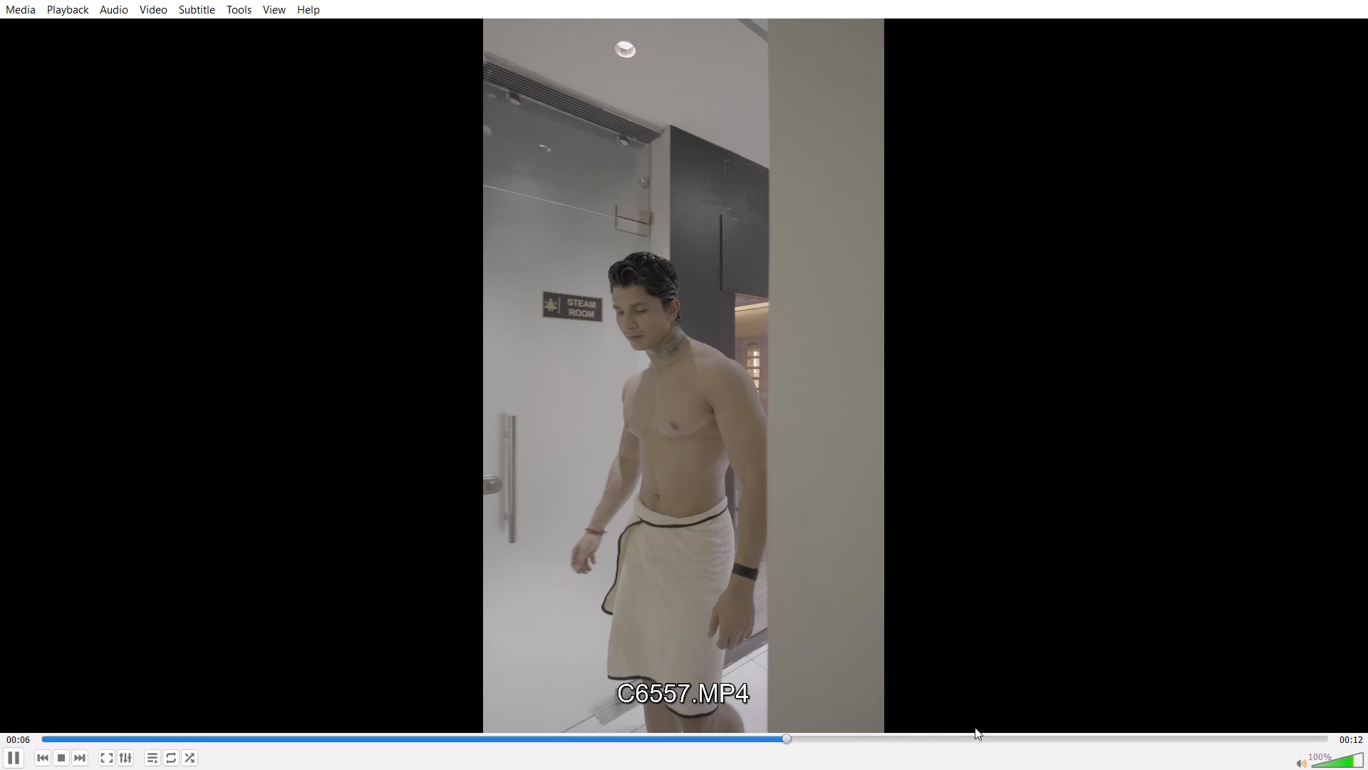
key(alt+Tab)
alt+click(314, 322)
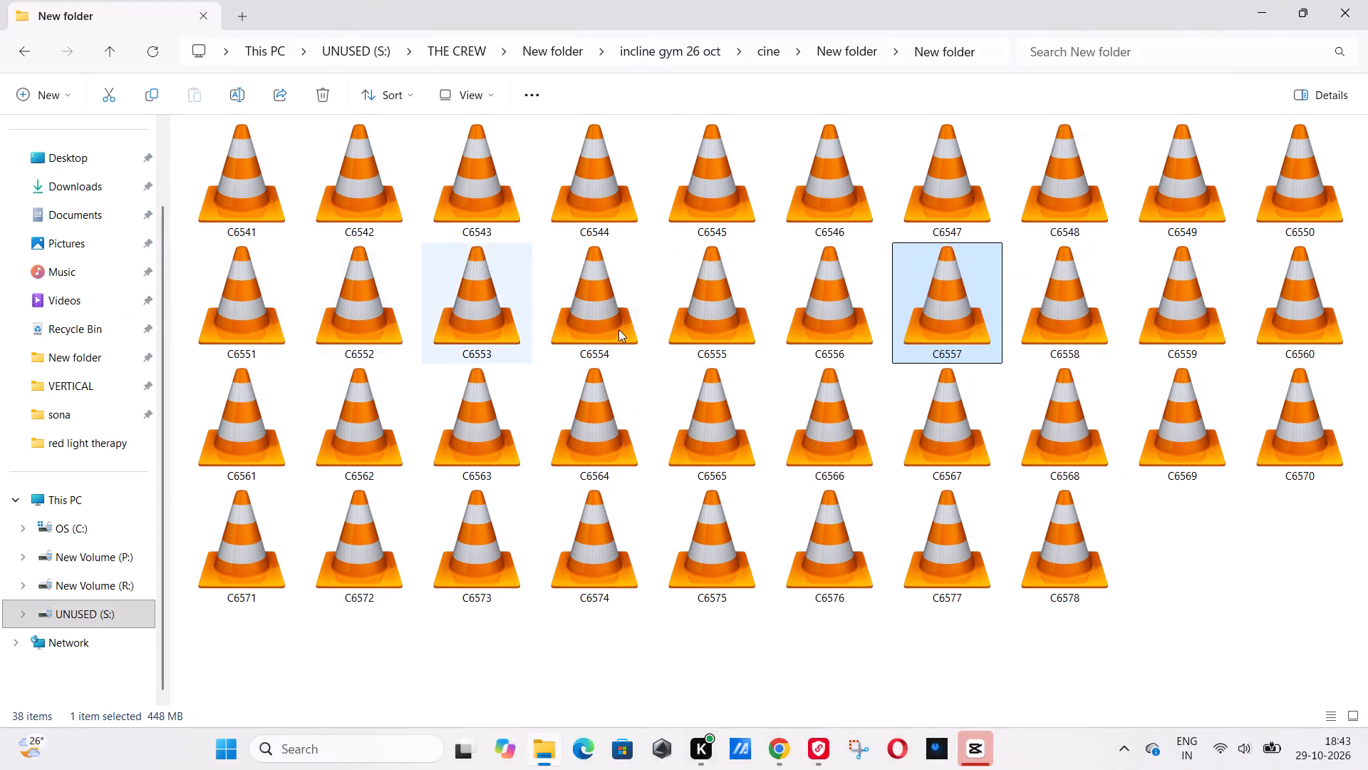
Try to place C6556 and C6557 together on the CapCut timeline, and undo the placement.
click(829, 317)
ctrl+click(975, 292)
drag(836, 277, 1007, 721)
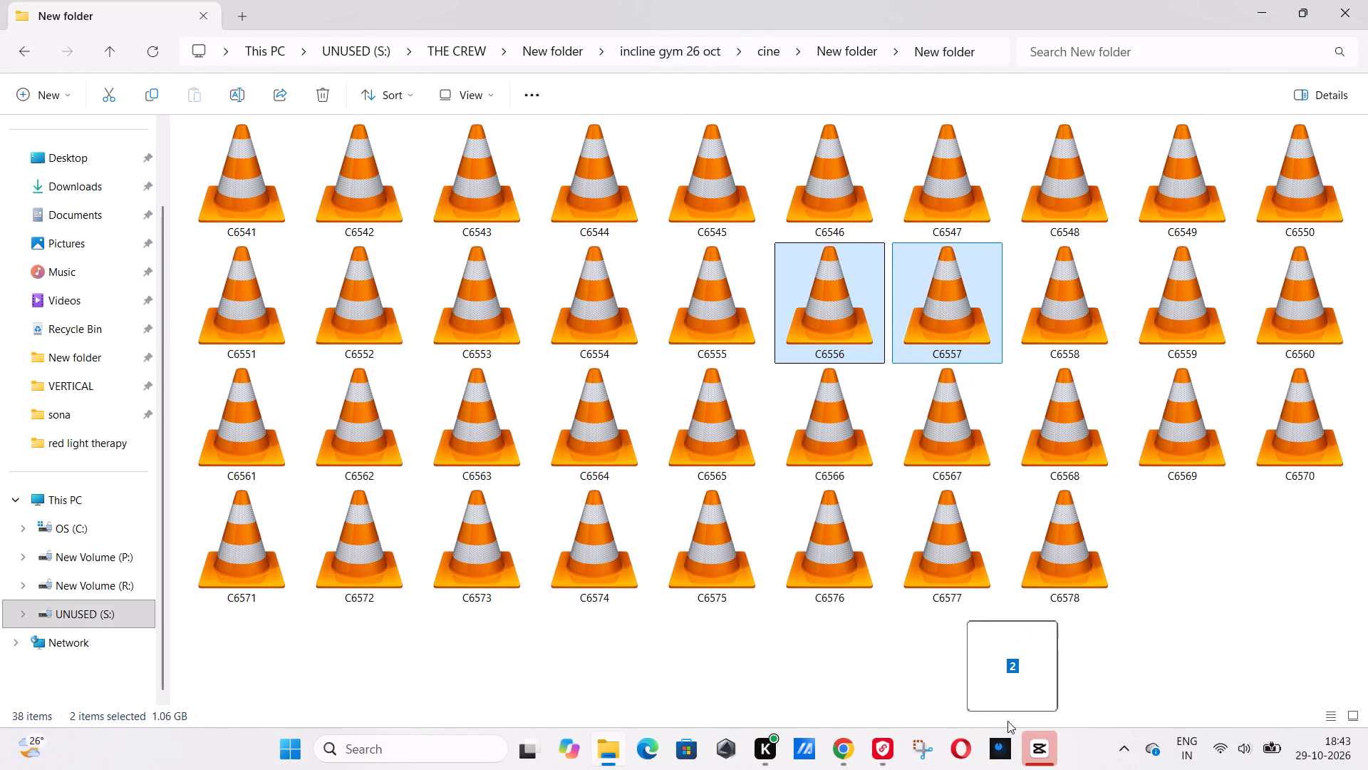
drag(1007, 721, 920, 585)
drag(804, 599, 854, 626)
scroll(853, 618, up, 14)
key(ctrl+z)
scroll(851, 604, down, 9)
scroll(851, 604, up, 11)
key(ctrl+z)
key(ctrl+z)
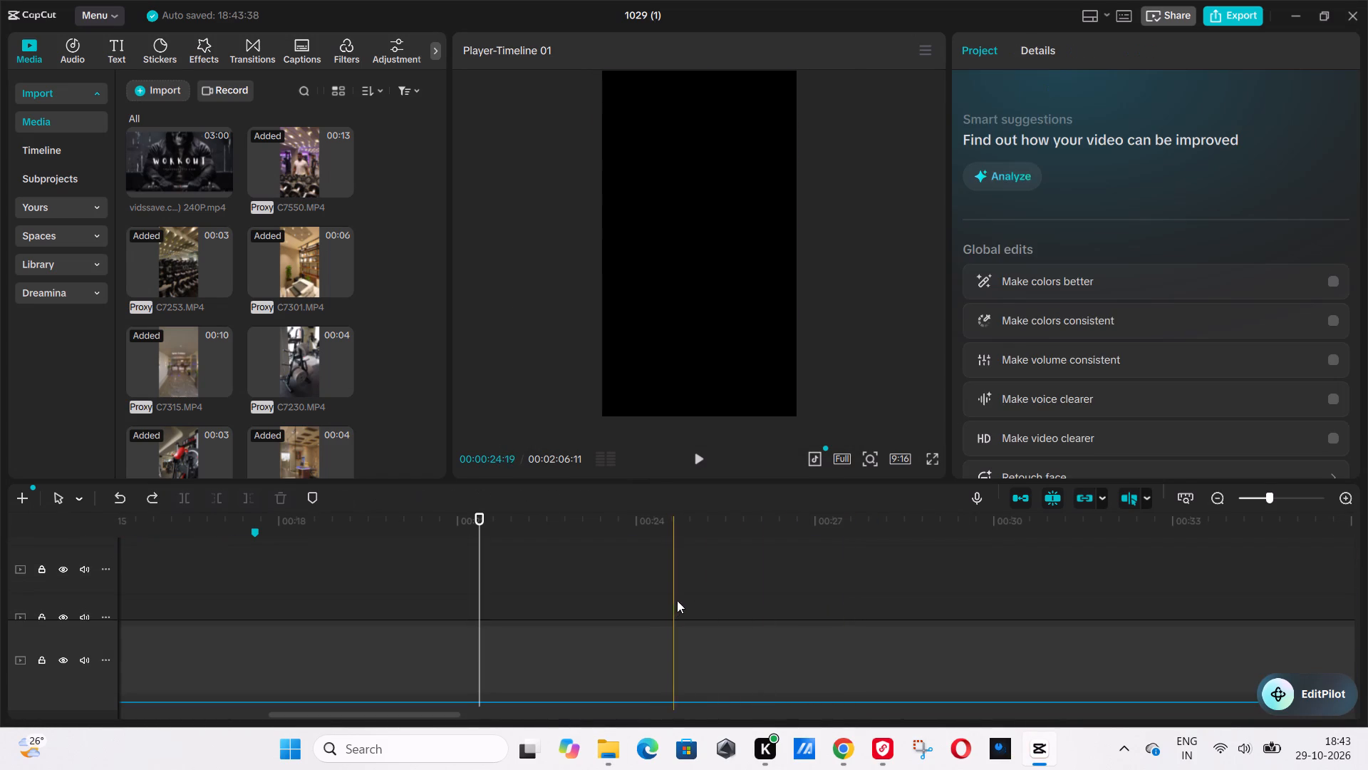
Bring only C6556 from the File Explorer folder onto CapCut's timeline, undoing any stray clip move.
key(alt+Tab)
click(816, 304)
drag(818, 319, 999, 496)
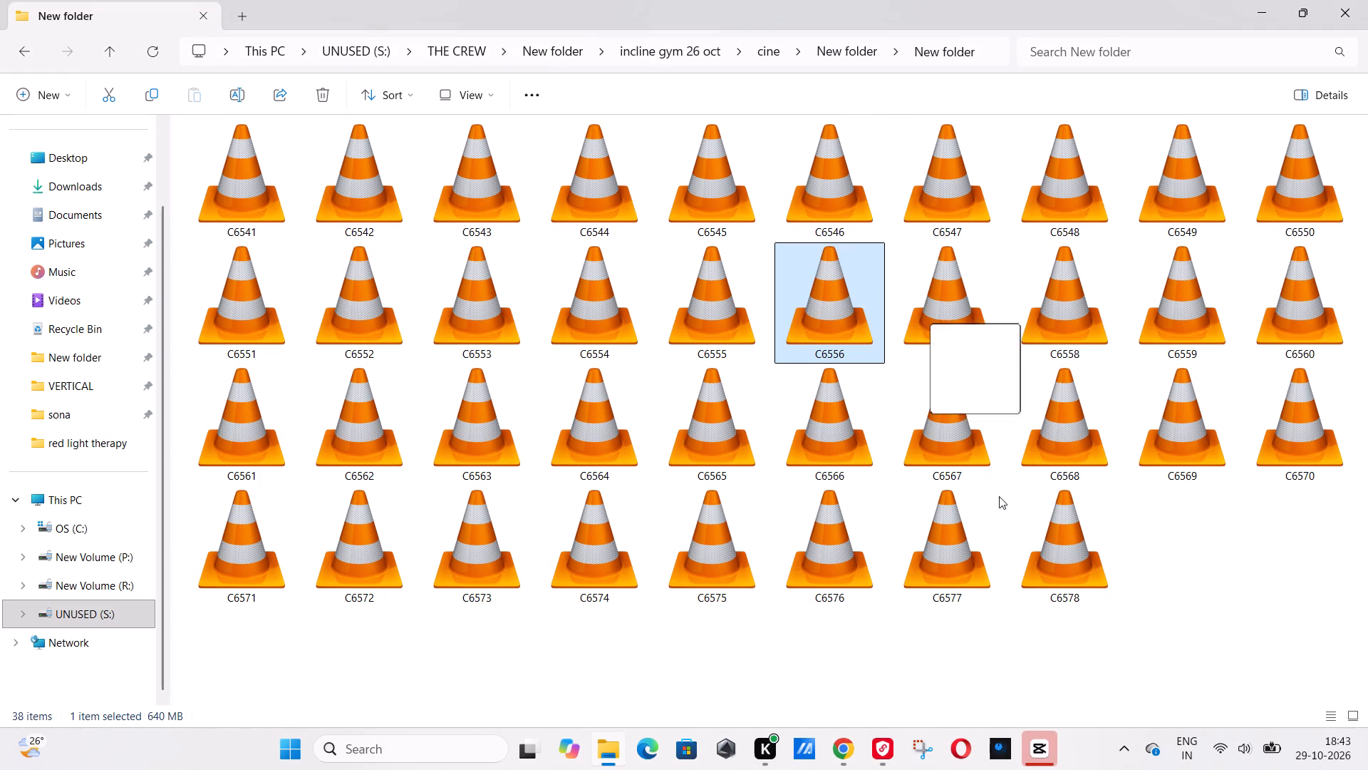
drag(999, 496, 690, 589)
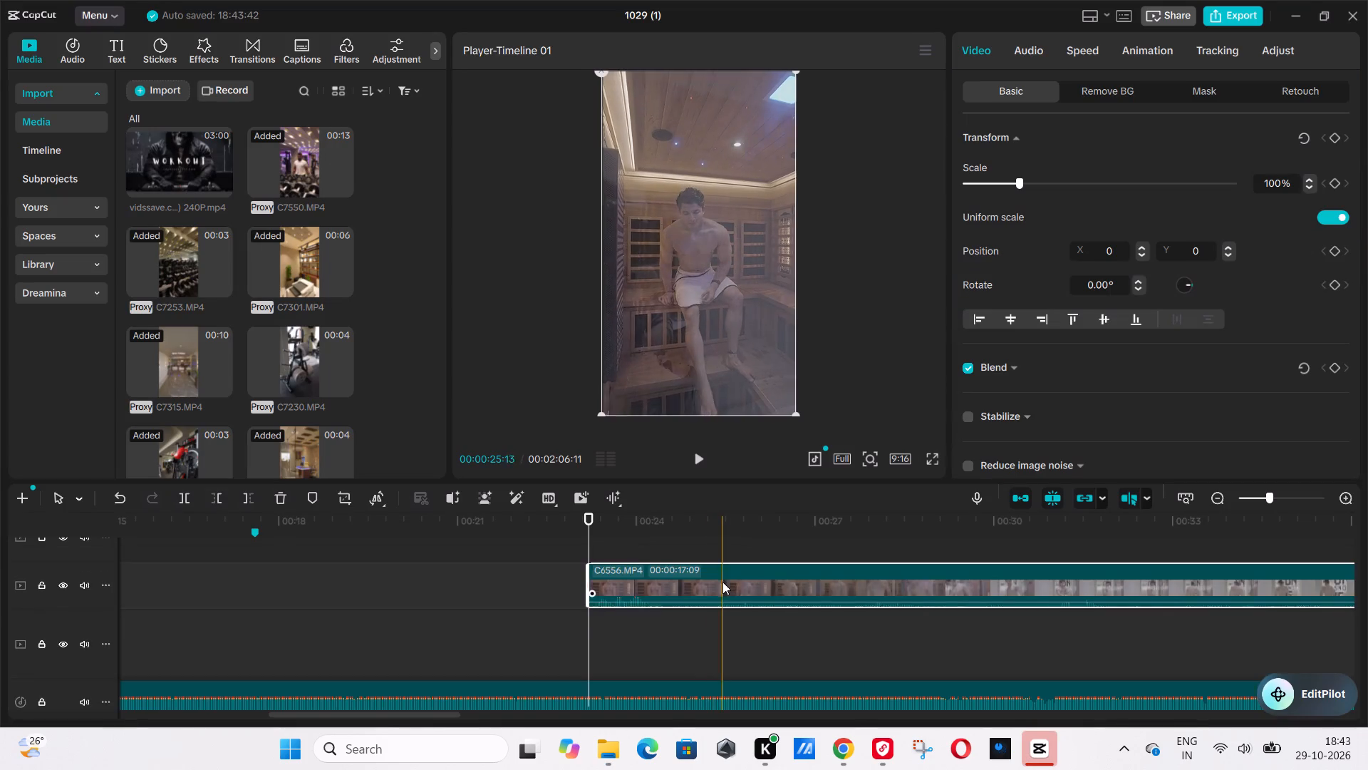
drag(722, 581, 600, 561)
scroll(678, 597, up, 20)
scroll(678, 597, up, 7)
middle_click(680, 599)
scroll(659, 590, up, 5)
scroll(628, 572, down, 7)
drag(496, 602, 529, 596)
key(ctrl+z)
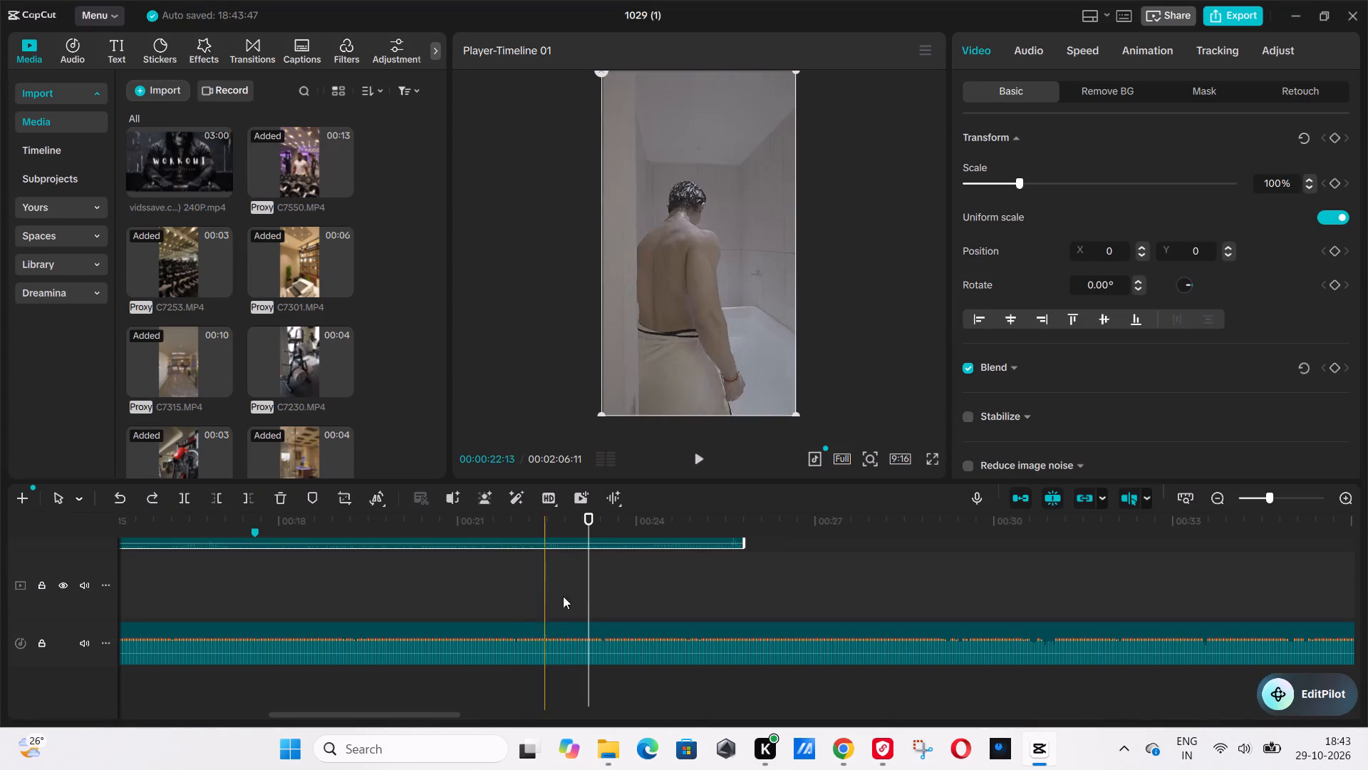
Move C6556 to the track above the red-light clips, starting at about 20 seconds.
scroll(567, 602, up, 4)
drag(457, 608, 1198, 585)
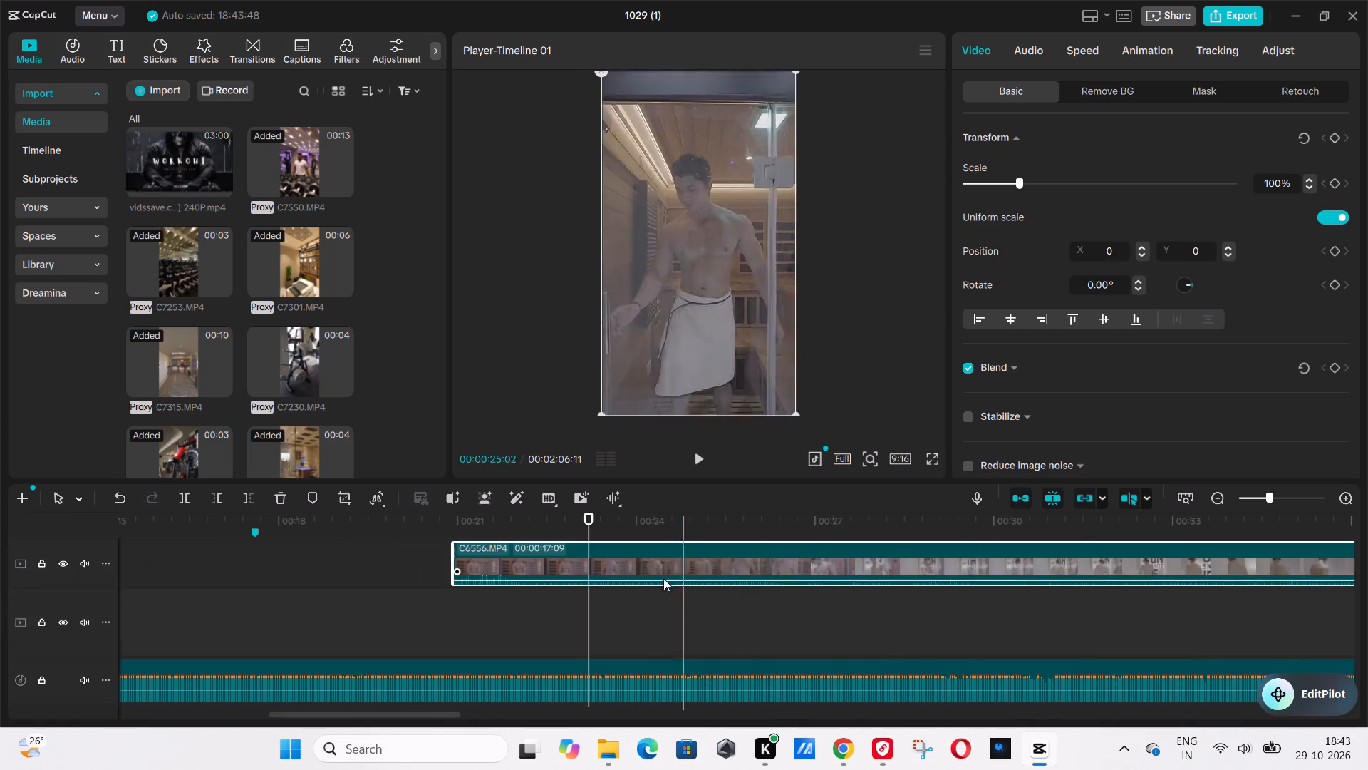
drag(608, 582, 618, 606)
drag(594, 571, 611, 632)
scroll(722, 617, up, 16)
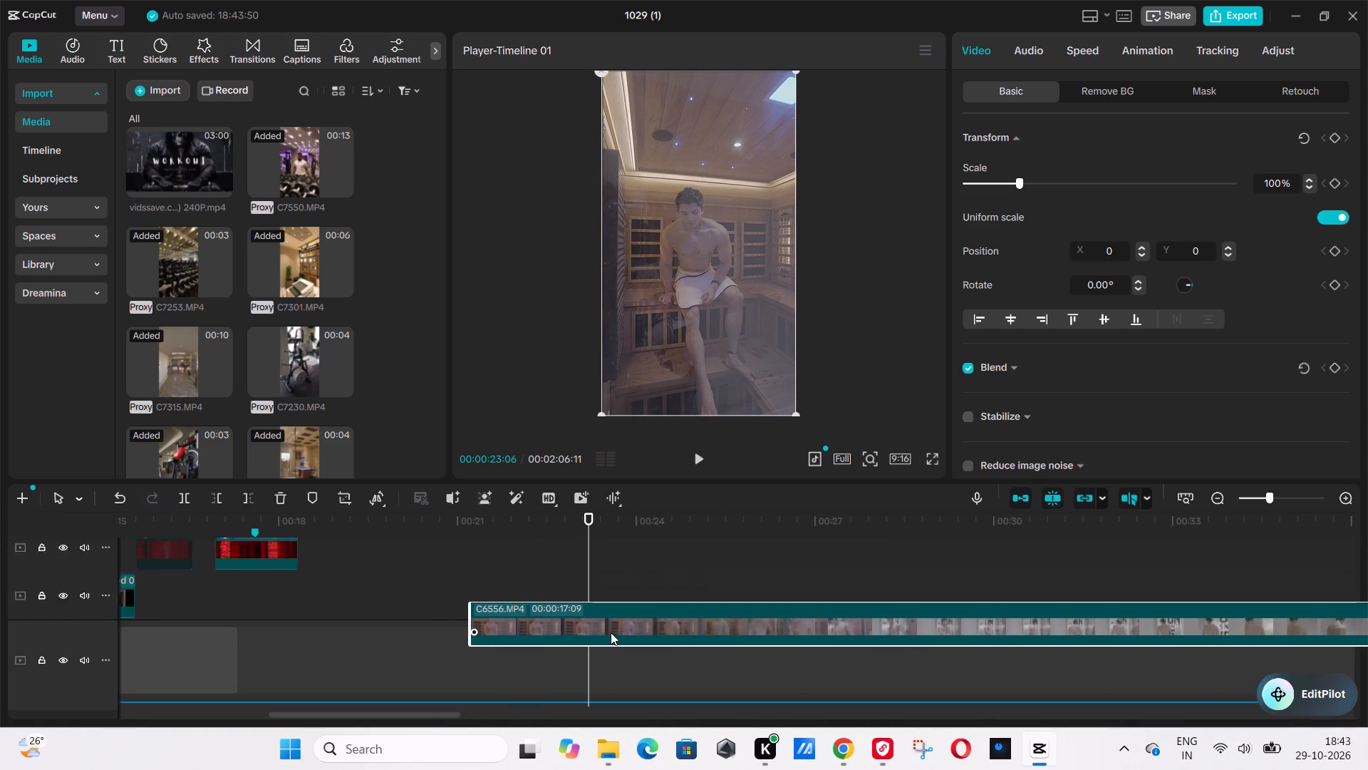
drag(611, 632, 564, 570)
scroll(586, 631, up, 8)
scroll(543, 609, down, 3)
scroll(558, 568, up, 4)
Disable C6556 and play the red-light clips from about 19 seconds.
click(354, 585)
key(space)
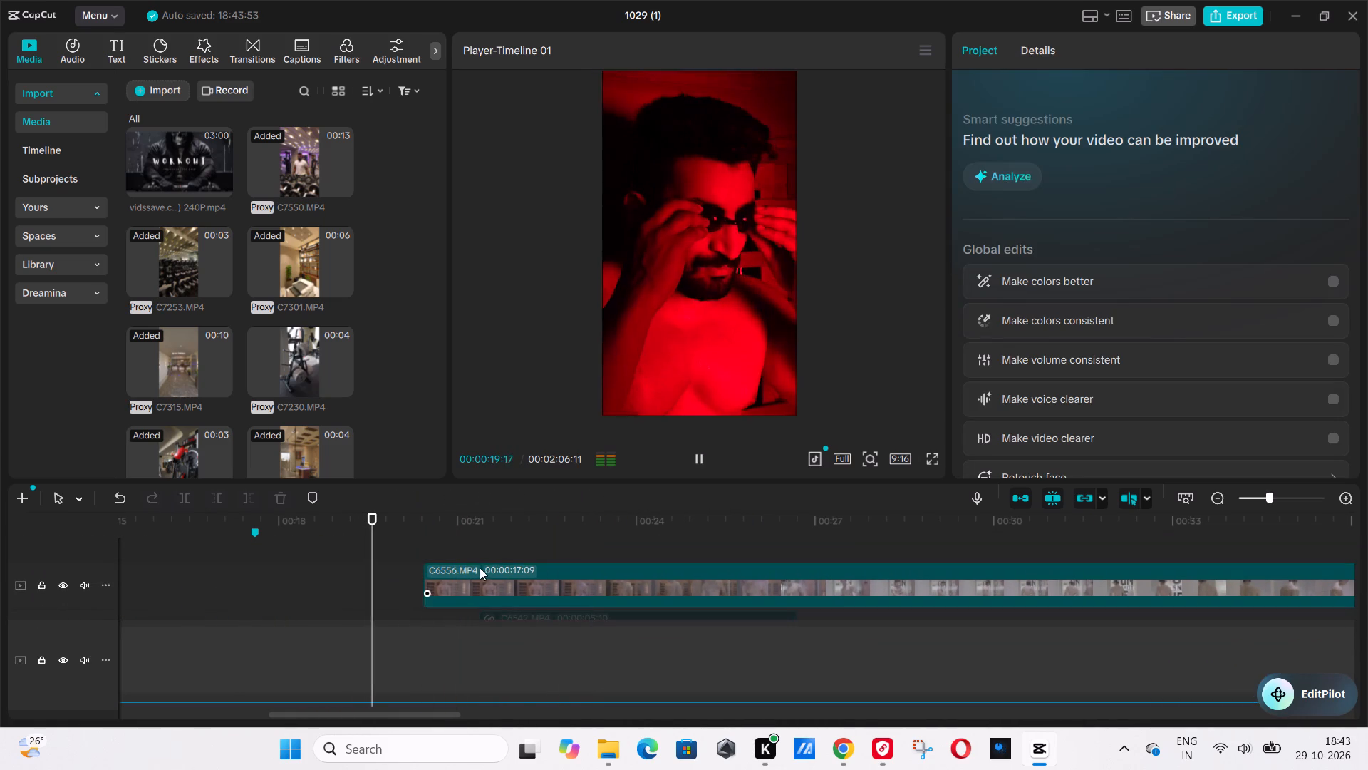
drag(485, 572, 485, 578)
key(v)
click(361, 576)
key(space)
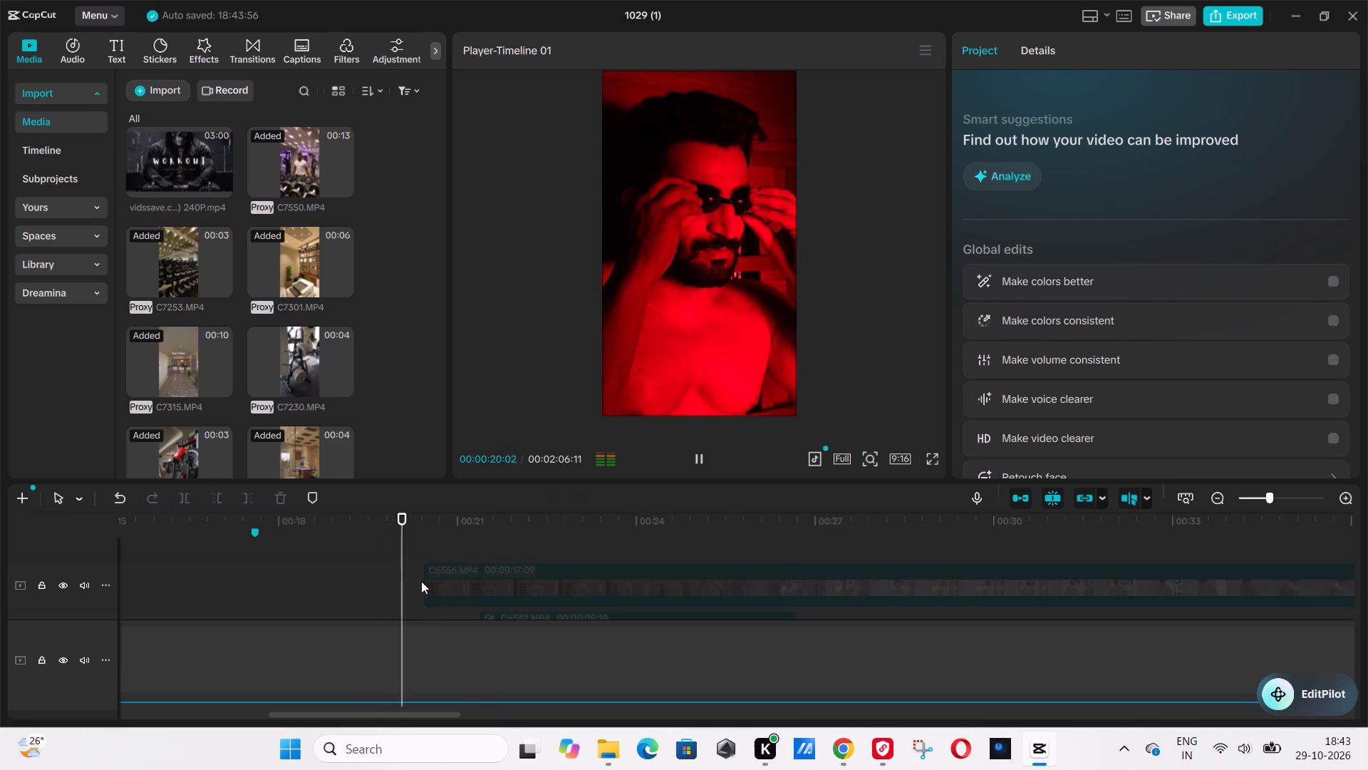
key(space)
Shift C6556 aside and move the disabled clip C6542 earlier, starting at about 16 seconds.
click(485, 577)
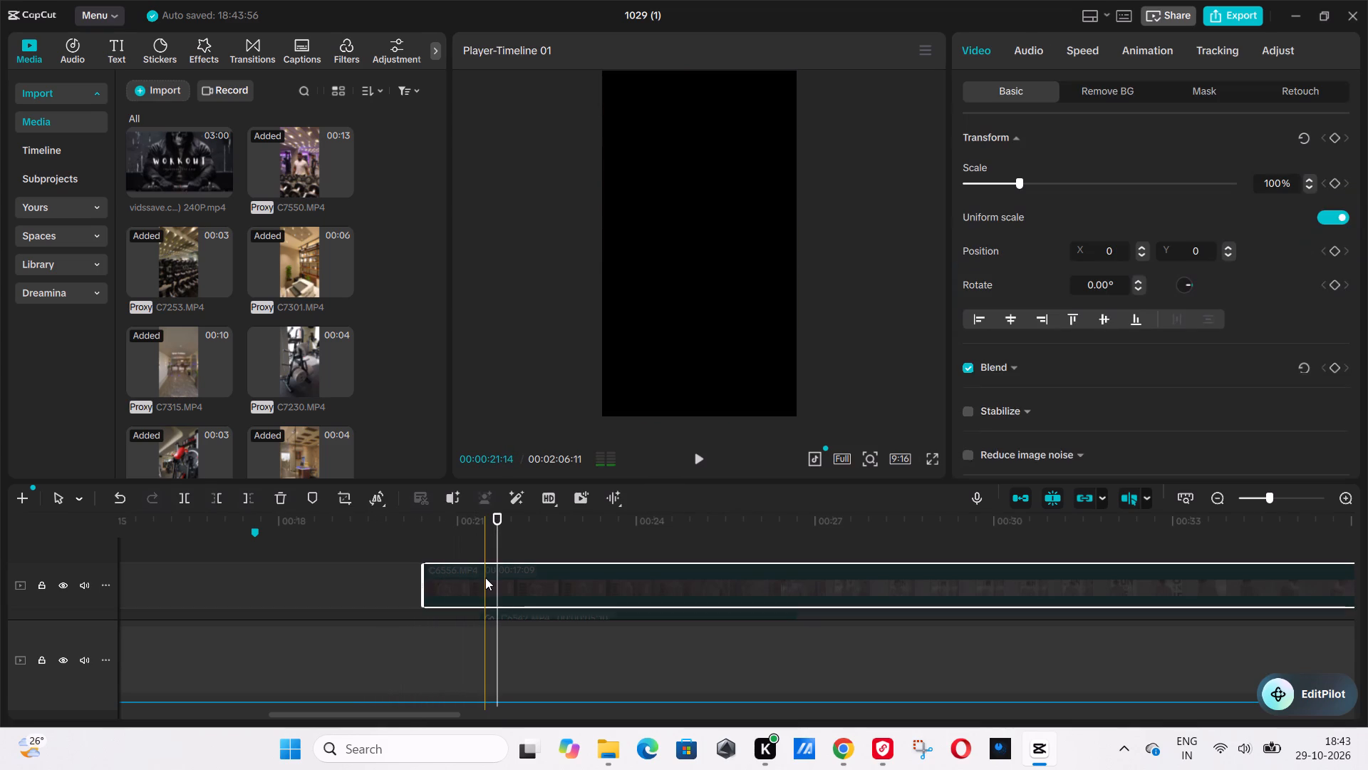
drag(485, 577, 547, 567)
scroll(581, 577, down, 6)
scroll(617, 590, up, 3)
drag(537, 575, 323, 567)
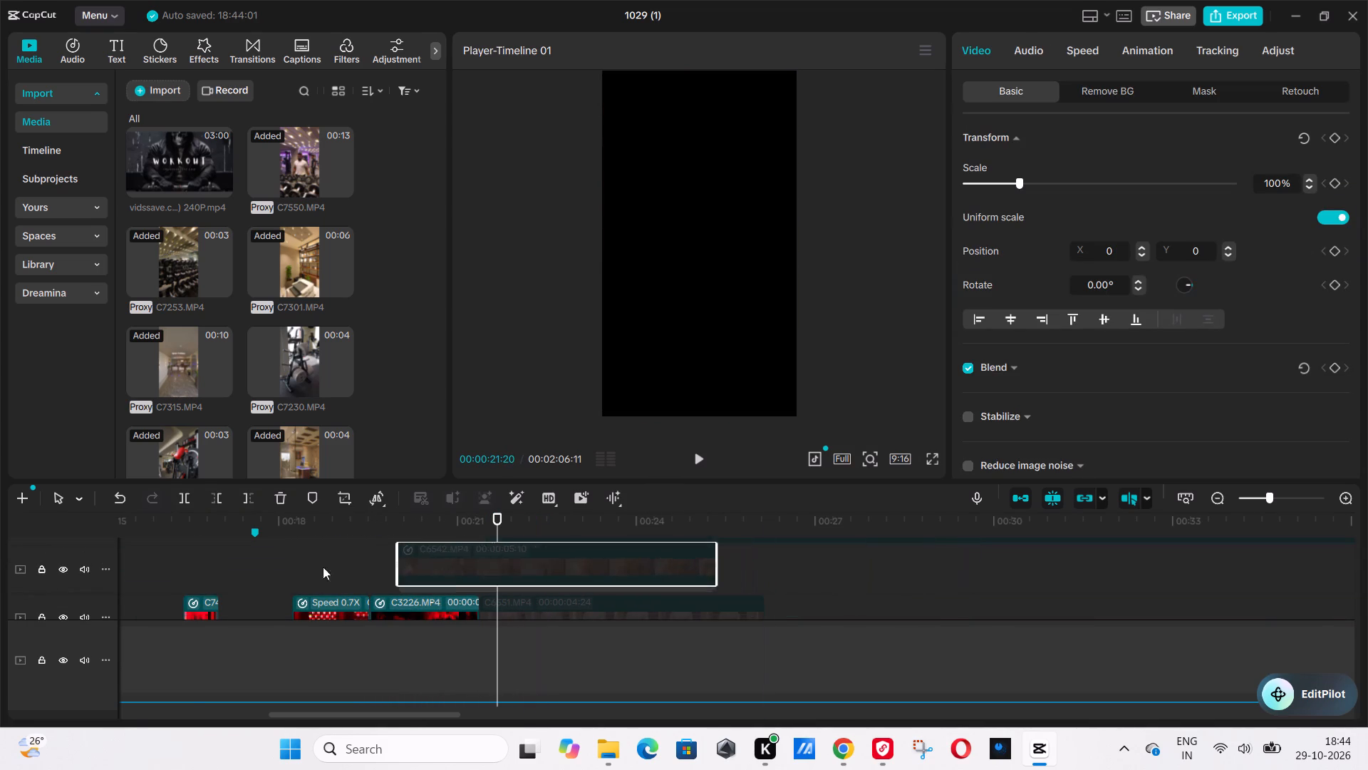
drag(323, 567, 206, 557)
Place C6556 directly after the C3226 clip's end, re-enable it and play the cut from about 21 seconds.
scroll(532, 570, up, 2)
drag(534, 568, 534, 582)
scroll(539, 586, down, 2)
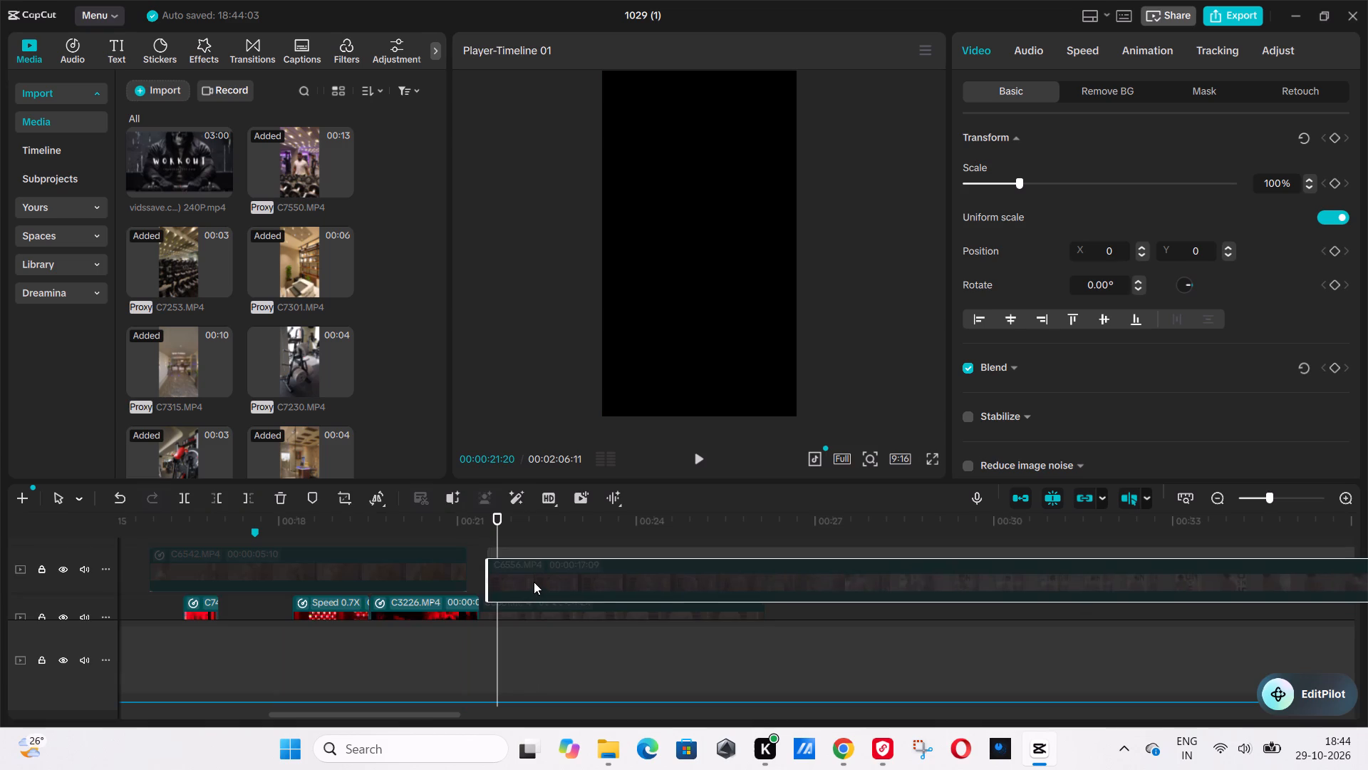
drag(534, 582, 532, 578)
key(v)
scroll(491, 580, up, 4)
click(461, 553)
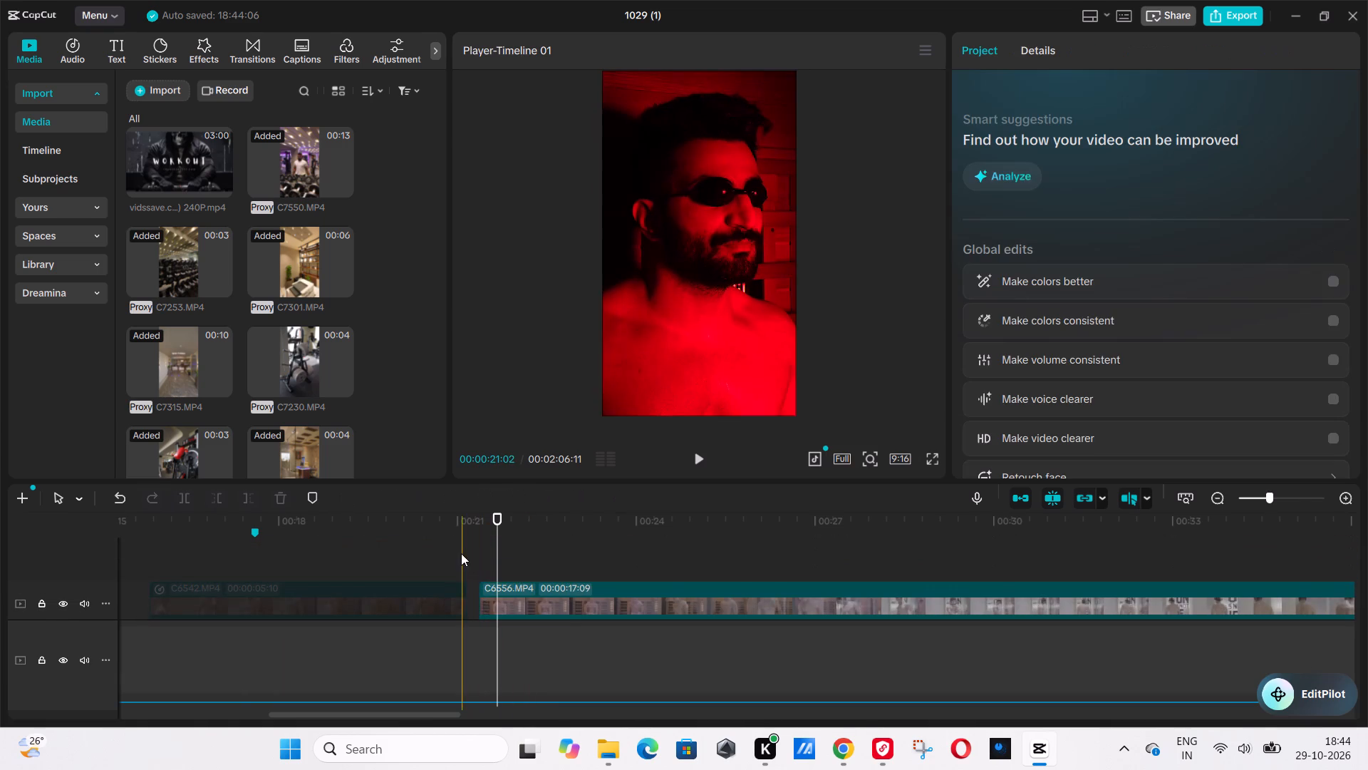
key(space)
click(507, 600)
key(space)
Trim the start of C6556 to leave 6:26, move it back directly after C3226 and play the cut.
drag(482, 595, 964, 580)
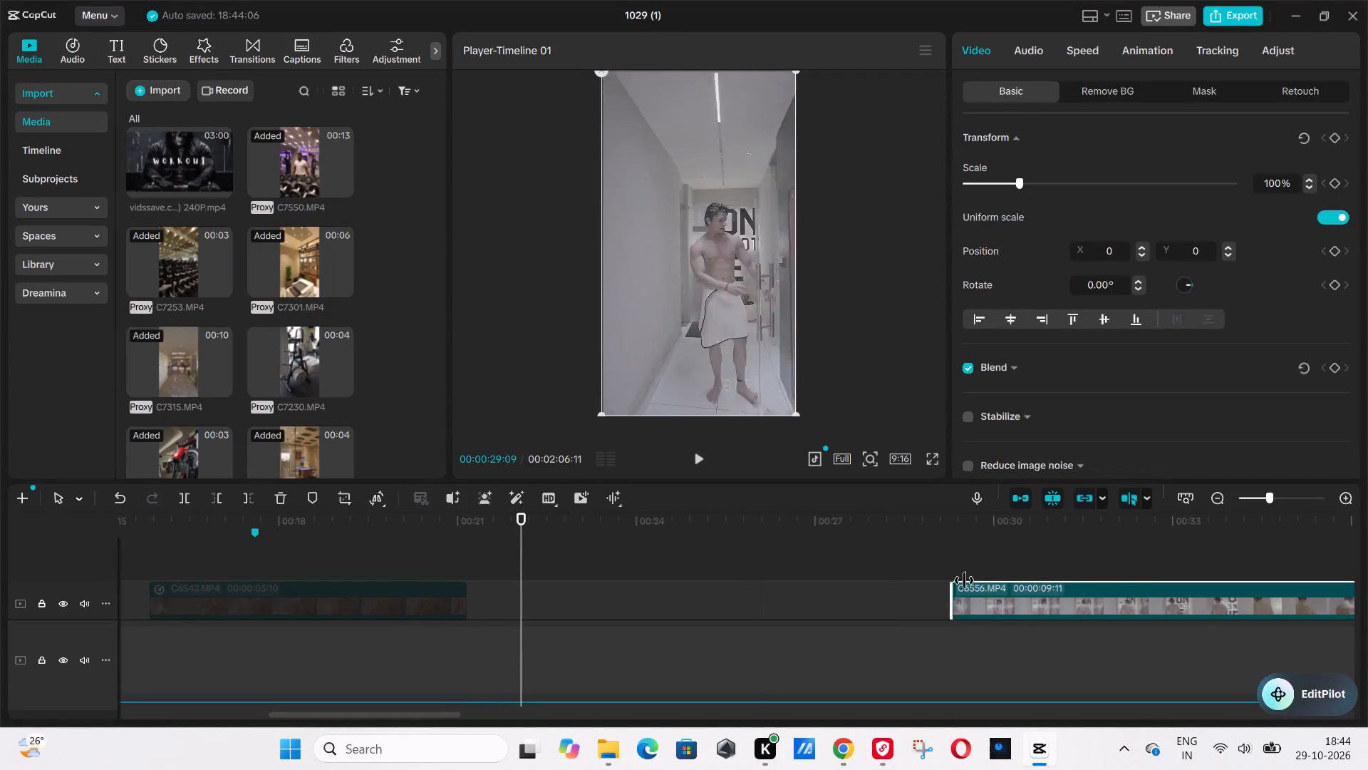
drag(964, 580, 1104, 565)
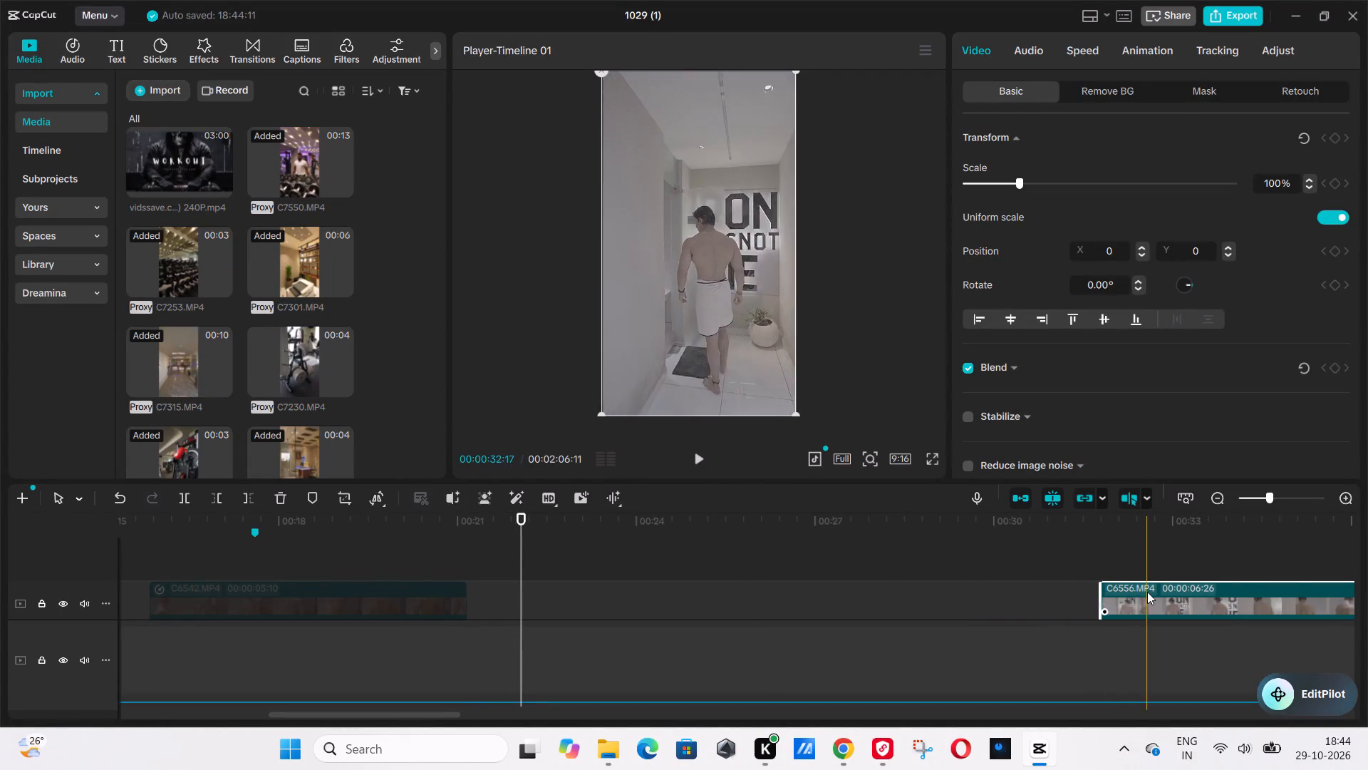
drag(1147, 592, 525, 548)
scroll(885, 602, down, 5)
scroll(608, 565, up, 3)
scroll(477, 577, up, 2)
click(447, 550)
key(space)
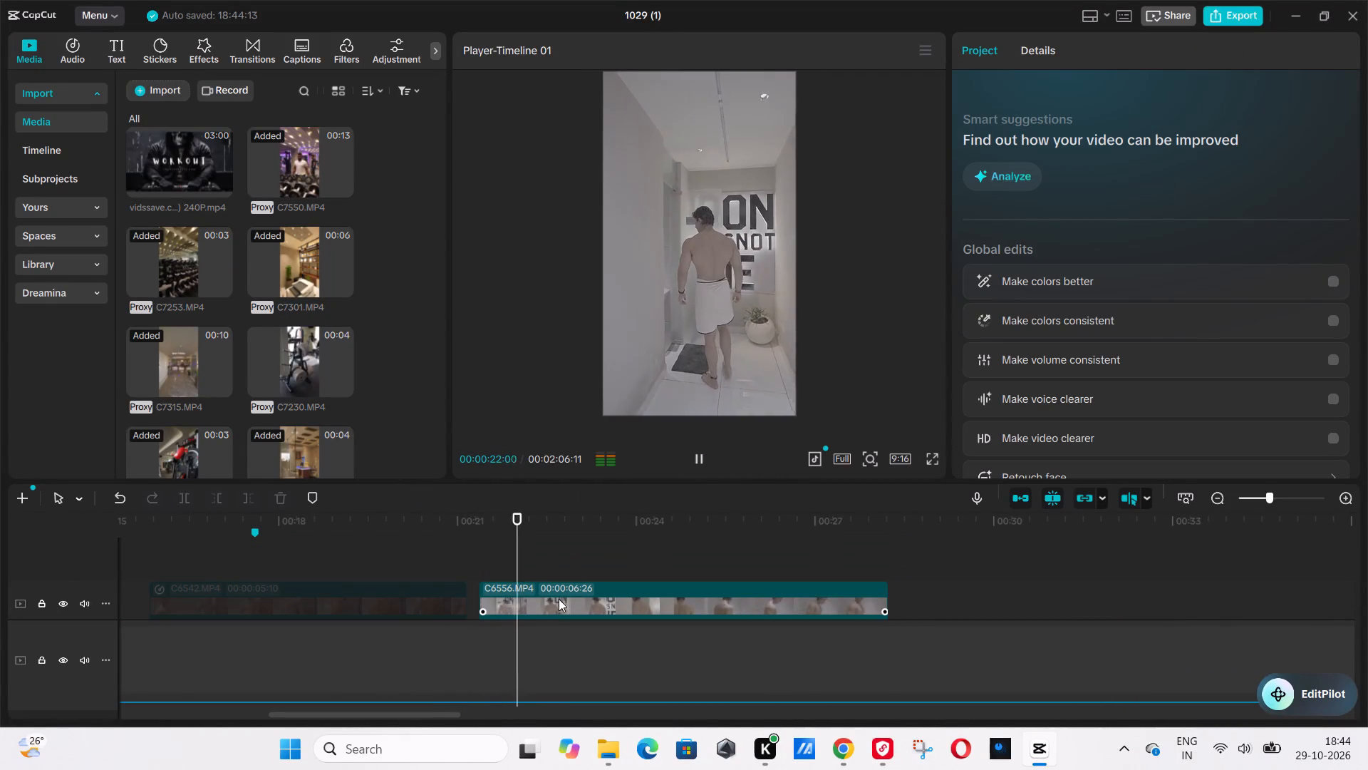
key(space)
Apply a Custom speed curve to C6556, raising its start point to 10x and its second point about halfway to 10x.
click(566, 599)
click(1099, 60)
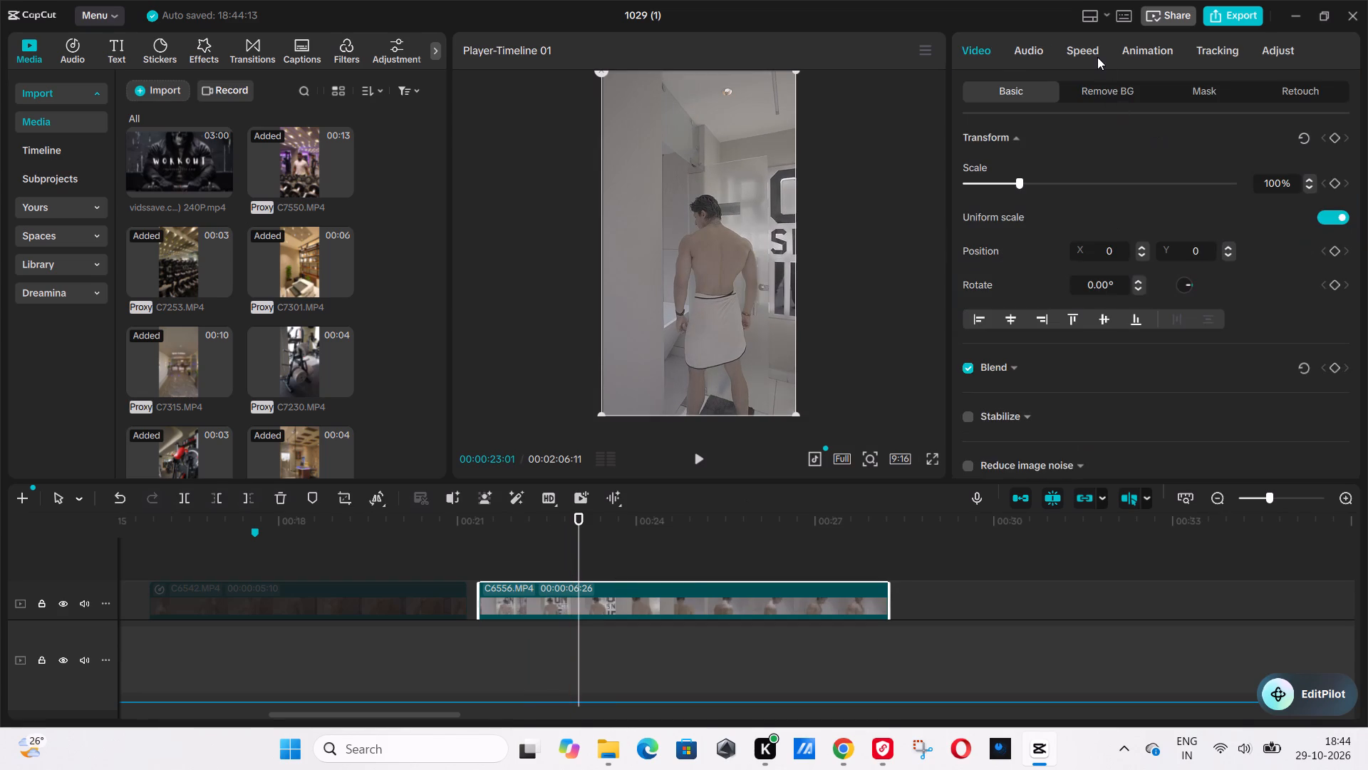
click(1062, 157)
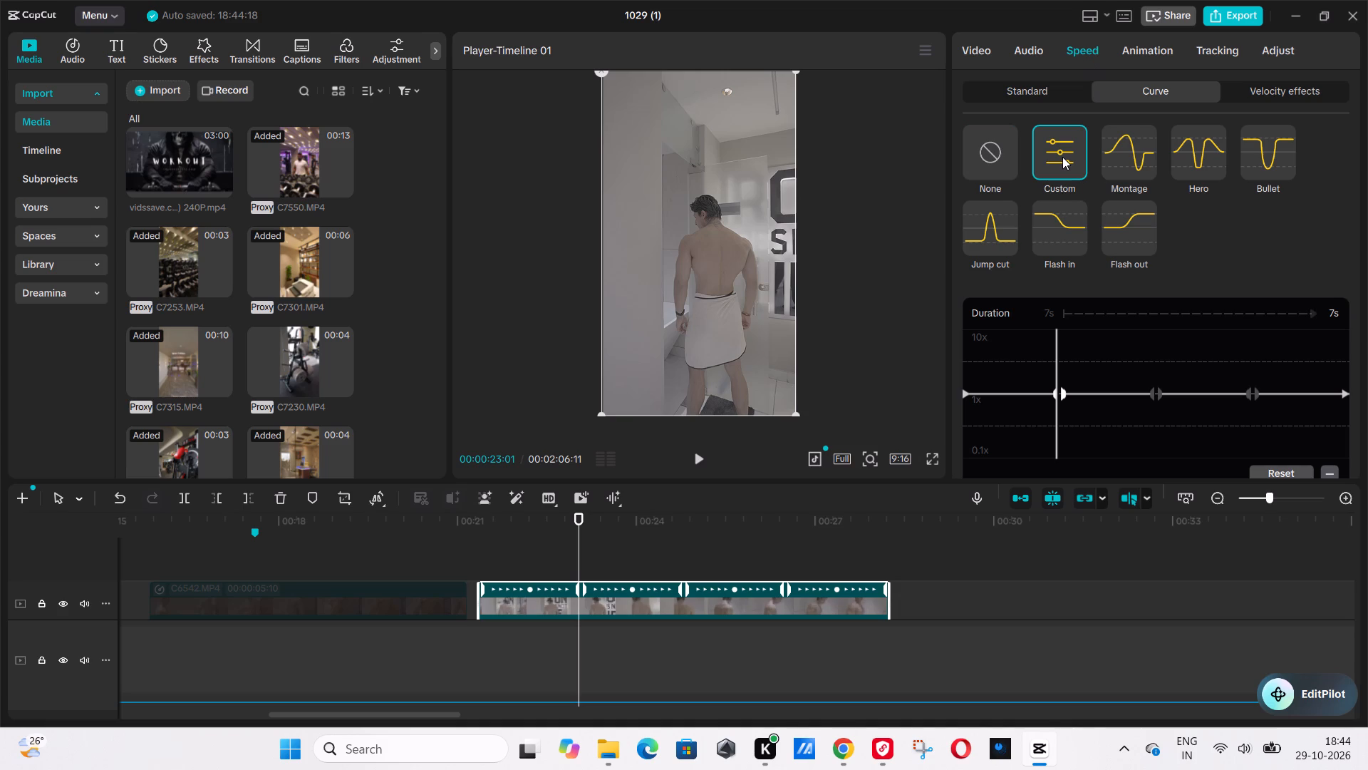
drag(964, 394, 988, 319)
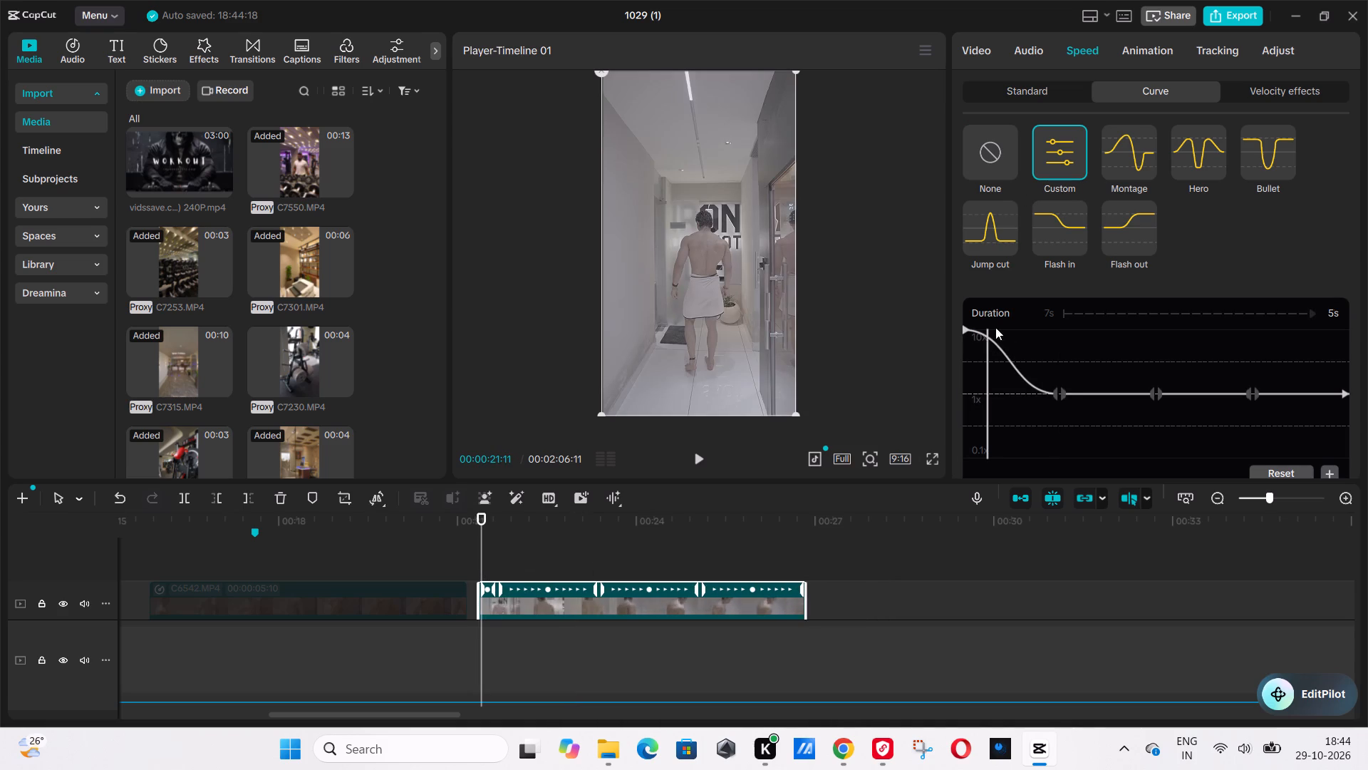
drag(1058, 389, 1062, 364)
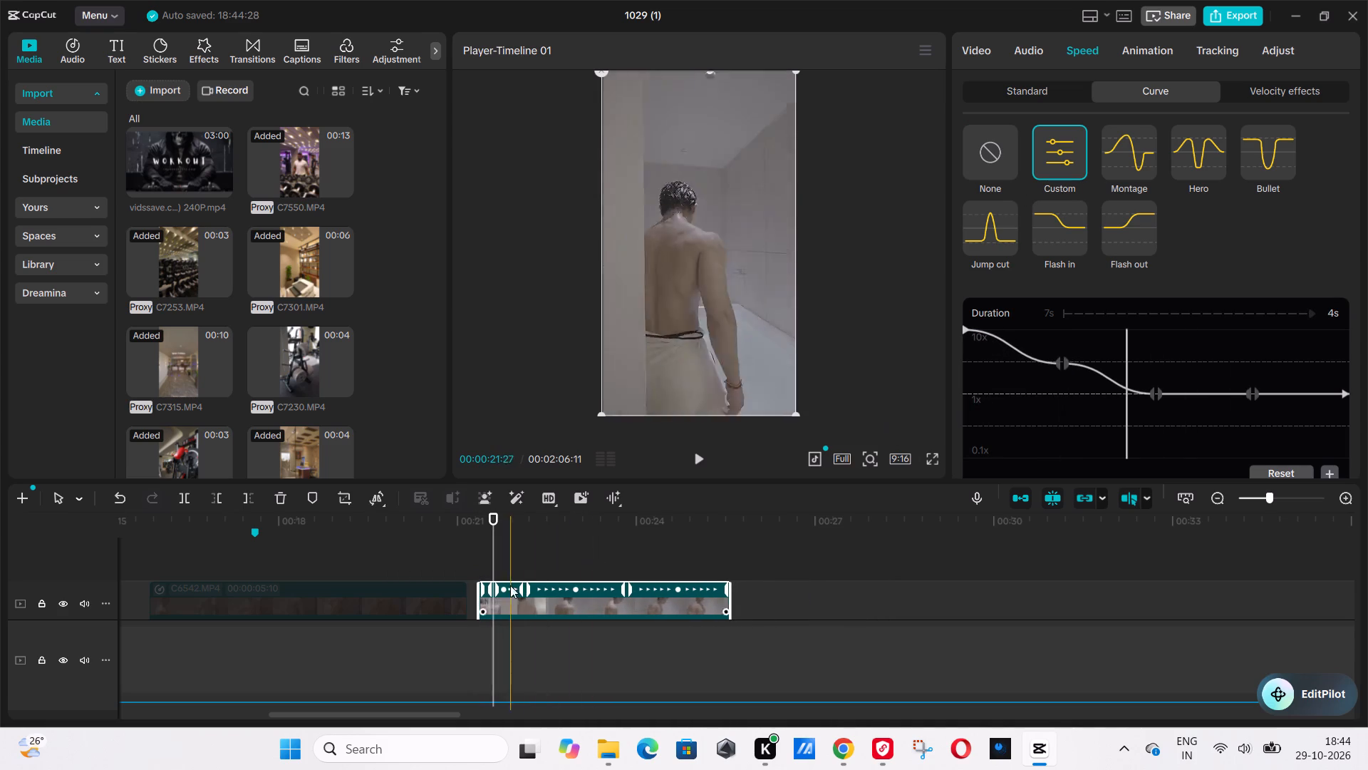
Replay the transition from the red-light clip into C6556 several times to check the speed ramp.
click(477, 568)
click(451, 565)
key(space)
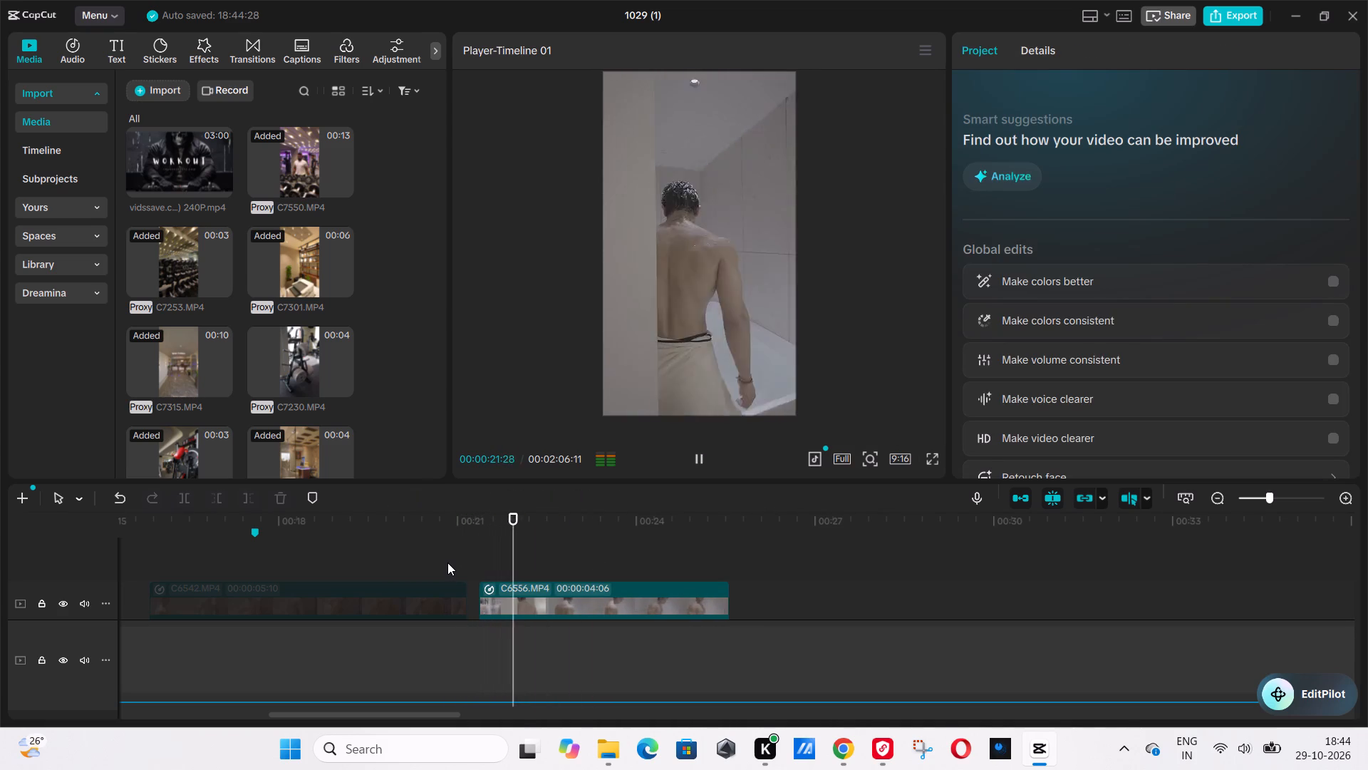
click(445, 562)
key(space)
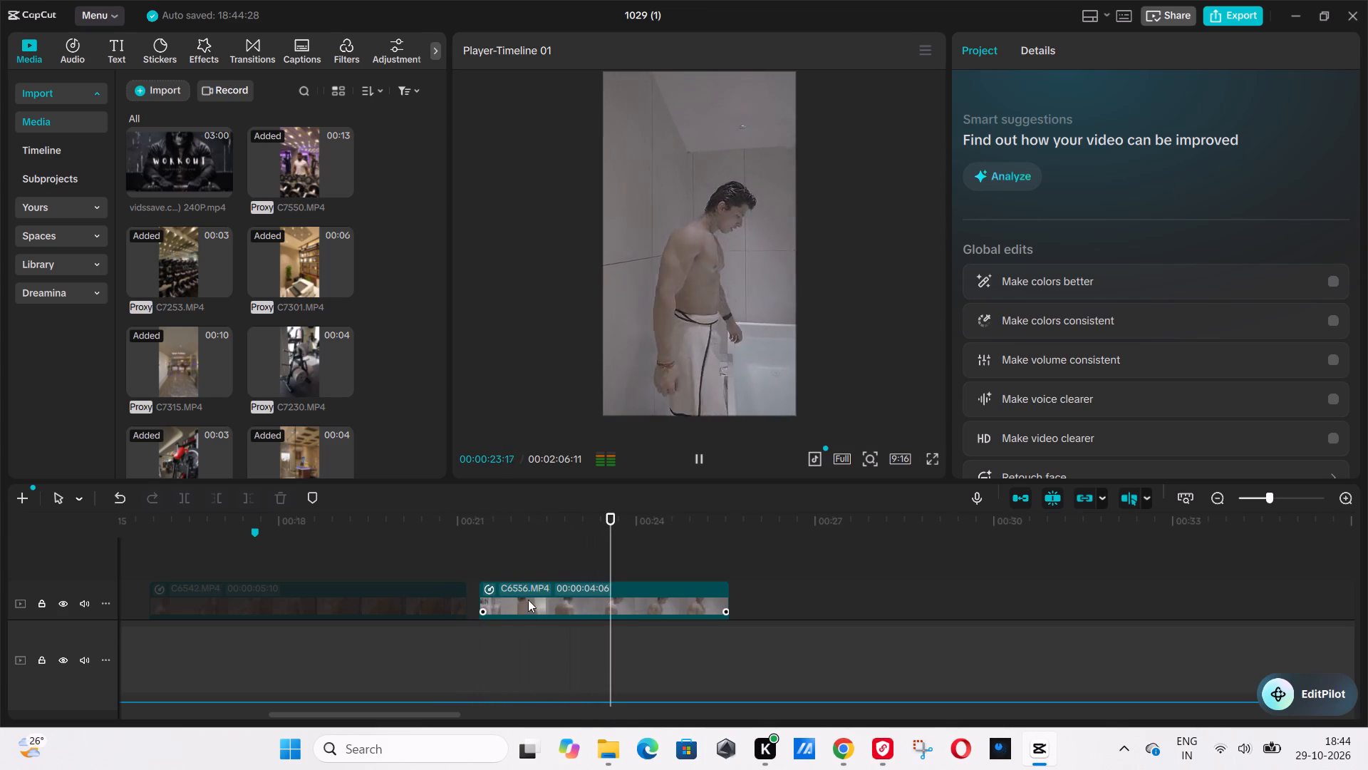
key(space)
click(504, 593)
click(456, 599)
click(459, 568)
key(space)
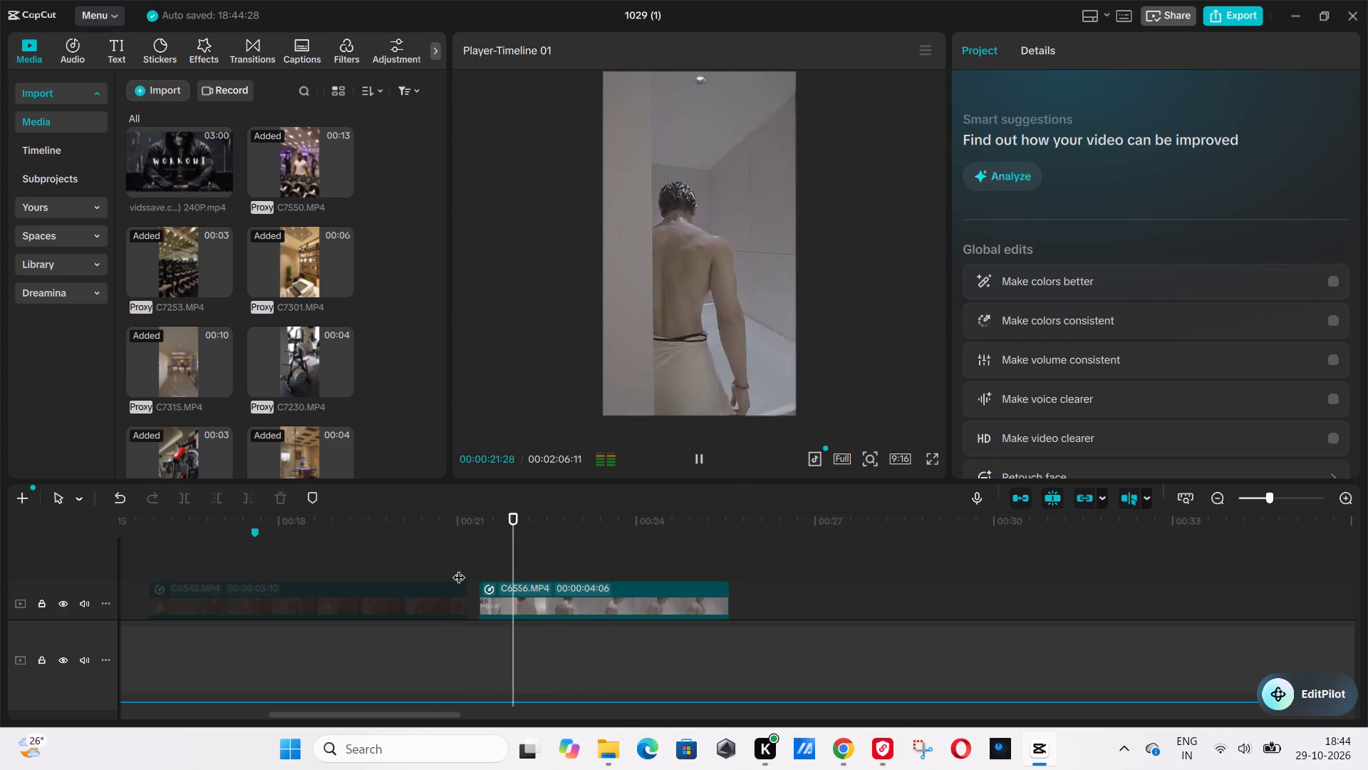
click(459, 568)
key(space)
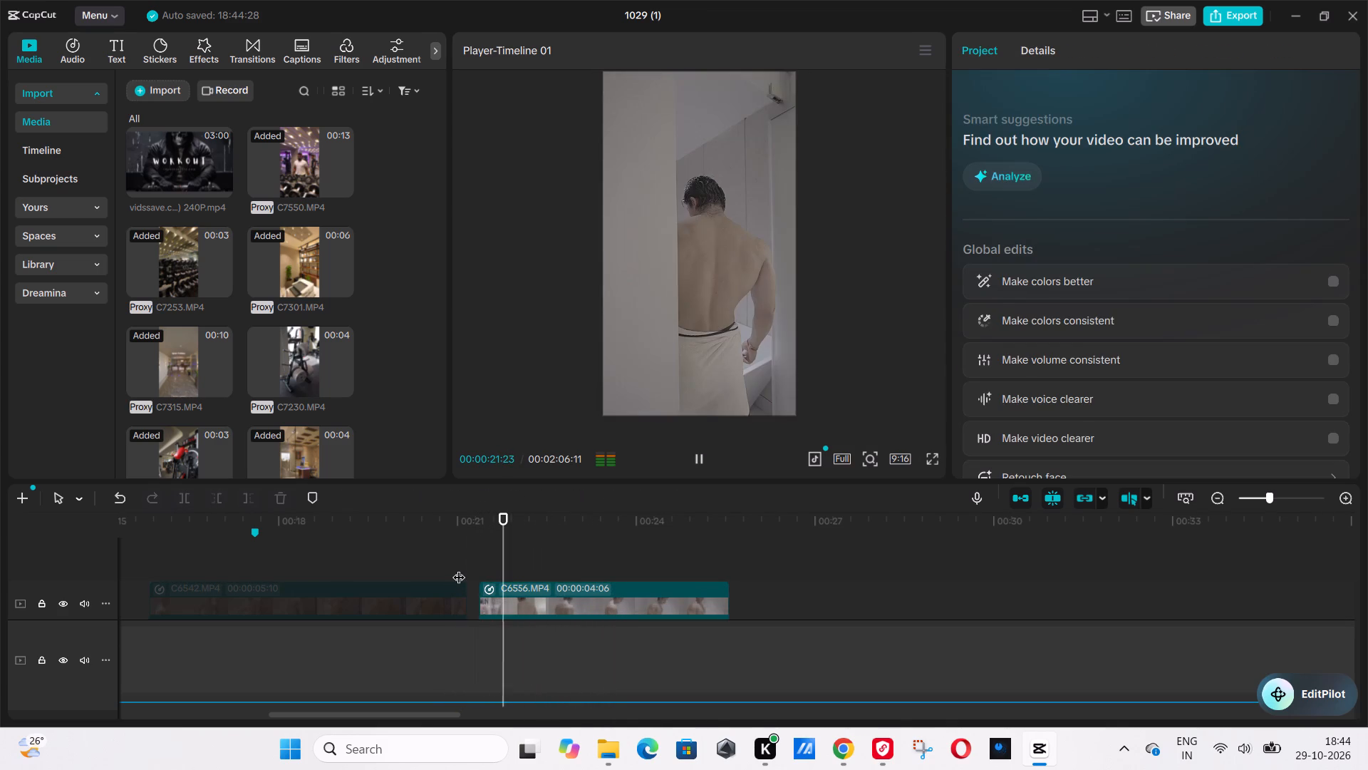
key(space)
key(space)
key(space)
Bring C6557 from the File Explorer folder onto CapCut's timeline at about 21 seconds.
key(alt+Tab)
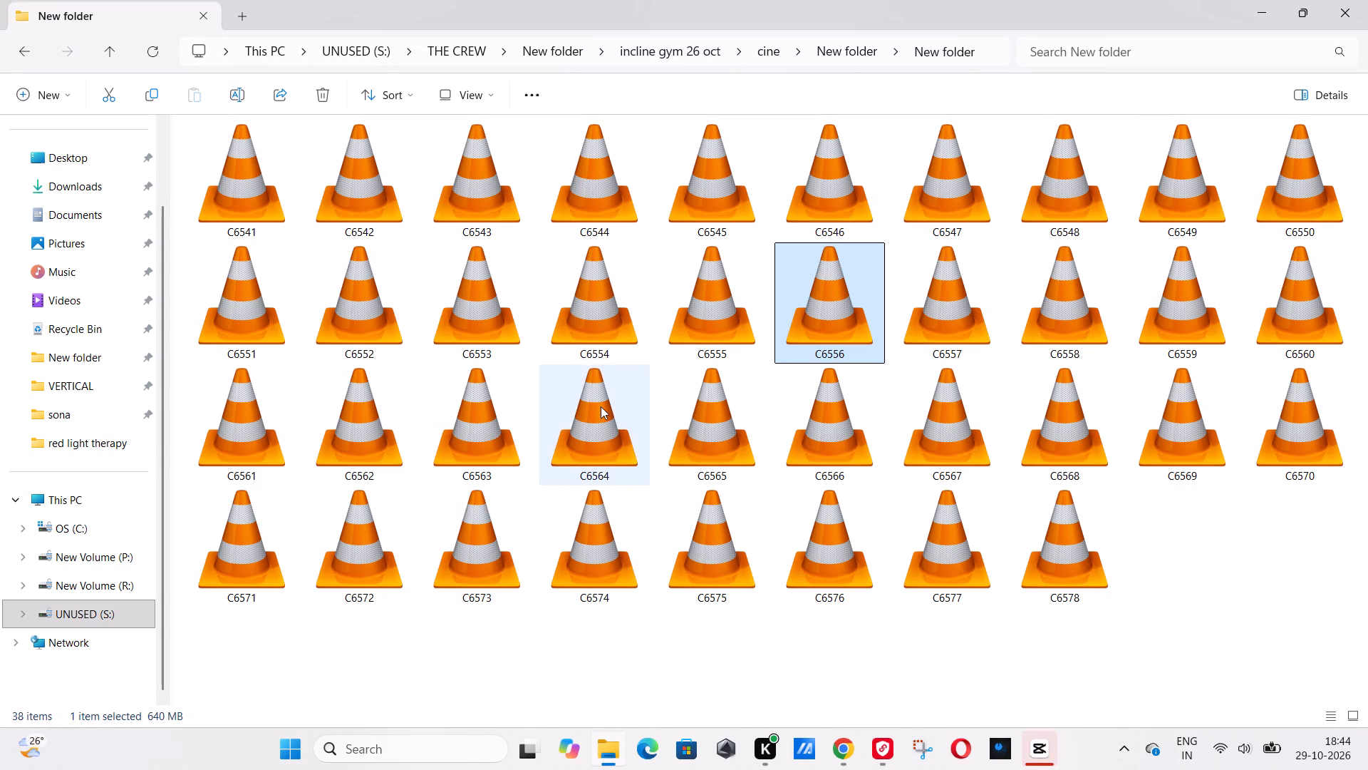
click(1003, 272)
click(950, 354)
drag(928, 231, 958, 354)
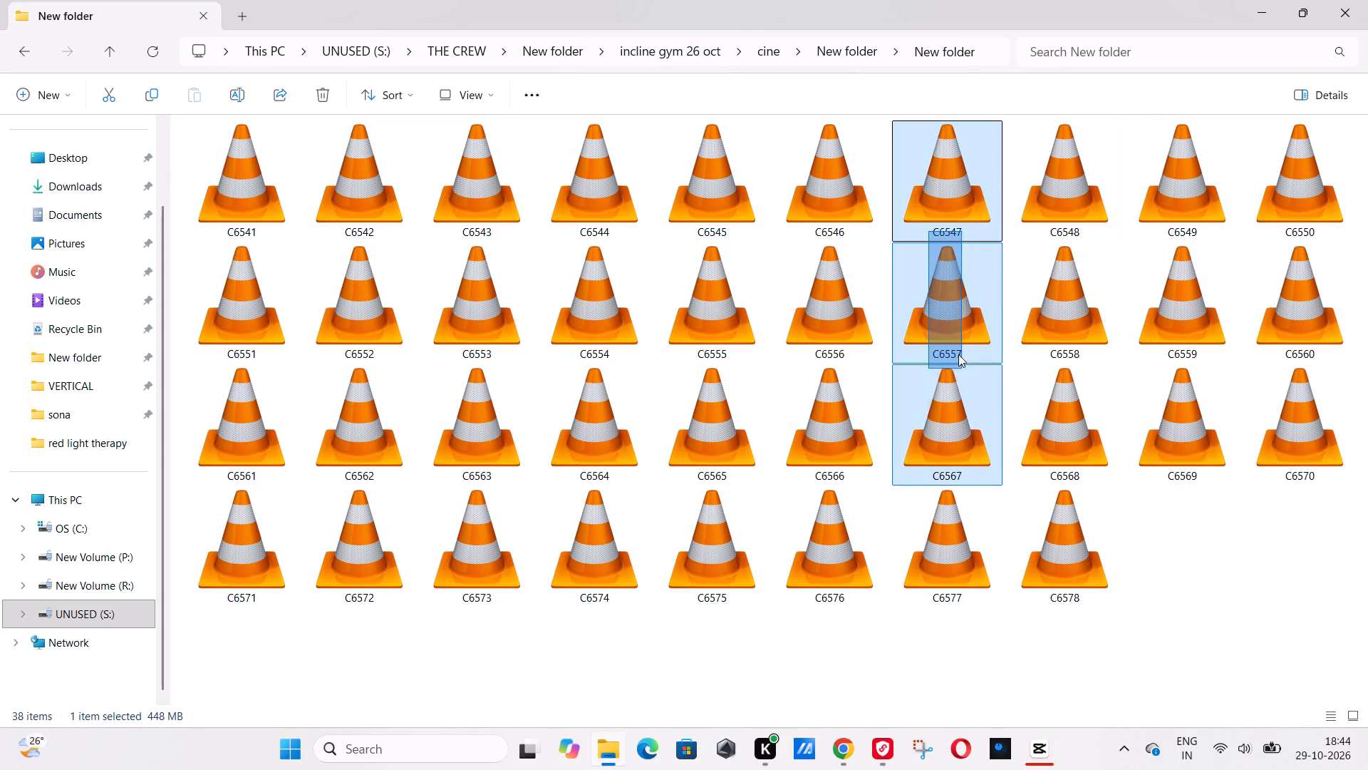
drag(958, 354, 953, 324)
click(968, 308)
drag(958, 291, 1046, 751)
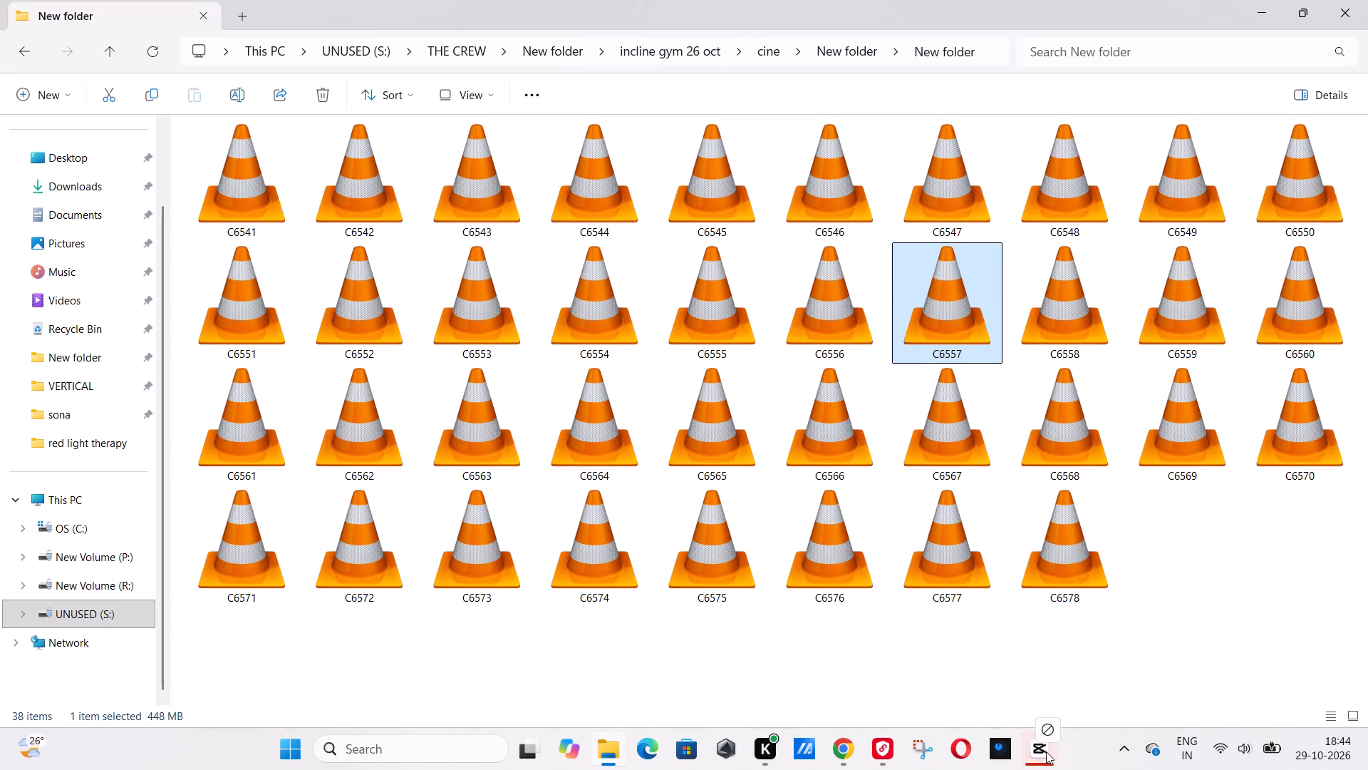
drag(1046, 751, 641, 546)
scroll(668, 540, up, 5)
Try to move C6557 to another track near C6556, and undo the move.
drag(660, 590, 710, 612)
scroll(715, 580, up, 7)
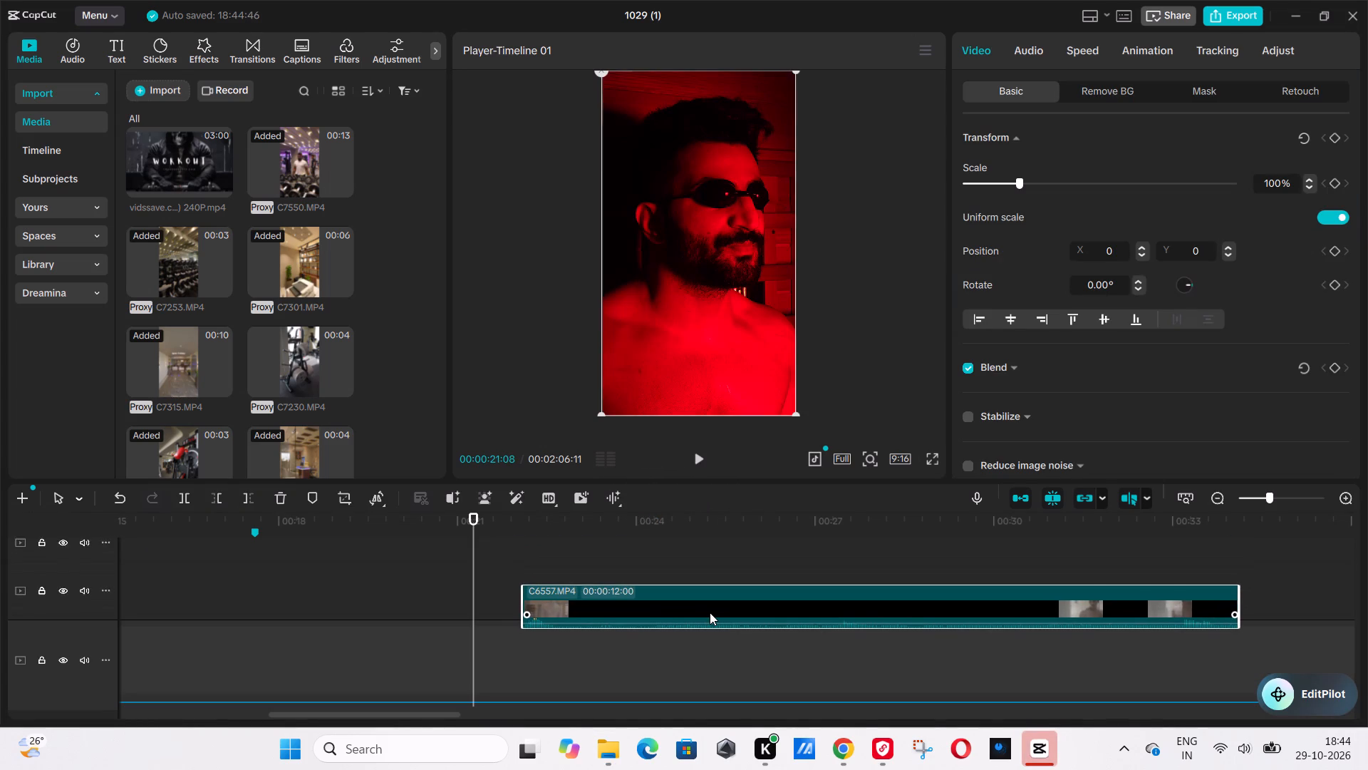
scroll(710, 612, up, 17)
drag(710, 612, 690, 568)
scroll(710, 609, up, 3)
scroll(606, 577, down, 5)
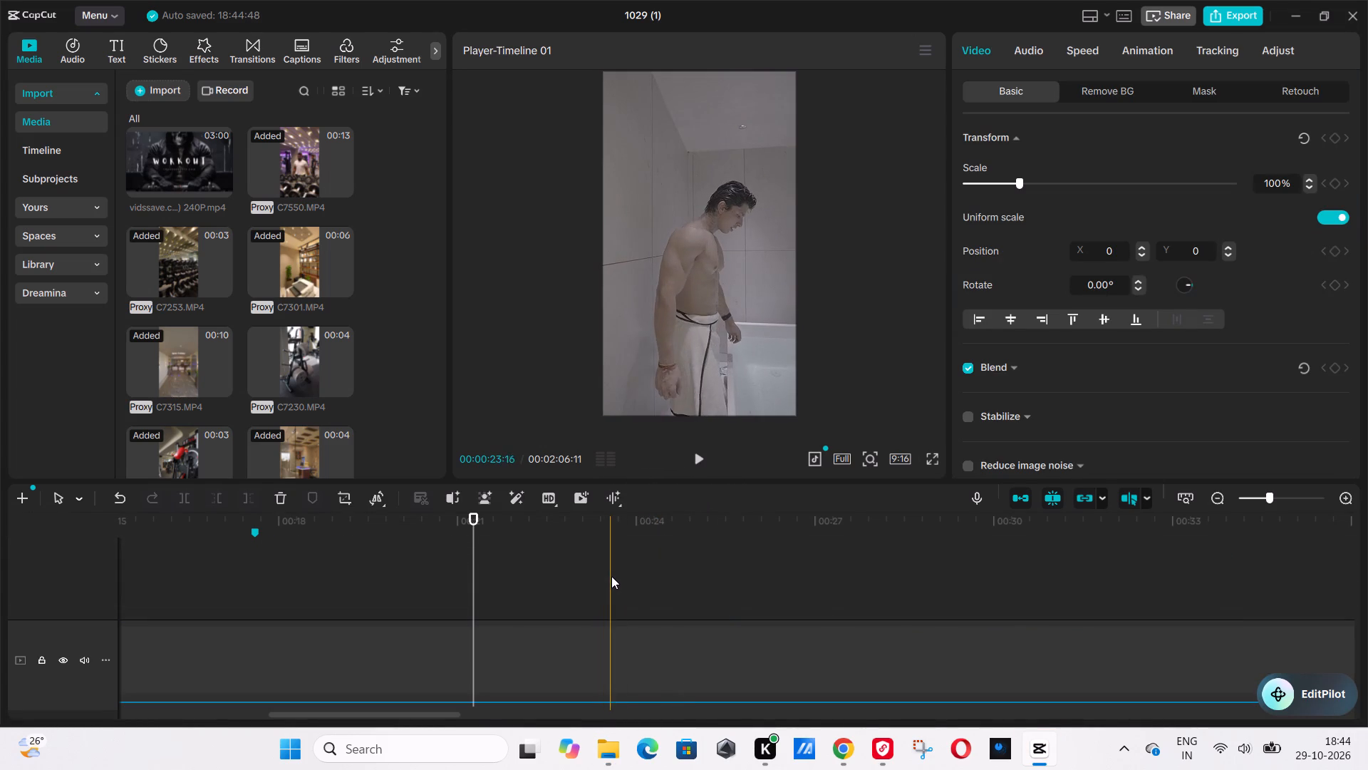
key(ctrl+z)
Move C6557 to the track directly above C6556, starting at about 22.5 seconds.
scroll(626, 583, up, 4)
scroll(594, 625, down, 2)
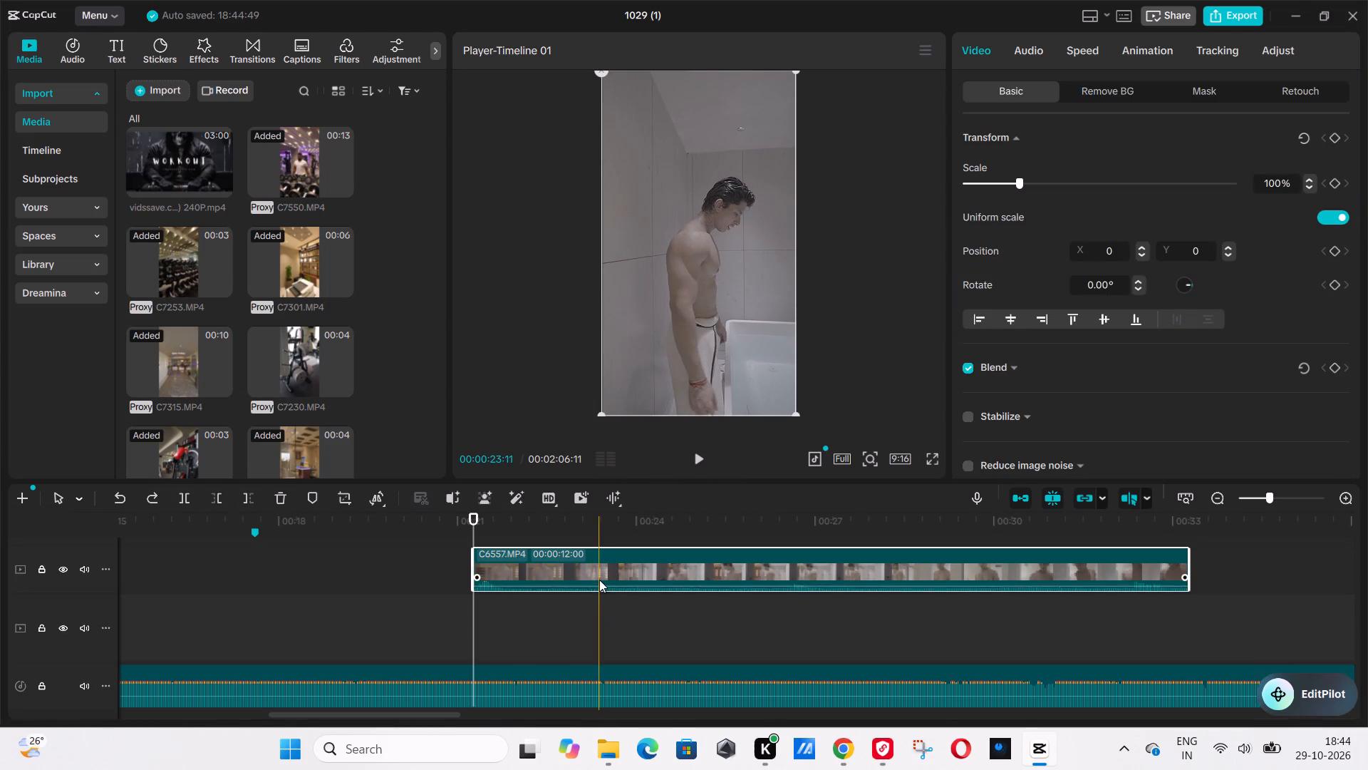
drag(598, 587, 602, 607)
drag(584, 575, 662, 605)
scroll(680, 577, up, 15)
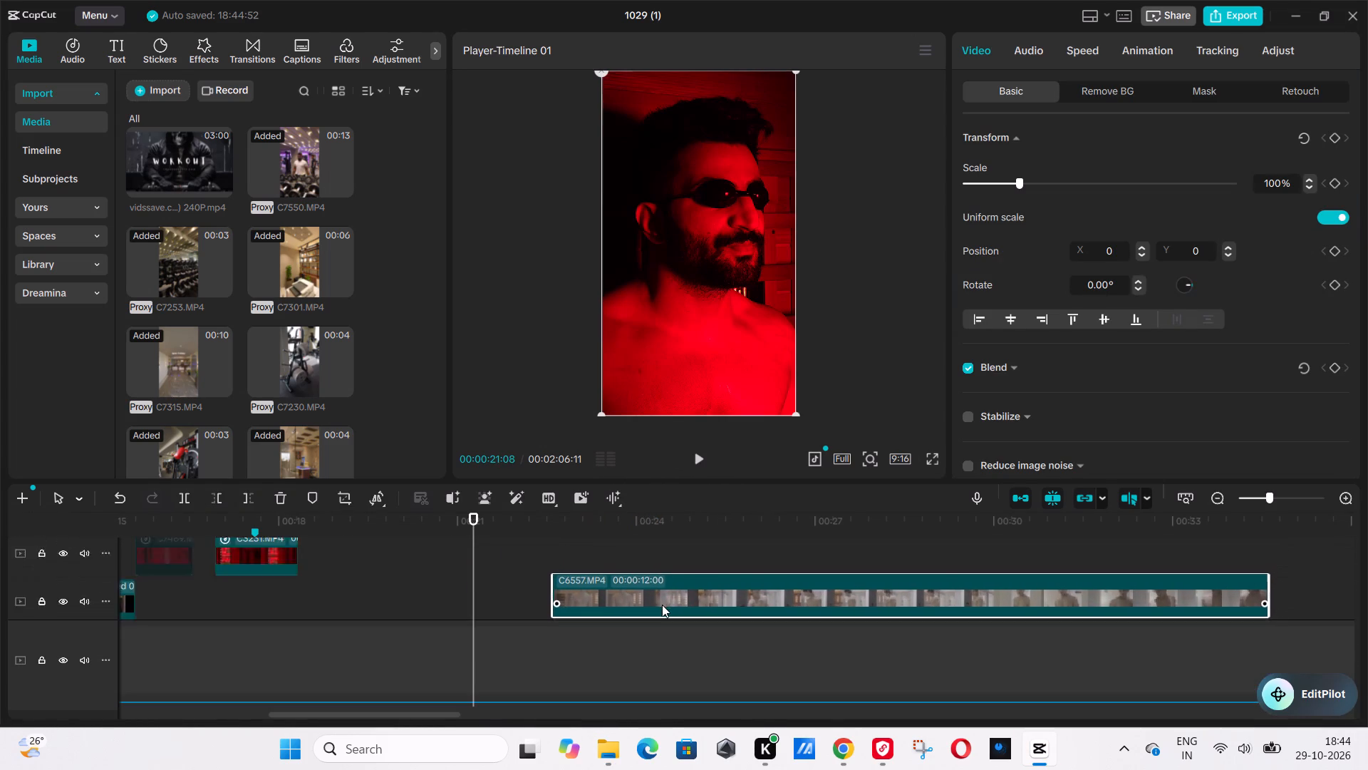
scroll(662, 605, up, 9)
drag(662, 605, 660, 560)
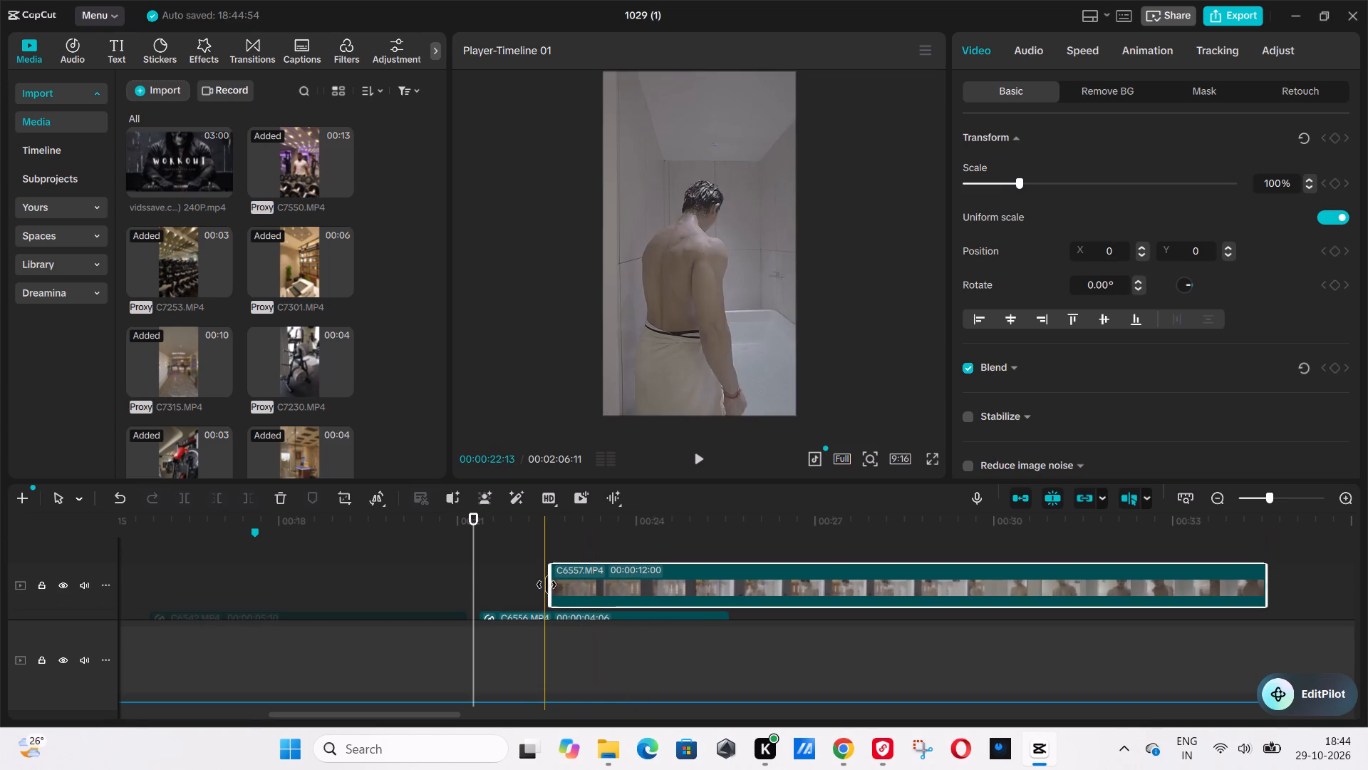
Trim the start of C6557 to leave 3:13, move it back over C6556 at about 22.5 seconds and play the cut.
drag(549, 584, 1062, 556)
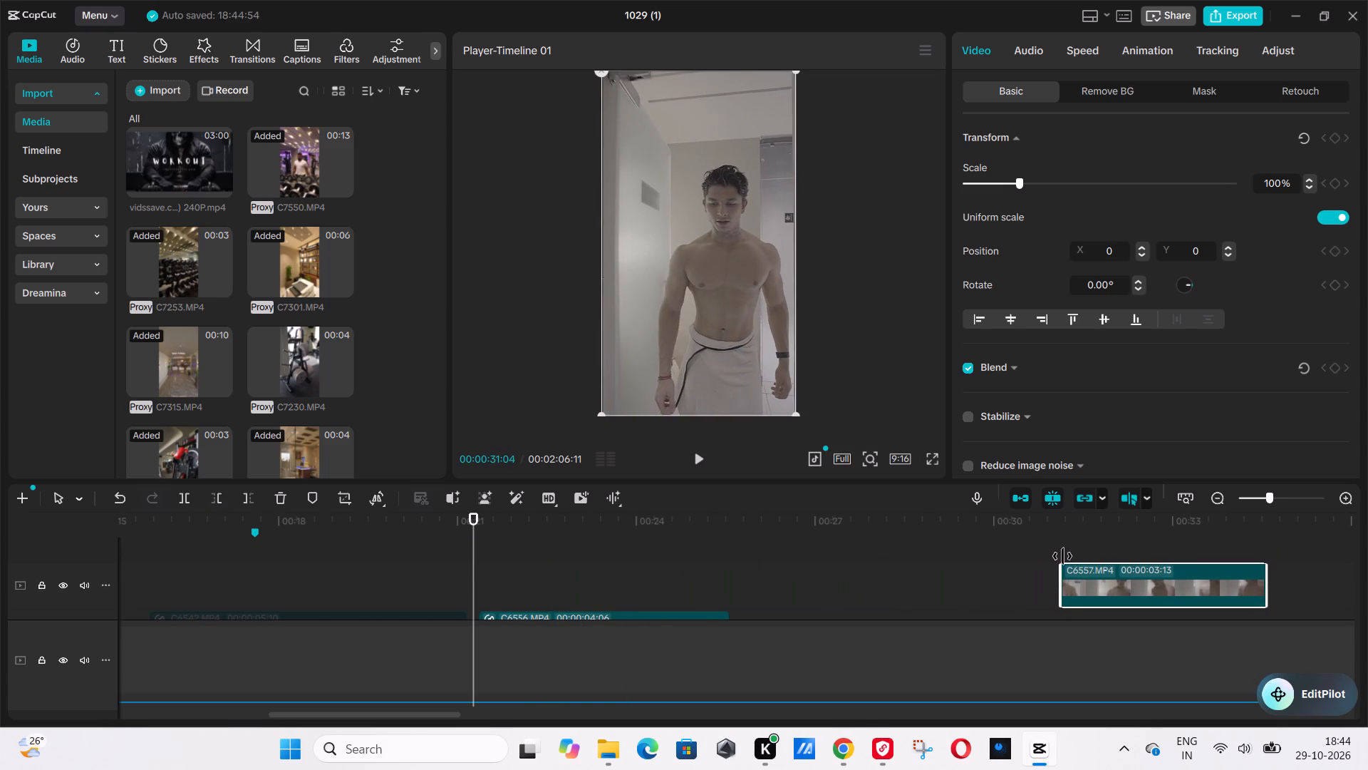
drag(1062, 556, 1062, 557)
drag(1099, 570, 591, 568)
click(491, 575)
key(space)
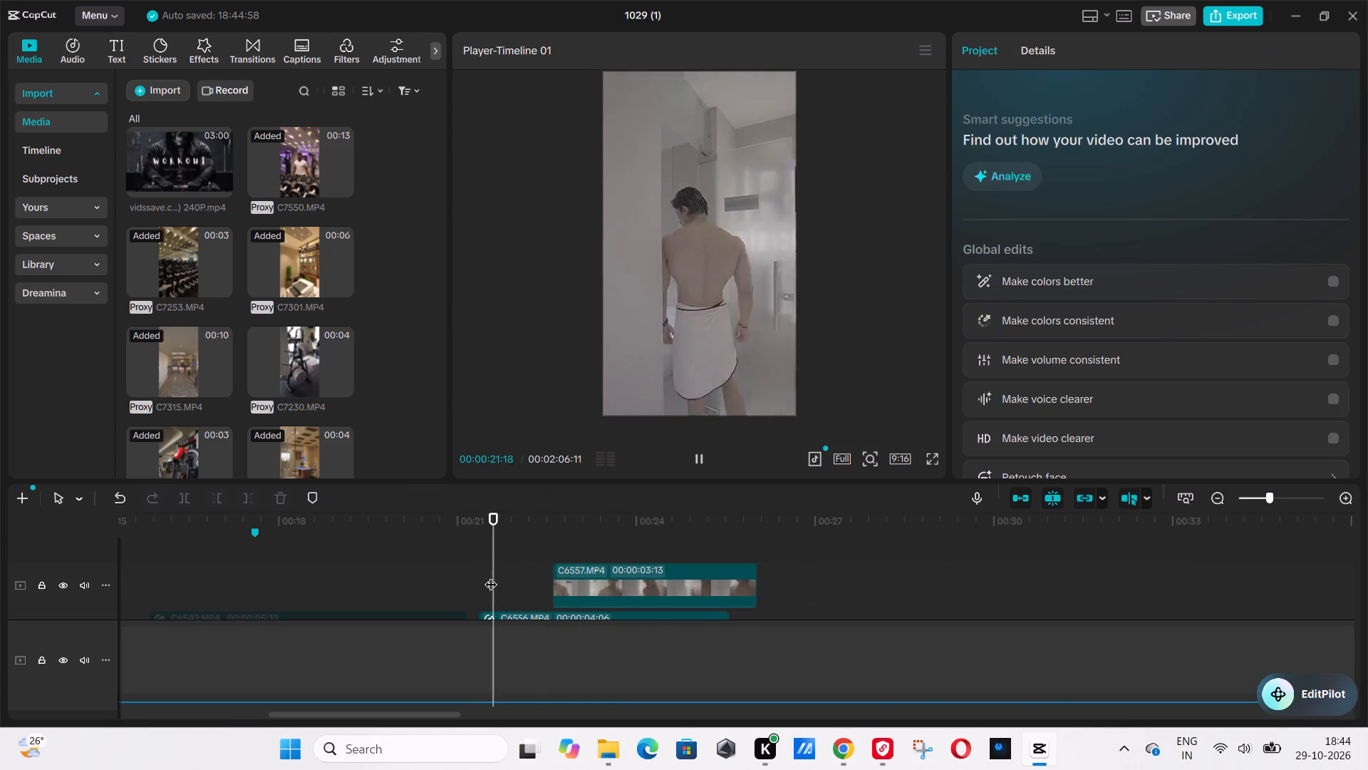
click(513, 575)
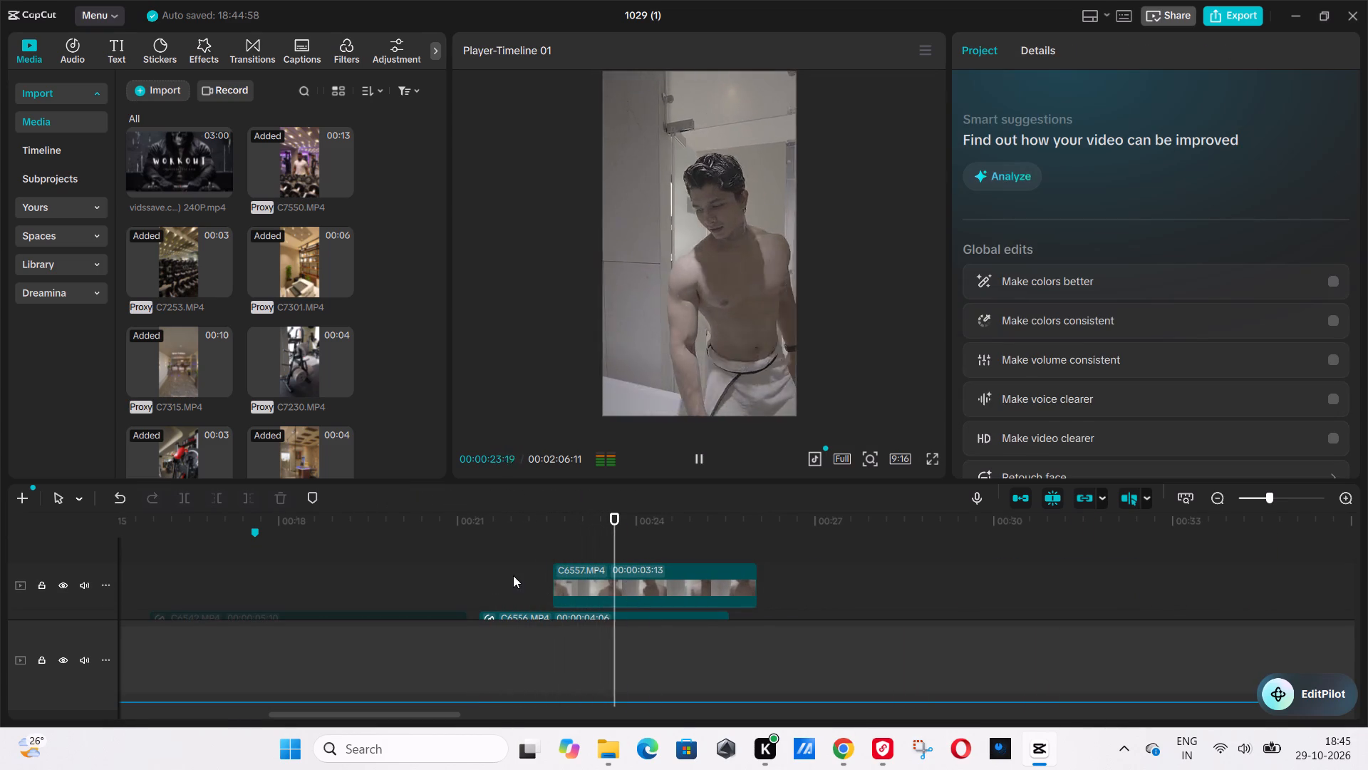
Move C6557 earlier above C6556 to start at about 21:22, and replay the cut from the red-light shot.
key(space)
click(460, 572)
key(space)
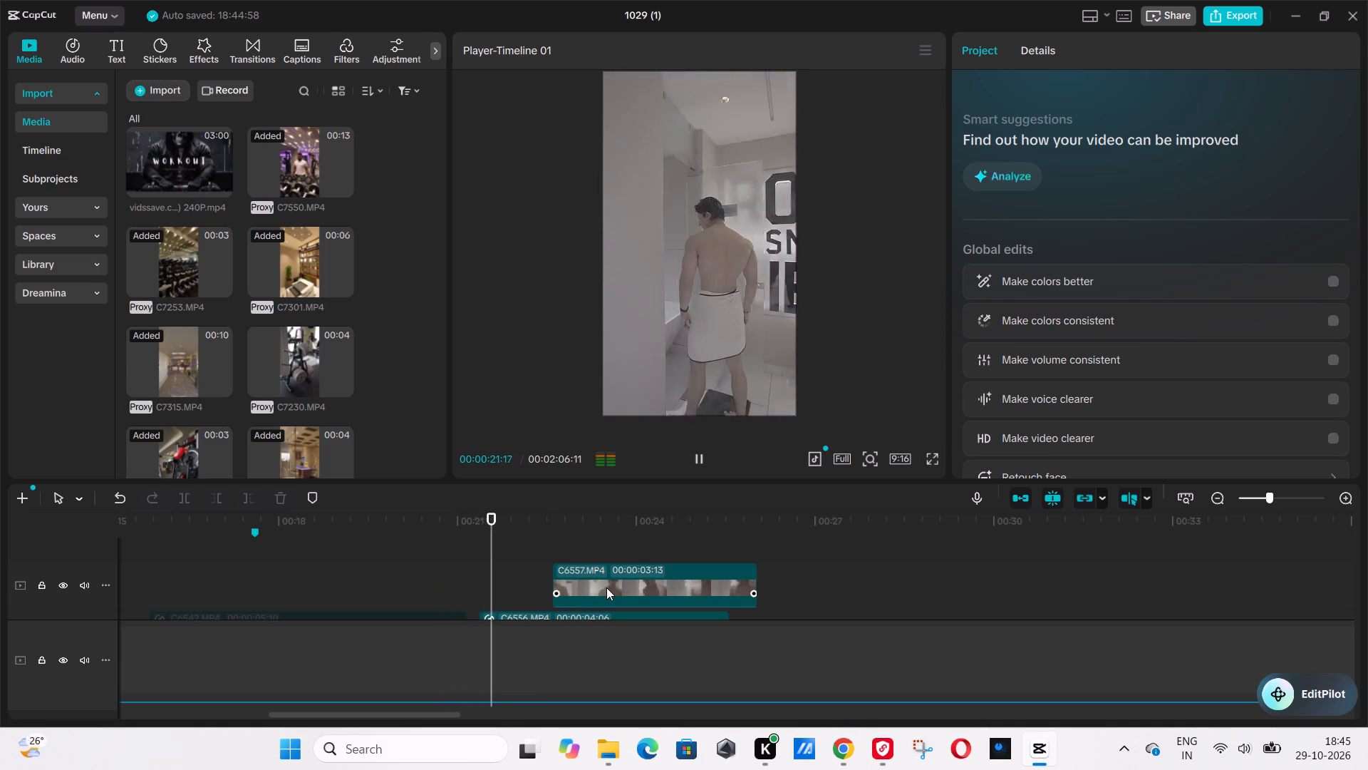
key(space)
drag(607, 587, 554, 594)
click(477, 579)
key(space)
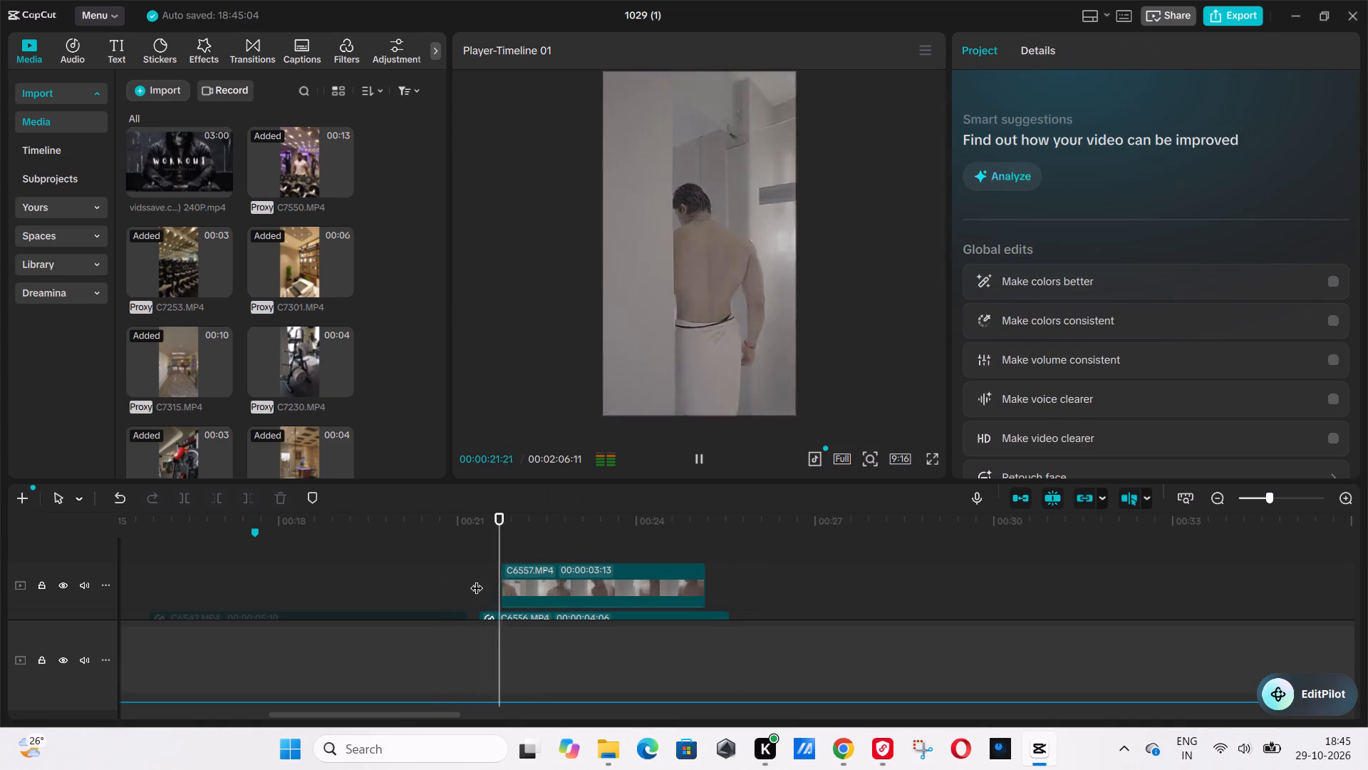
click(465, 577)
key(space)
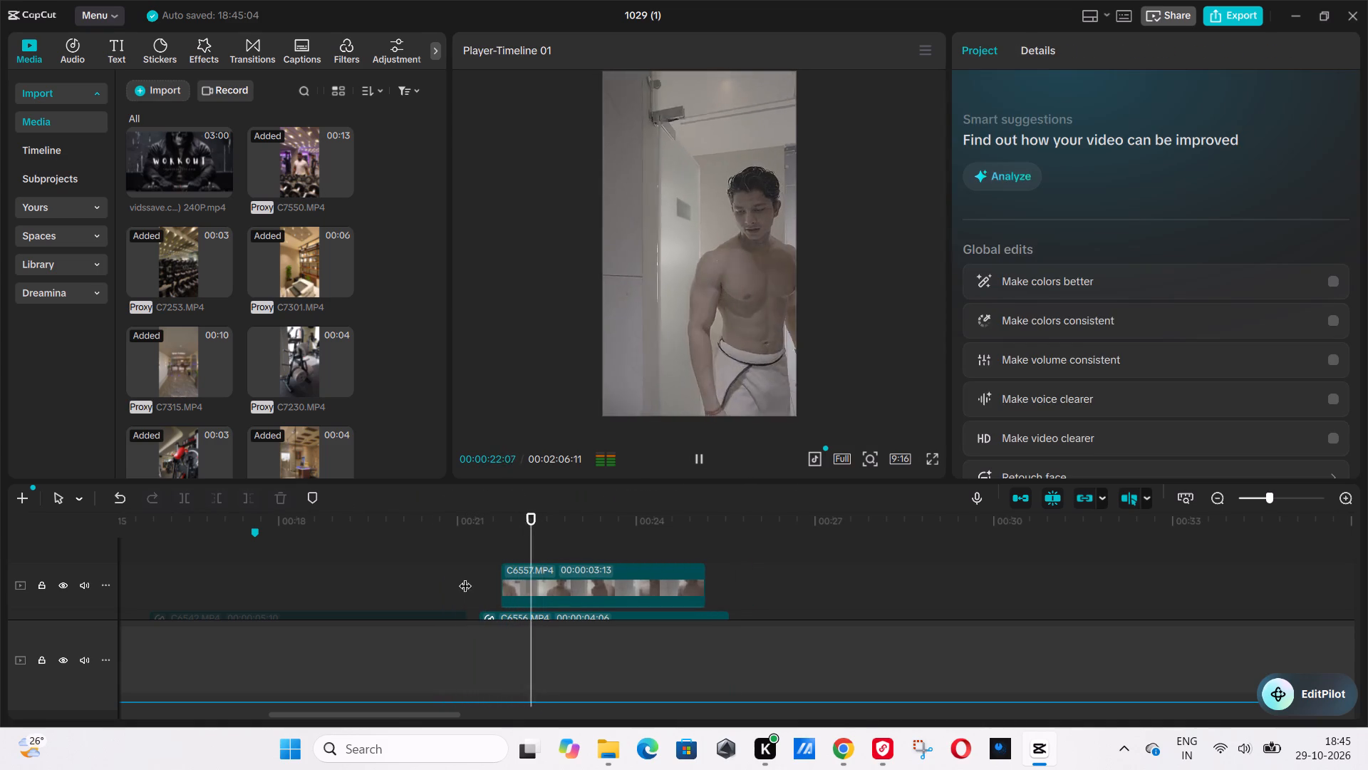
click(465, 577)
key(space)
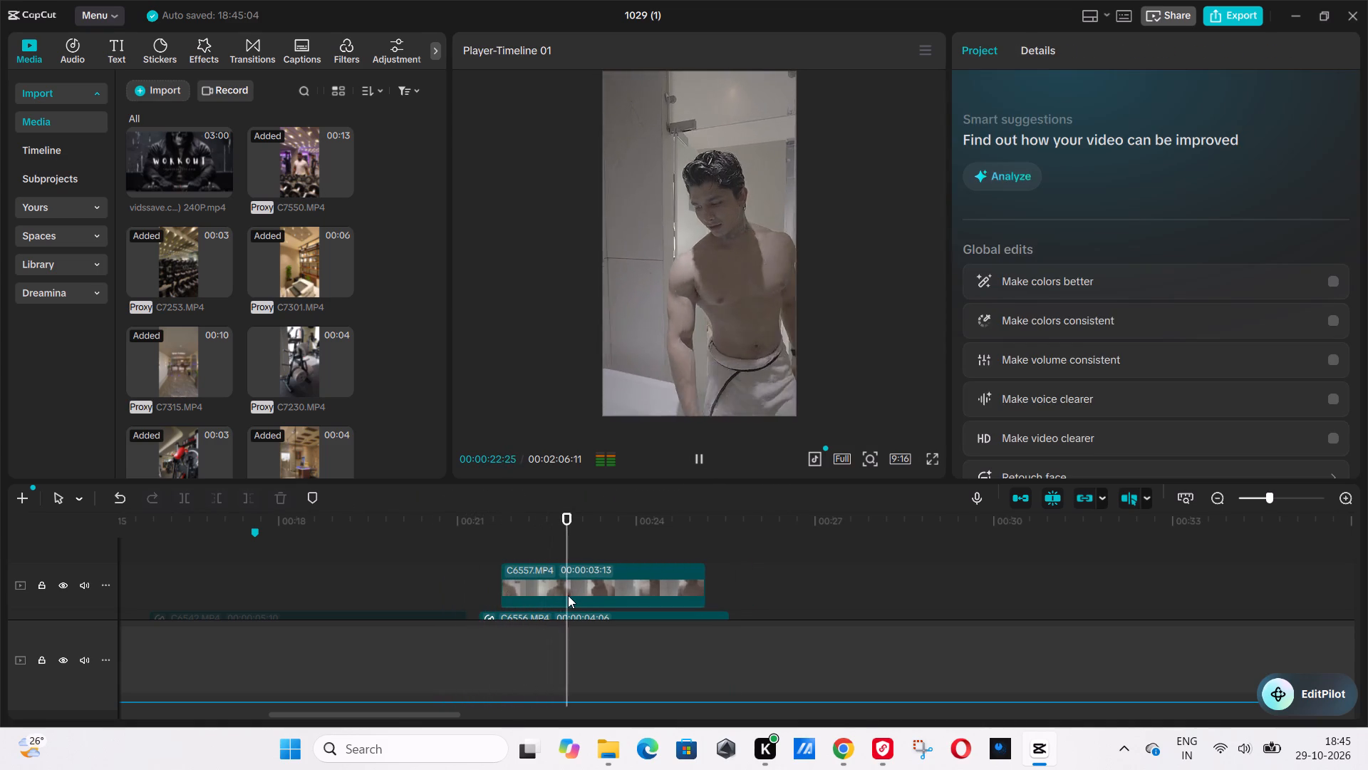
Slow C6557 to a constant 0.75x speed.
click(509, 580)
key(space)
click(1067, 54)
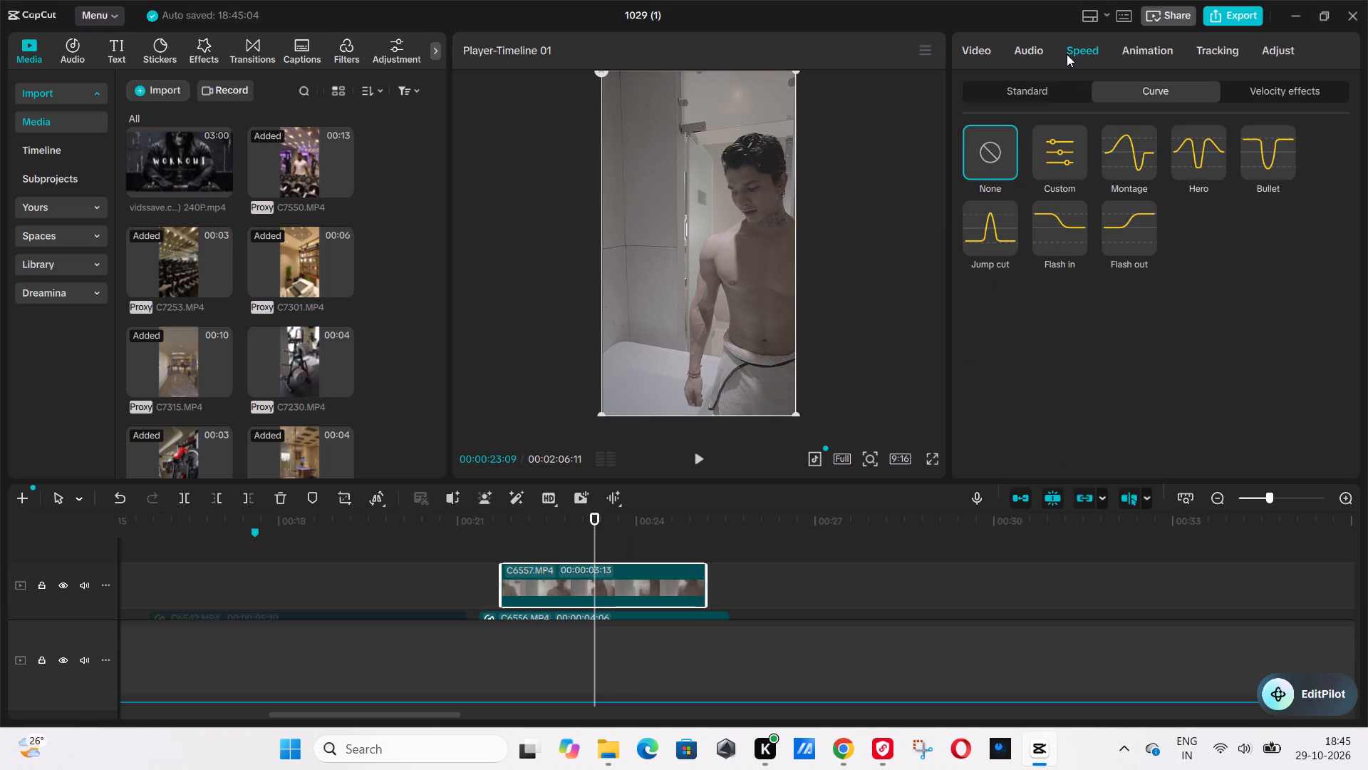
drag(524, 535, 501, 543)
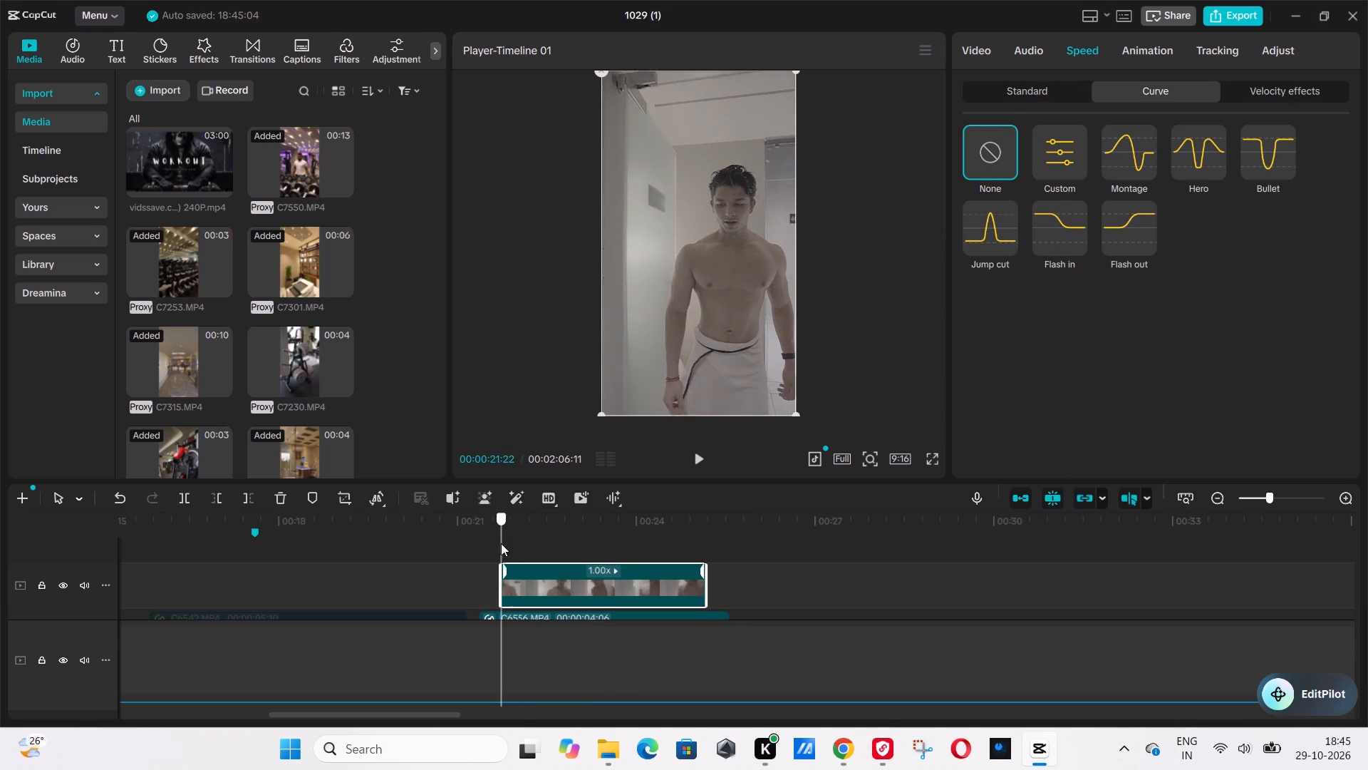
drag(501, 543, 498, 543)
click(1052, 90)
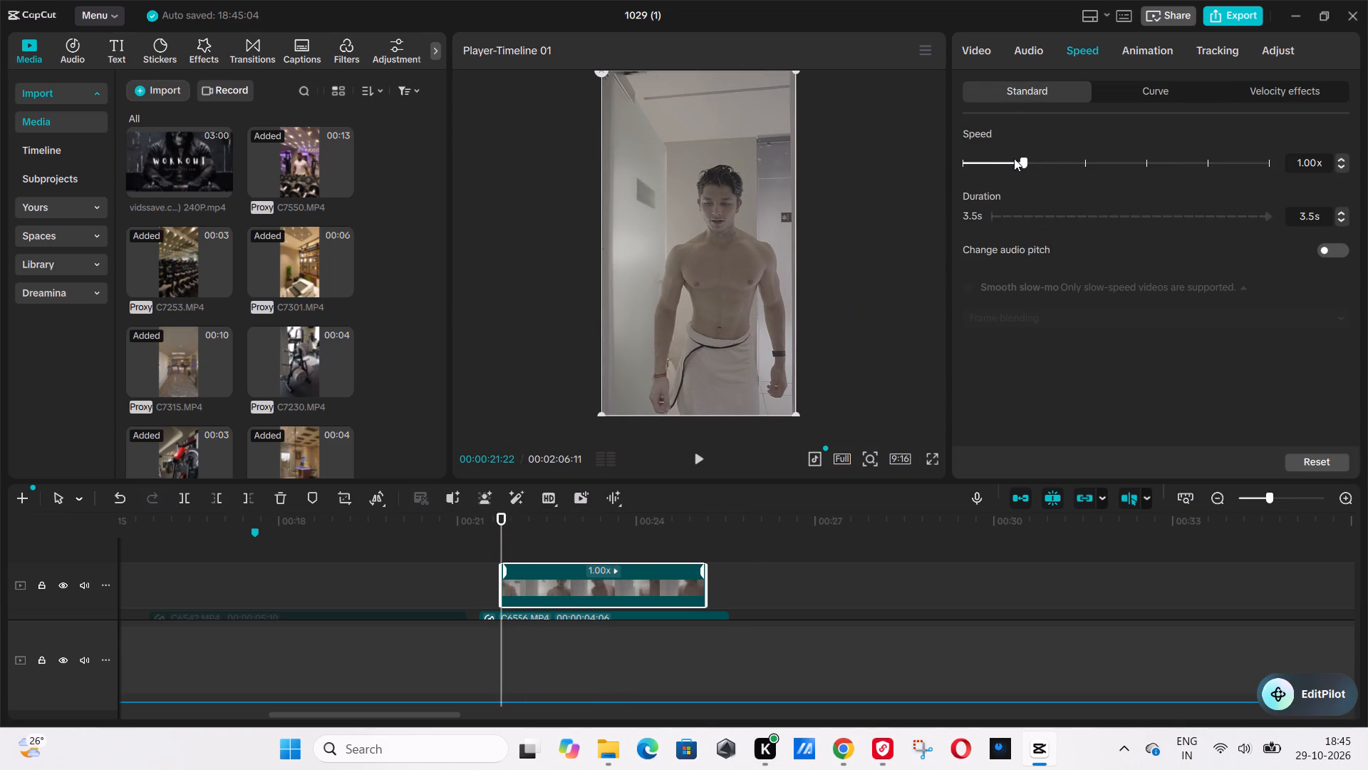
click(1012, 164)
click(1011, 164)
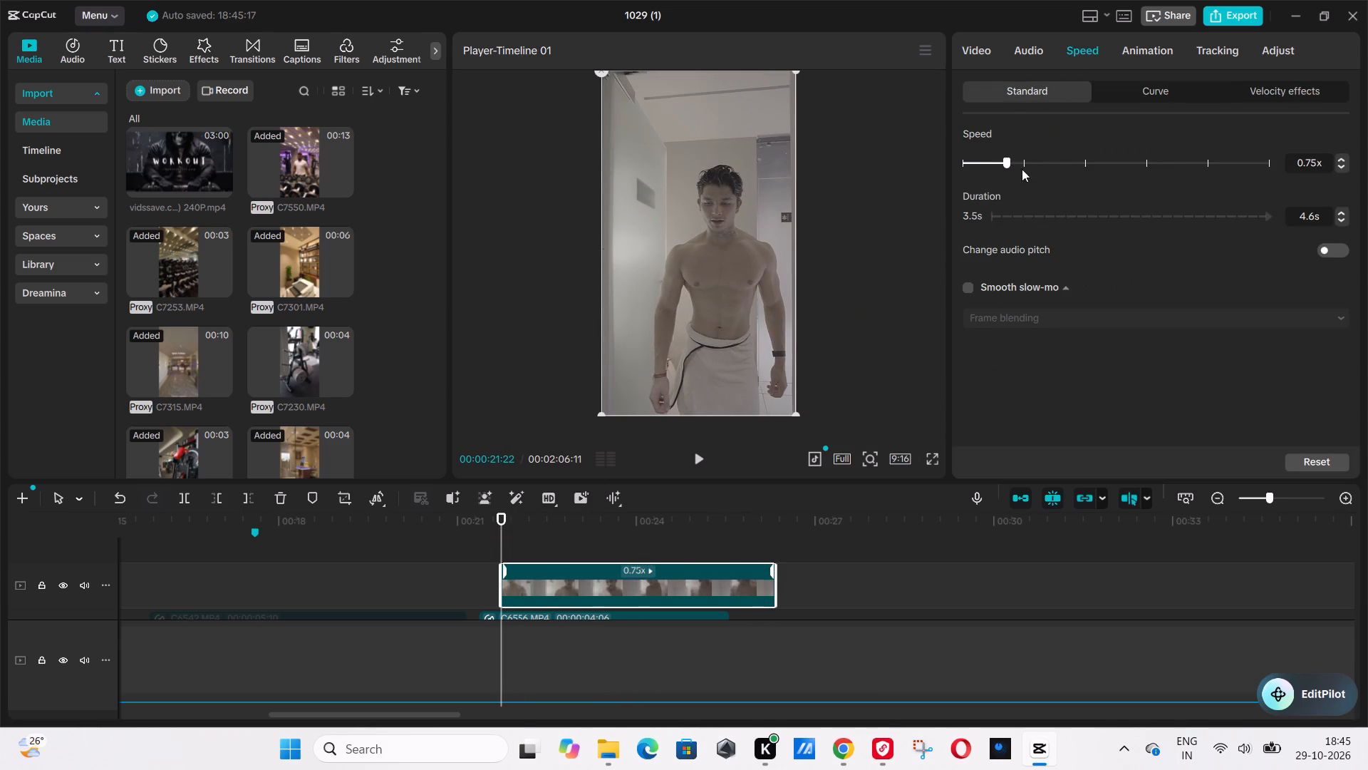
Turn on smooth slow-mo for C6557 using the Optical flow method.
click(974, 282)
click(970, 290)
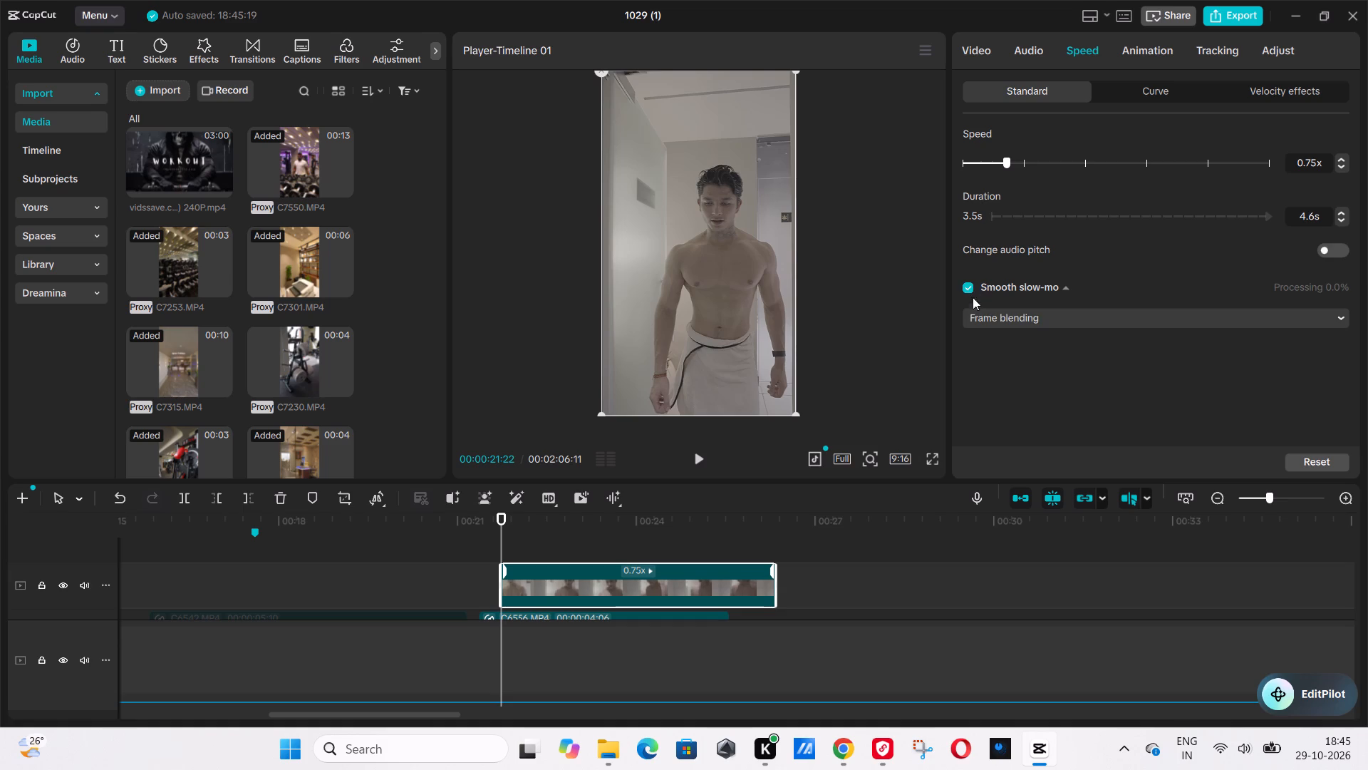
click(997, 317)
click(1006, 386)
click(1053, 384)
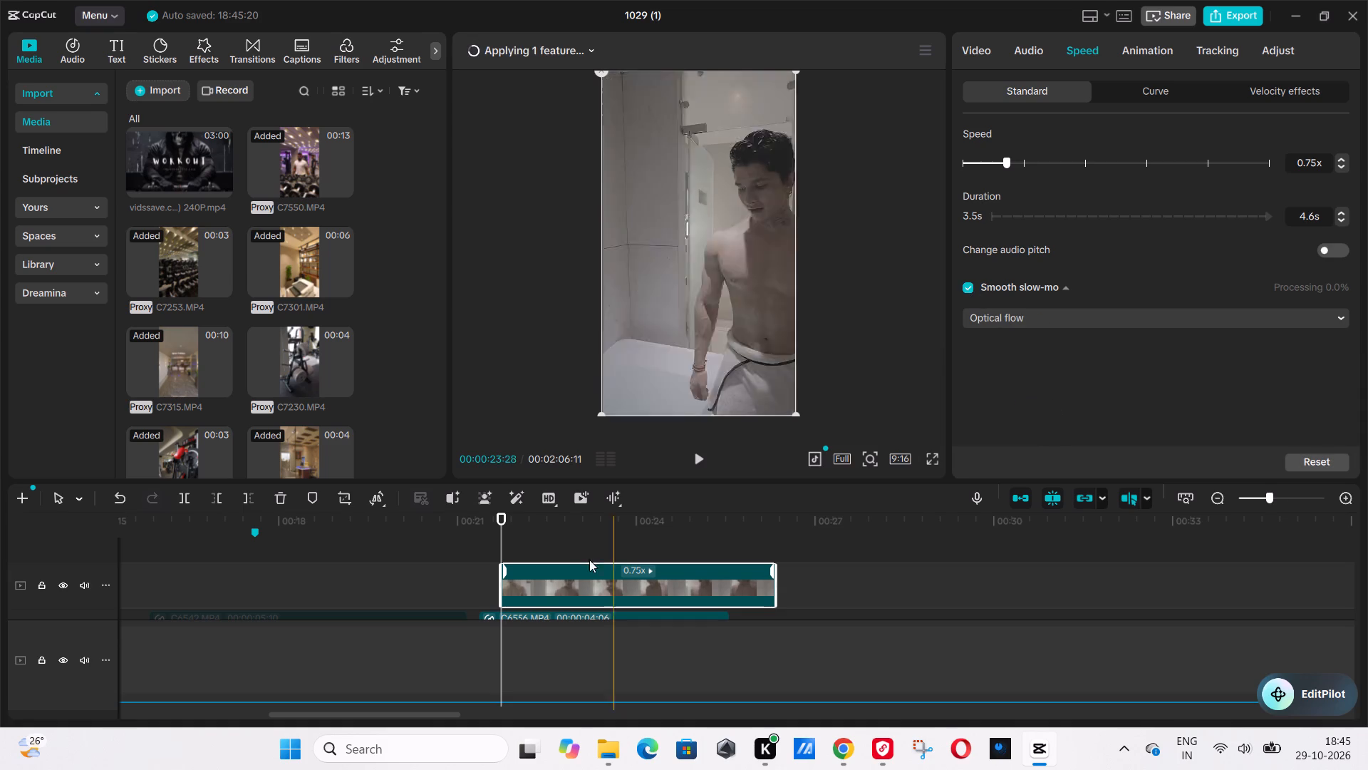
Play the slowed C6557 and trim its end back to about 23 seconds on the timeline.
click(466, 587)
key(space)
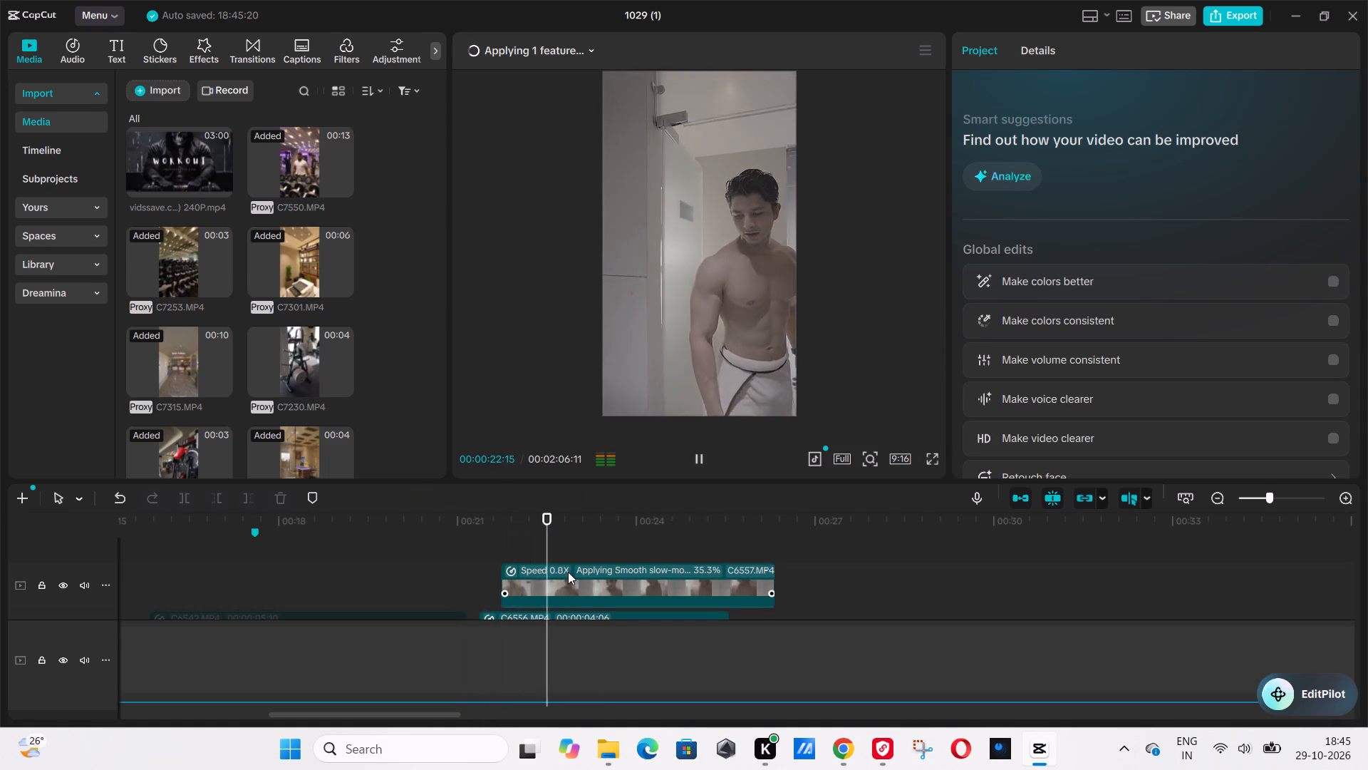
click(479, 570)
key(space)
click(598, 593)
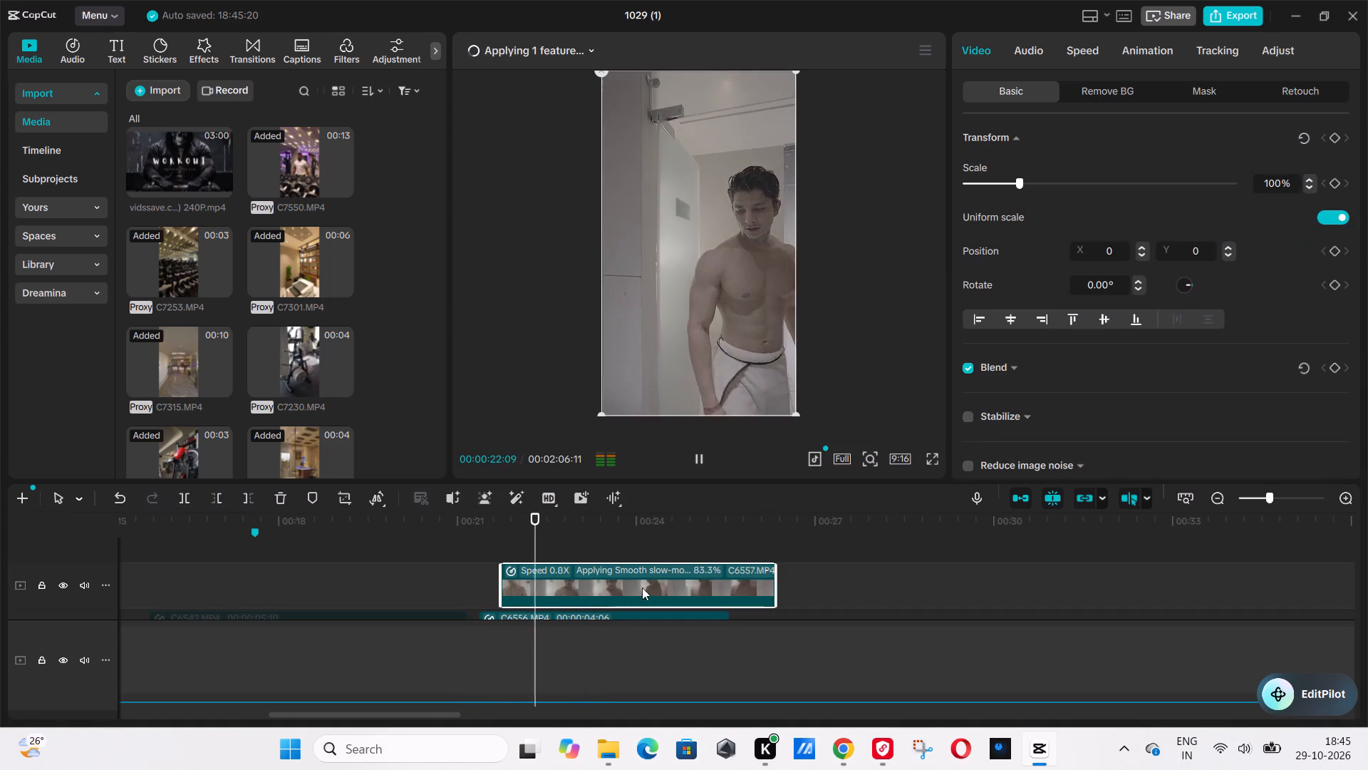
key(space)
click(452, 570)
key(space)
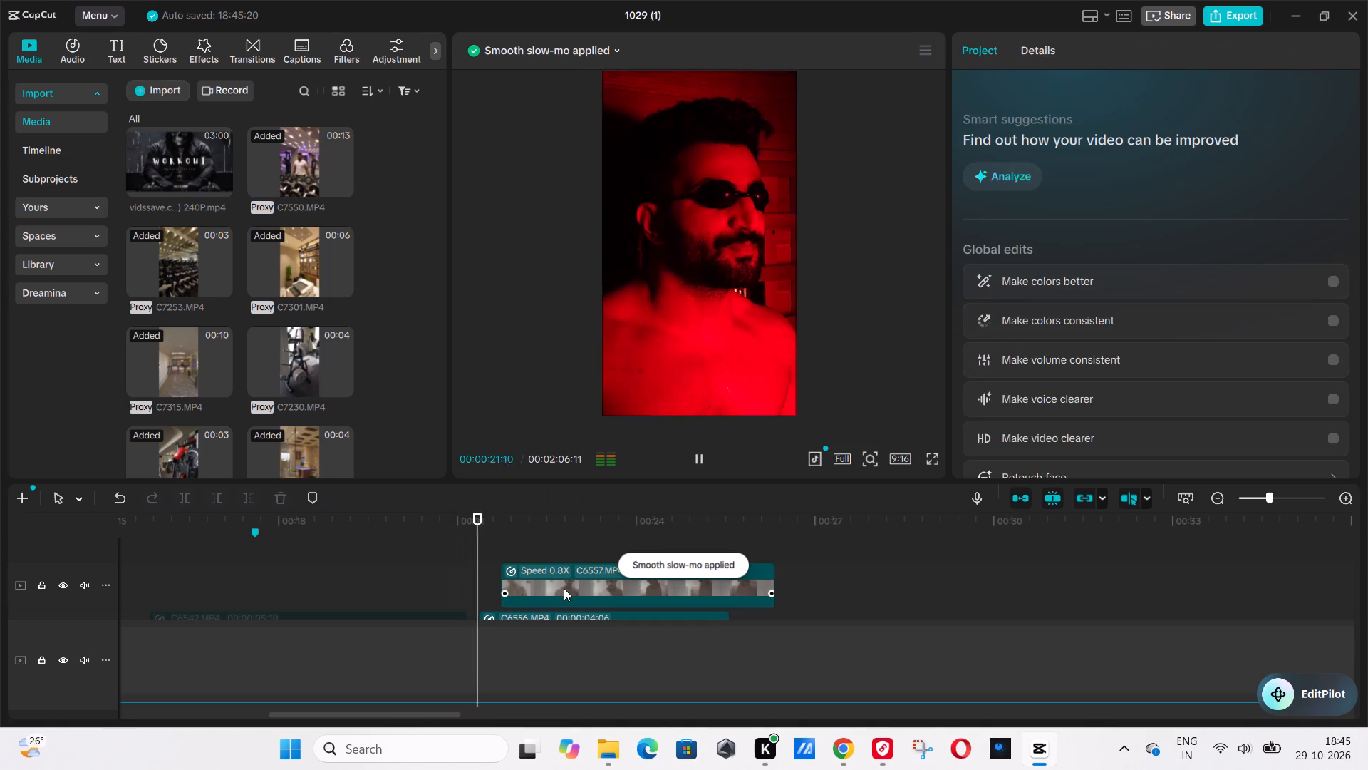
click(564, 588)
key(space)
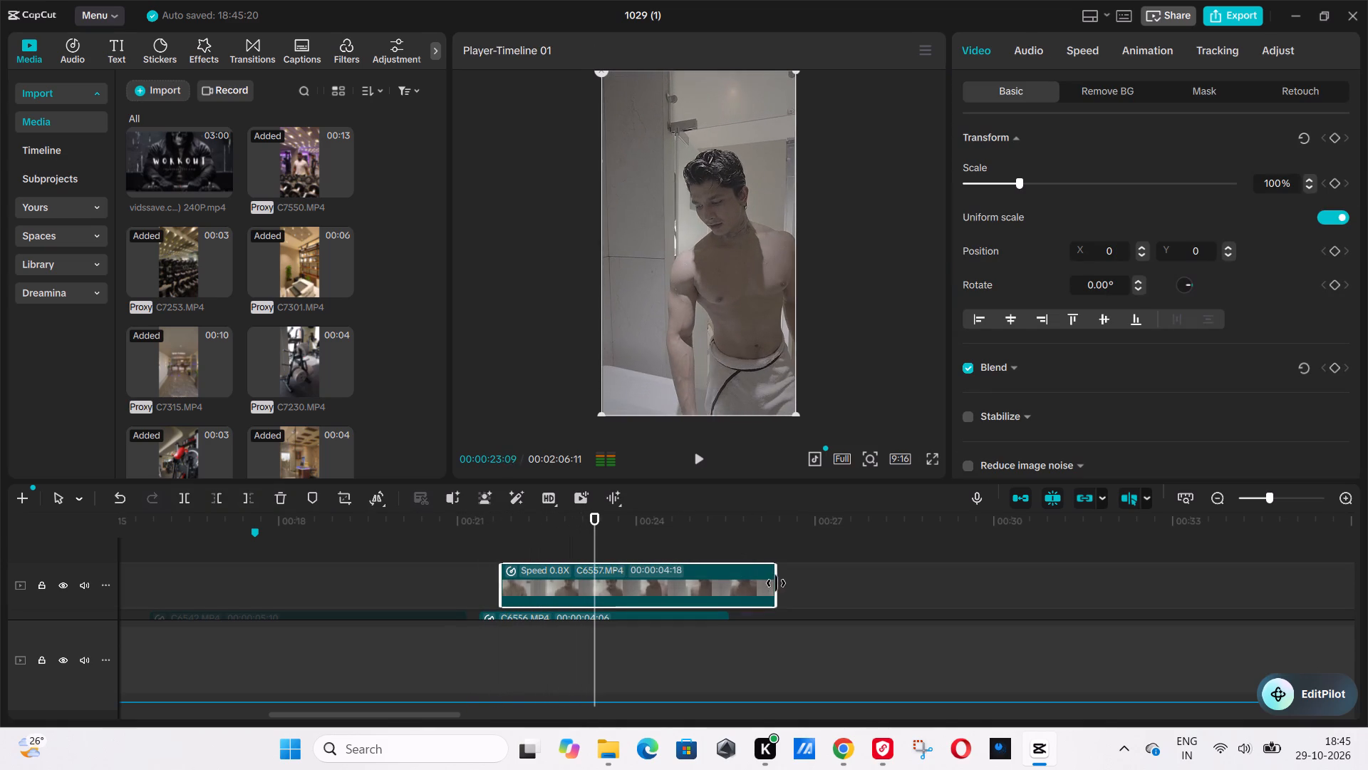
drag(776, 583, 585, 583)
click(585, 586)
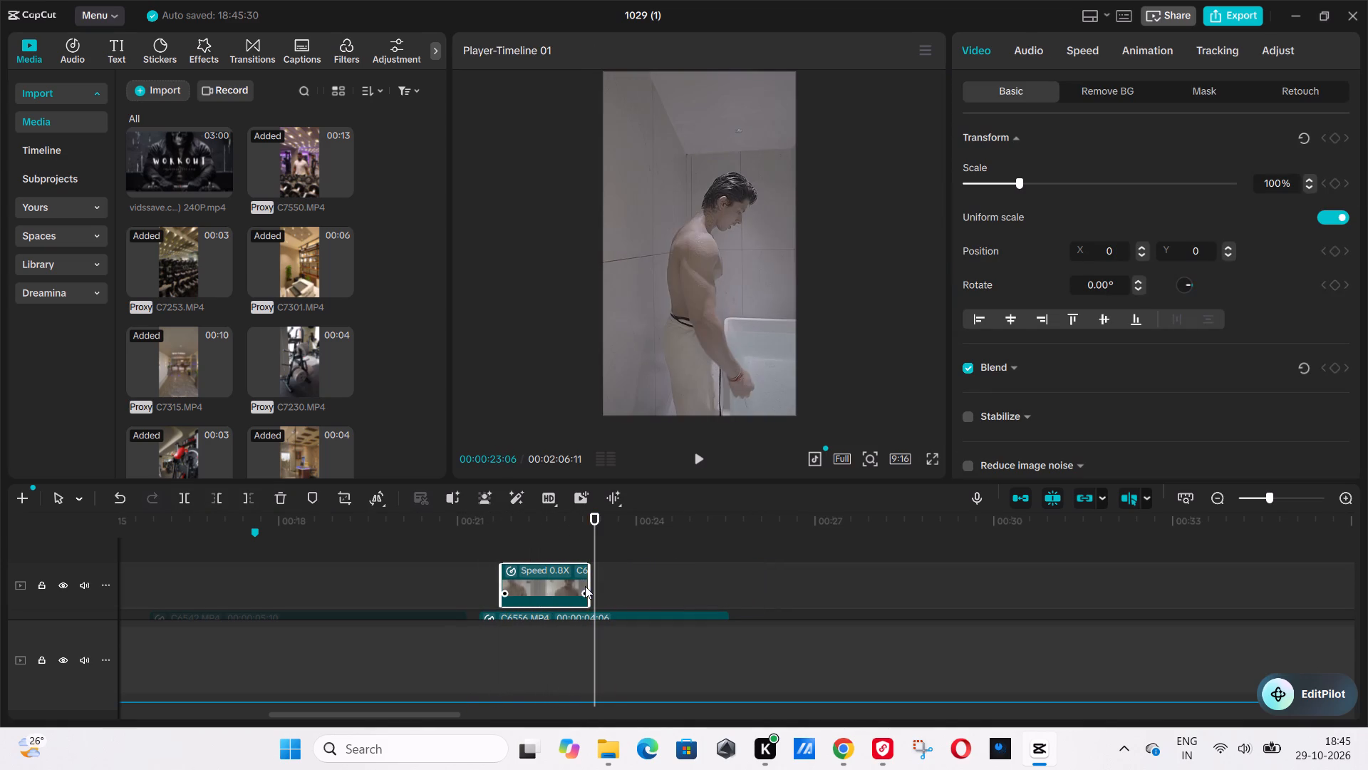
Replay the cut from the red-light shot through C6556 and the shortened C6557 several times to check its timing.
click(618, 574)
click(460, 547)
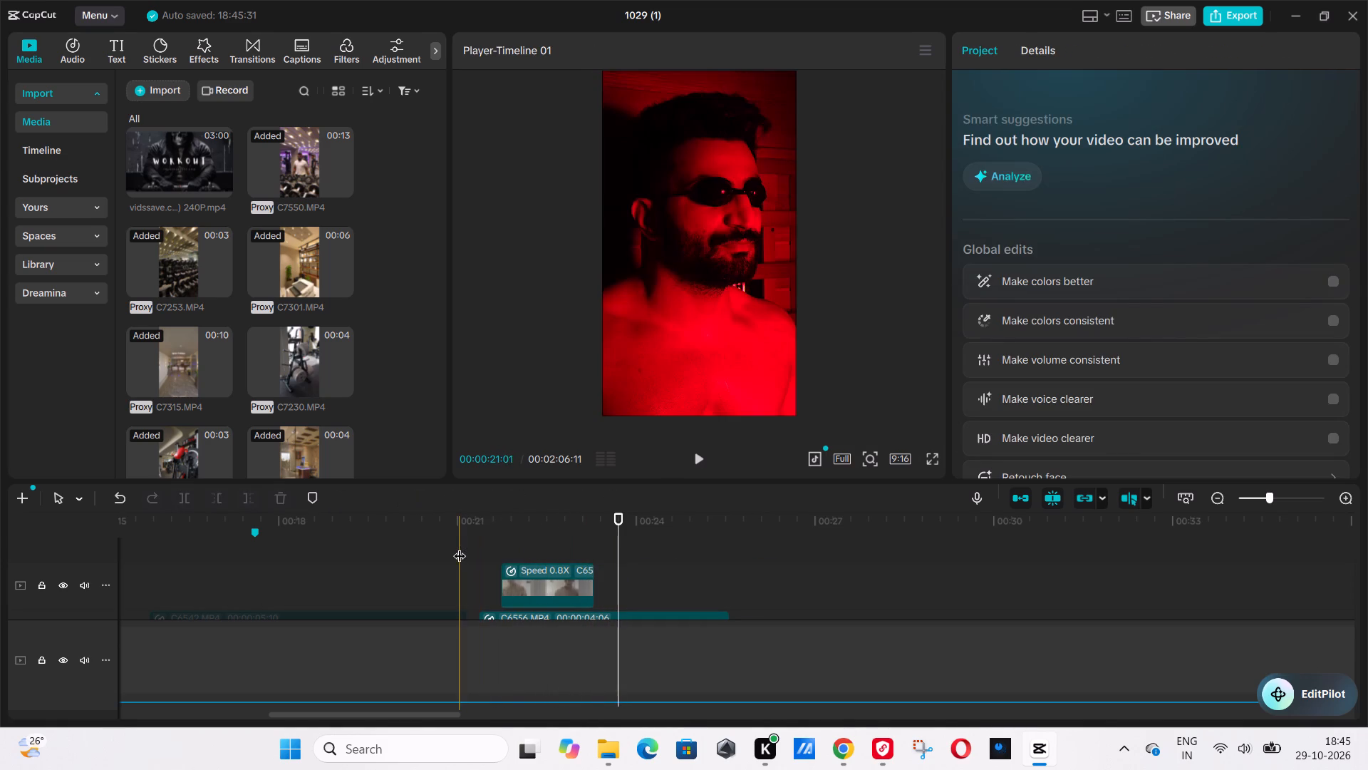
key(space)
click(460, 547)
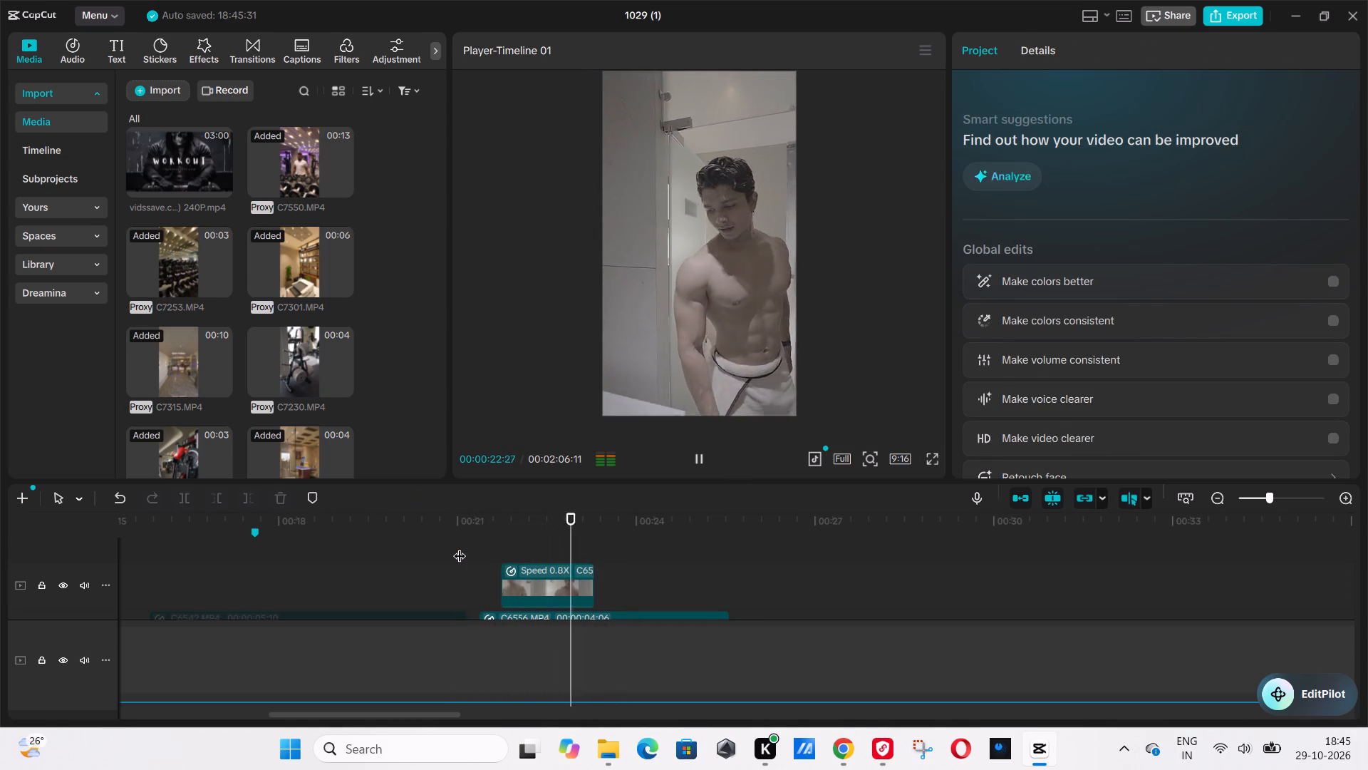
key(space)
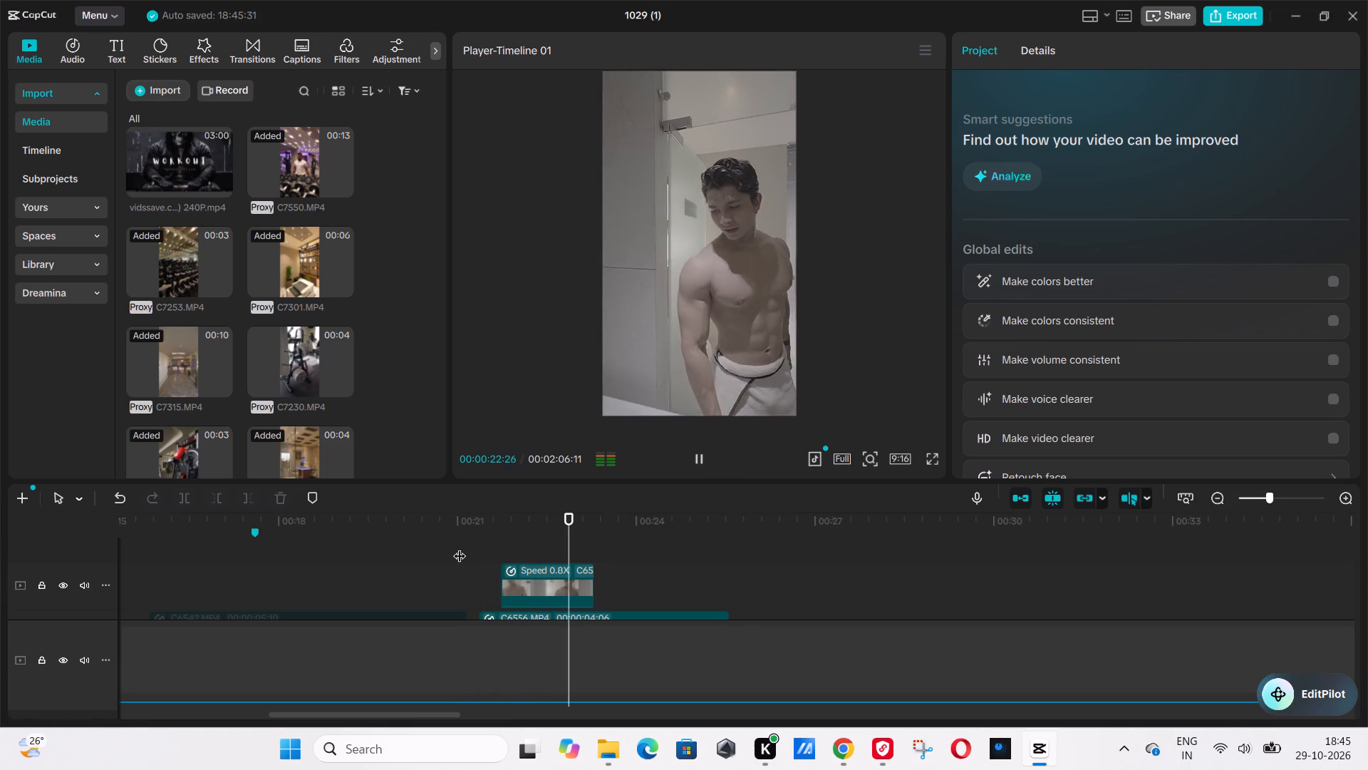
click(460, 547)
key(space)
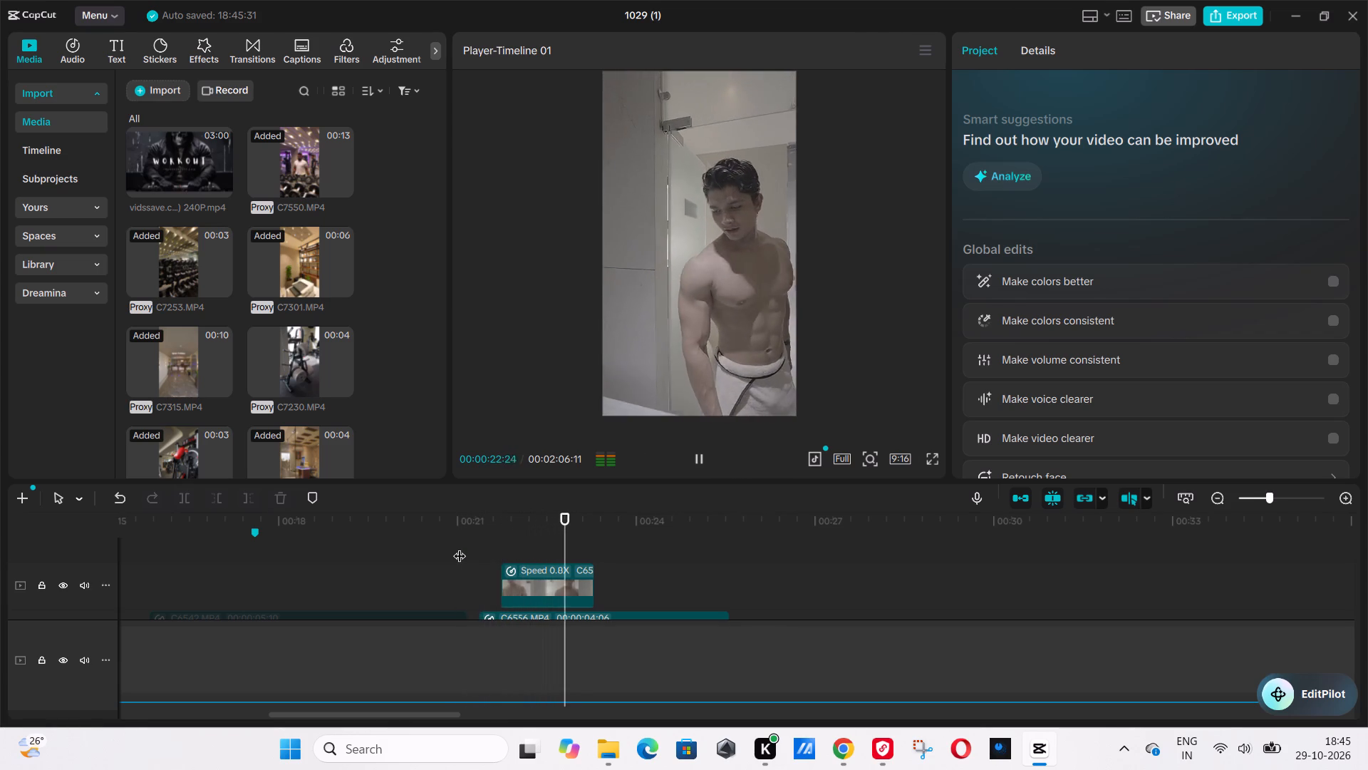
click(460, 547)
key(space)
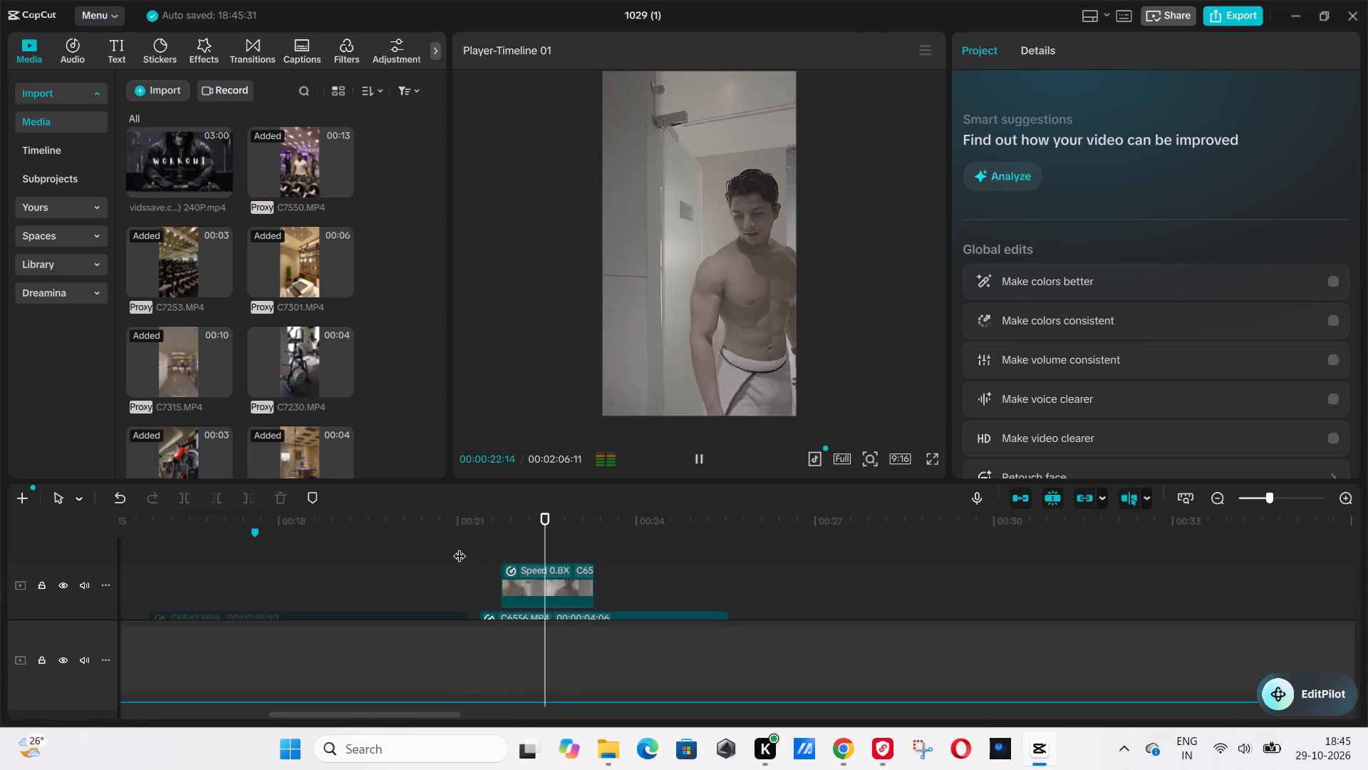
click(460, 547)
key(space)
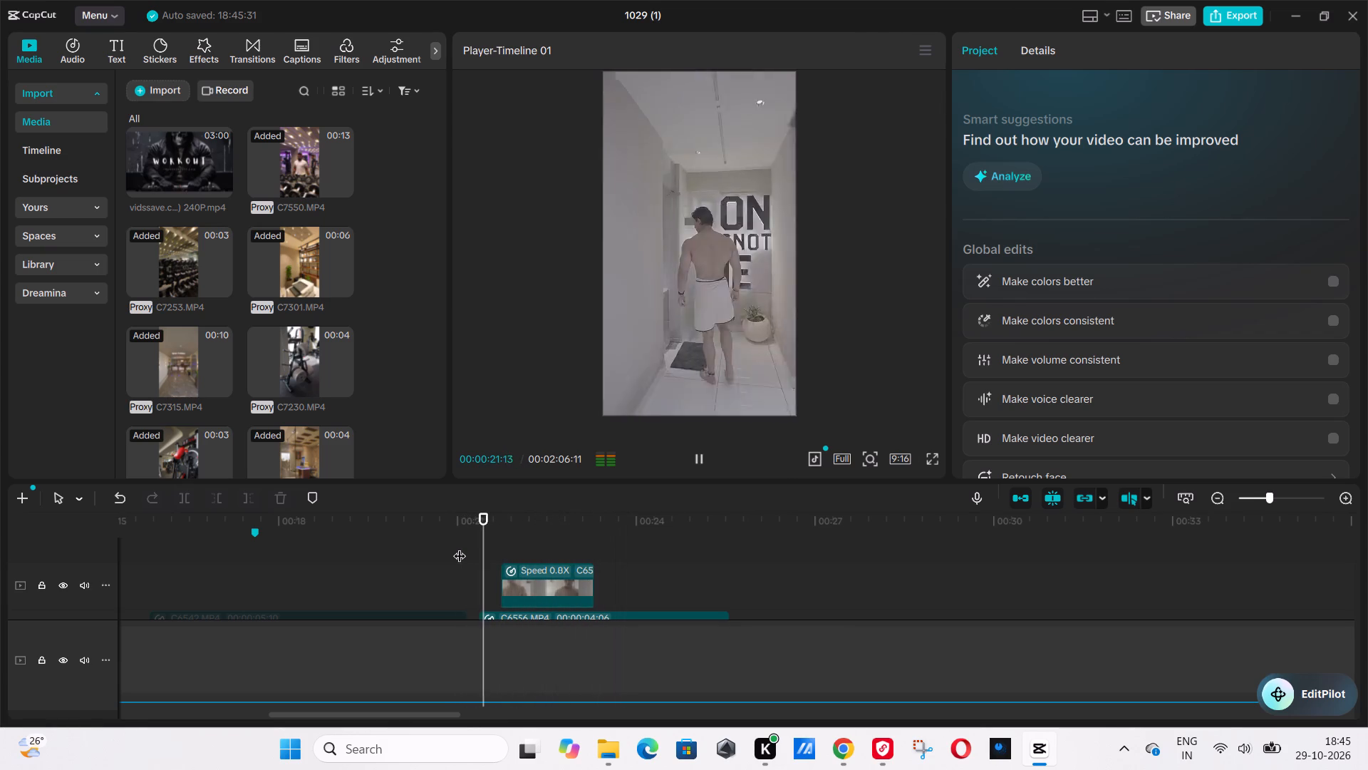
key(space)
Switch to the File Explorer folder and preview C6558, C6559 and C6560 in VLC.
key(alt+Tab)
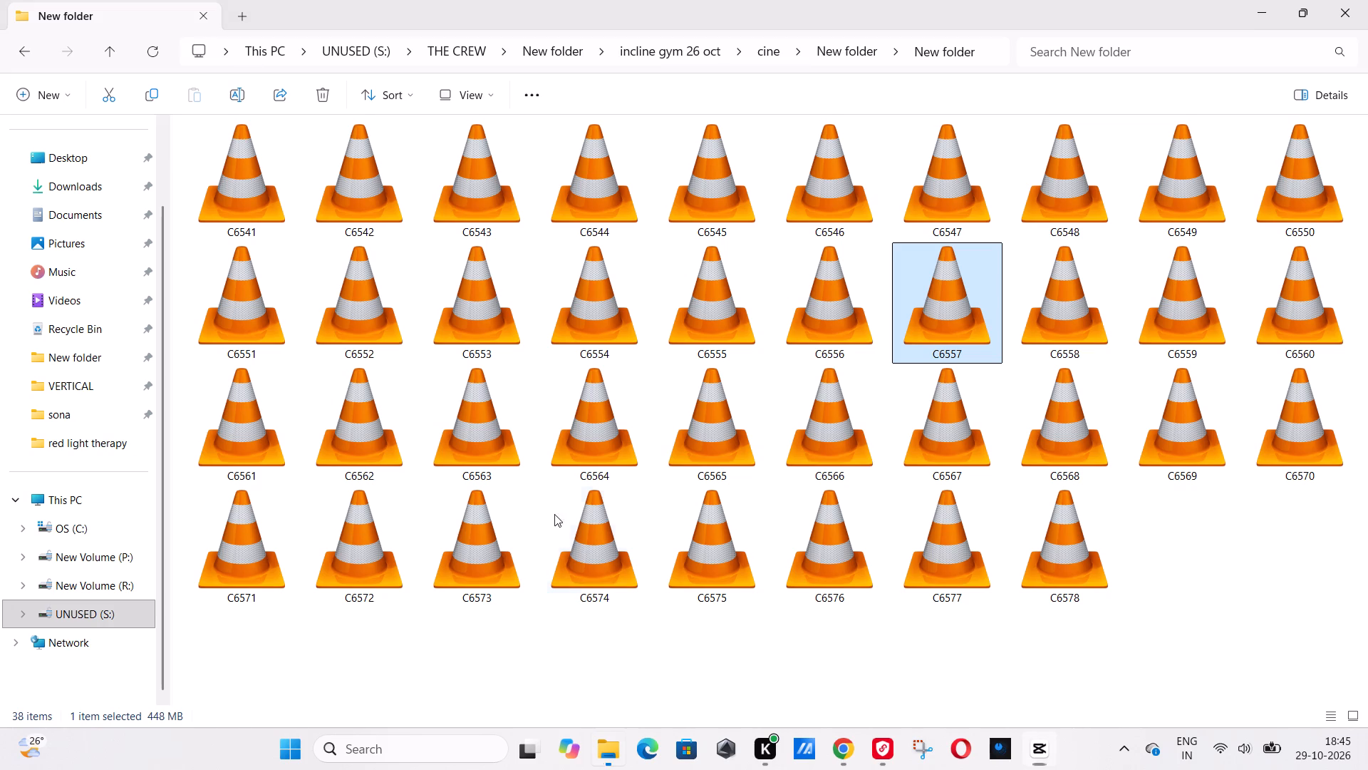
double_click(1087, 257)
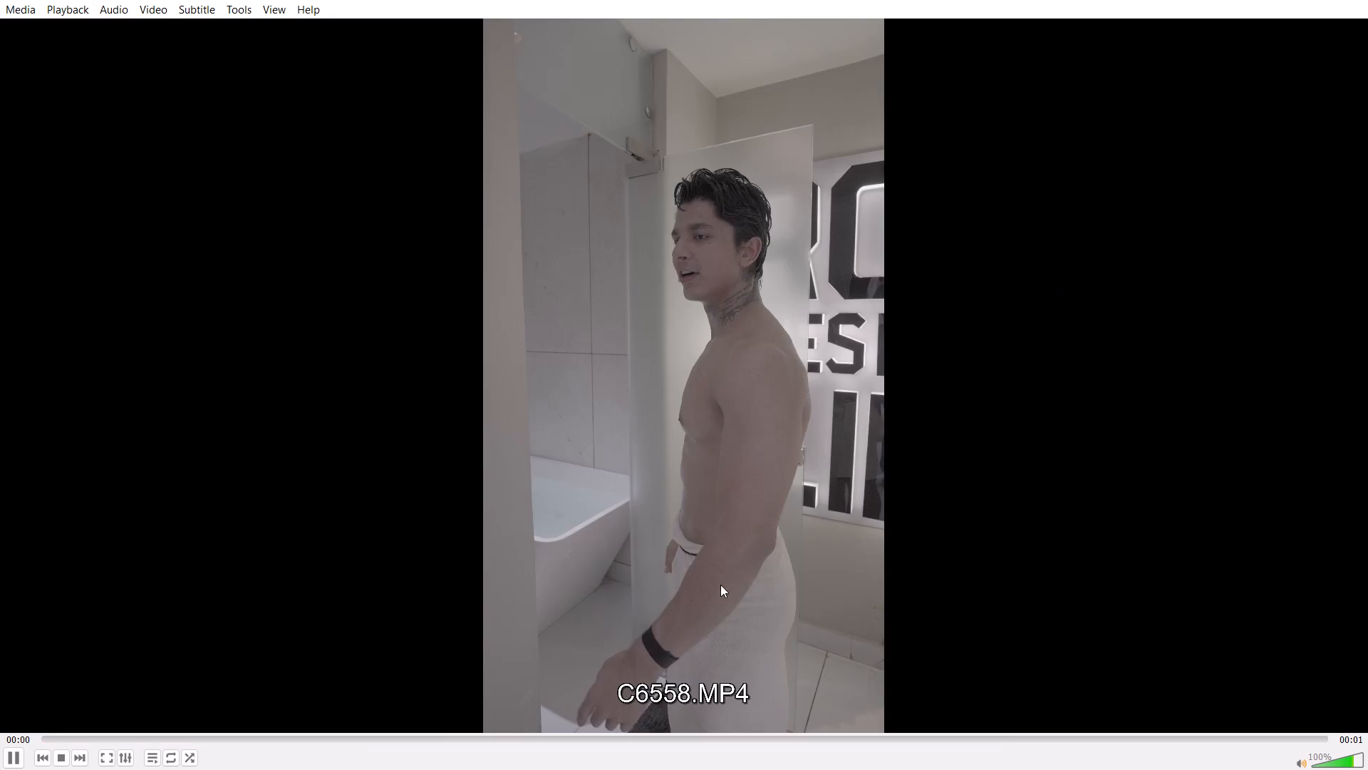
key(alt+Tab)
alt+click(318, 323)
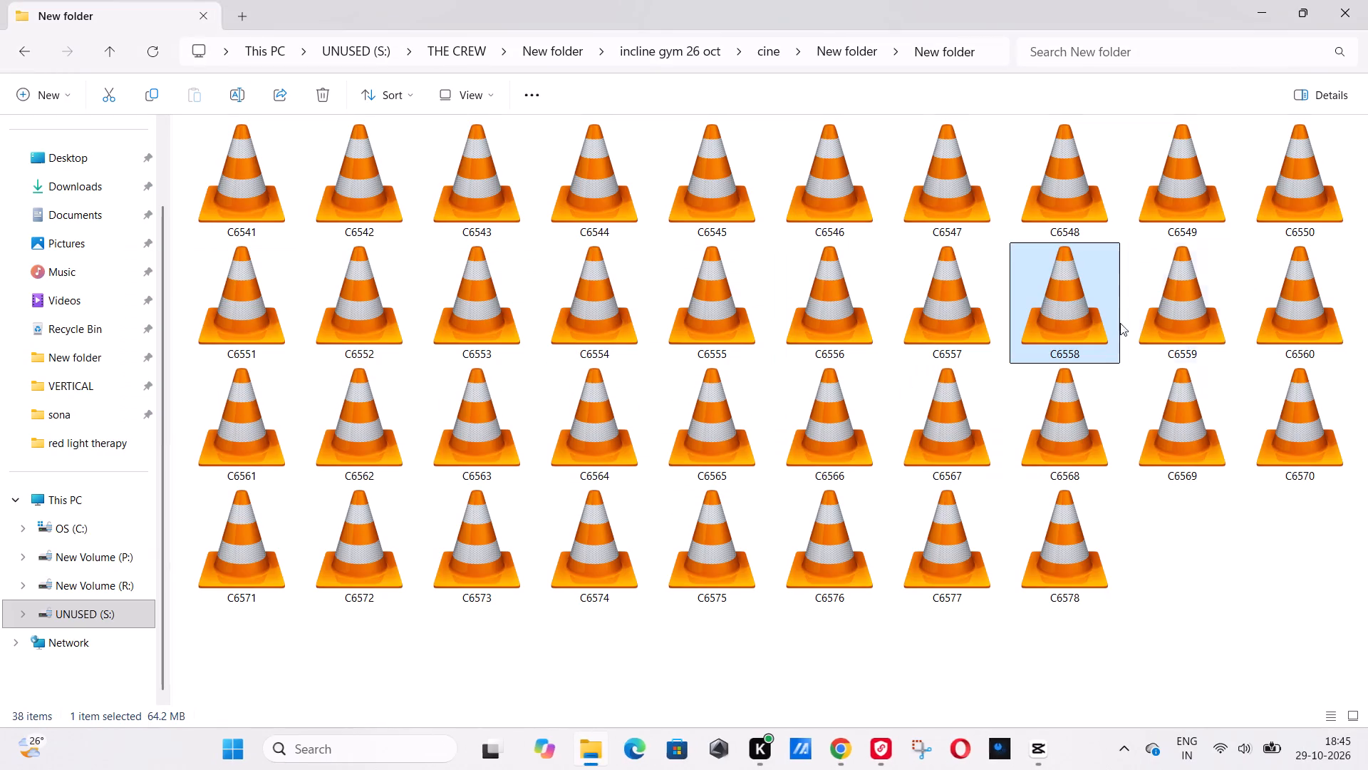
double_click(1222, 317)
key(alt+Tab)
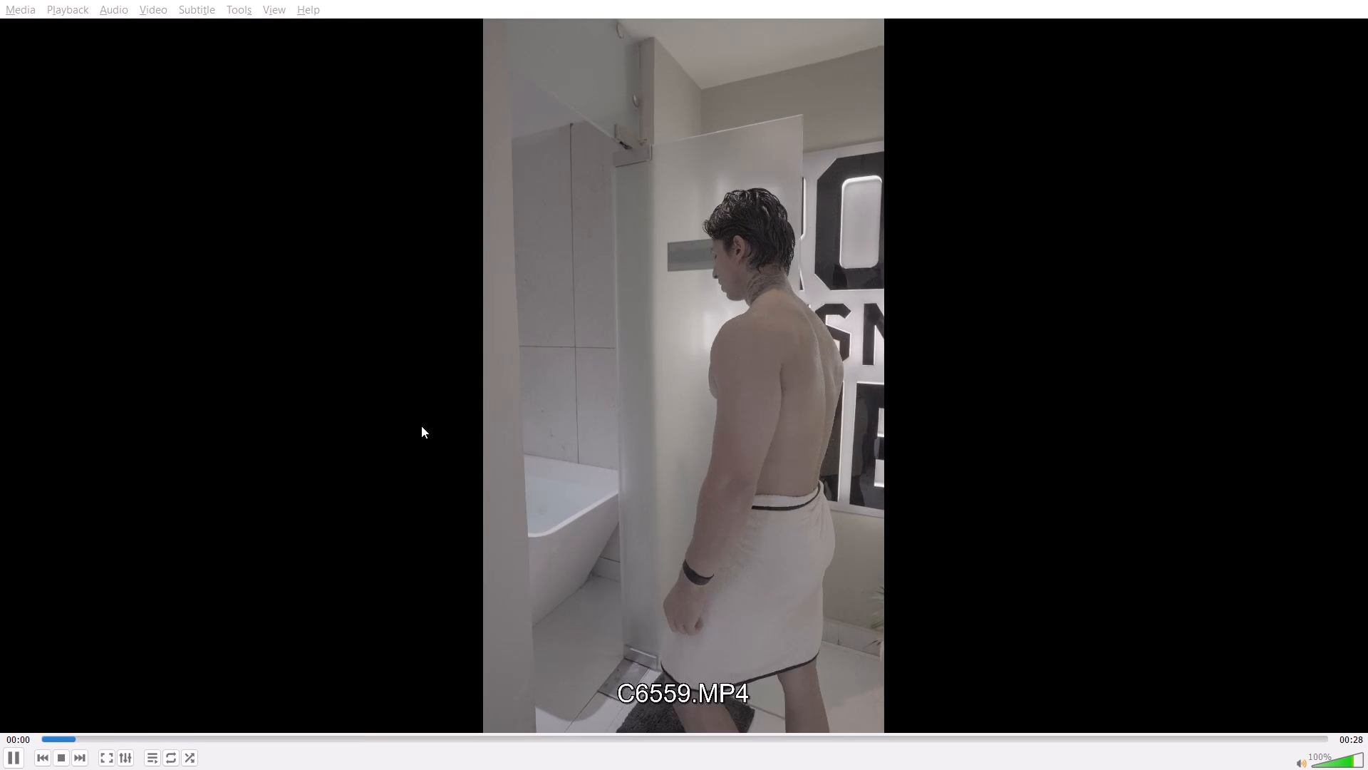
alt+click(319, 312)
double_click(1290, 324)
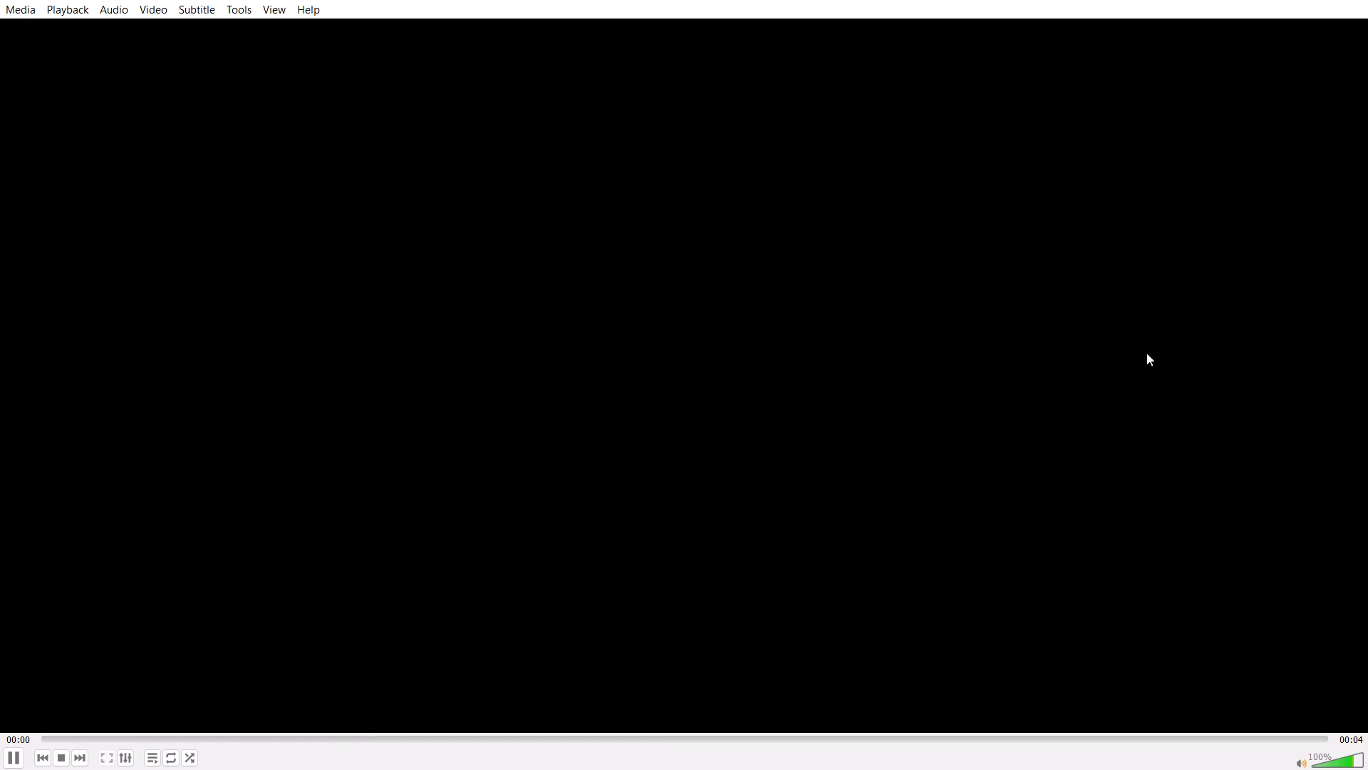
key(alt+Tab)
alt+click(305, 326)
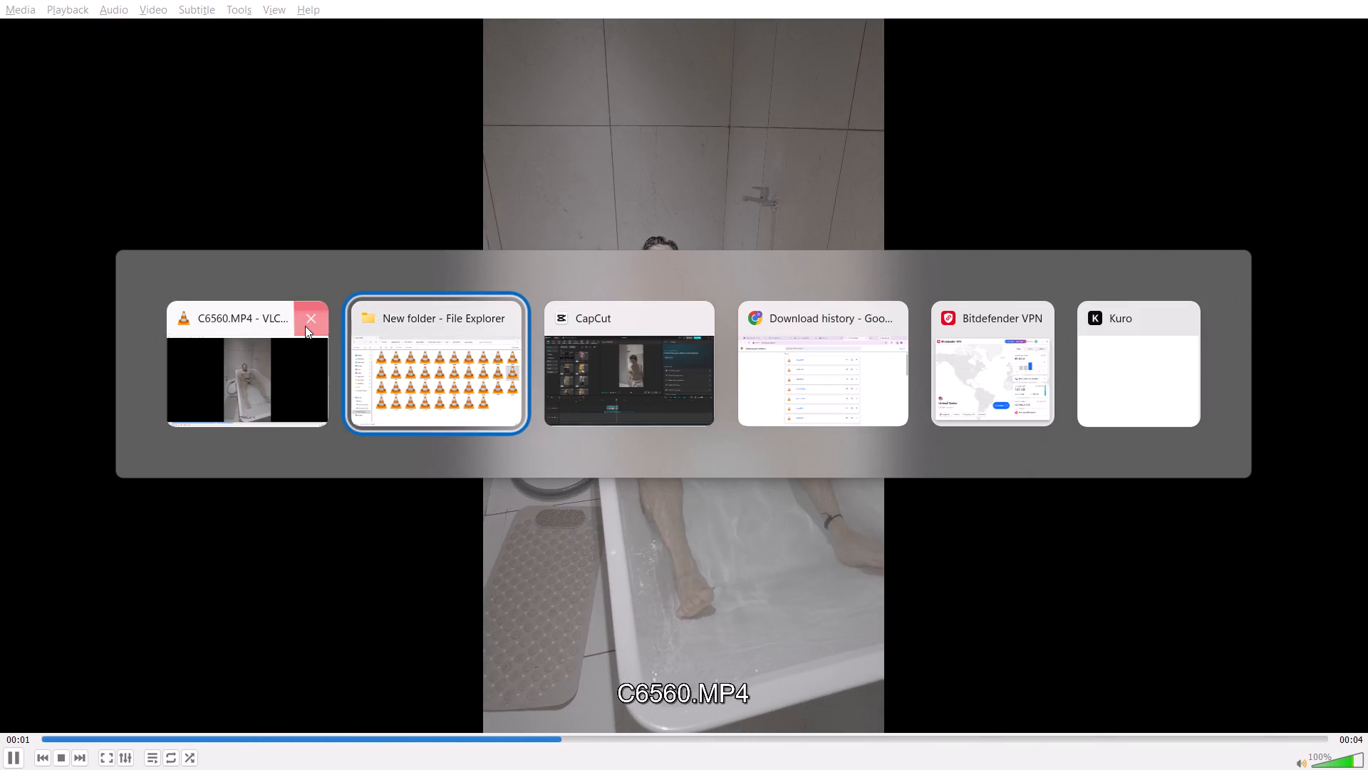
Bring C6560 from the File Explorer folder into CapCut and place it on the track above C6557 at about 23 seconds.
drag(1304, 311, 1034, 759)
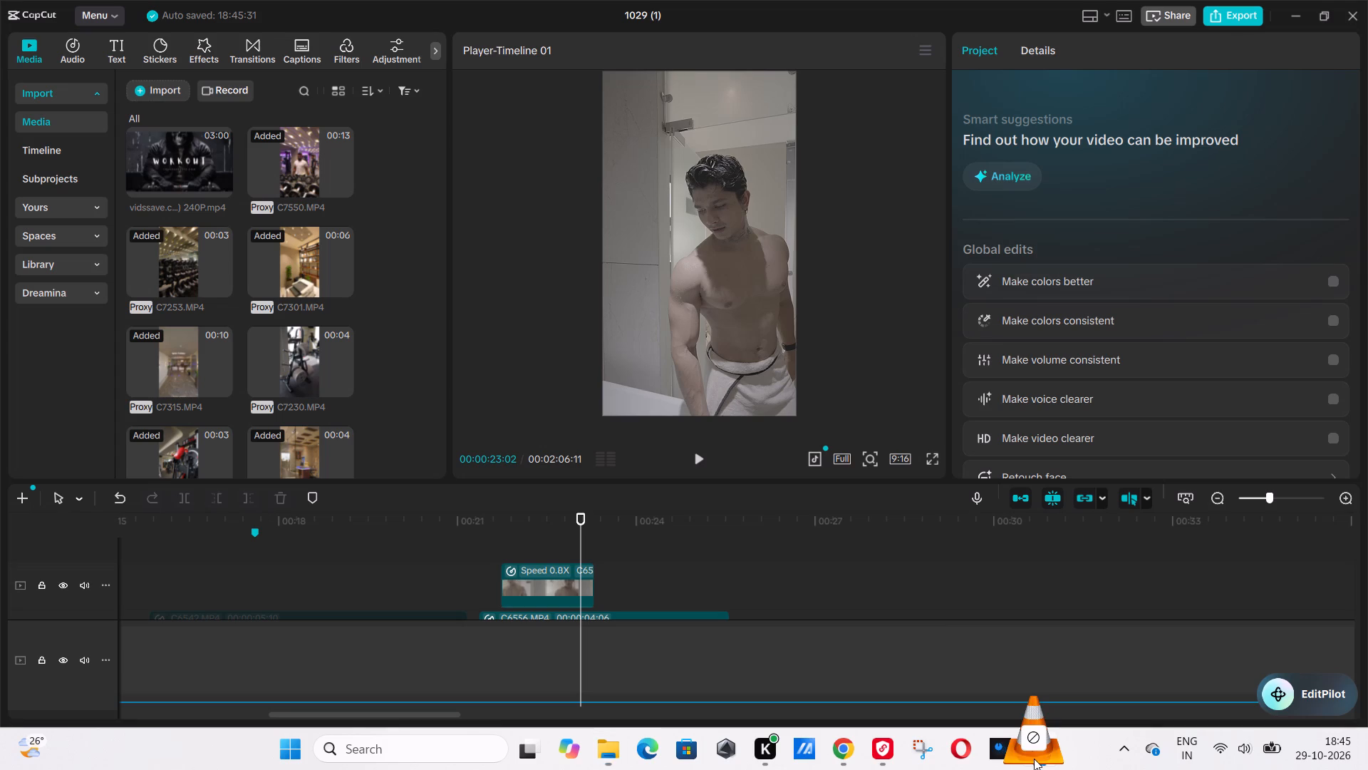
drag(1034, 759, 626, 575)
drag(632, 582, 629, 631)
scroll(626, 628, up, 16)
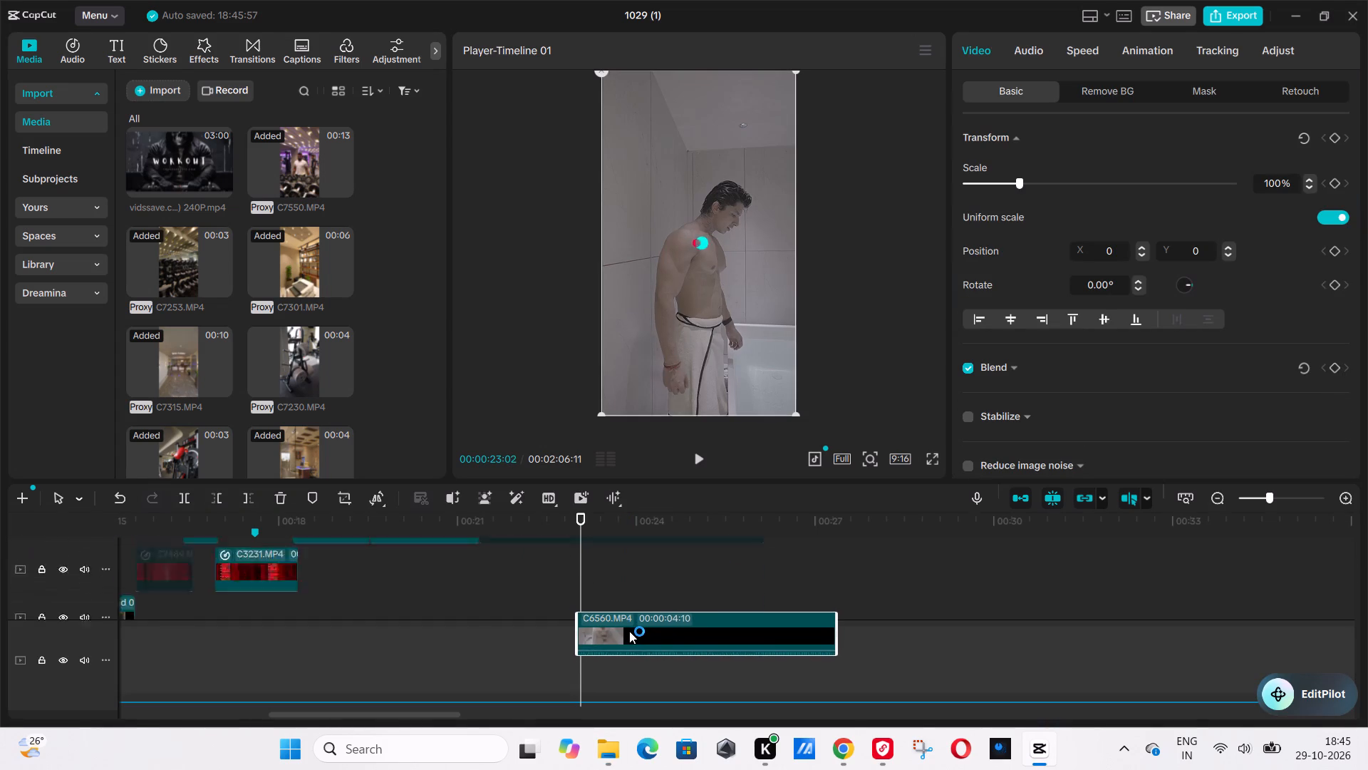
scroll(629, 631, up, 10)
drag(629, 631, 632, 555)
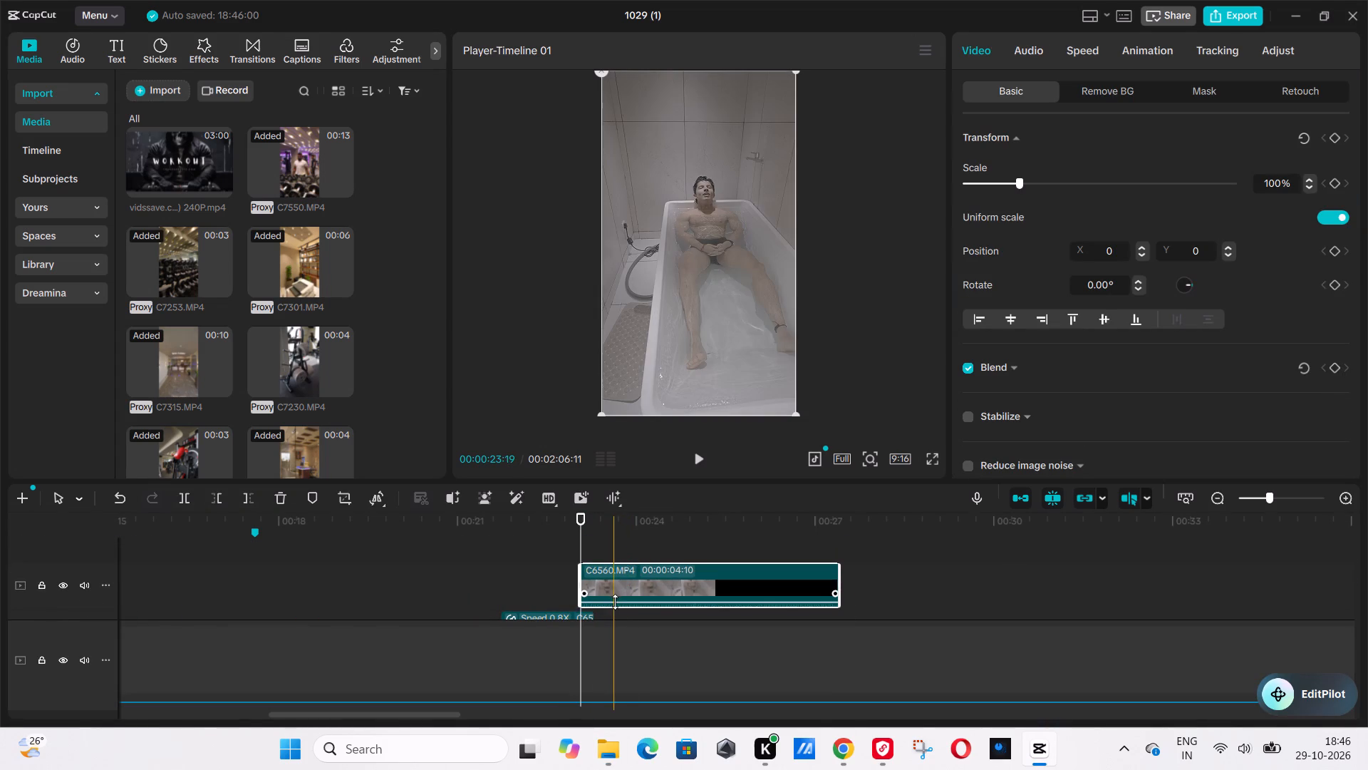
drag(615, 602, 623, 627)
Trim the start of C6560 to leave 3:26 and move it back to start at about 23:02.
drag(586, 580, 613, 580)
drag(625, 578, 606, 580)
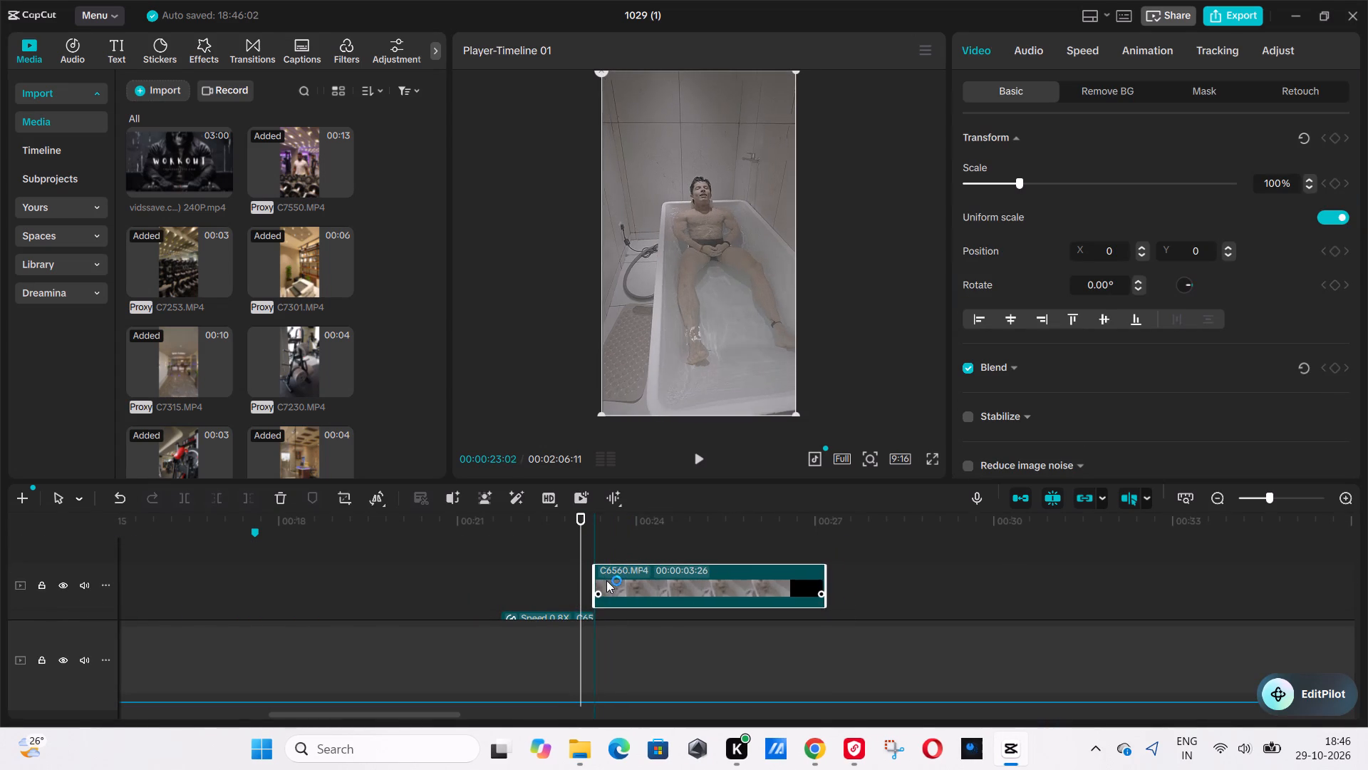
drag(606, 580, 594, 580)
Play the cut from C6557 into C6560 repeatedly to check the transition to the bathtub shot.
click(561, 577)
key(space)
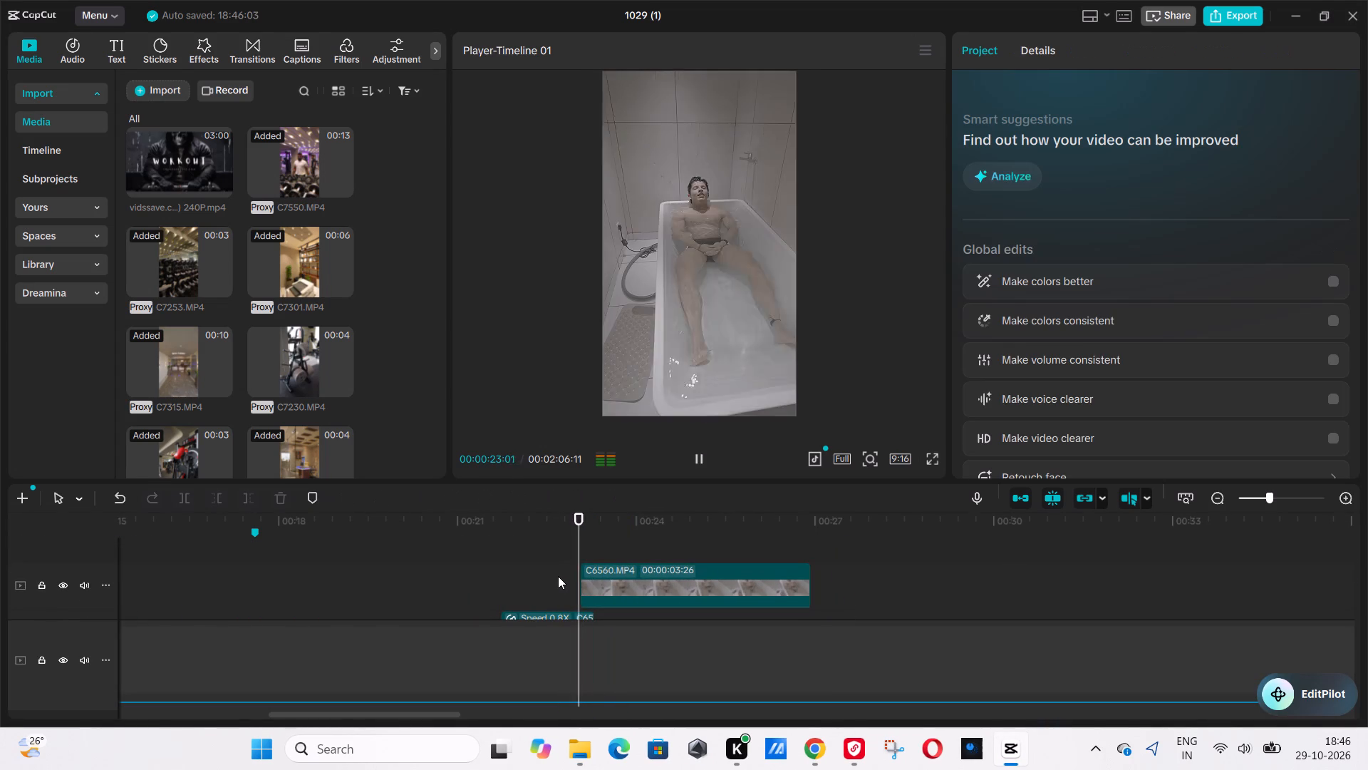
click(543, 574)
key(space)
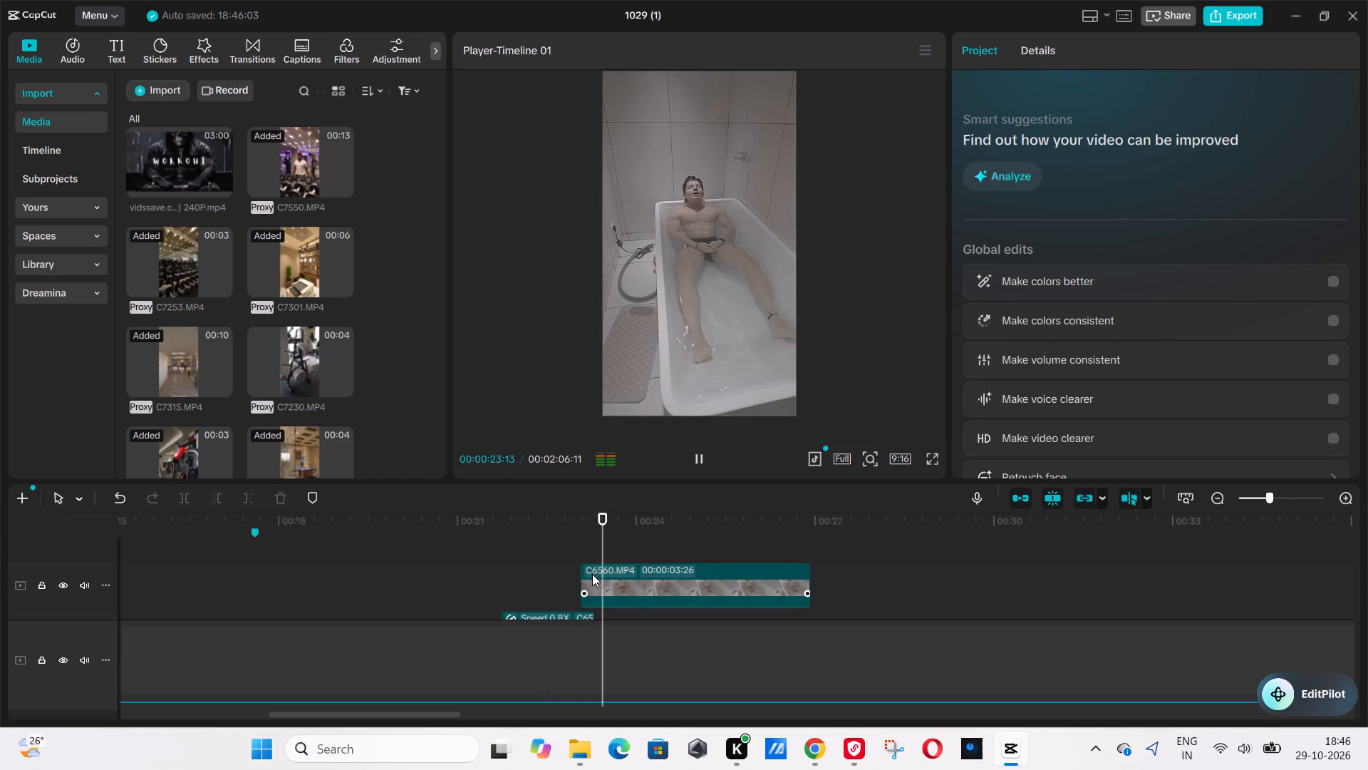
click(519, 570)
key(space)
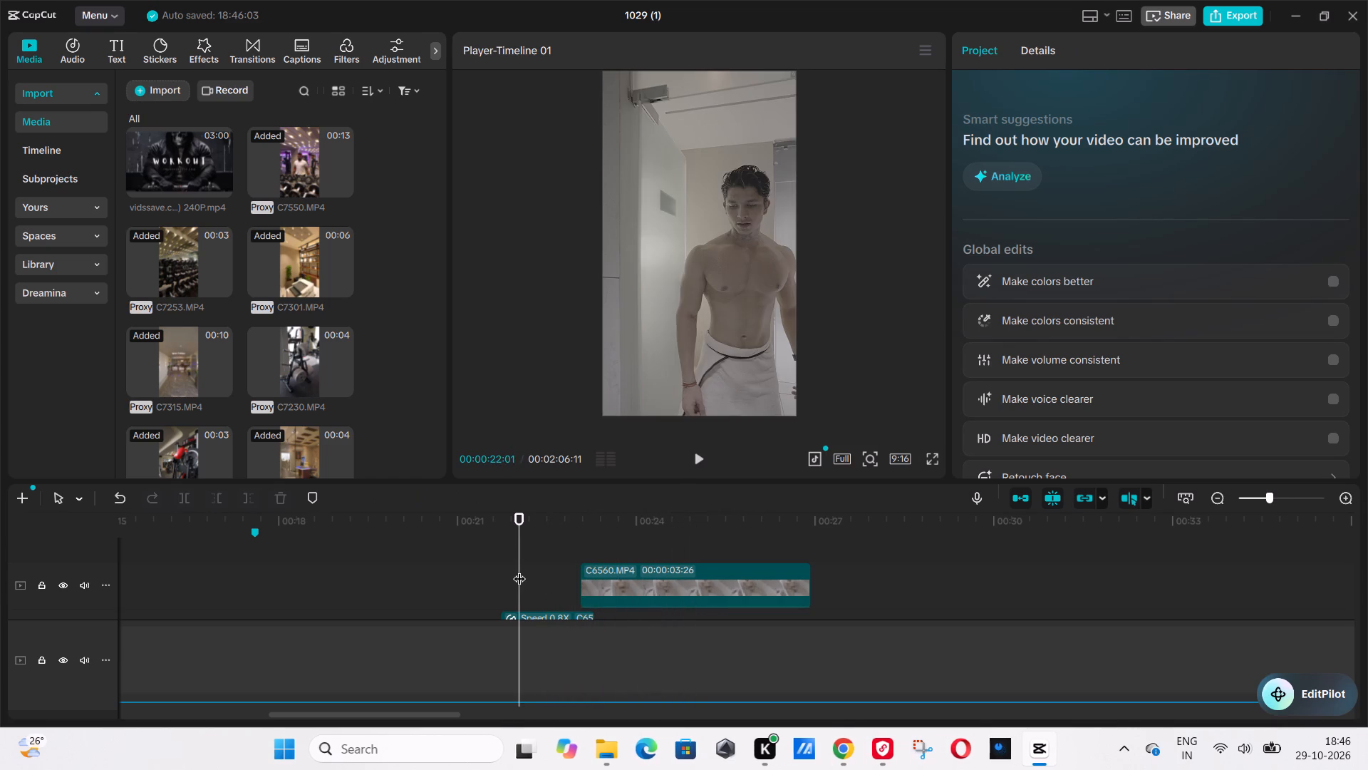
key(space)
click(487, 568)
key(space)
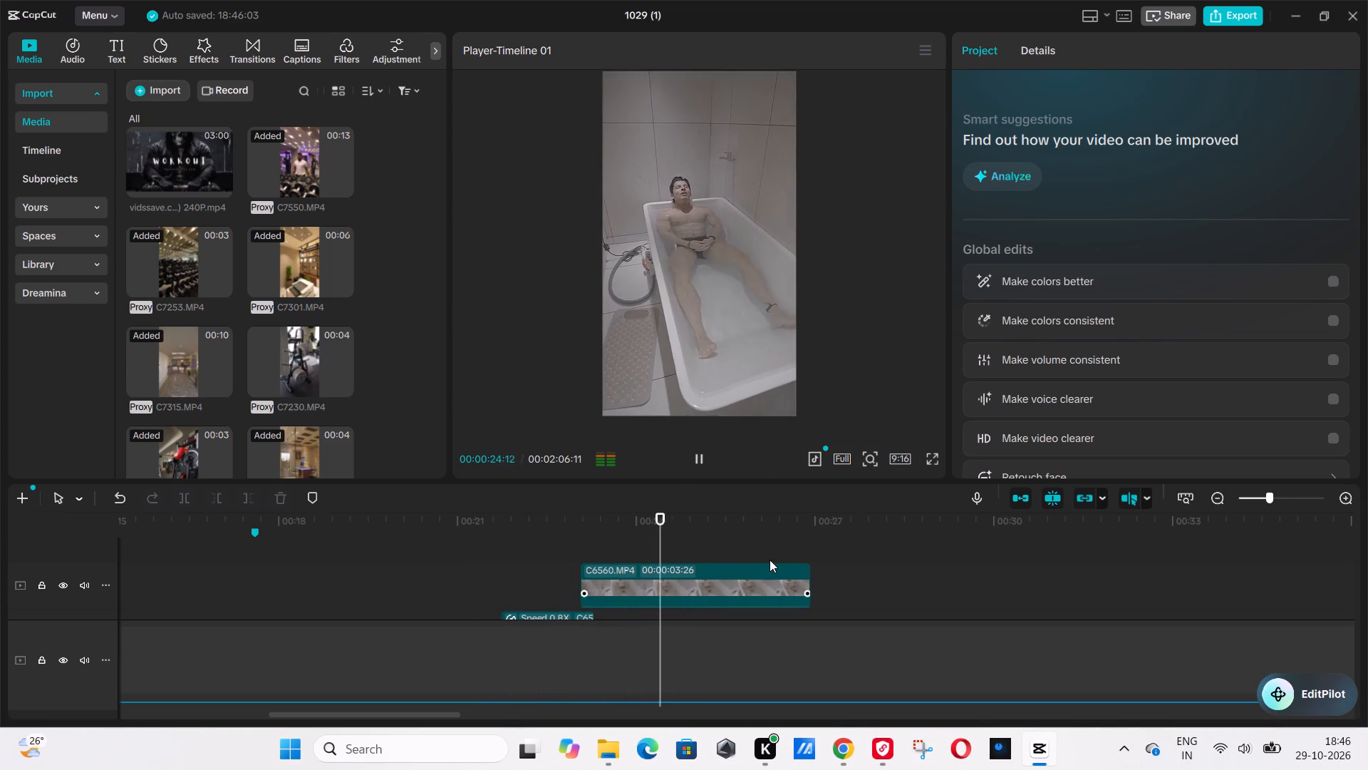
Trim the end of C6560 on the timeline to leave about 2.4 seconds.
click(761, 595)
key(space)
drag(813, 575, 707, 589)
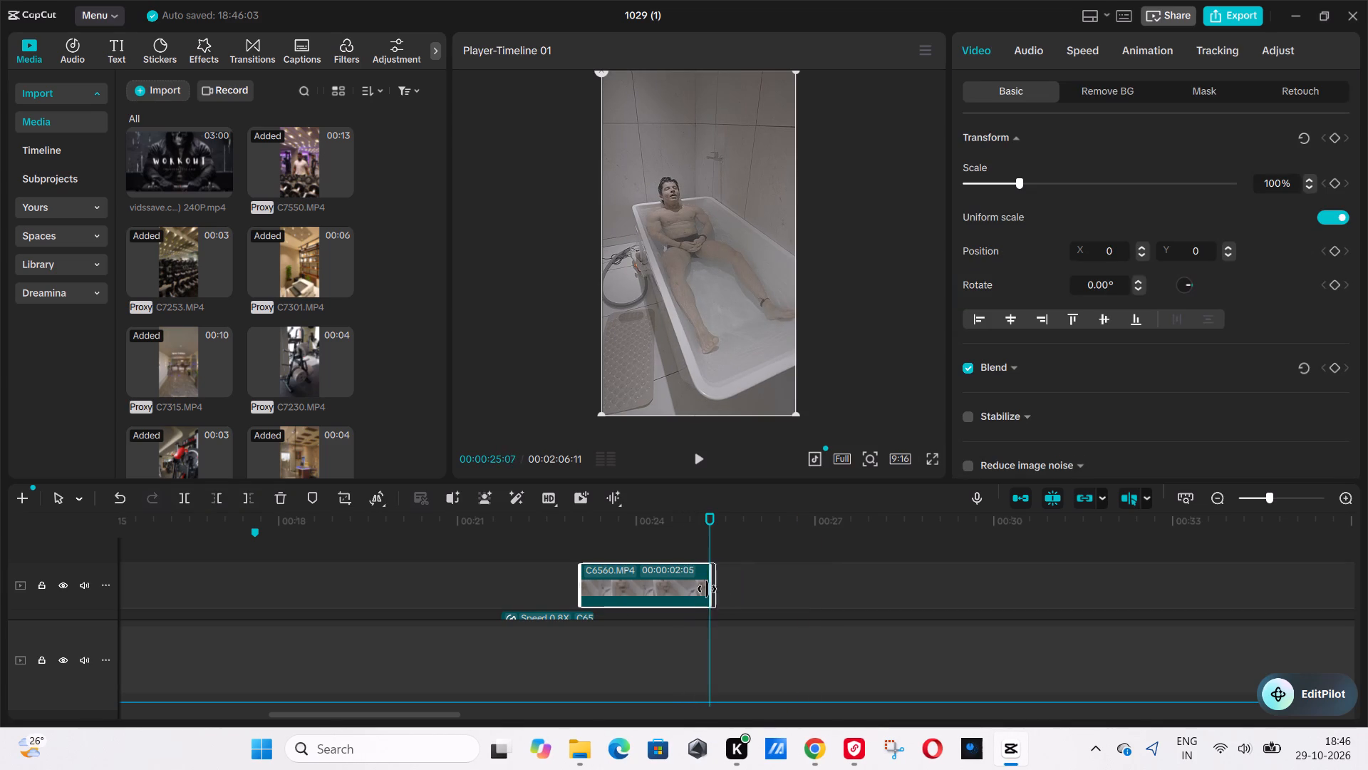
drag(707, 589, 722, 592)
Apply a Custom speed curve to C6560 with its first point raised to the top so the clip starts fast.
click(1097, 55)
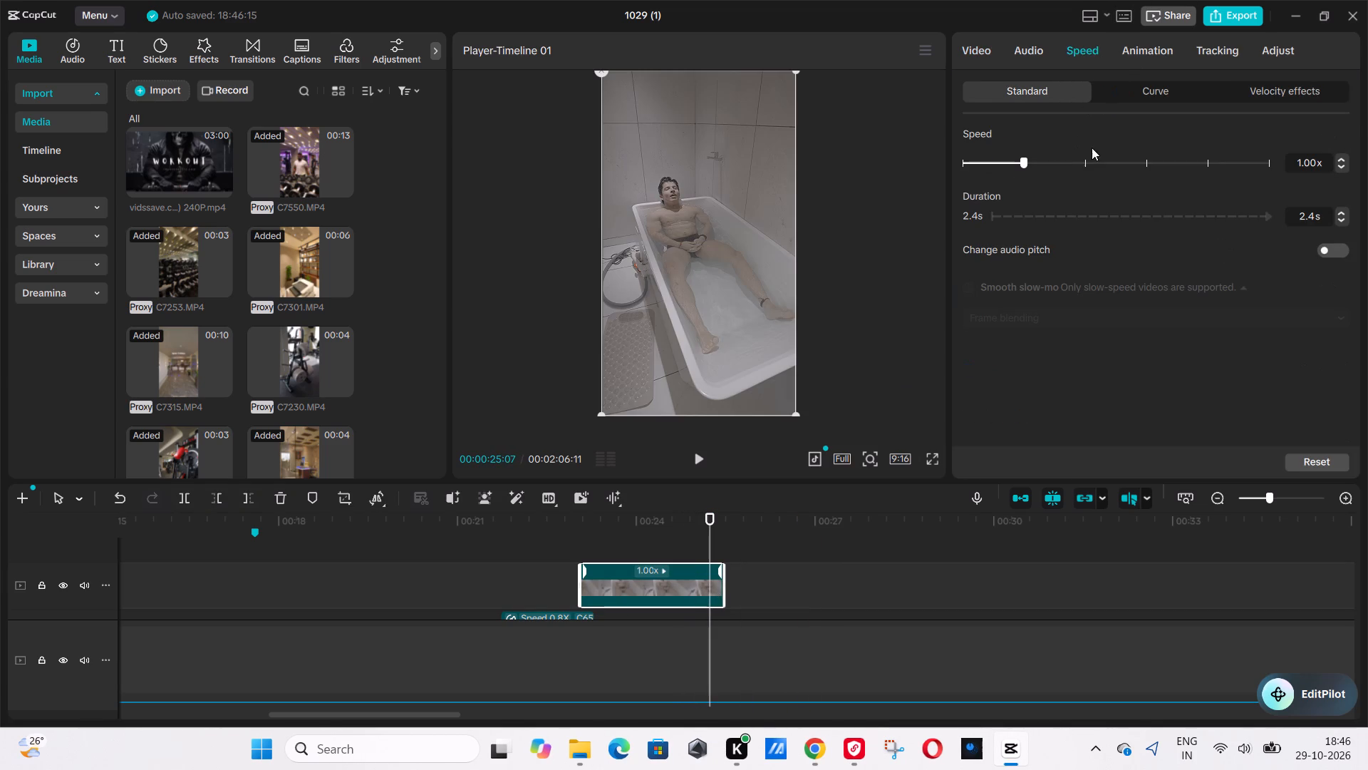
click(1134, 86)
click(1045, 155)
drag(963, 396, 976, 327)
click(971, 323)
drag(964, 326, 983, 240)
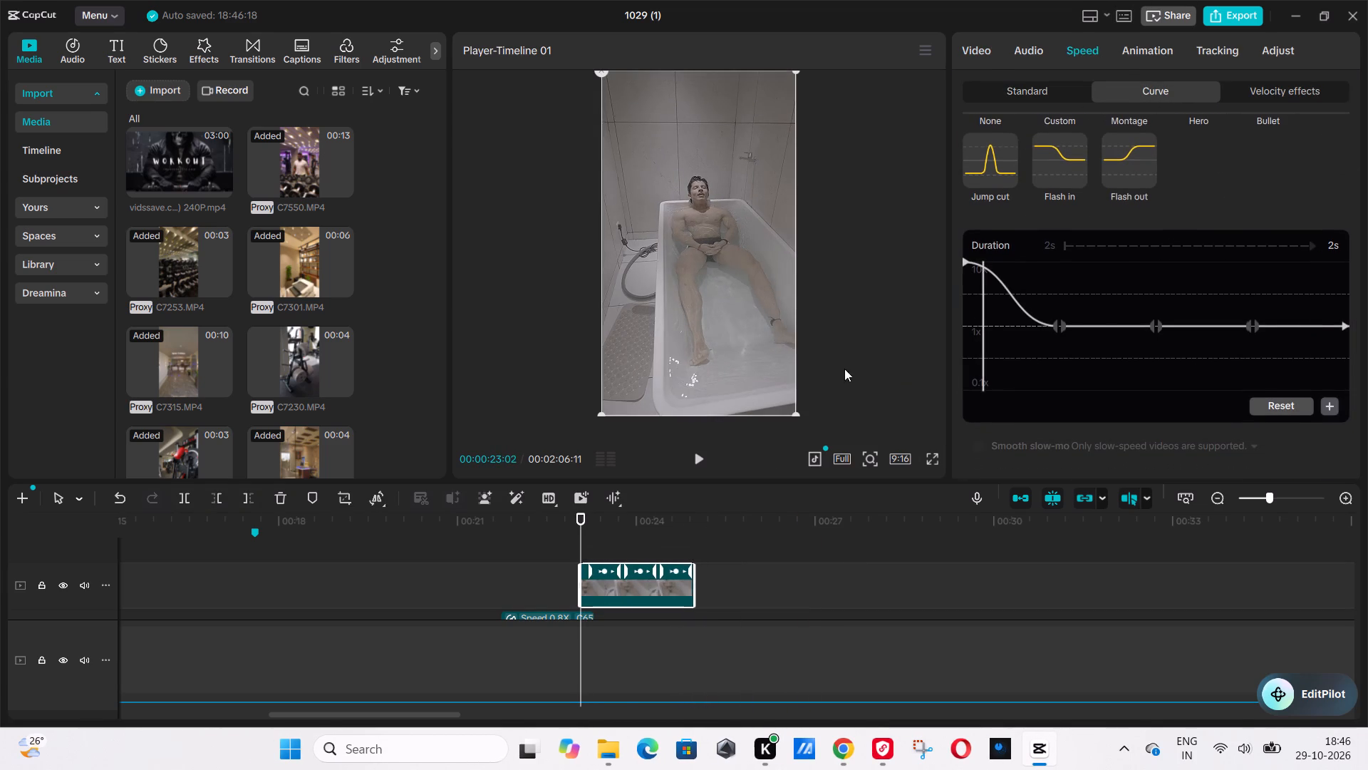
Play the cut from C6557 into C6560 repeatedly to check the speed ramp on the bathtub shot.
click(541, 563)
key(space)
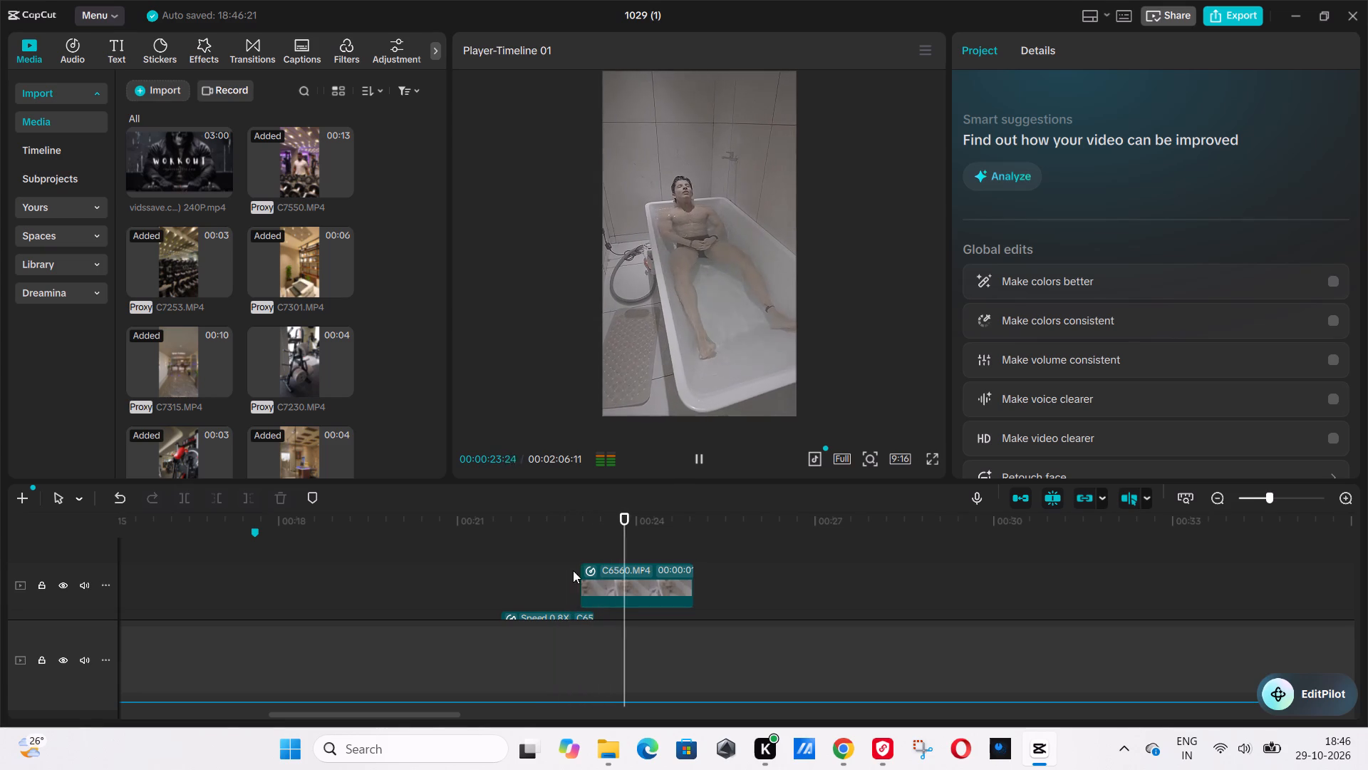
key(space)
click(673, 592)
click(537, 566)
key(space)
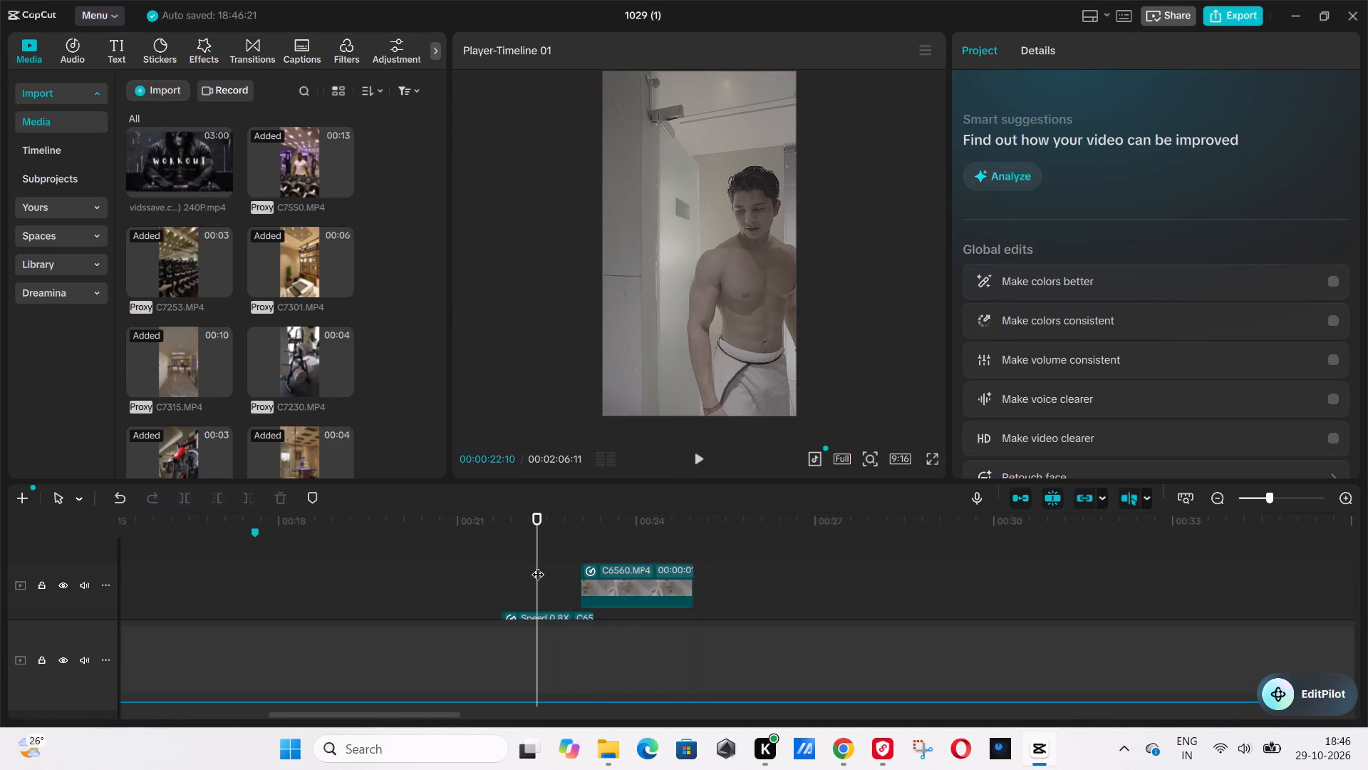
key(space)
click(538, 565)
key(space)
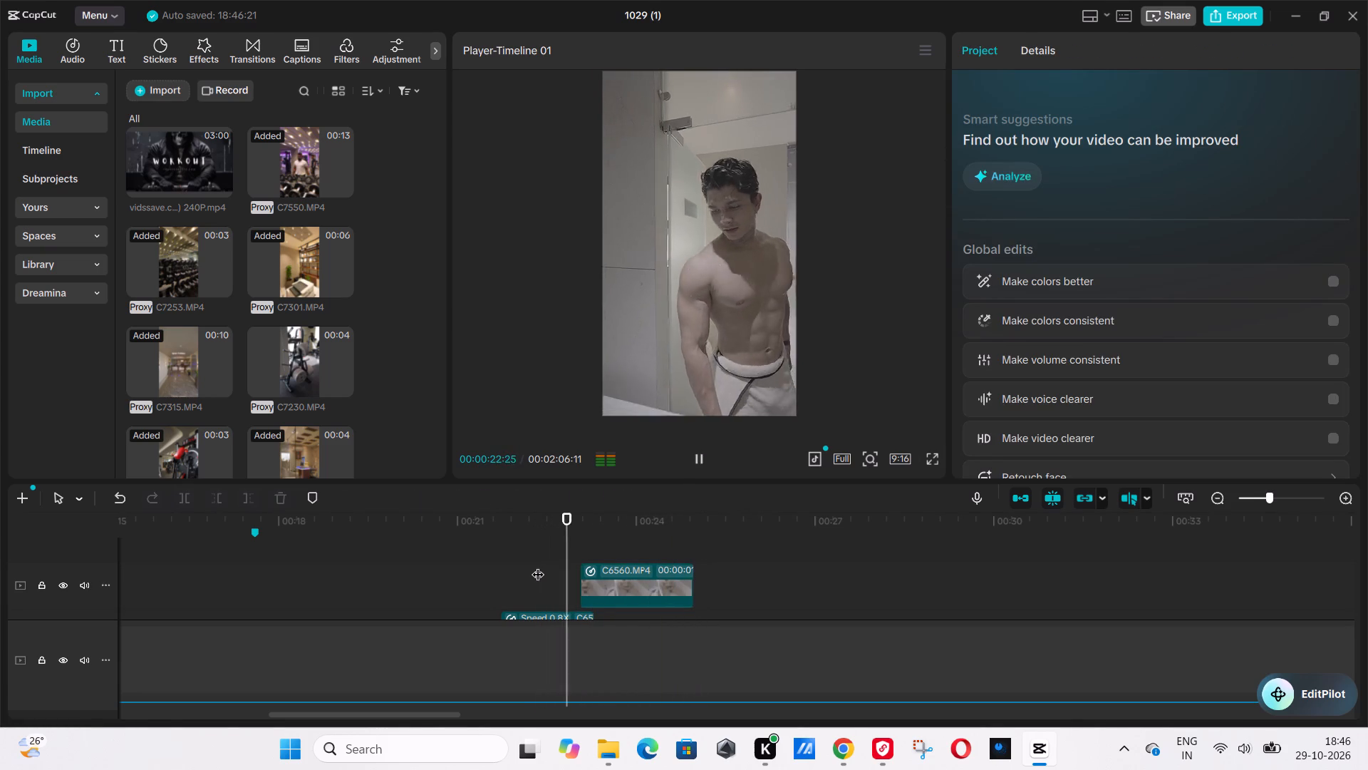
Scale C6560 up to about 119%, shift the picture sideways within the frame, and replay the cut into it.
click(678, 560)
key(space)
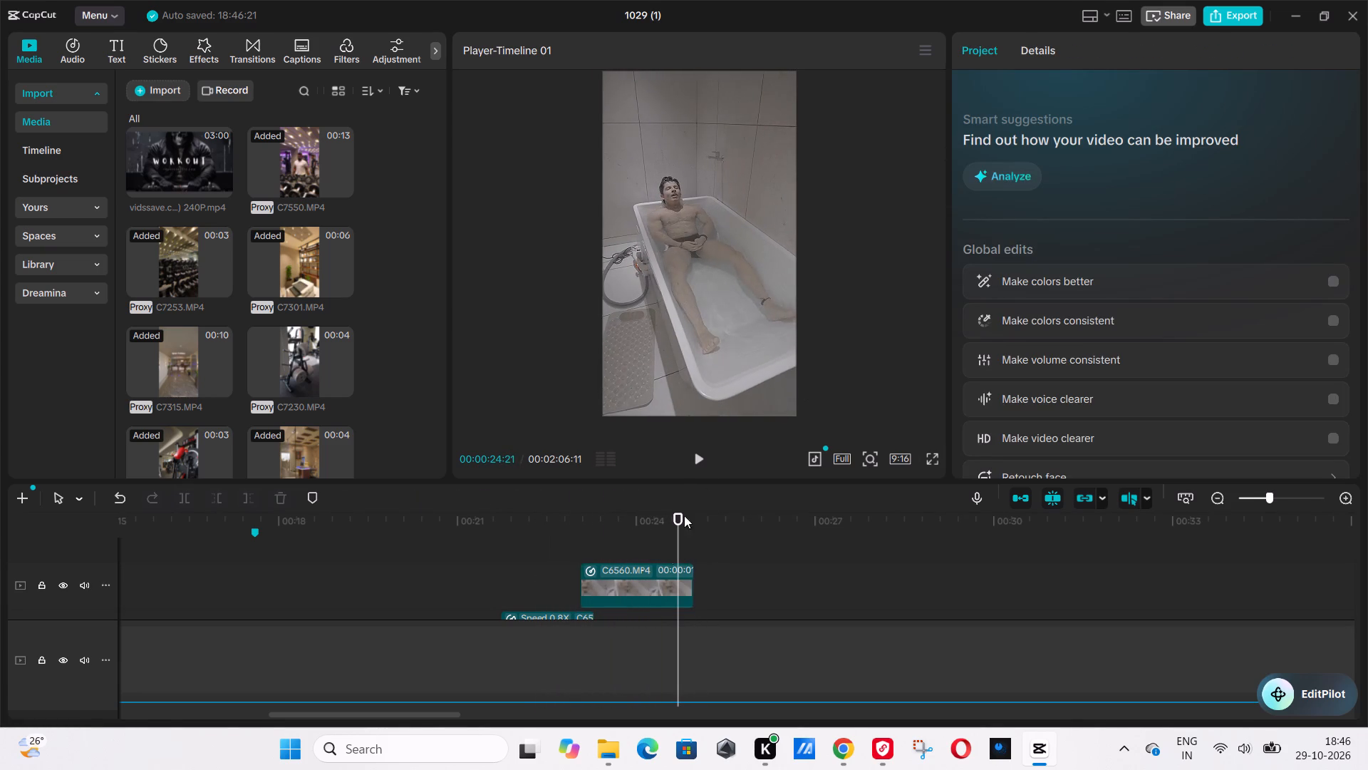
click(648, 586)
drag(798, 414, 825, 462)
drag(777, 370, 762, 367)
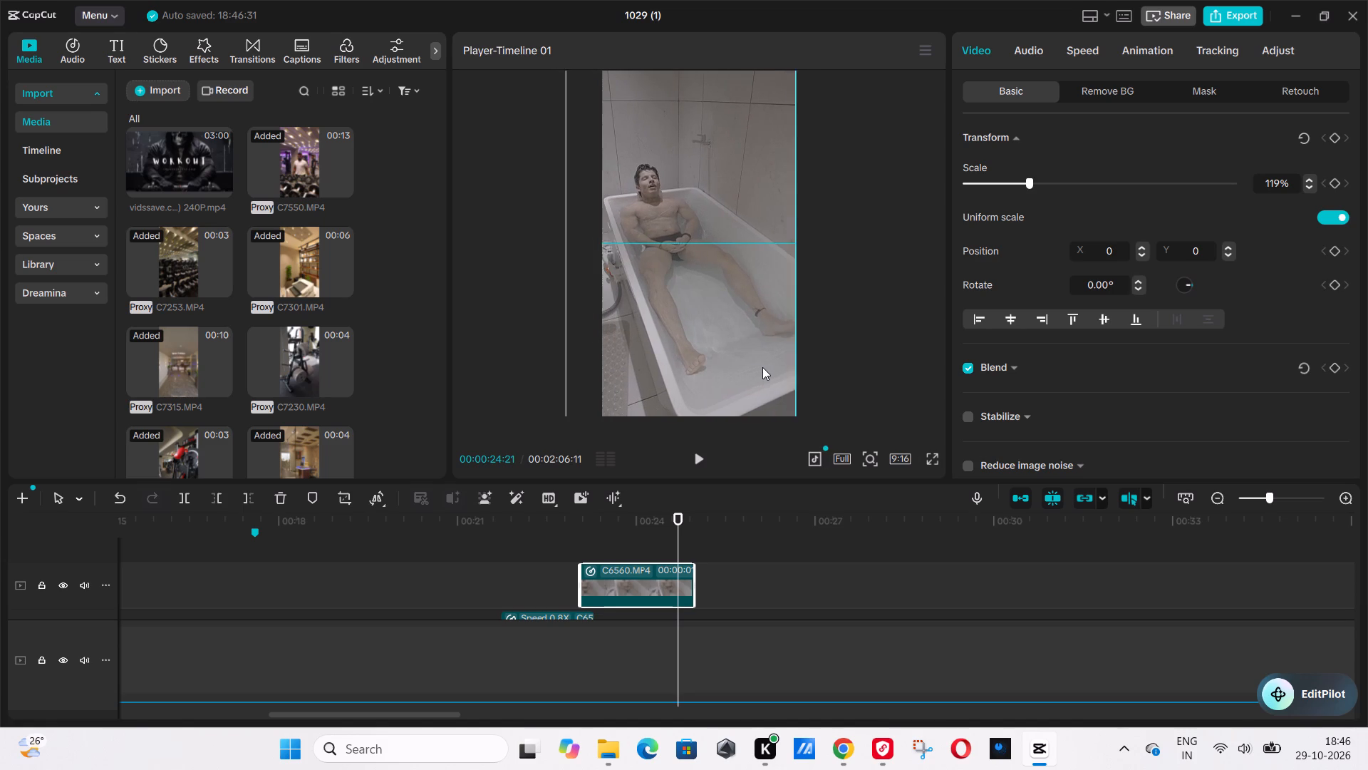
drag(762, 367, 765, 367)
click(514, 576)
key(space)
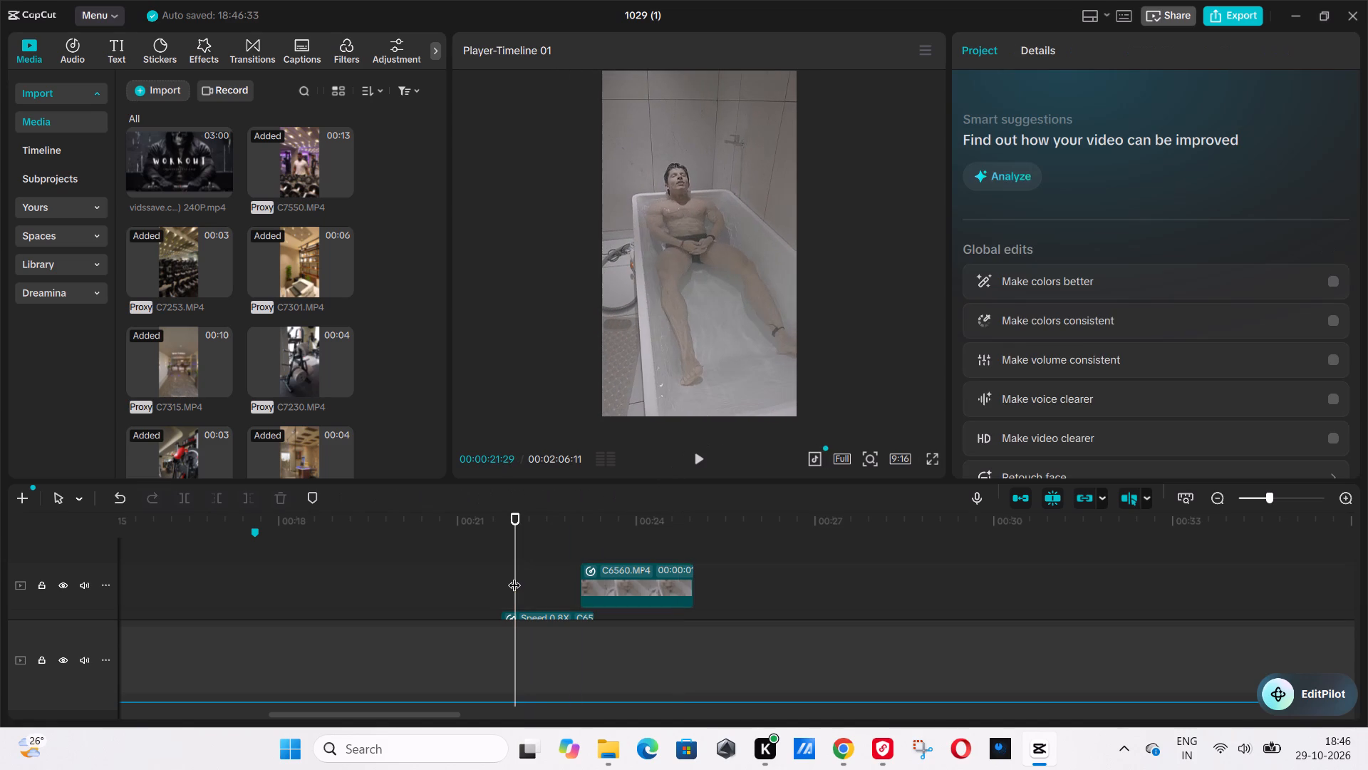
key(space)
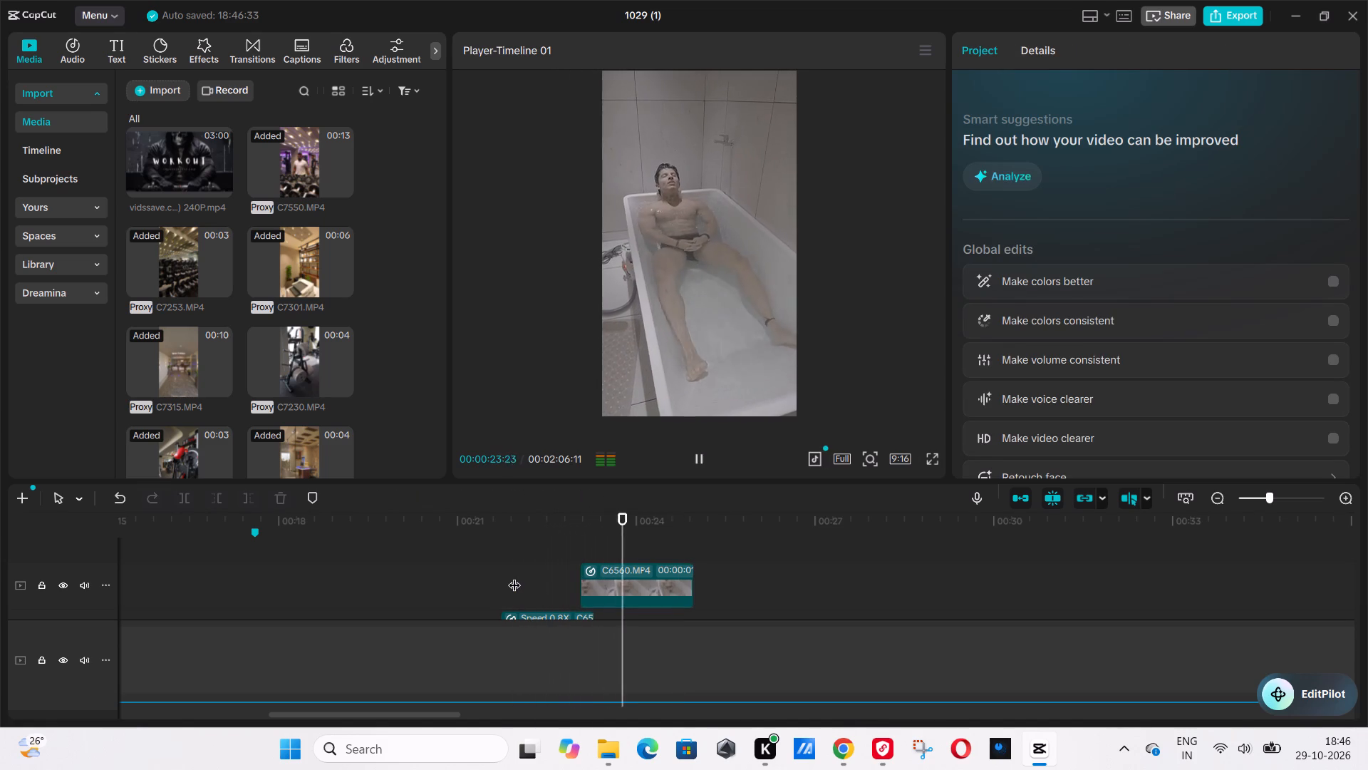
key(space)
Switch to the File Explorer folder and preview C6561, C6562 and C6563 in VLC.
key(alt+Tab)
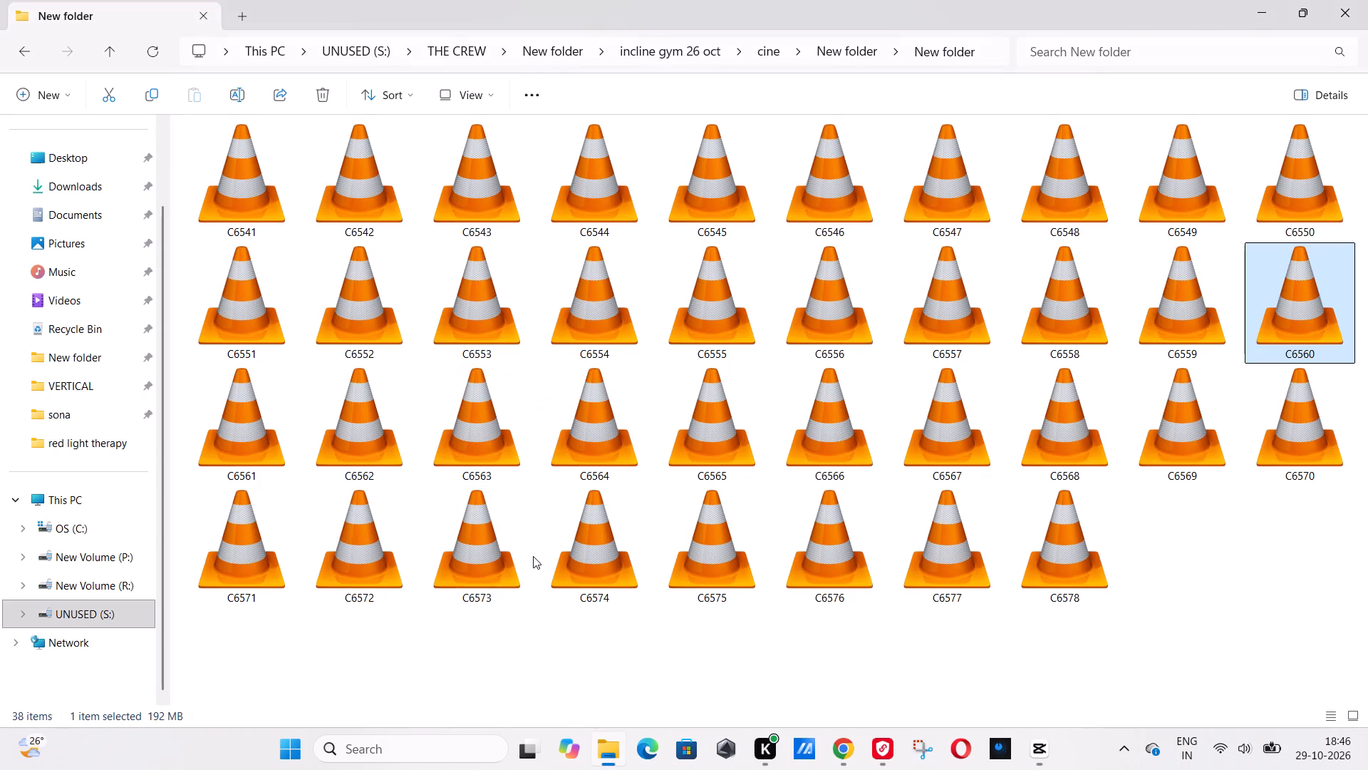
double_click(261, 449)
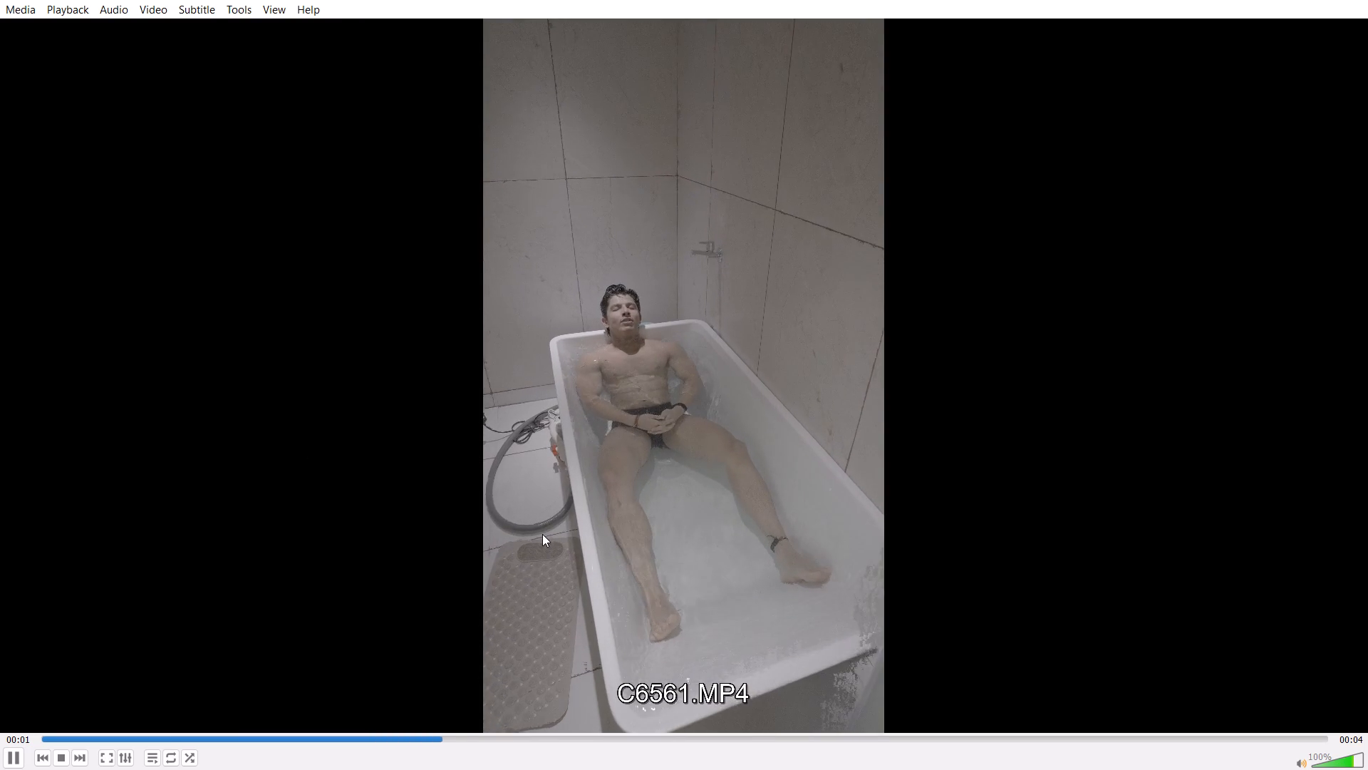
key(alt+Tab)
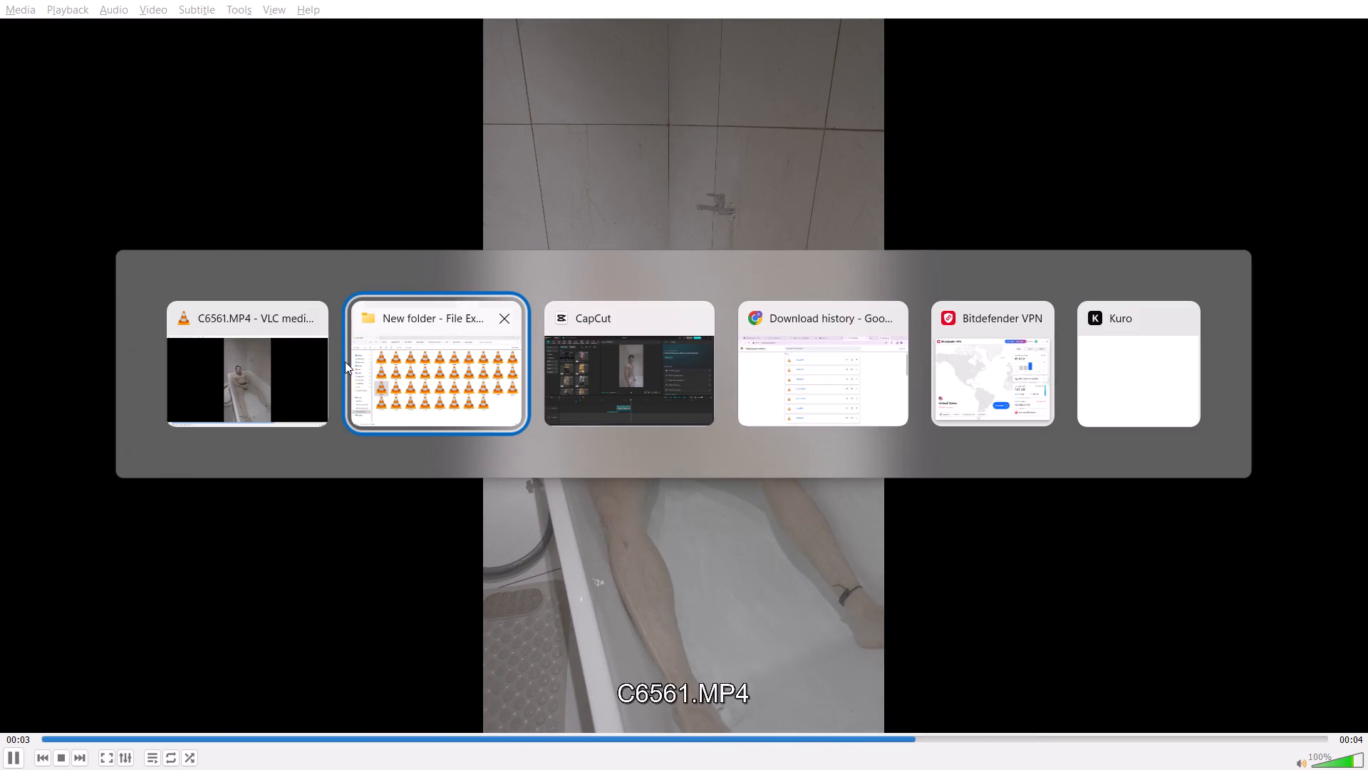
alt+click(316, 315)
double_click(390, 420)
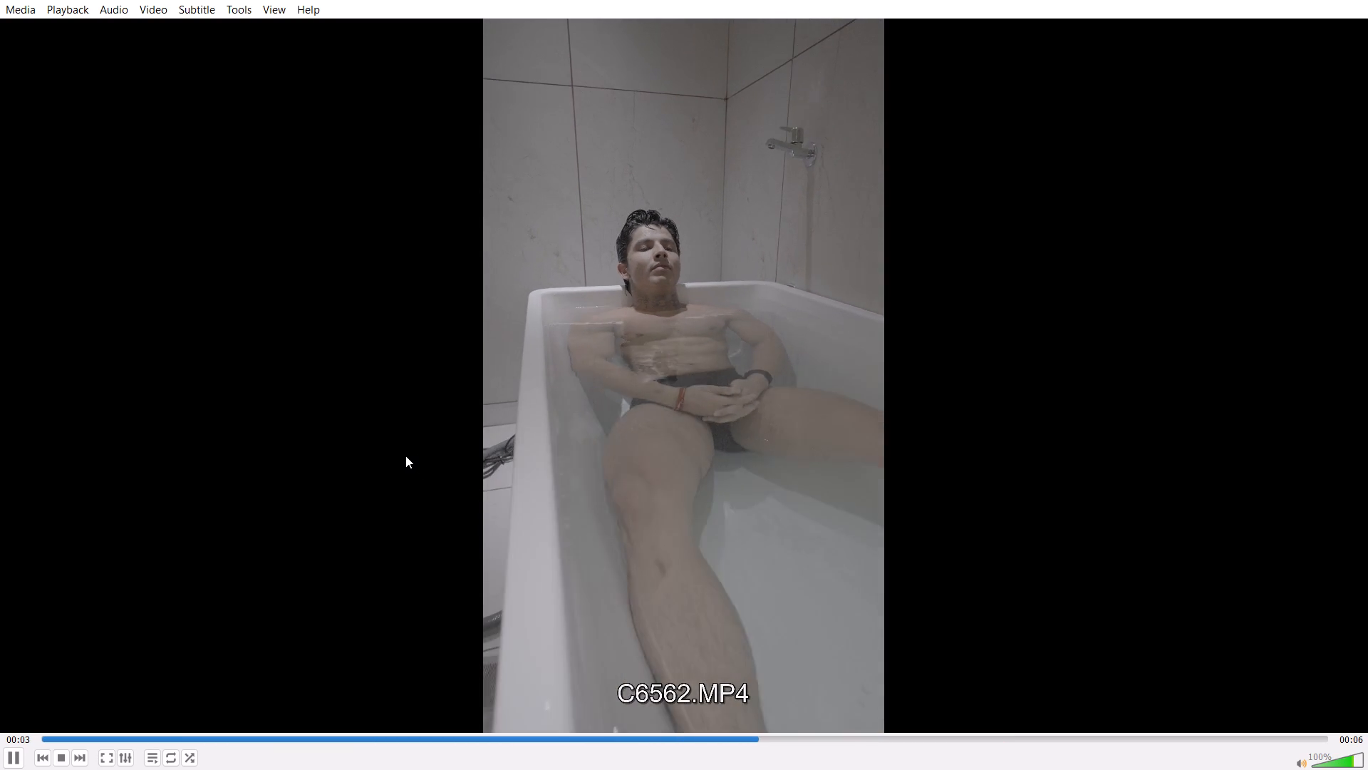
key(alt+Tab)
alt+click(313, 317)
double_click(452, 442)
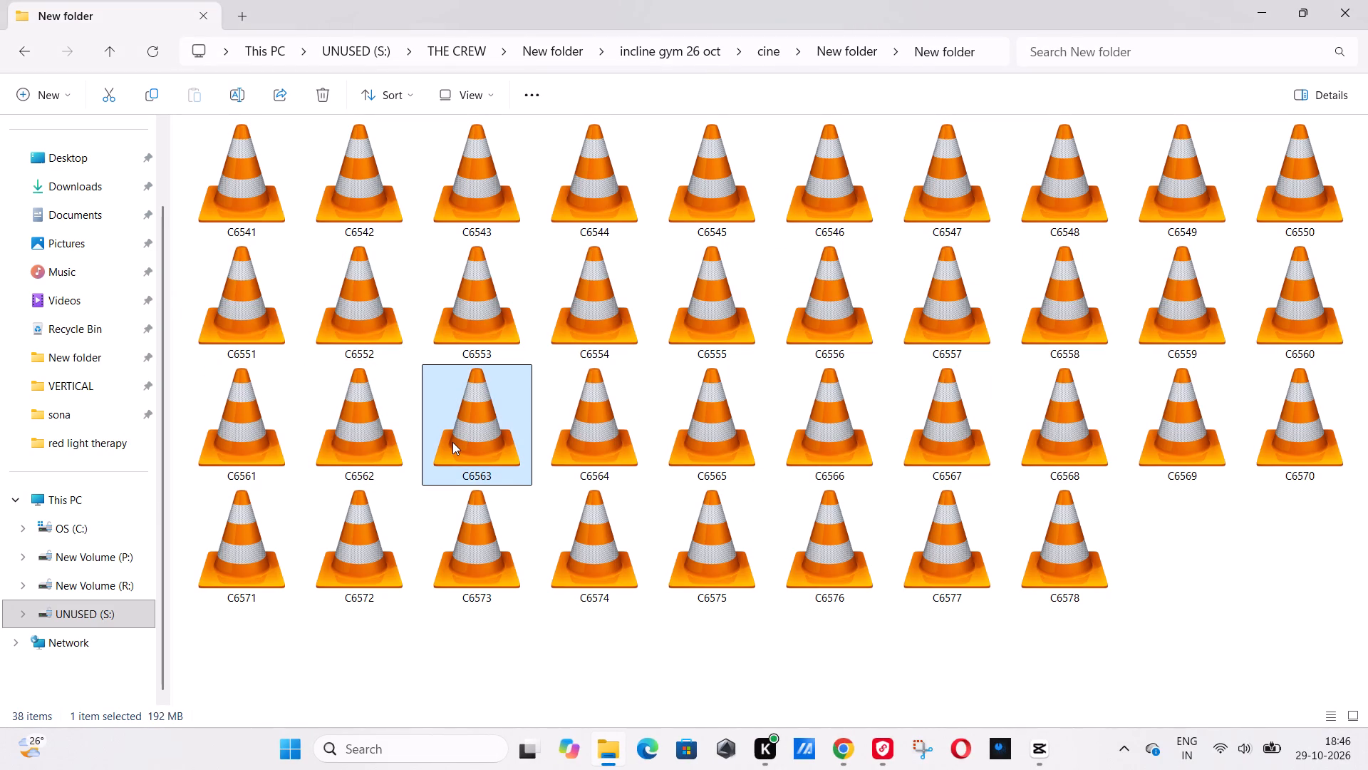
double_click(460, 438)
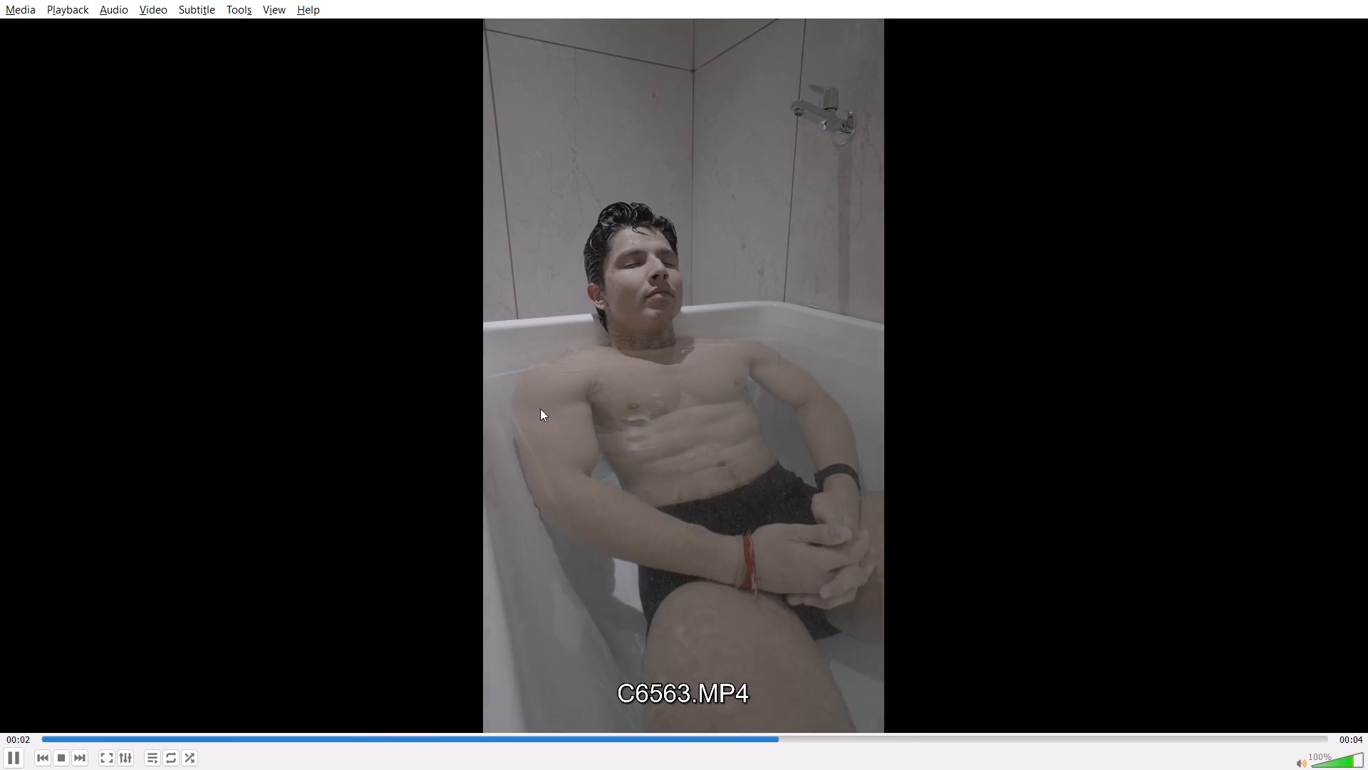
key(alt+Tab)
alt+click(313, 317)
Bring C6563 from the File Explorer folder into CapCut and place it directly after C6560 at about 25 seconds.
drag(483, 429, 976, 744)
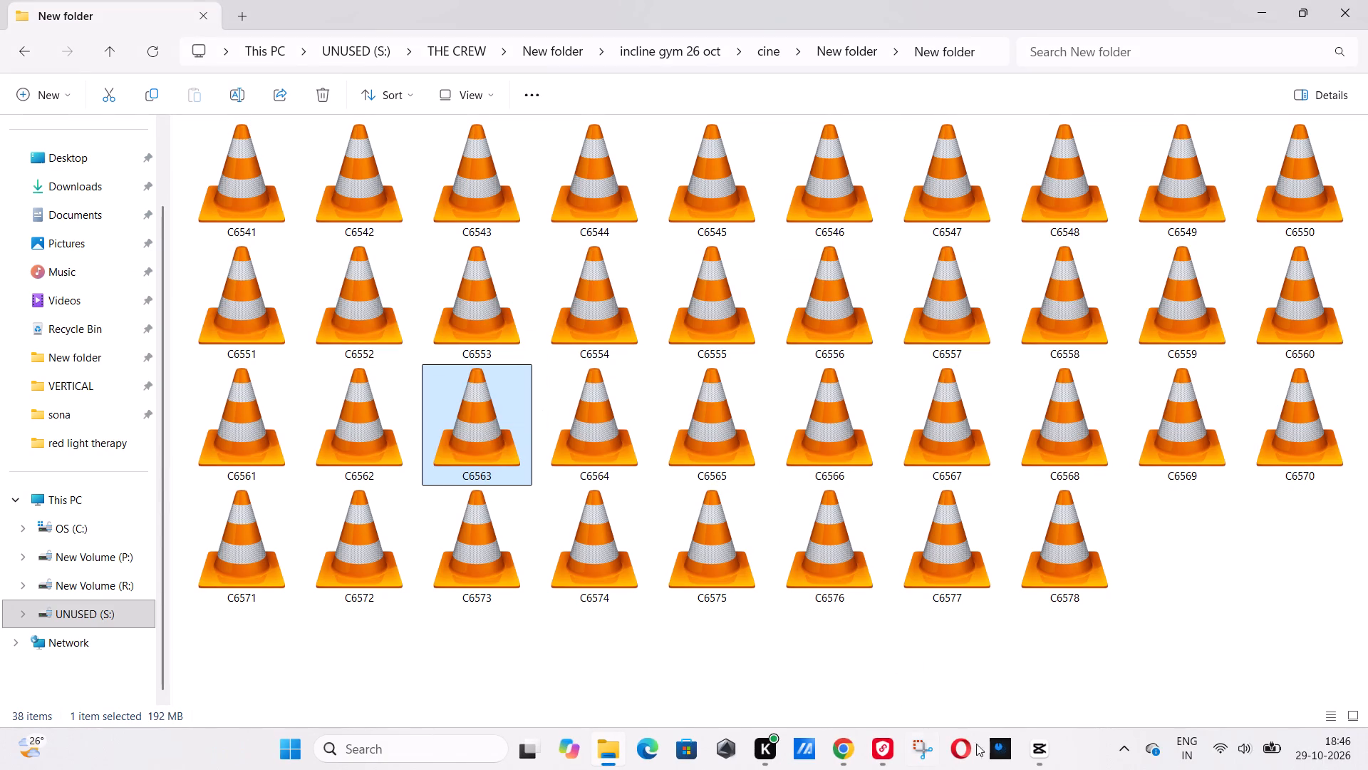
drag(976, 744, 723, 573)
drag(765, 594, 862, 612)
scroll(862, 612, up, 3)
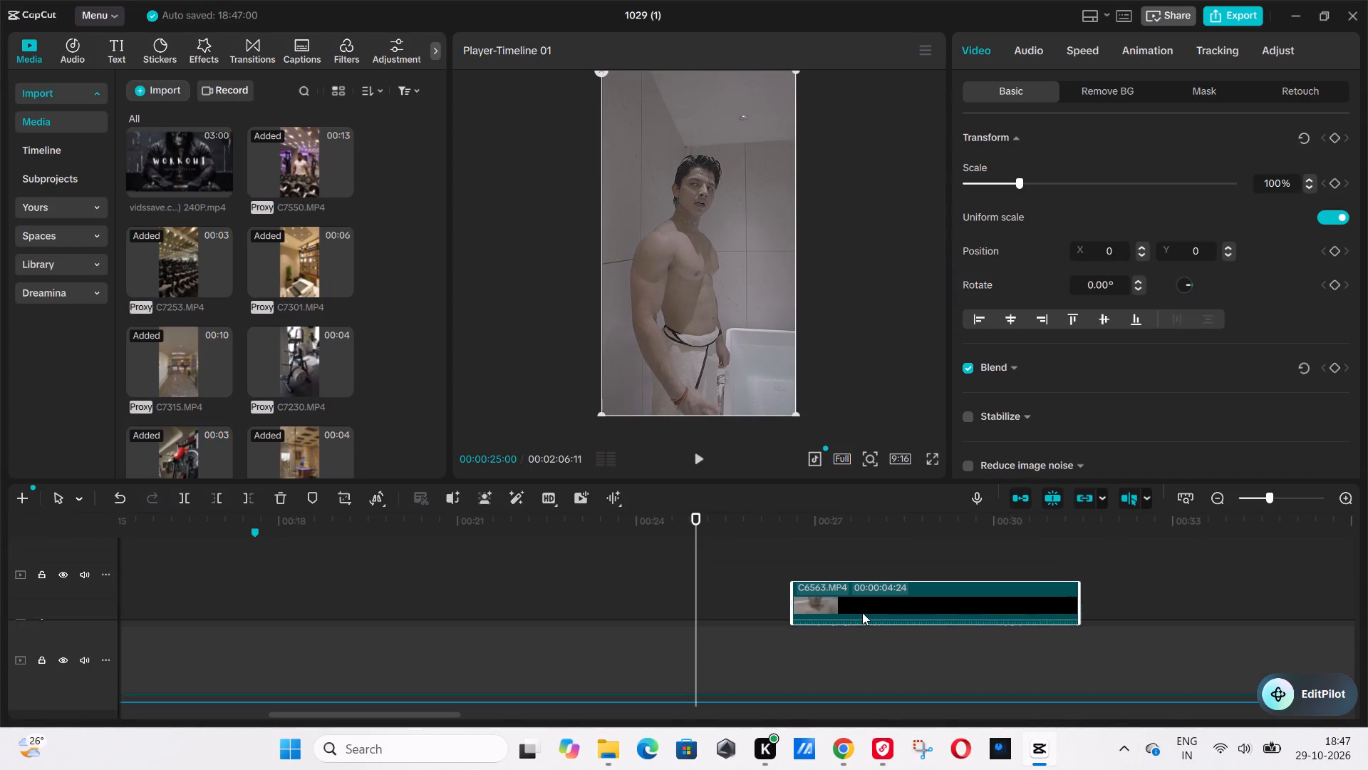
scroll(862, 612, up, 20)
scroll(862, 612, up, 8)
drag(862, 612, 767, 601)
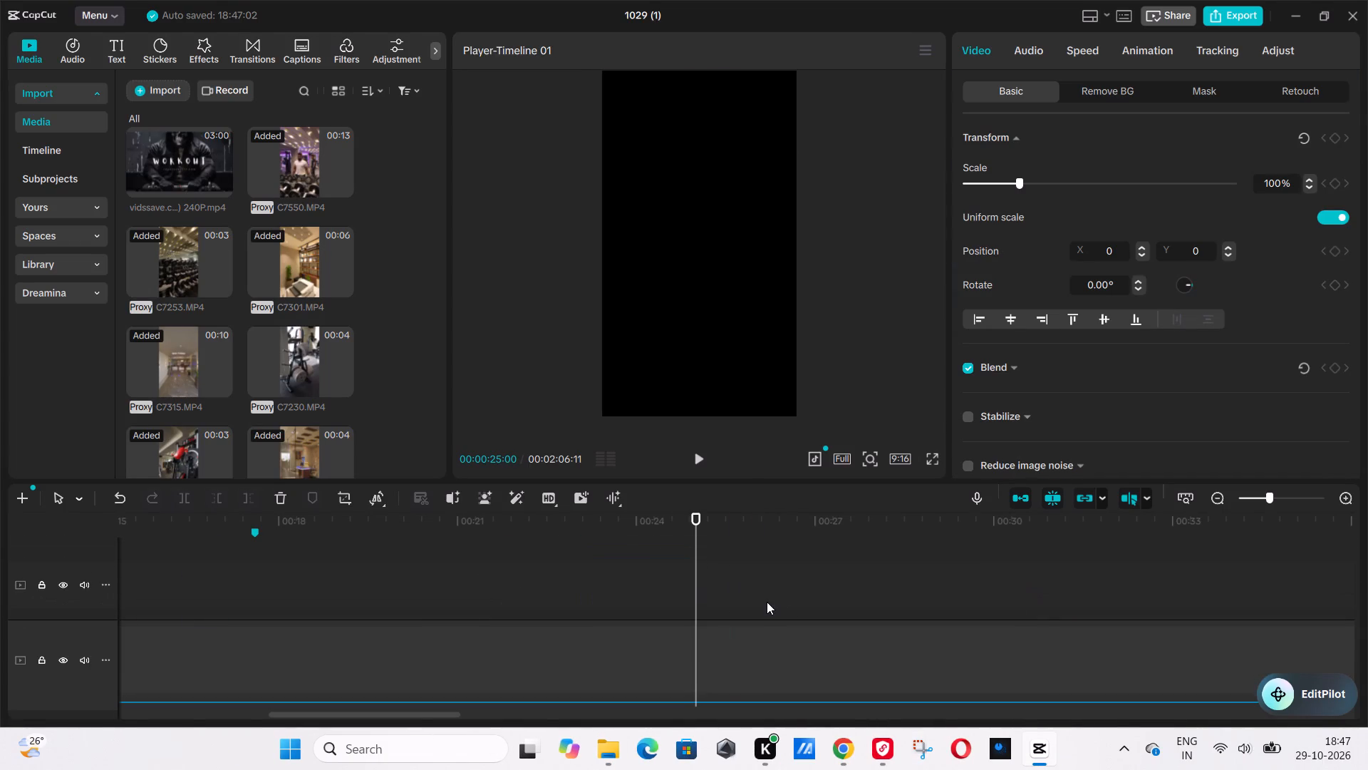
key(ctrl+z)
scroll(775, 586, up, 3)
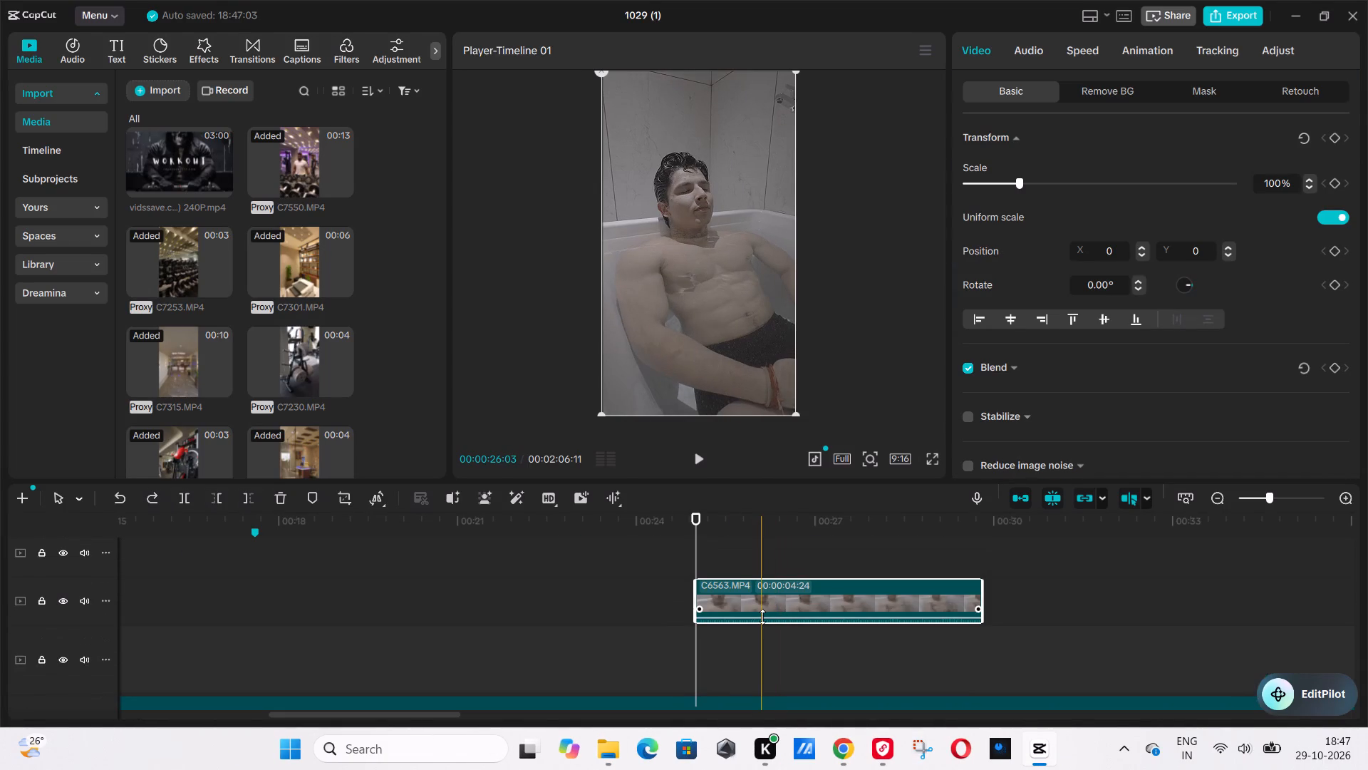
drag(762, 617, 772, 638)
drag(769, 613, 762, 630)
scroll(823, 615, up, 20)
scroll(823, 615, up, 7)
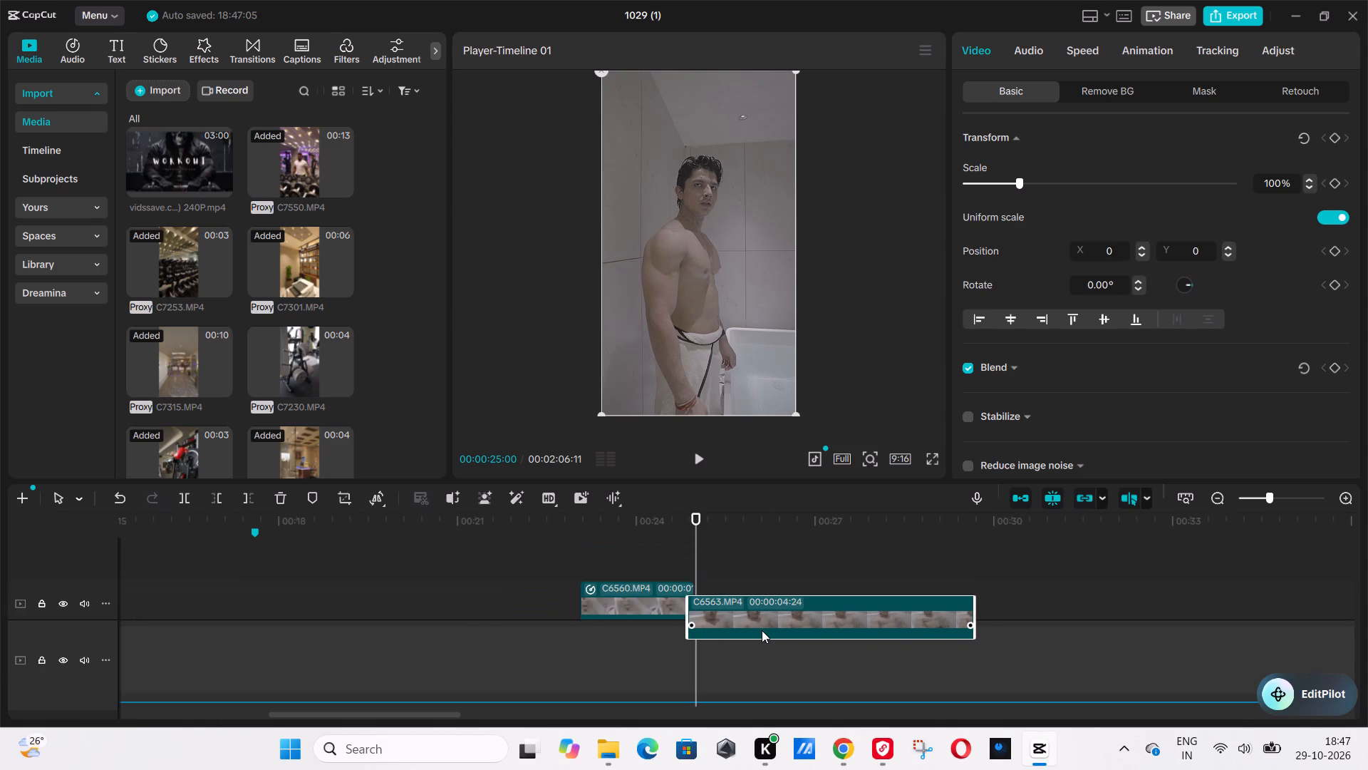
drag(762, 630, 791, 607)
click(652, 545)
drag(760, 576, 731, 575)
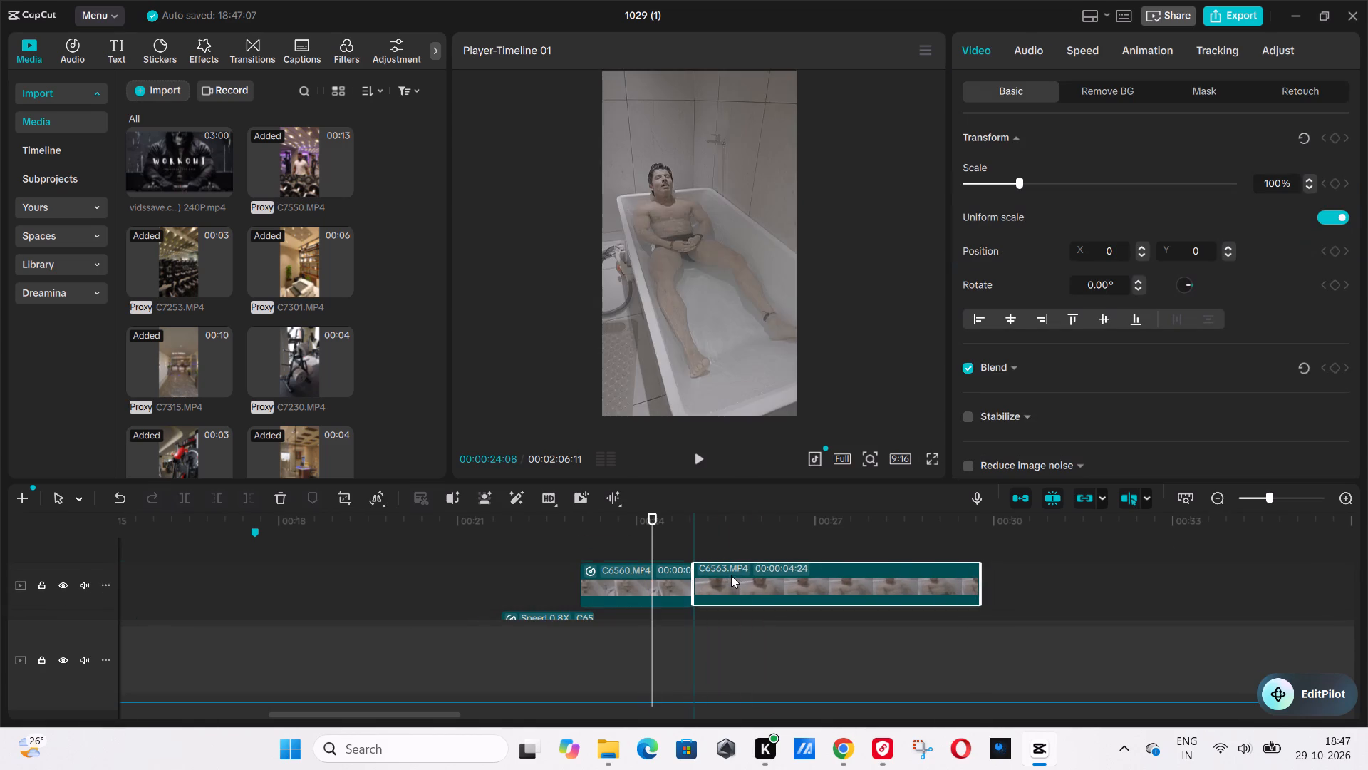
drag(731, 575, 731, 576)
click(731, 576)
drag(722, 585, 728, 594)
Trim the start of C6563 to leave 3:07 and move it back to C6560's end, on the track just below.
scroll(733, 594, down, 2)
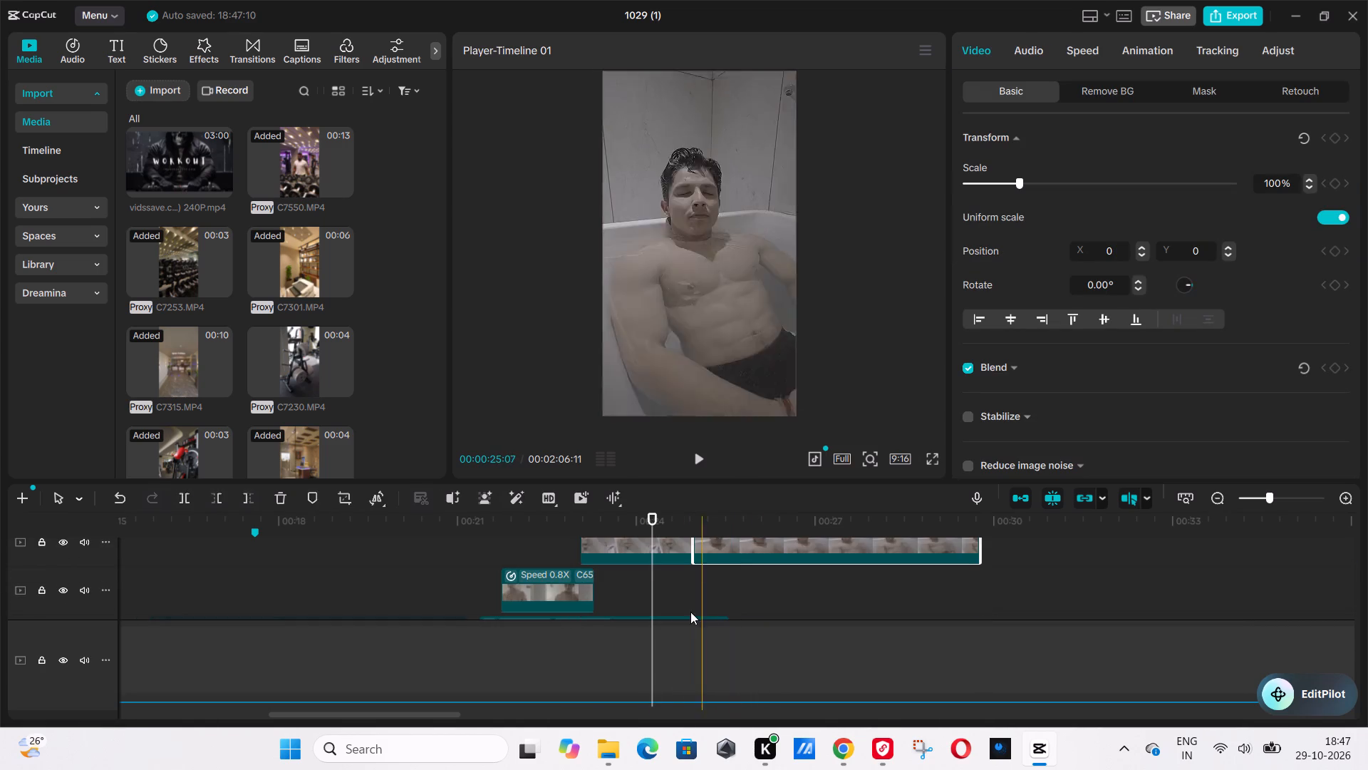
click(653, 595)
key(space)
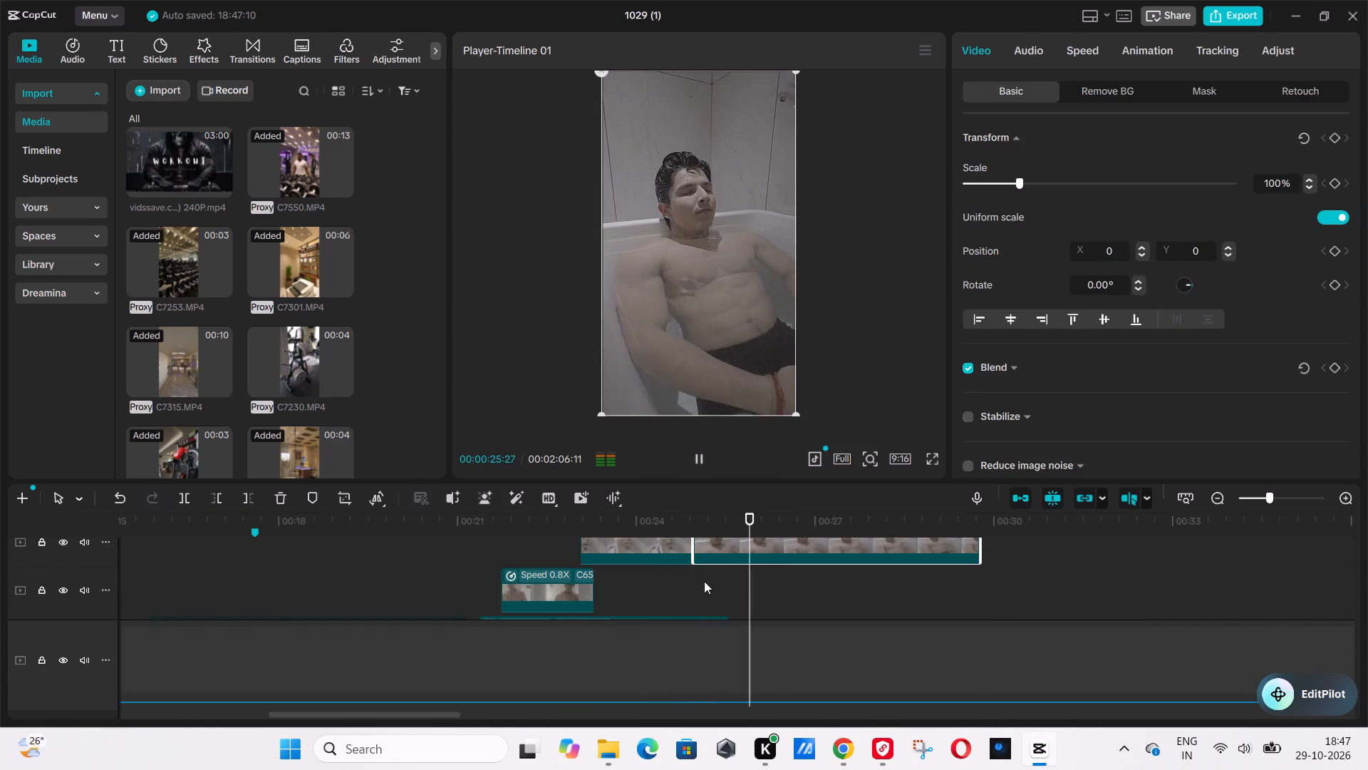
key(space)
drag(694, 557, 788, 556)
drag(813, 562, 739, 563)
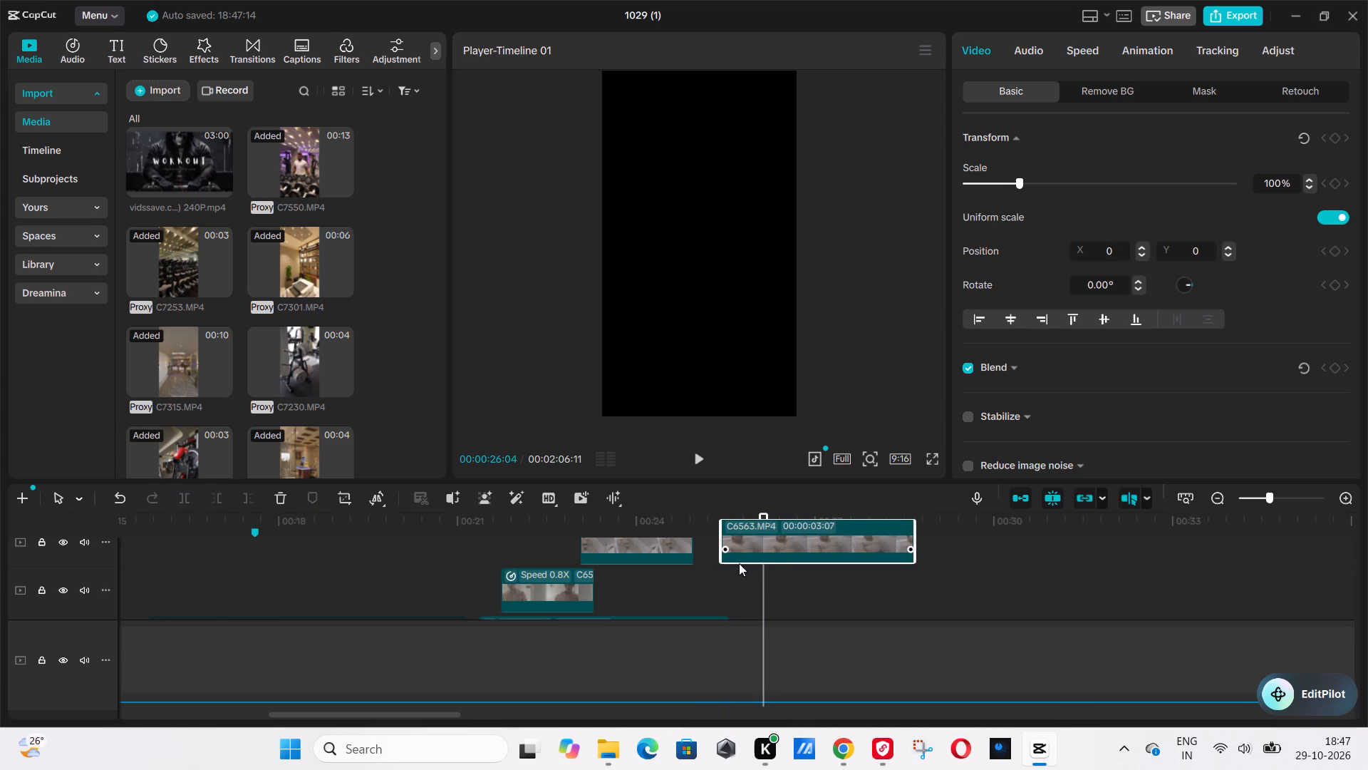
drag(739, 563, 722, 568)
Trim the end of C6563 to leave 2:13 and play the sequence from C6557 through C6563.
click(517, 579)
key(space)
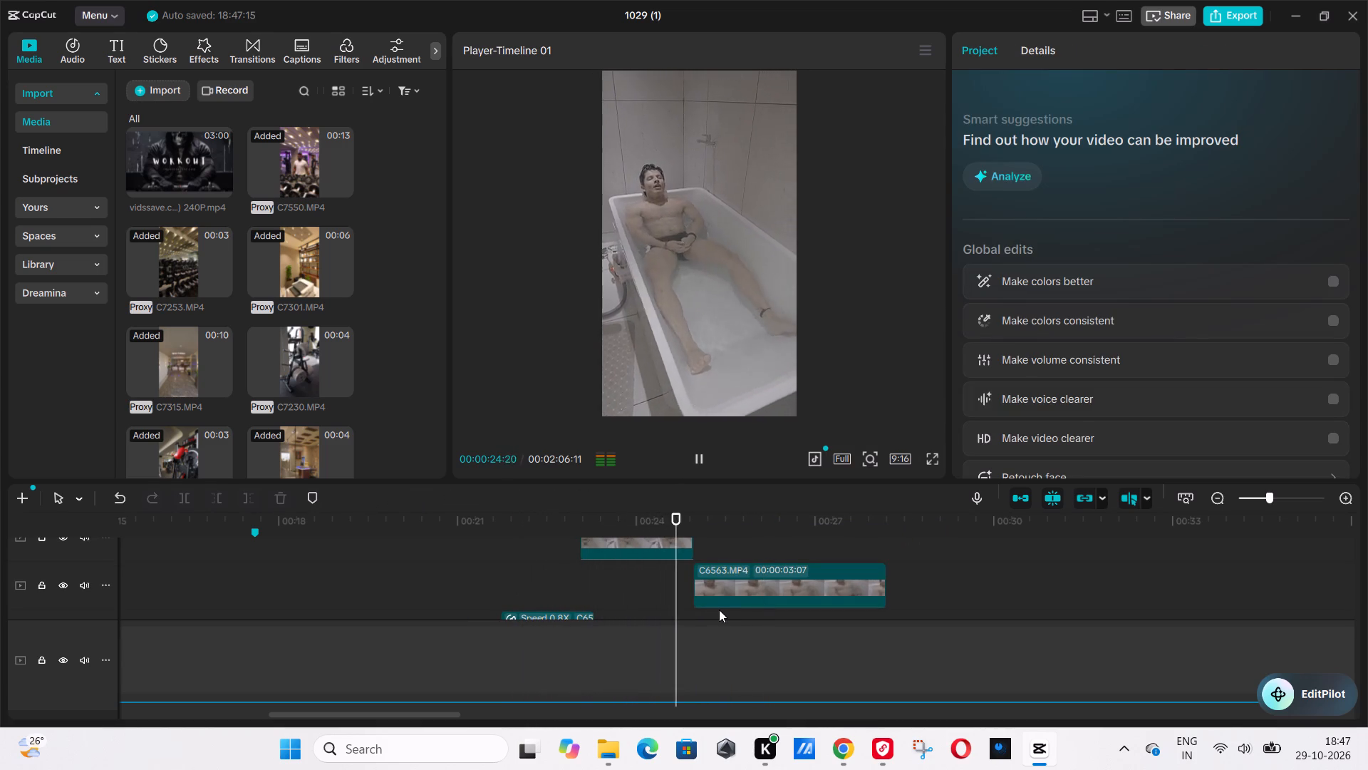
click(840, 591)
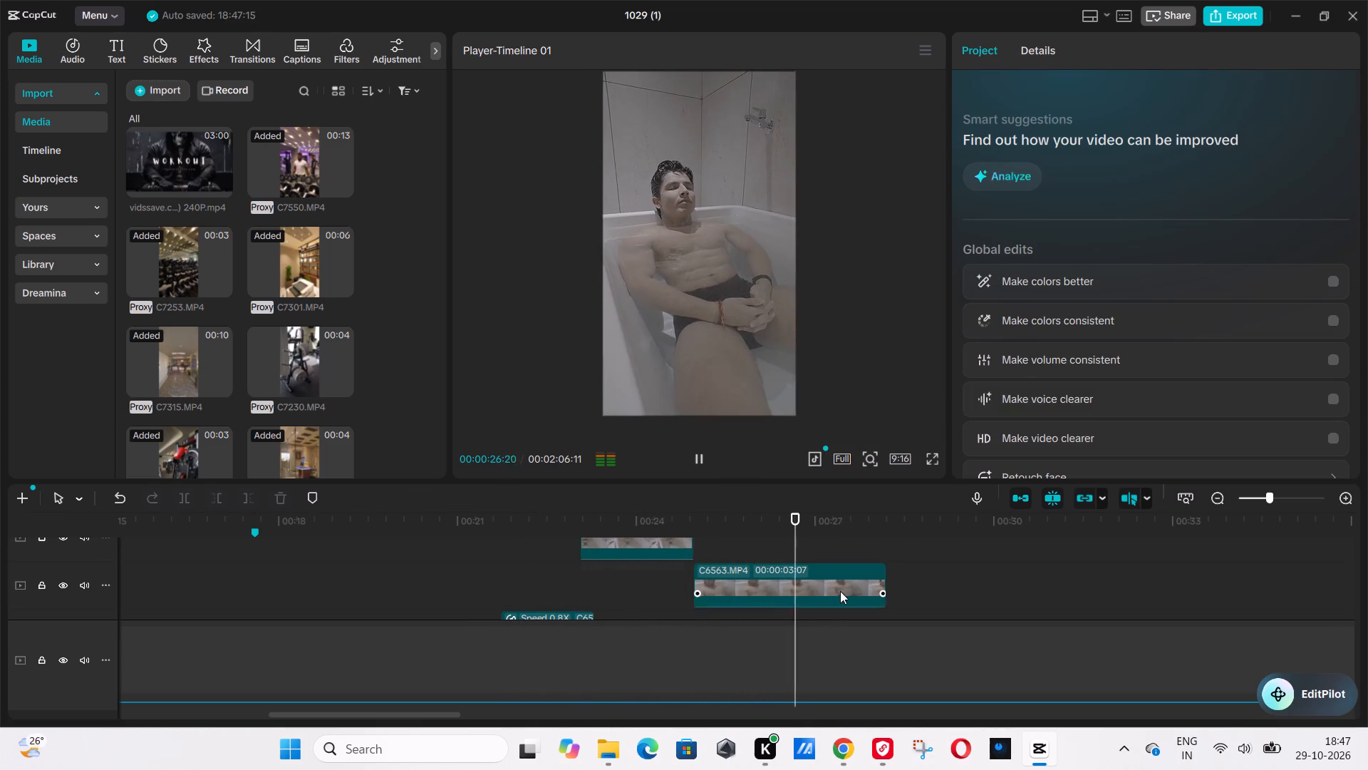
key(space)
drag(887, 577, 834, 581)
click(793, 559)
key(space)
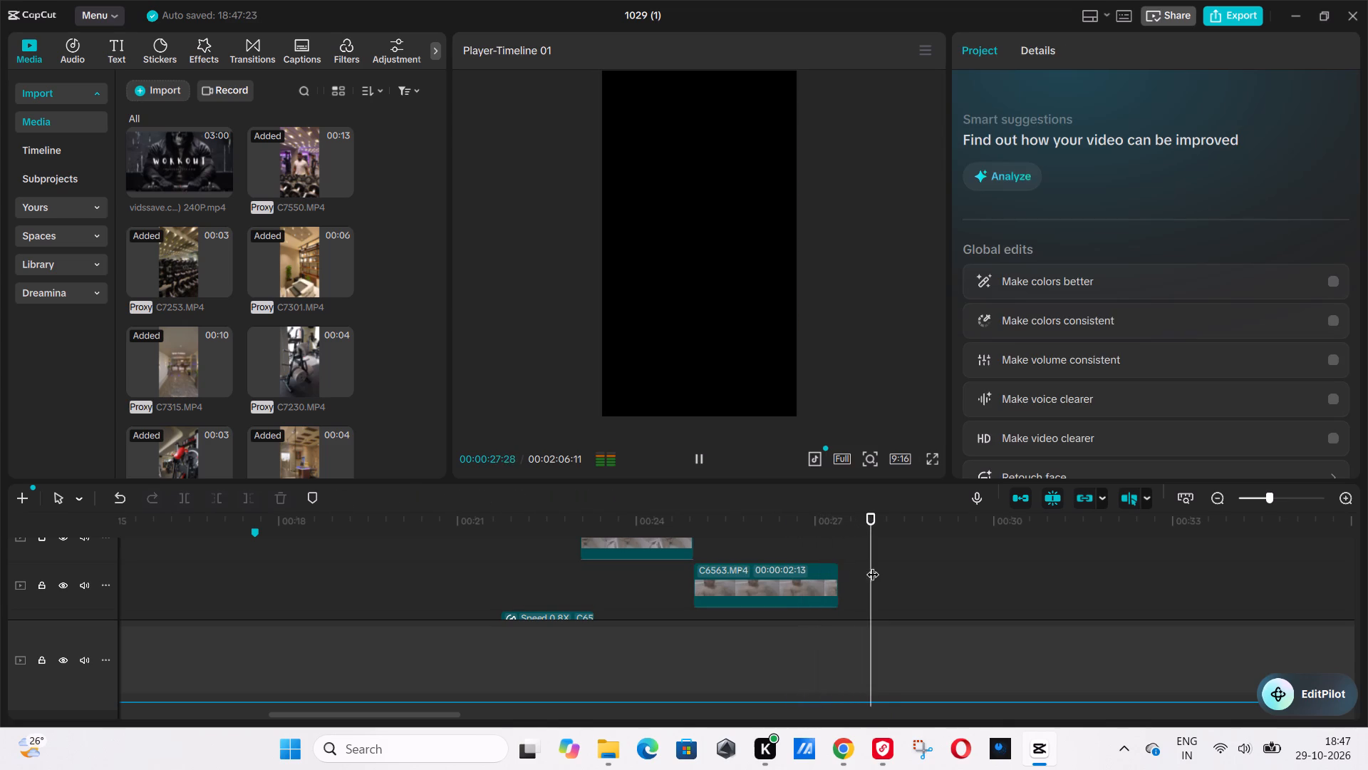
click(532, 549)
key(space)
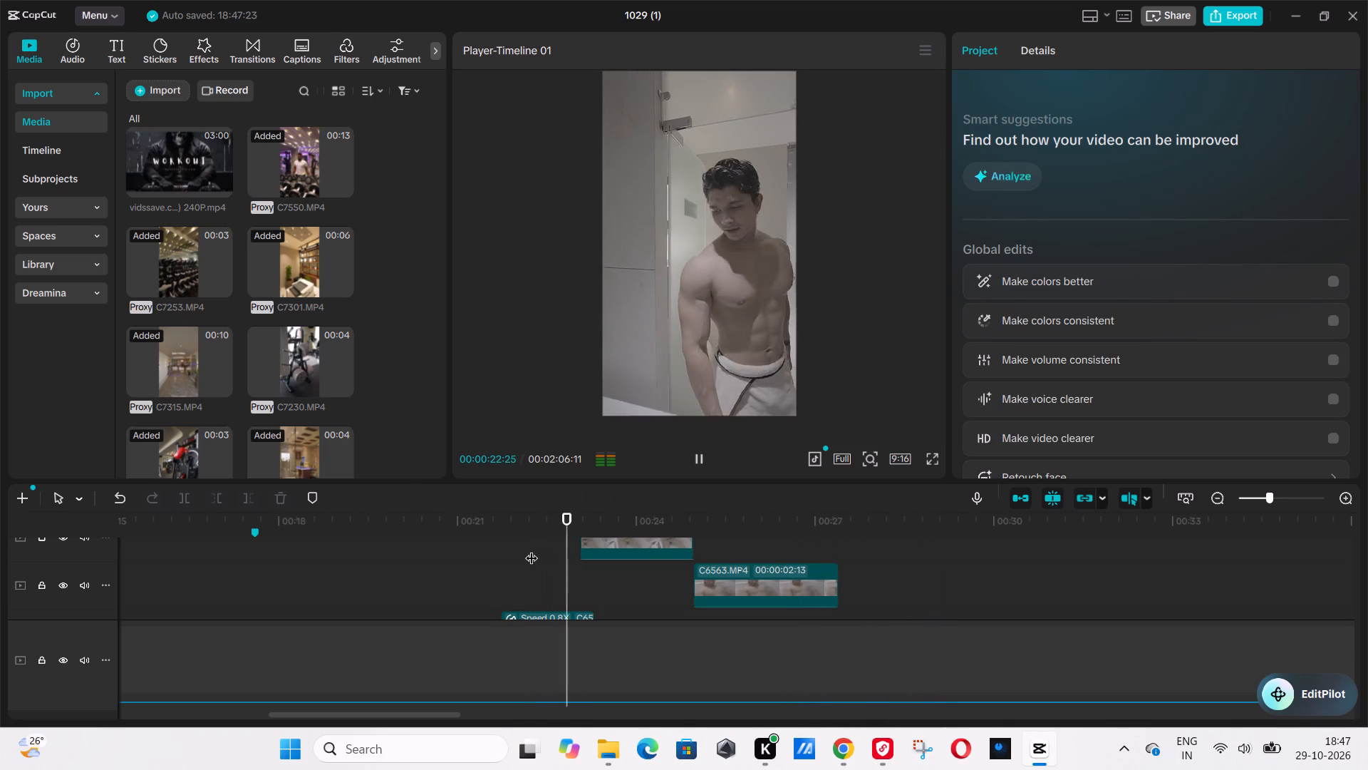
scroll(677, 573, up, 2)
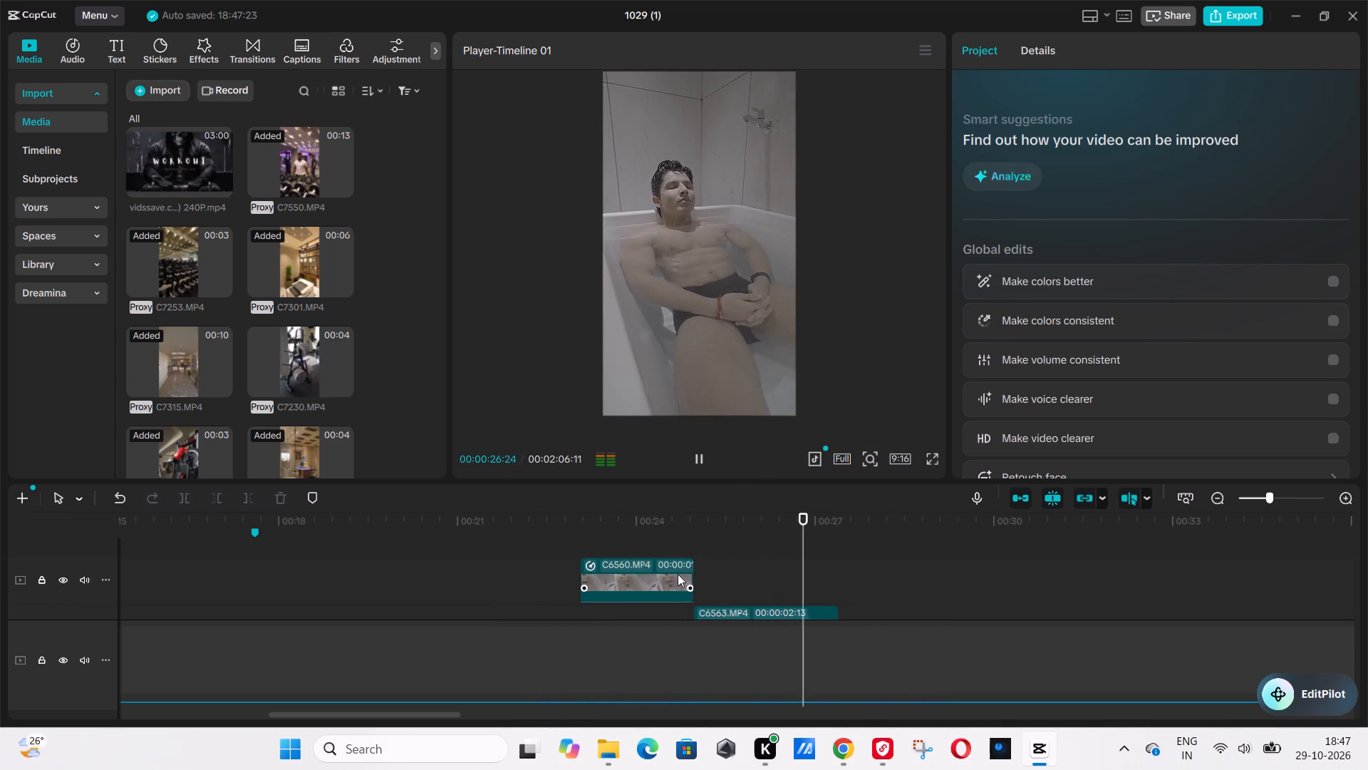
key(space)
Switch to File Explorer, open the 3D BM folder inside THE CREW's New folder, and enlarge its file icons.
key(alt+Tab)
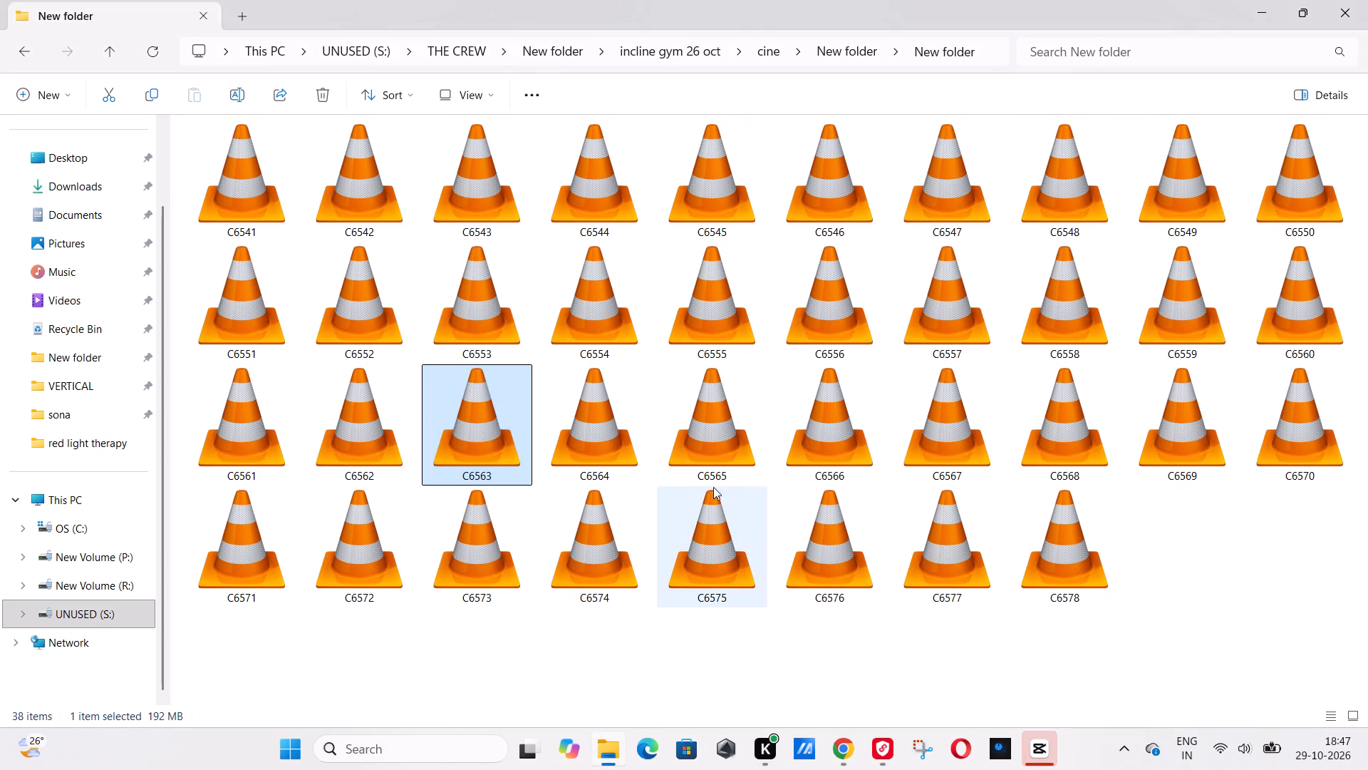
drag(117, 58, 110, 55)
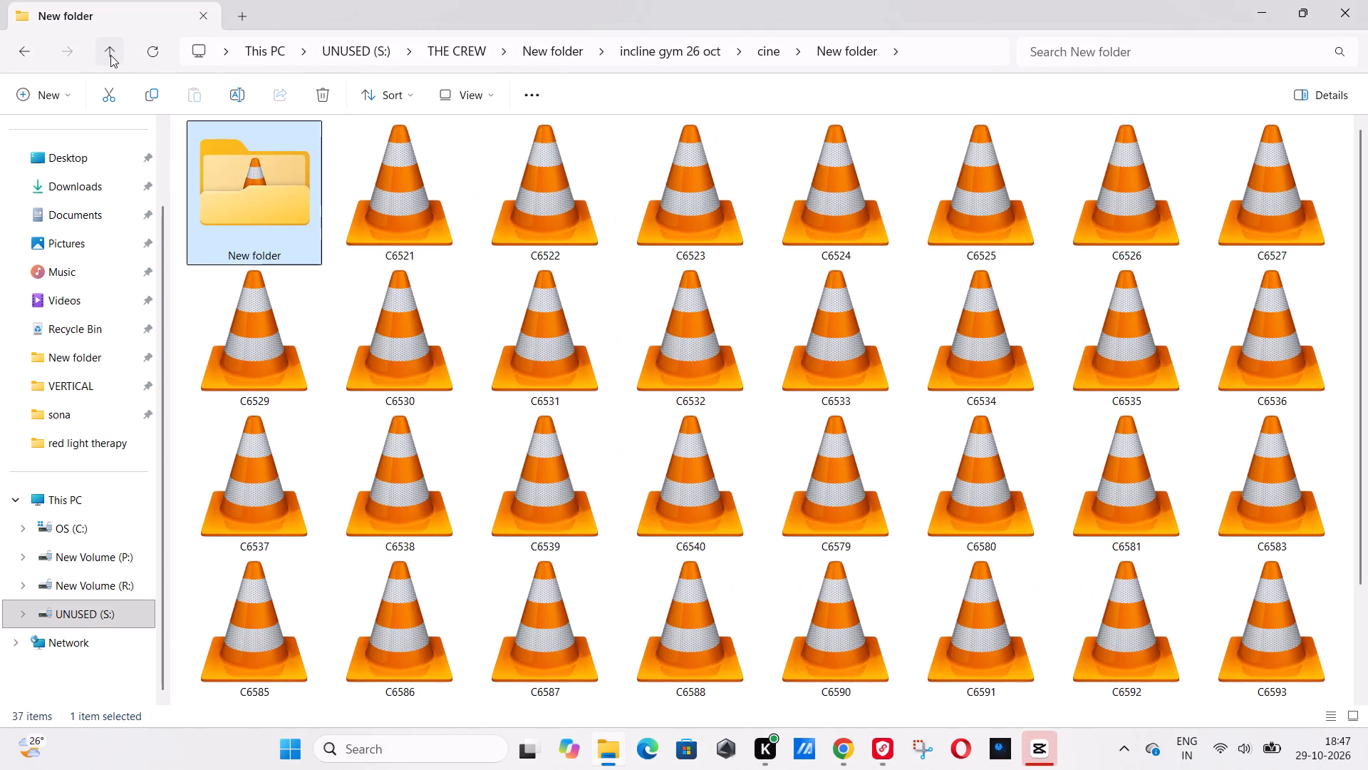
click(110, 55)
click(110, 55)
click(110, 55)
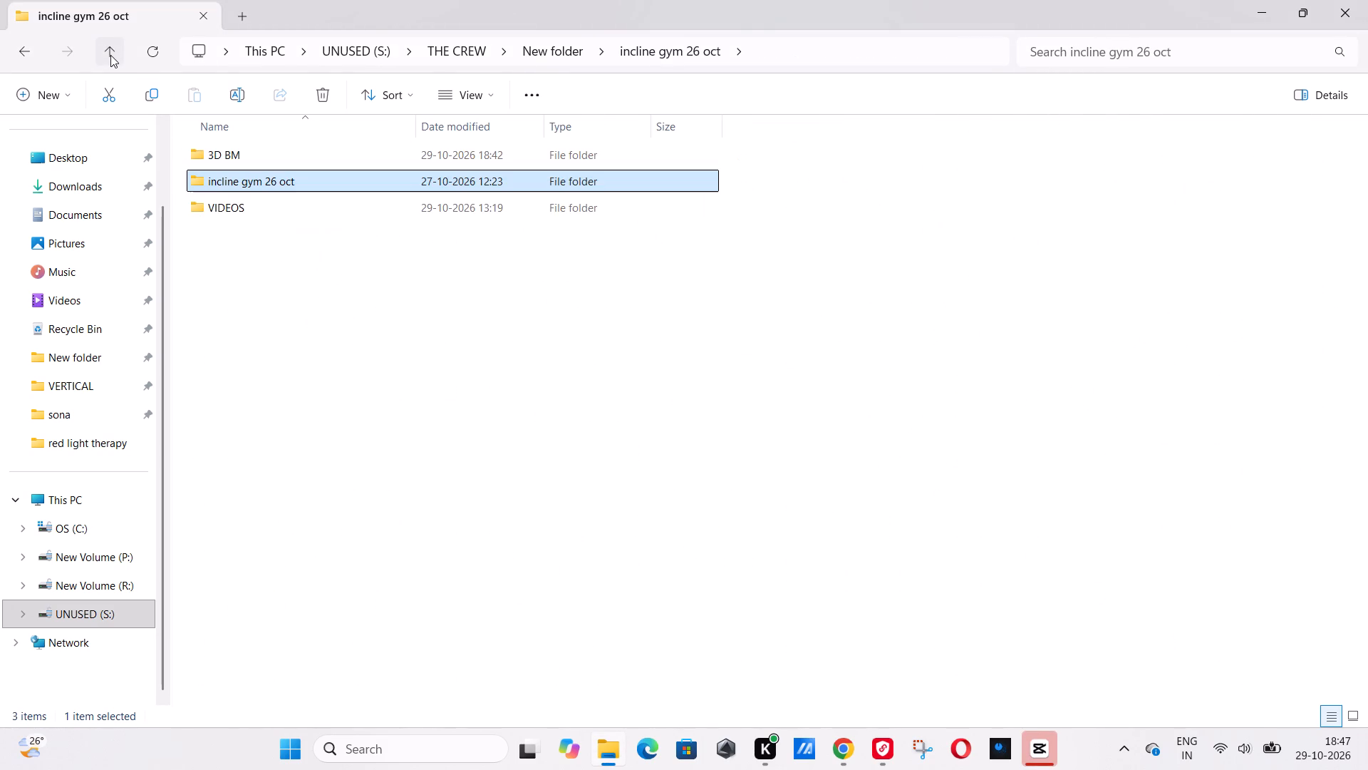
double_click(280, 158)
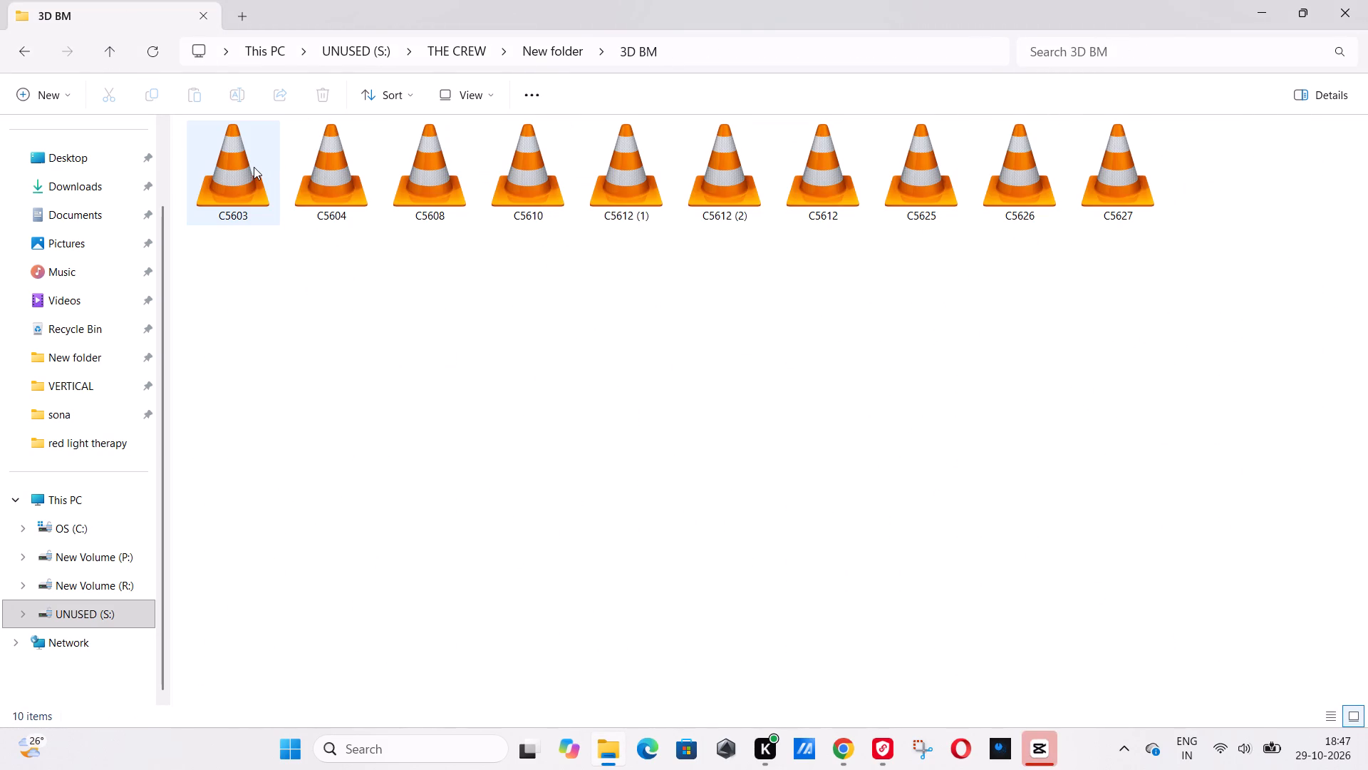
ctrl+scroll(385, 282, up, 11)
ctrl+scroll(291, 243, up, 10)
Preview the clips C5603, C5604, C5608 and C5610 from the 3D BM folder in VLC, closing each one.
double_click(321, 245)
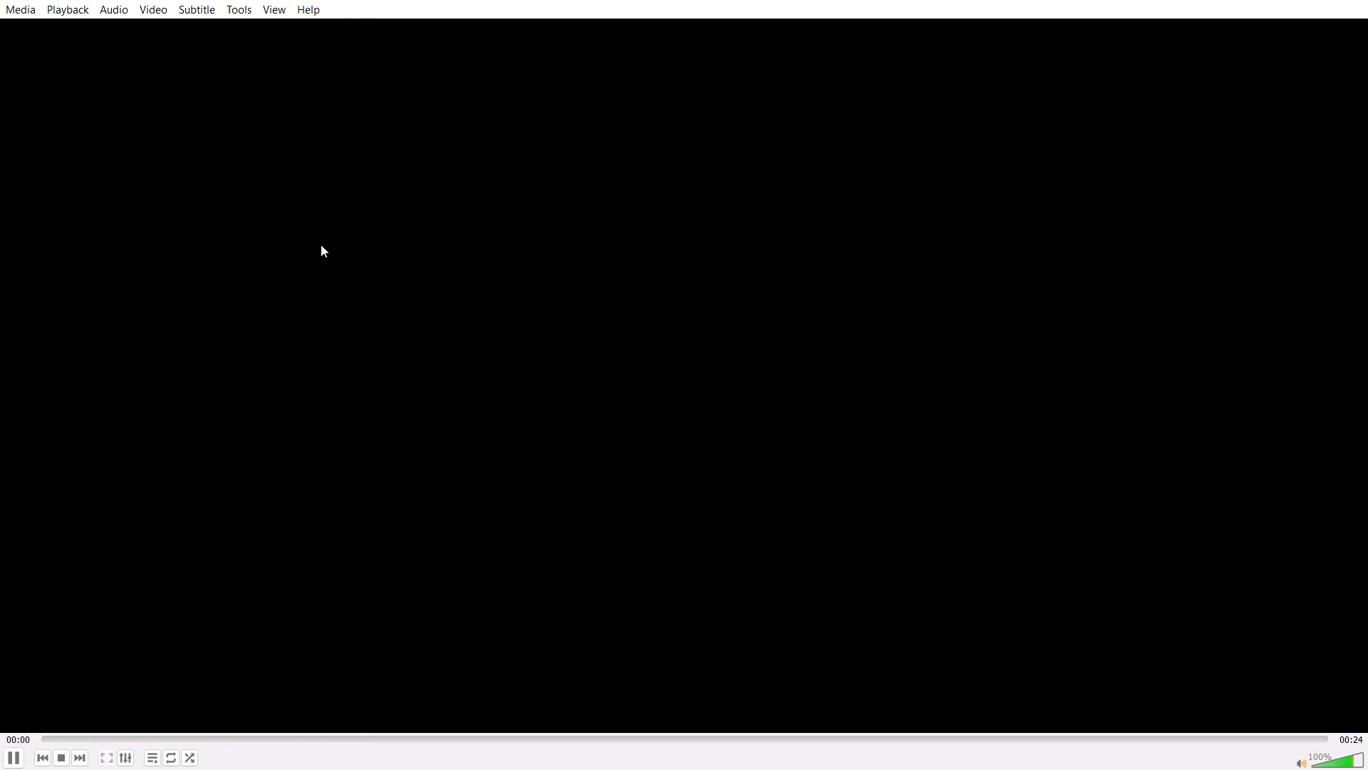
key(alt+Tab)
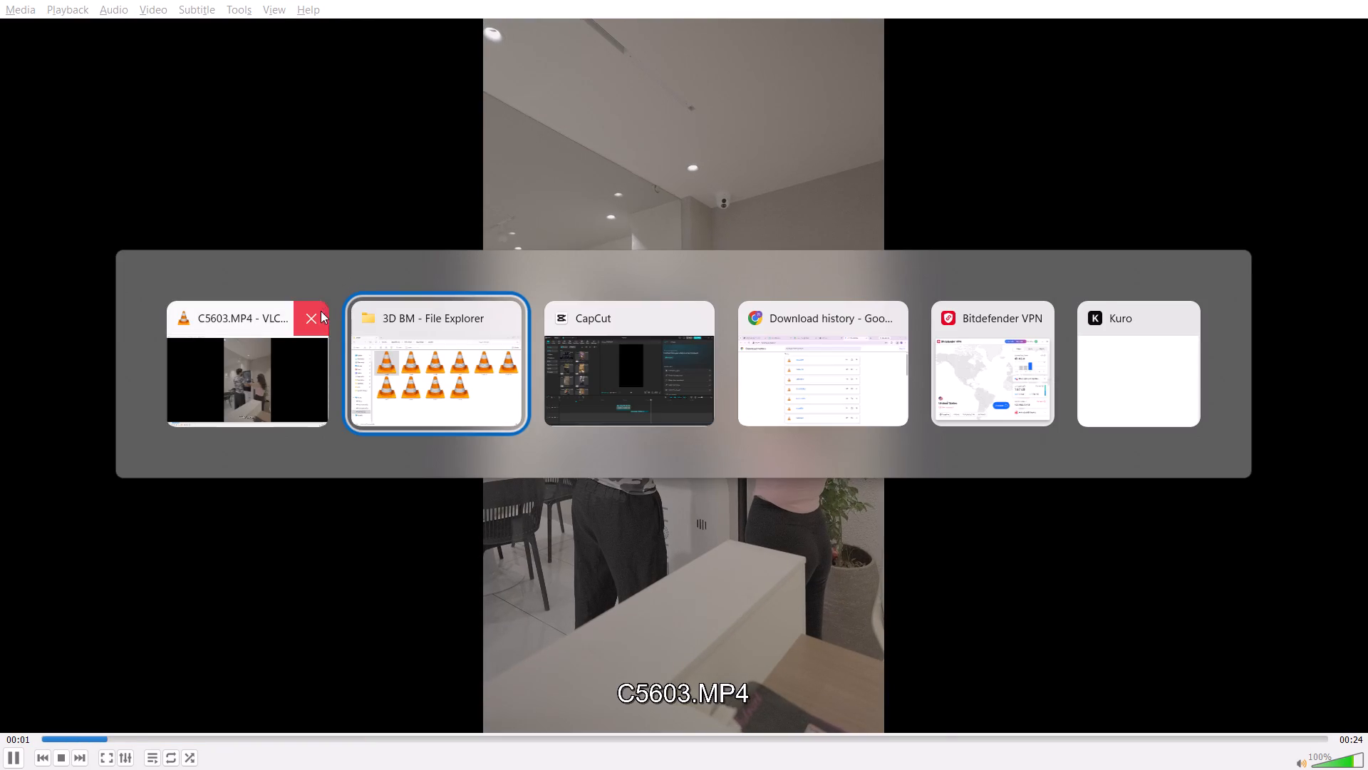
alt+click(316, 317)
double_click(475, 219)
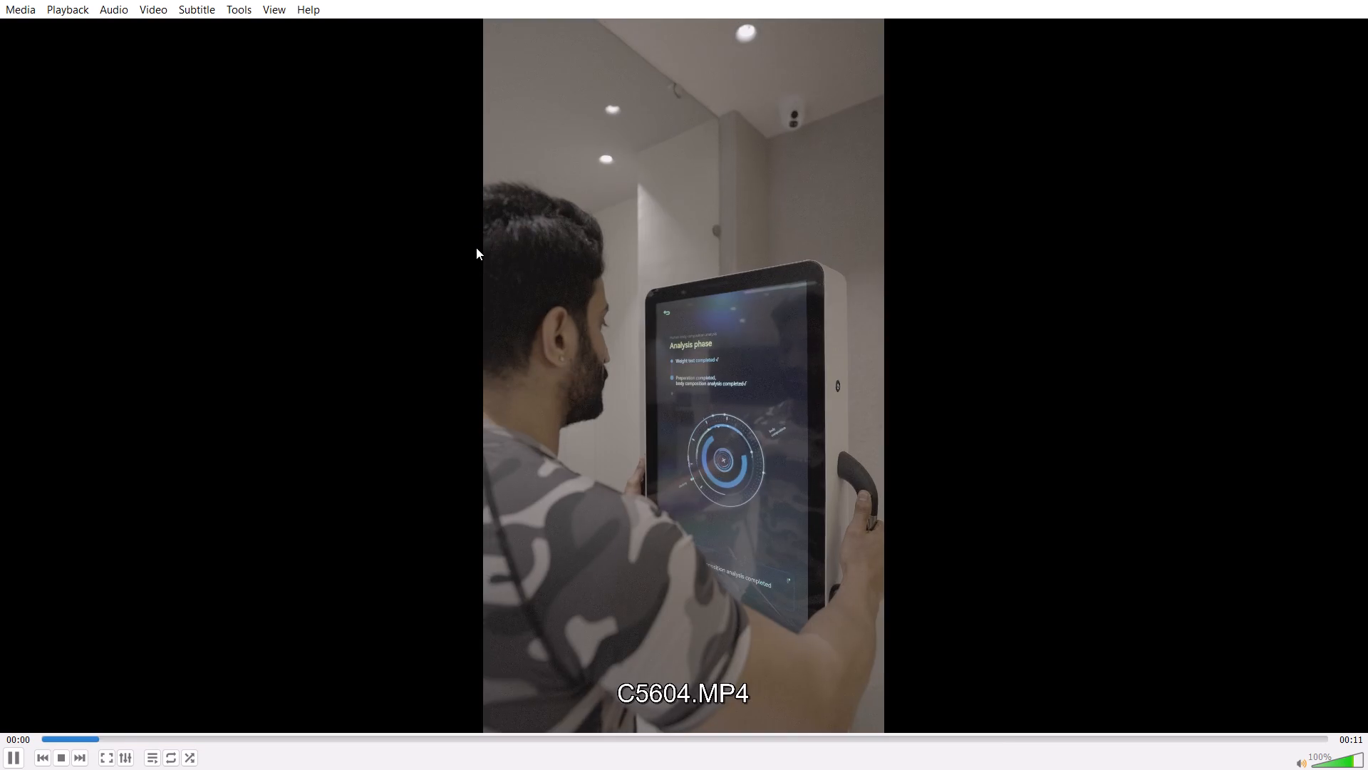
key(alt+Tab)
alt+click(302, 327)
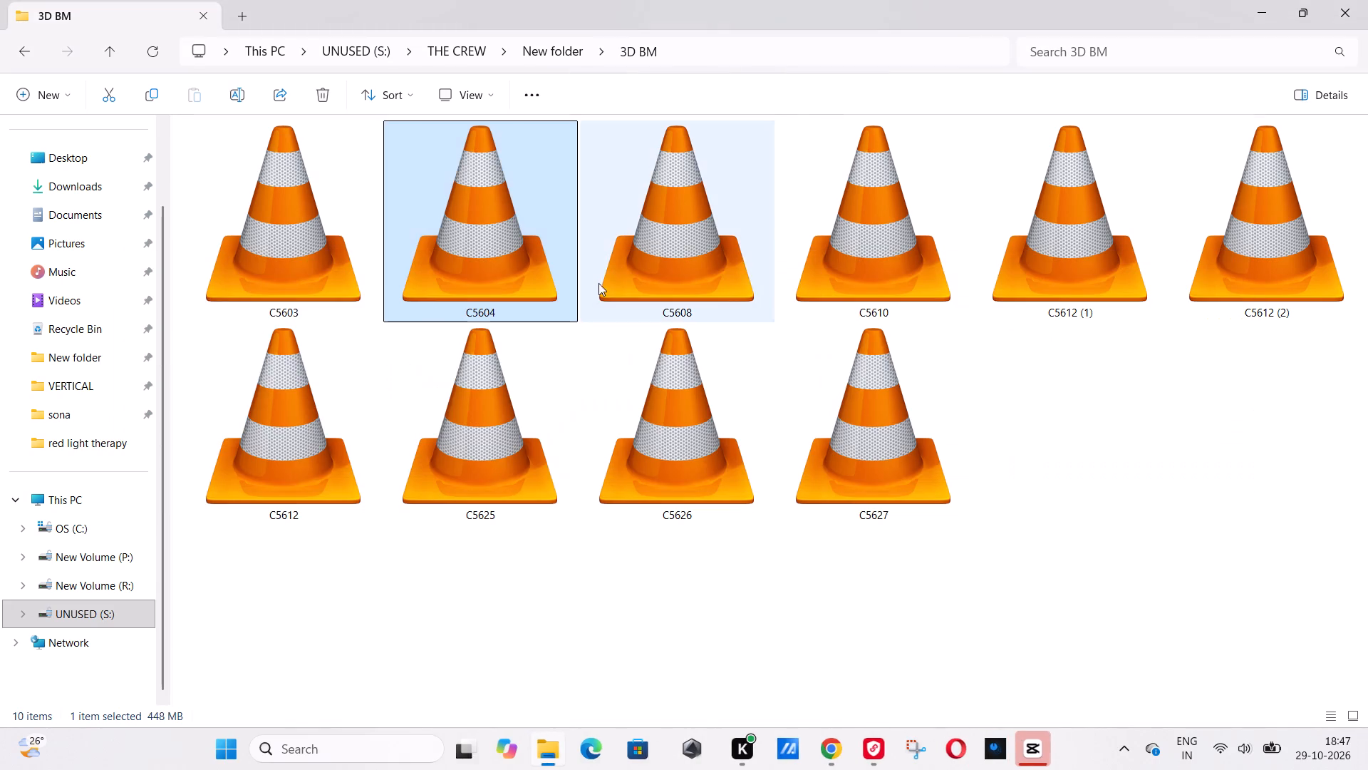
double_click(626, 262)
key(alt+Tab)
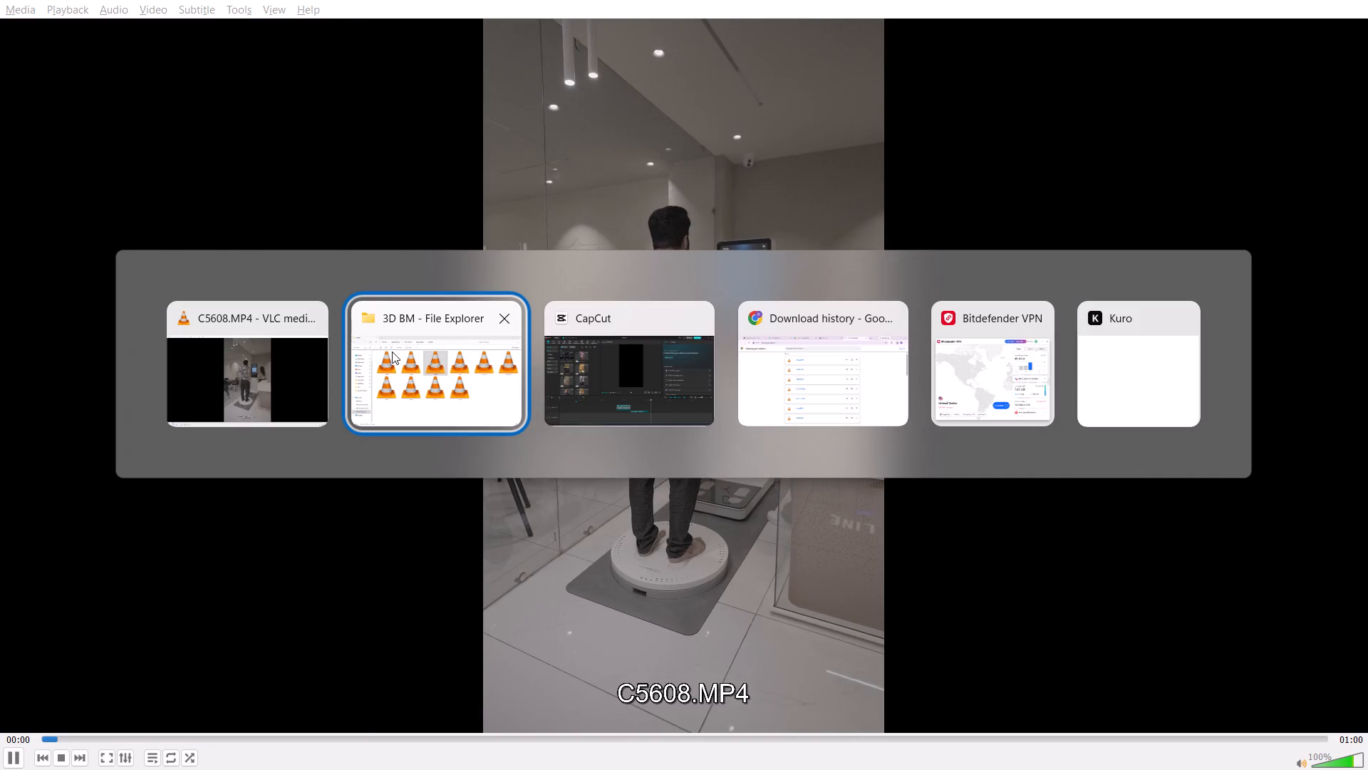
alt+click(317, 323)
double_click(865, 245)
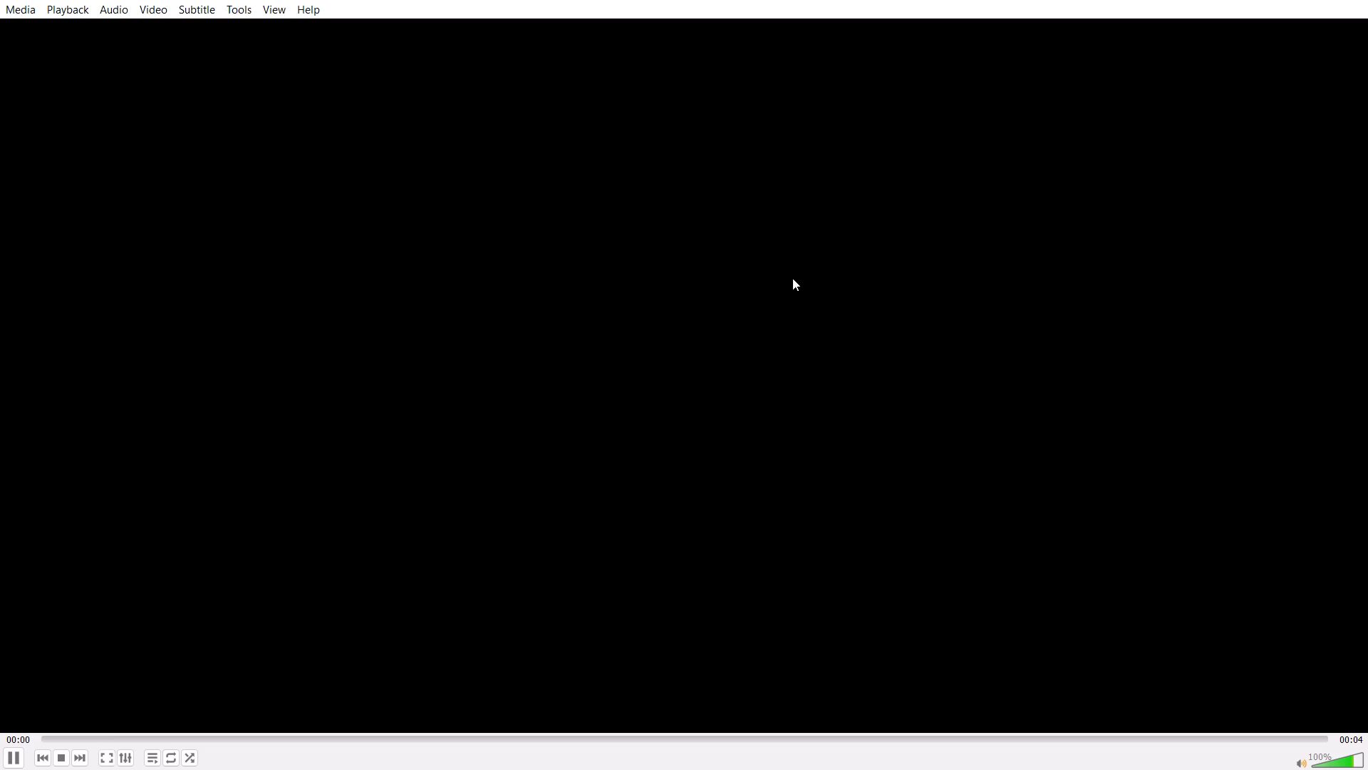
key(alt+Tab)
alt+click(304, 327)
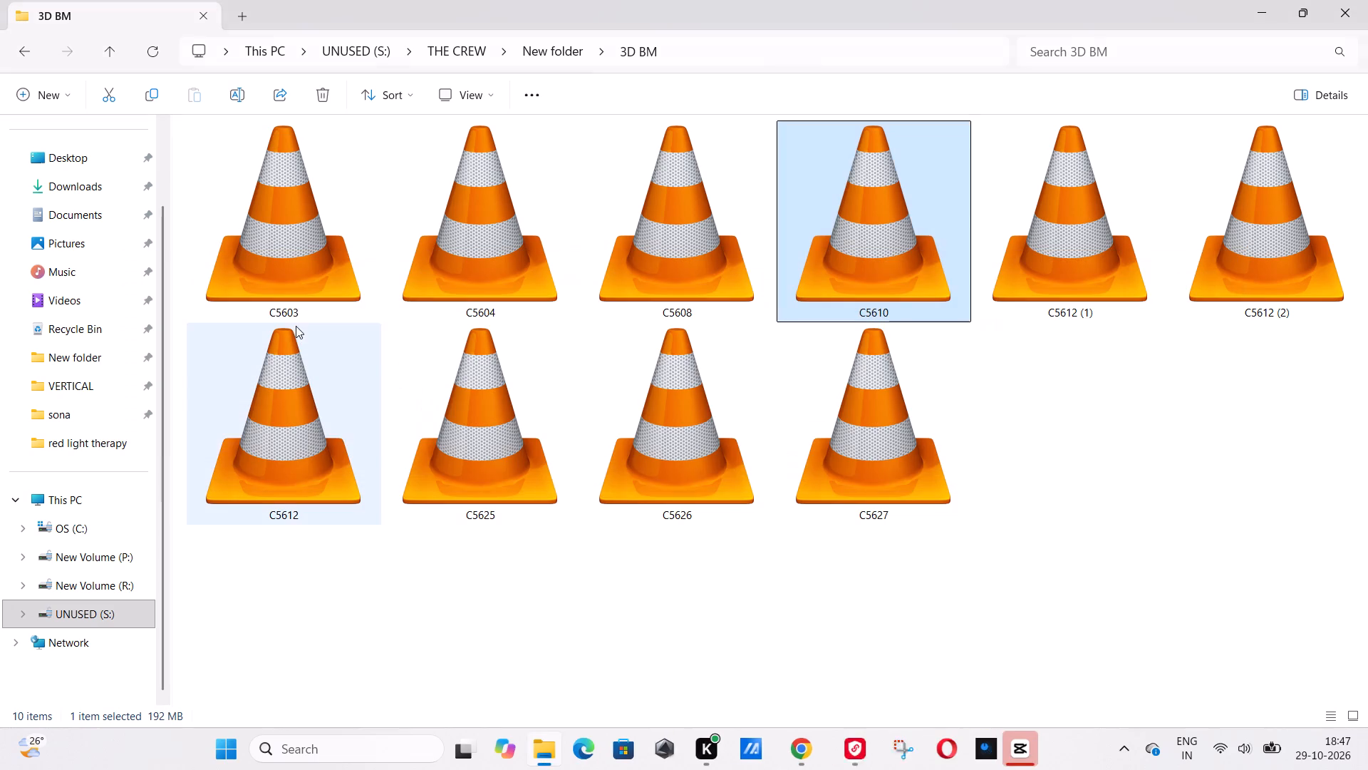
Preview C5612 (1), C5612 (2) and C5612 in VLC, closing each one.
double_click(1081, 252)
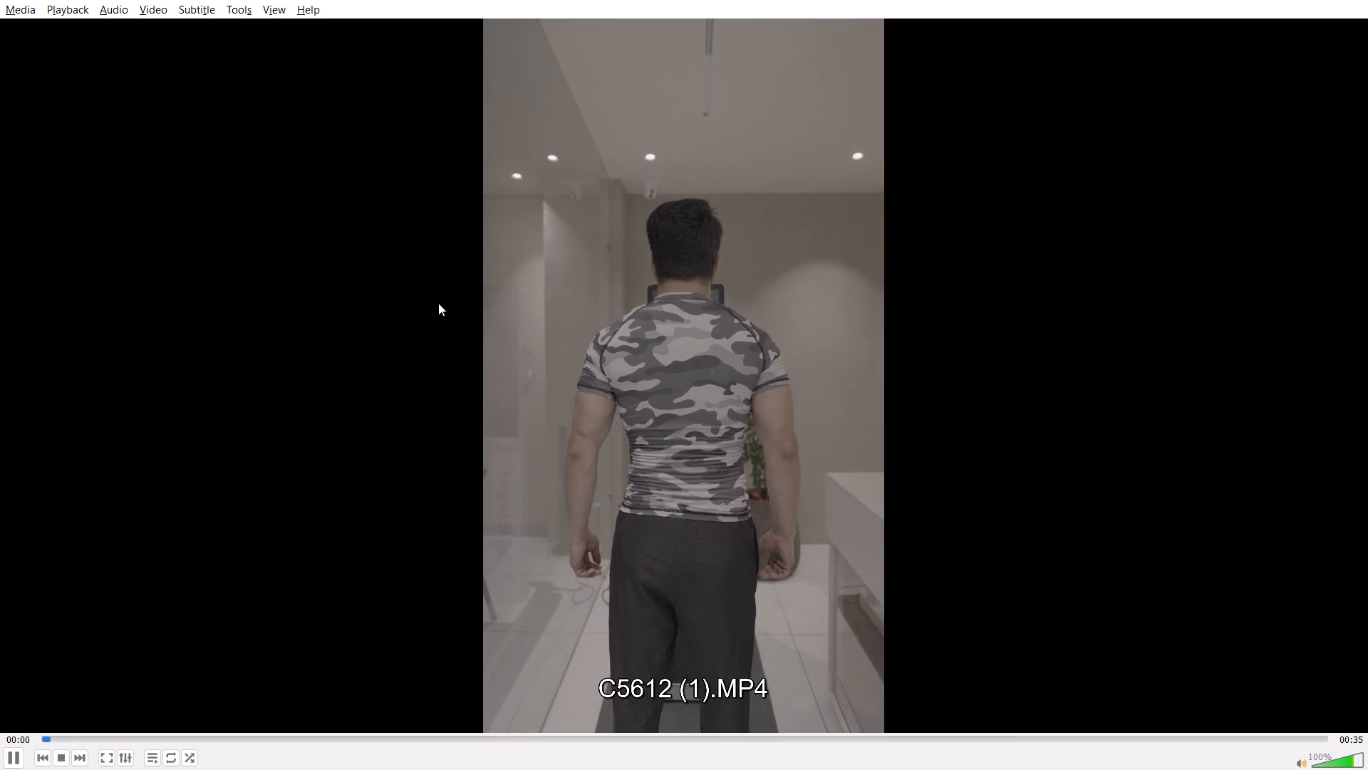
key(alt+Tab)
alt+click(312, 326)
double_click(1199, 214)
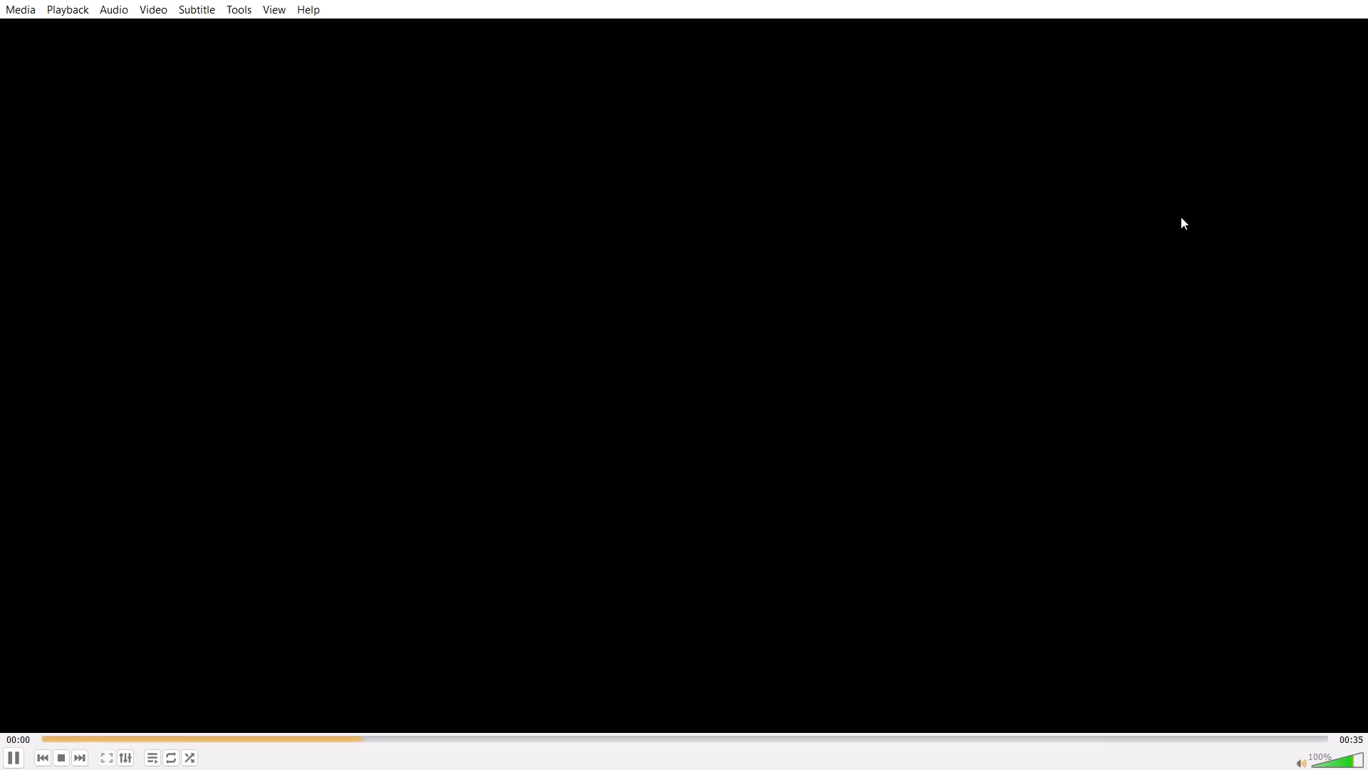
key(alt+Tab)
alt+click(304, 321)
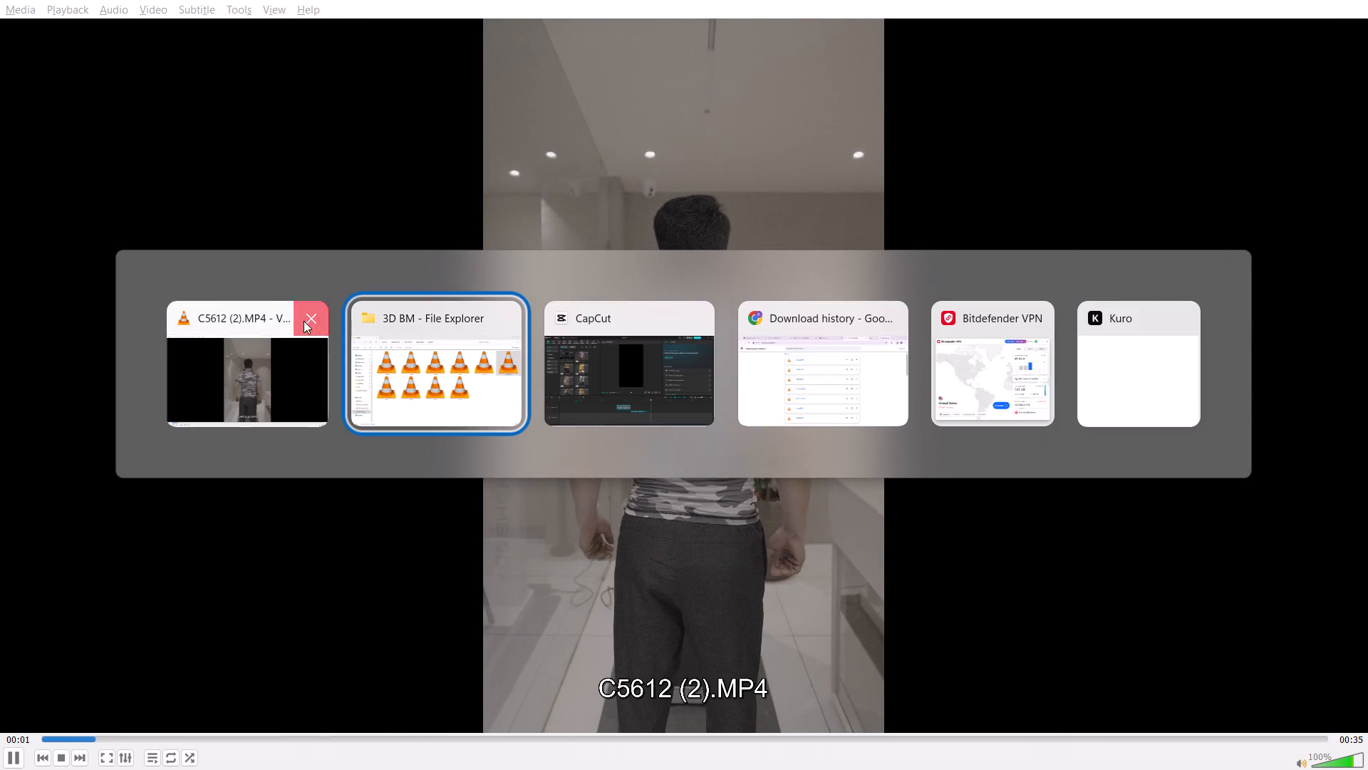
double_click(331, 394)
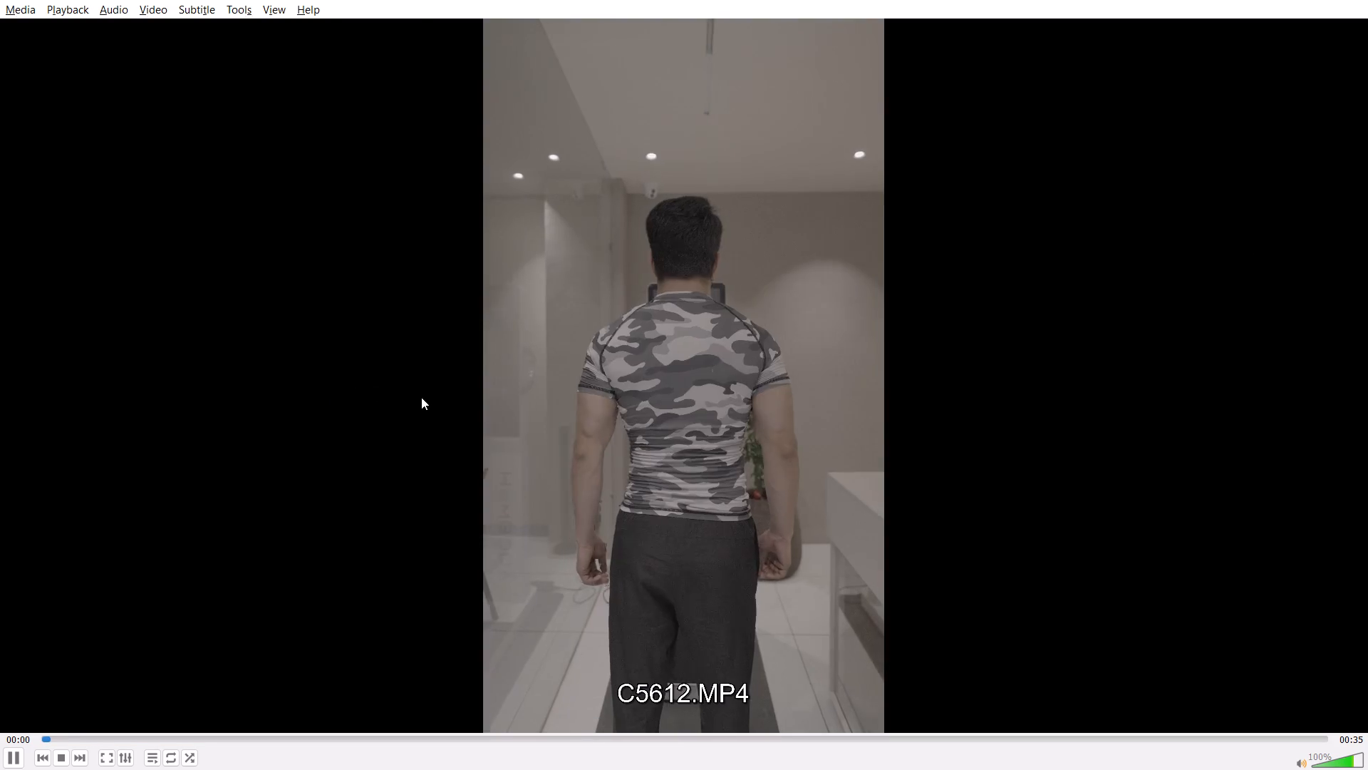
key(alt+Tab)
alt+click(325, 329)
Preview the remaining clips C5625, C5626 and C5627 in VLC, closing each one.
double_click(520, 404)
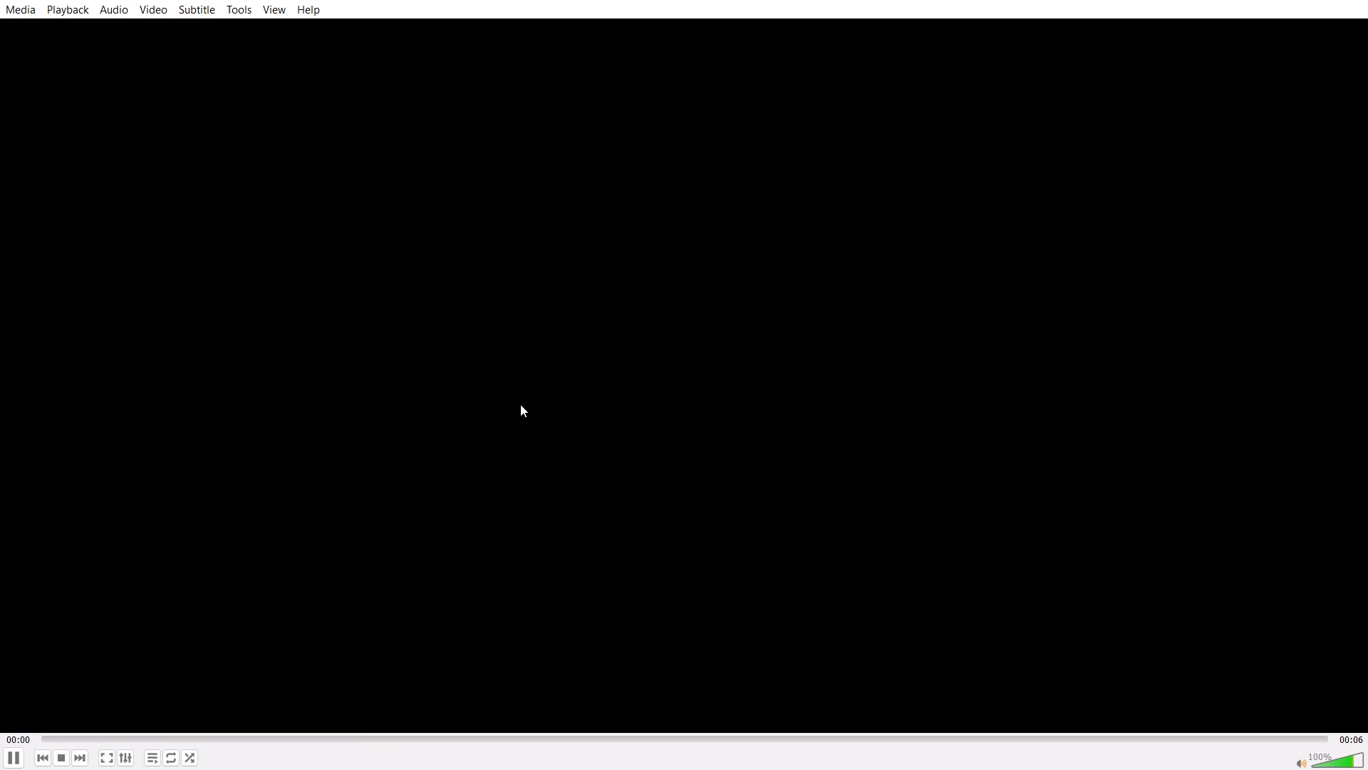
key(alt+Tab)
alt+click(319, 325)
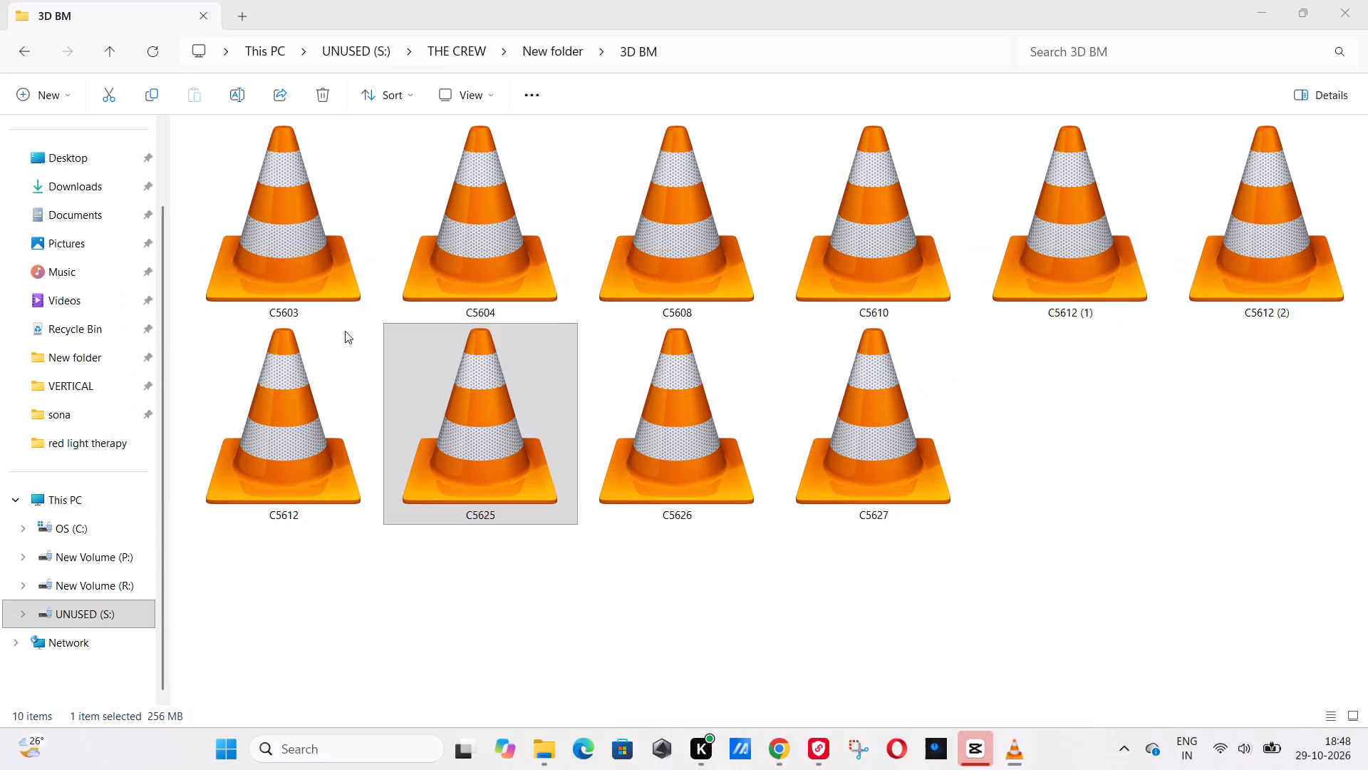
double_click(659, 406)
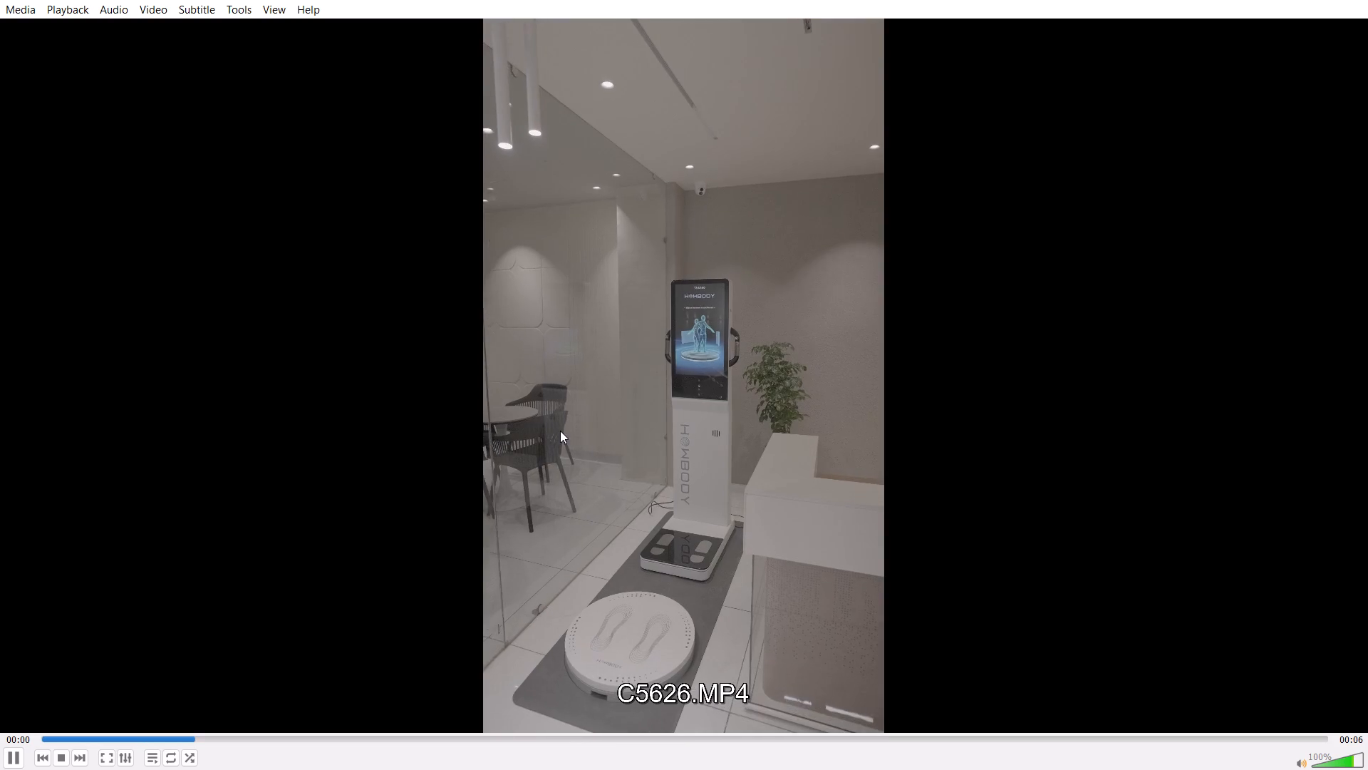
key(alt+Tab)
alt+click(313, 328)
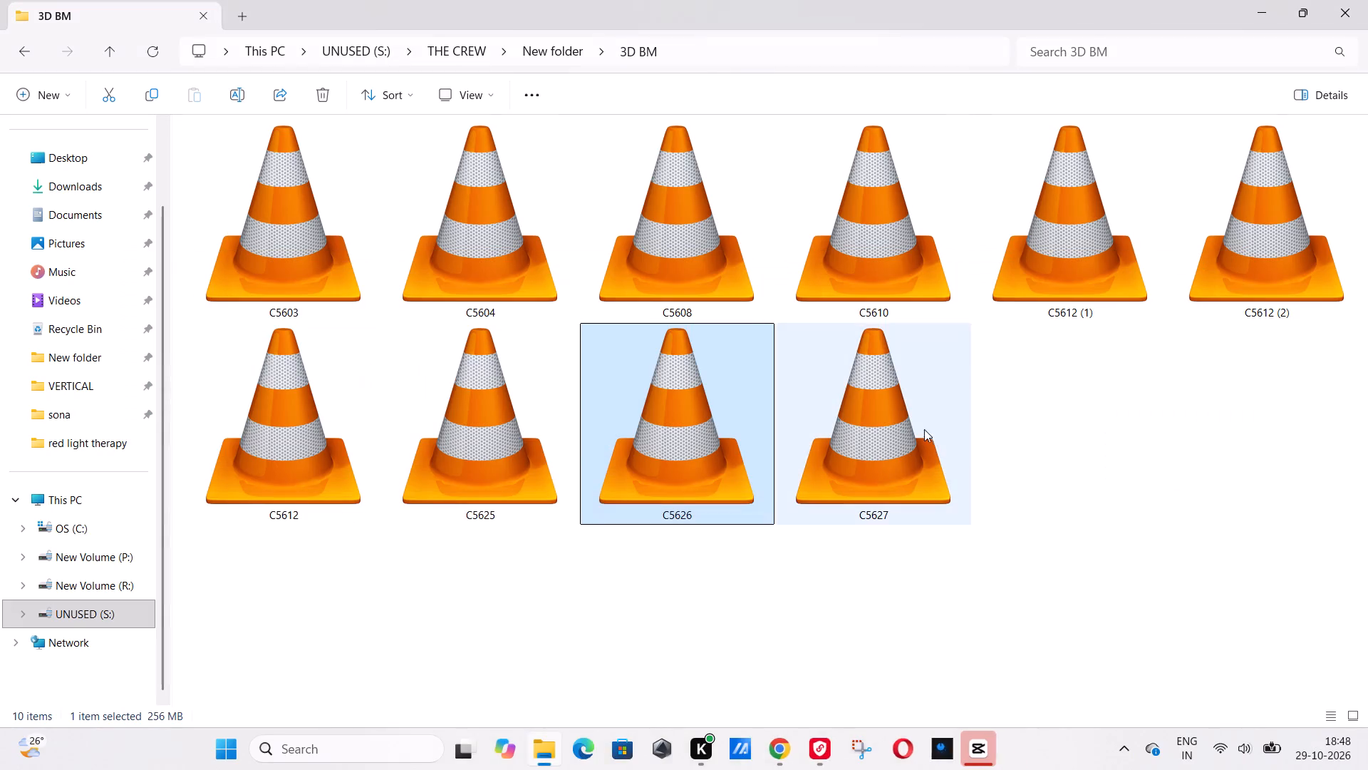
double_click(929, 432)
key(alt+Tab)
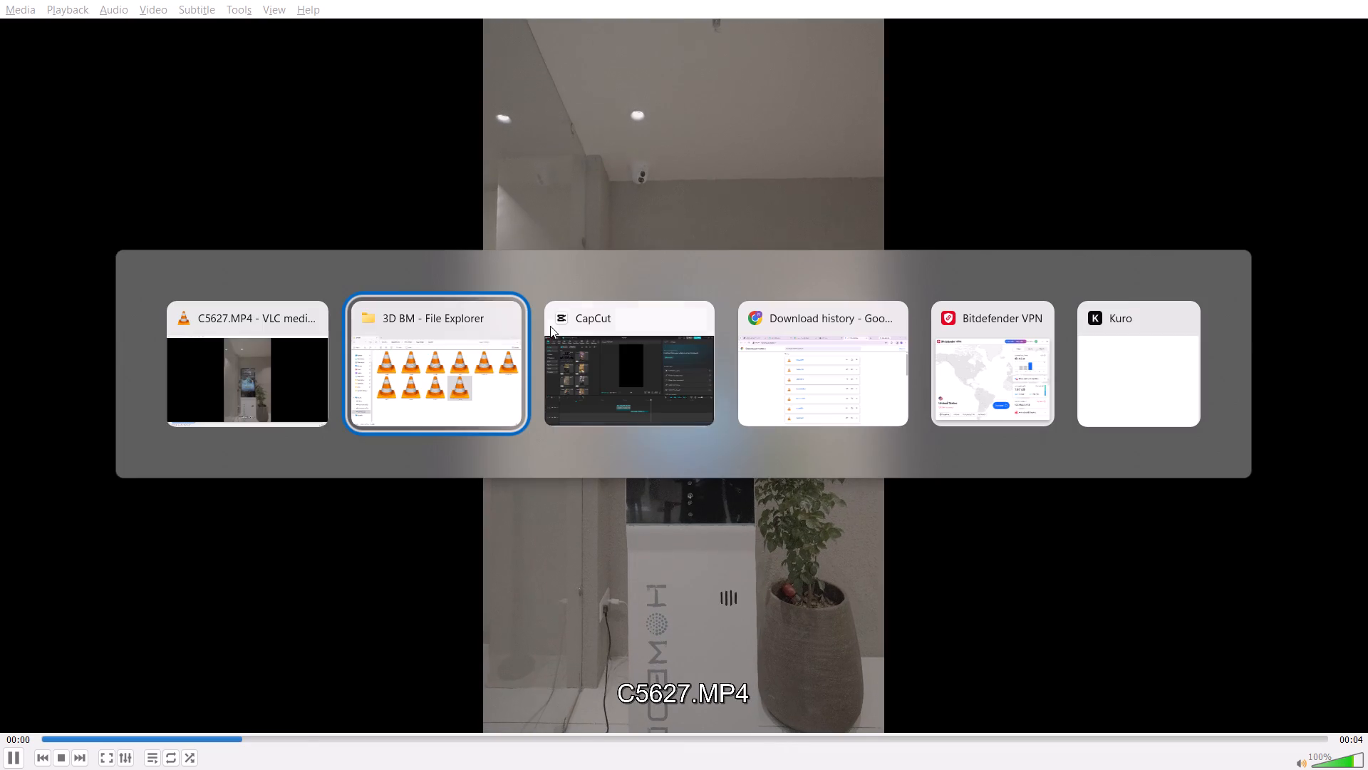
alt+click(326, 319)
Select the clip C5626 in the 3D BM folder.
click(765, 422)
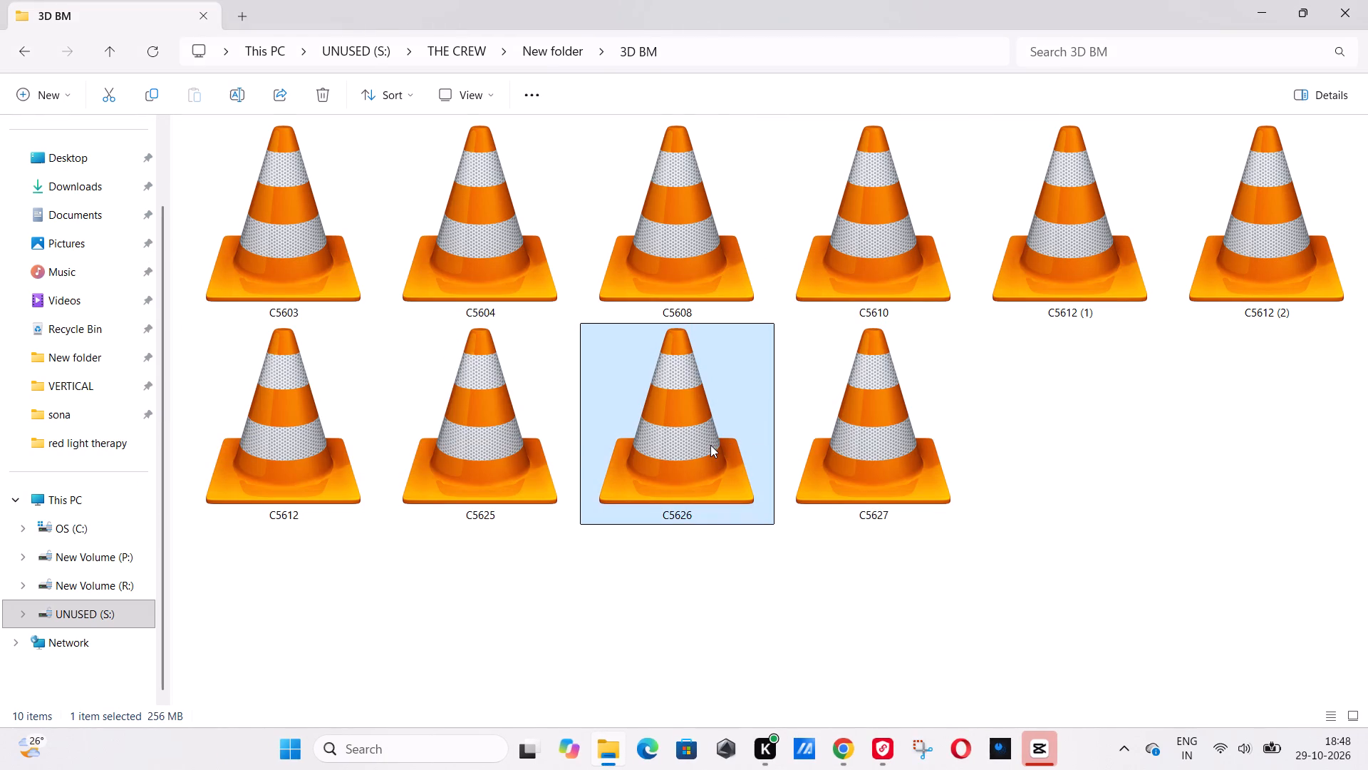
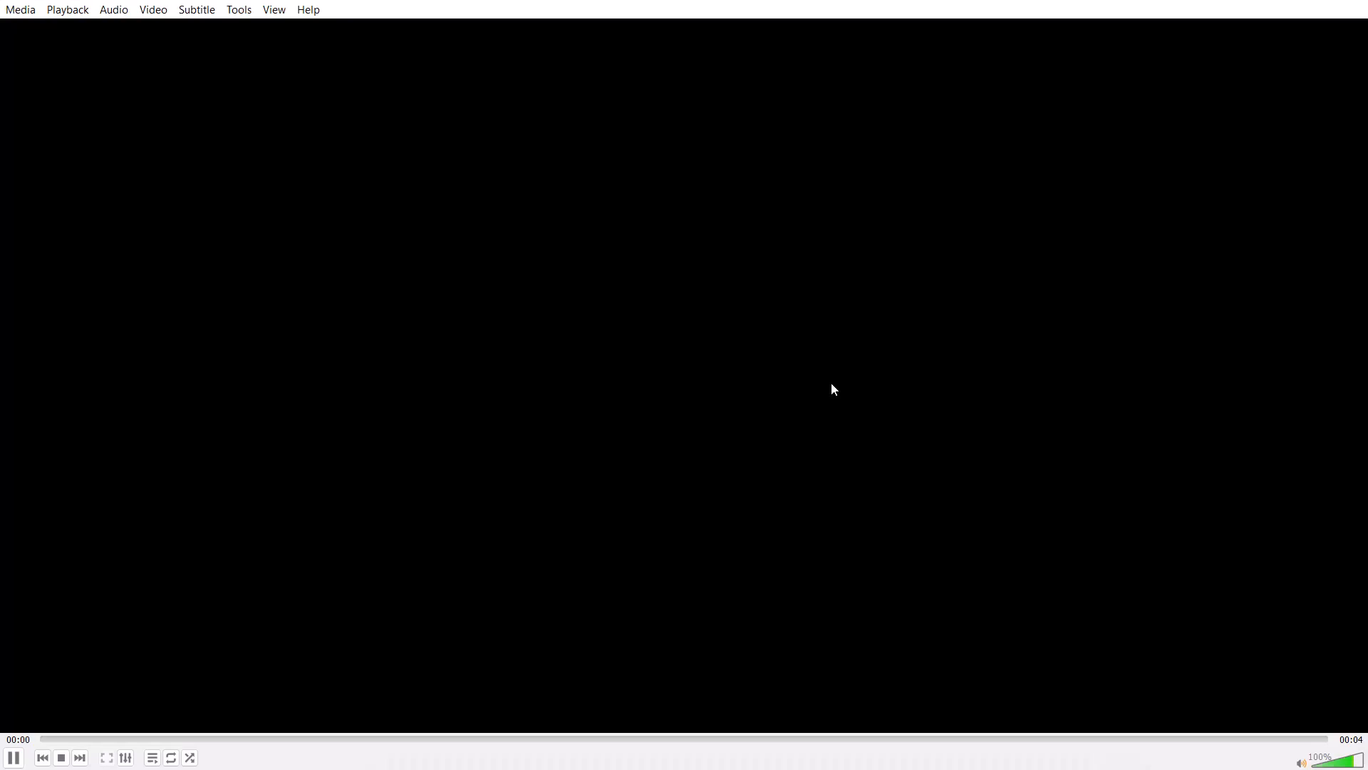
Close the C5627 preview, switch to CapCut and play back the timeline through the end of C6563.
key(alt+Tab)
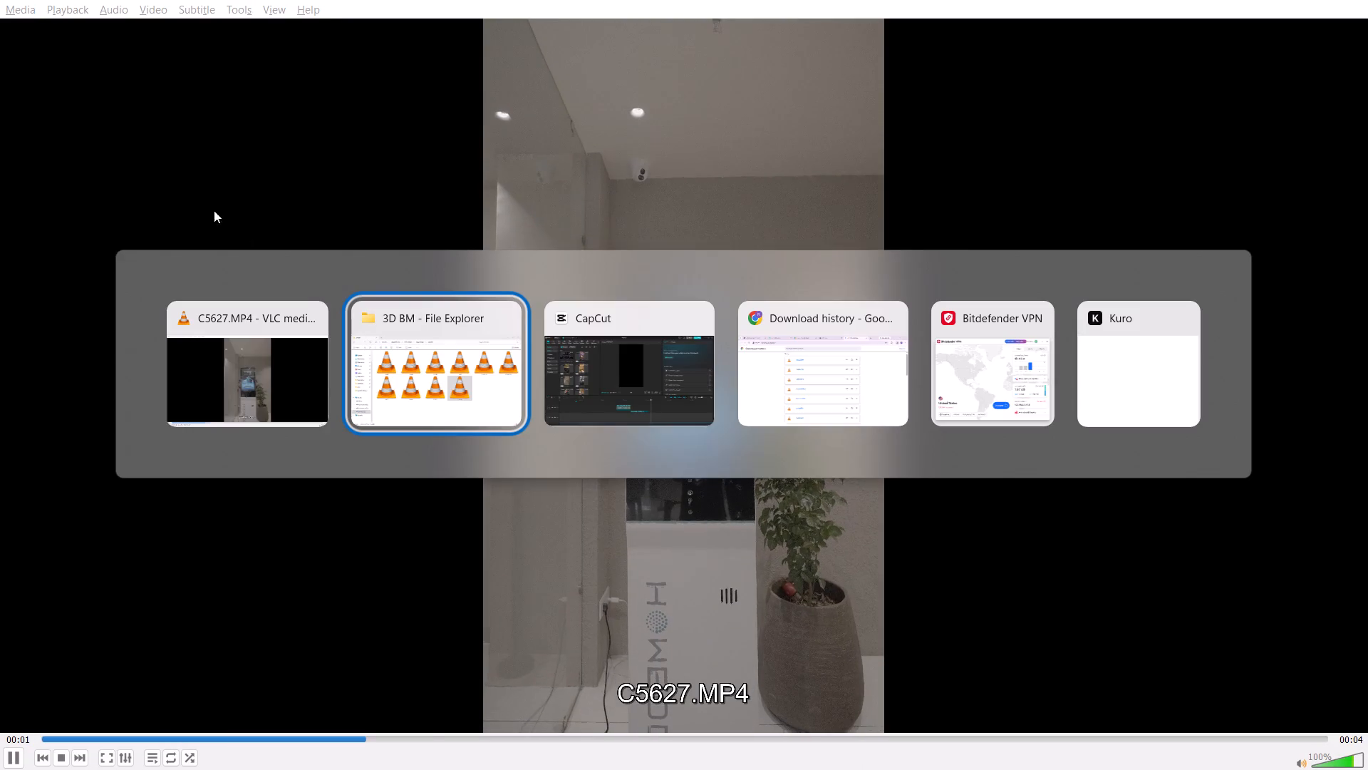
alt+click(304, 314)
key(alt+Tab)
click(705, 534)
key(space)
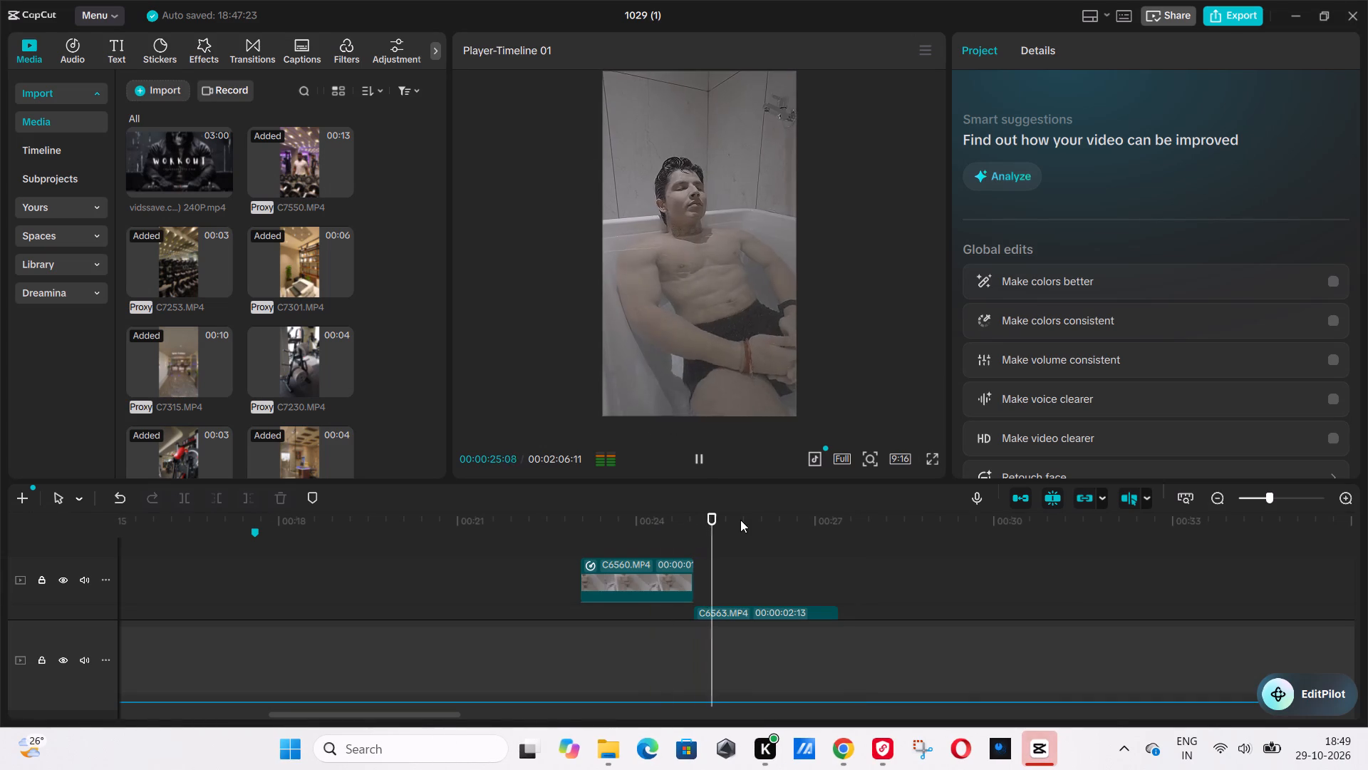
scroll(758, 562, down, 4)
scroll(838, 577, up, 4)
scroll(804, 563, down, 2)
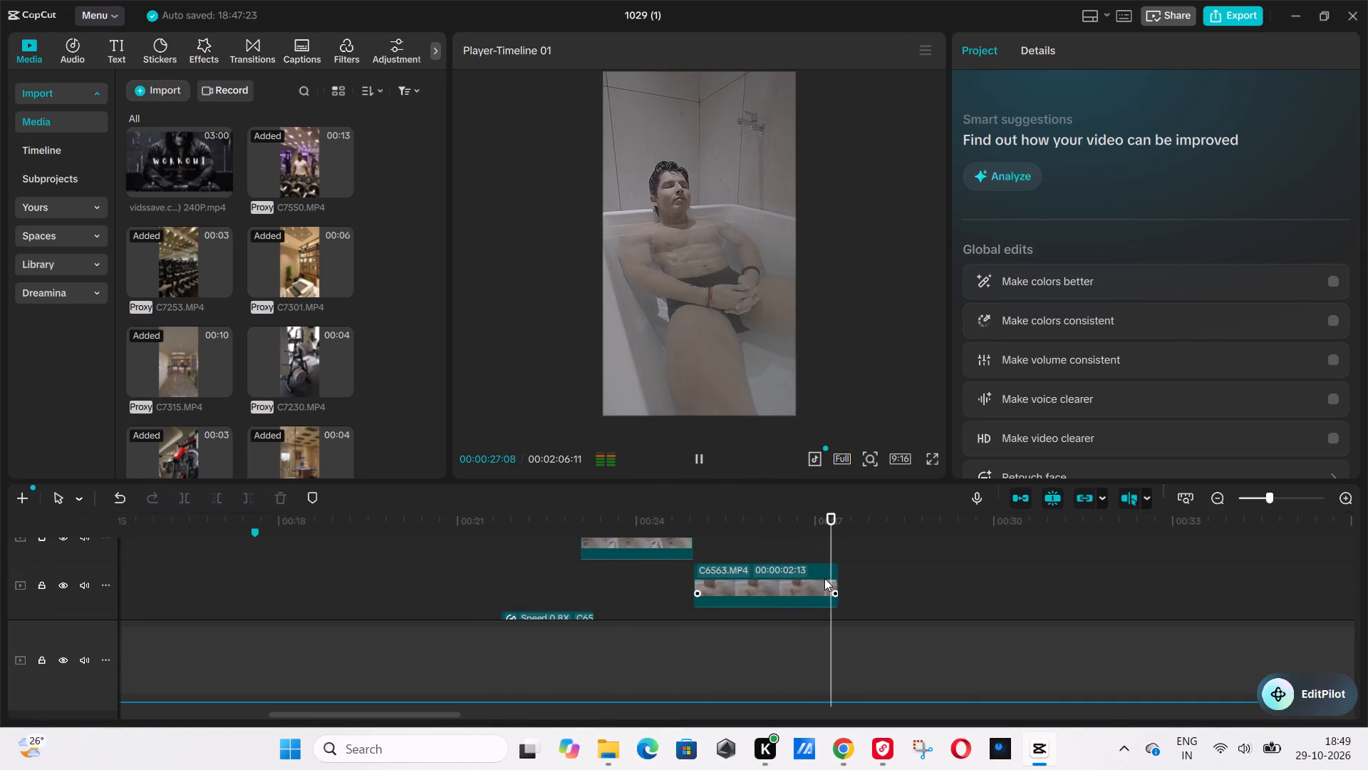
key(space)
Preview the clip C5626 from the 3D BM folder in VLC and close it.
key(alt+Tab)
double_click(678, 462)
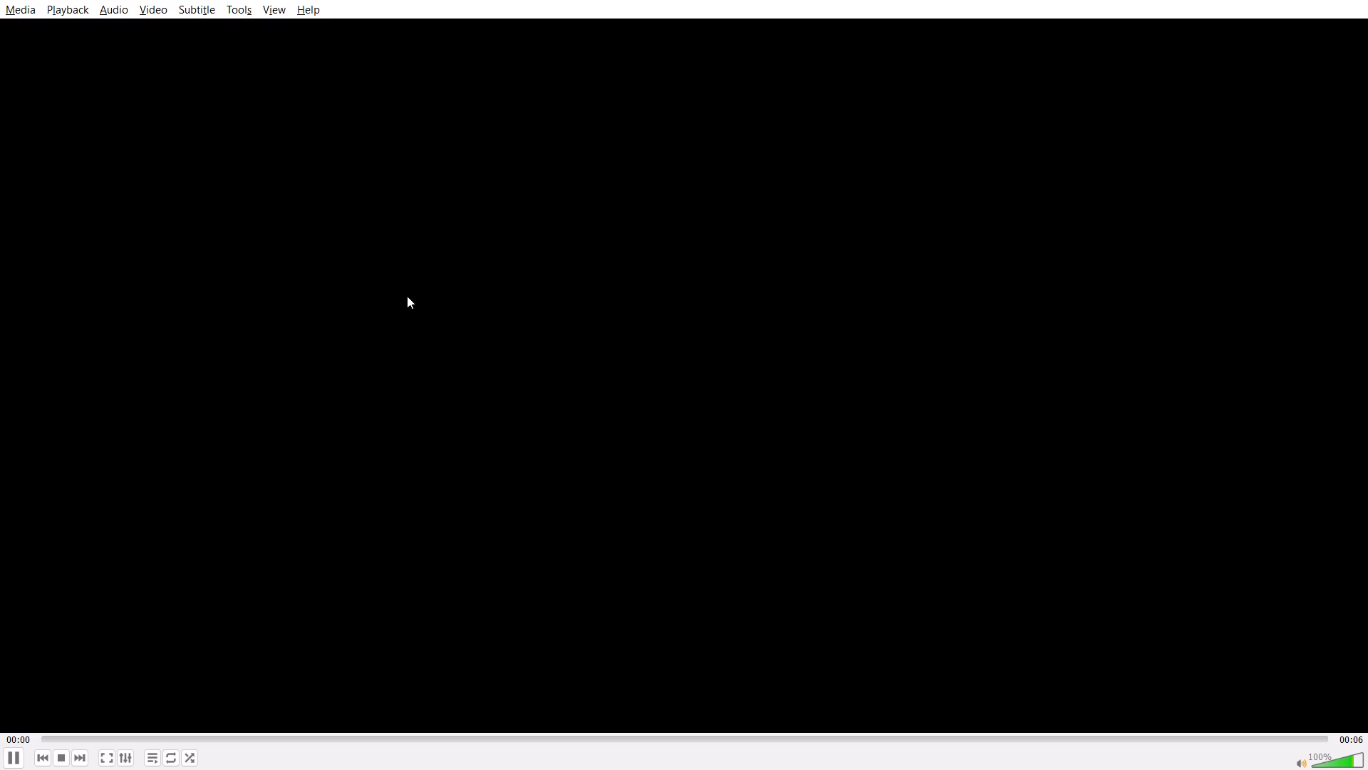
key(alt+Tab)
alt+click(311, 317)
Bring the clip C5625 from the 3D BM folder into the CapCut timeline near the end of C6563.
click(494, 438)
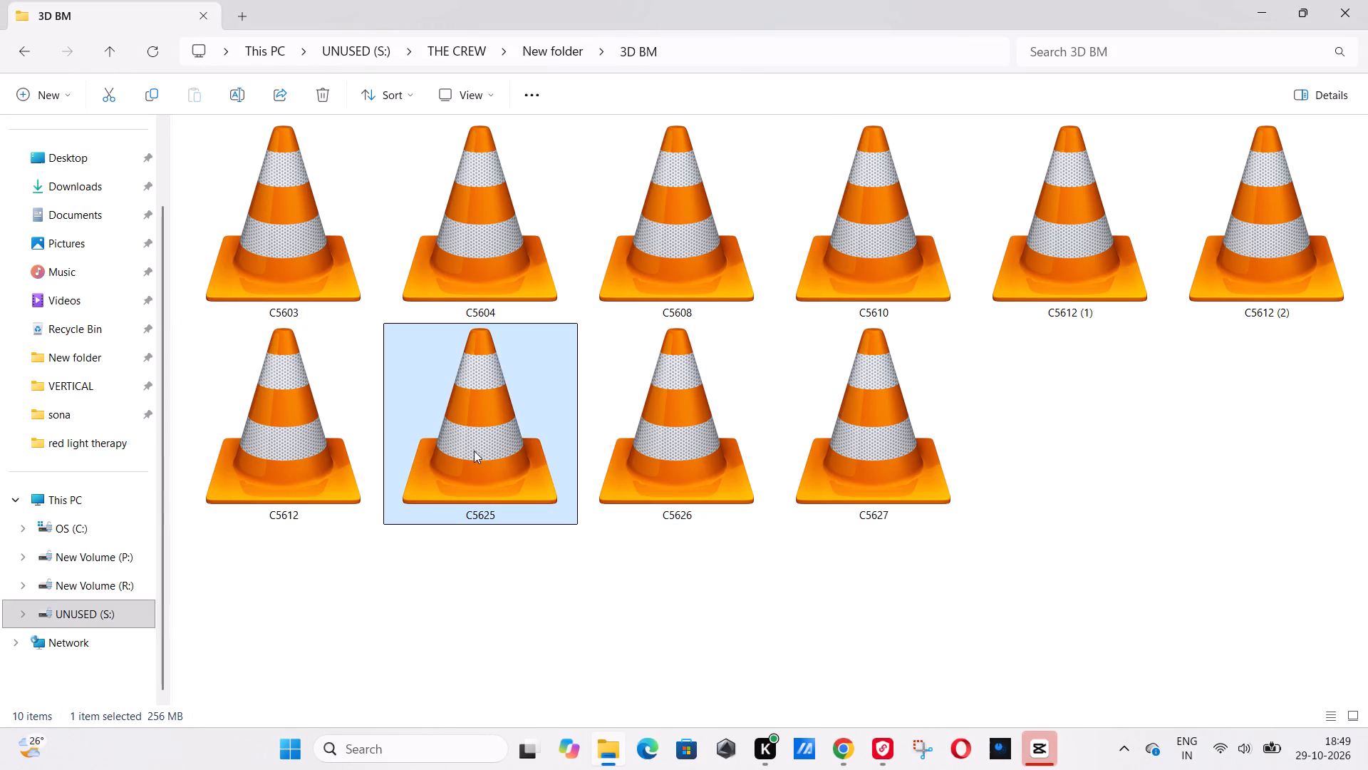
drag(472, 443, 896, 636)
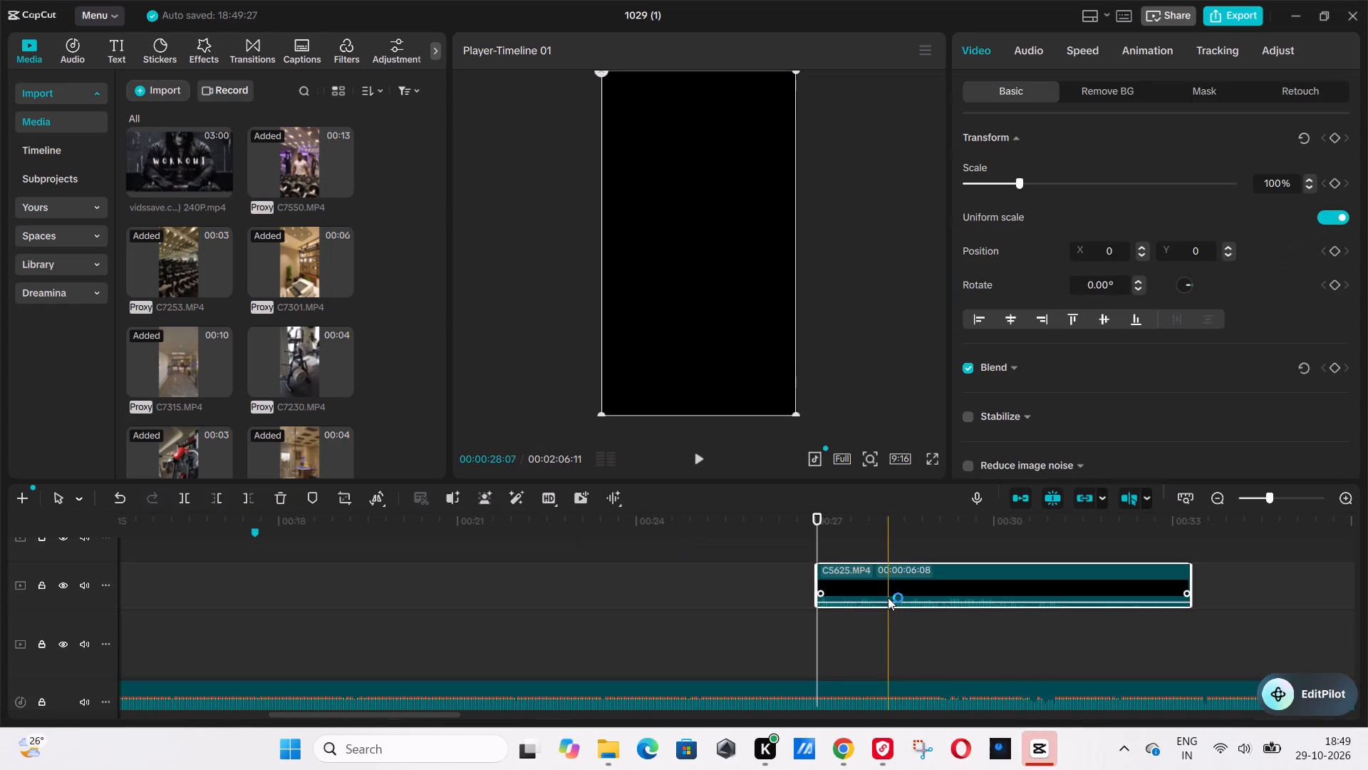
drag(885, 595, 879, 578)
scroll(847, 605, up, 20)
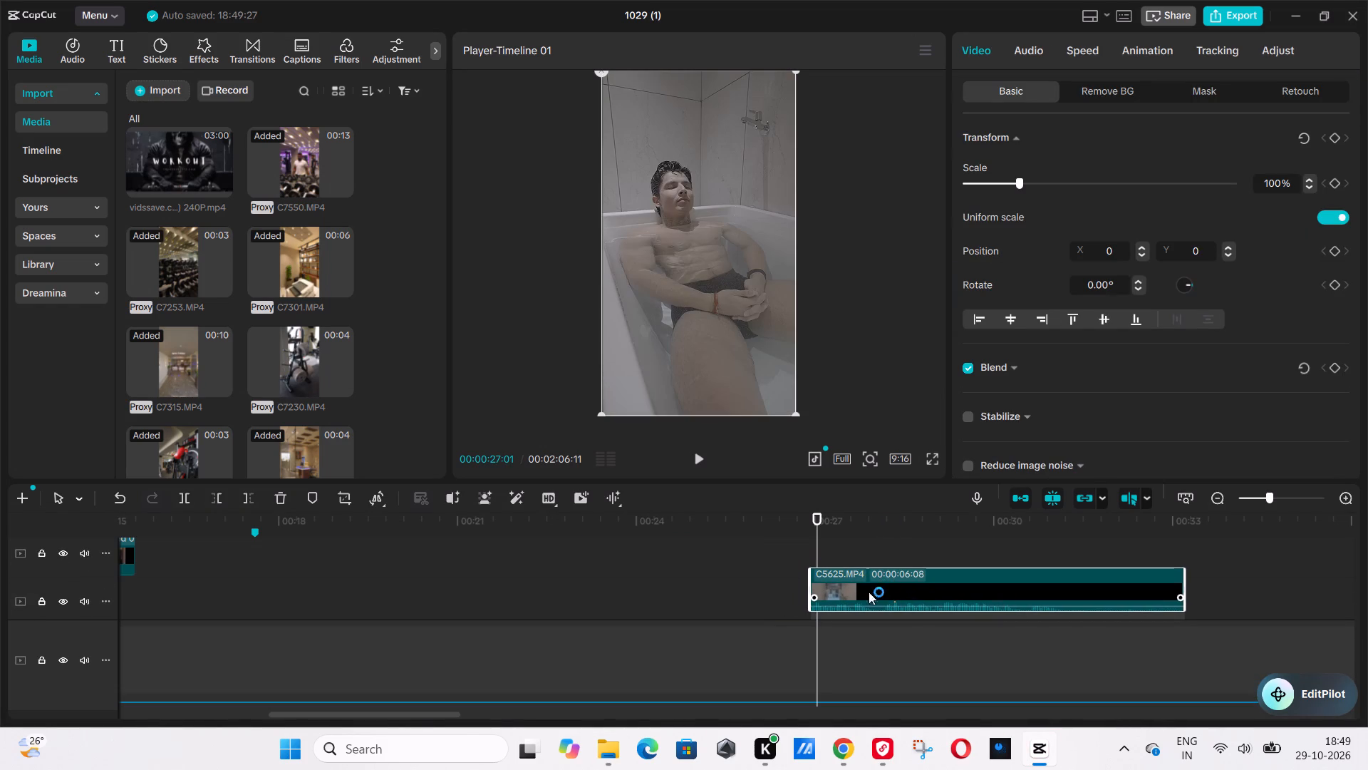
drag(866, 602, 896, 565)
scroll(898, 563, up, 2)
click(773, 580)
Move C5625 onto the track holding C6560, starting just before C6563 ends.
click(904, 563)
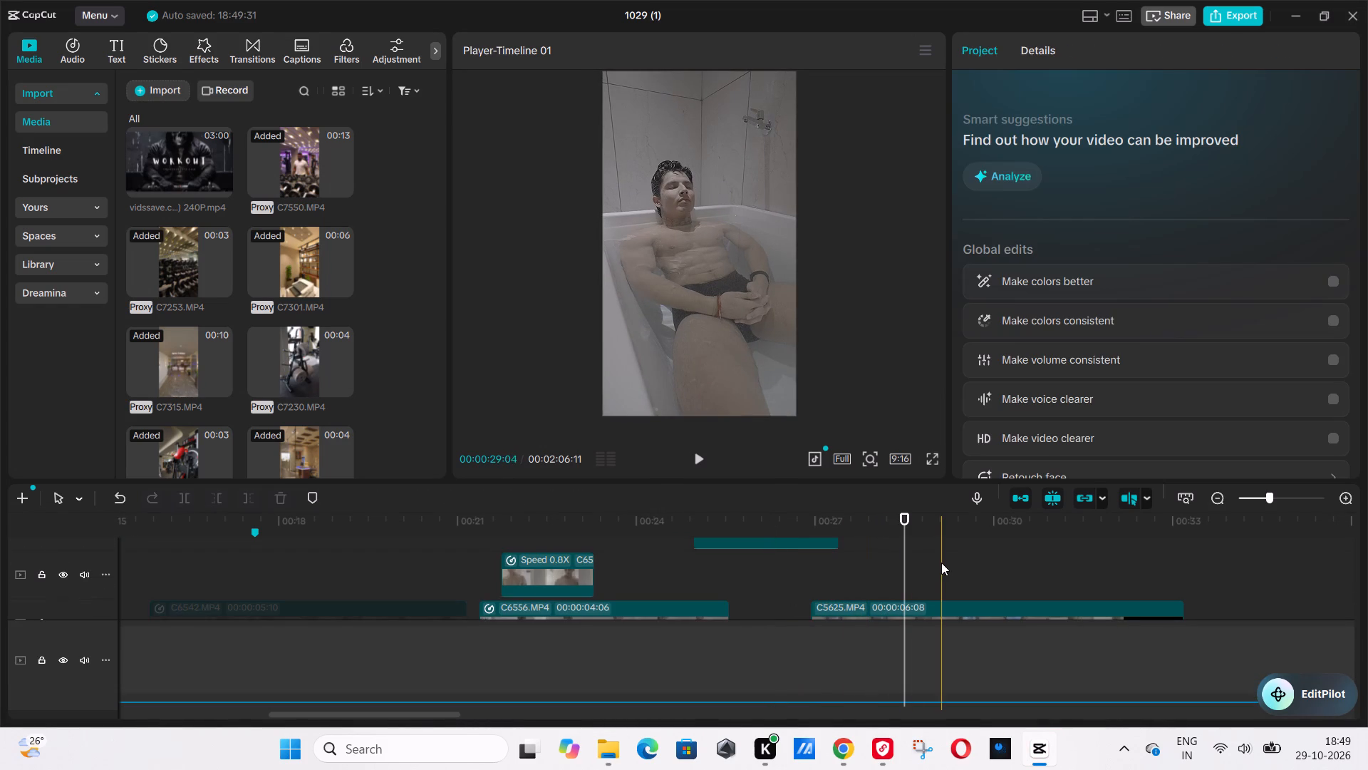
click(909, 607)
scroll(909, 607, down, 2)
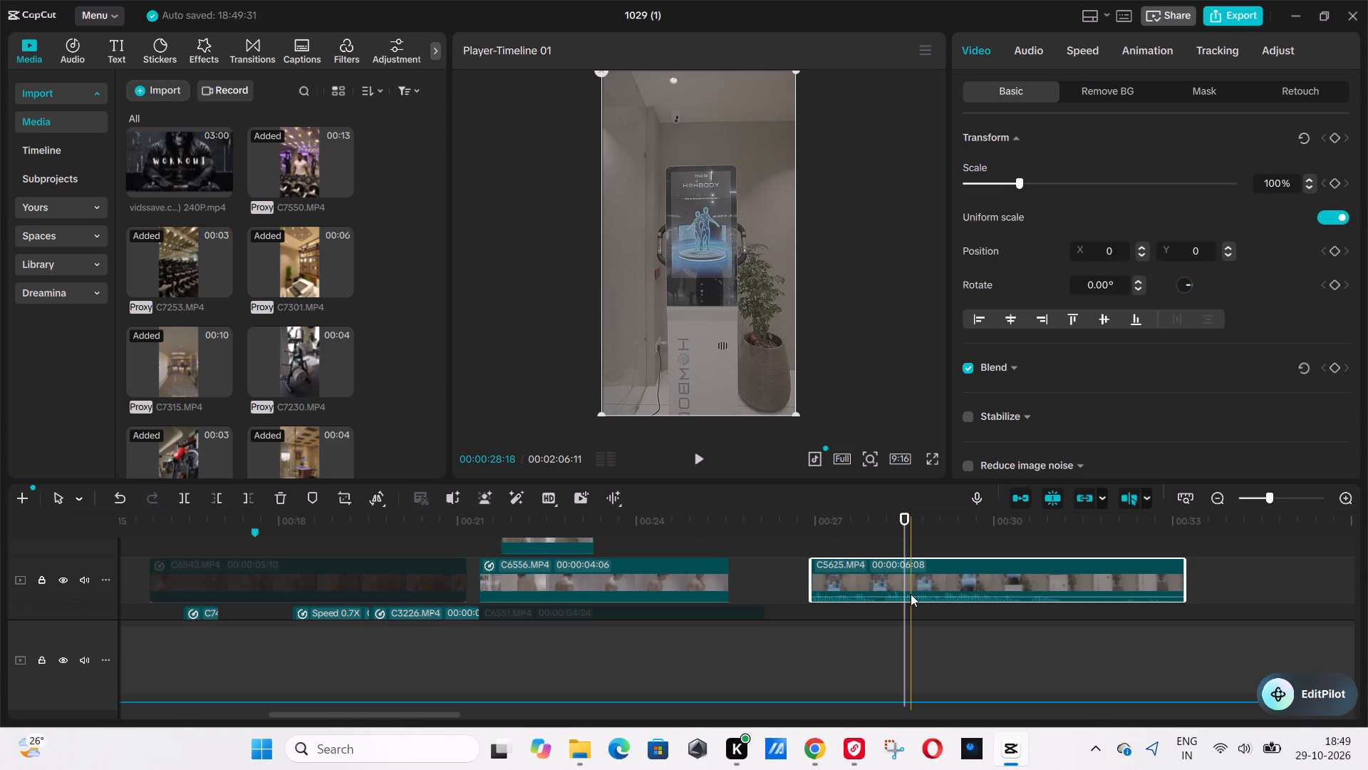
drag(912, 595, 916, 612)
drag(908, 591, 966, 588)
scroll(966, 582, up, 6)
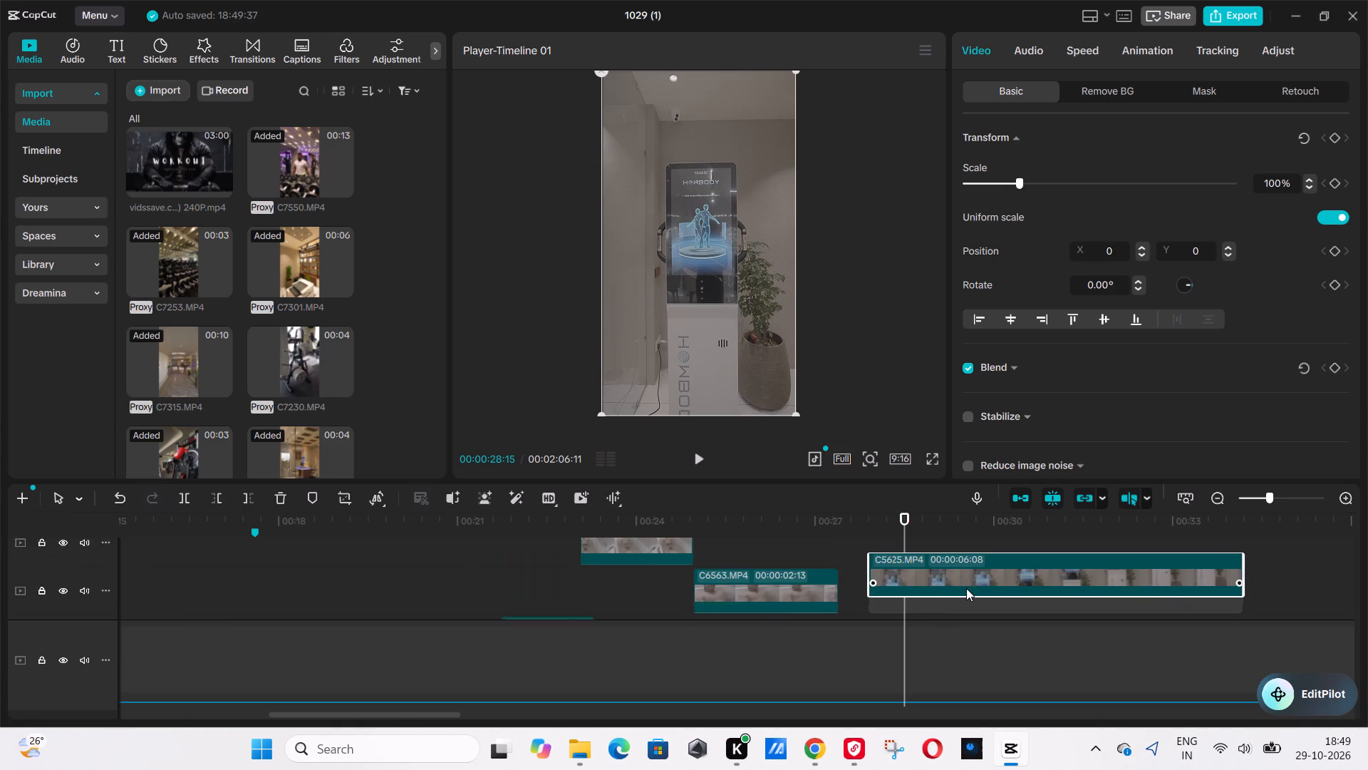
drag(966, 588, 919, 590)
scroll(949, 595, up, 1)
click(814, 581)
click(829, 583)
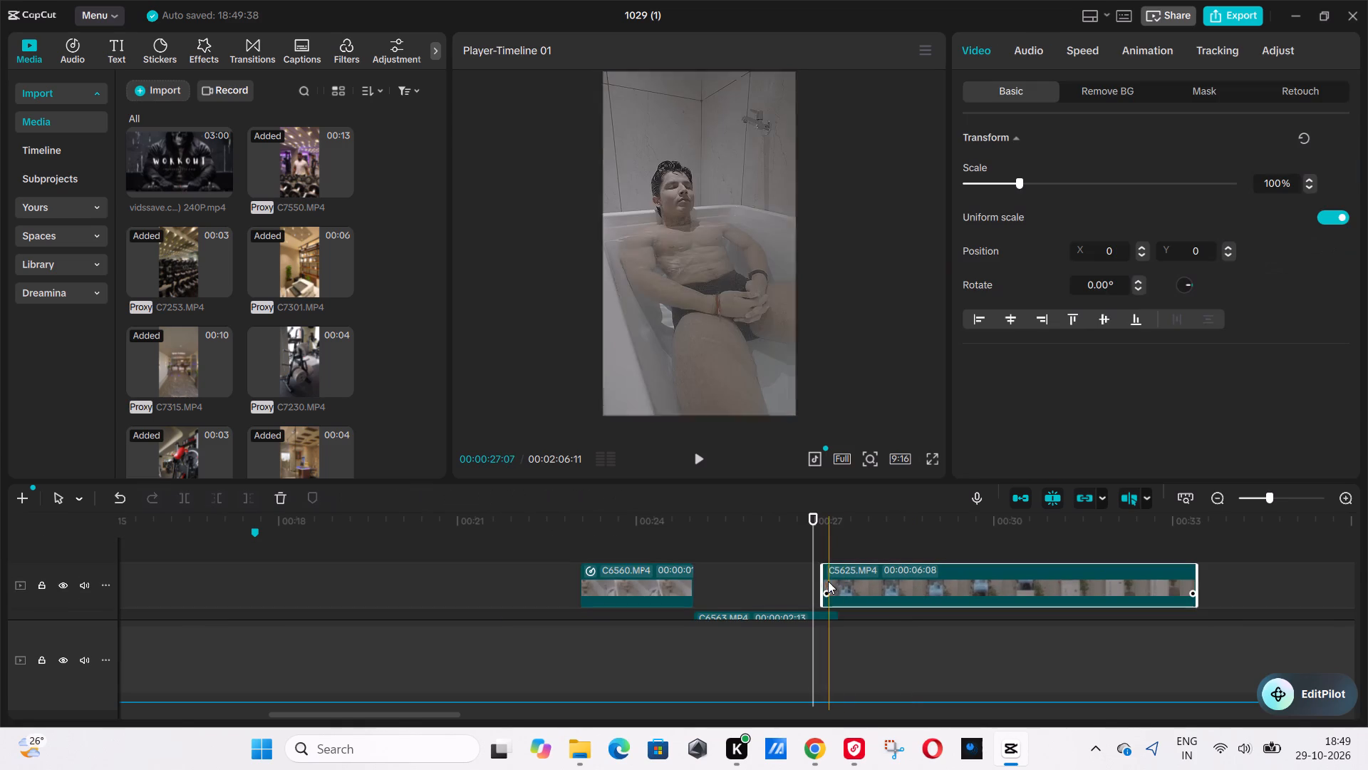
Trim the start of C5625 to a length of 00:00:05:03, move it back to C6563's end and play the join.
drag(823, 579, 896, 582)
drag(931, 591, 859, 591)
click(788, 587)
key(space)
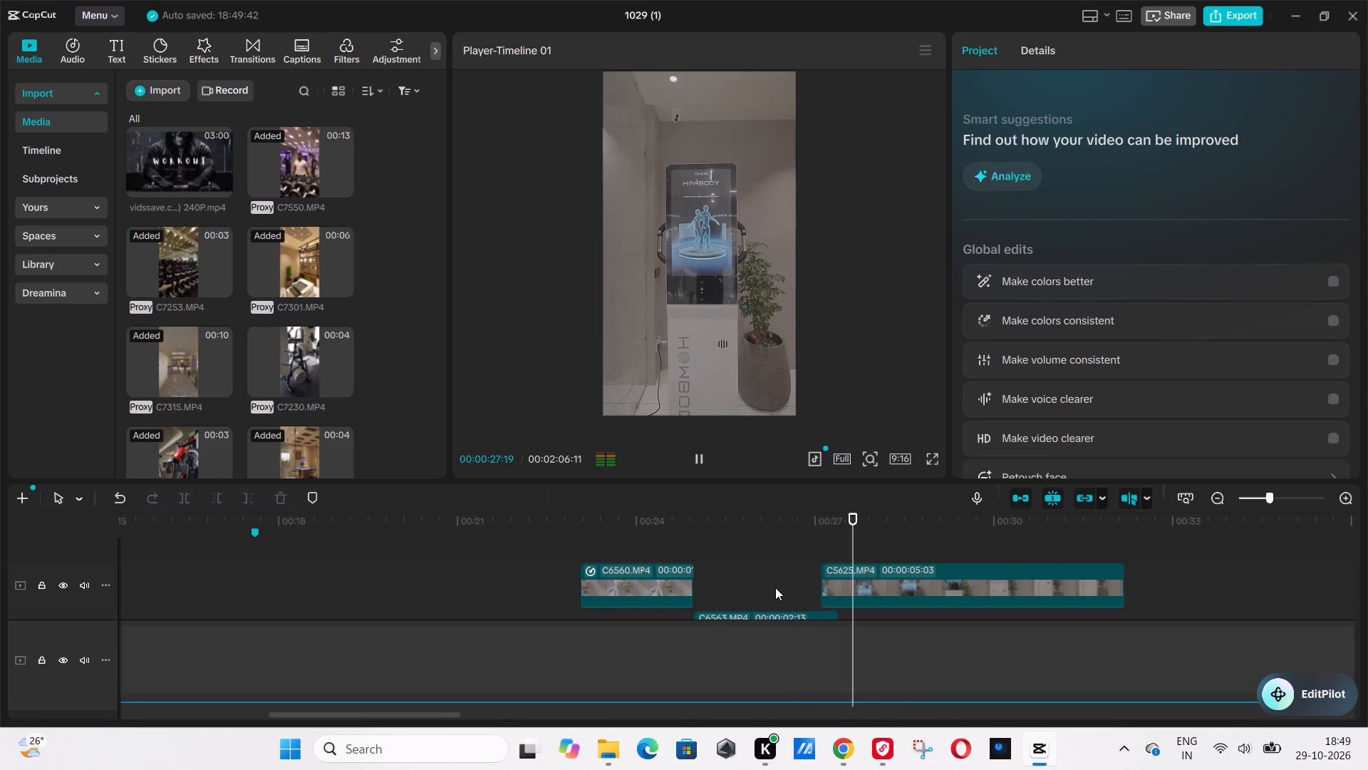
click(775, 587)
key(space)
key(space)
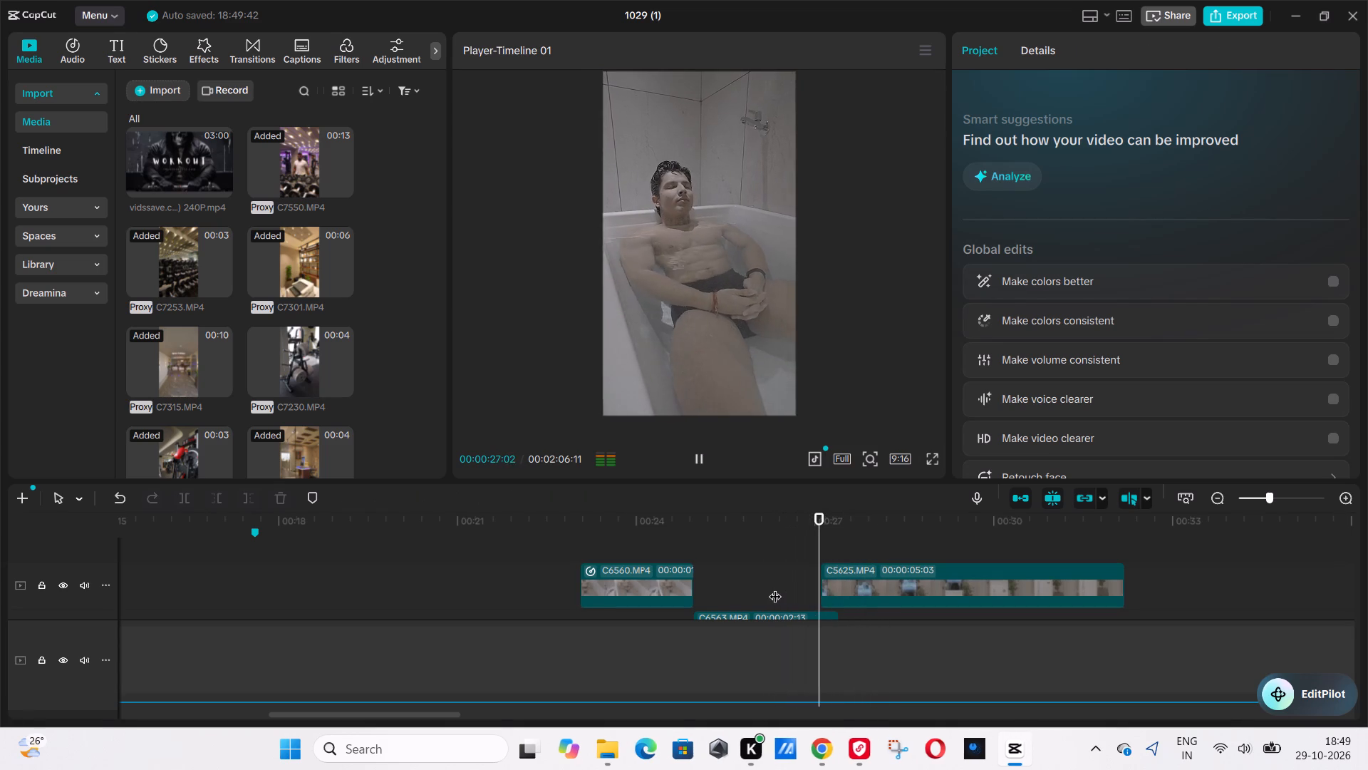
Apply the Custom speed curve to C5625.
click(980, 579)
key(space)
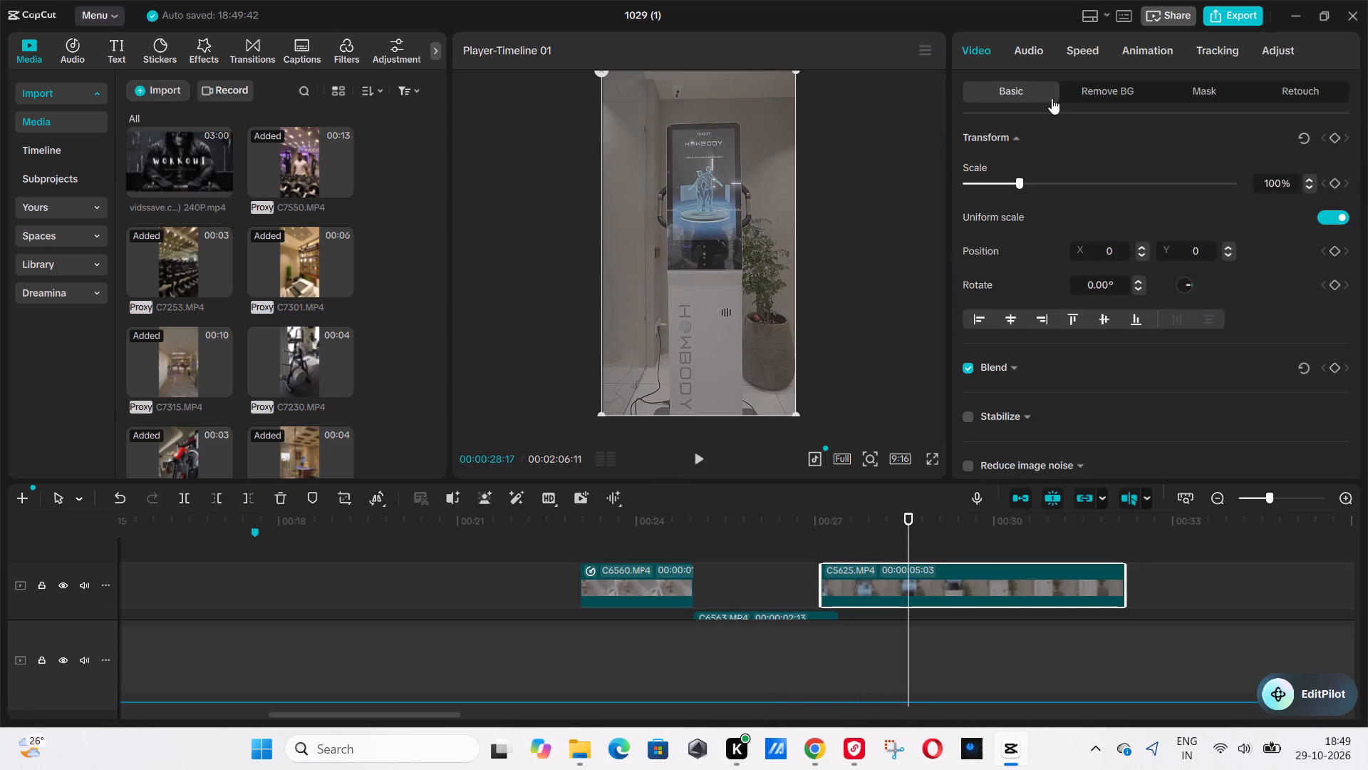
click(1037, 40)
click(1070, 51)
click(1056, 165)
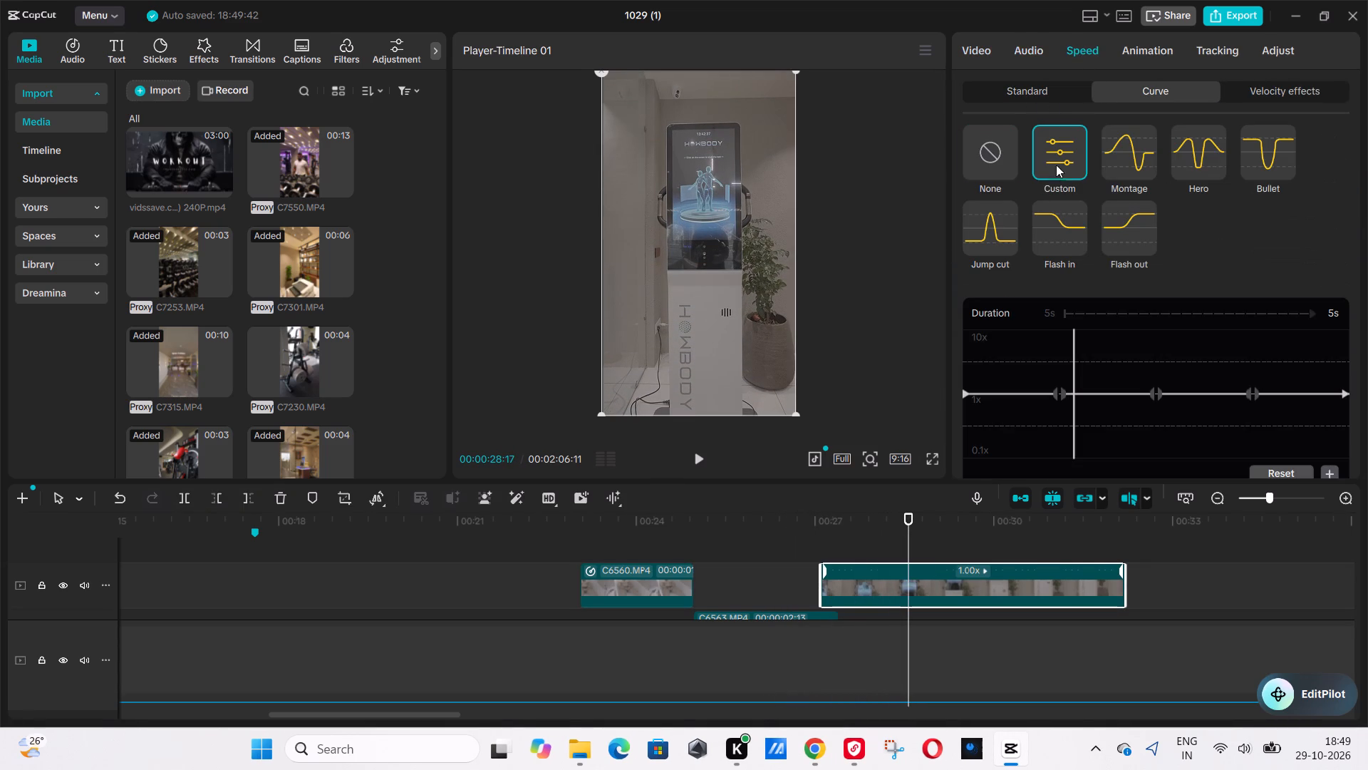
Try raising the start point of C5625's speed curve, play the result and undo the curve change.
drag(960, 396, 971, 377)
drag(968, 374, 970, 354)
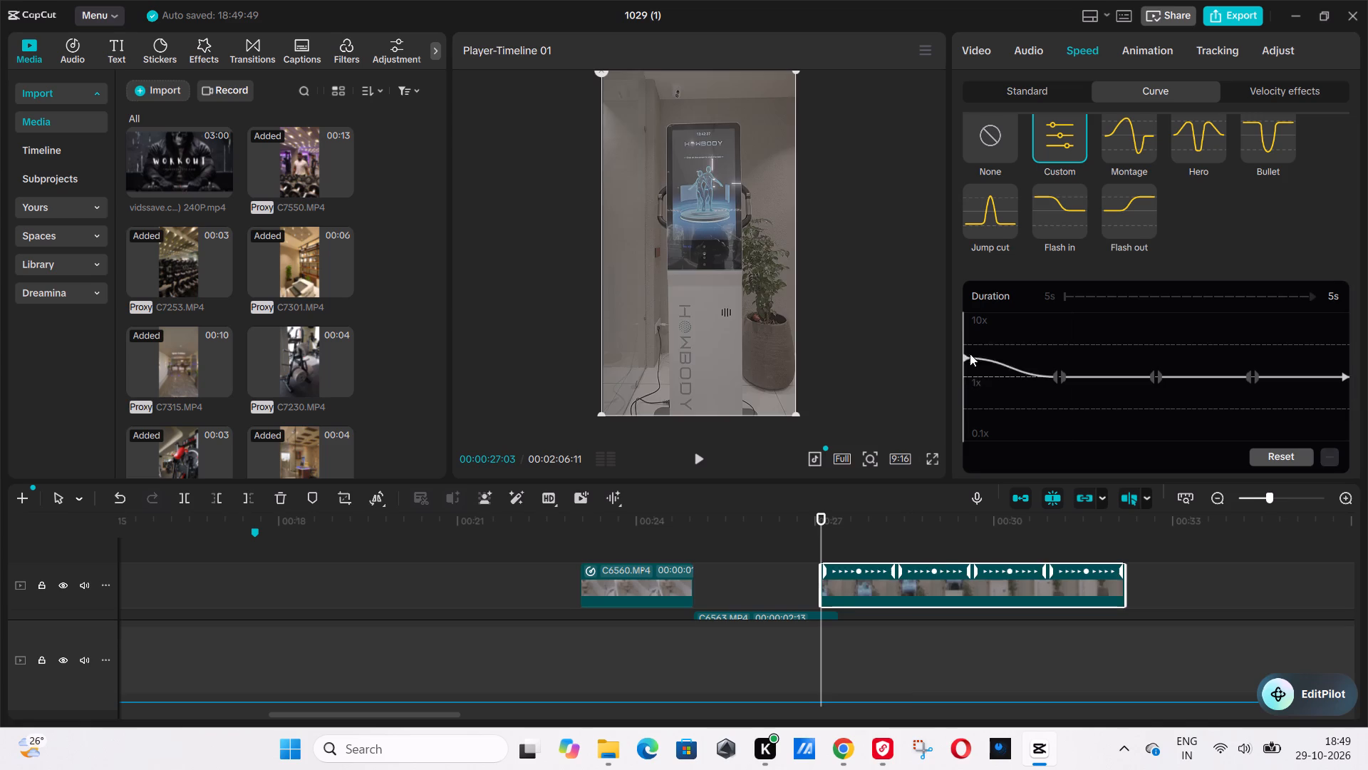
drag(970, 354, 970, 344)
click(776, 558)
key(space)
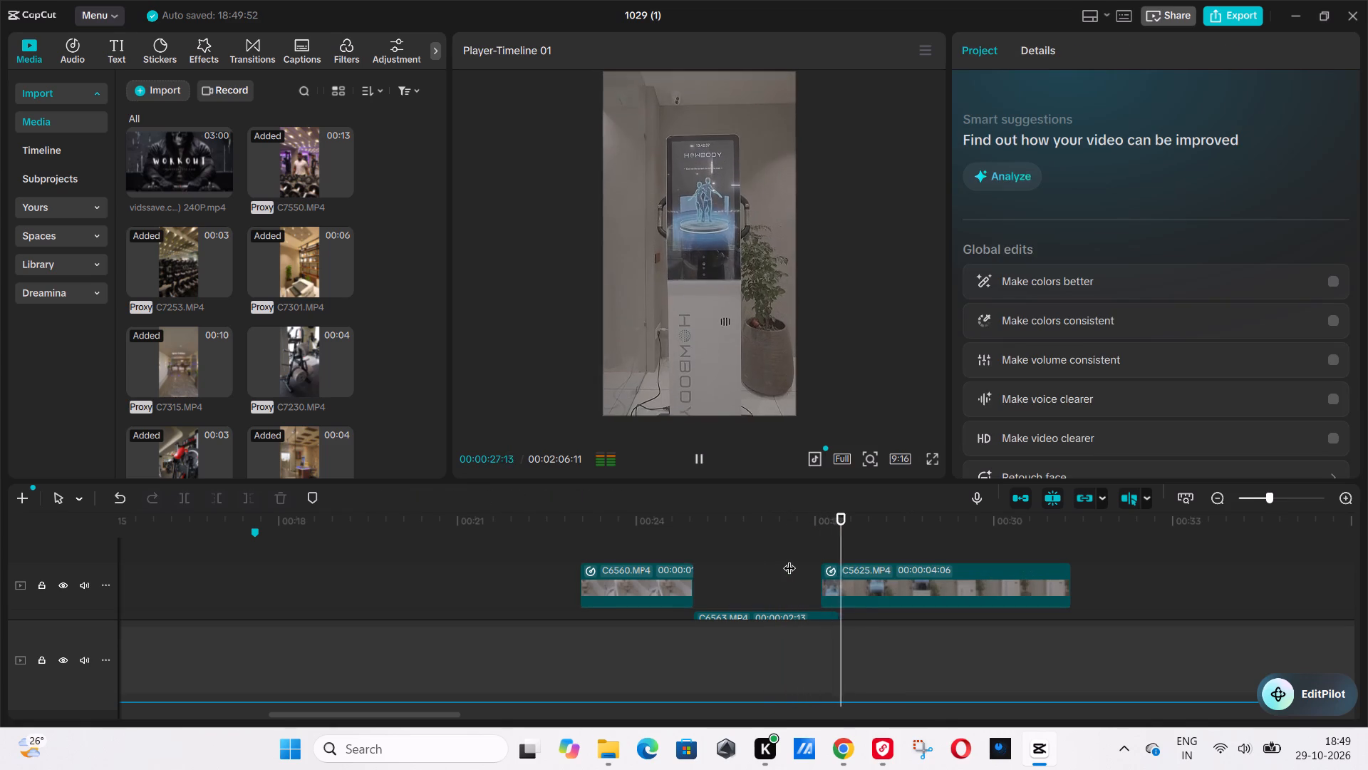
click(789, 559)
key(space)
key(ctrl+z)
Play the transition from C6563 into C5625 repeatedly to judge where C5625 should start.
click(817, 554)
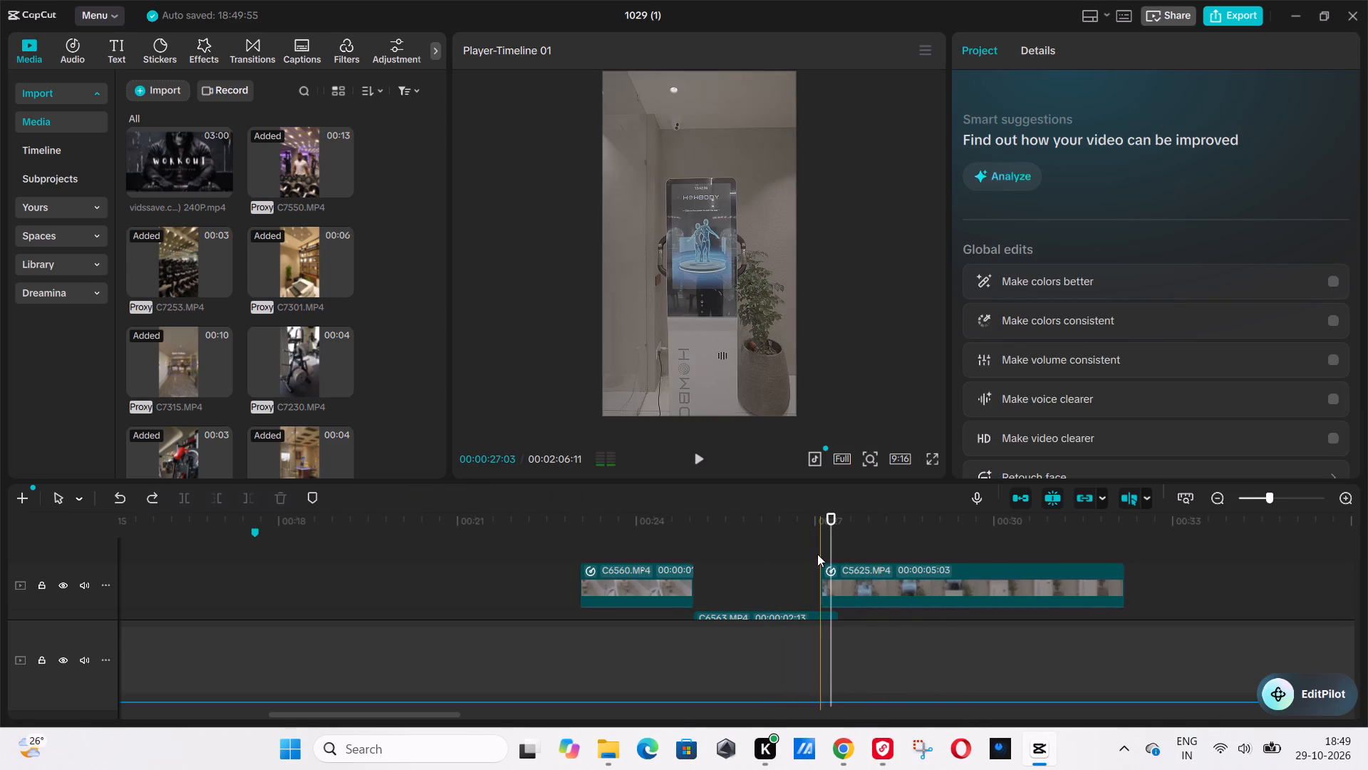
key(space)
click(797, 556)
key(space)
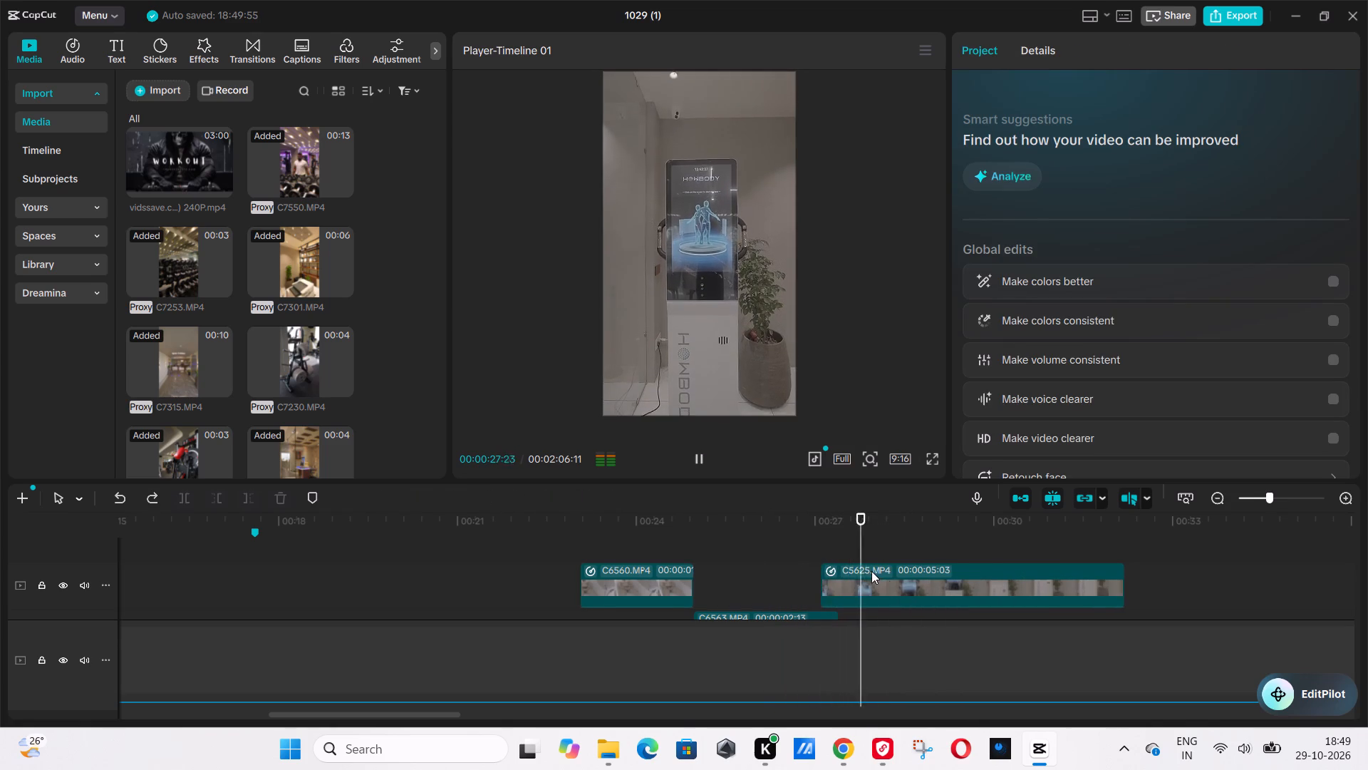
click(884, 574)
key(space)
click(807, 588)
key(space)
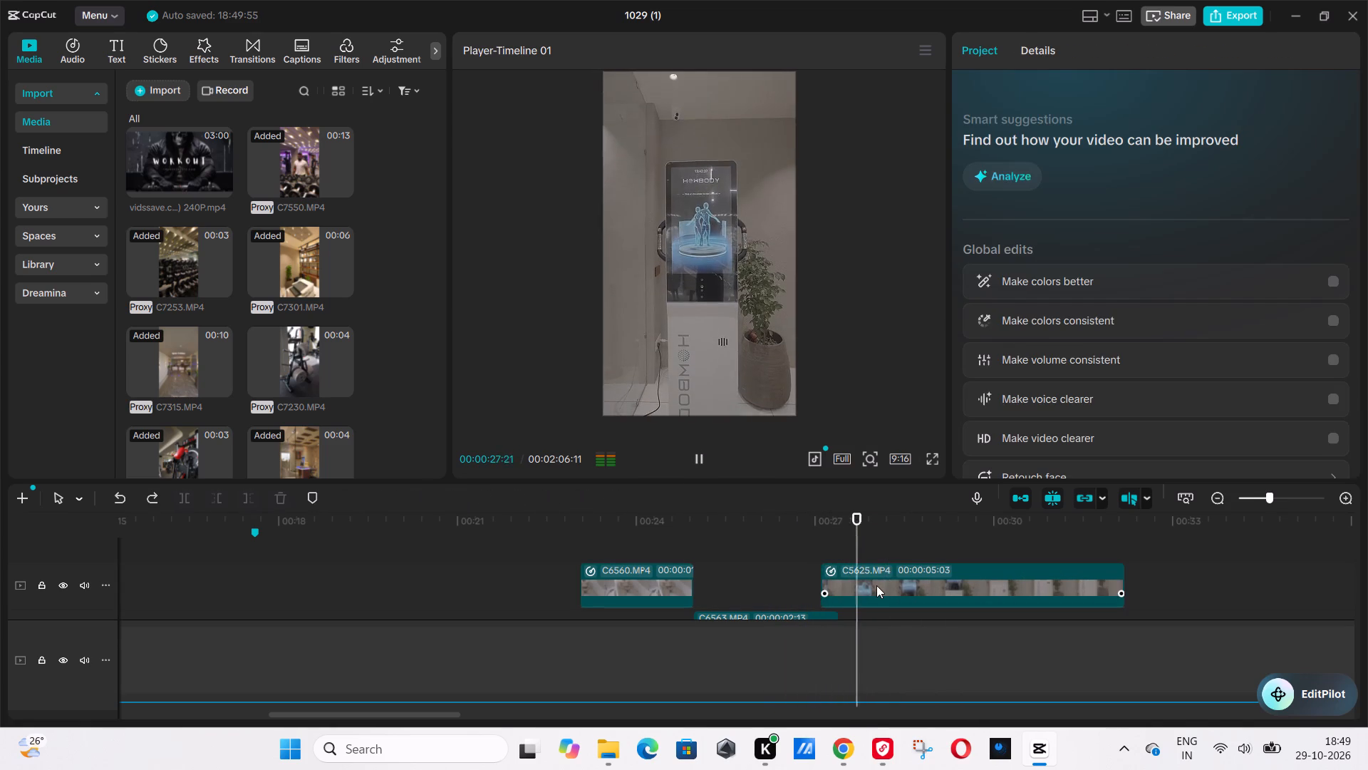
click(877, 585)
key(space)
key(space)
key(space)
Trim the start of C5625 to a length of 00:00:03:11, move it back to C6563's end and play it.
drag(823, 575, 927, 575)
drag(960, 589, 856, 588)
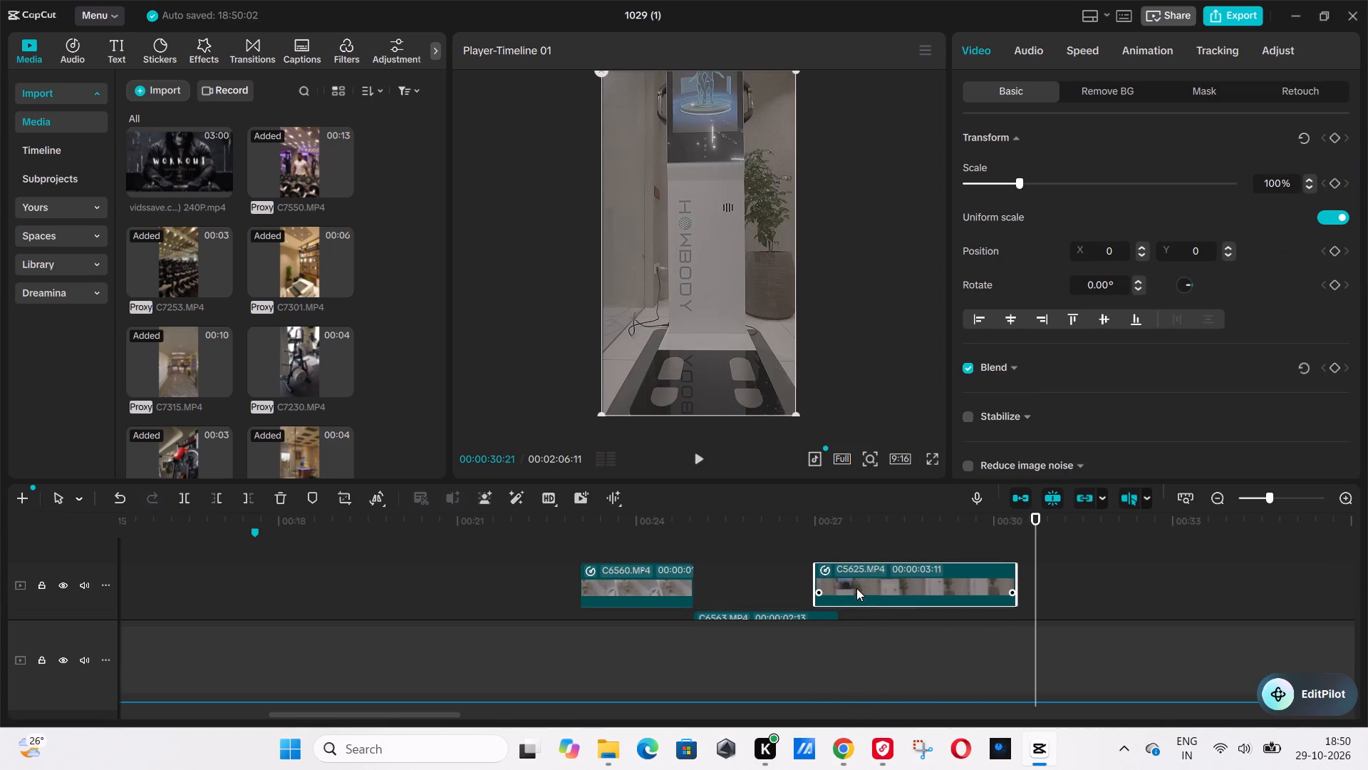
drag(856, 588, 857, 587)
click(808, 585)
key(space)
click(796, 585)
key(space)
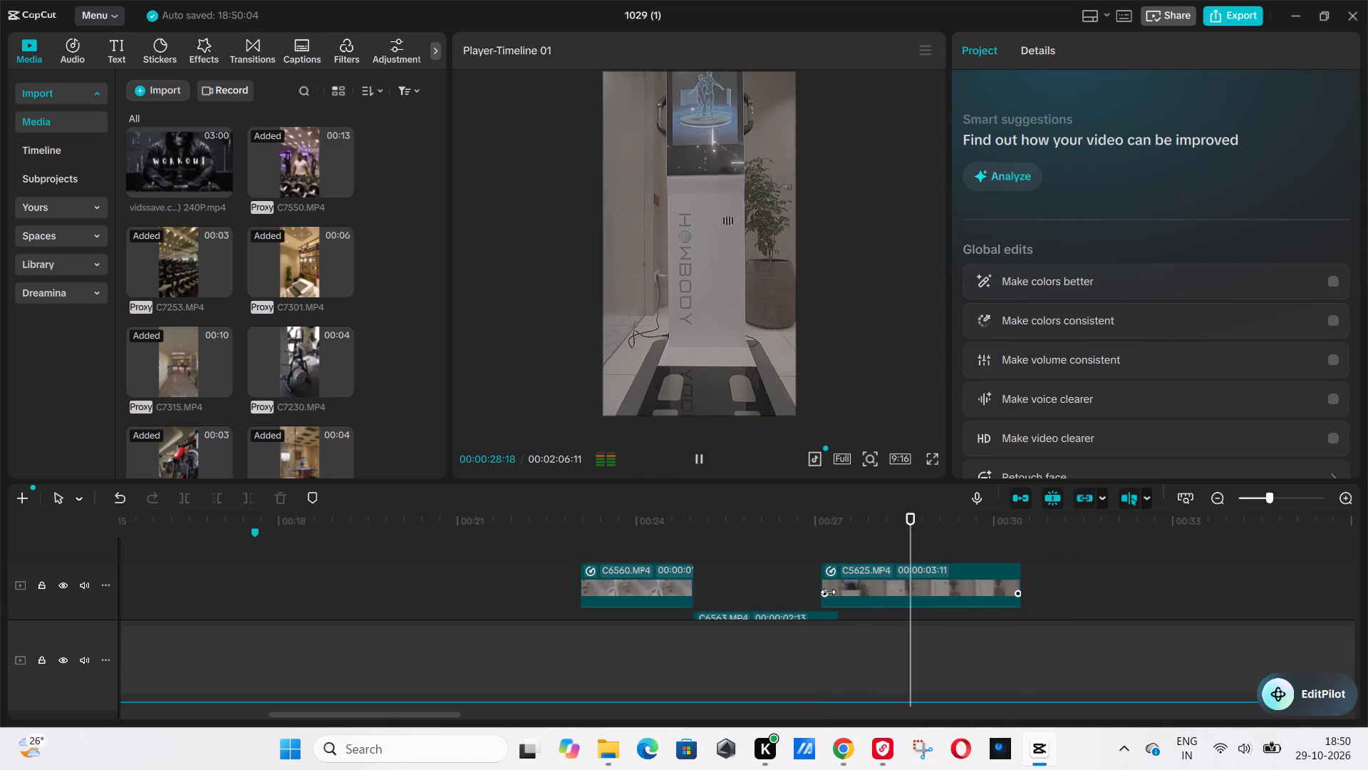
key(space)
Extend the start of C5625 to a length of 00:00:04:02, realign it with C6563's end and play it.
drag(844, 598, 888, 600)
drag(869, 586, 828, 588)
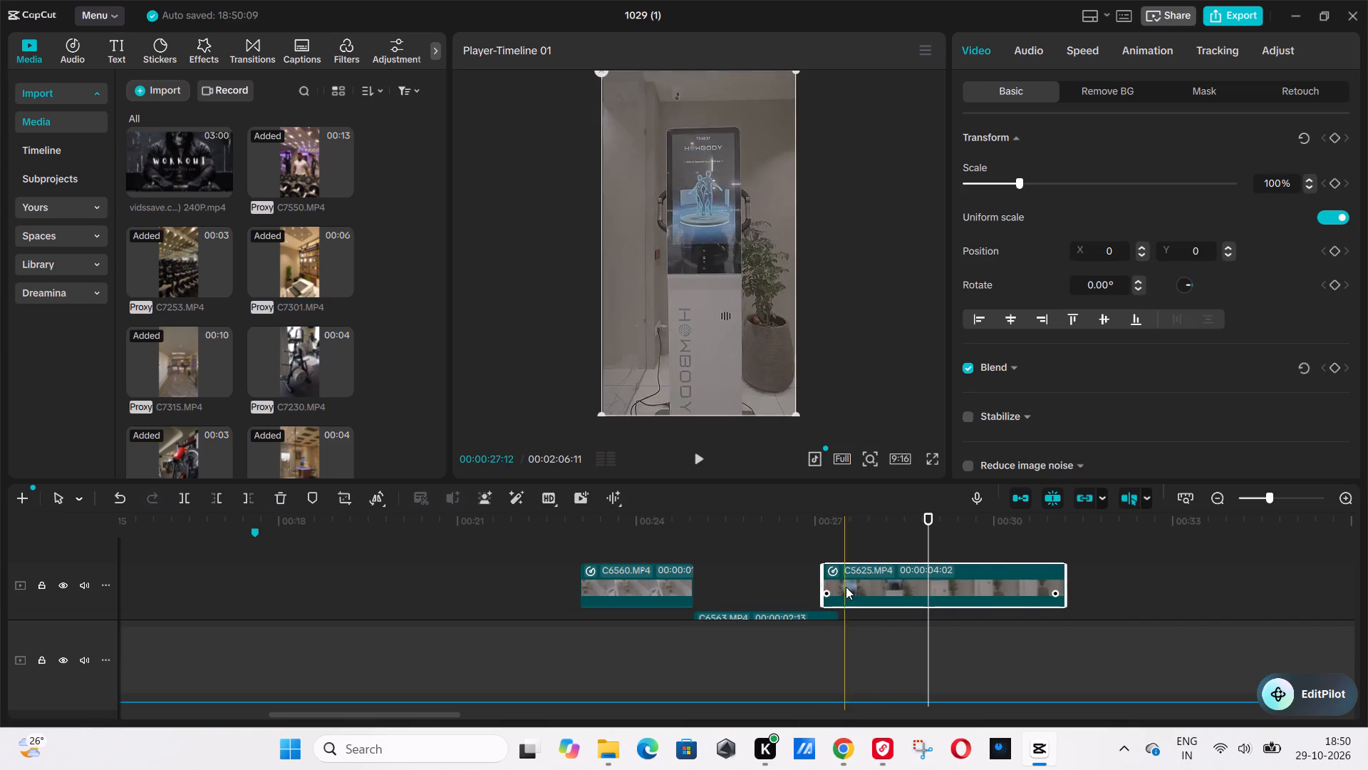
drag(846, 587, 833, 587)
click(789, 581)
key(space)
key(space)
Reverse the clip C5625 and play it back from the end of C6563.
click(855, 580)
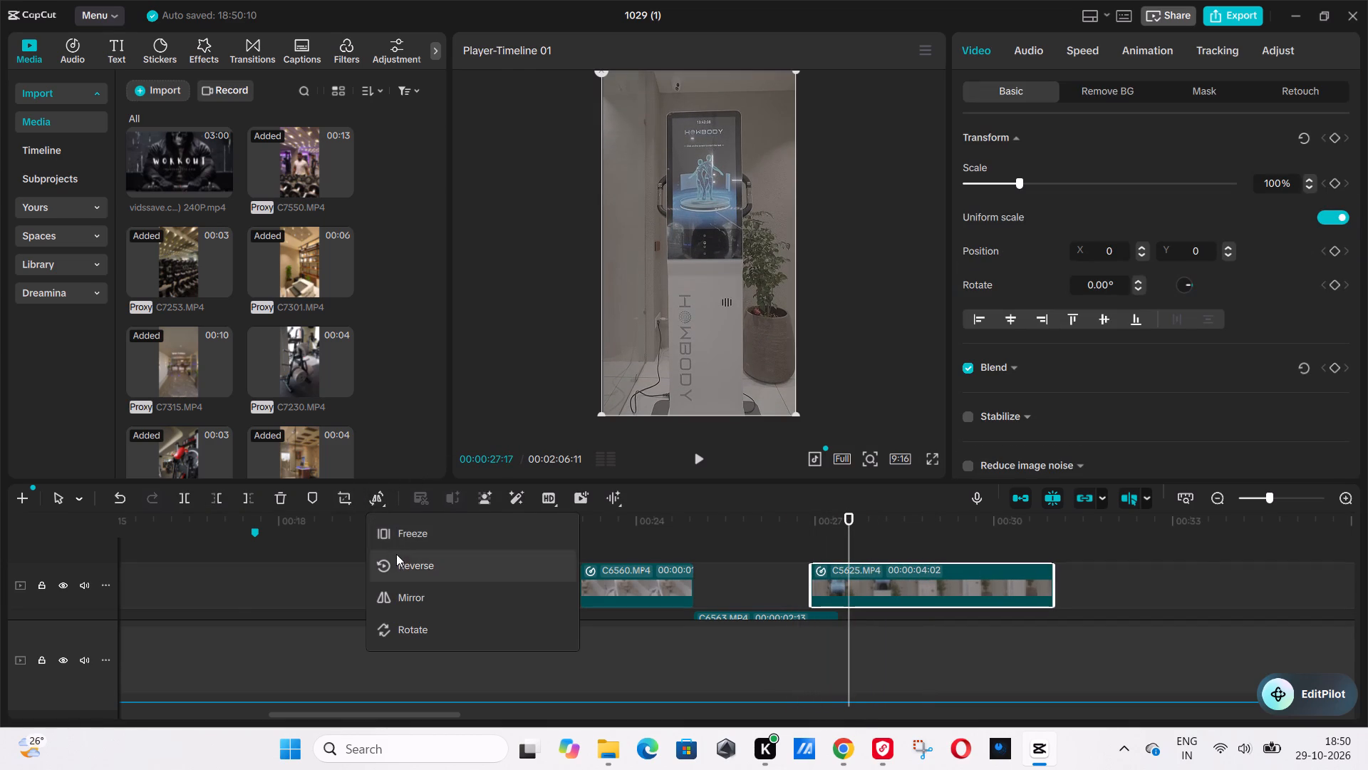
click(398, 557)
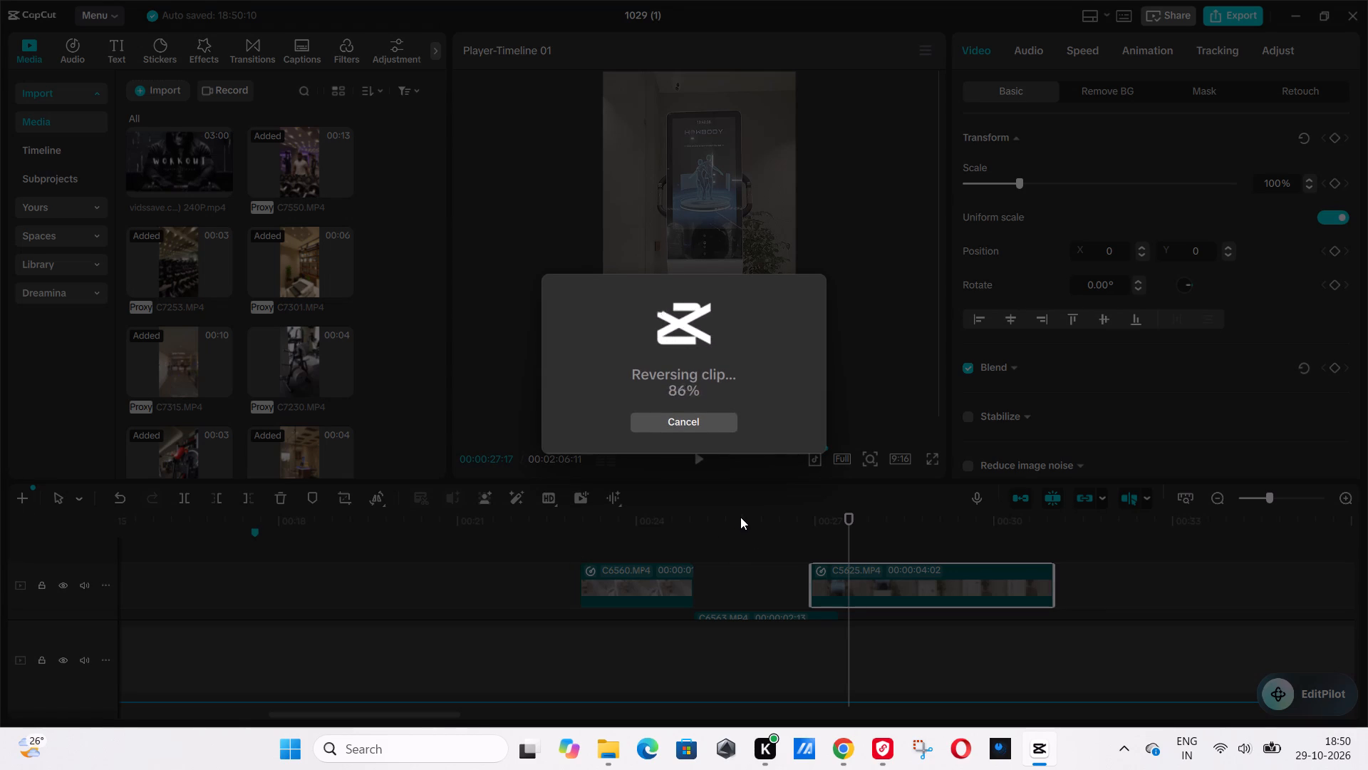
click(789, 572)
key(alt+space)
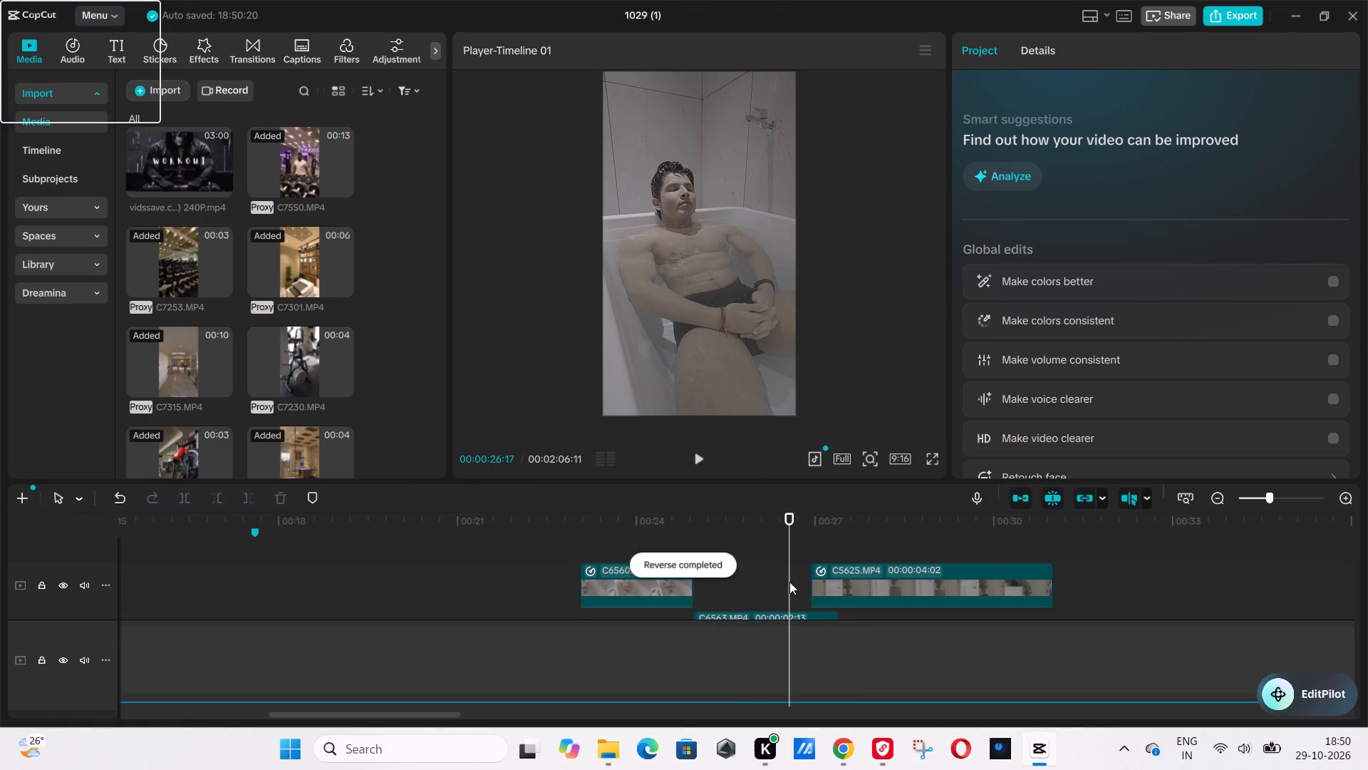
click(778, 568)
key(space)
key(space)
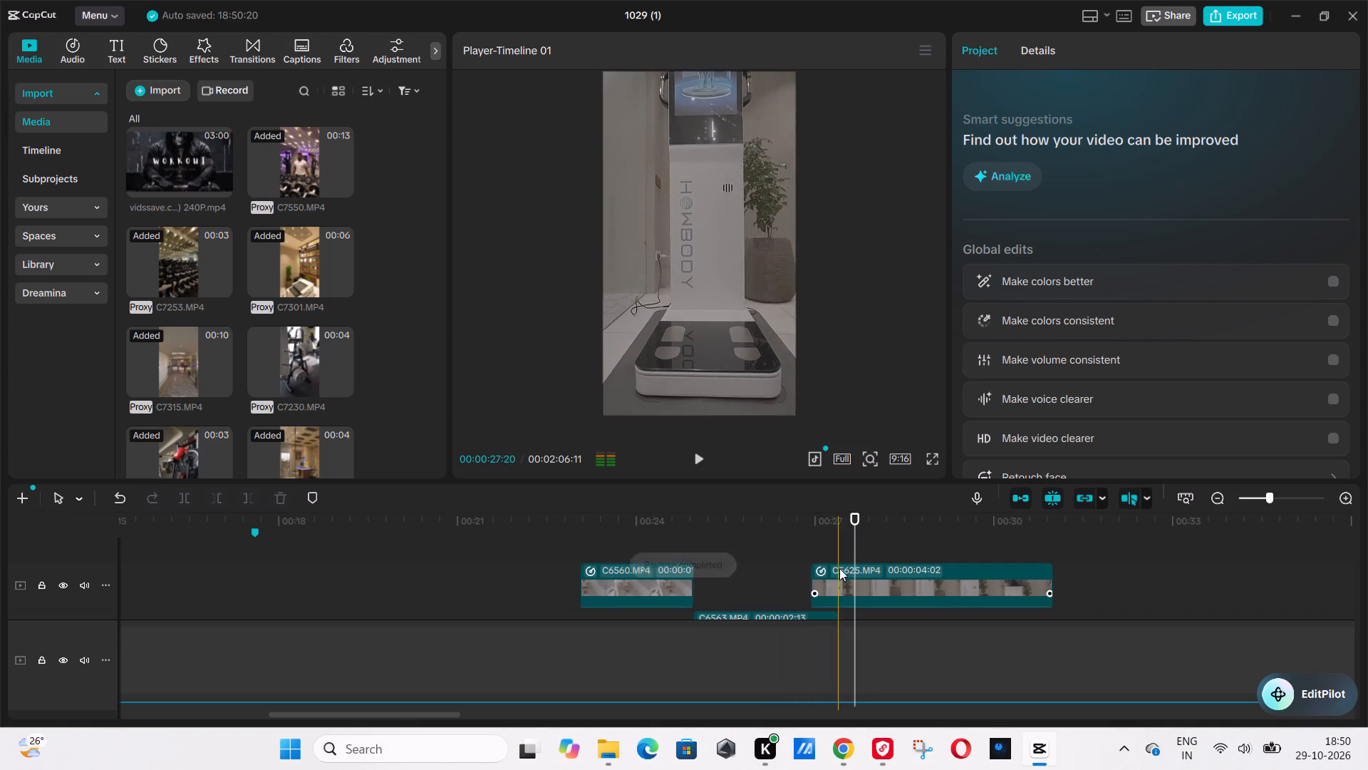
click(804, 565)
key(space)
Trim the start of the reversed C5625 to a length of 00:00:02:17, move it back near C6563's end and play it.
click(836, 579)
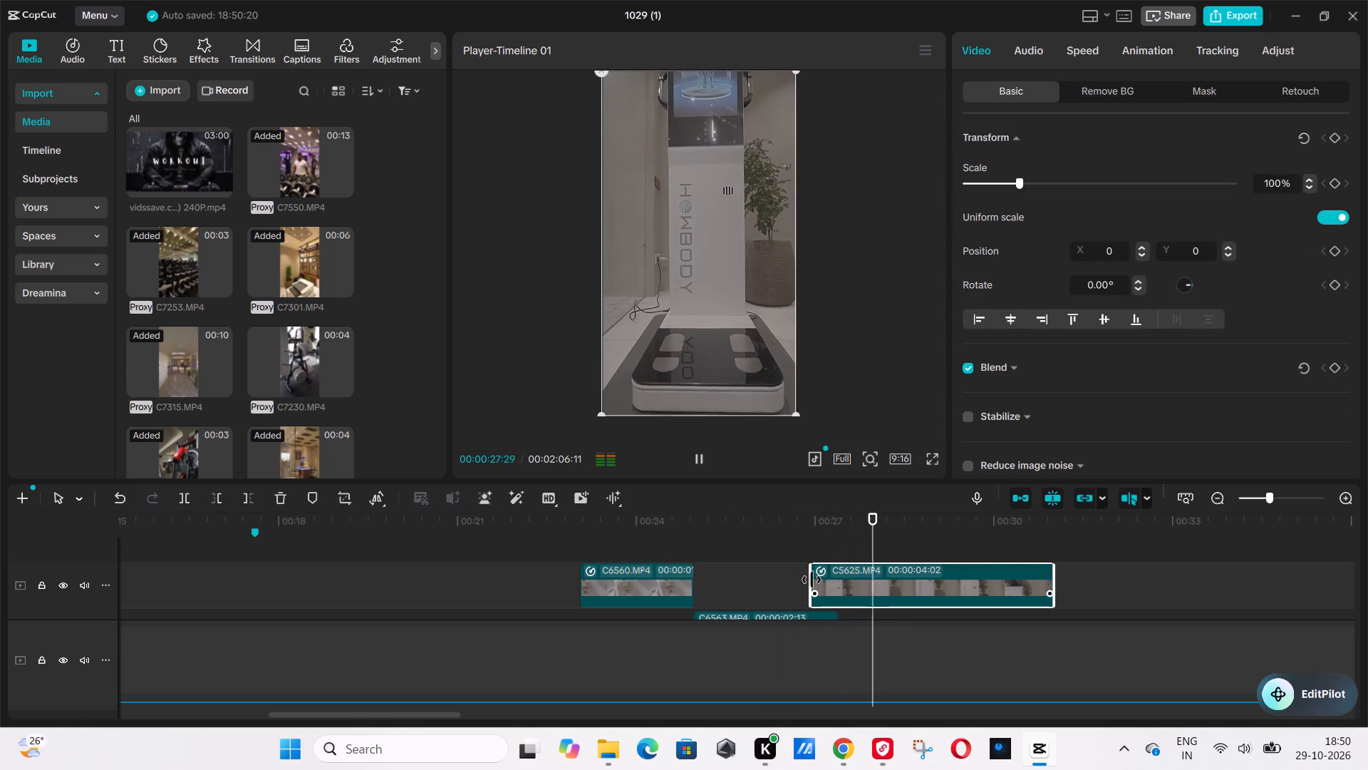
key(space)
drag(812, 580, 902, 585)
drag(928, 589, 856, 587)
click(821, 584)
key(space)
key(space)
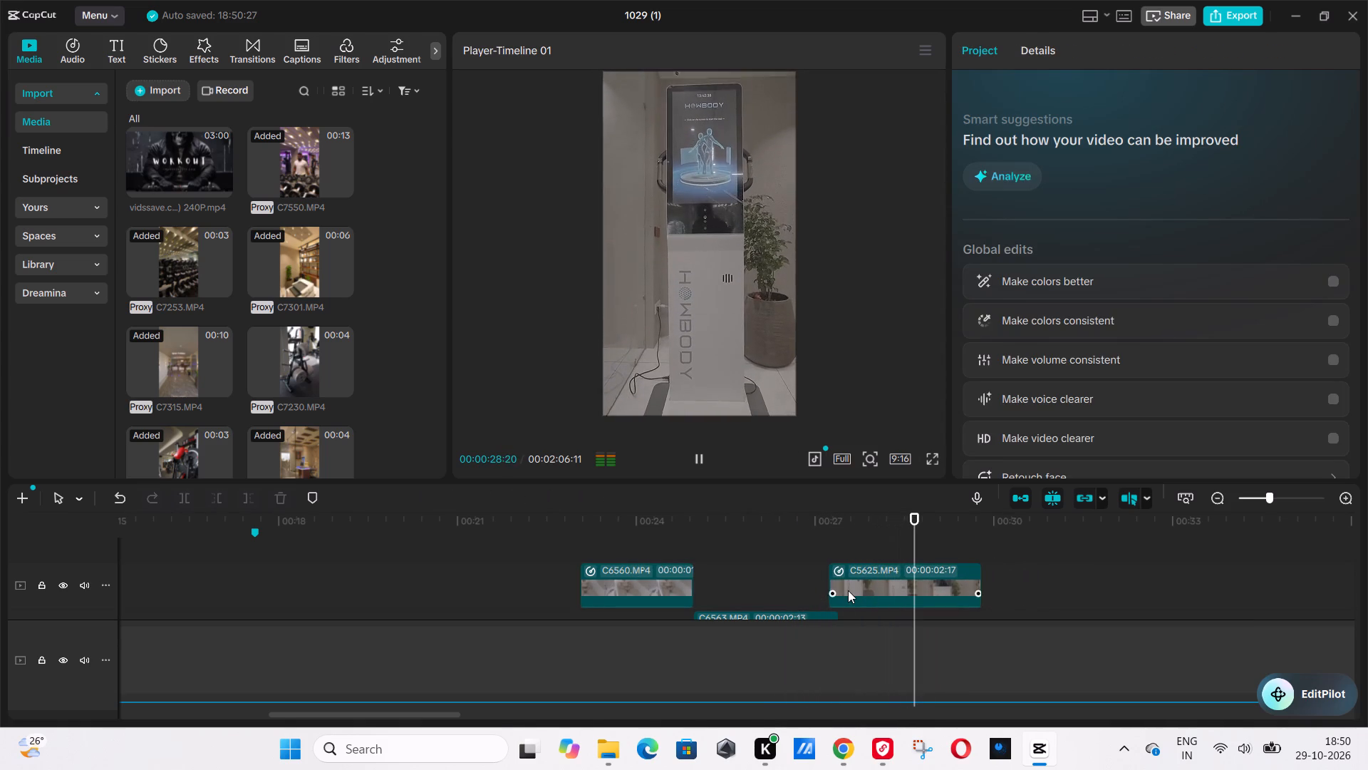
Trim the start of C5625 further to a length of 00:00:02:06, realign it with C6563's end and play it.
click(848, 590)
drag(822, 588, 833, 589)
click(834, 584)
drag(832, 580, 854, 582)
drag(871, 582, 846, 585)
click(817, 579)
key(space)
click(806, 579)
key(space)
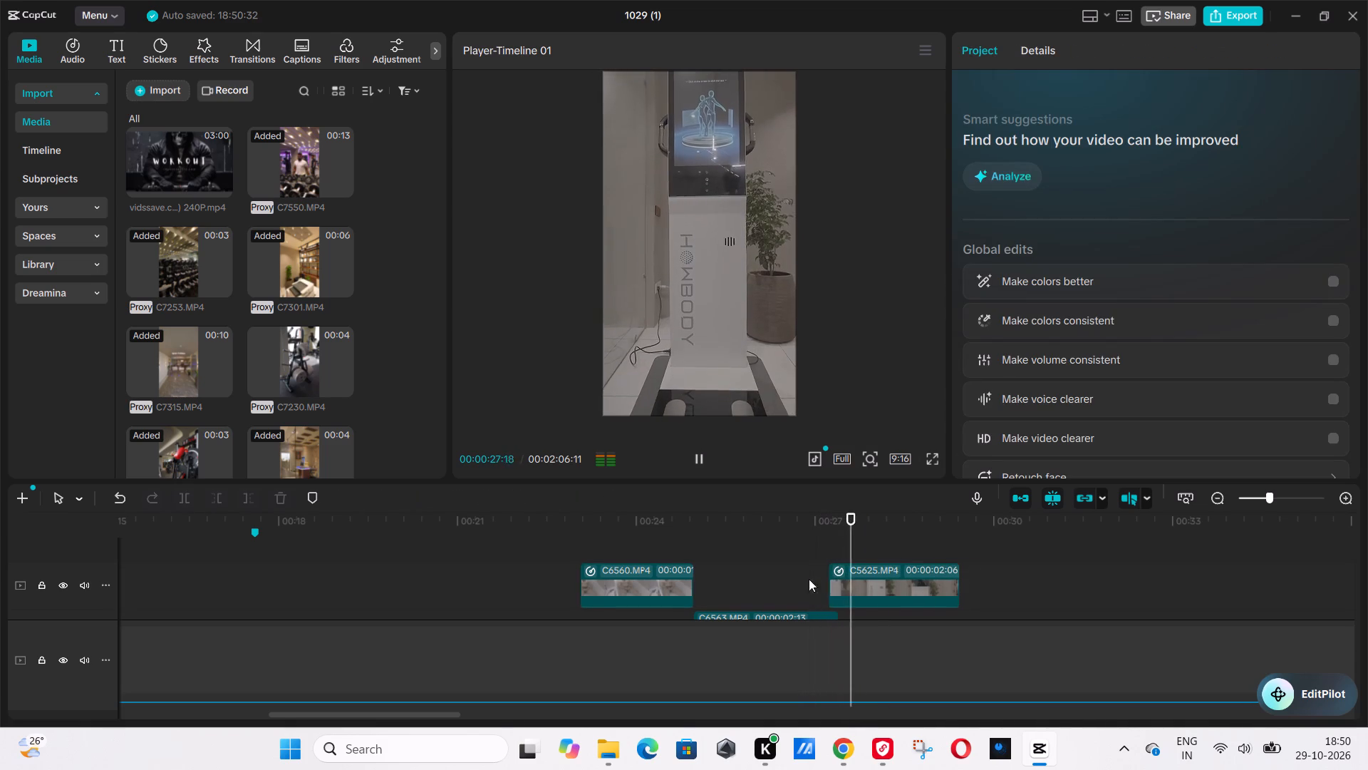
click(877, 596)
key(space)
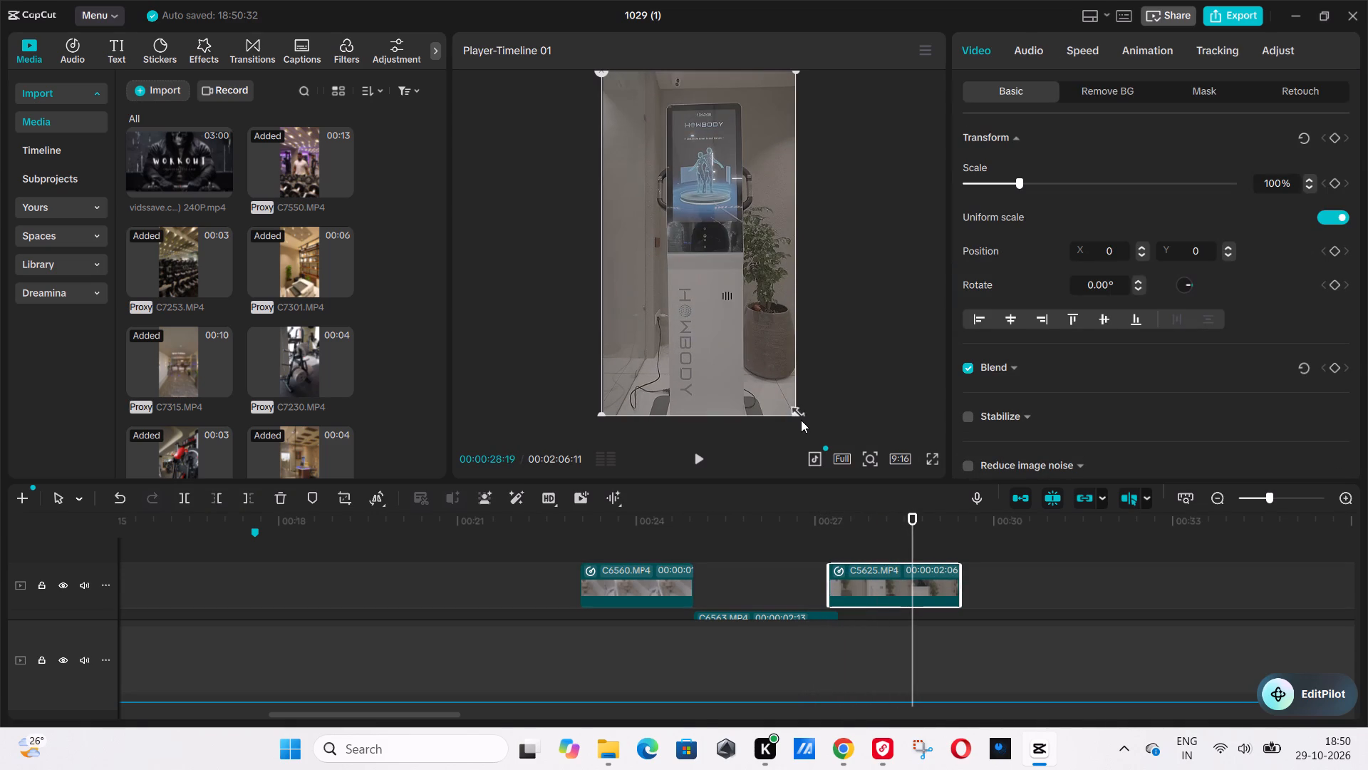
Scale C5625 up to 107% and play the transition from C6563 into it.
drag(799, 414, 812, 428)
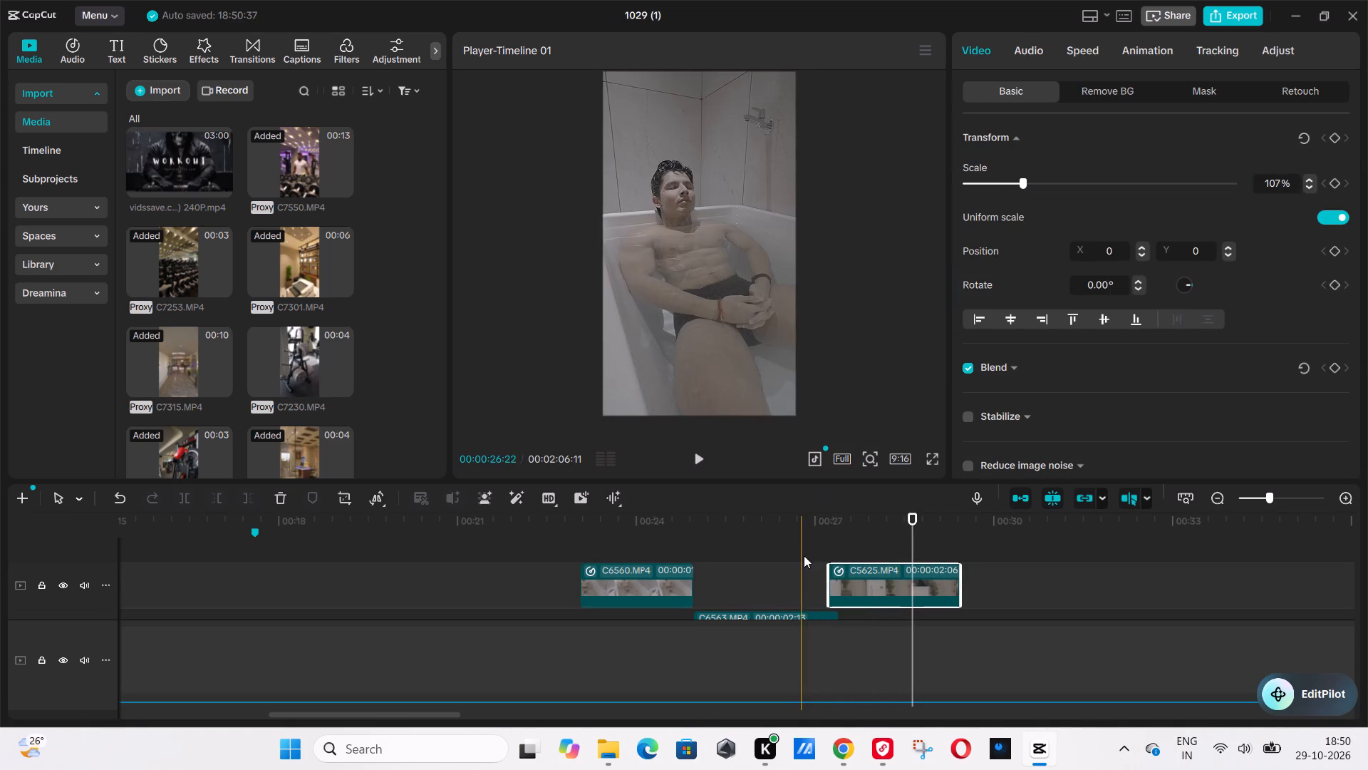
click(804, 556)
key(space)
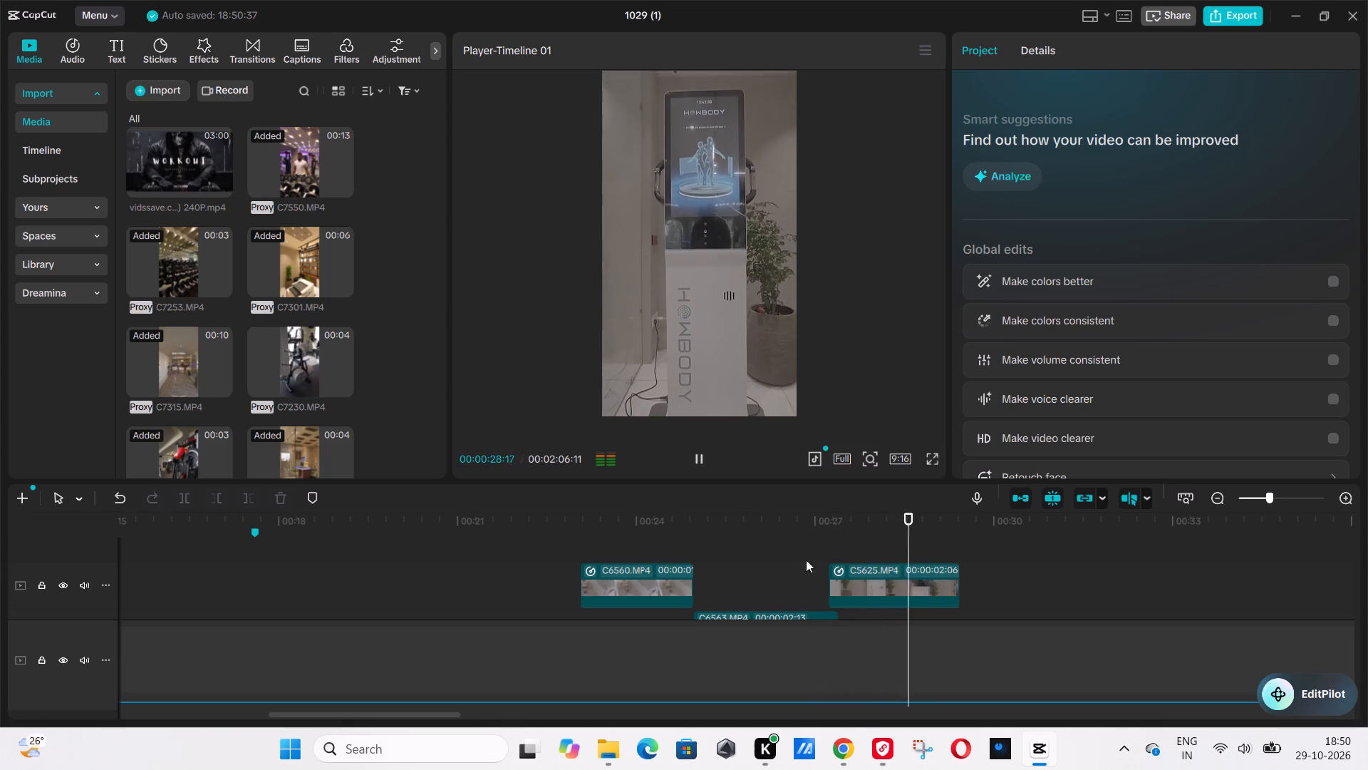
click(807, 572)
key(space)
click(903, 572)
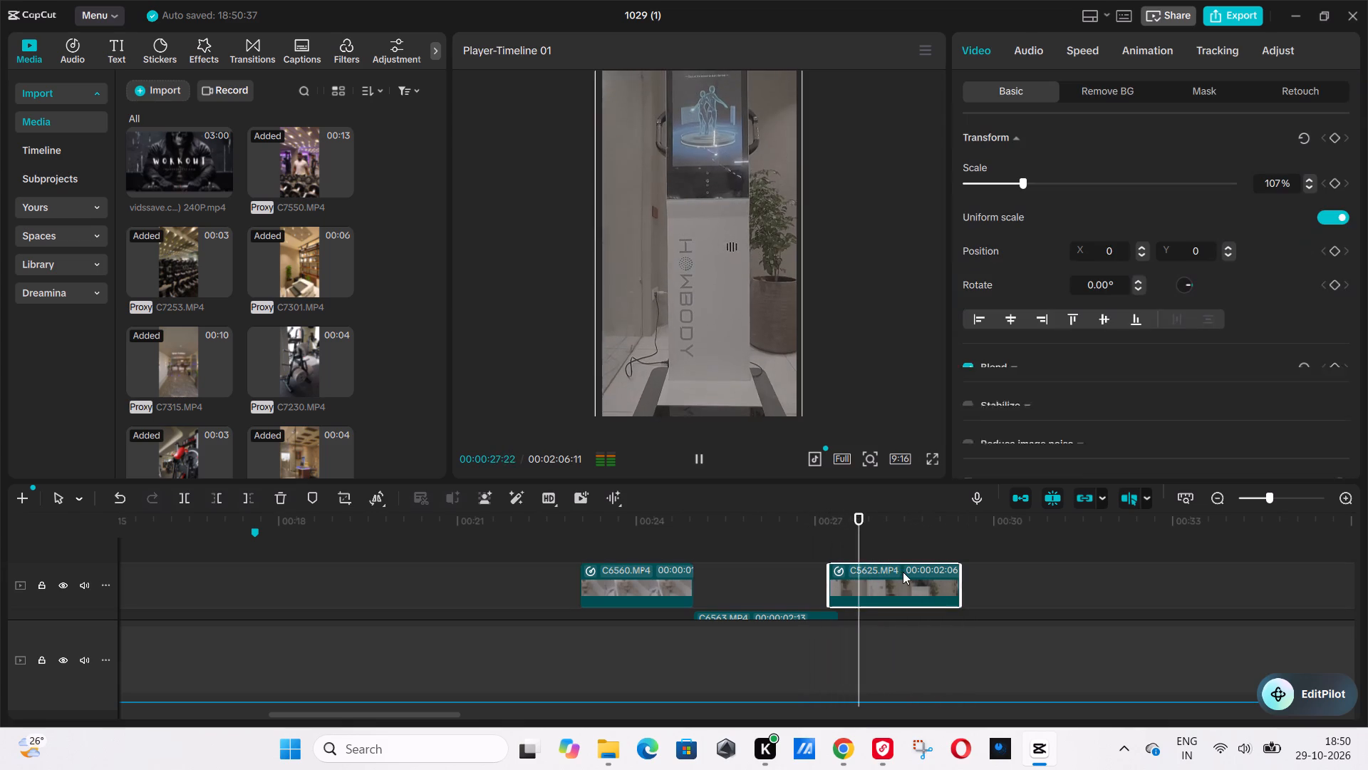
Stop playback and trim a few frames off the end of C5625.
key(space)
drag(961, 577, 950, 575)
Preview C5626 from the 3D BM folder and add it to the timeline on a track above C5625.
key(alt+Tab)
double_click(693, 431)
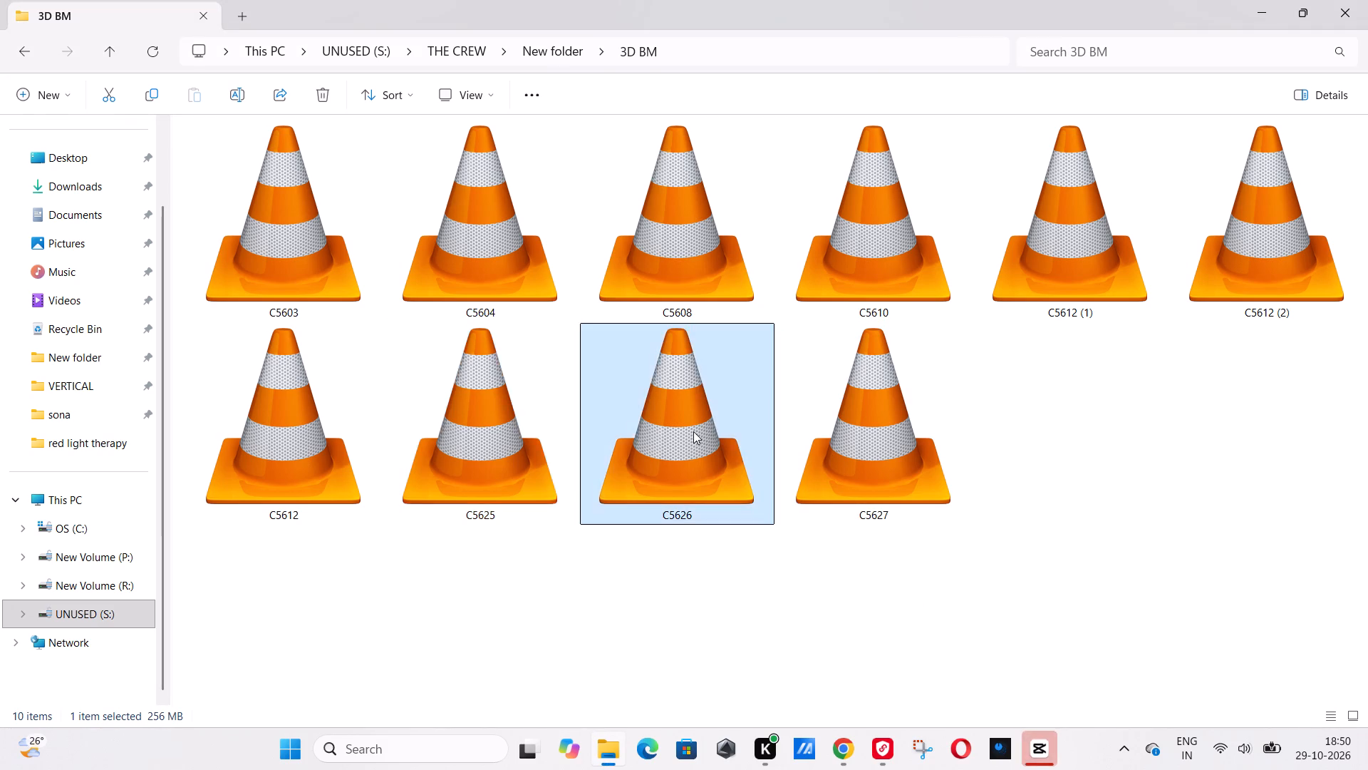
key(alt+Tab)
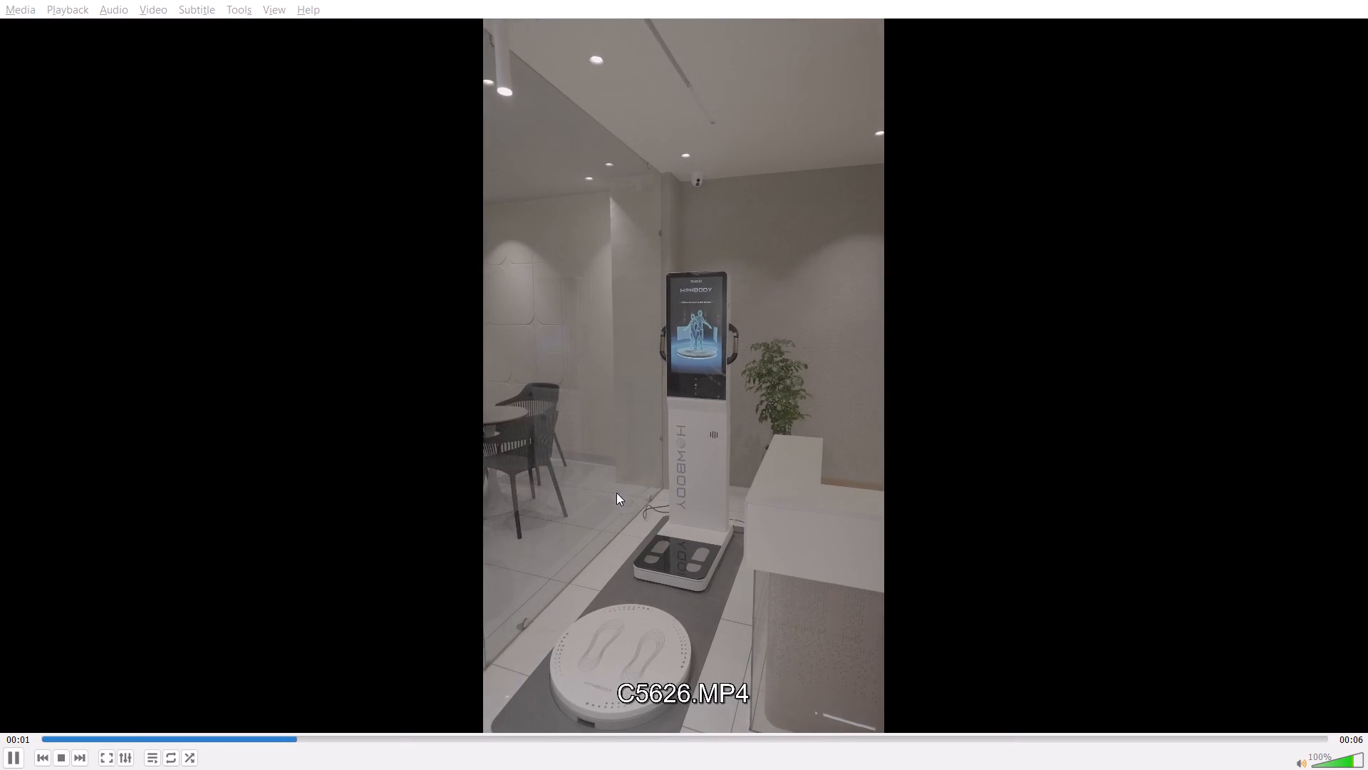
alt+click(318, 324)
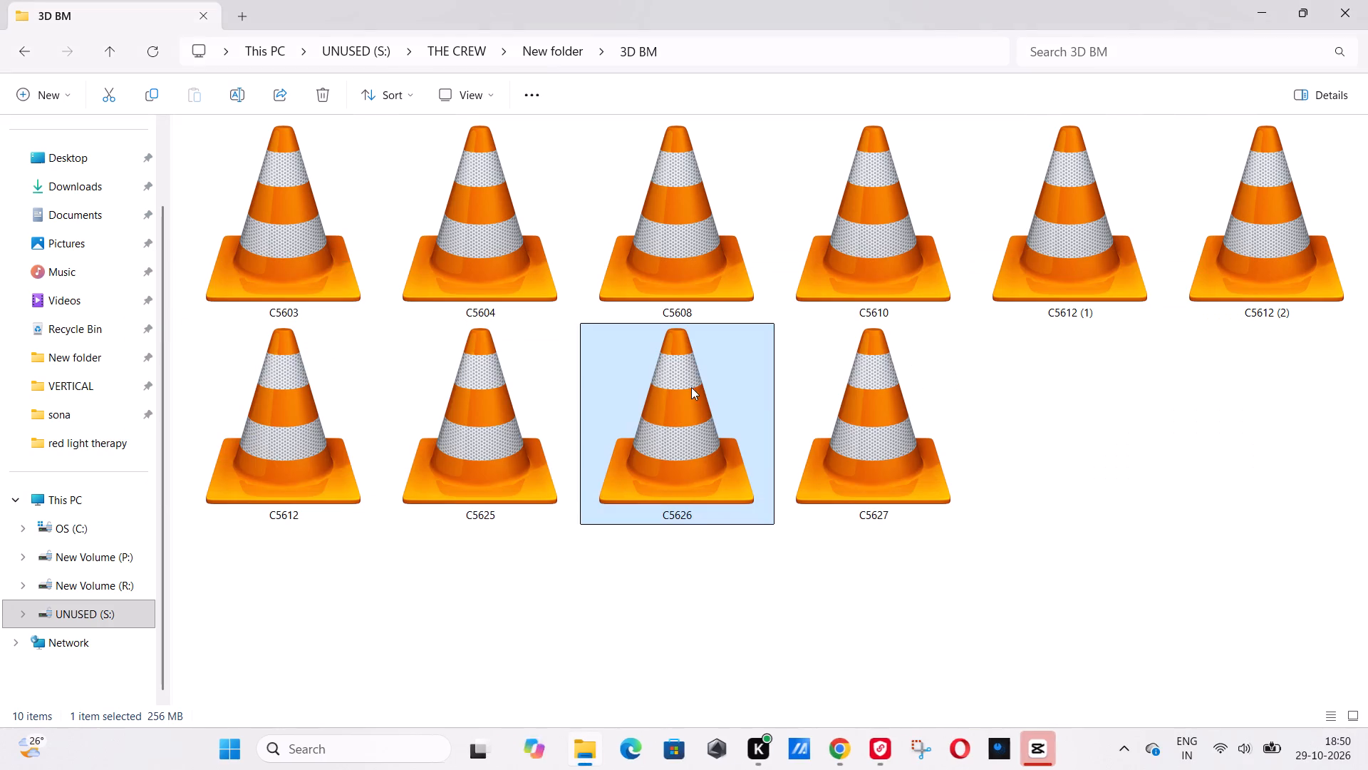
drag(693, 387, 893, 558)
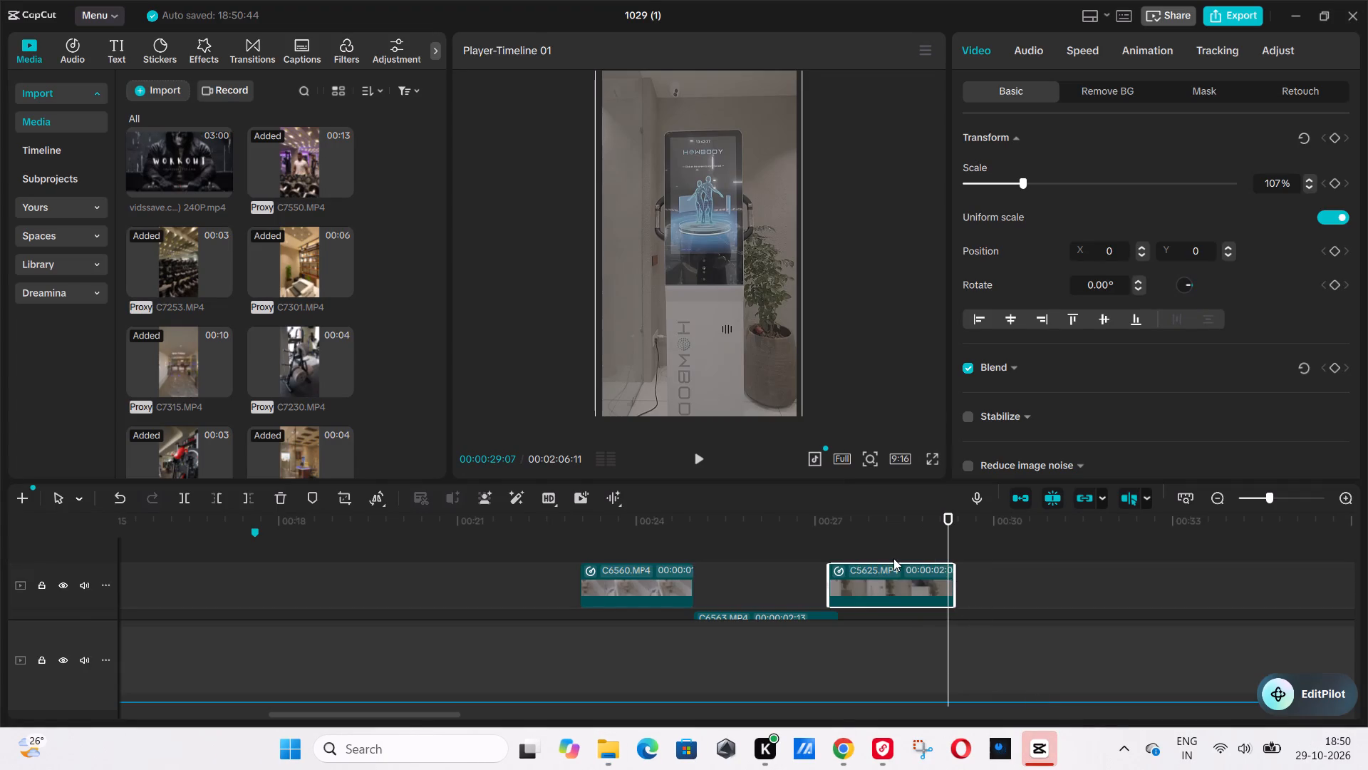
drag(990, 592, 906, 626)
scroll(911, 622, up, 20)
scroll(911, 622, up, 6)
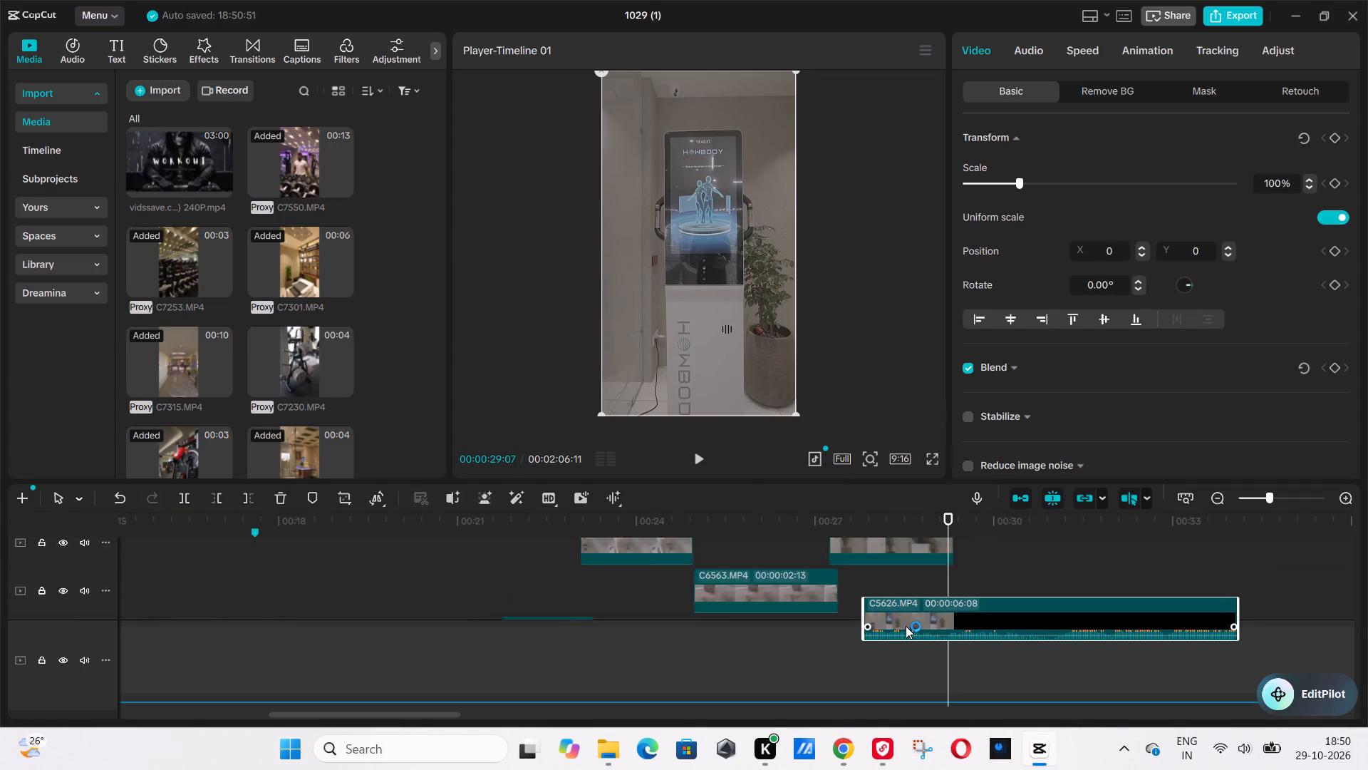
scroll(906, 626, up, 3)
drag(906, 626, 893, 567)
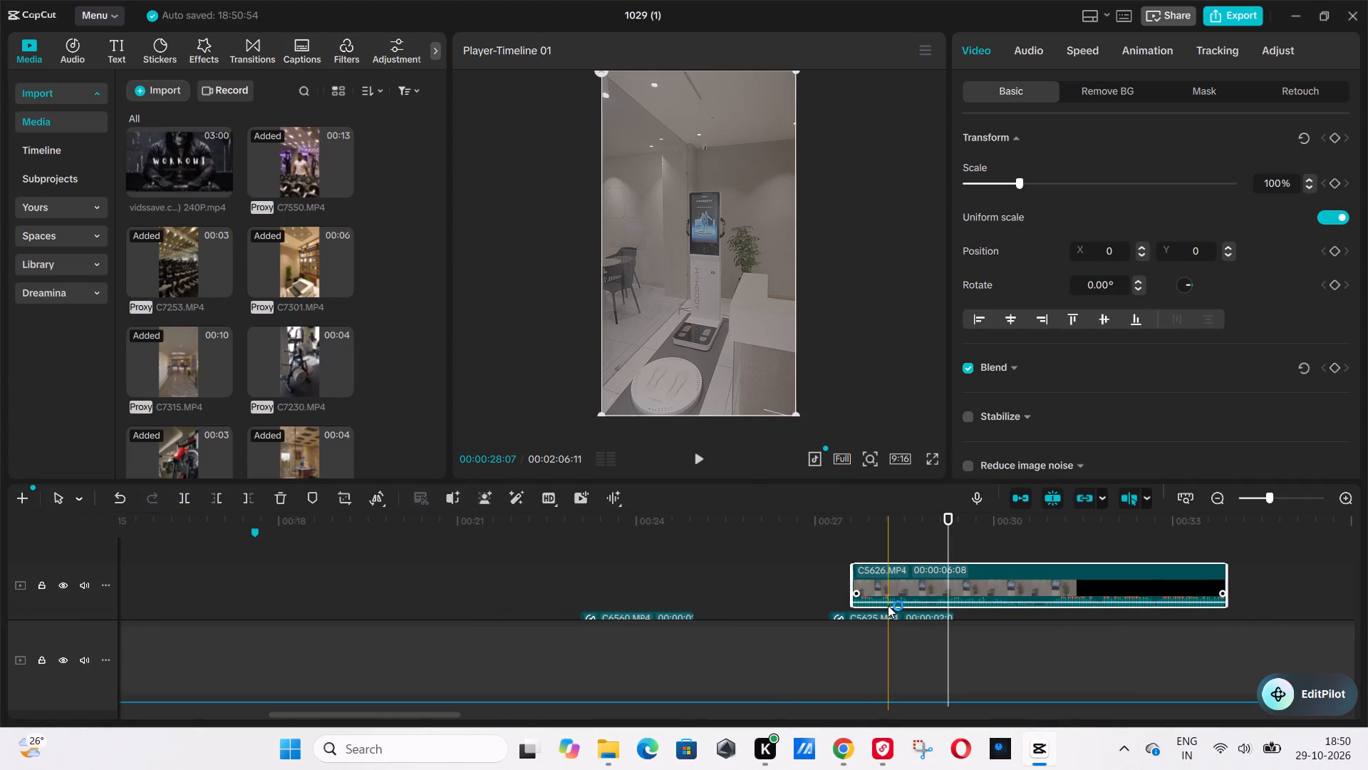
drag(888, 601, 888, 635)
Trim the start of C5626 to a clip length of 00:00:03:21.
drag(855, 582, 968, 583)
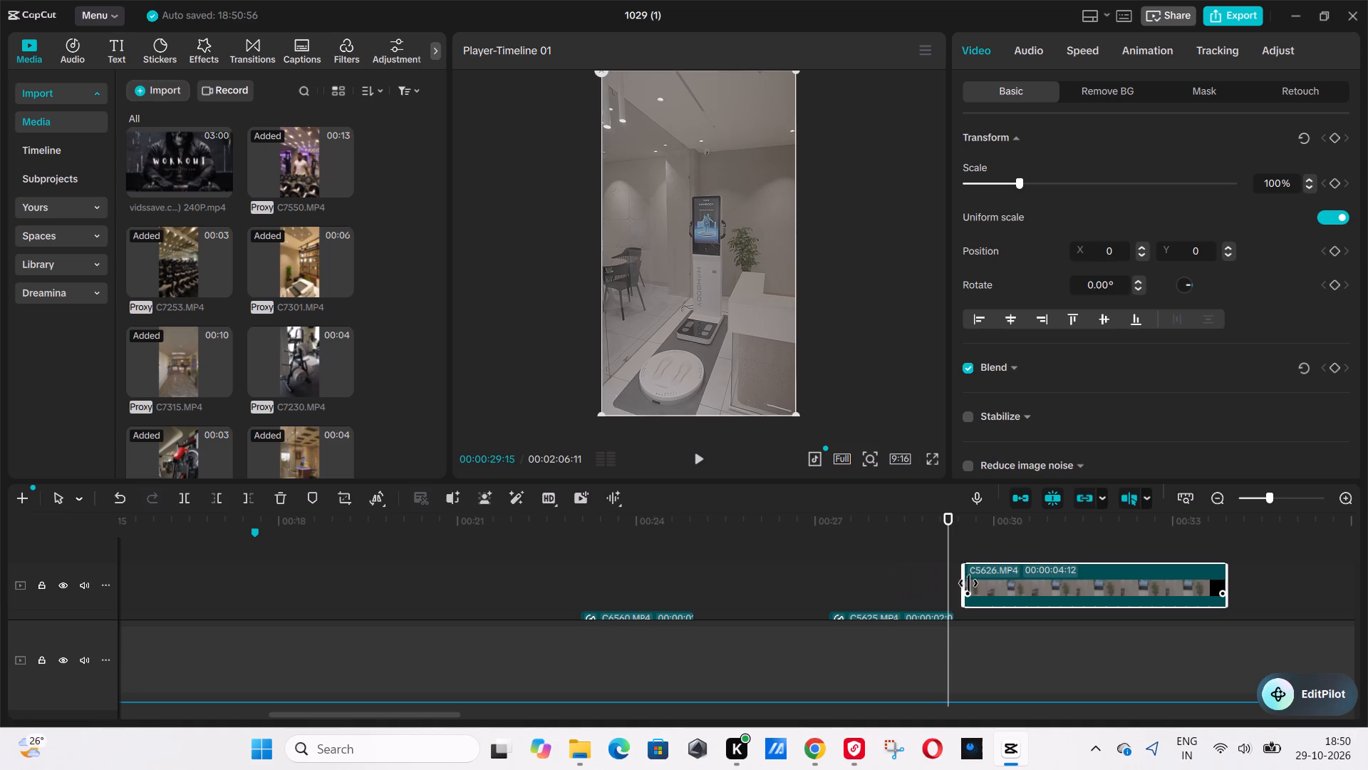
drag(968, 583, 1007, 582)
drag(1070, 595, 1069, 595)
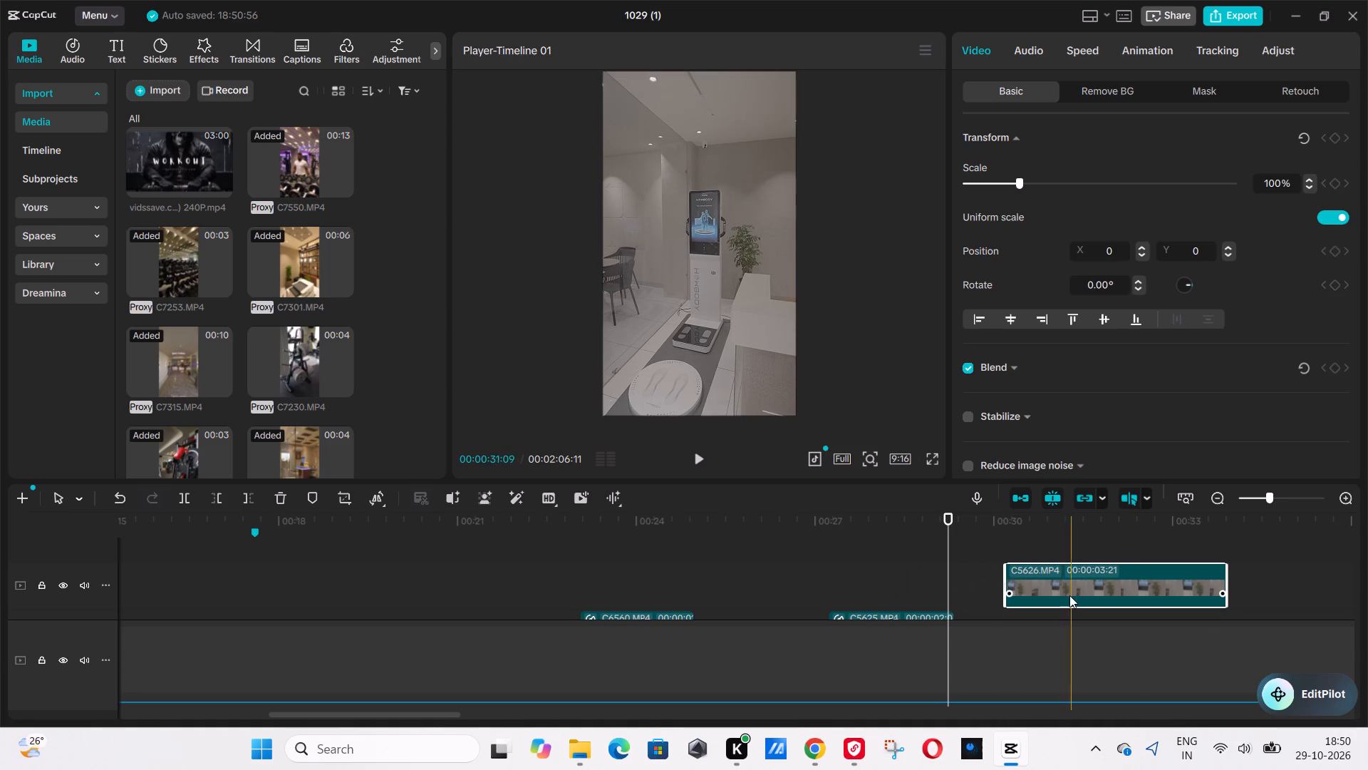
Move C5625 further along the timeline, place C5626 at C6563's end and play the transition into it.
drag(1069, 595, 911, 592)
scroll(899, 593, down, 2)
drag(895, 592, 1173, 585)
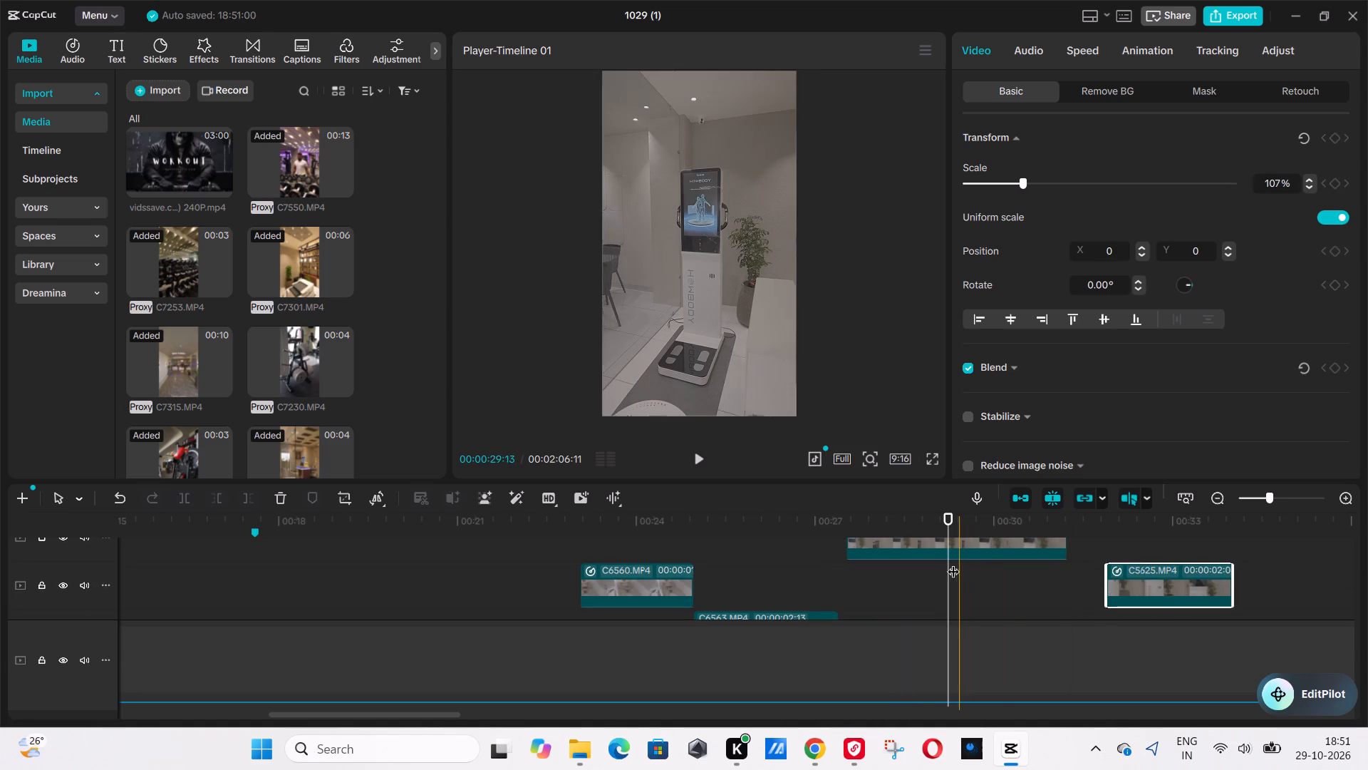
drag(943, 554, 936, 598)
click(813, 554)
key(space)
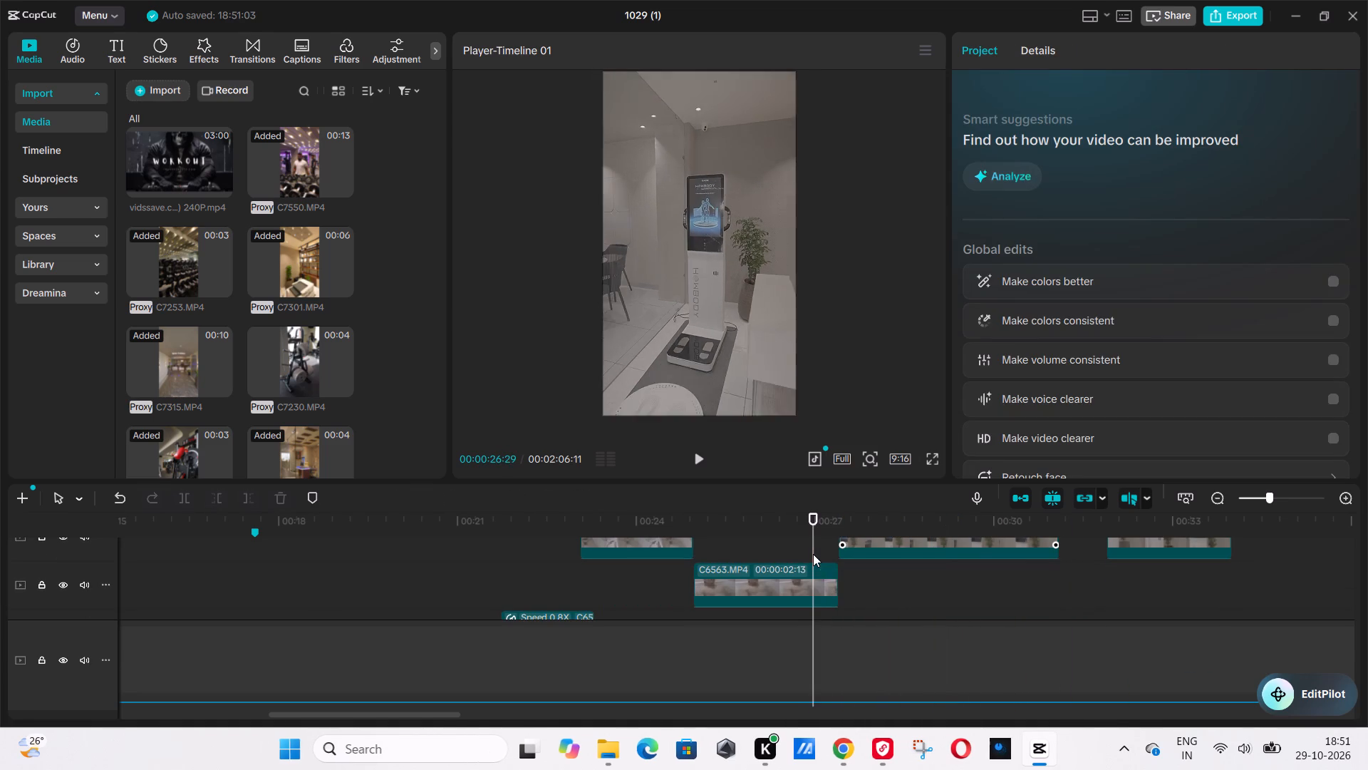
scroll(891, 589, up, 5)
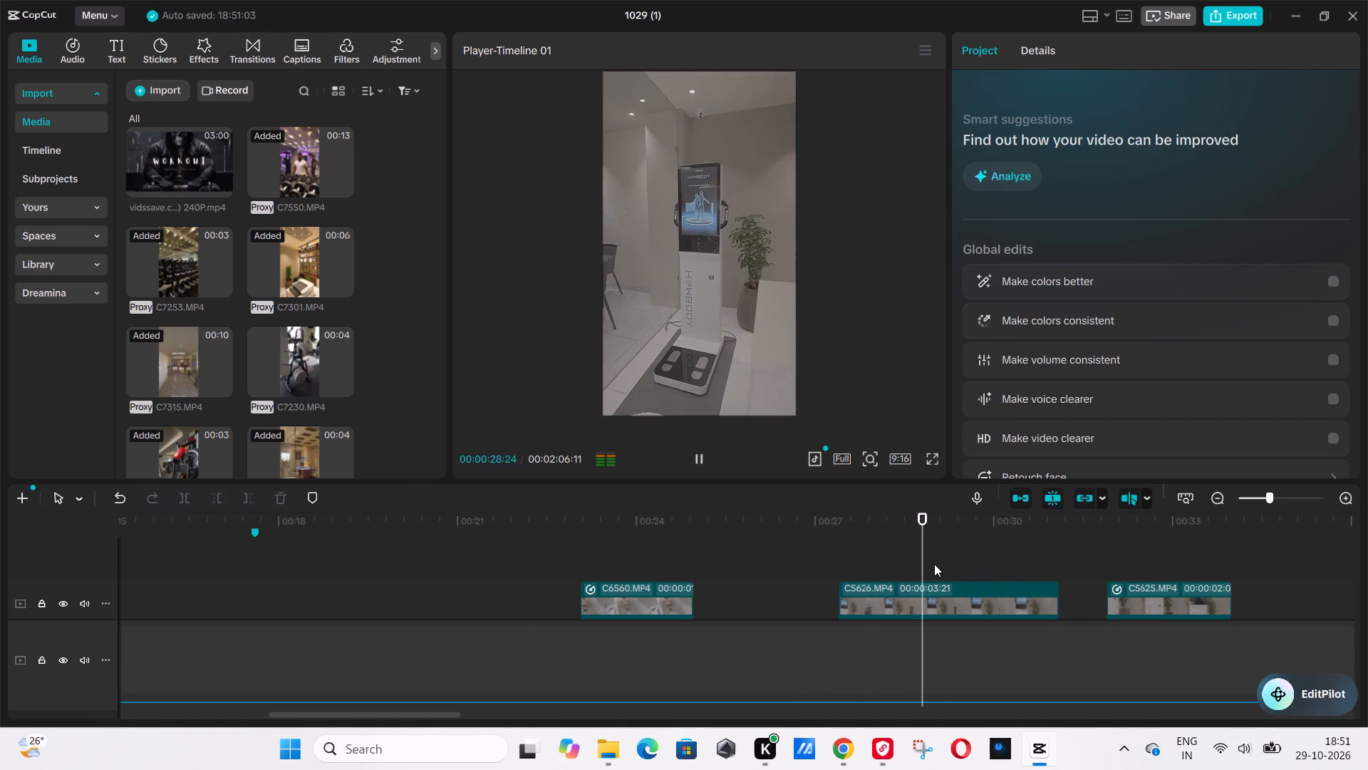
click(797, 563)
key(space)
Apply a speed curve to C5626 with a faster start, shortening it to 00:00:02:28, and play it from C6560 onward.
click(885, 590)
click(1067, 51)
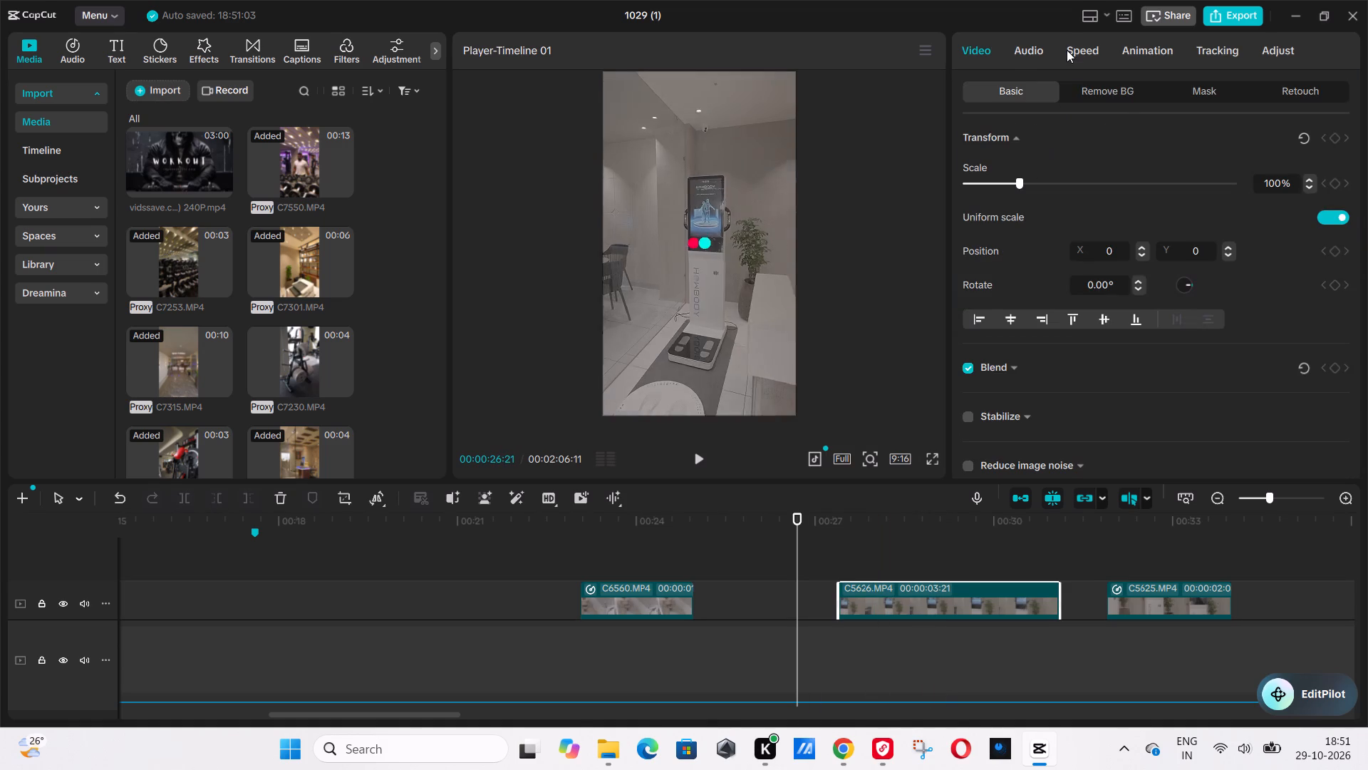
click(1063, 152)
drag(964, 389, 974, 301)
drag(965, 390, 968, 316)
click(804, 599)
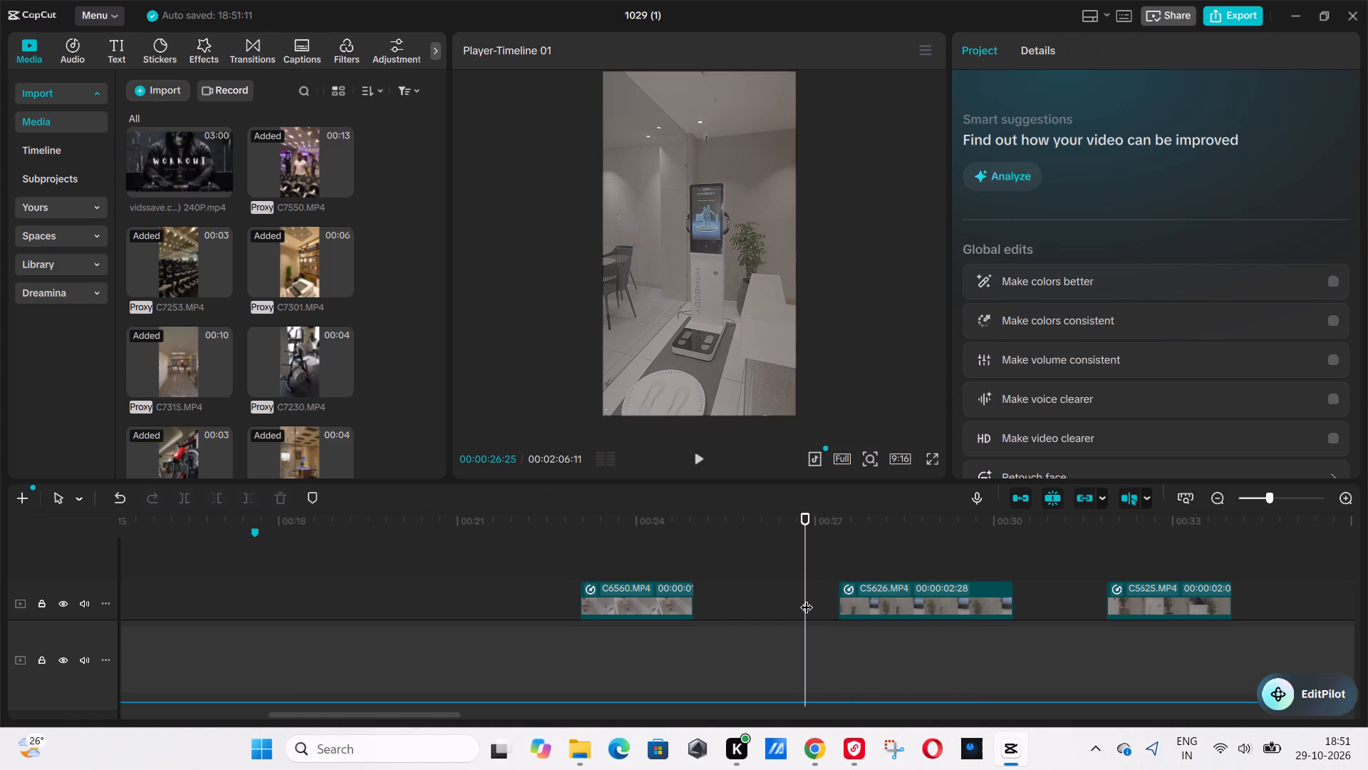
key(space)
click(809, 597)
key(space)
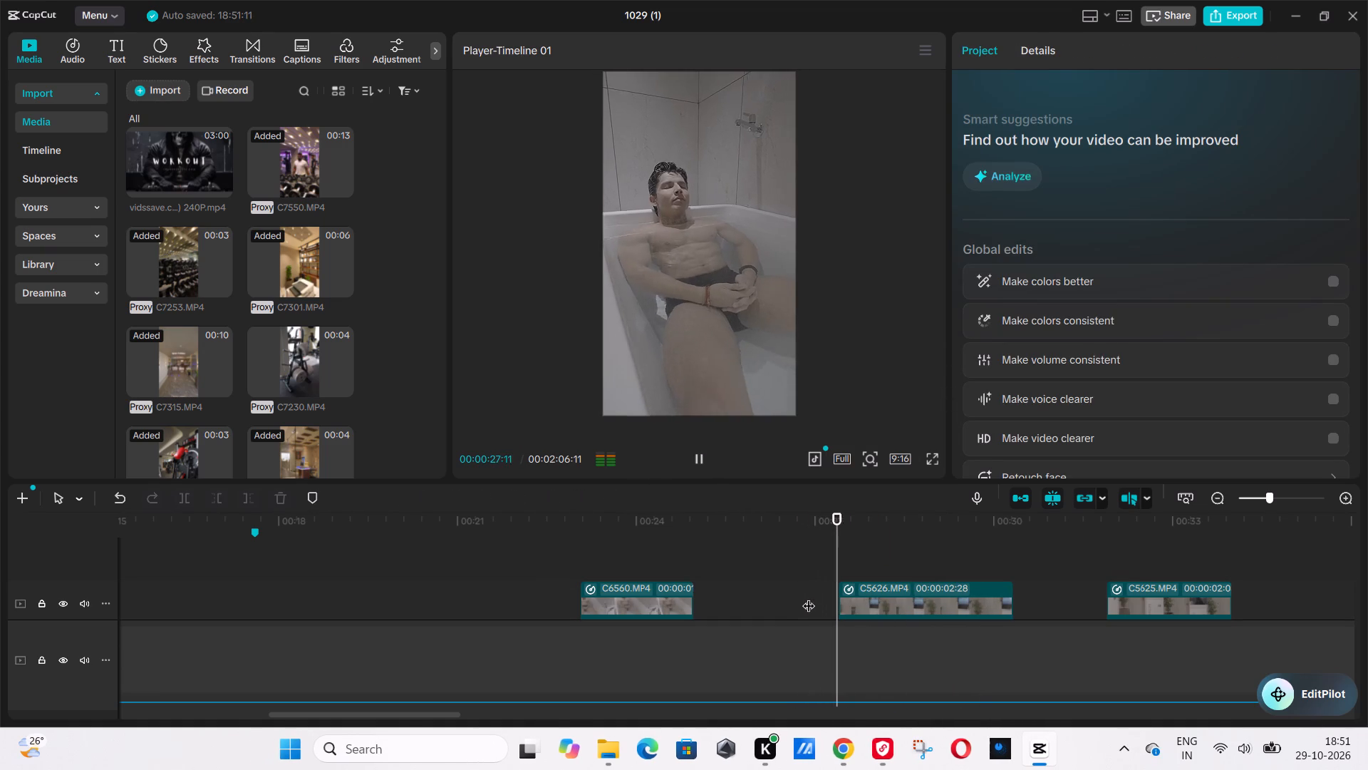
click(756, 600)
click(679, 533)
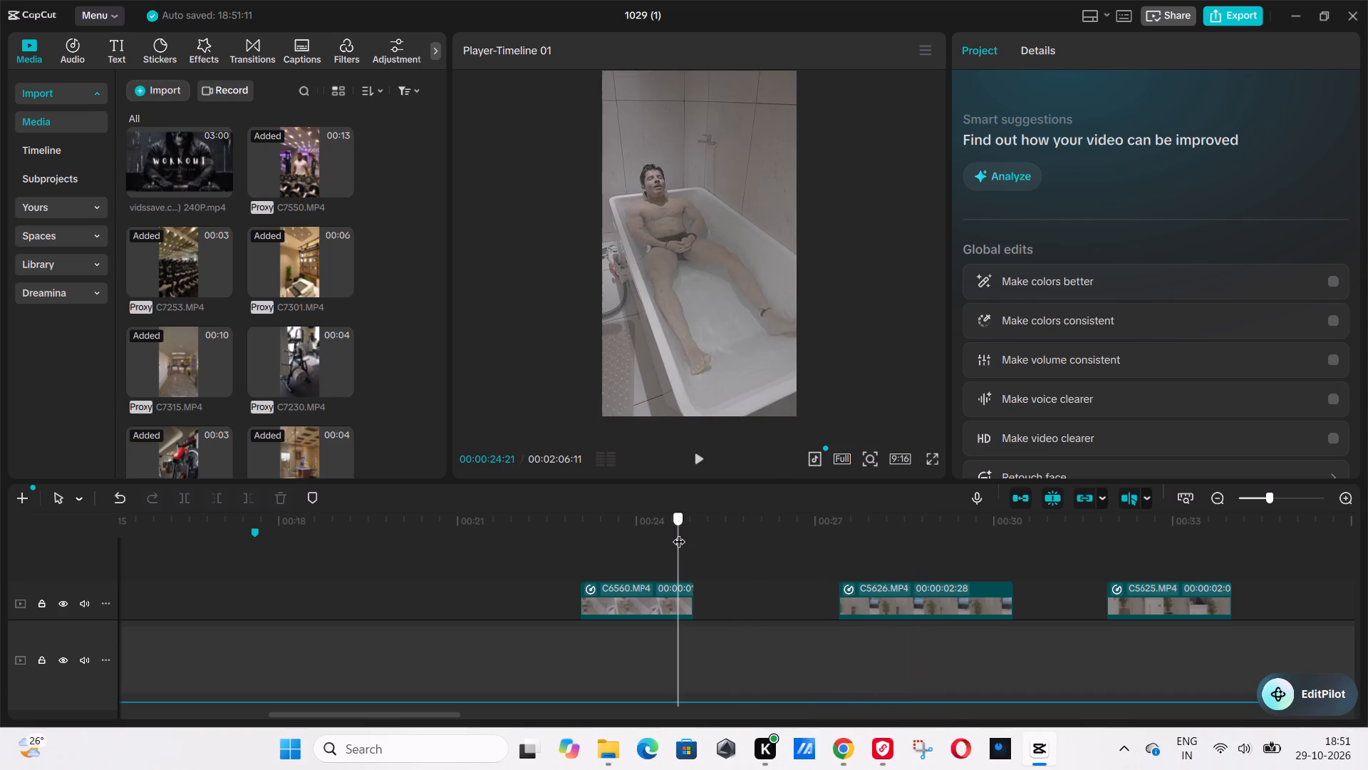
key(space)
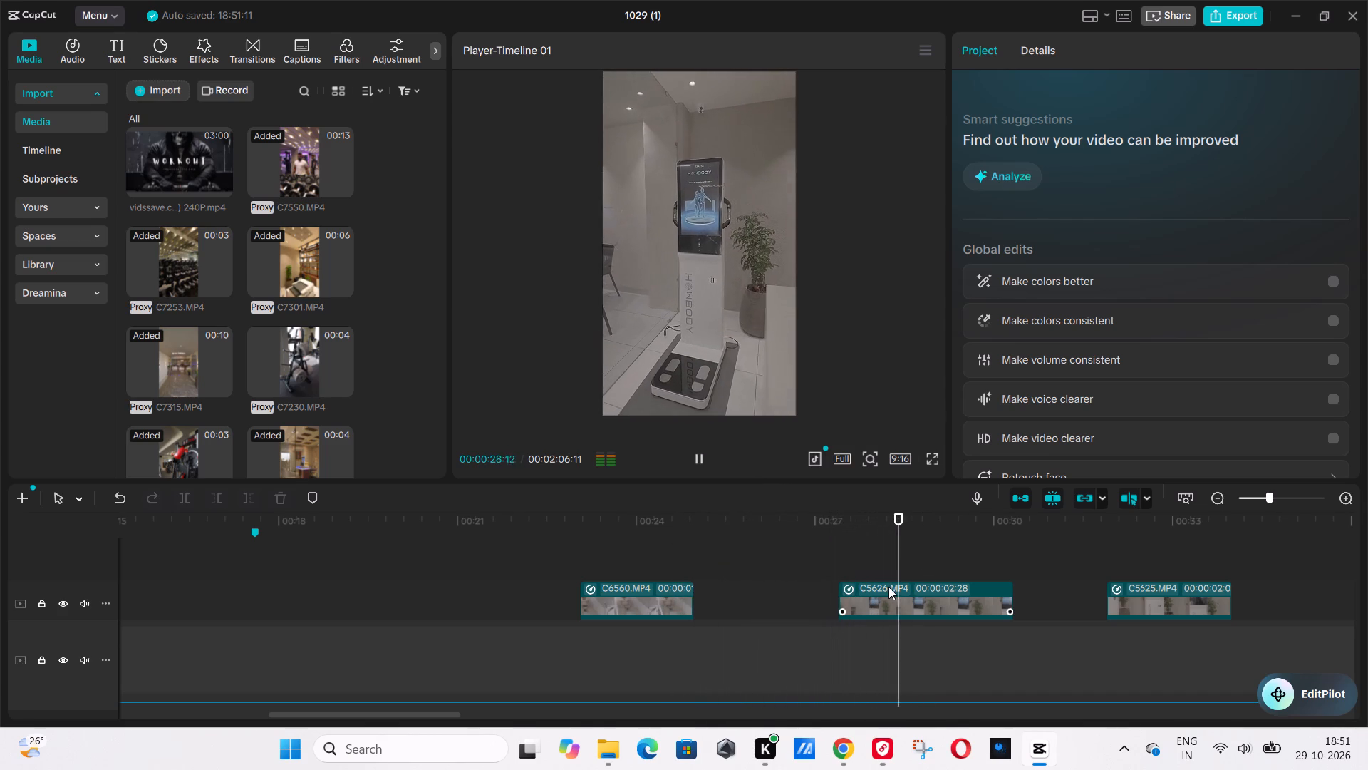
Move C5625 to the track above C5626, starting at about 00:00:29:07, and play the transition between them.
drag(1148, 599, 991, 549)
key(space)
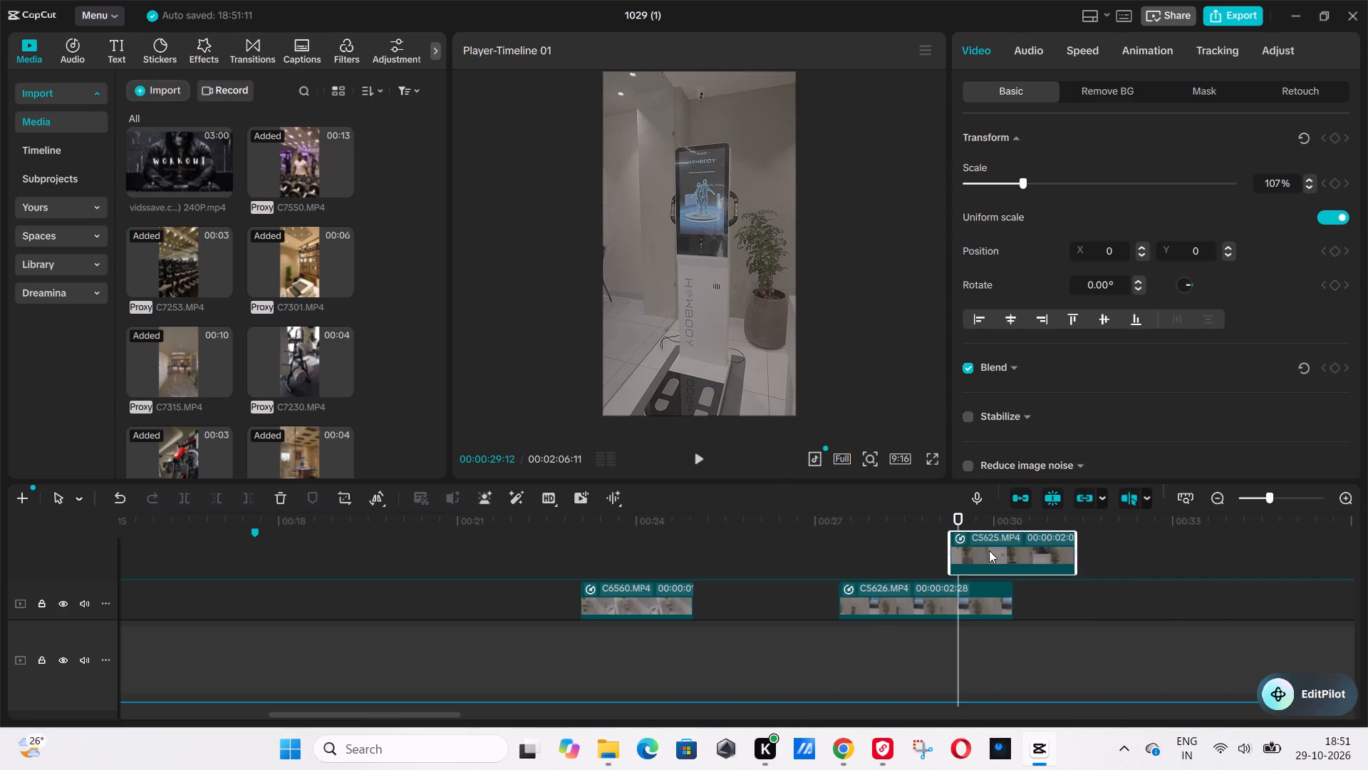
click(931, 563)
key(space)
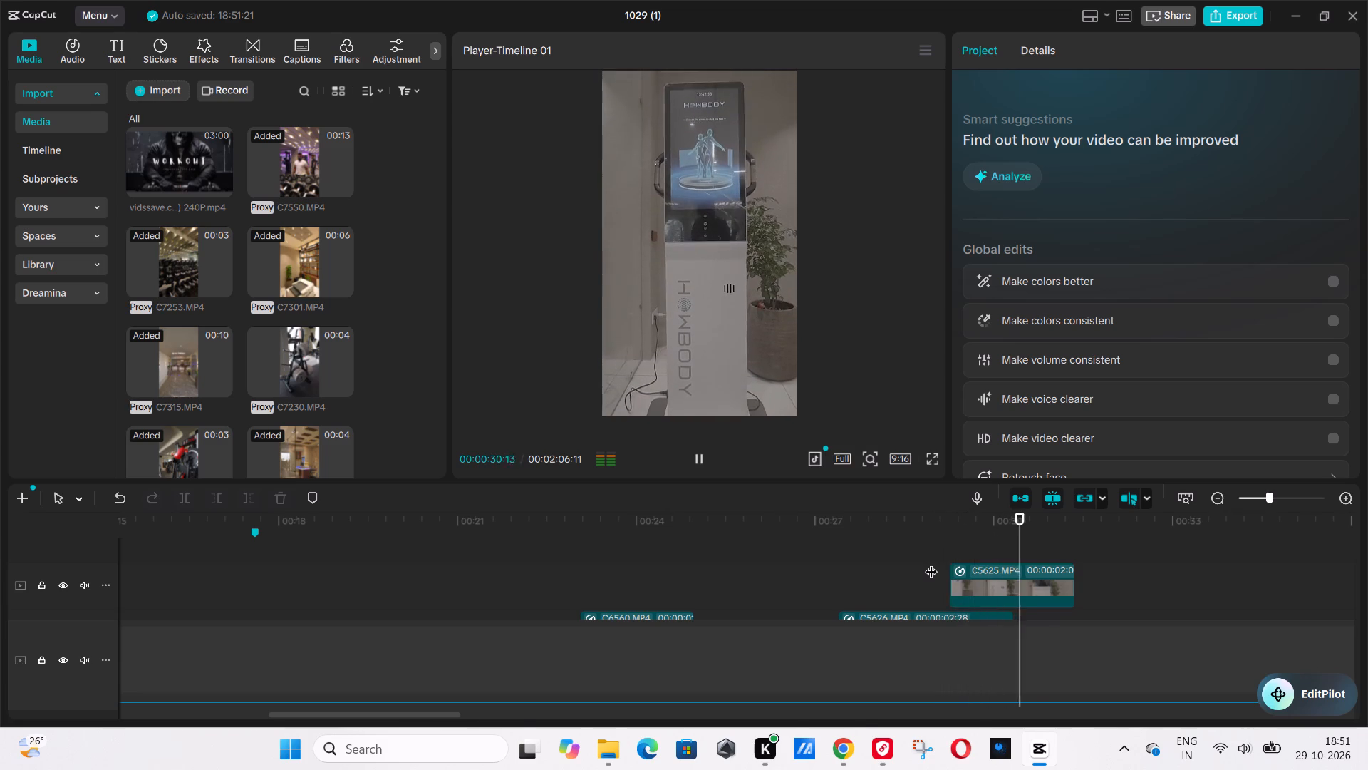
click(922, 563)
key(space)
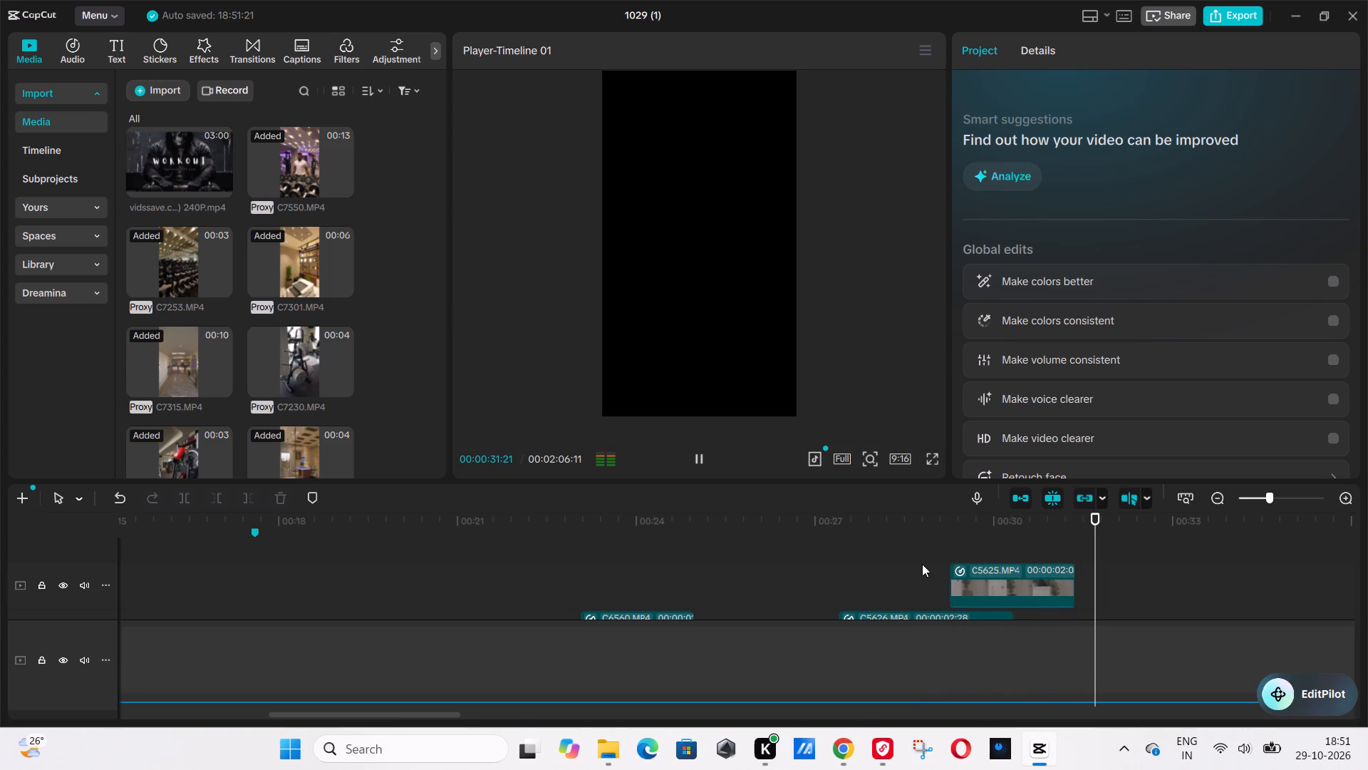
key(space)
Extend the end of C5625 to a clip length of 00:00:02:14 and play its ending.
click(1062, 570)
drag(1074, 577, 1094, 582)
click(1027, 534)
key(space)
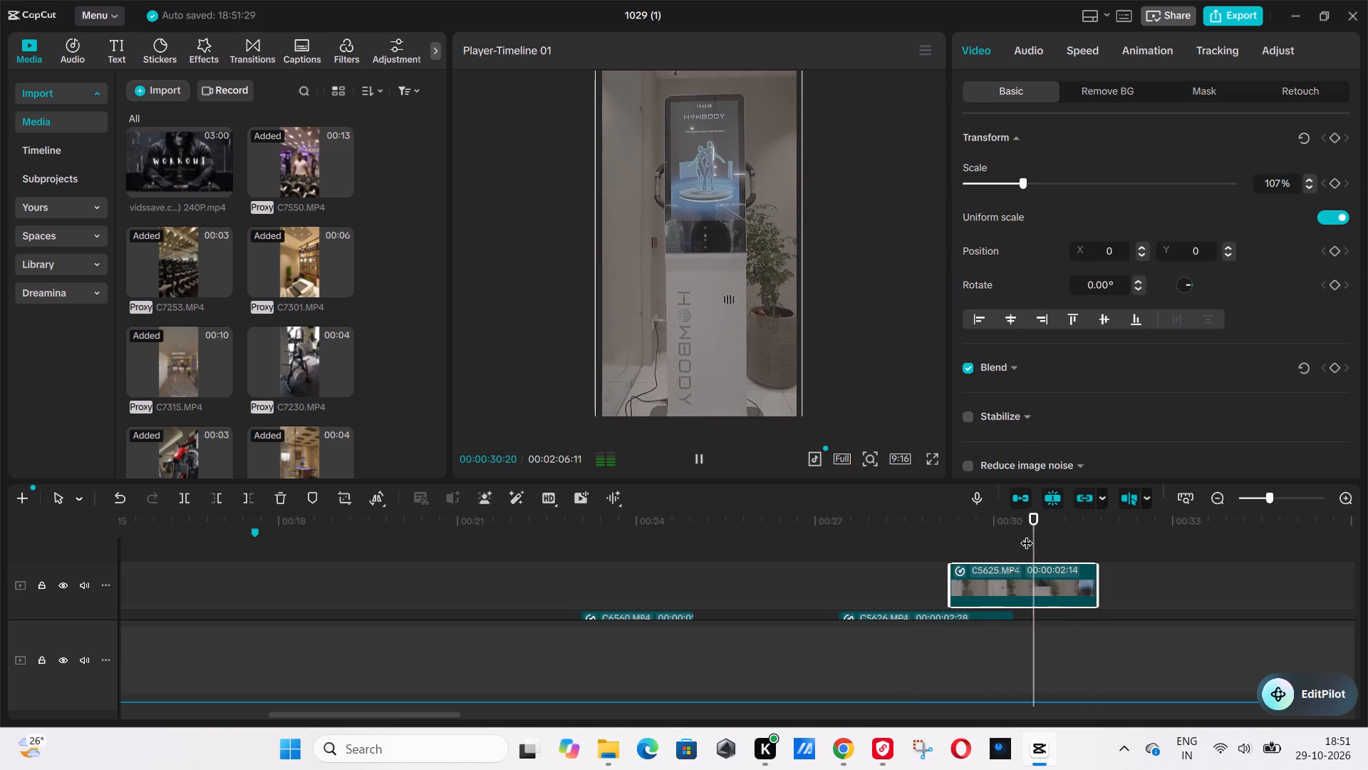
key(space)
Preview the source clip C5625 from the 3D BM folder, and scan through C5612 for usable body-scan moments.
key(alt+Tab)
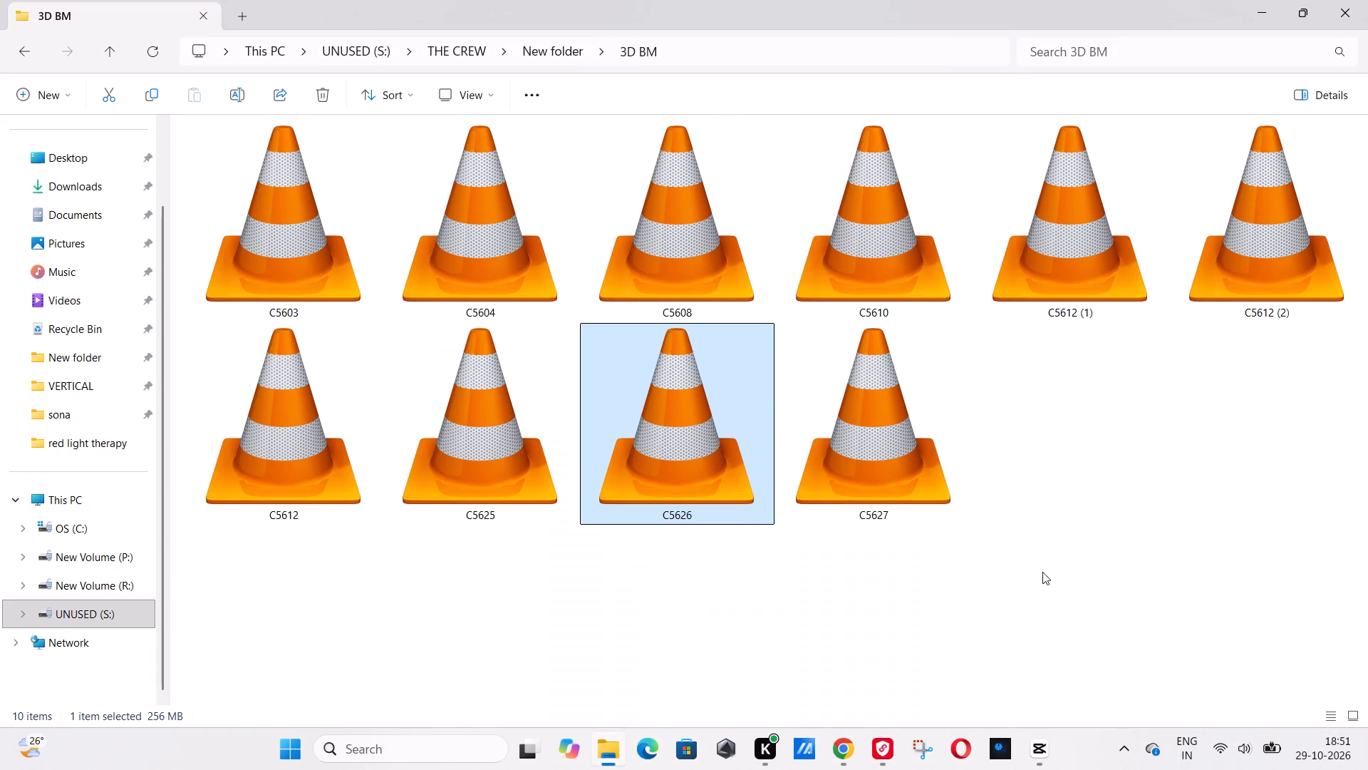
double_click(526, 428)
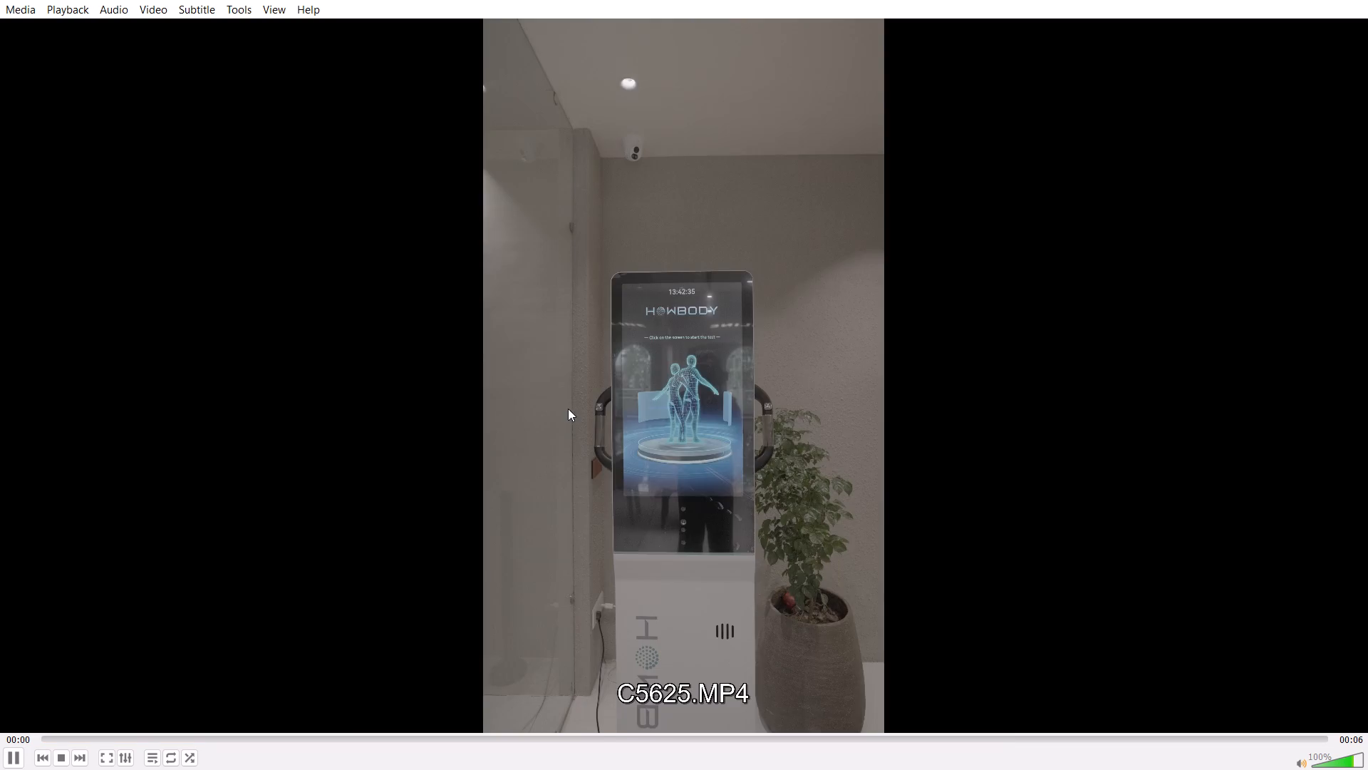
key(alt+Tab)
alt+click(309, 327)
double_click(343, 390)
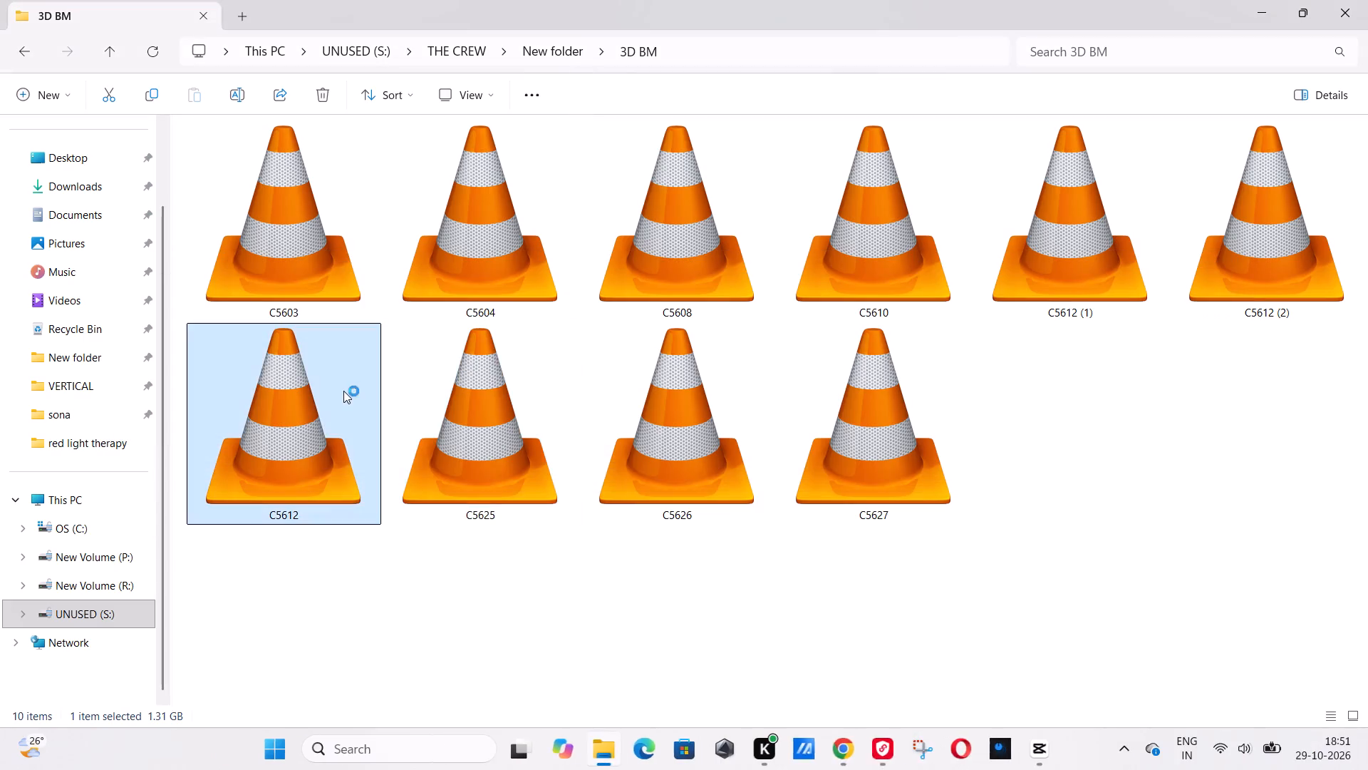
key(alt+Tab)
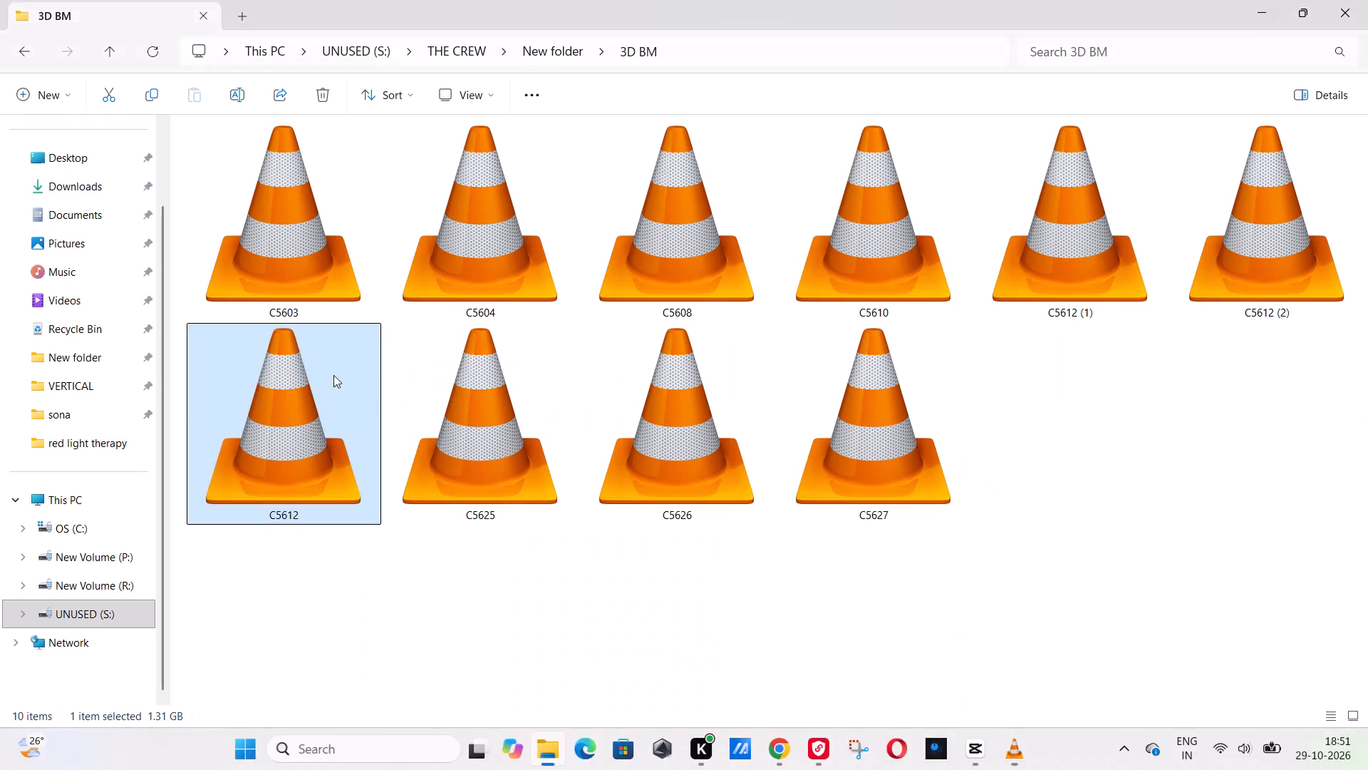
key(alt+Tab)
click(512, 733)
drag(512, 736, 540, 734)
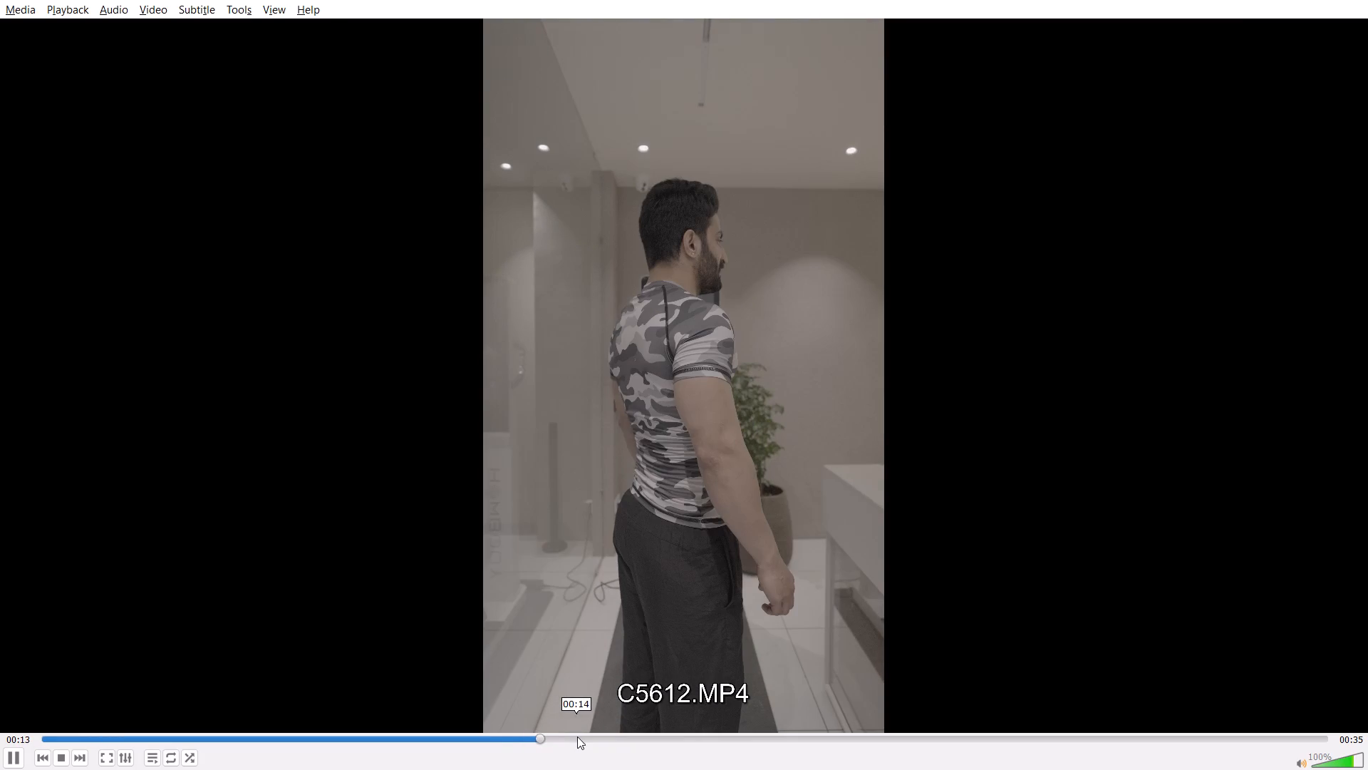
drag(577, 736, 616, 735)
click(732, 740)
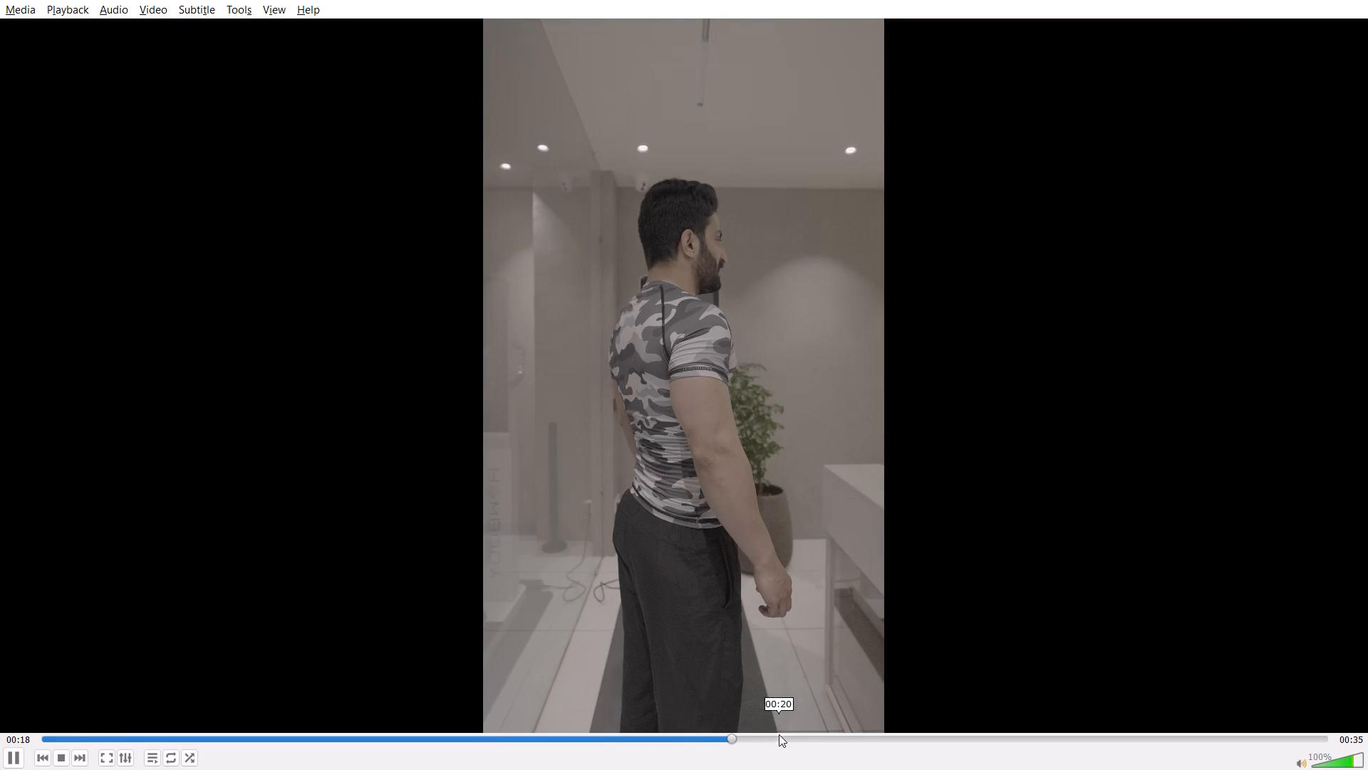
click(918, 739)
drag(927, 741, 960, 741)
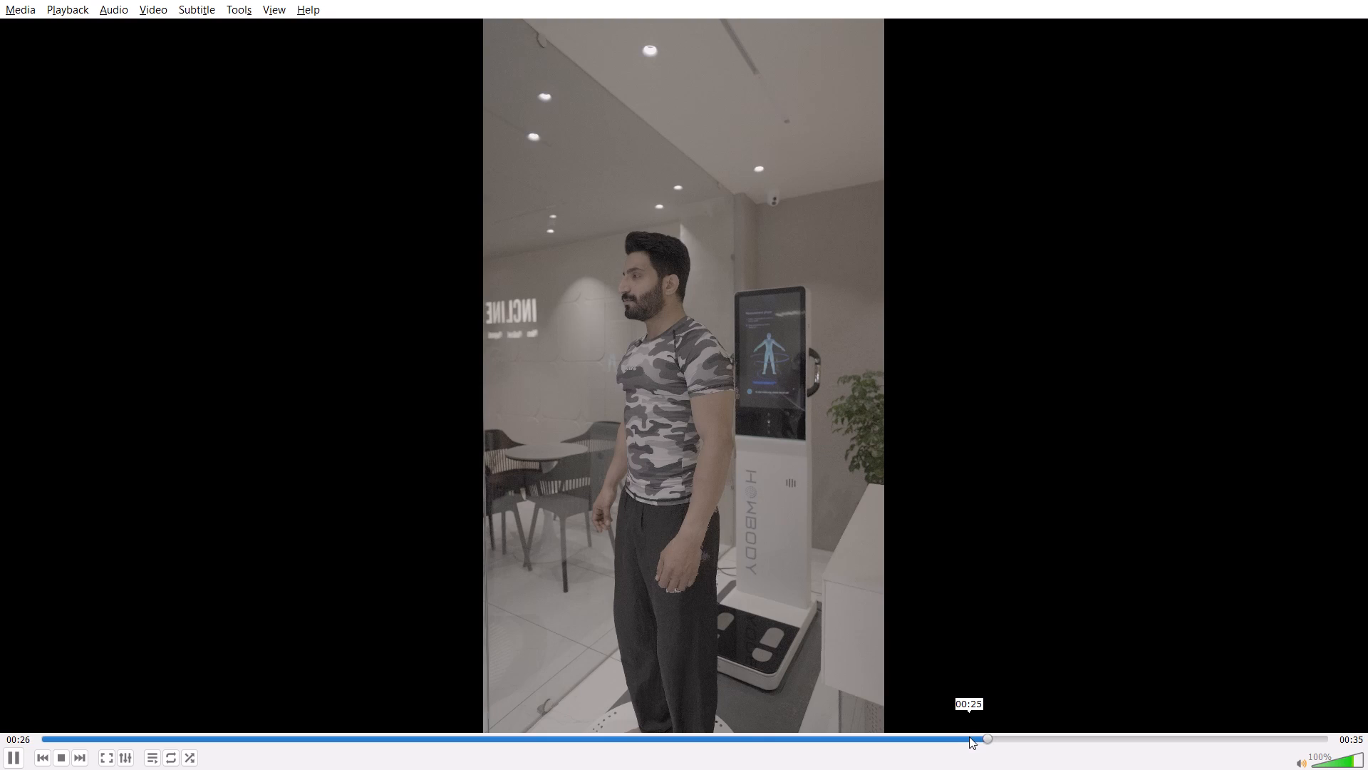
drag(774, 739, 765, 745)
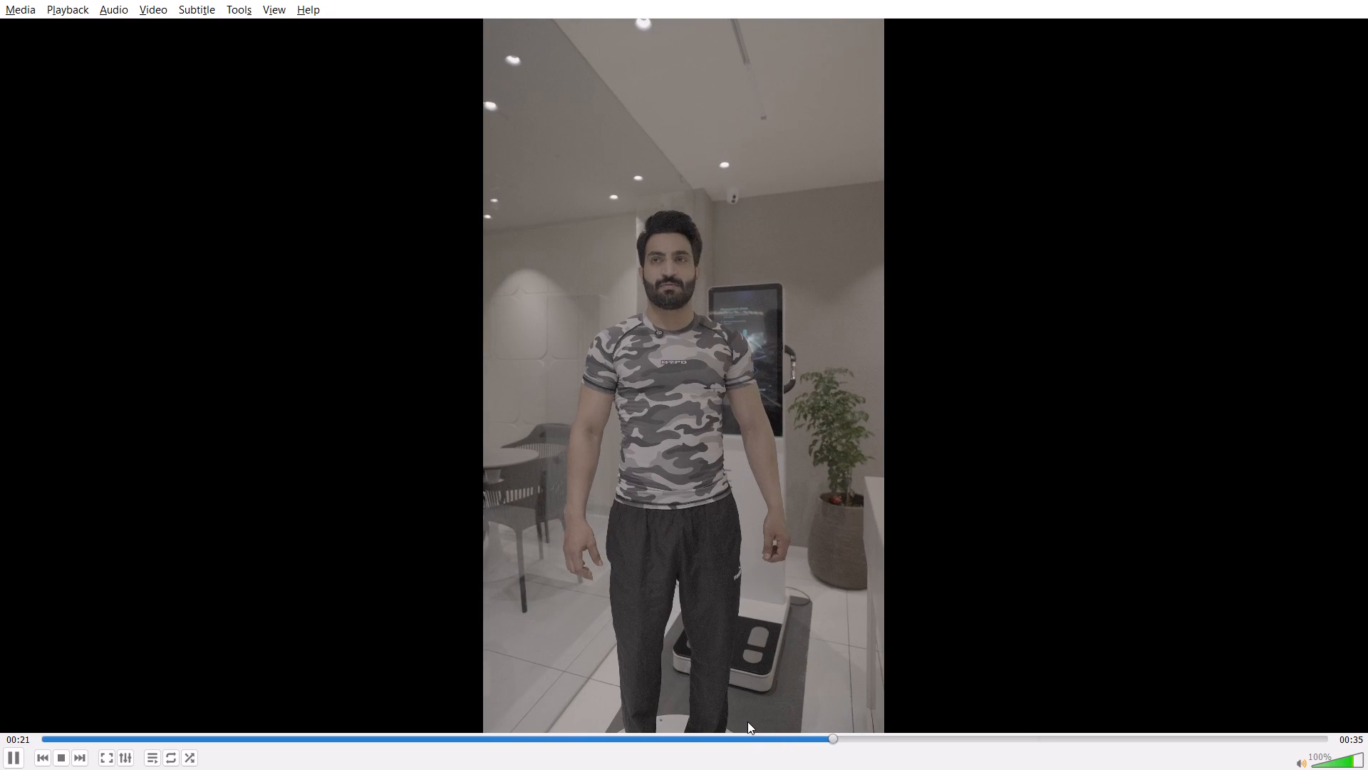
click(626, 739)
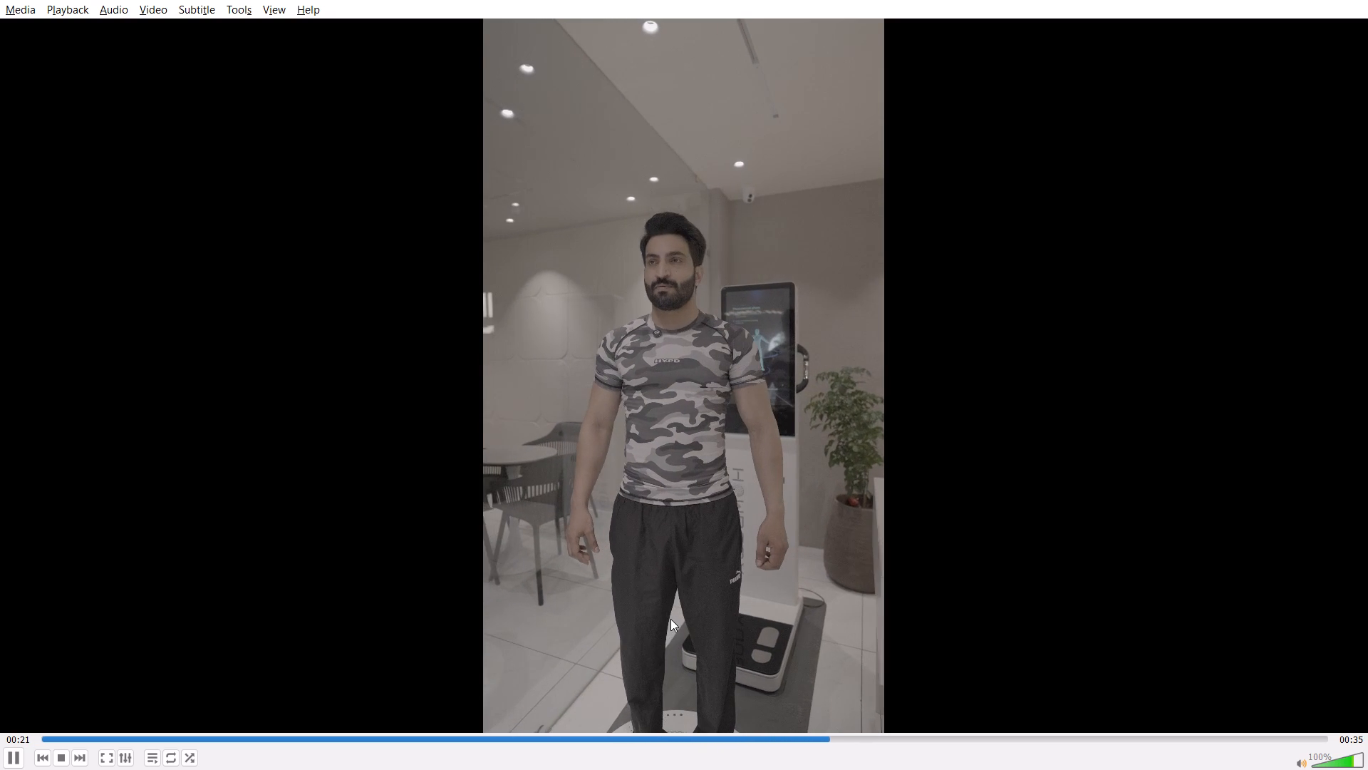
key(alt+Tab)
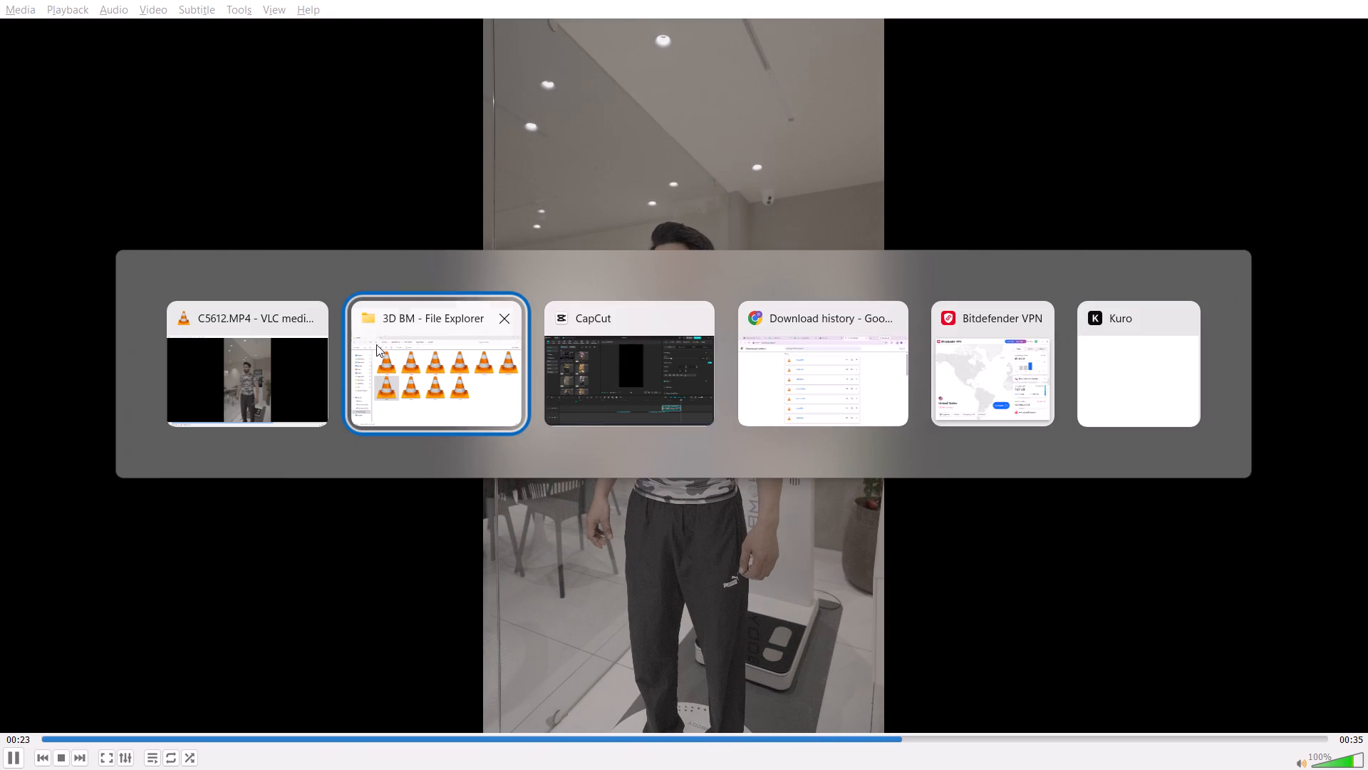
alt+click(323, 310)
Compare the body-scan clips C5612 (2), C5612 (1) and C5612 from the 3D BM folder around their middle sections.
double_click(1193, 227)
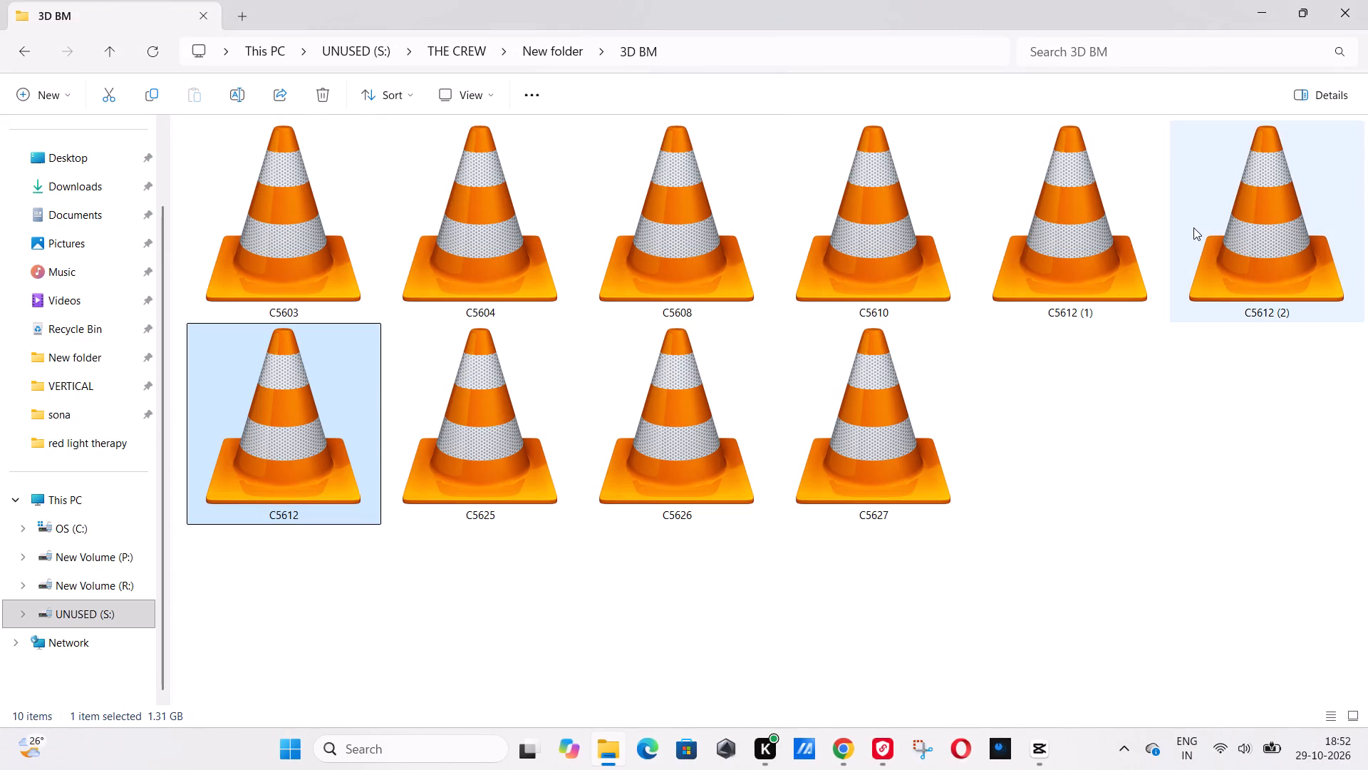
click(670, 736)
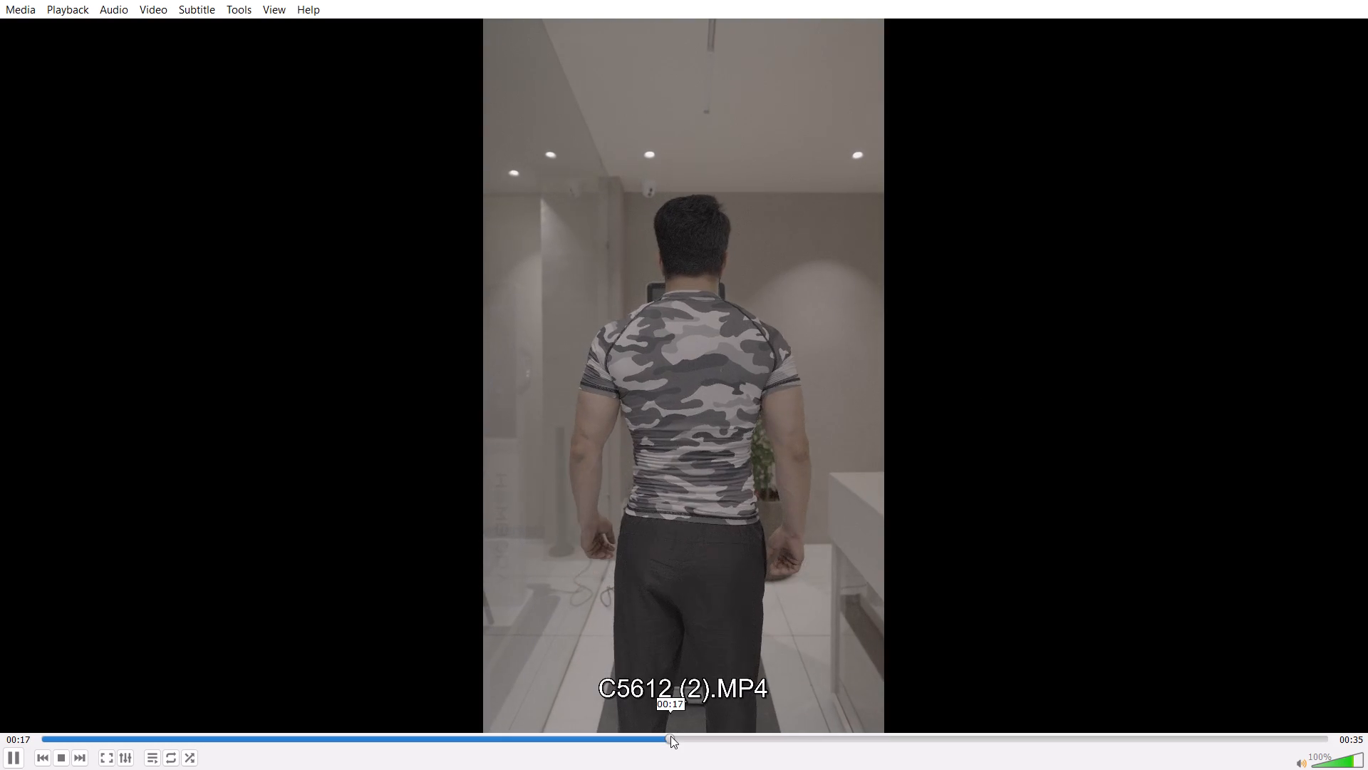
key(alt+Tab)
alt+click(306, 322)
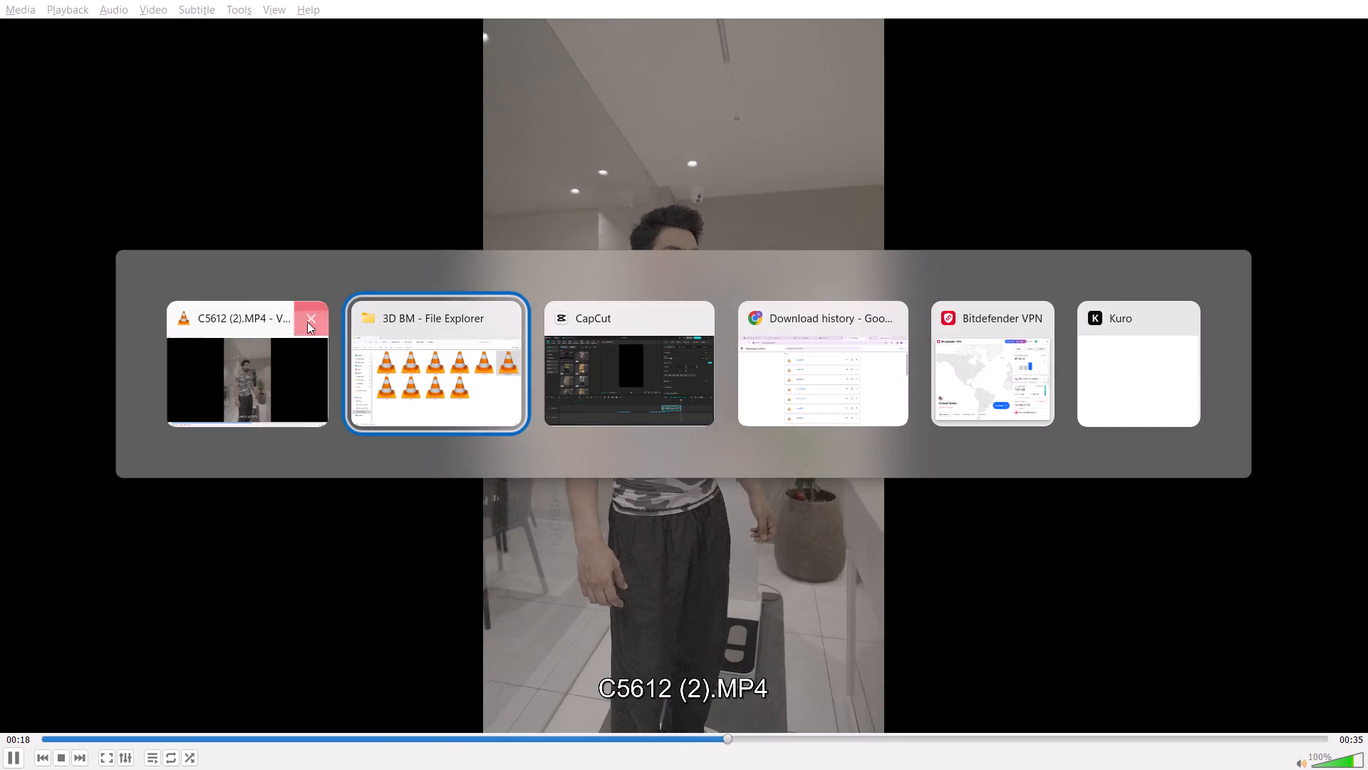
double_click(1022, 192)
double_click(1063, 182)
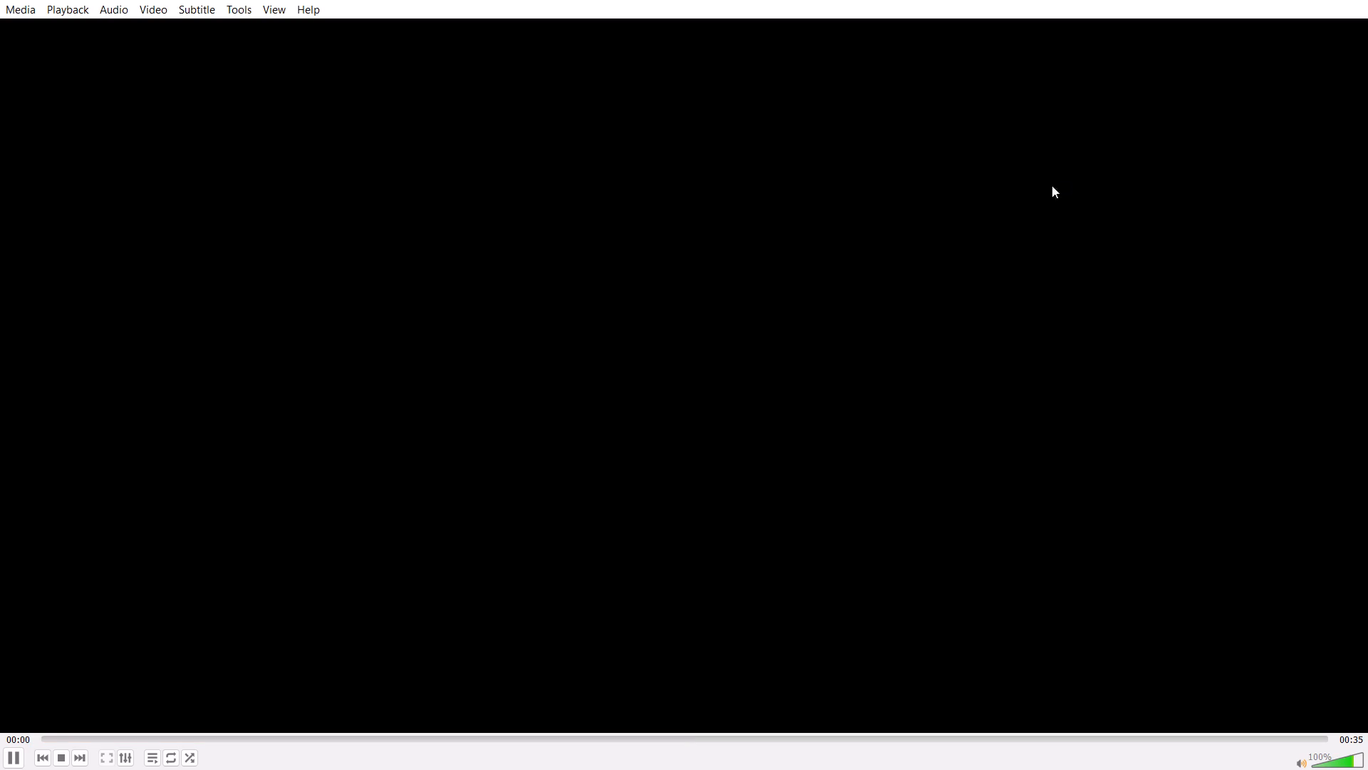
double_click(803, 730)
click(802, 737)
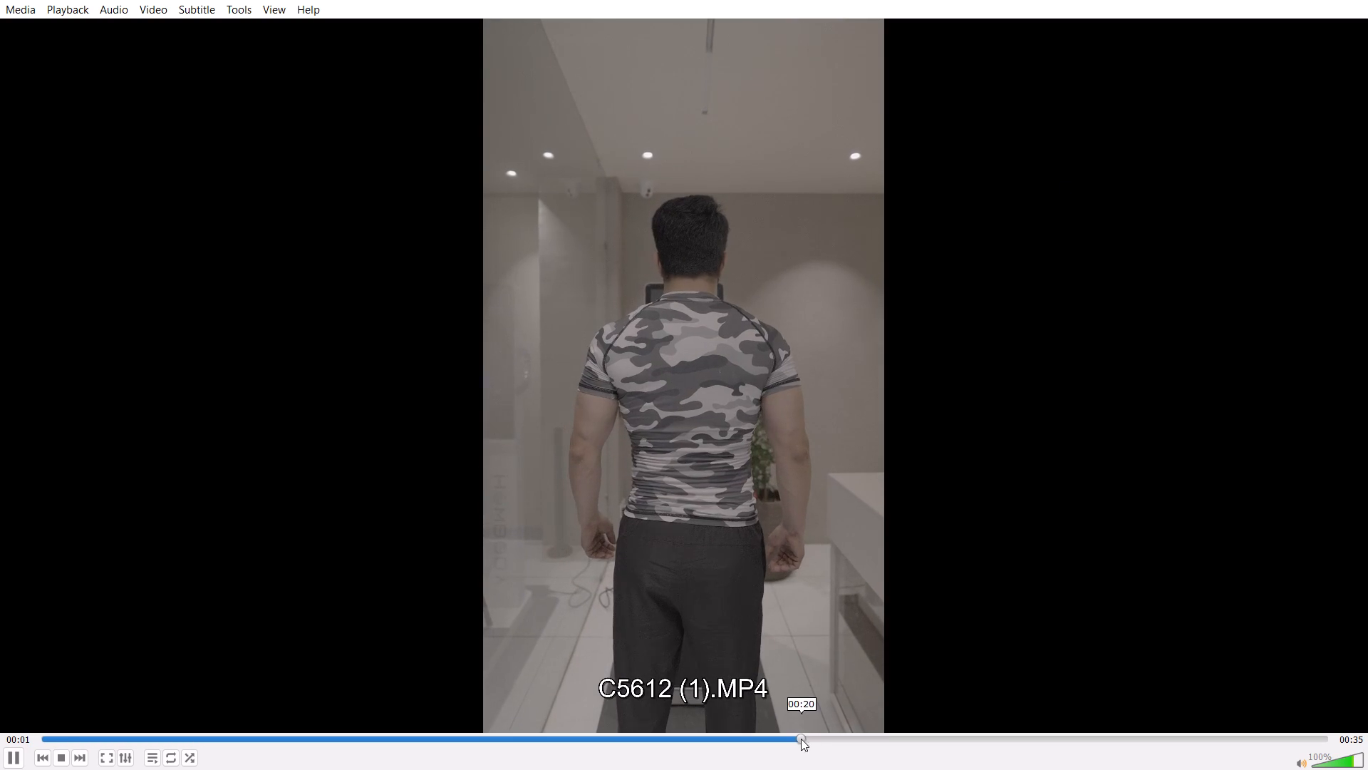
key(alt+Tab)
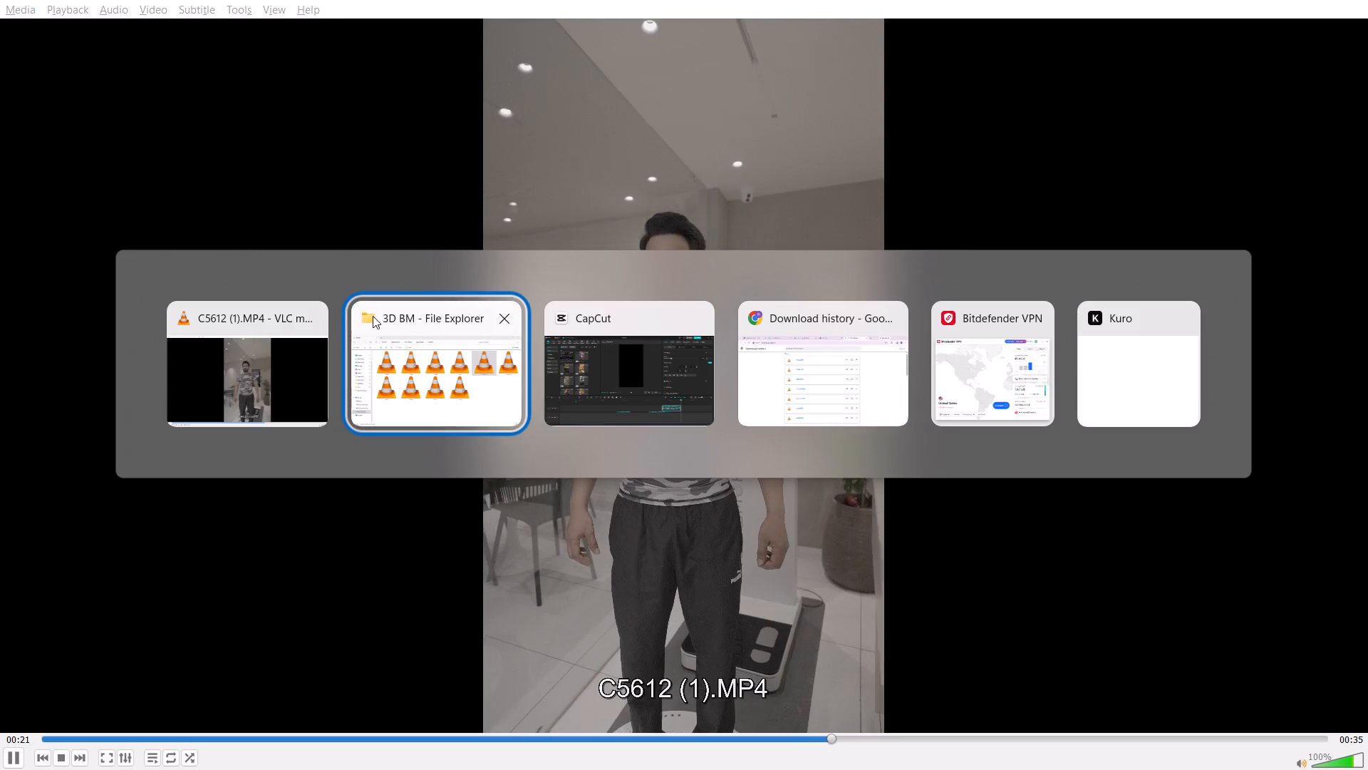
alt+click(318, 317)
click(280, 352)
double_click(309, 426)
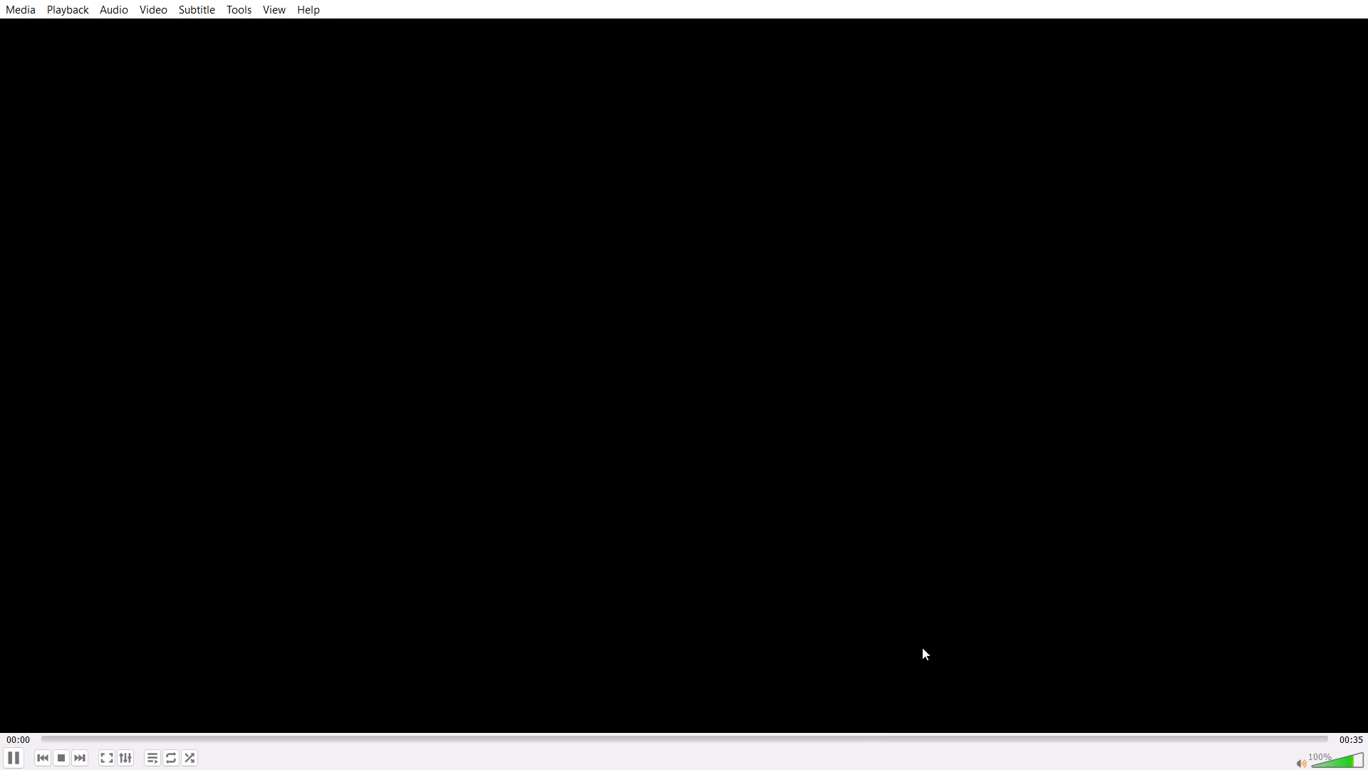
click(869, 741)
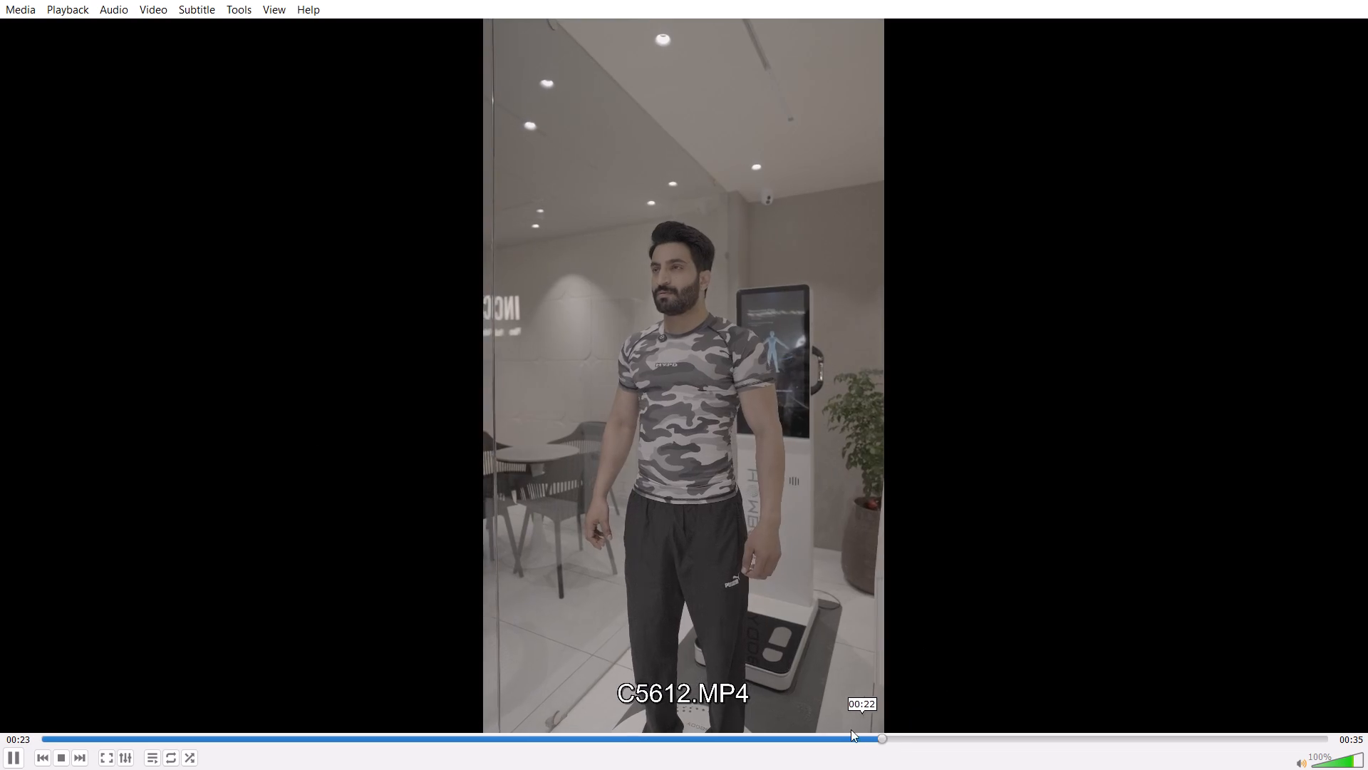
key(alt+Tab)
alt+click(326, 317)
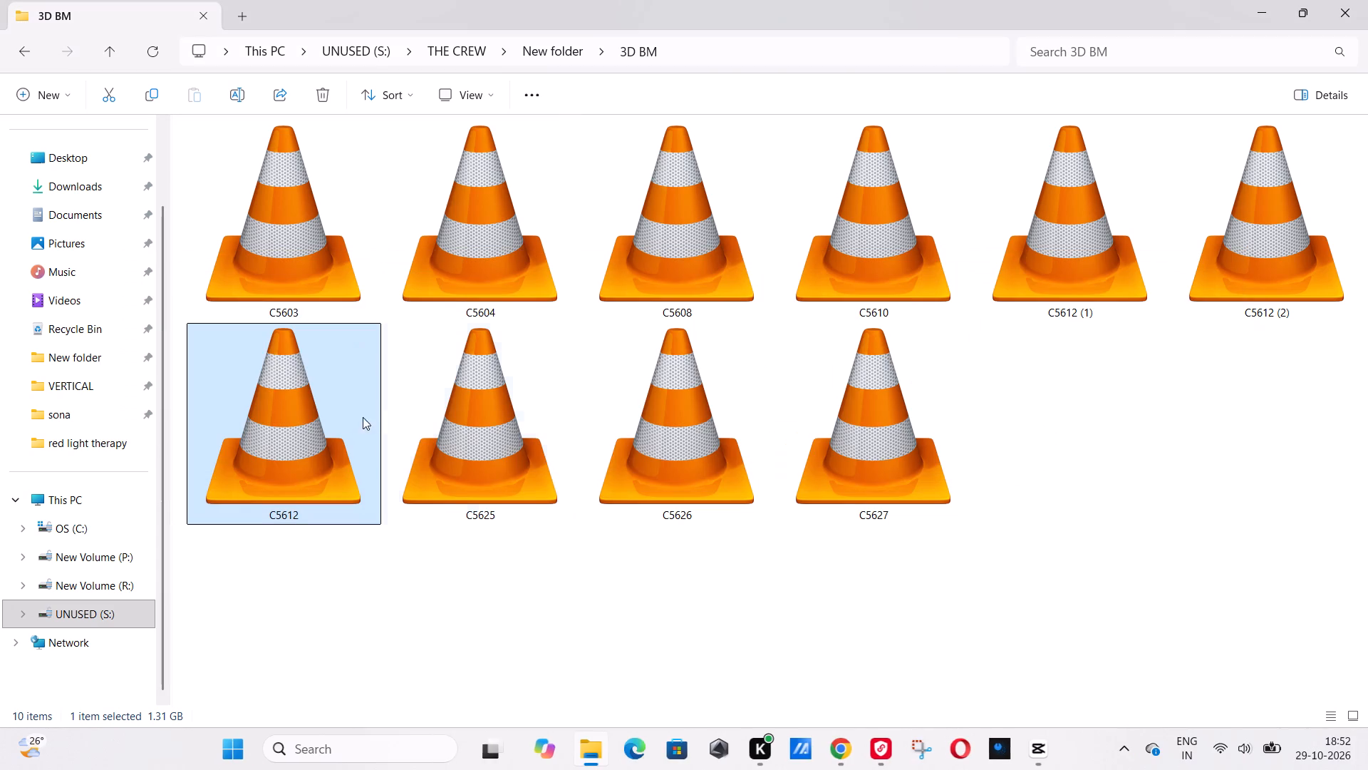
Add C5612 from the 3D BM folder to the CapCut timeline on the track above C5625, overlapping its end.
drag(290, 417, 979, 633)
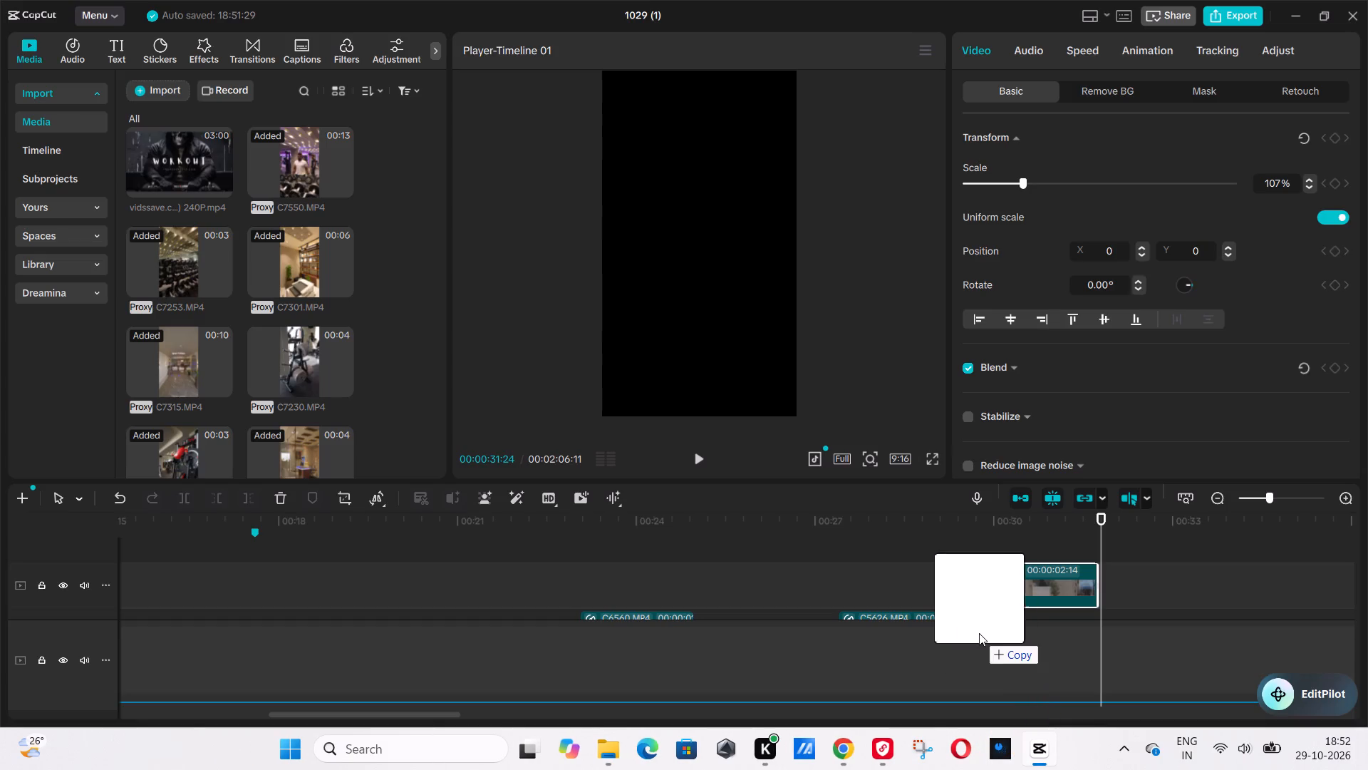
drag(979, 633, 980, 632)
drag(1151, 590, 1190, 615)
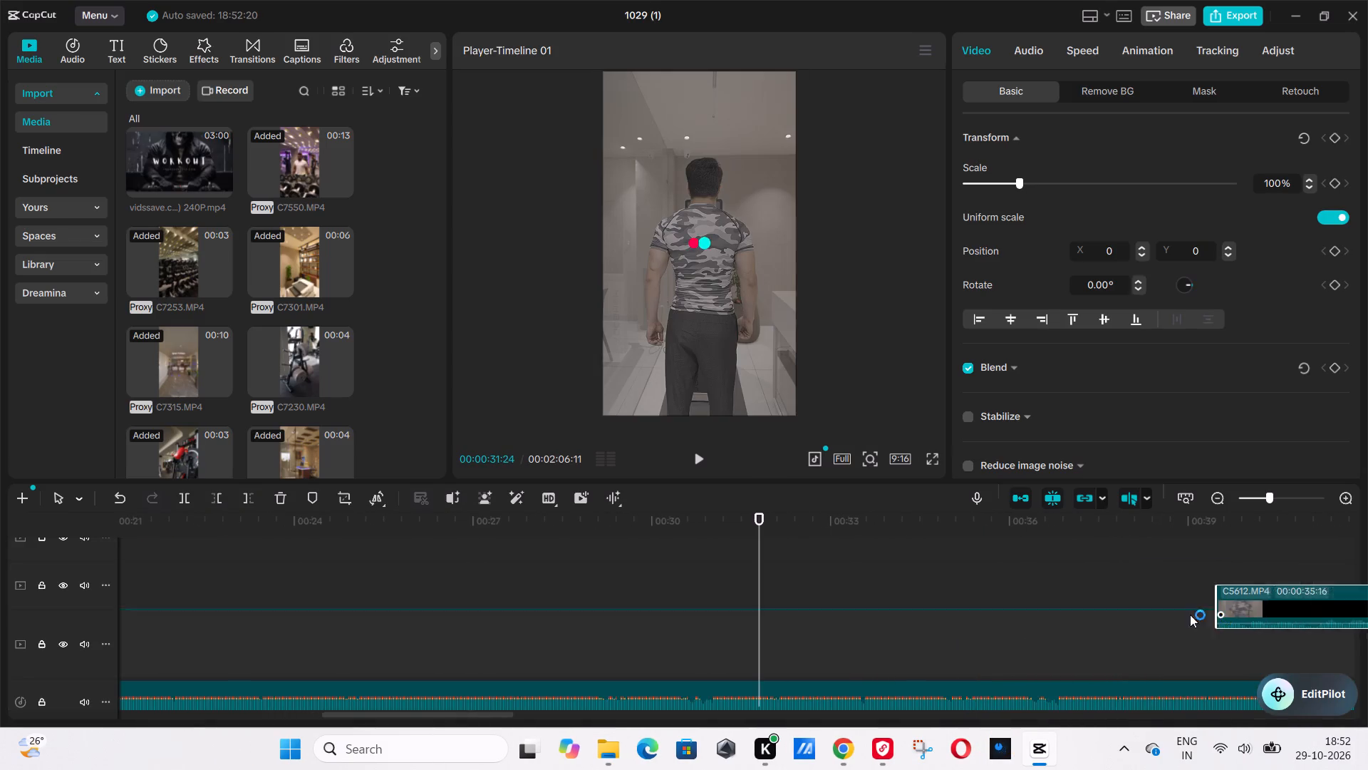
drag(1190, 615, 790, 630)
scroll(982, 622, up, 20)
scroll(982, 622, up, 11)
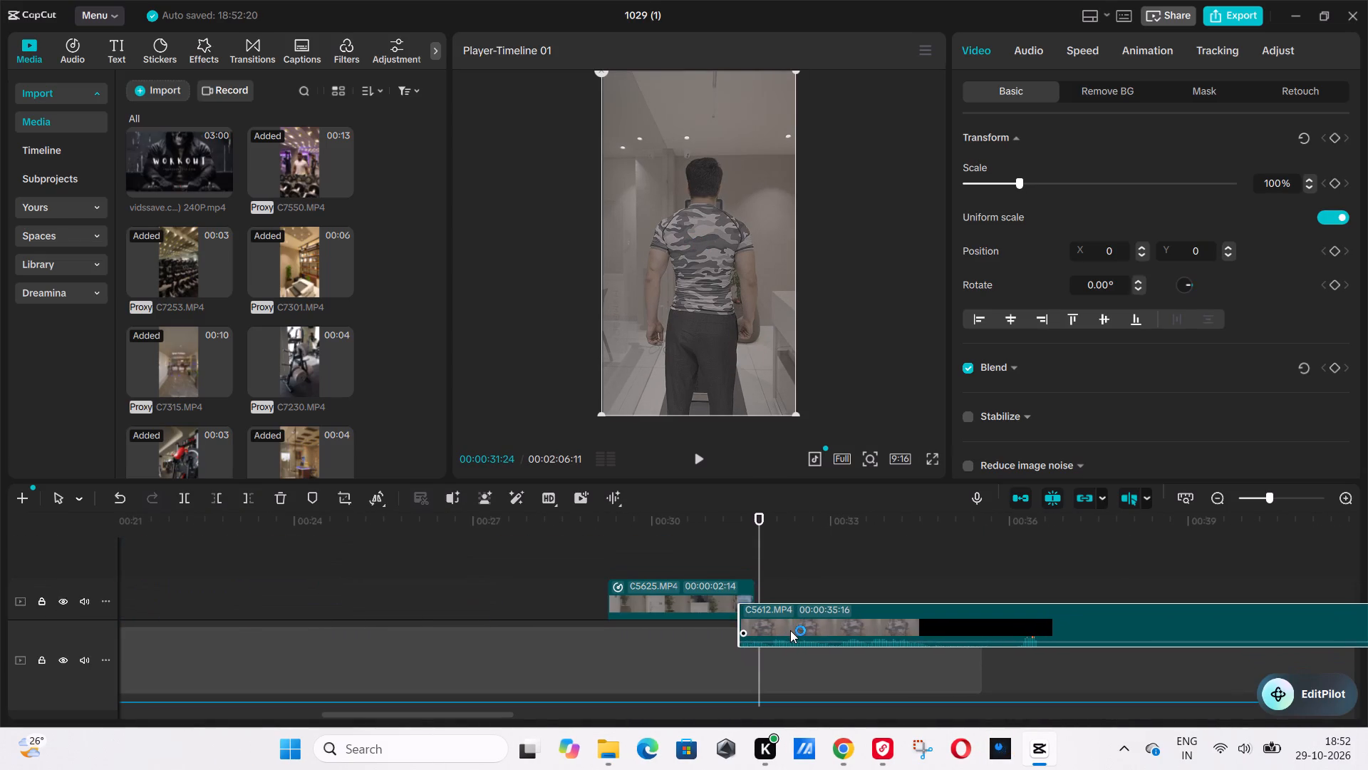
scroll(790, 630, up, 5)
drag(790, 630, 732, 567)
drag(730, 602, 732, 623)
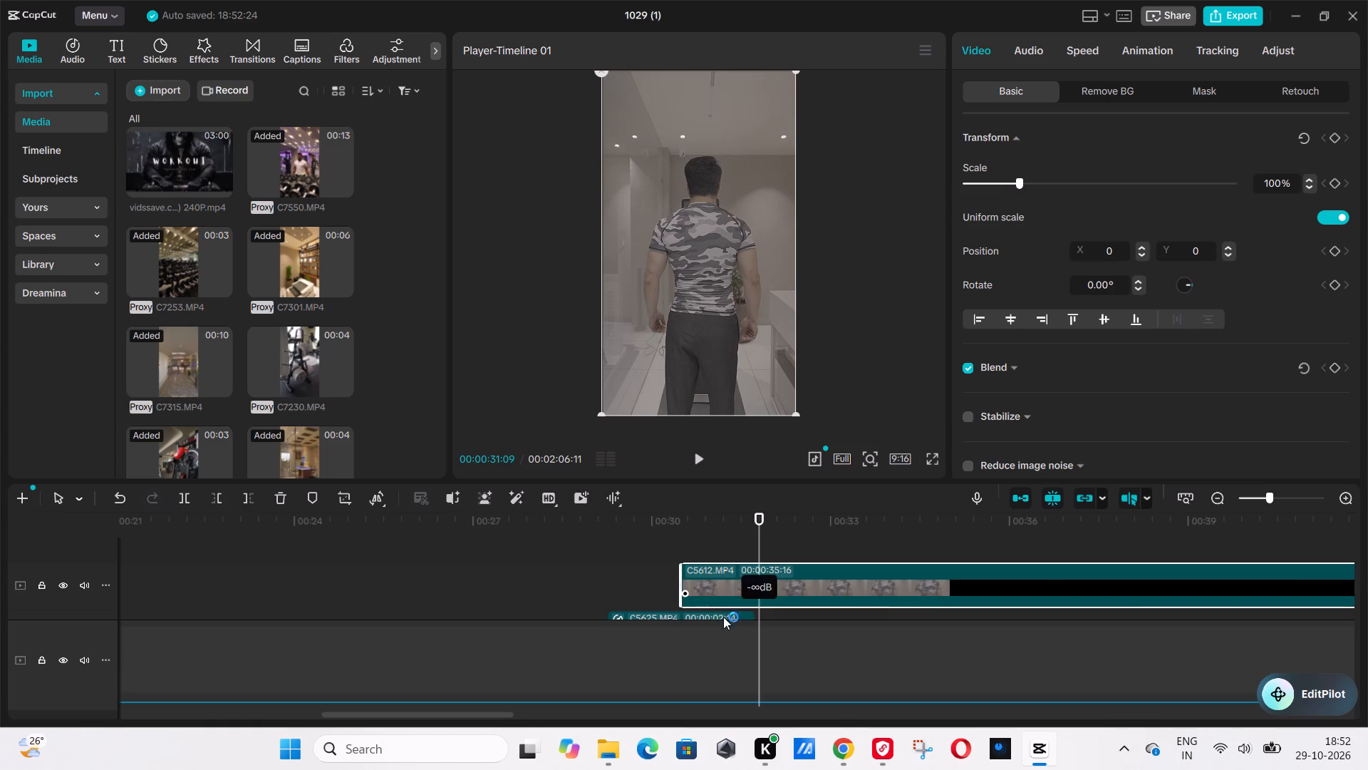
Trim the start of C5612 to a clip length of 00:00:25:24 and place it at about 00:00:30:26 over C5625's end.
click(690, 585)
drag(684, 579, 973, 591)
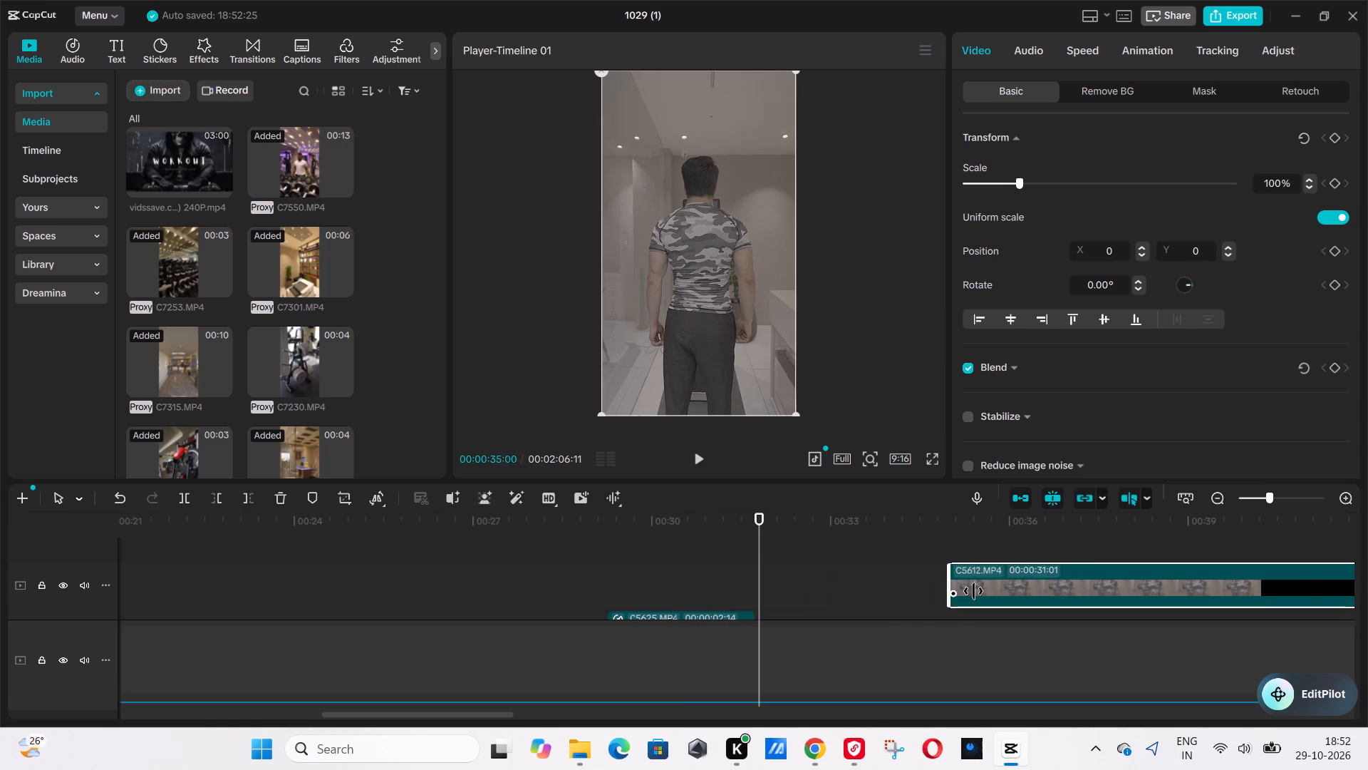
drag(973, 591, 1263, 603)
drag(1295, 598, 738, 603)
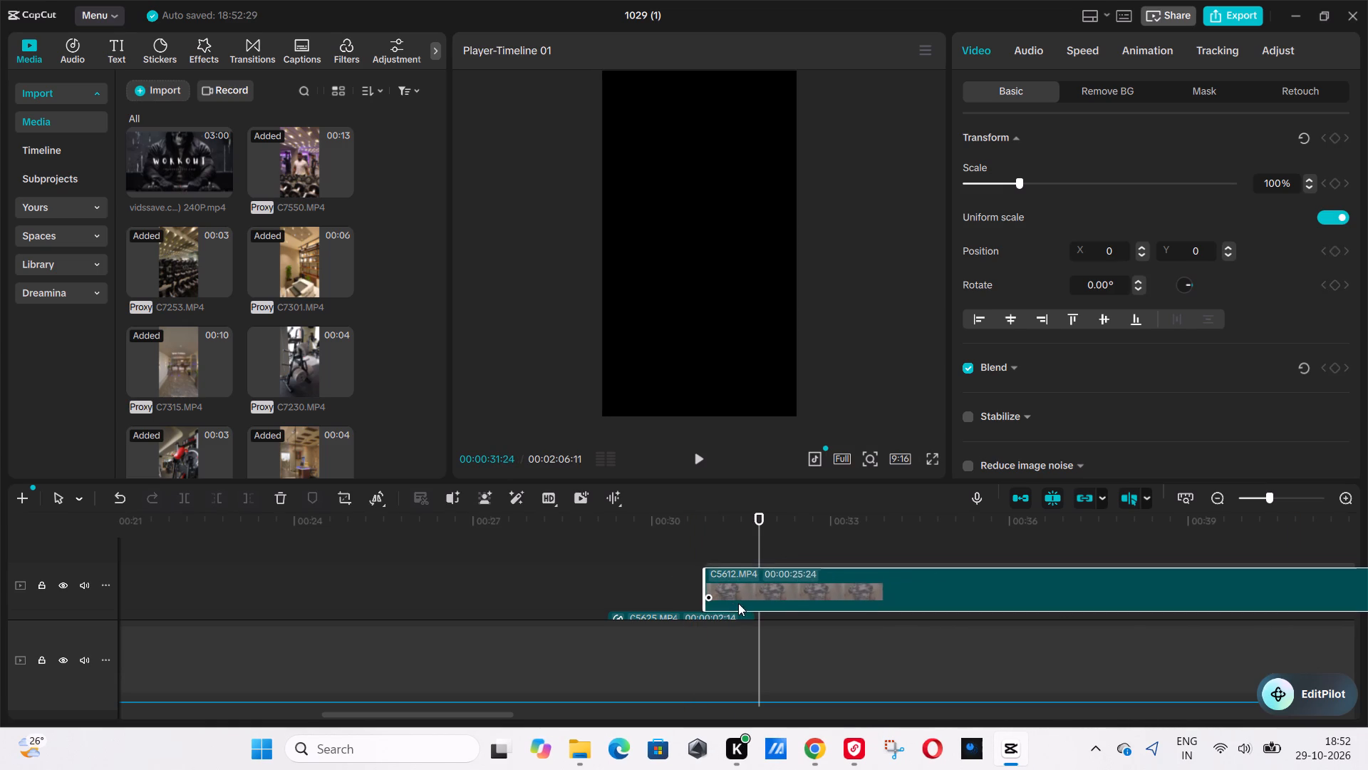
drag(738, 603, 737, 604)
Play the transition into C5612, and apply a custom speed curve to the clip with its starting point raised to 10x.
click(652, 593)
key(space)
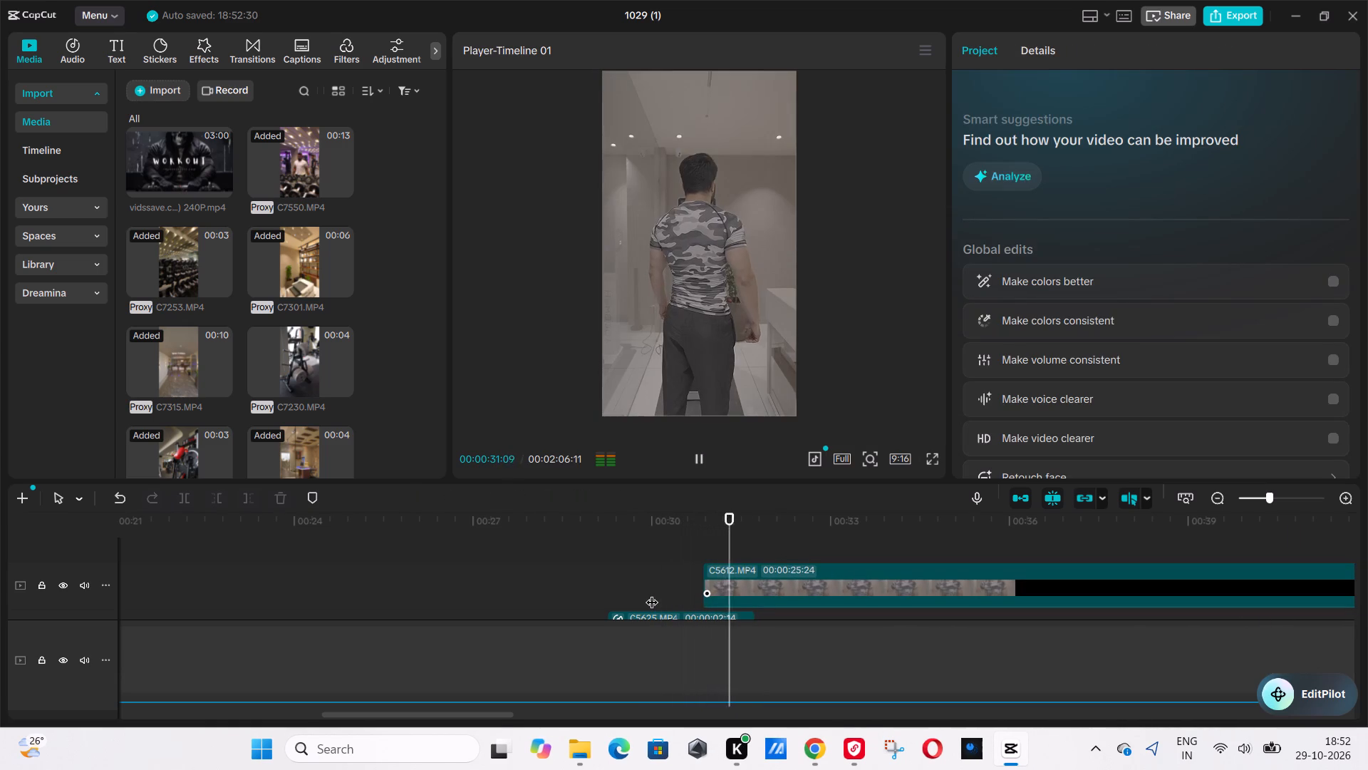
click(608, 549)
key(space)
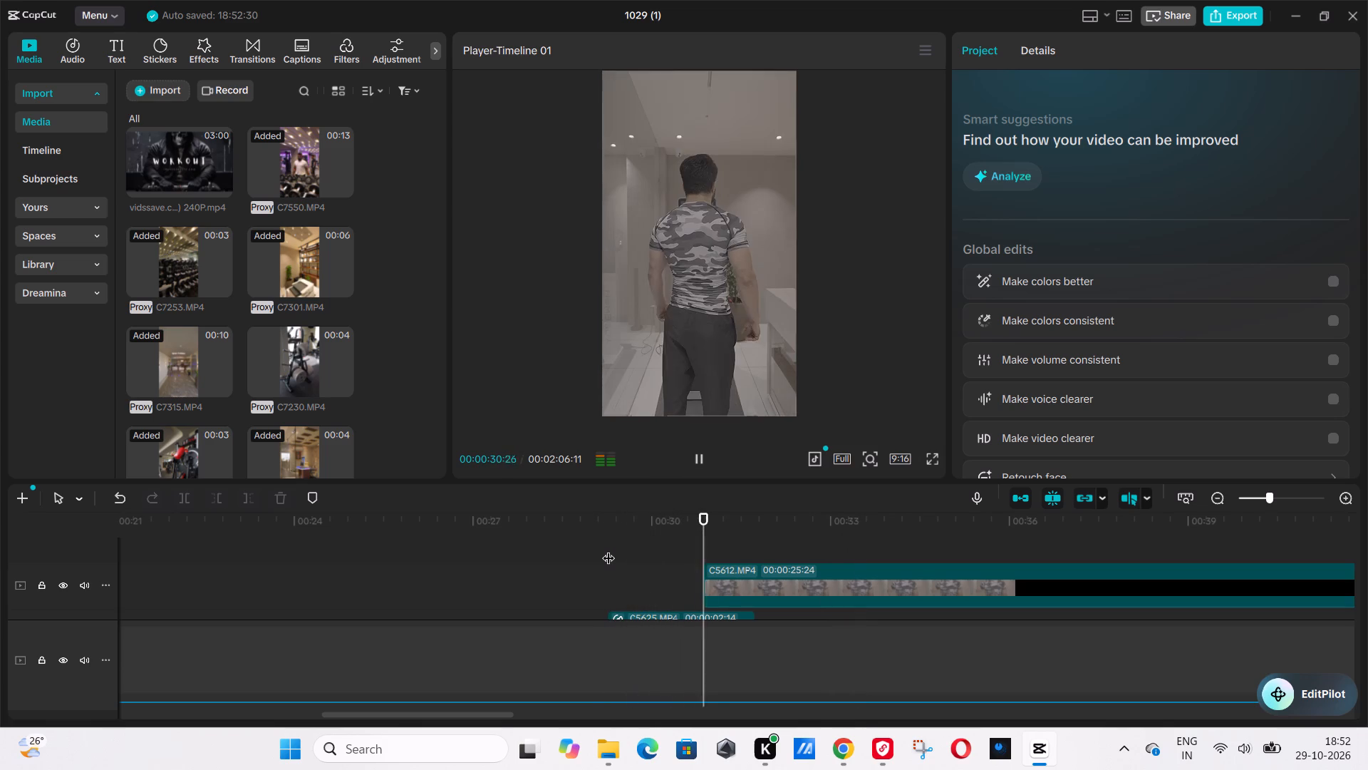
click(553, 548)
key(space)
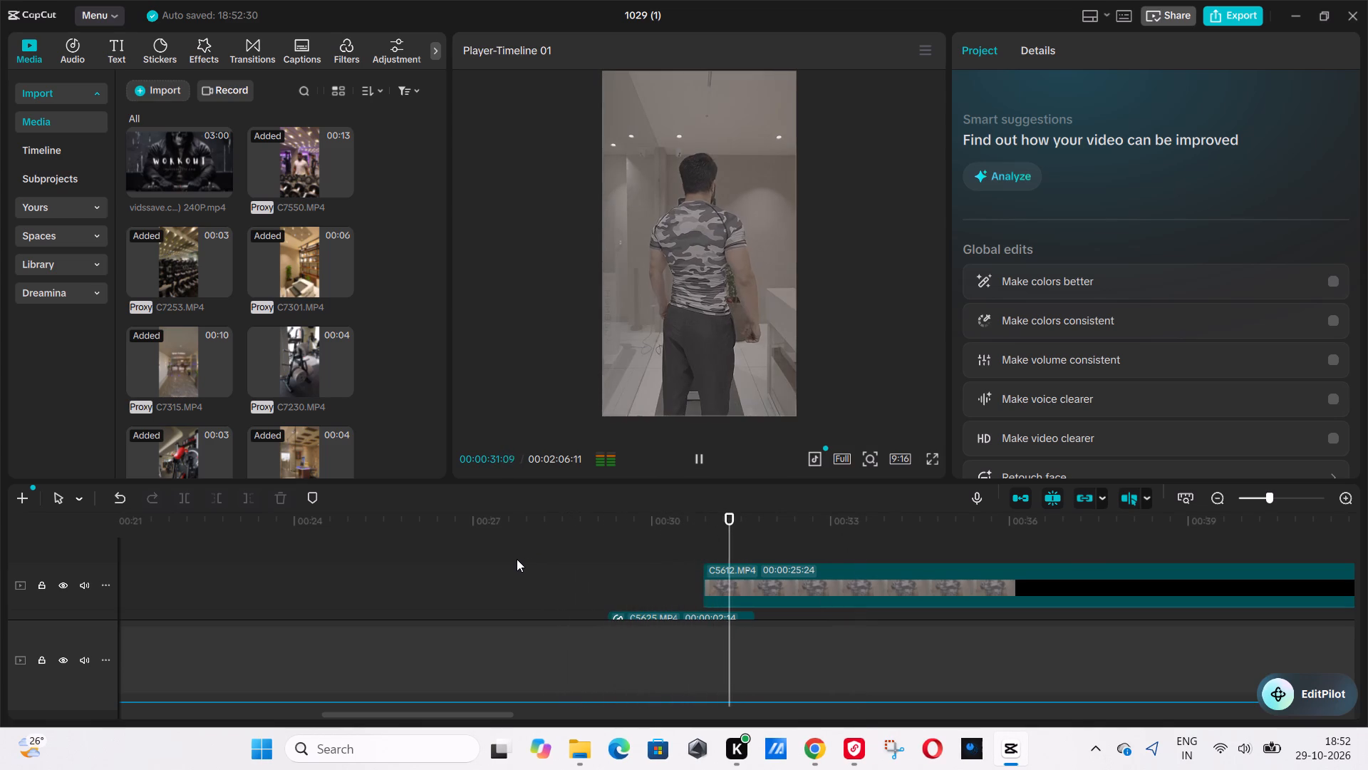
click(834, 607)
key(space)
click(1109, 43)
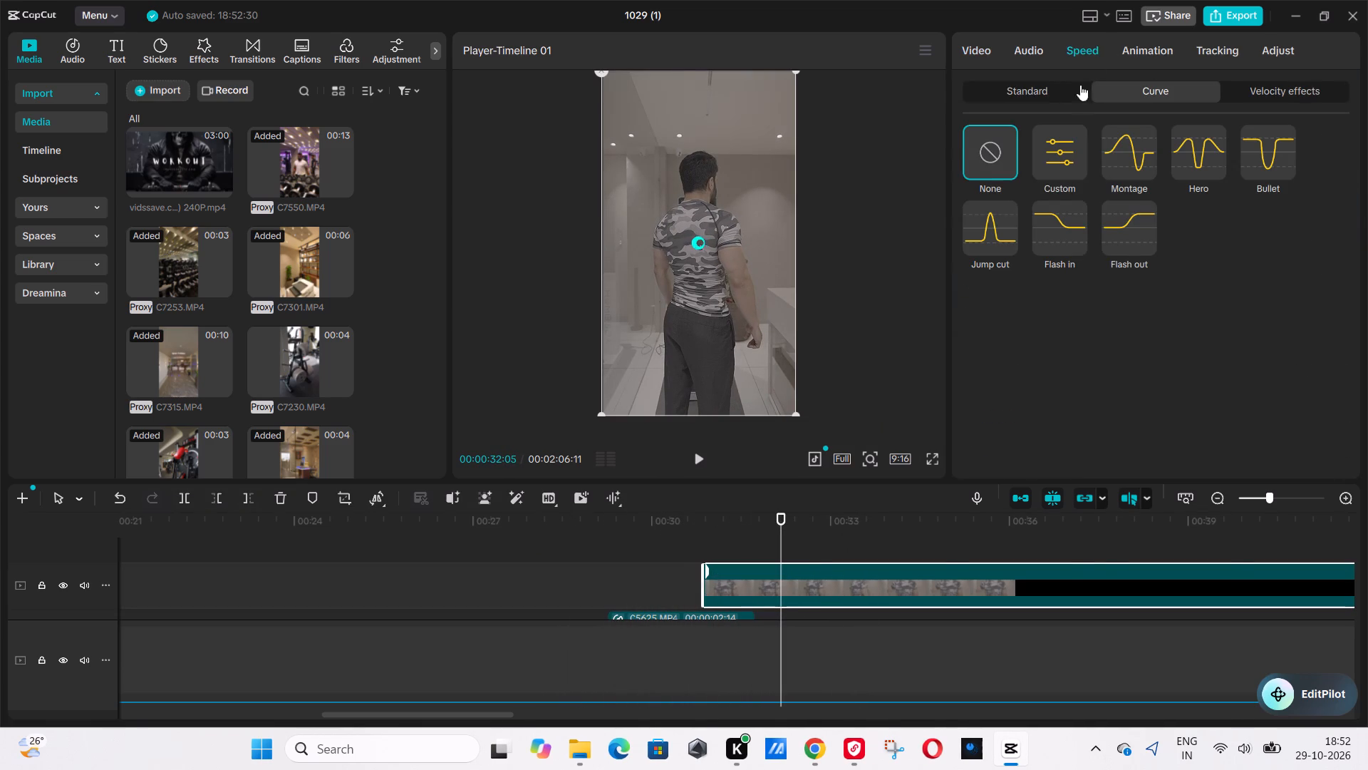
click(1072, 125)
click(960, 401)
drag(965, 396, 982, 335)
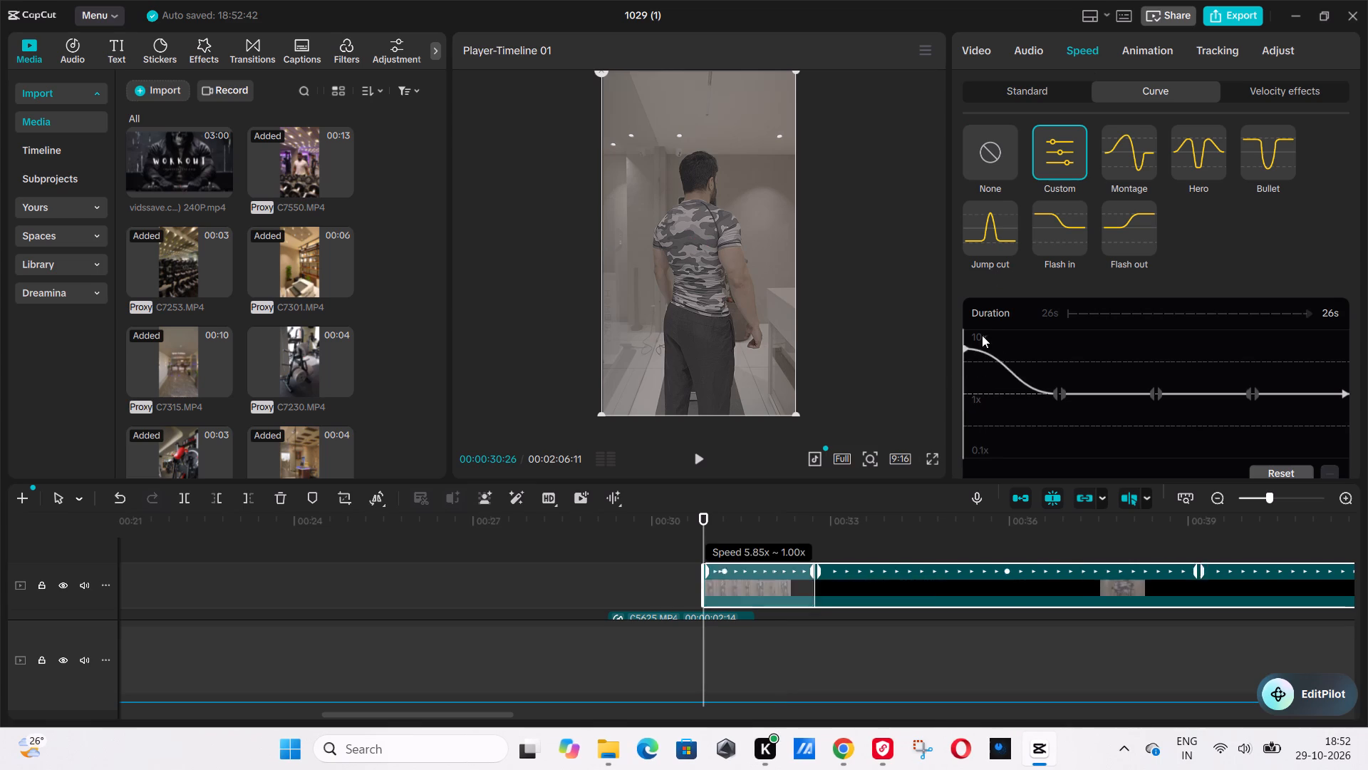
drag(982, 335, 995, 299)
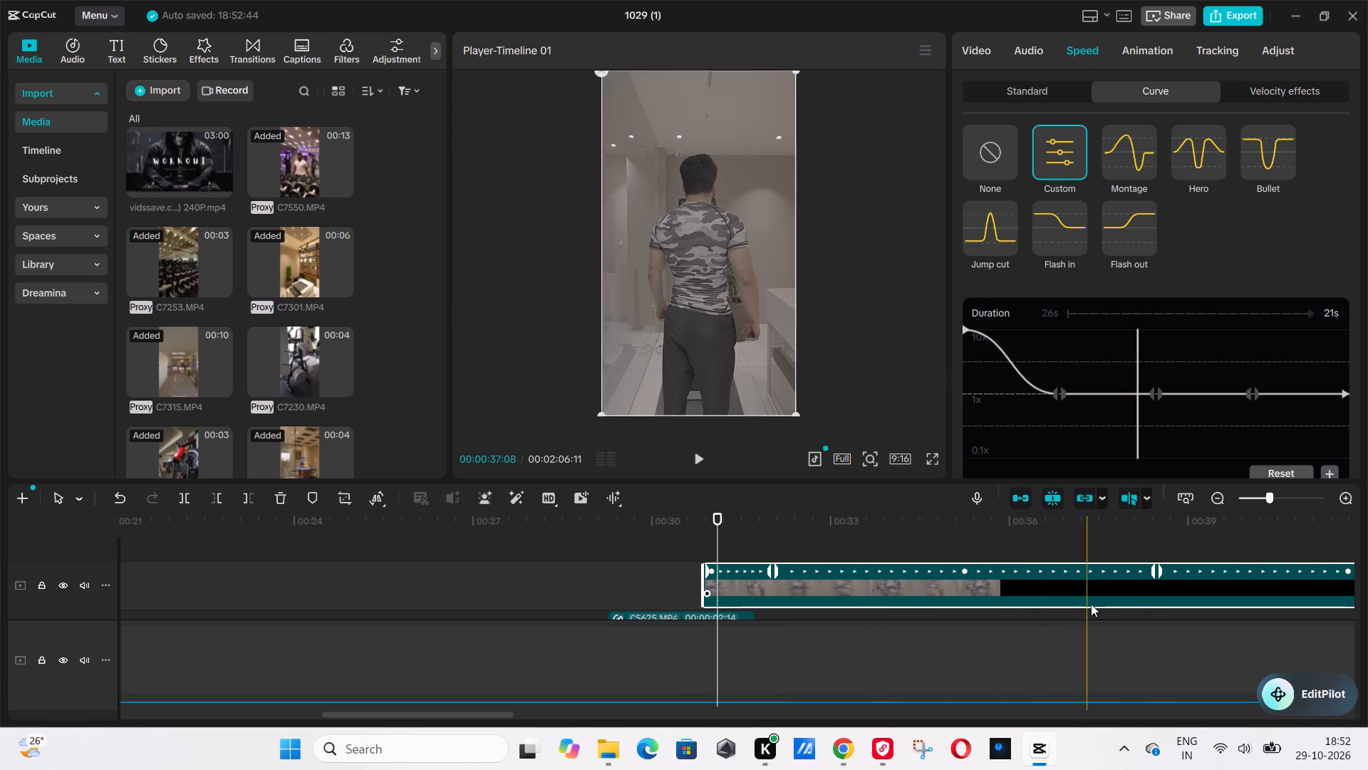
Split C5612 at about 00:00:38:29, where the man faces forward, and delete the remainder, leaving a 00:00:08:03 clip.
key(v)
click(1165, 582)
key(v)
key(a)
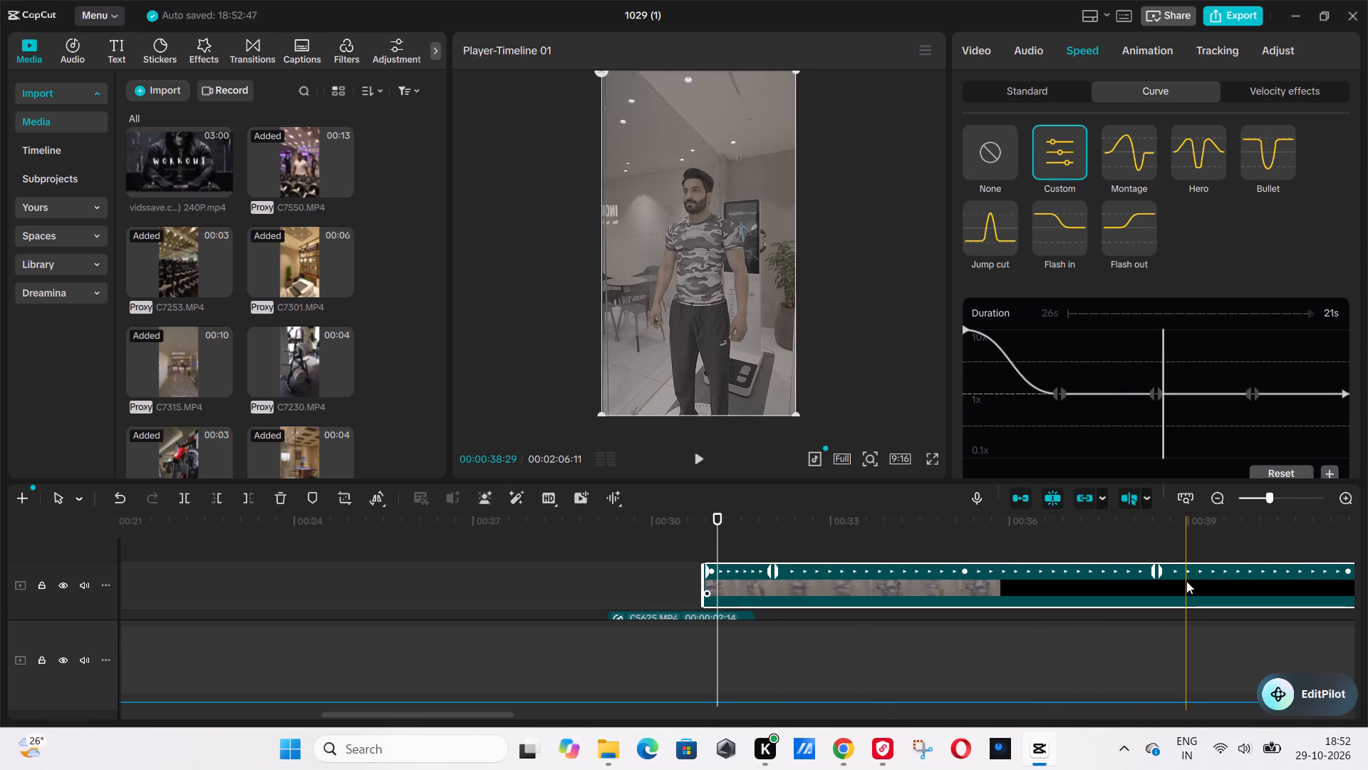
key(b)
click(1186, 581)
key(a)
click(1216, 571)
key(Delete)
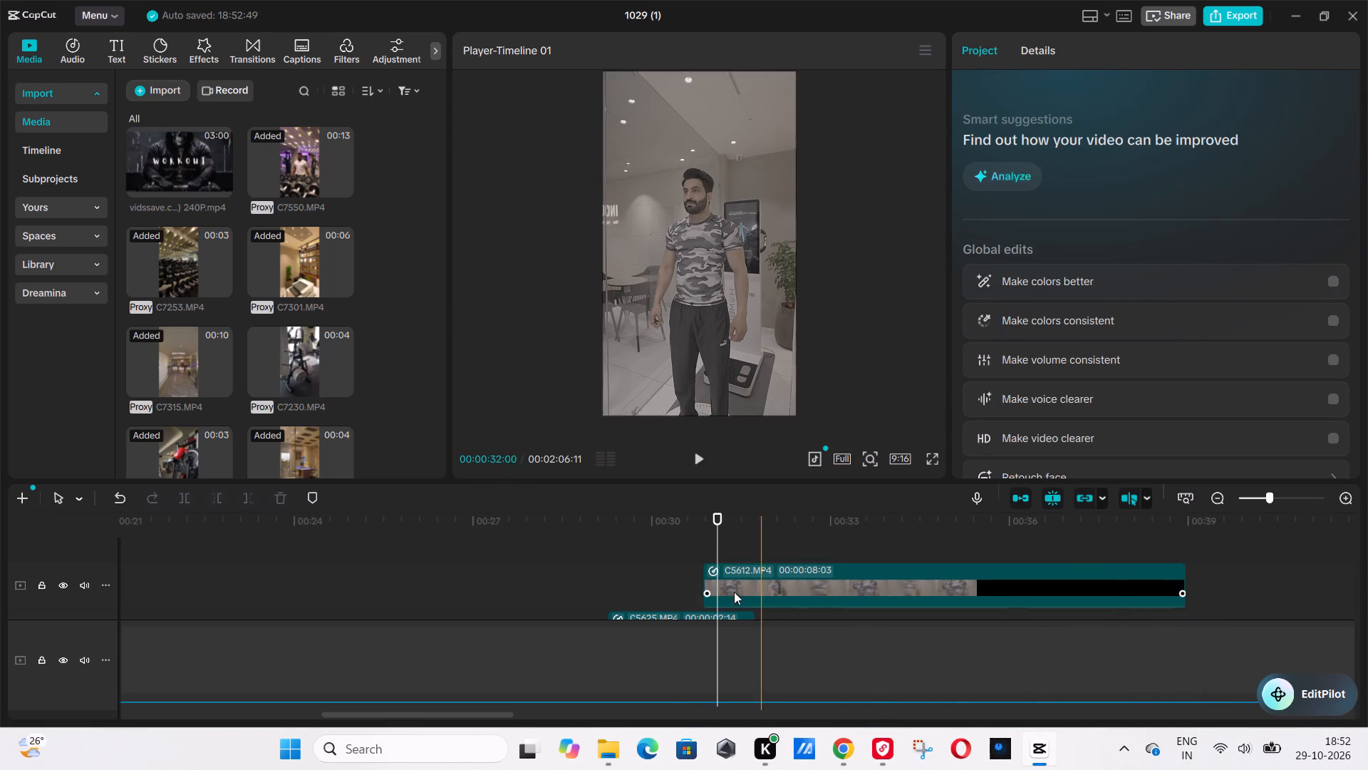
Play C5612 repeatedly from its start to review the speed ramp and the body rotation.
click(668, 570)
key(space)
click(745, 570)
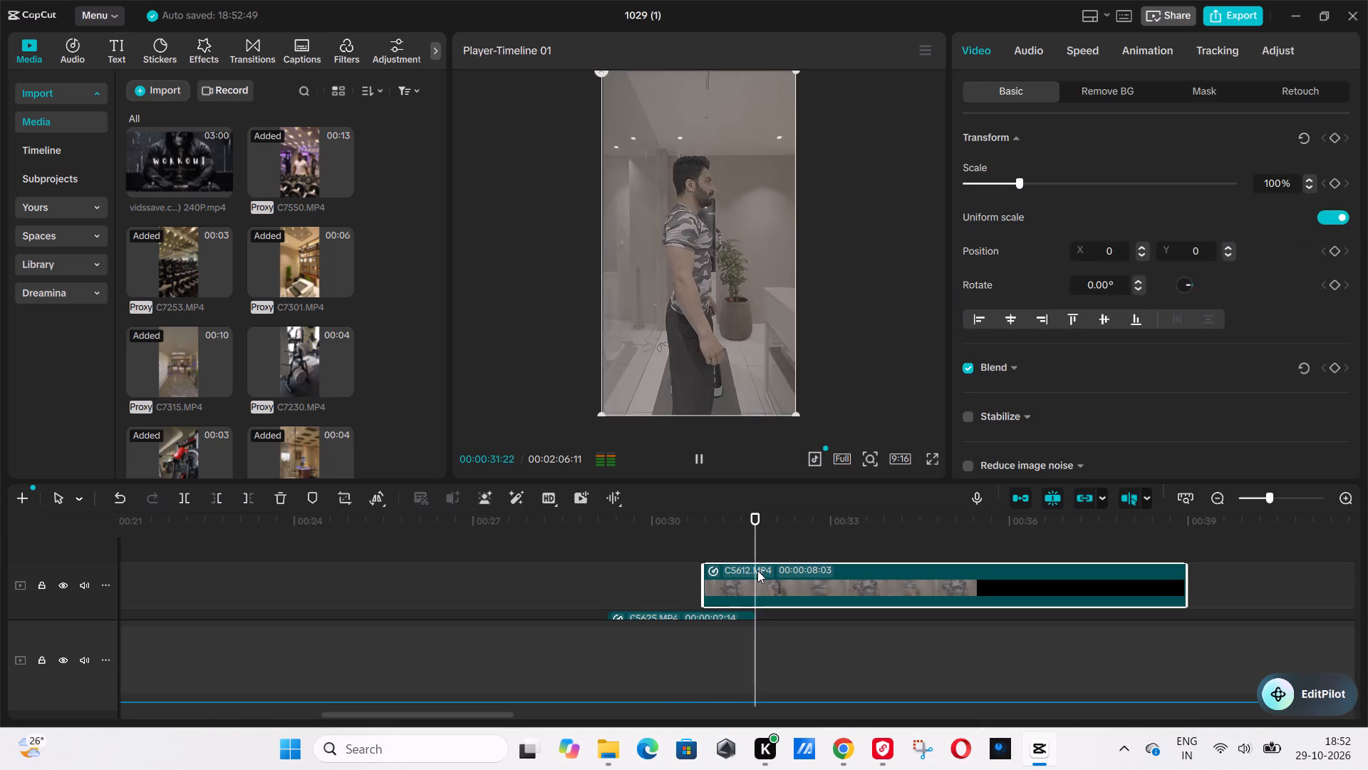
click(658, 579)
key(space)
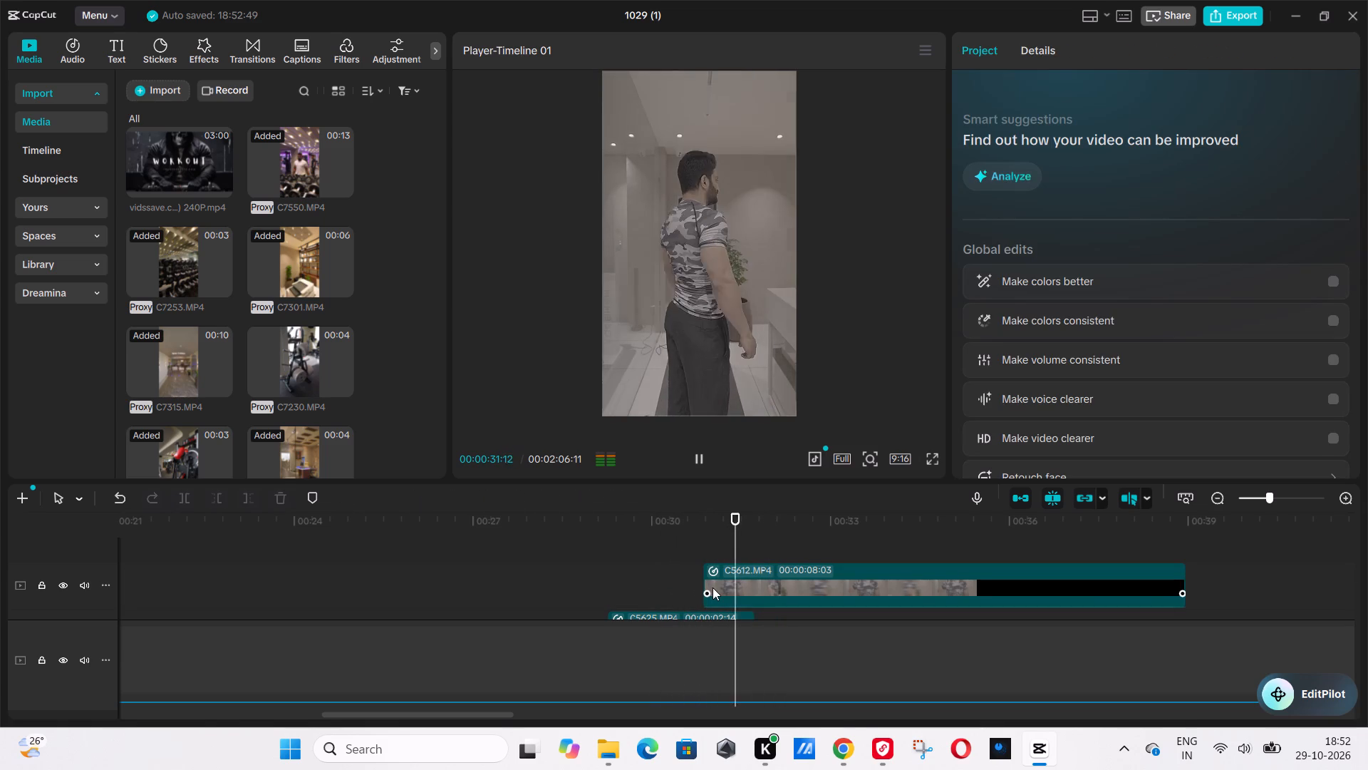
key(space)
click(760, 597)
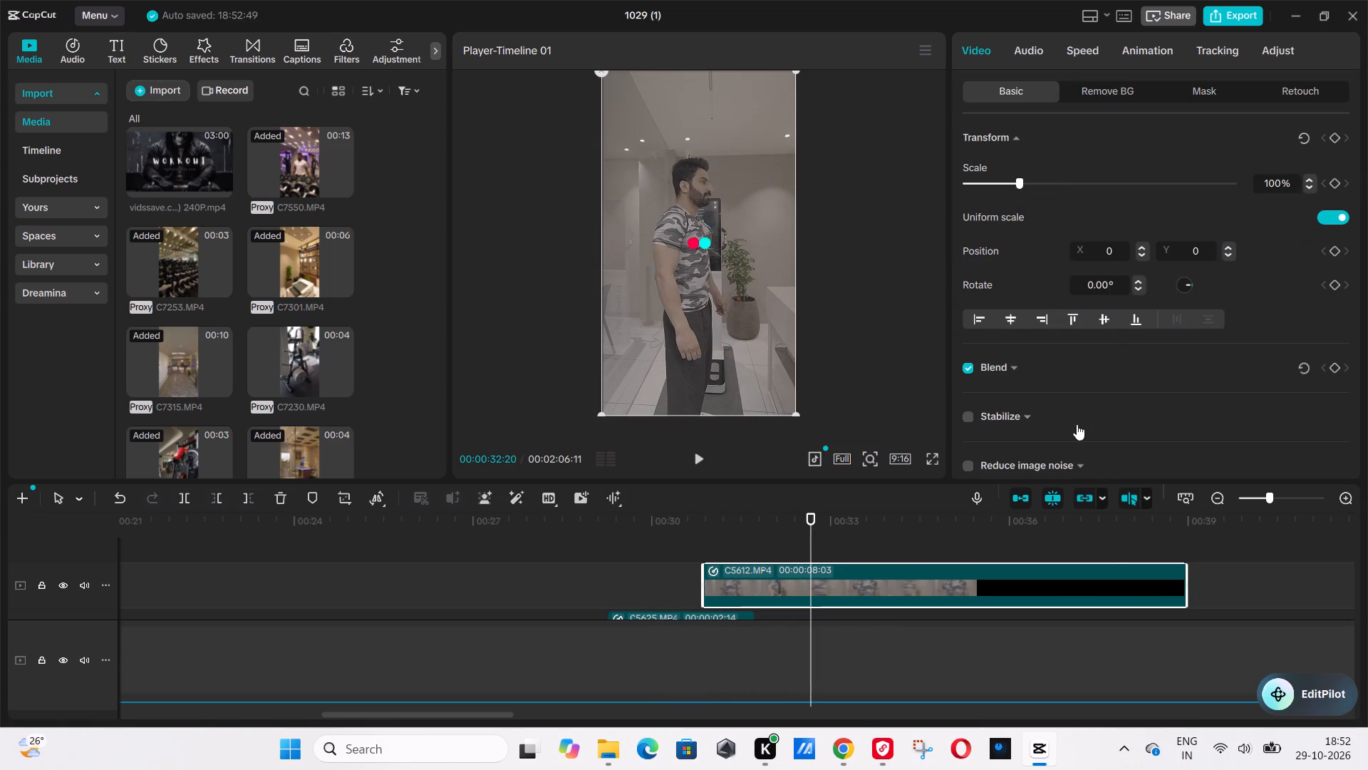
drag(898, 540, 977, 538)
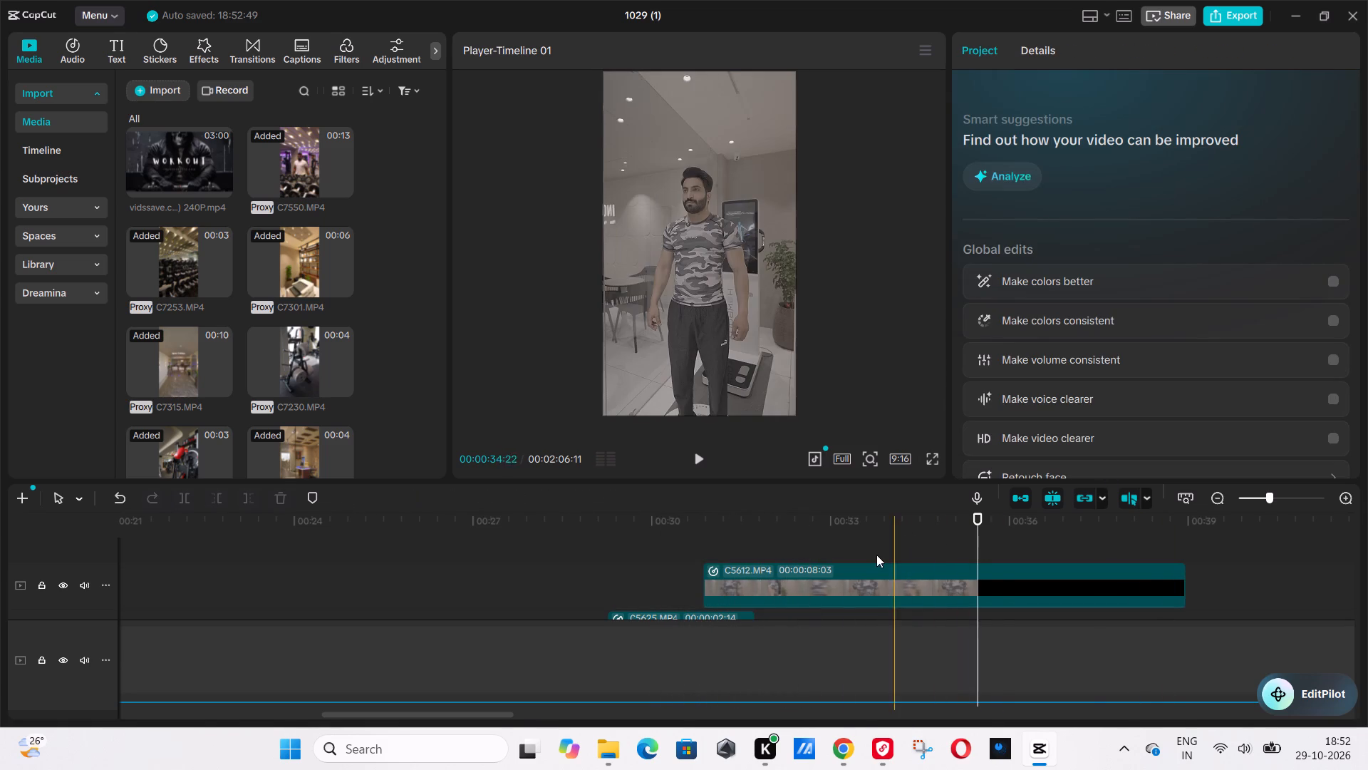
click(682, 570)
key(space)
click(789, 582)
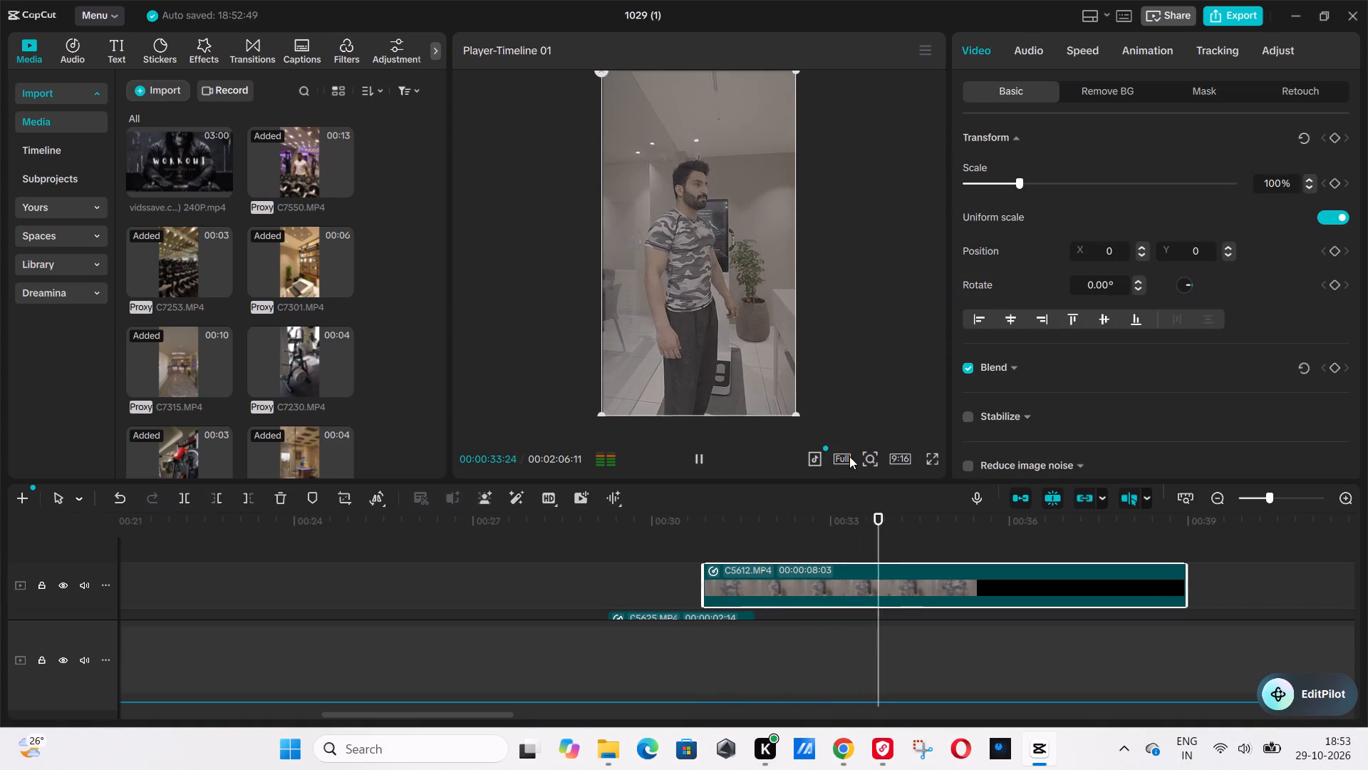
key(space)
Trim the start of C5612 to a clip length of 00:00:05:29 and move it back over the end of C5625.
drag(703, 587, 833, 581)
drag(861, 587, 740, 586)
Switch to the 3D BM folder and preview C5612 (1) and C5610 to find the next body-scanner shot.
key(alt+Tab)
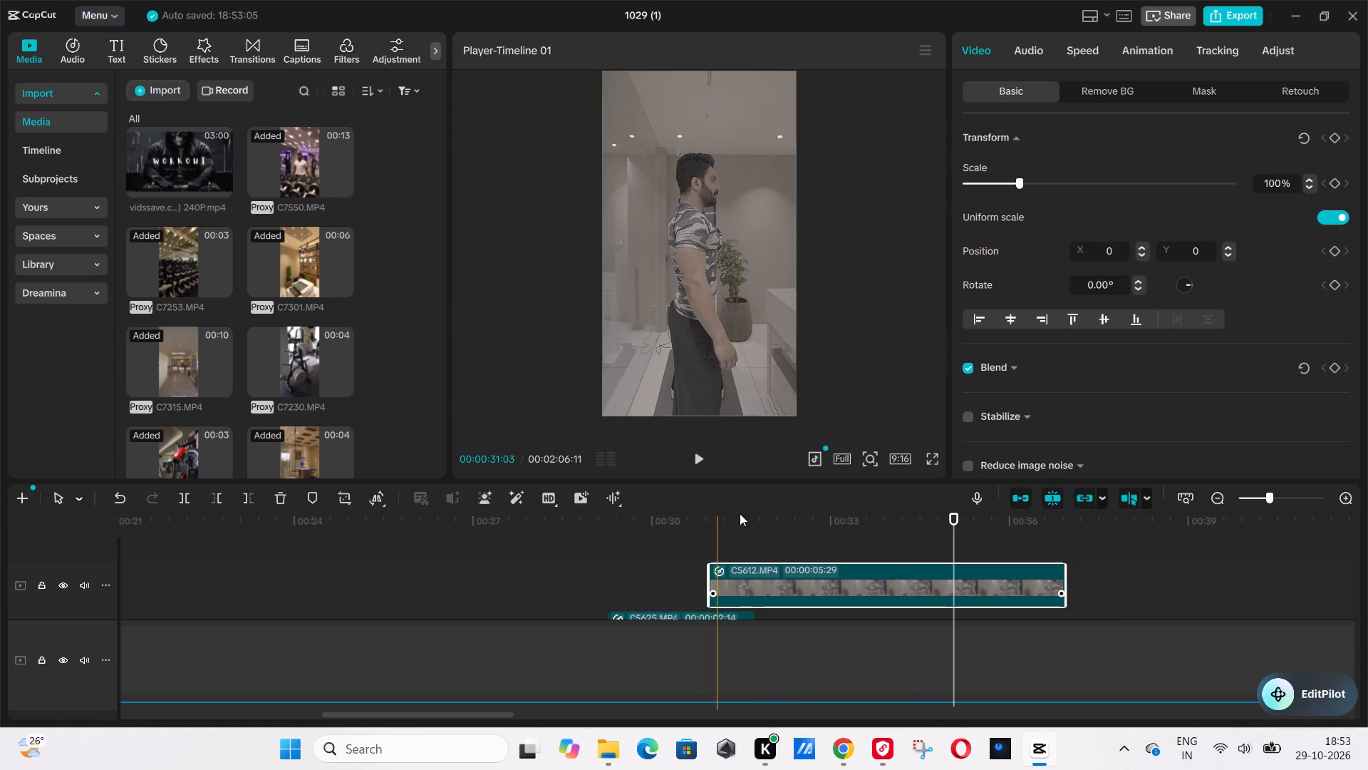
double_click(1067, 226)
click(1065, 229)
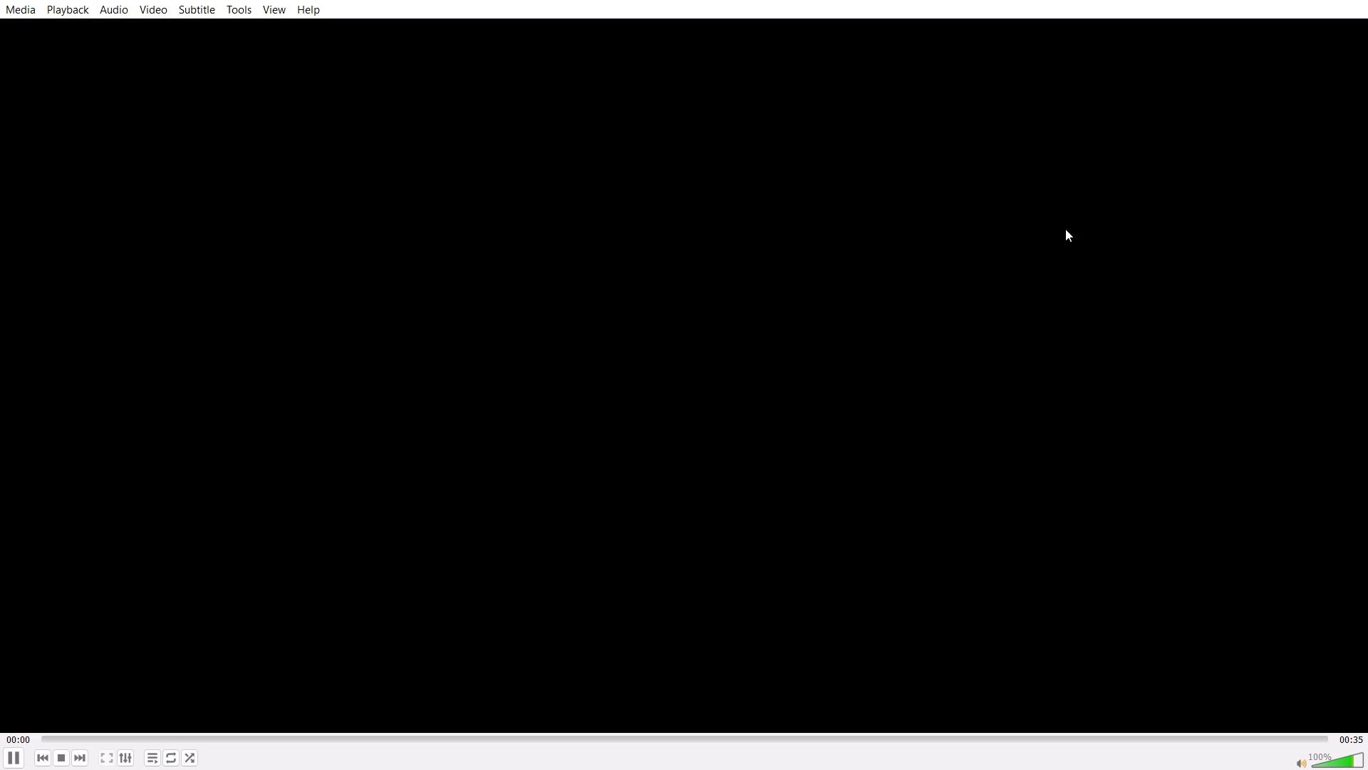
key(alt+Tab)
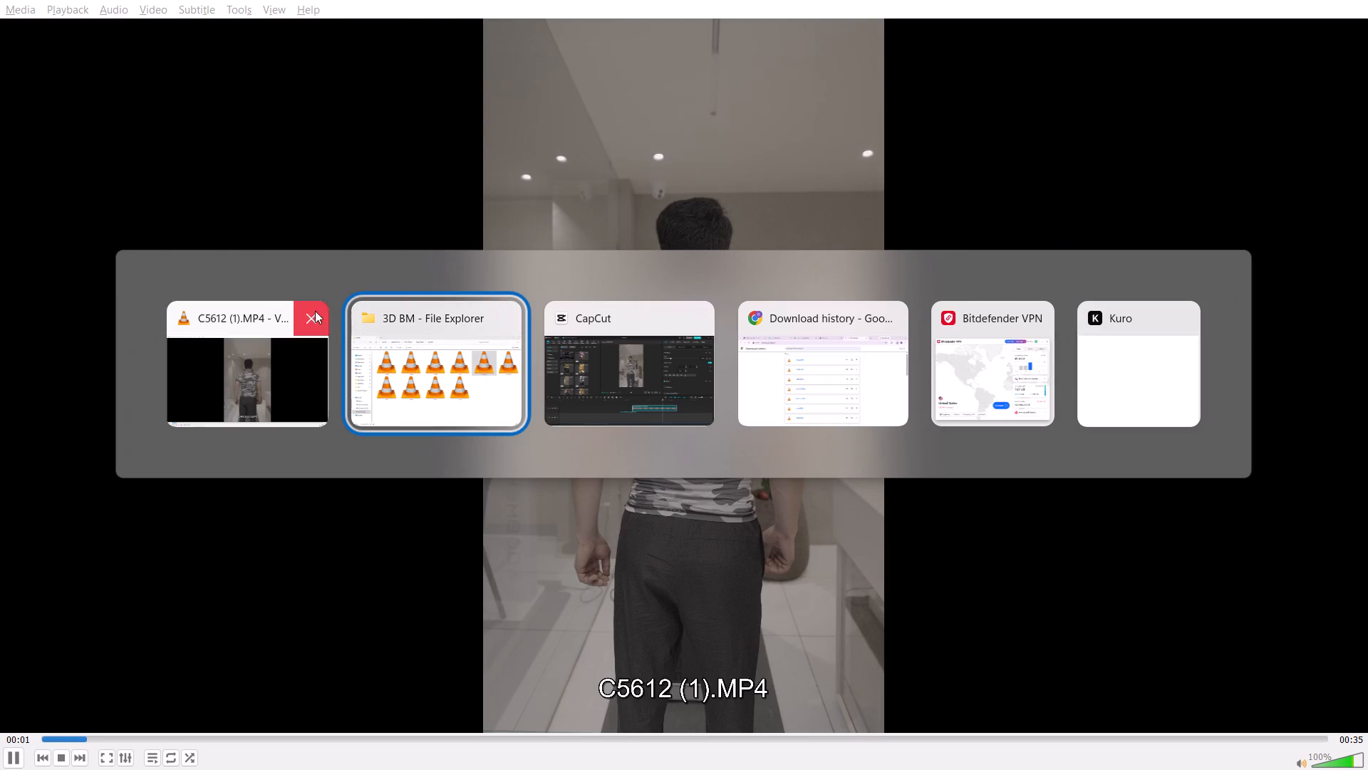
alt+click(303, 317)
double_click(865, 267)
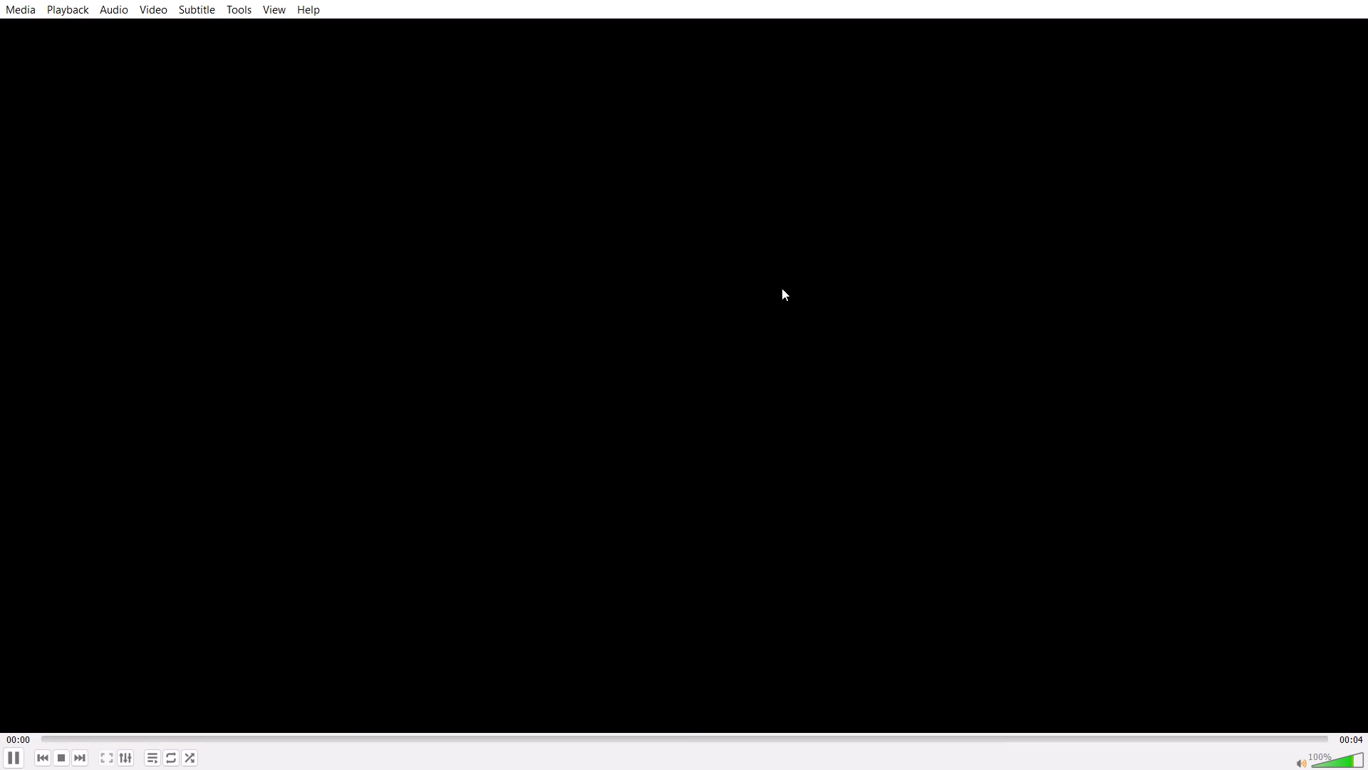
key(alt+Tab)
key(alt+Tab)
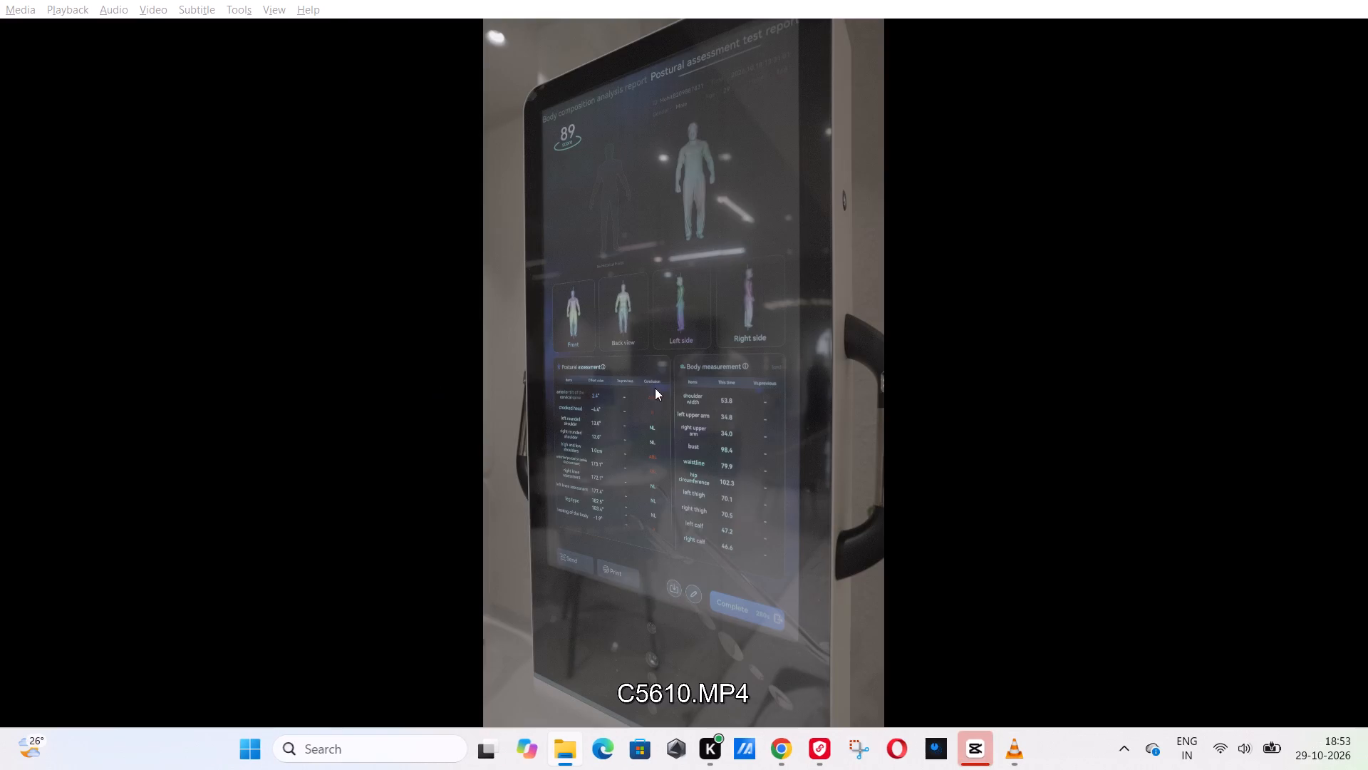
key(alt+Tab)
alt+click(319, 325)
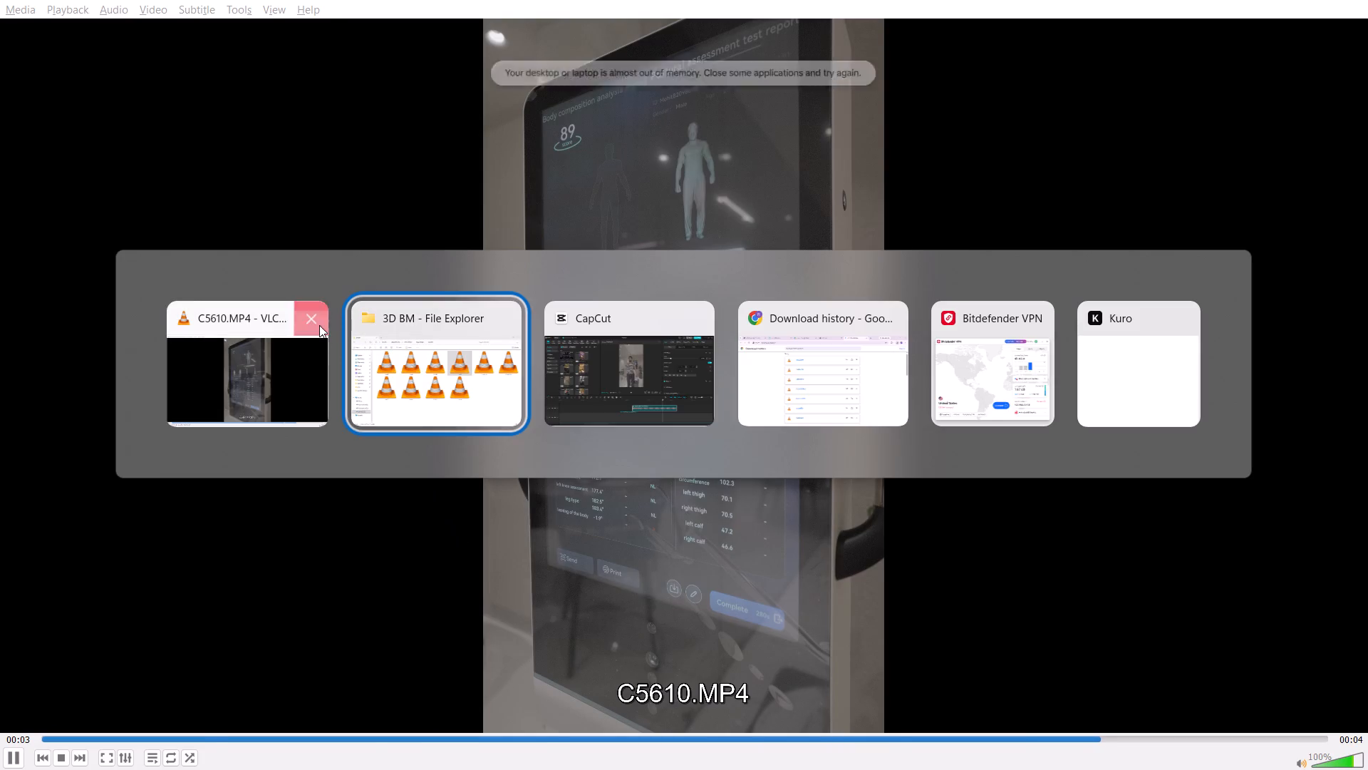
Preview C5608, including its middle part, and C5604 from the 3D BM folder as candidate shots.
double_click(615, 268)
double_click(668, 212)
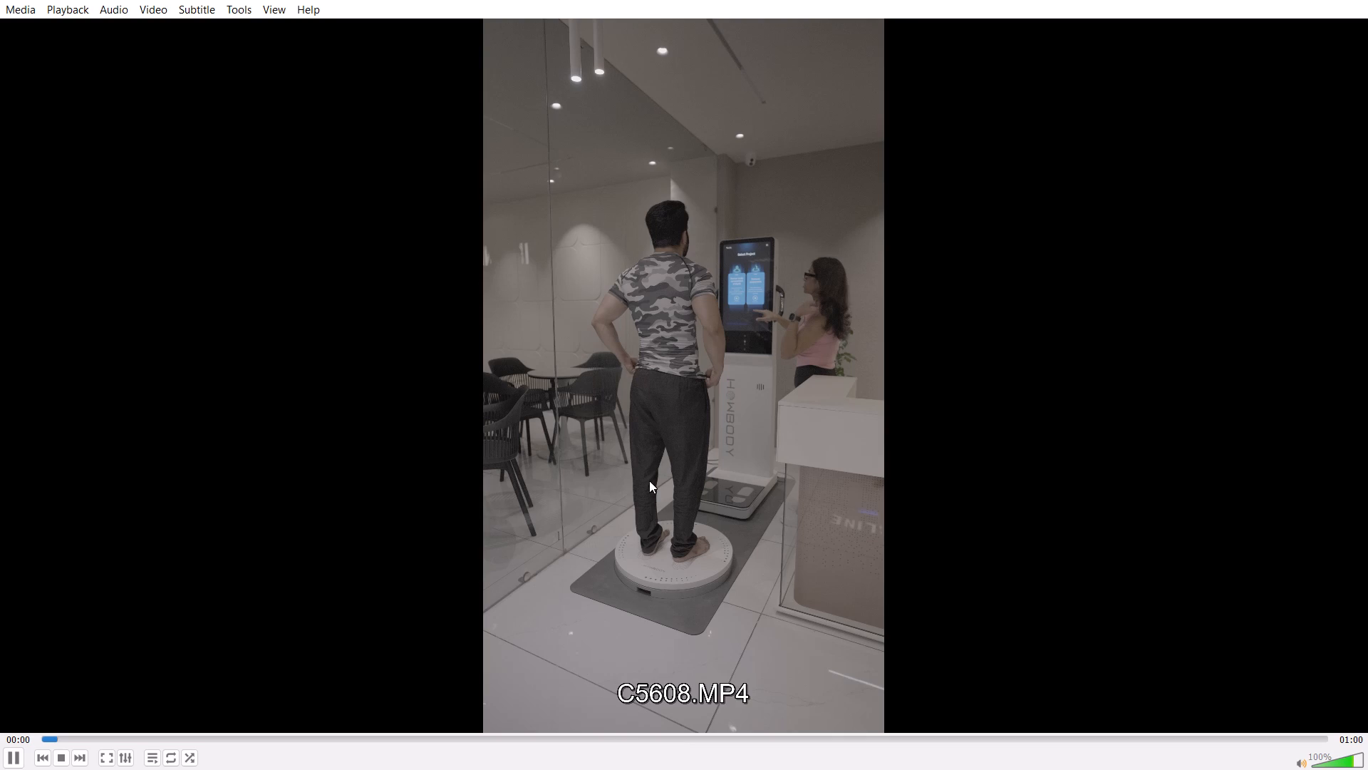
click(628, 724)
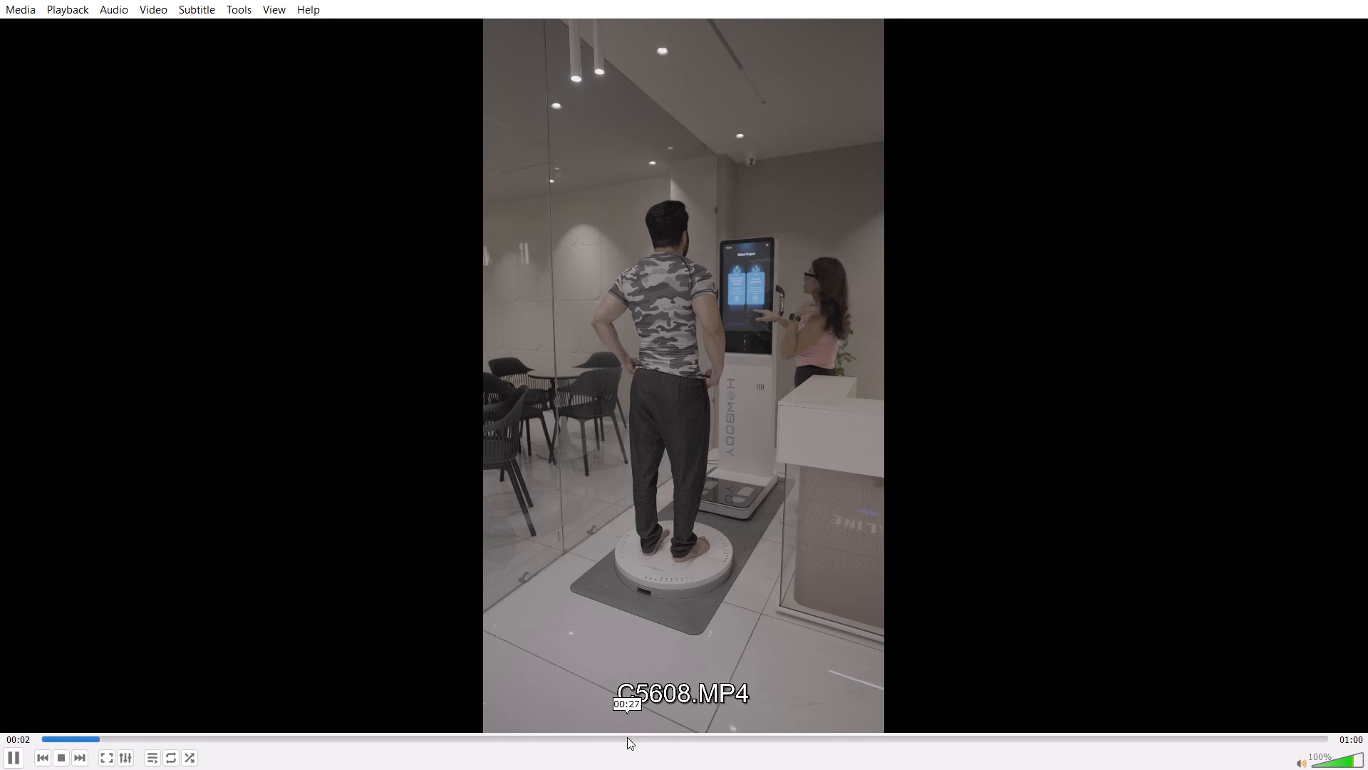
click(627, 737)
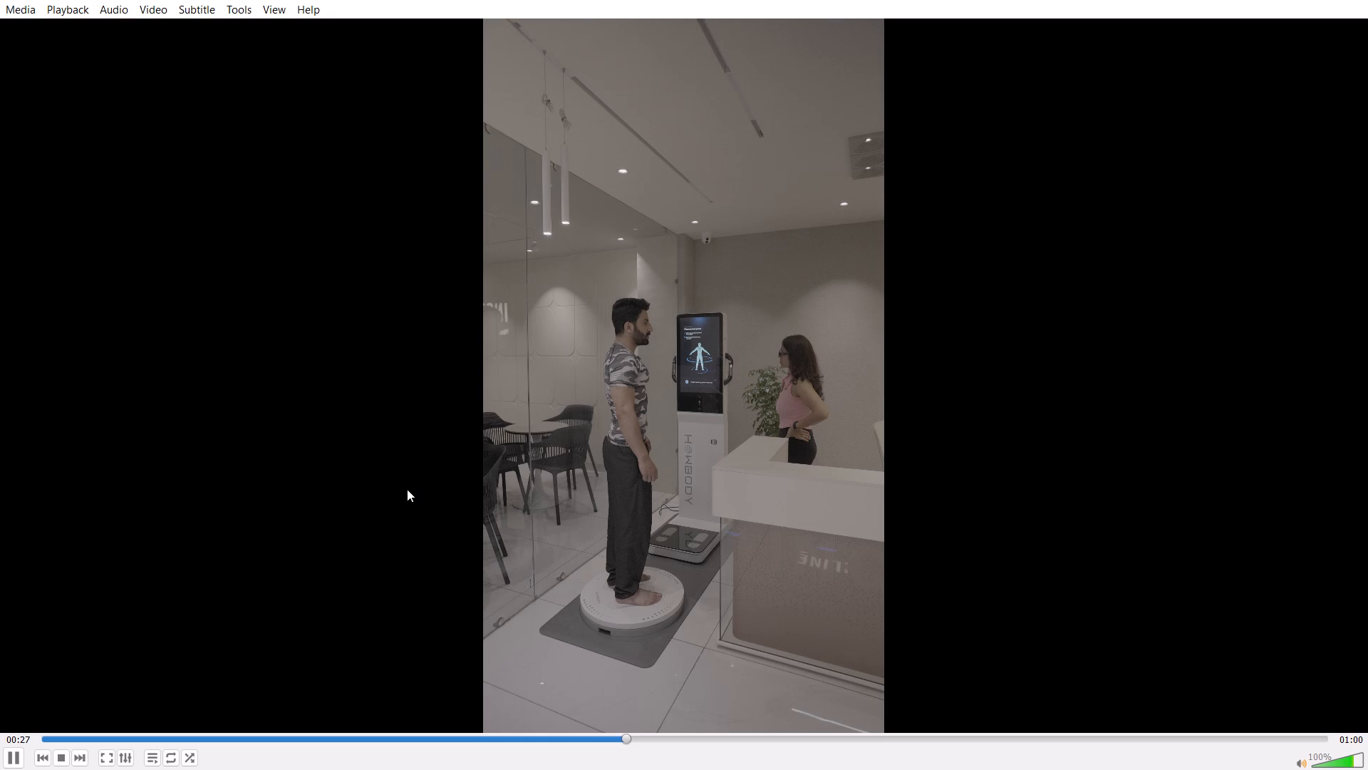
key(alt+Tab)
alt+click(326, 325)
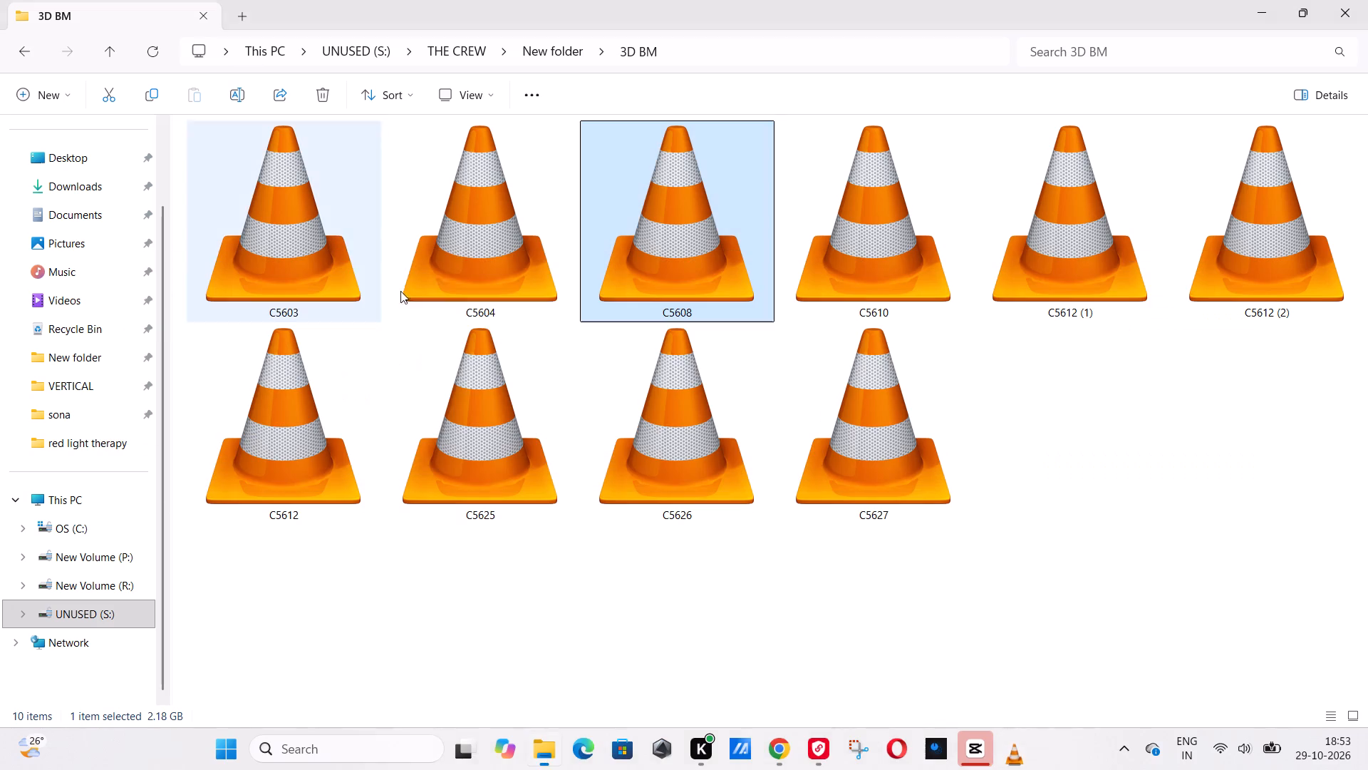
double_click(460, 242)
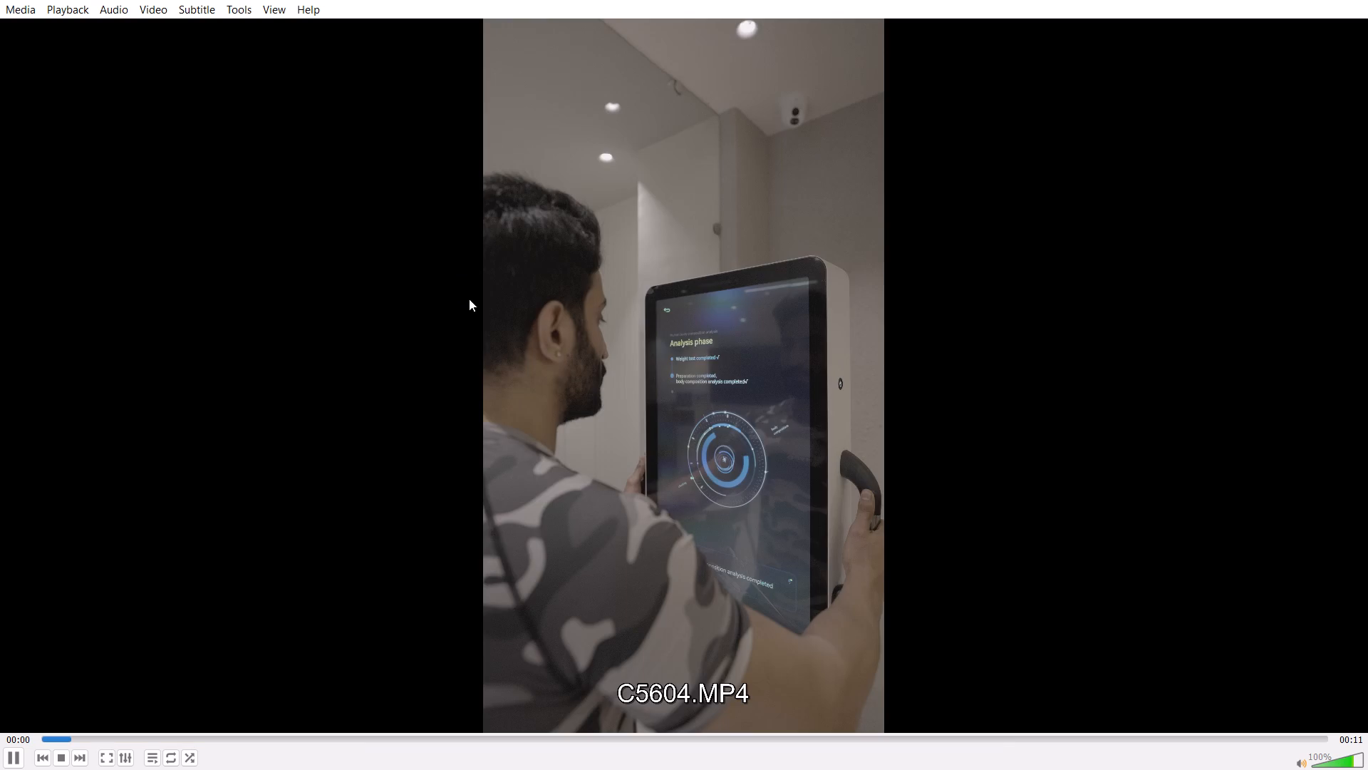
key(alt+Tab)
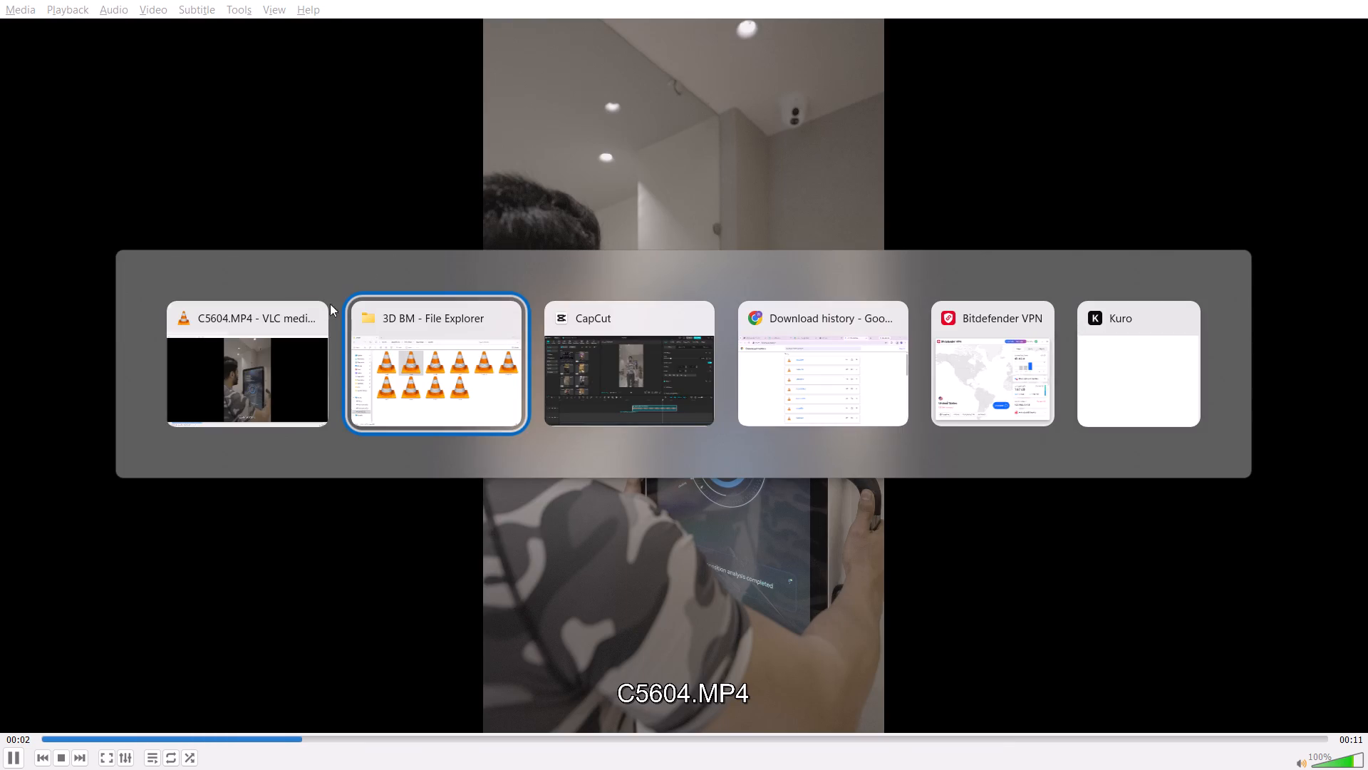
alt+click(318, 316)
Add C5604 from the 3D BM folder to the CapCut timeline, on a track above C5612 and aligned with its start.
drag(481, 215, 1033, 744)
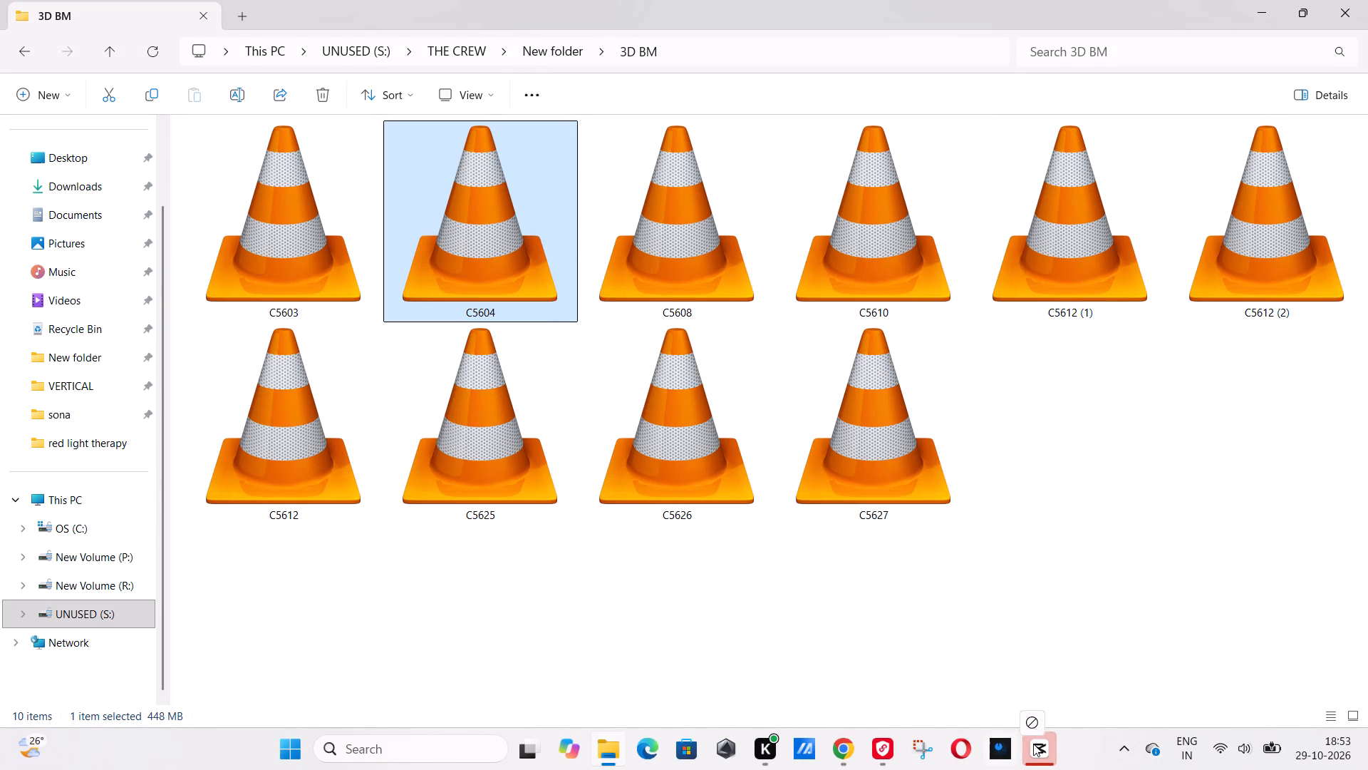
drag(1033, 744, 852, 545)
drag(990, 587, 989, 586)
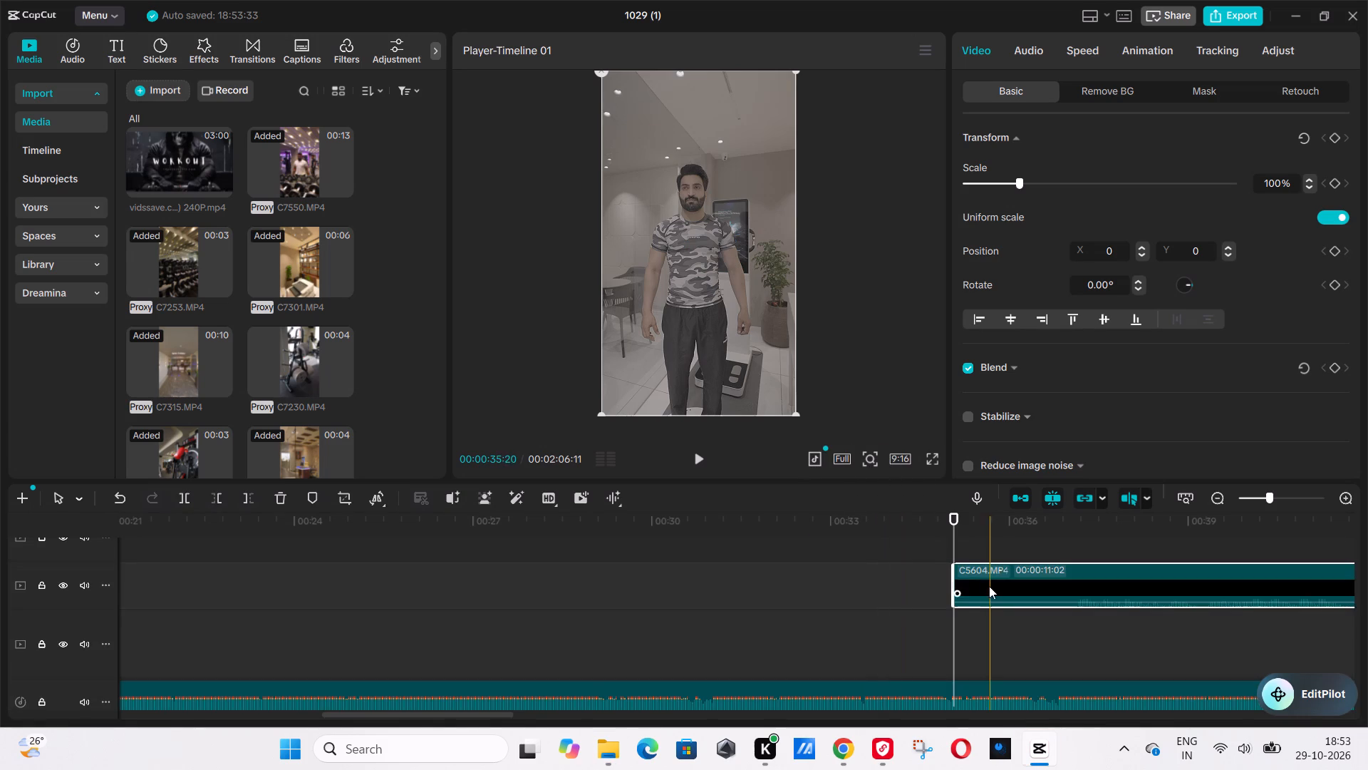
drag(989, 586, 859, 603)
scroll(928, 585, up, 20)
scroll(928, 585, up, 13)
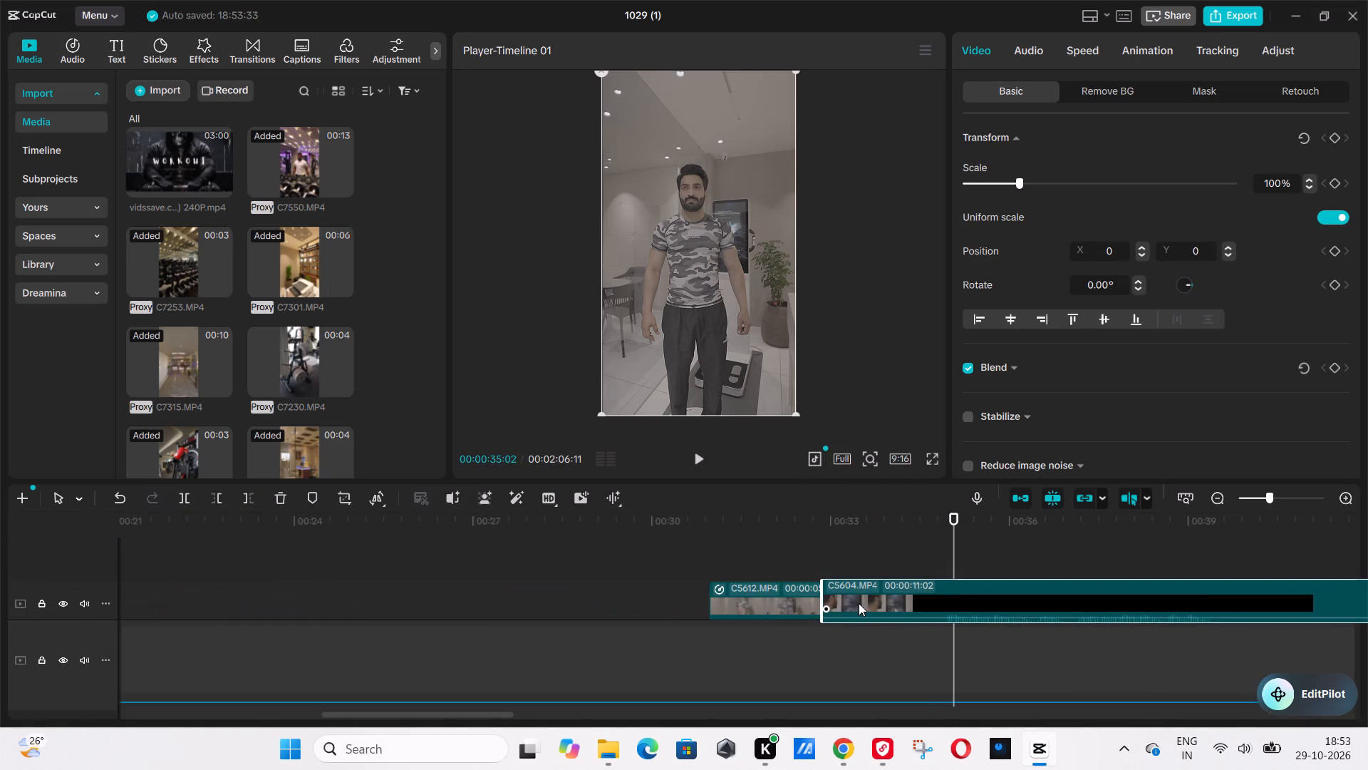
scroll(859, 603, up, 3)
drag(859, 603, 747, 559)
drag(769, 601, 784, 637)
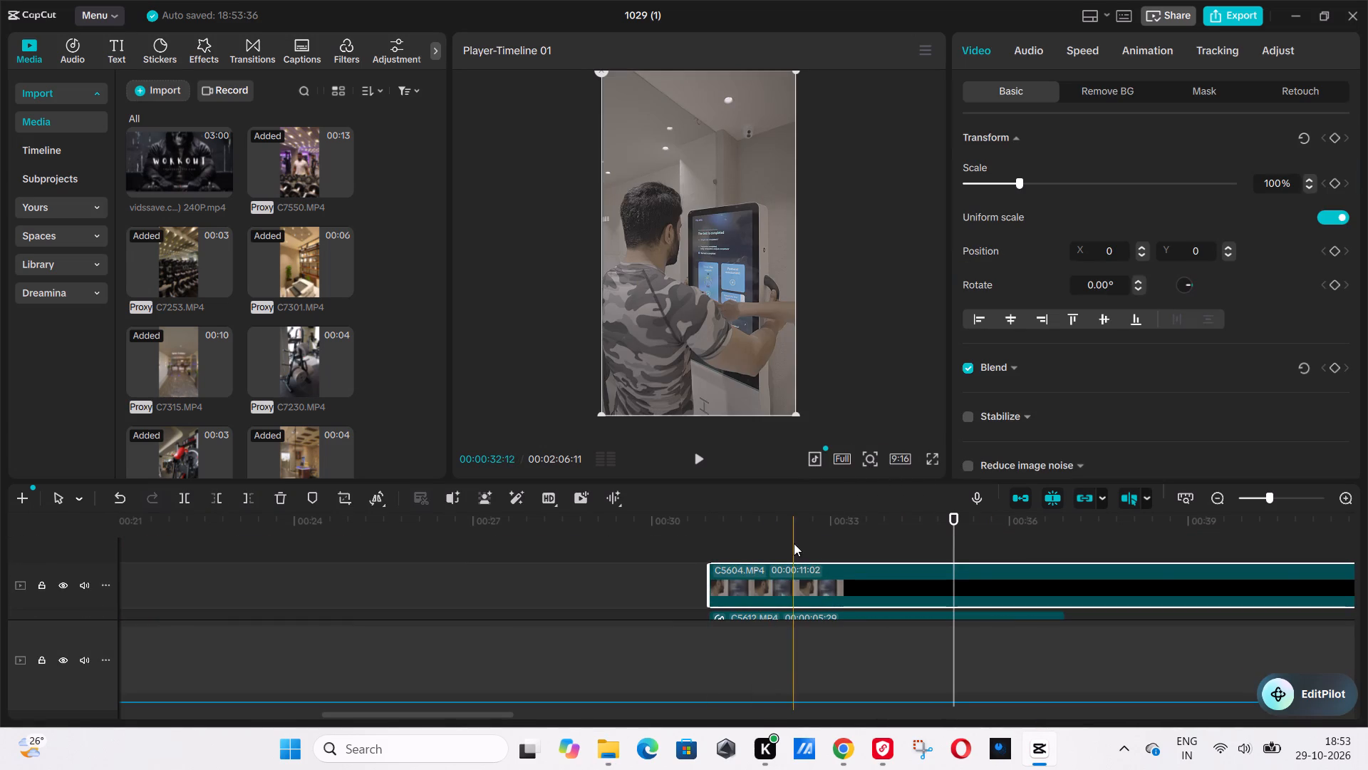
Trim the start of C5604 to a clip length of 00:00:07:26.
drag(797, 525, 444, 600)
click(413, 577)
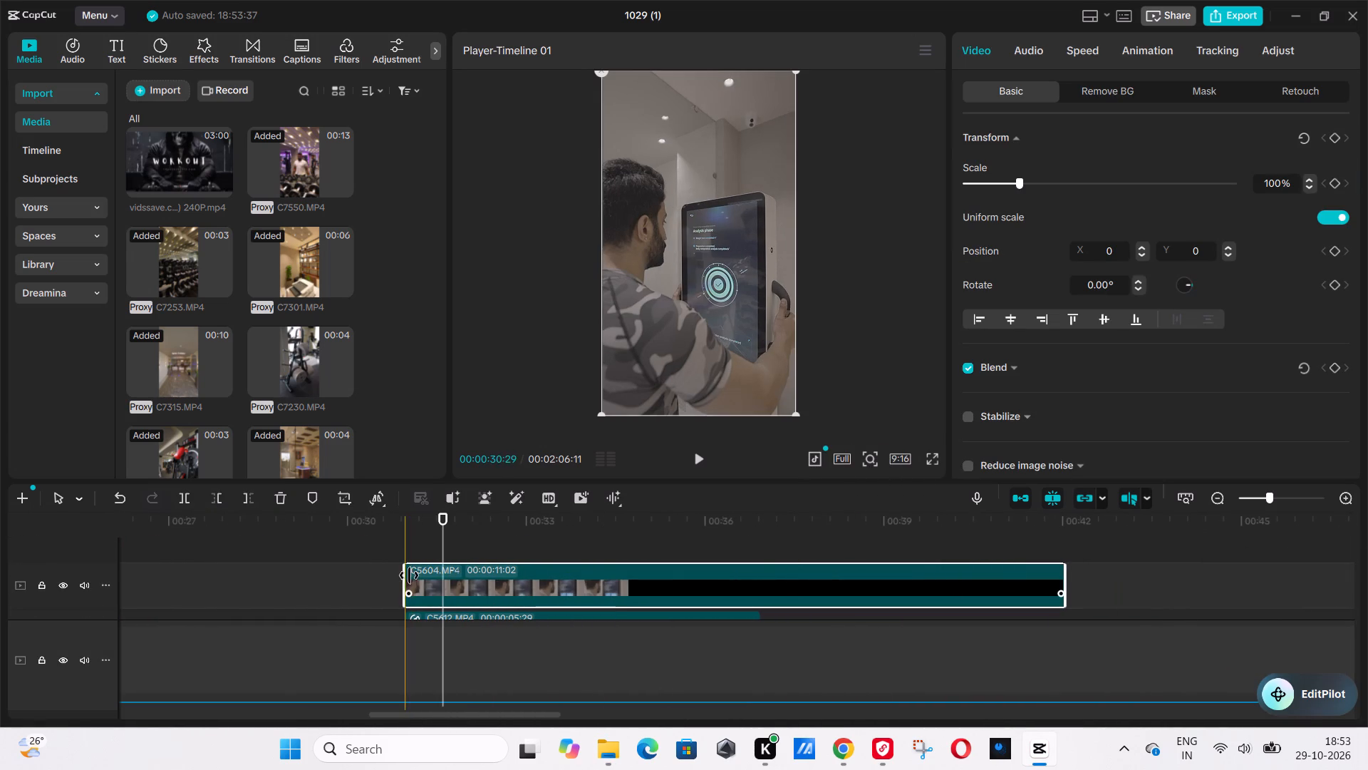
drag(409, 575, 600, 577)
click(633, 580)
Play C5612 to where the man faces forward and move C5604 to start there, at about 00:00:34:00.
click(393, 575)
click(373, 578)
key(space)
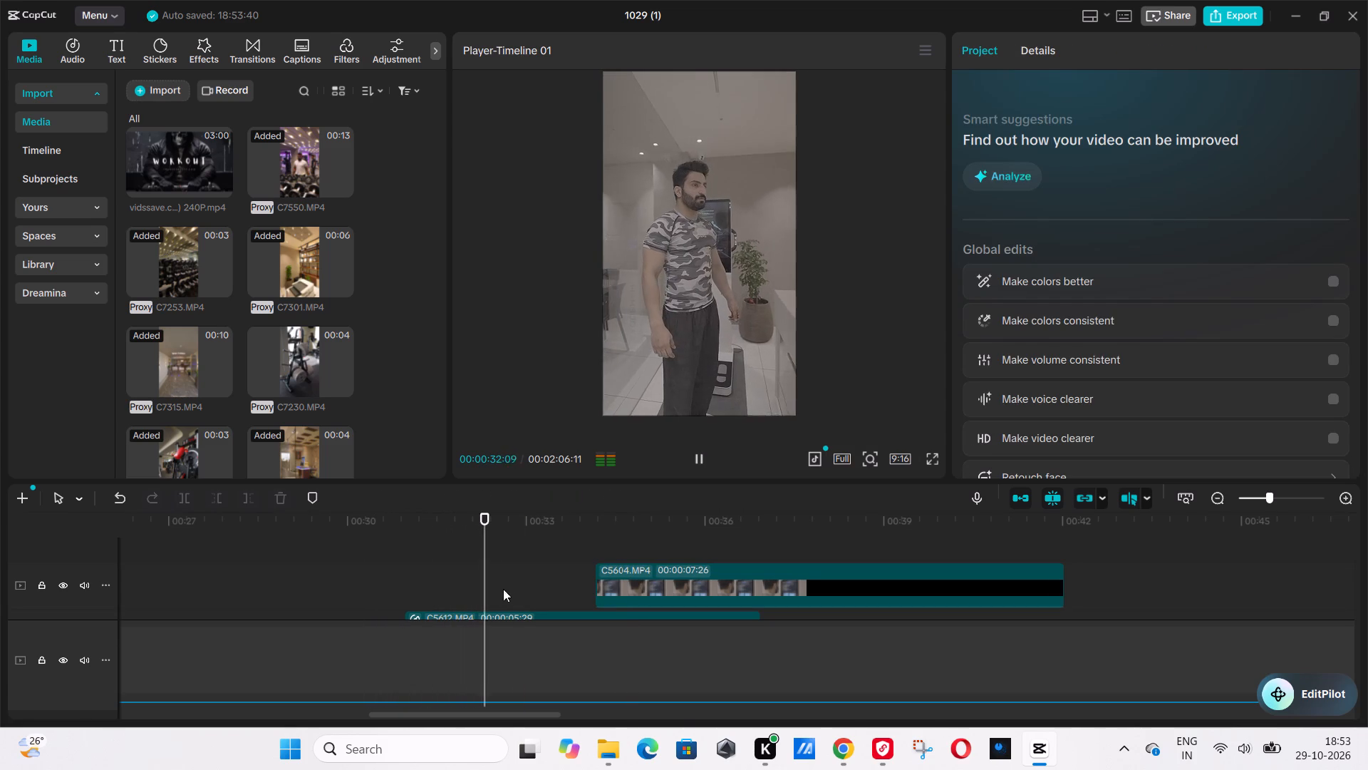
key(space)
drag(683, 580, 660, 582)
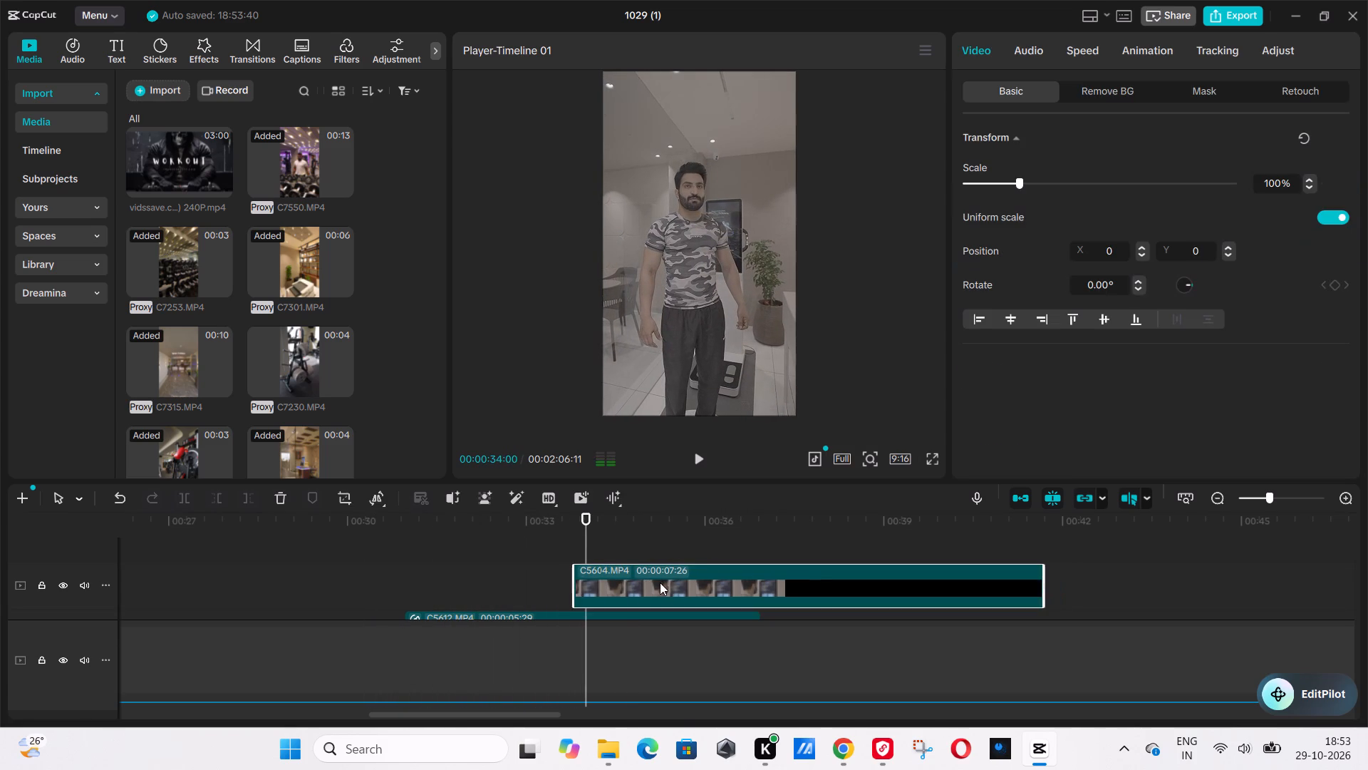
drag(660, 582, 670, 582)
Review the end of C5612's rotation and trim the clip's end to just past the start of C5604.
click(534, 577)
key(space)
key(space)
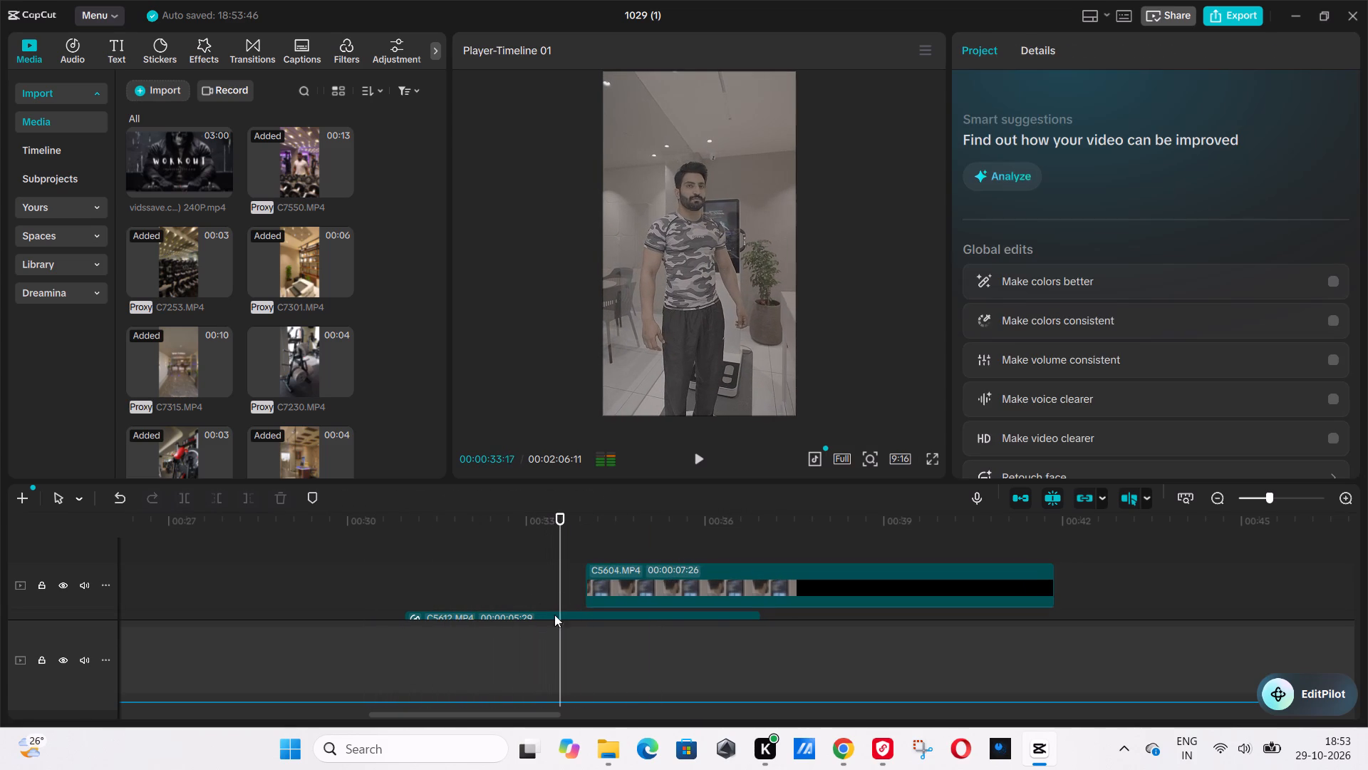
scroll(563, 590, down, 1)
click(563, 590)
drag(760, 609, 608, 607)
Reshape C5612's custom speed curve, raising the incoming side of its second point towards 10x and setting the outgoing side just above 1x.
click(1065, 47)
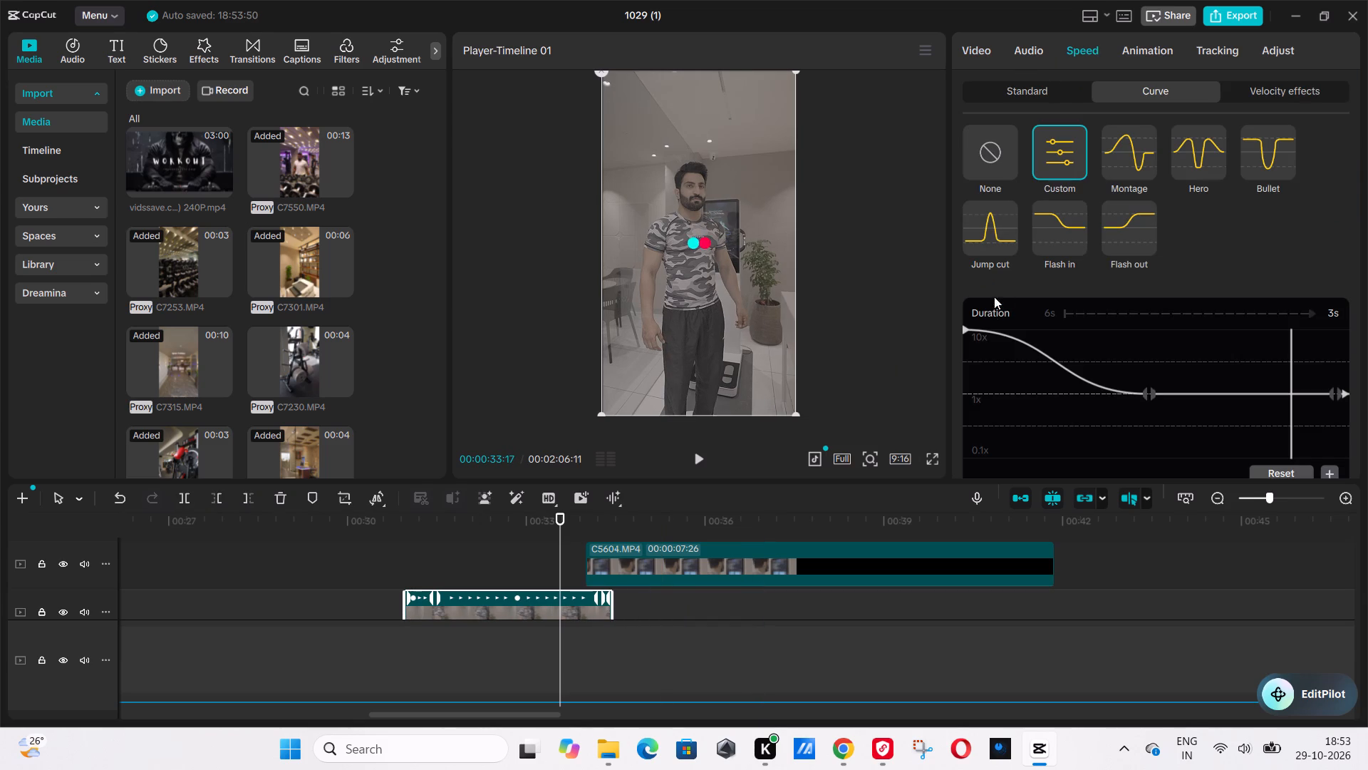
drag(1146, 394, 1149, 353)
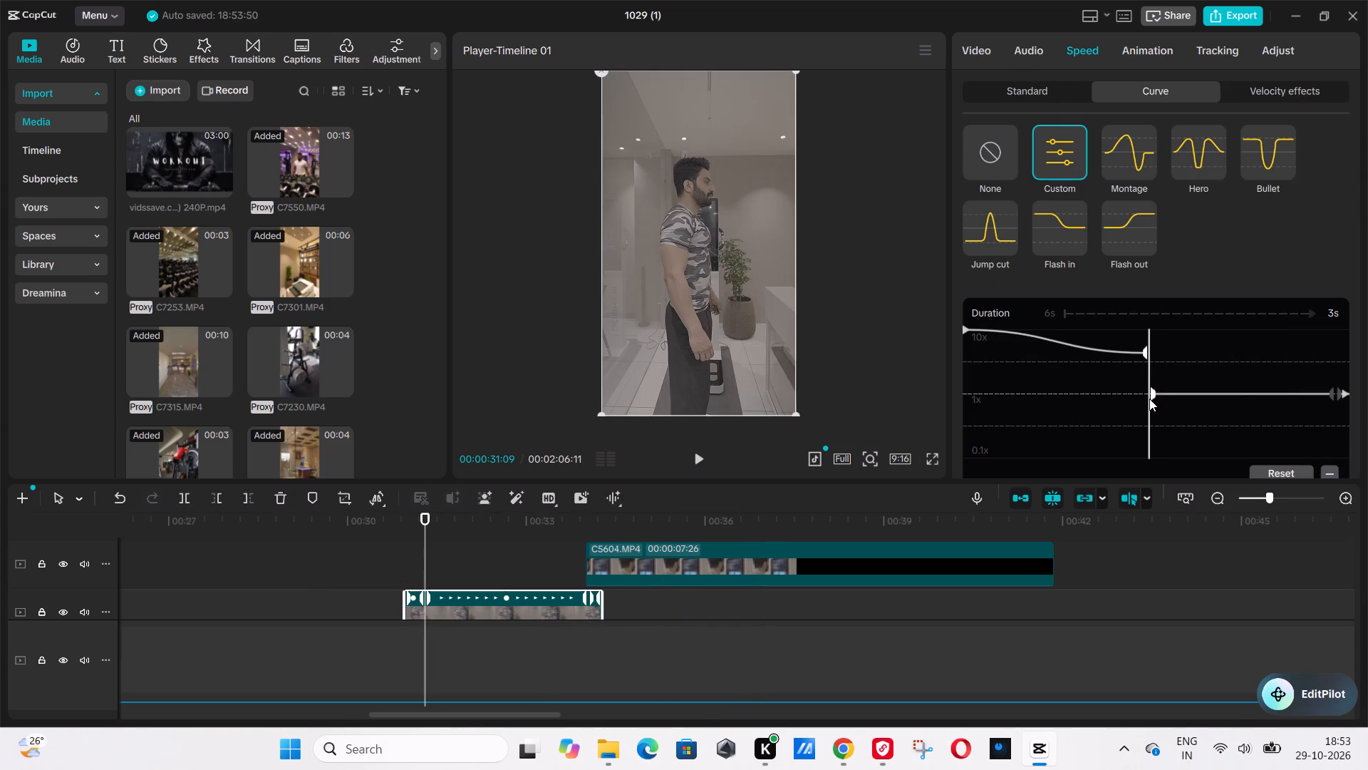
drag(1152, 389, 1161, 364)
click(411, 582)
click(446, 592)
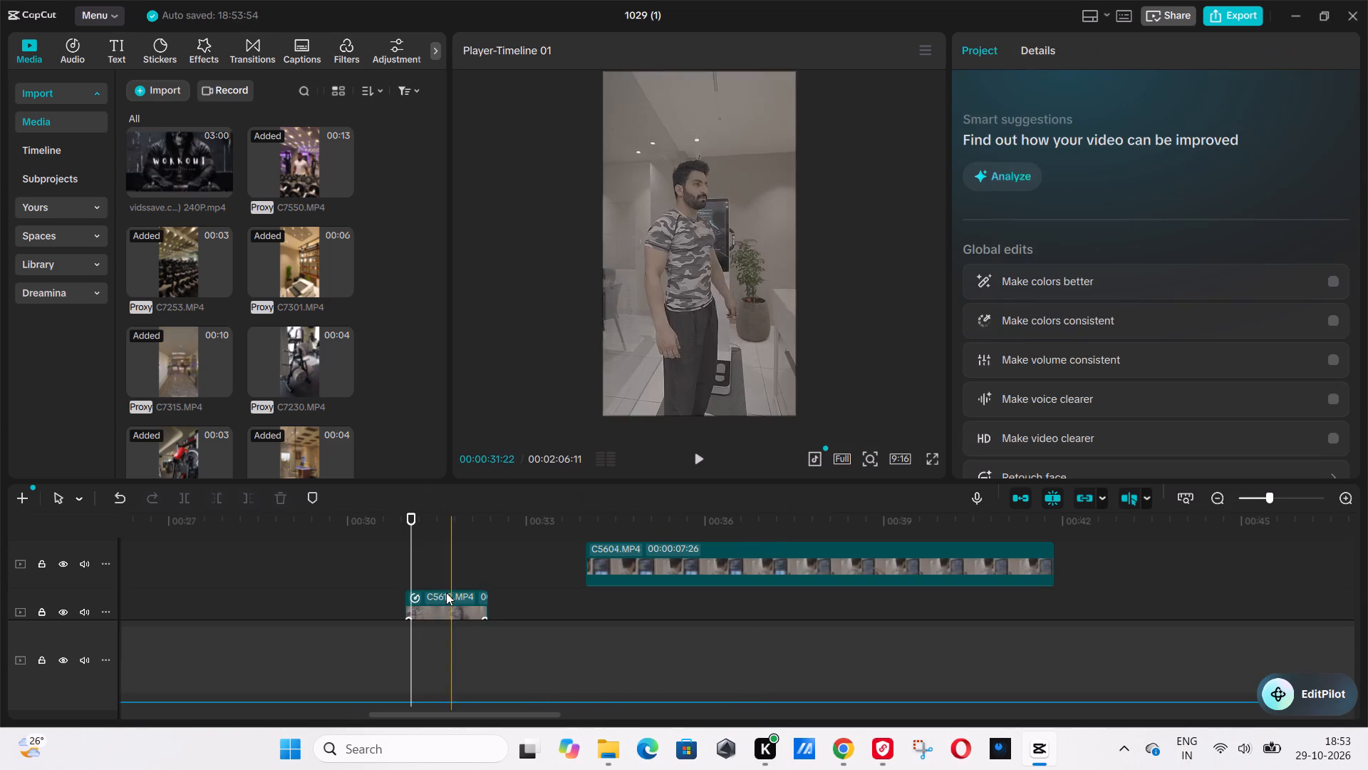
click(1074, 53)
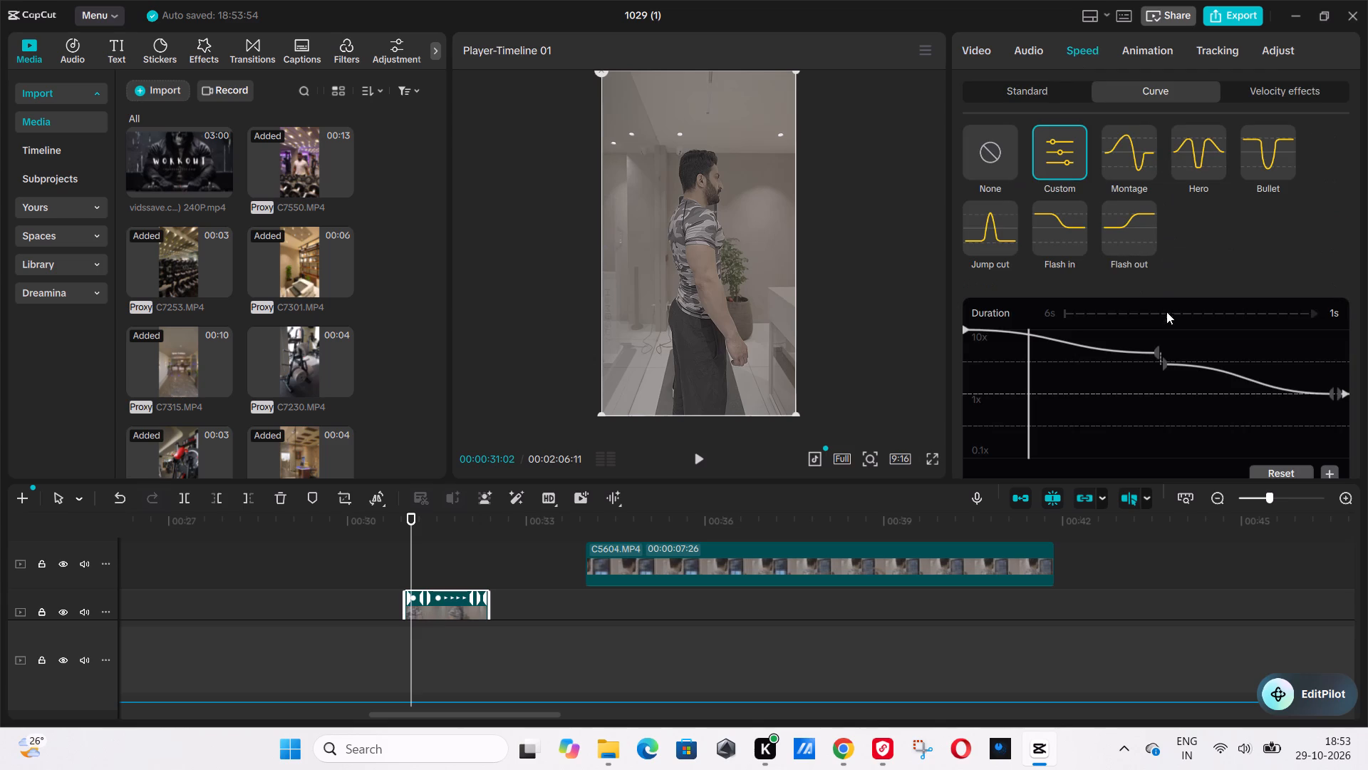
drag(1161, 357, 1158, 377)
drag(1162, 361, 1161, 403)
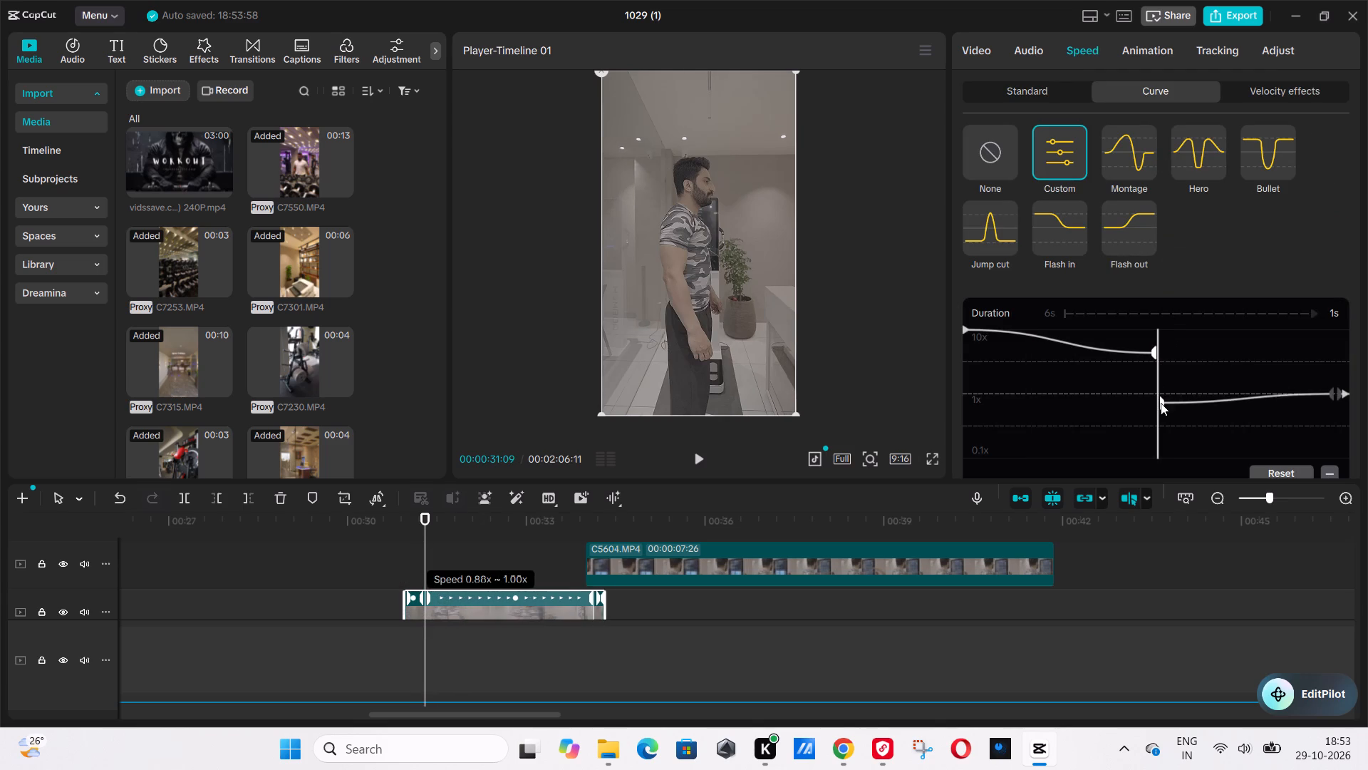
drag(1161, 403, 1156, 386)
Extend the end of C5612 to a clip length of 00:00:03:09 and play the speed ramp and the cut into C5604.
drag(540, 606, 603, 605)
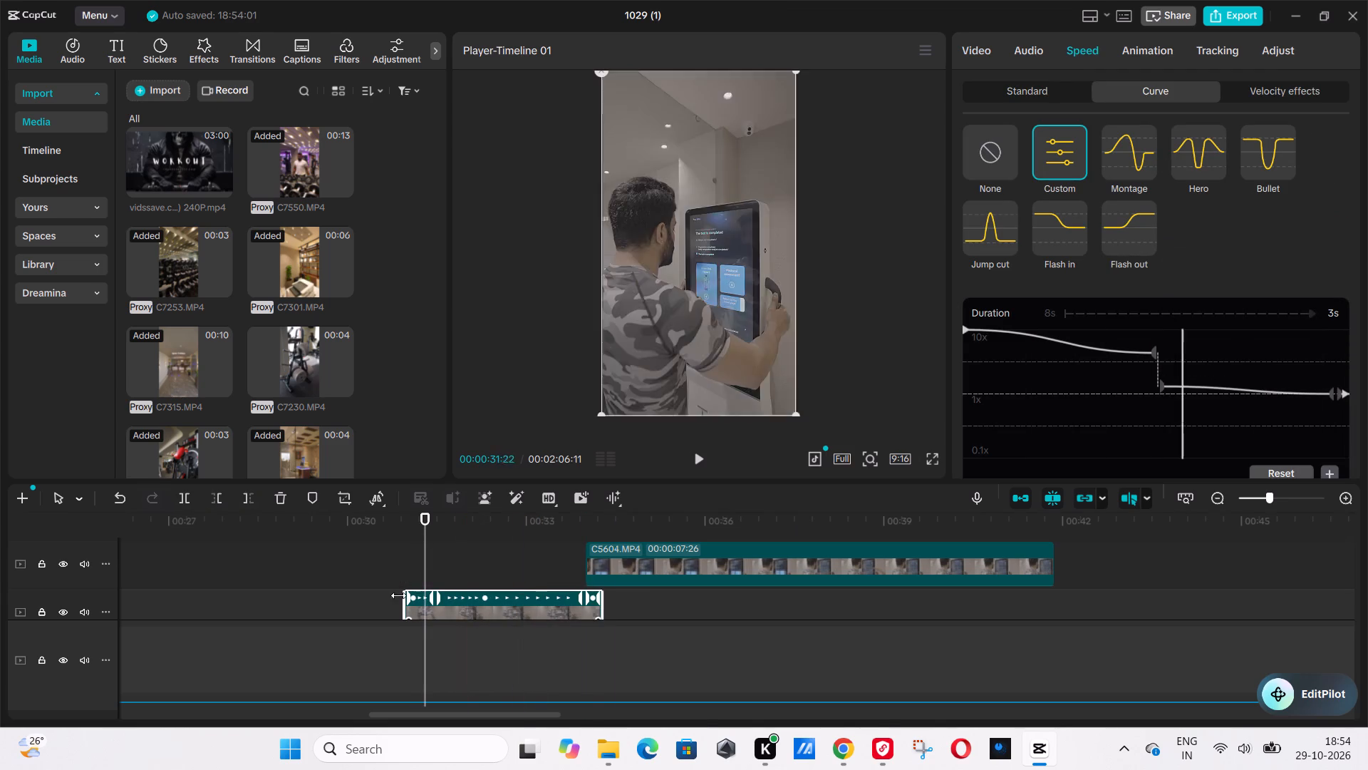
click(378, 592)
key(space)
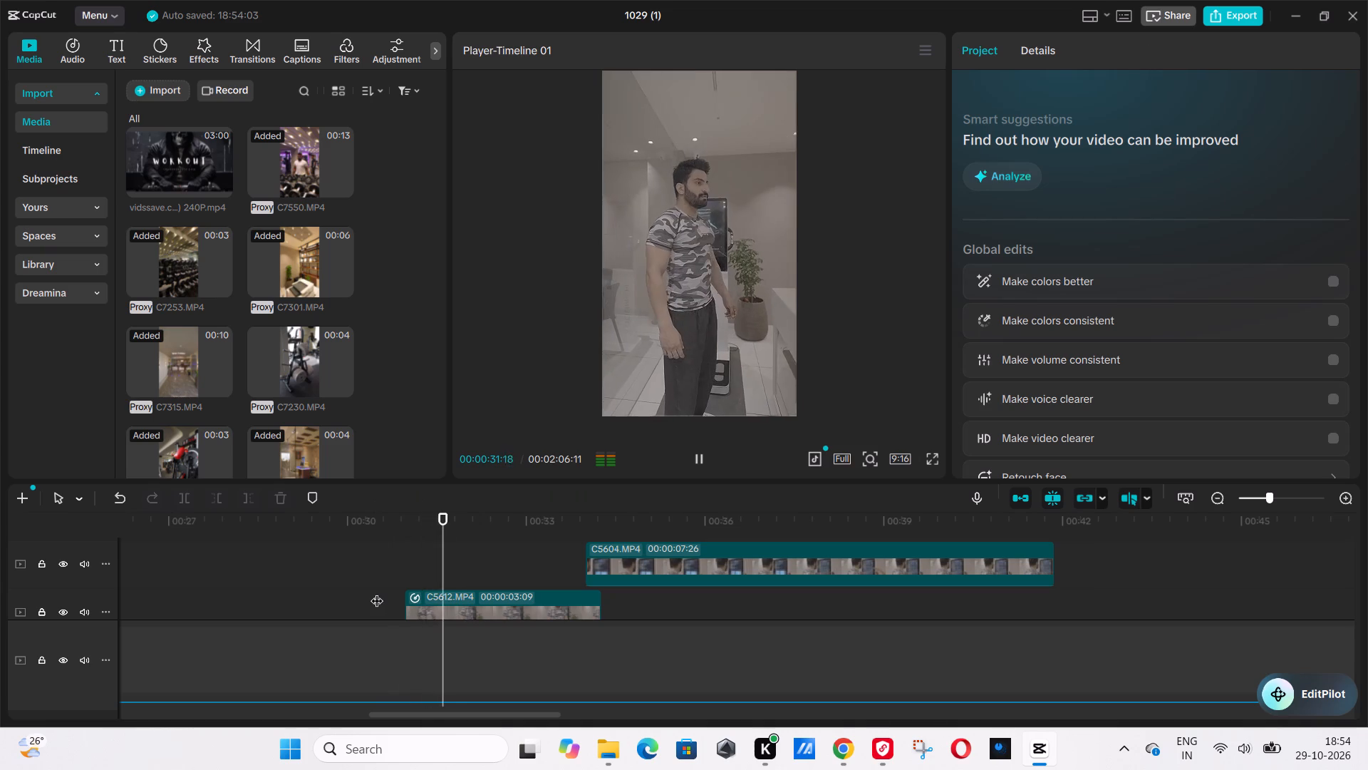
click(376, 592)
key(space)
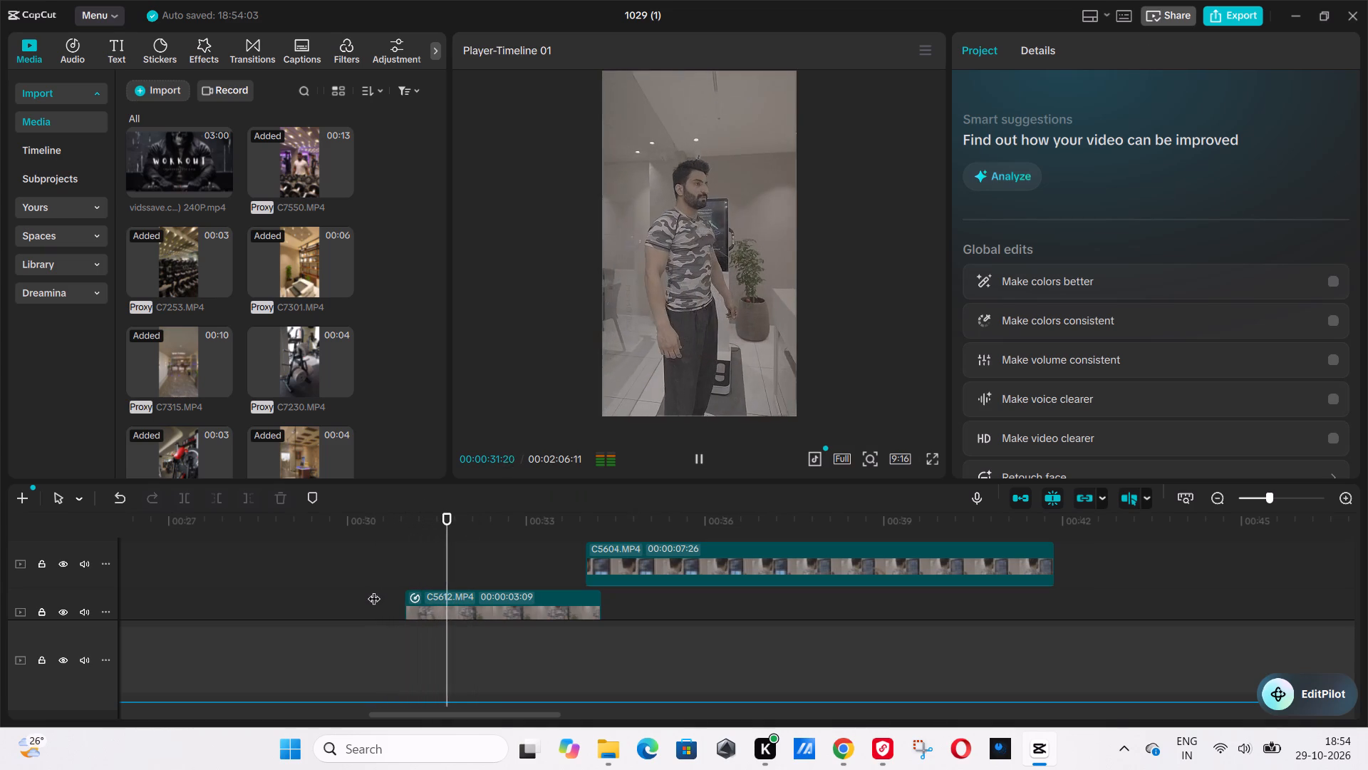
click(655, 567)
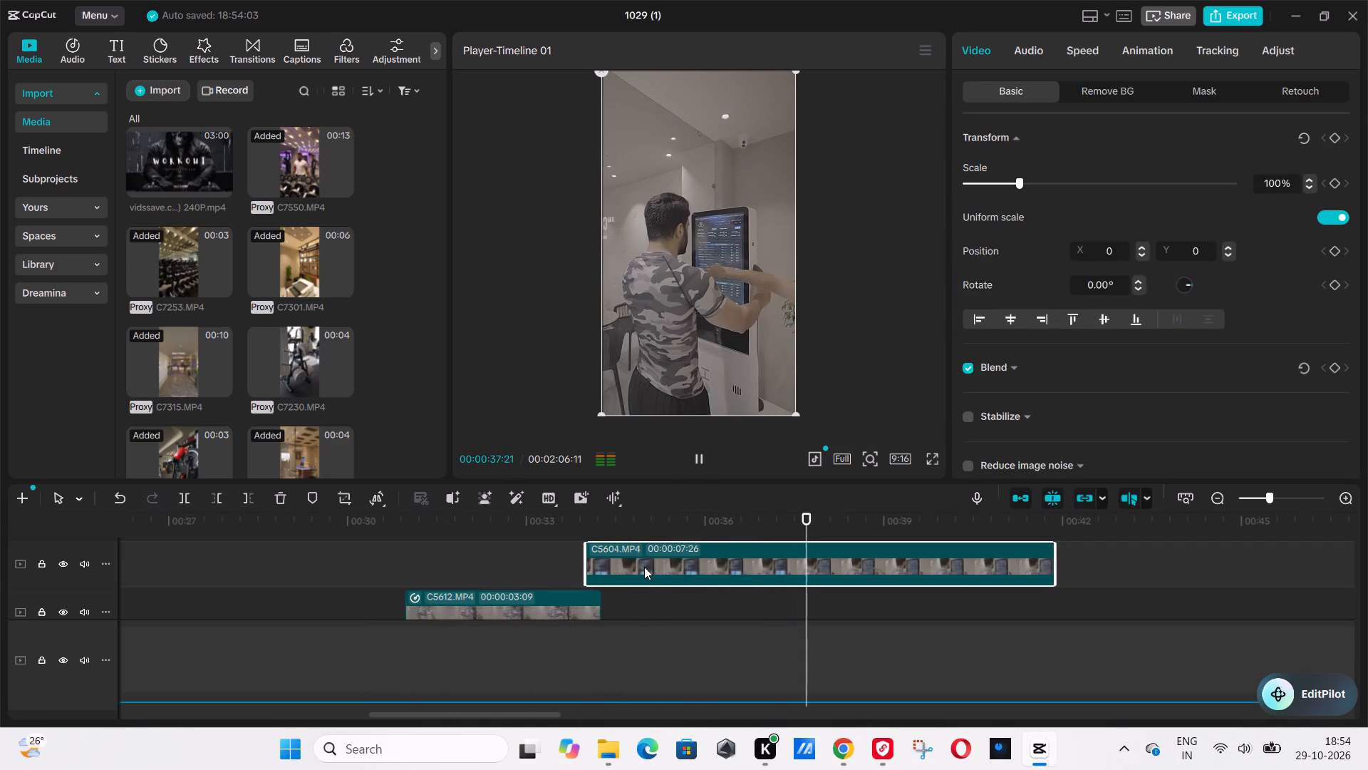
key(space)
click(549, 562)
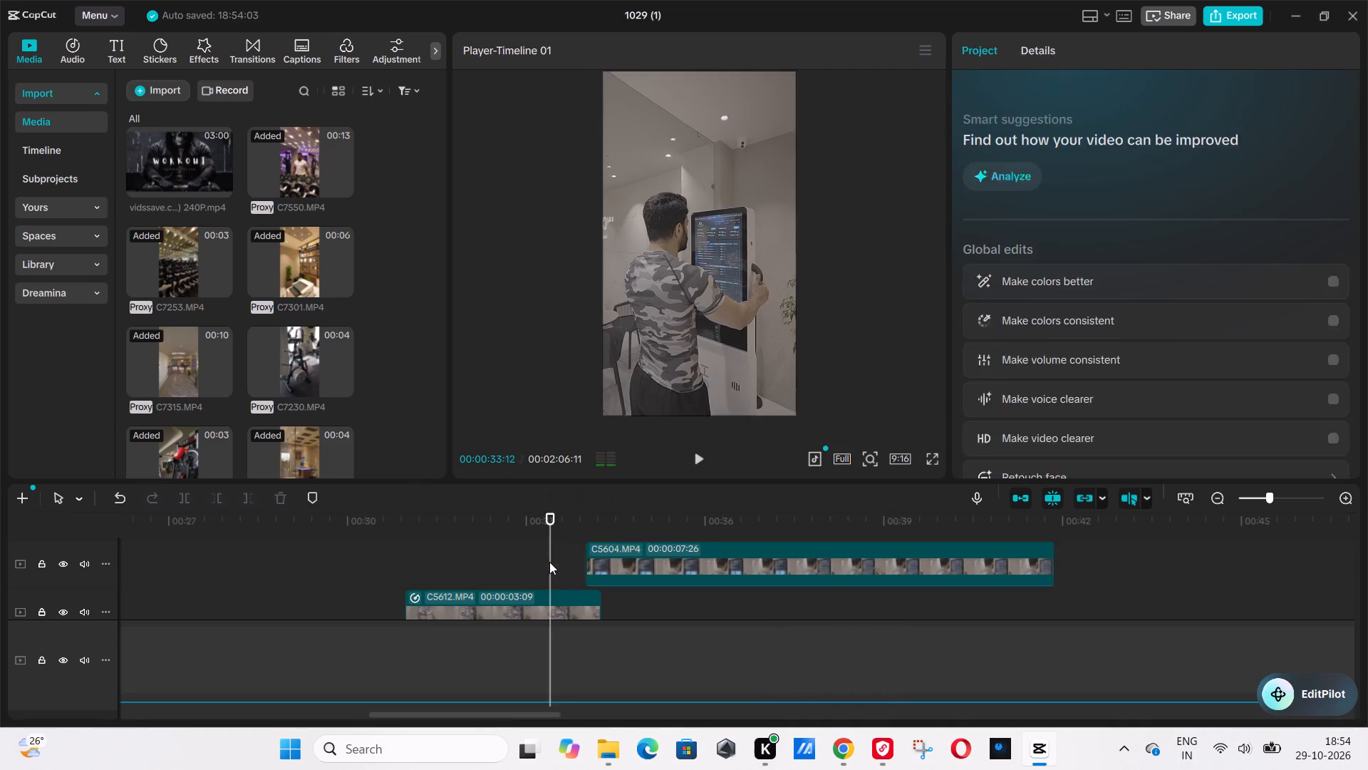
key(space)
Slow C5604 to a standard speed of 0.60x and play it from just before its start.
click(703, 564)
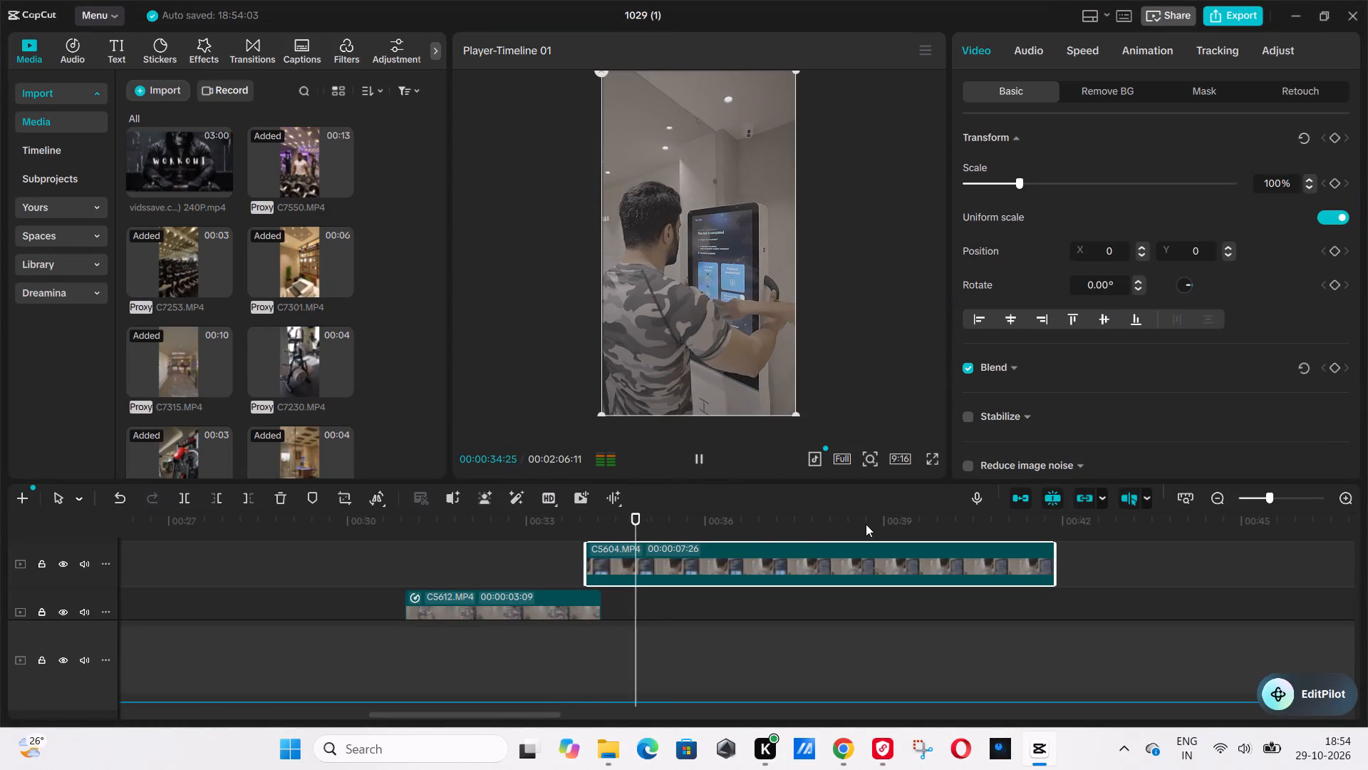
key(space)
click(1077, 53)
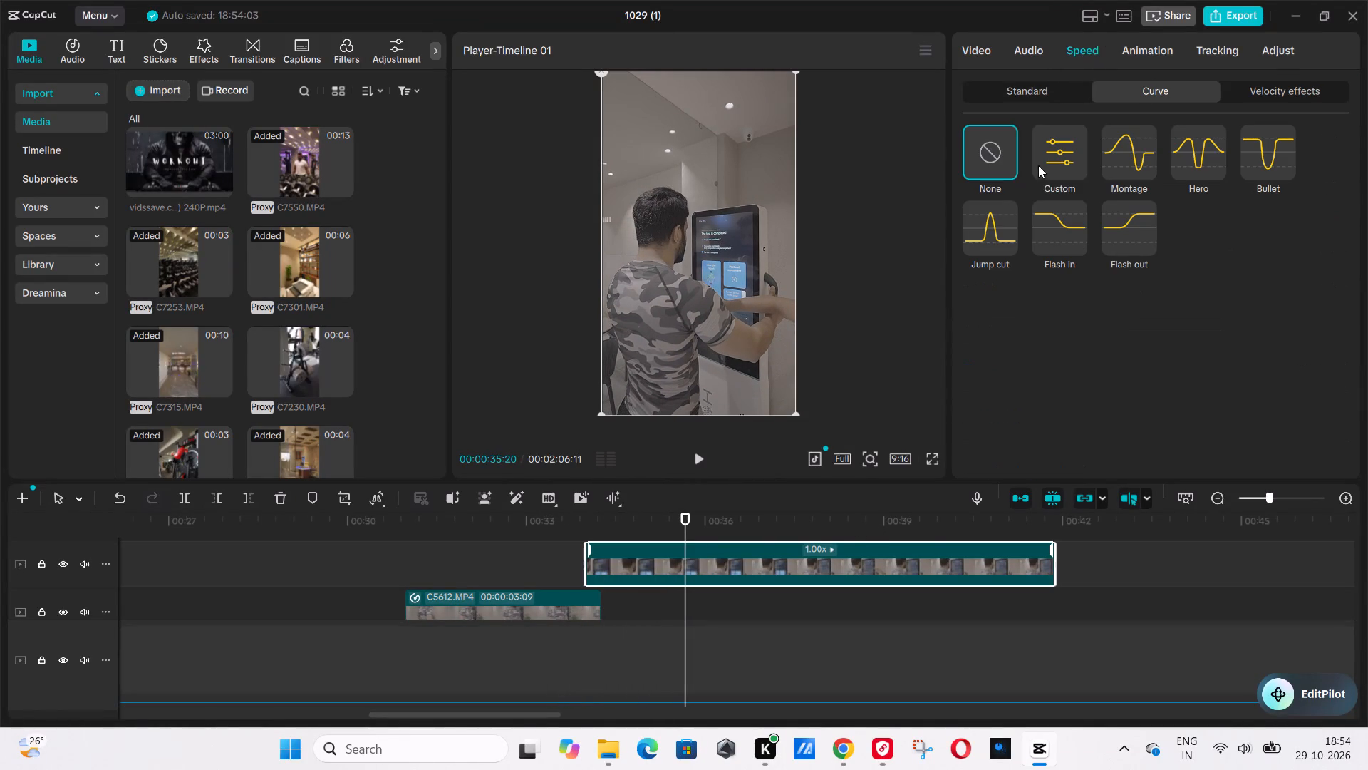
click(1062, 153)
click(1010, 89)
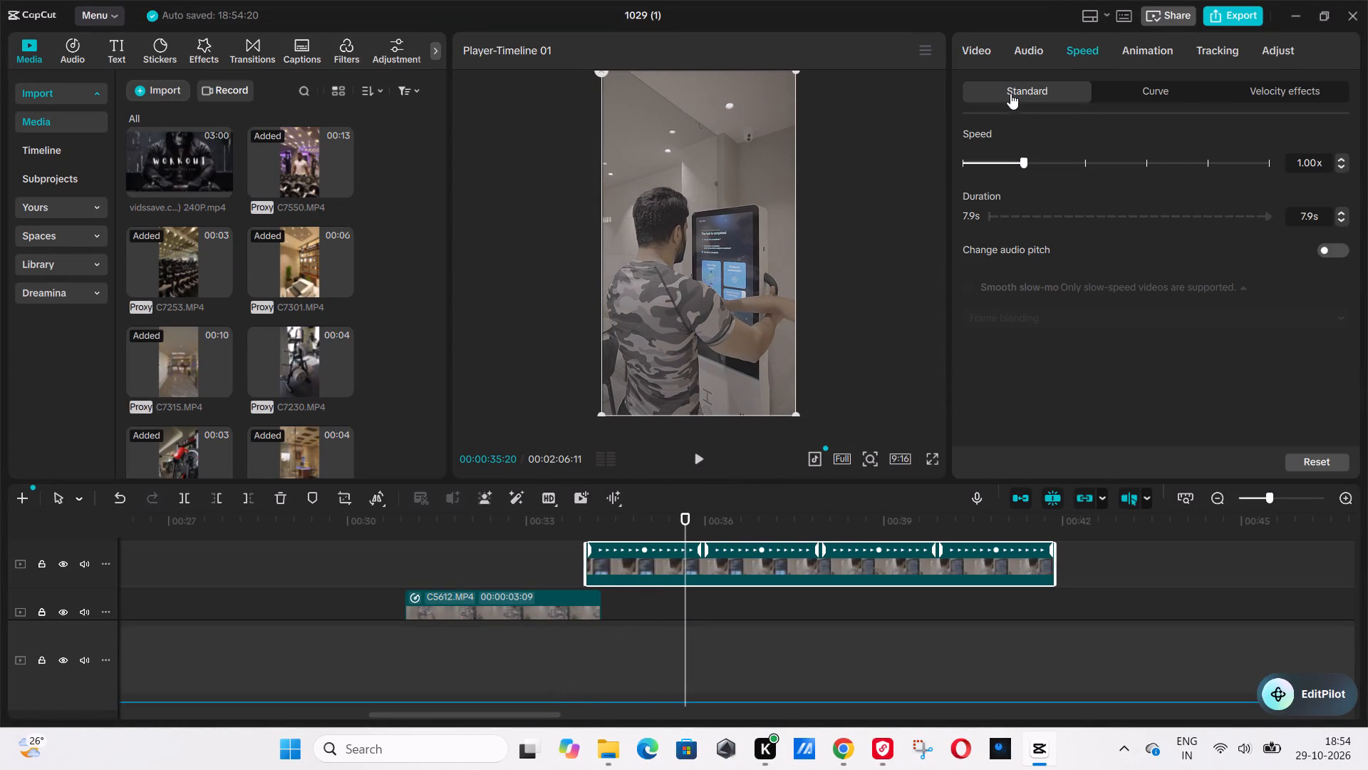
click(1006, 163)
click(997, 166)
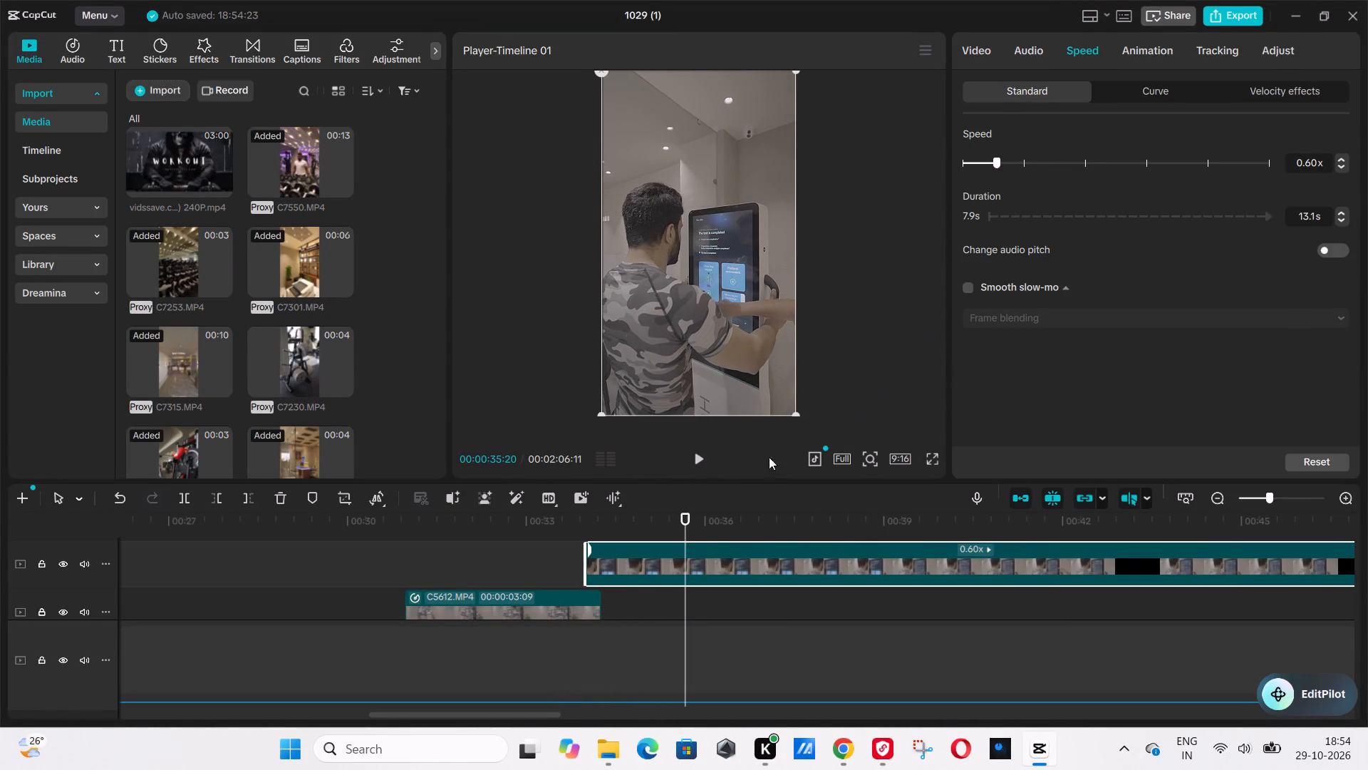
click(571, 568)
key(space)
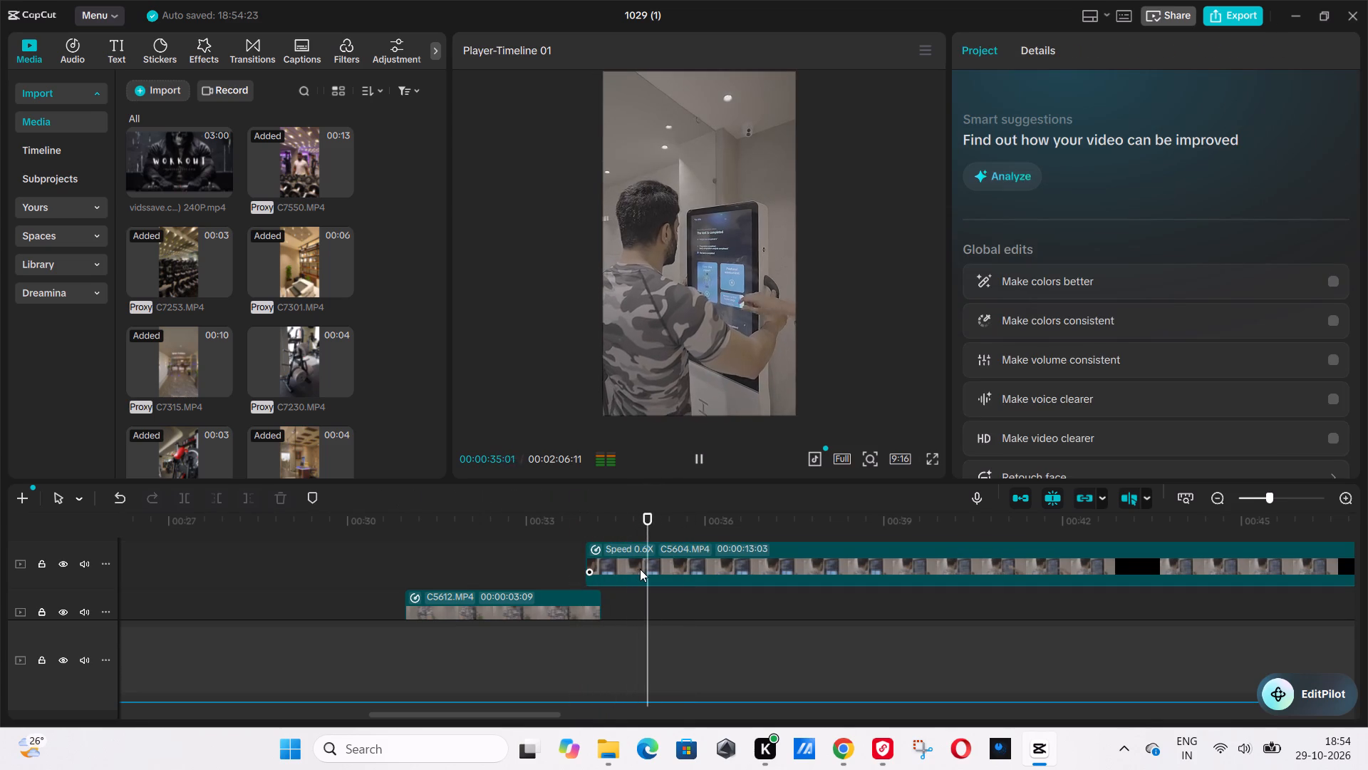
Preview the C5603 source footage from the 3D BM folder and scrub through the slowed C5604 clip for comparison.
key(space)
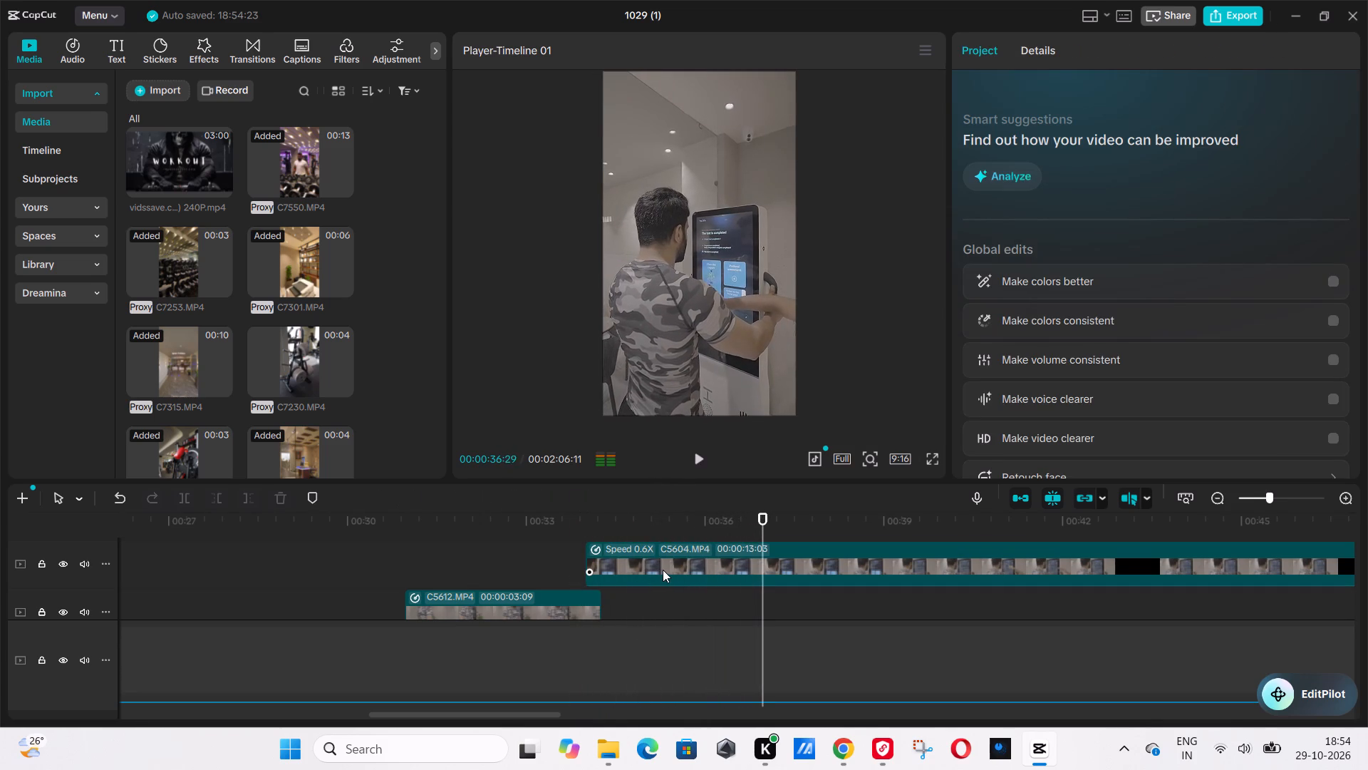
key(alt+Tab)
double_click(333, 181)
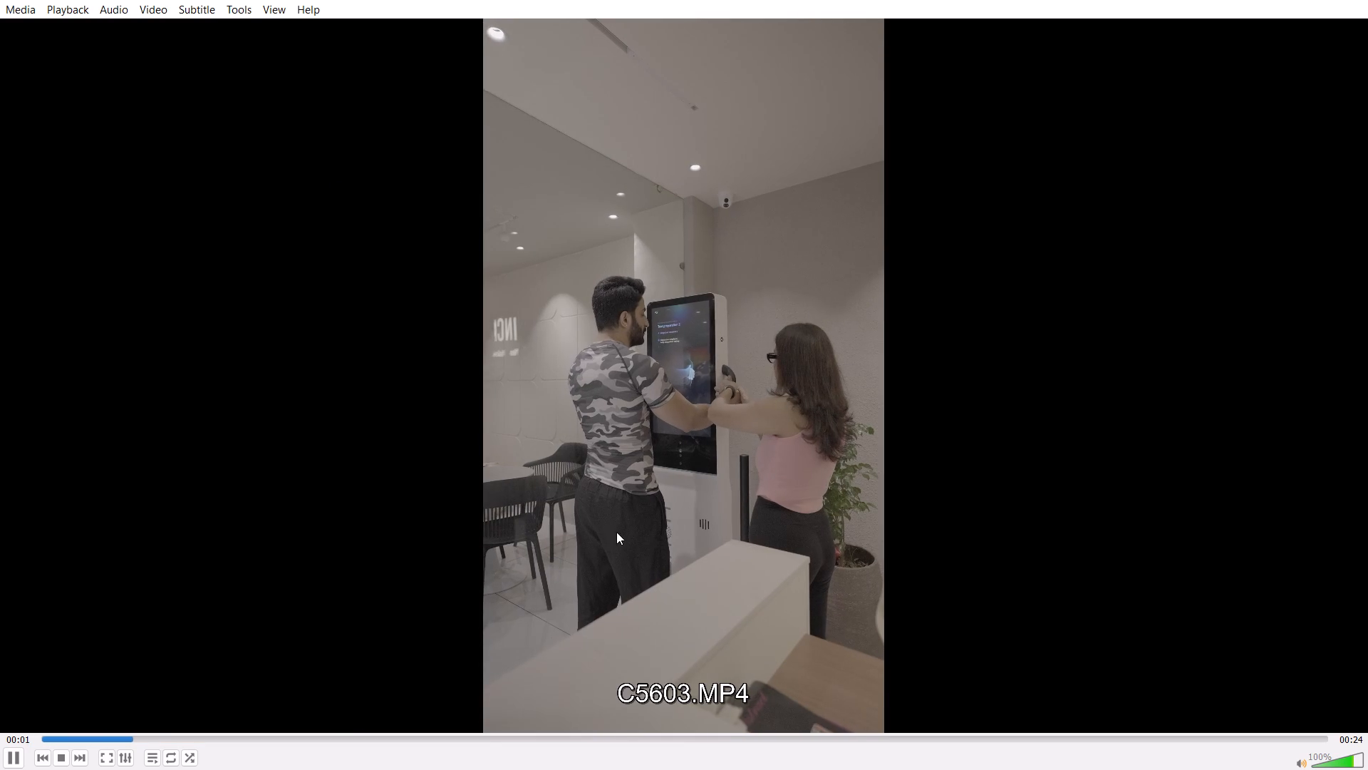
click(481, 739)
key(alt+Tab)
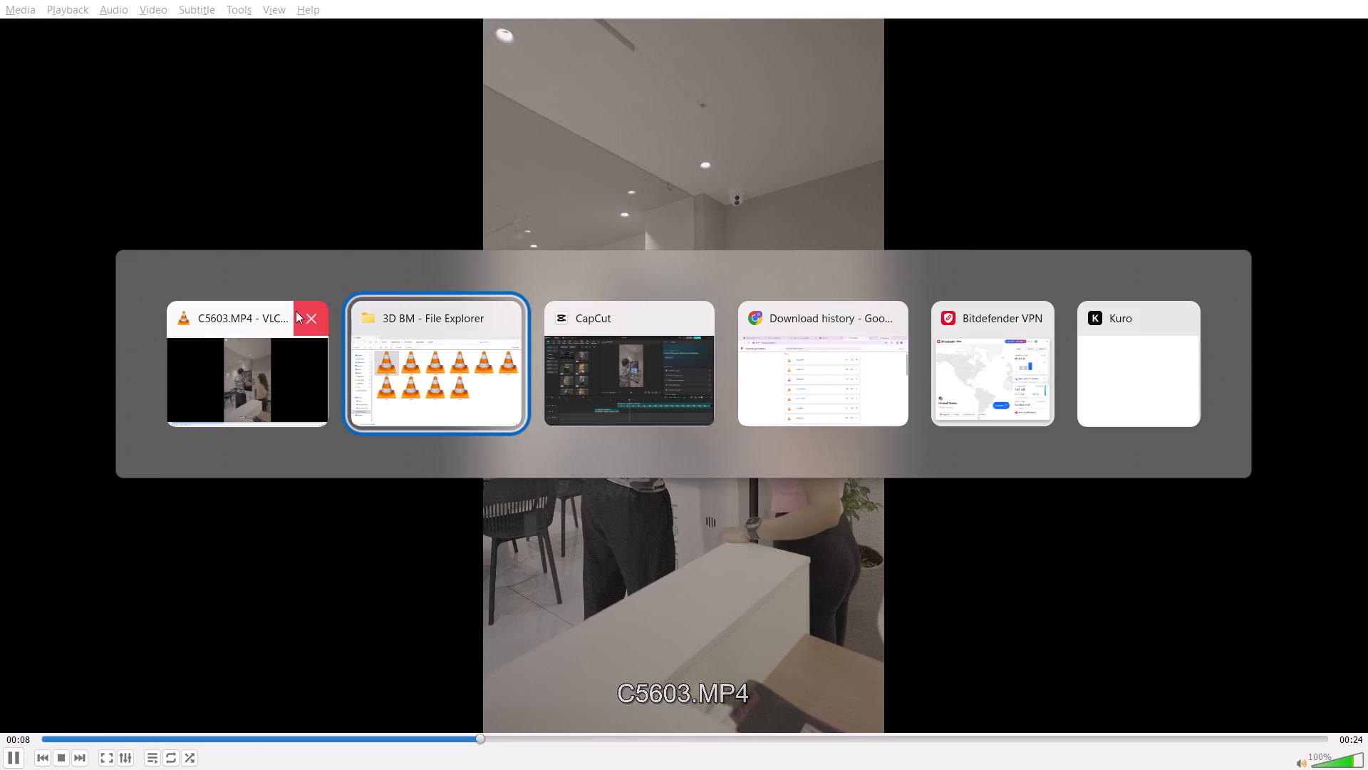
alt+click(299, 314)
key(alt+Tab)
drag(654, 527, 660, 526)
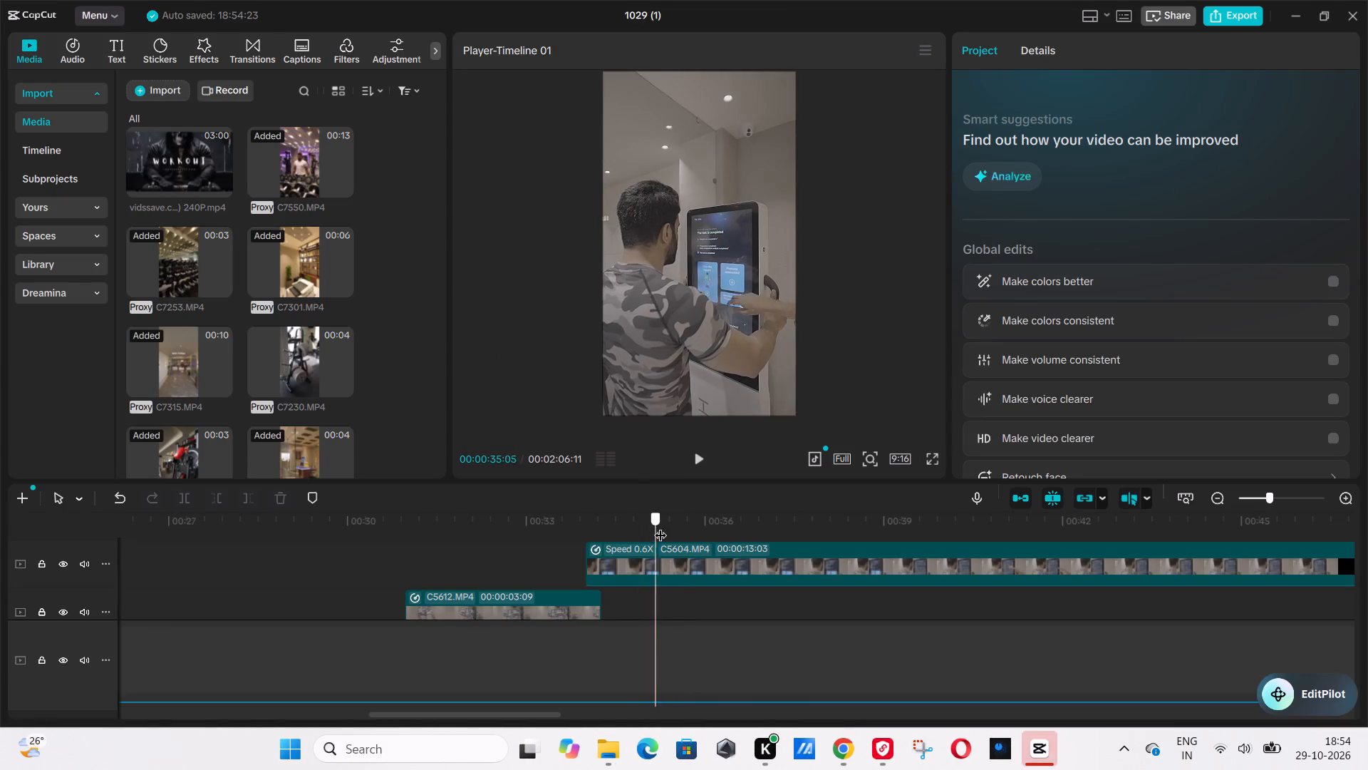
drag(660, 526, 464, 576)
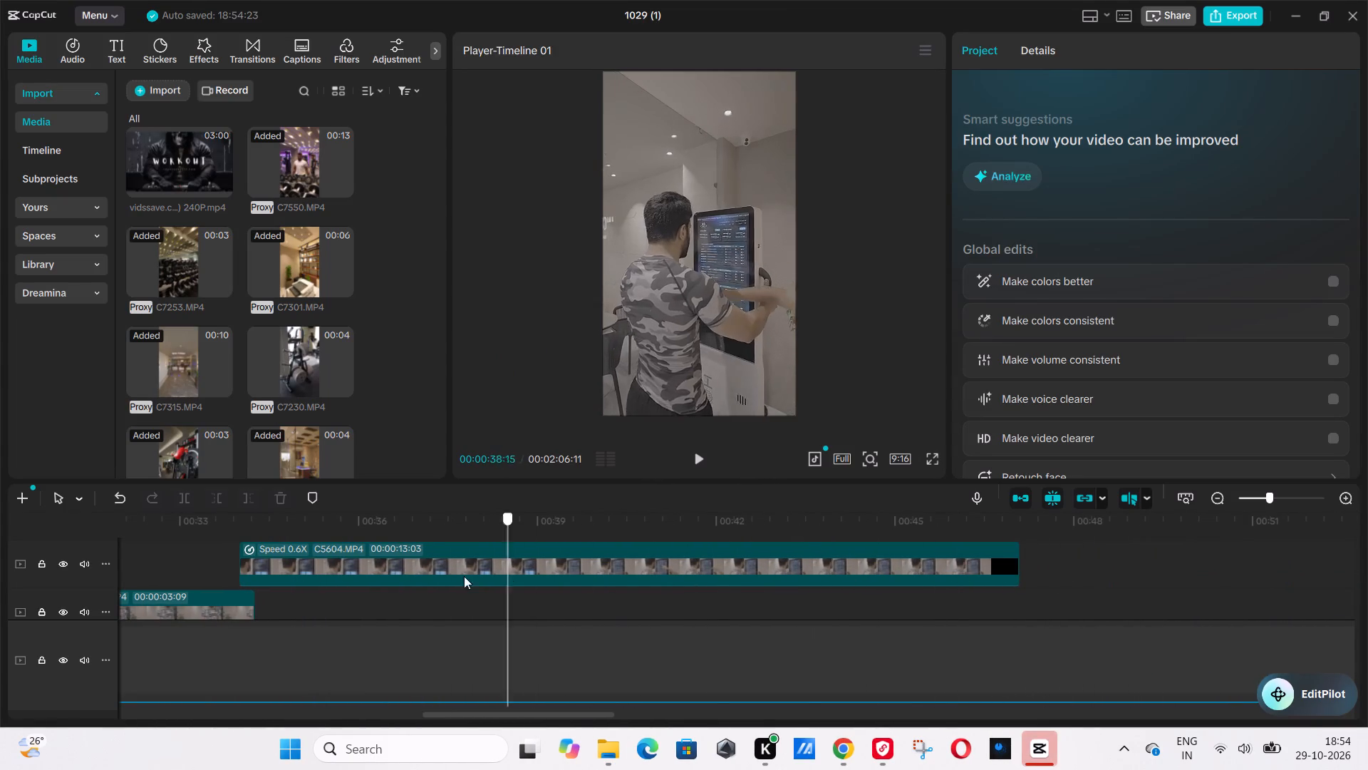
drag(464, 576, 202, 597)
Check the original C5604 file and bring a fresh full-speed copy of it from the 3D BM folder onto the timeline.
key(alt+Tab)
double_click(493, 270)
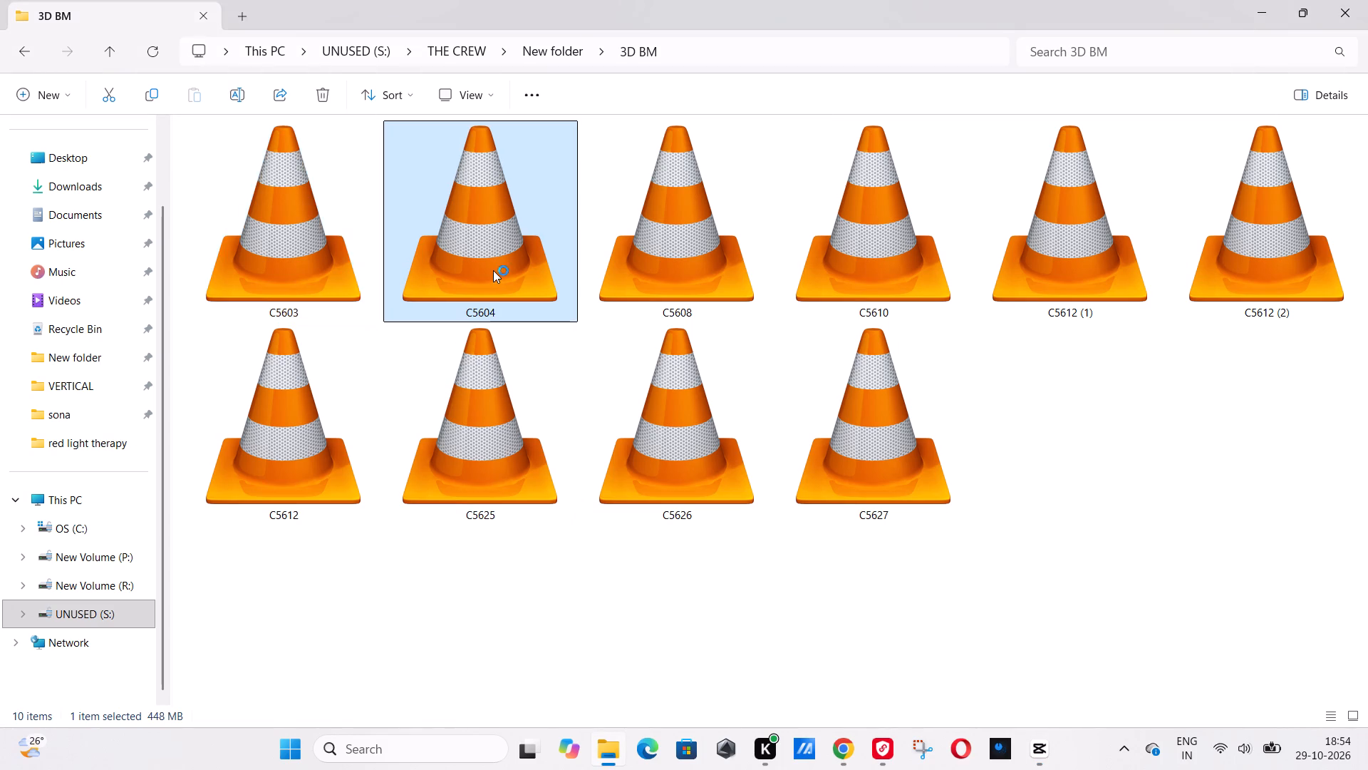
key(alt+Tab)
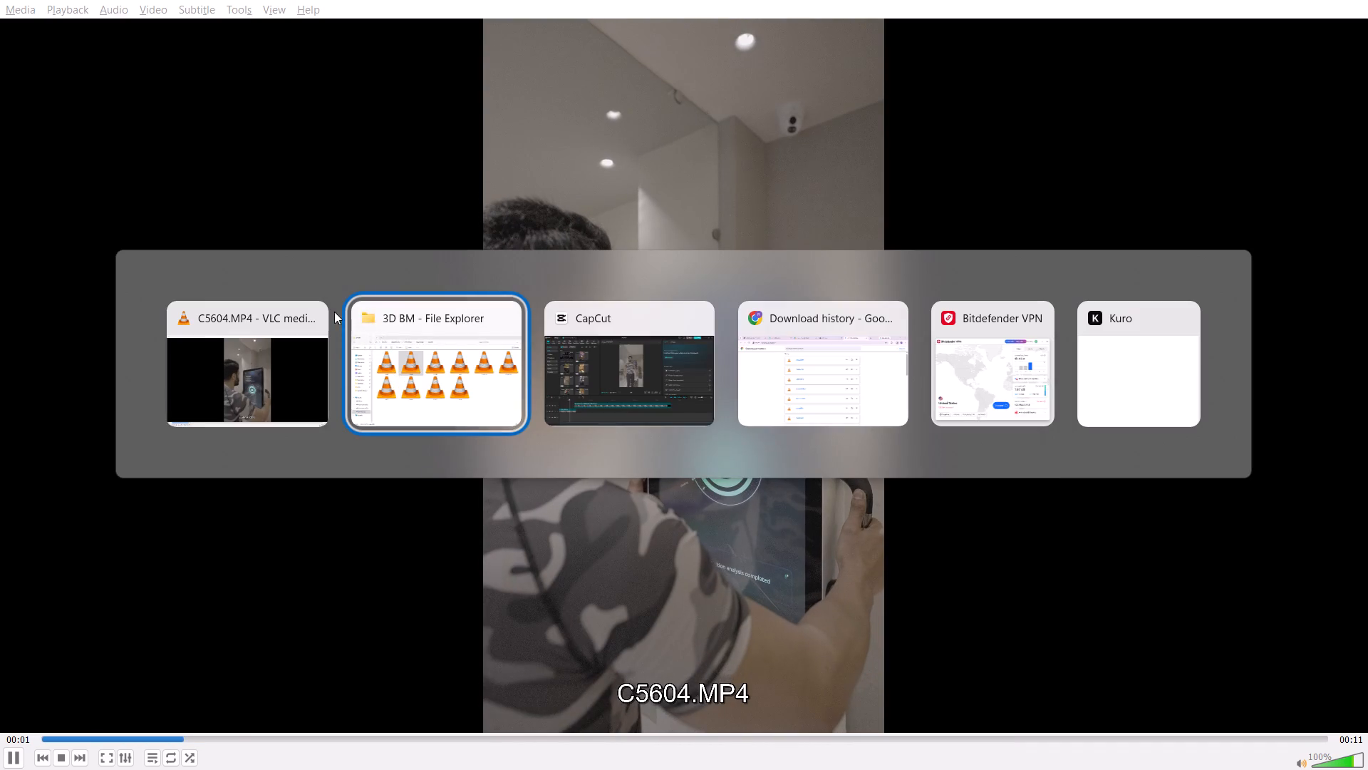
alt+click(308, 320)
drag(491, 165, 1042, 769)
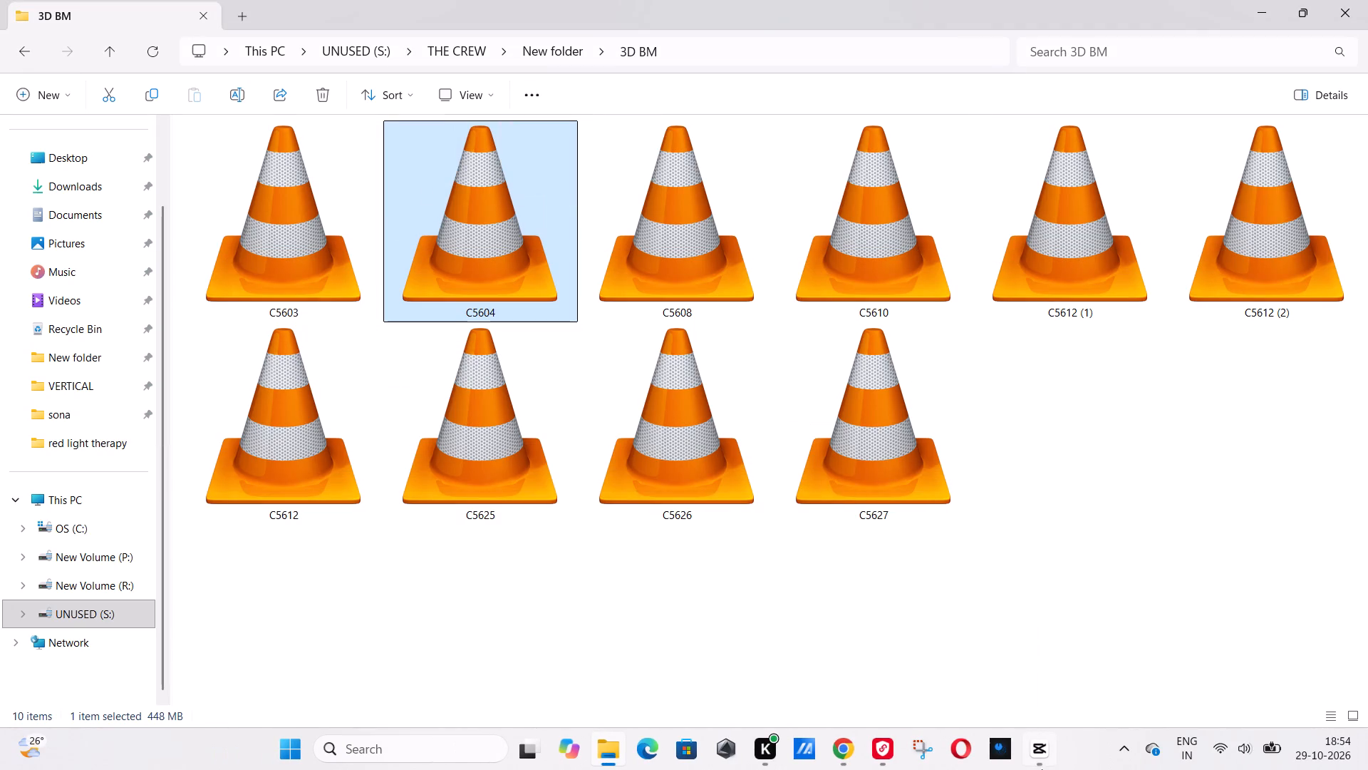
drag(1042, 769, 566, 597)
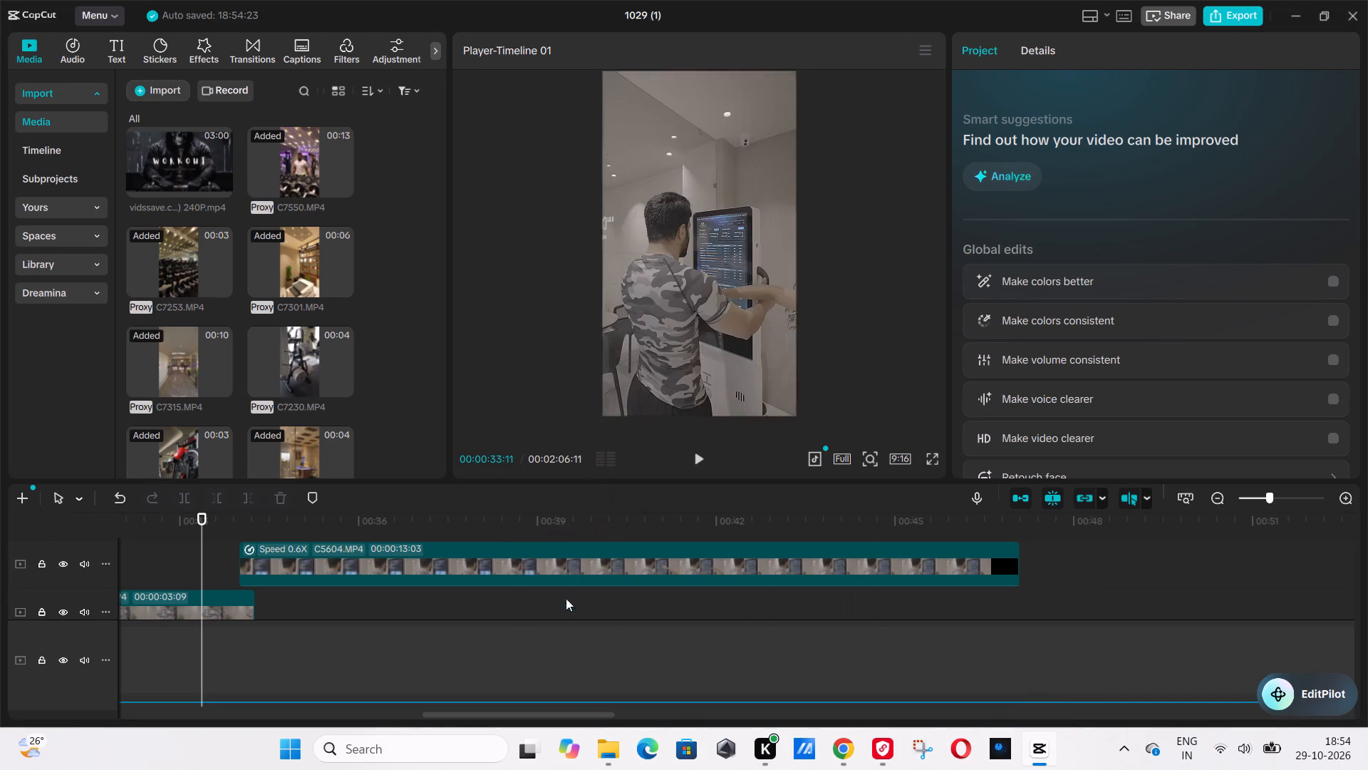
drag(556, 585, 608, 593)
scroll(607, 592, down, 1)
scroll(608, 592, up, 20)
scroll(608, 592, up, 2)
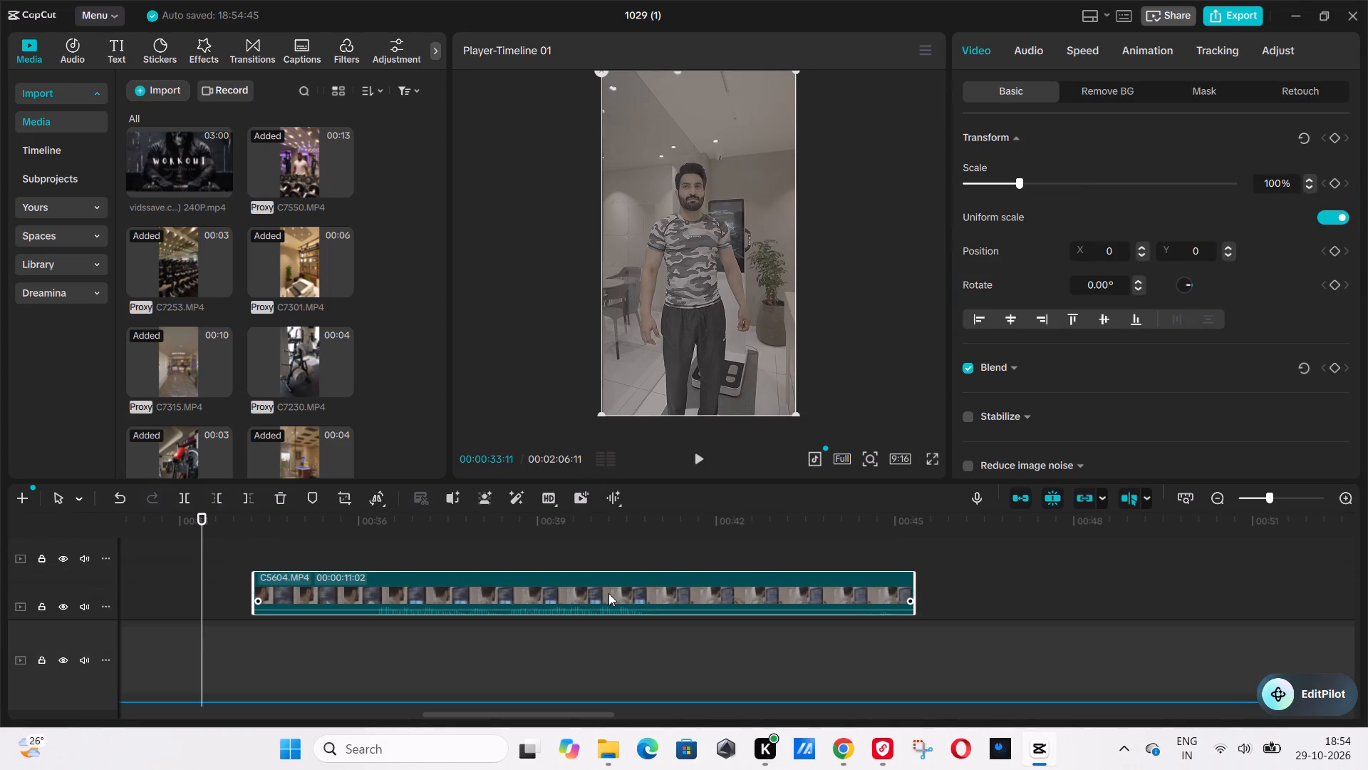
scroll(608, 593, up, 11)
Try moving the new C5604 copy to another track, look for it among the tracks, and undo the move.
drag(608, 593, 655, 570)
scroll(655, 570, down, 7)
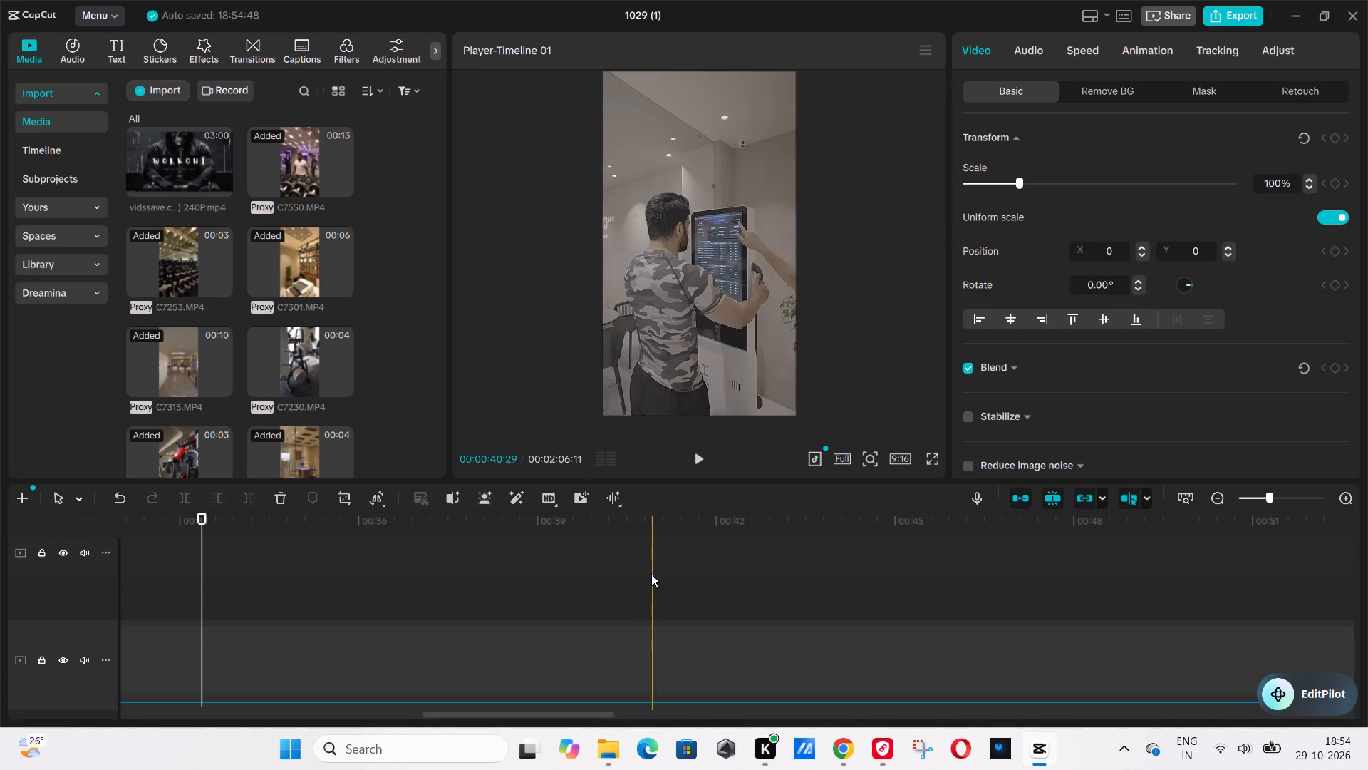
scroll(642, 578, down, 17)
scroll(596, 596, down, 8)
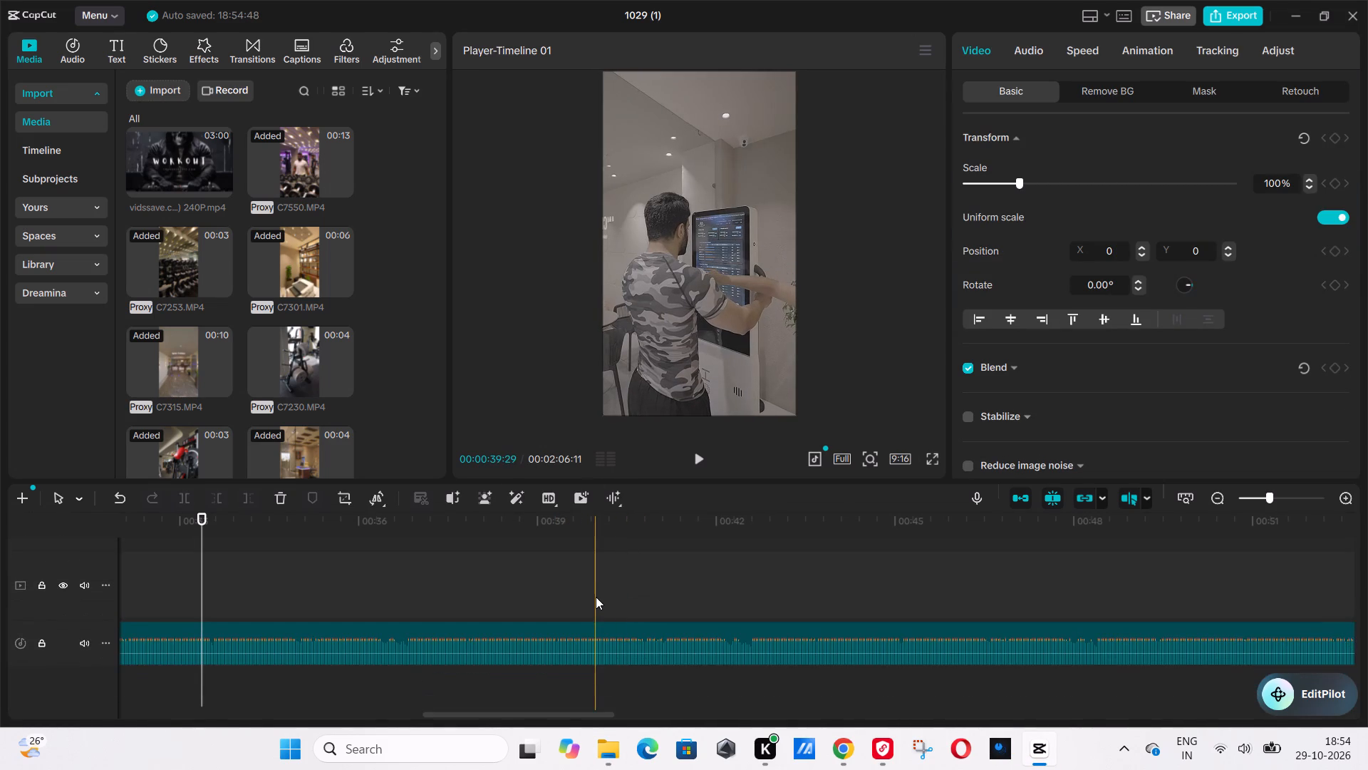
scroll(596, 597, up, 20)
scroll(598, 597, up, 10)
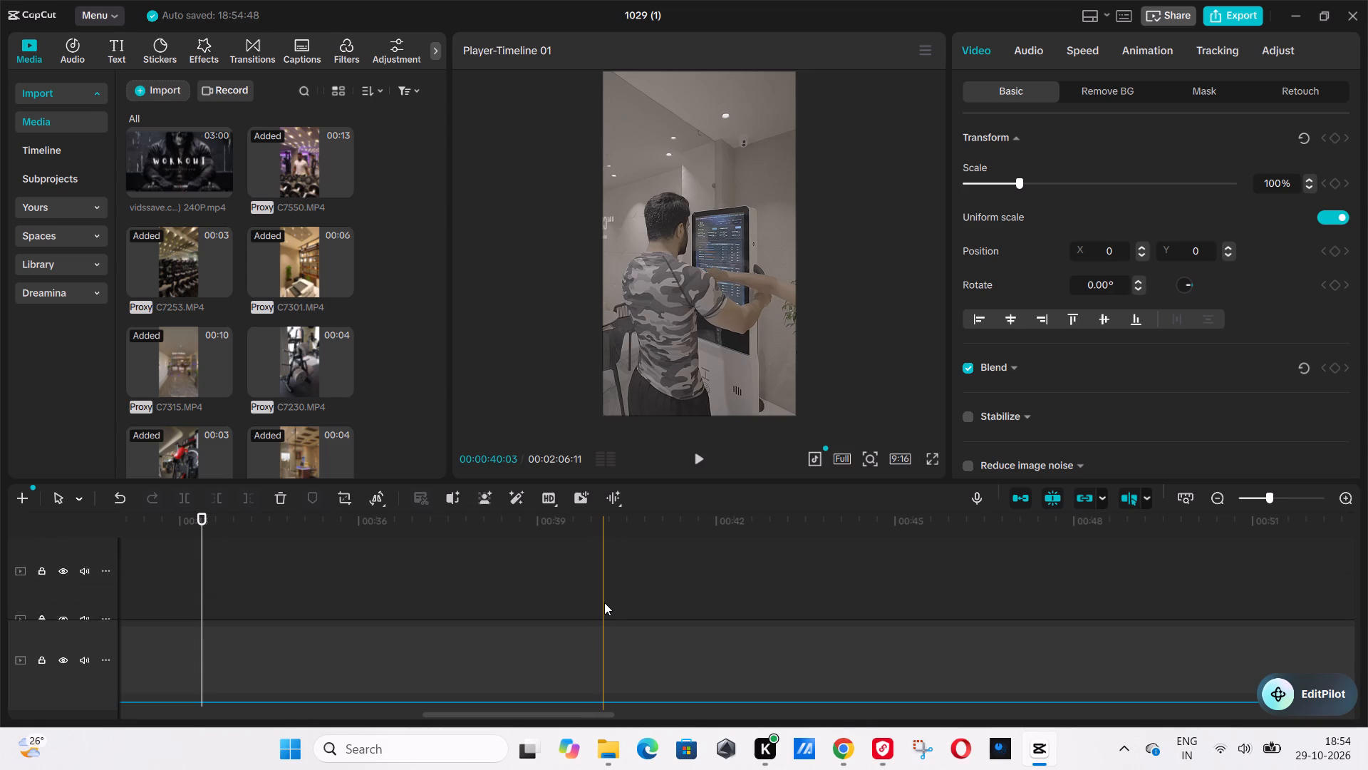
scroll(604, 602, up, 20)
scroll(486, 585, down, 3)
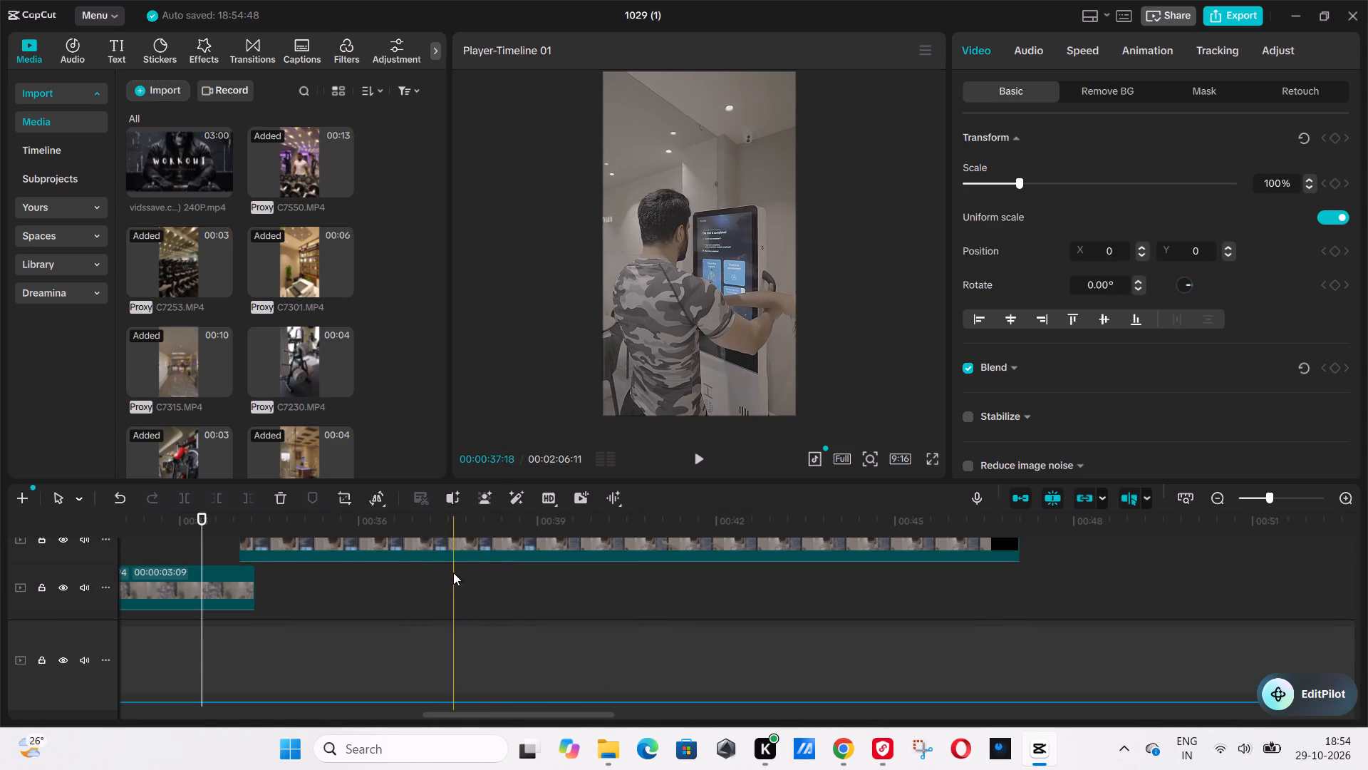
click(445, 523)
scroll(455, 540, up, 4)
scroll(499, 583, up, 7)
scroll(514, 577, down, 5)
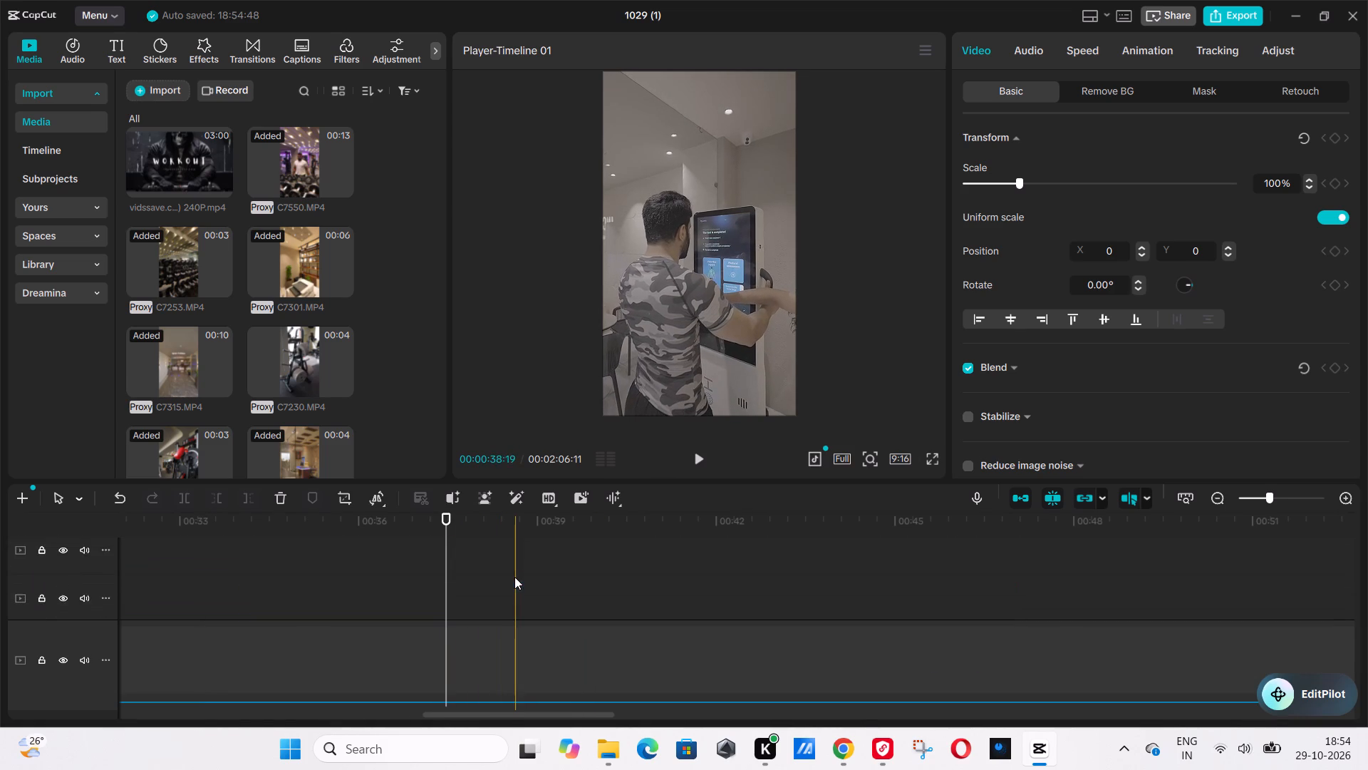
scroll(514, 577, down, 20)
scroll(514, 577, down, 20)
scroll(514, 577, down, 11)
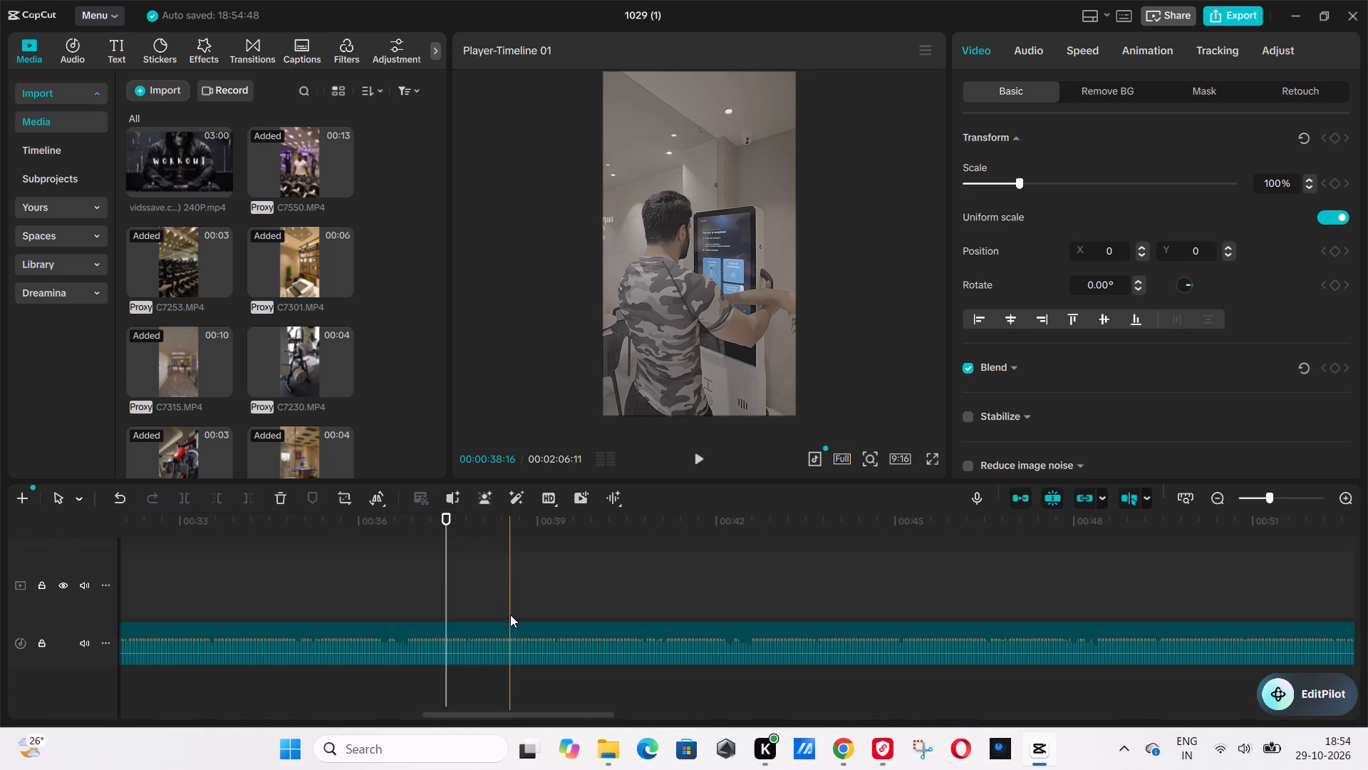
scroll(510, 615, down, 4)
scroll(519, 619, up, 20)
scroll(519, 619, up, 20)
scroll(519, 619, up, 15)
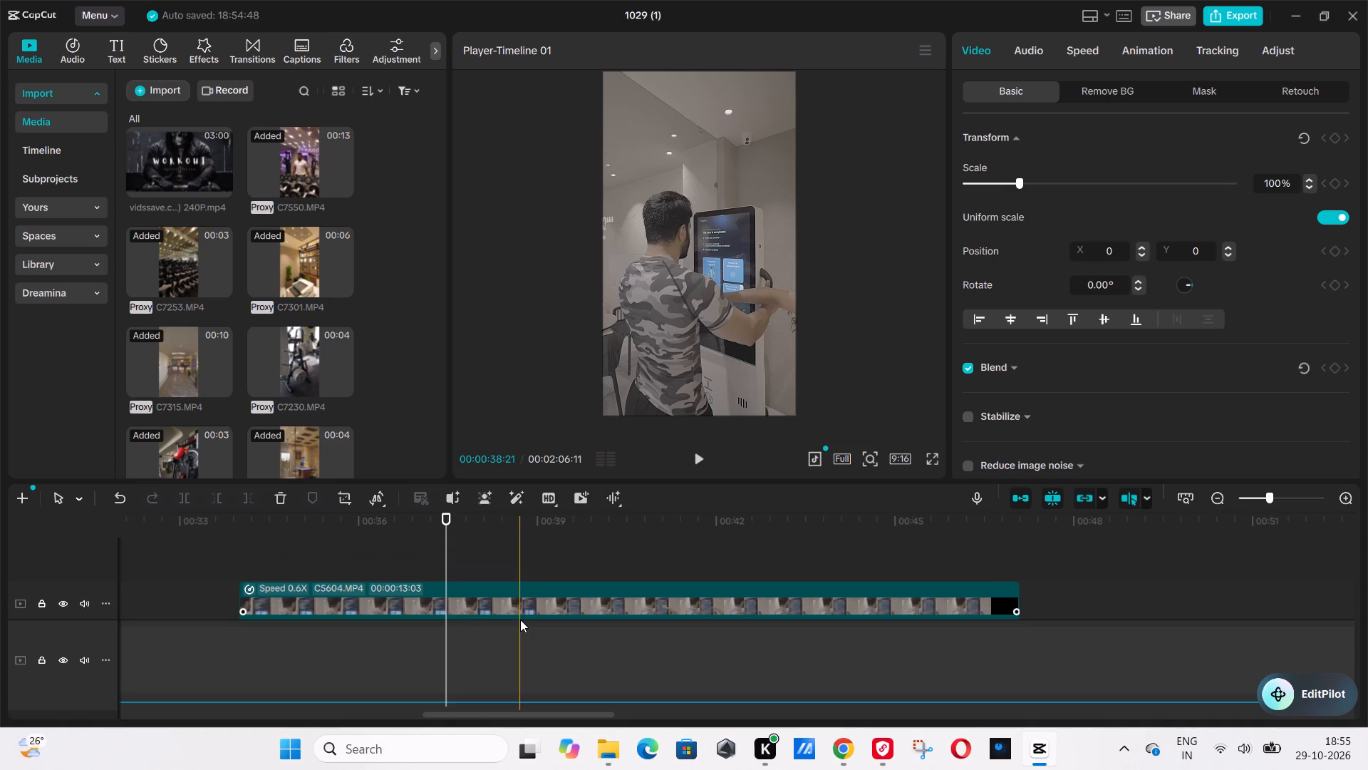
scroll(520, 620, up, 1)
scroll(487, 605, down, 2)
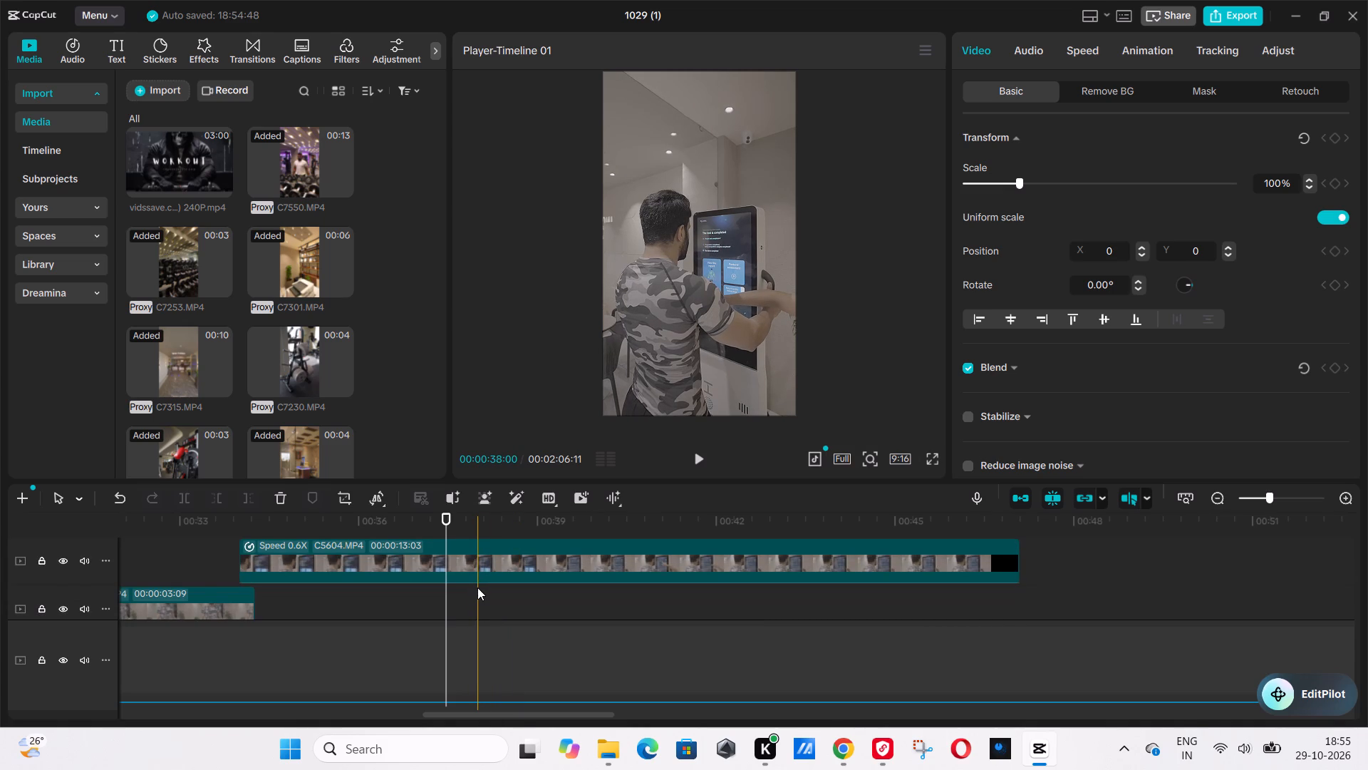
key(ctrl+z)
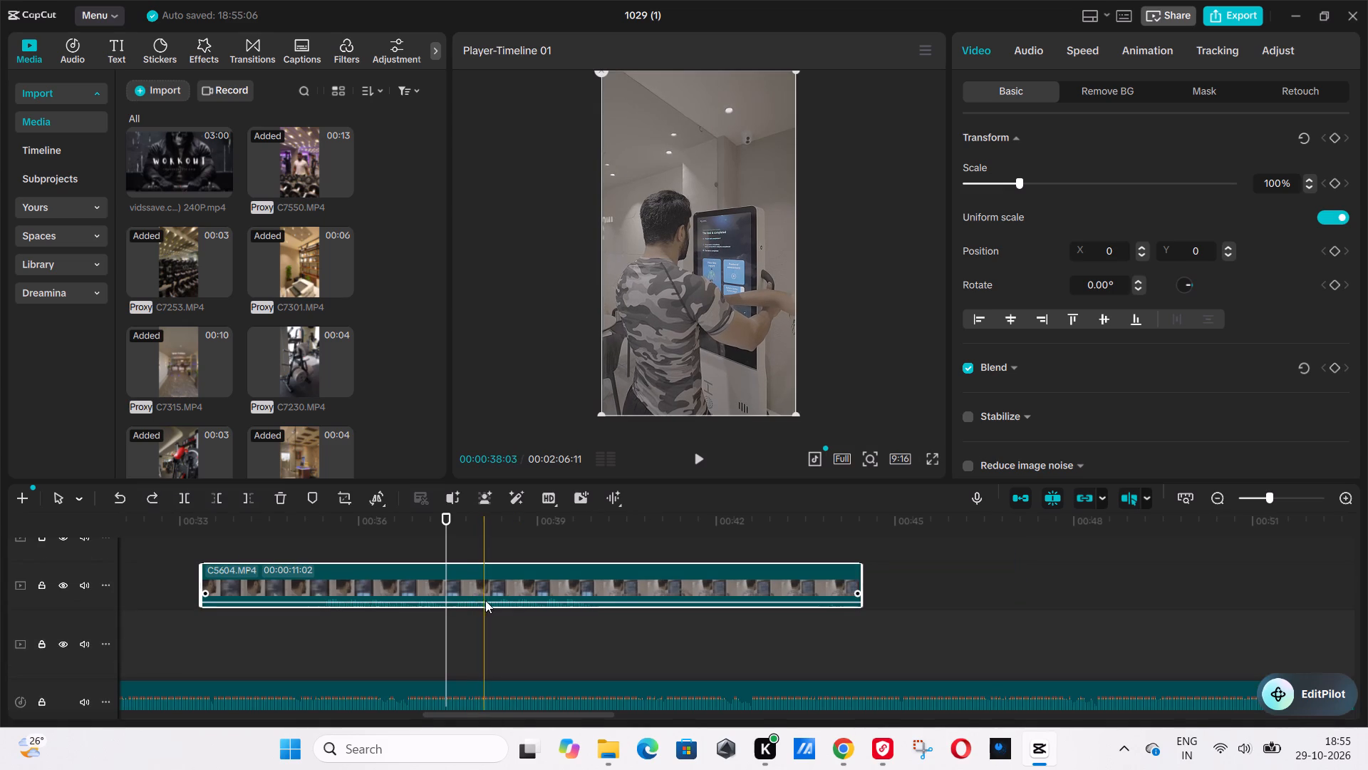
Place the full-speed C5604 copy on the track directly above the slowed 0.6x C5604 clip and disable the slowed one.
drag(488, 603, 493, 625)
drag(484, 597, 554, 625)
scroll(572, 598, up, 14)
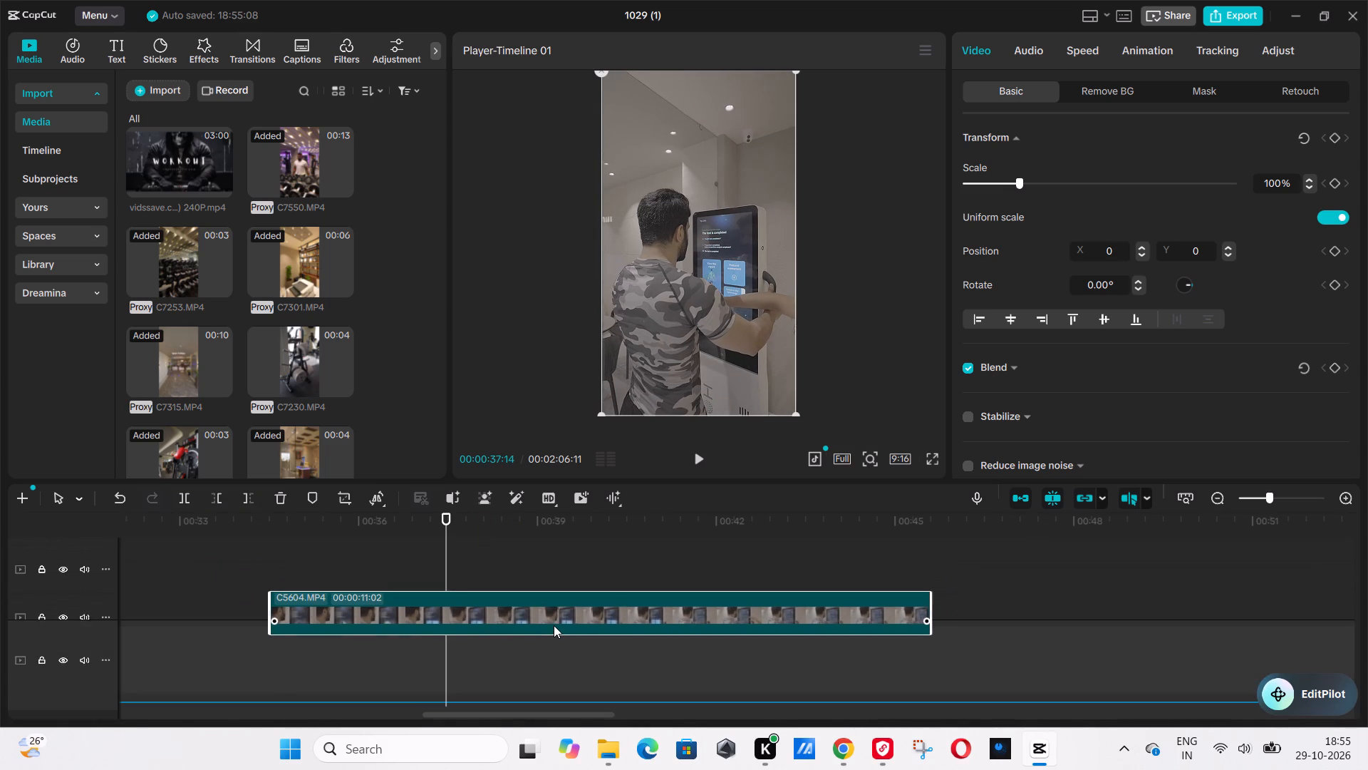
scroll(554, 625, up, 20)
scroll(554, 625, up, 6)
drag(554, 625, 546, 562)
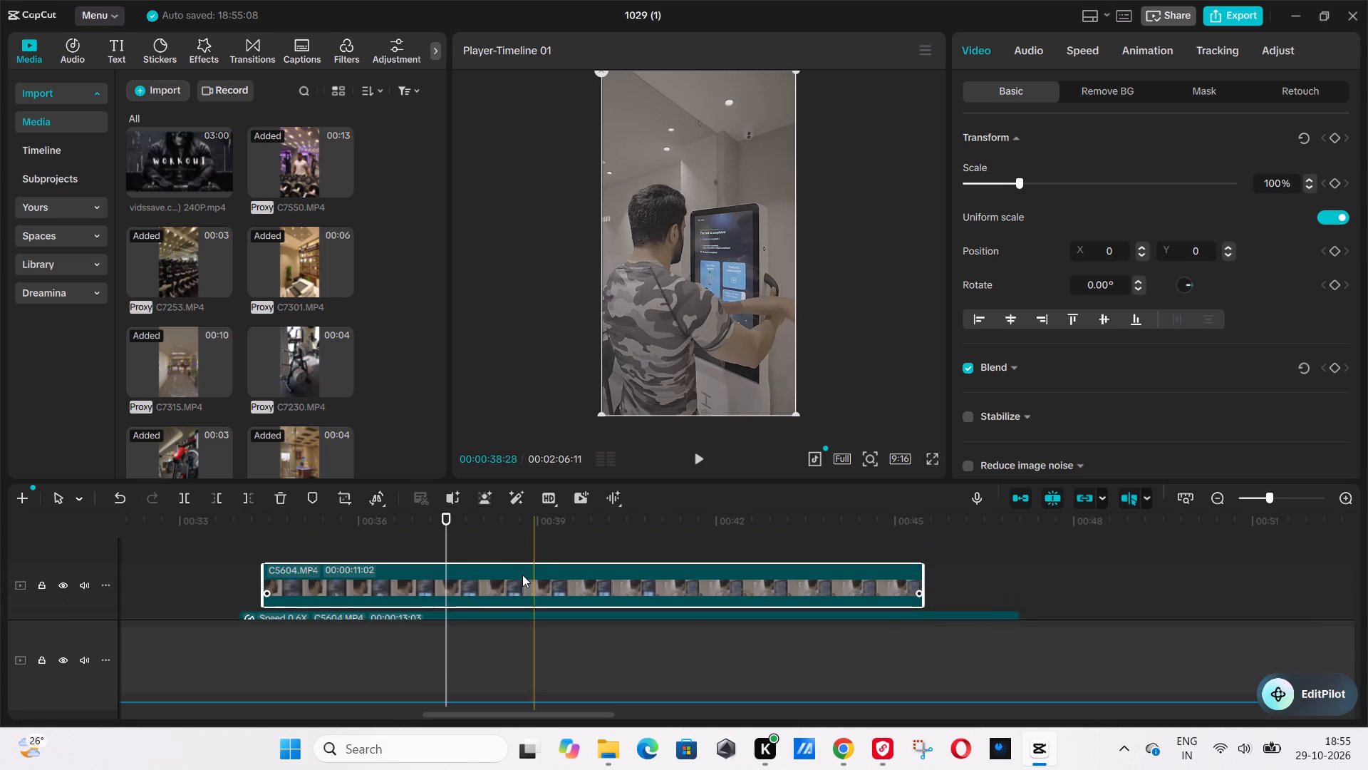
scroll(482, 593, down, 1)
click(469, 592)
key(v)
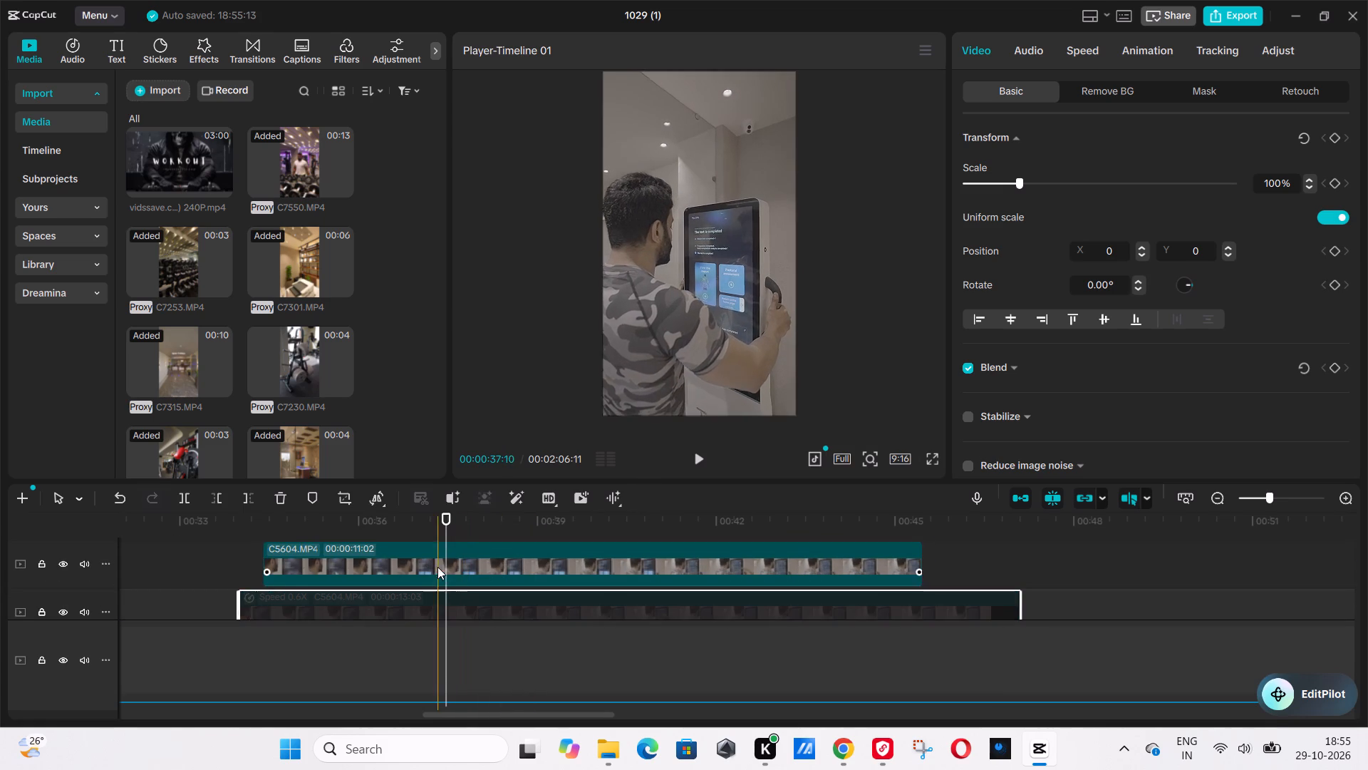
Trim the new C5604 copy's start to a clip length of 00:00:10:19 and align it with the start of the disabled clip.
drag(437, 567, 420, 570)
drag(248, 553, 274, 553)
click(215, 564)
key(space)
key(space)
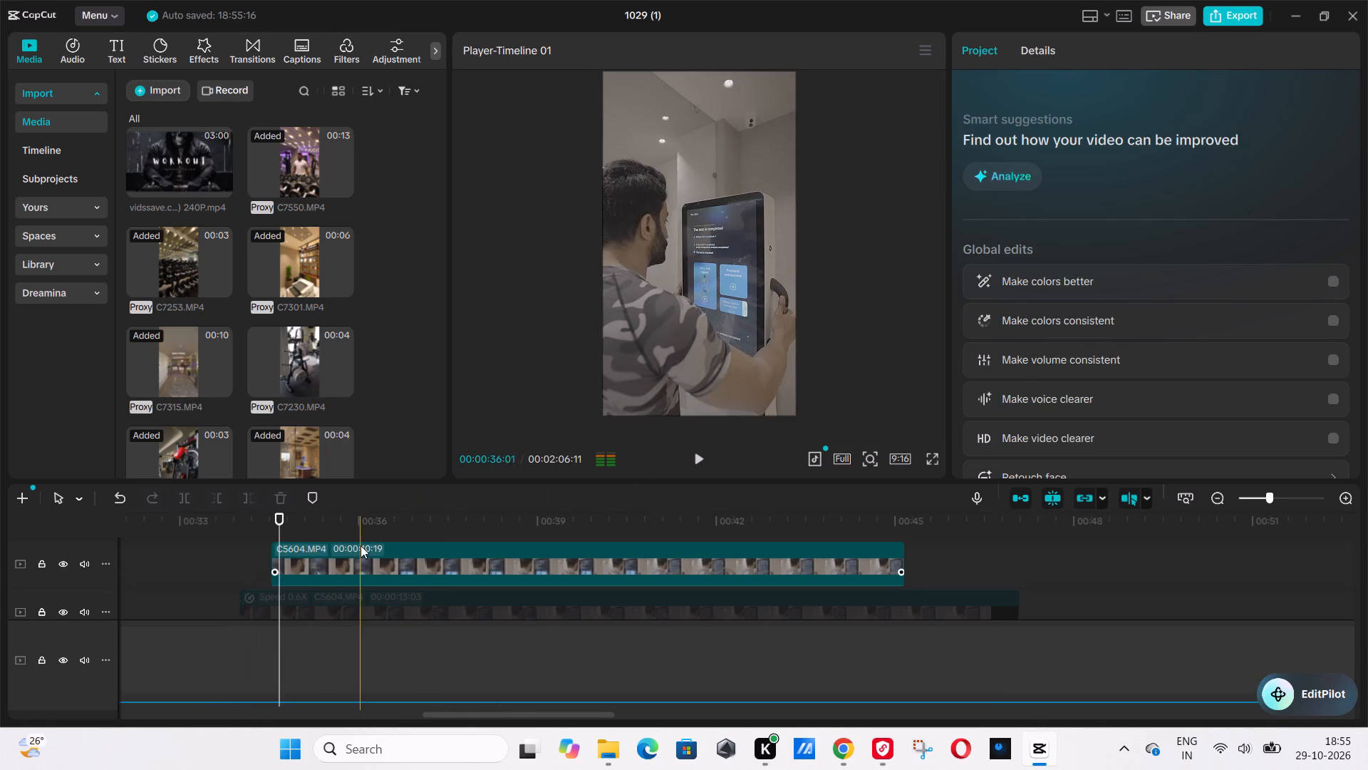
click(361, 545)
drag(346, 560, 318, 568)
Play the cut from C5612 into the new C5604 copy and review where the body-scanner shot should end.
click(202, 553)
key(space)
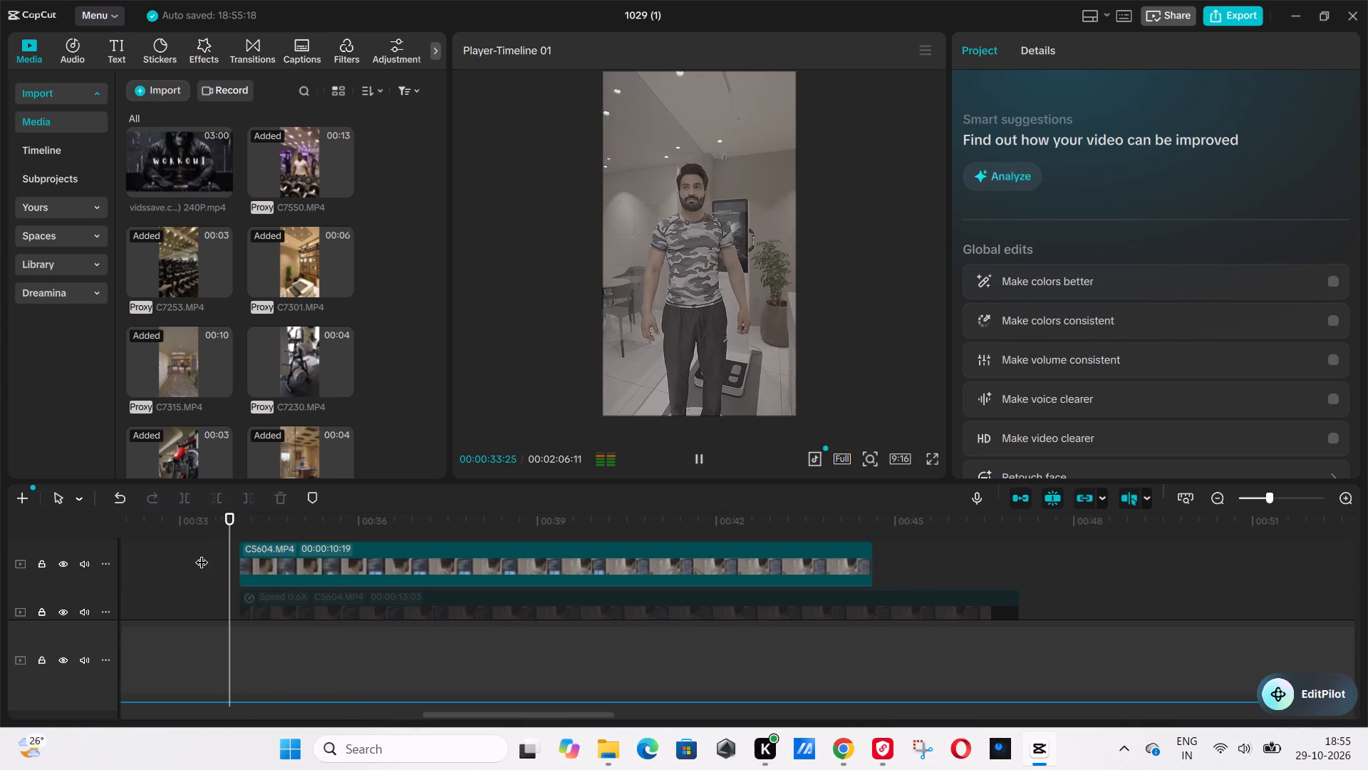
key(space)
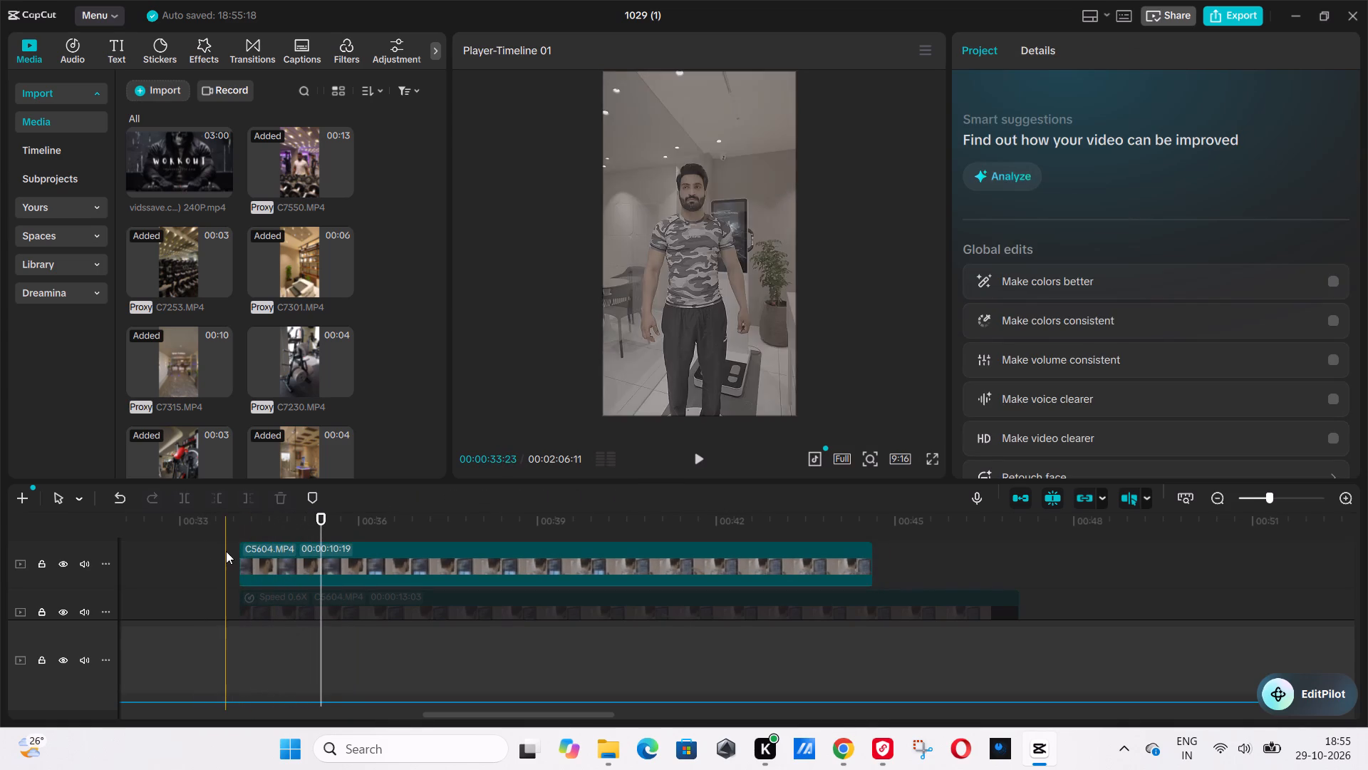
click(226, 551)
key(space)
click(323, 548)
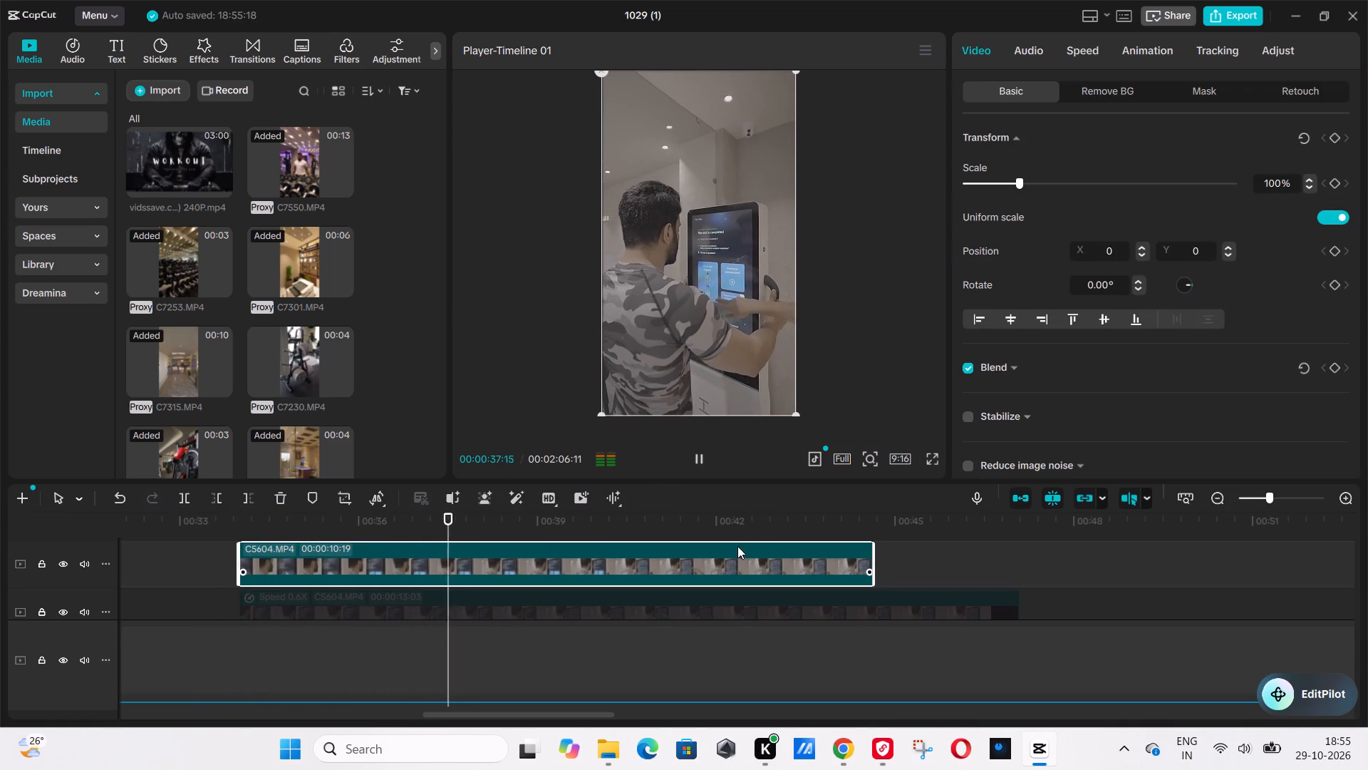
key(space)
click(336, 528)
key(space)
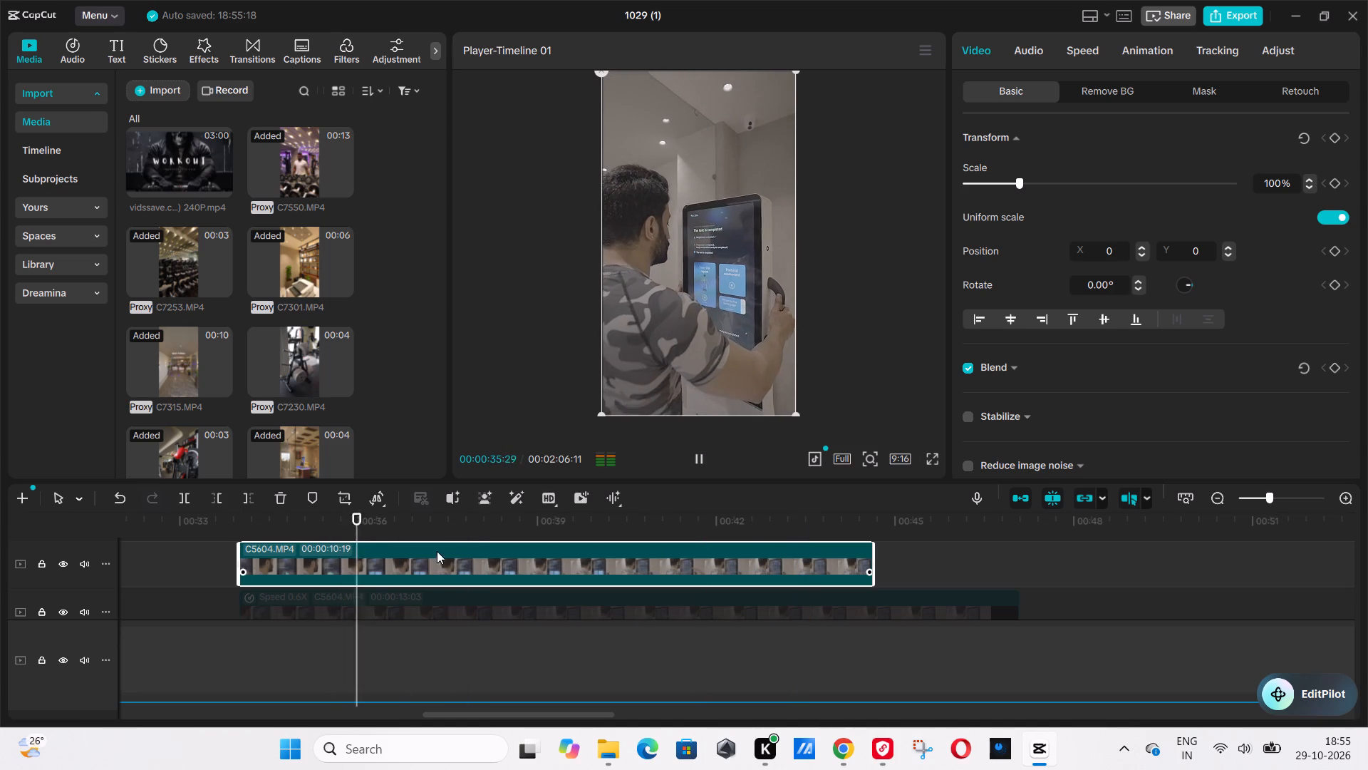
click(452, 551)
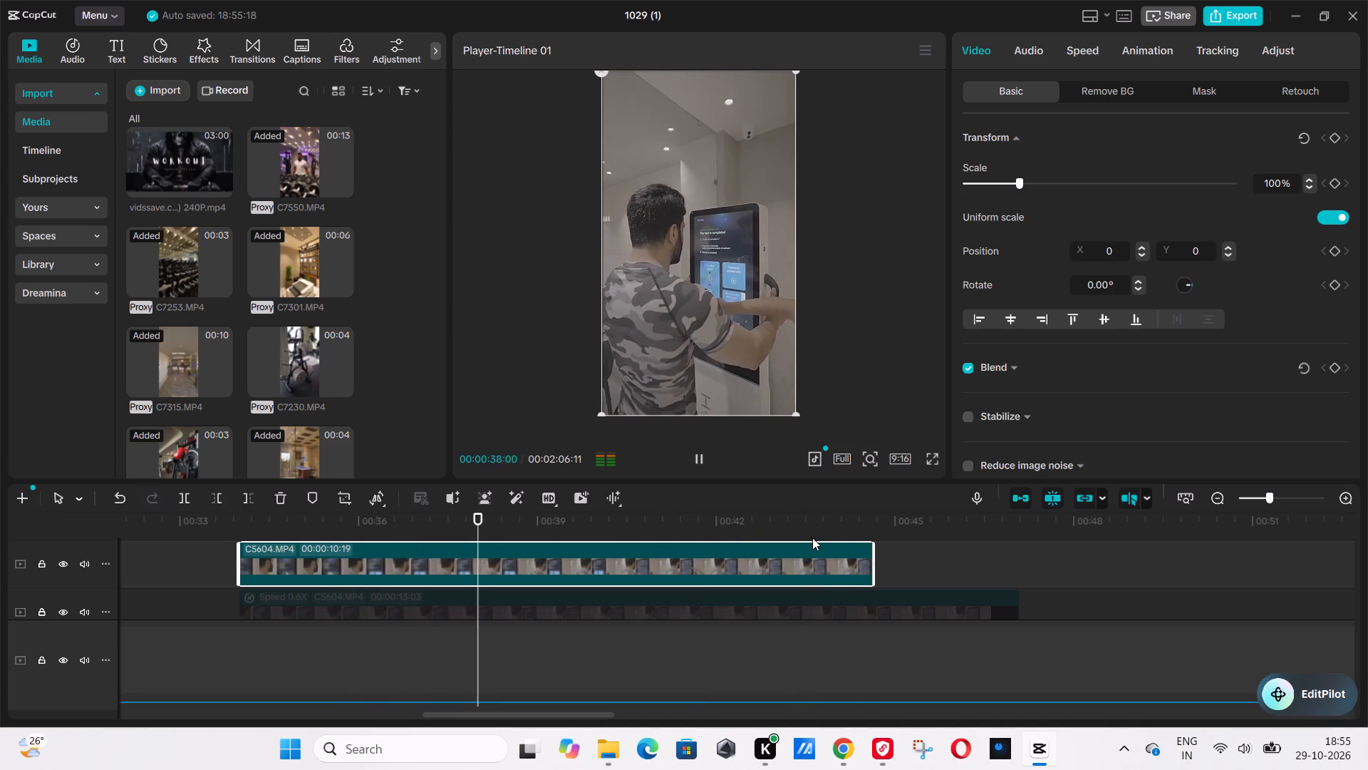
key(space)
Trim the end of the new C5604 copy to a clip length of 00:00:03:01 and play it from just before its start.
drag(870, 563, 446, 570)
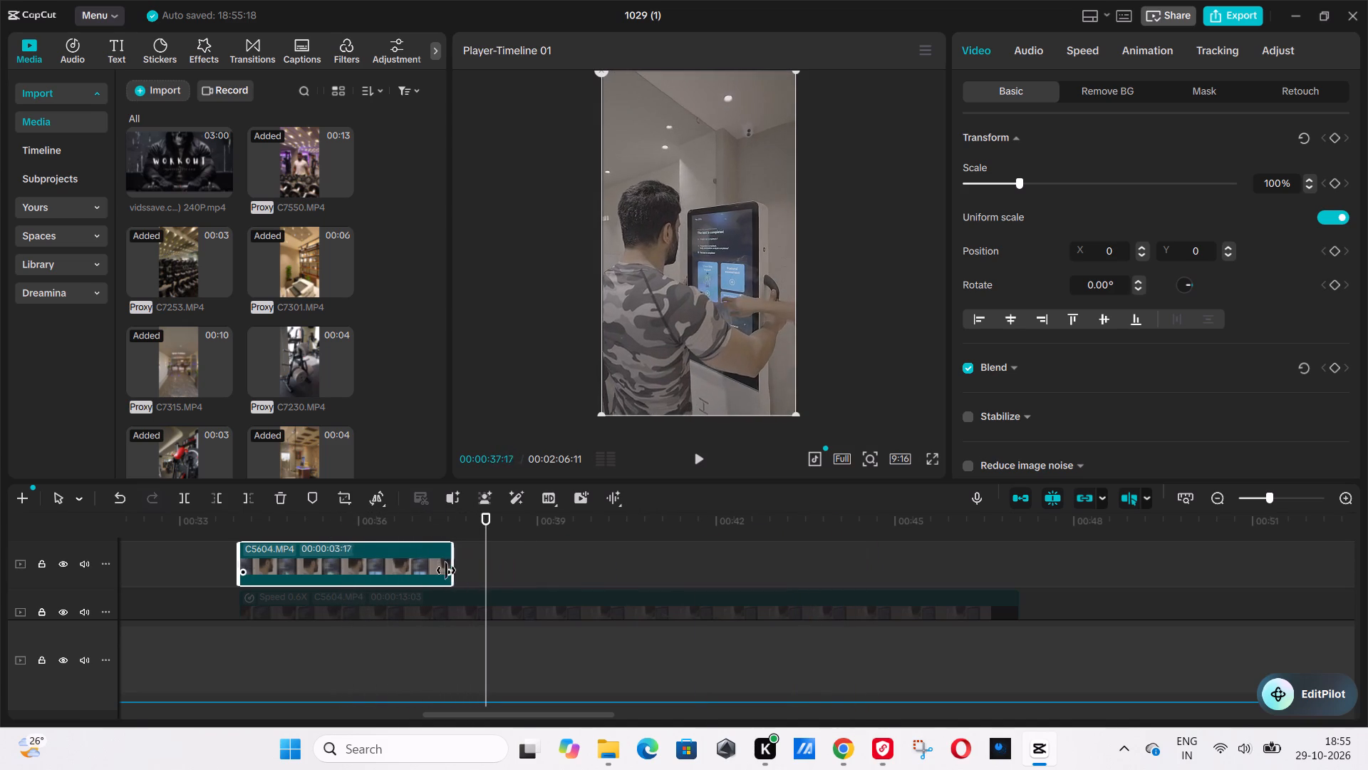
drag(446, 570, 417, 568)
click(202, 564)
key(space)
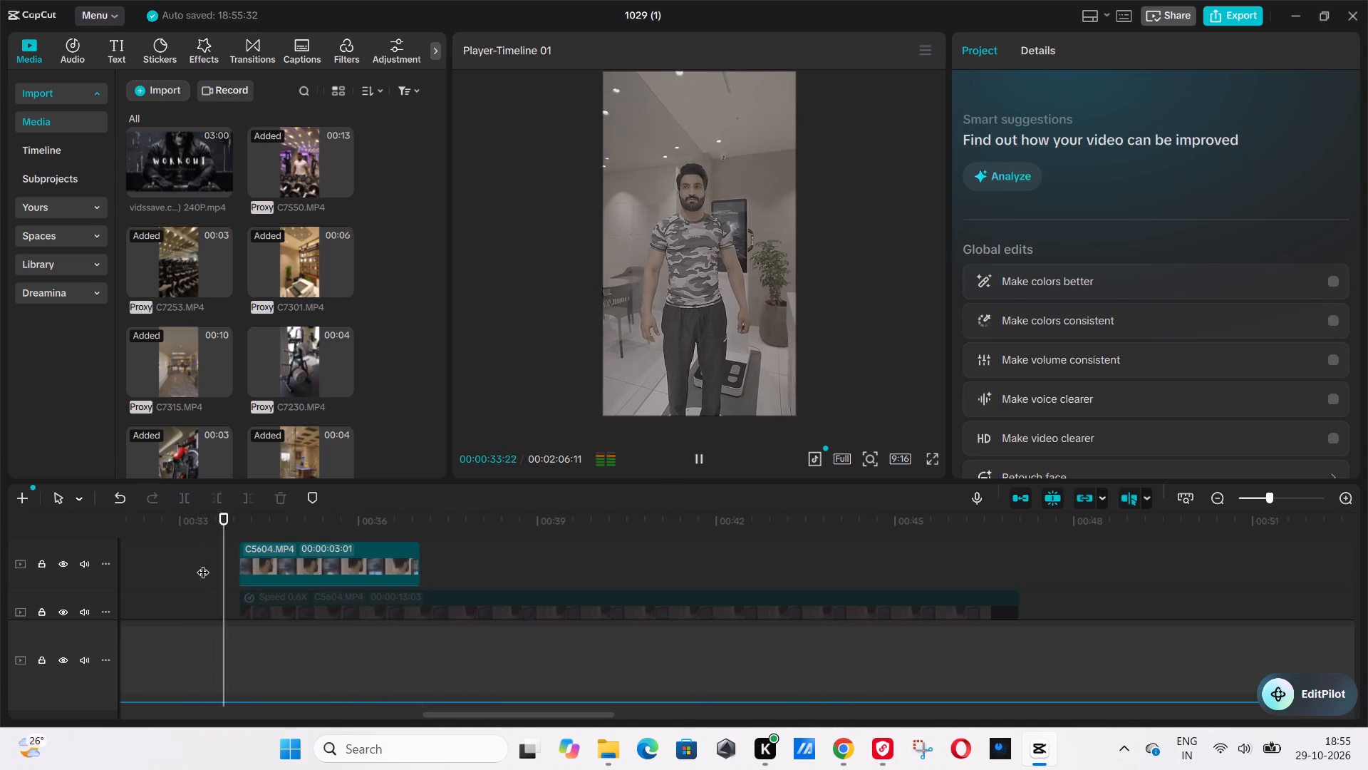
key(space)
Delete the disabled 0.6x C5604 clip below the new copy.
click(452, 610)
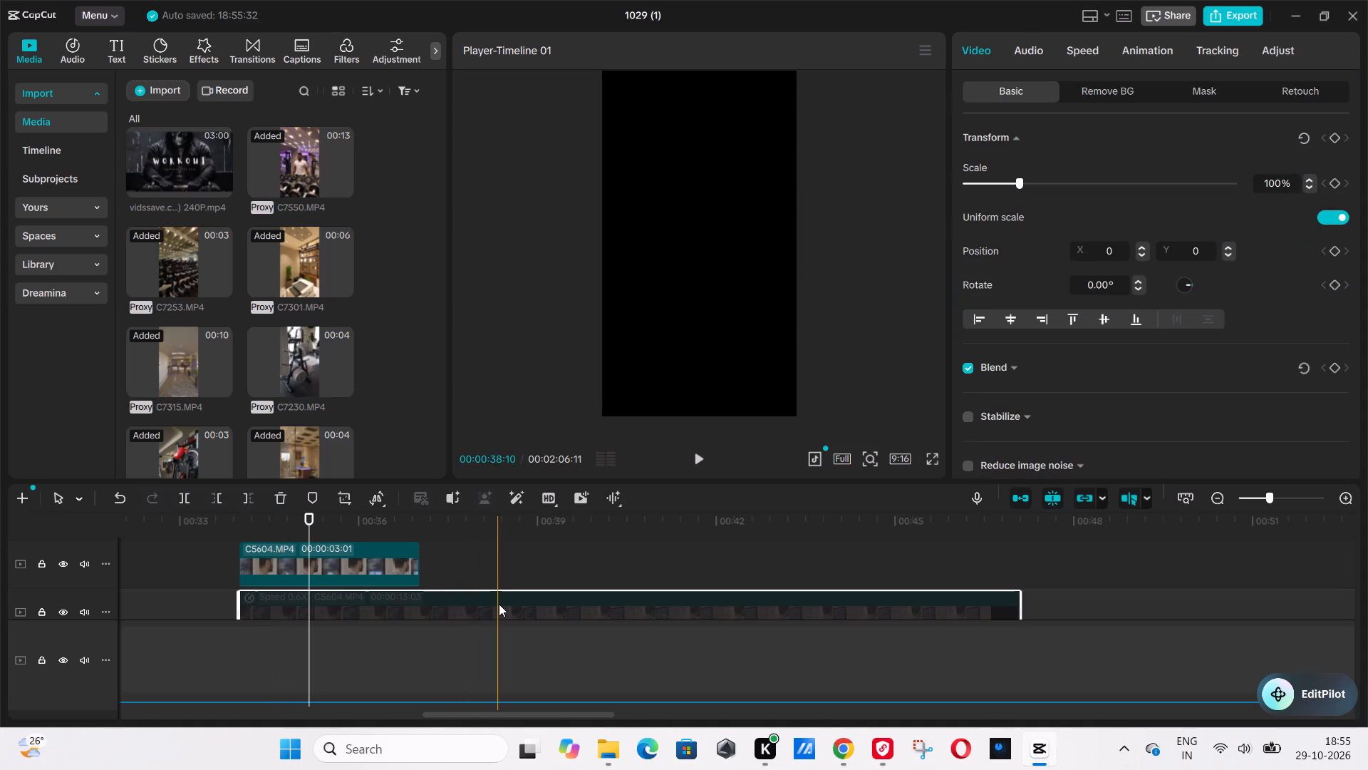
key(Delete)
Play the transition from the end of C5612 through the trimmed C5604 copy to check the cut and its pacing.
click(233, 568)
click(224, 562)
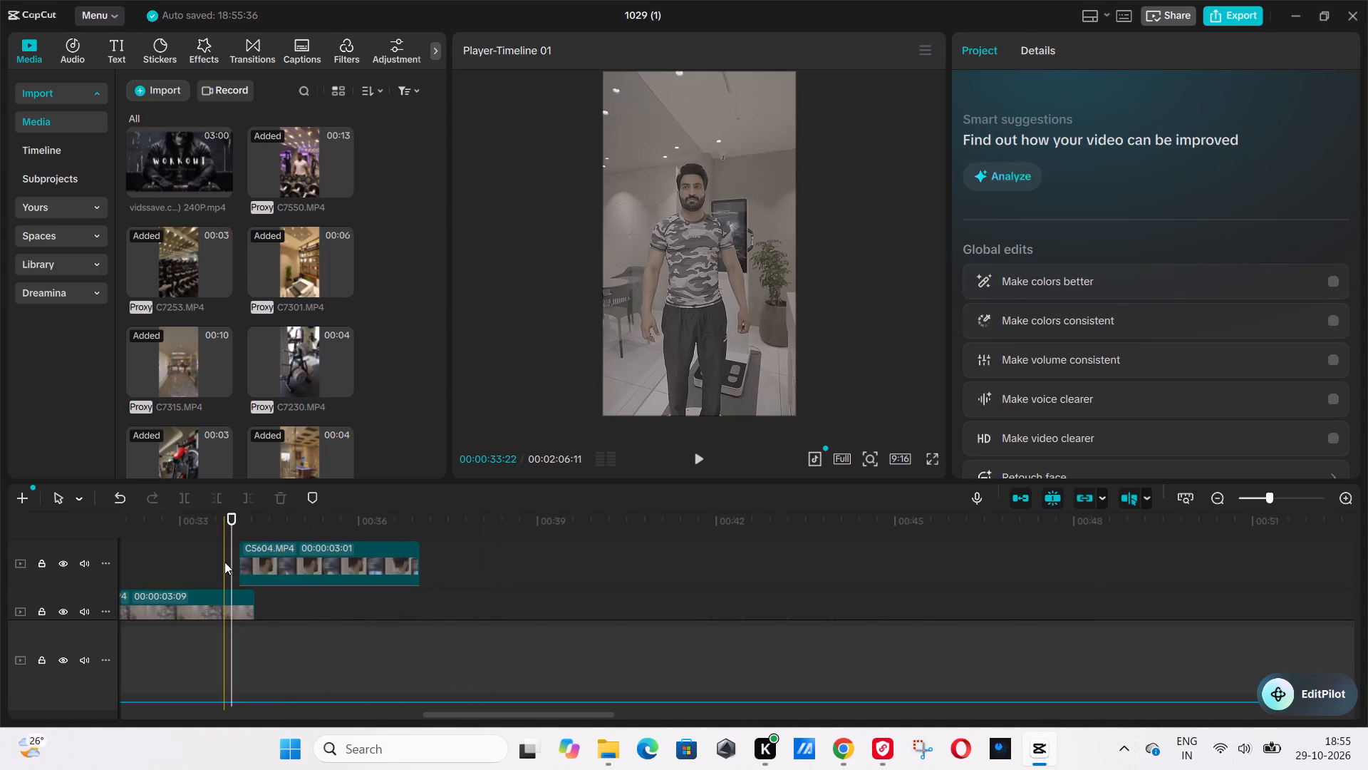
click(212, 551)
click(227, 536)
click(209, 533)
click(234, 528)
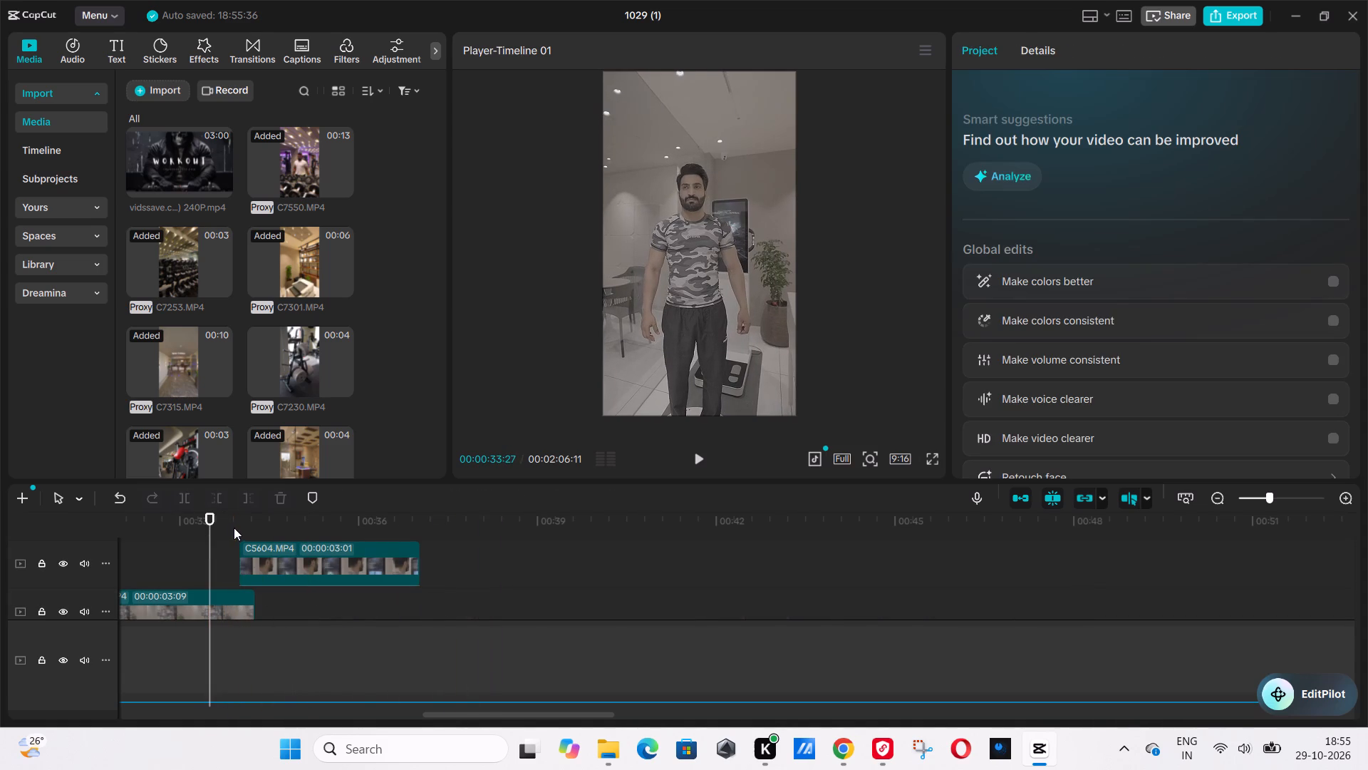
click(221, 530)
key(space)
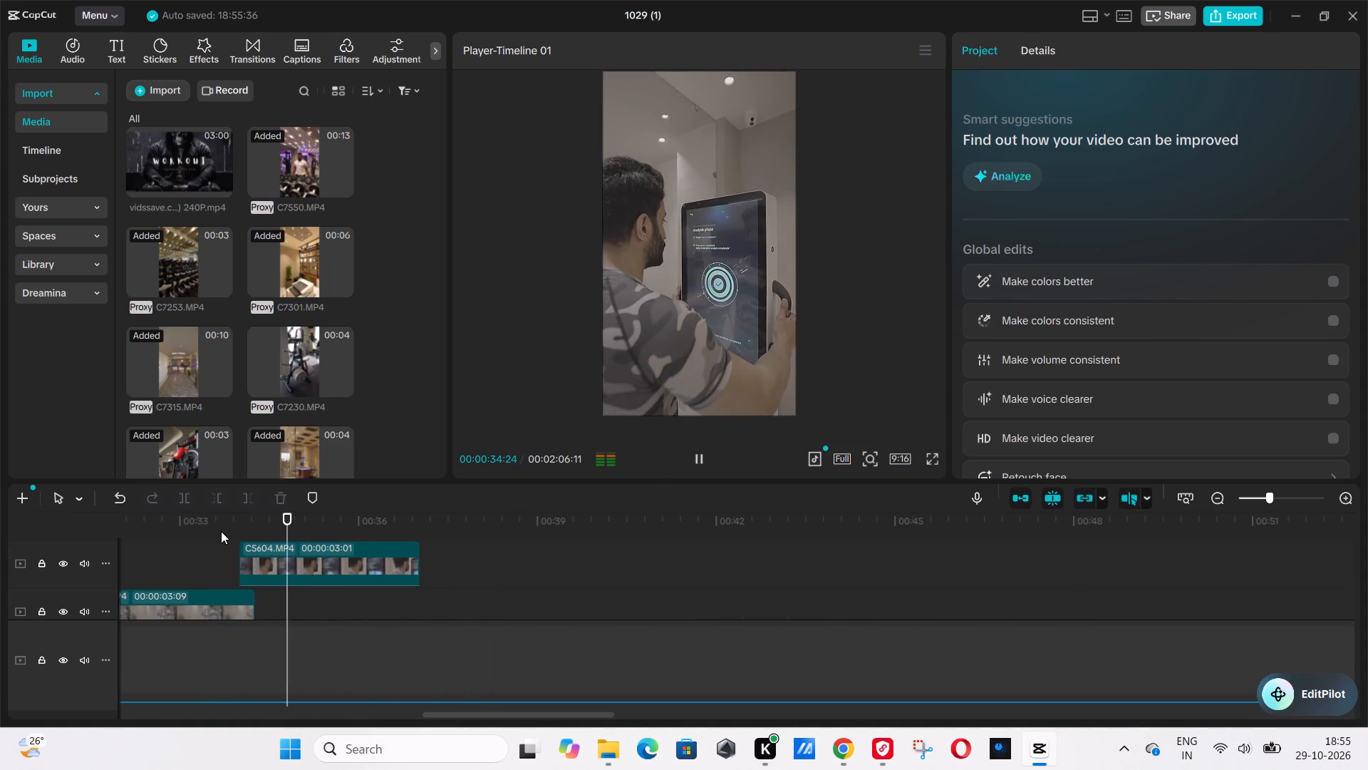
key(space)
click(346, 572)
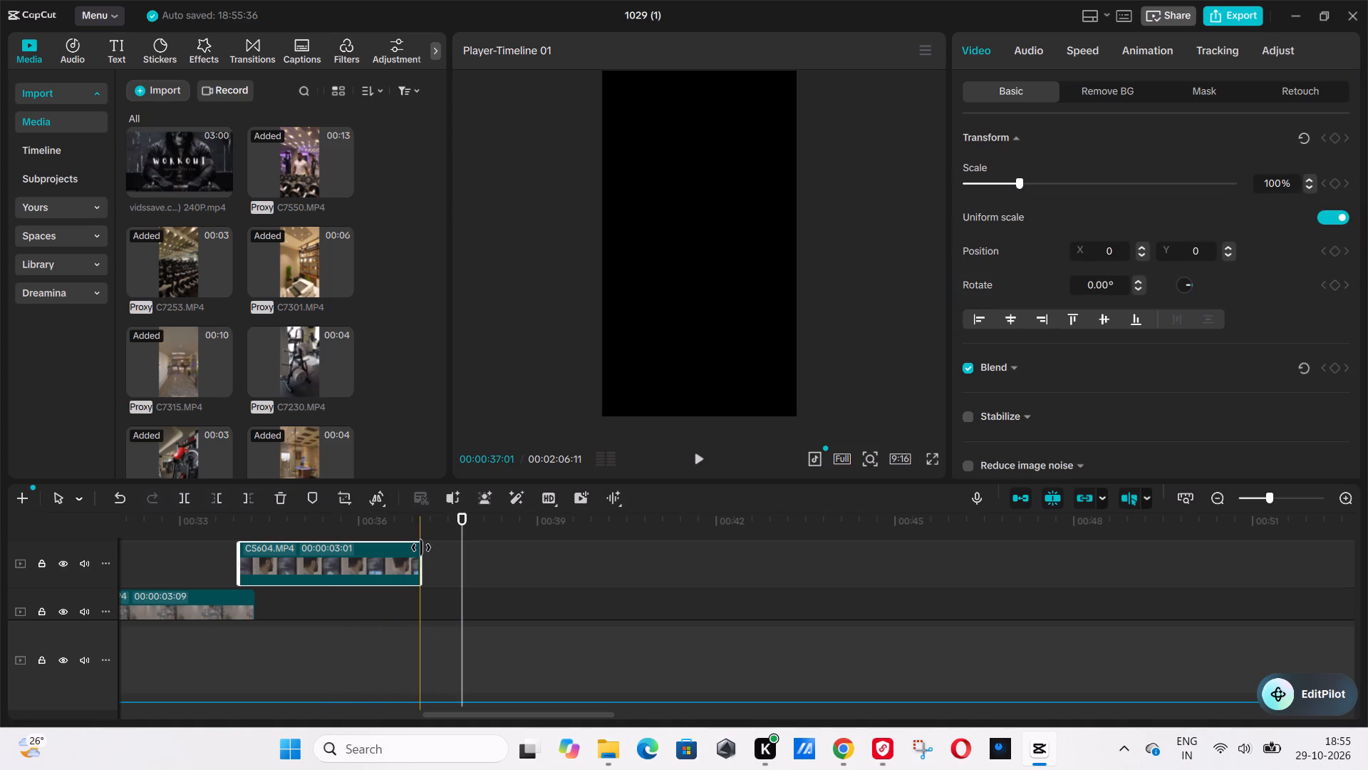
Slow the C5604 body-scanner clip to about 0.8x speed and play it through to its end.
click(421, 548)
click(1072, 55)
click(1016, 160)
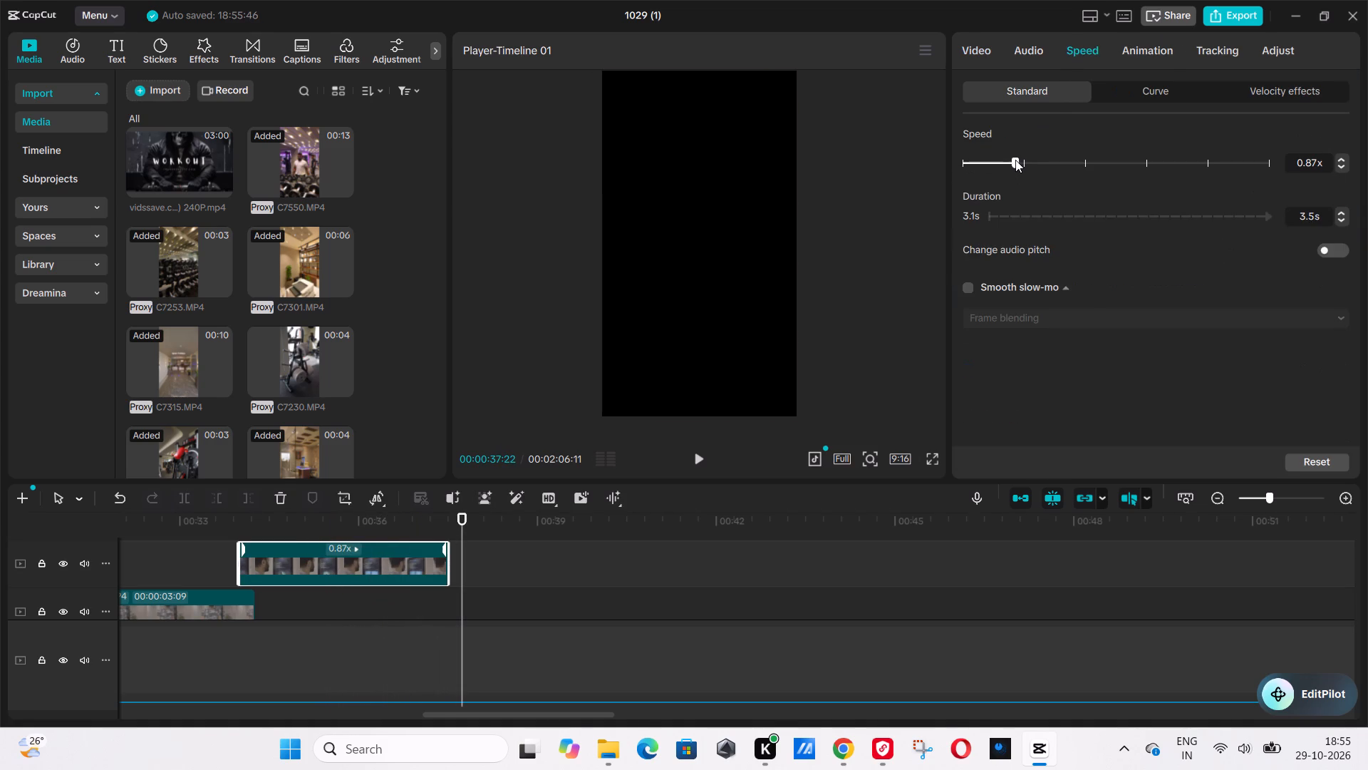
click(1012, 160)
click(214, 577)
key(space)
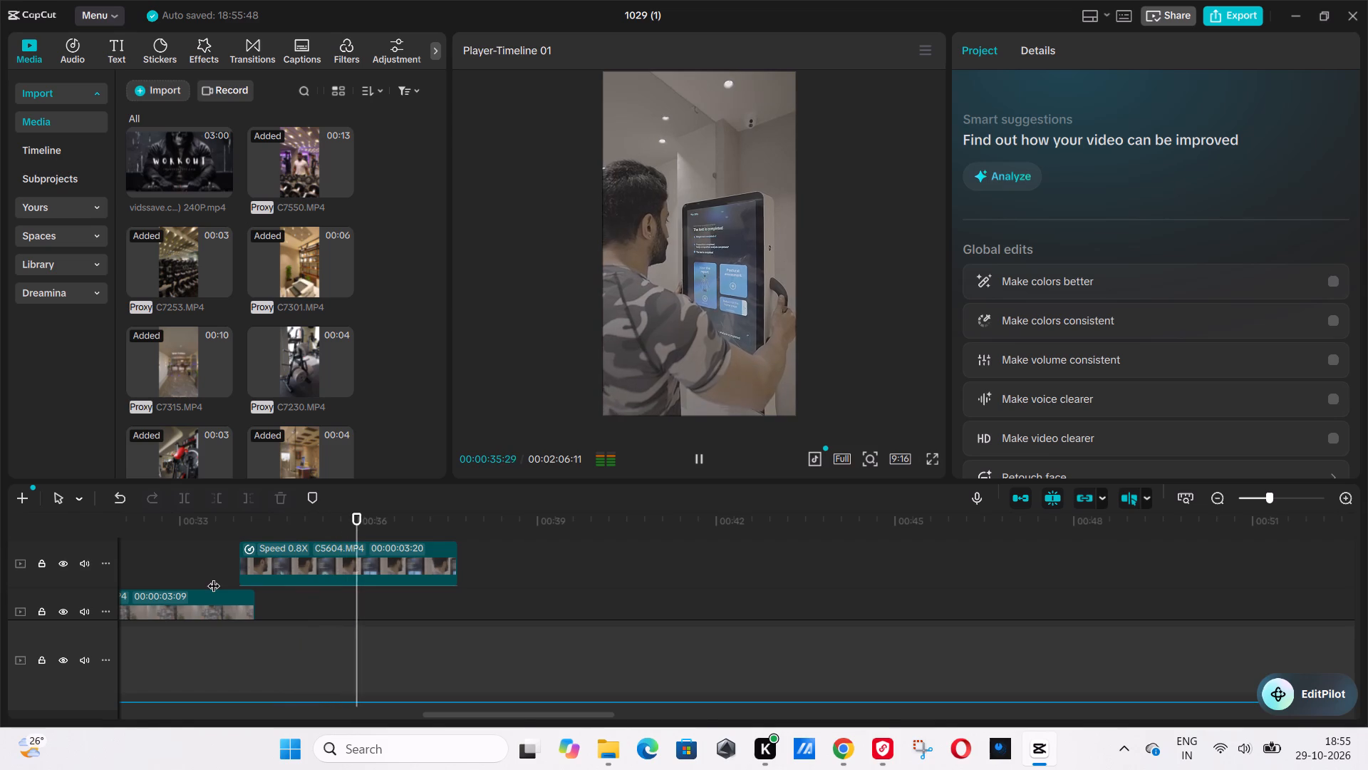
key(space)
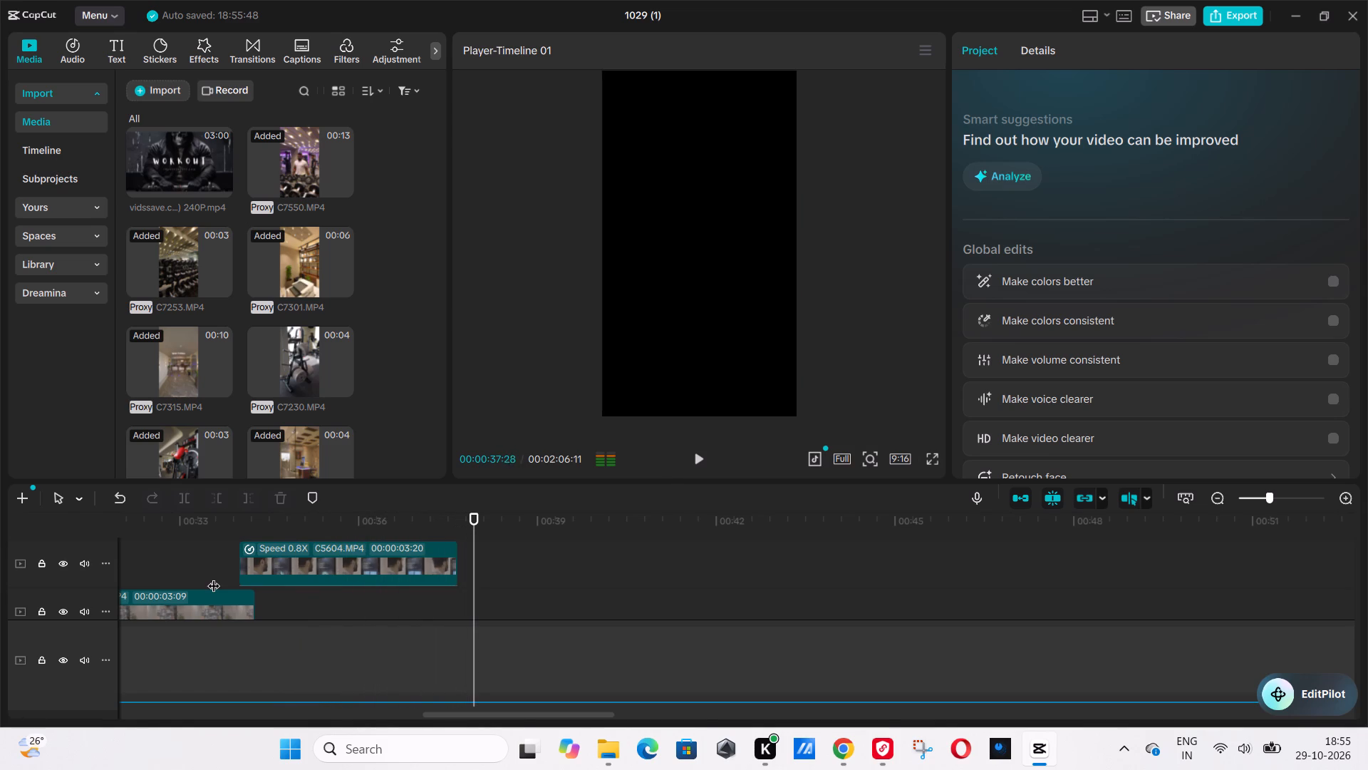
Play the opening of C5612 and scrub back through the body-scanner close-up that precedes it.
drag(222, 521, 374, 534)
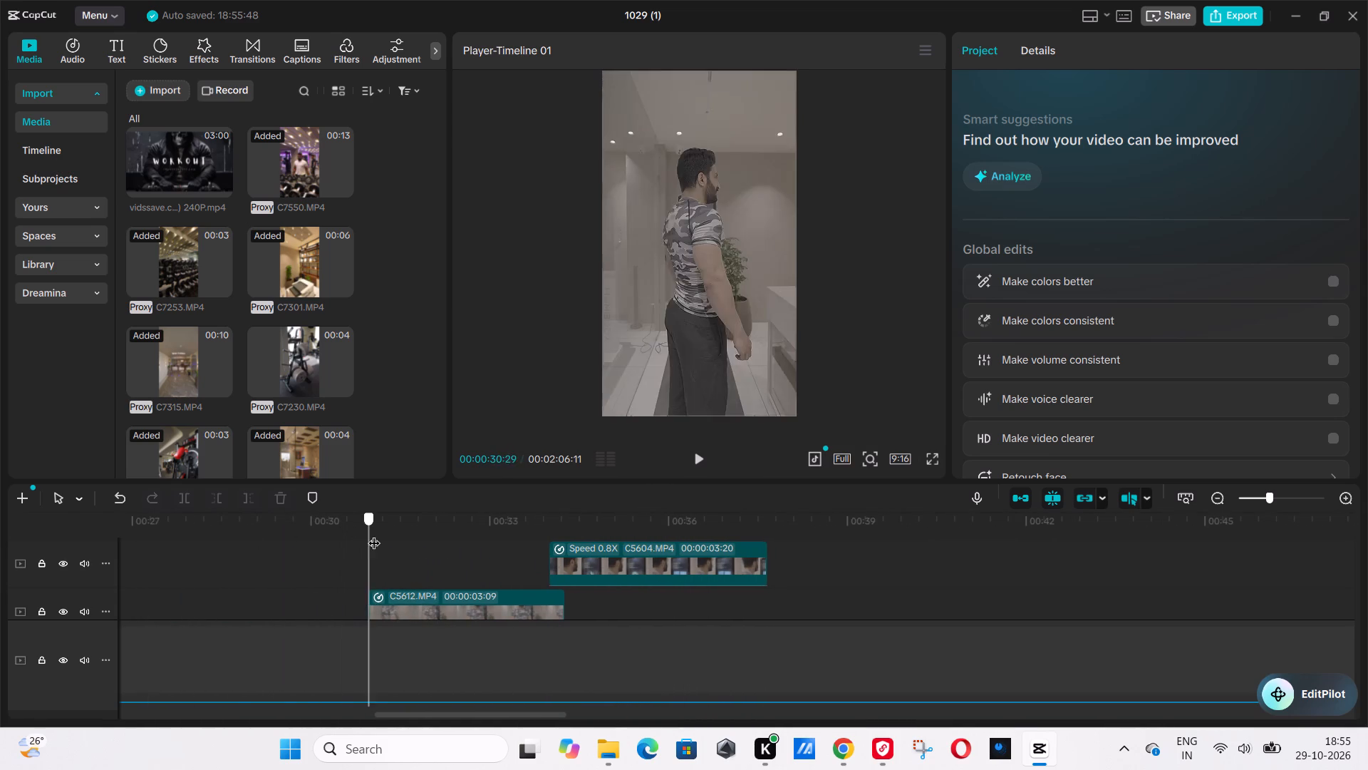
drag(374, 534, 360, 537)
key(space)
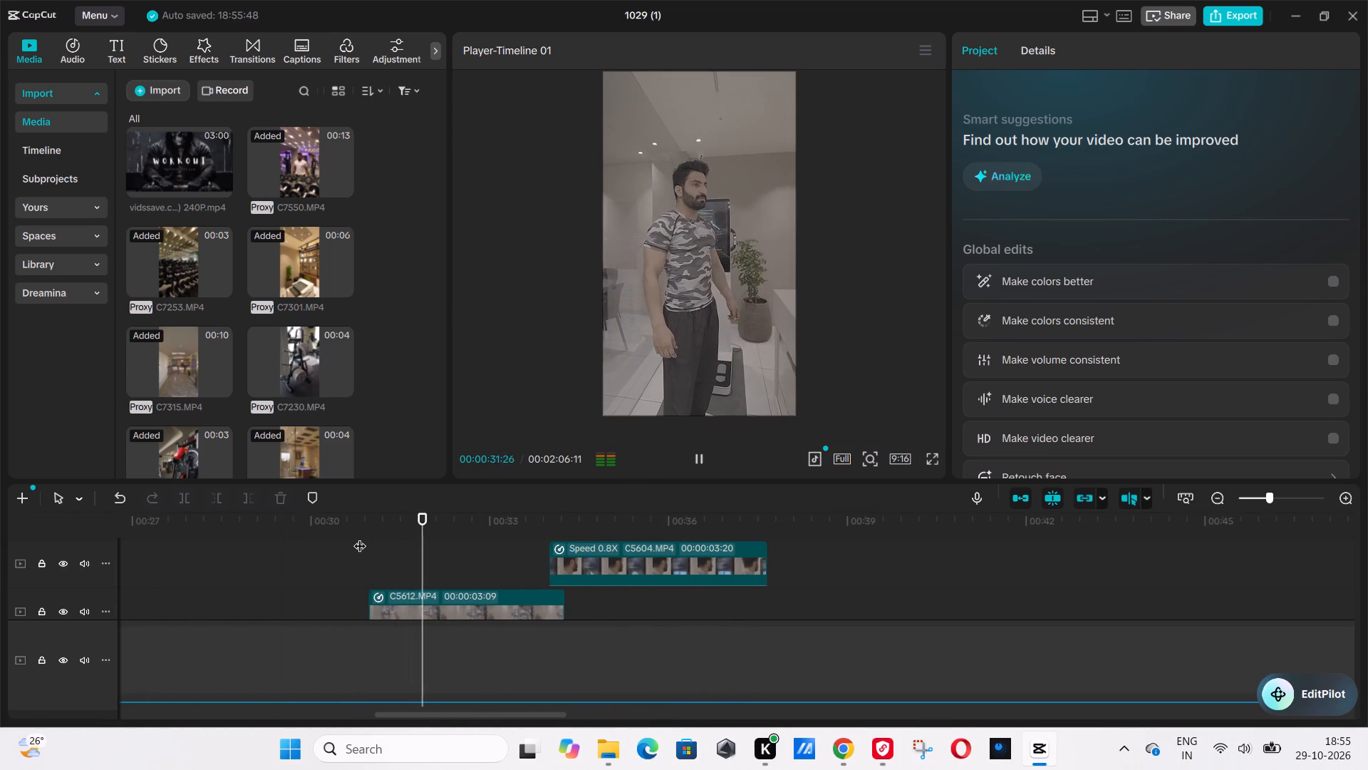
key(space)
click(363, 570)
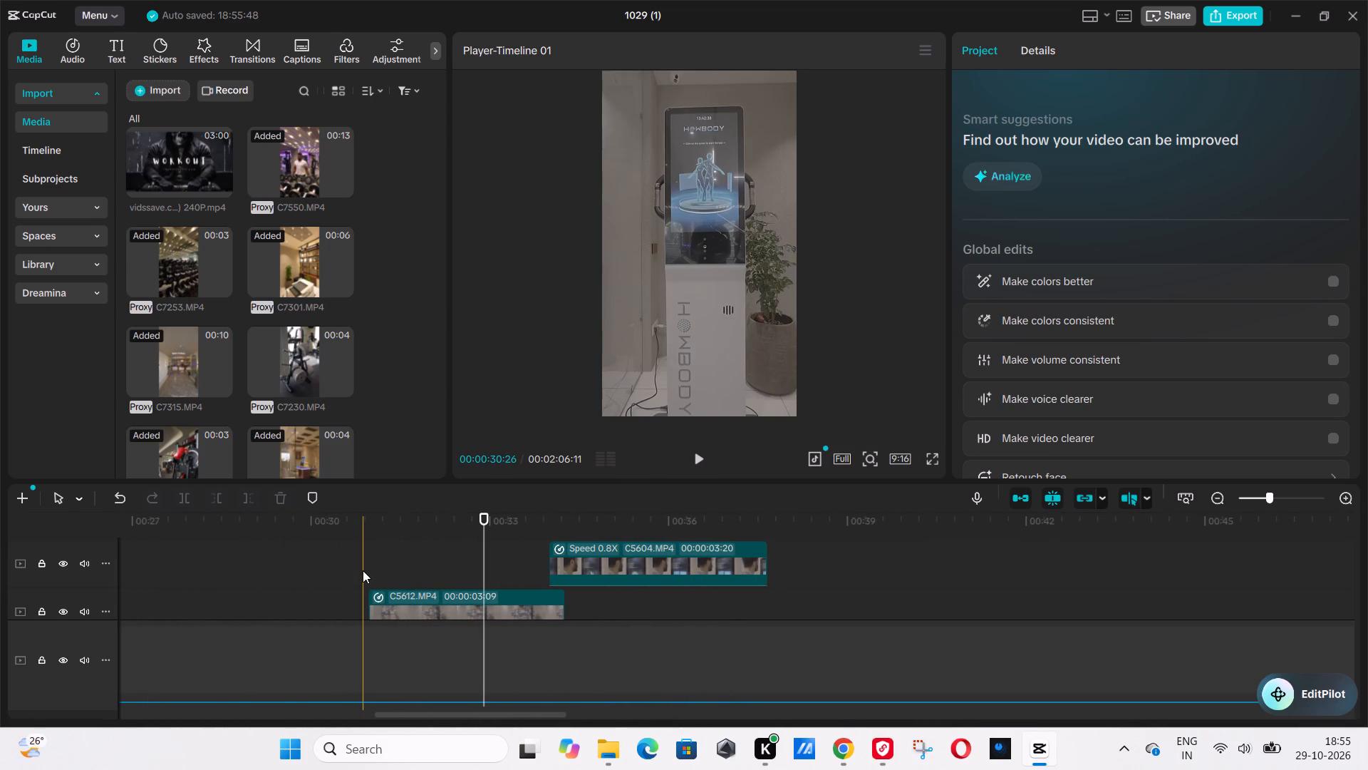
click(355, 569)
click(338, 570)
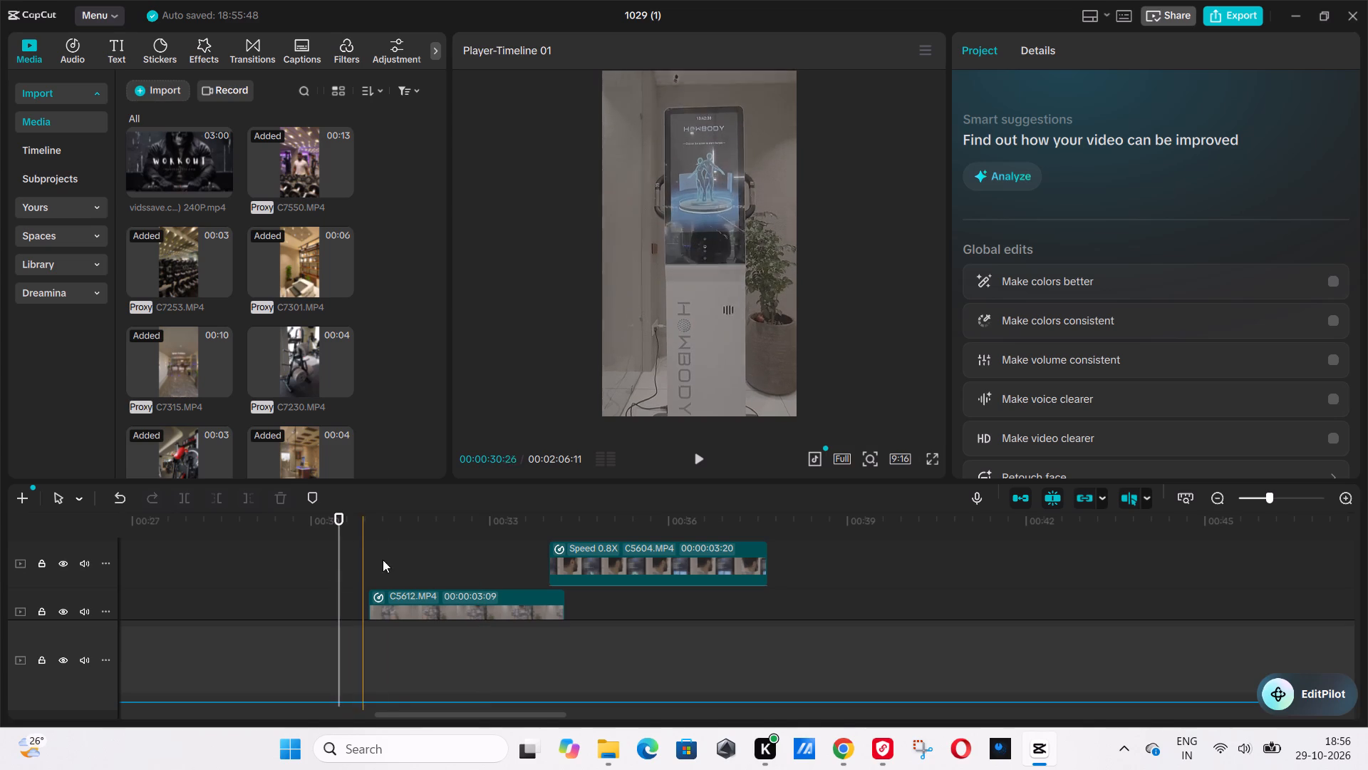
click(332, 576)
click(309, 582)
click(347, 577)
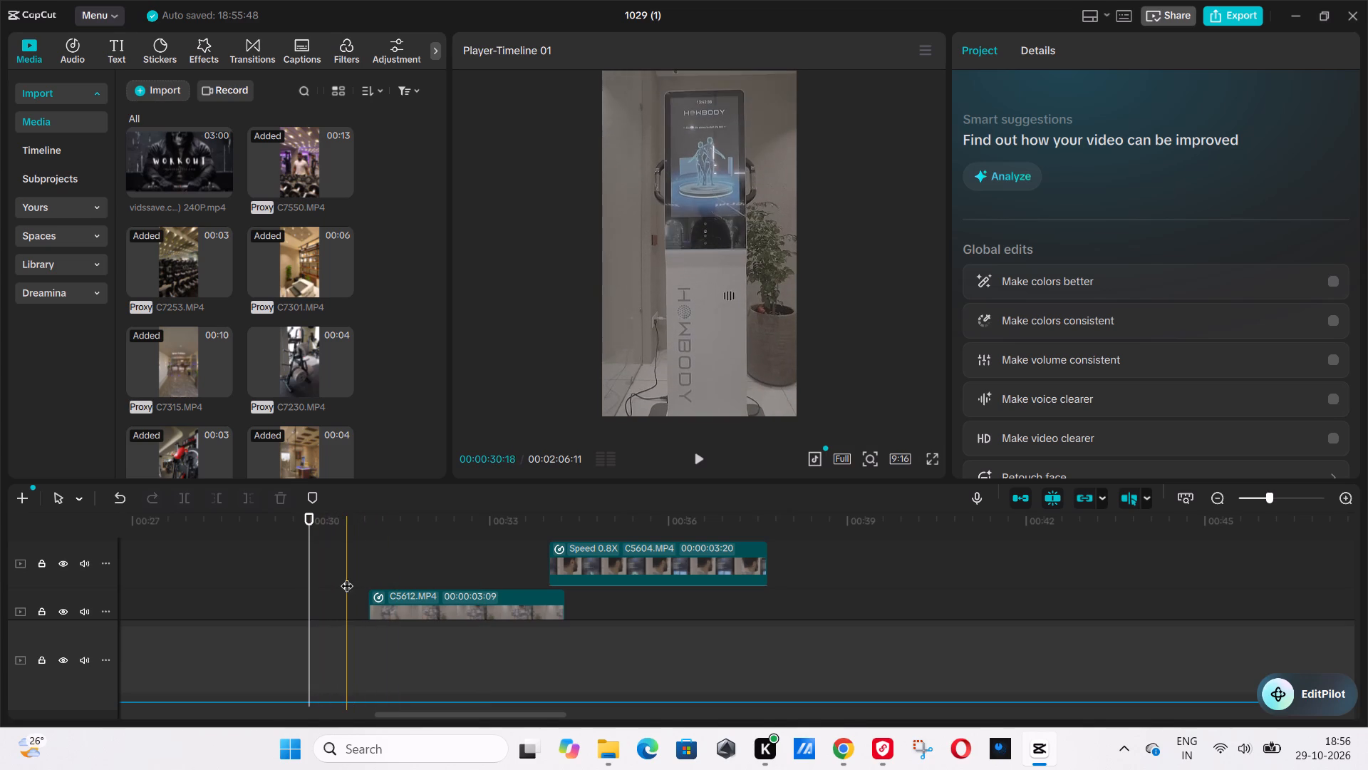
click(318, 582)
click(274, 587)
click(342, 579)
click(316, 580)
click(253, 596)
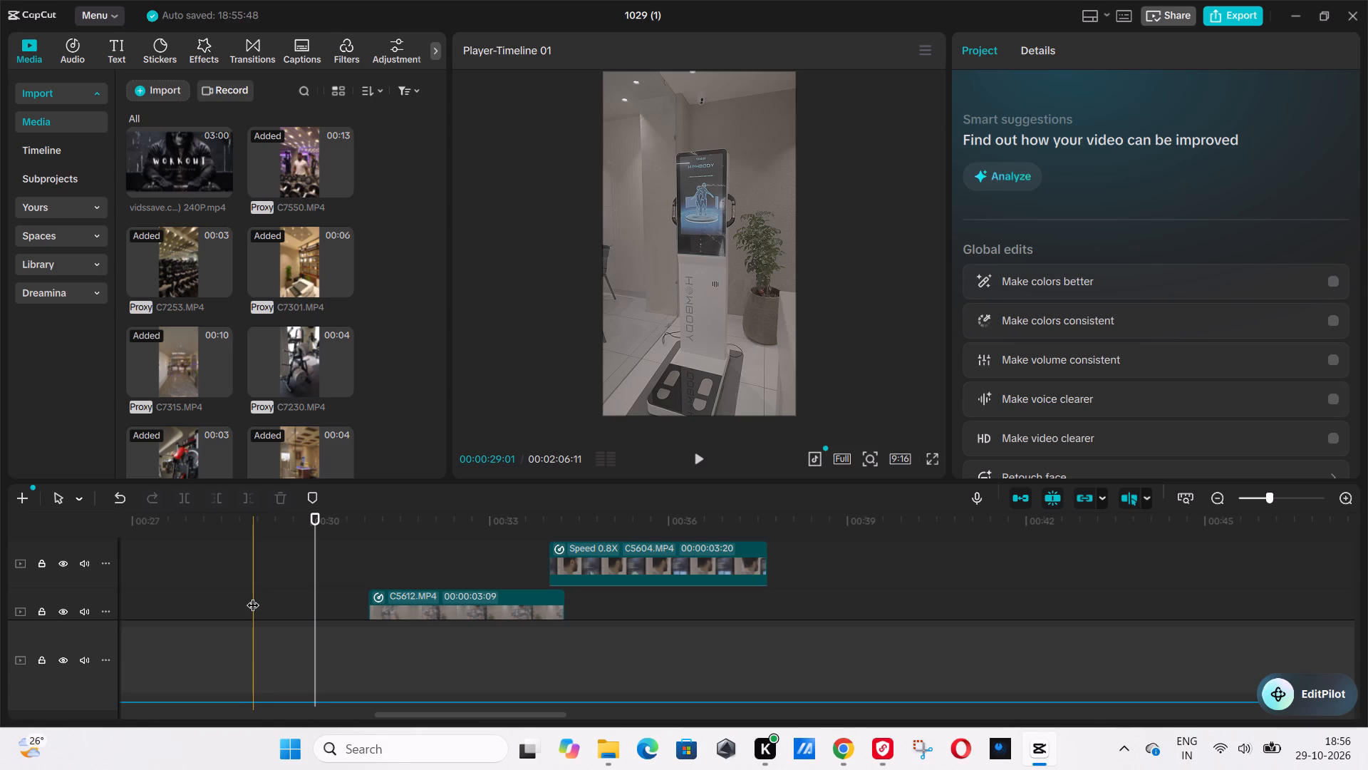
Play the sequence from C5626 through C5625 up to the start of C5612 to check the pacing.
click(263, 543)
key(space)
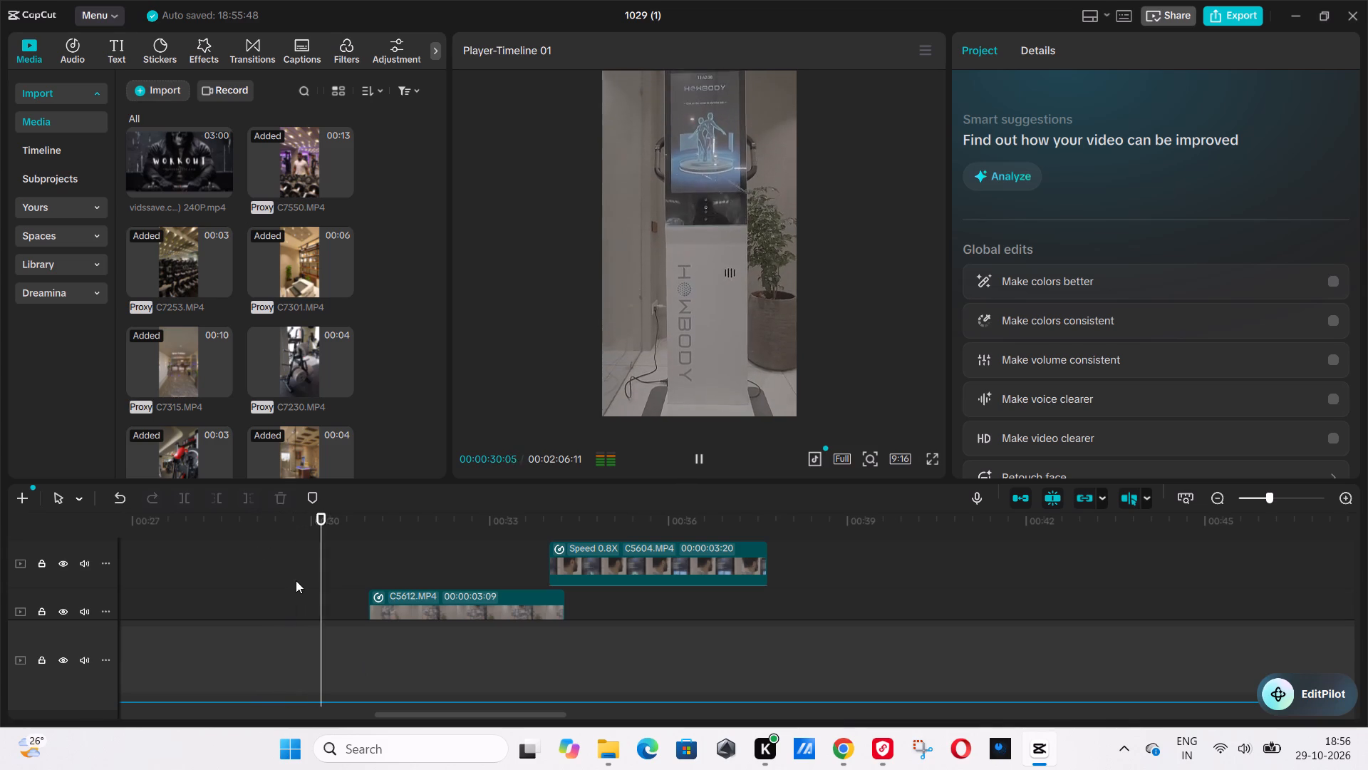
key(space)
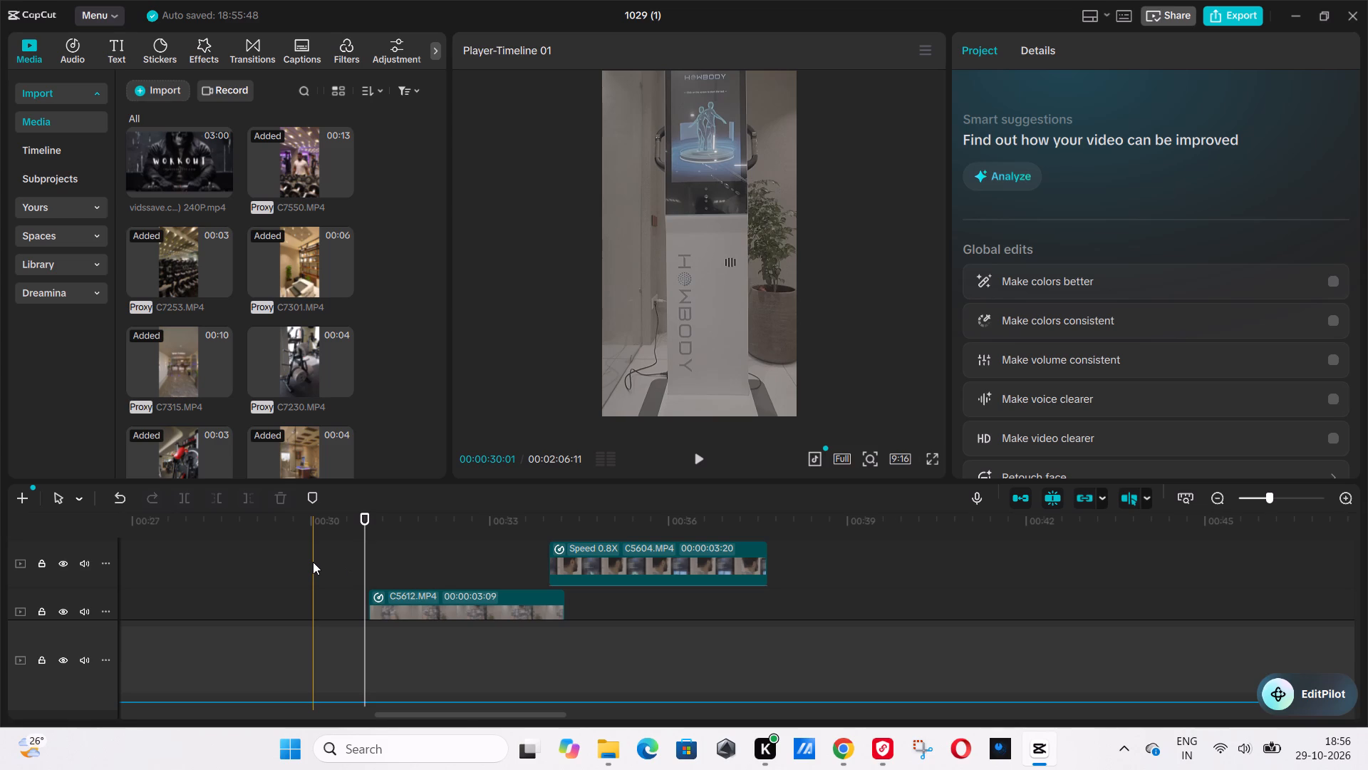
click(240, 561)
key(space)
scroll(252, 565, down, 5)
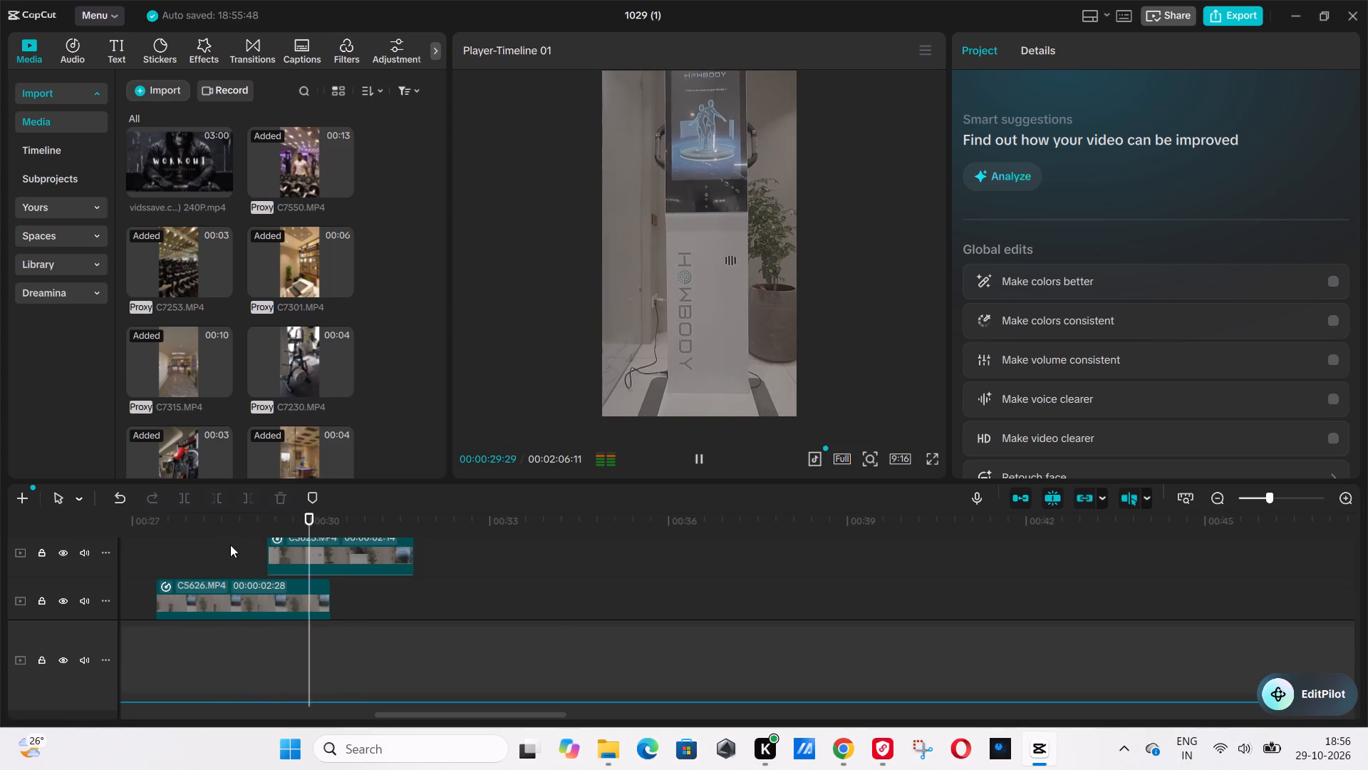
click(215, 548)
key(space)
scroll(227, 550, up, 5)
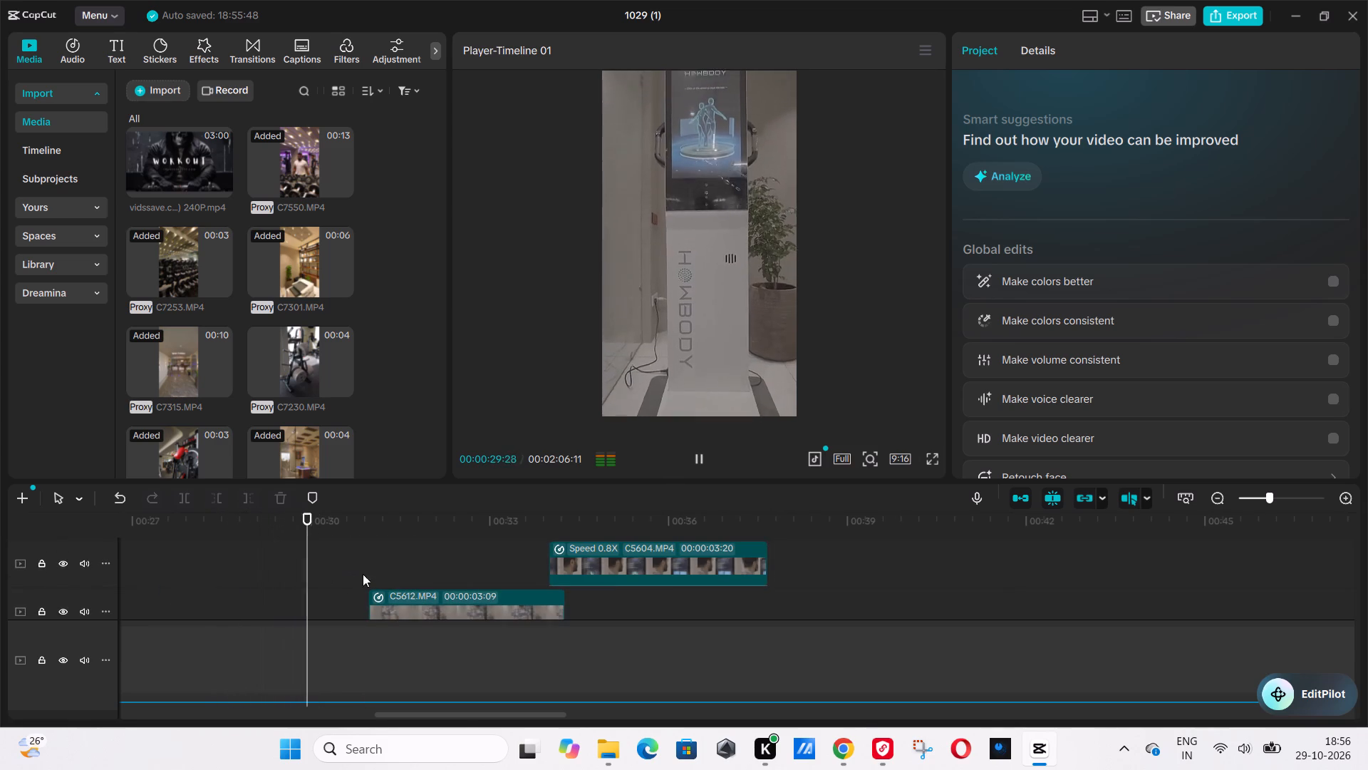
key(space)
Extend the end of the C5625 clip to a clip length of 00:00:02:20.
scroll(360, 567, down, 3)
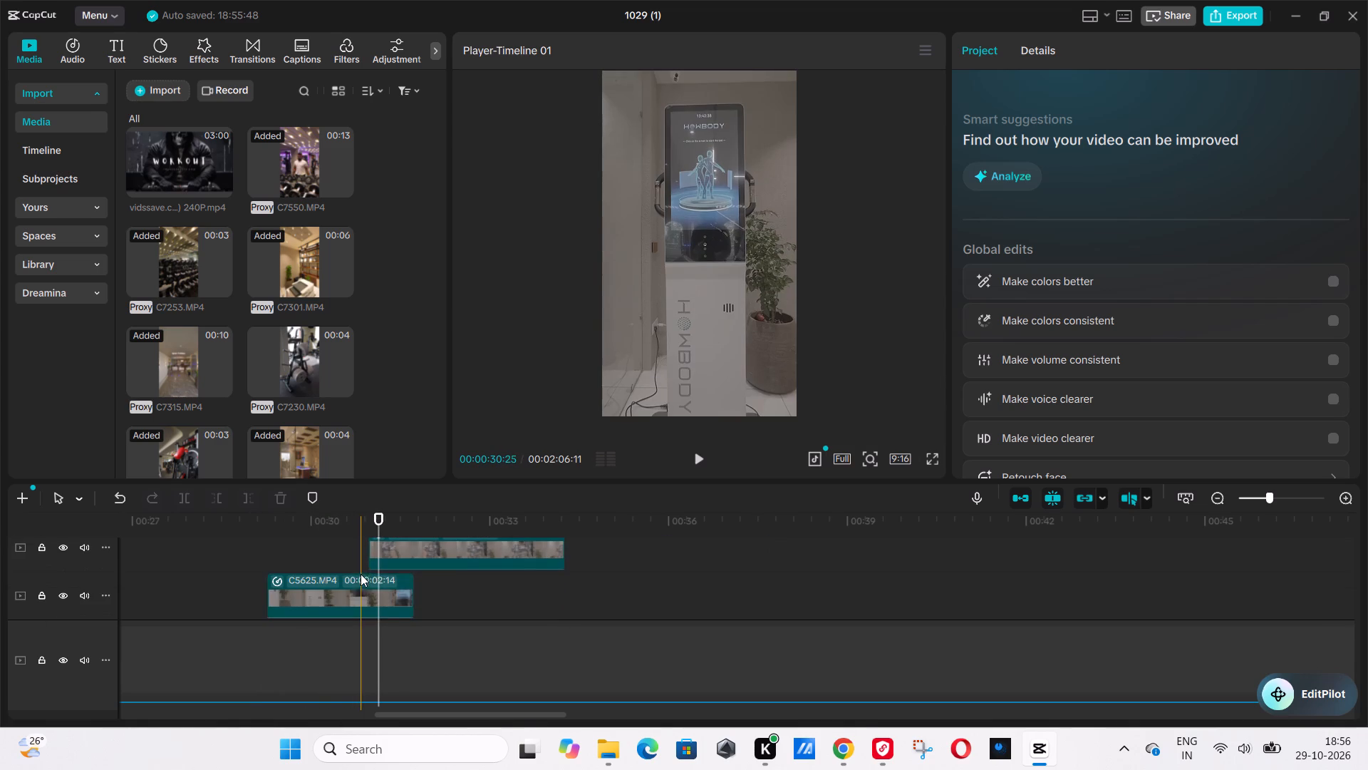
click(361, 575)
click(369, 584)
drag(412, 580, 424, 580)
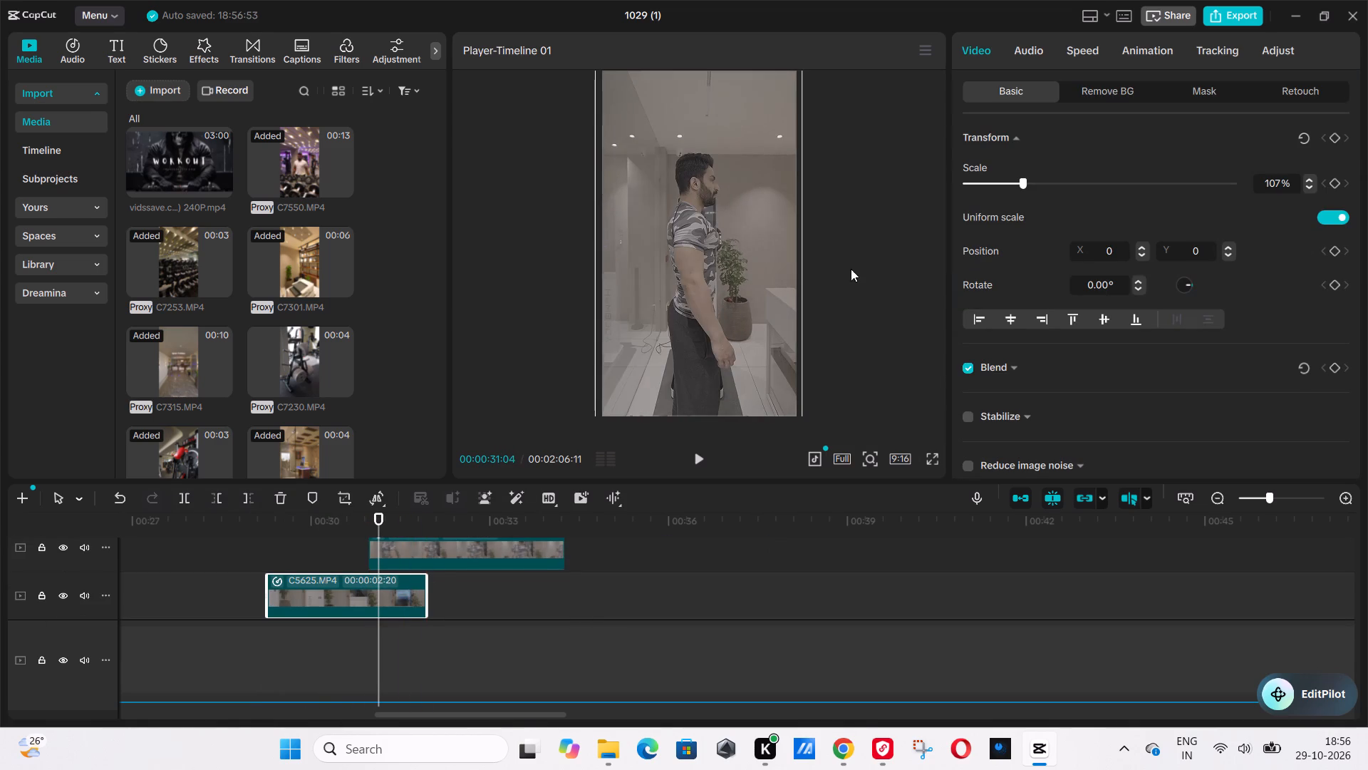
Speed up the C5625 clip to about 1.5x.
click(1067, 64)
drag(301, 524, 269, 527)
click(1037, 168)
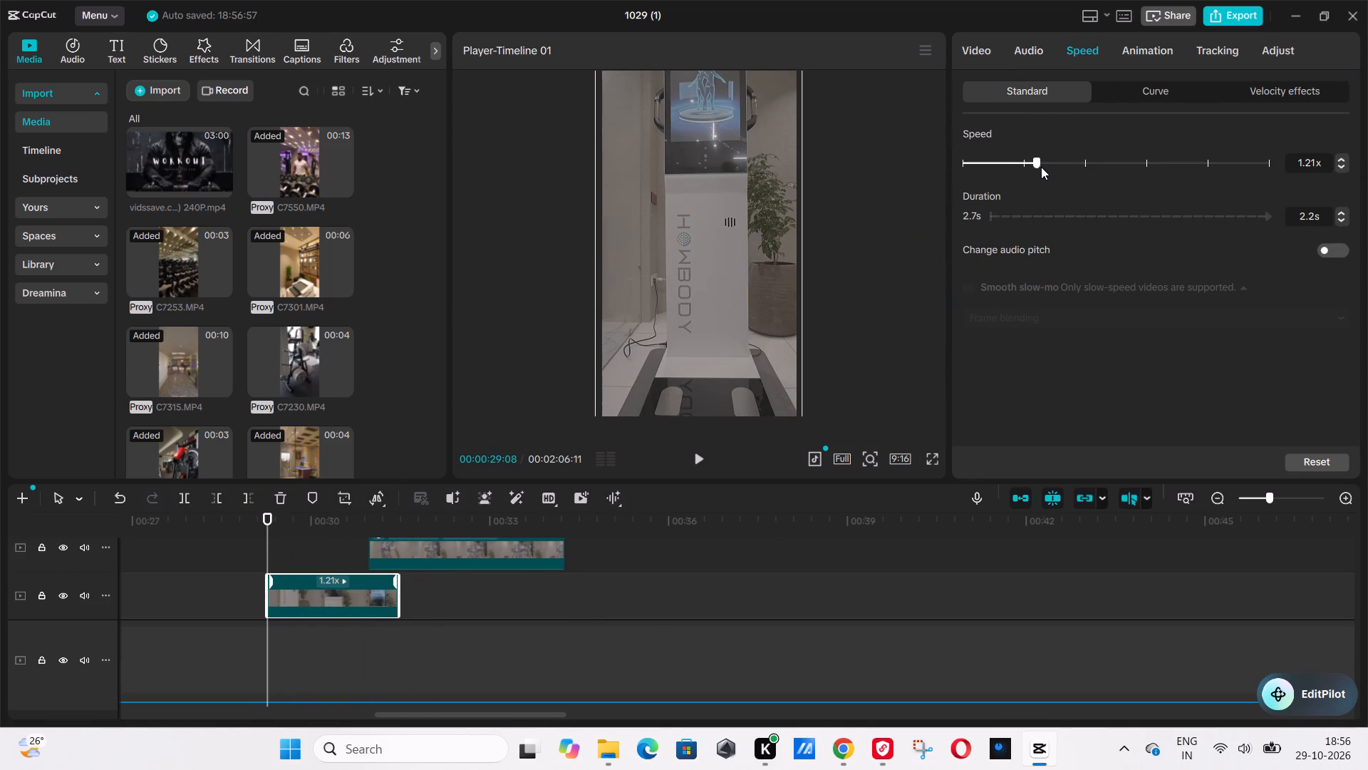
click(1052, 164)
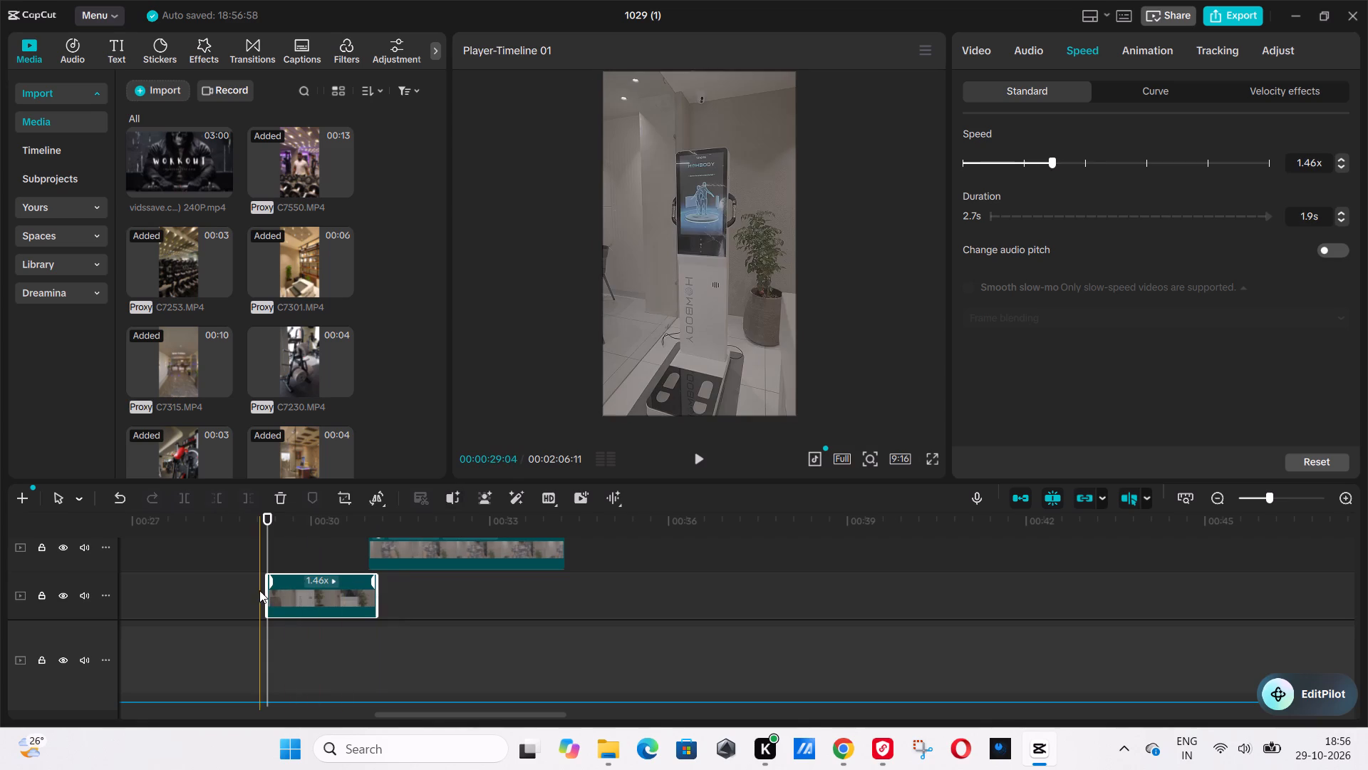
Replay the sped-up C5625 clip several times from just before its start to judge its movement and pacing.
click(259, 590)
key(space)
key(space)
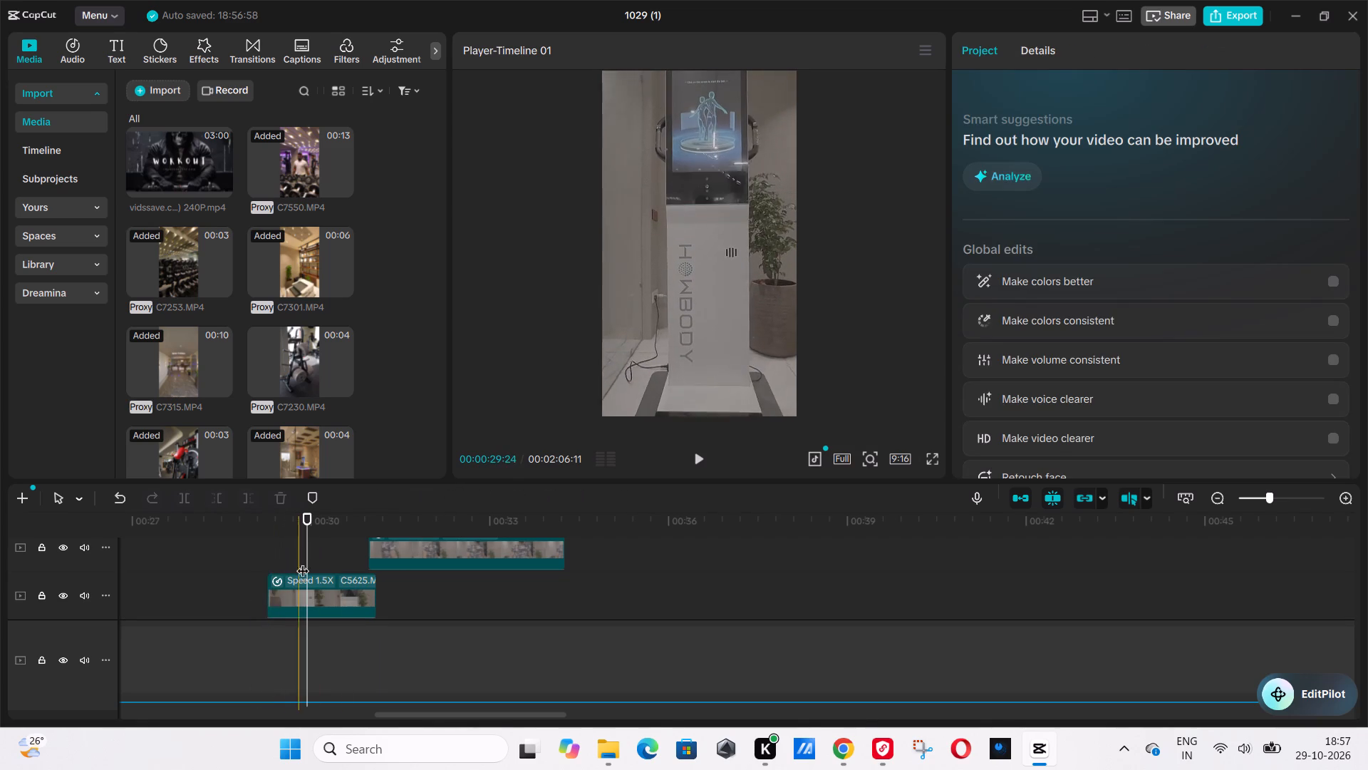
click(308, 558)
click(308, 586)
click(259, 572)
key(space)
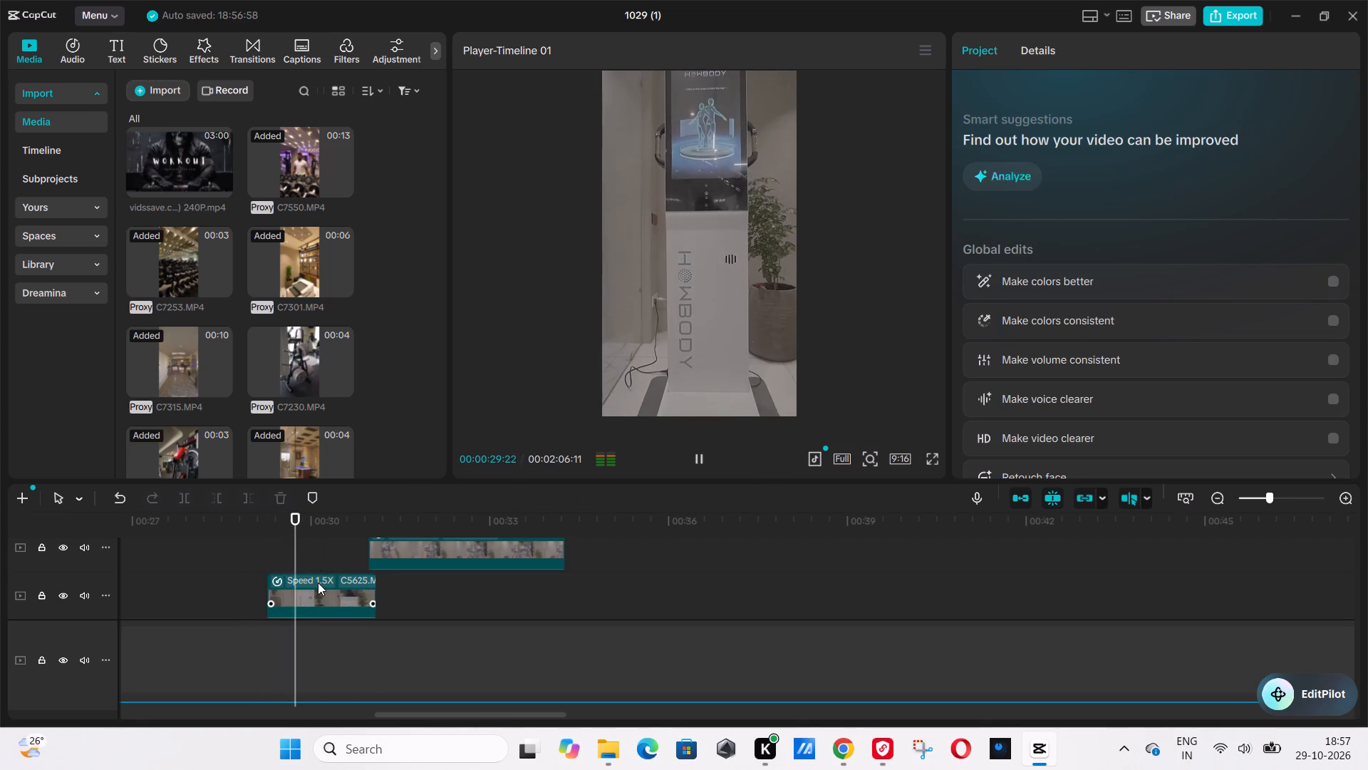
click(318, 582)
key(space)
click(265, 566)
click(315, 553)
click(316, 585)
key(space)
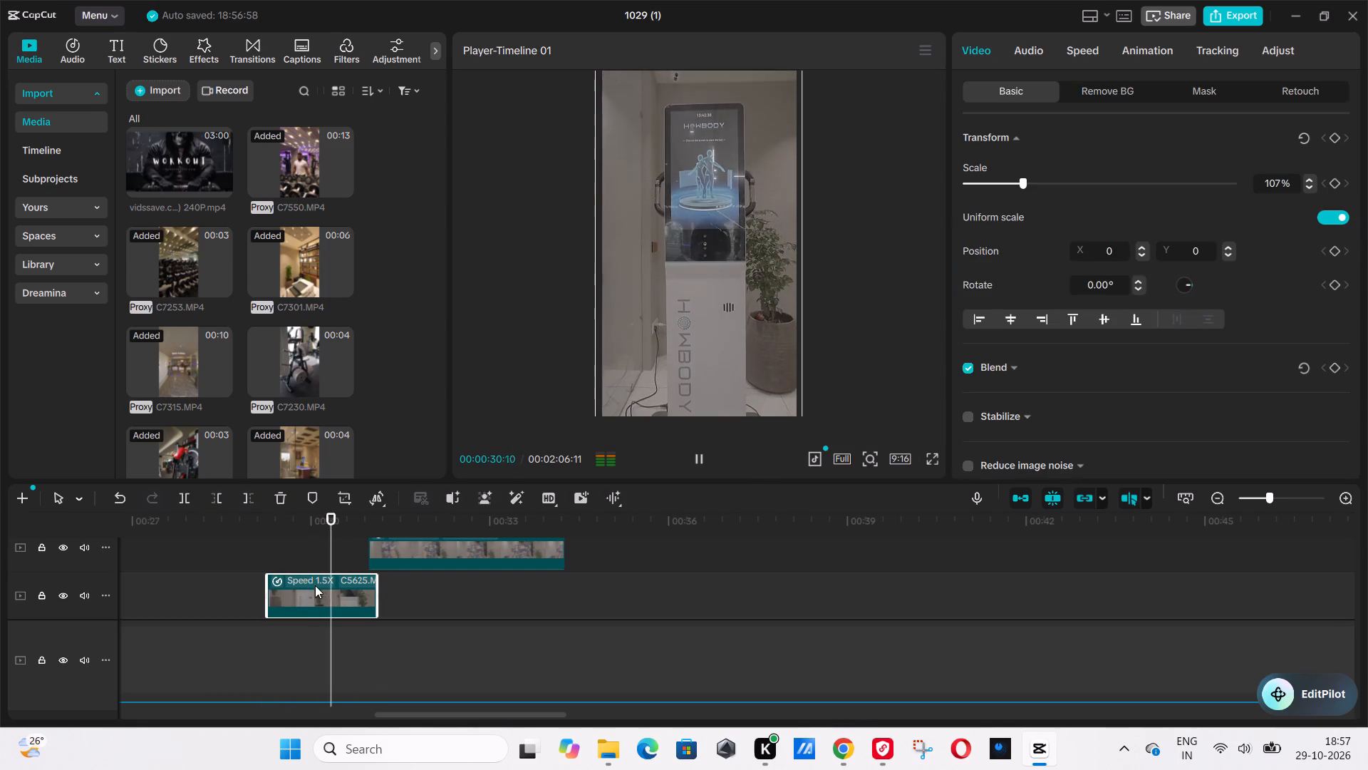
key(space)
click(256, 580)
click(302, 560)
click(264, 580)
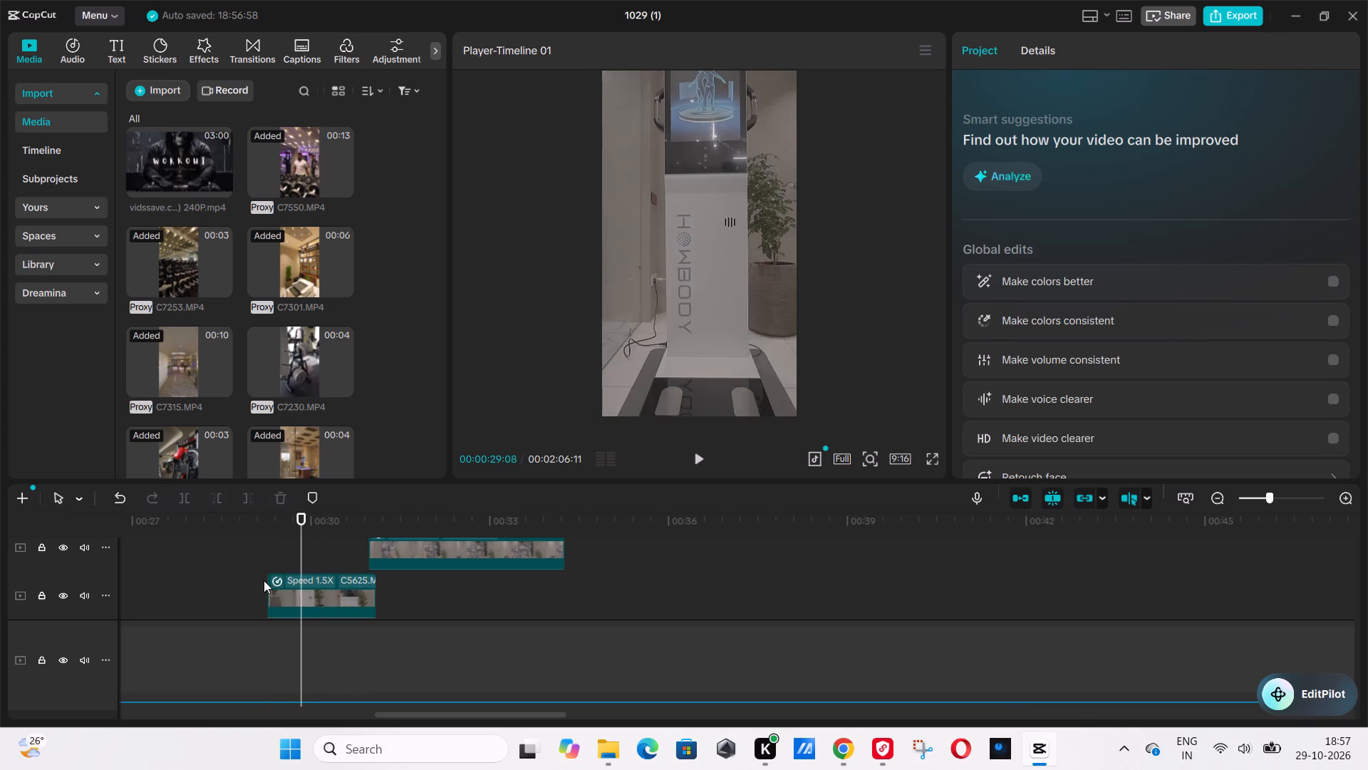
key(space)
click(249, 577)
key(space)
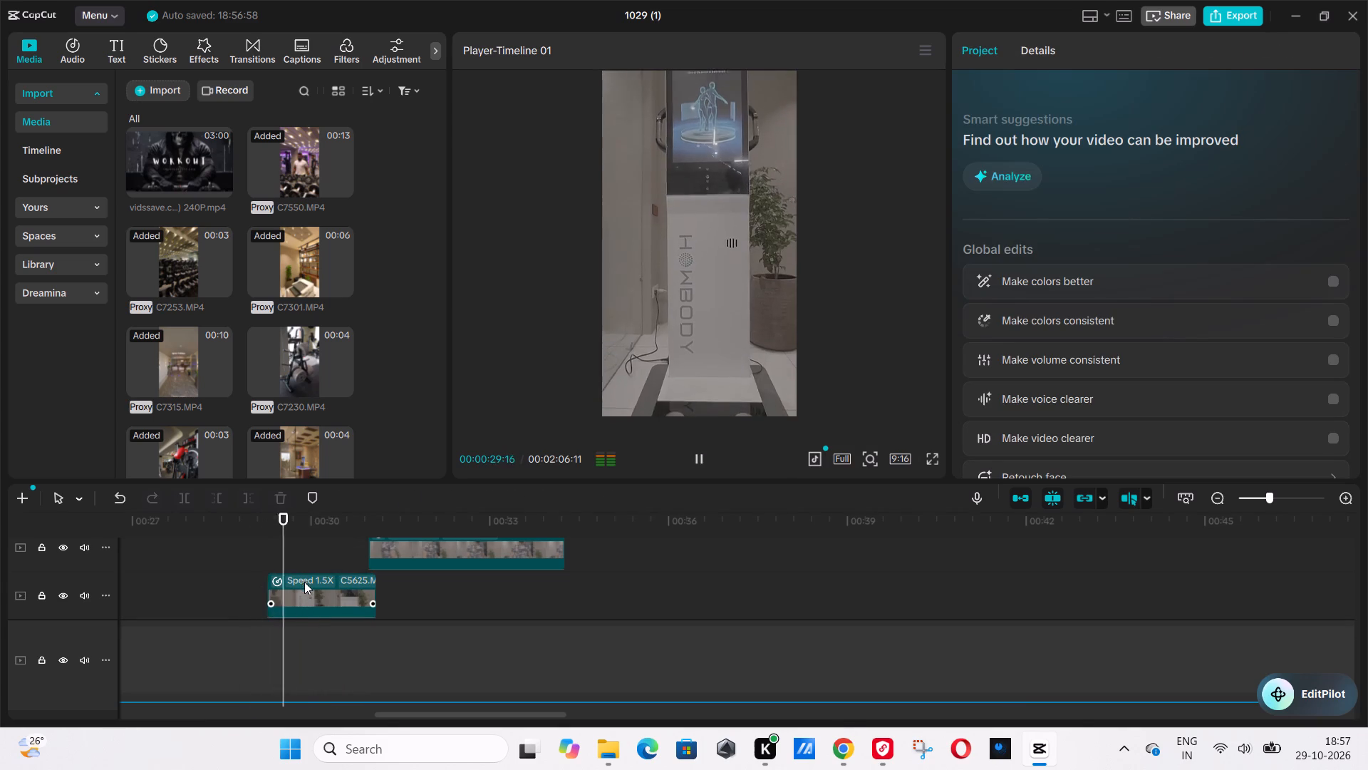
key(space)
click(265, 595)
click(323, 556)
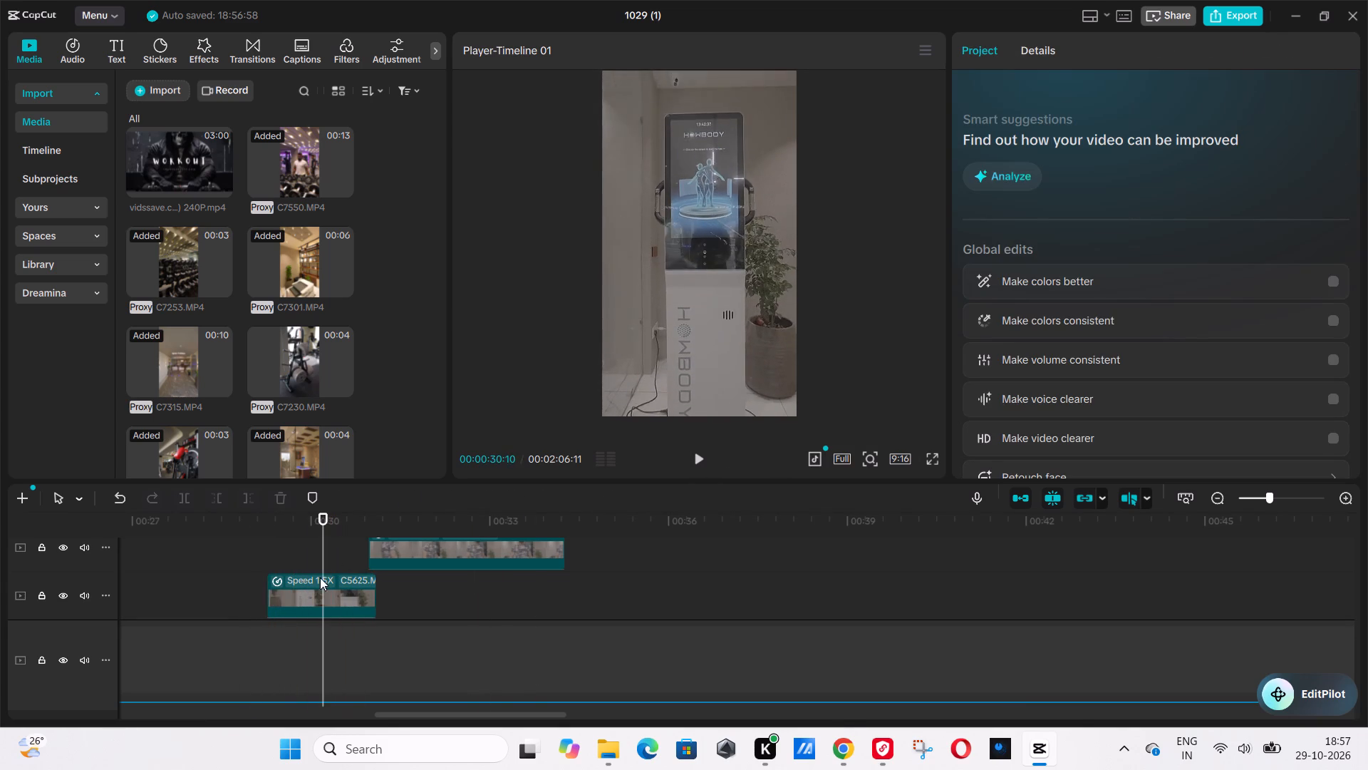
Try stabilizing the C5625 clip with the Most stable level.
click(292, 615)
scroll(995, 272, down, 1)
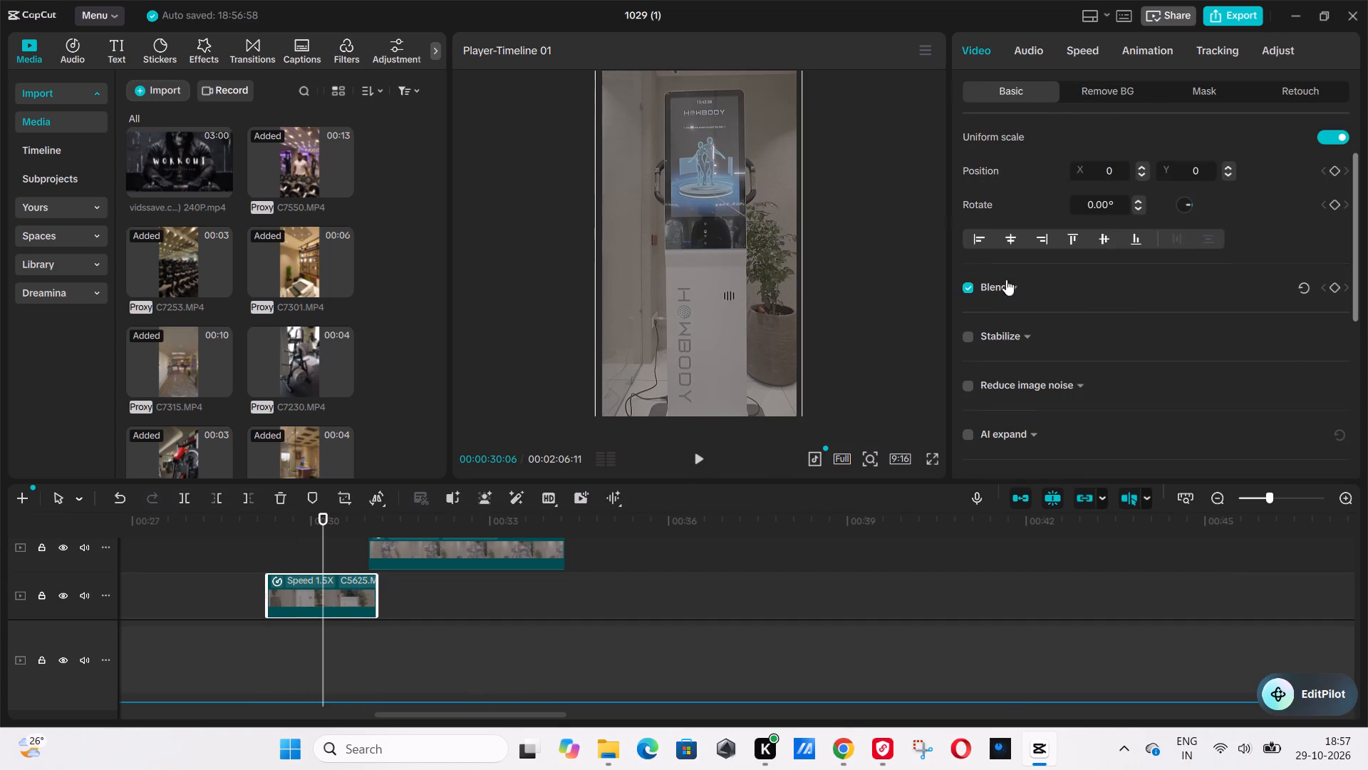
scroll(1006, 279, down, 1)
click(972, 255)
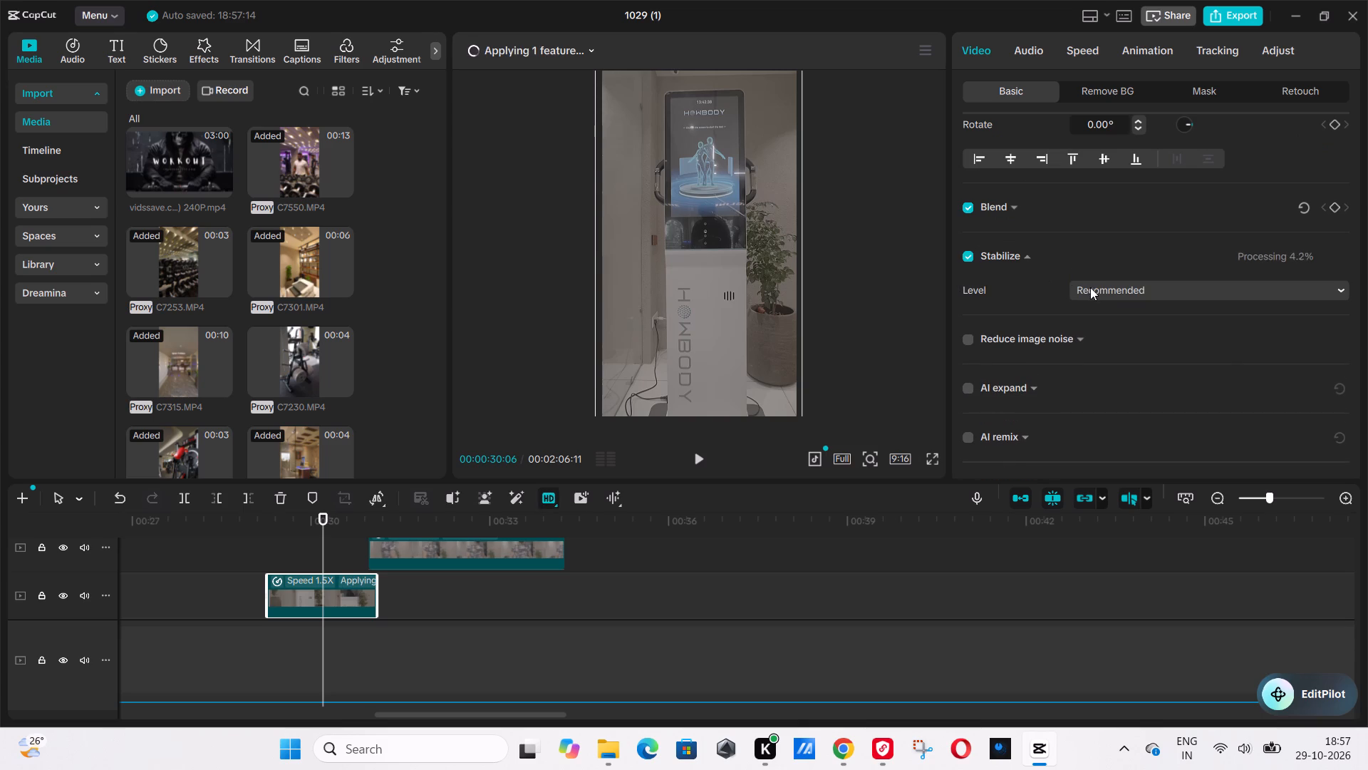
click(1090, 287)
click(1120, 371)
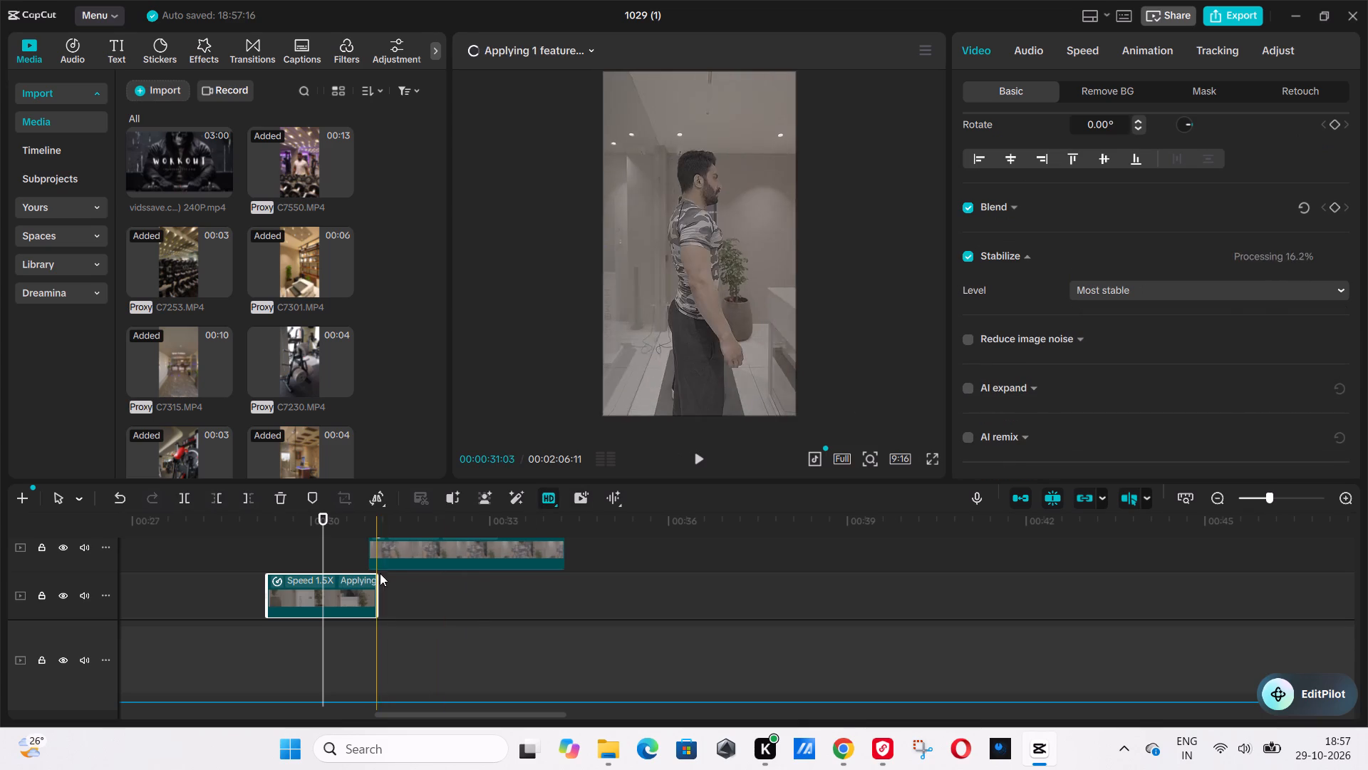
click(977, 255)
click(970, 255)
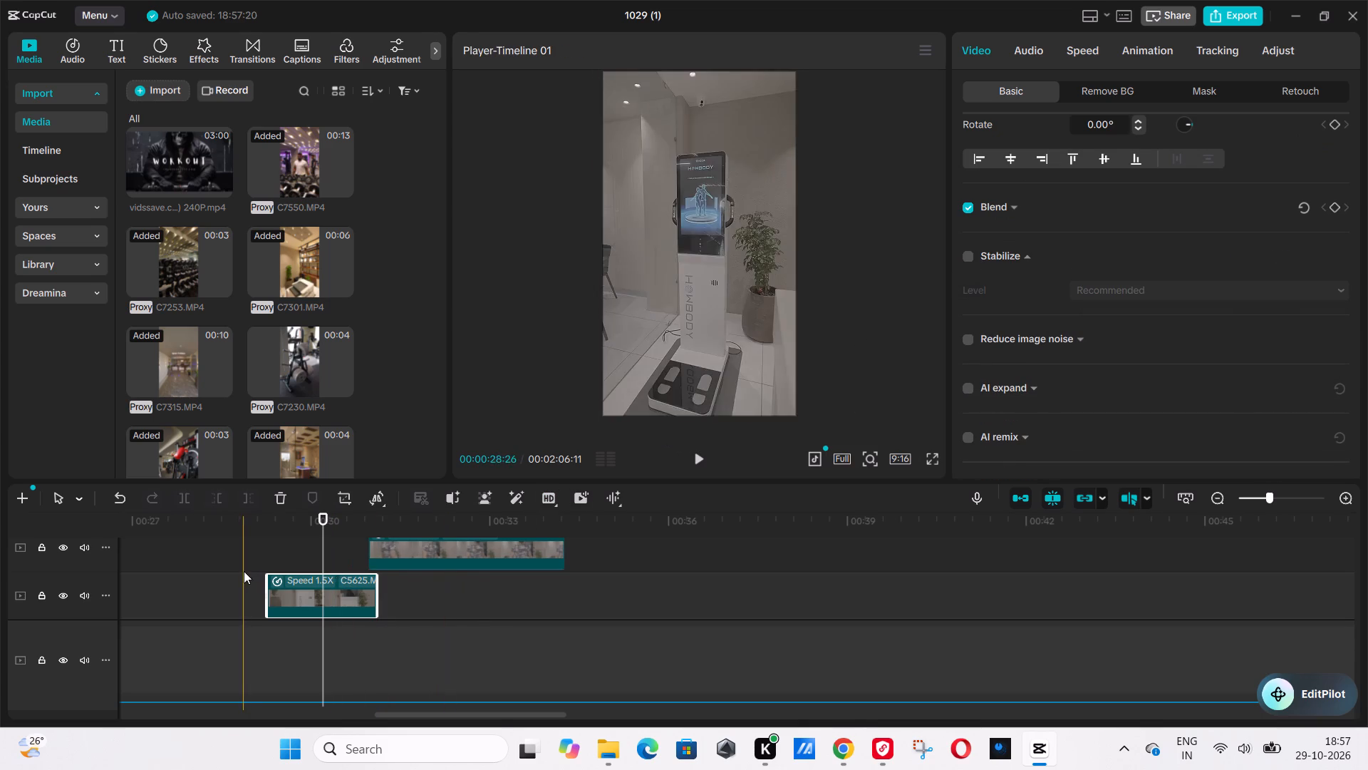
Scrub through the body-scanner shots in C5625 and C5626 and back to the earlier red-light panel shot.
click(244, 571)
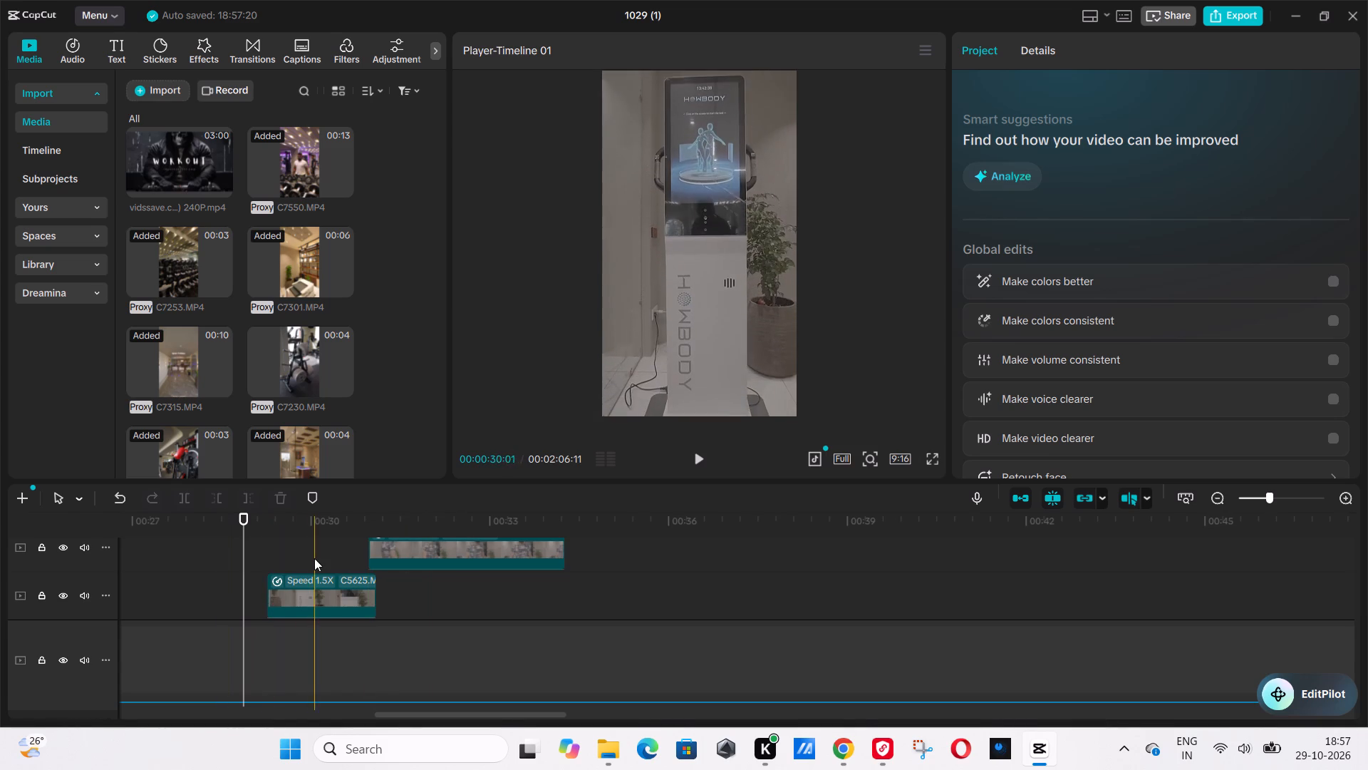
click(314, 558)
click(297, 593)
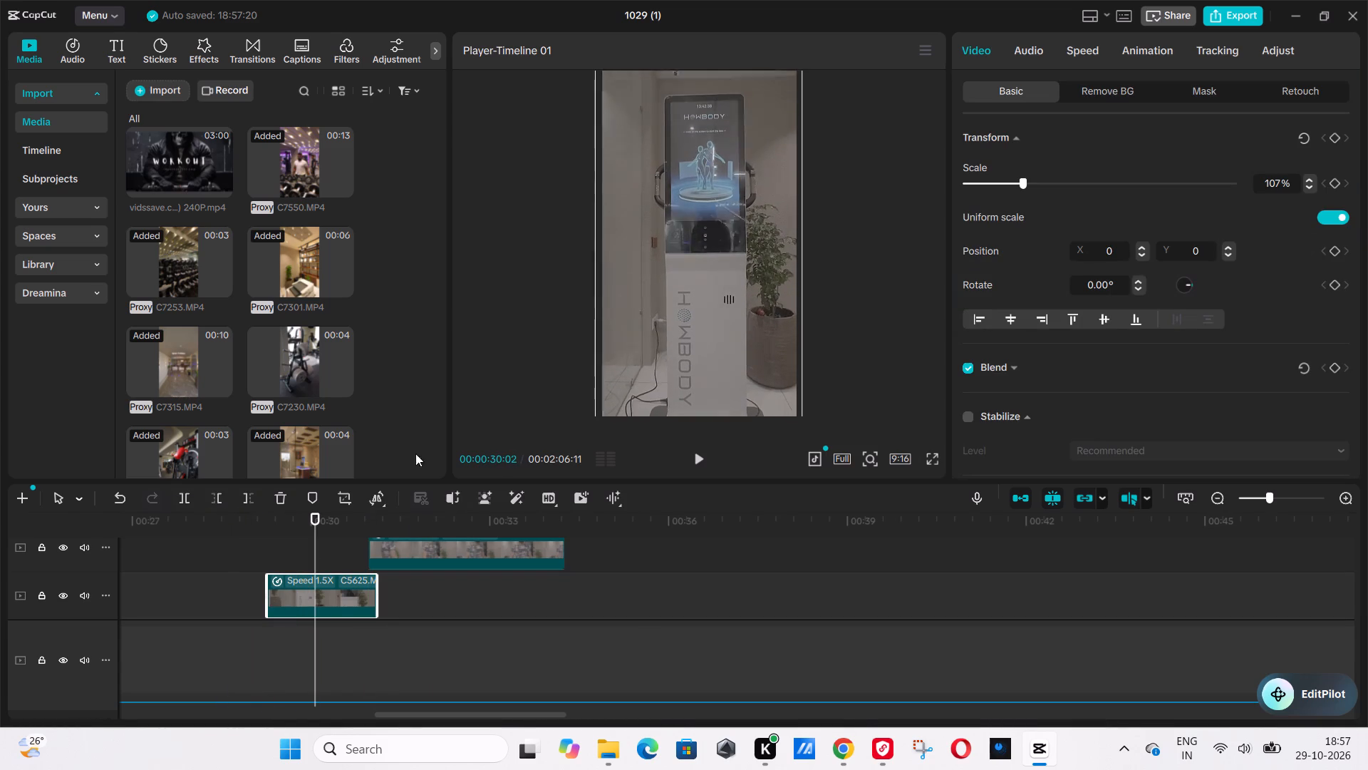
key(Right)
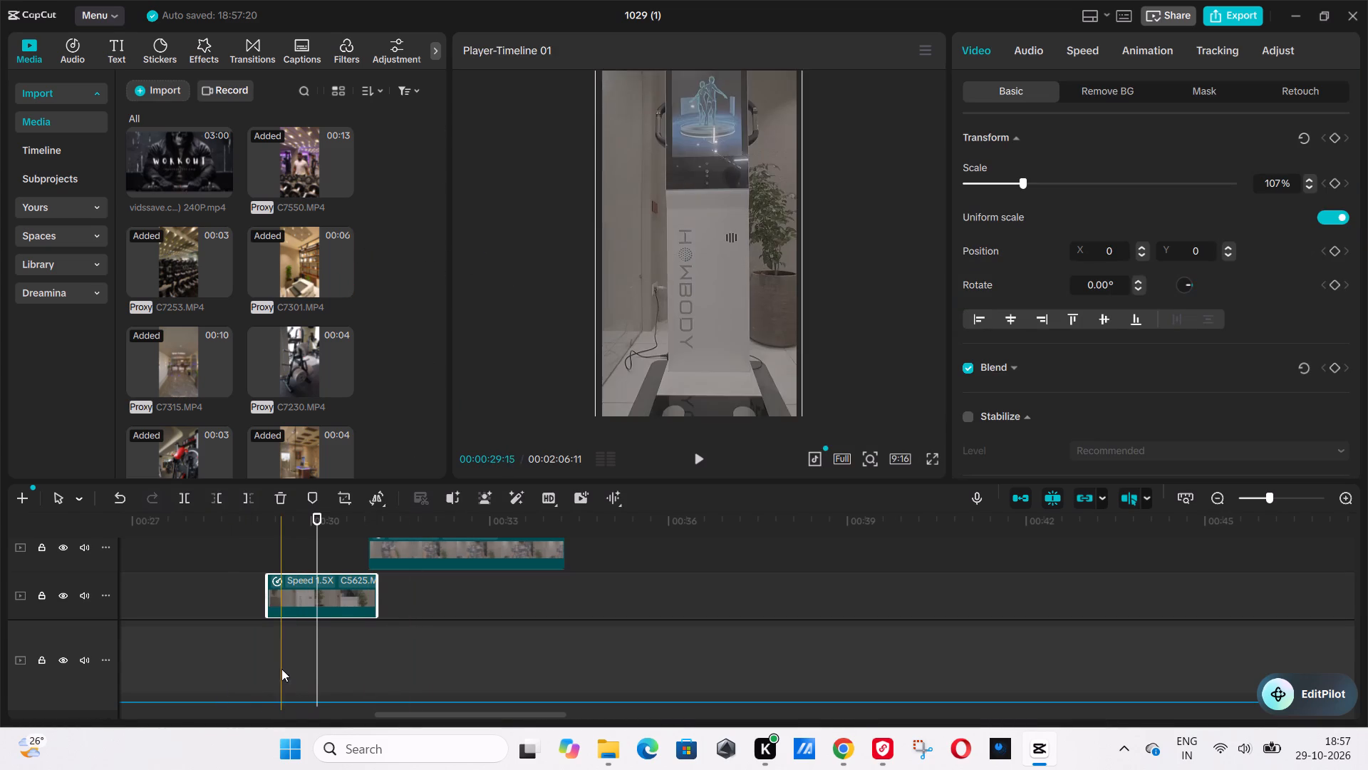
click(219, 622)
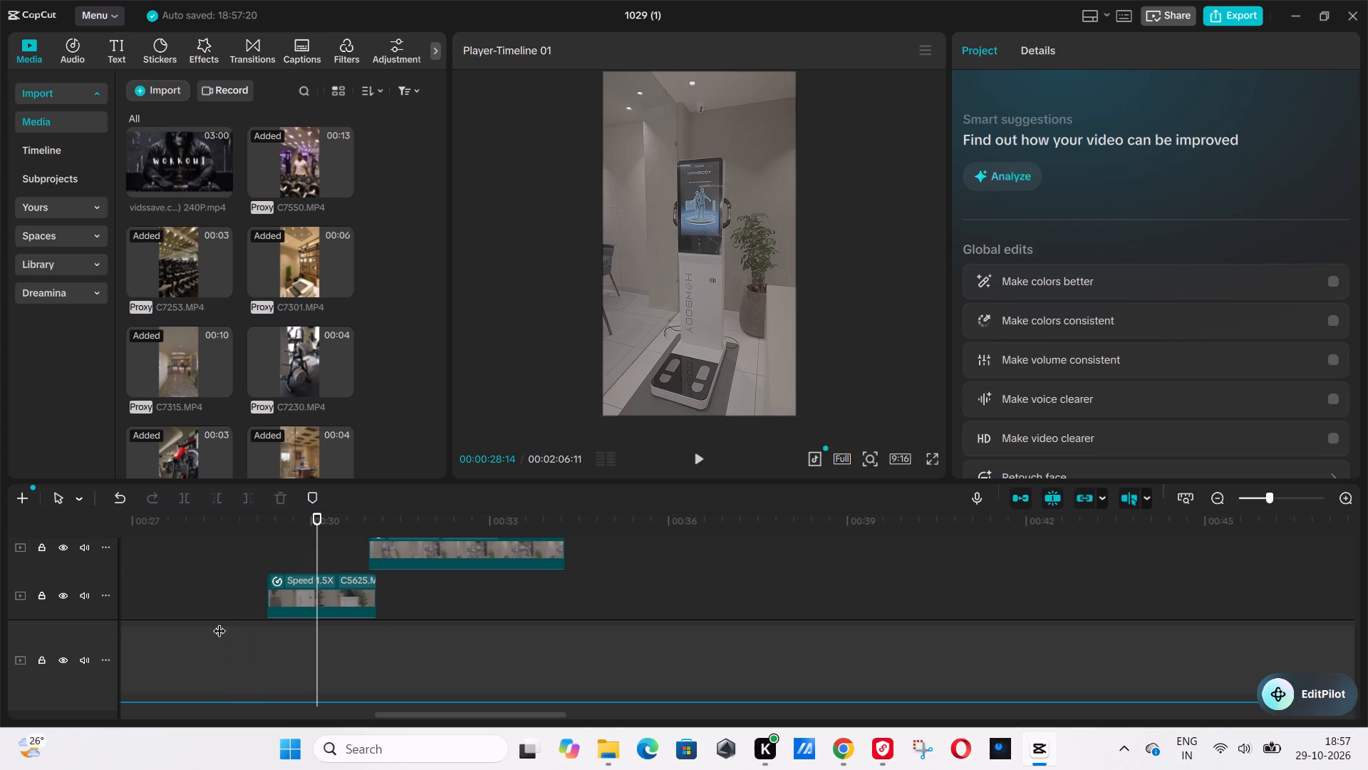
click(252, 580)
click(217, 582)
click(185, 581)
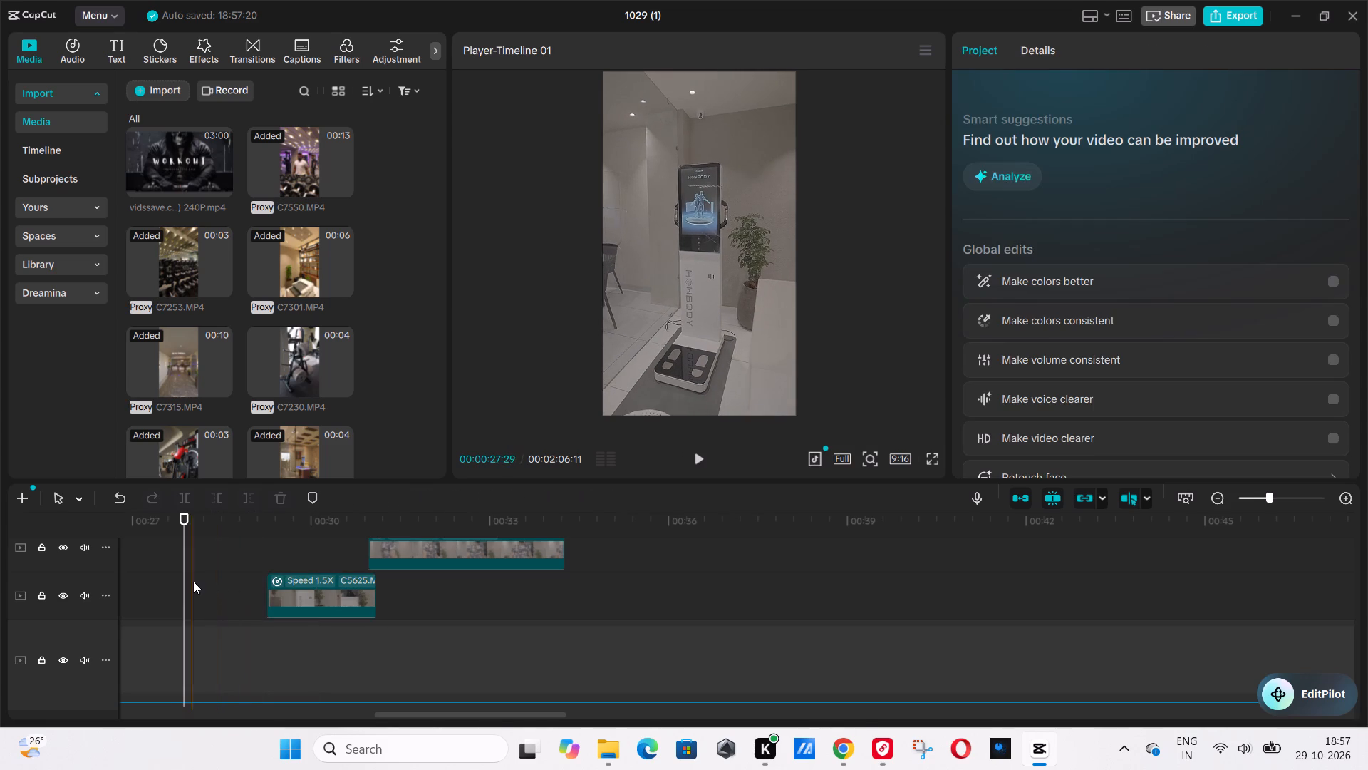
click(195, 581)
click(212, 586)
click(227, 590)
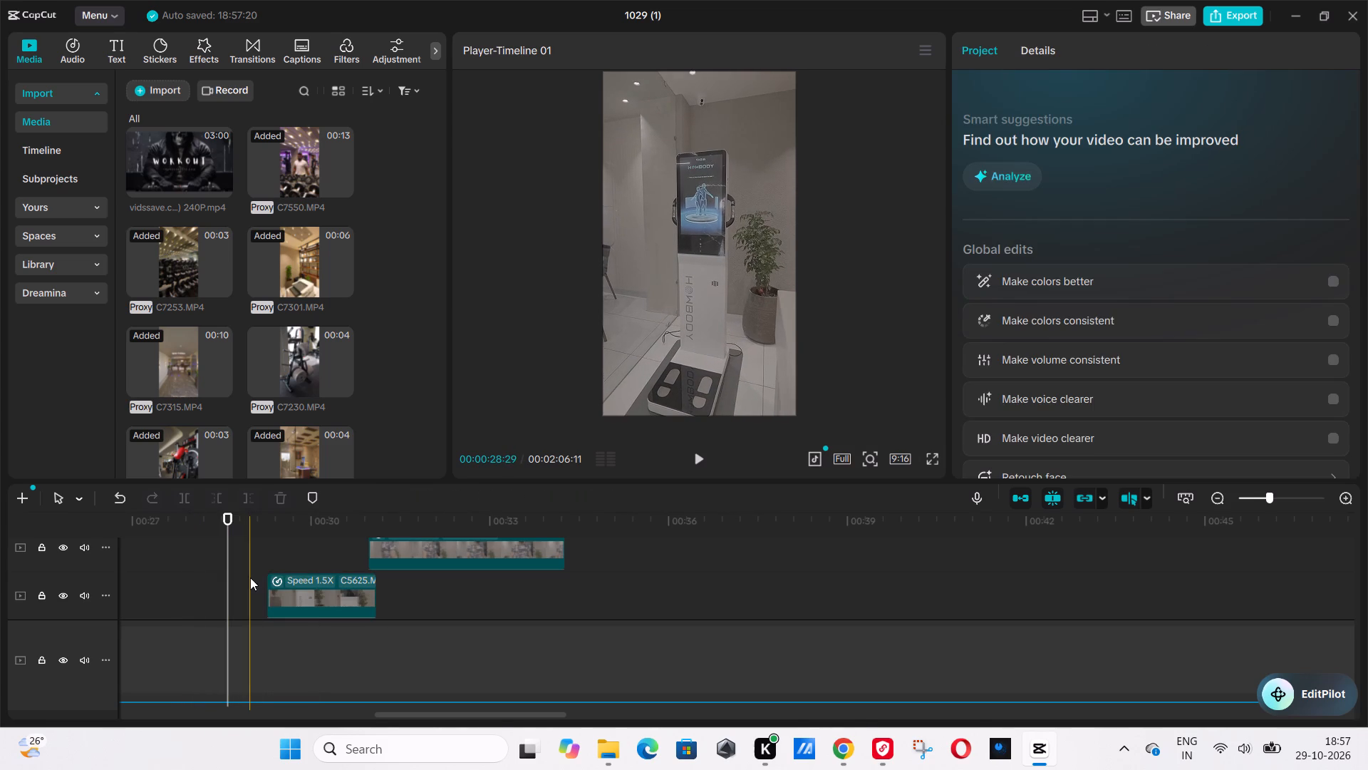
click(250, 577)
click(197, 577)
click(177, 573)
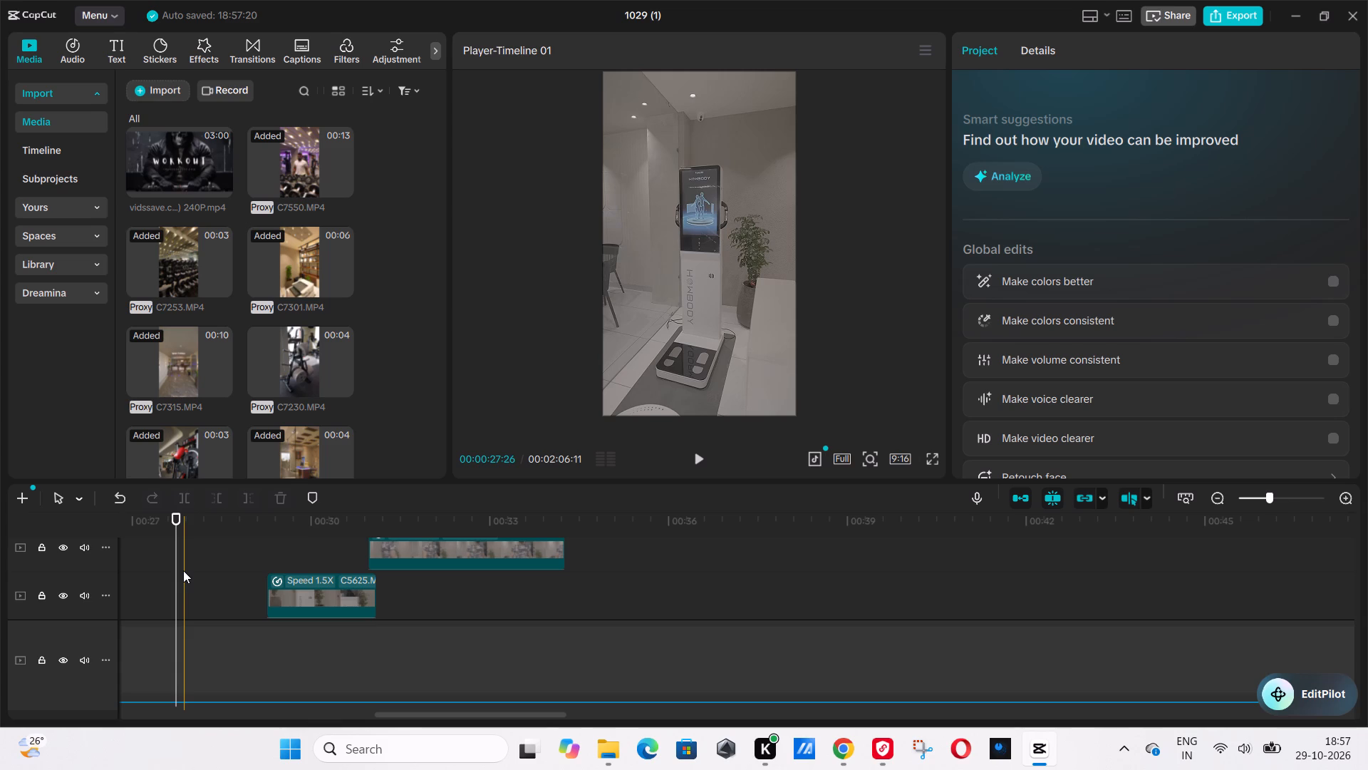
drag(155, 525, 628, 590)
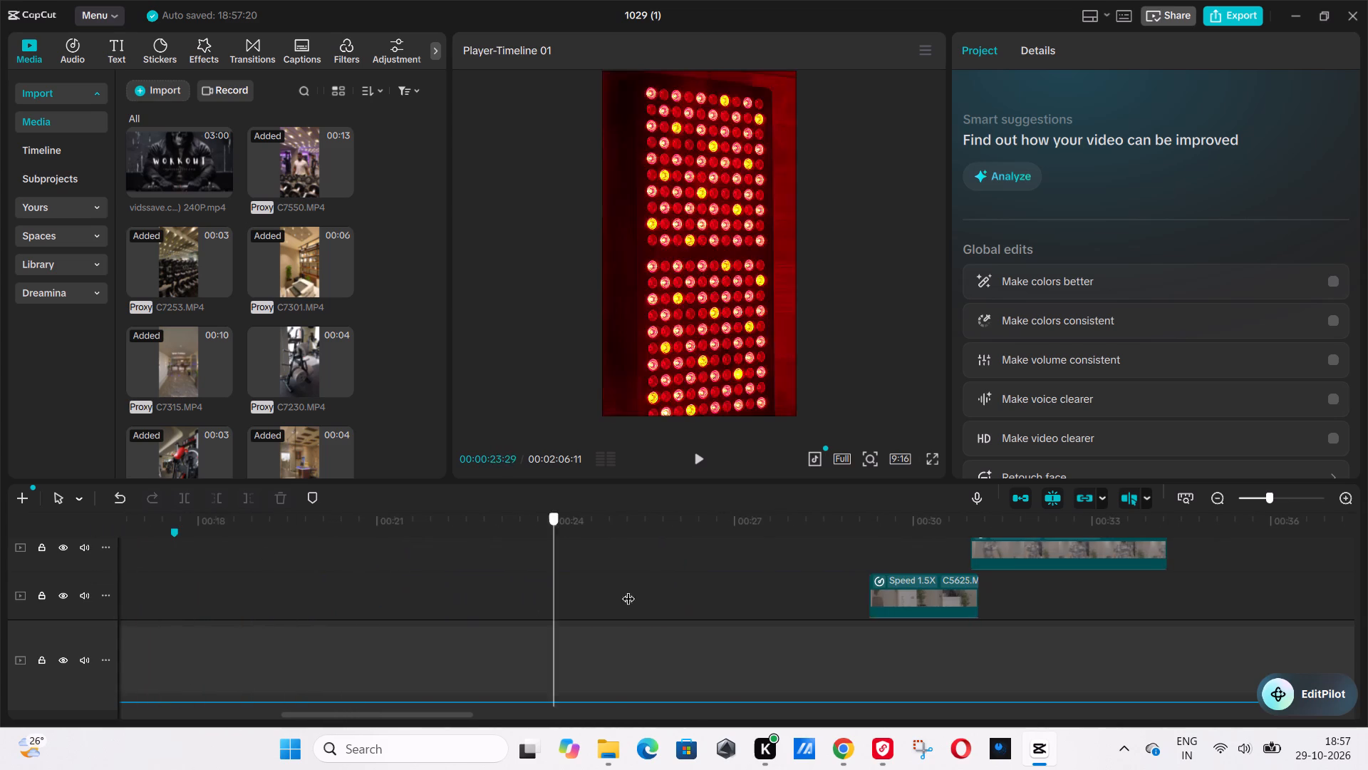
Replay the 1.5x C5625 scanner clip several times from just before its start to judge its movement.
drag(628, 590, 404, 634)
key(space)
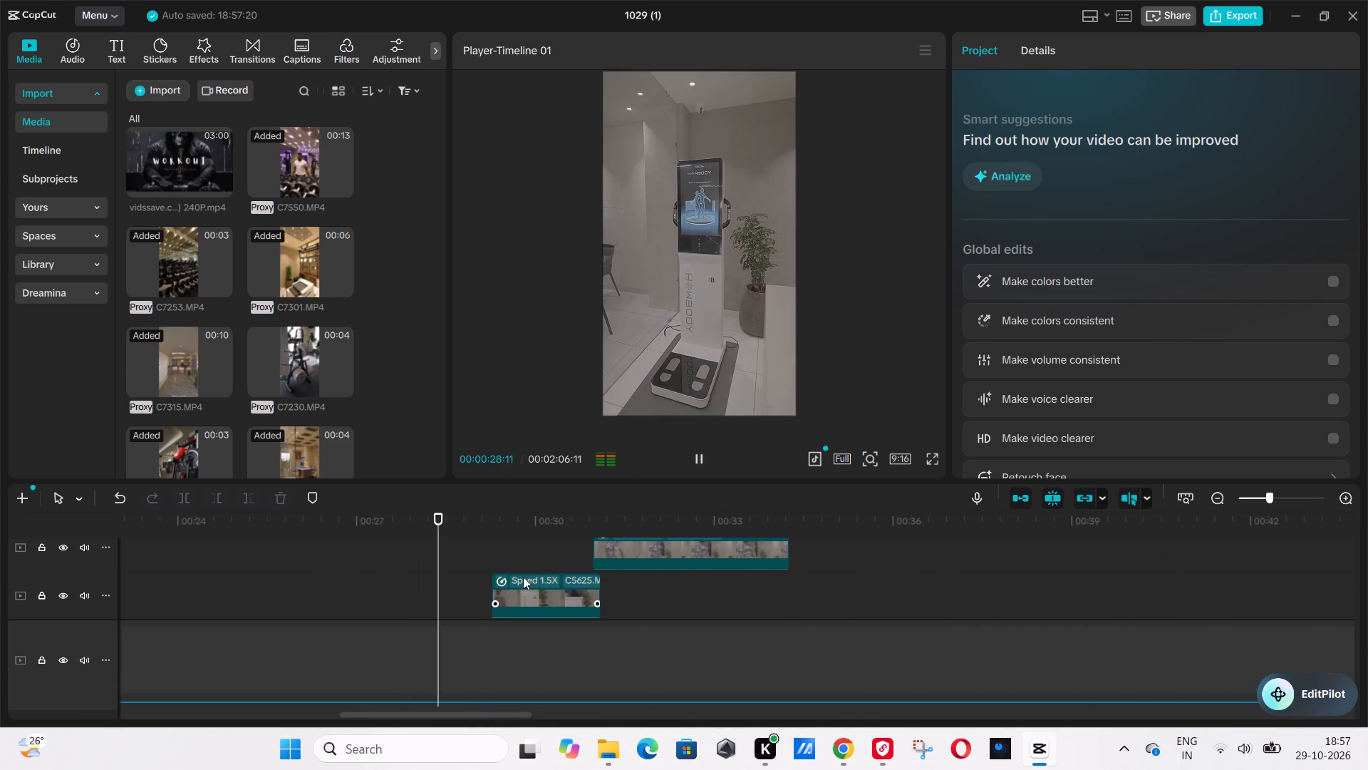
key(space)
click(430, 569)
key(space)
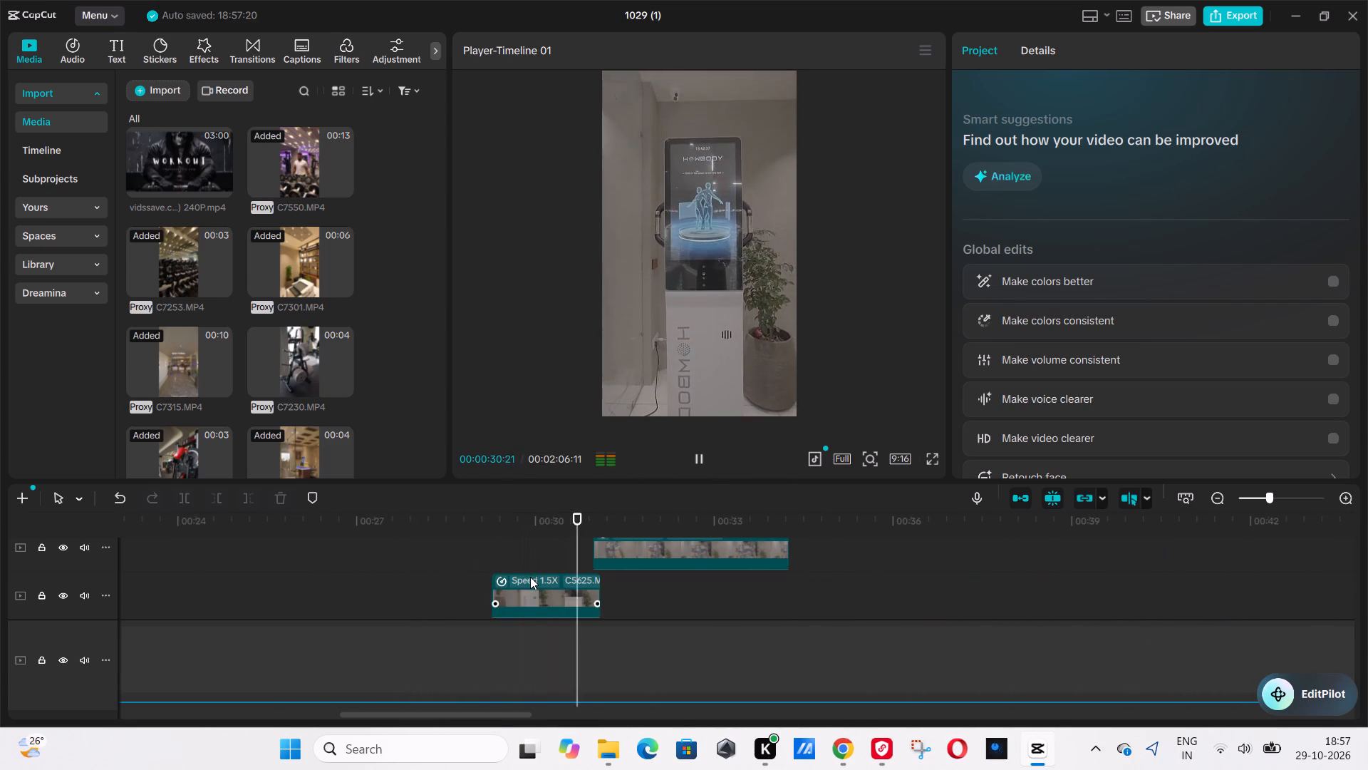
click(485, 580)
key(space)
Enlarge the C5625 clip to 120% scale and shift its frame down to a Y position of -247.
click(549, 589)
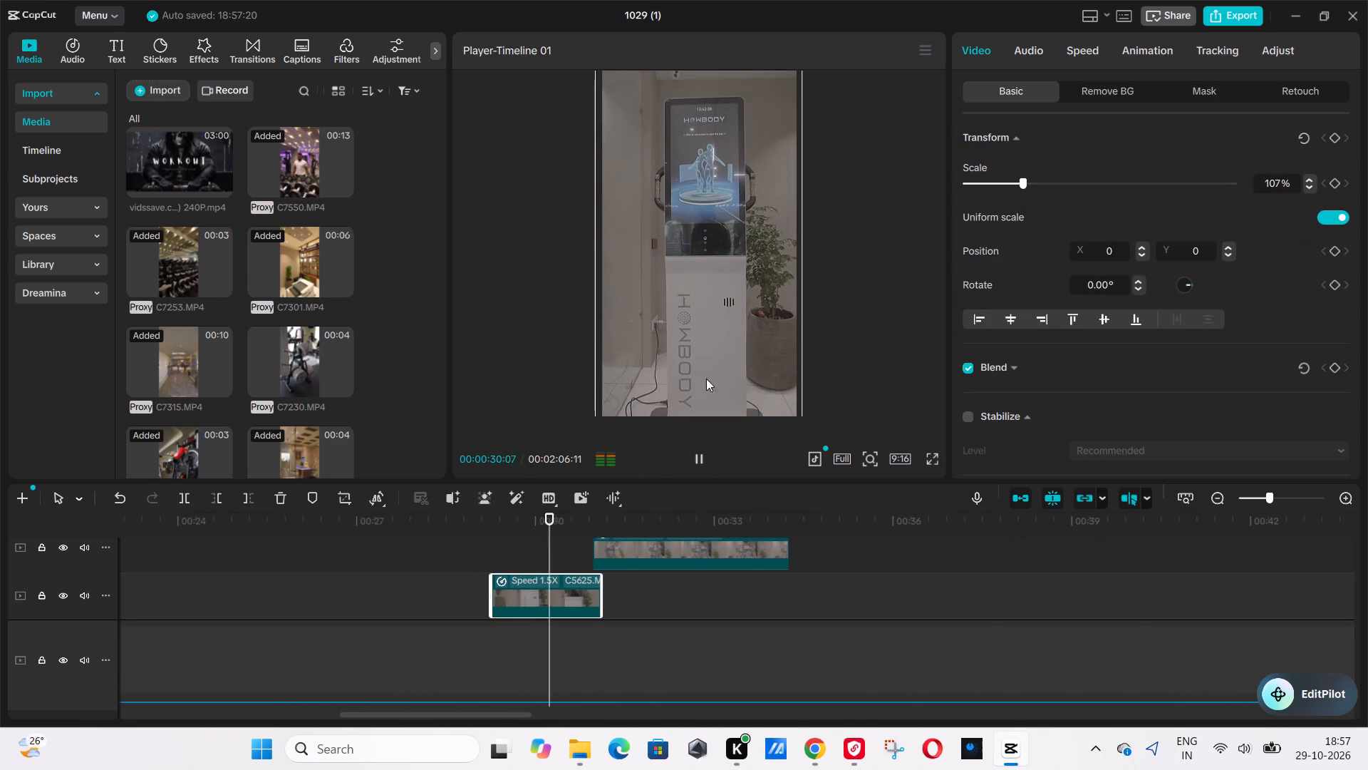
key(space)
drag(1022, 187, 1029, 188)
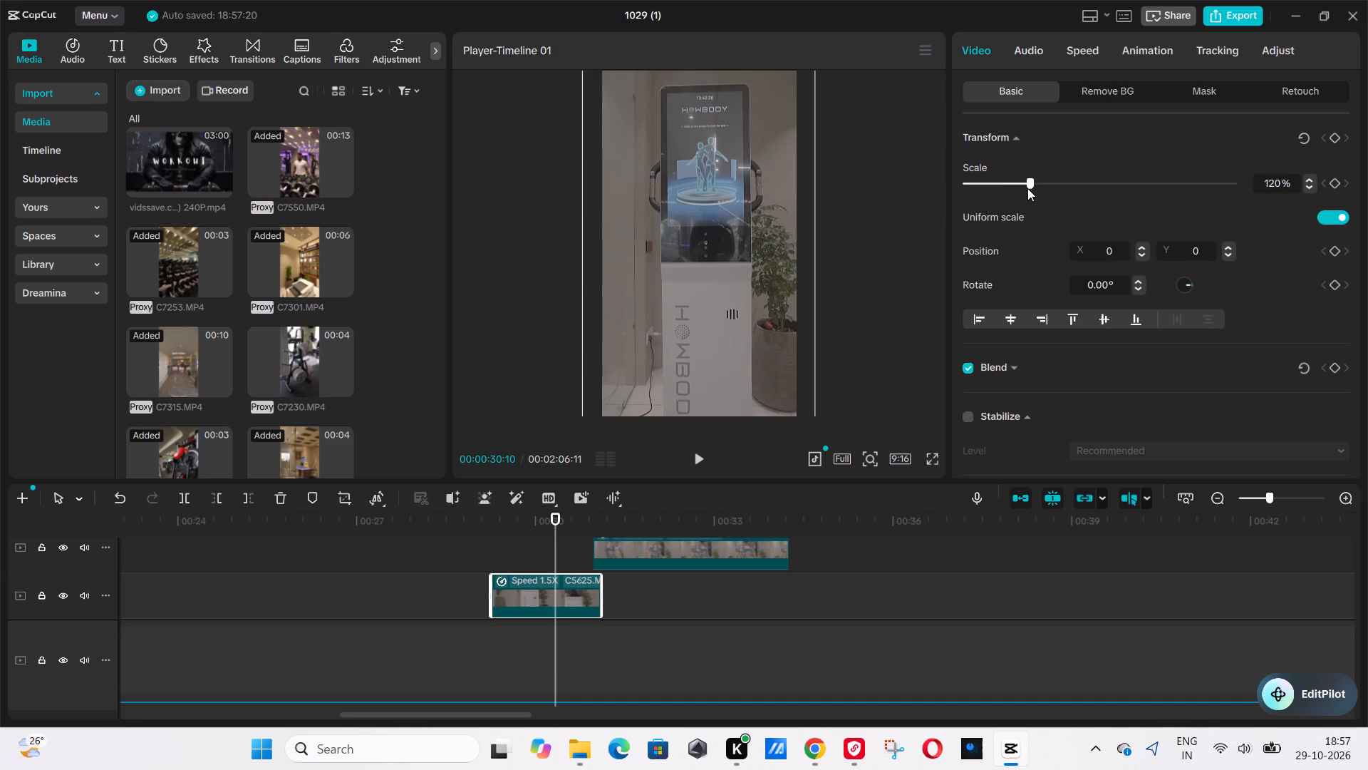
drag(774, 217, 774, 240)
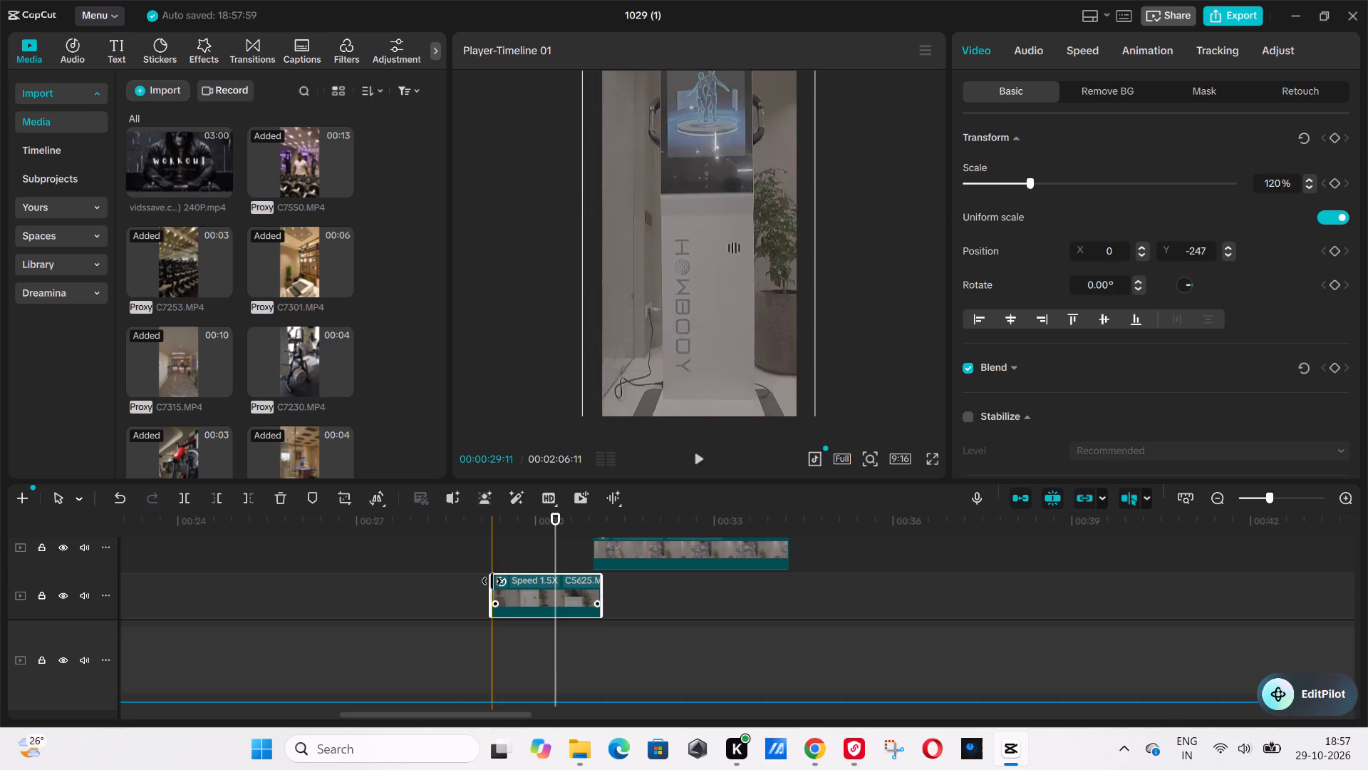
Replay the enlarged C5625 clip from before its start to check the new framing and its movement.
click(454, 585)
key(space)
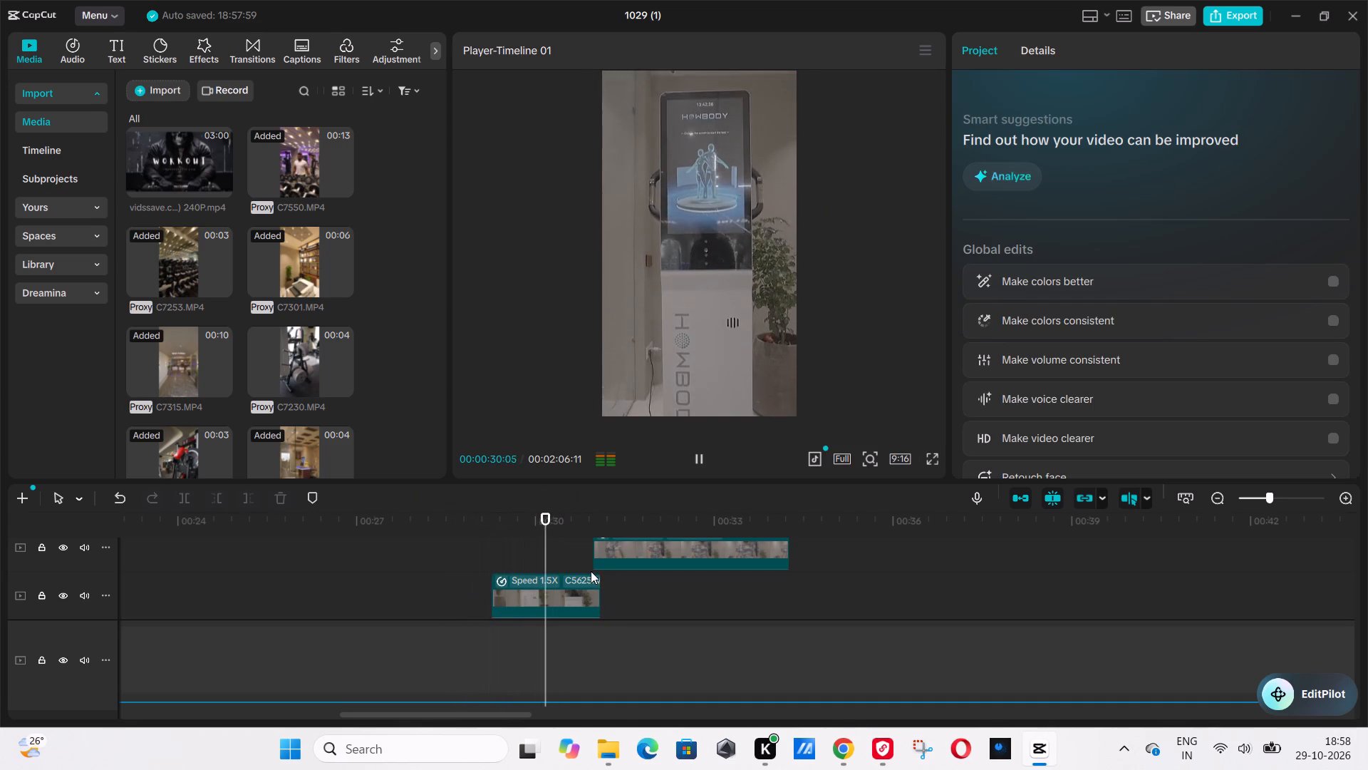
click(490, 573)
key(space)
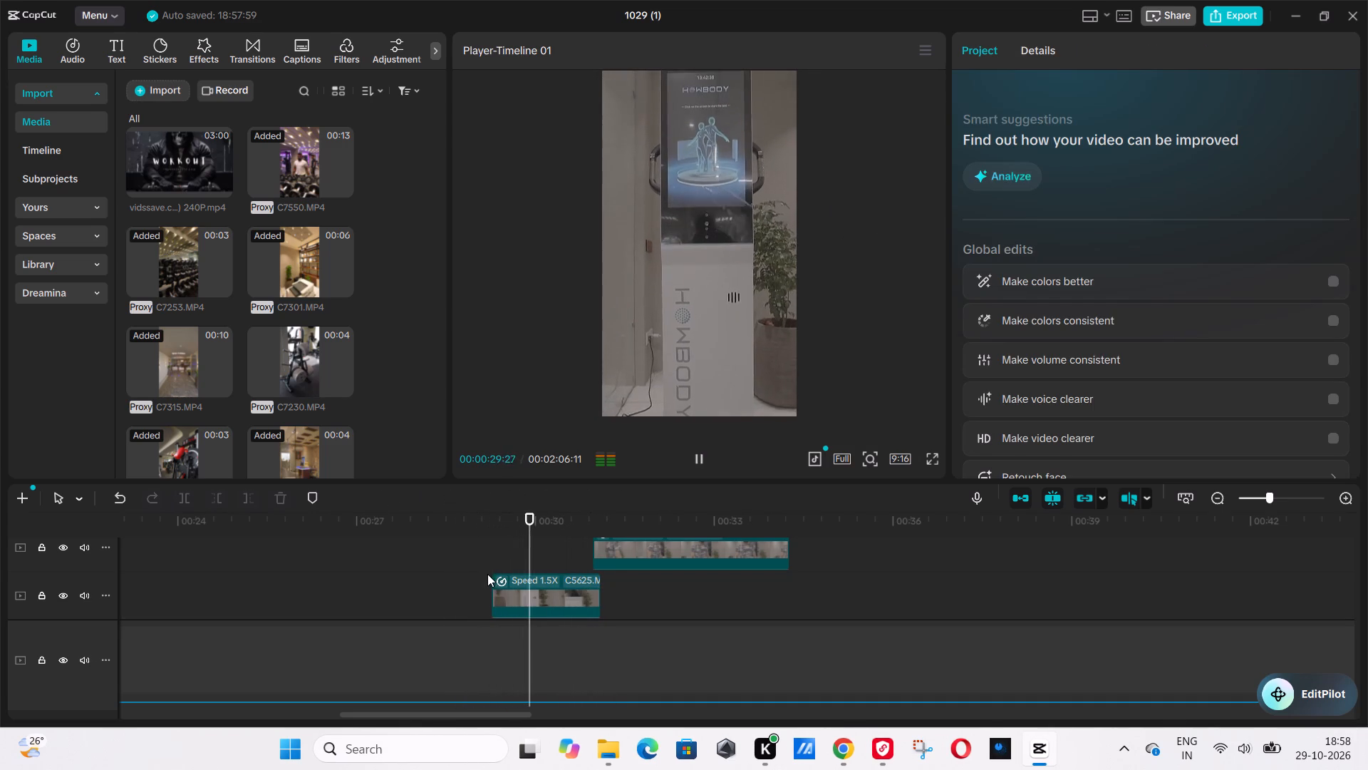
key(space)
click(563, 594)
click(546, 551)
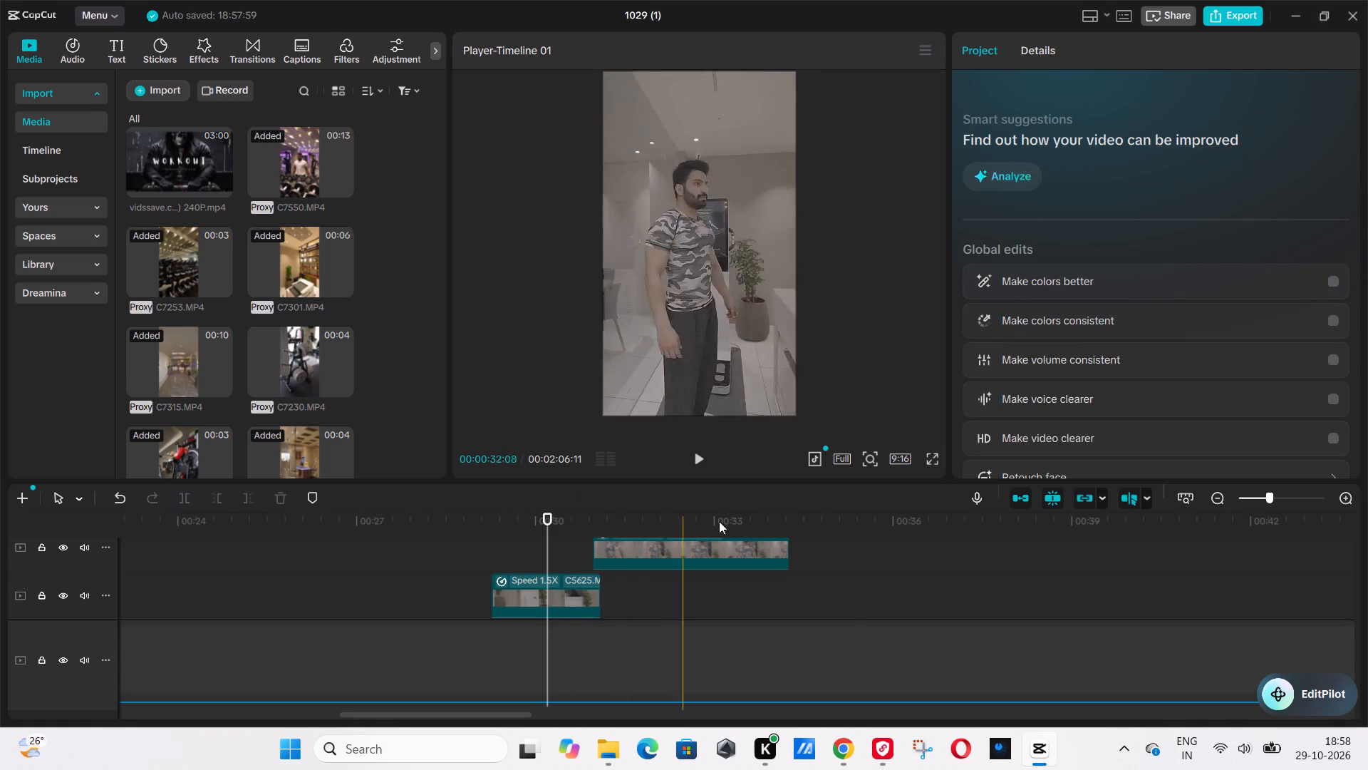
Stabilize the C5625 clip using the Most stable level.
click(527, 592)
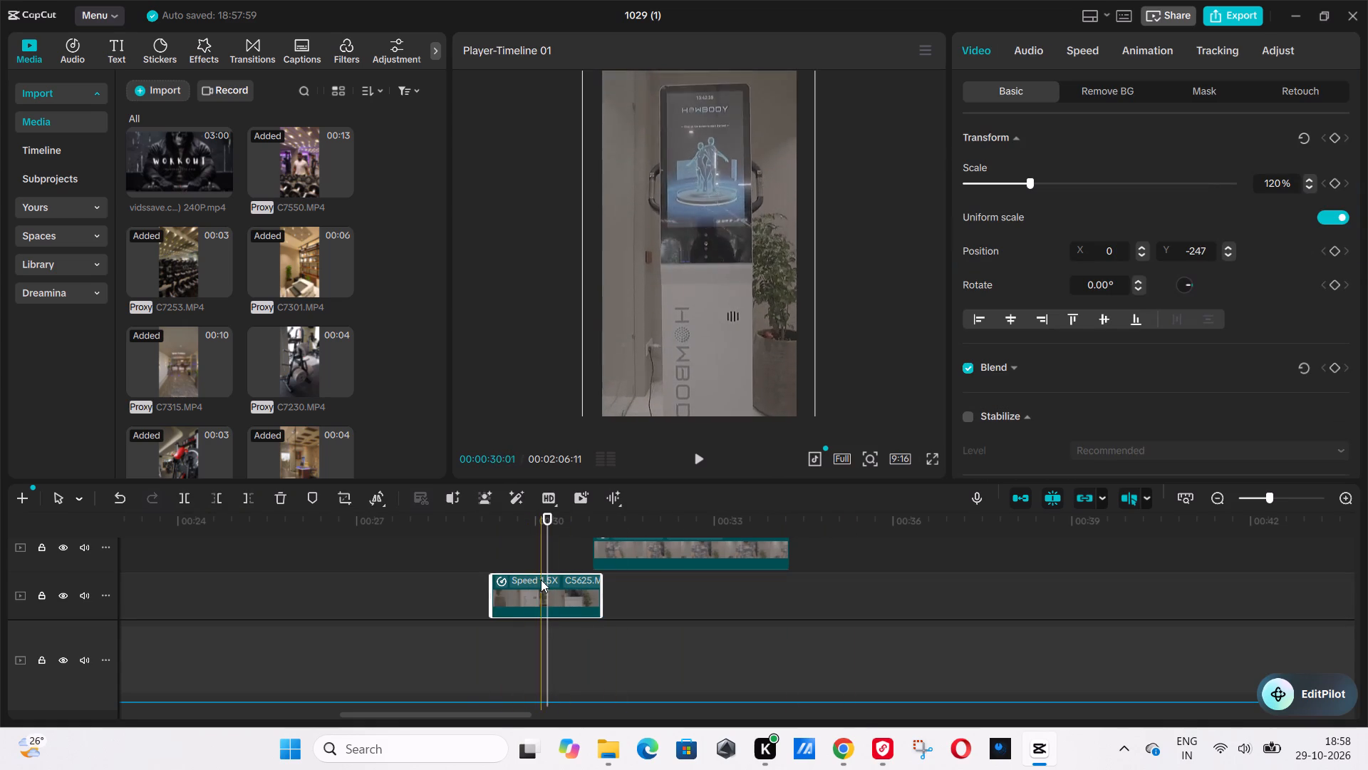
click(964, 415)
click(1129, 457)
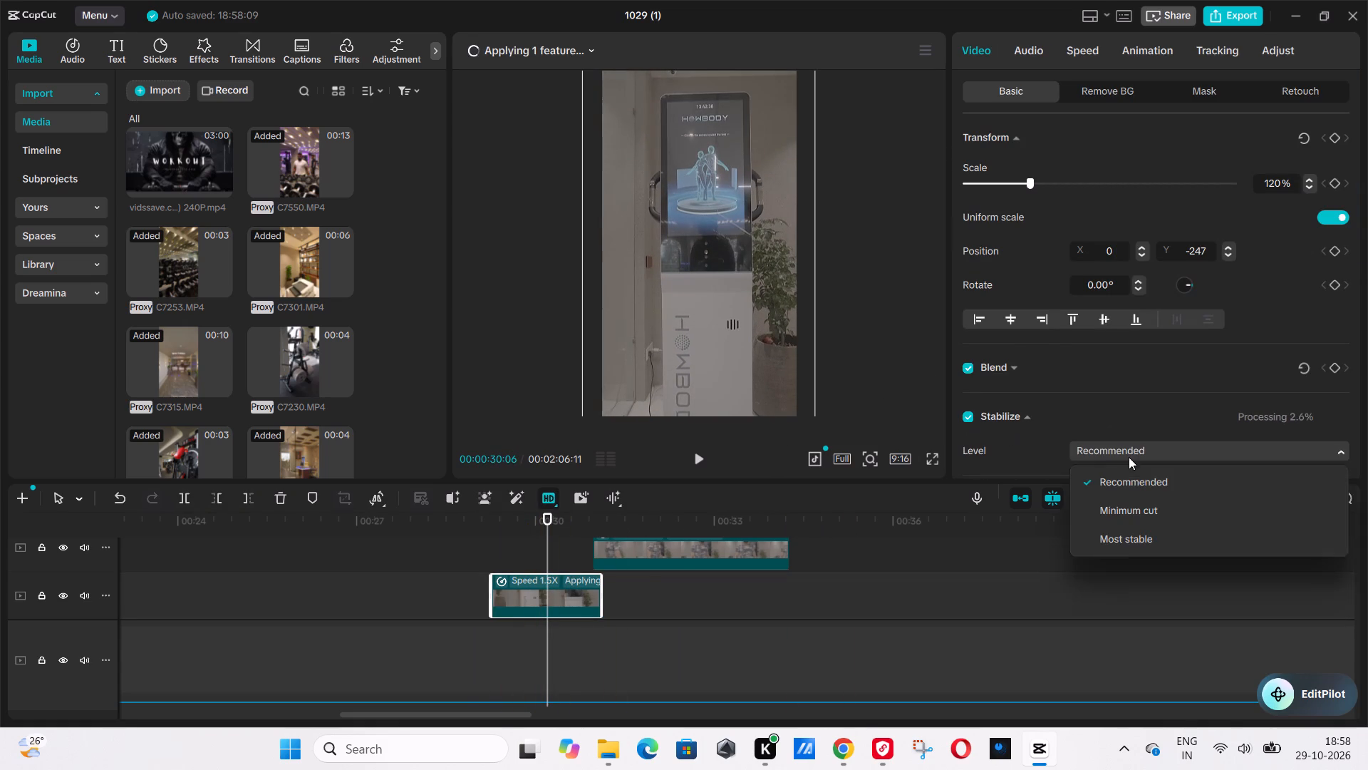
click(1117, 550)
click(1112, 381)
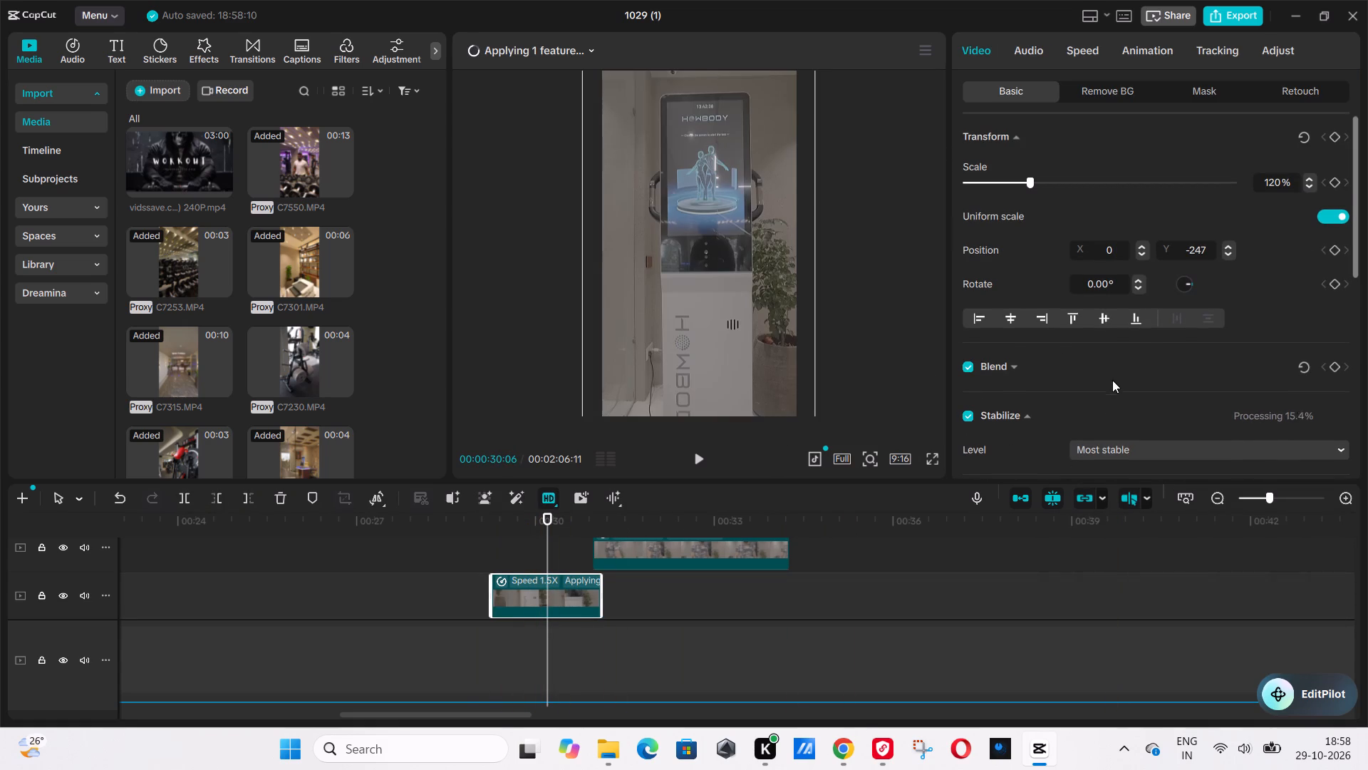
Check the C5625 stabilization progress and scrub through the scanner shots as far as the C5604 clip.
click(454, 571)
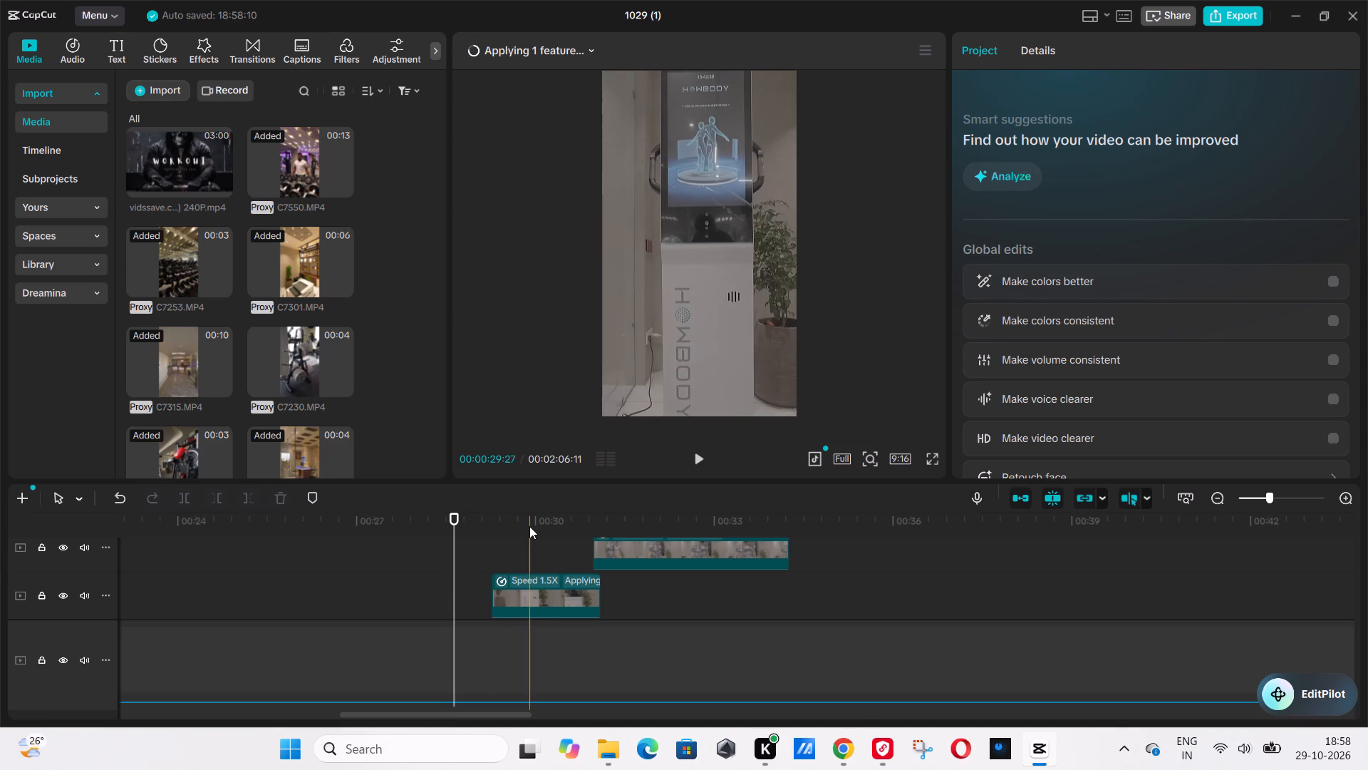
click(559, 548)
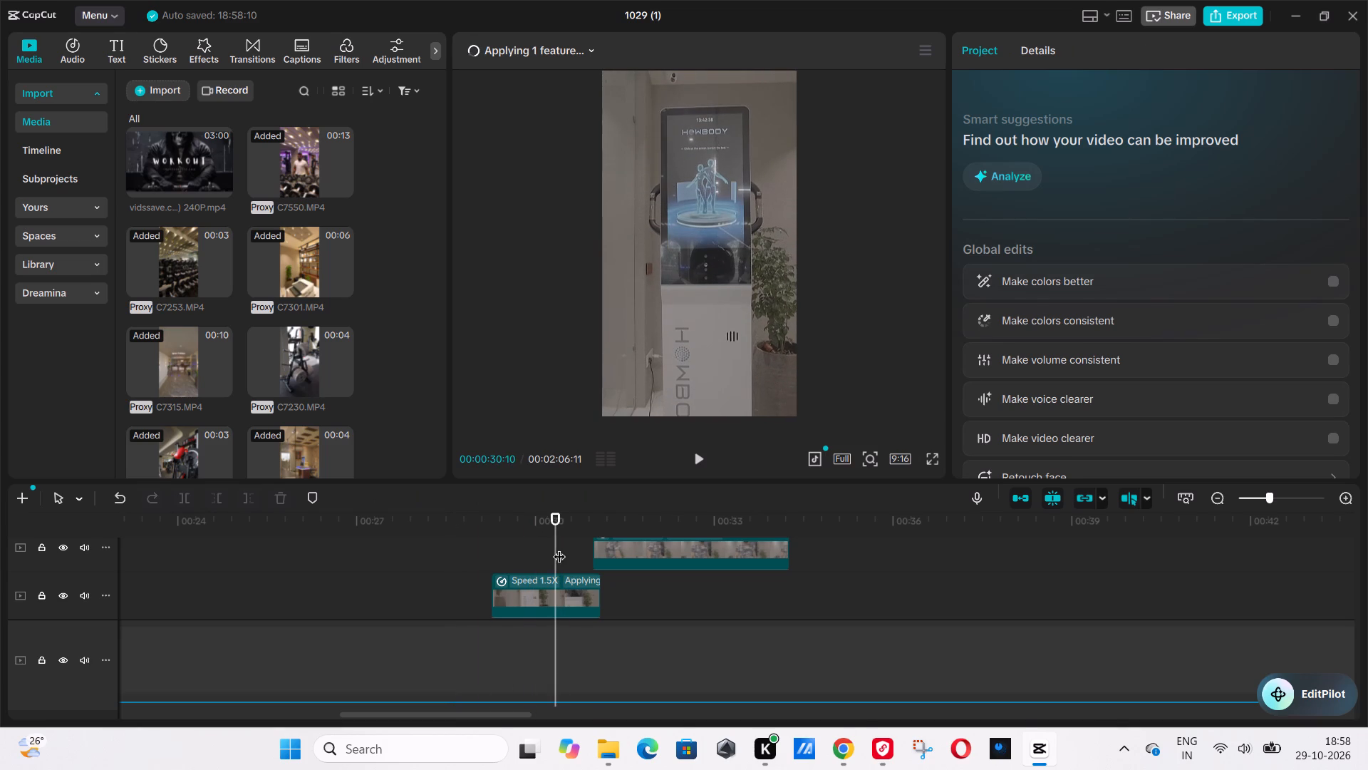
click(557, 600)
click(562, 51)
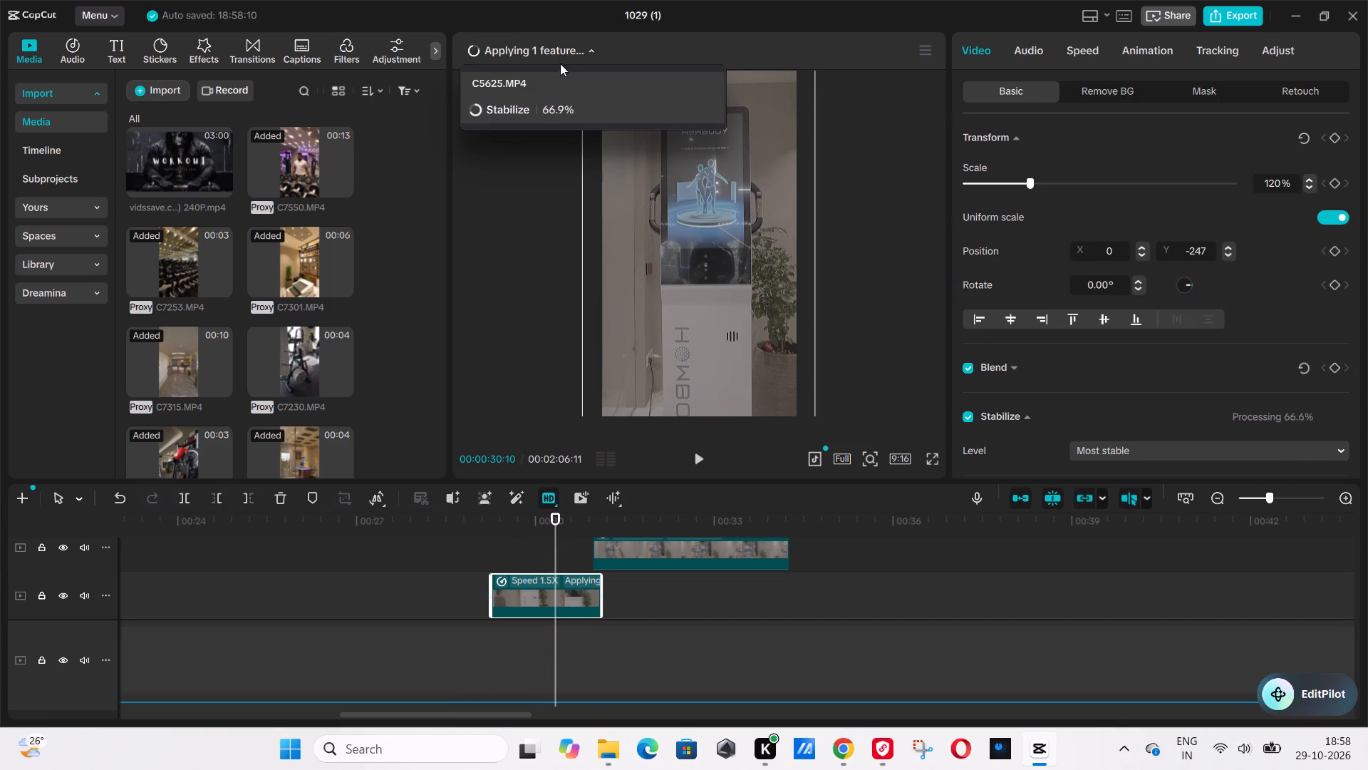
click(557, 43)
click(465, 565)
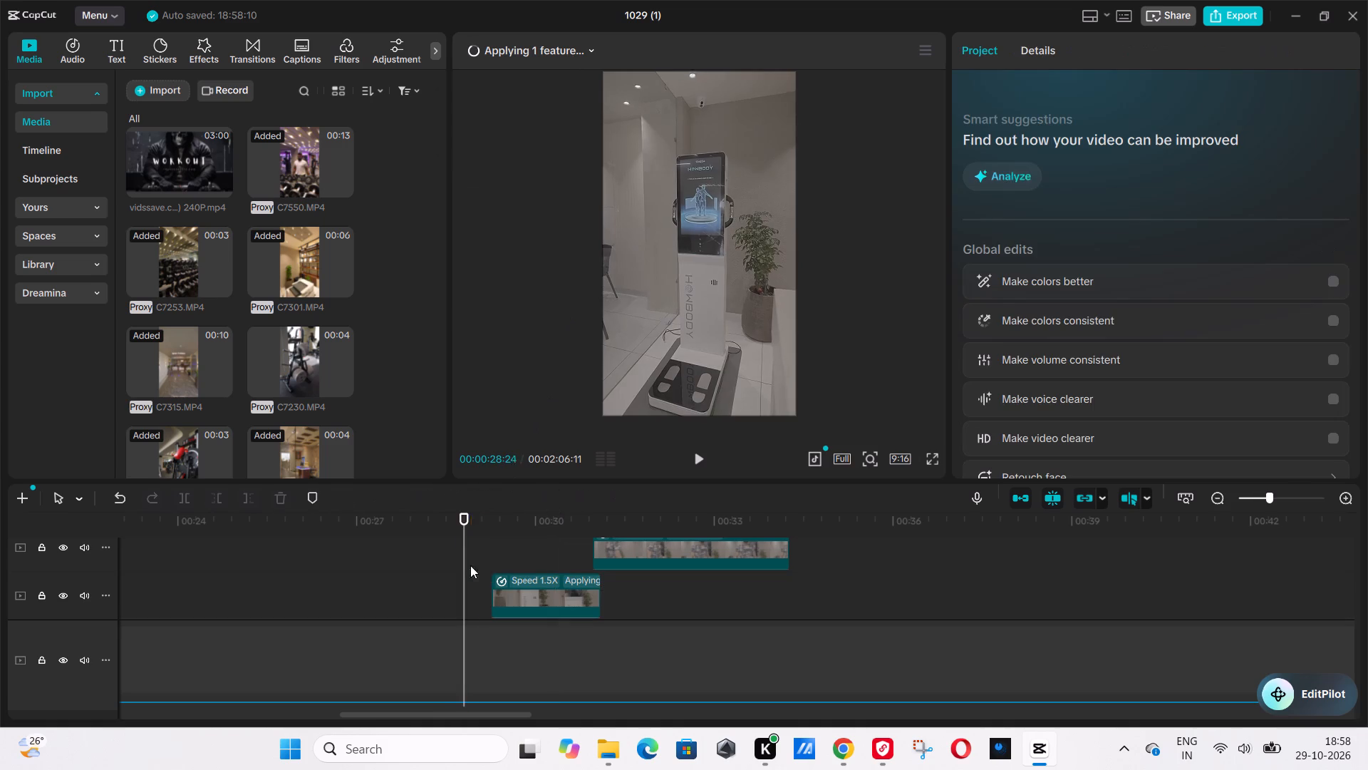
click(504, 550)
click(543, 553)
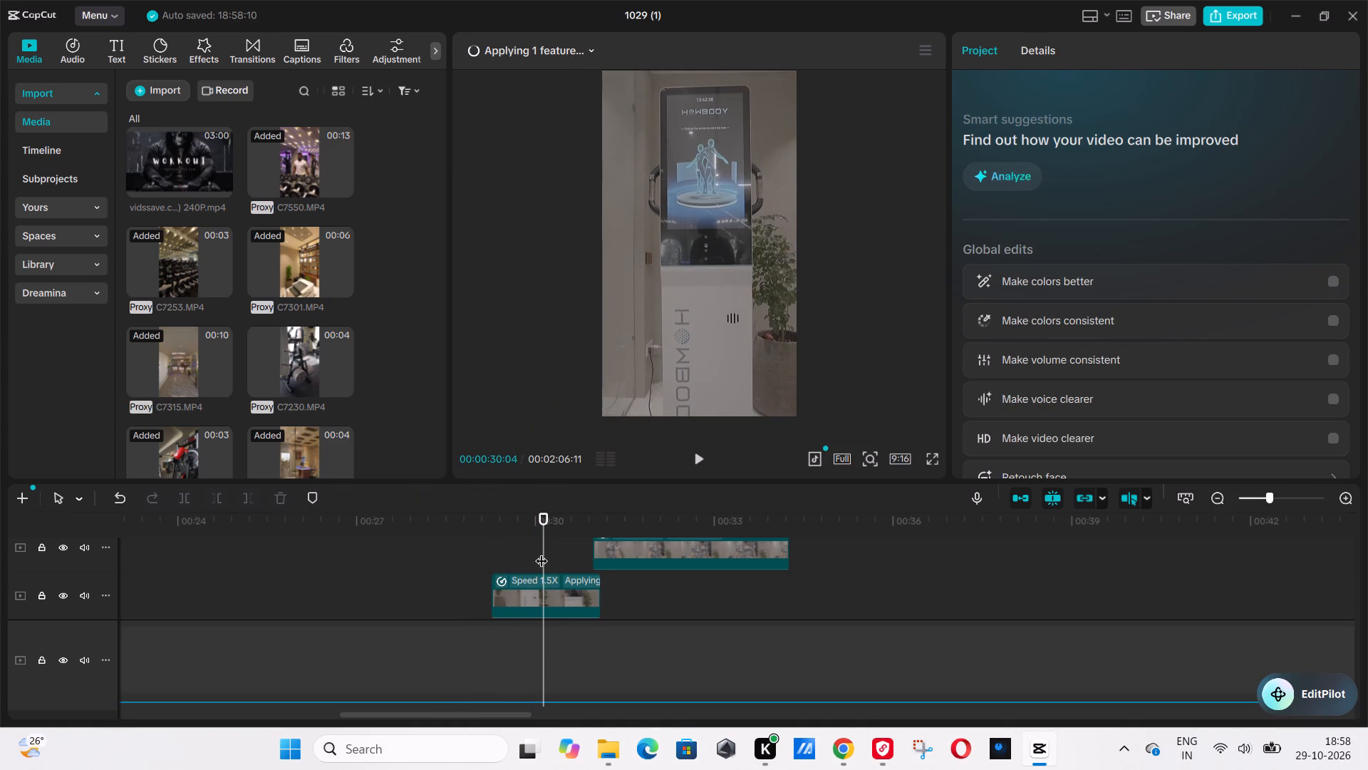
drag(544, 521, 931, 555)
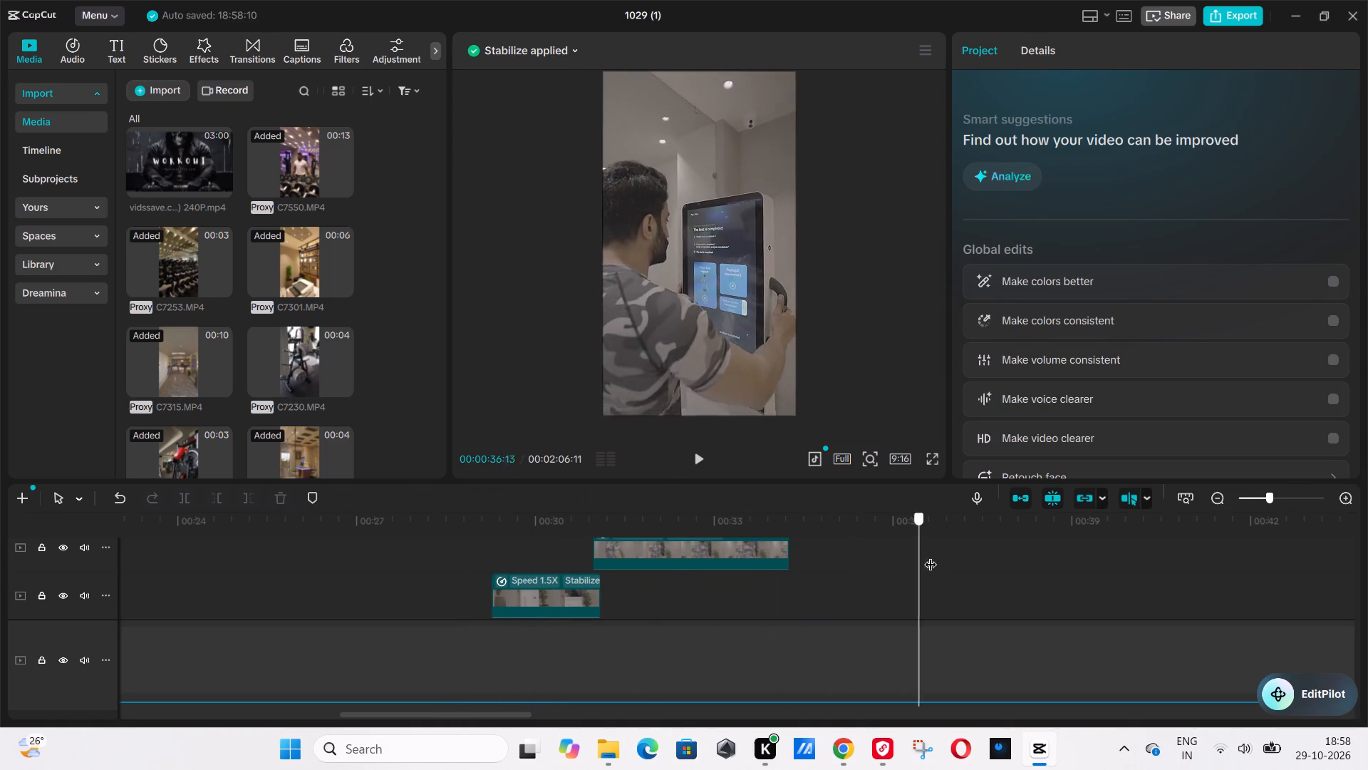
drag(931, 555, 222, 553)
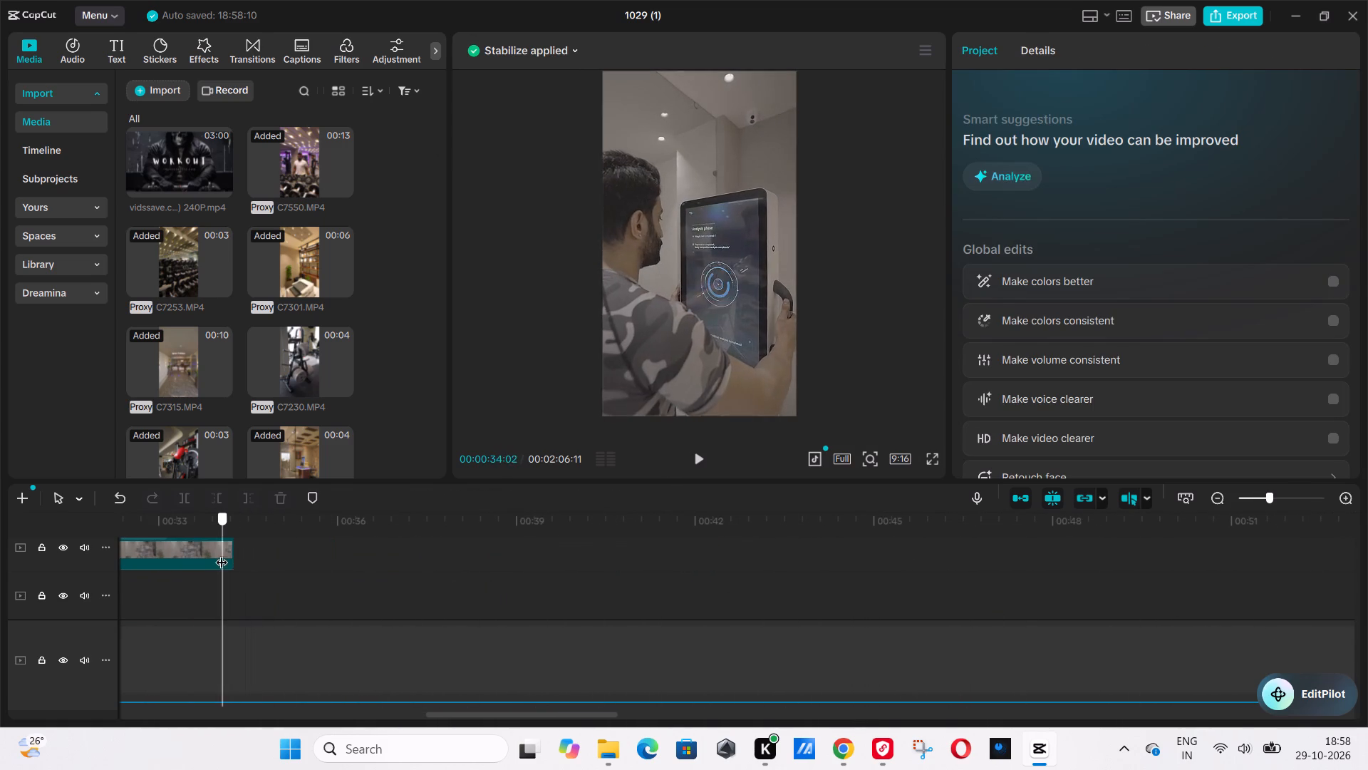
drag(222, 553, 393, 547)
scroll(380, 600, up, 5)
click(365, 583)
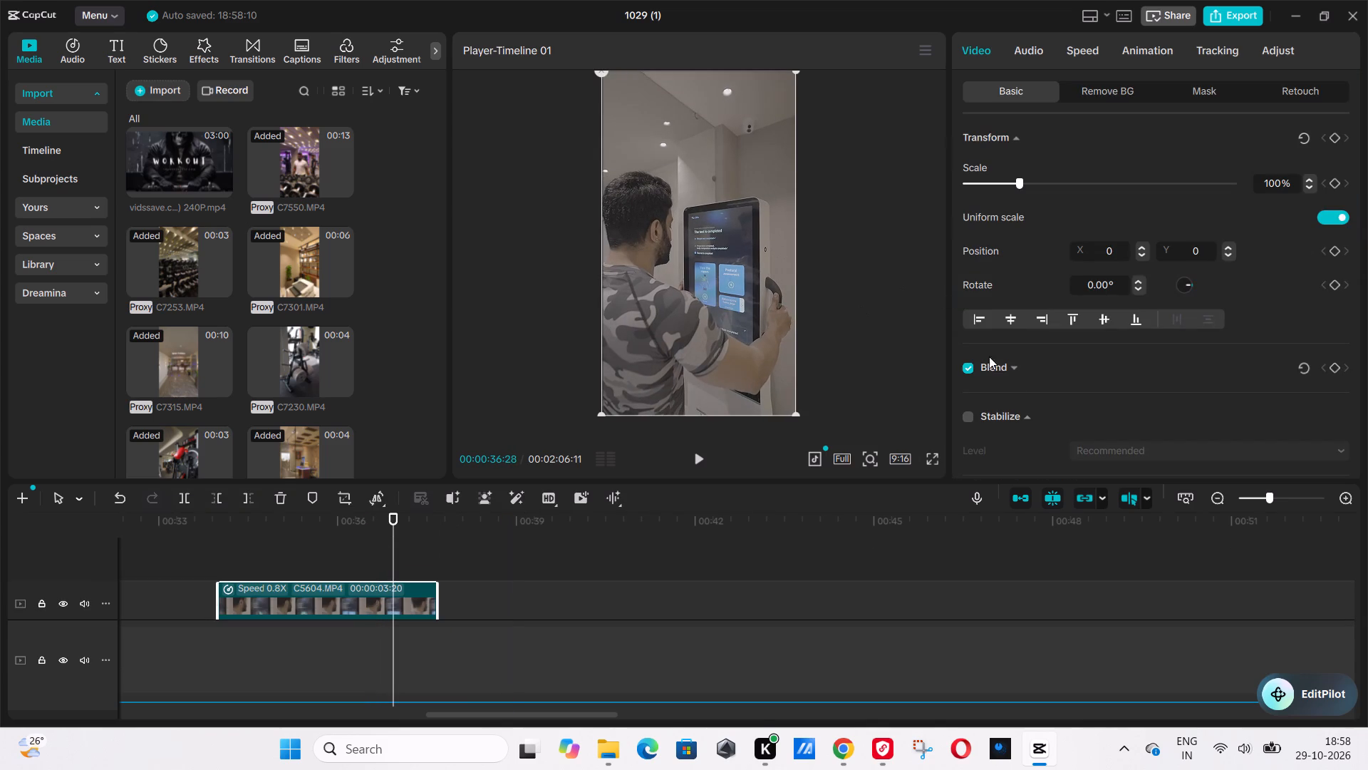
Split the music track at the end of the C5604 clip, about 00:00:37:20, and delete the remainder.
click(437, 560)
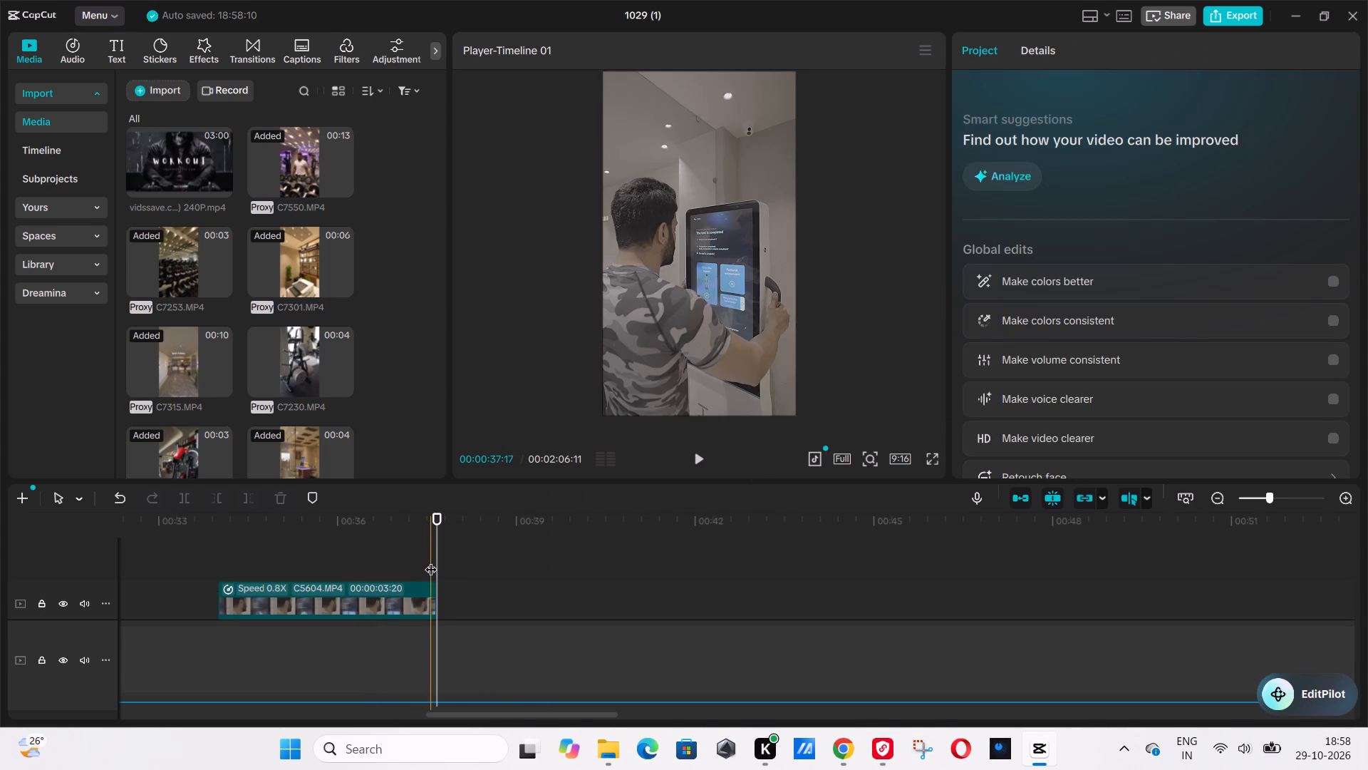
click(425, 555)
scroll(418, 588, down, 7)
scroll(418, 622, down, 20)
scroll(418, 622, down, 5)
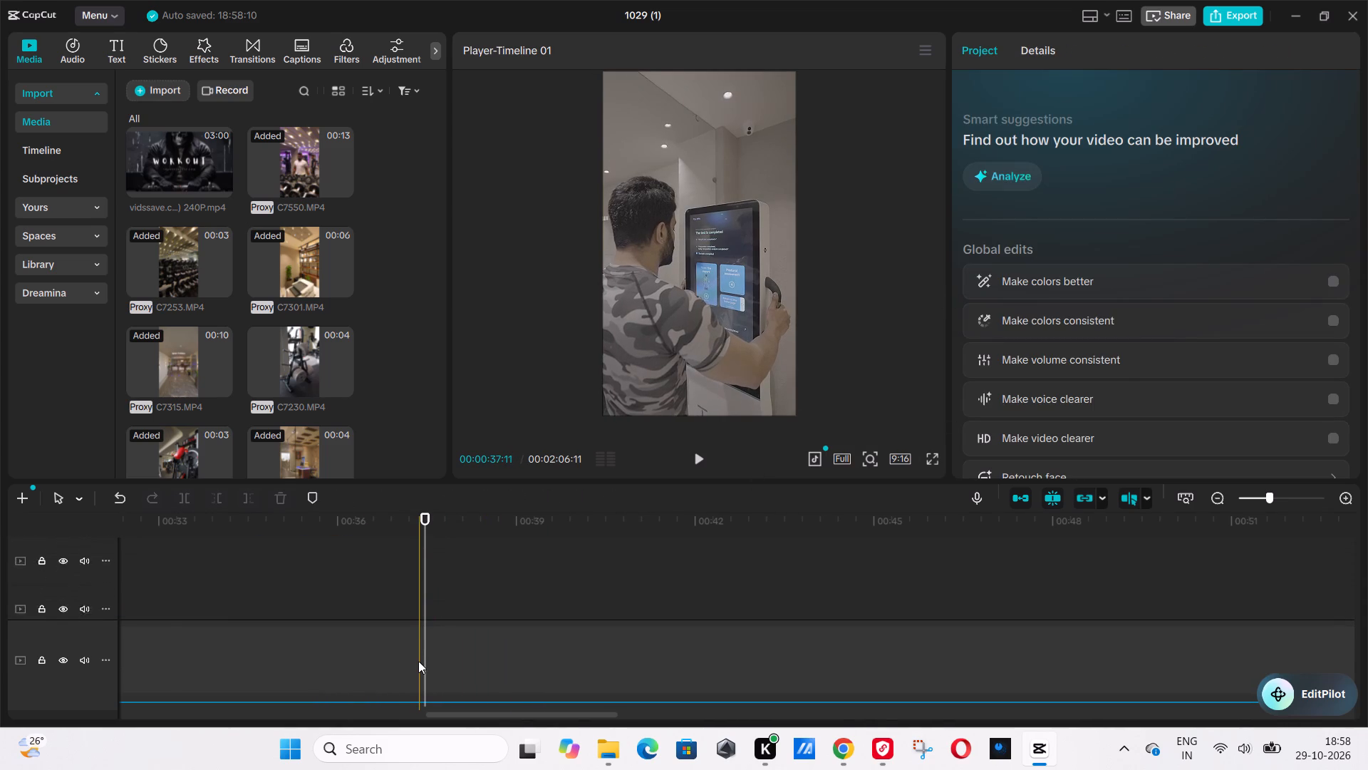
scroll(418, 661, down, 5)
scroll(429, 545, up, 20)
scroll(429, 545, up, 7)
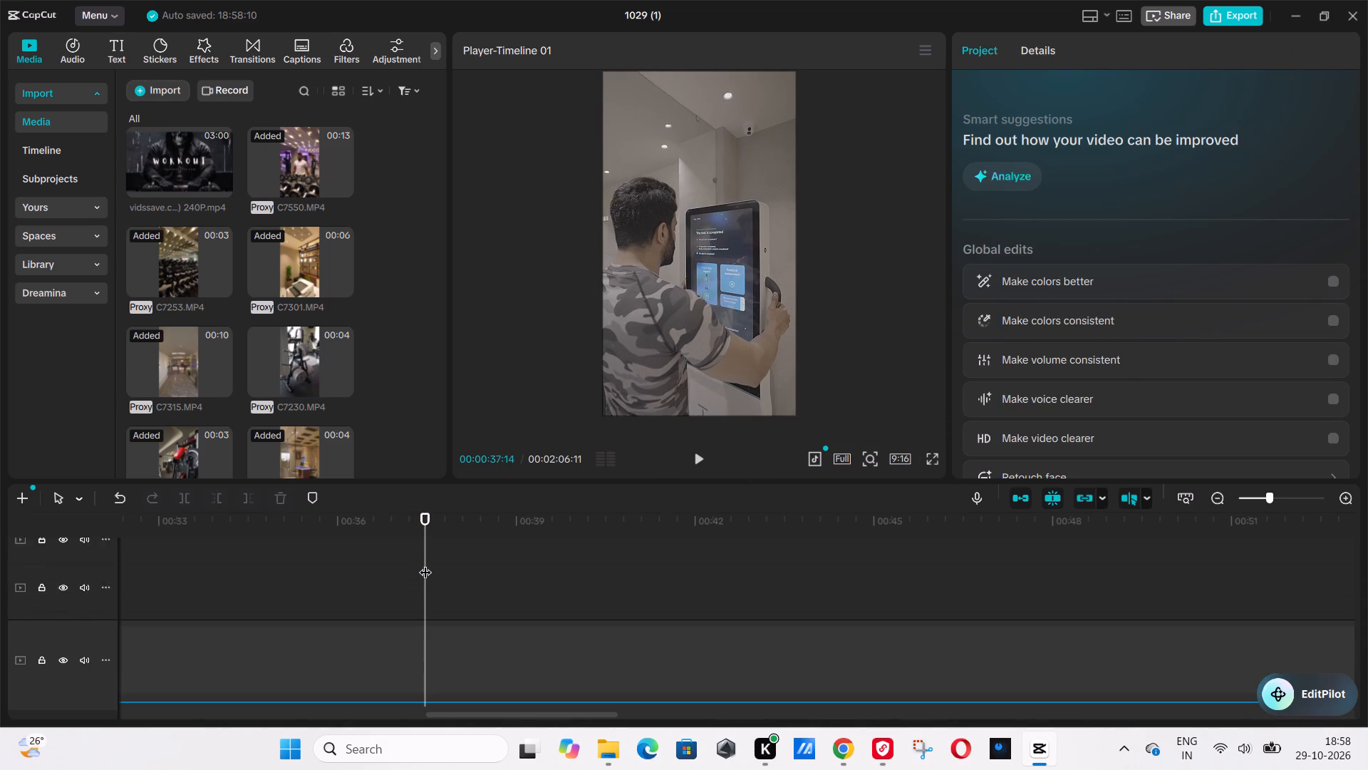
scroll(425, 563, up, 12)
drag(425, 530, 439, 534)
scroll(441, 573, down, 15)
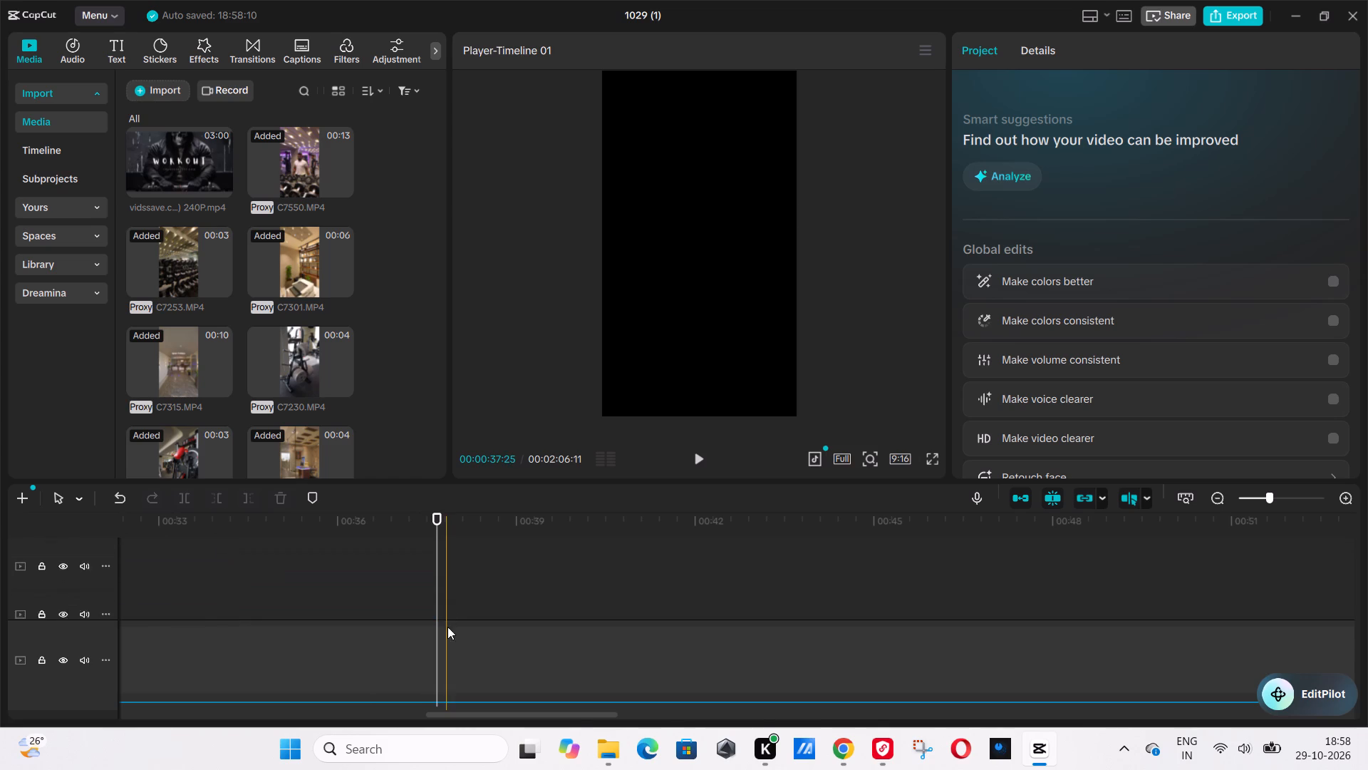
scroll(447, 627, down, 1)
scroll(448, 662, down, 20)
scroll(448, 662, down, 5)
click(427, 615)
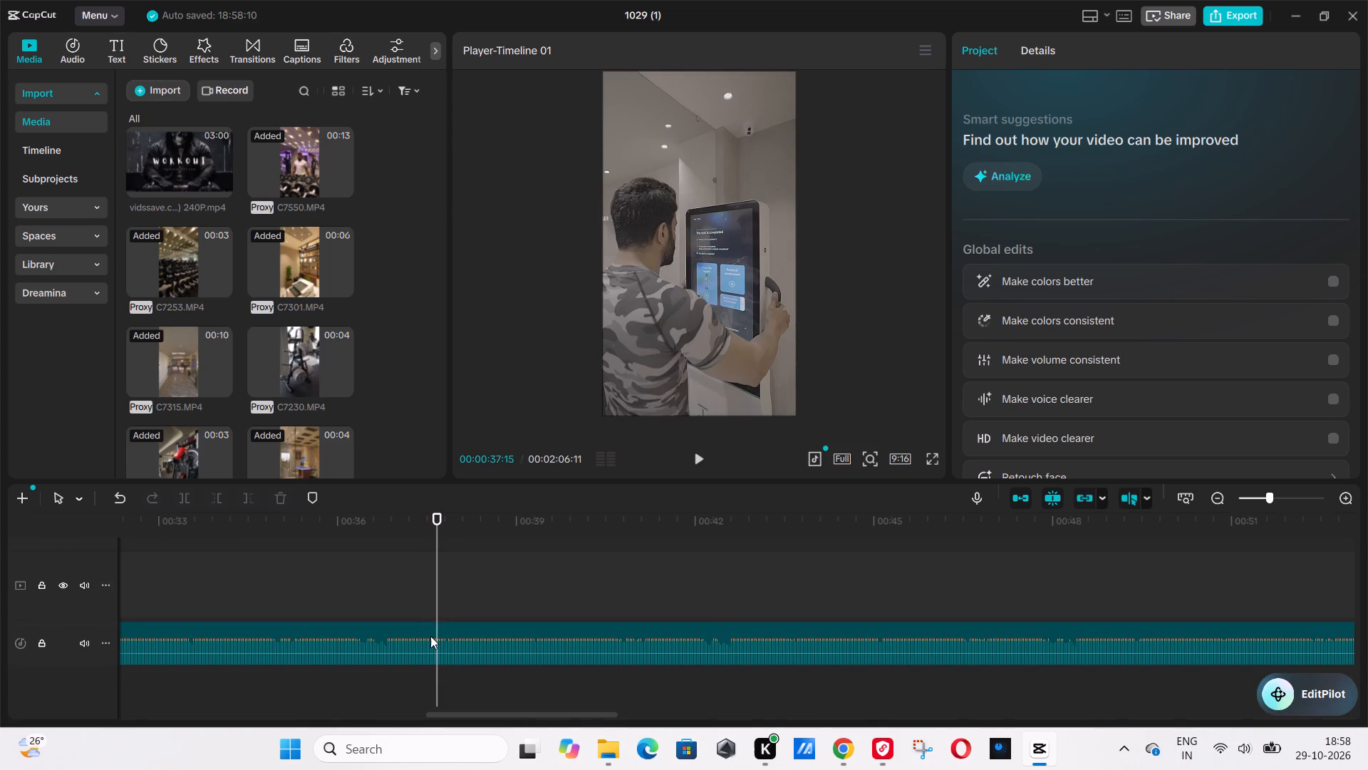
drag(424, 515, 438, 515)
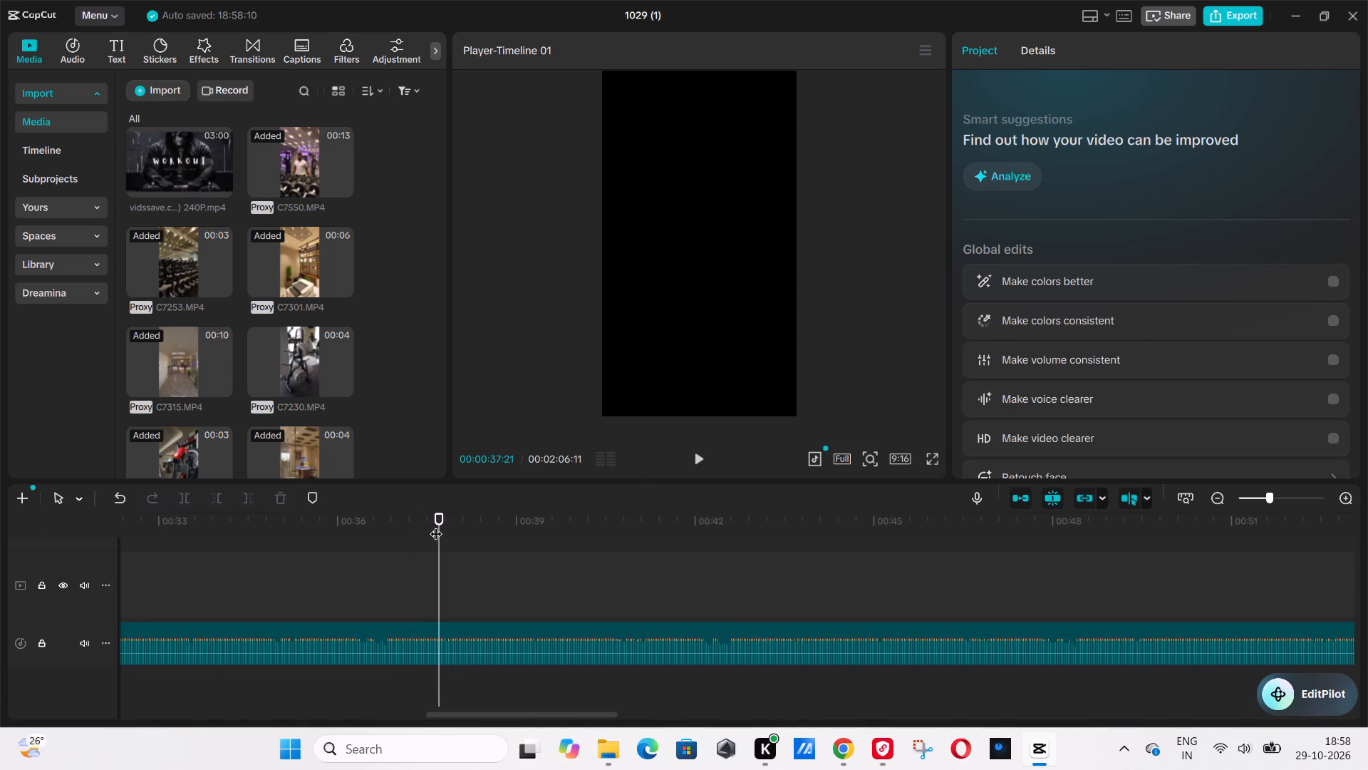
click(436, 525)
click(449, 661)
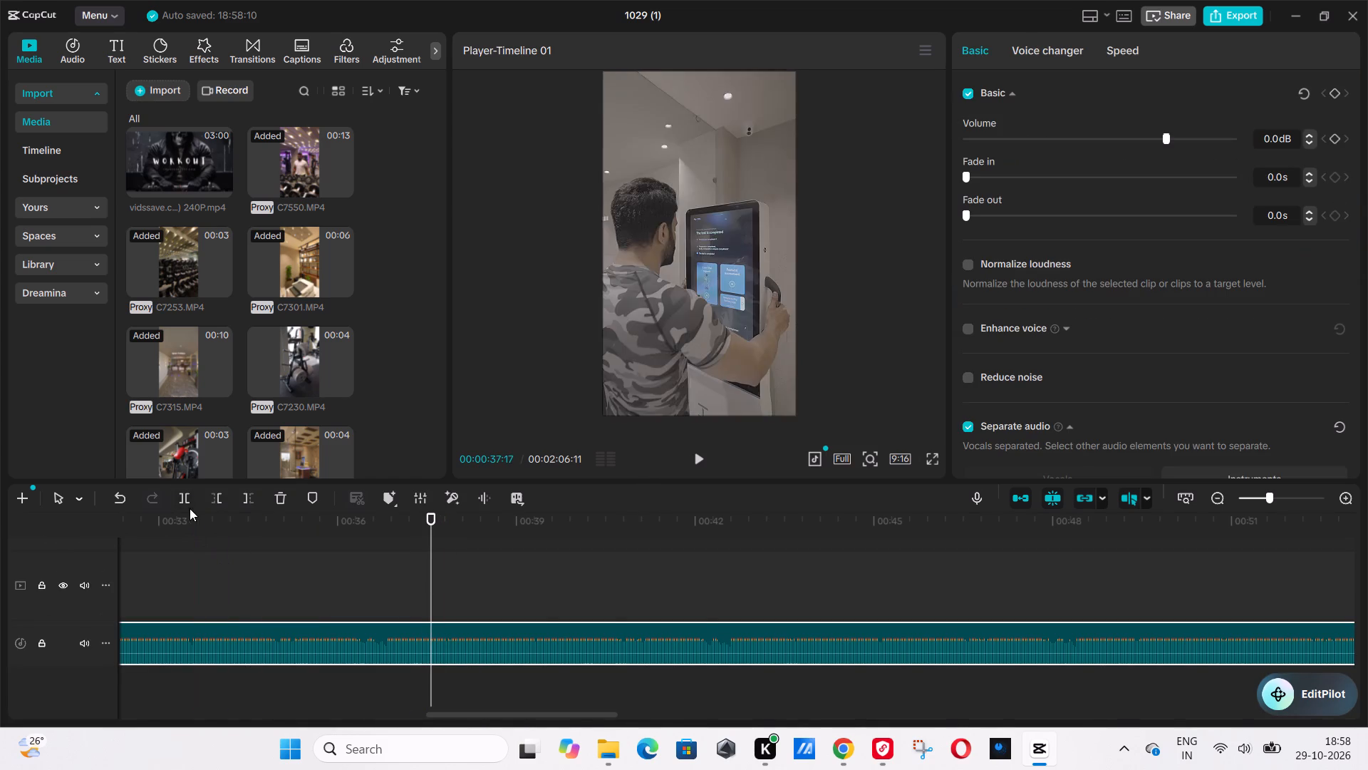
click(186, 505)
key(Delete)
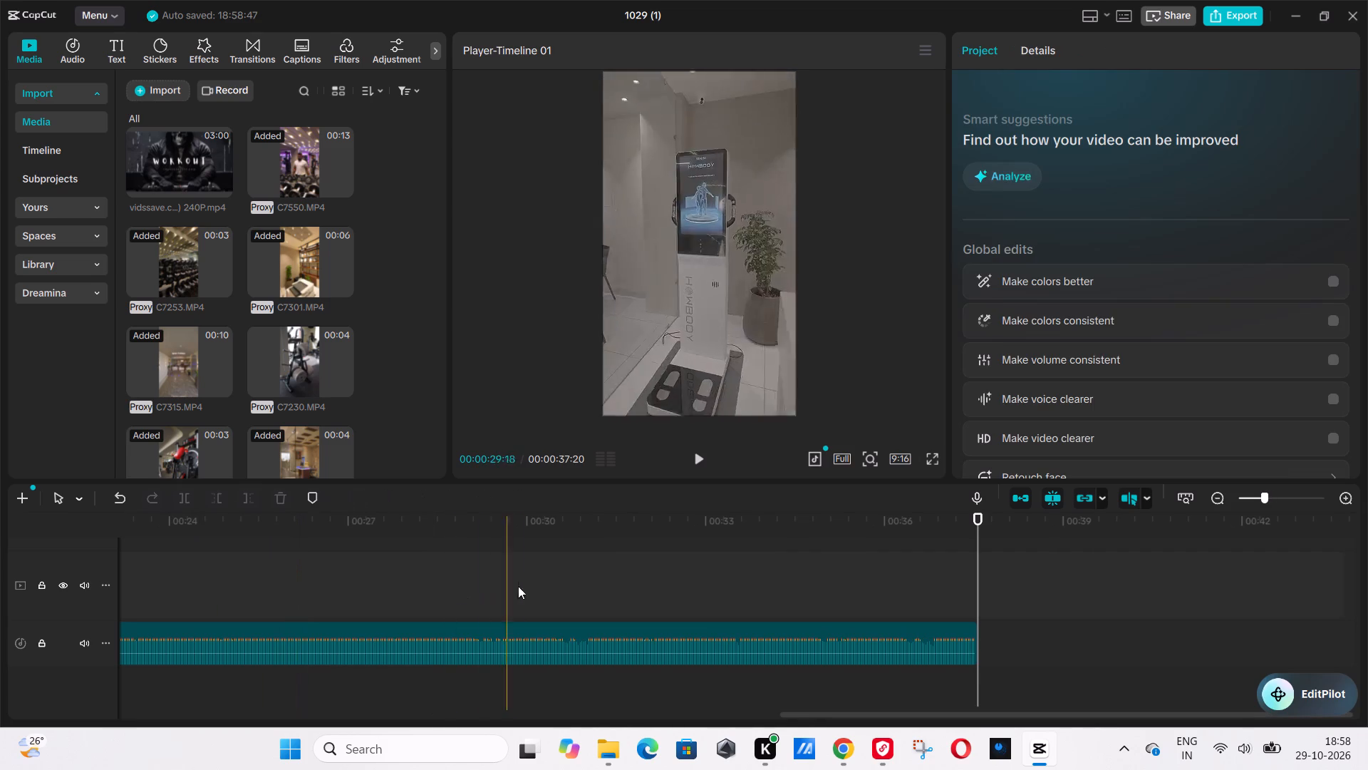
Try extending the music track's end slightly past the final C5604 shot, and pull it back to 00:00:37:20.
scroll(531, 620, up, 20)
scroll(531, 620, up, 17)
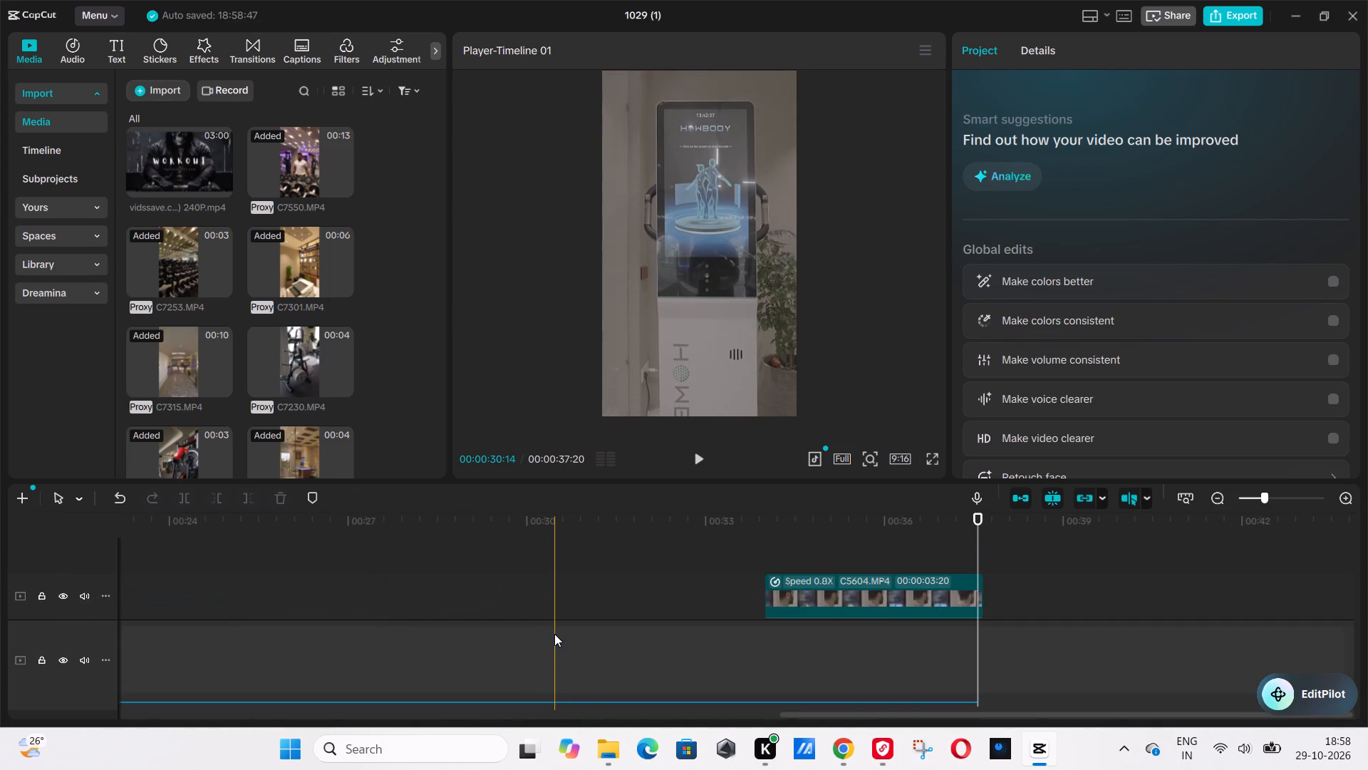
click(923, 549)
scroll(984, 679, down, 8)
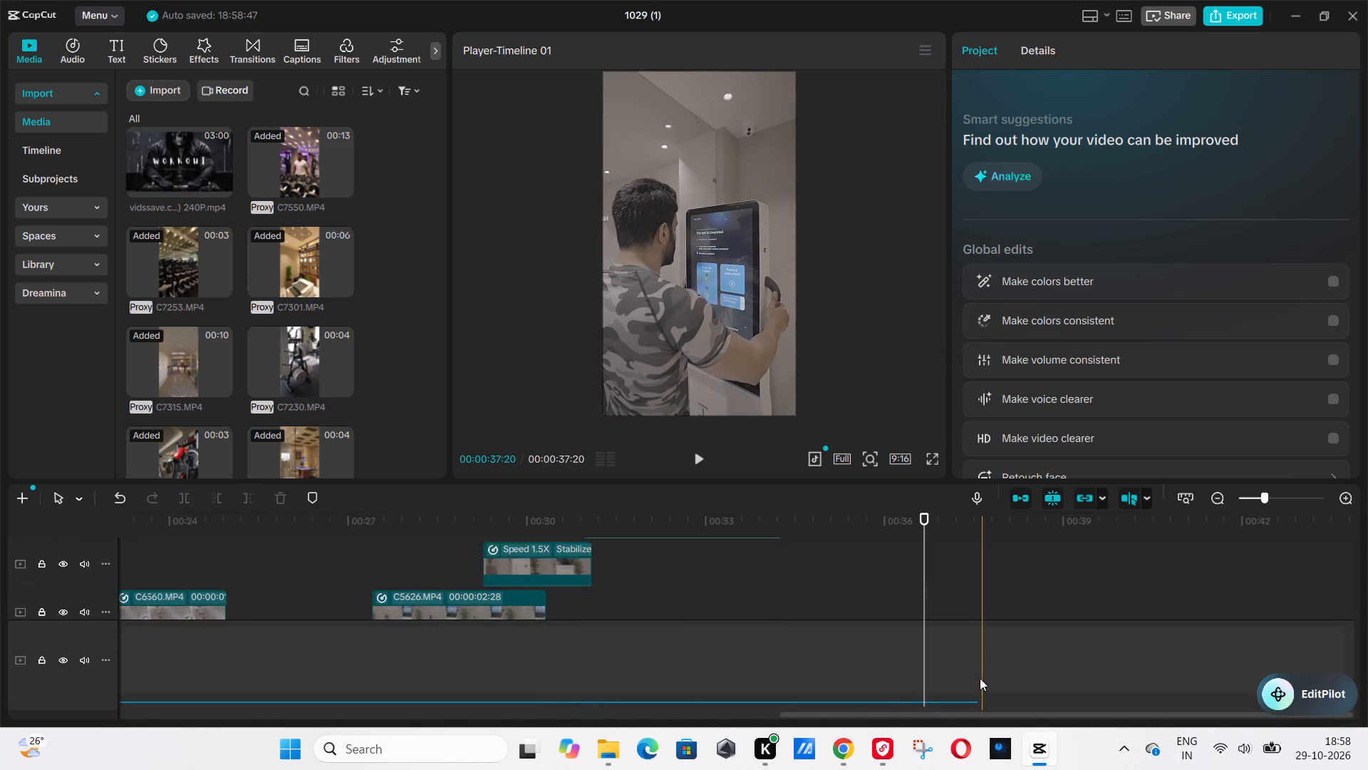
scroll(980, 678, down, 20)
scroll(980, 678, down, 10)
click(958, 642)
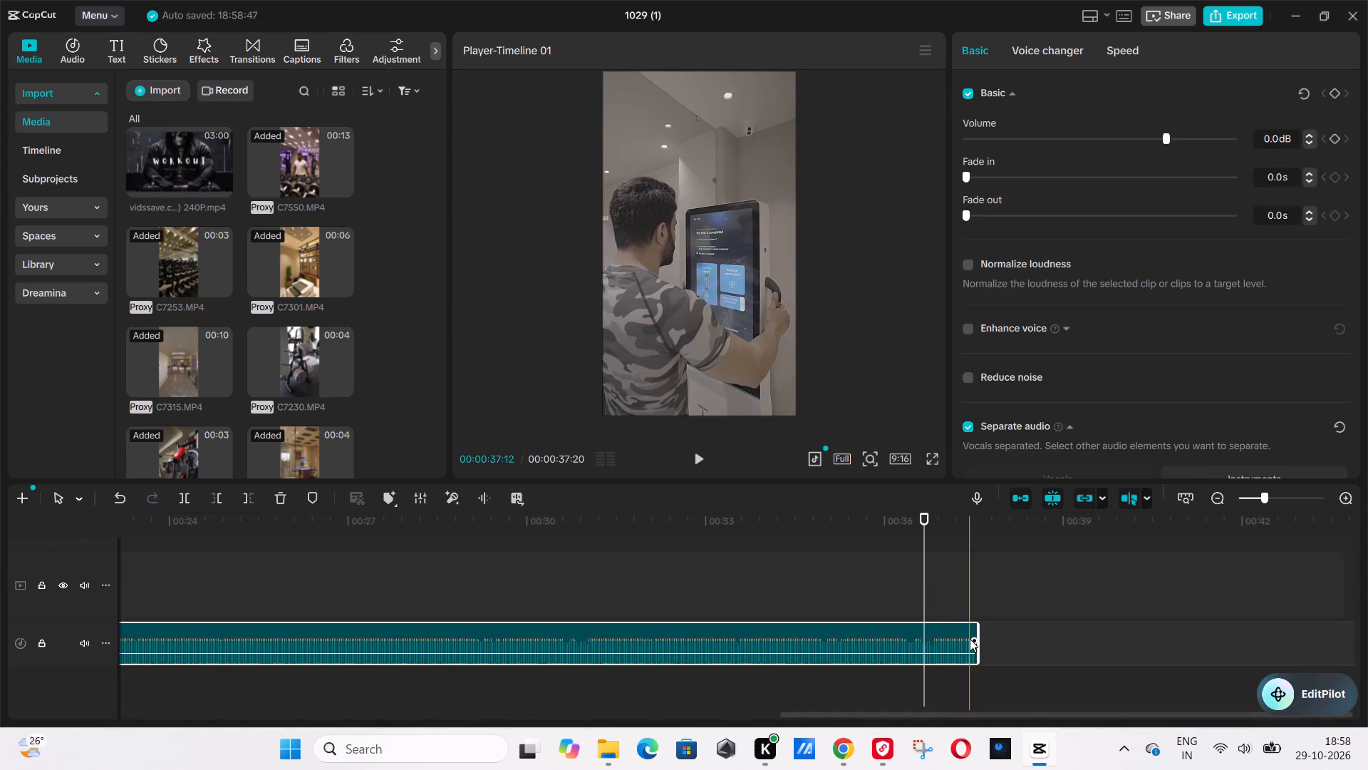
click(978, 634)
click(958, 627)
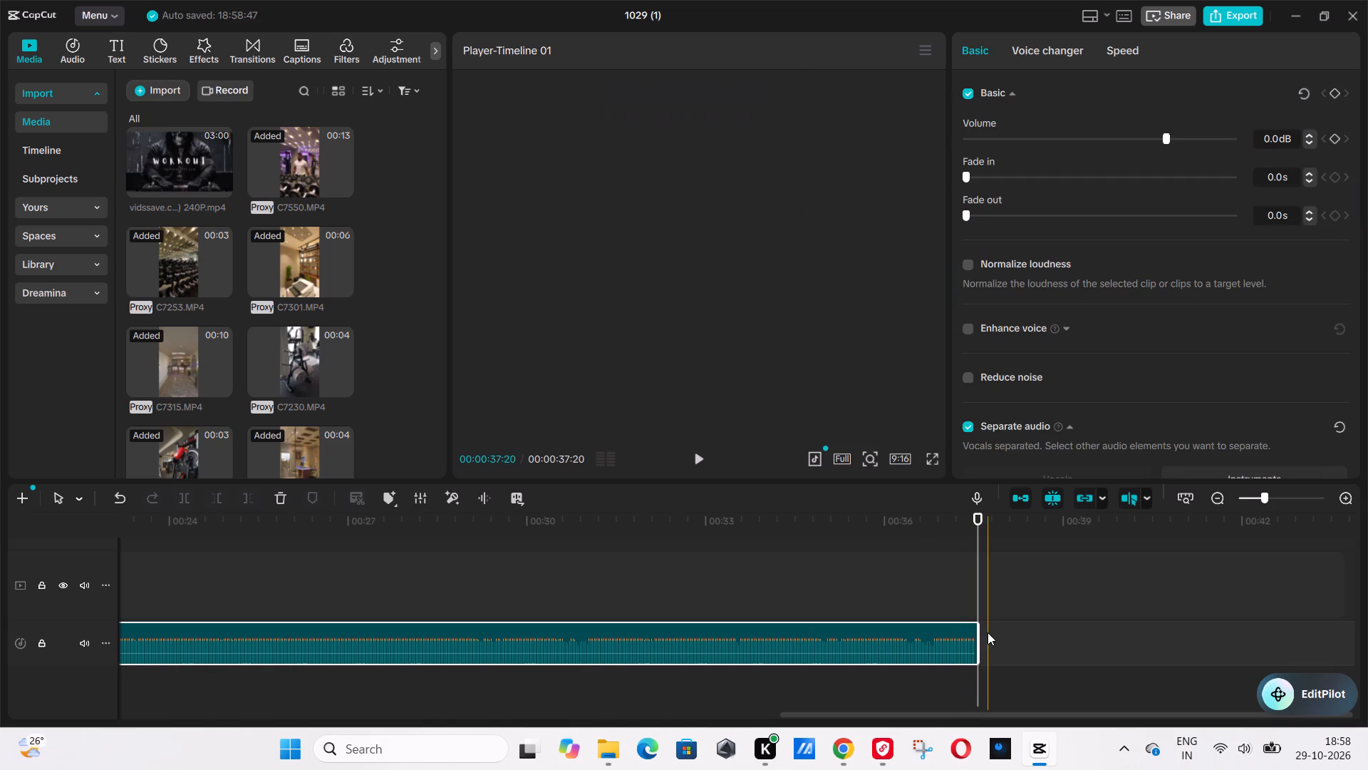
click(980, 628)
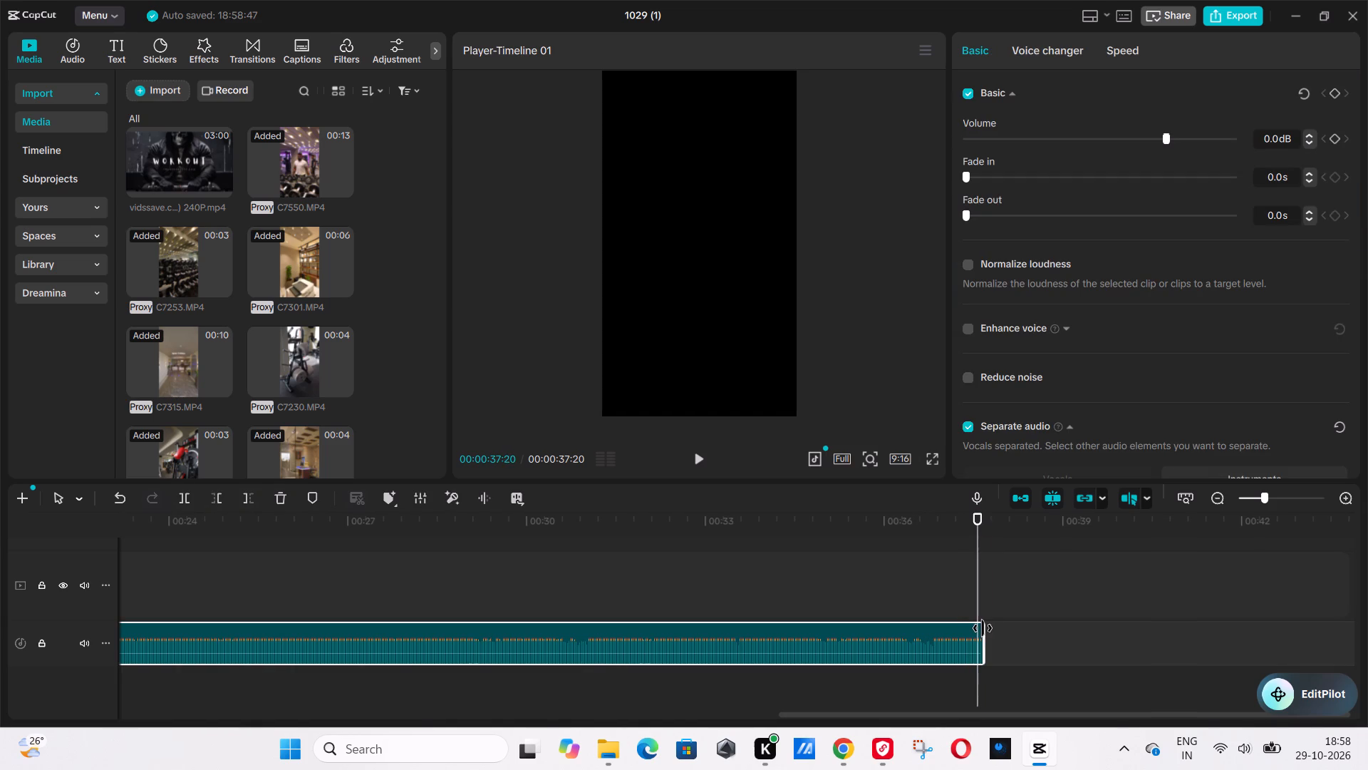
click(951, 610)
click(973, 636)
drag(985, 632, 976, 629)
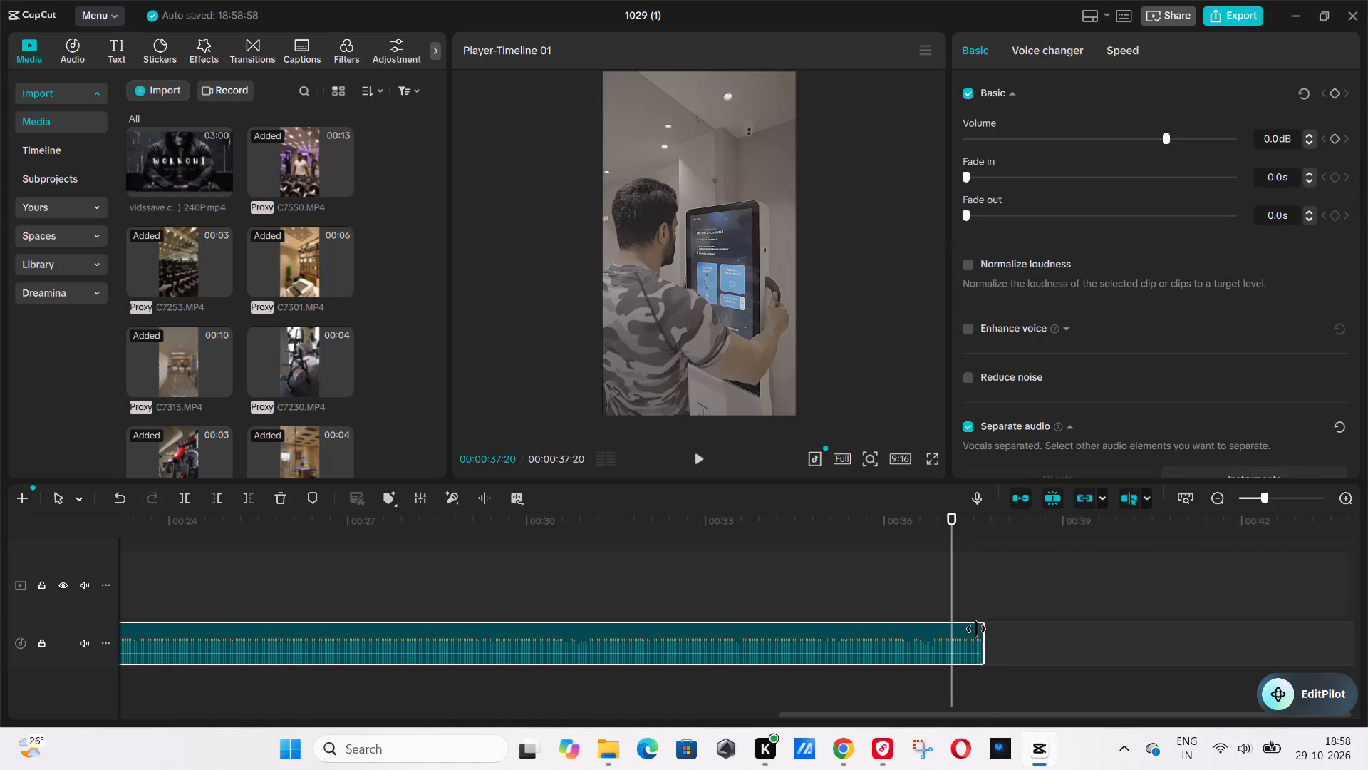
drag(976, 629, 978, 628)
Play back the promo from its start, and review the body-scanner shots up to the C5625 clip.
click(889, 590)
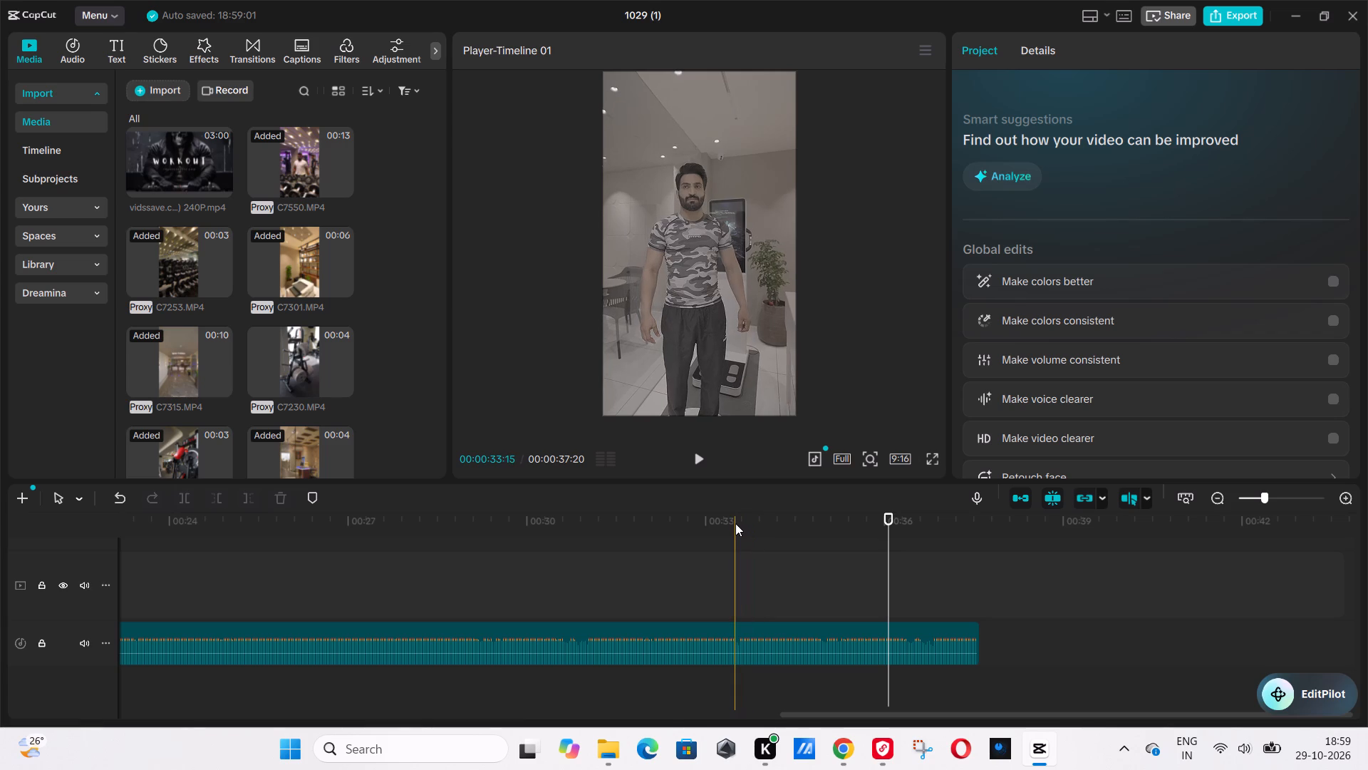
drag(717, 524, 0, 522)
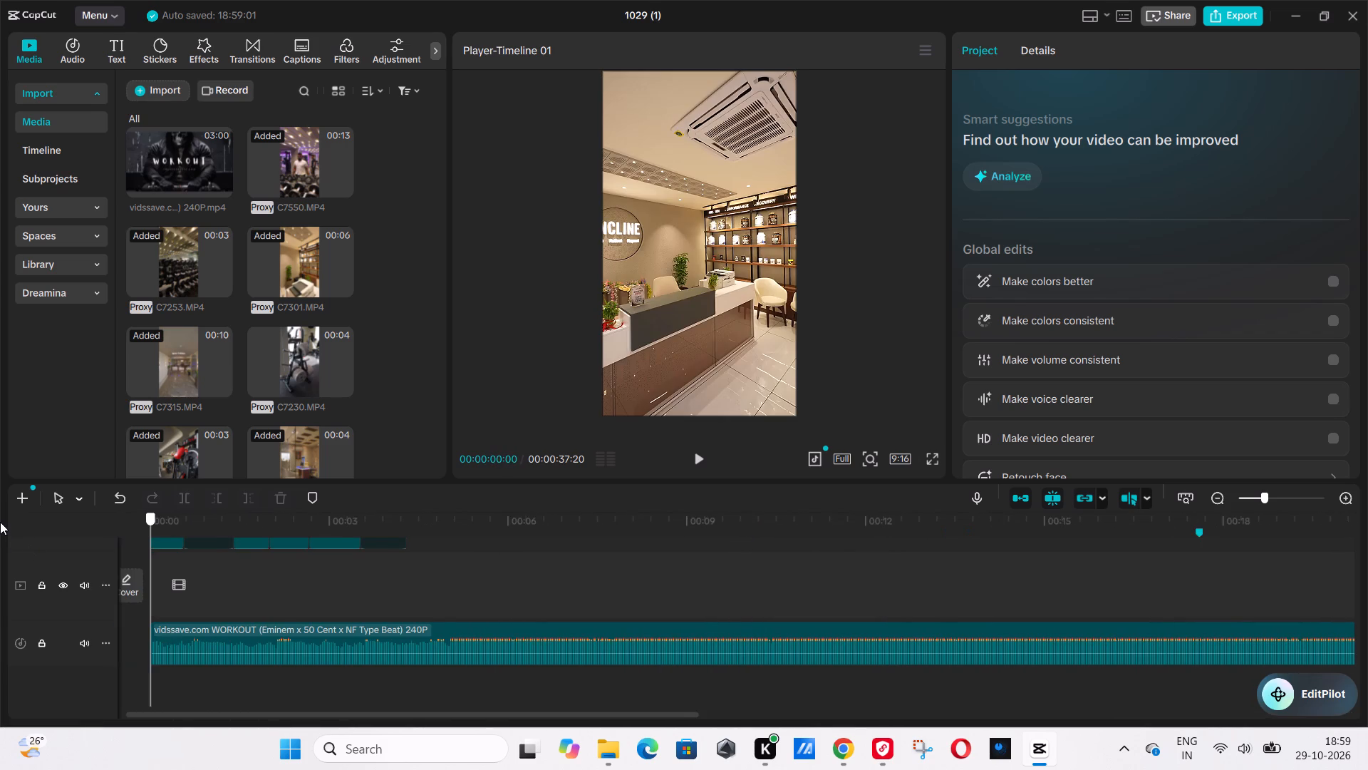
drag(0, 522, 0, 515)
click(696, 461)
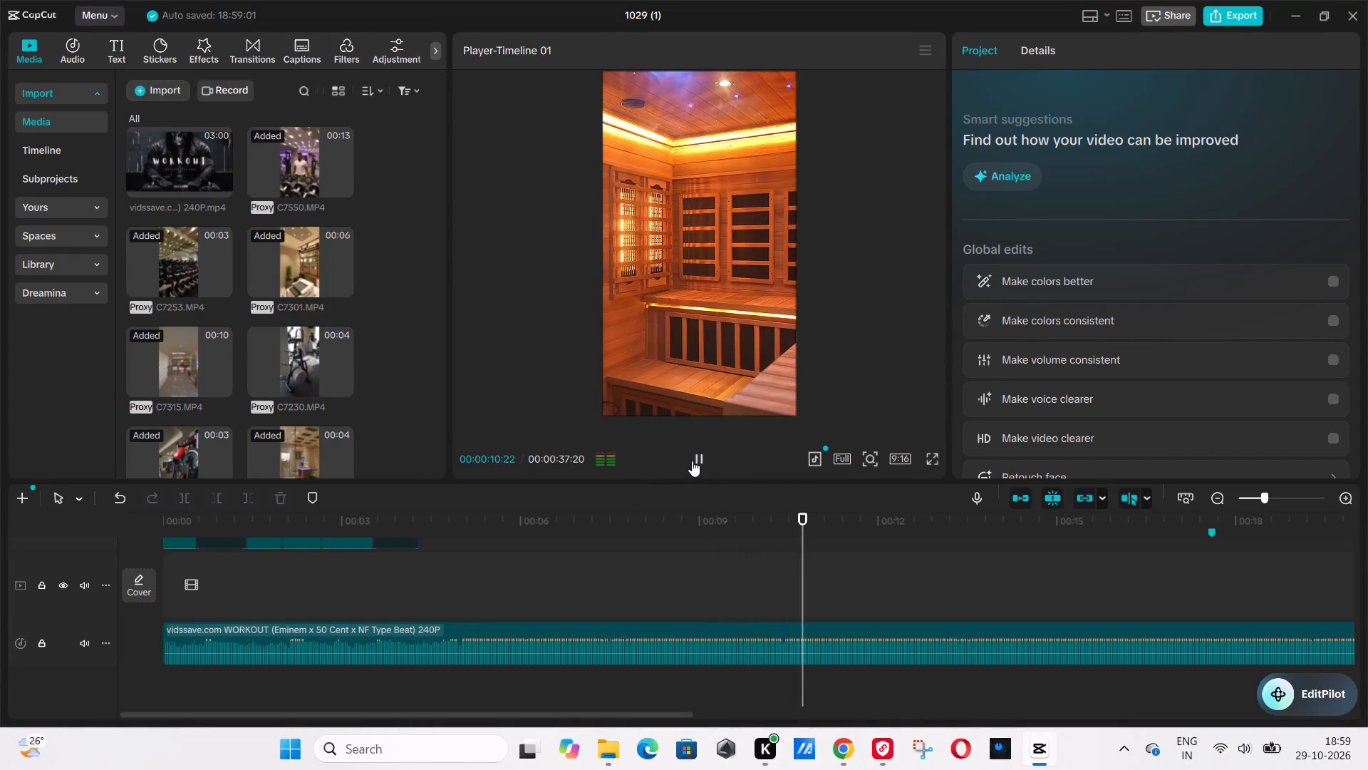
click(692, 461)
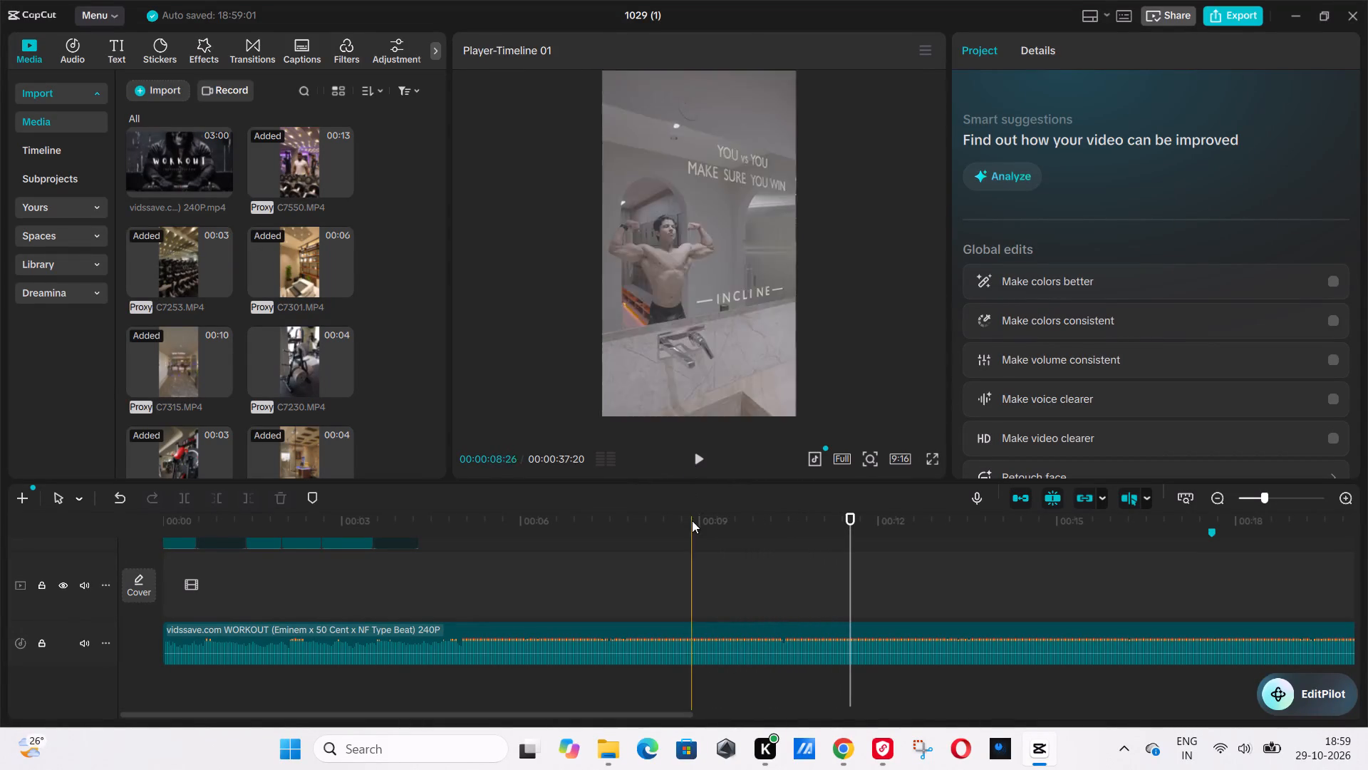
drag(692, 520, 896, 581)
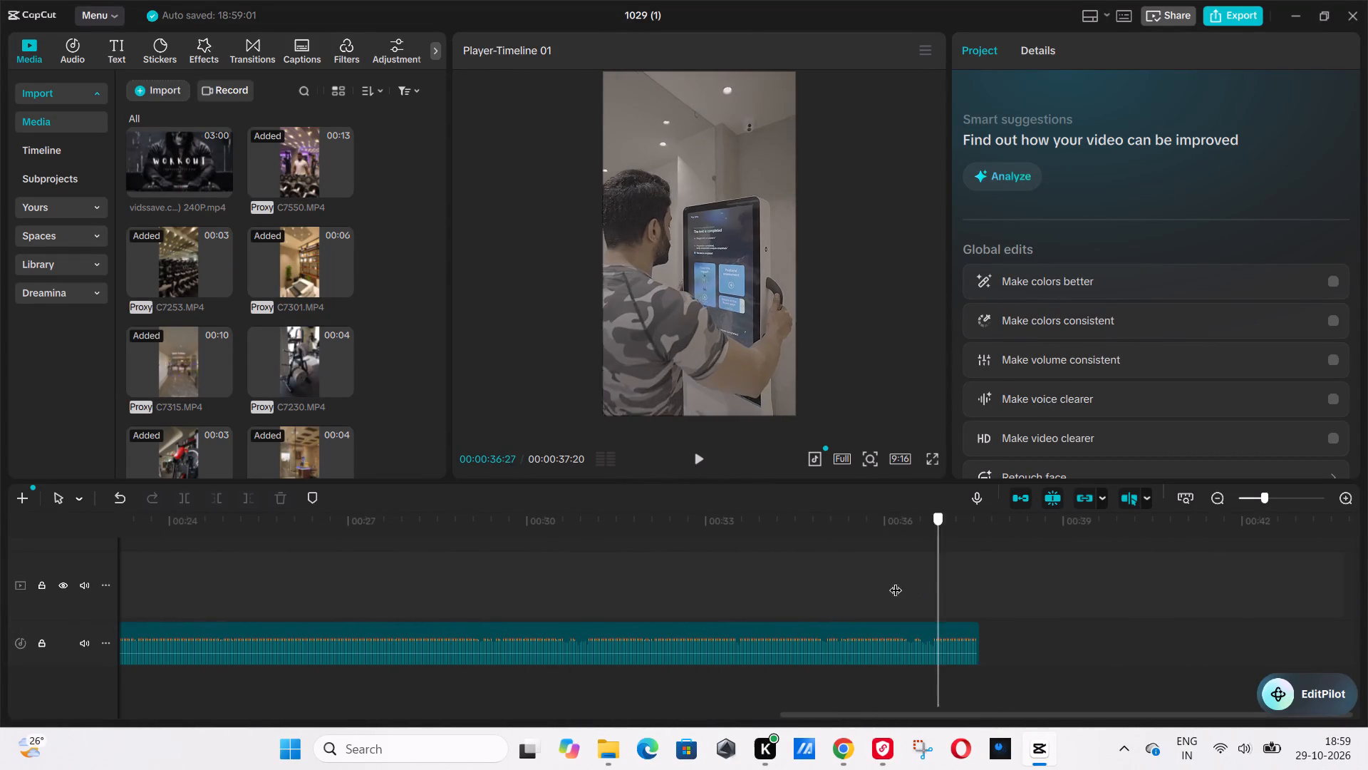
drag(896, 581, 465, 578)
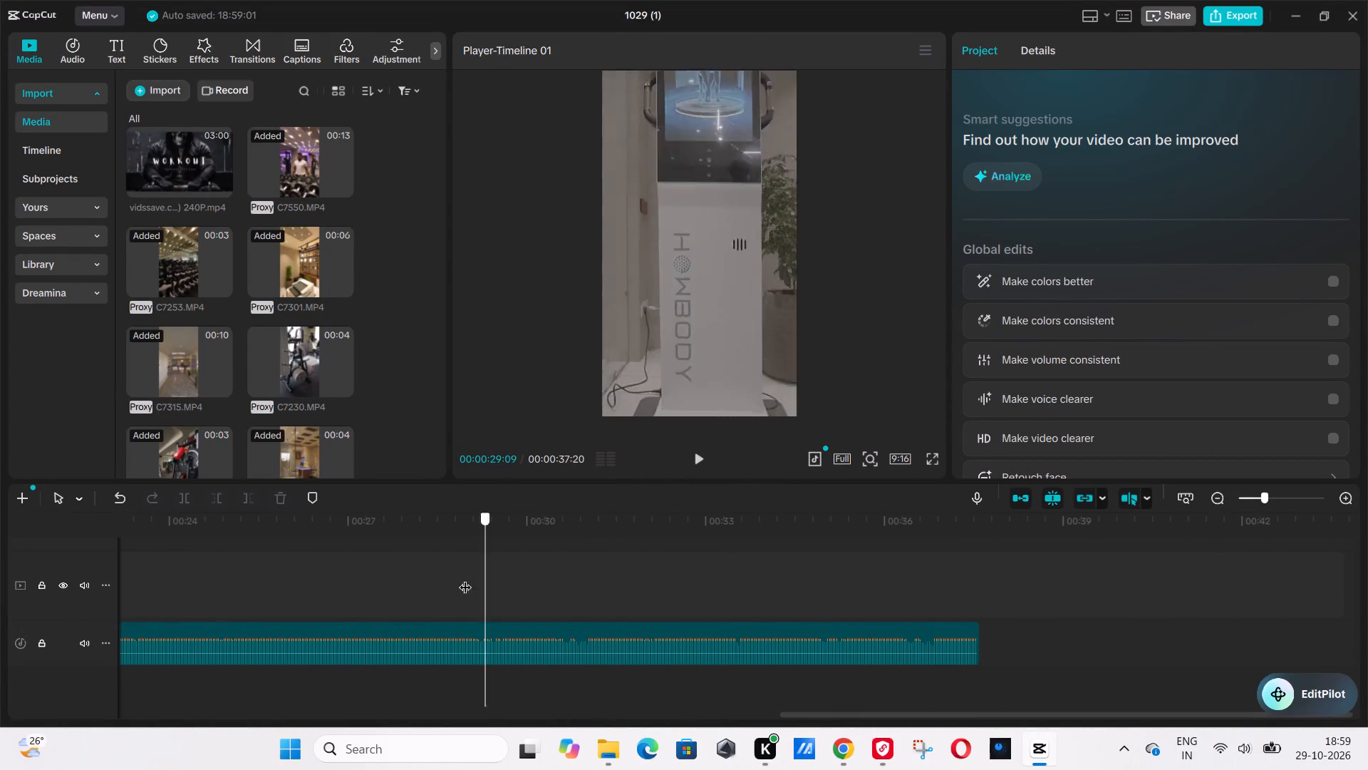
drag(465, 578, 365, 578)
click(710, 456)
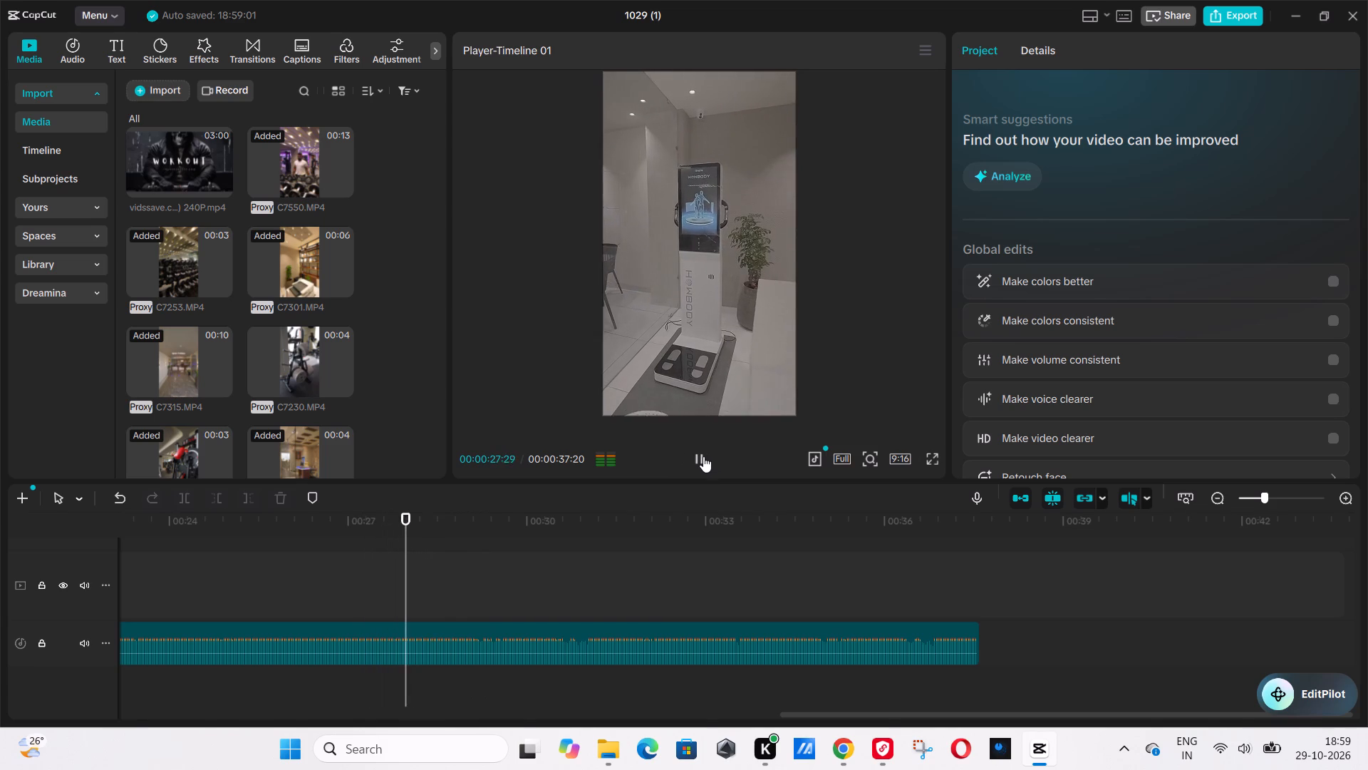
click(270, 590)
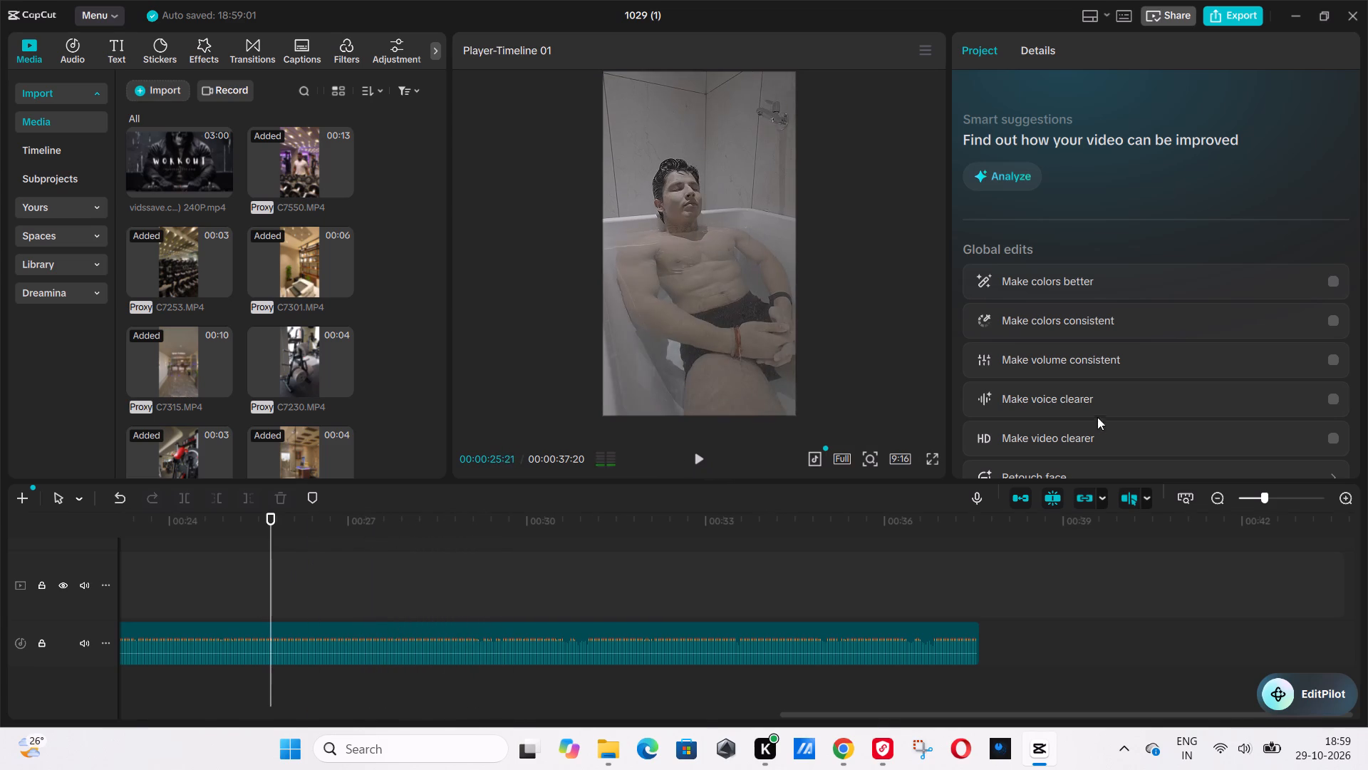
click(690, 453)
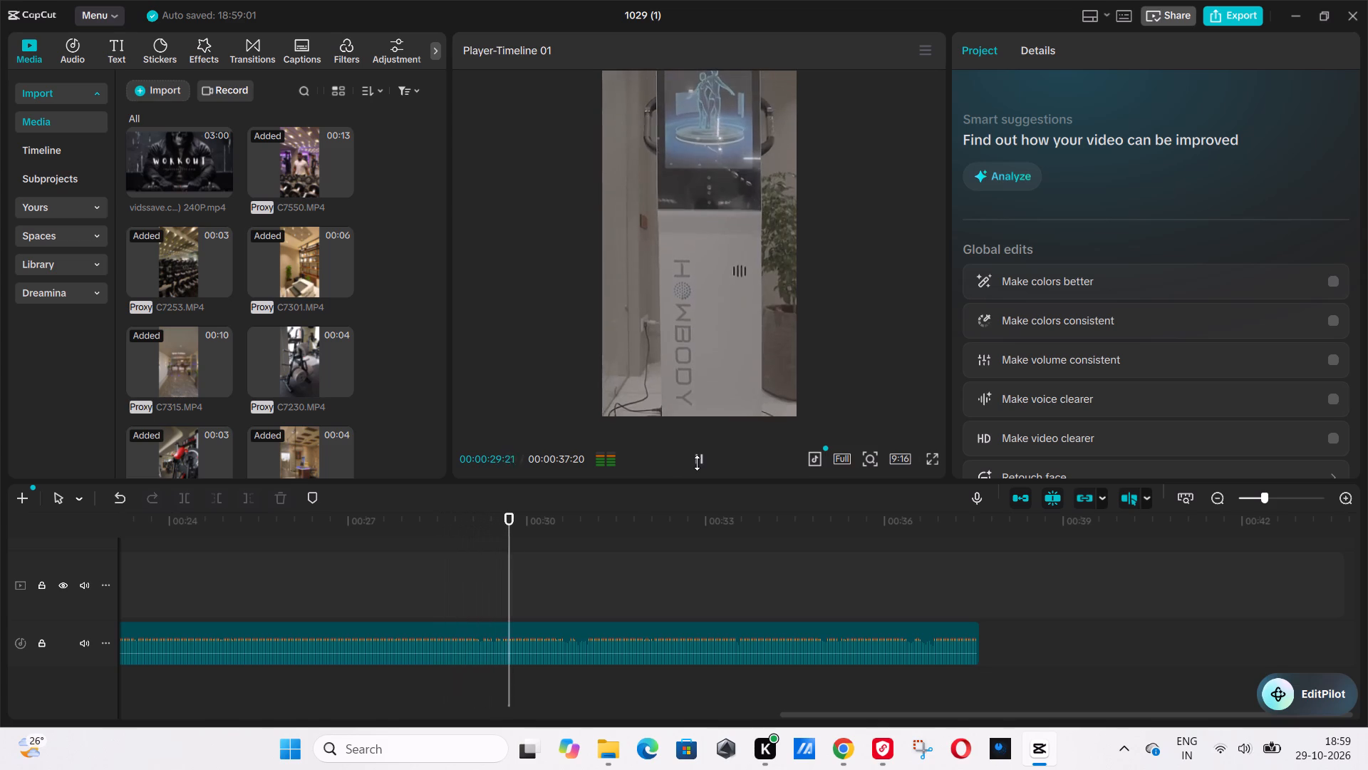
click(697, 463)
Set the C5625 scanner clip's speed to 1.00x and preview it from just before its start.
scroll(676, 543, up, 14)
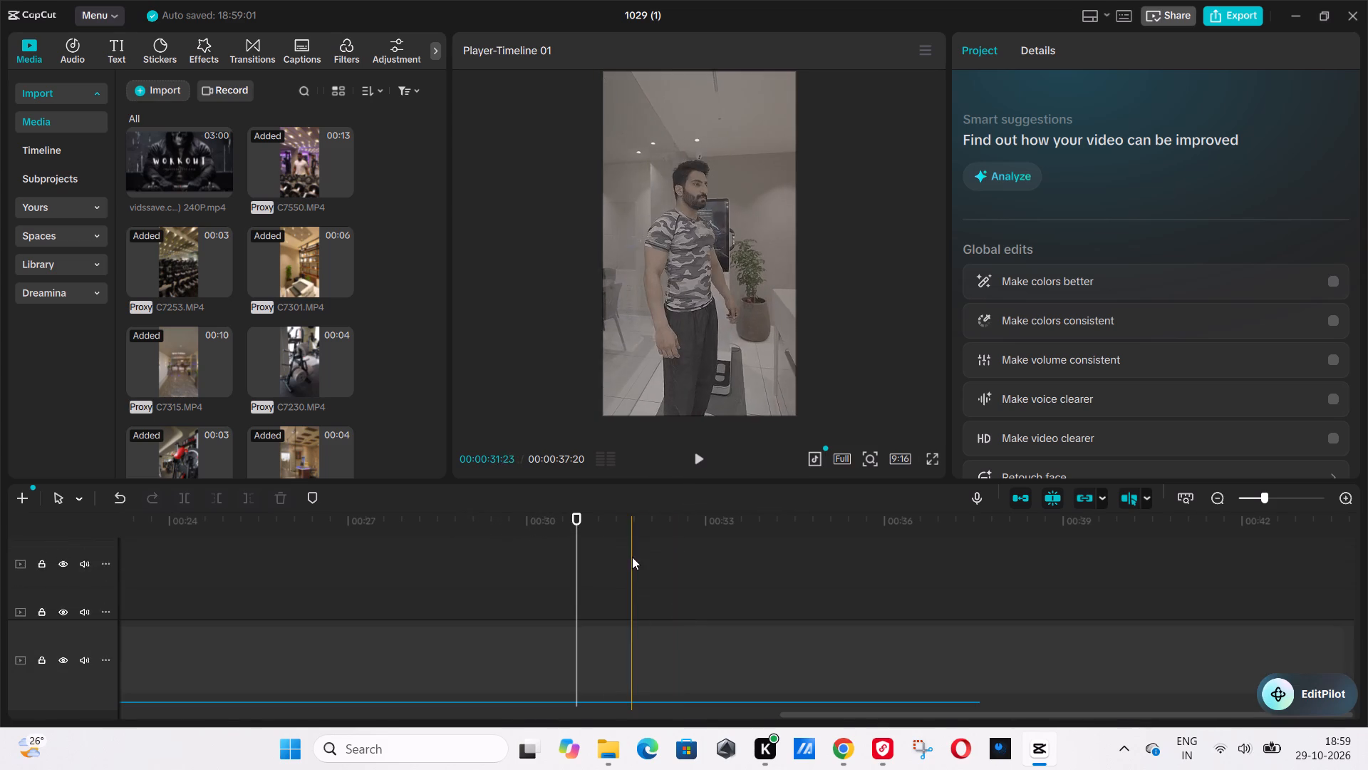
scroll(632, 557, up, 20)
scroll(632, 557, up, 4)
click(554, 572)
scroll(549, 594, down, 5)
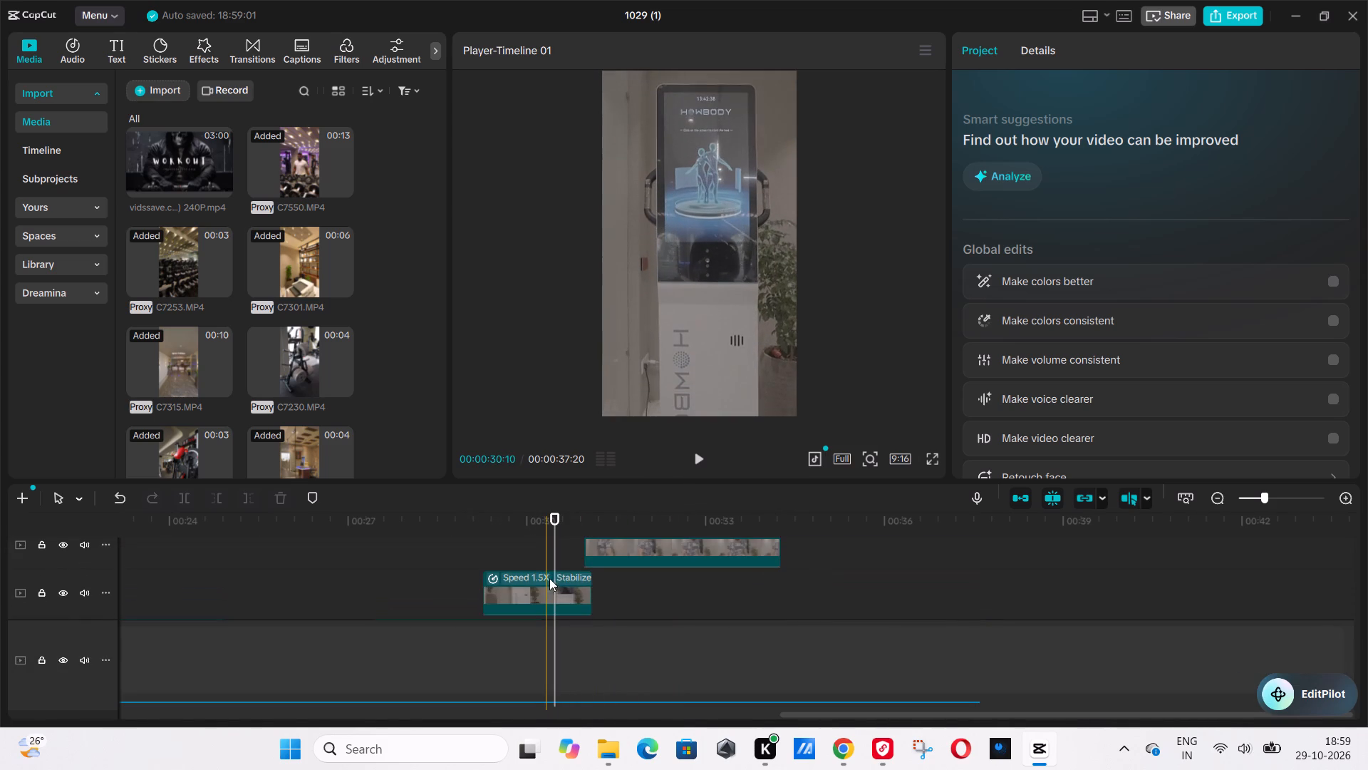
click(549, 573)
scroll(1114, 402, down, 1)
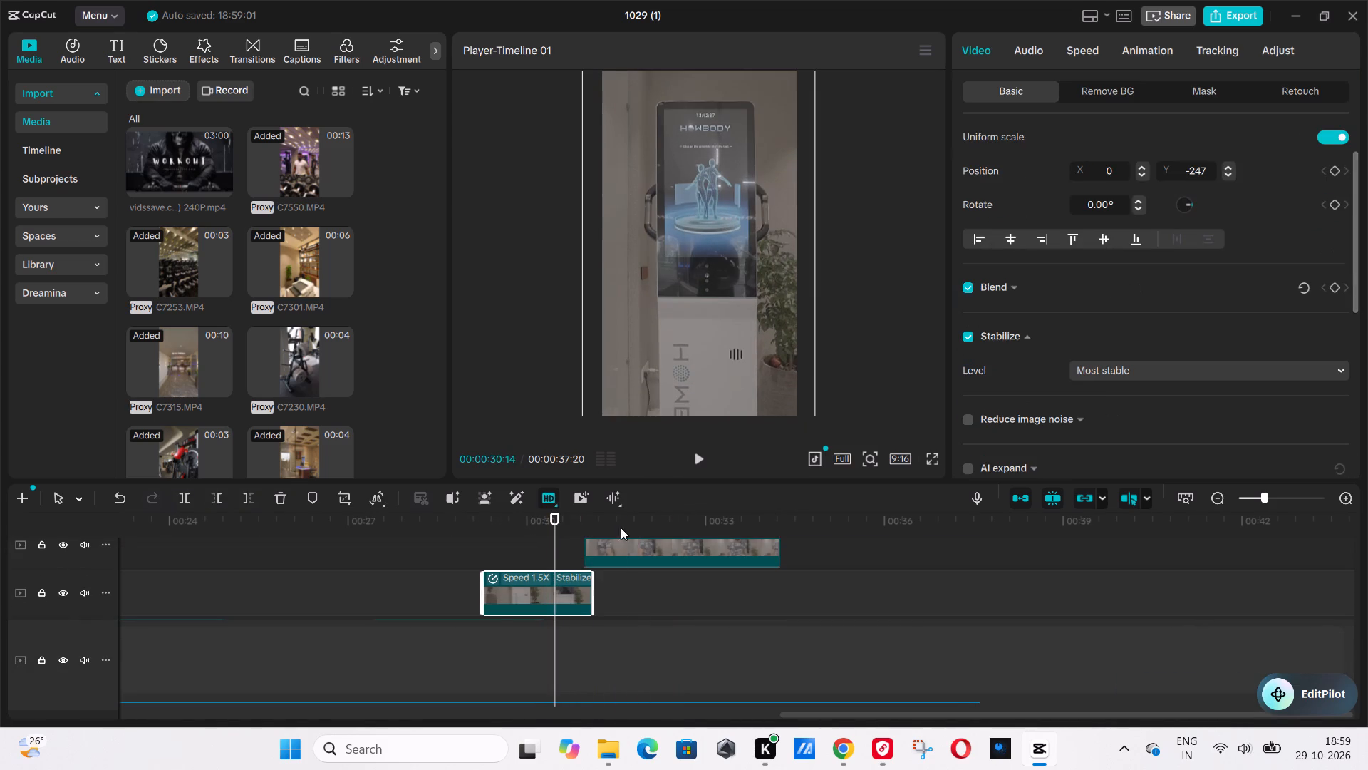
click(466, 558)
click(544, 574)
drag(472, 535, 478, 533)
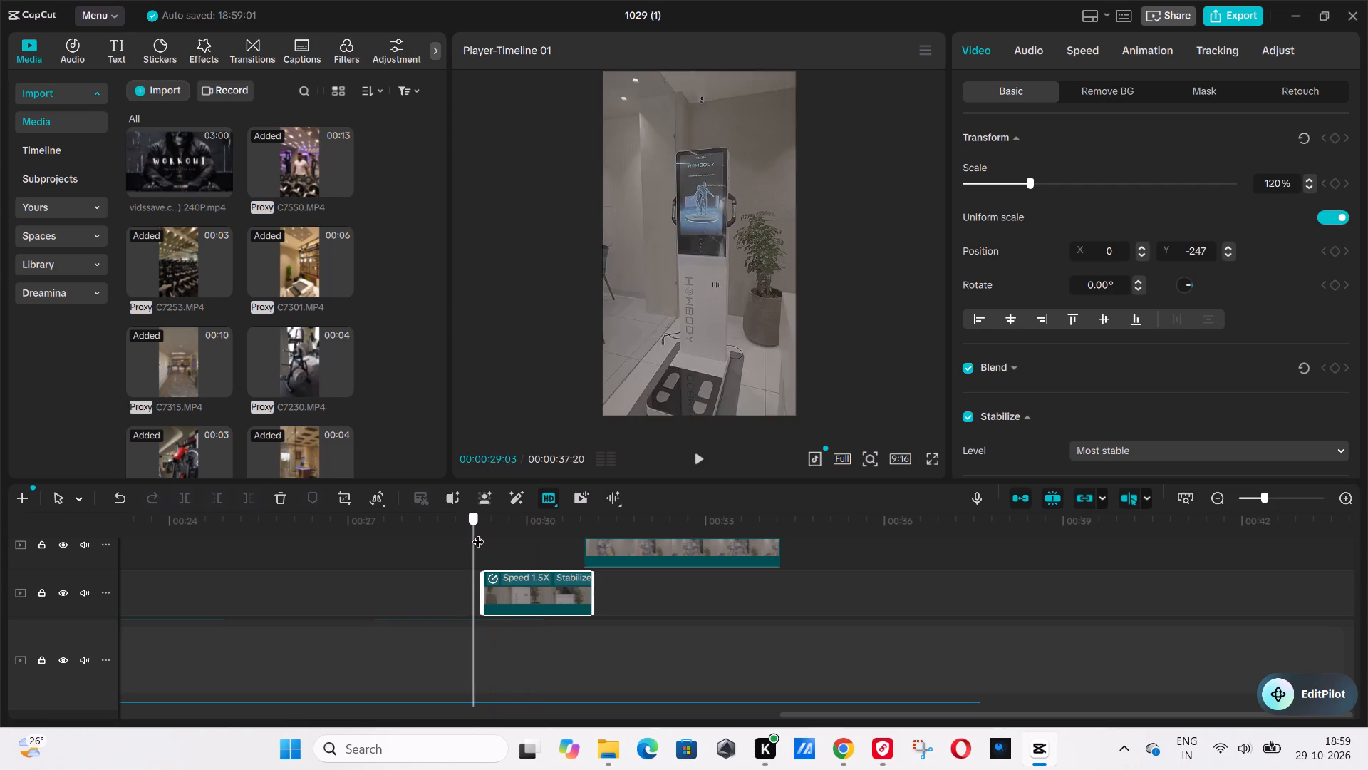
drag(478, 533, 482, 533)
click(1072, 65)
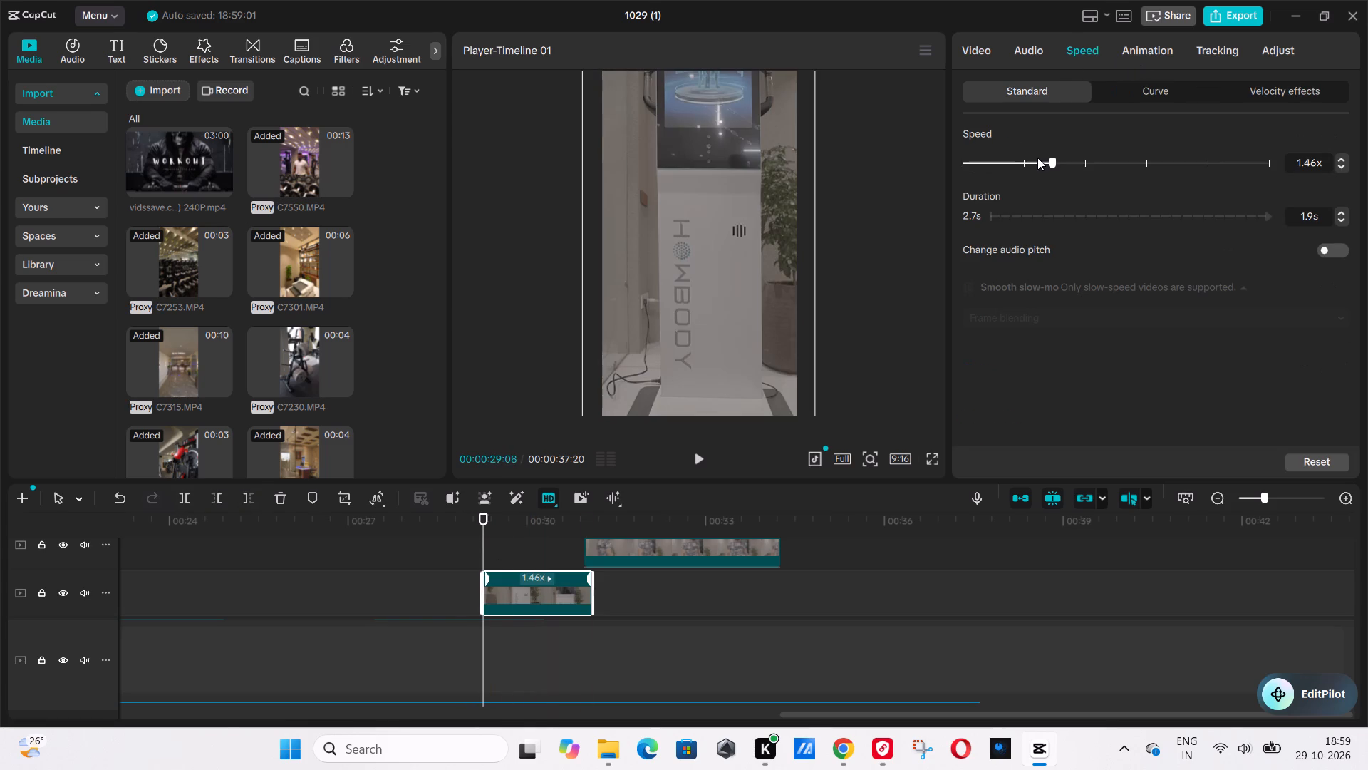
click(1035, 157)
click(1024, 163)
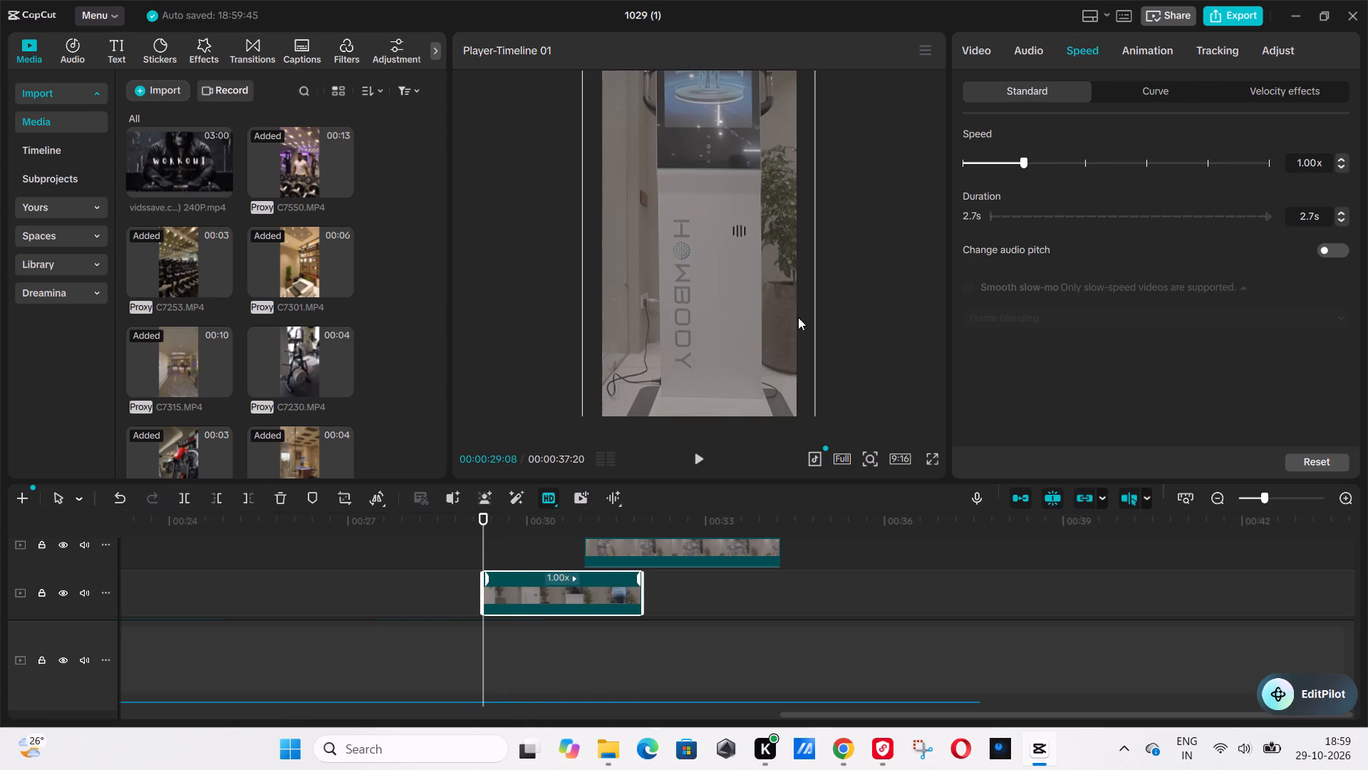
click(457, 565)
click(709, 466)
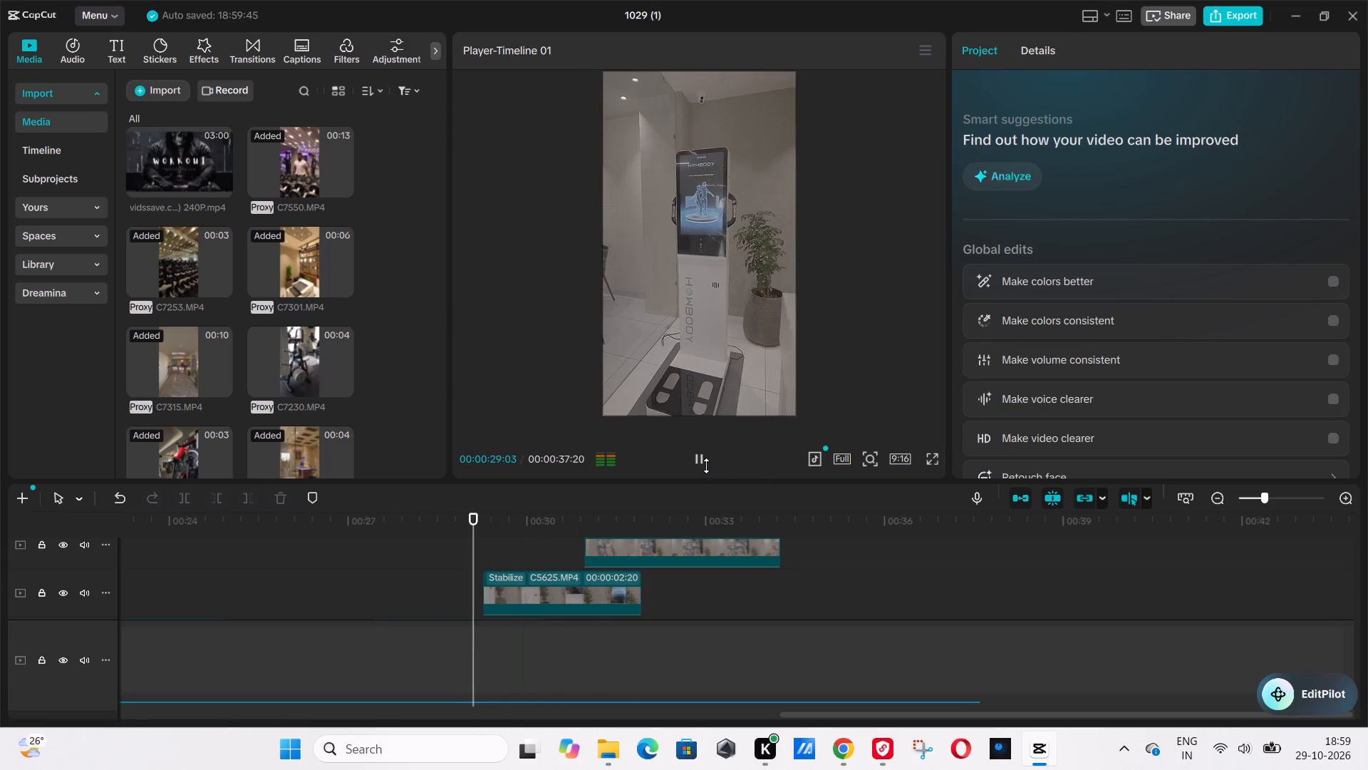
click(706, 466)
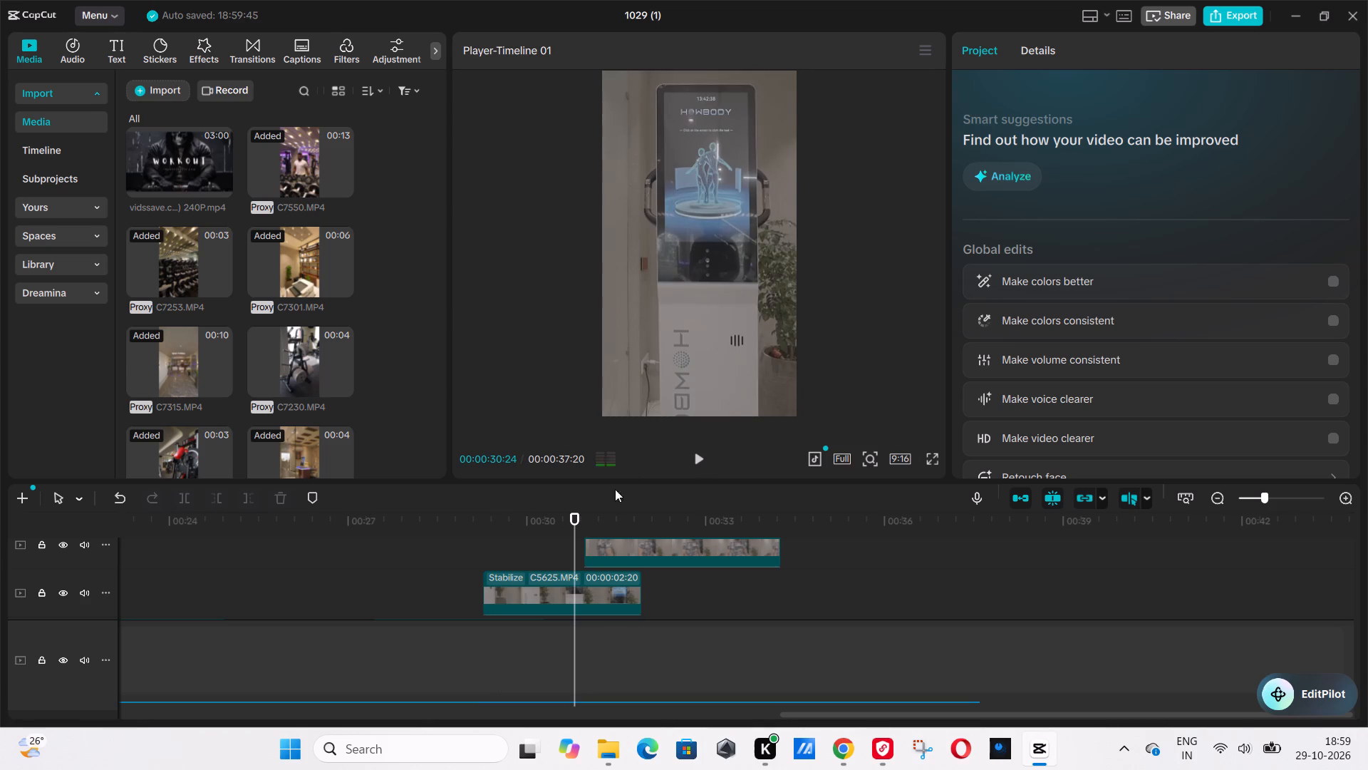
Set the C5625 scanner clip's speed to 0.85x.
drag(528, 520, 488, 523)
click(524, 579)
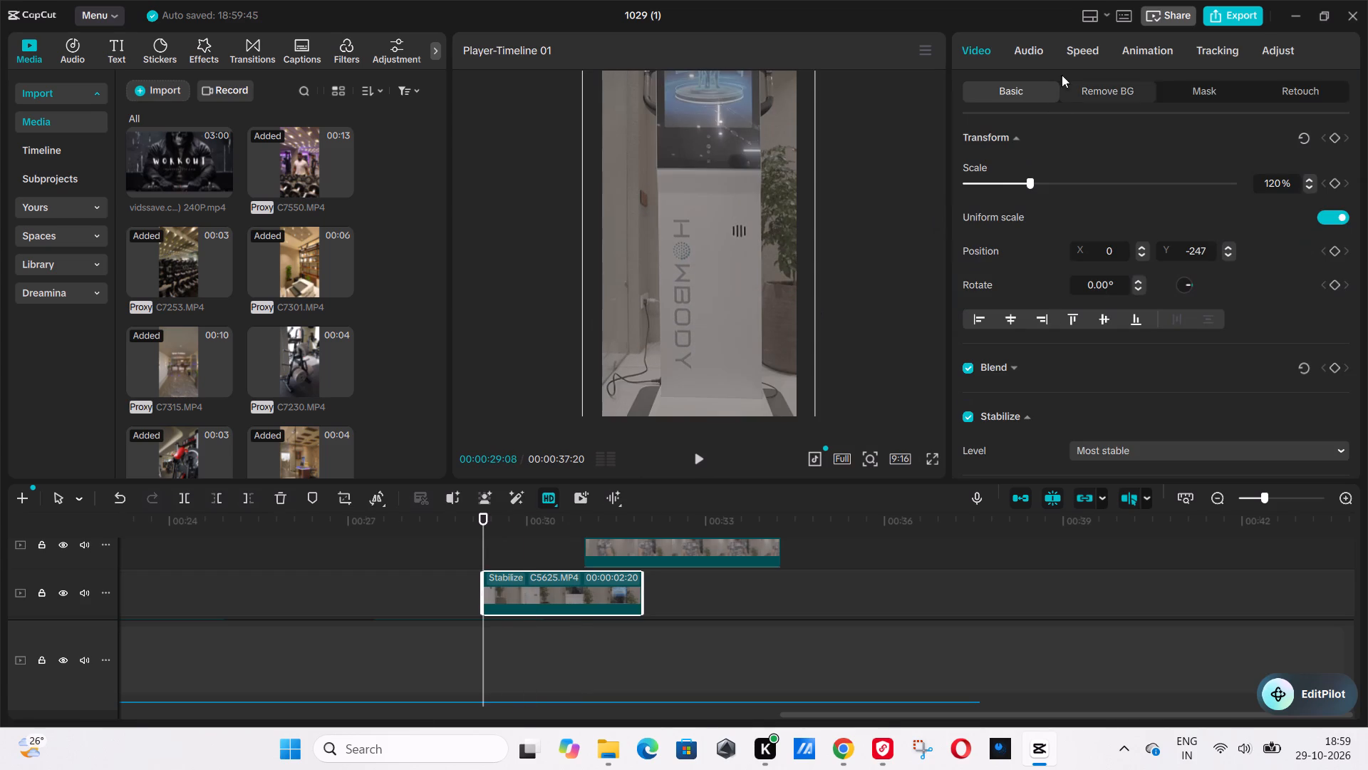
click(1072, 46)
click(1014, 163)
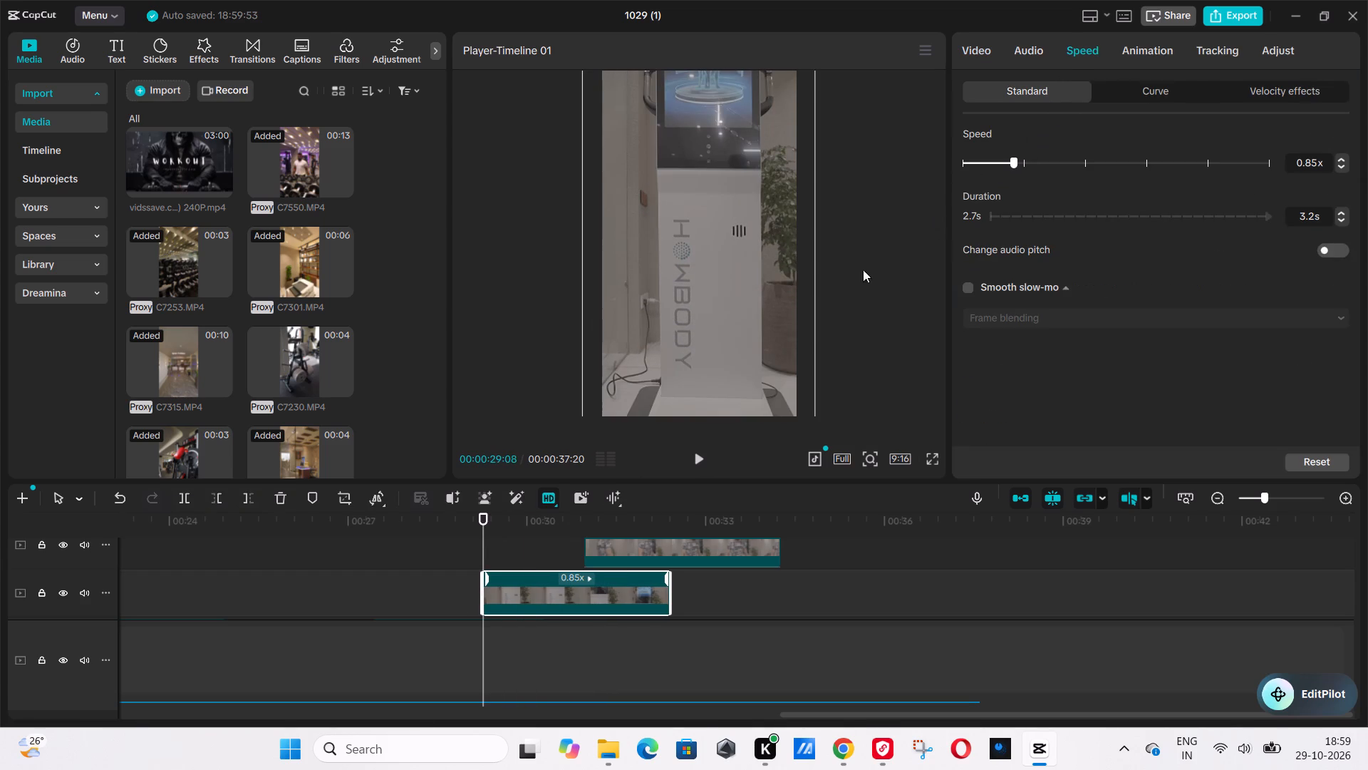
Play back the retimed C5625 clip and the scanner shots following it to check the pacing.
click(463, 578)
click(475, 552)
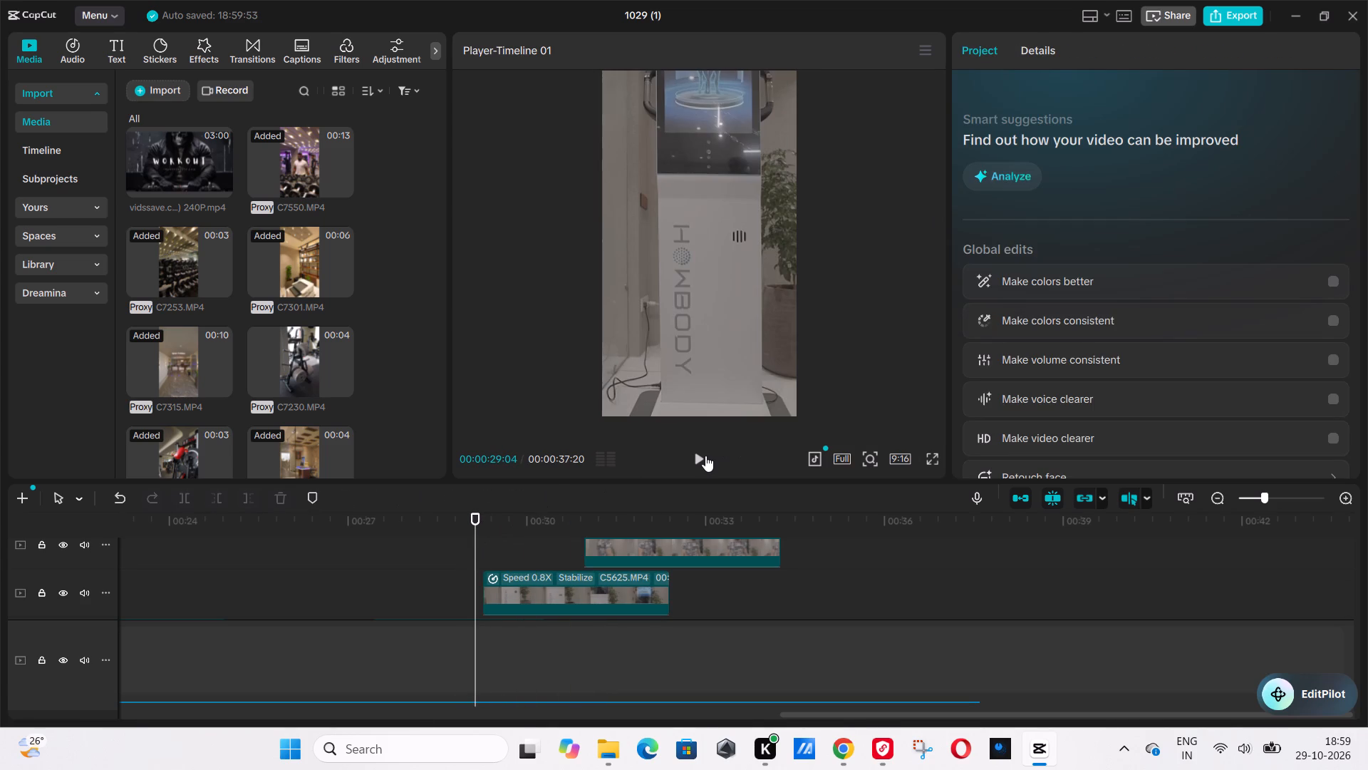
click(705, 456)
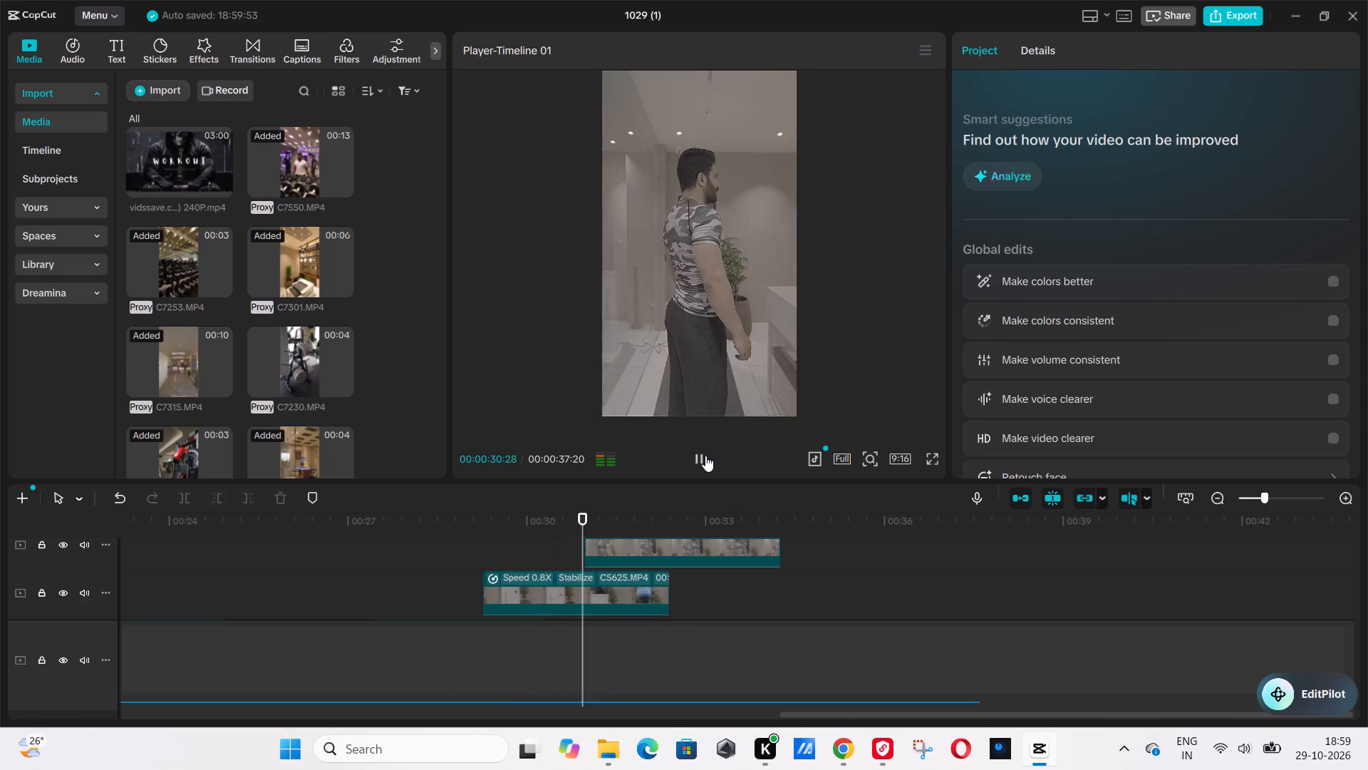
click(705, 456)
click(485, 538)
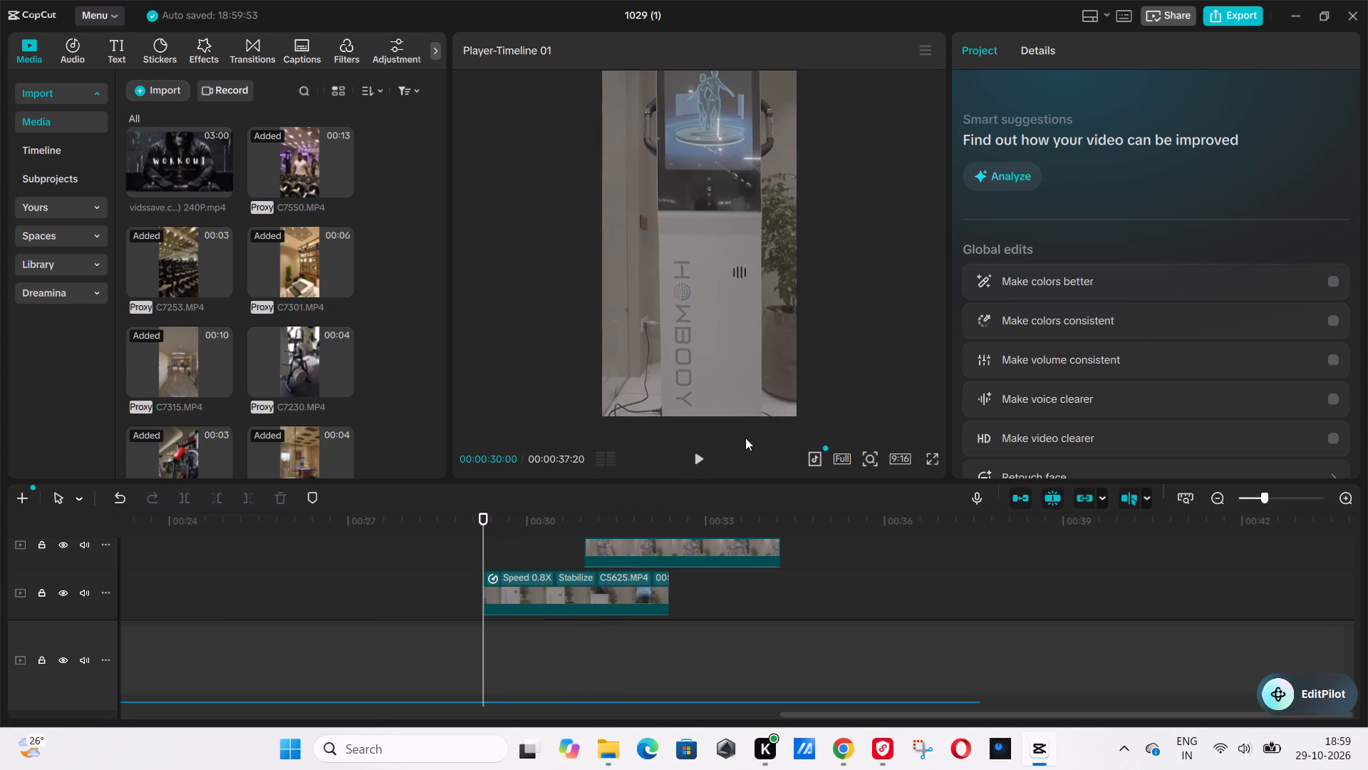
click(704, 455)
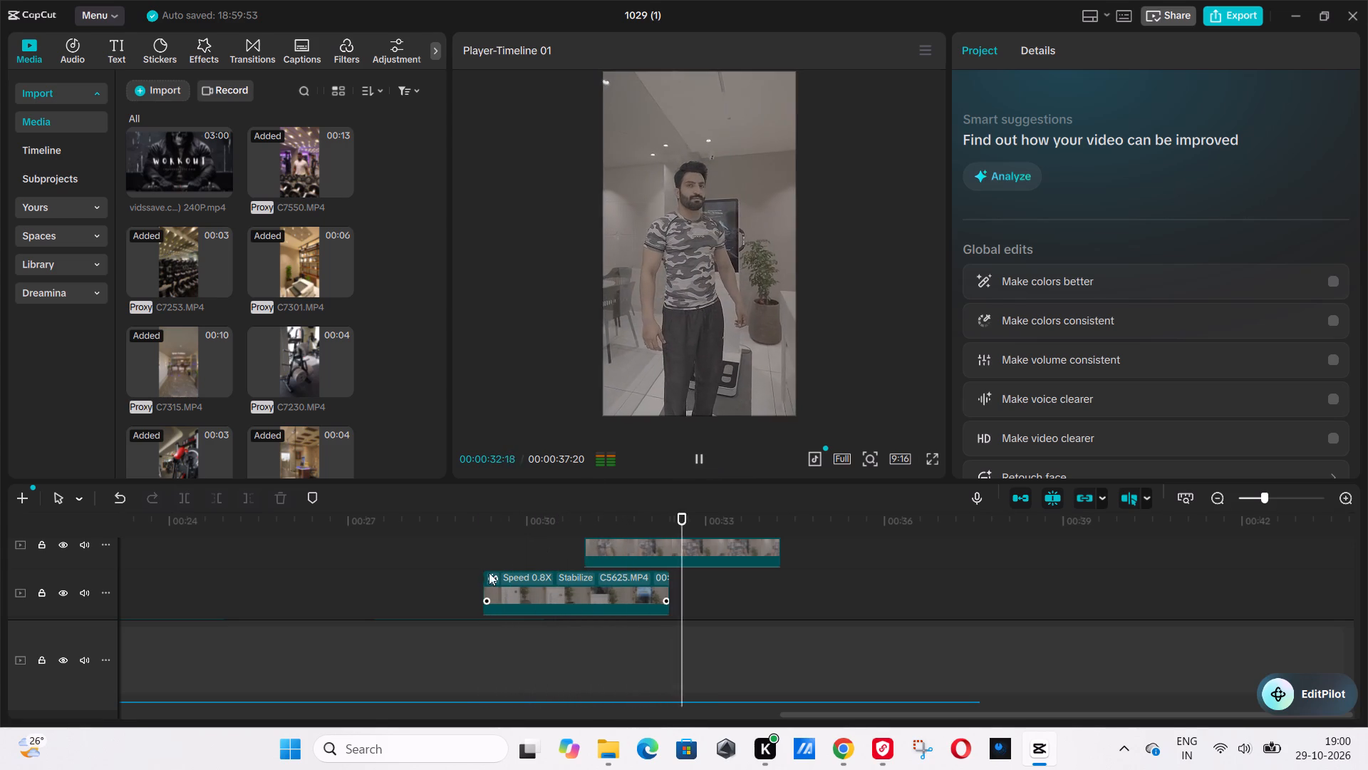
click(477, 557)
drag(479, 533, 534, 538)
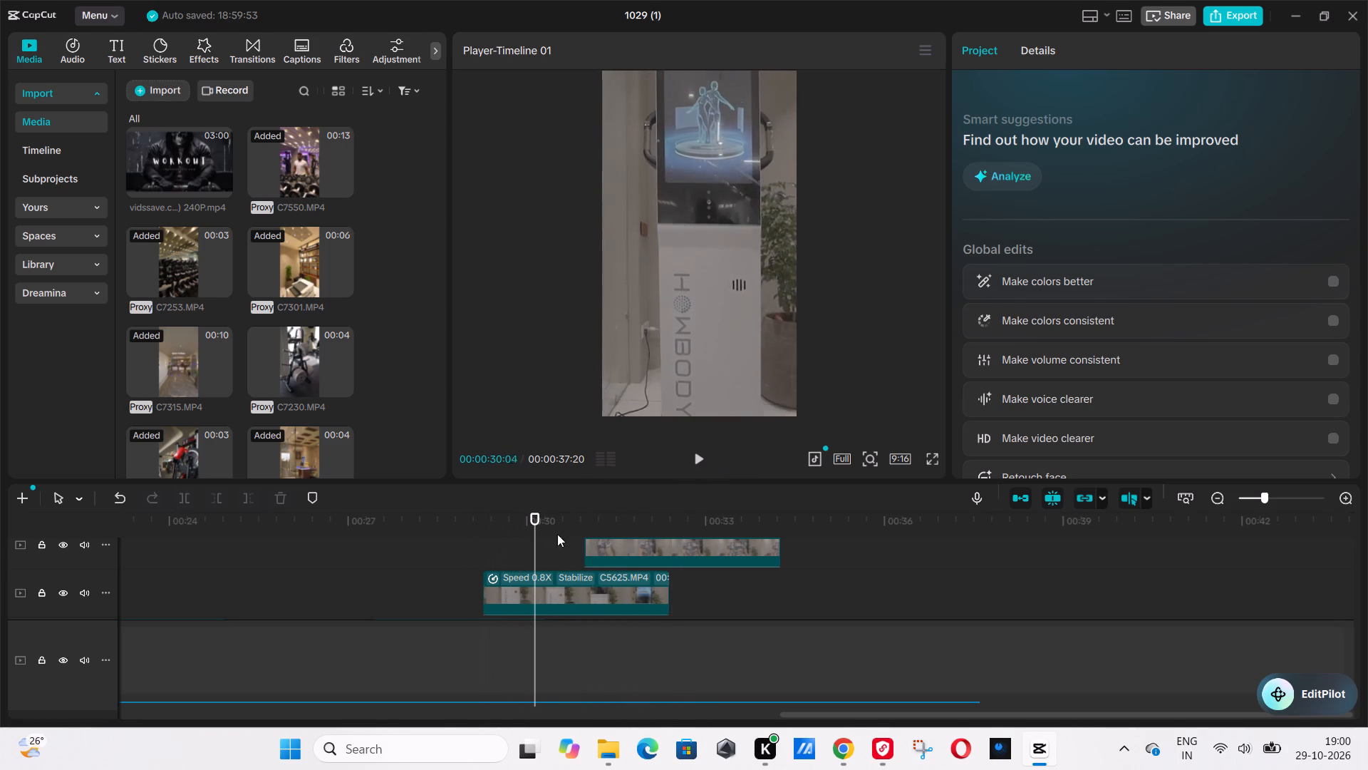
click(703, 466)
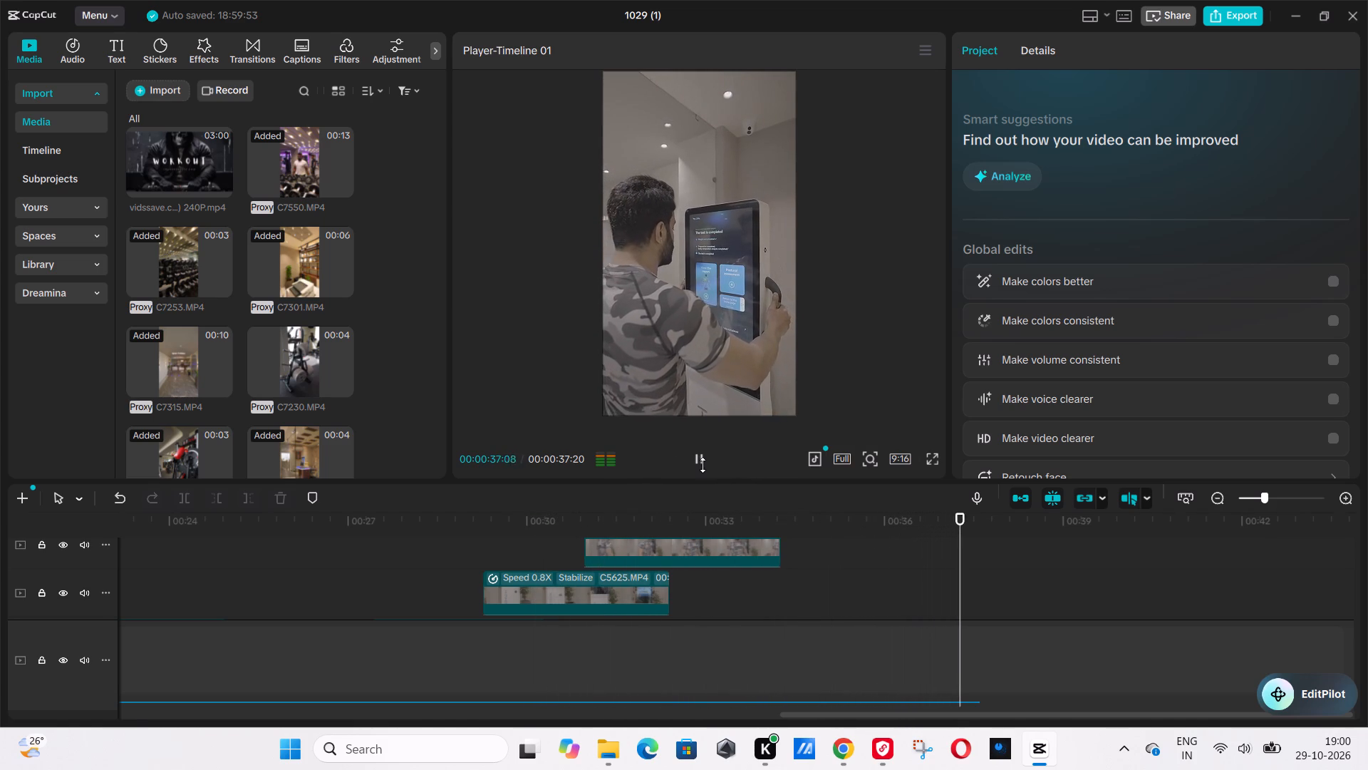
Play back the opening gym shots and examine the cut around the end of the C7309 clip.
scroll(1012, 596, down, 7)
scroll(951, 659, down, 2)
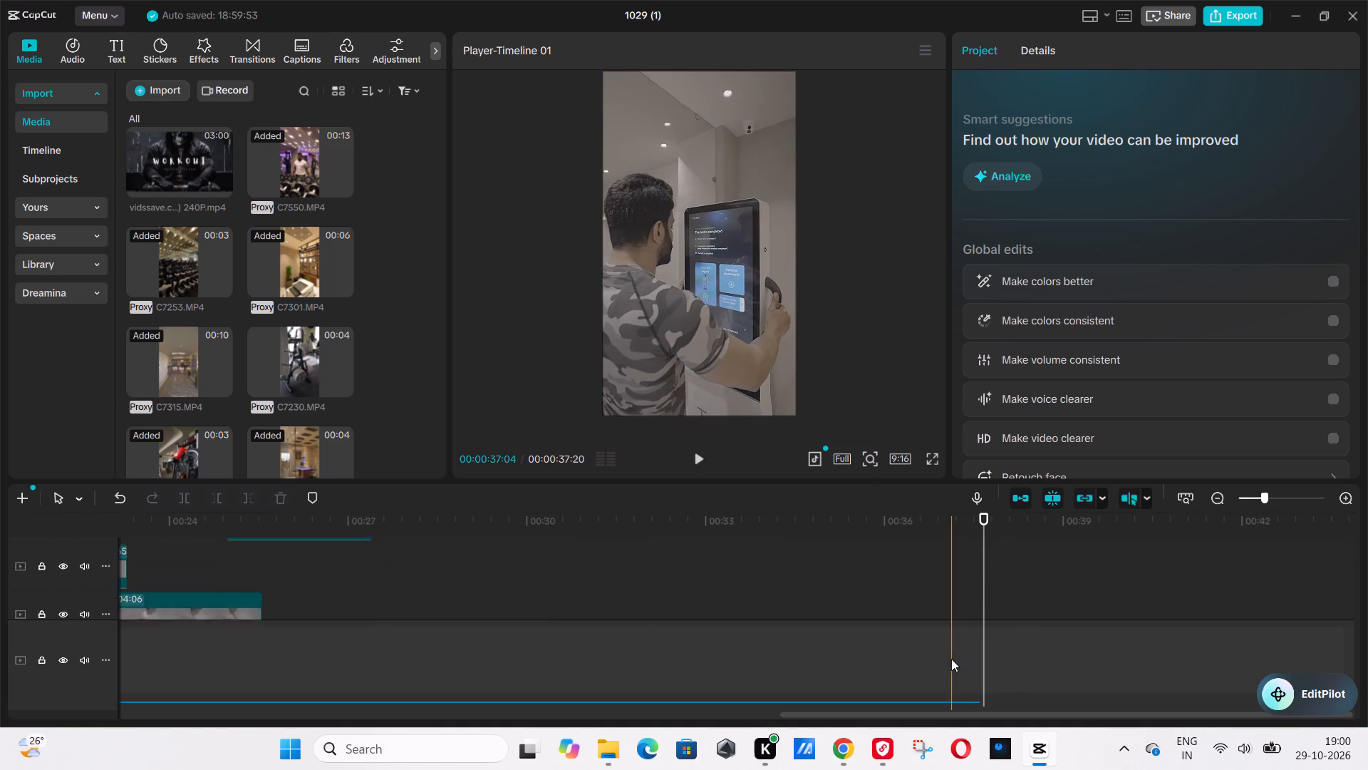
scroll(951, 659, down, 12)
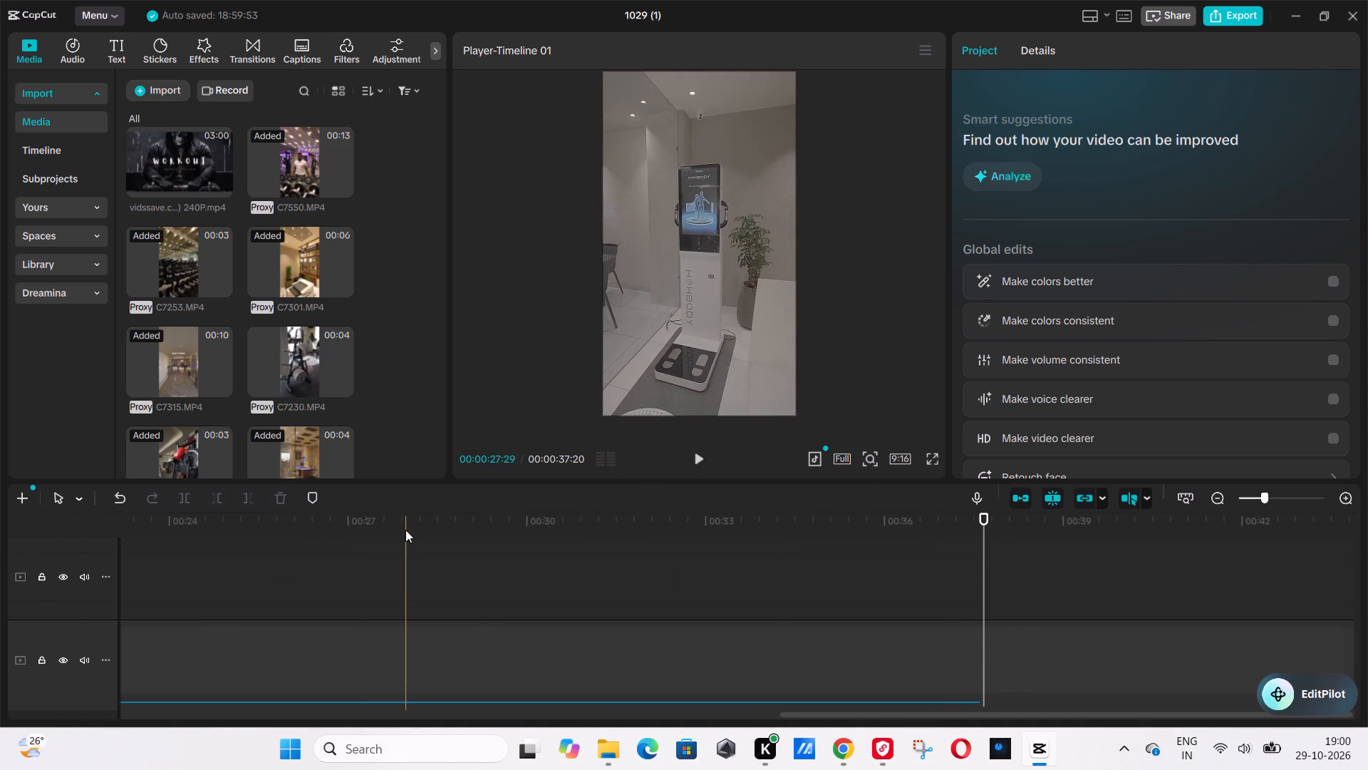
drag(405, 530, 0, 503)
click(693, 464)
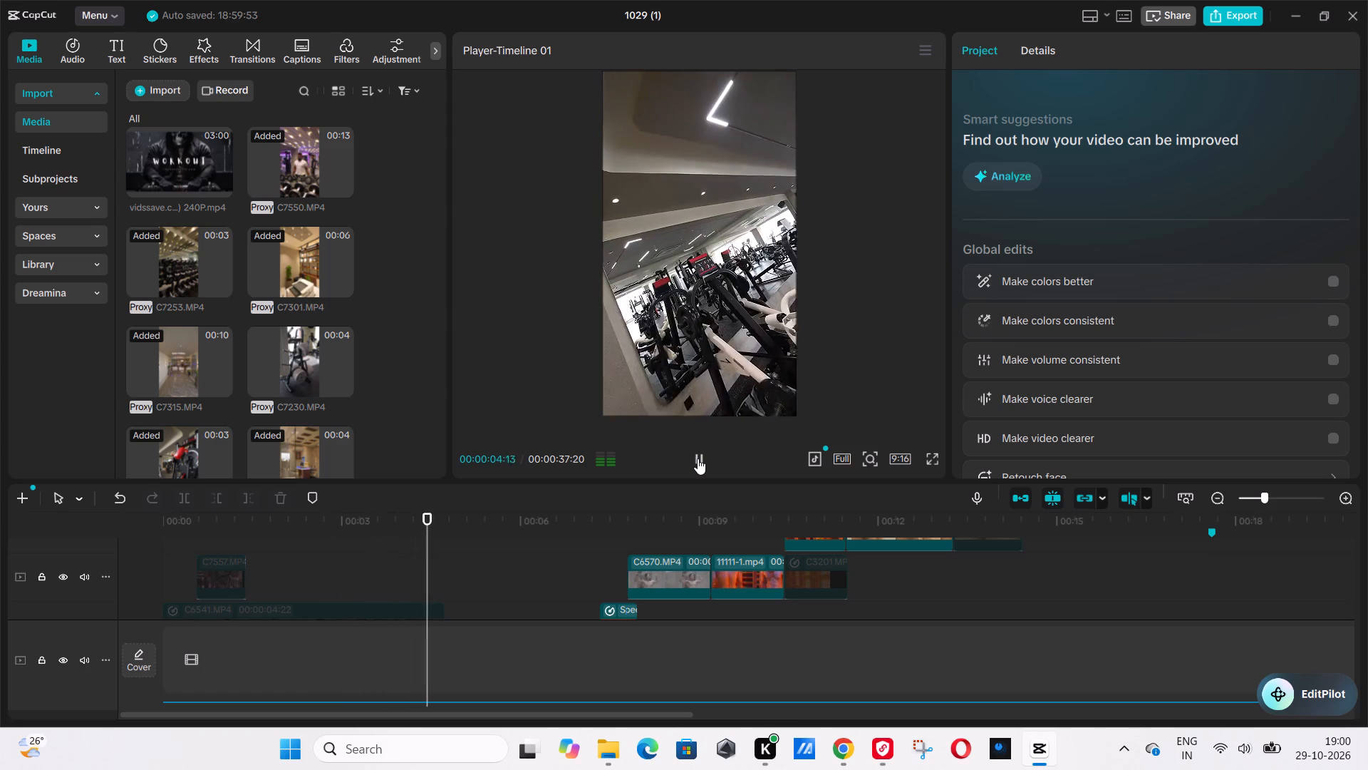
click(698, 458)
click(291, 530)
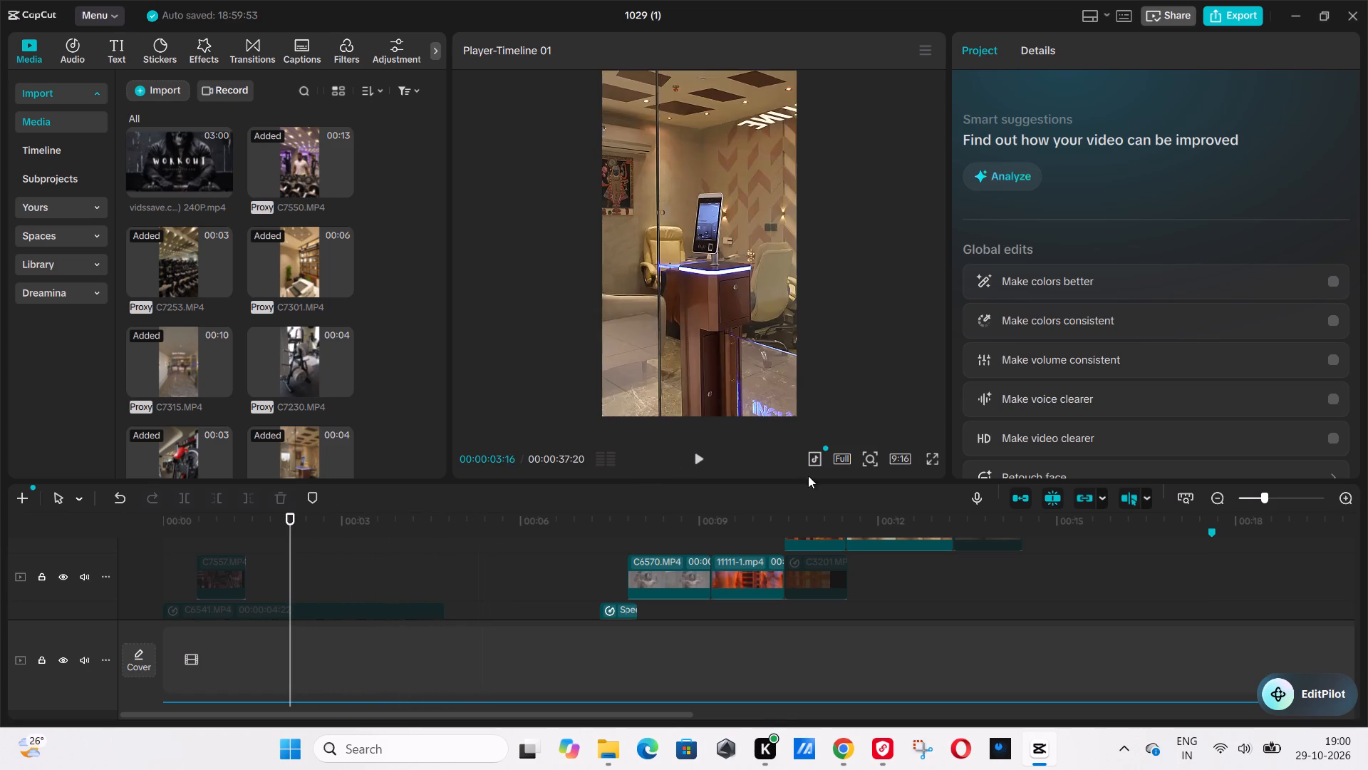
scroll(637, 529, down, 5)
scroll(317, 566, down, 7)
scroll(259, 556, down, 2)
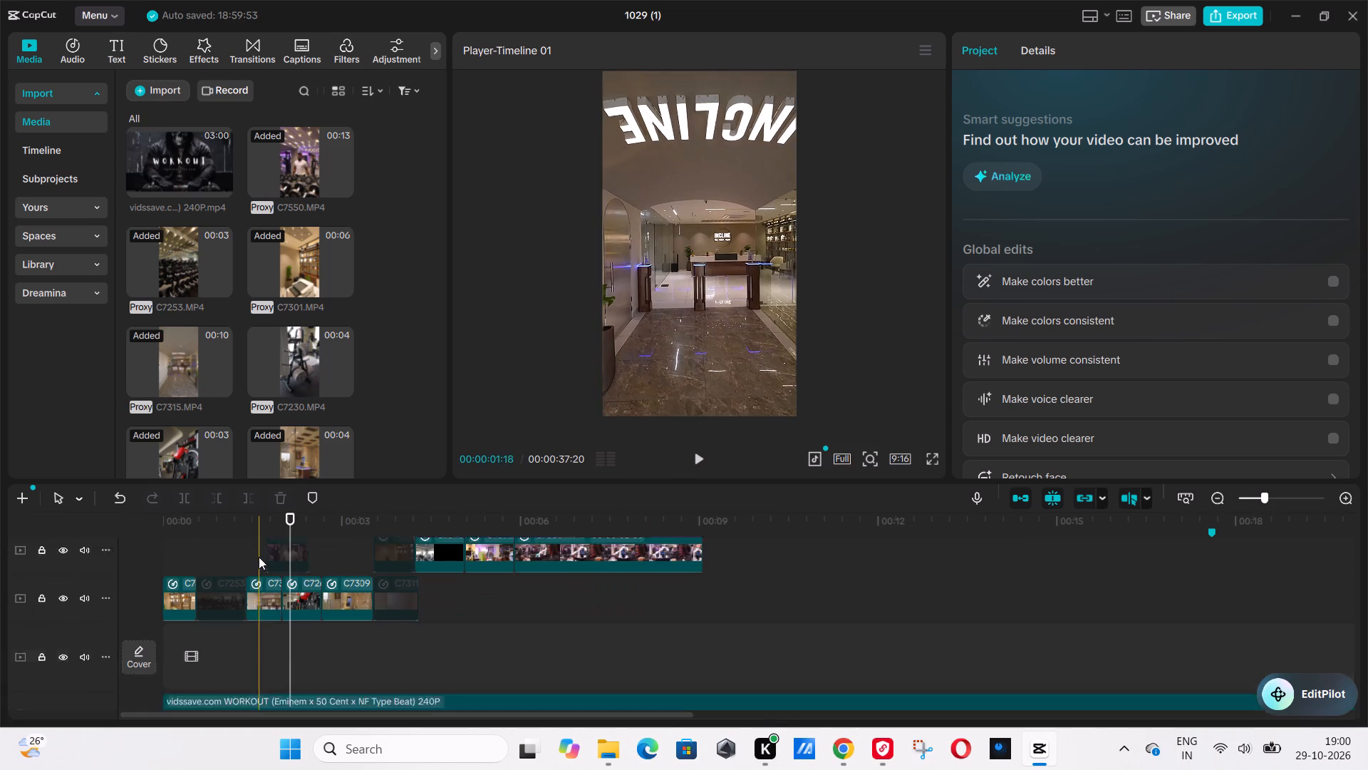
scroll(259, 557, down, 1)
scroll(339, 567, up, 2)
click(346, 548)
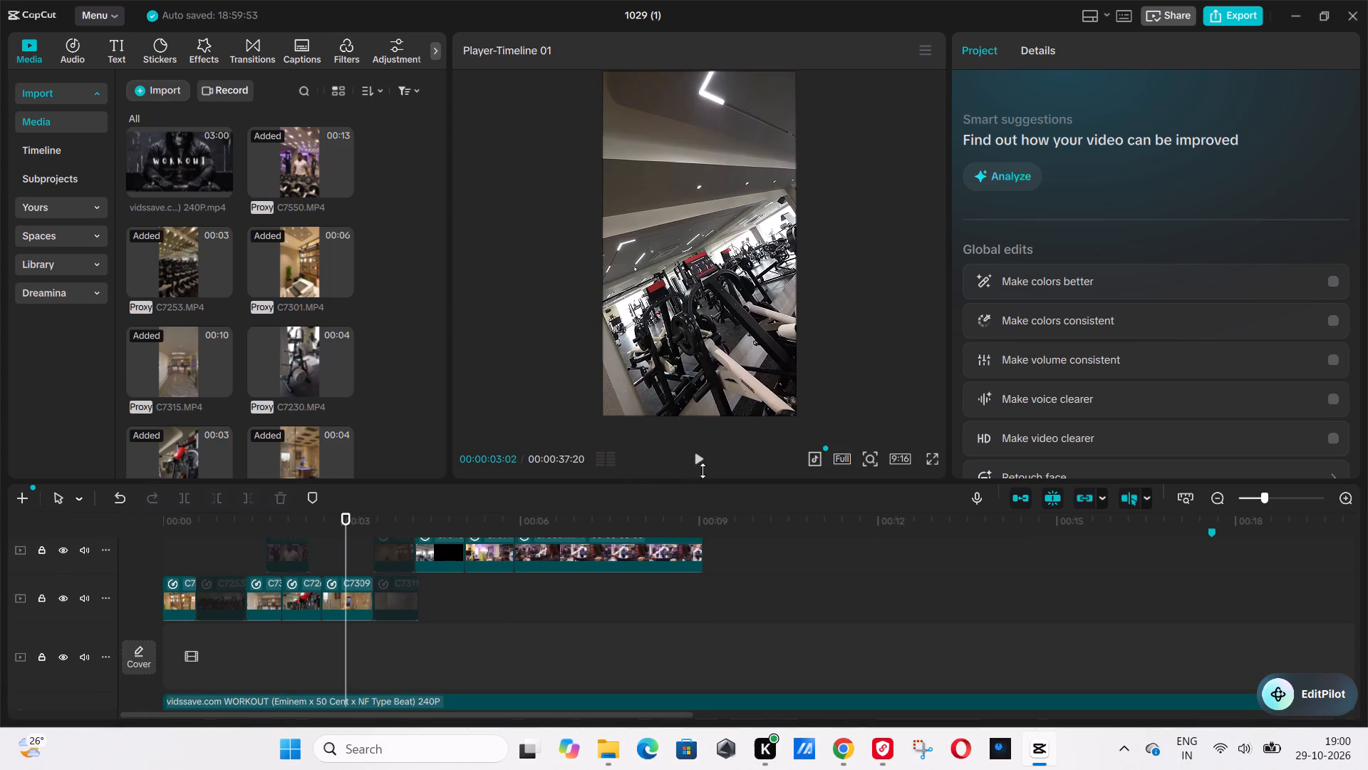
click(698, 463)
click(698, 460)
Trim the start of the dimmed clip after C7309, extend C7309's end to meet it, and preview the cut.
click(395, 597)
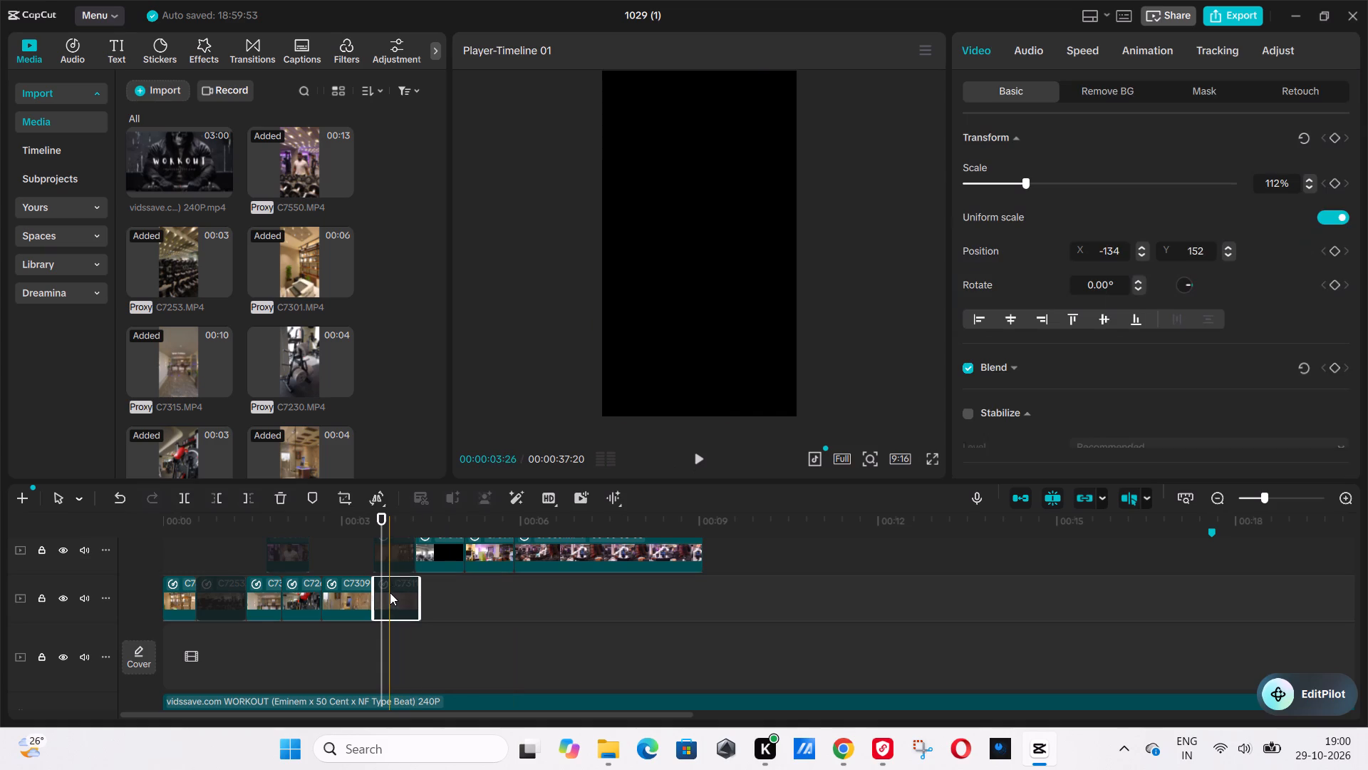
click(378, 587)
drag(375, 585, 387, 587)
click(348, 595)
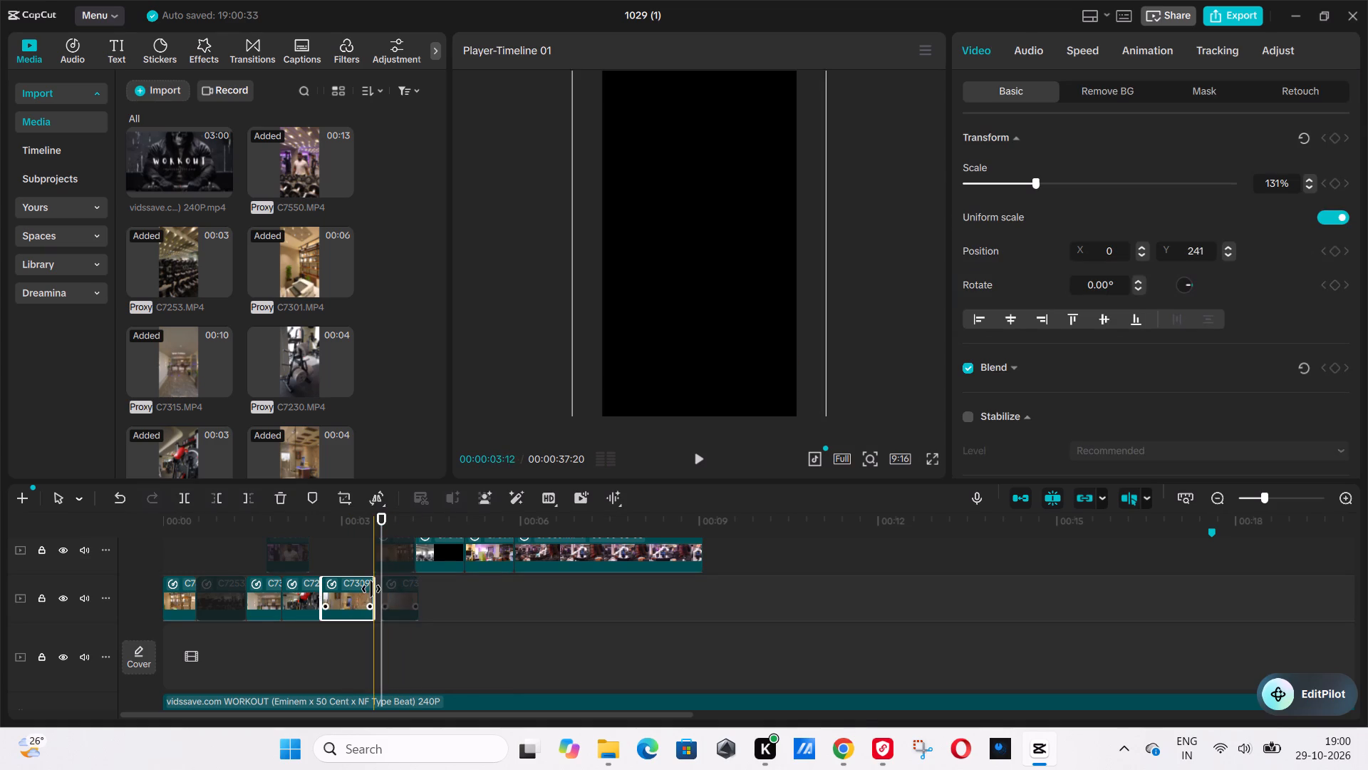
drag(371, 589, 382, 590)
click(353, 566)
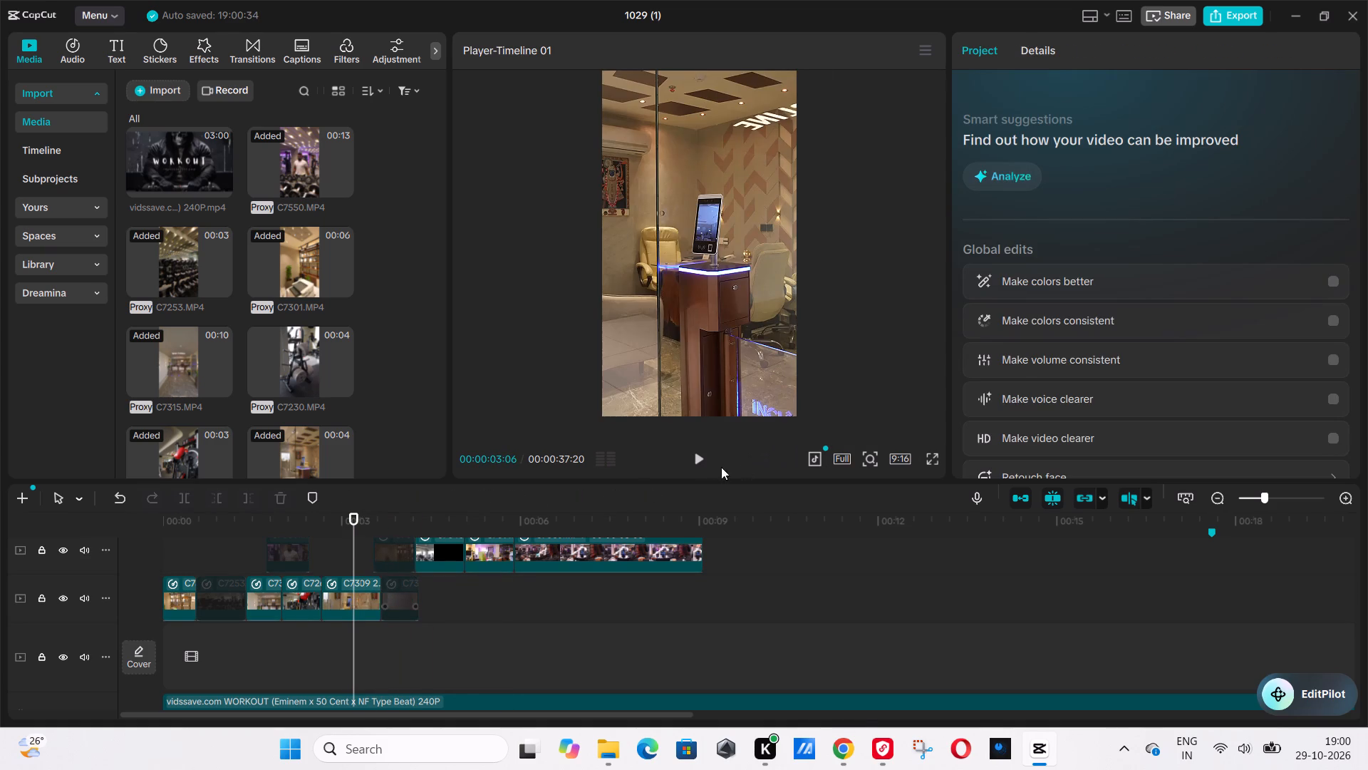
click(703, 462)
click(702, 462)
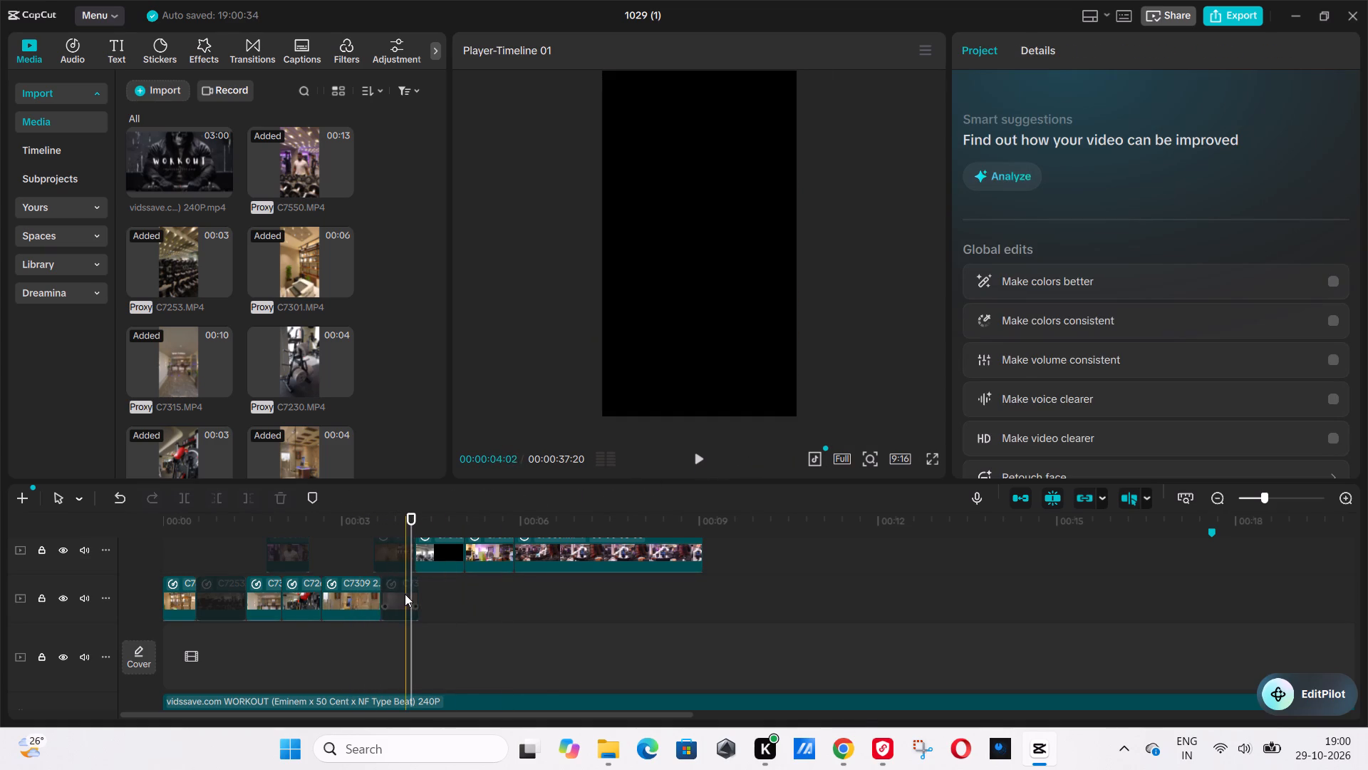
Trim the start of the dimmed clip after C7309 slightly, extend C7309's end to meet it, and preview the cut.
click(405, 594)
drag(386, 587, 395, 593)
click(364, 600)
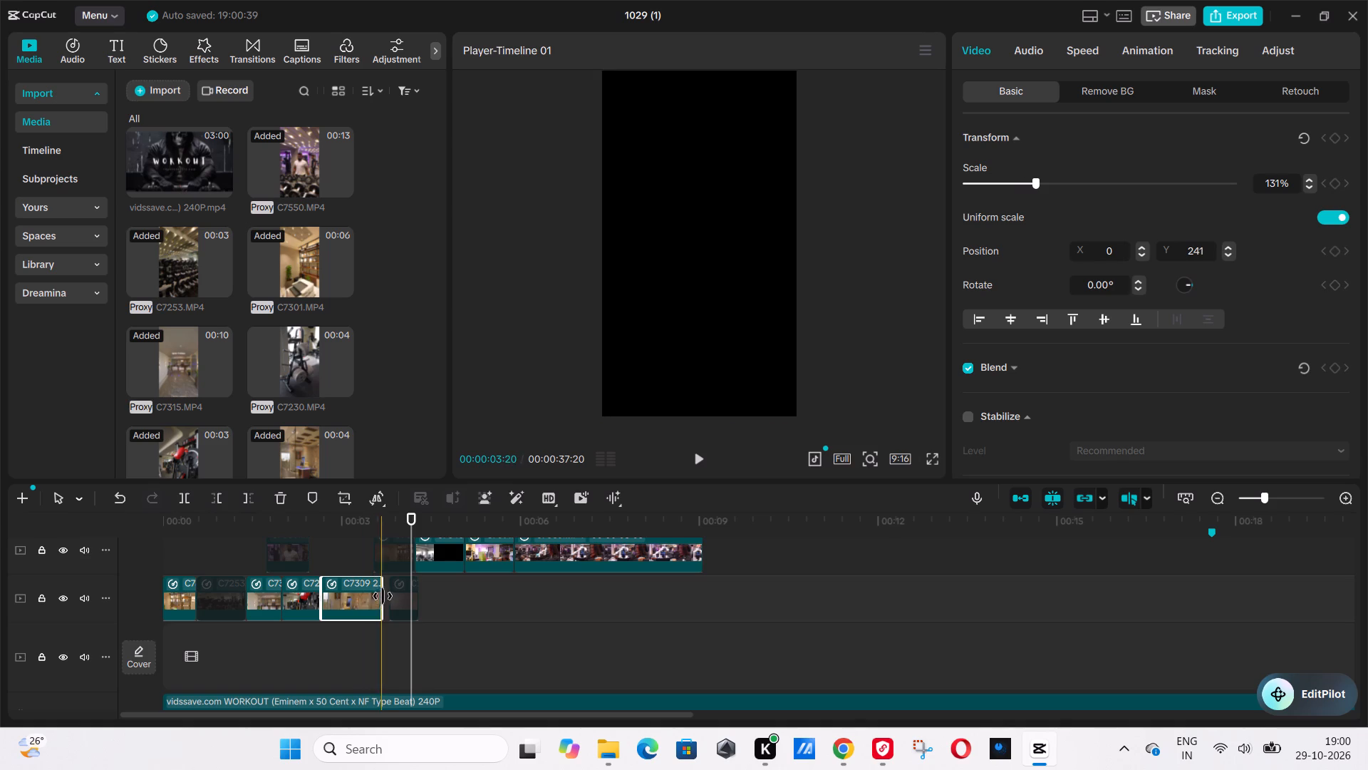
drag(383, 596, 391, 595)
click(319, 559)
click(708, 459)
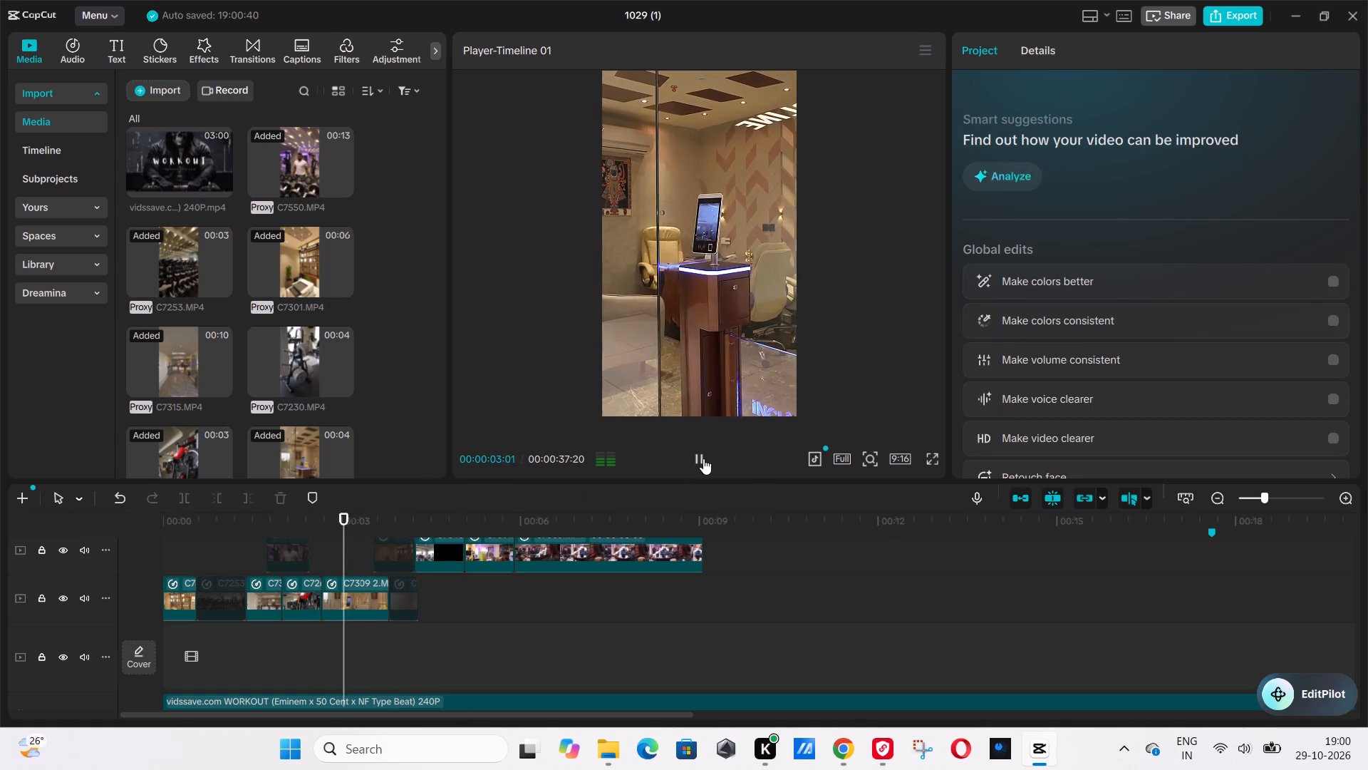
click(703, 458)
click(326, 549)
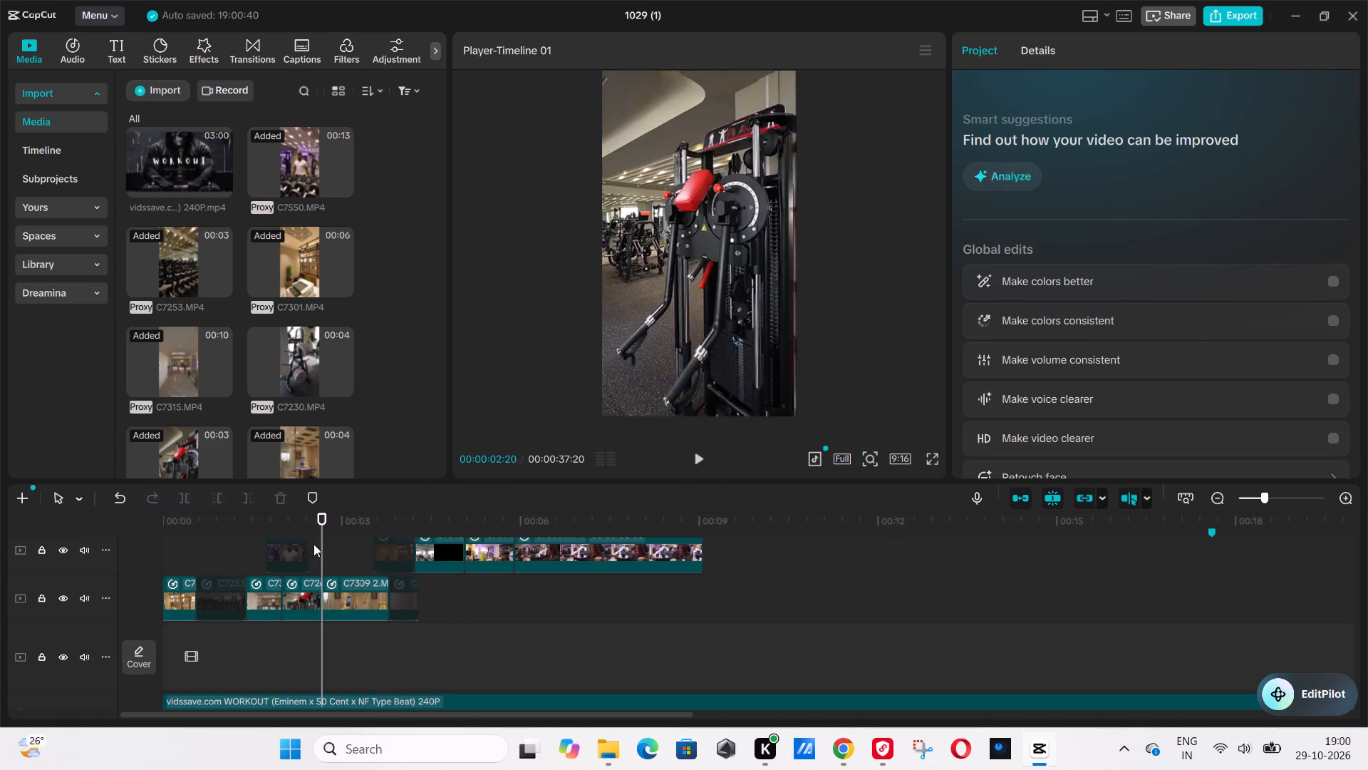
click(299, 532)
click(685, 450)
click(690, 453)
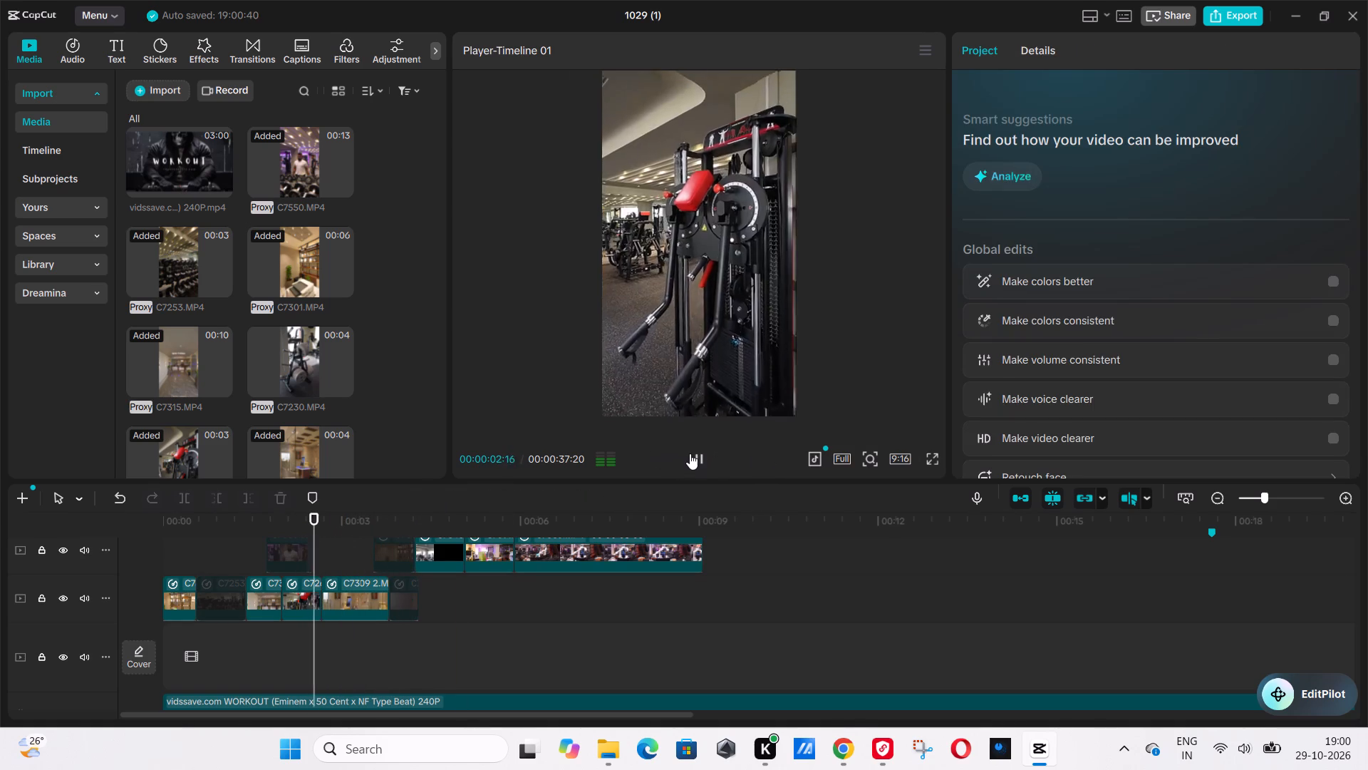
click(690, 453)
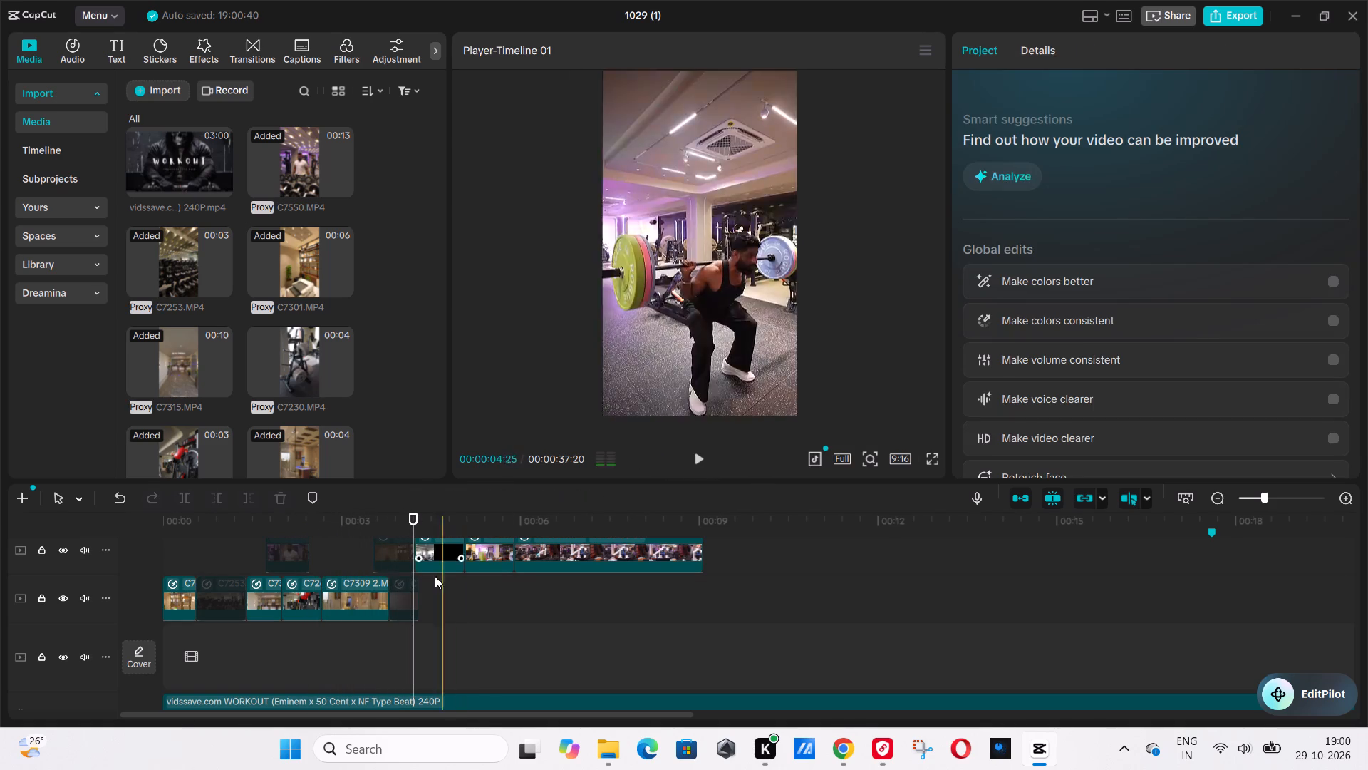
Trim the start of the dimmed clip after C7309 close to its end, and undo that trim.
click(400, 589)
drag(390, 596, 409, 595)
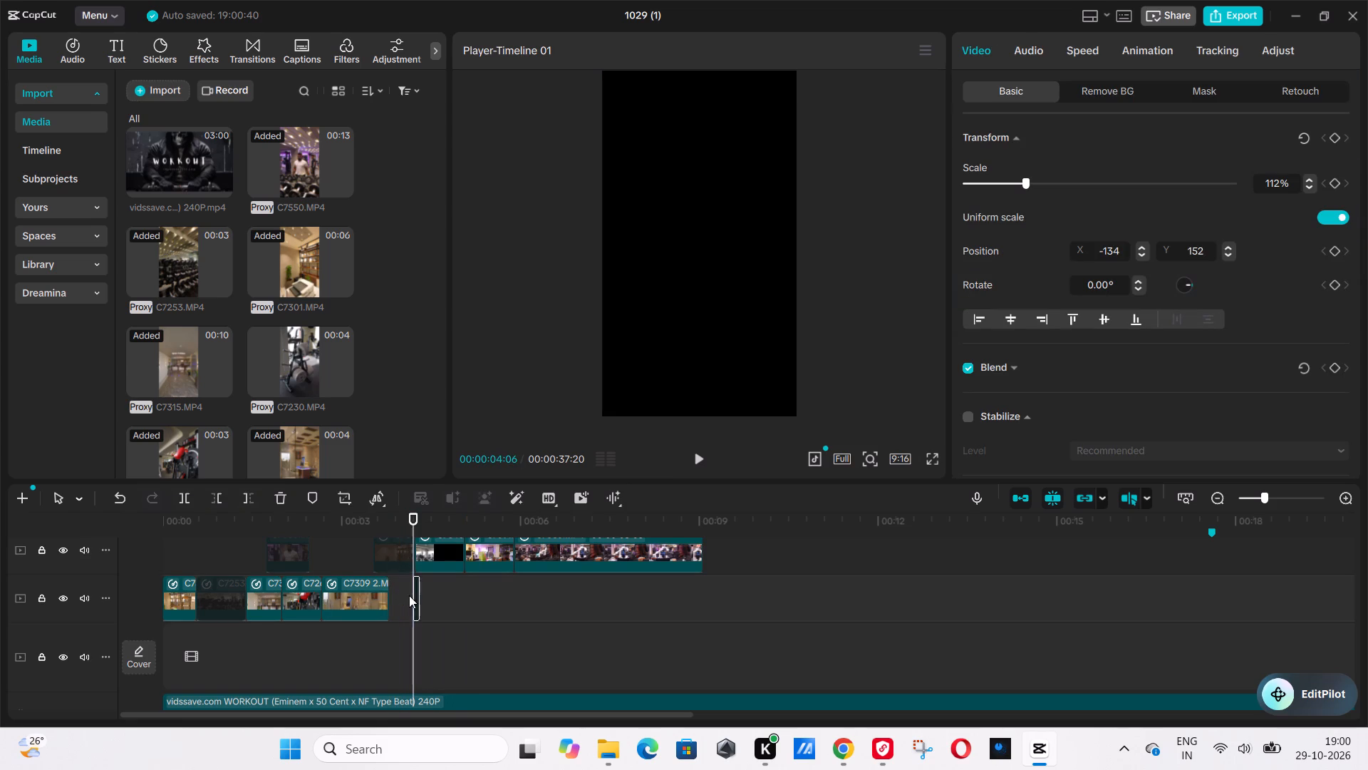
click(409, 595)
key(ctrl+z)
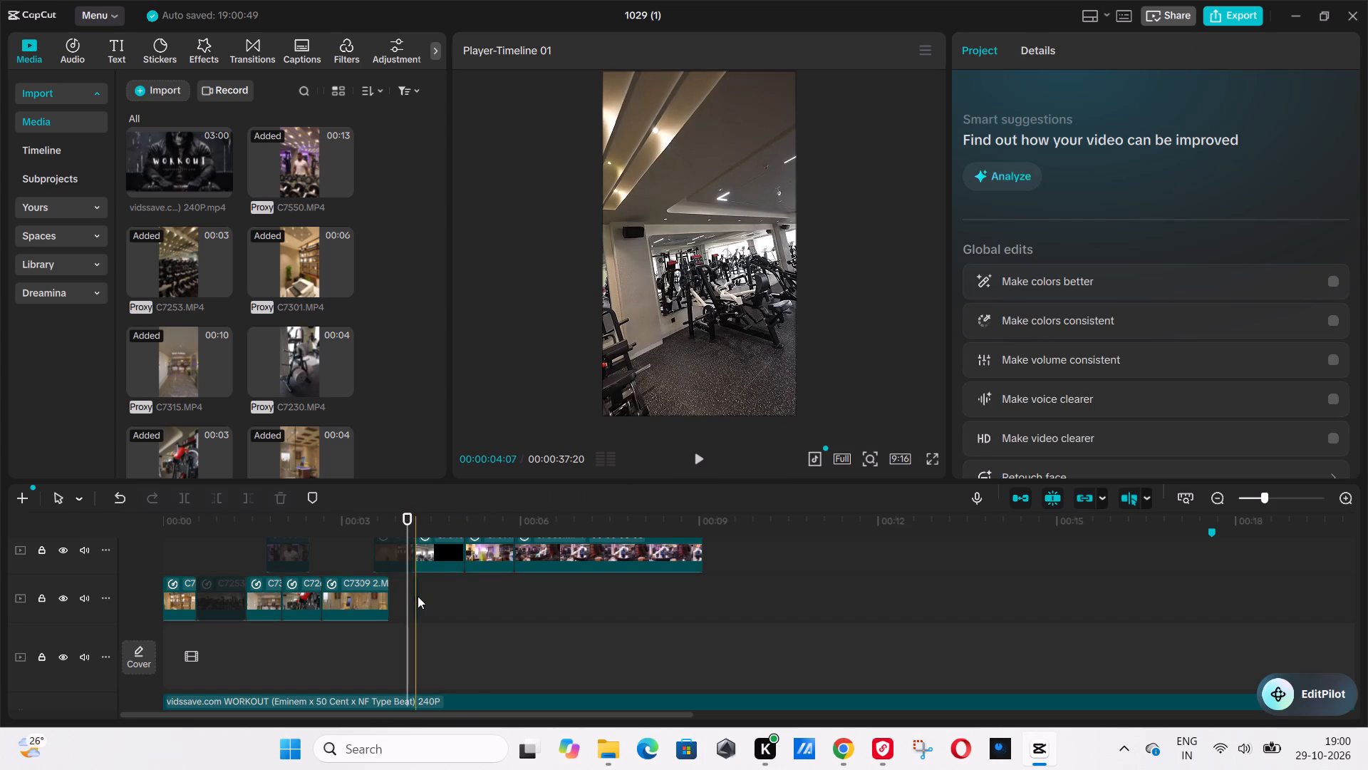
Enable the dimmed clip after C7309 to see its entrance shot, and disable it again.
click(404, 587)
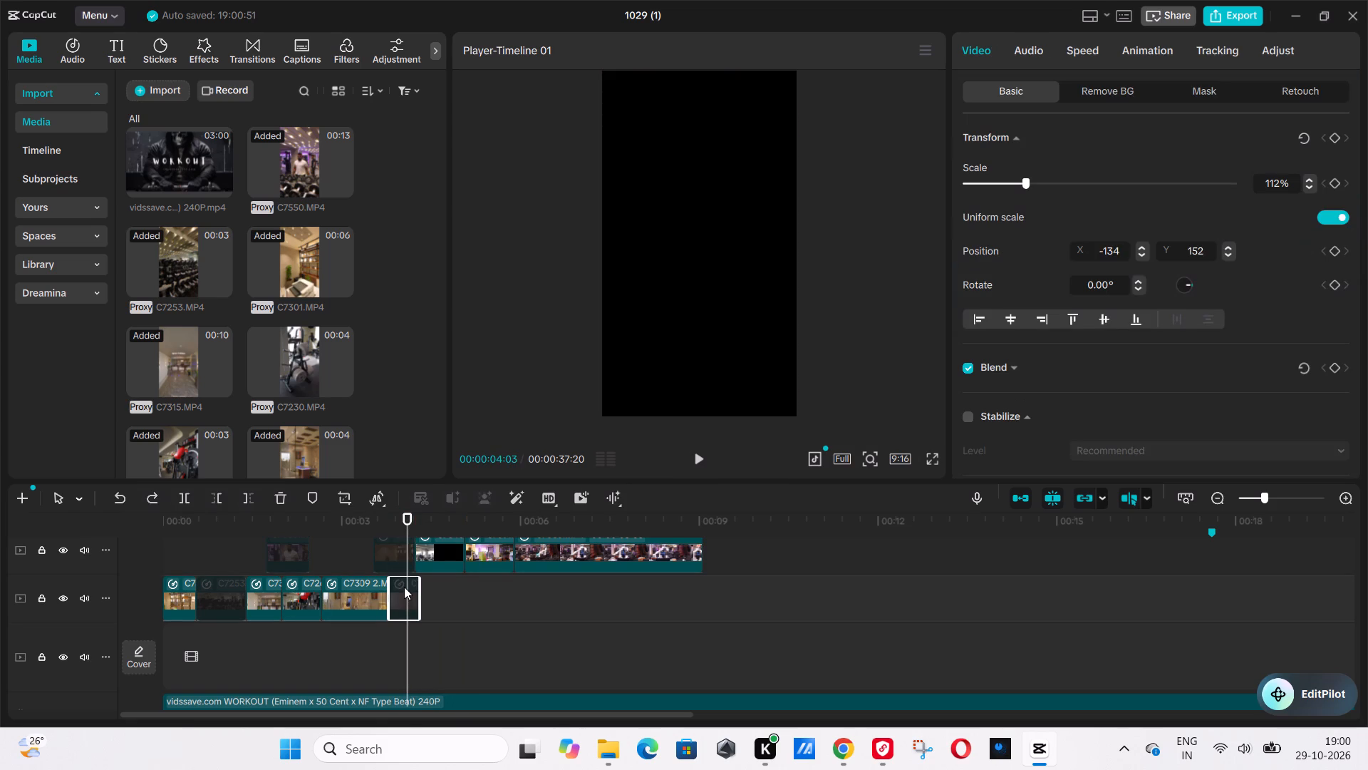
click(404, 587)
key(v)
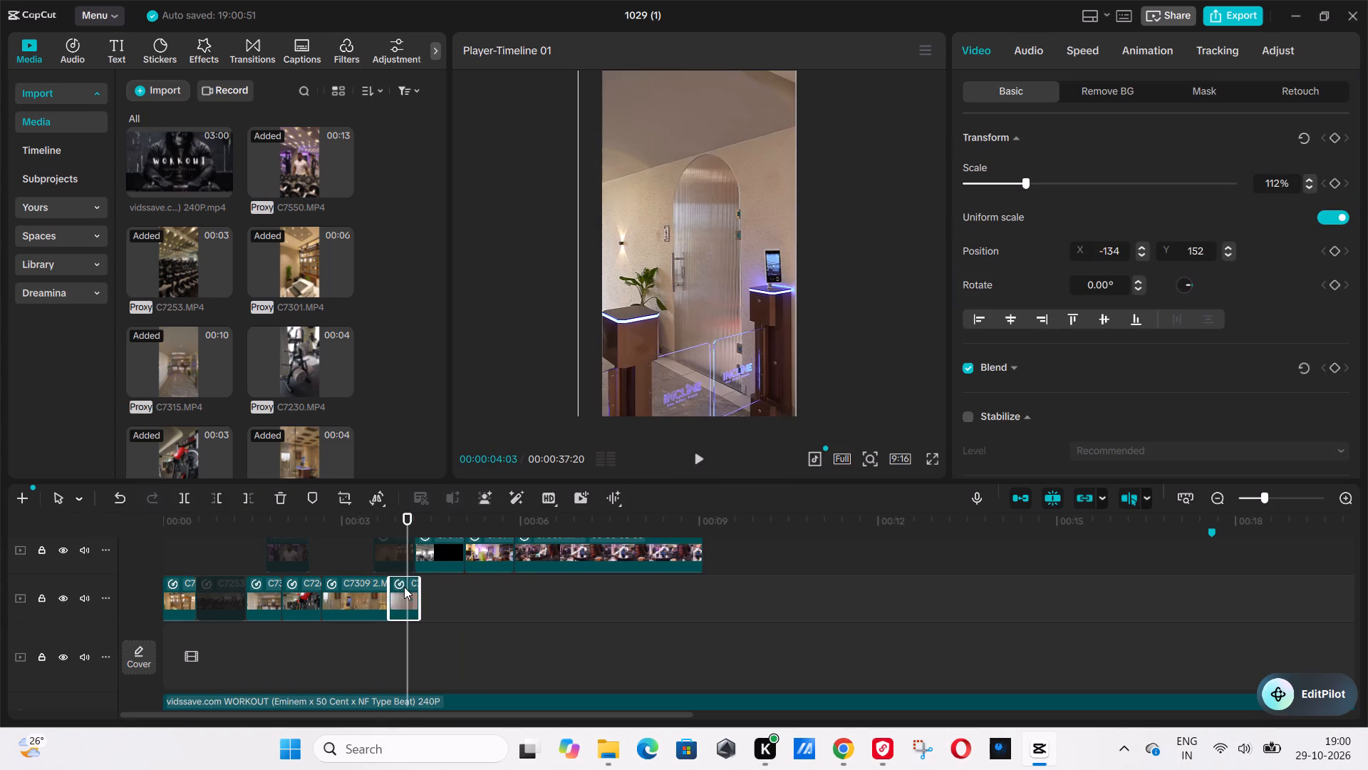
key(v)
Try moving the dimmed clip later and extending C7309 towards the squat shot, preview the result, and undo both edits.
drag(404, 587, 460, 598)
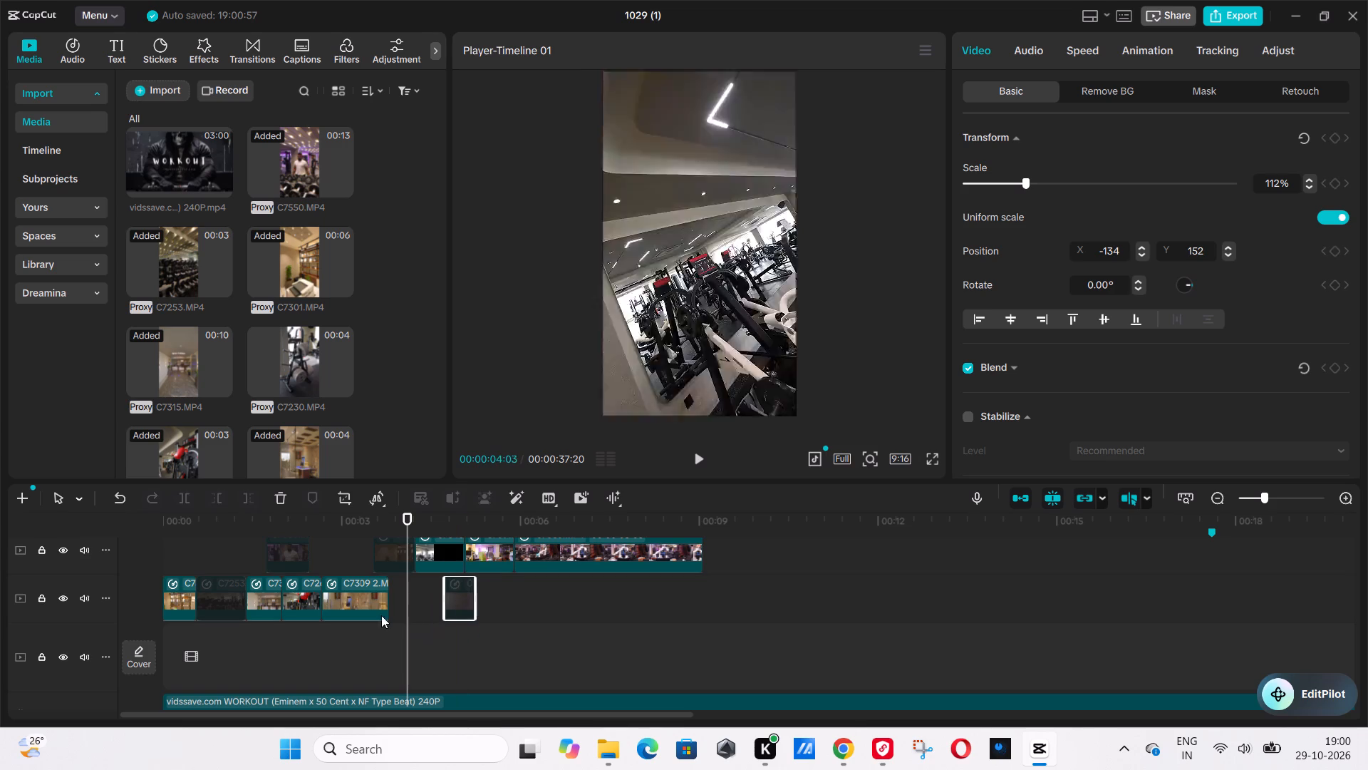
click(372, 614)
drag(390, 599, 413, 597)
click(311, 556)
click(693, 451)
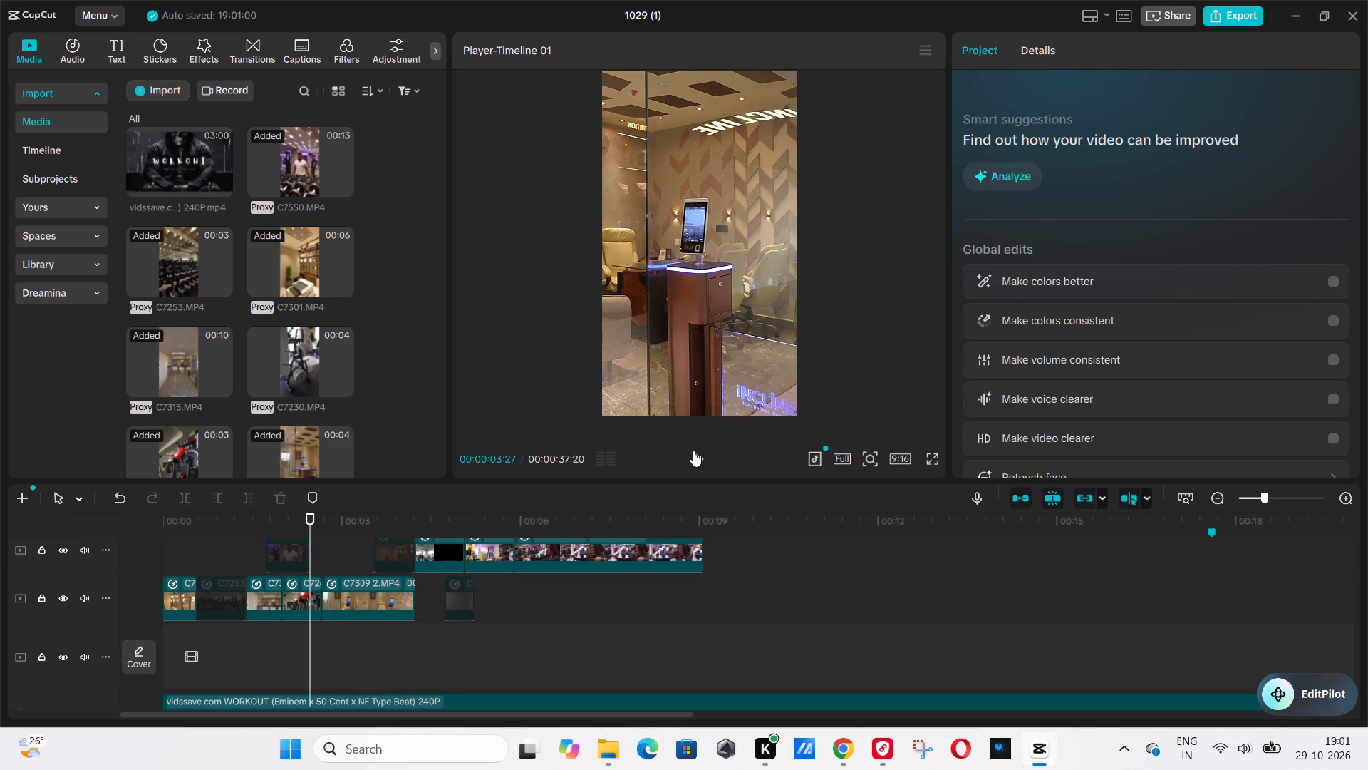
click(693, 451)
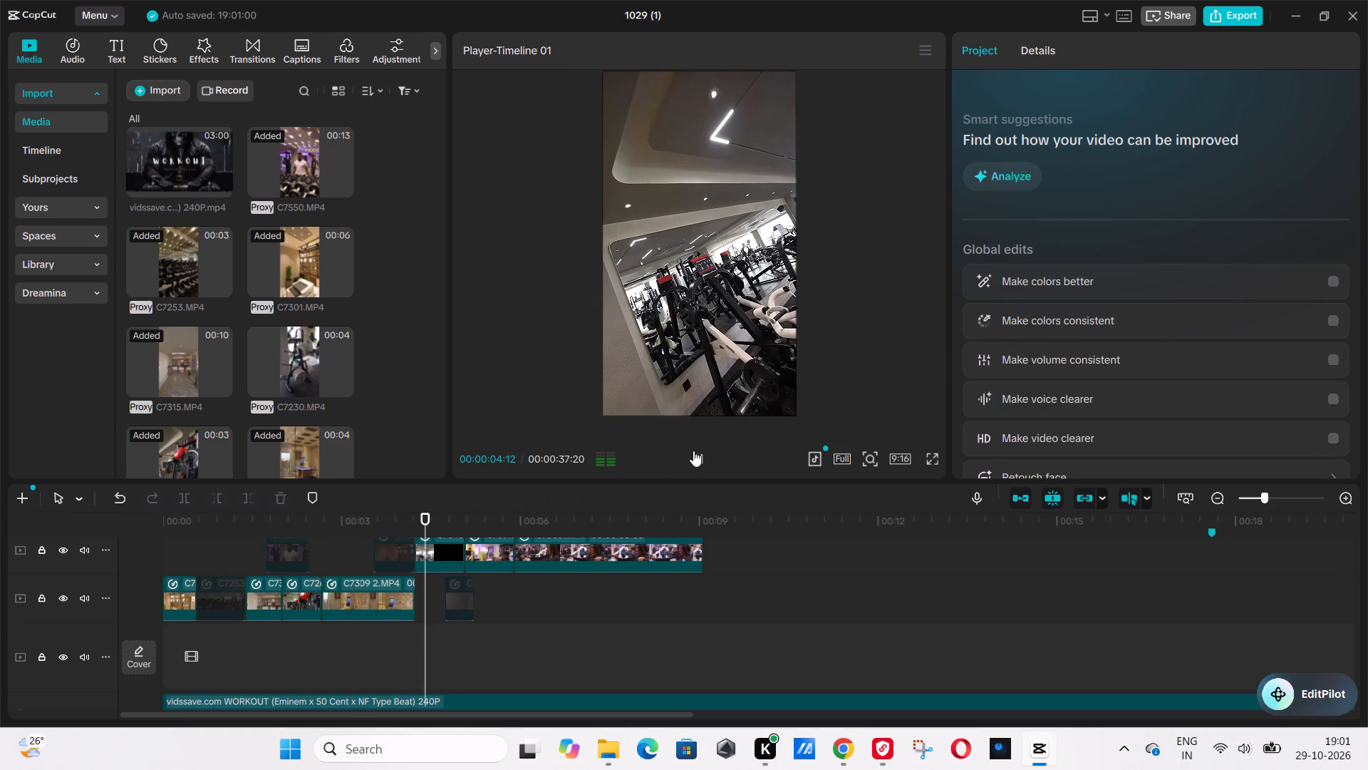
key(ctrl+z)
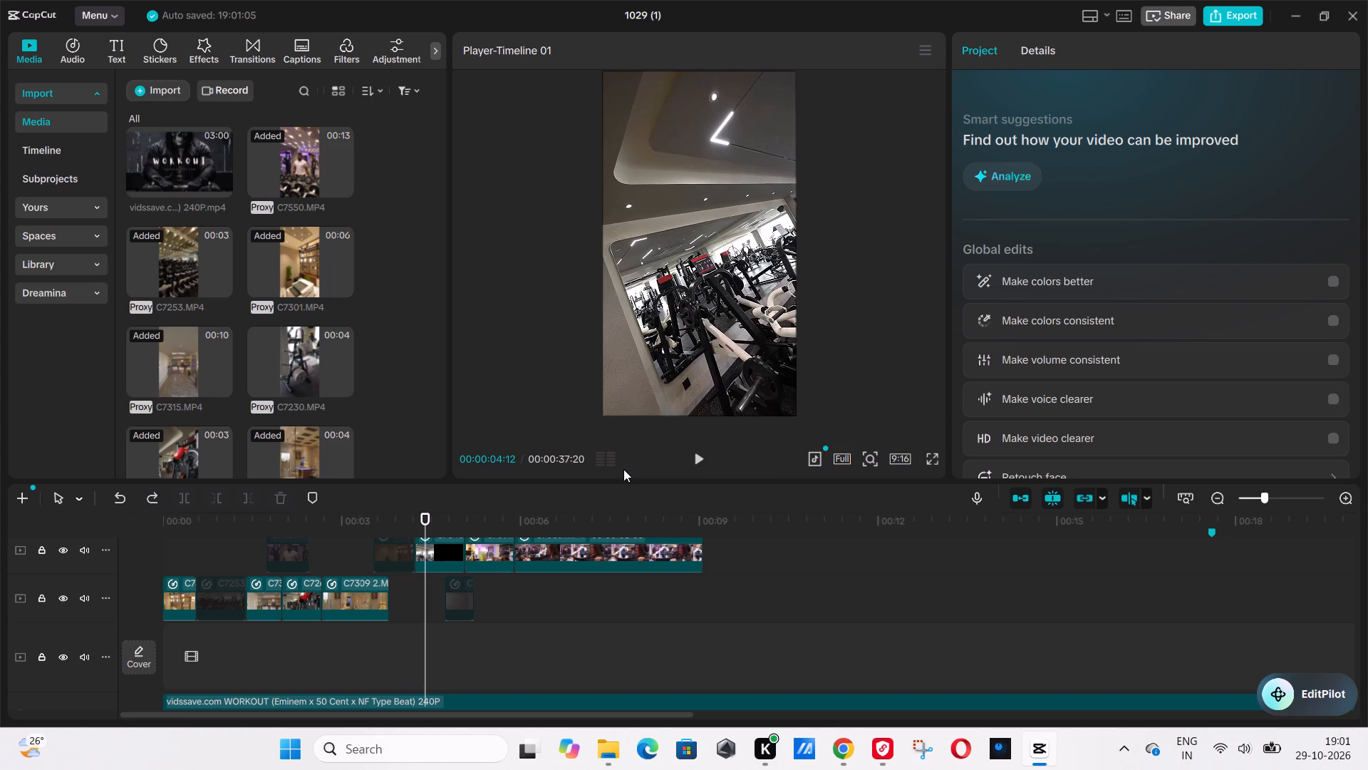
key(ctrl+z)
Move the dimmed clip away from C7309's end, extend C7309 to 00:00:04:12, and play back the result.
drag(405, 604, 468, 600)
drag(375, 602, 410, 597)
drag(358, 592, 308, 590)
click(316, 565)
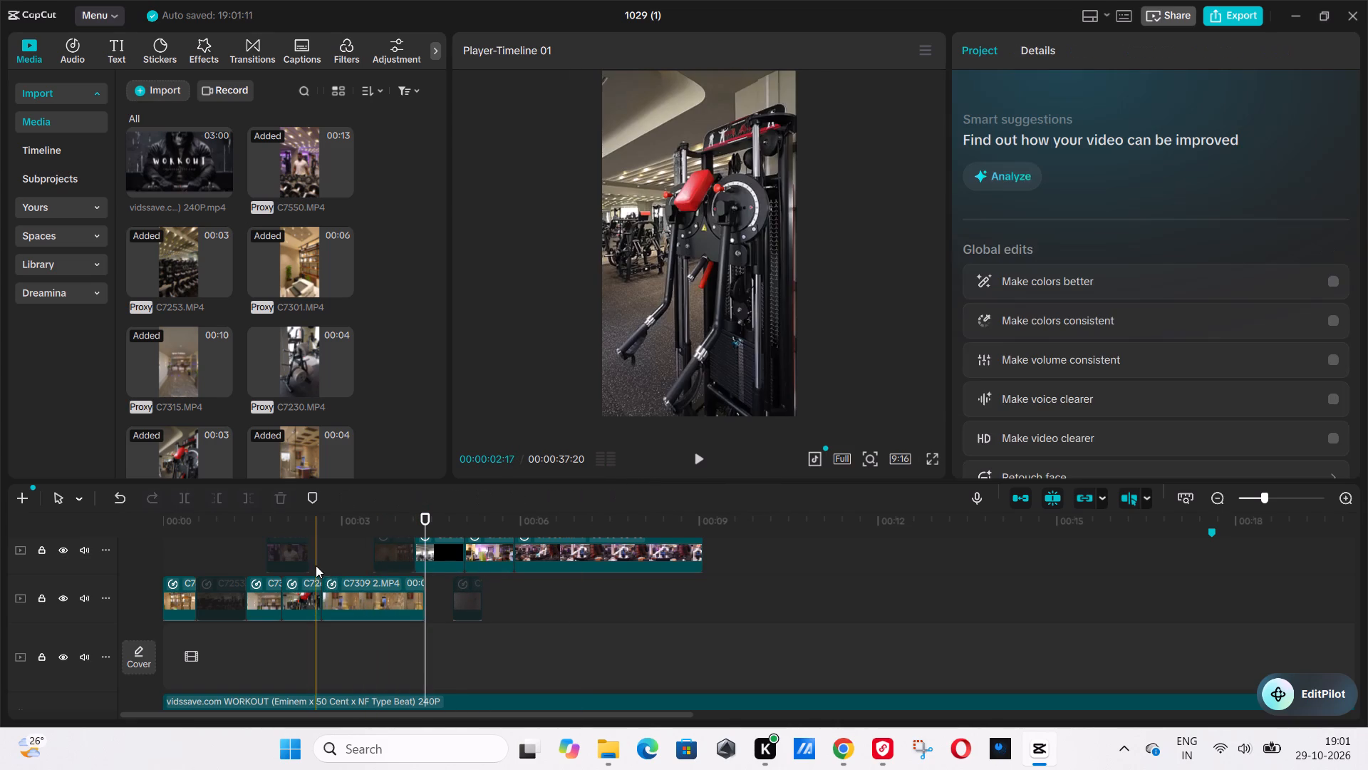
key(space)
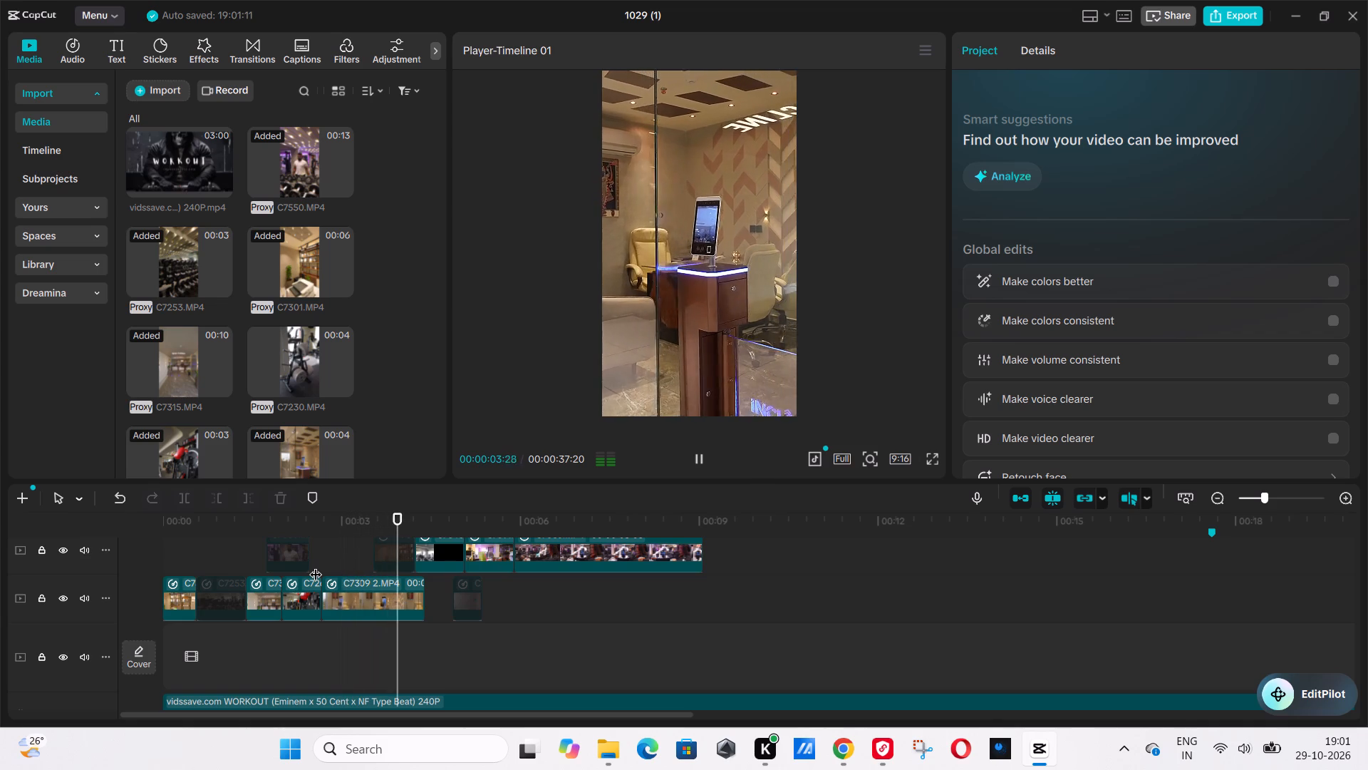
key(space)
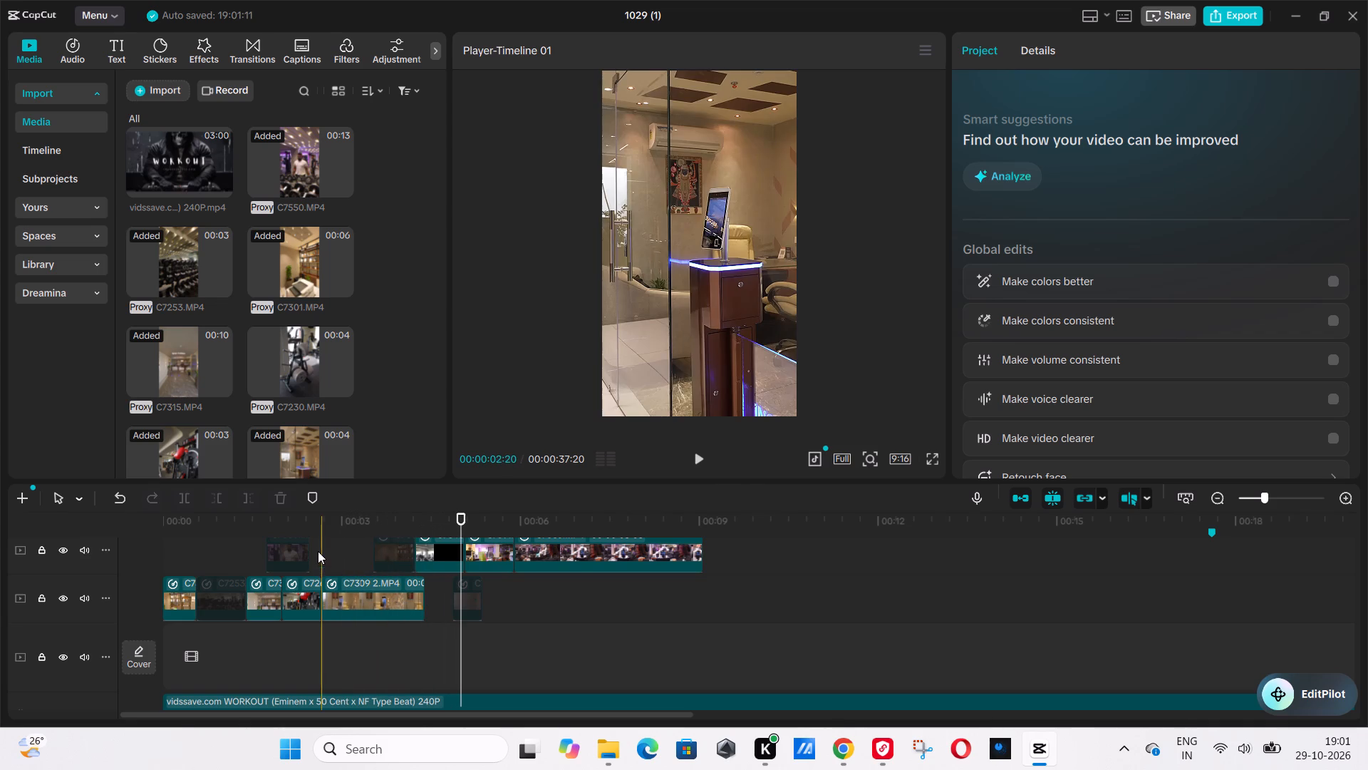
click(317, 548)
key(space)
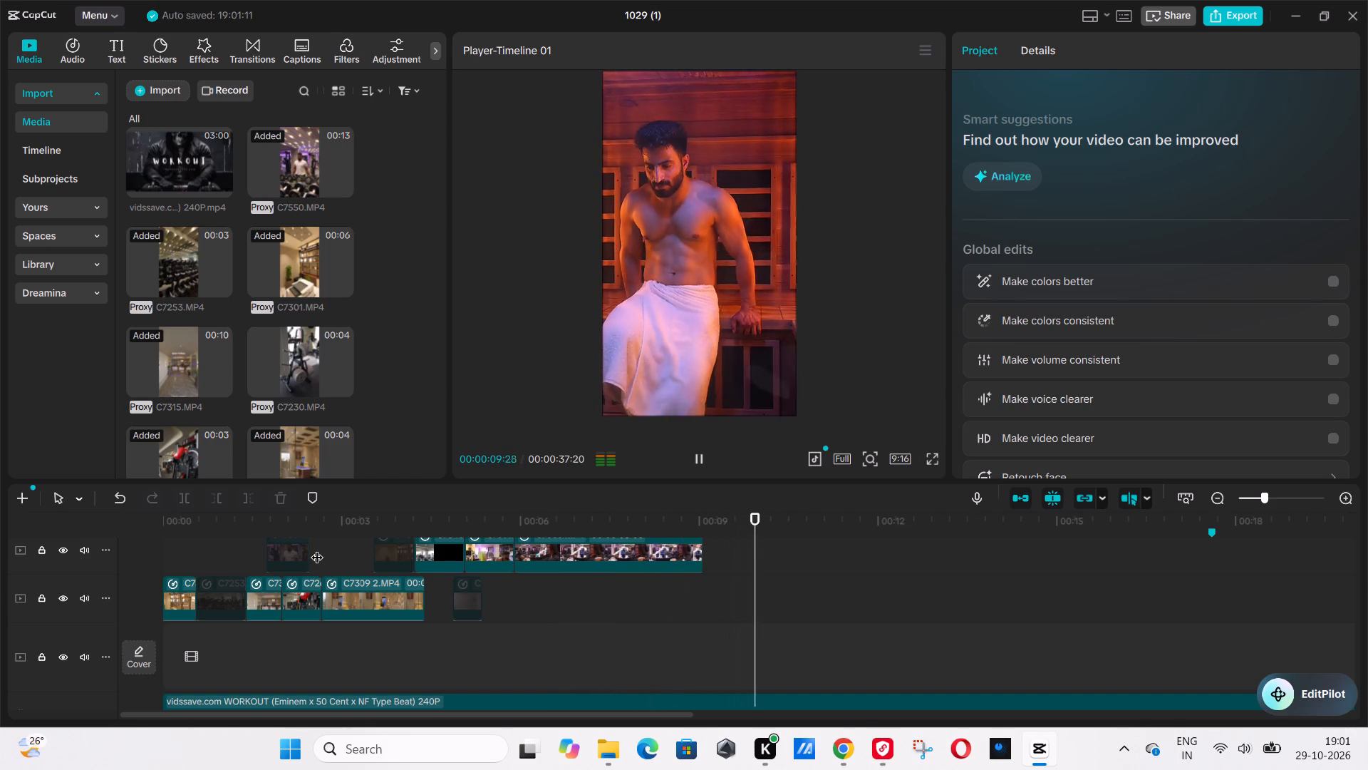
key(space)
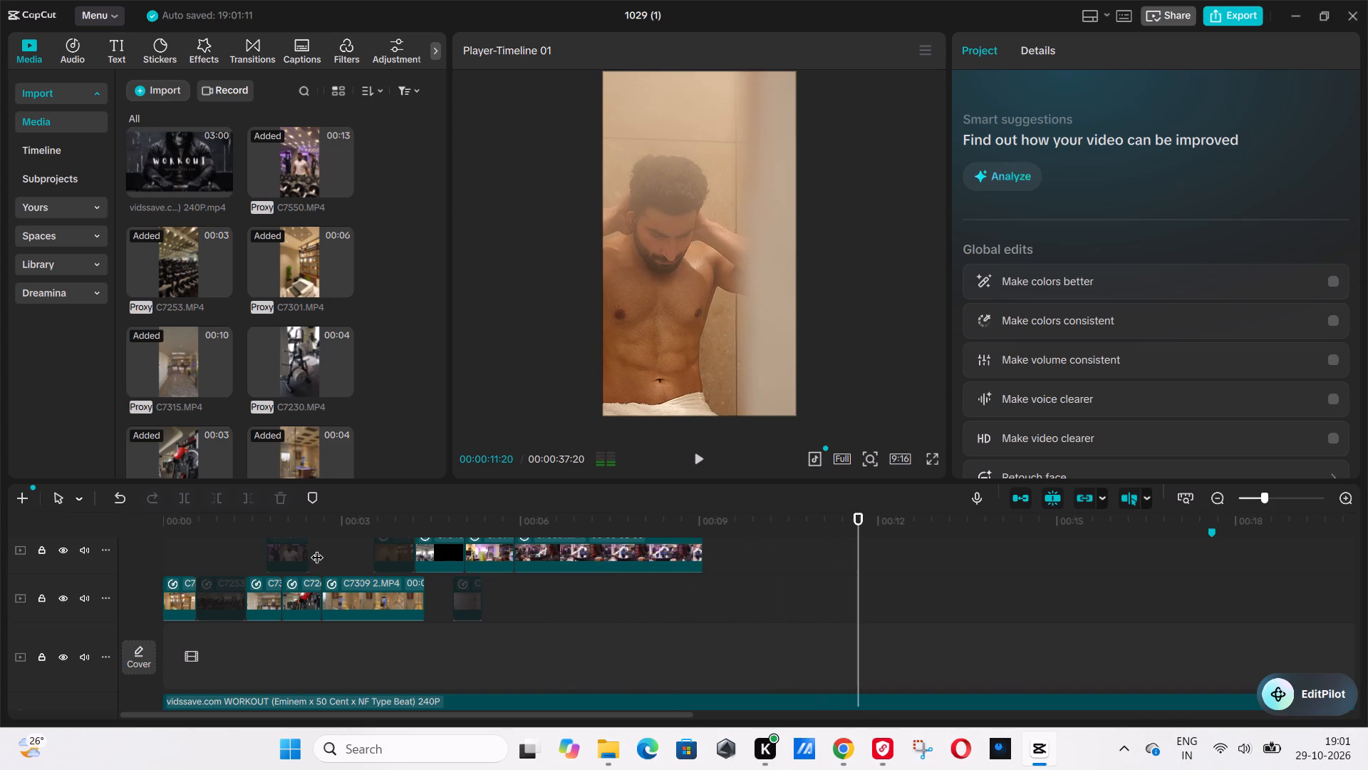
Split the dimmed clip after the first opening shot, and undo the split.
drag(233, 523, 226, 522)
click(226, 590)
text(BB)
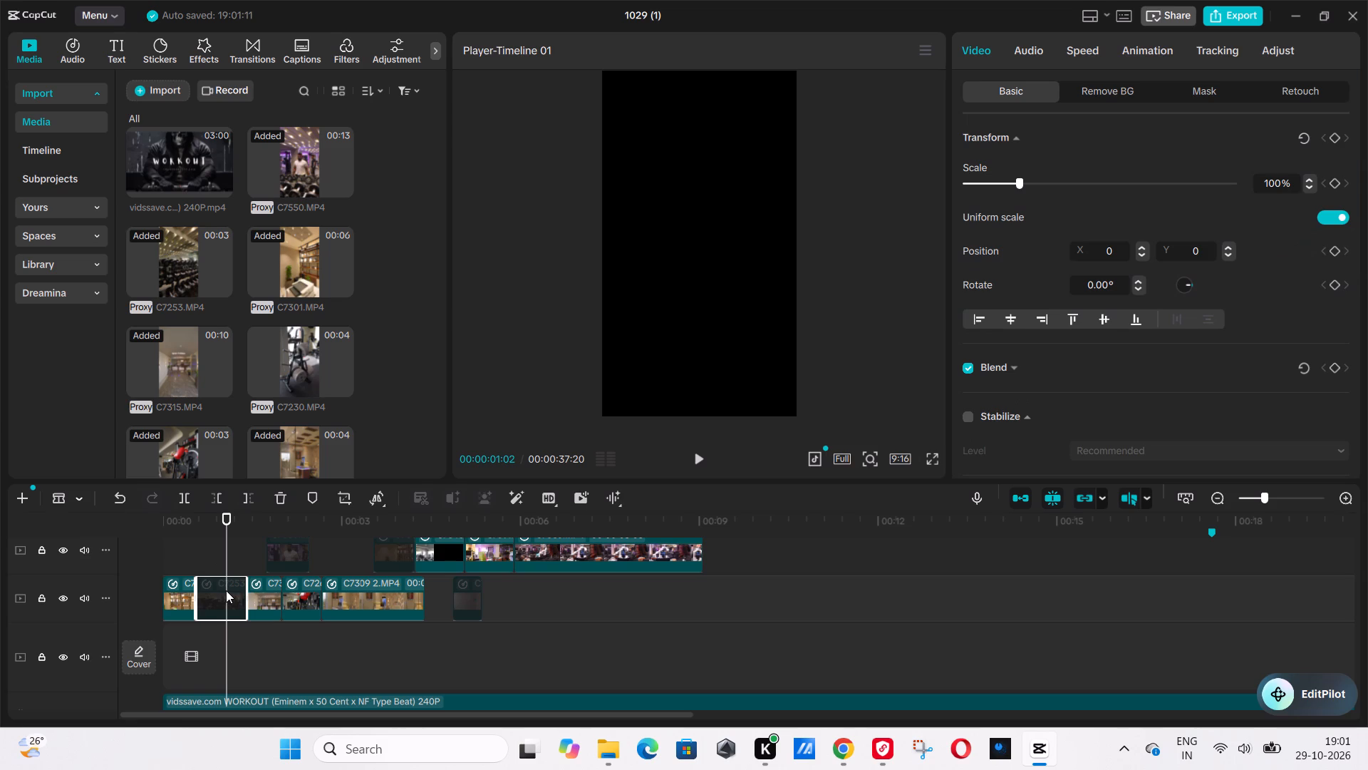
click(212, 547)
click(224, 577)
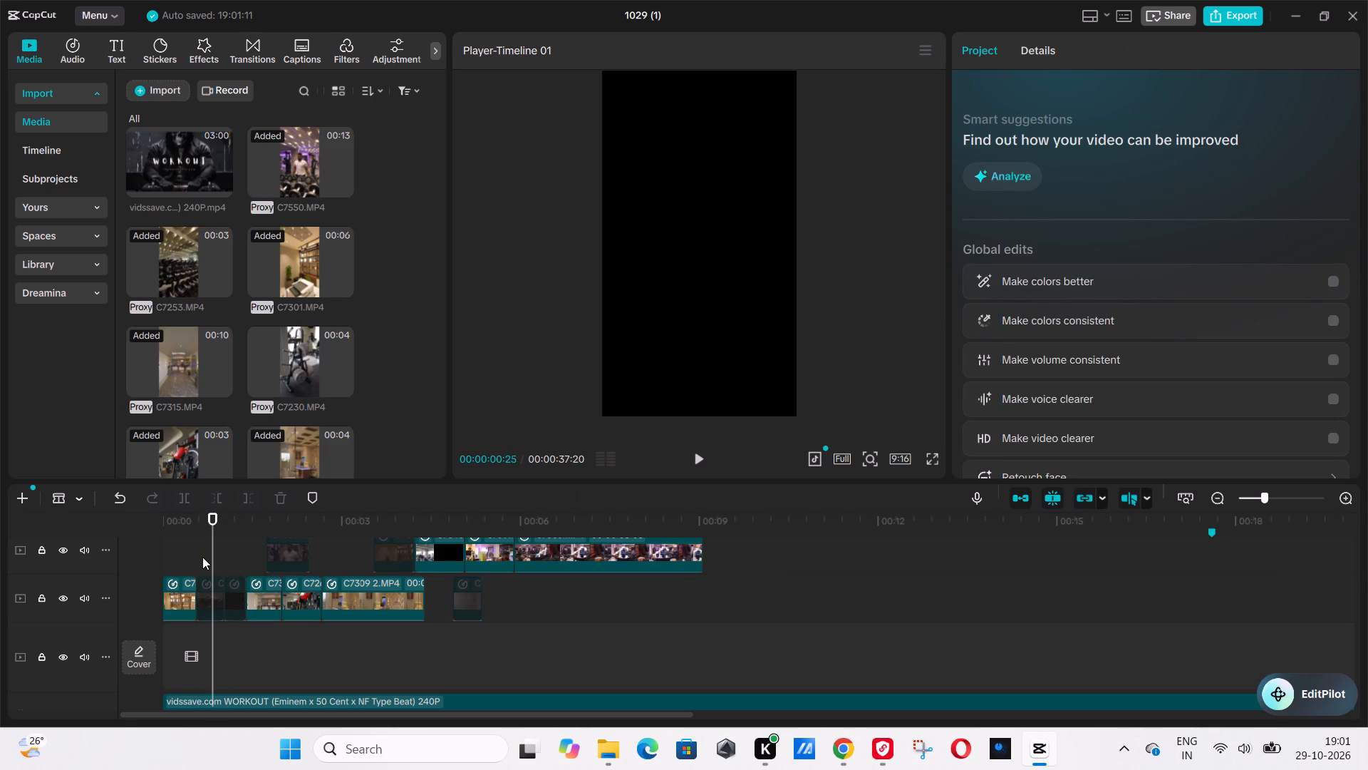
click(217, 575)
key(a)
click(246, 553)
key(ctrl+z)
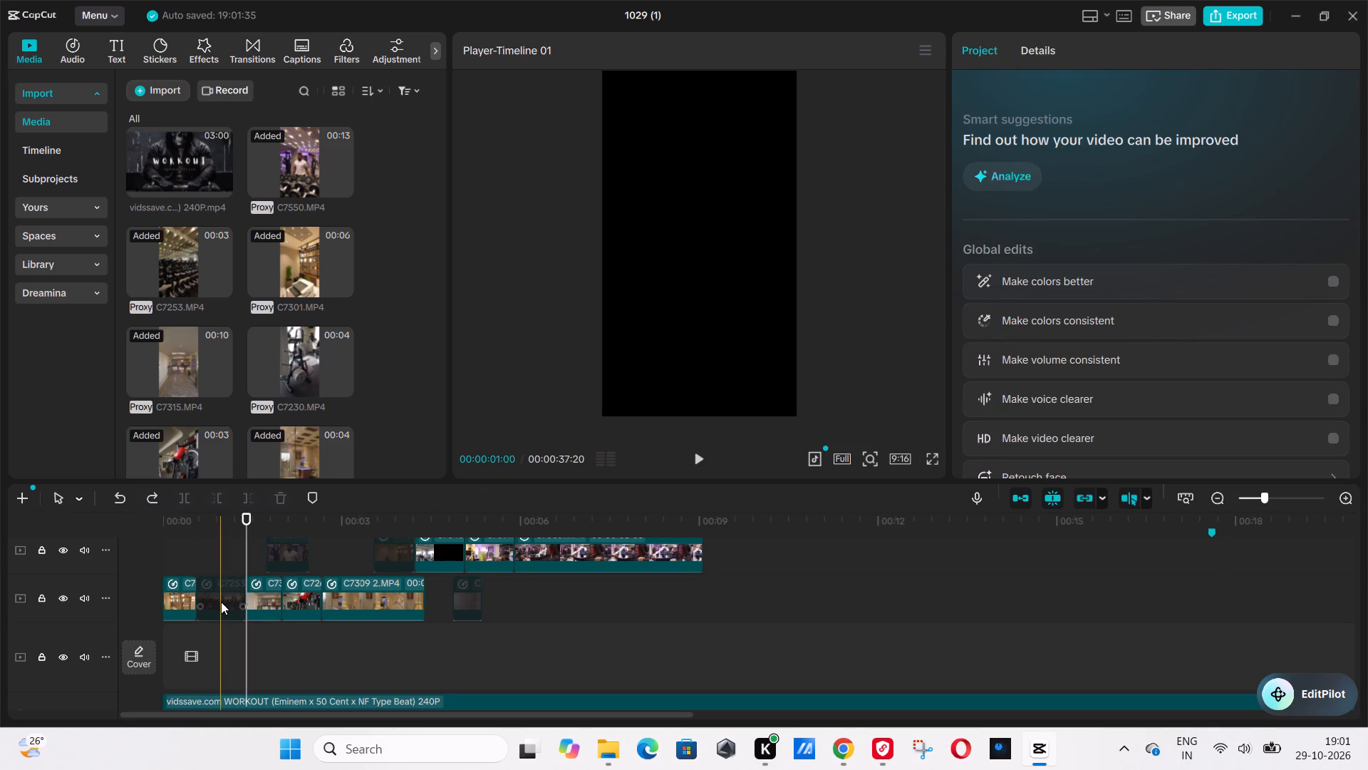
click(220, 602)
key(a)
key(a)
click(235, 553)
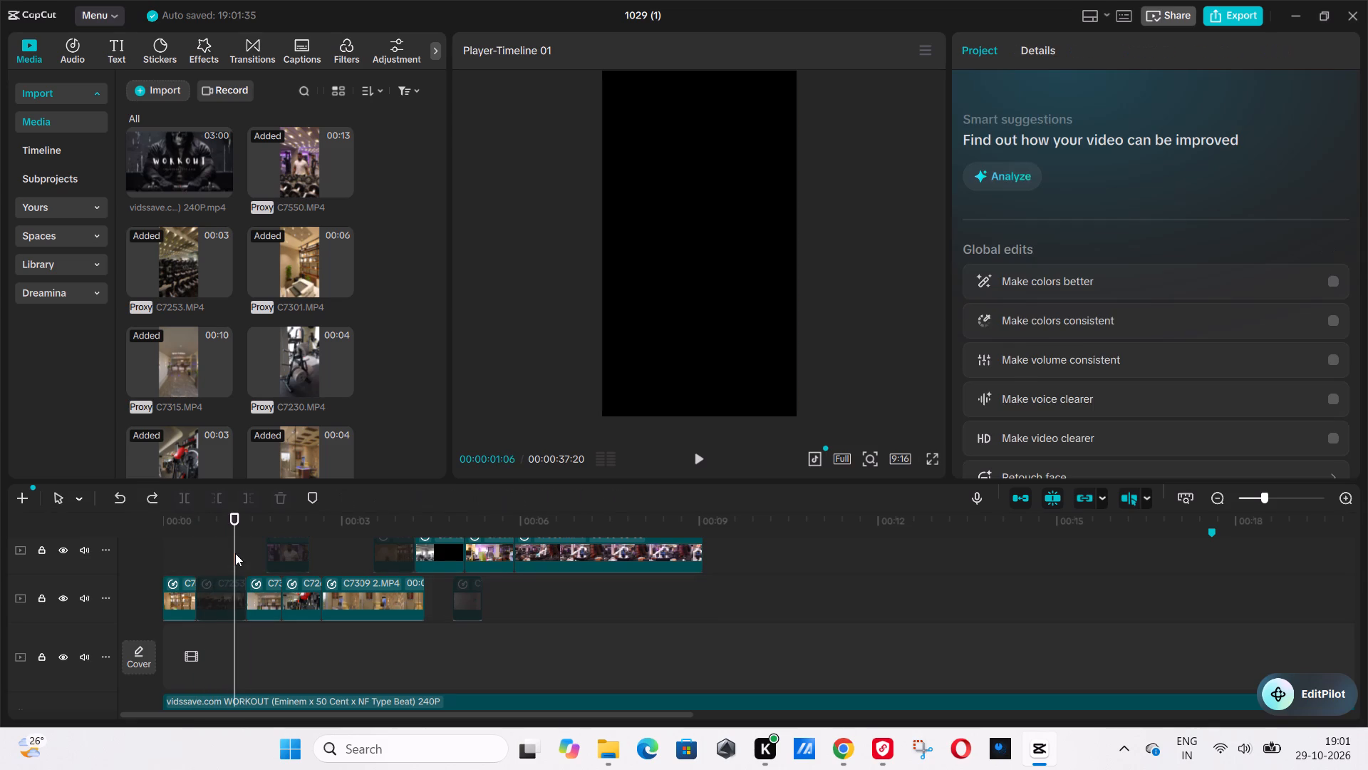
Play back the promo from the start through the gym and sauna shots, and examine the stretch around 00:00:16.
drag(199, 521, 8, 554)
key(space)
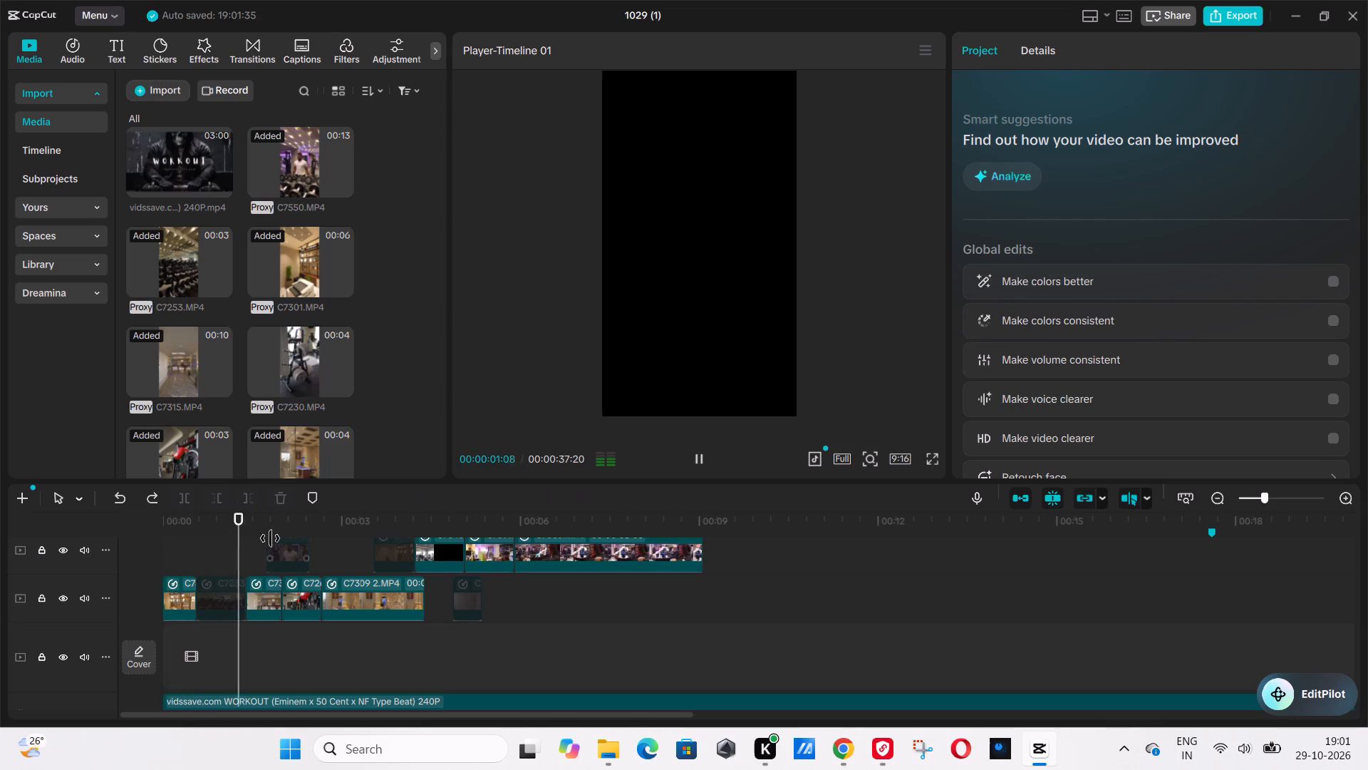
scroll(346, 633, up, 5)
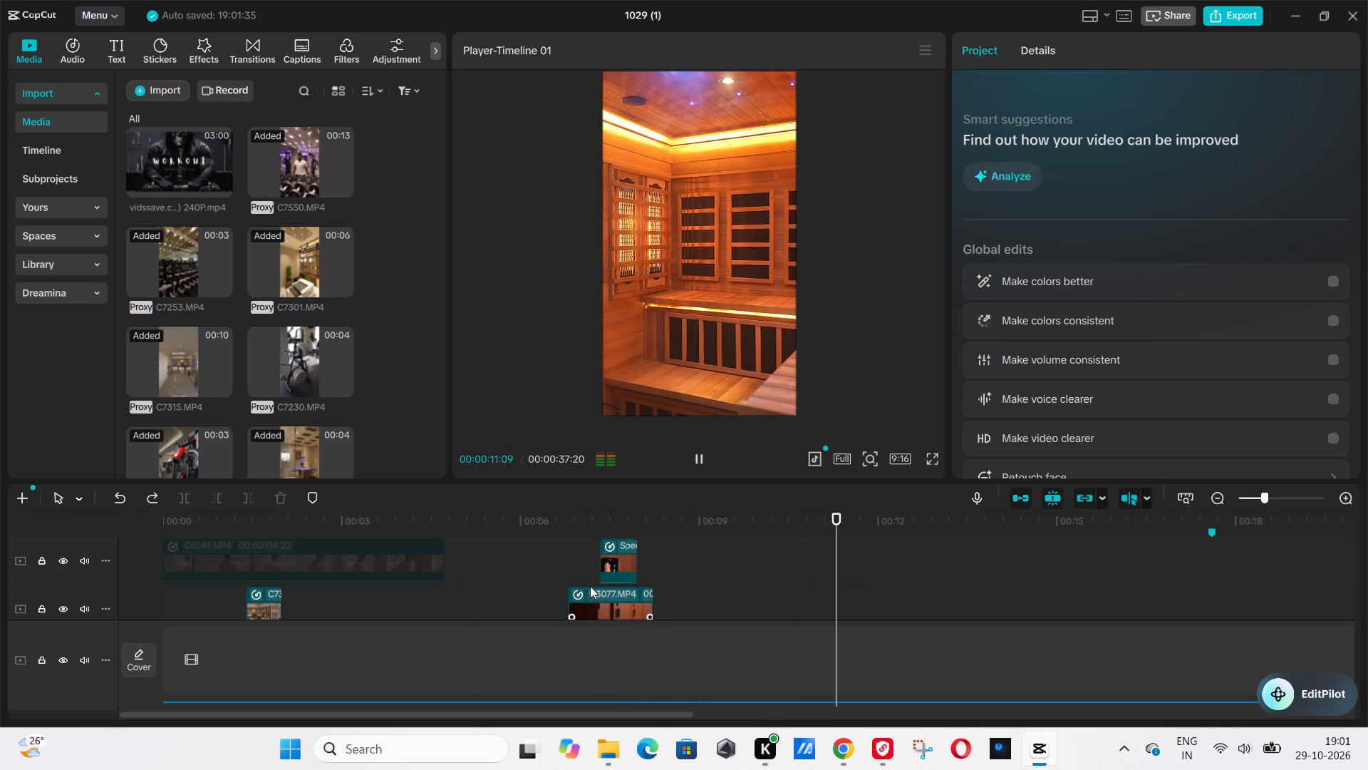
click(668, 529)
key(space)
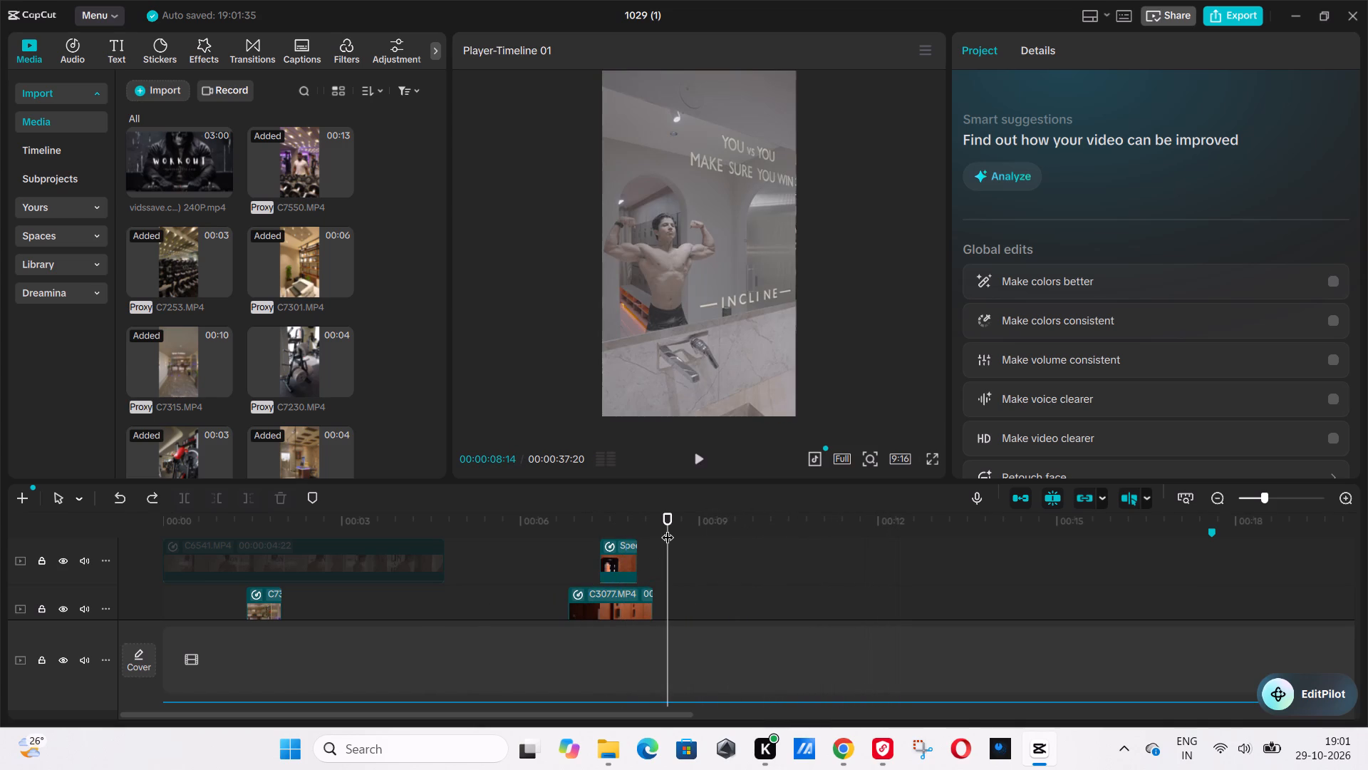
key(space)
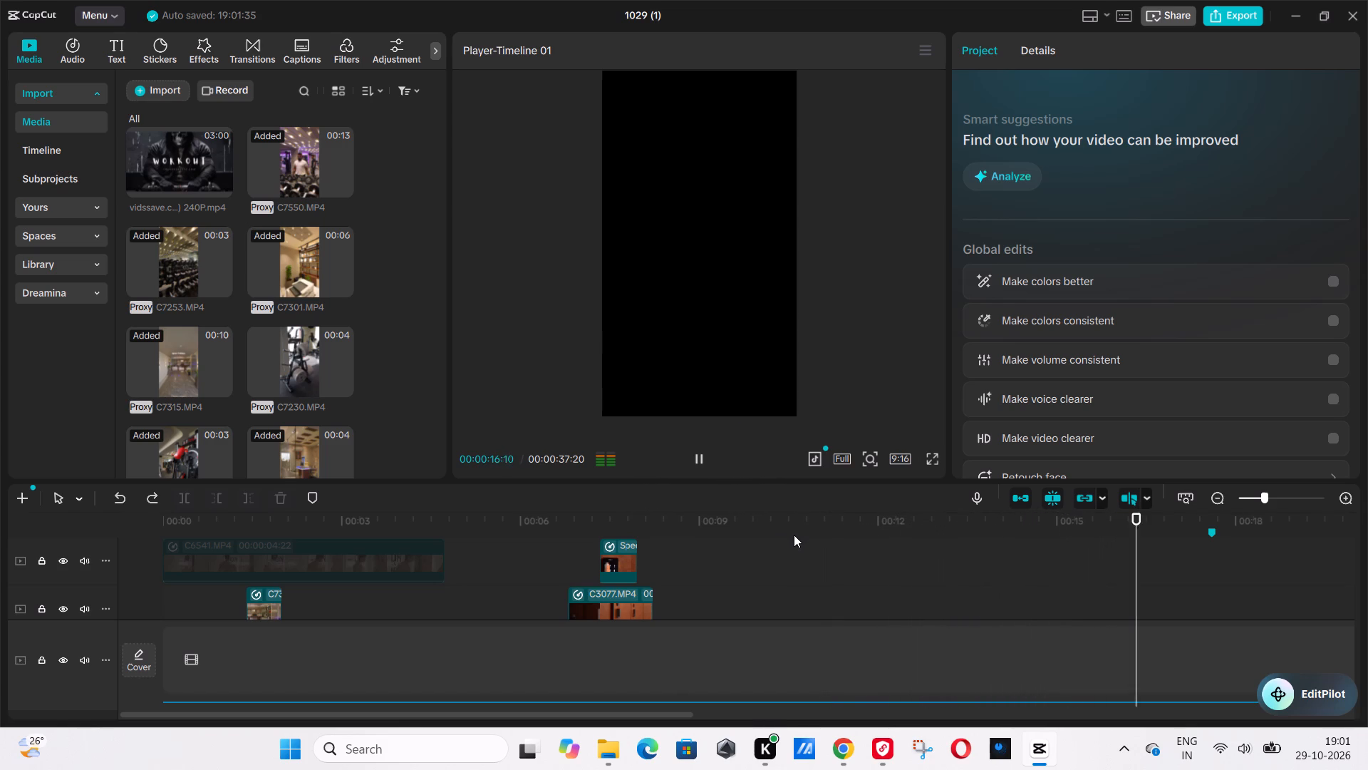
key(space)
drag(795, 492, 806, 501)
drag(808, 513, 1073, 529)
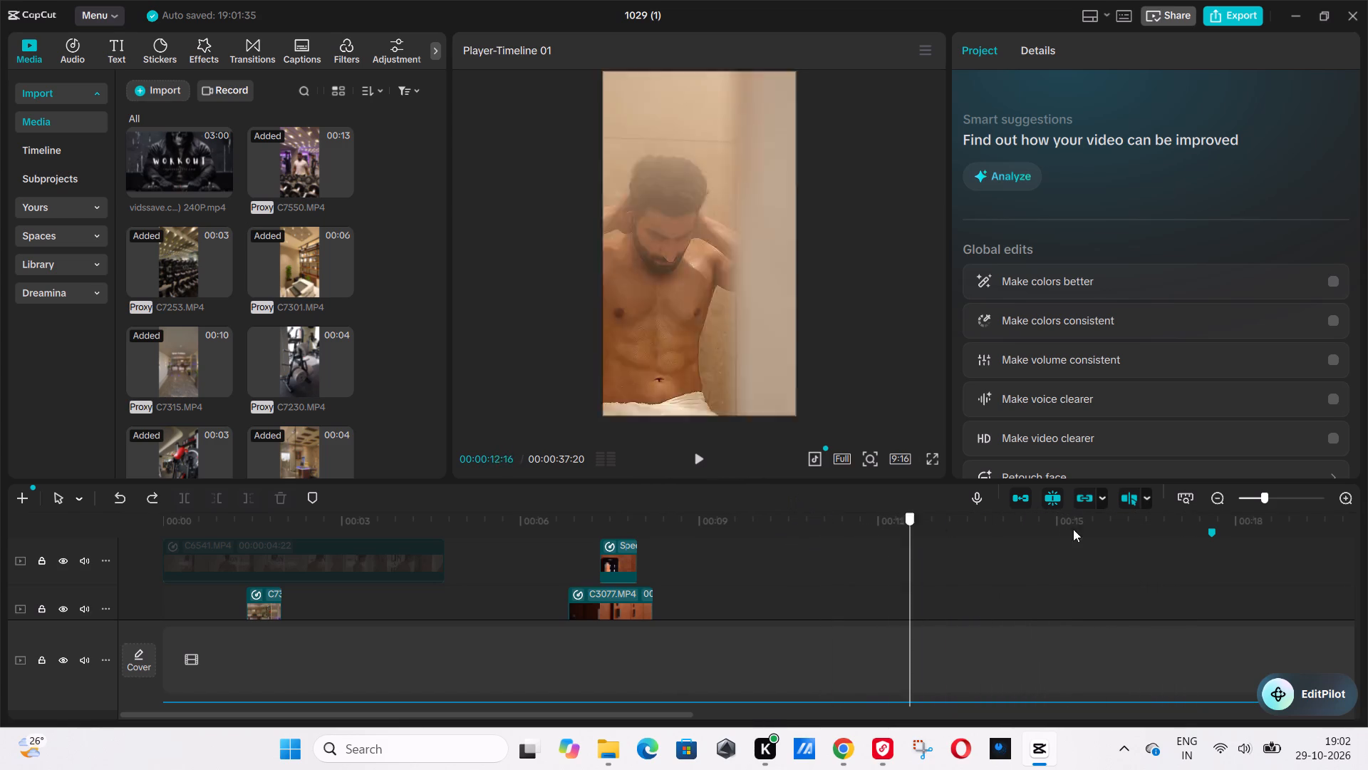
drag(1073, 529, 376, 585)
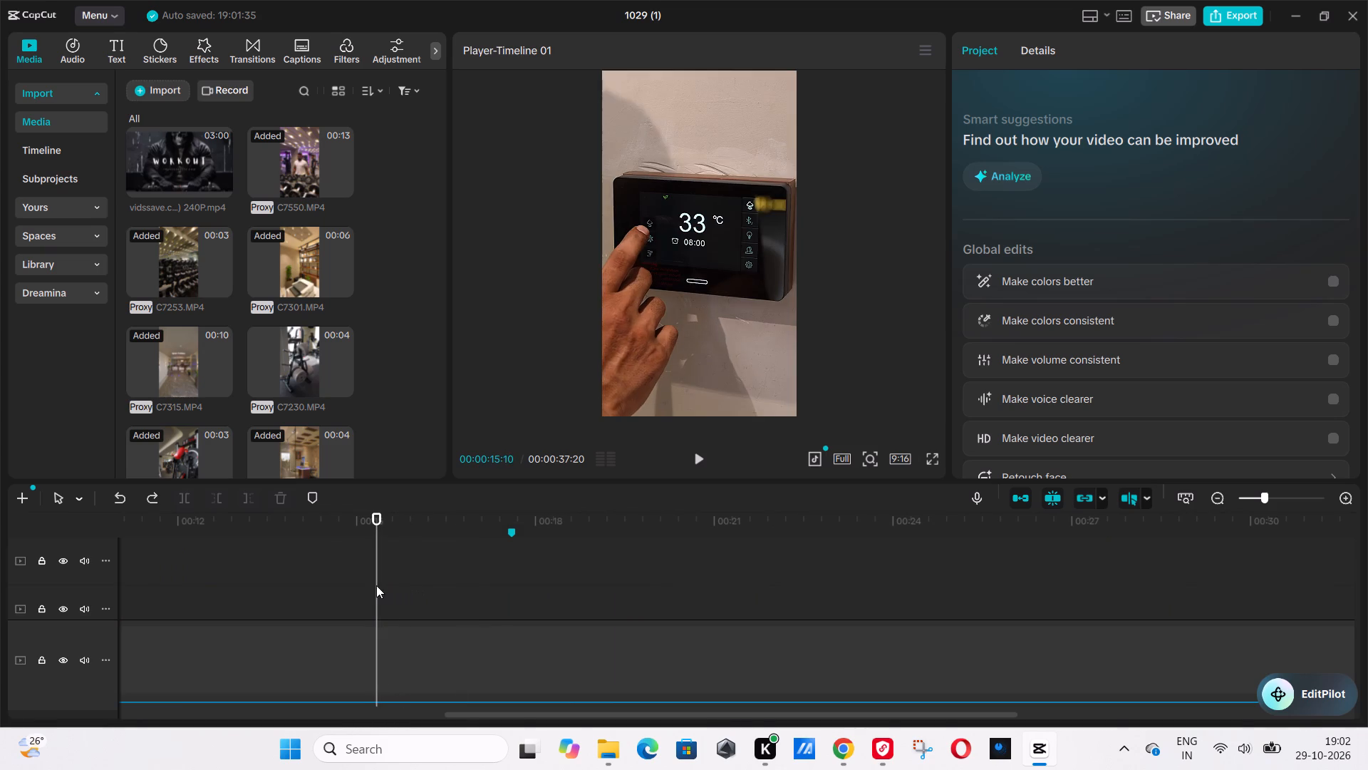
key(space)
key(space)
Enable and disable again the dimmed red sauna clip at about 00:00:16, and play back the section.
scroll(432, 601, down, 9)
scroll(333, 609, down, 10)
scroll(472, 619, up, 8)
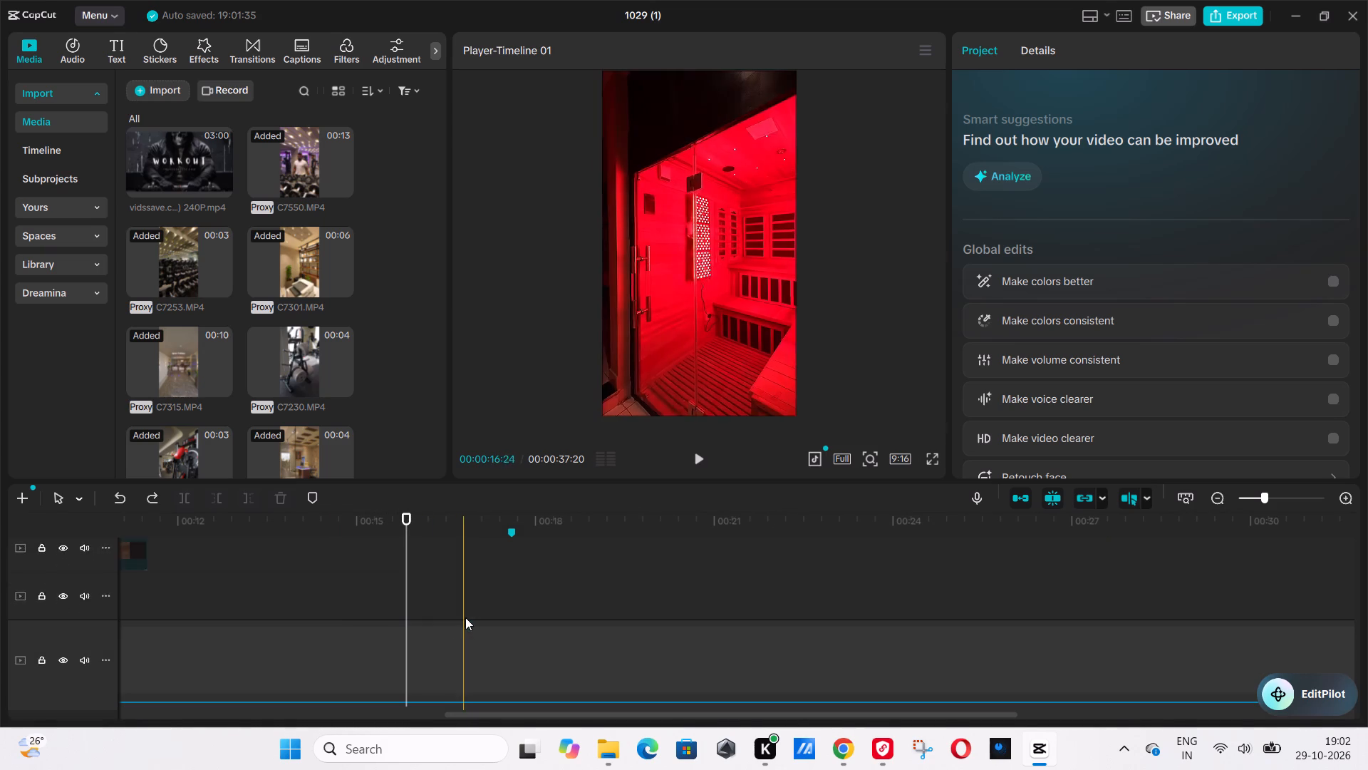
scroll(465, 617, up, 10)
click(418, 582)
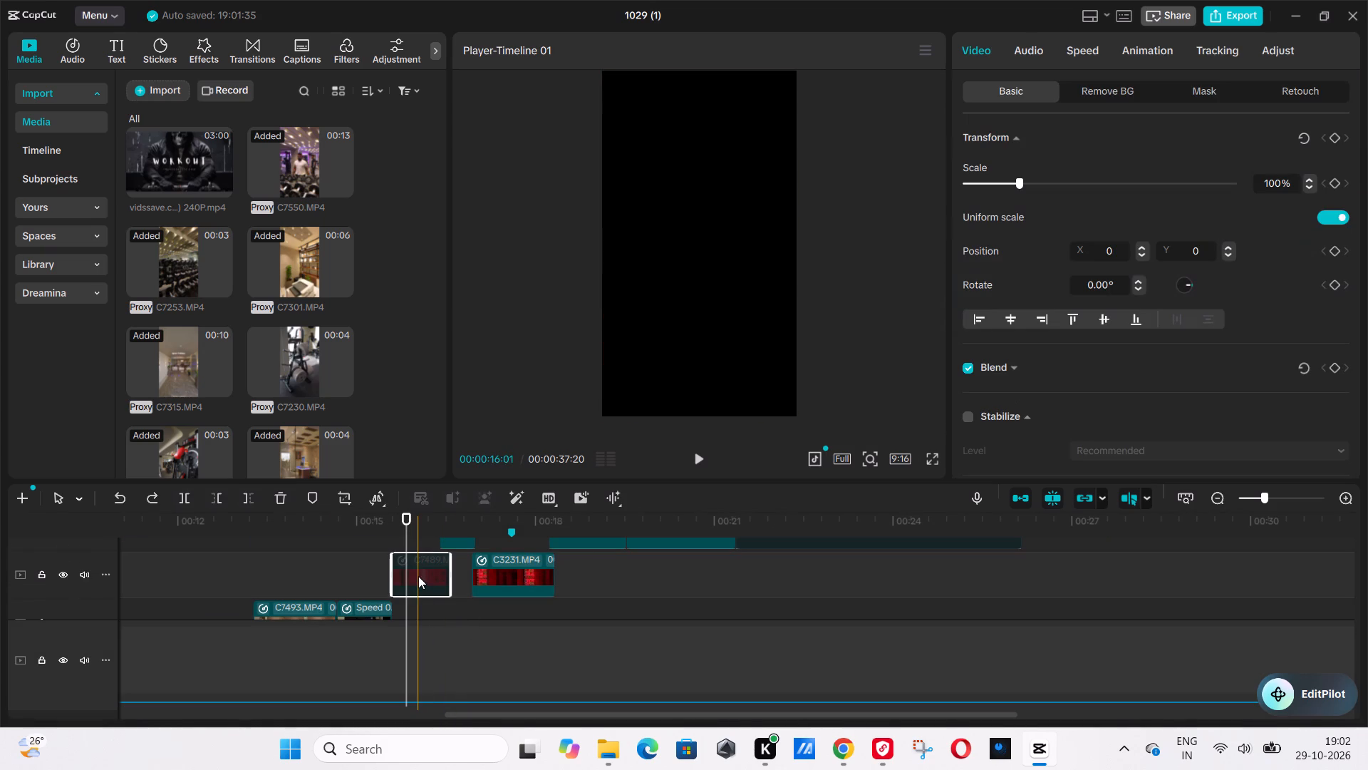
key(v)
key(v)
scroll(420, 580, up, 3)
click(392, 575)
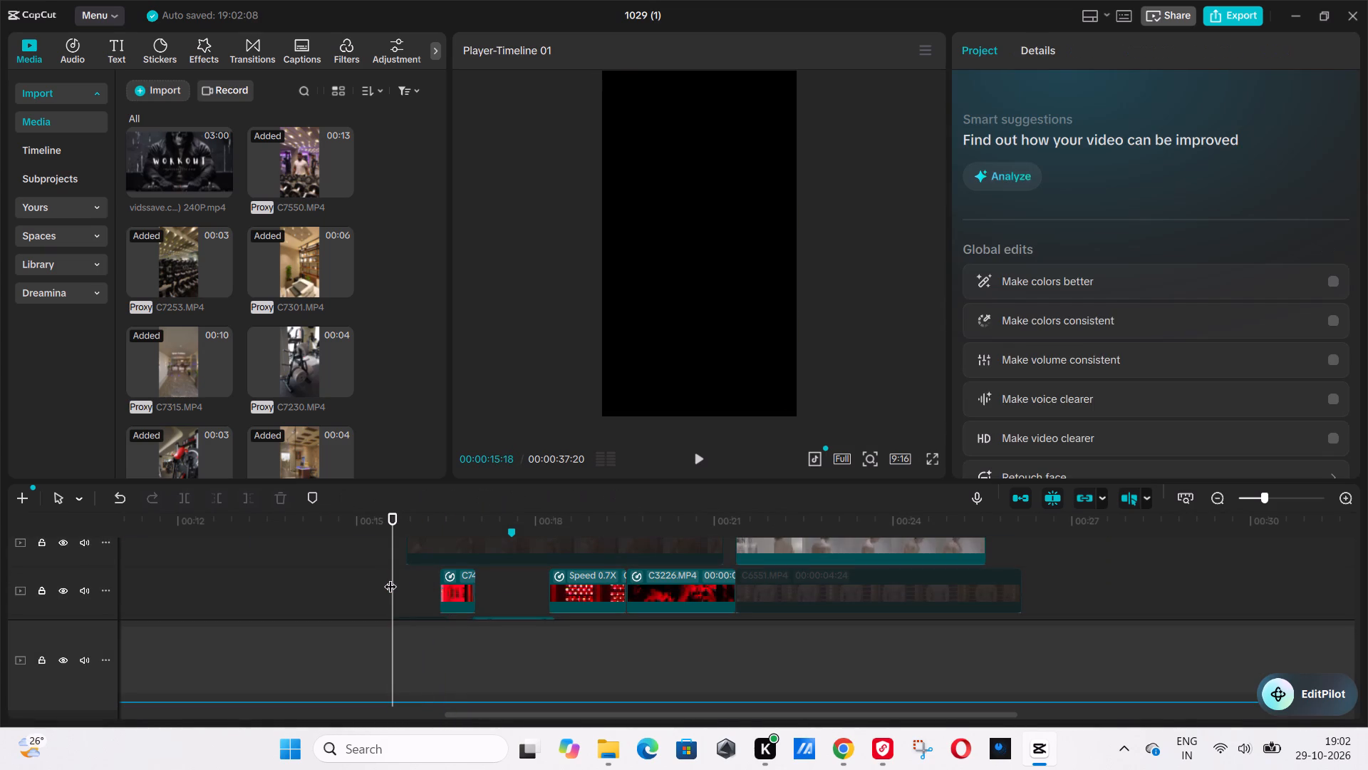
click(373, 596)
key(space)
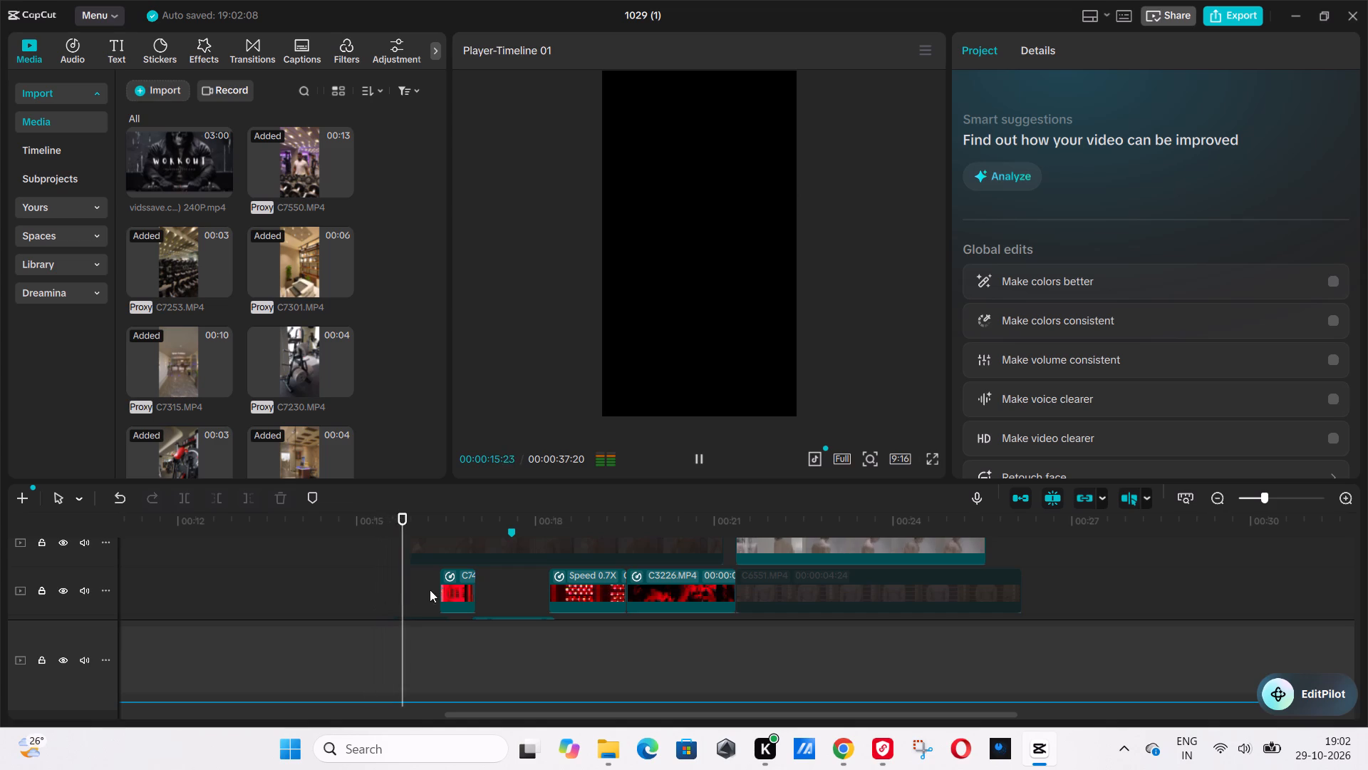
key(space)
Disable the short red sauna clip just before C3231 and play back the section from about one second earlier.
click(460, 586)
key(v)
click(333, 612)
key(space)
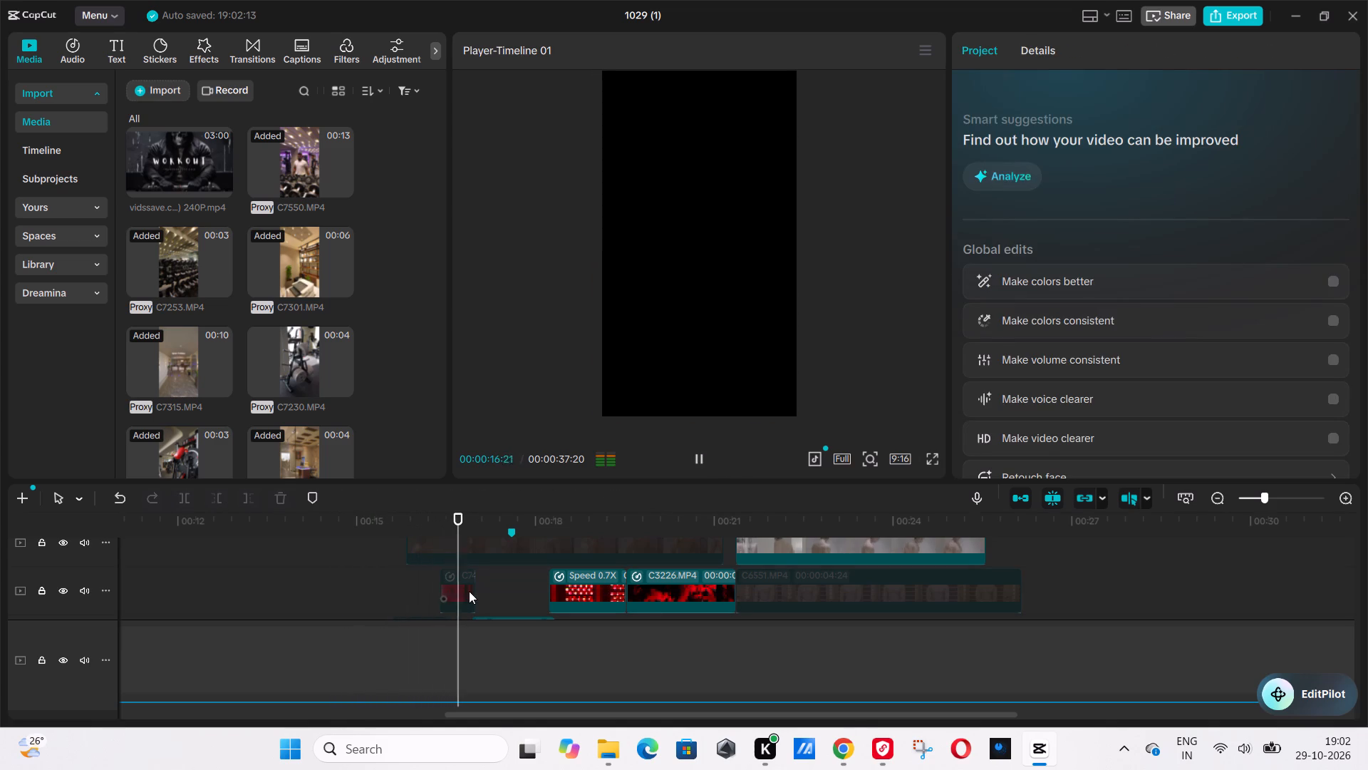
Enable the short red sauna clip C7489 just before C3231 and play back the section from just before it.
key(space)
click(398, 597)
key(space)
key(space)
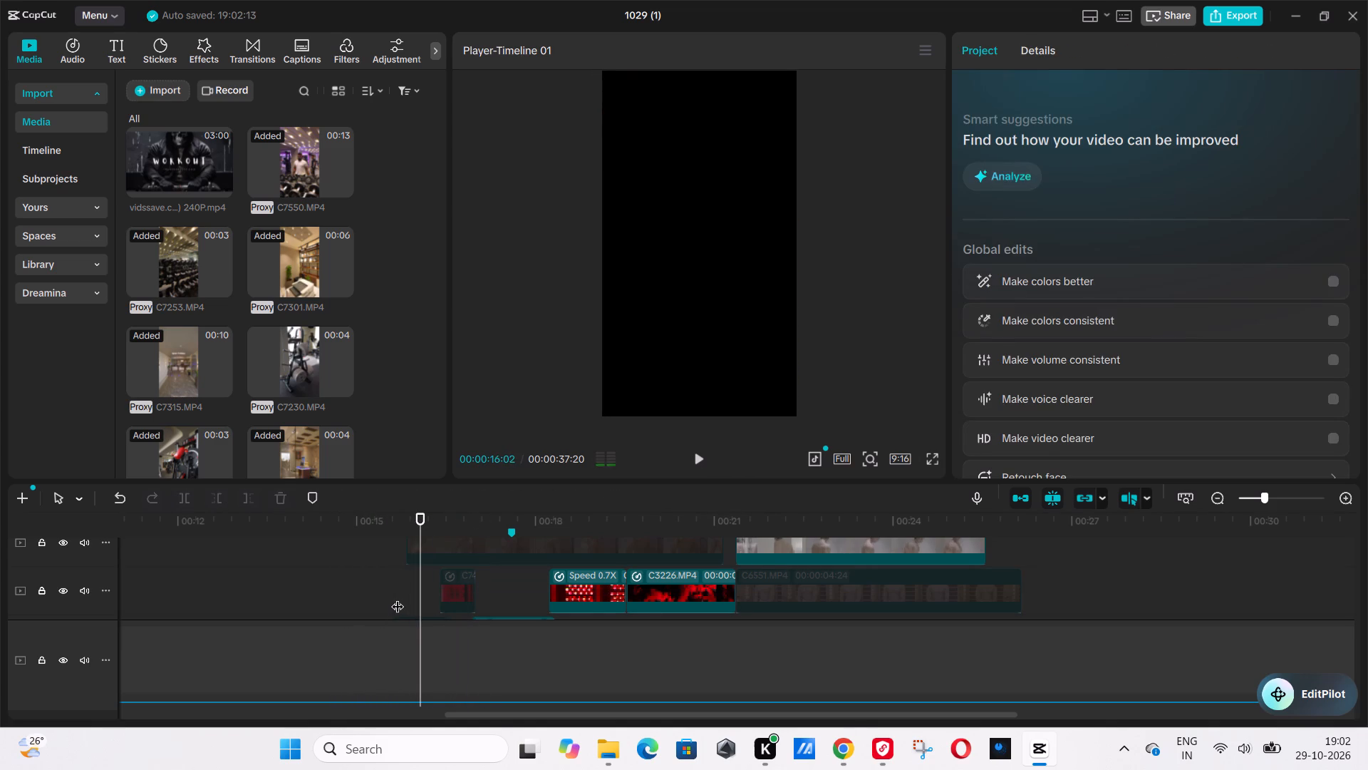
scroll(409, 601, down, 2)
click(409, 596)
key(v)
click(375, 575)
key(space)
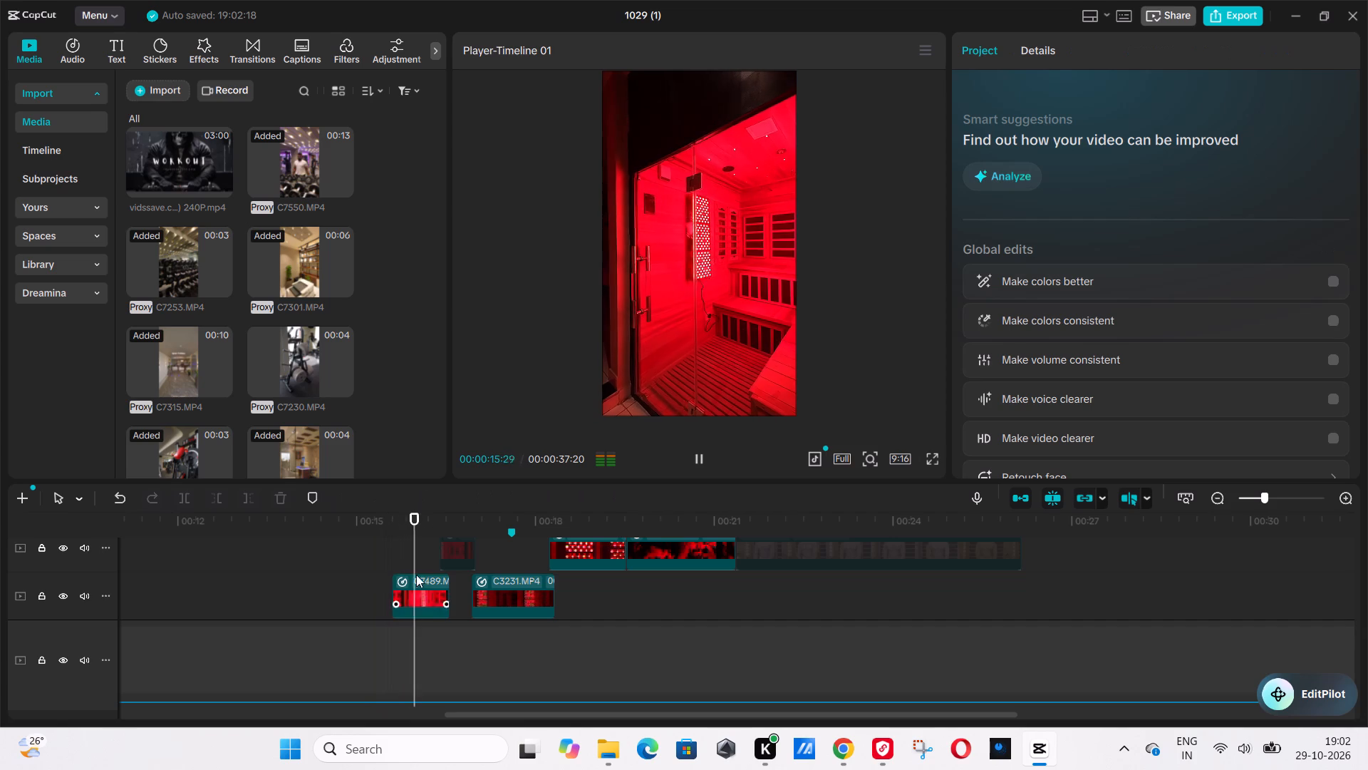
Move C3231 back against the end of C7489 and extend its end to meet the Speed 0.7X red light clip.
click(478, 600)
key(space)
drag(470, 597, 467, 597)
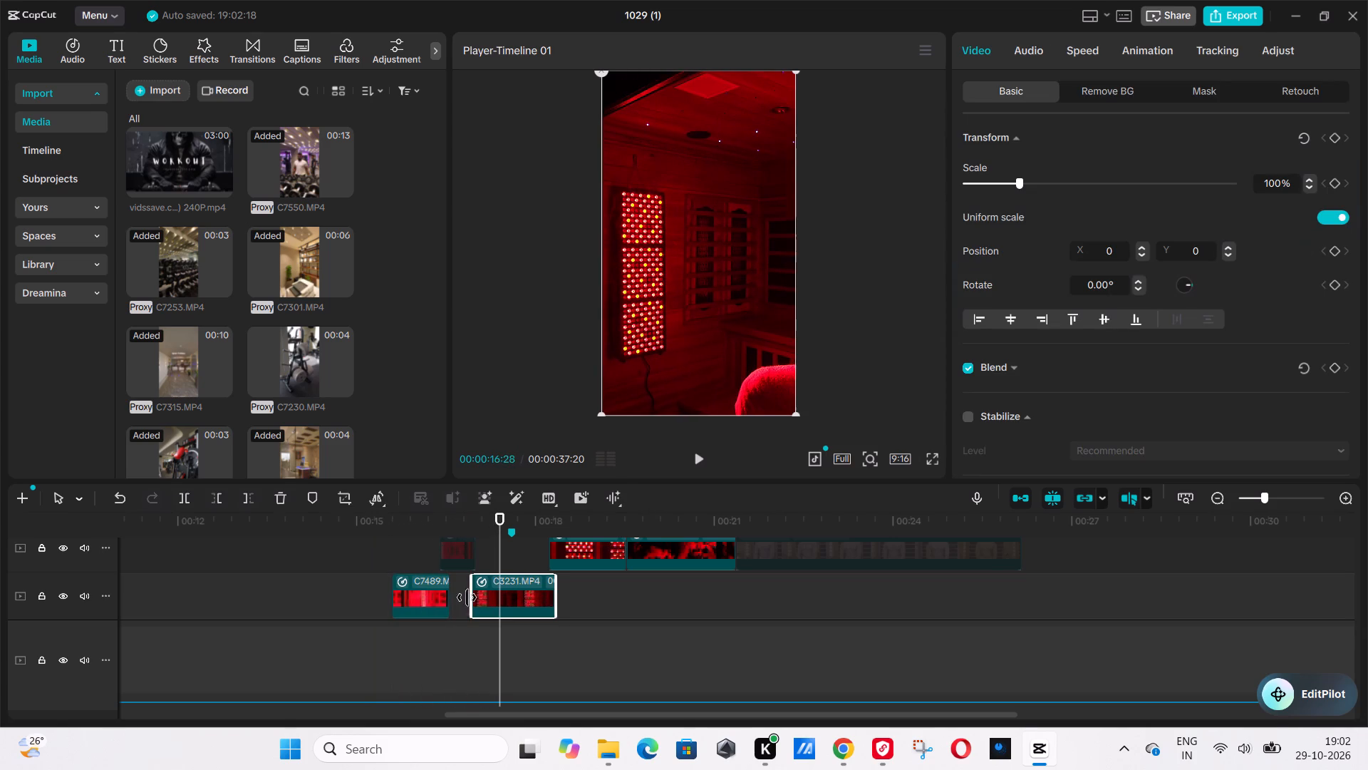
drag(467, 597, 446, 597)
drag(477, 592, 465, 592)
drag(465, 592, 465, 592)
drag(525, 590, 519, 592)
drag(531, 602, 523, 592)
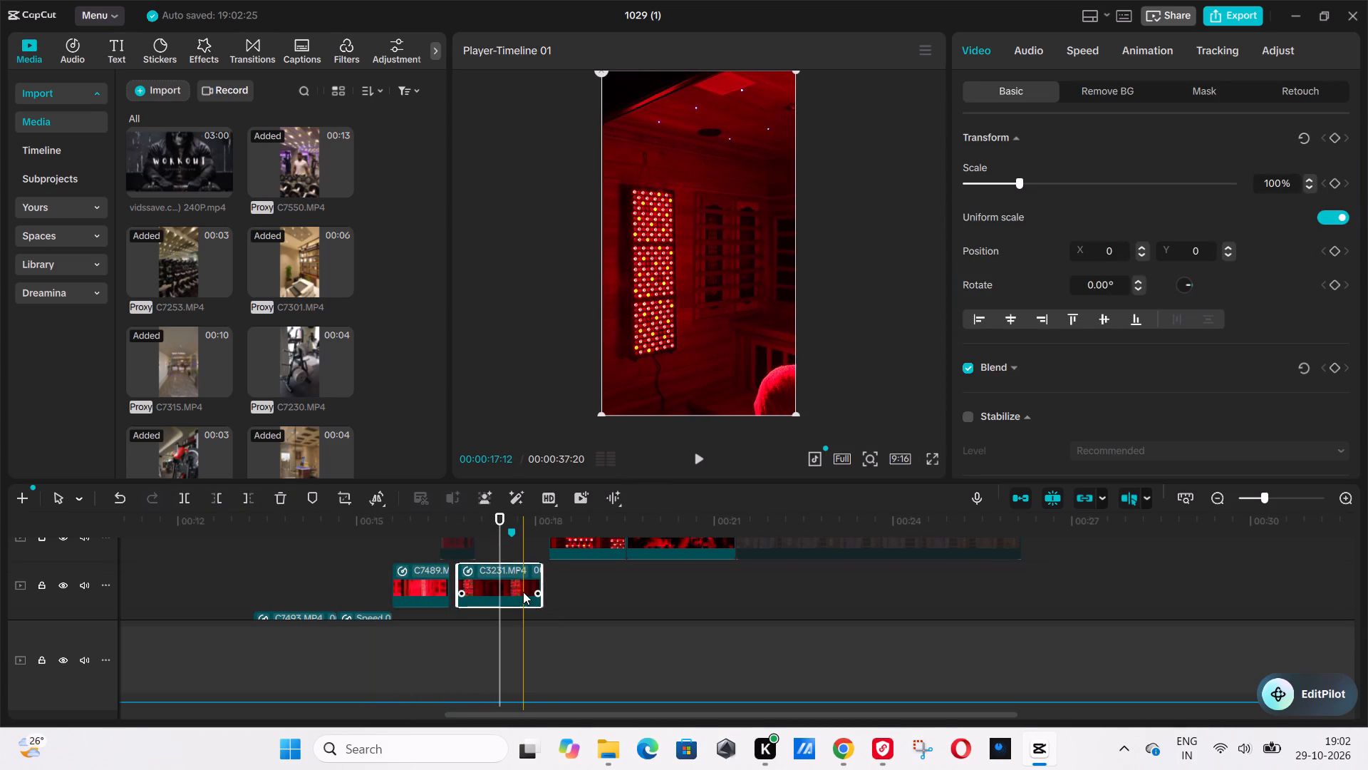
drag(522, 591, 513, 591)
drag(534, 581, 549, 584)
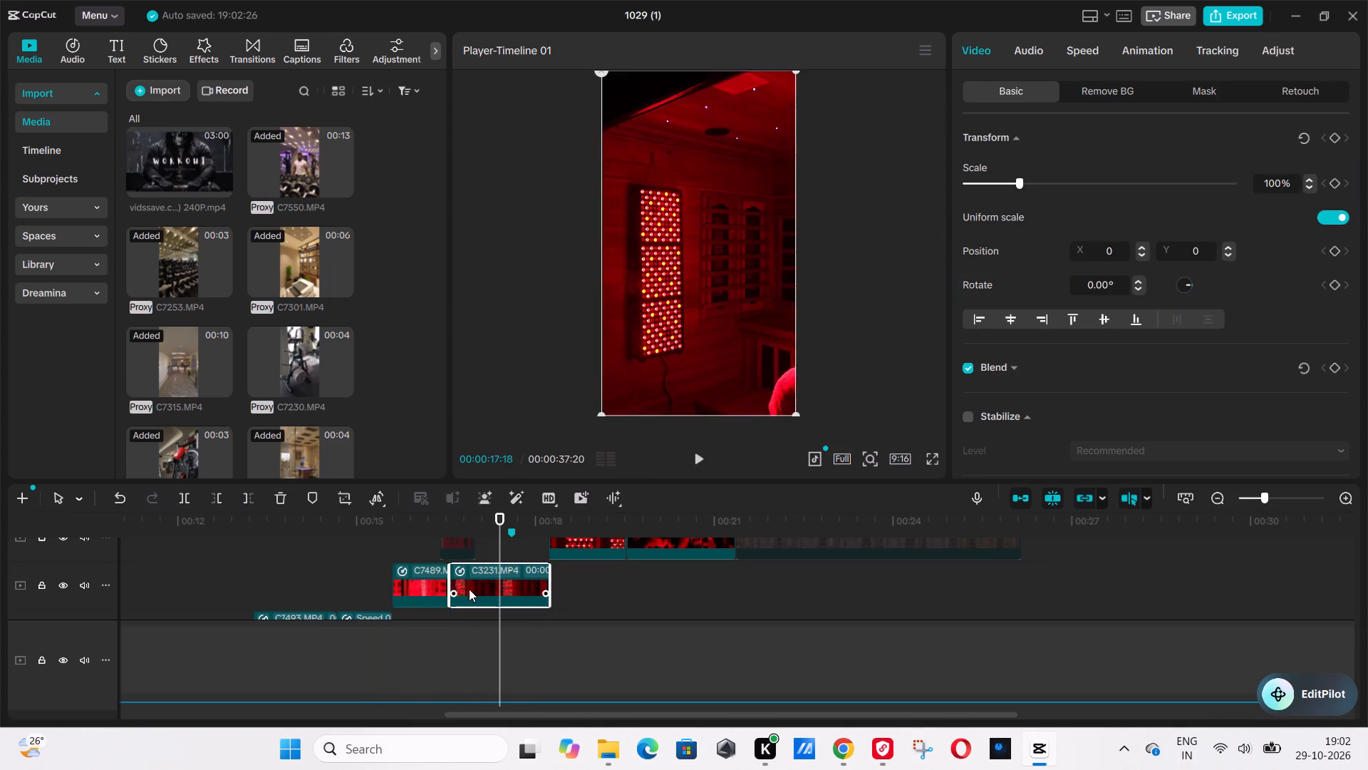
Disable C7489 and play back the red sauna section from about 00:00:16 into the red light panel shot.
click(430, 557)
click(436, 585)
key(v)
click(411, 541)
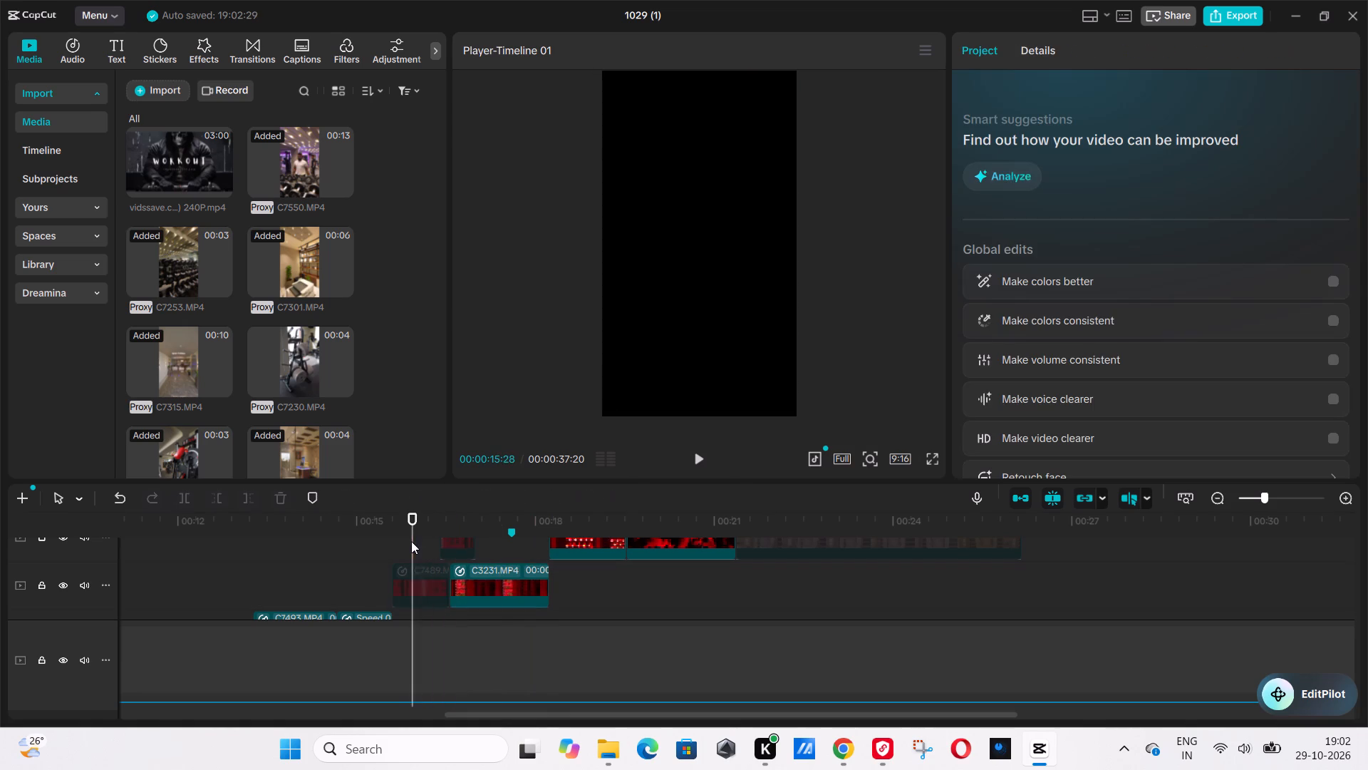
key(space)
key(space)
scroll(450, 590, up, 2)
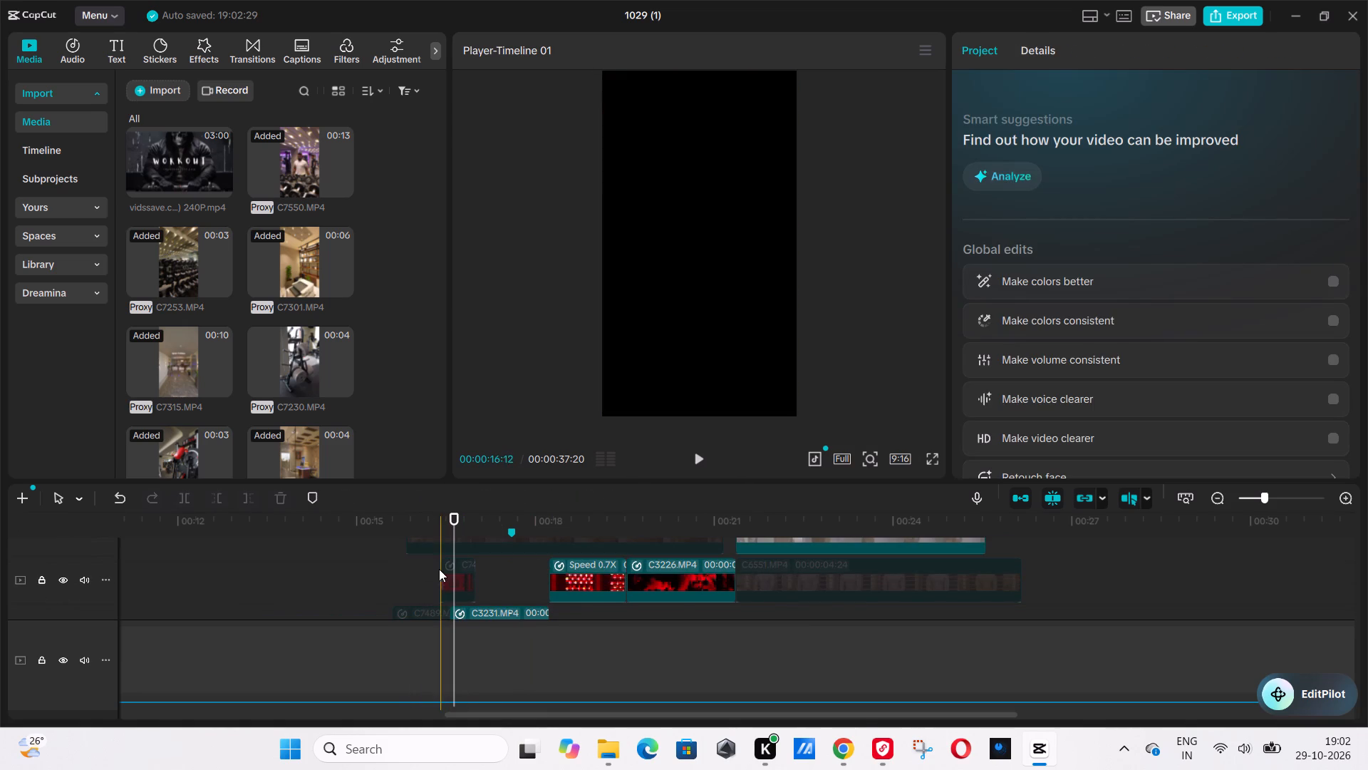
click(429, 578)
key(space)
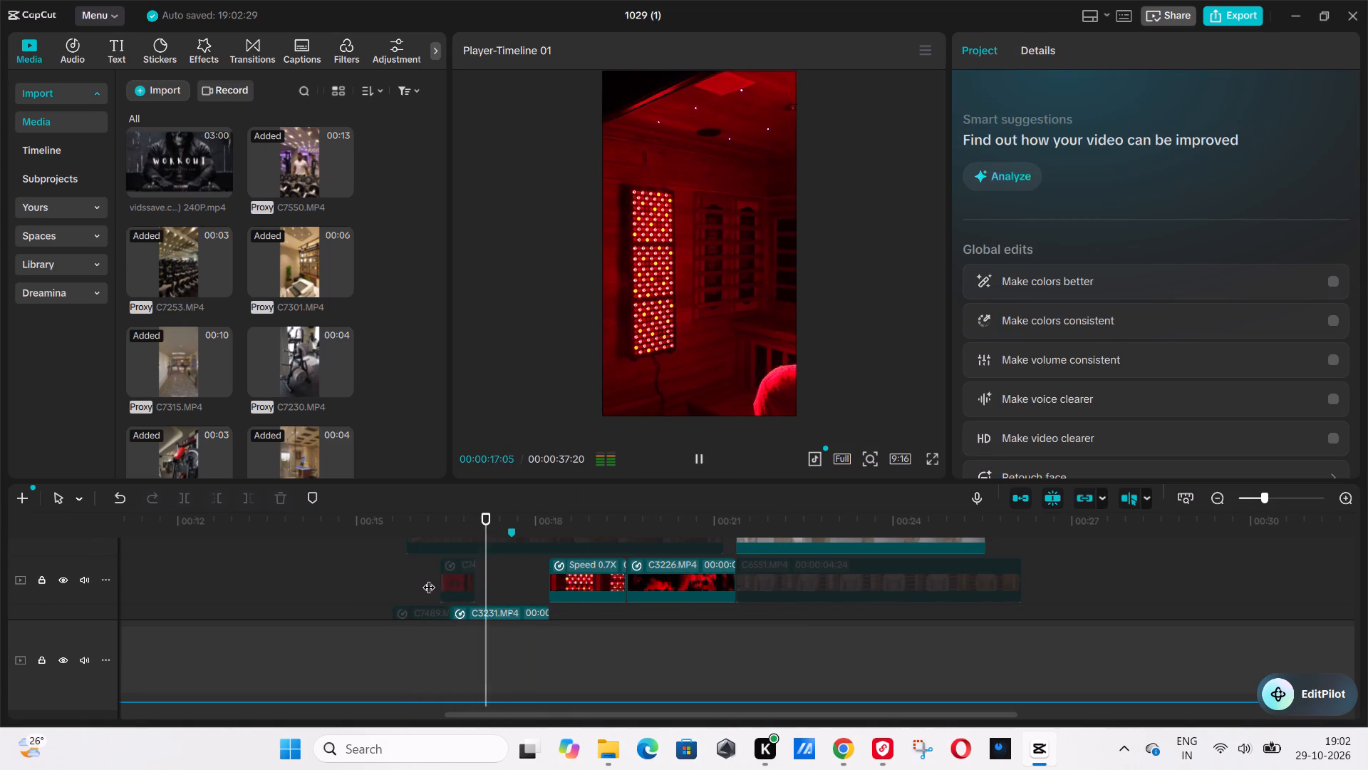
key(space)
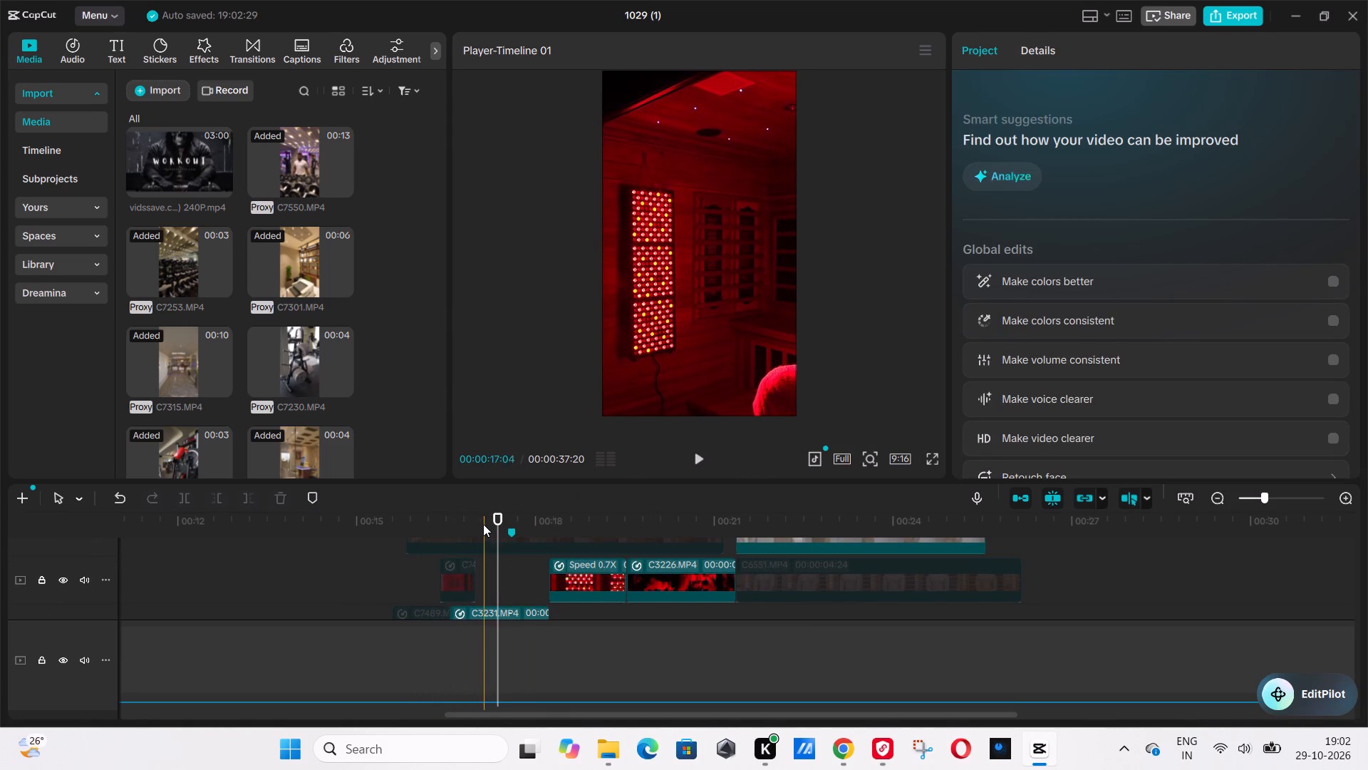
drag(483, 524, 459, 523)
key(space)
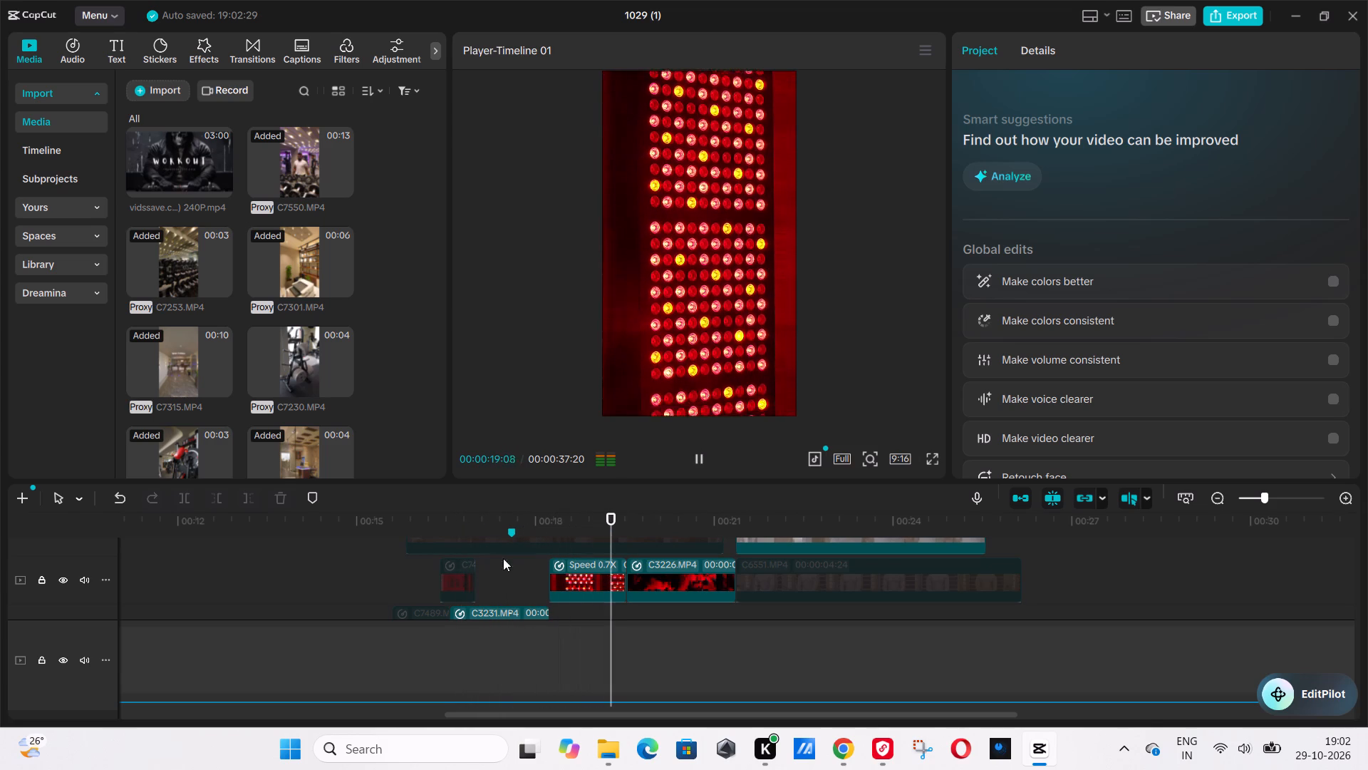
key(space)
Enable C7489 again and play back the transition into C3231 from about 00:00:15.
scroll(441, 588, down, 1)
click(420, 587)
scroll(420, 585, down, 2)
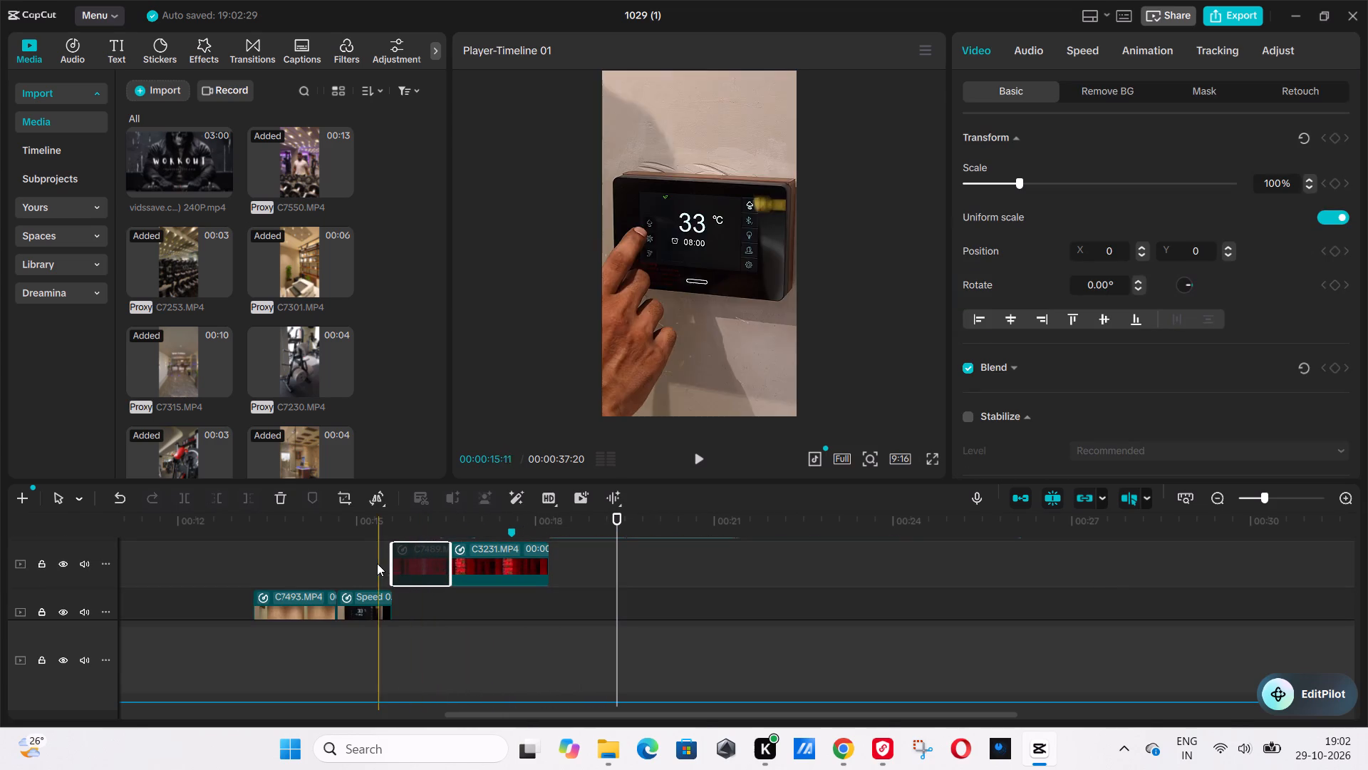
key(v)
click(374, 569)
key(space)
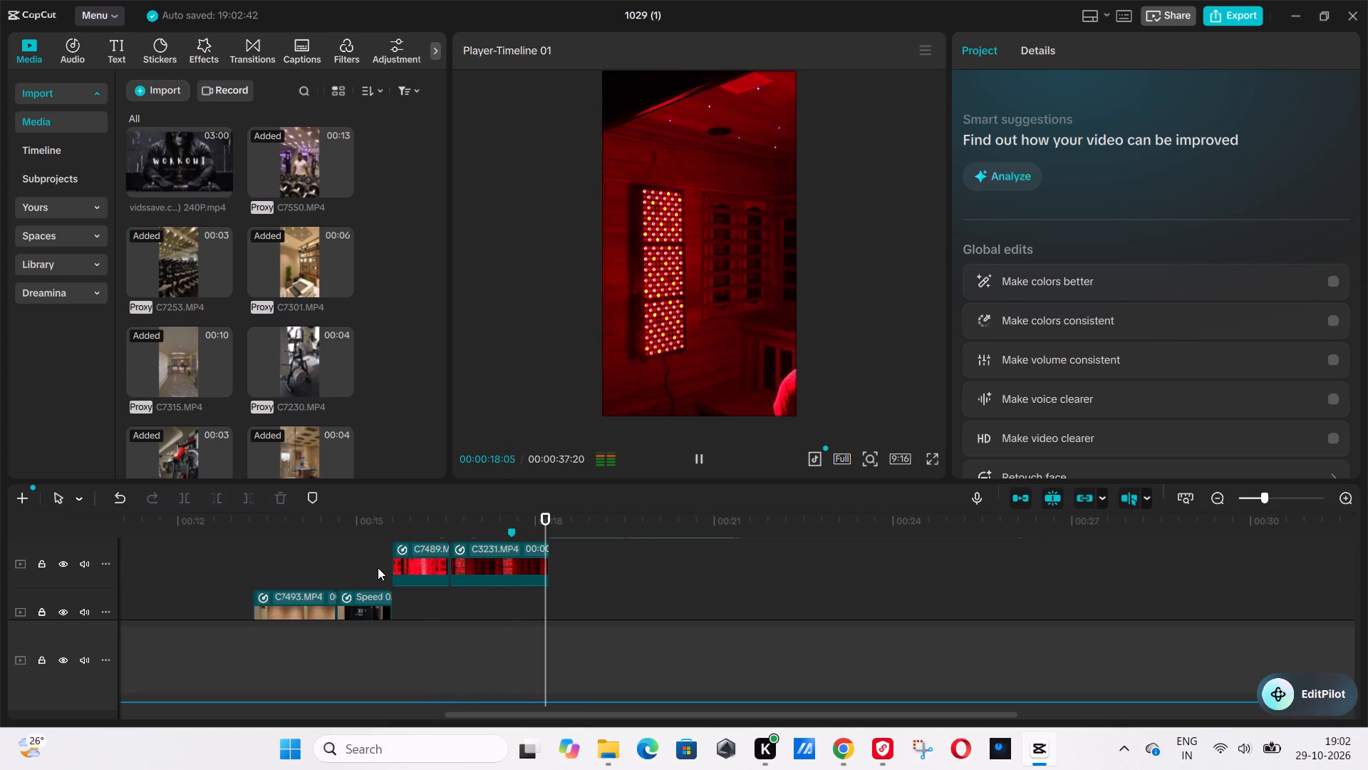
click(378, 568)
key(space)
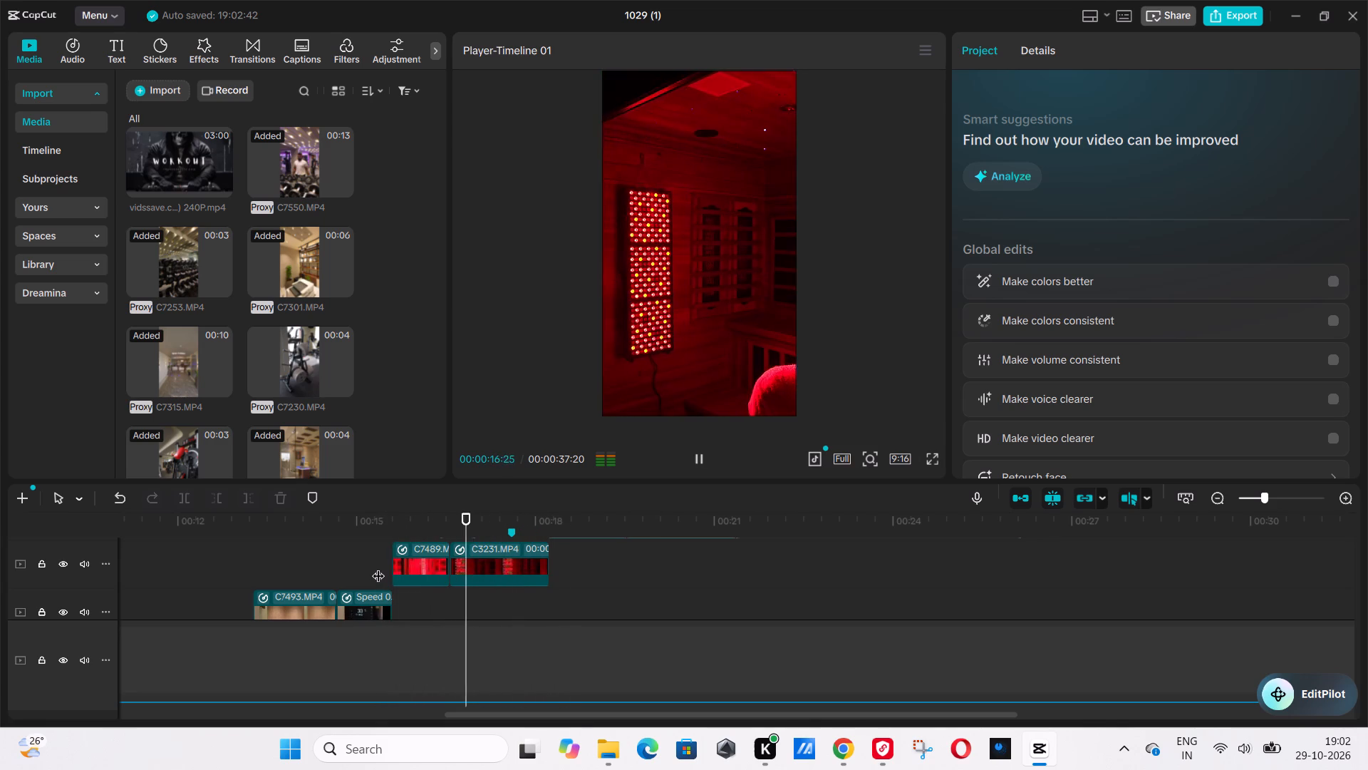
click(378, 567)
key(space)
Scale C7489 up slightly in the preview and play back from just before it through to the bathtub shot.
click(442, 555)
key(space)
key(space)
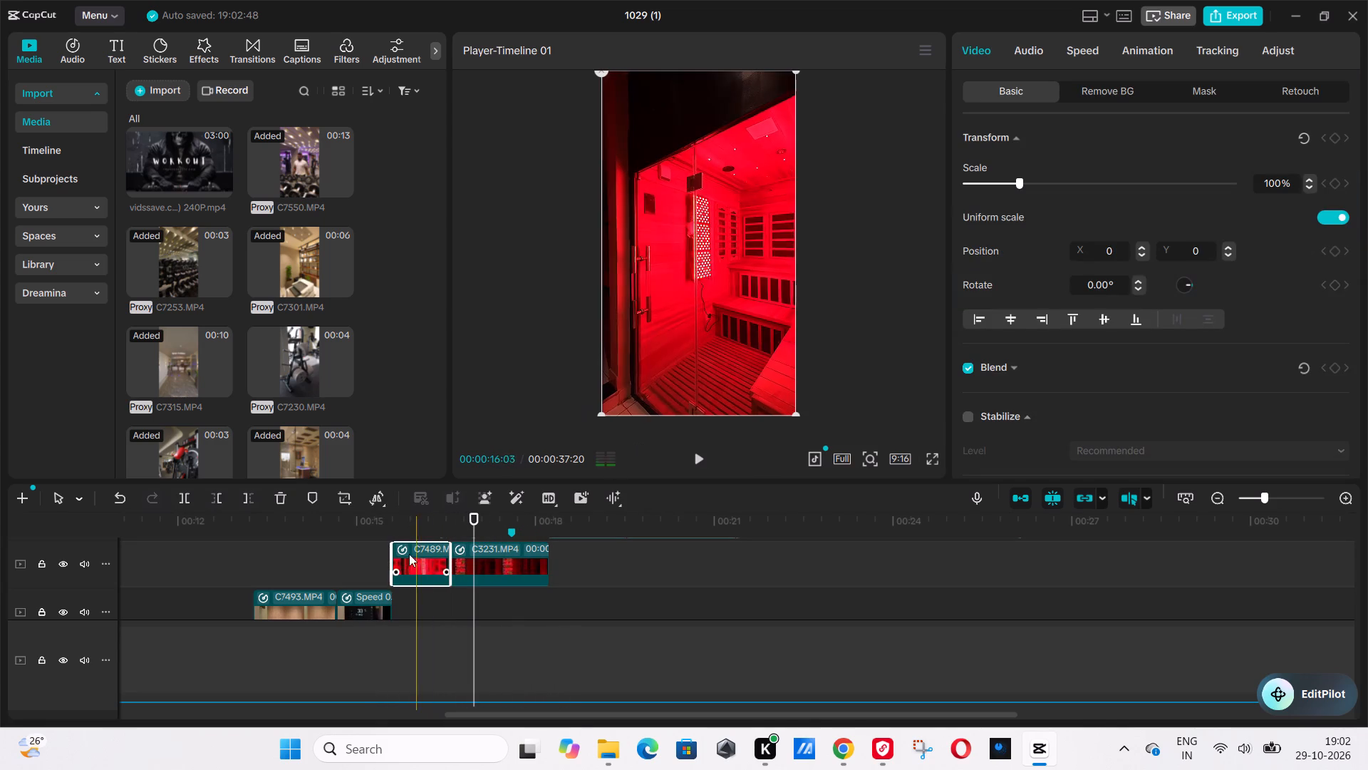
click(422, 528)
drag(599, 410, 597, 433)
click(643, 383)
click(366, 553)
key(space)
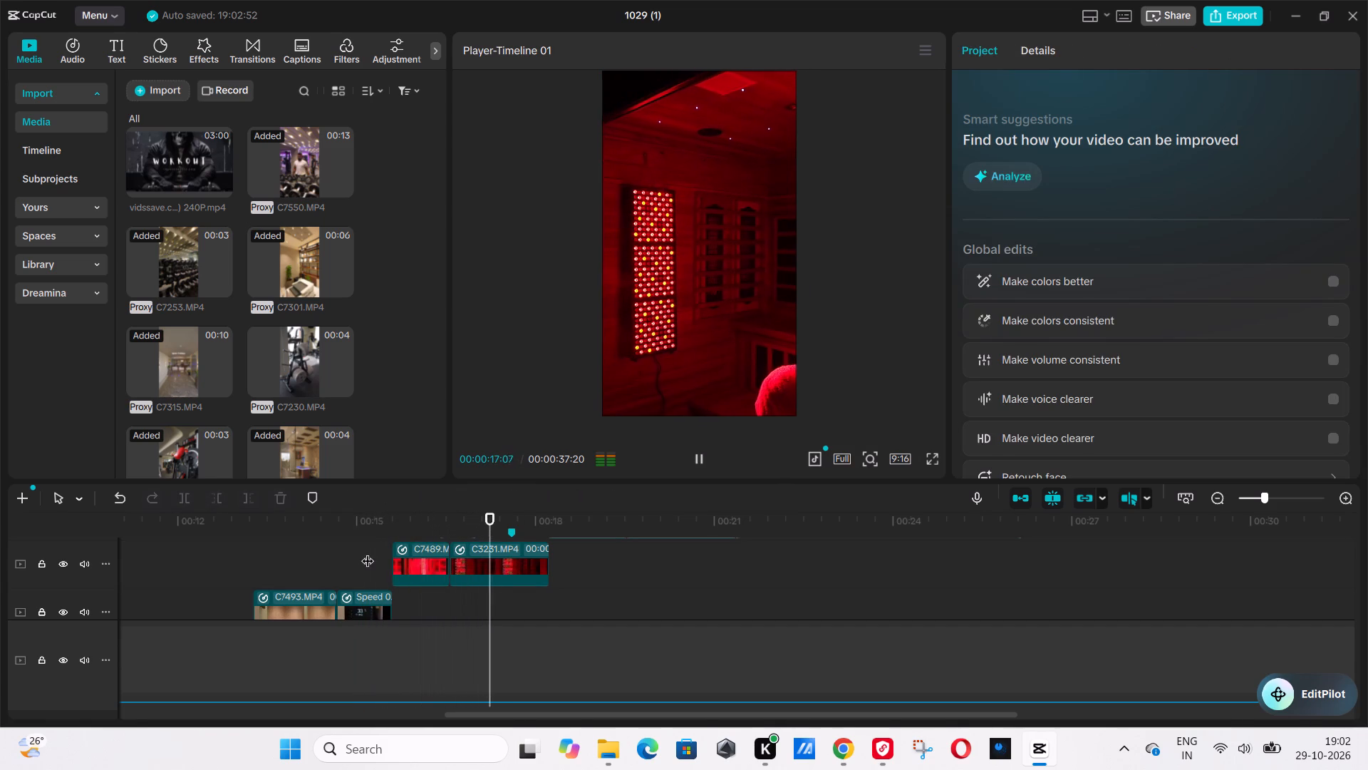
key(space)
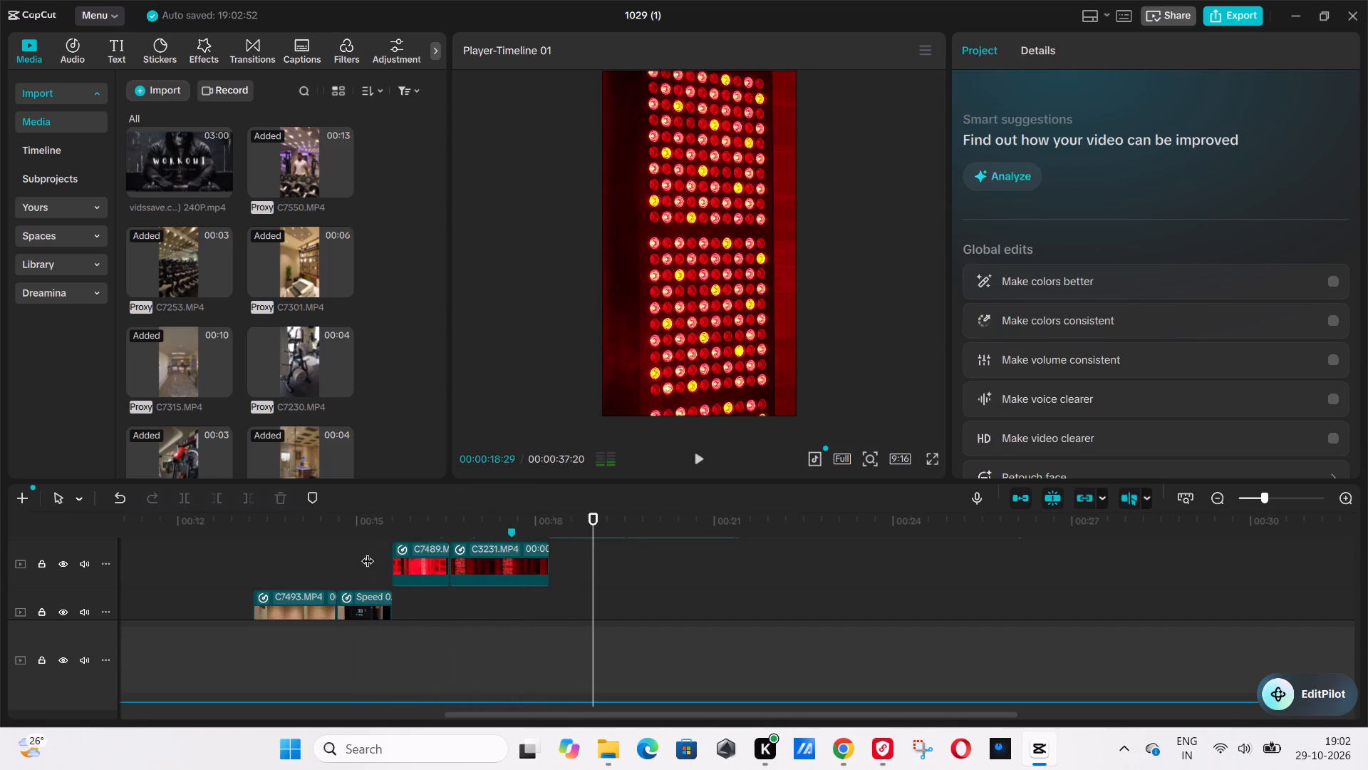
key(space)
scroll(489, 587, up, 2)
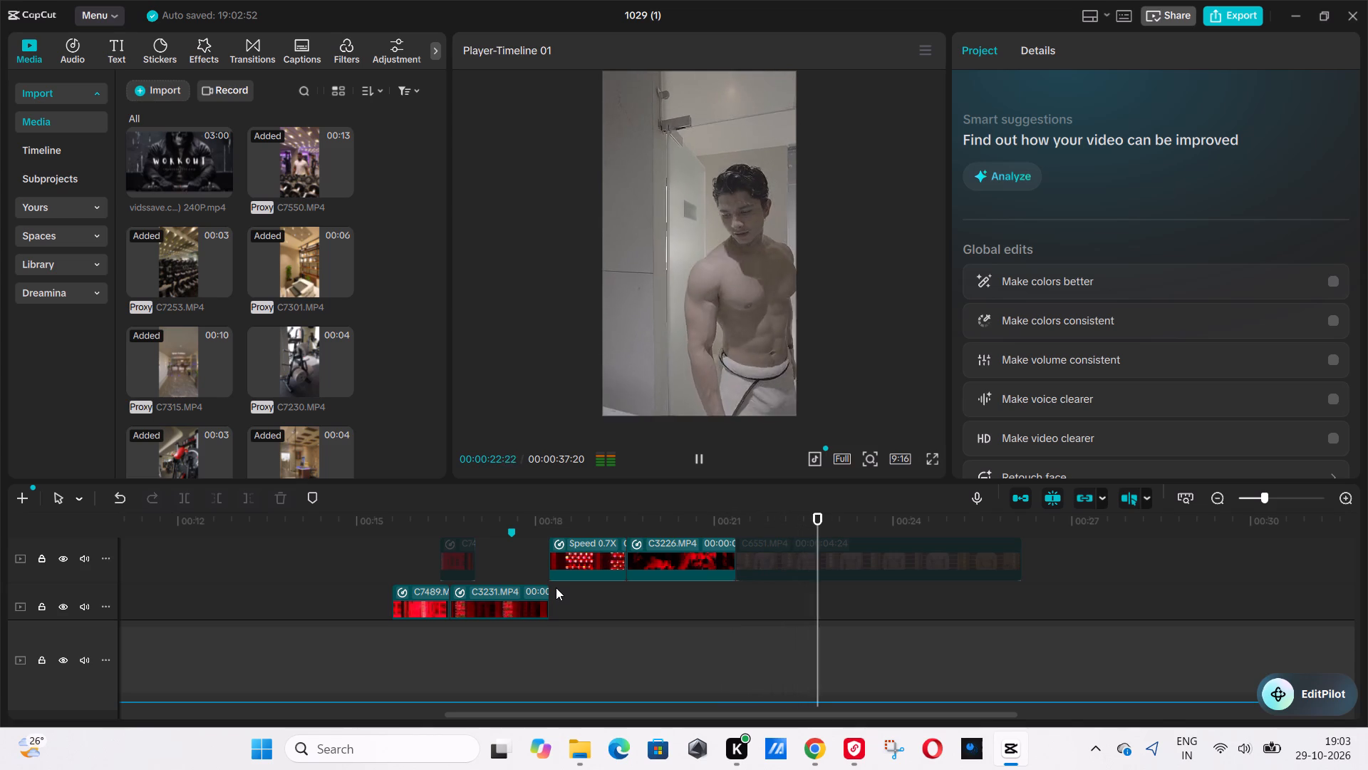
key(space)
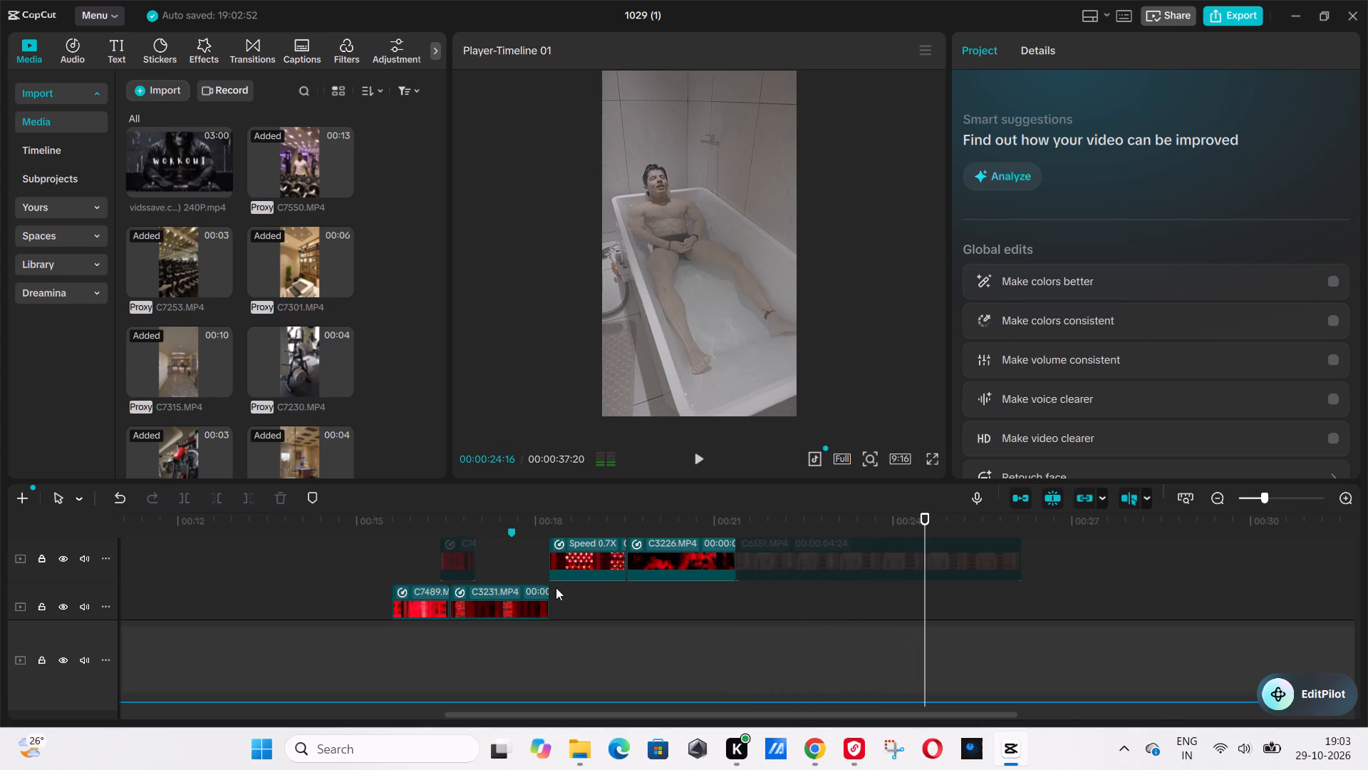
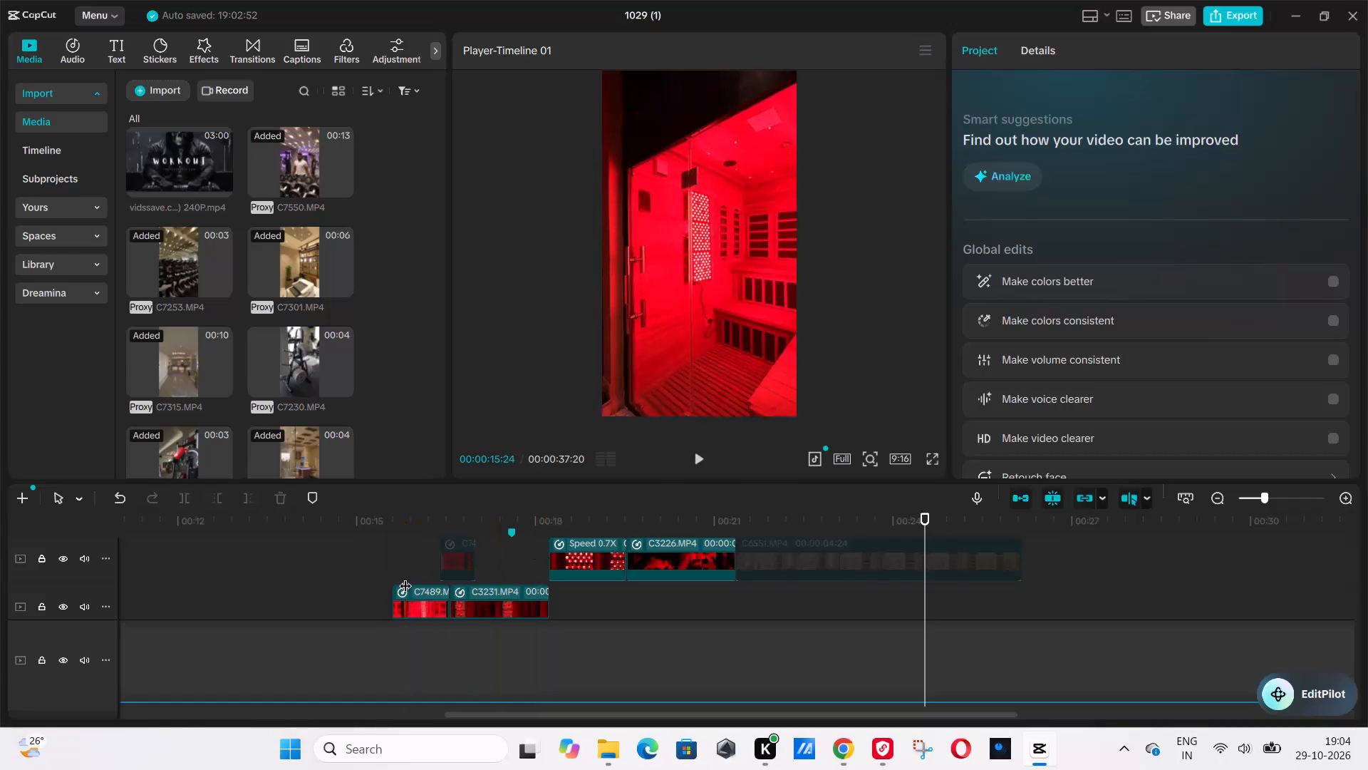
Play back the ice bath section, and review the opening gym shots from the start of the timeline.
click(378, 570)
click(707, 466)
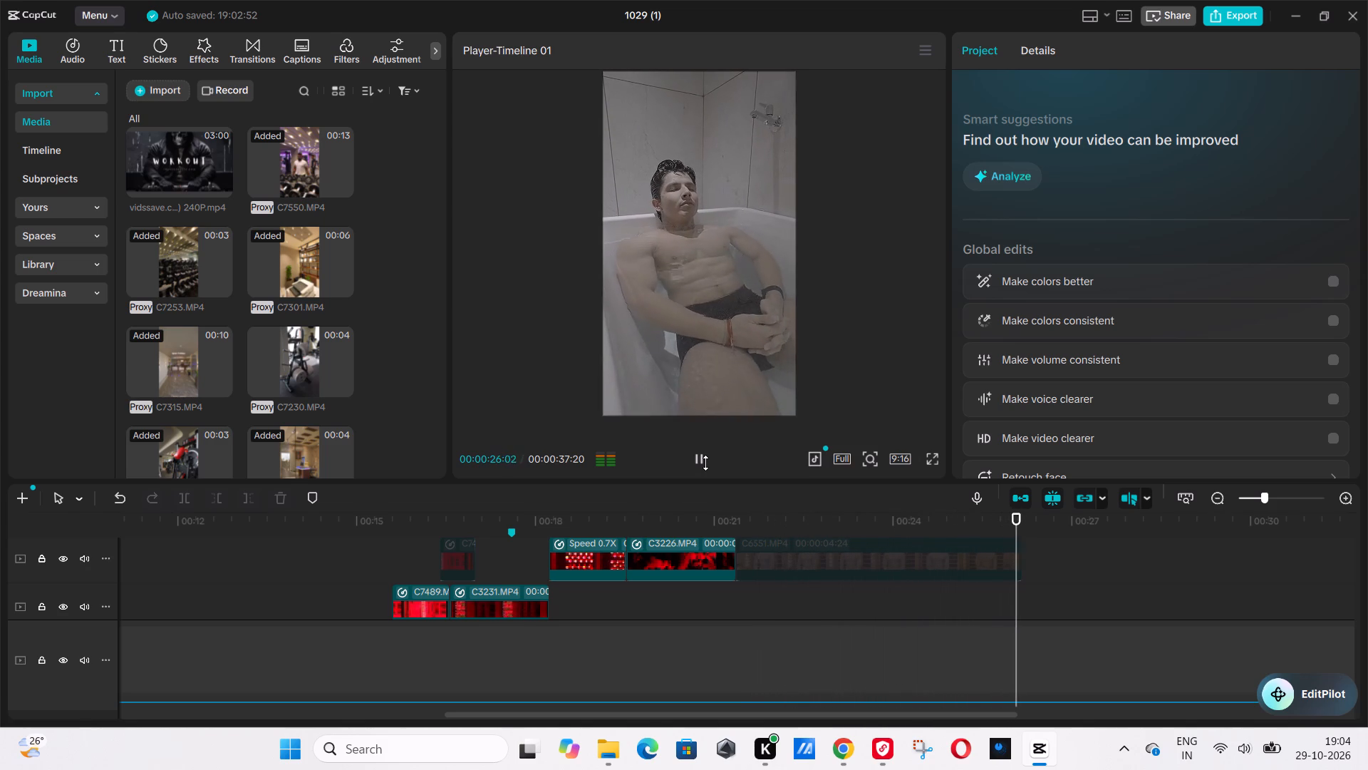
click(705, 463)
drag(583, 506, 455, 525)
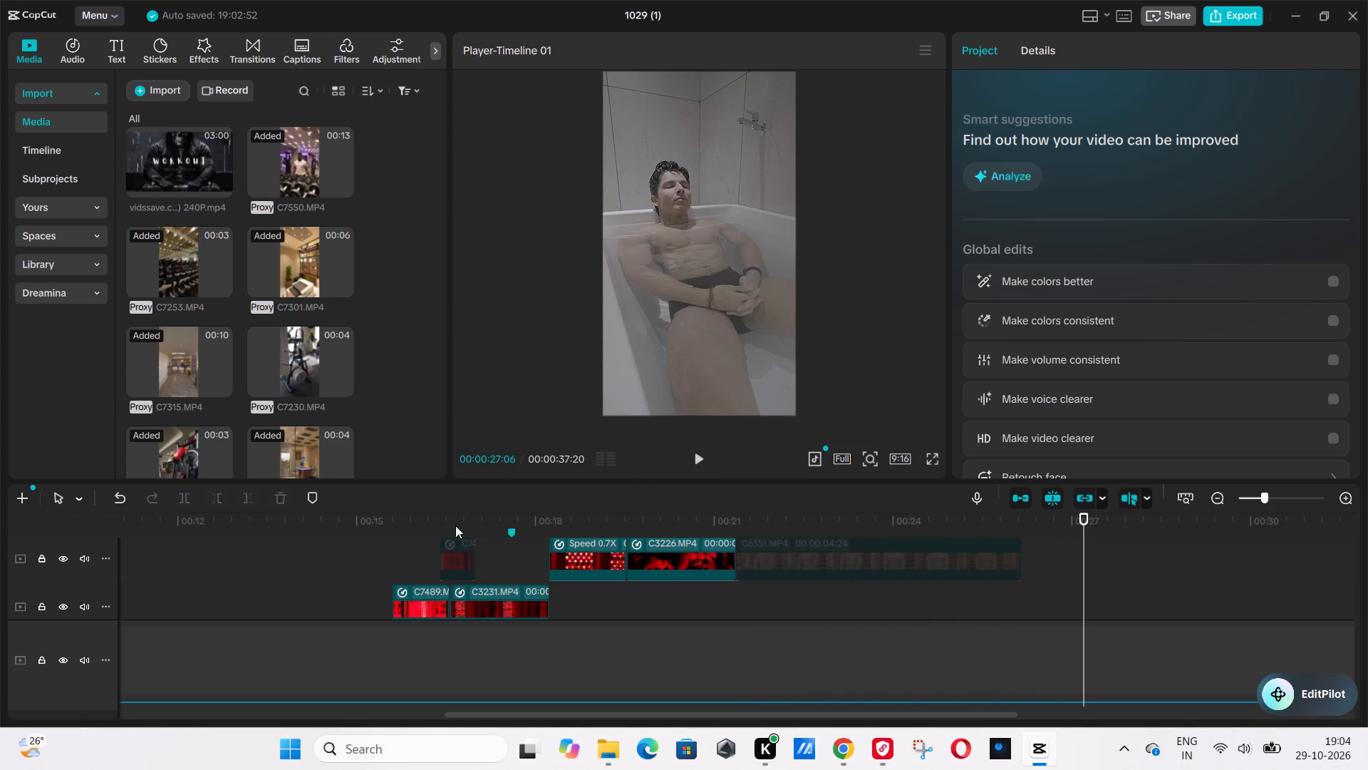
drag(455, 525, 244, 551)
drag(273, 526, 0, 616)
key(space)
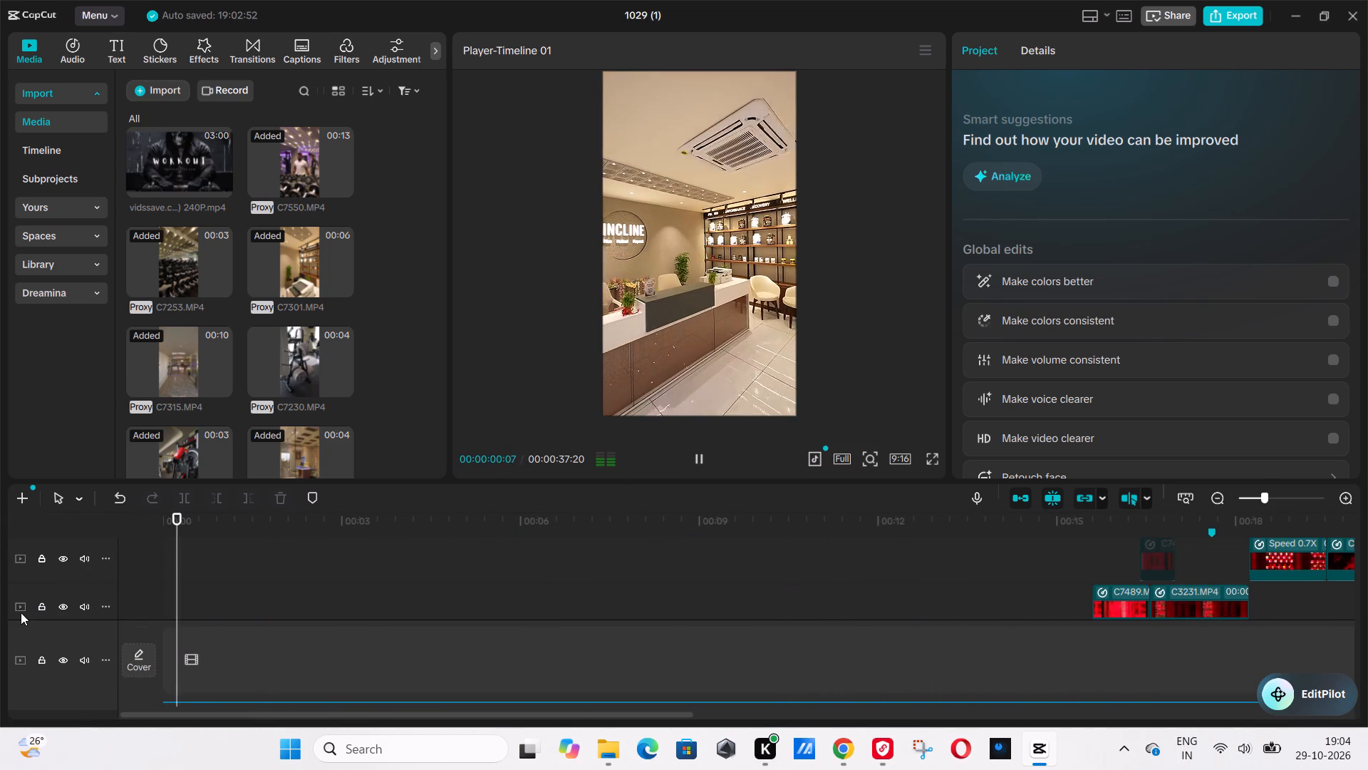
scroll(336, 614, down, 3)
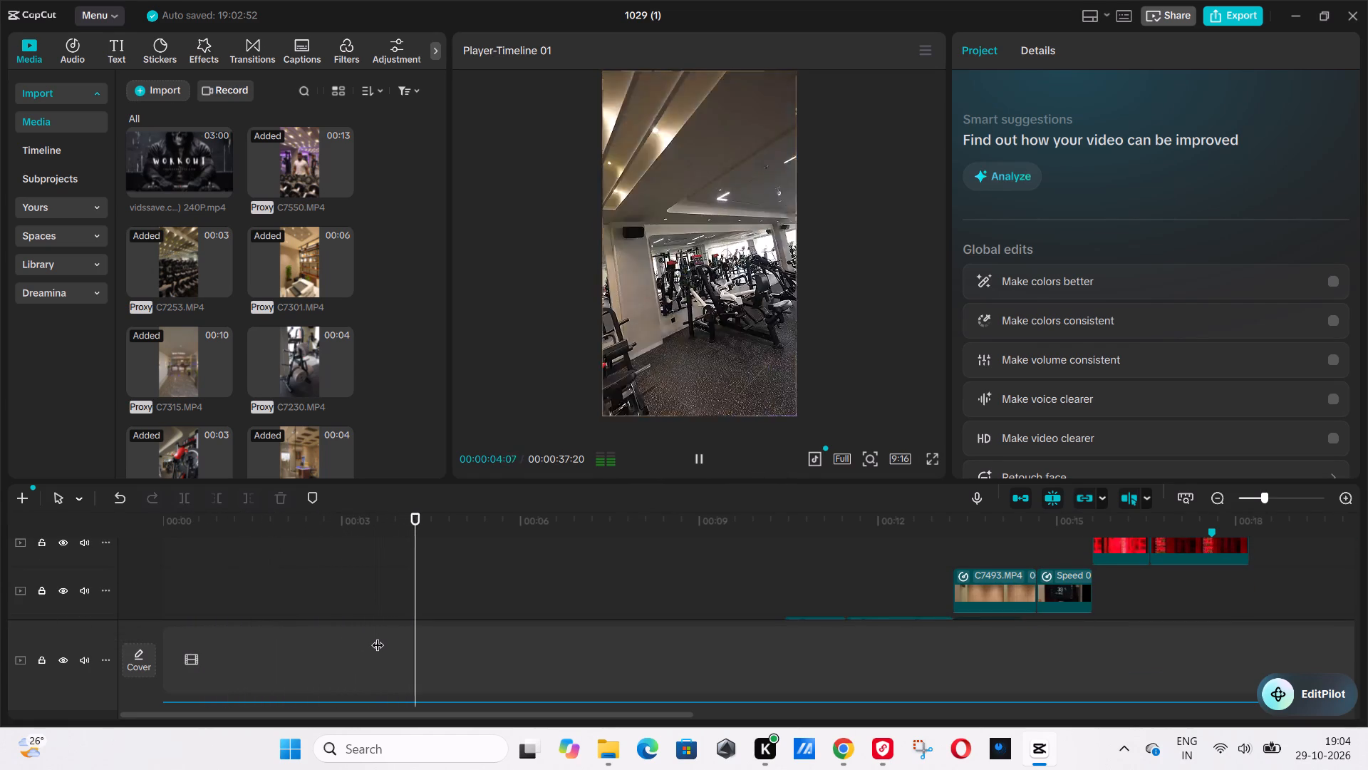
key(space)
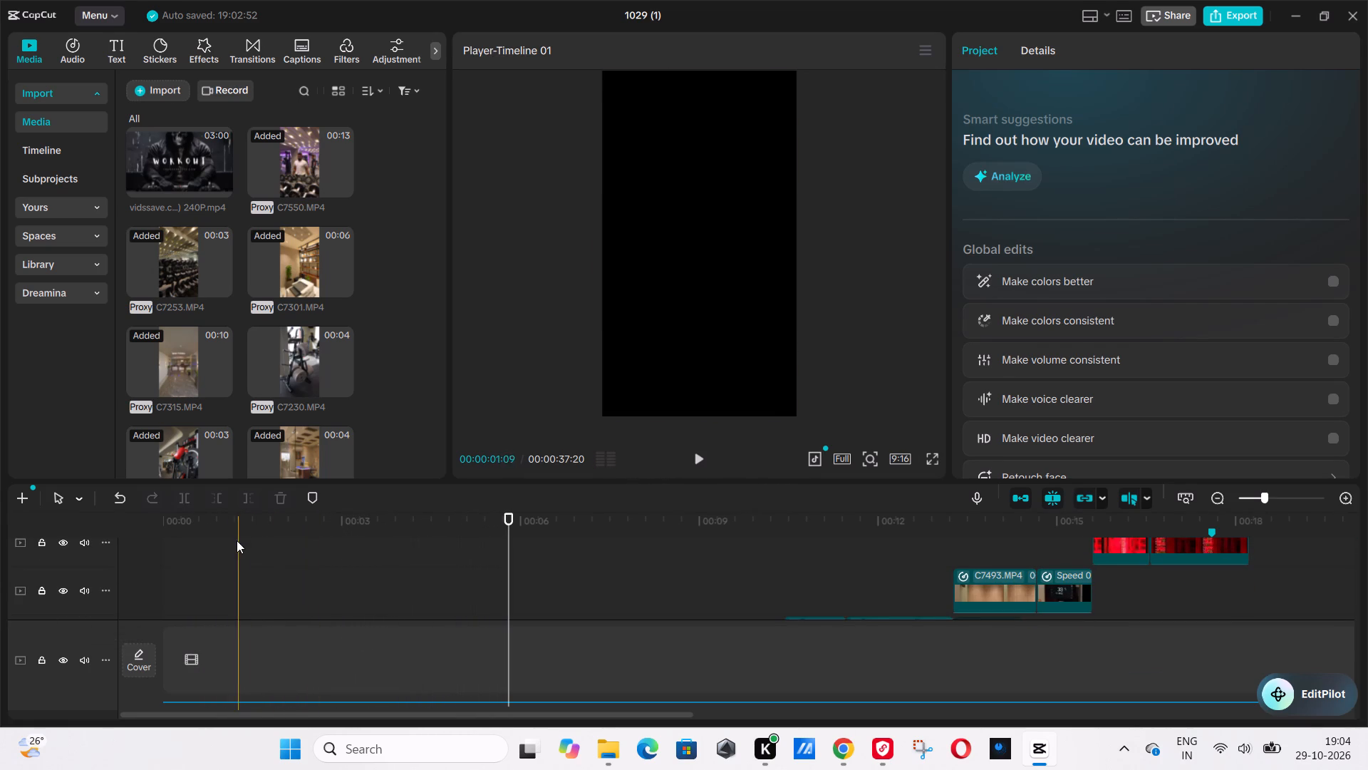
drag(233, 536, 106, 556)
key(space)
scroll(302, 592, down, 7)
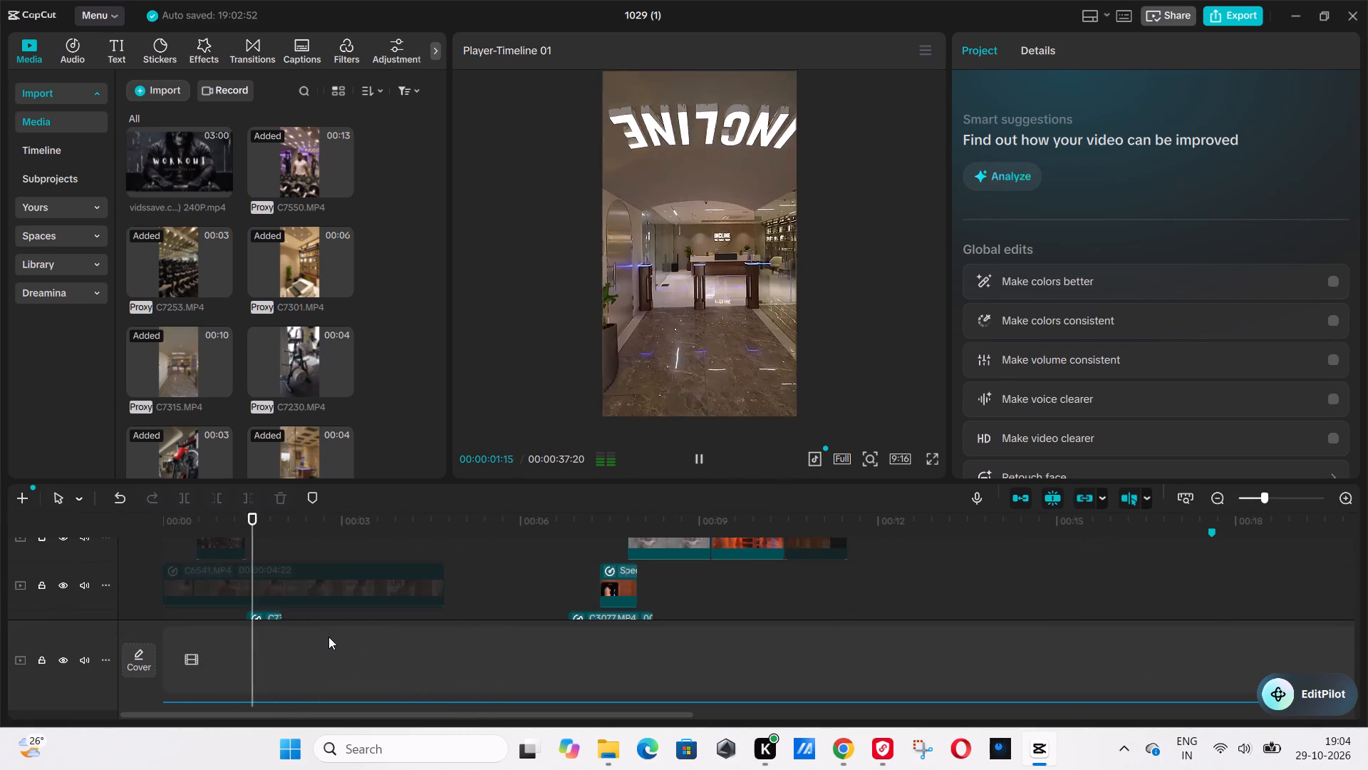
key(space)
scroll(286, 626, down, 8)
key(alt+Tab)
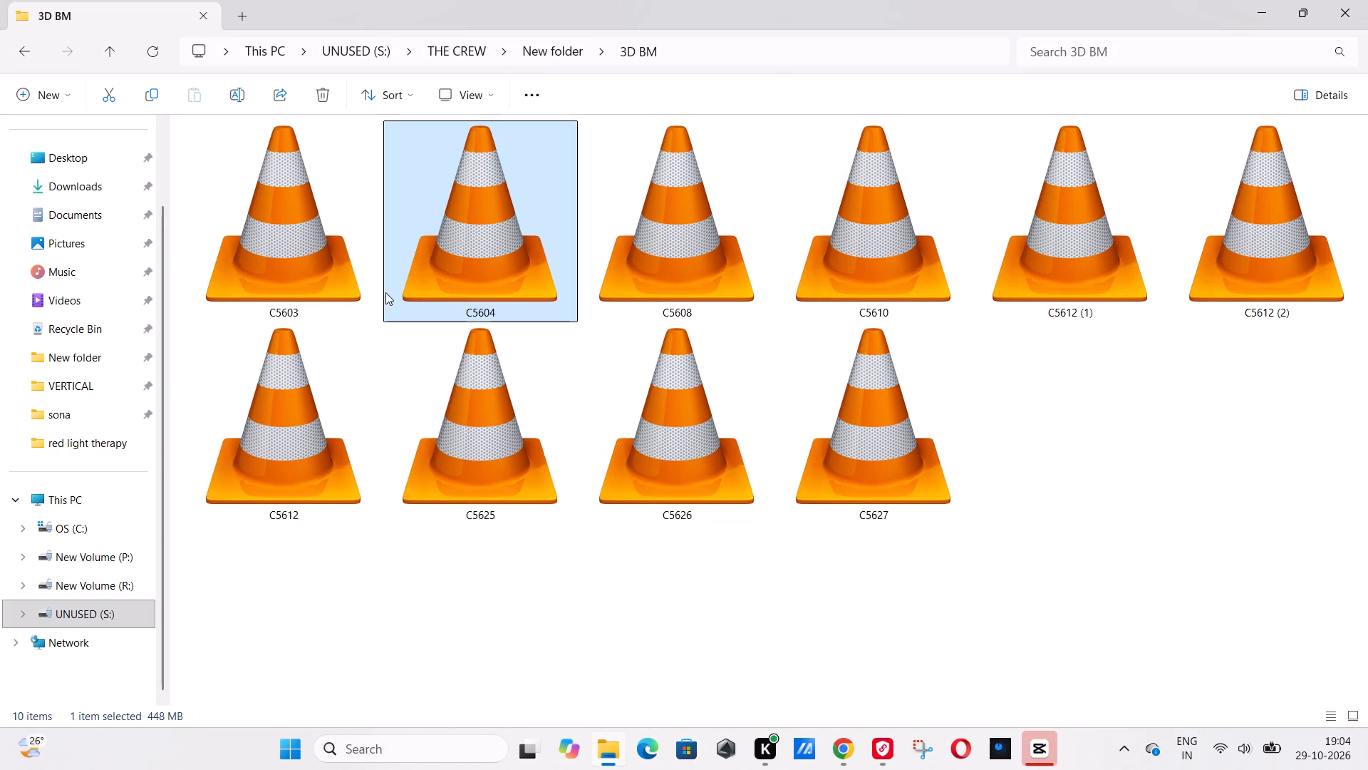
key(alt+Tab)
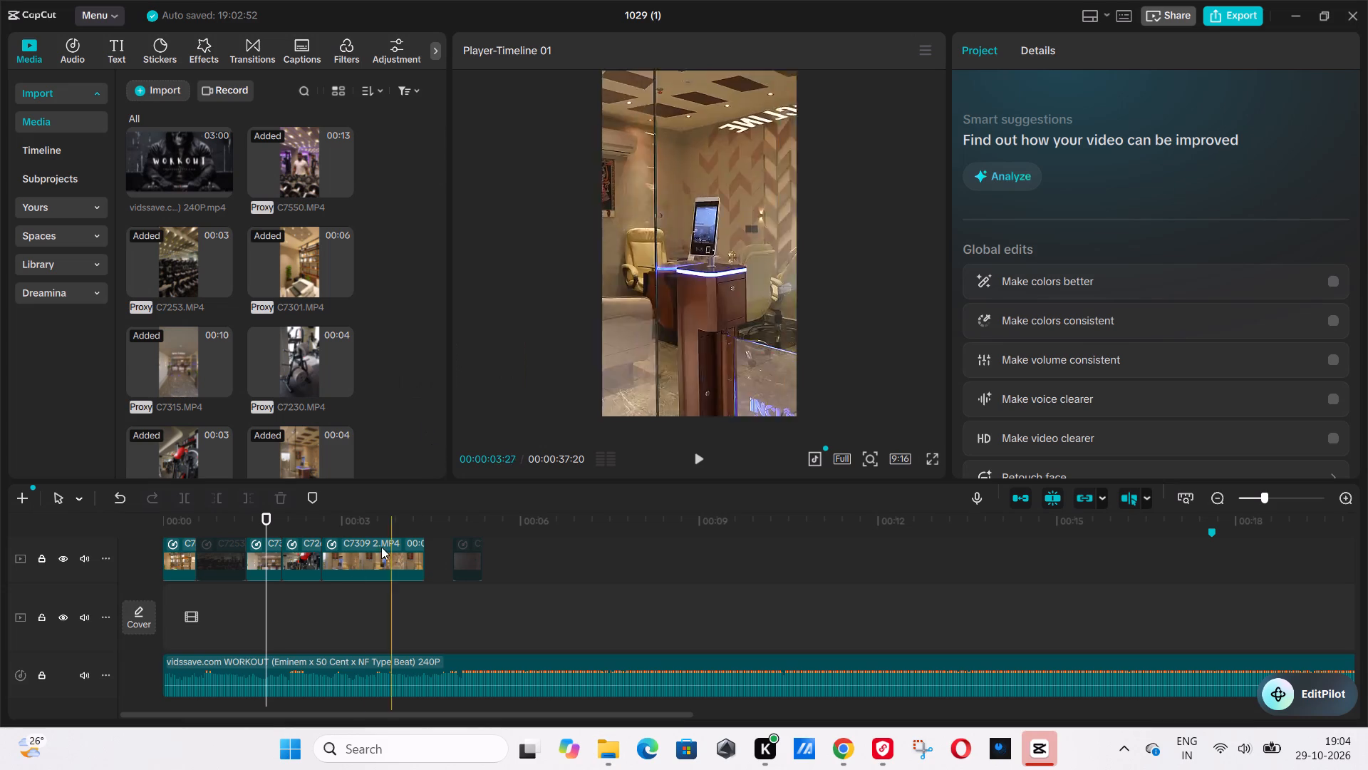
drag(189, 525, 139, 526)
key(space)
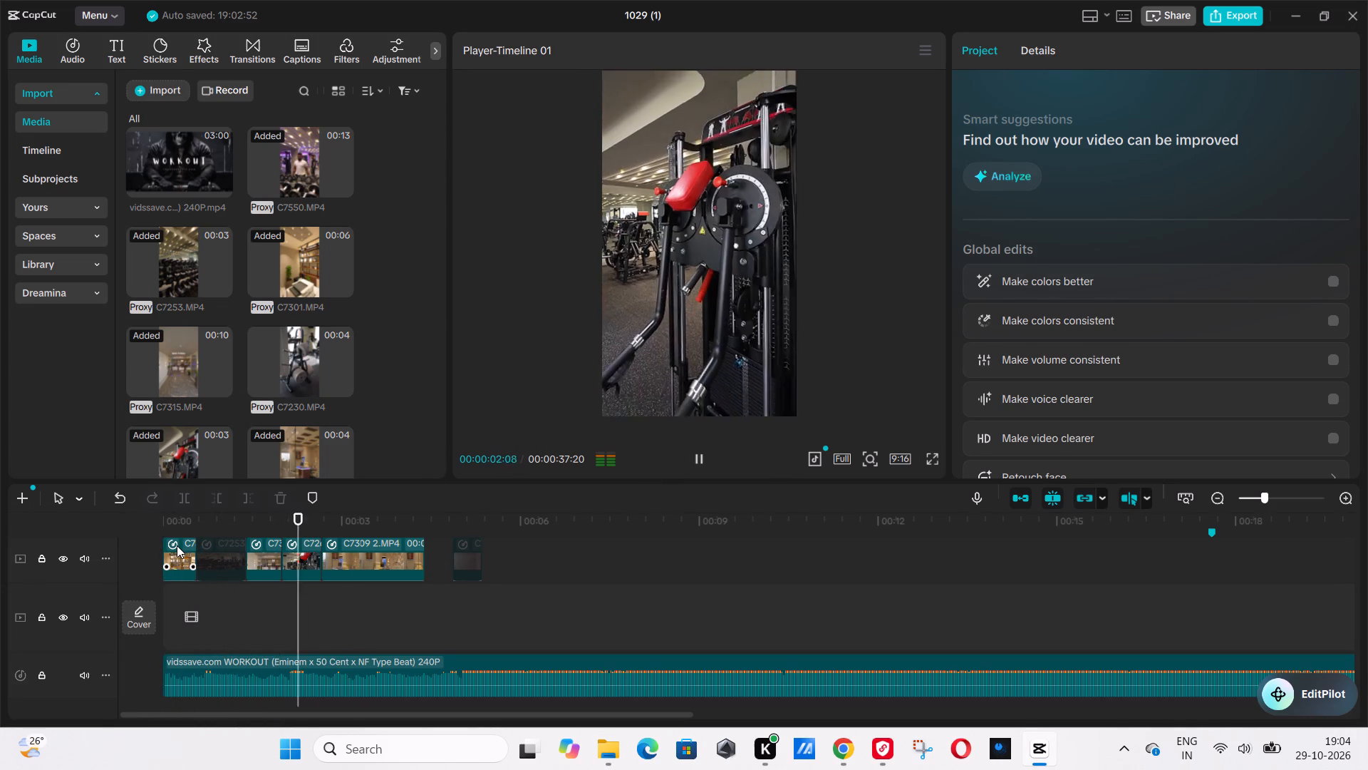
key(space)
In a new File Explorer tab, open THE CREW > New folder > 3D BM on the UNUSED drive and preview clip C5603.
key(alt+Tab)
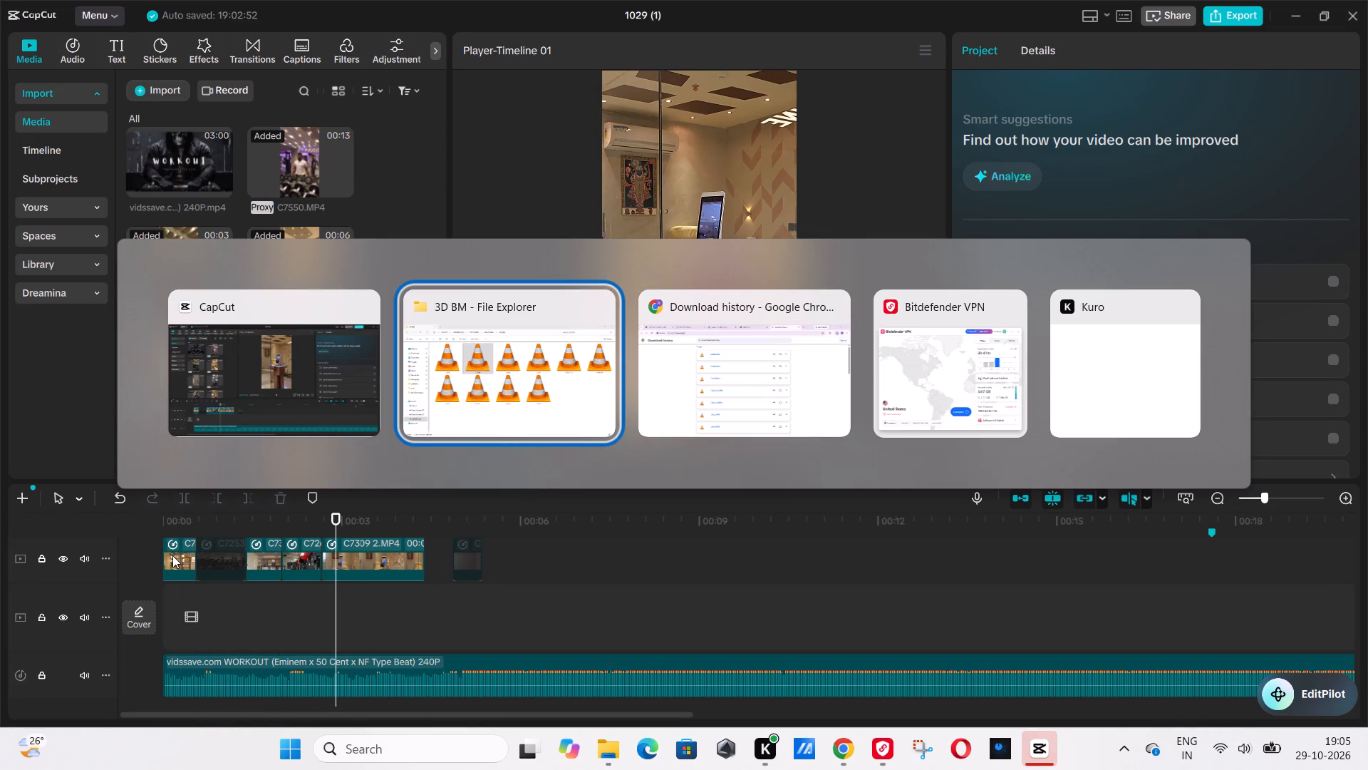
click(249, 29)
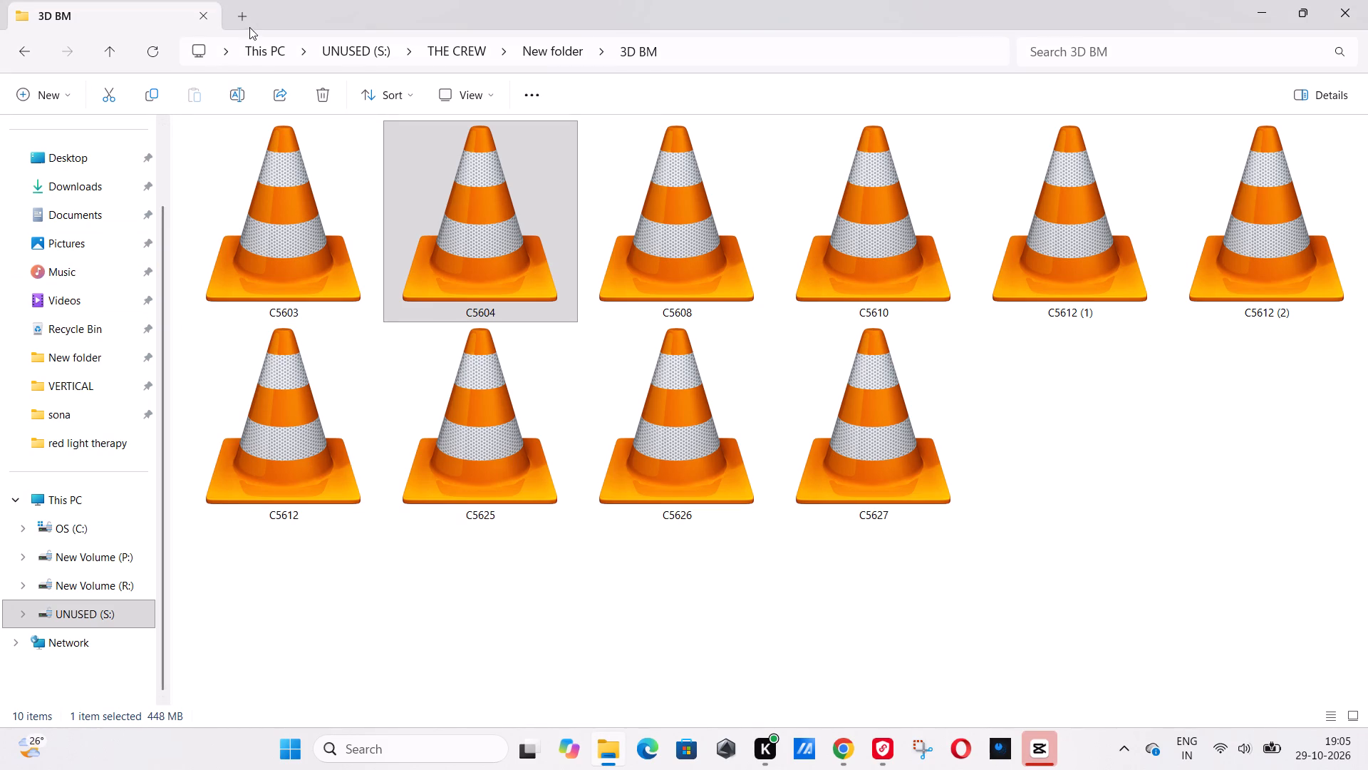
click(237, 16)
click(57, 609)
click(88, 590)
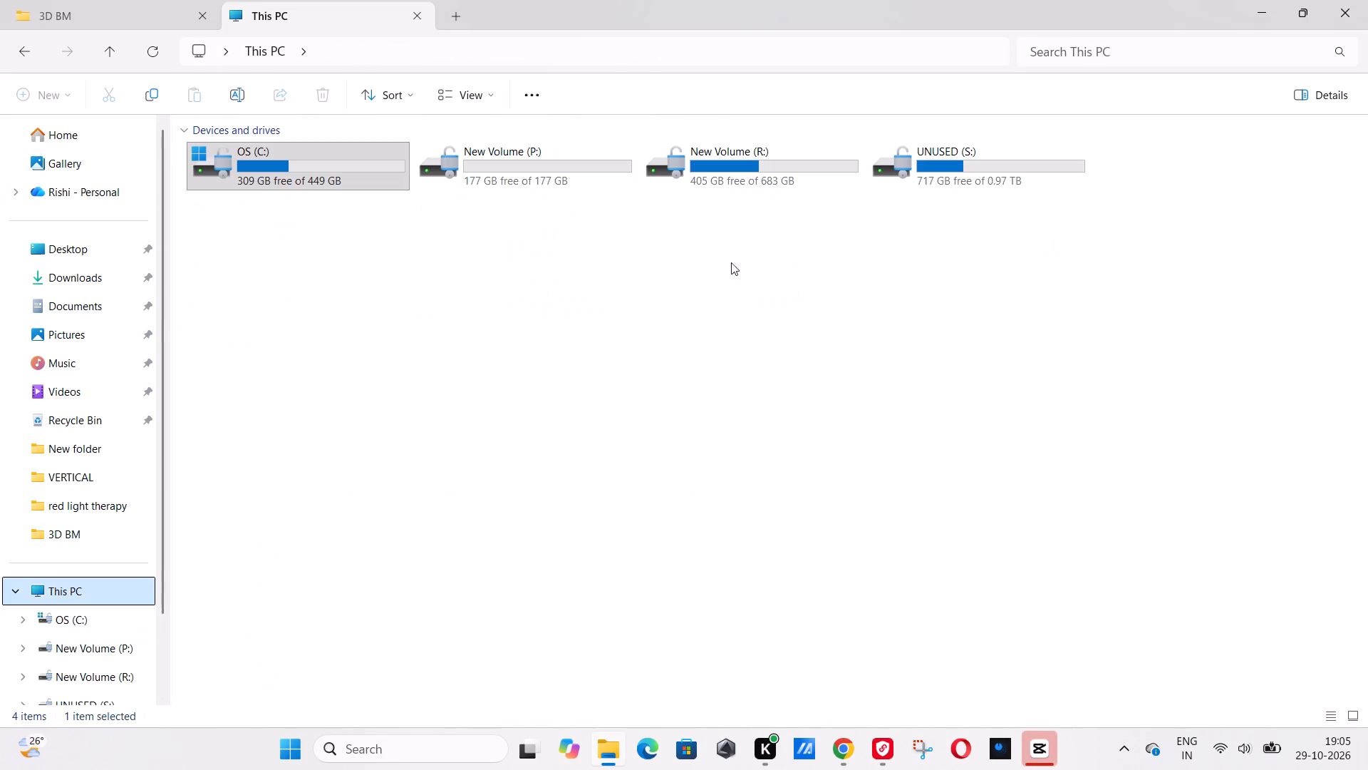
click(911, 198)
double_click(942, 184)
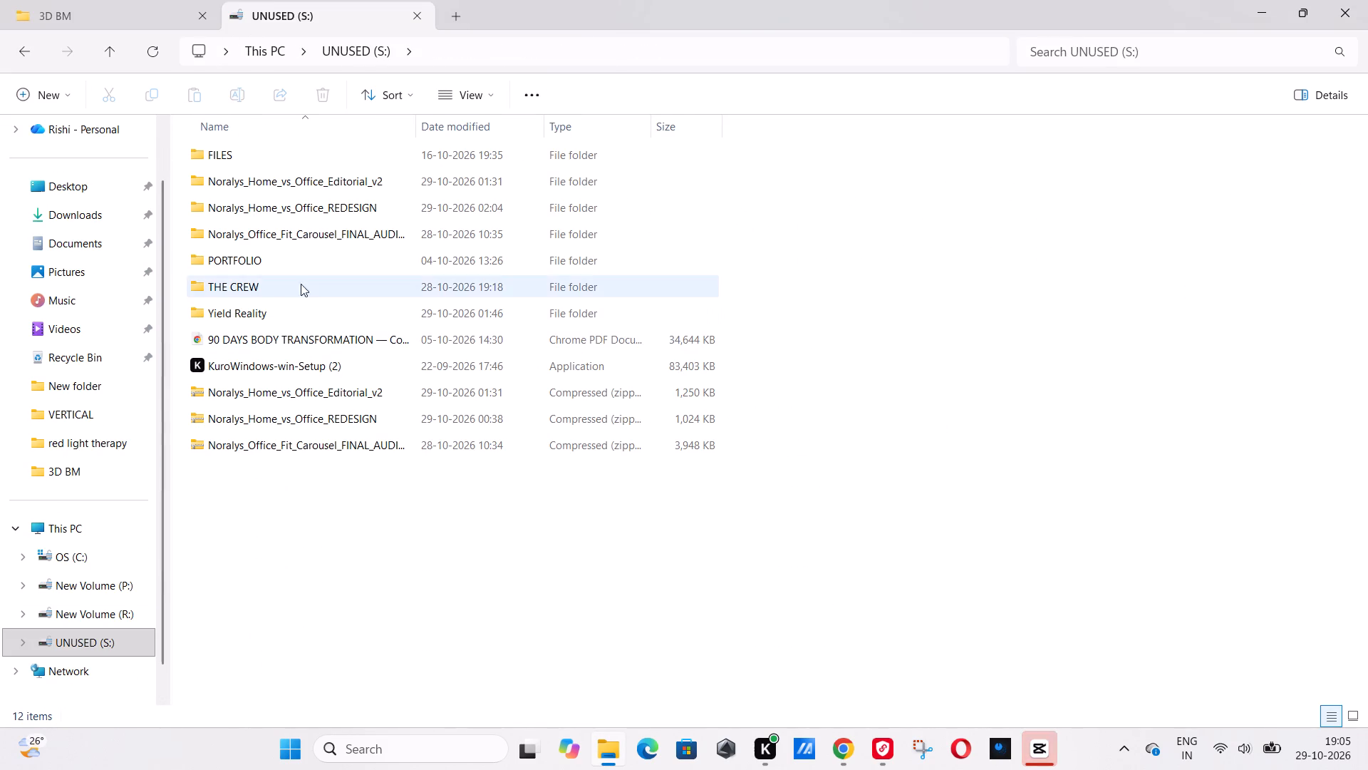
double_click(285, 282)
double_click(240, 213)
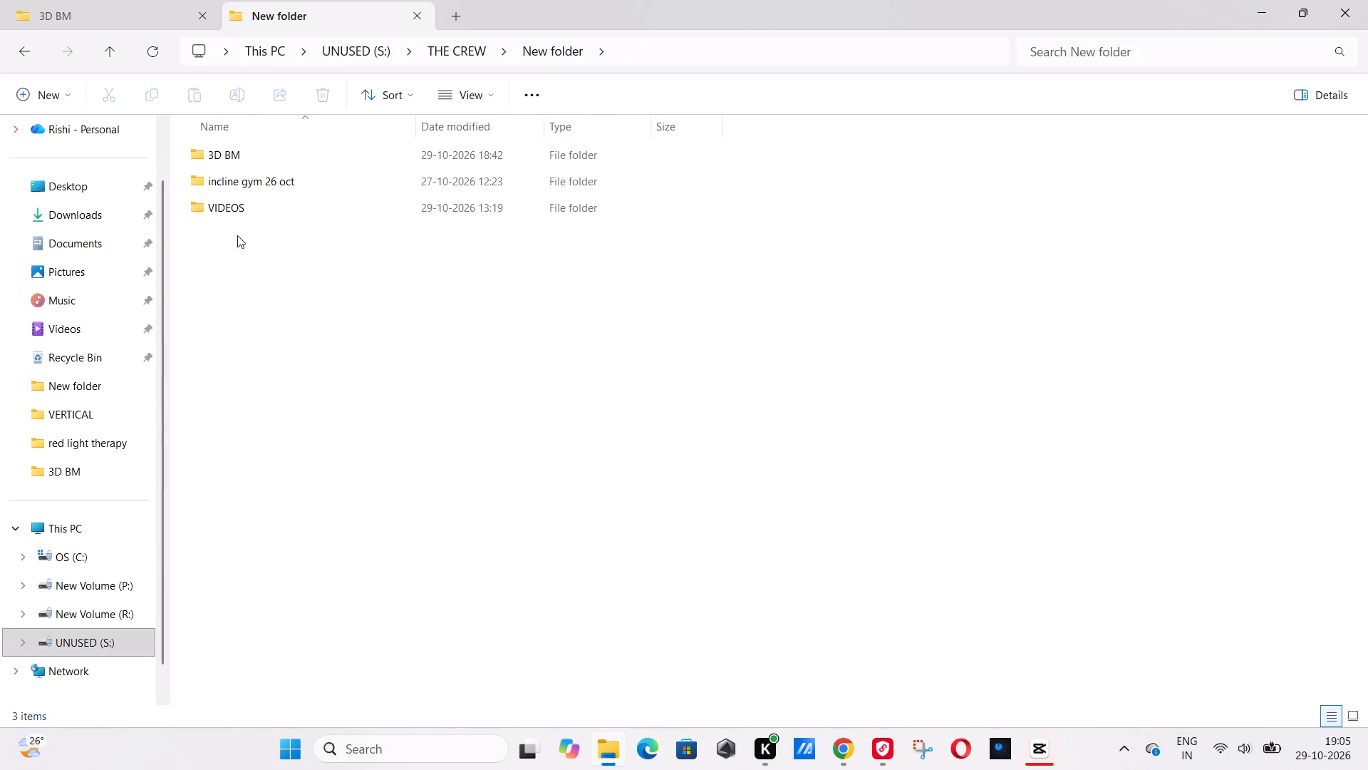
double_click(251, 160)
click(251, 160)
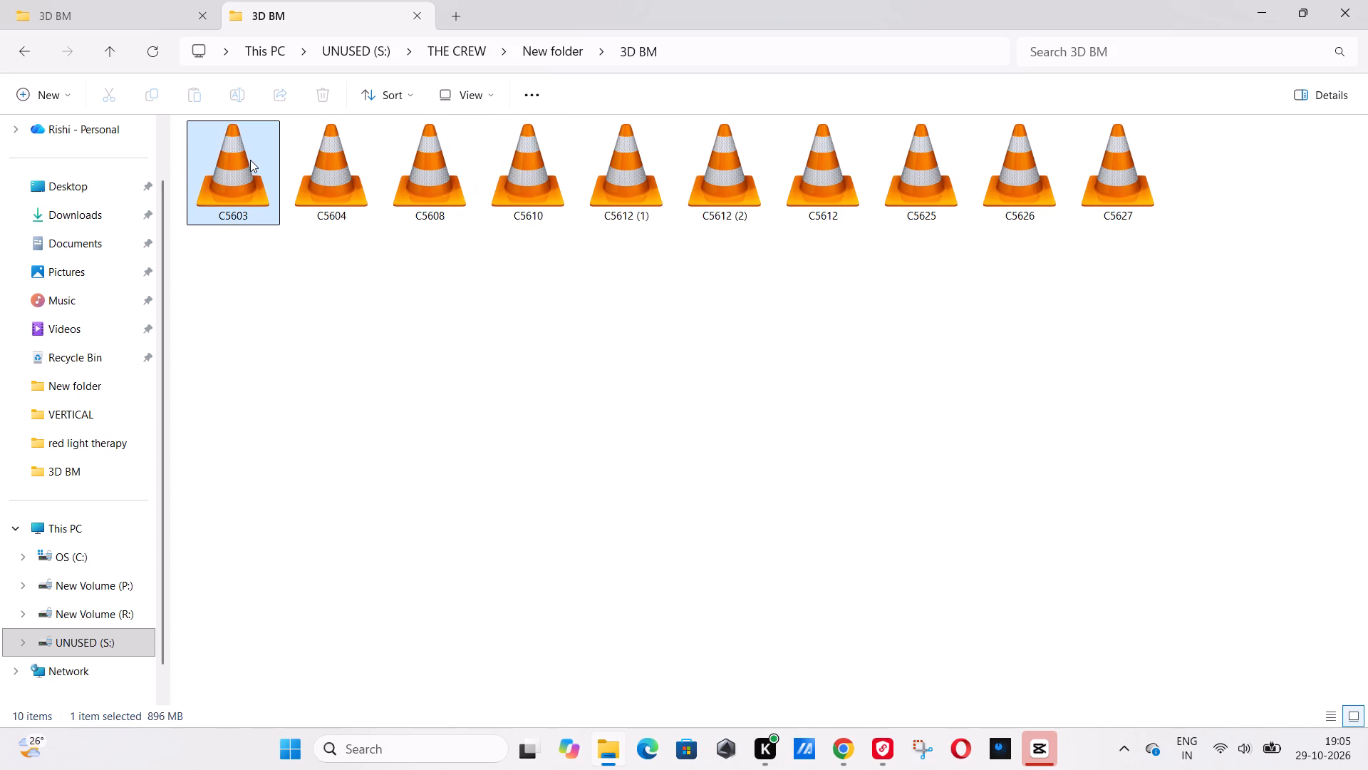
double_click(250, 160)
key(alt+Tab)
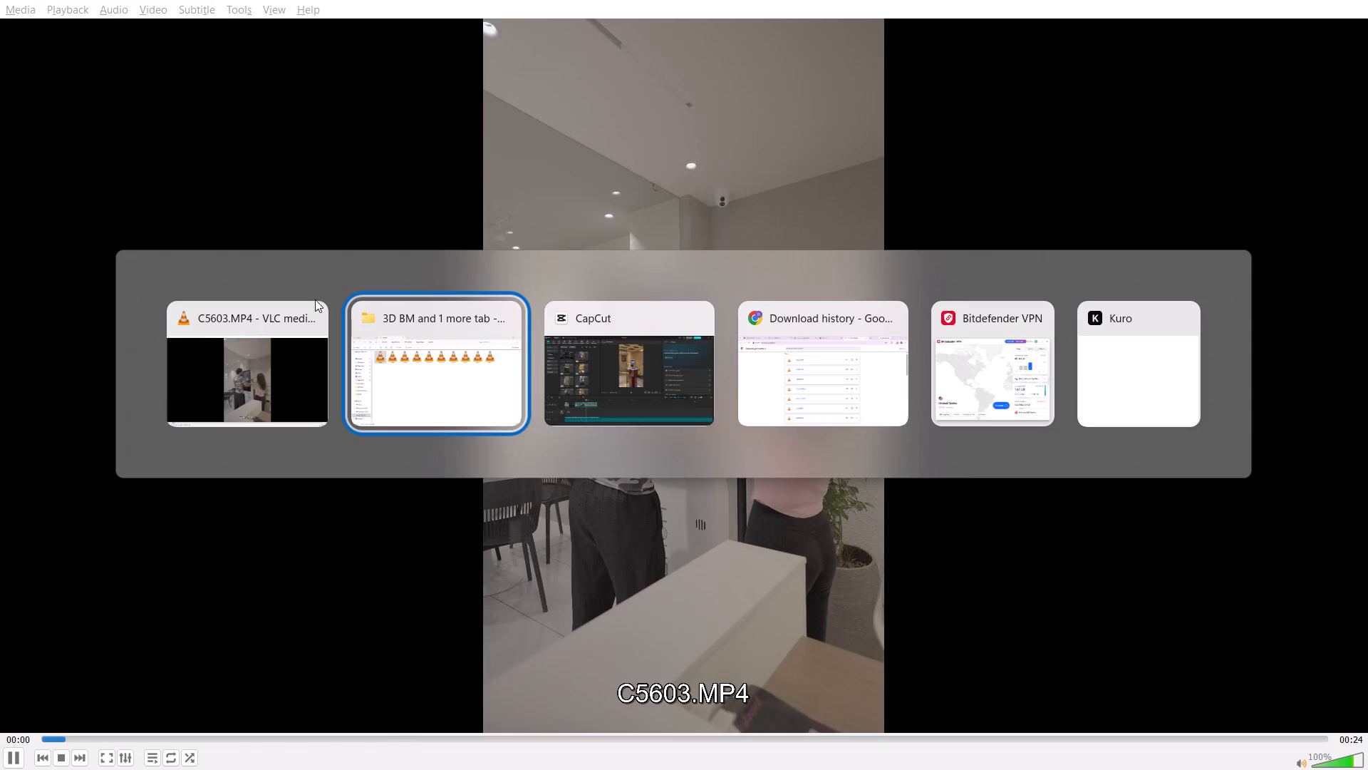
alt+click(311, 310)
Open the CO FOUNDER REEL folder inside New folder > VIDEOS > FX 3.
click(116, 53)
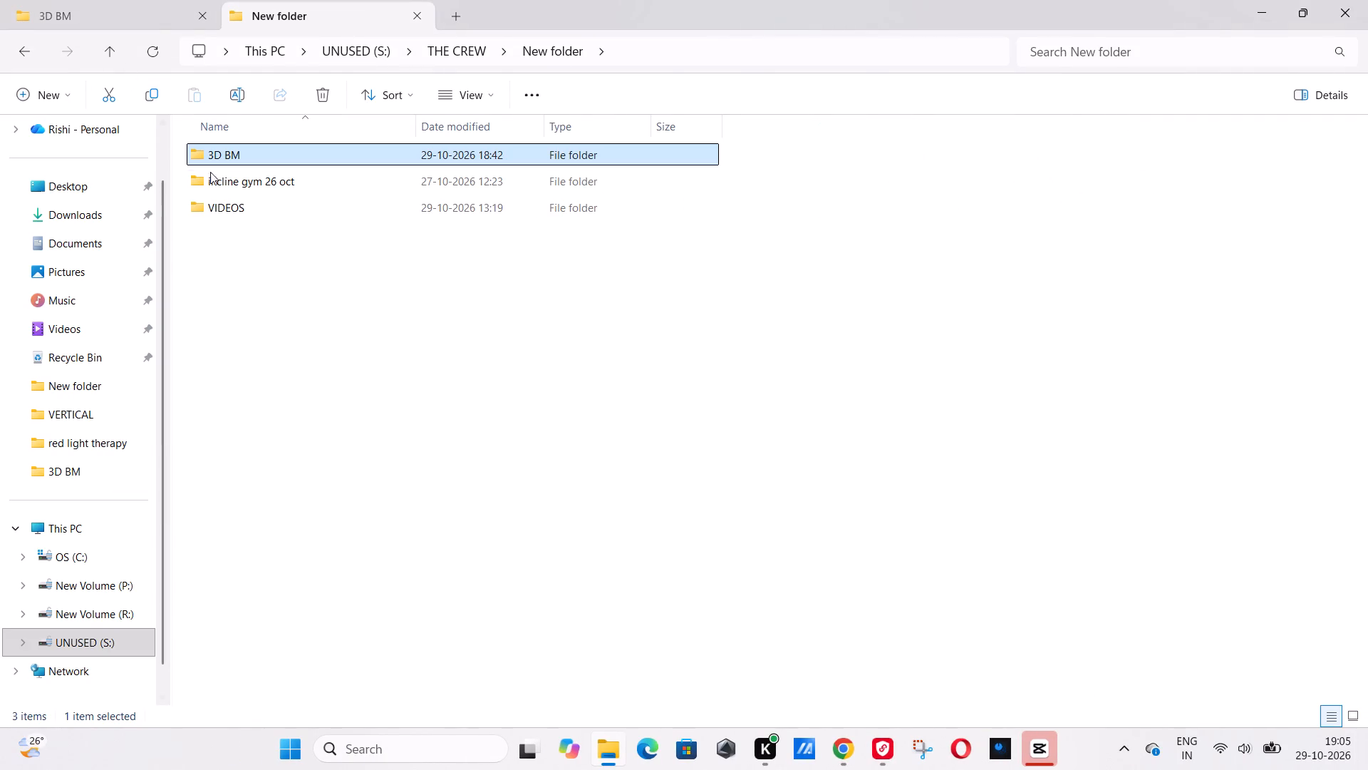
double_click(234, 185)
click(121, 54)
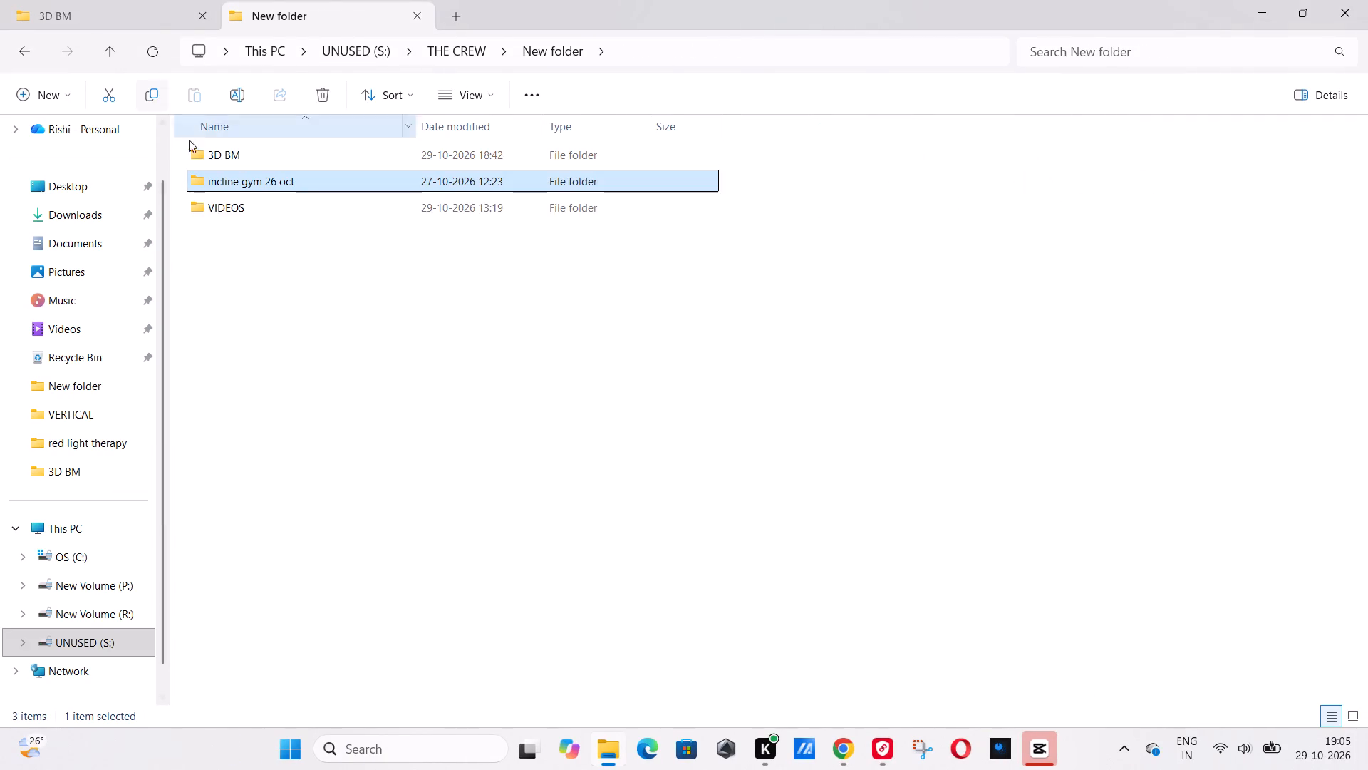
double_click(229, 208)
double_click(219, 156)
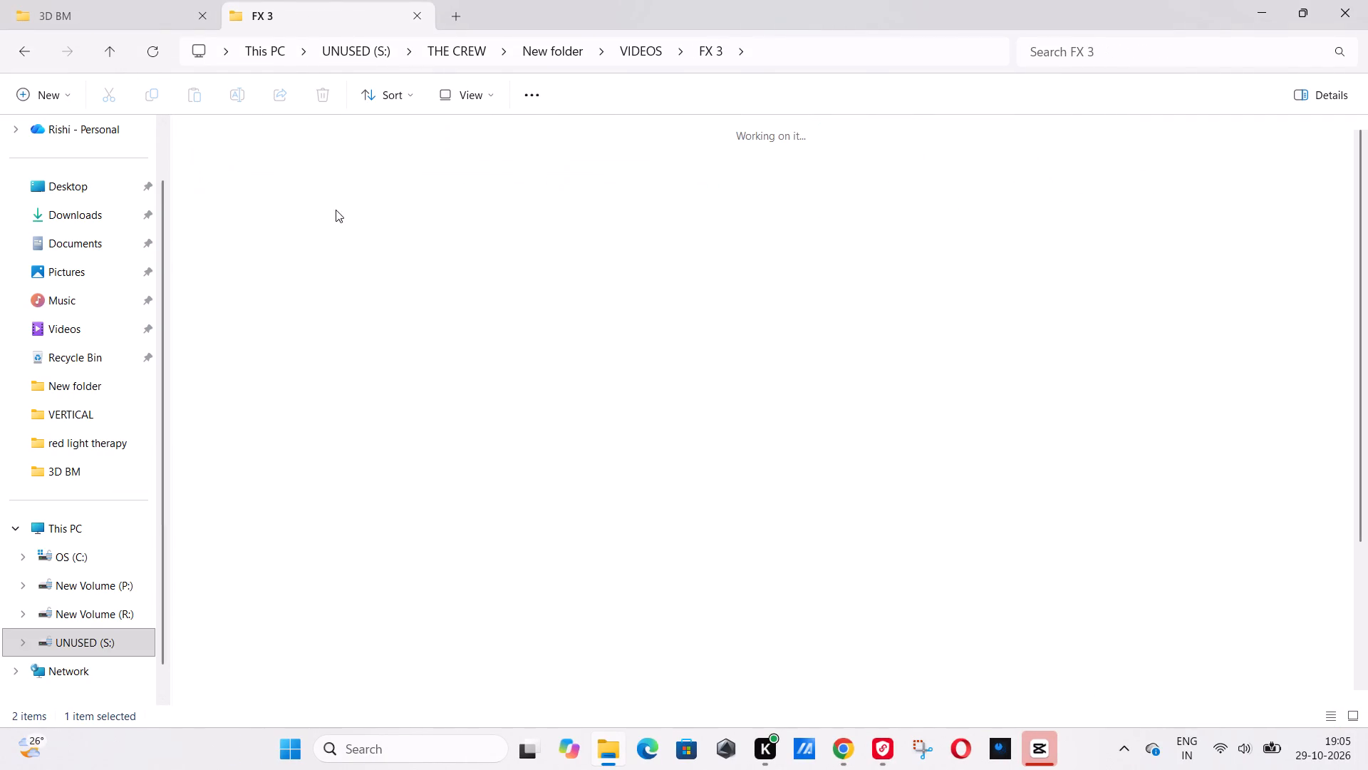
double_click(487, 244)
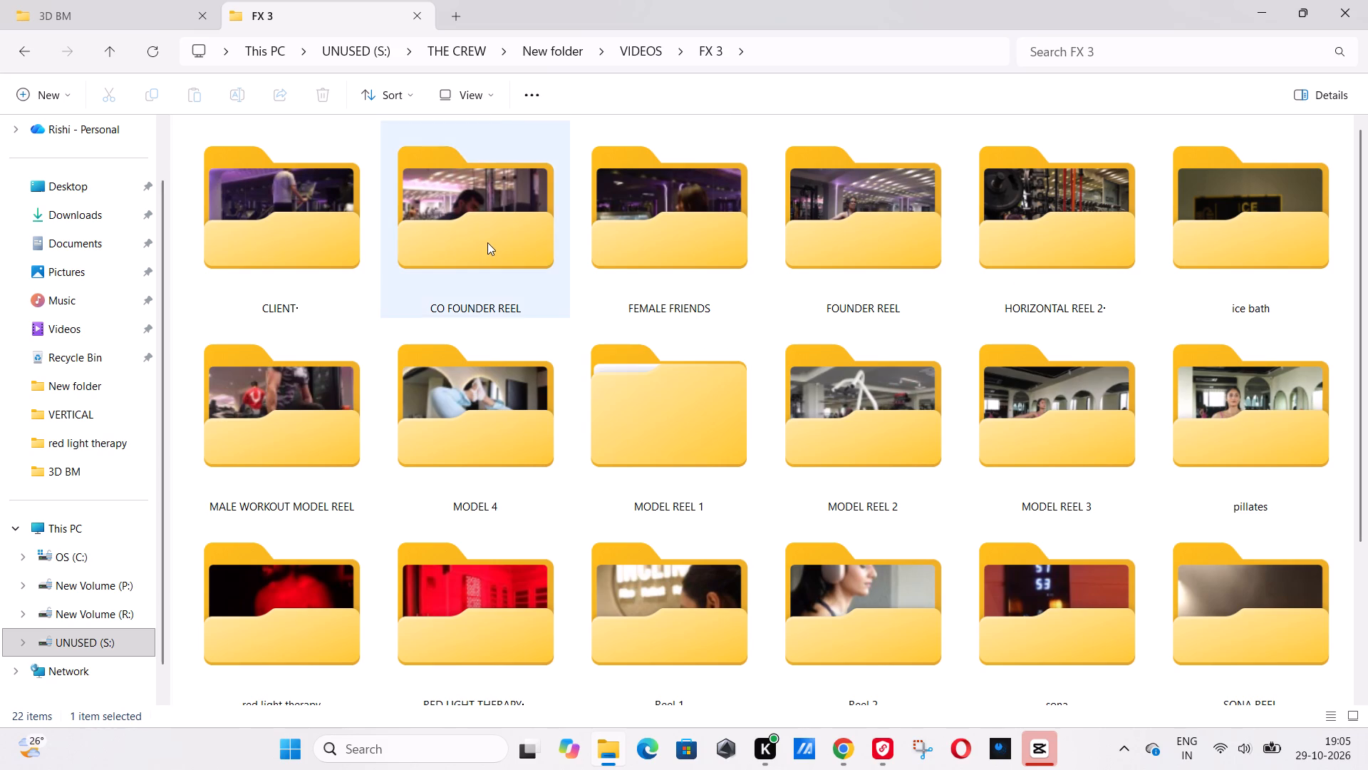
Preview the gym workout clips C7608 and C7588.
double_click(437, 257)
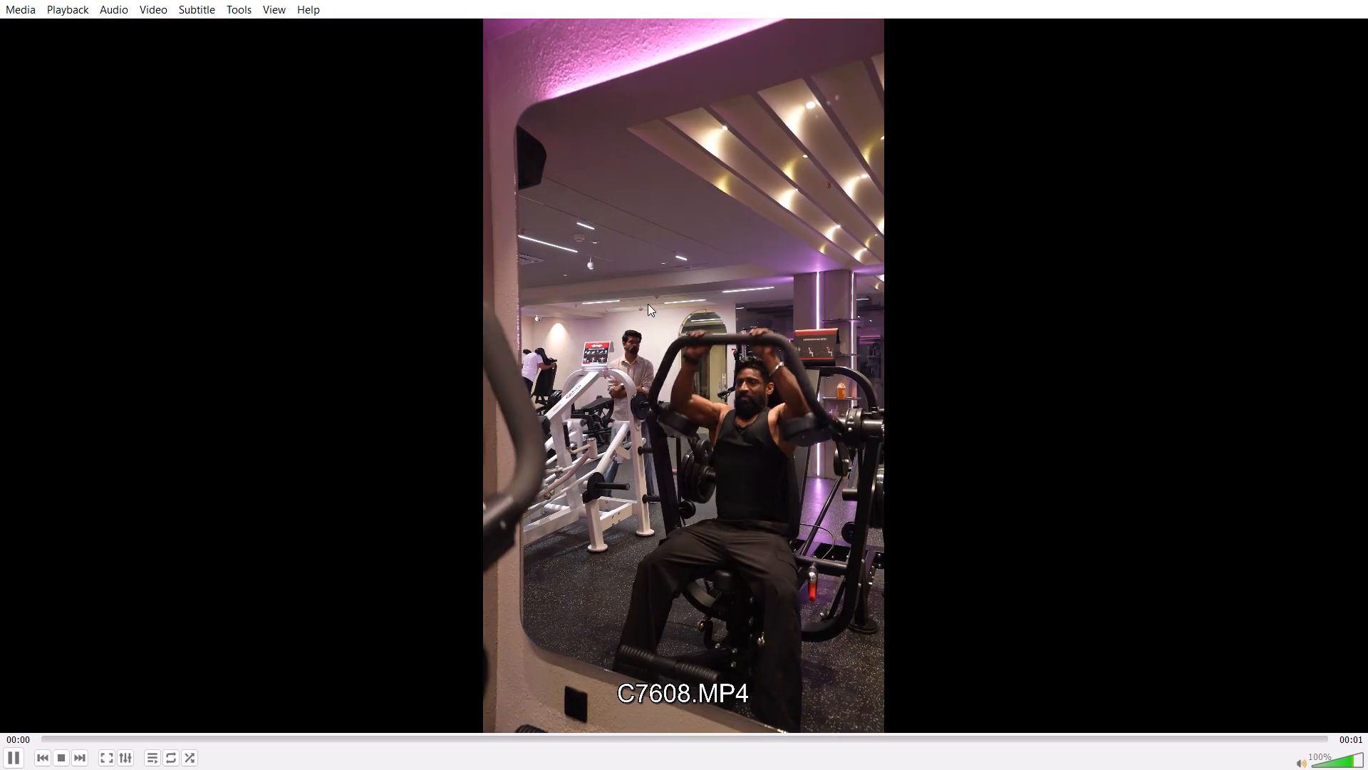
key(alt+Tab)
alt+click(318, 325)
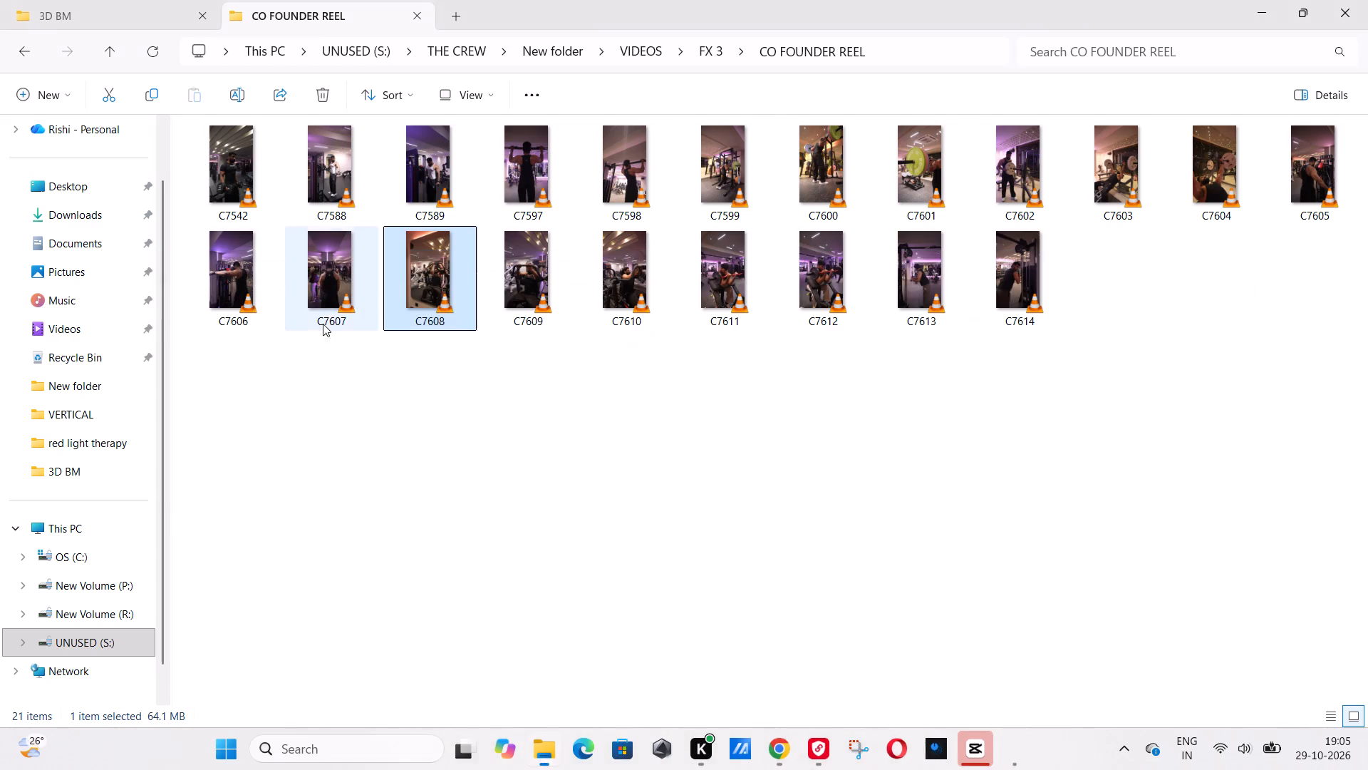
double_click(317, 217)
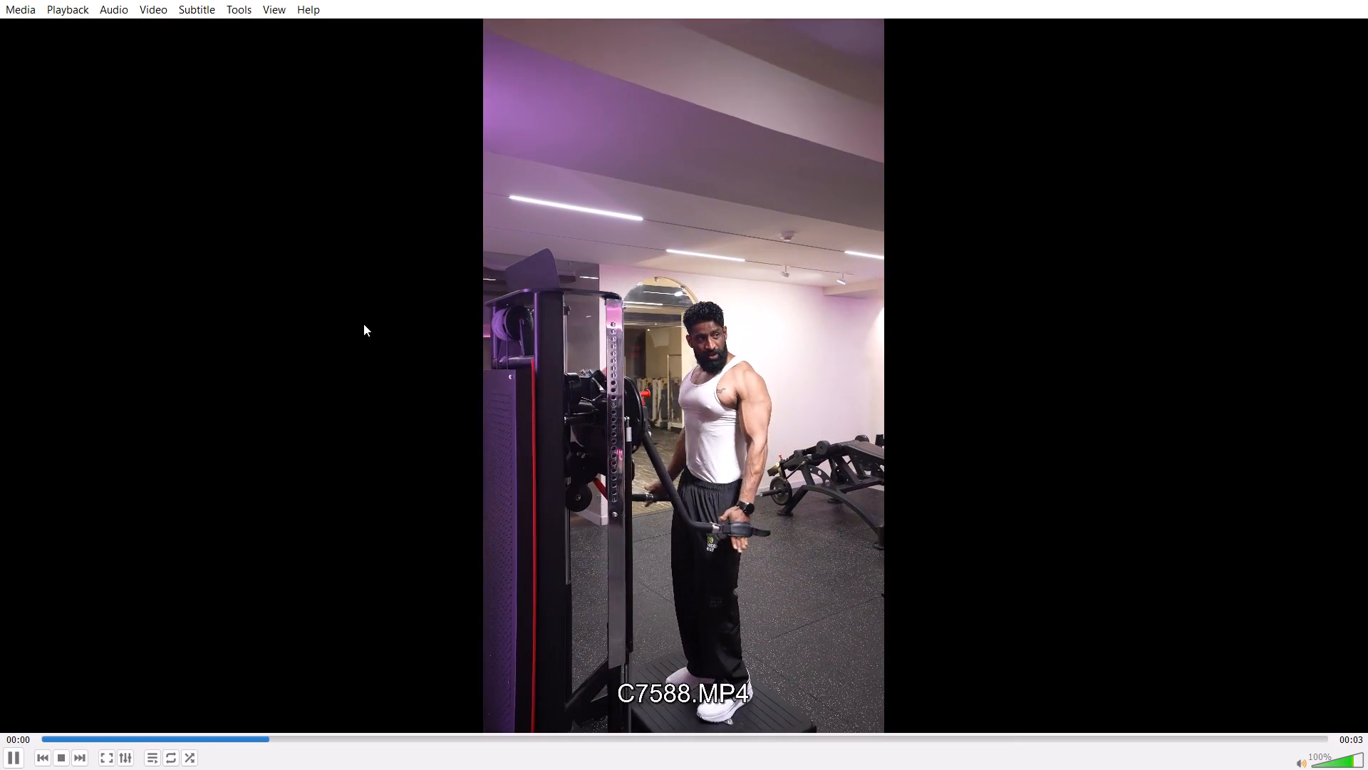
key(alt+Tab)
alt+click(297, 325)
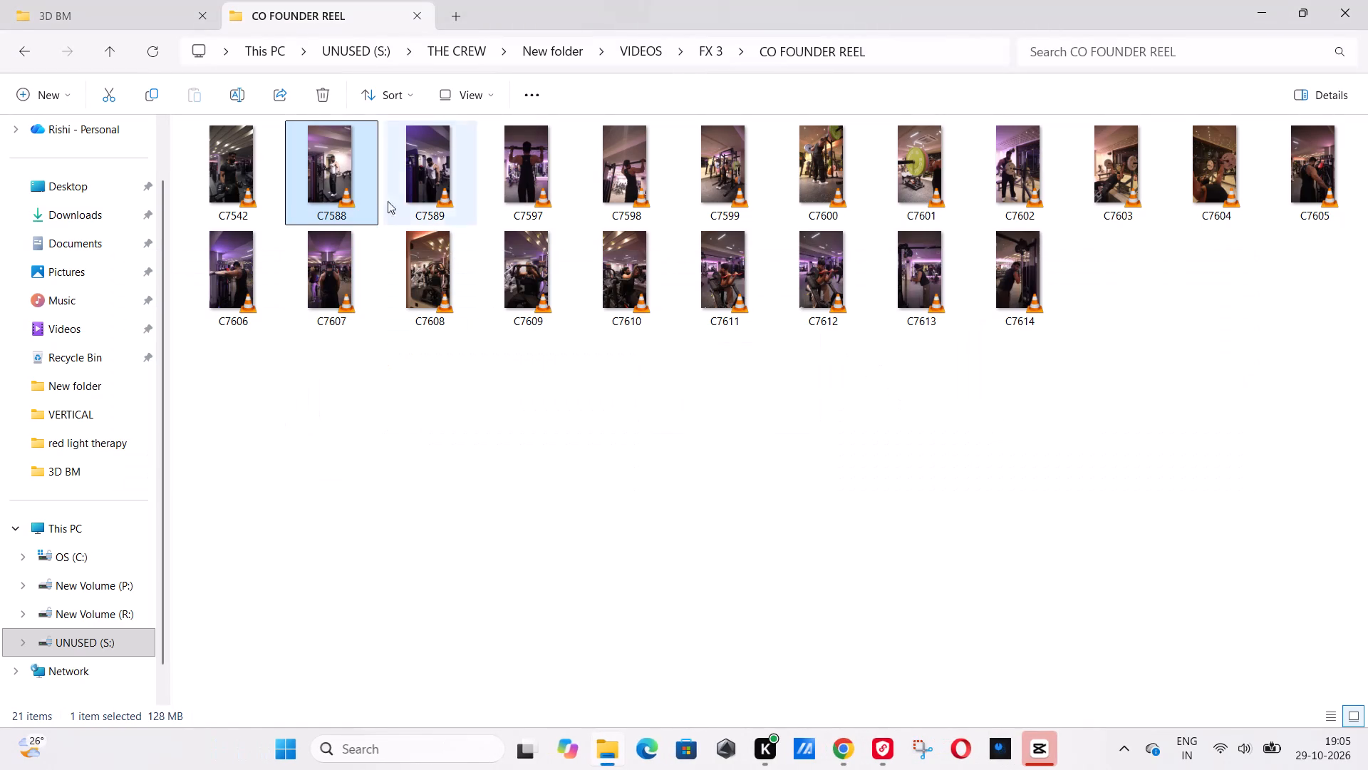
Add clip C7588 from the folder to the CapCut timeline, on an upper track near the start.
drag(361, 196, 528, 577)
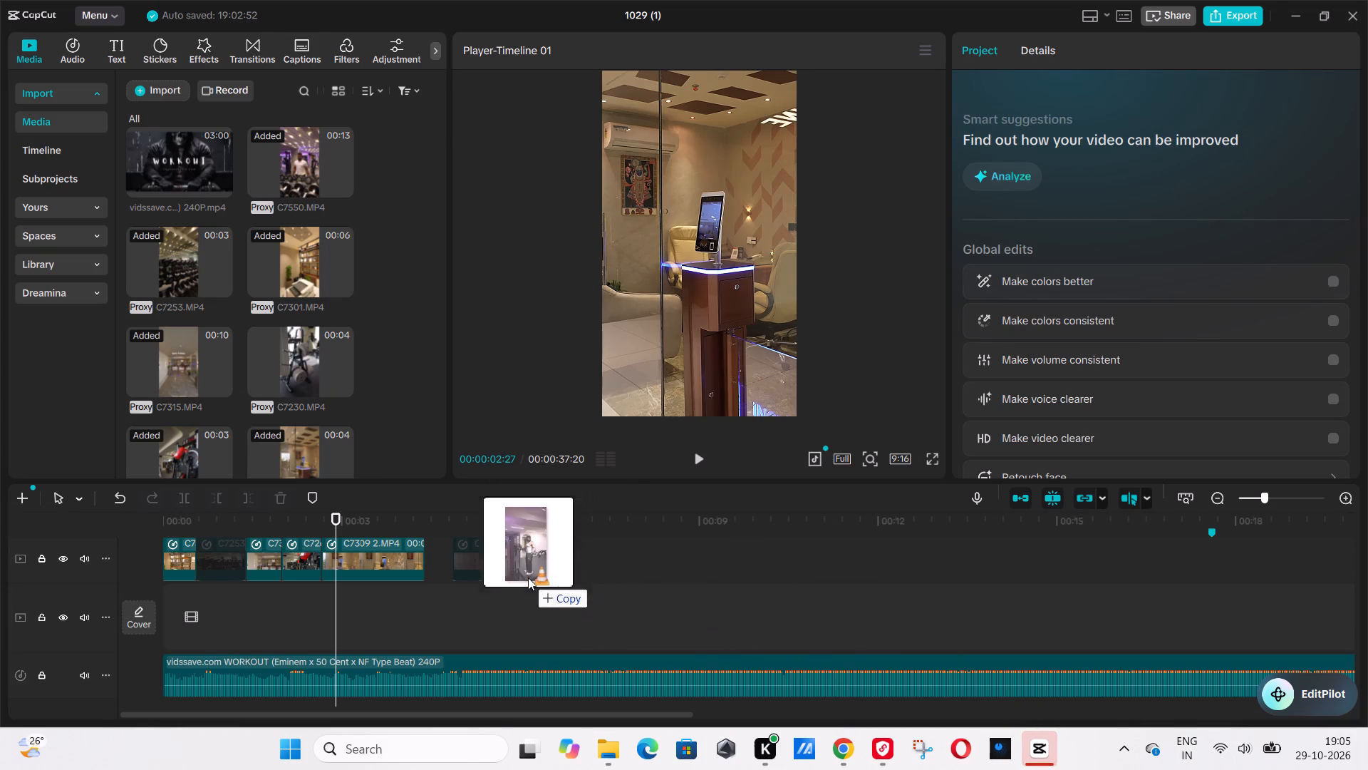
drag(528, 577, 526, 586)
drag(508, 595, 351, 594)
scroll(393, 584, down, 7)
scroll(376, 597, up, 5)
drag(271, 603, 291, 667)
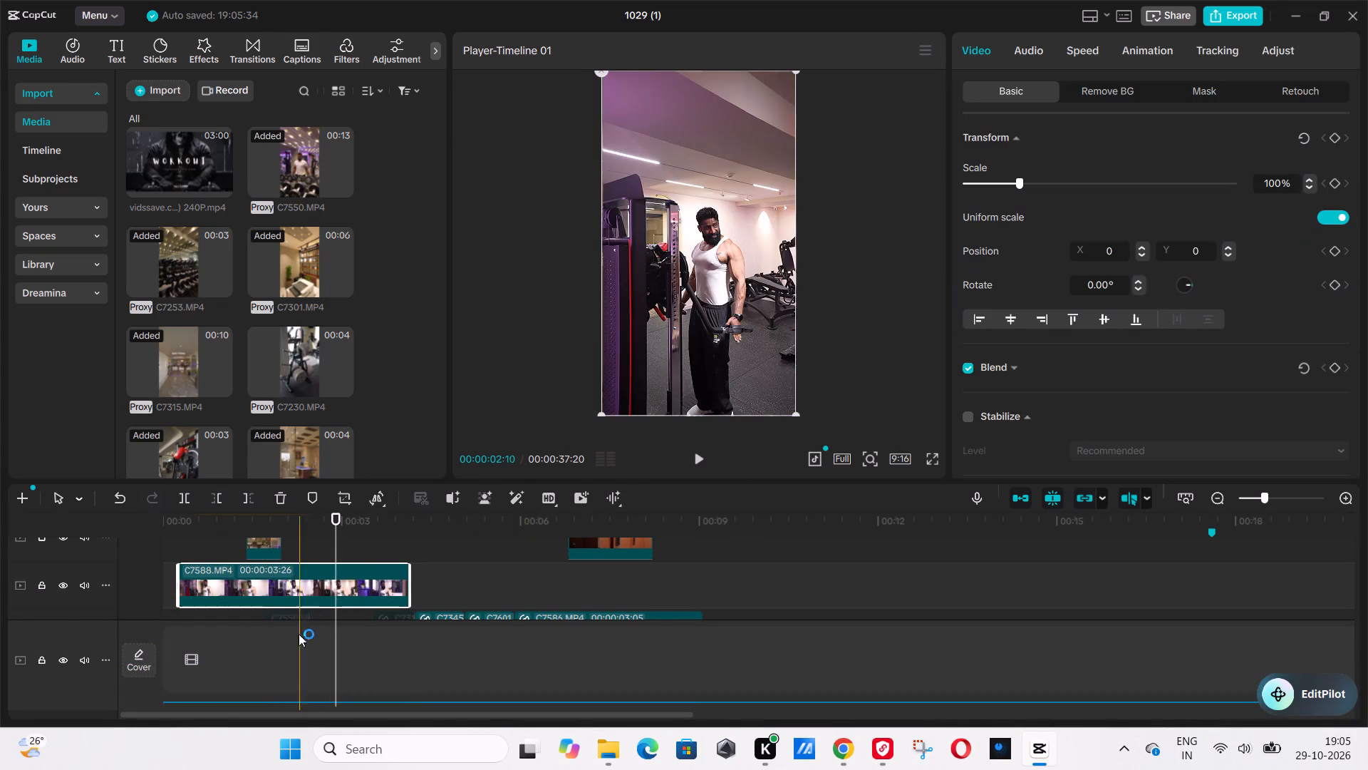
Shift the C7588 clip so it starts at 00:00:00:17, where the first reception clip ends.
scroll(264, 627, down, 1)
scroll(196, 569, down, 1)
drag(199, 550, 212, 564)
scroll(212, 563, down, 2)
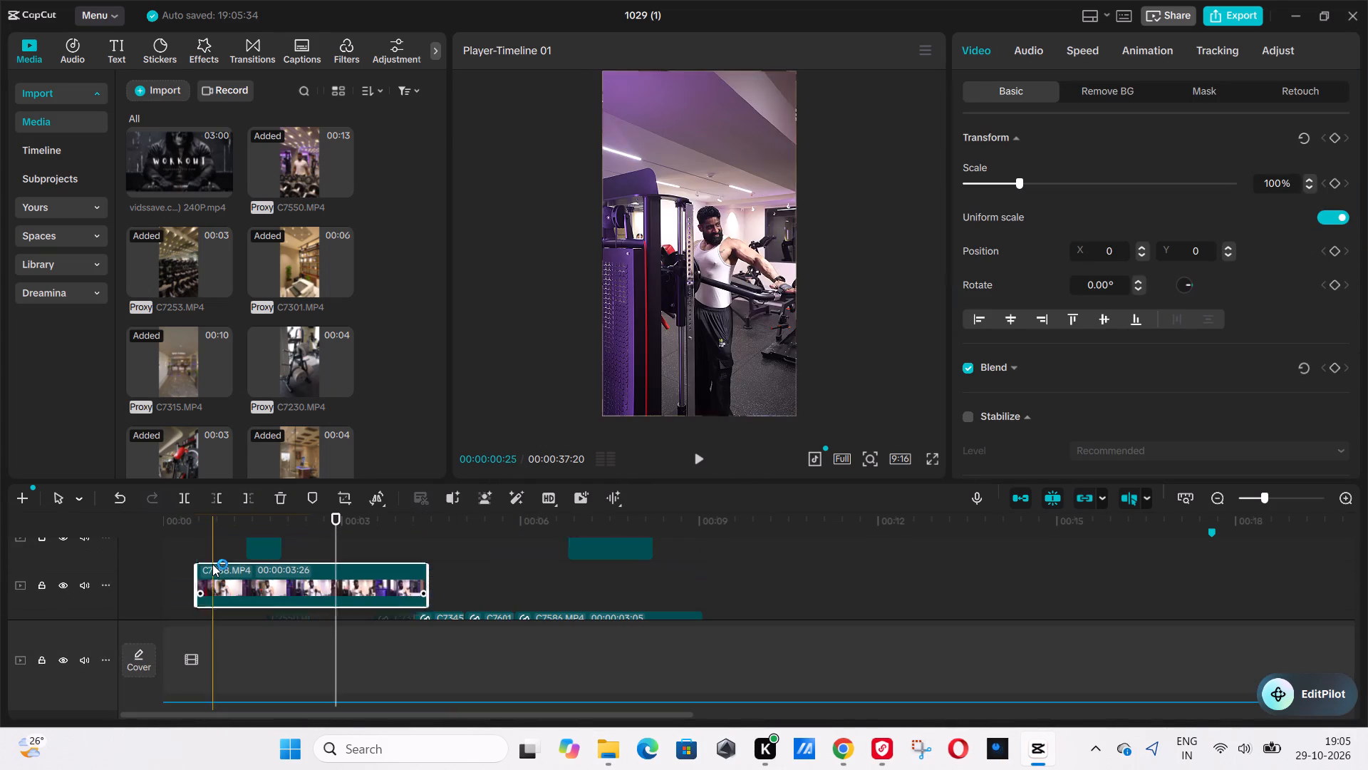
click(225, 577)
scroll(190, 538, down, 2)
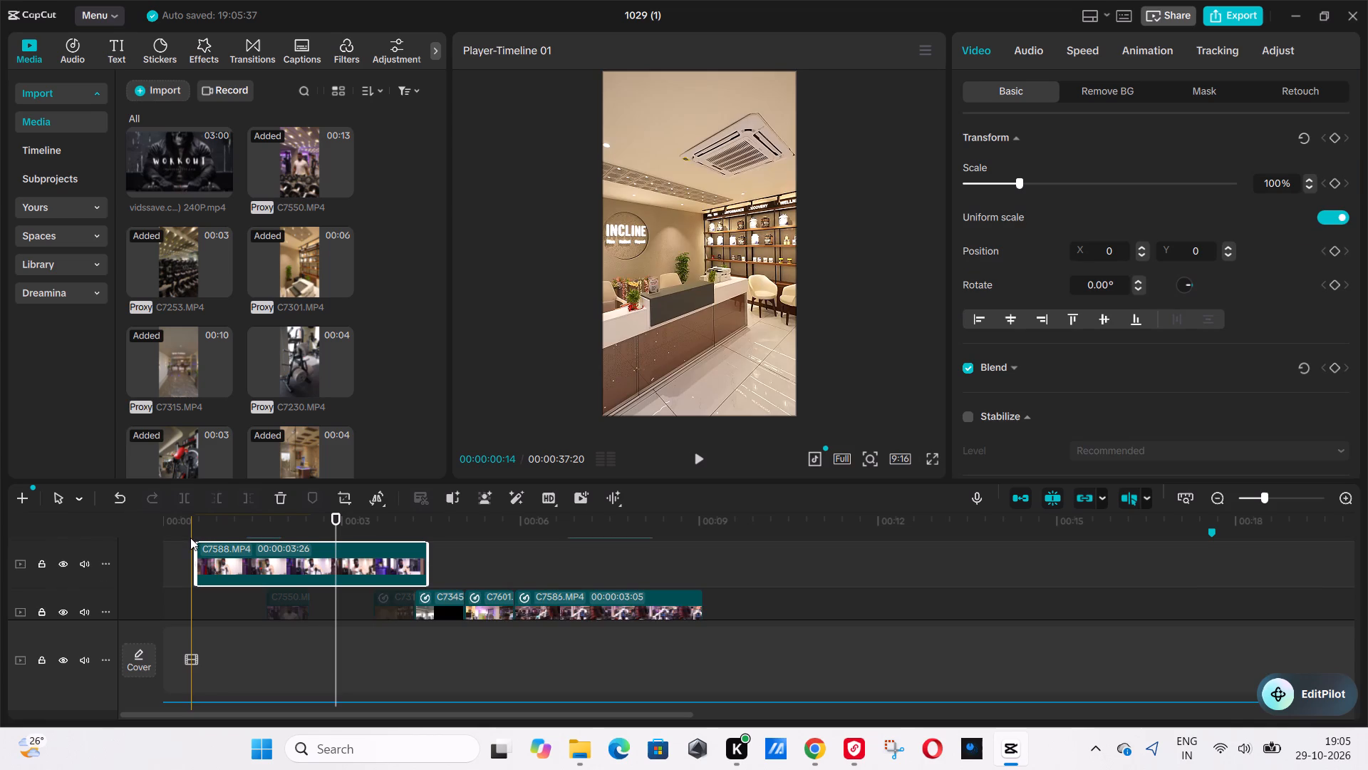
scroll(190, 538, down, 4)
drag(190, 533, 197, 533)
scroll(197, 533, down, 6)
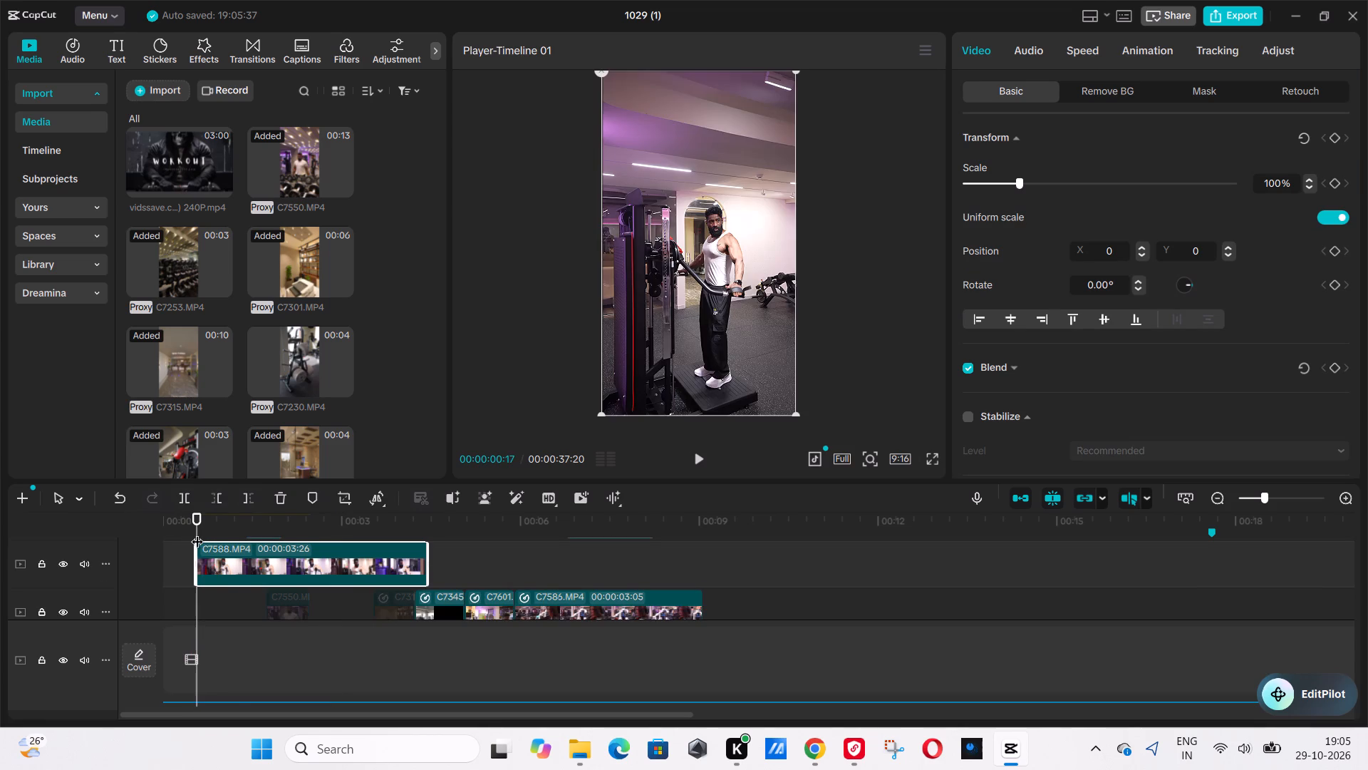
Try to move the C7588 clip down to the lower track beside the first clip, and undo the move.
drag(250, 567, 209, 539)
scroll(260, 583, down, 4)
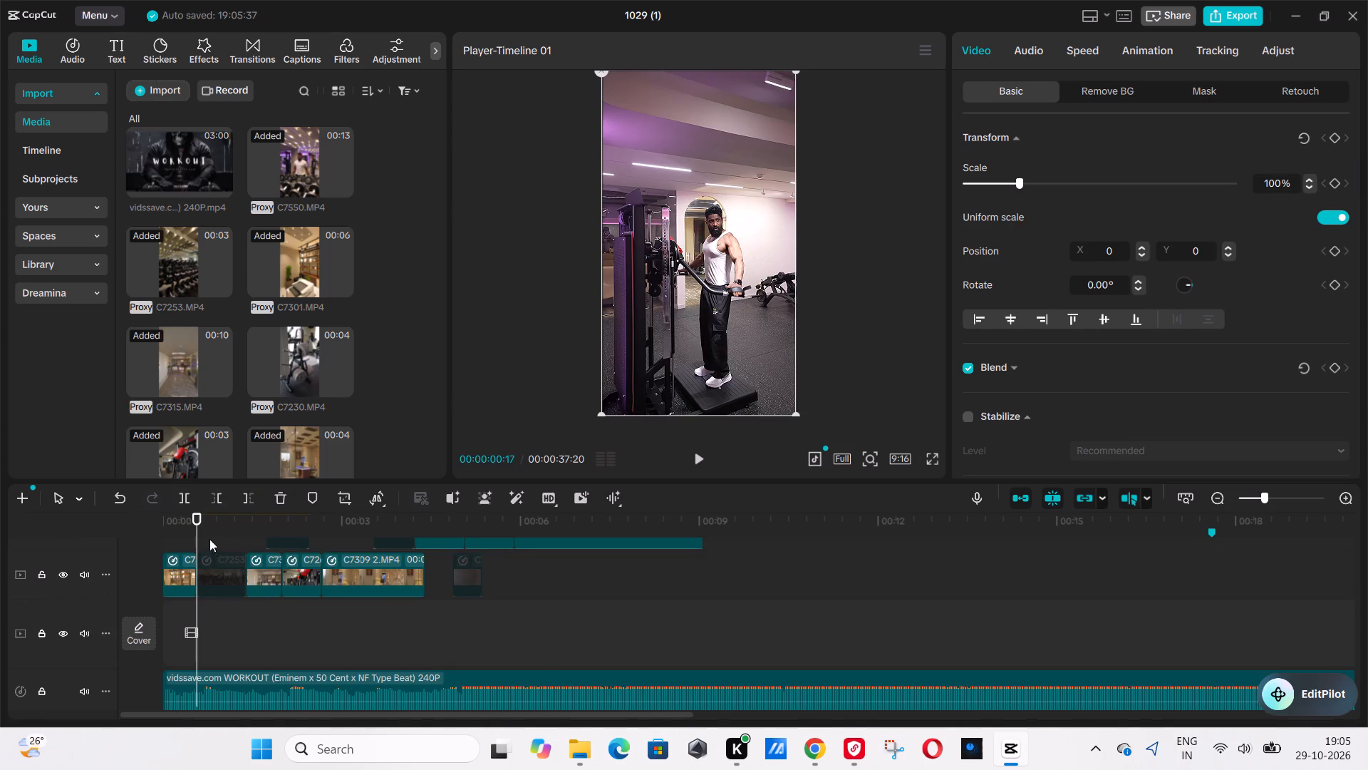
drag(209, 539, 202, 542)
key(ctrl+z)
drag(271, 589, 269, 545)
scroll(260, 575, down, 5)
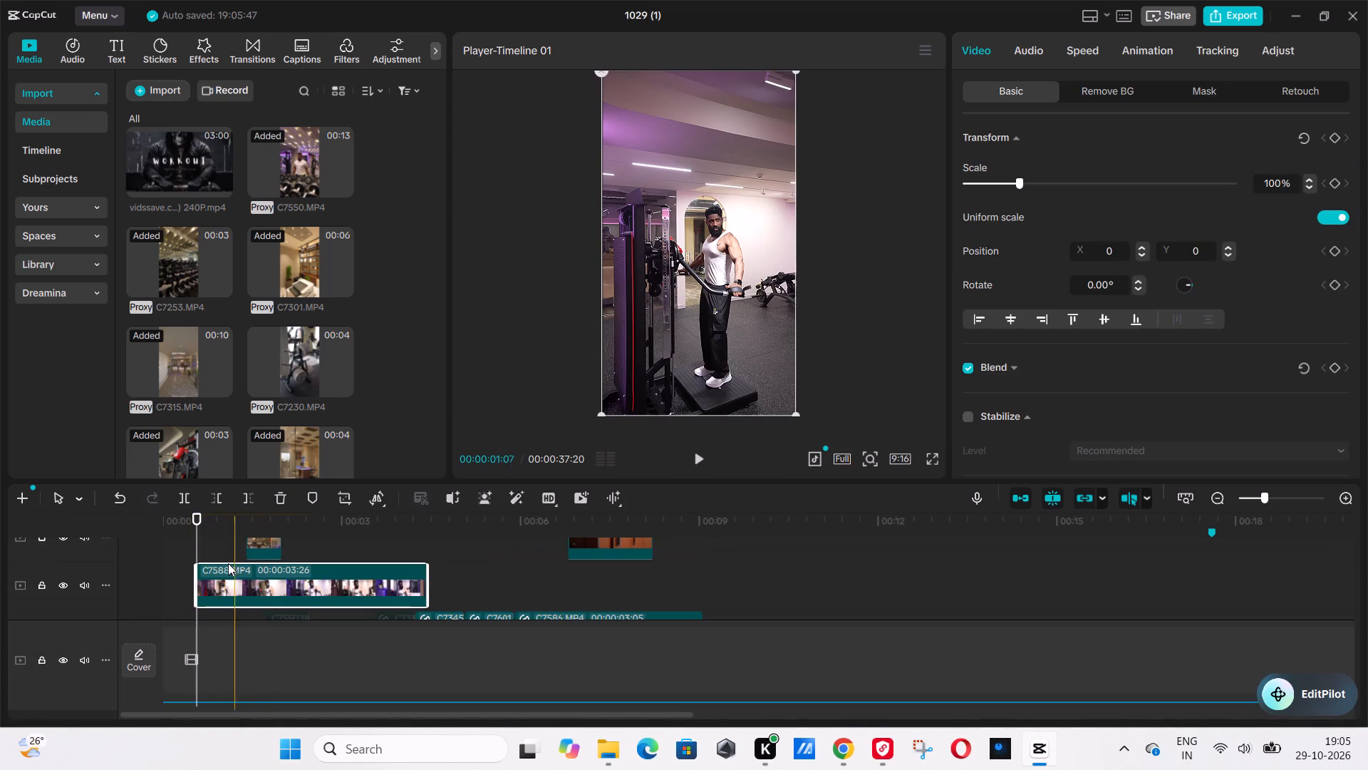
Play the opening section and trim the end of the C7588 clip to a length of about 1.2 seconds.
click(186, 570)
key(space)
click(273, 587)
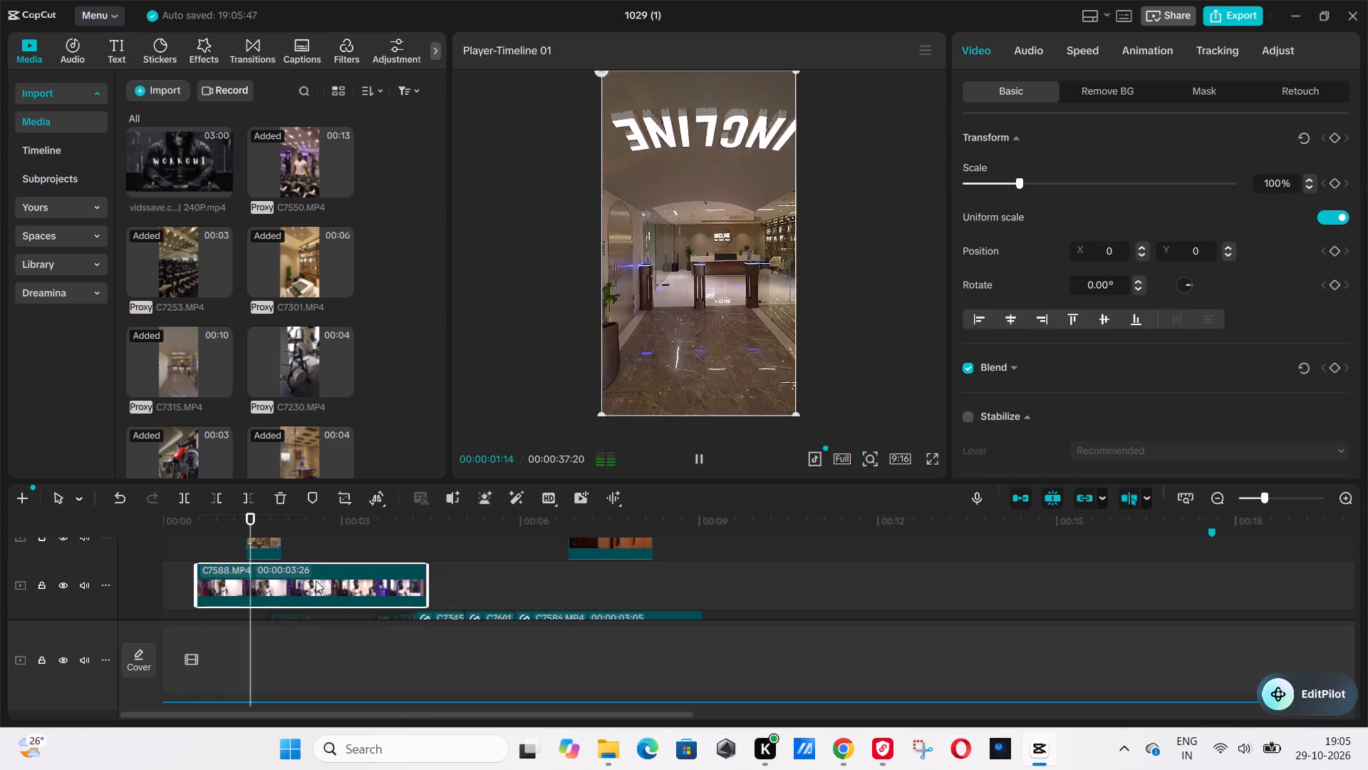
key(space)
drag(430, 580, 264, 553)
scroll(296, 570, down, 3)
Slow the trimmed C7588 clip down to a speed of 0.63x.
click(239, 524)
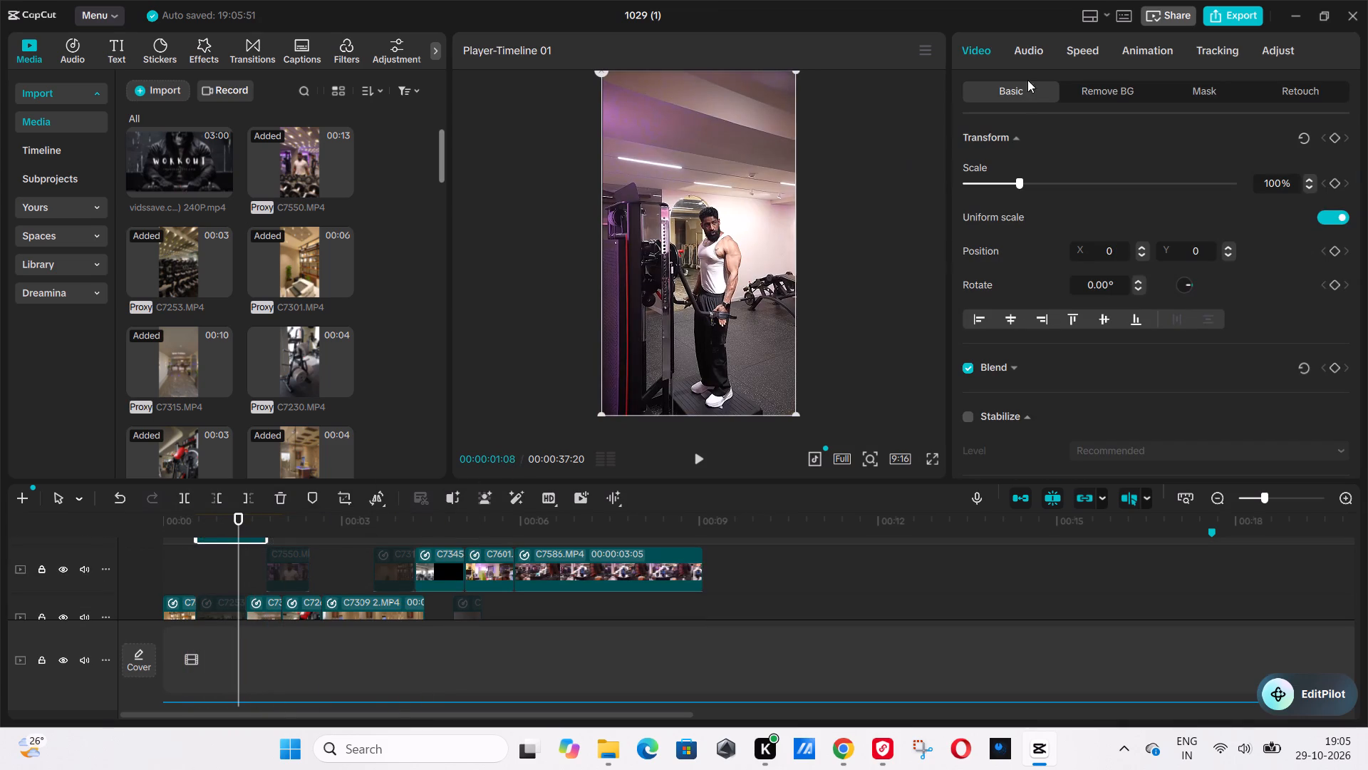
click(1069, 55)
click(1013, 160)
click(1005, 160)
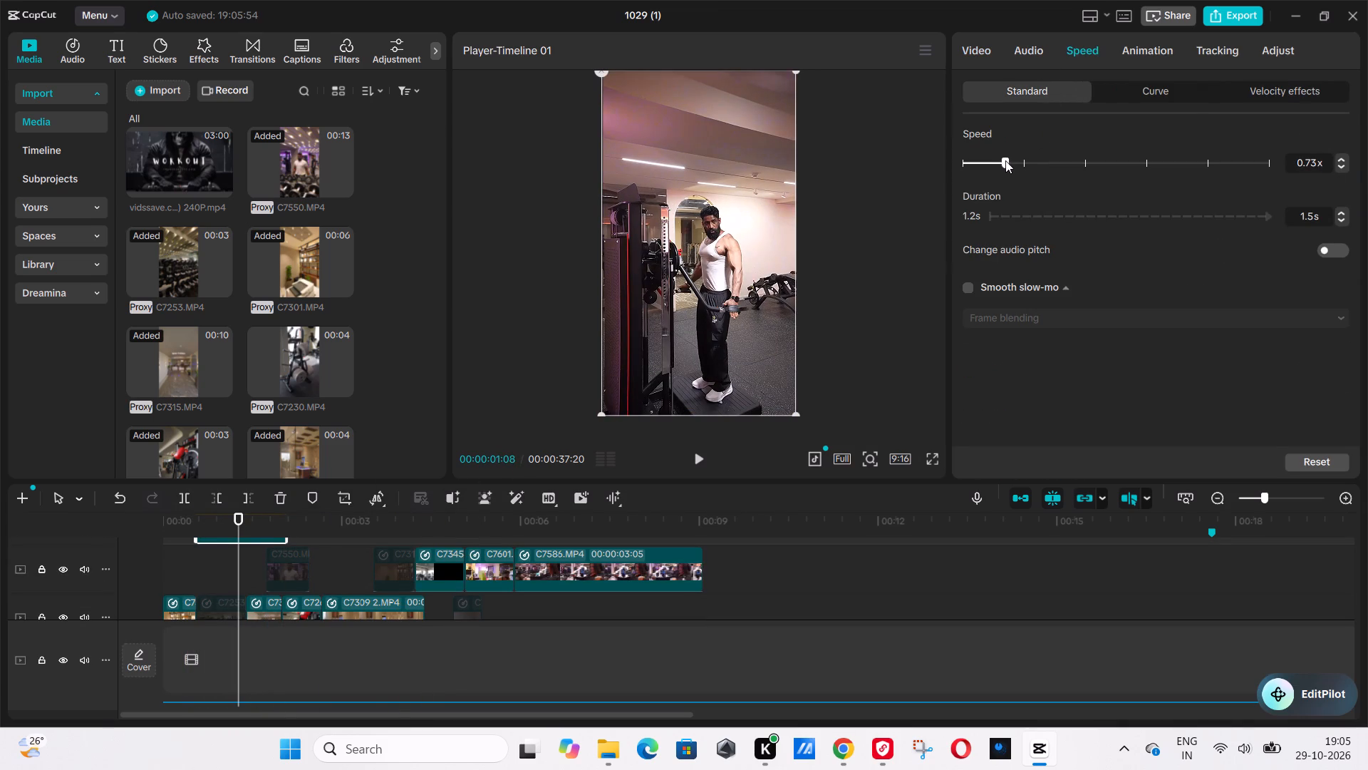
click(999, 160)
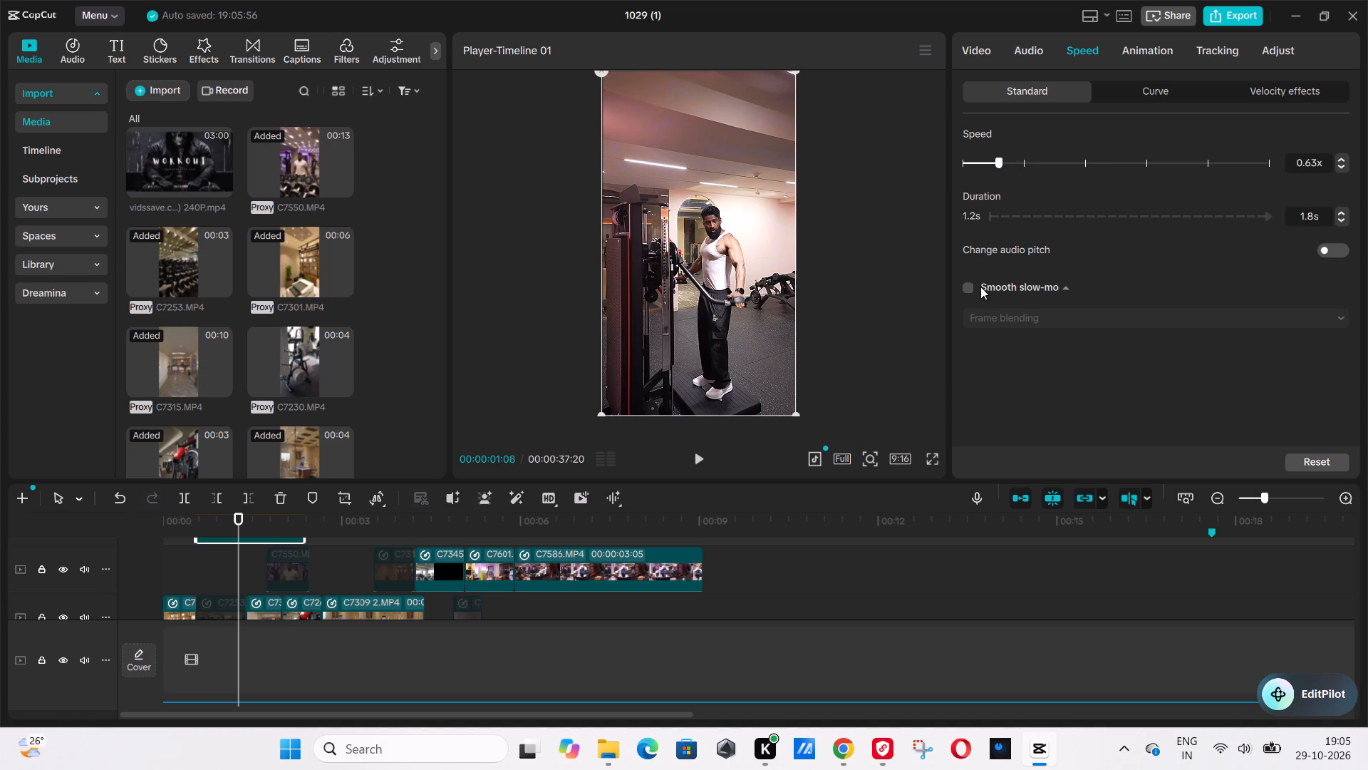
Enable smooth slow-mo on the slowed C7588 clip using the Optical flow method.
click(965, 287)
click(993, 306)
click(997, 322)
click(1000, 377)
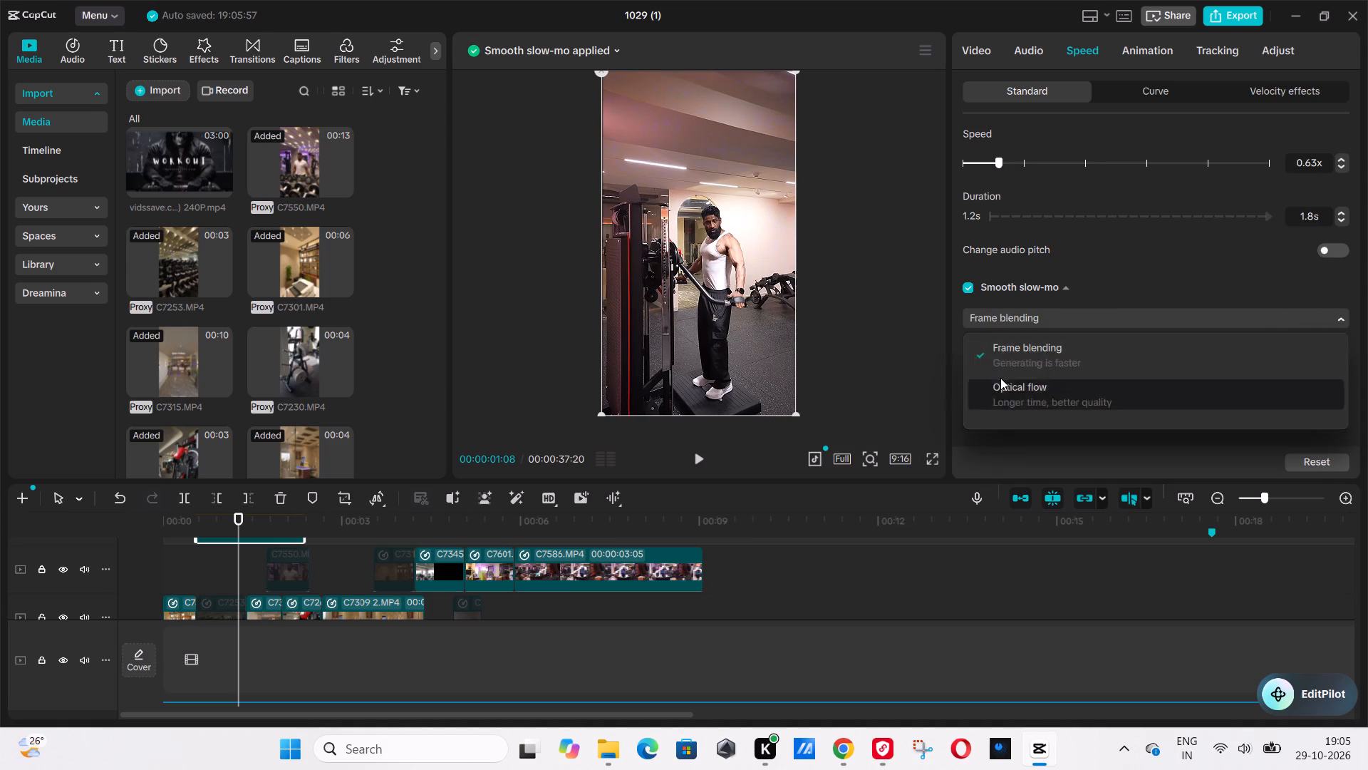
Play the opening section, trim the end of the C7588 clip to a length of about 0.9 seconds, and replay it.
scroll(400, 558, up, 3)
click(175, 575)
key(space)
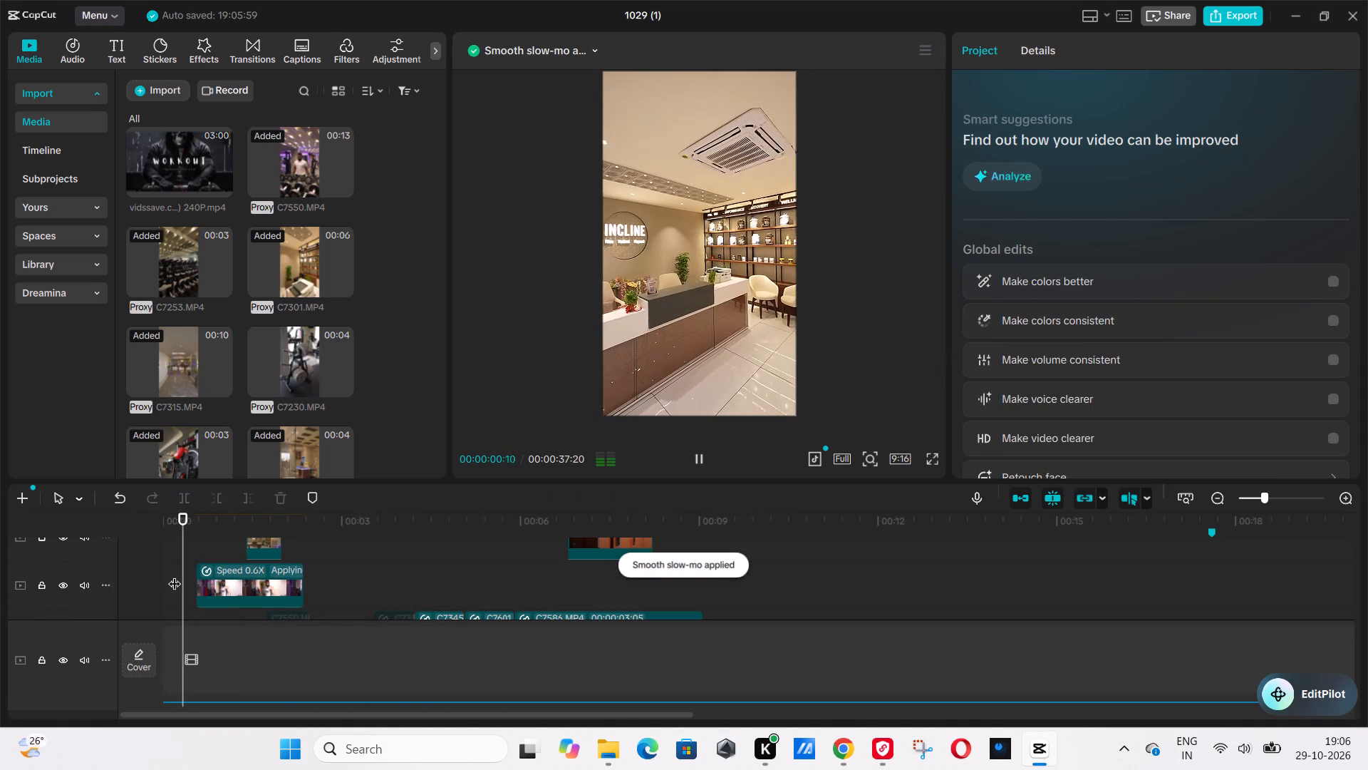
click(175, 575)
key(space)
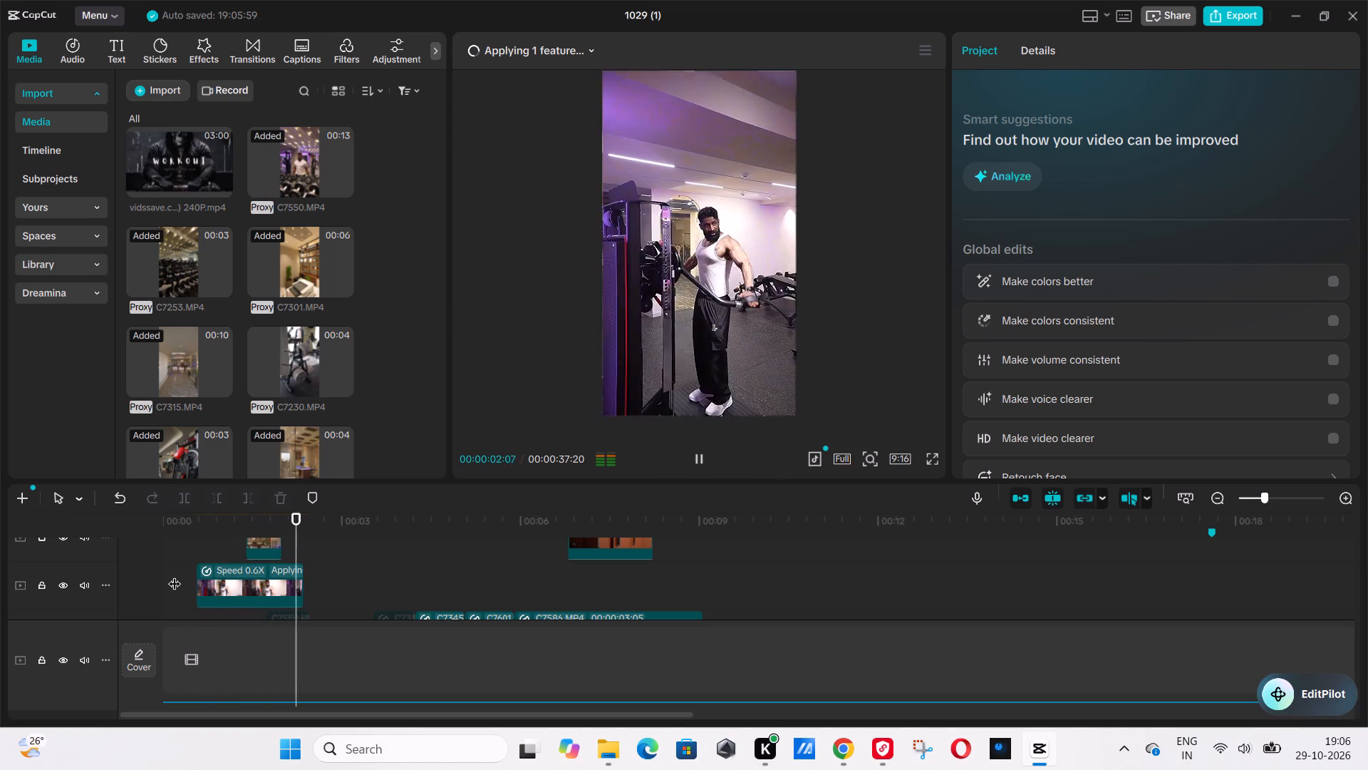
click(175, 575)
key(space)
click(244, 575)
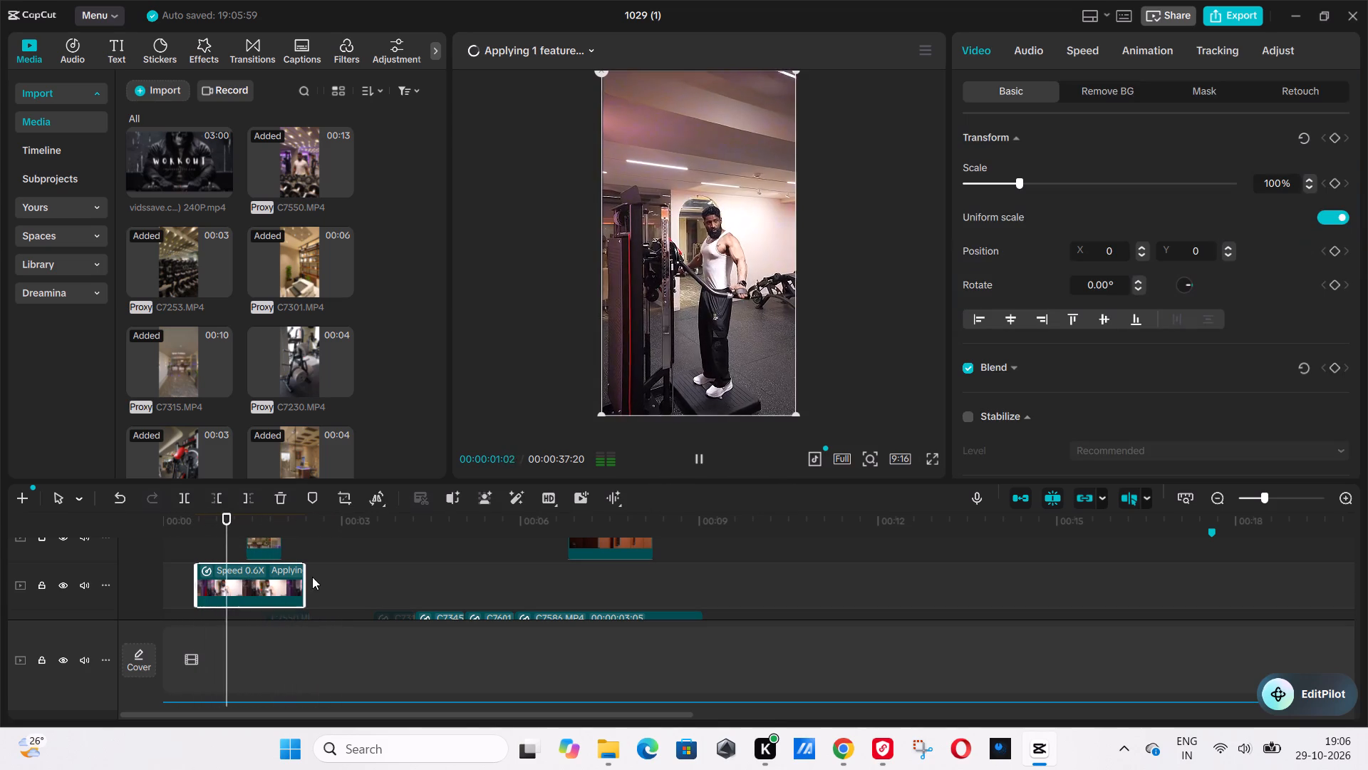
key(space)
drag(305, 584, 227, 580)
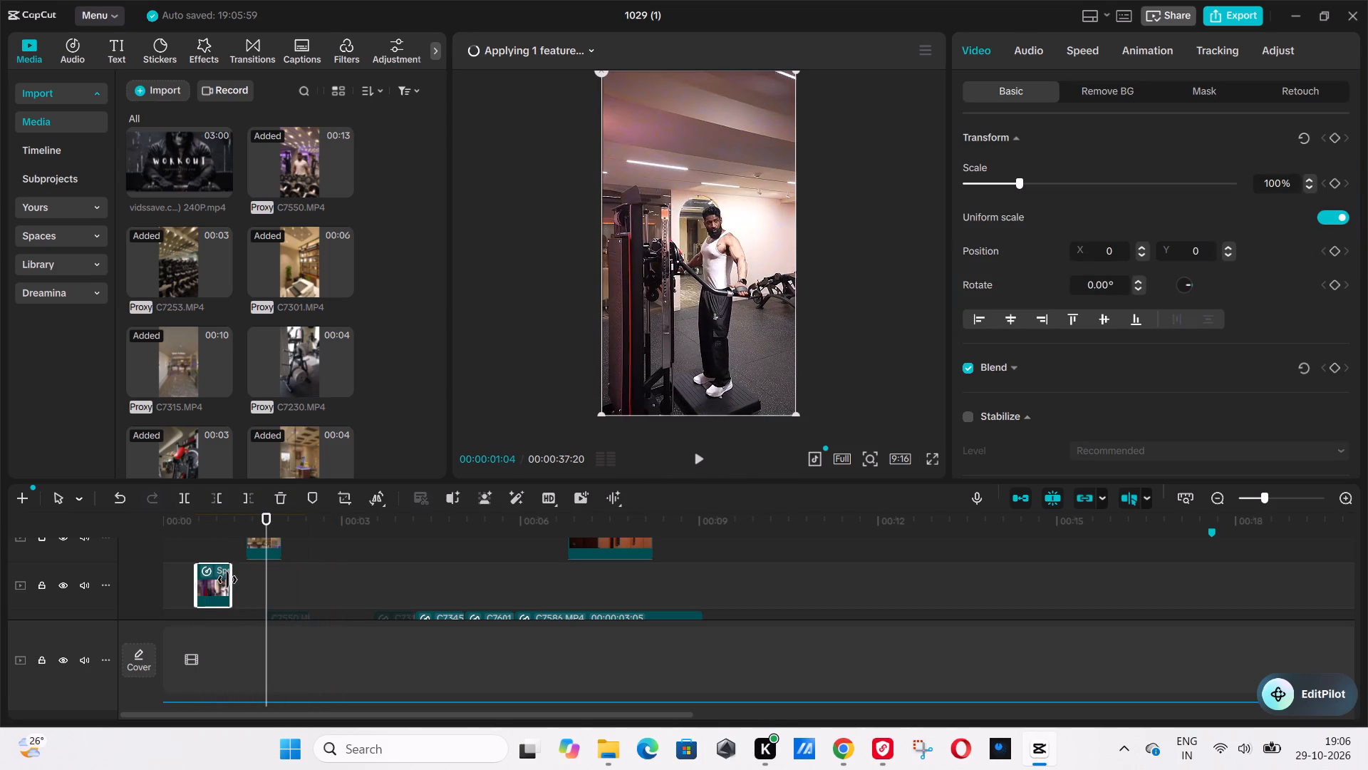
drag(227, 580, 244, 590)
click(182, 563)
key(space)
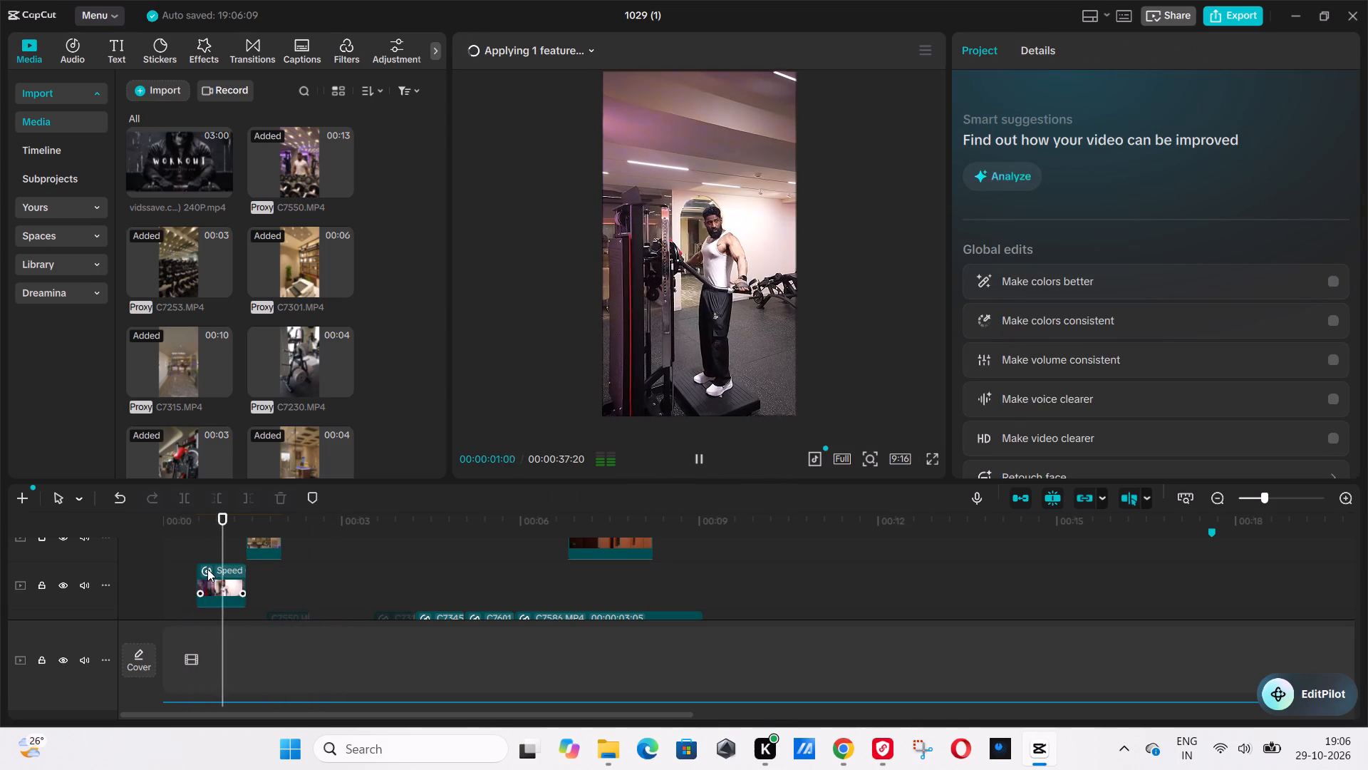
click(218, 568)
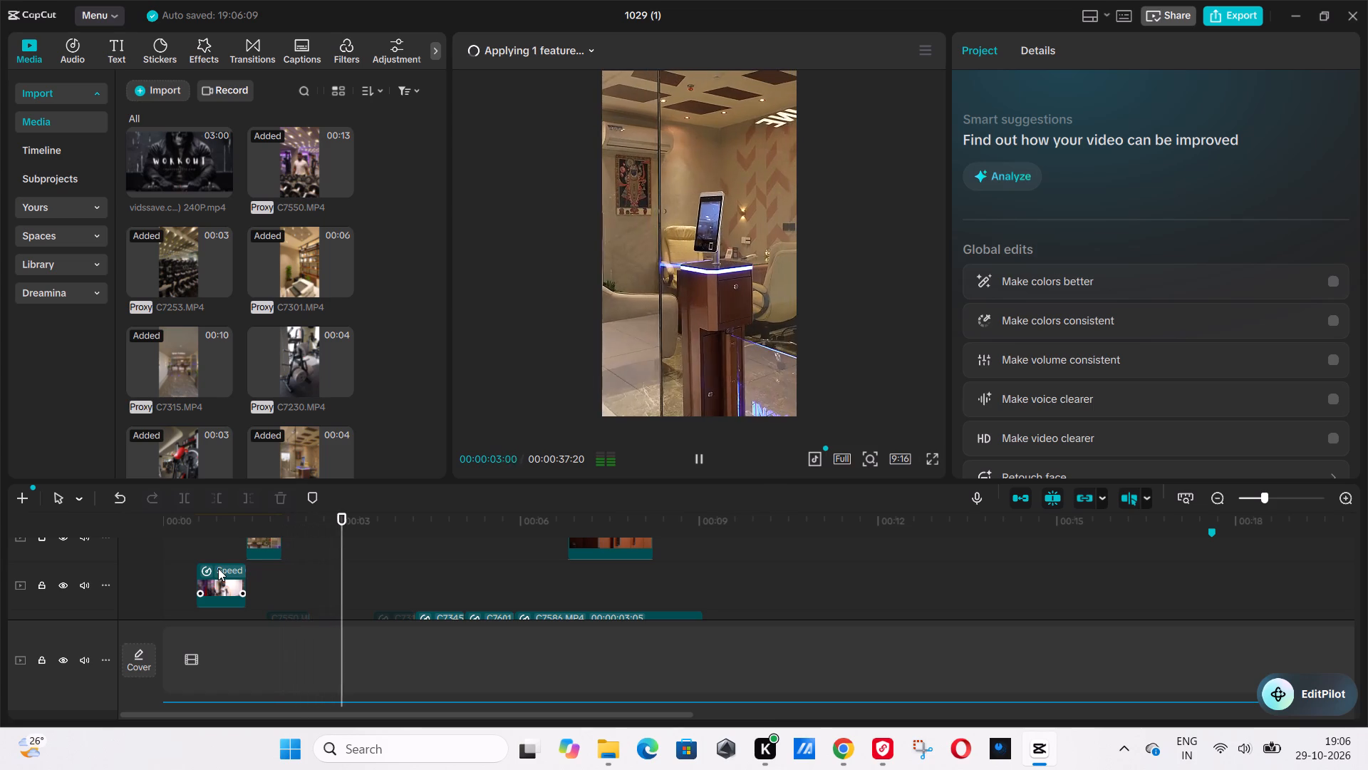
key(space)
Enlarge the C7588 clip to 129% scale and reposition it vertically to Y 401.
click(202, 553)
key(space)
click(237, 580)
key(space)
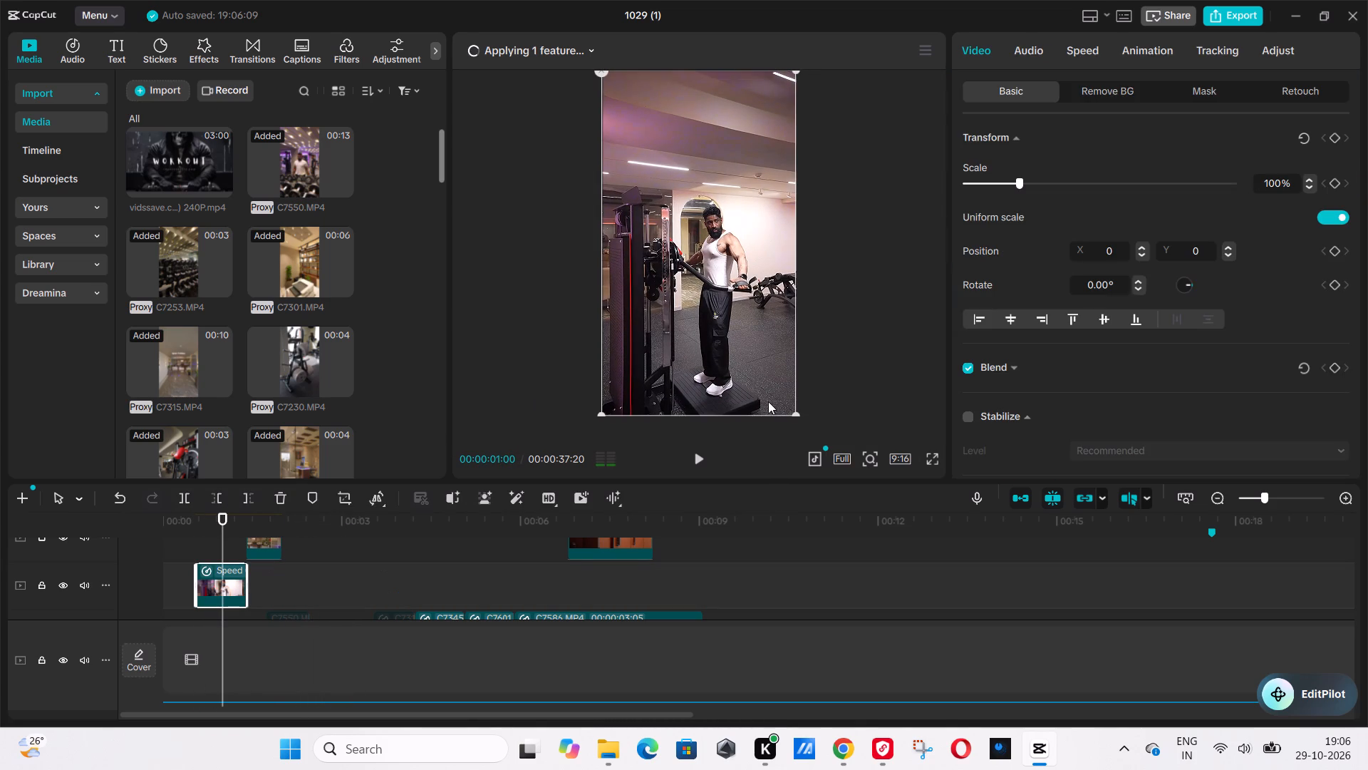
drag(788, 408, 797, 416)
key(ctrl+z)
drag(794, 413, 794, 414)
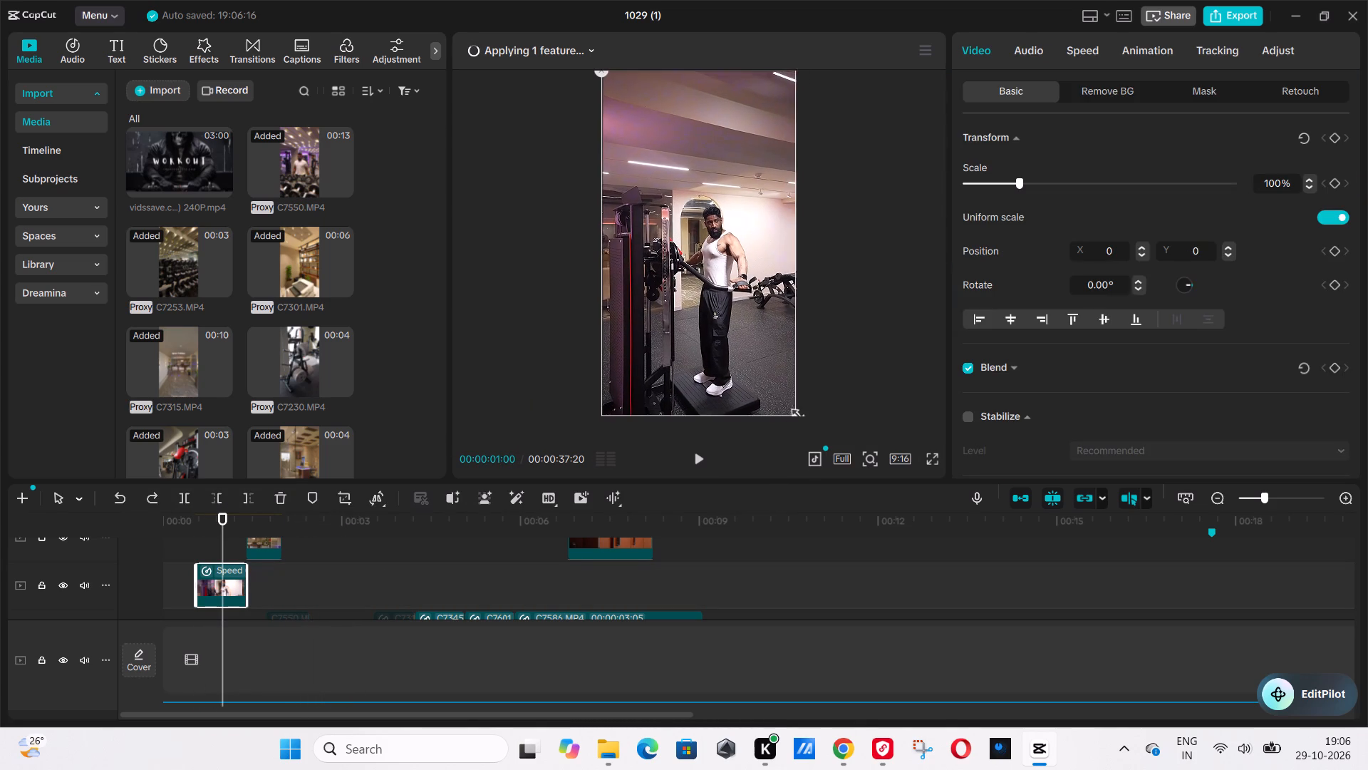
drag(794, 414, 826, 494)
drag(759, 415, 760, 374)
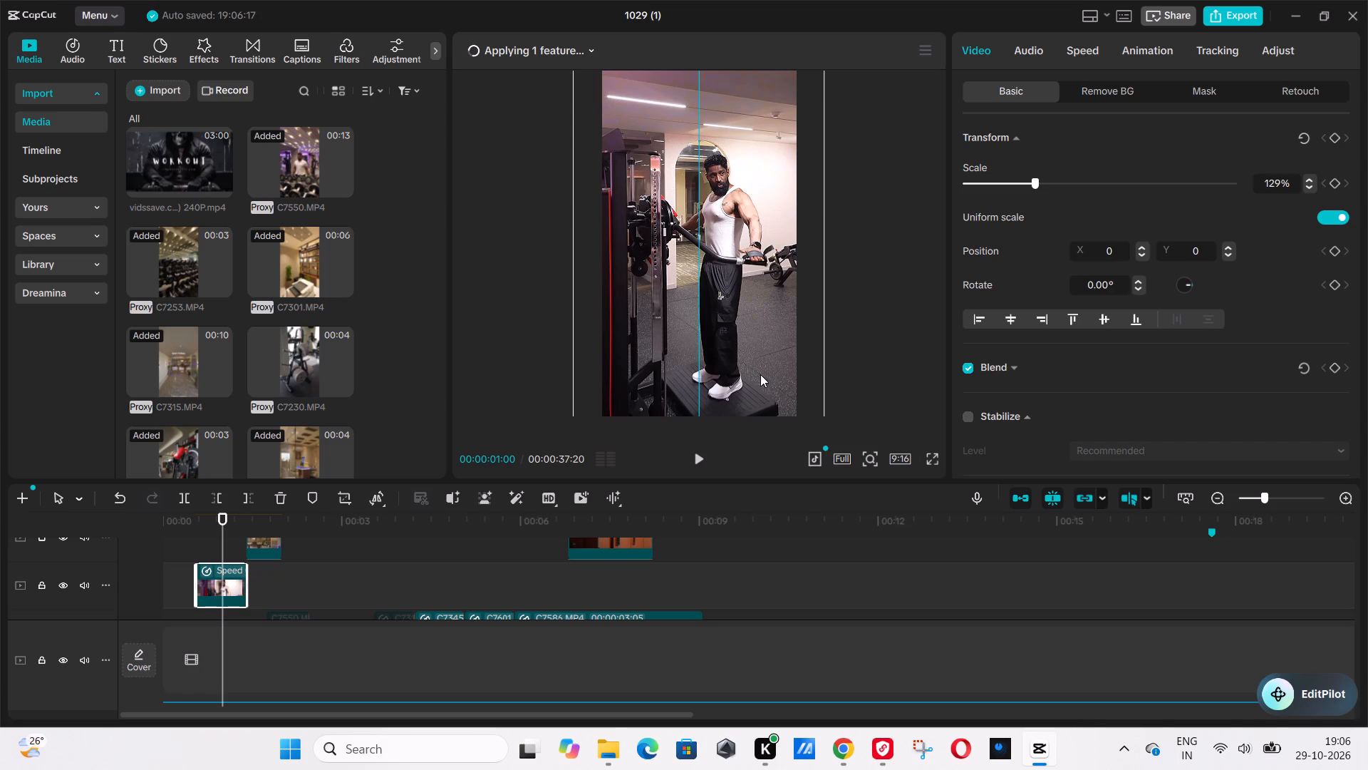
drag(760, 374, 760, 379)
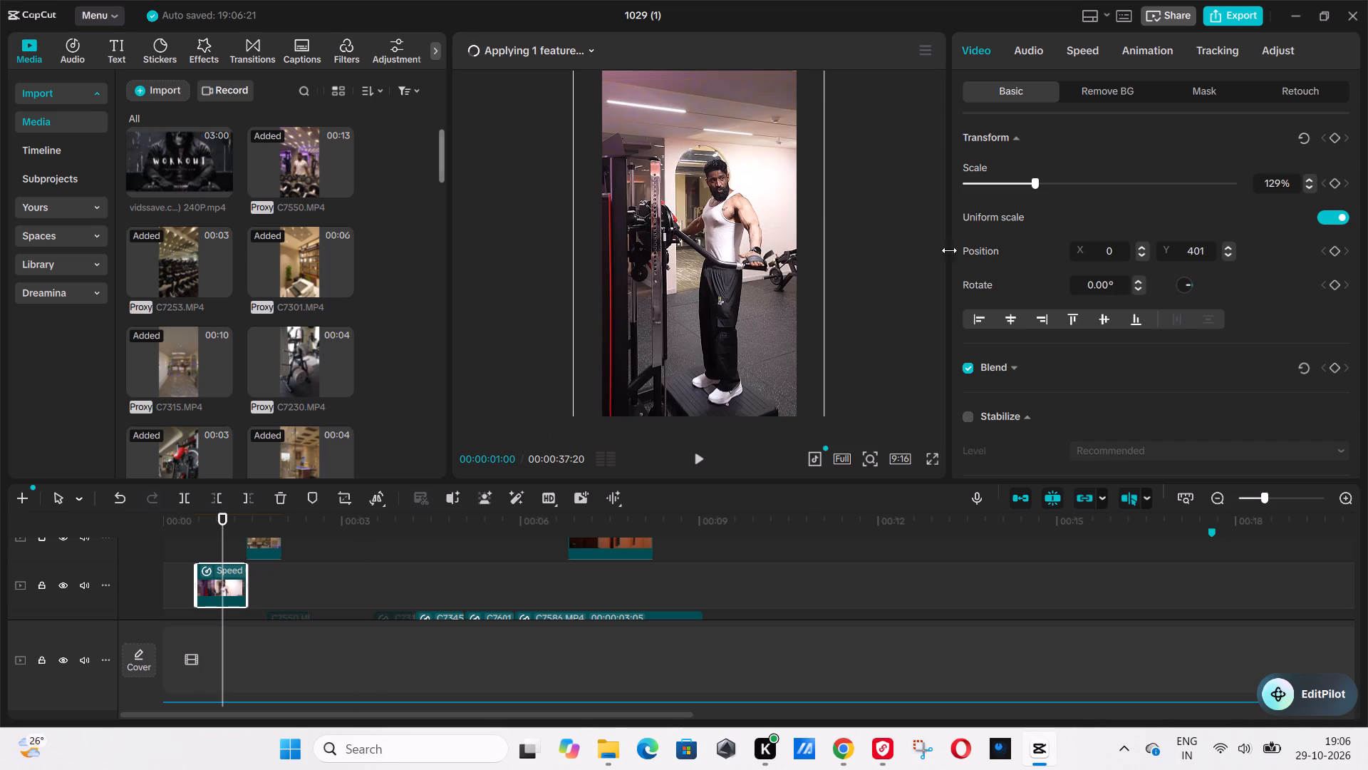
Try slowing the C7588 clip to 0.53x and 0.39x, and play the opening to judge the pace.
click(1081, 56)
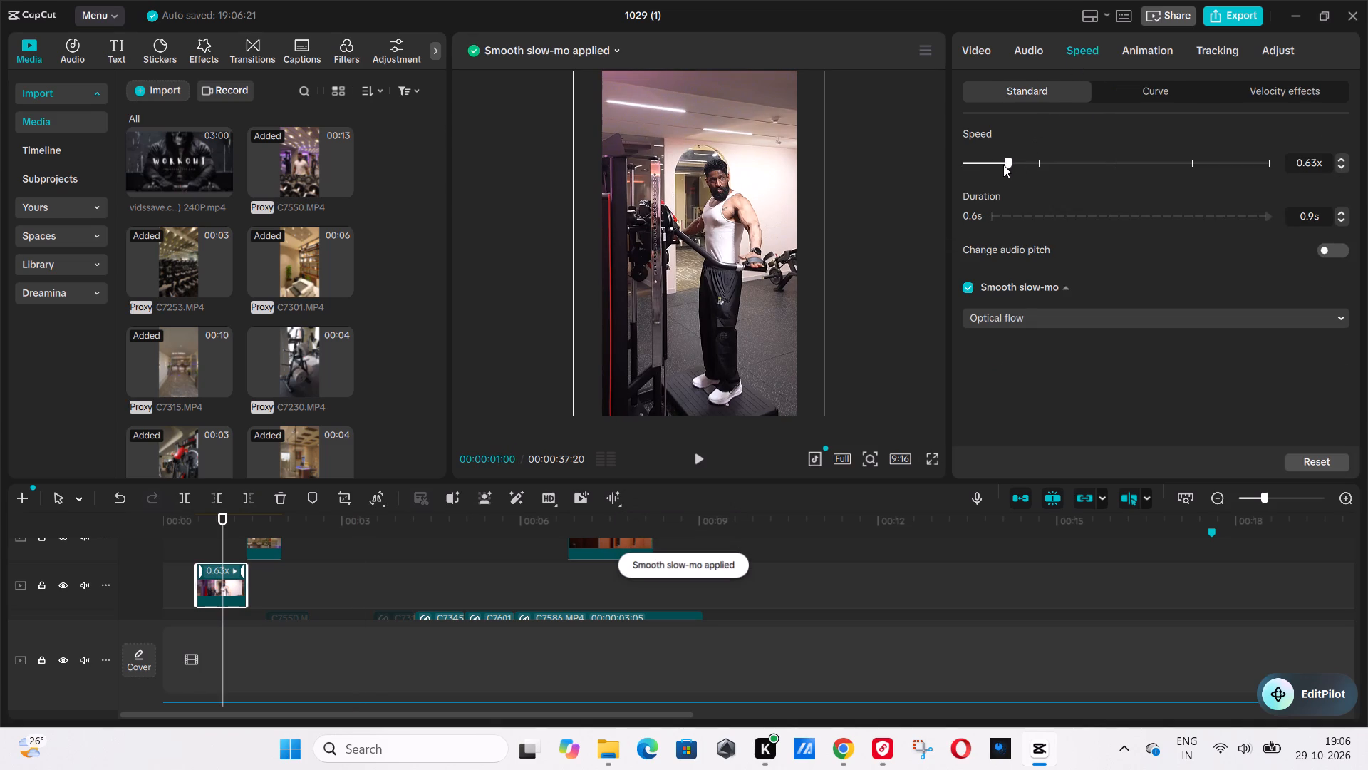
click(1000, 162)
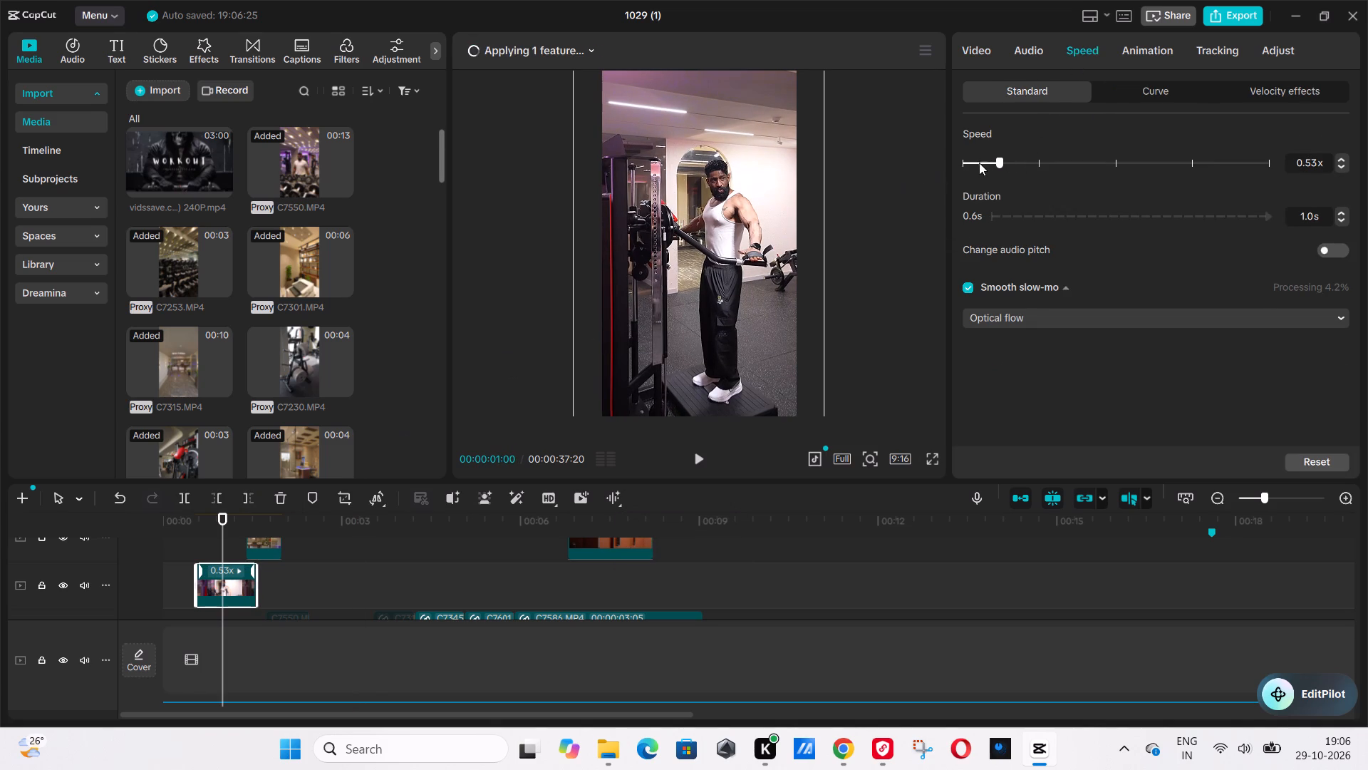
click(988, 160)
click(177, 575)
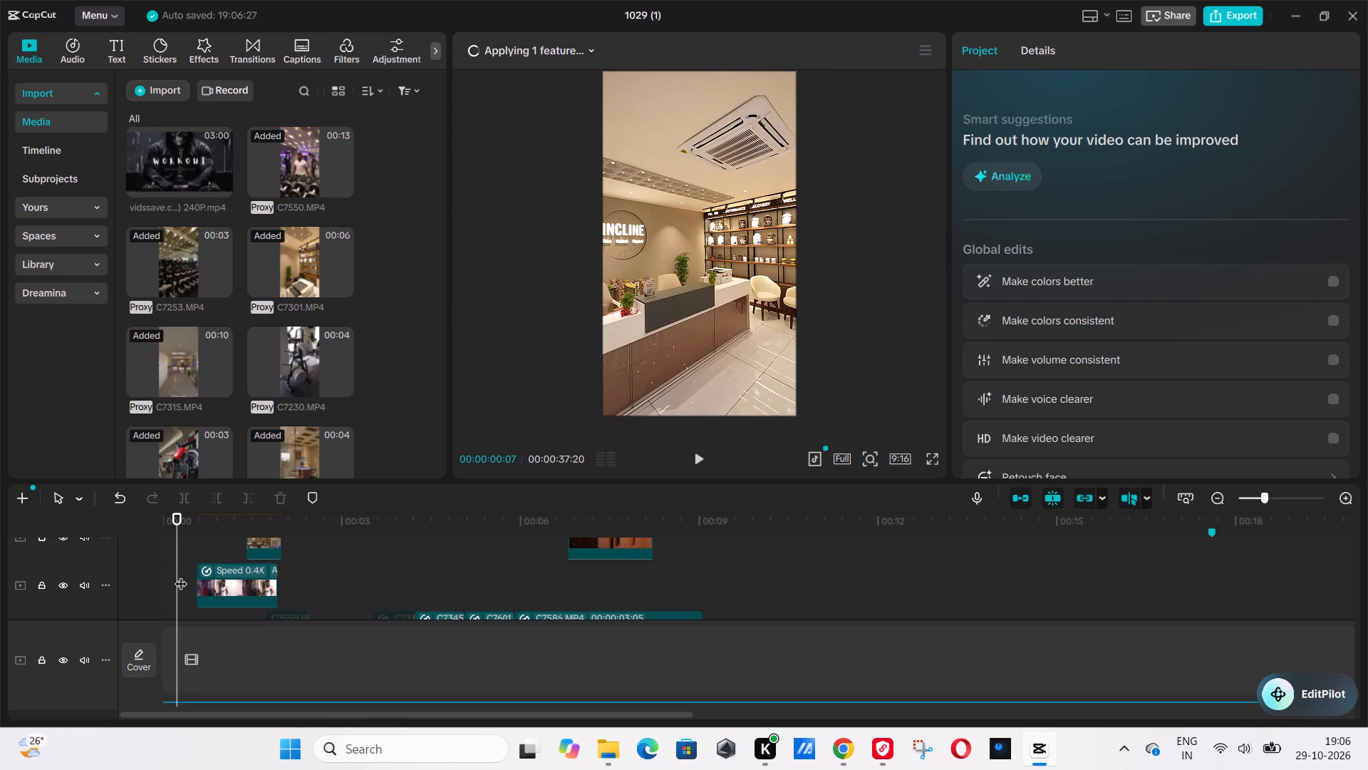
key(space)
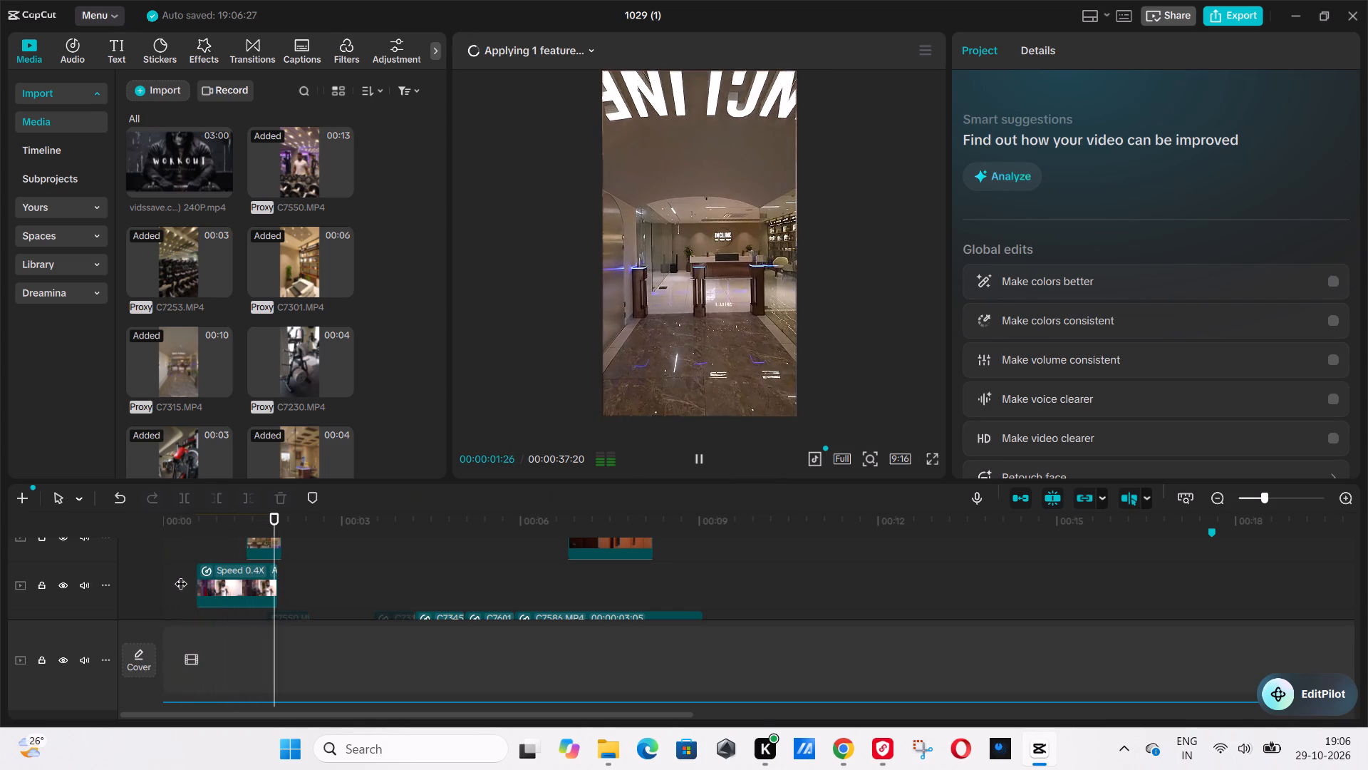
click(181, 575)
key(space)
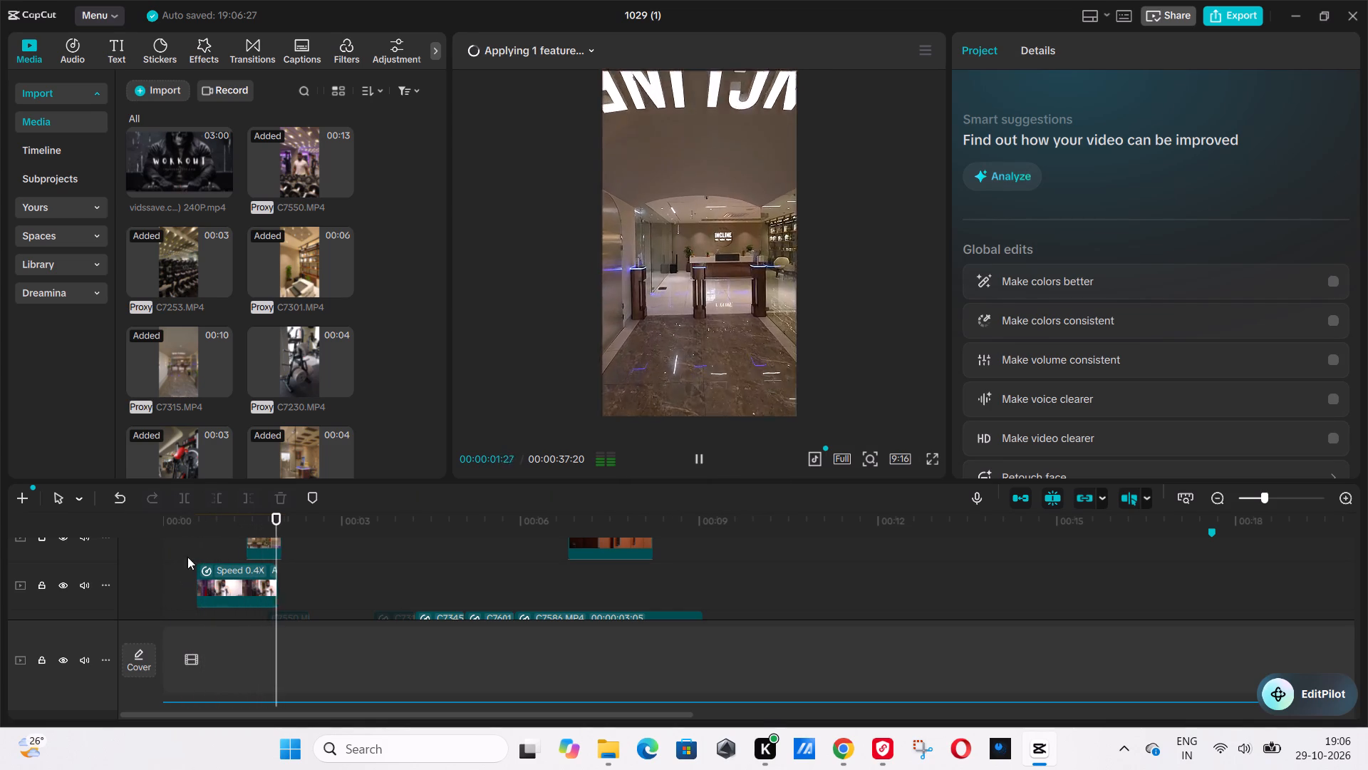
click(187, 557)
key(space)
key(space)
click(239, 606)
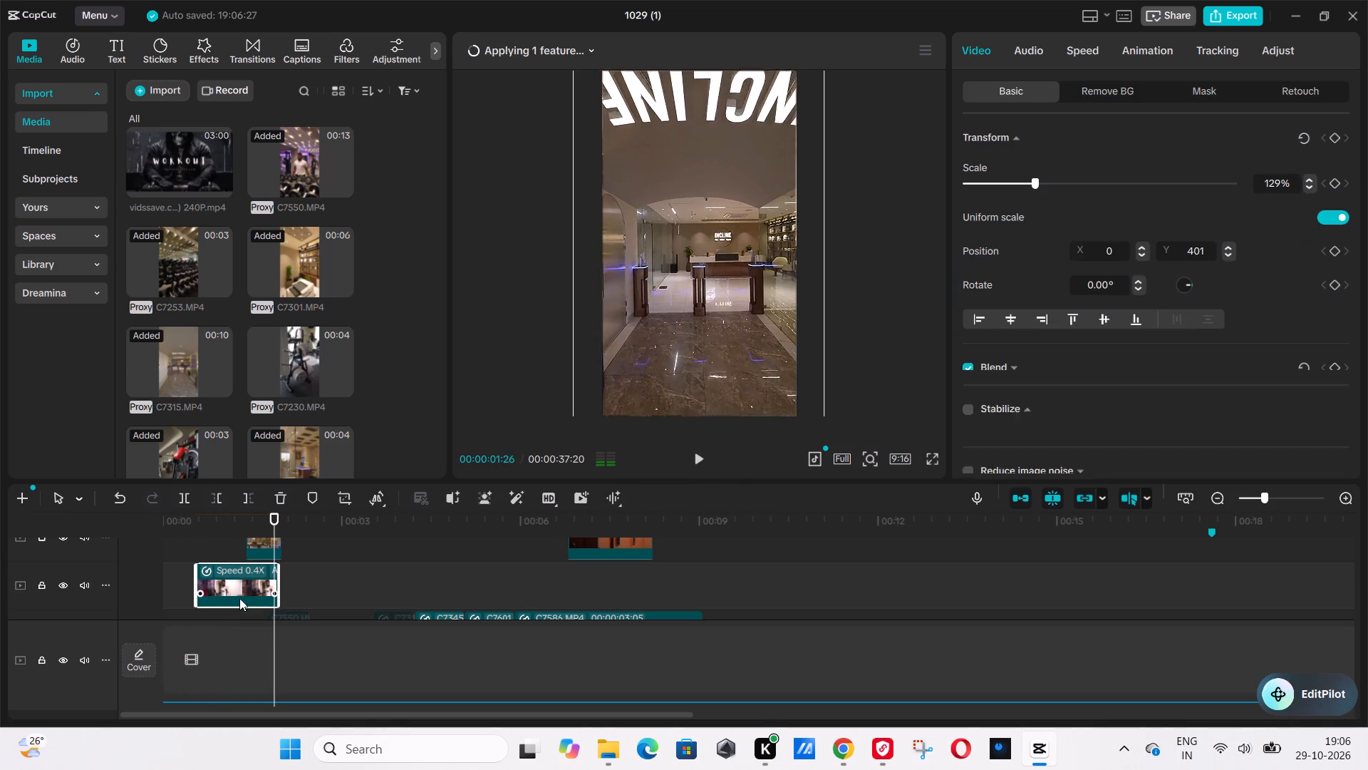
Set the C7588 clip's speed to 0.56x.
click(229, 528)
click(229, 573)
click(1098, 53)
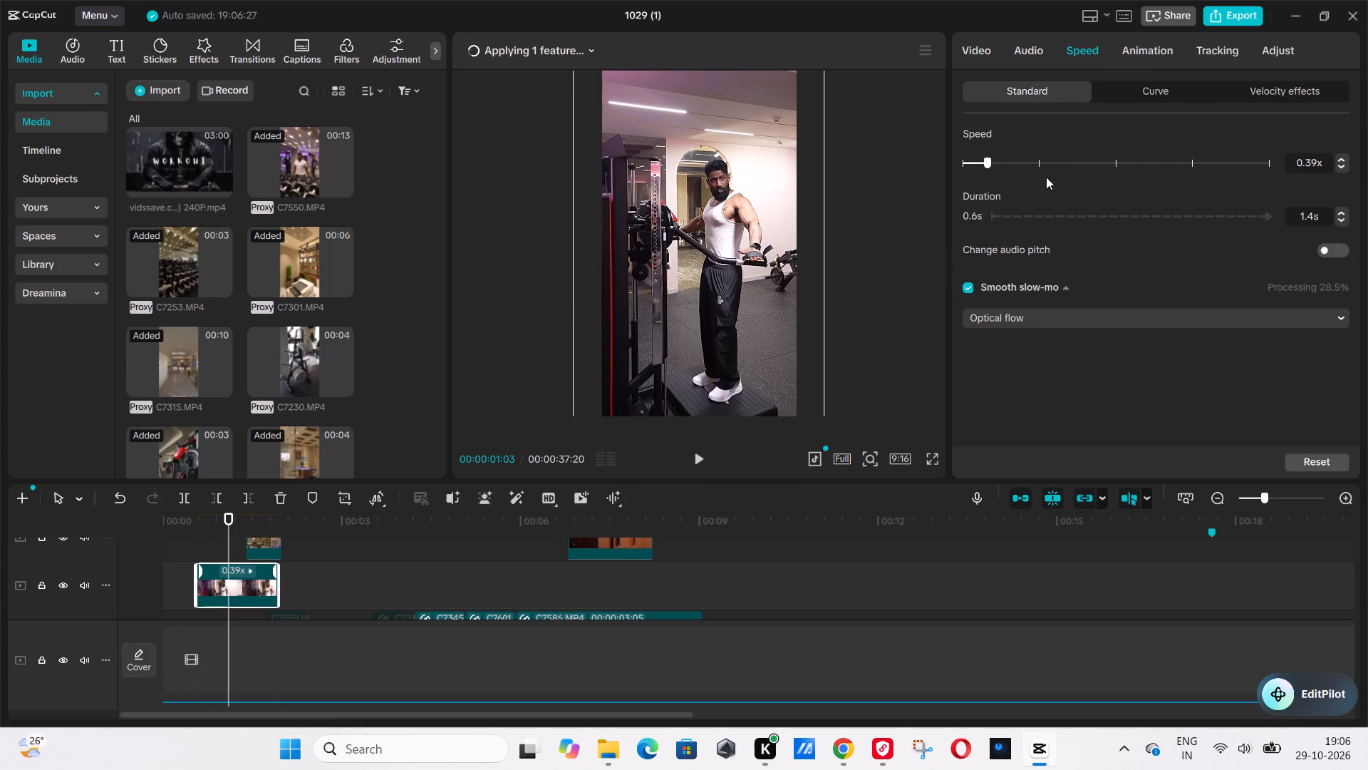
click(1002, 160)
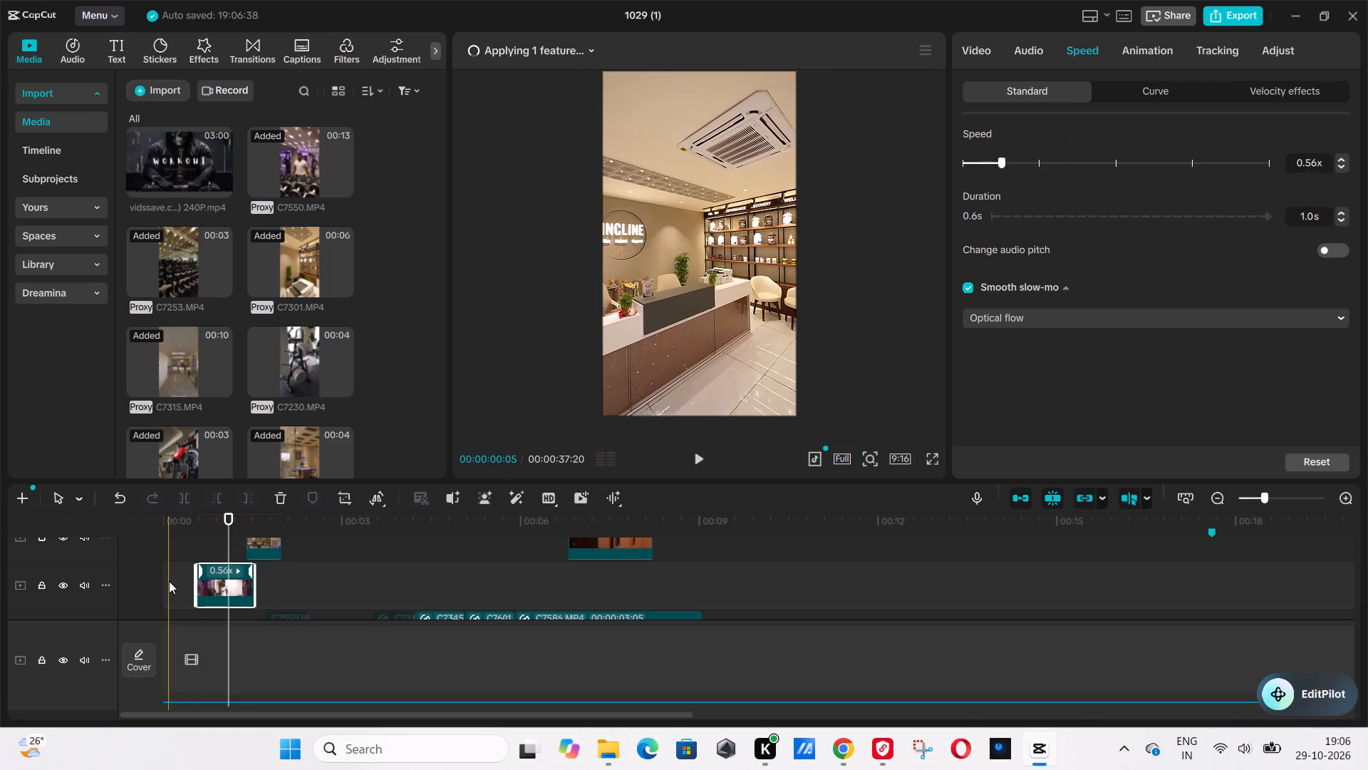
Play the timeline from the beginning to review the sequence with the retimed C7588 clip.
click(169, 580)
key(space)
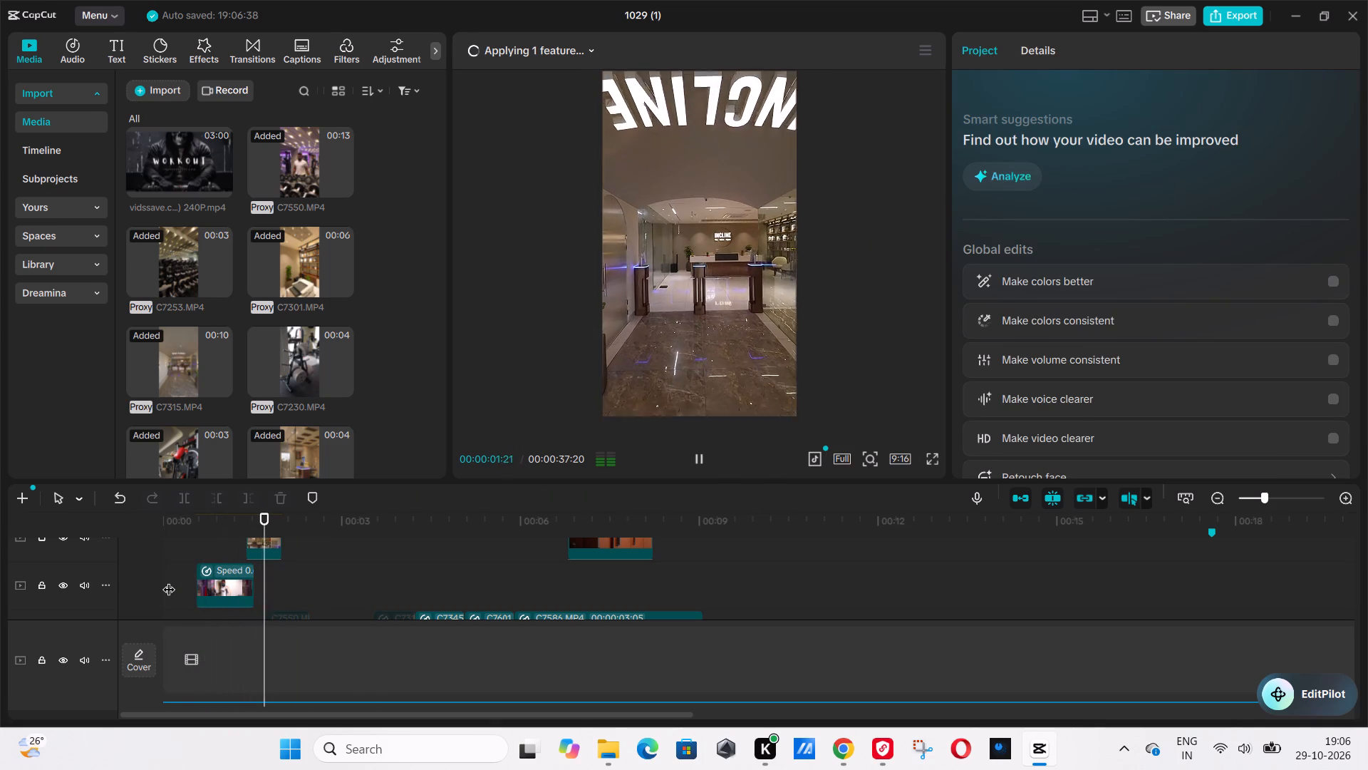
key(space)
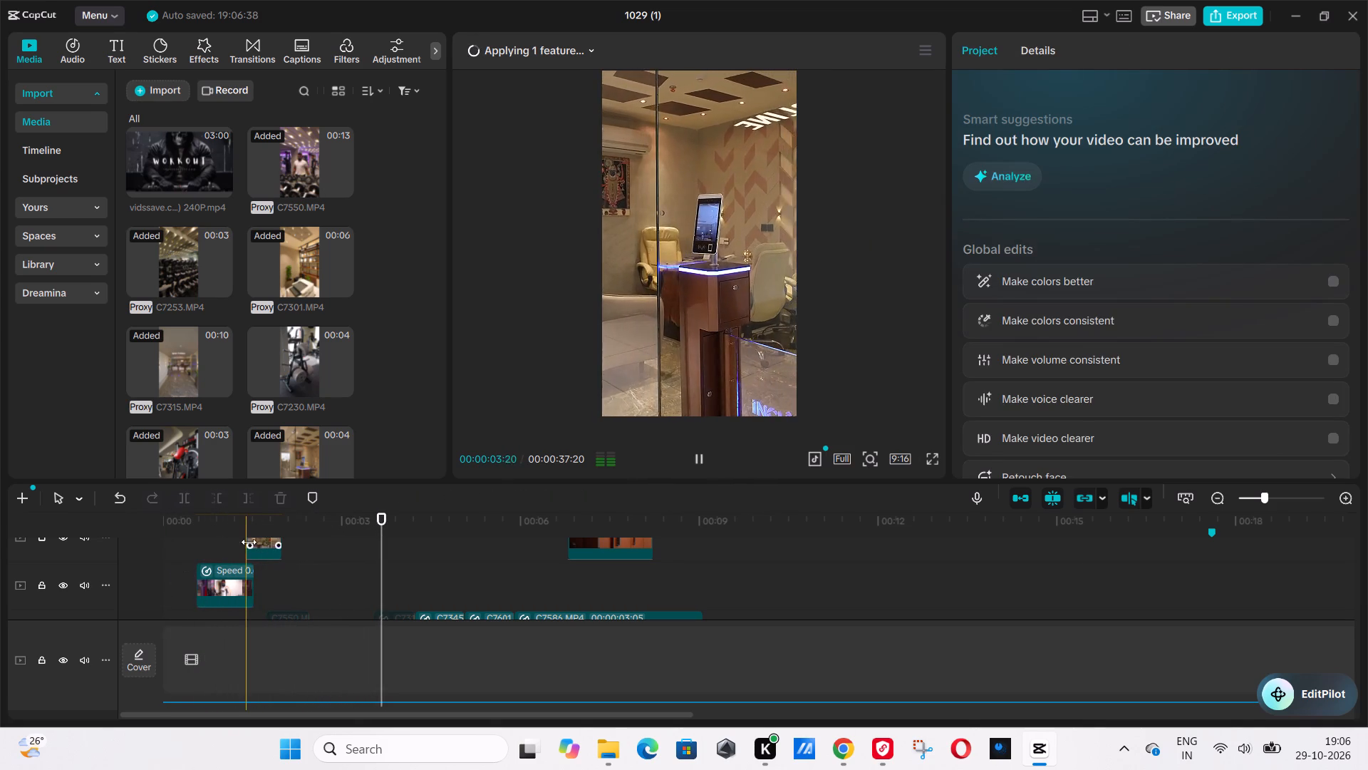
drag(239, 531, 16, 549)
key(space)
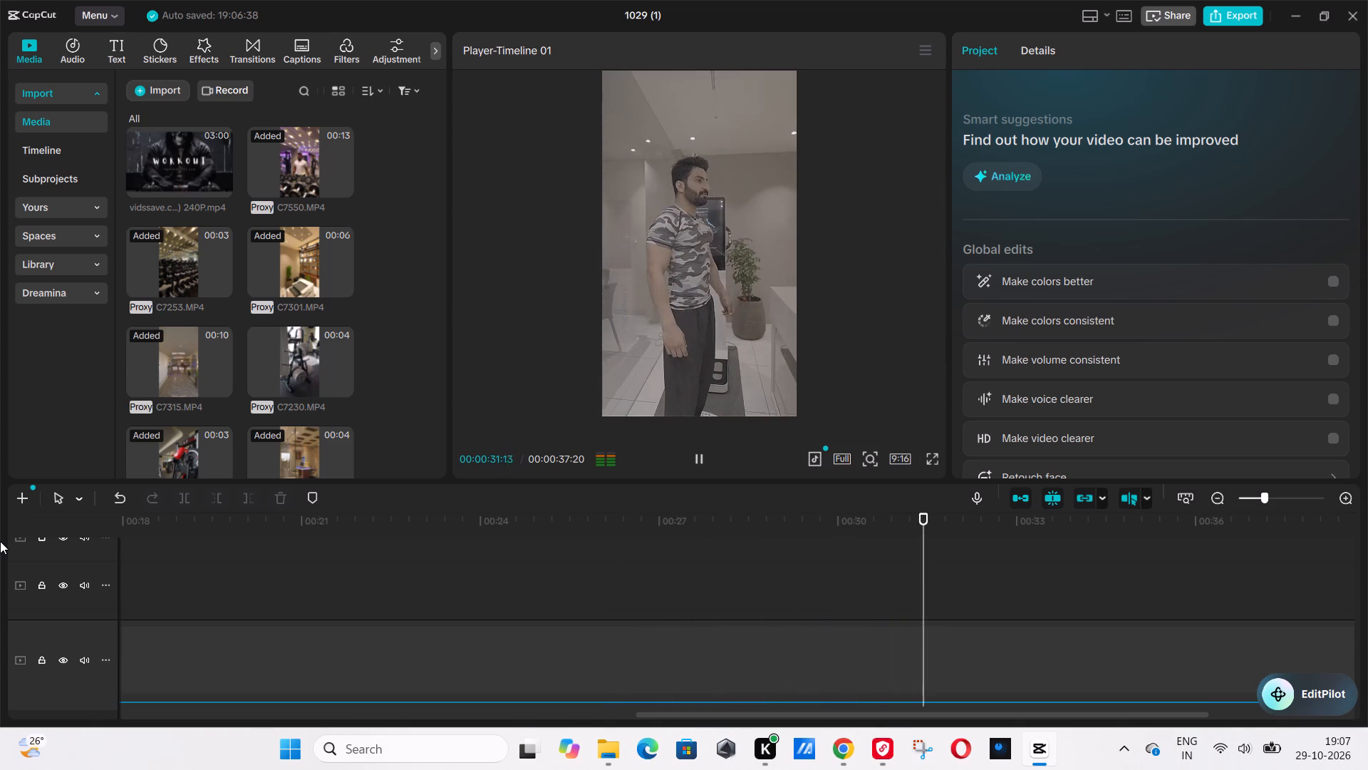
key(Right)
scroll(691, 609, up, 9)
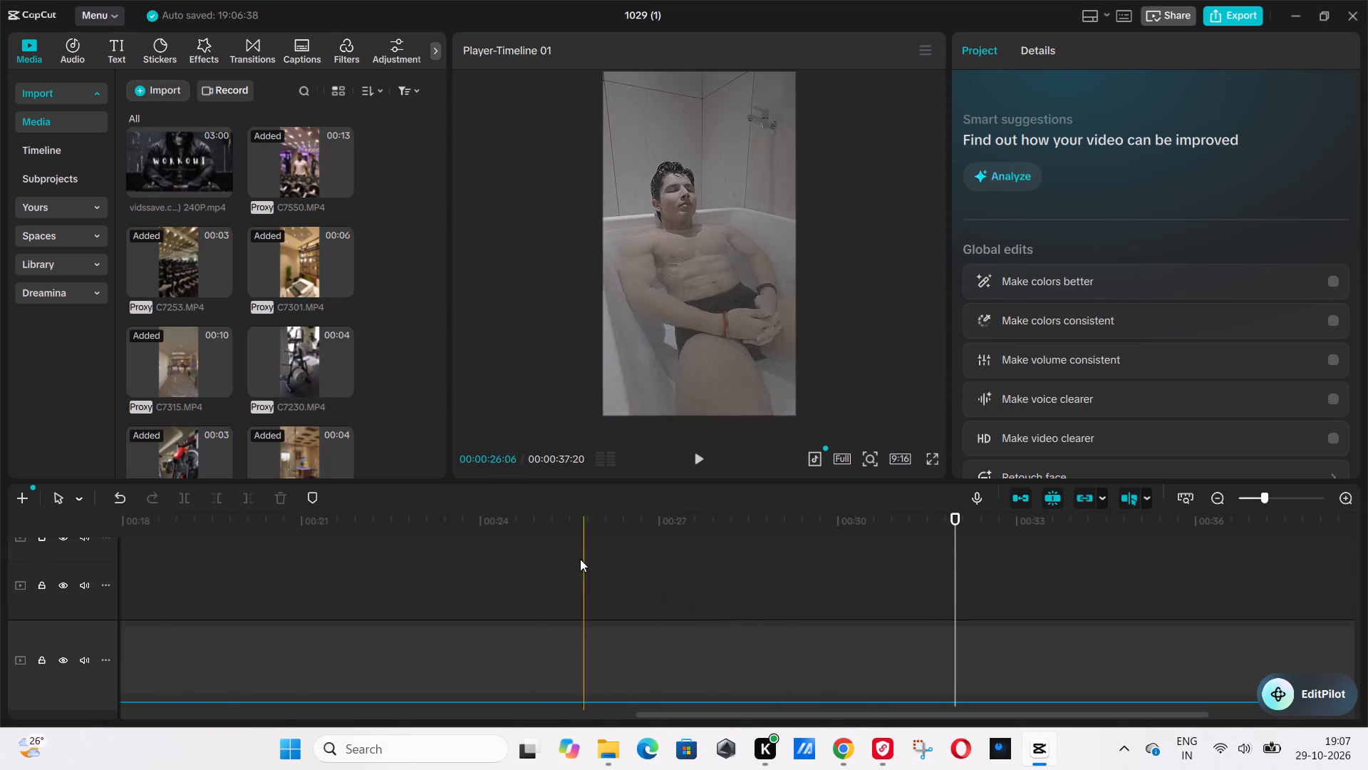
drag(532, 527, 38, 583)
key(space)
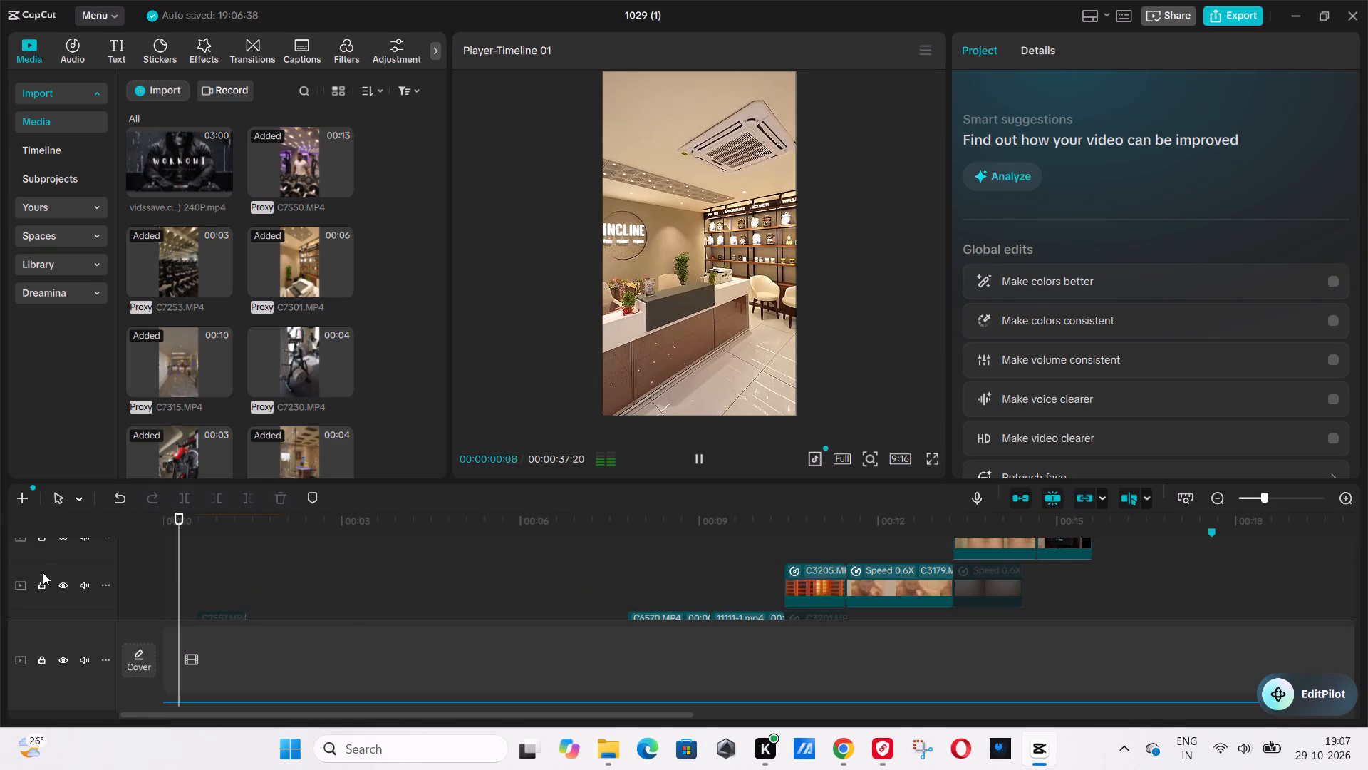
scroll(269, 600, down, 8)
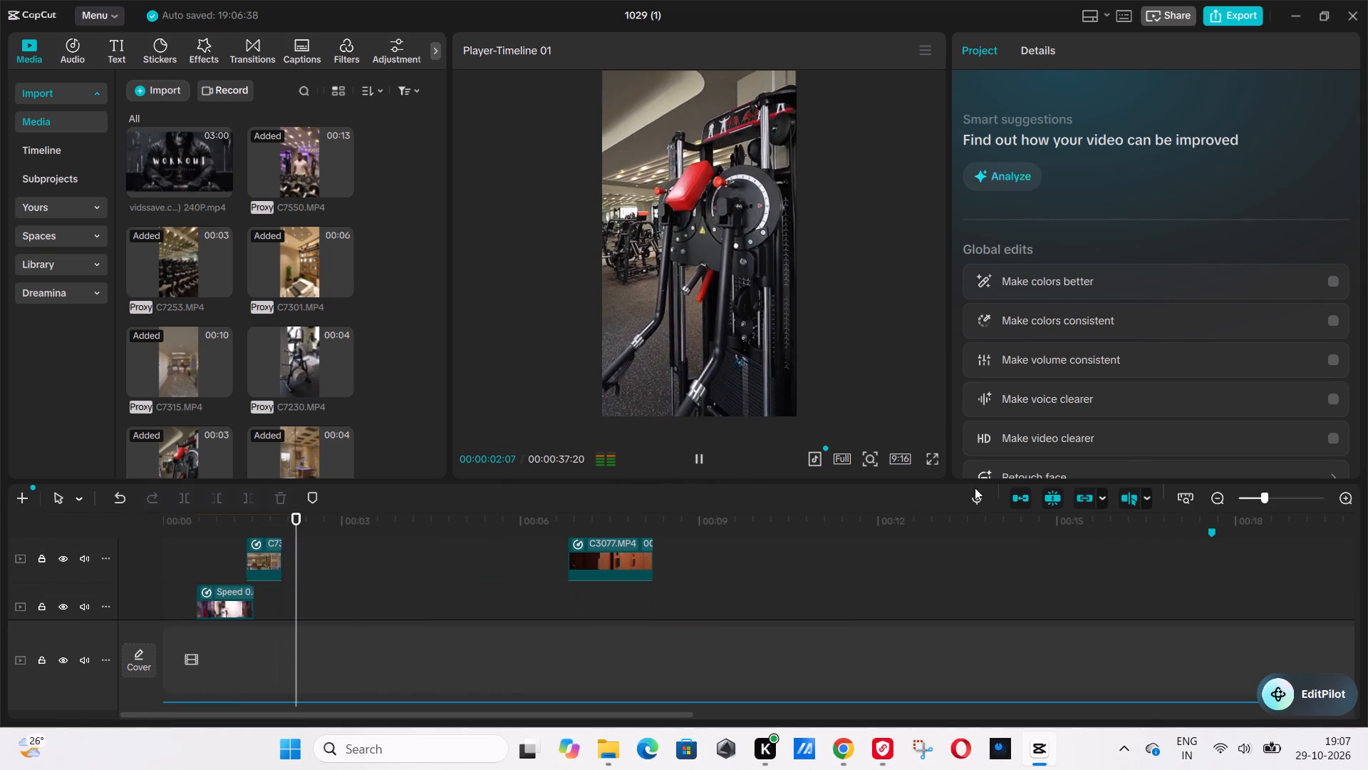
key(space)
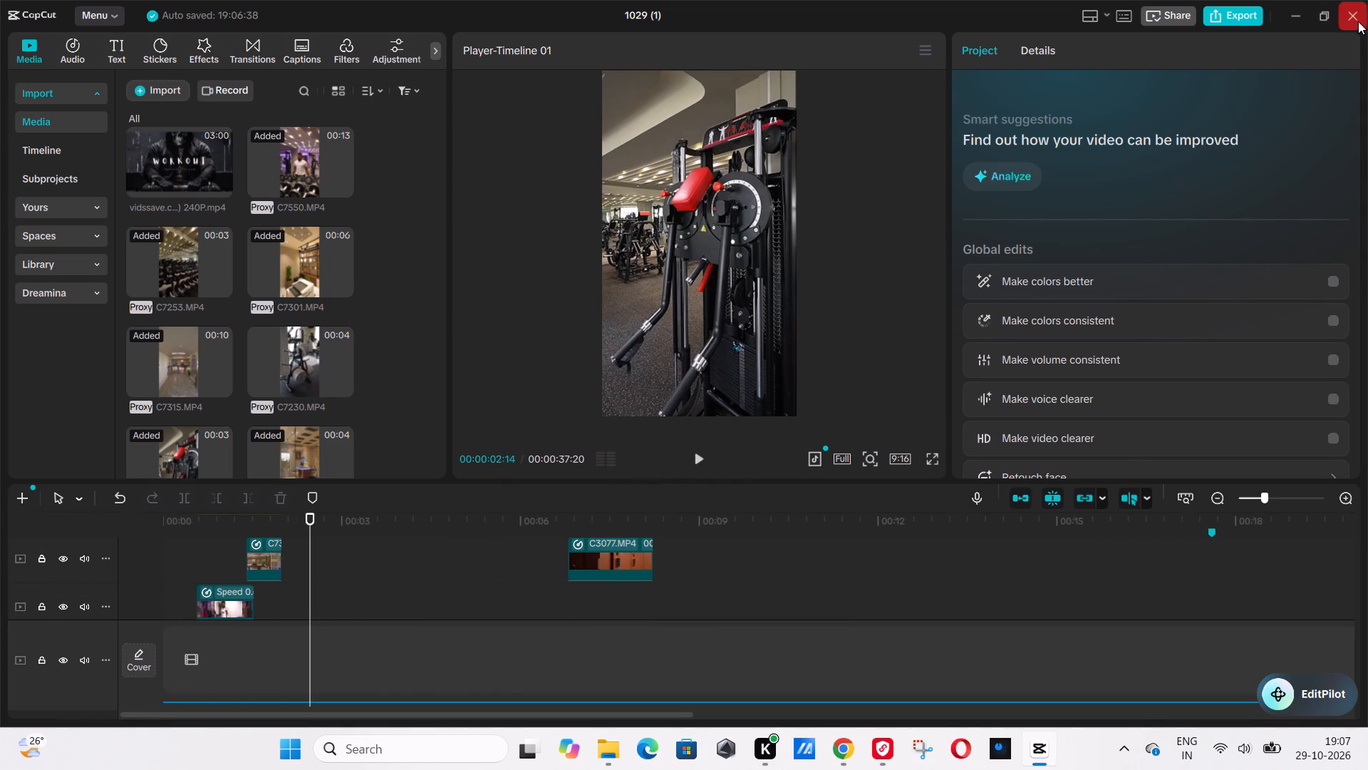
Extend the end of the music track past the last video clip to 00:00:41:17.
scroll(1213, 428, down, 8)
drag(1118, 530, 1359, 588)
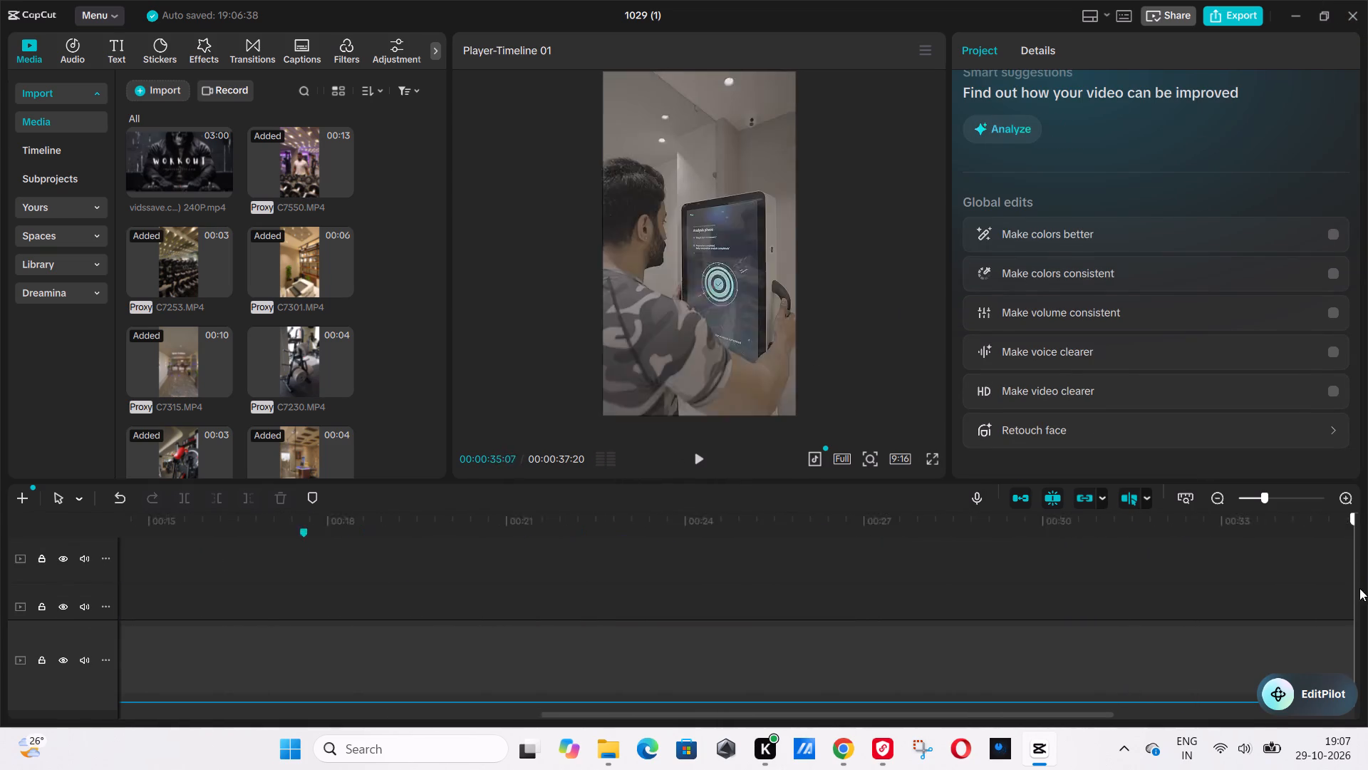
drag(1359, 588, 1175, 659)
scroll(1171, 662, down, 8)
drag(1181, 522, 1334, 523)
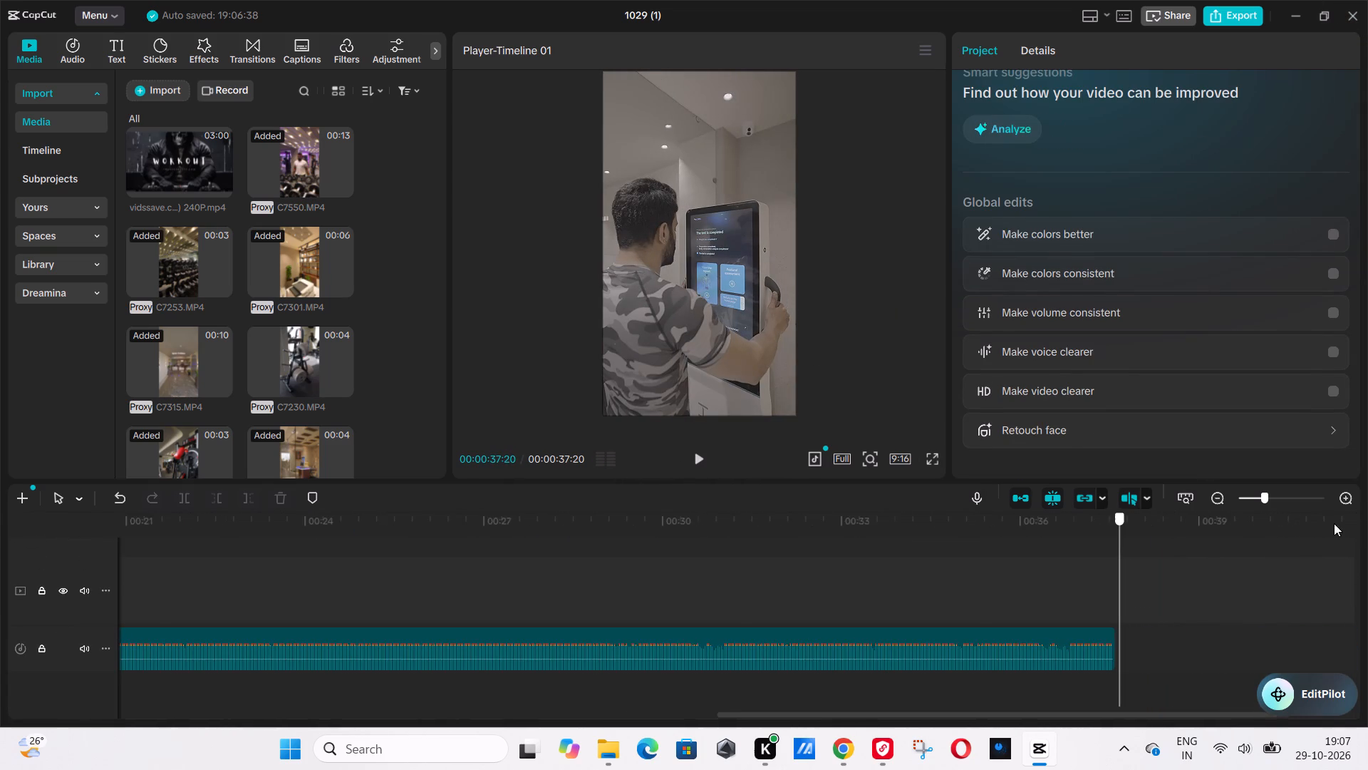
drag(1334, 523, 1110, 623)
click(1060, 650)
drag(1092, 638, 1302, 651)
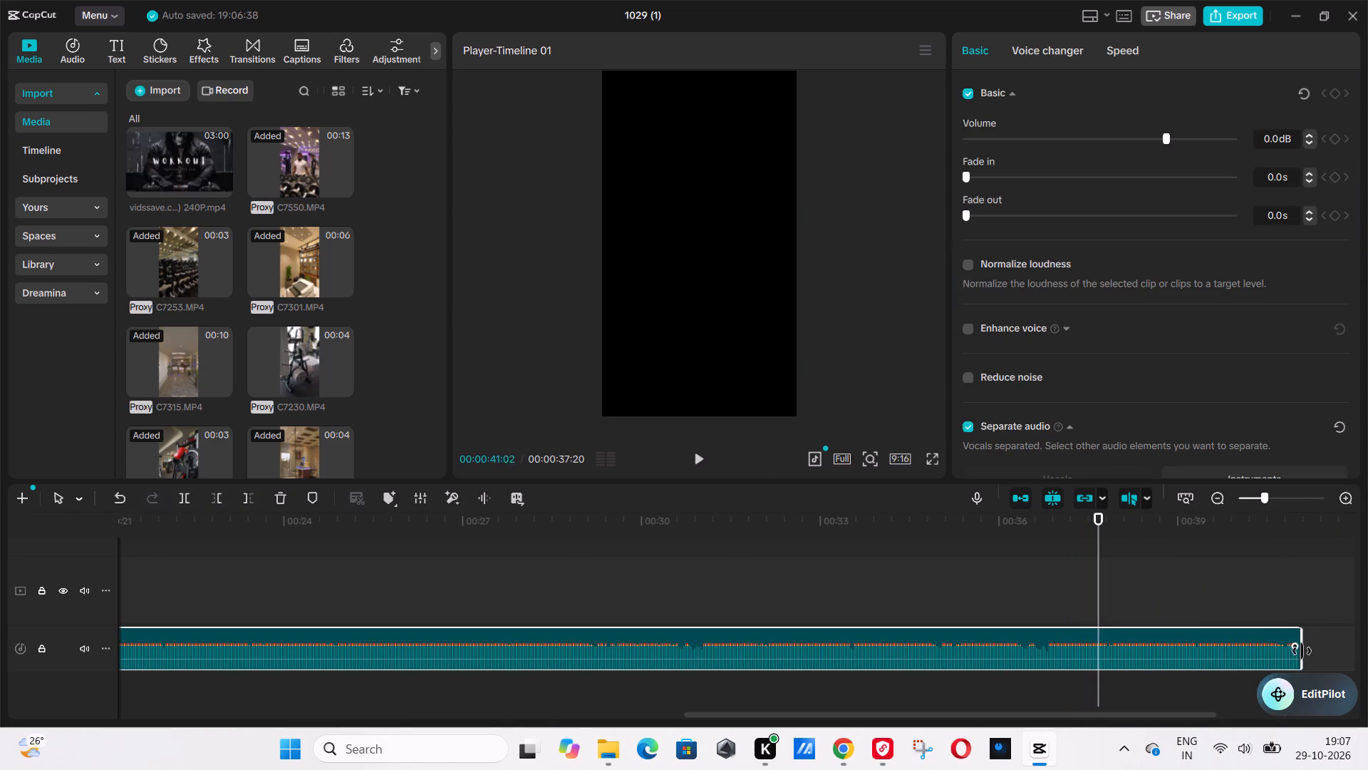
drag(1302, 651, 1330, 647)
Add a 4.9-second fade-out to the end of the music track.
drag(1305, 645, 1038, 652)
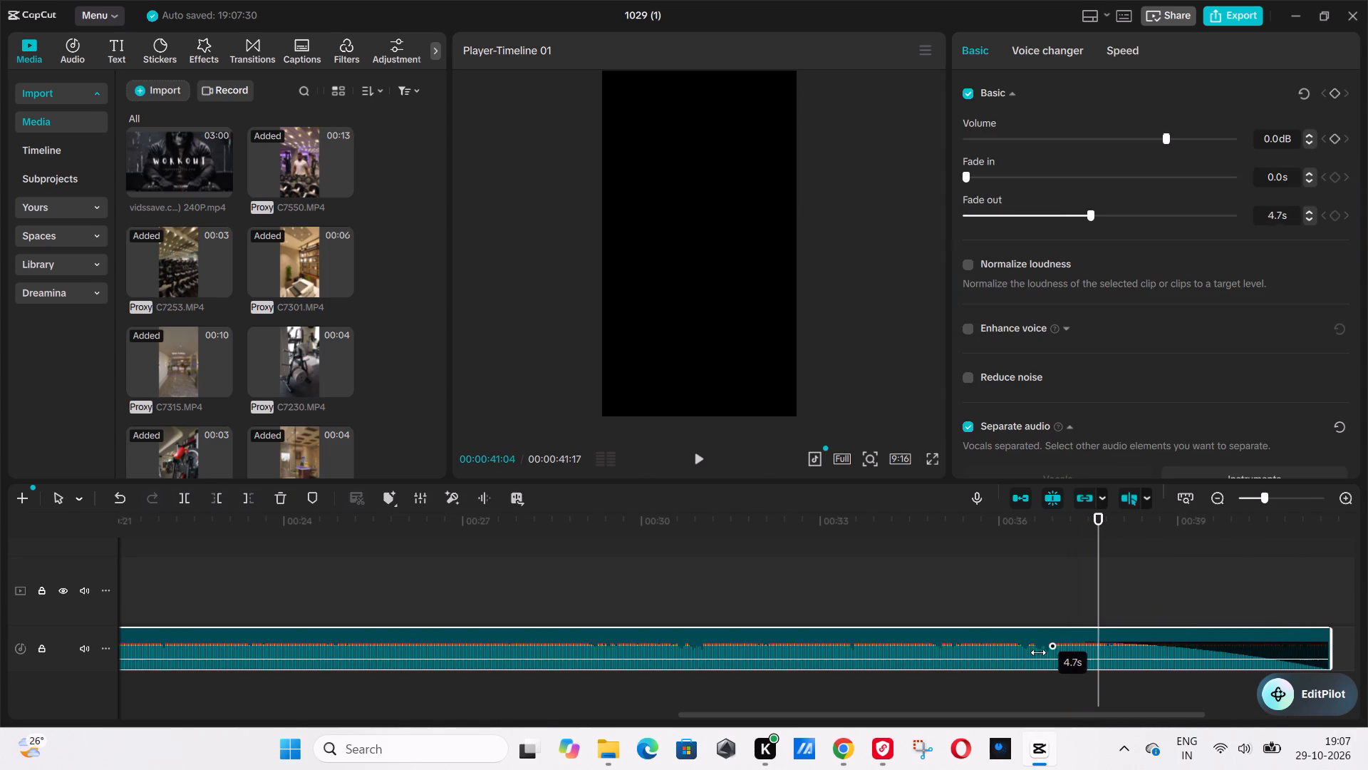
drag(1038, 652, 1037, 652)
Close the project and duplicate 1029 (1) in the project list.
click(1349, 13)
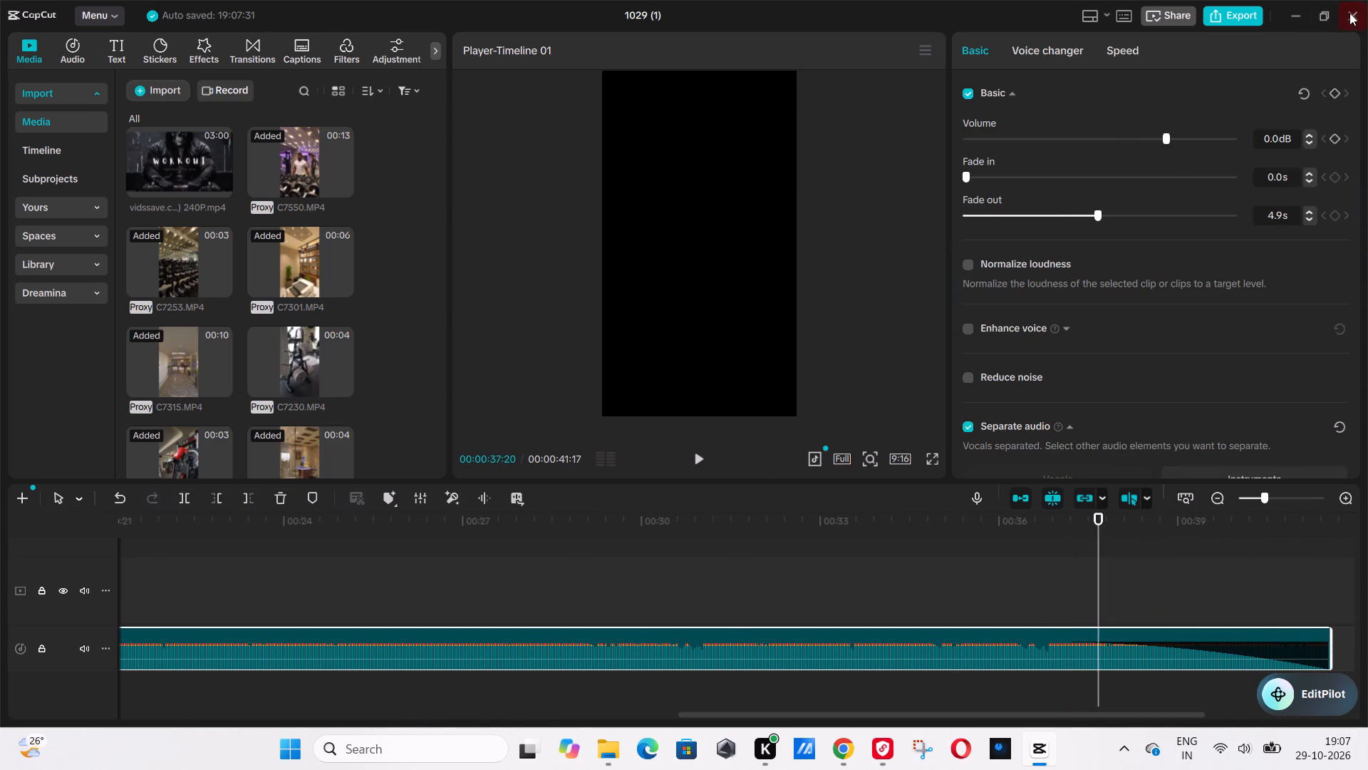
scroll(388, 528, down, 4)
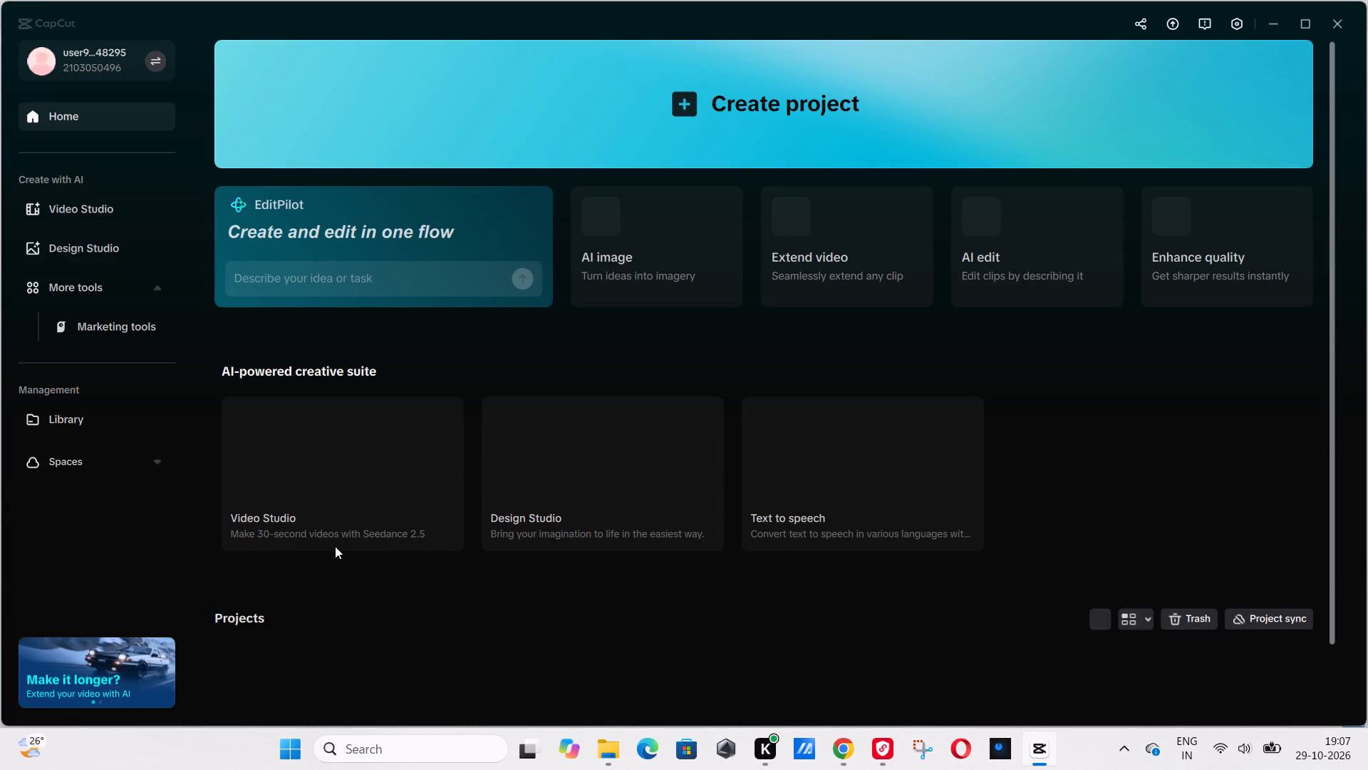
scroll(331, 488, down, 4)
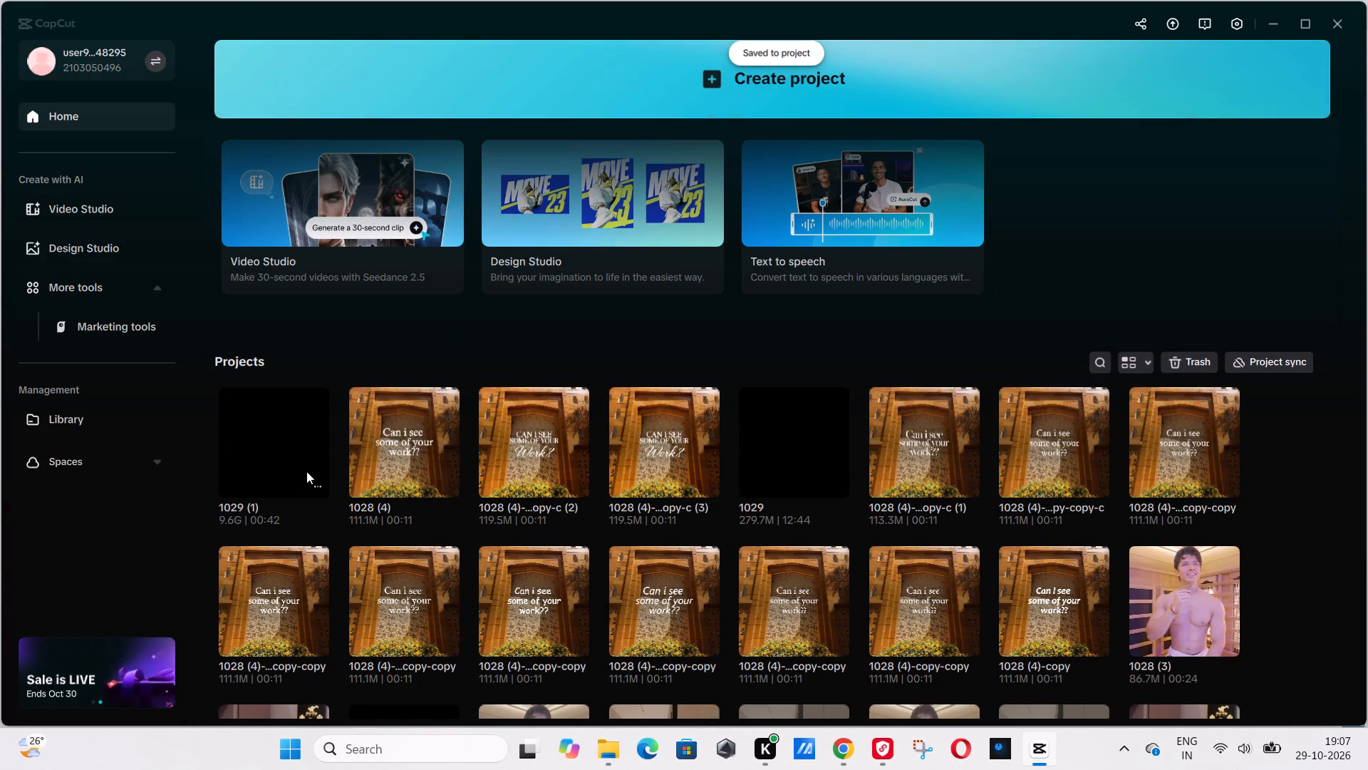
click(311, 483)
click(351, 557)
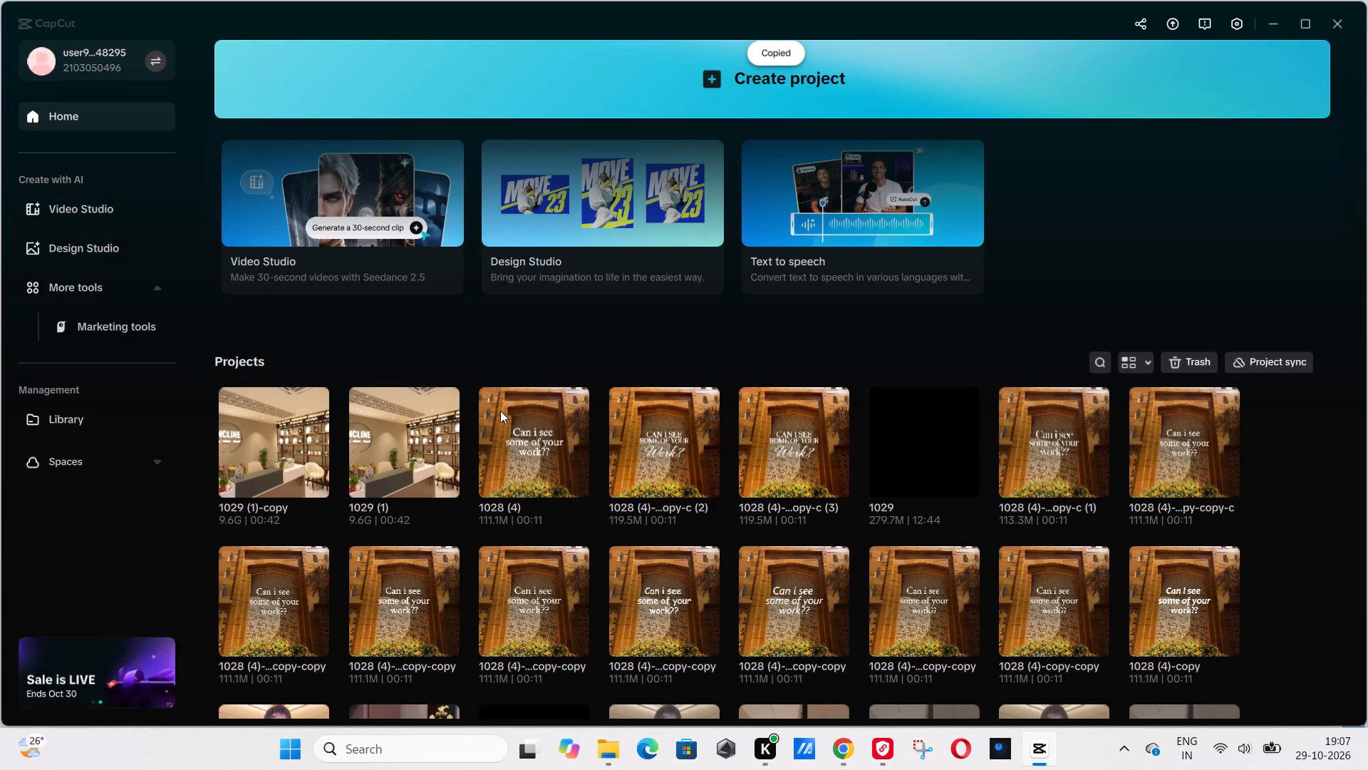
Open the duplicated project 1029 (1)-copy for editing.
click(268, 428)
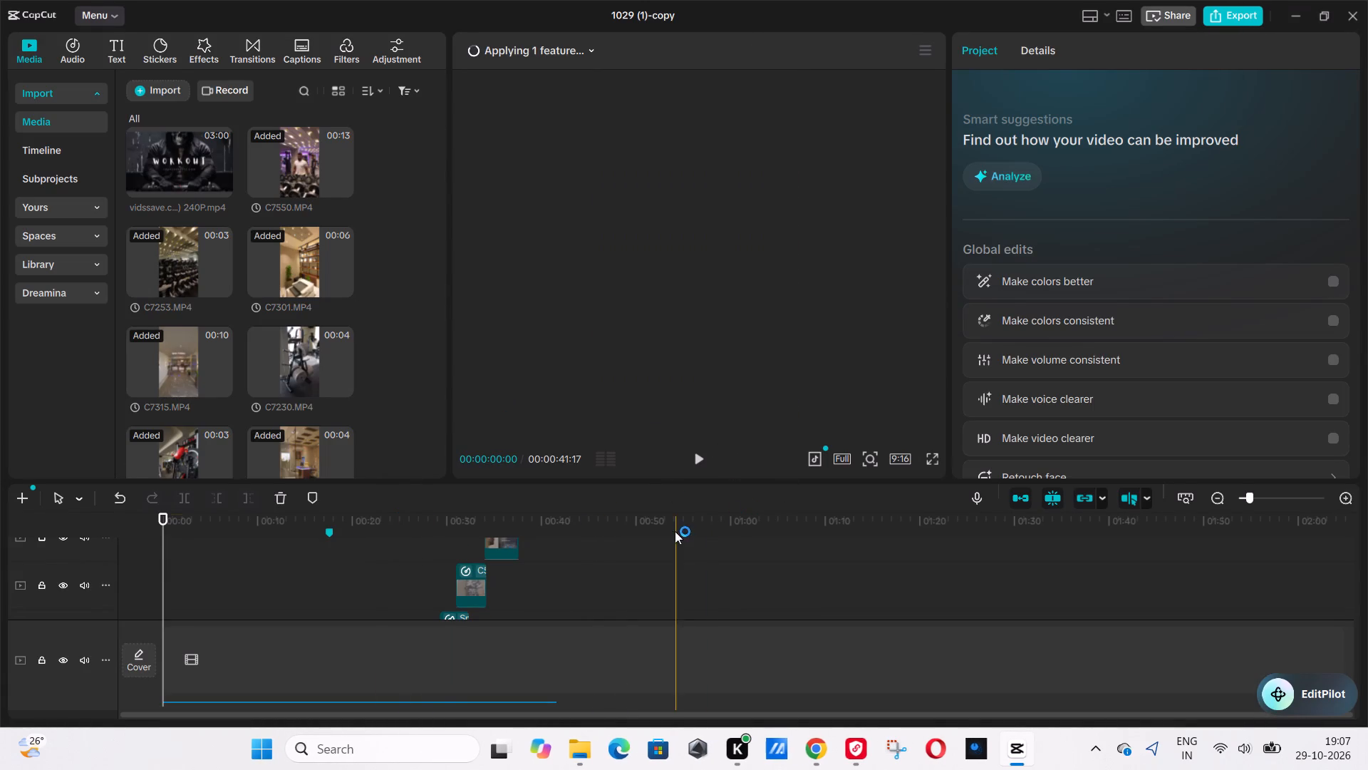
Review the opening clips across roughly the first seven seconds of the duplicated project's timeline.
scroll(324, 563, down, 6)
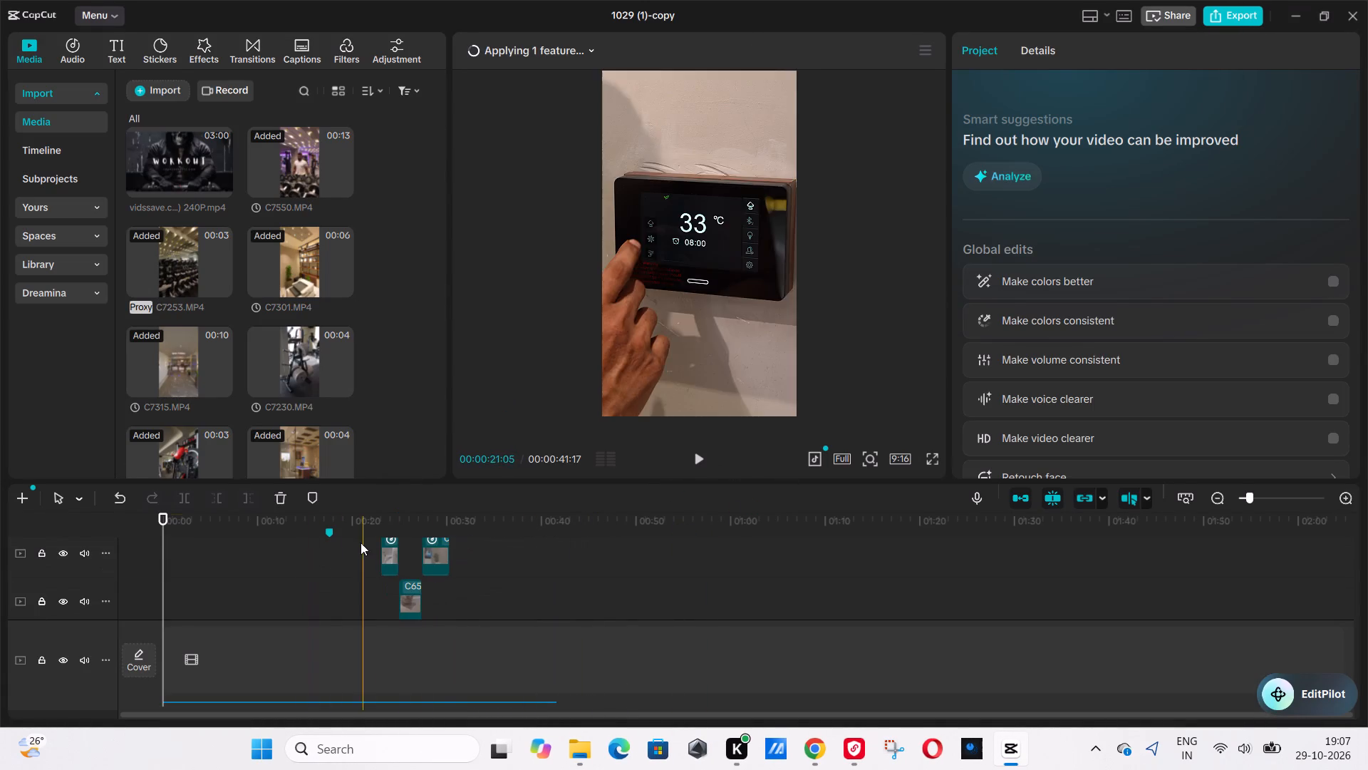
drag(222, 532, 135, 537)
scroll(408, 490, down, 3)
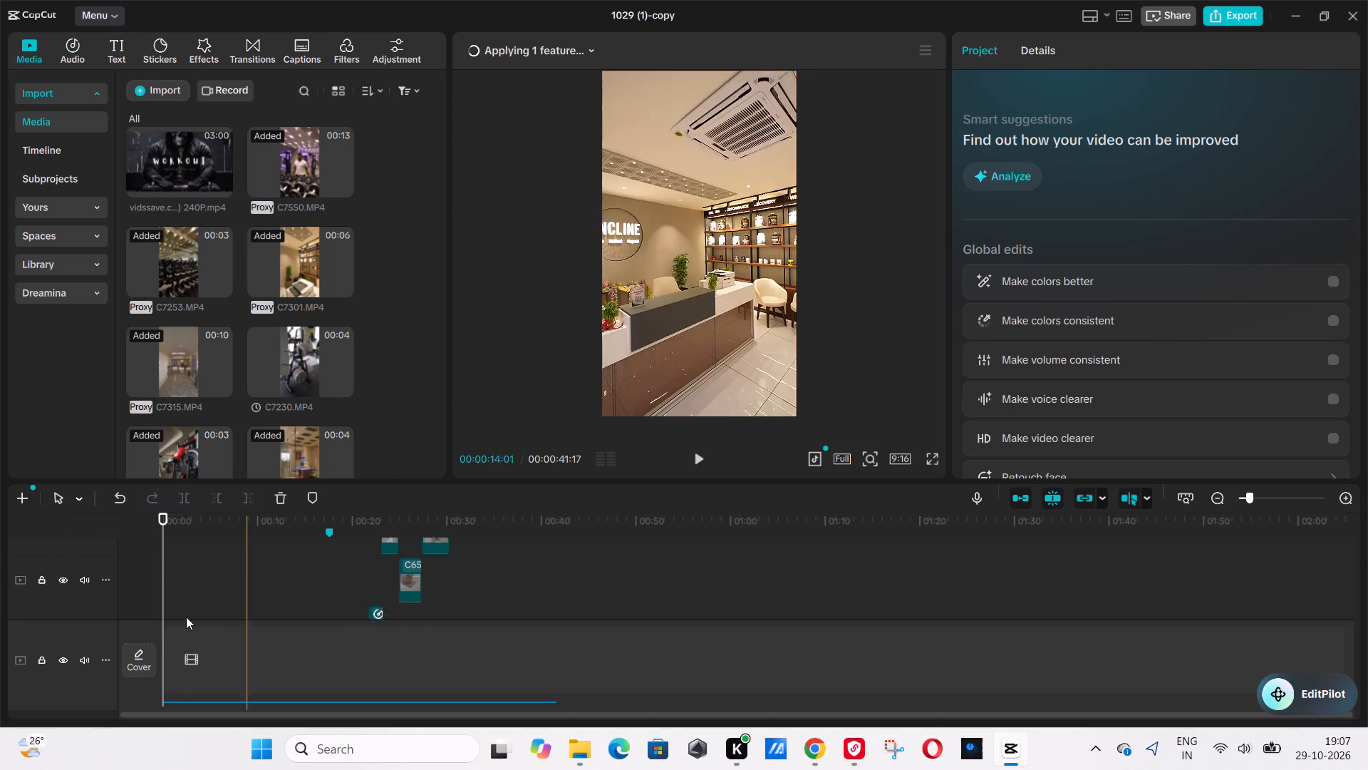
scroll(186, 617, down, 20)
scroll(186, 617, down, 12)
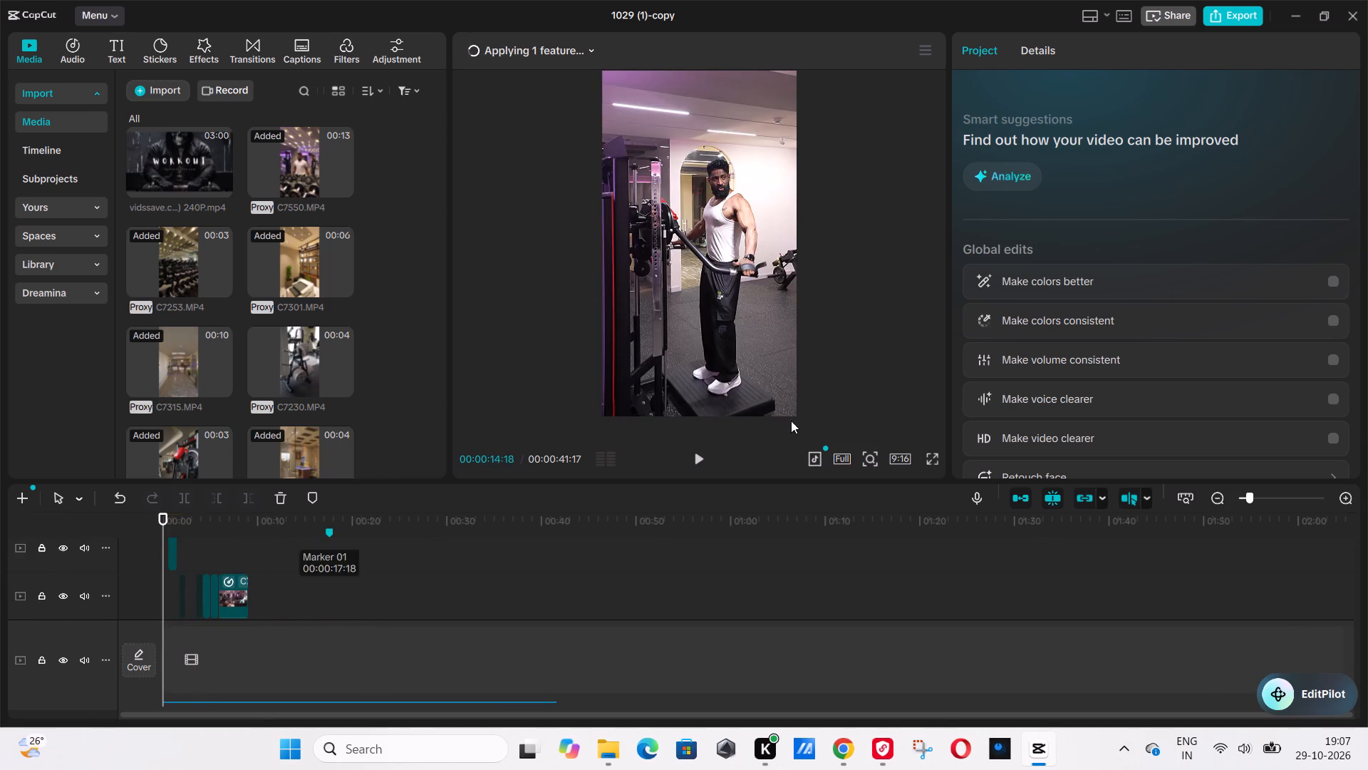
click(1258, 500)
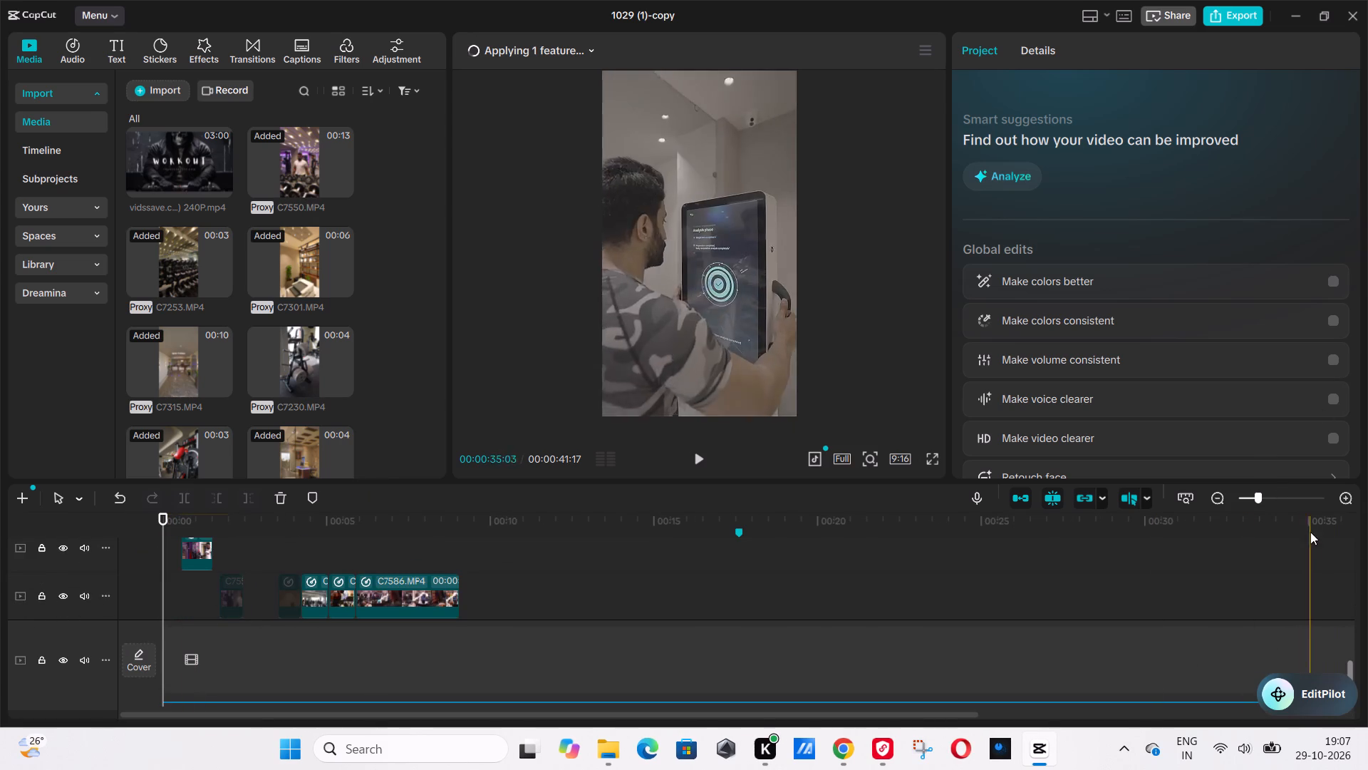
click(1278, 498)
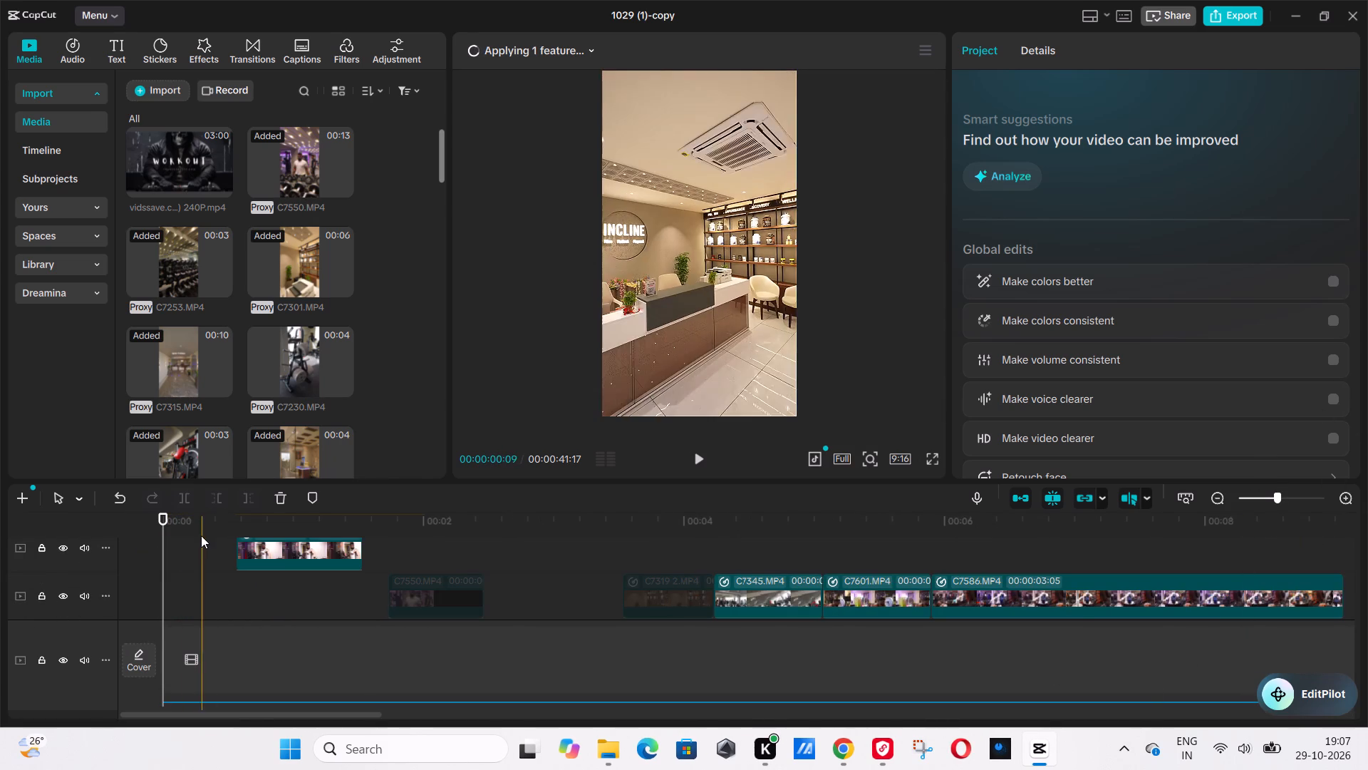
drag(196, 525, 222, 535)
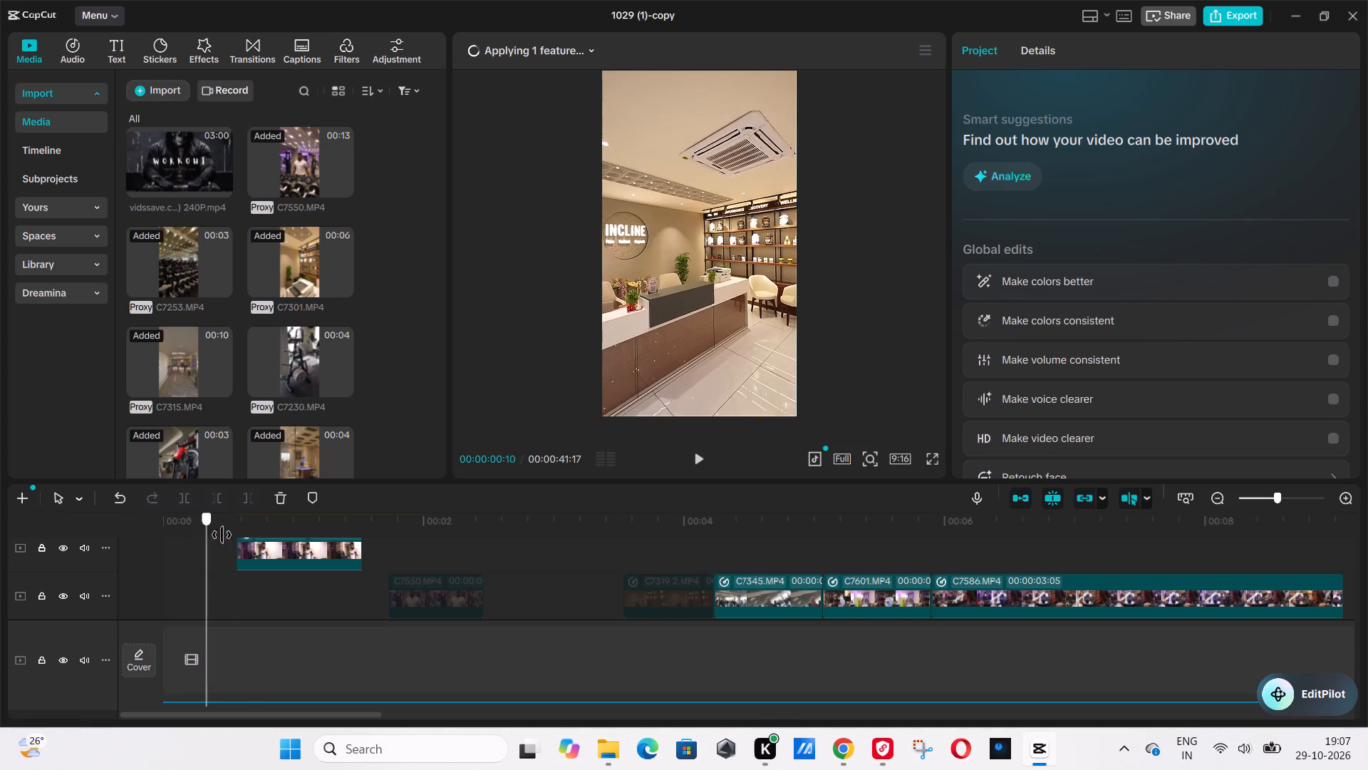
drag(222, 535, 385, 548)
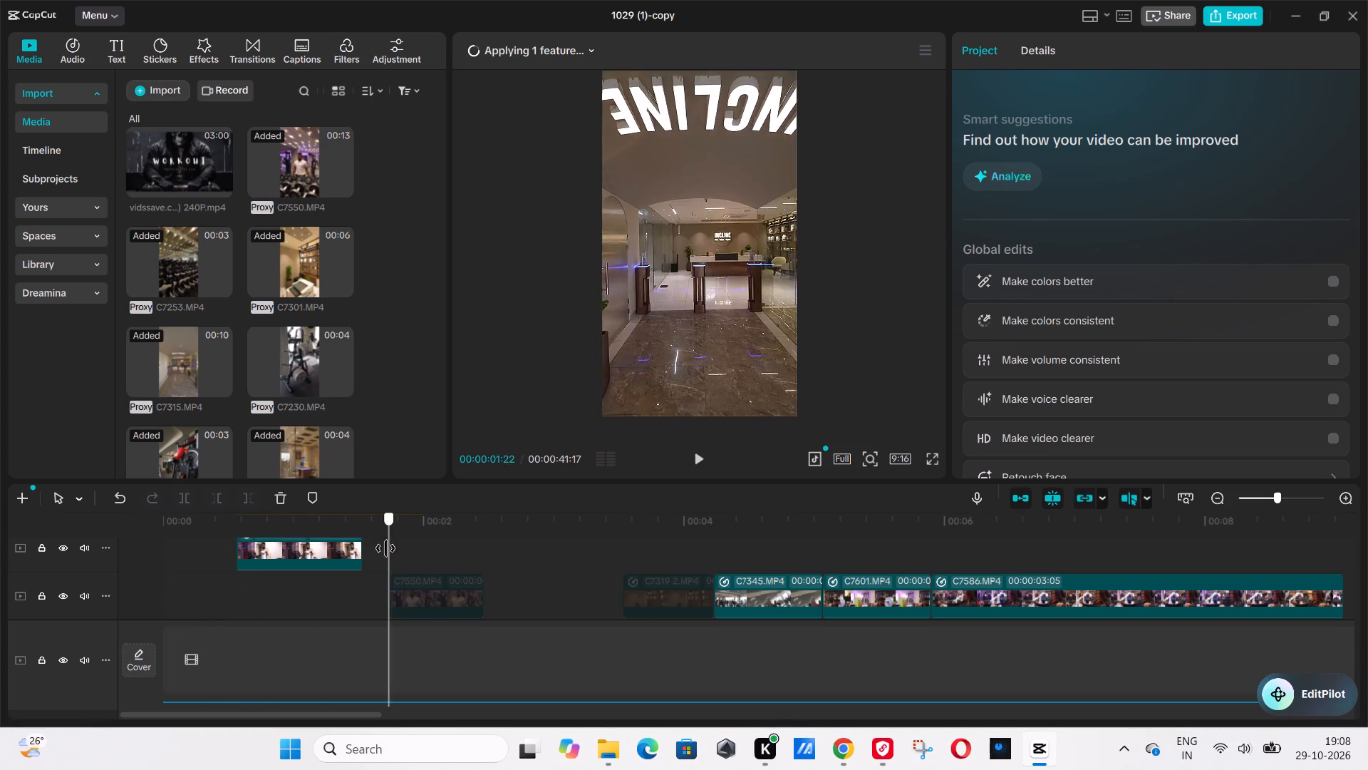
drag(385, 548, 51, 577)
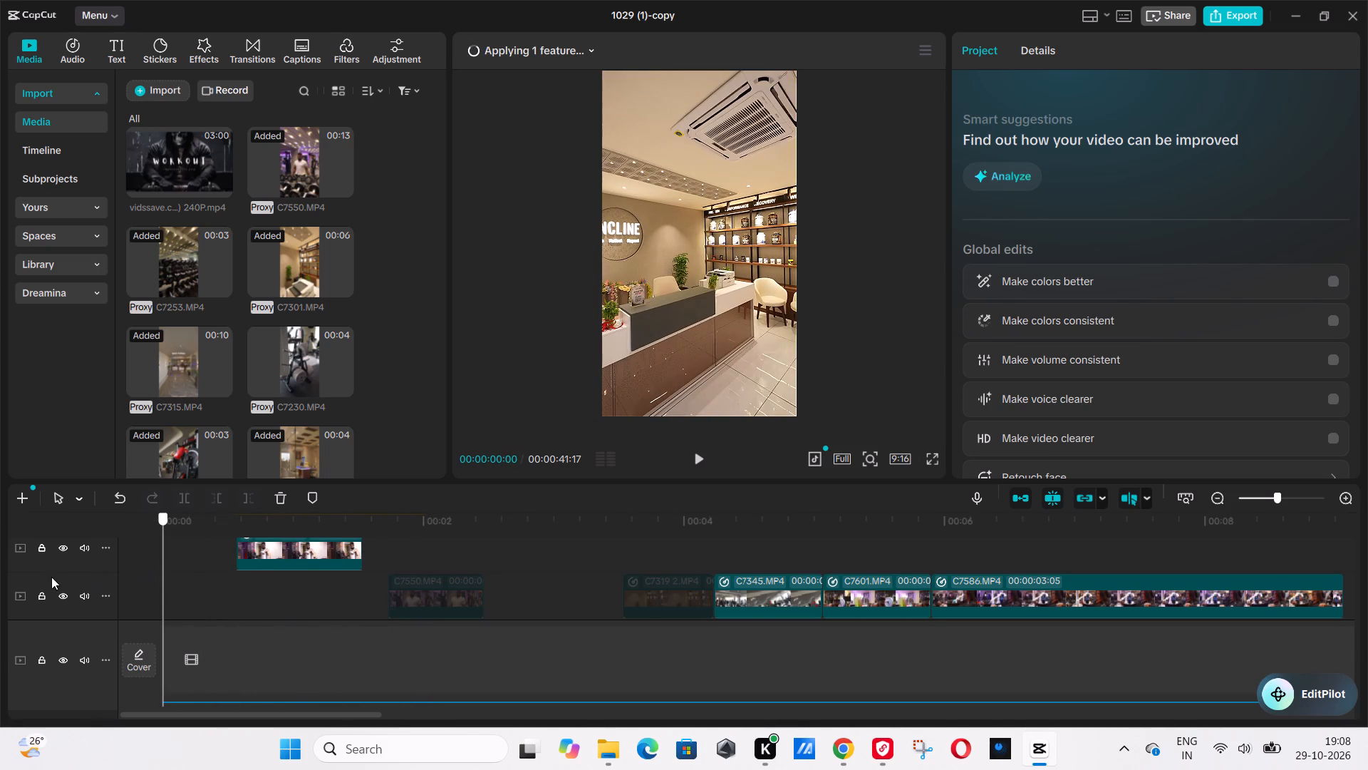
drag(51, 577, 459, 564)
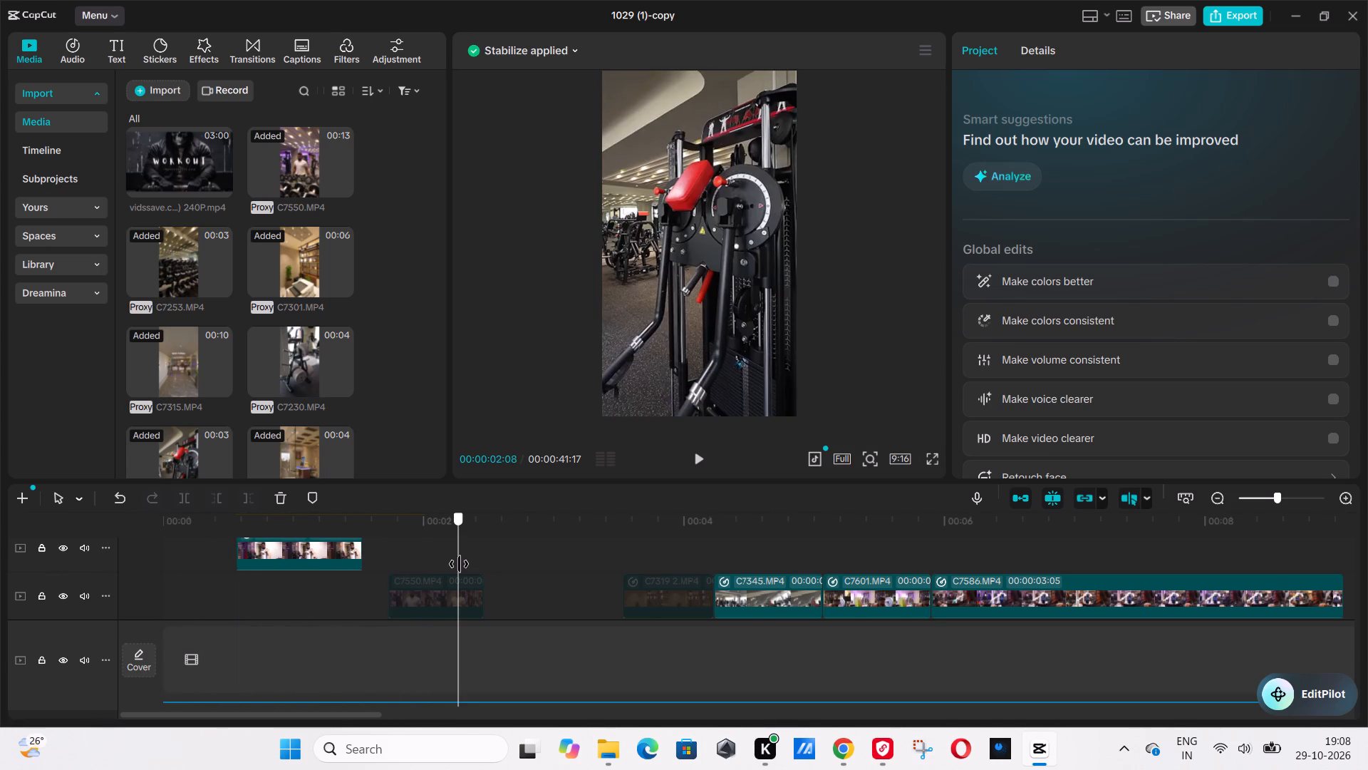
drag(459, 564, 758, 547)
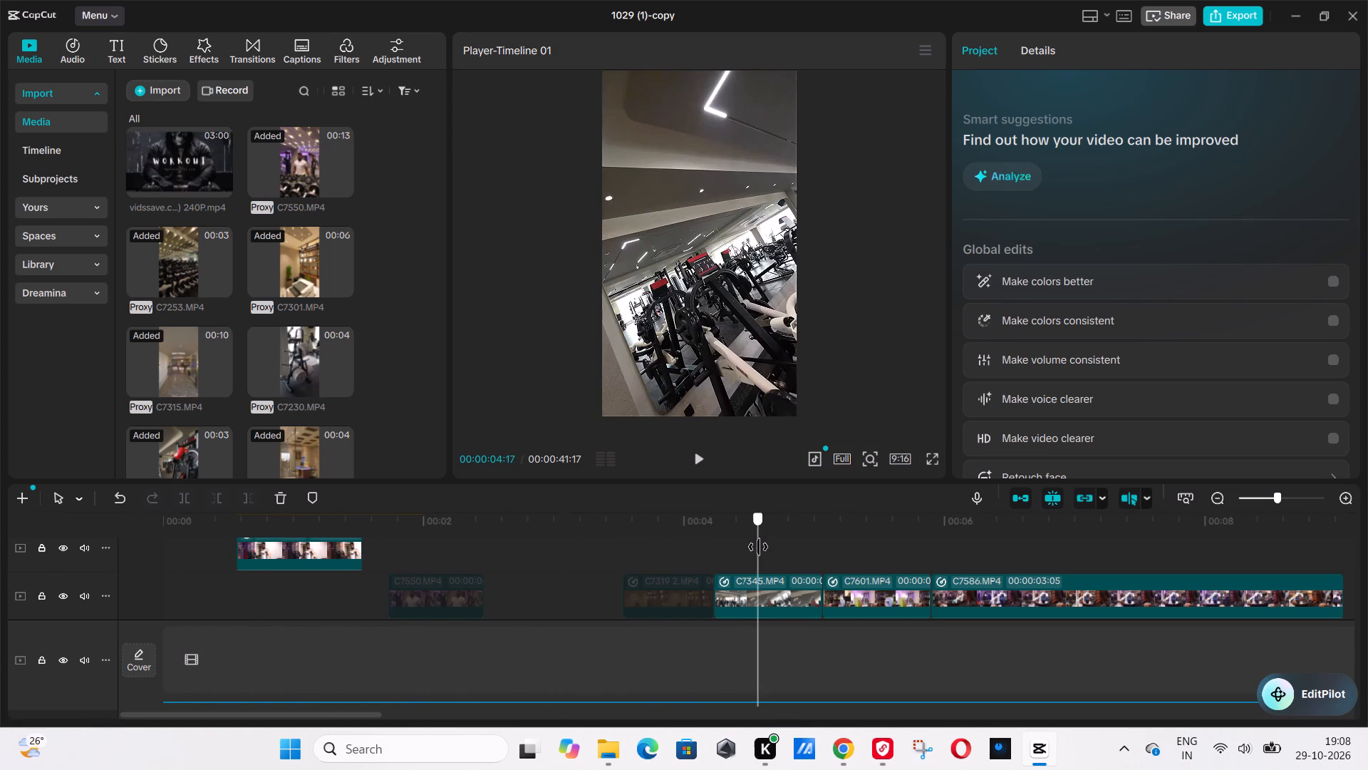
drag(758, 547, 1079, 536)
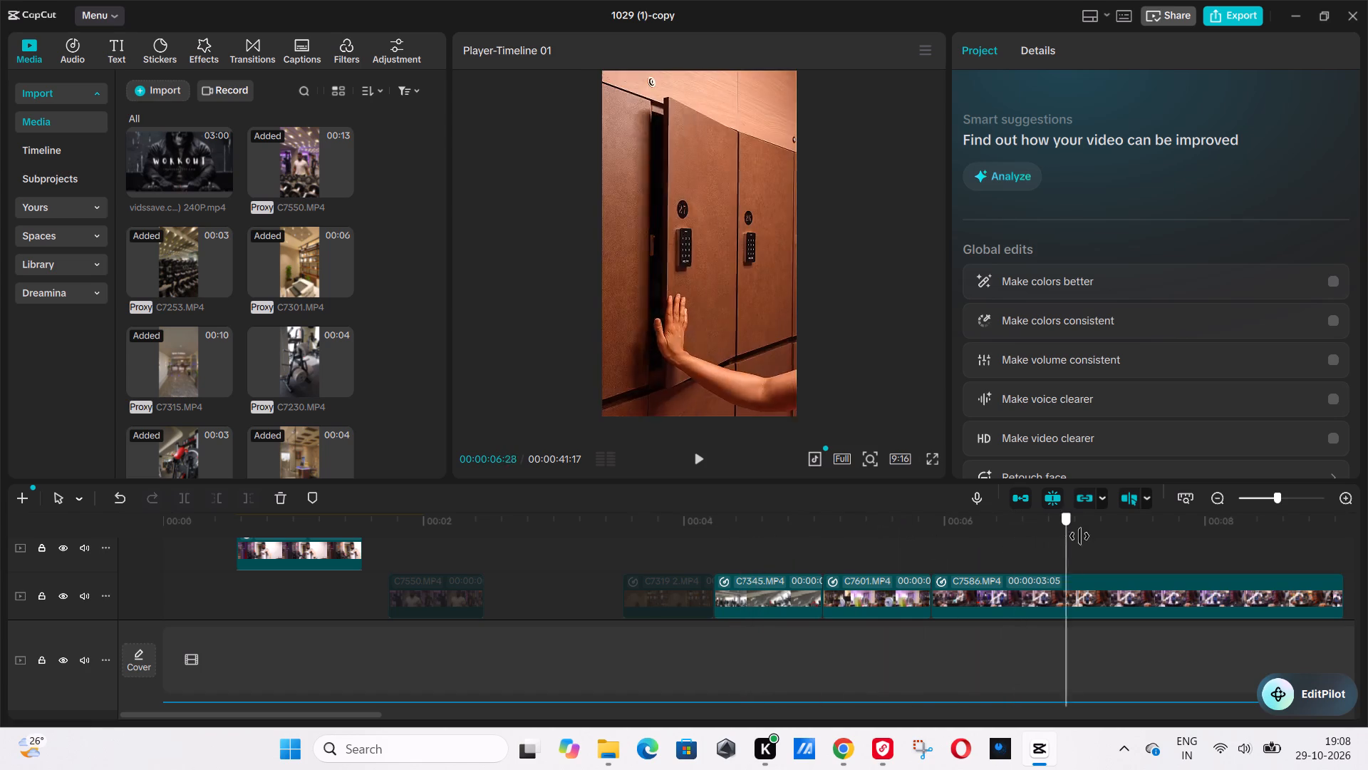
drag(1079, 536, 676, 570)
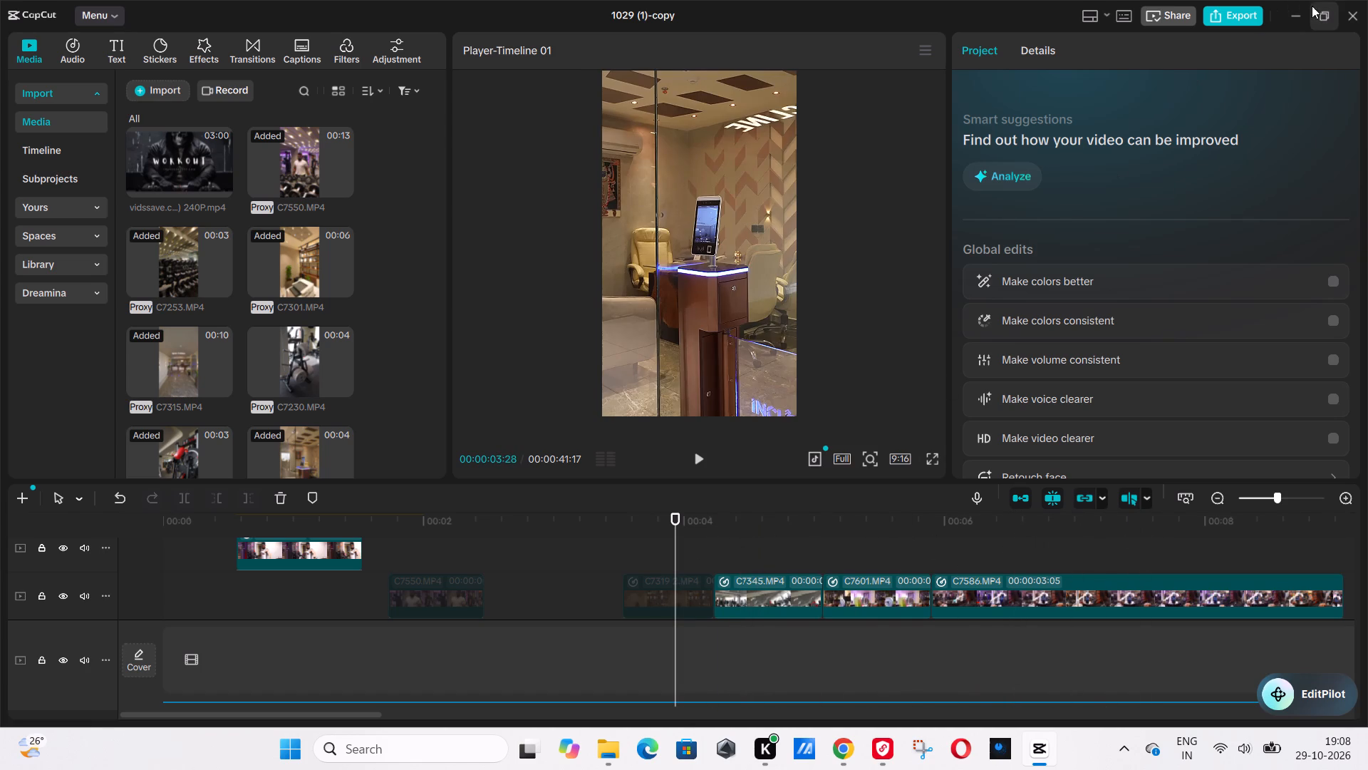
Set up the video export with the name EXPO and the Downloads folder as its destination.
click(1232, 17)
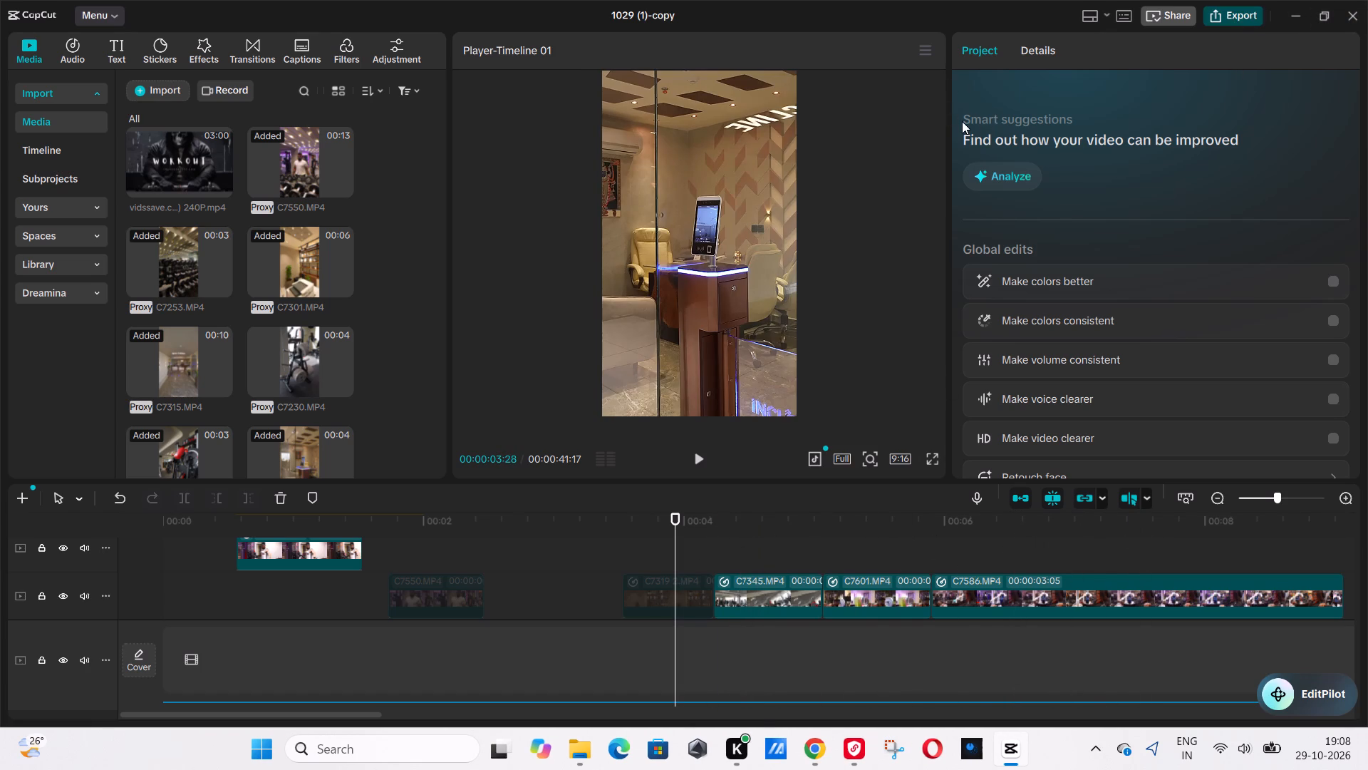
drag(916, 155, 700, 172)
text(EXPO)
click(974, 186)
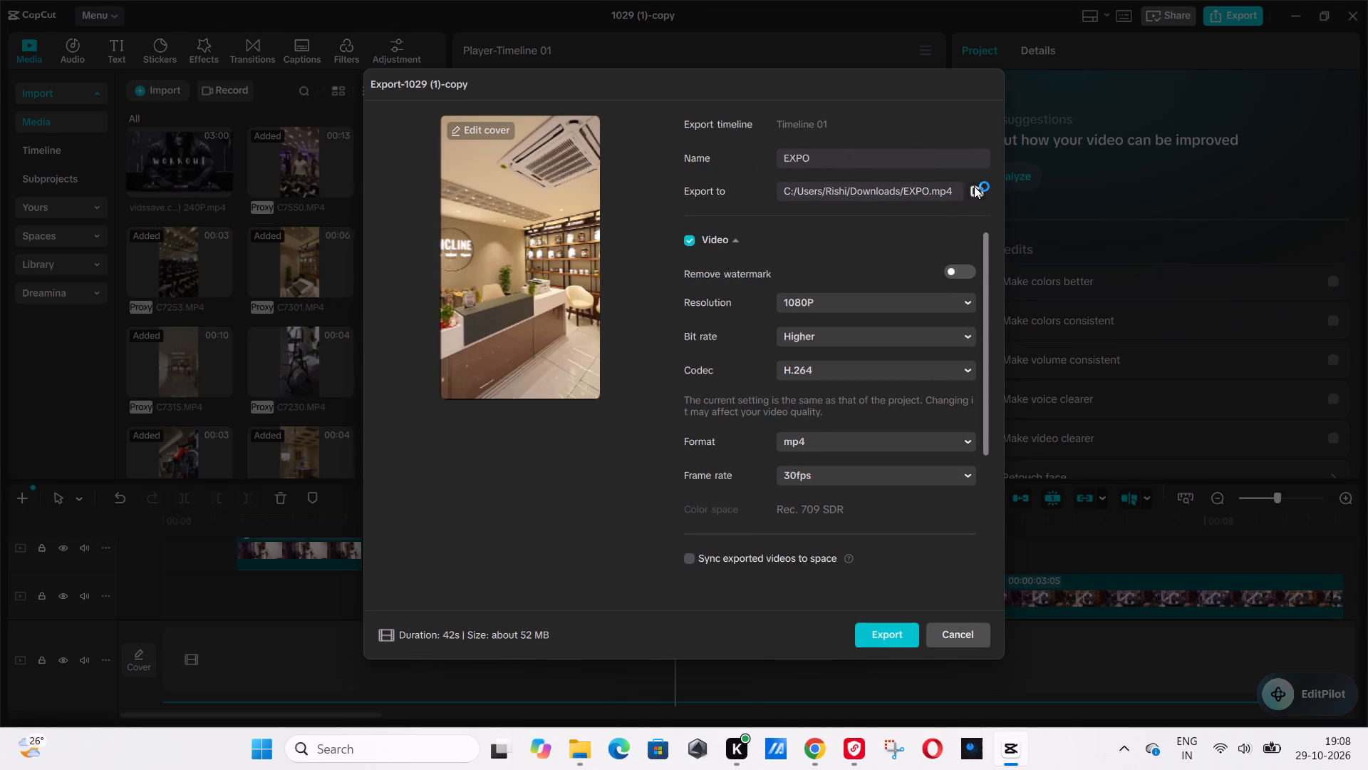
double_click(415, 277)
click(913, 473)
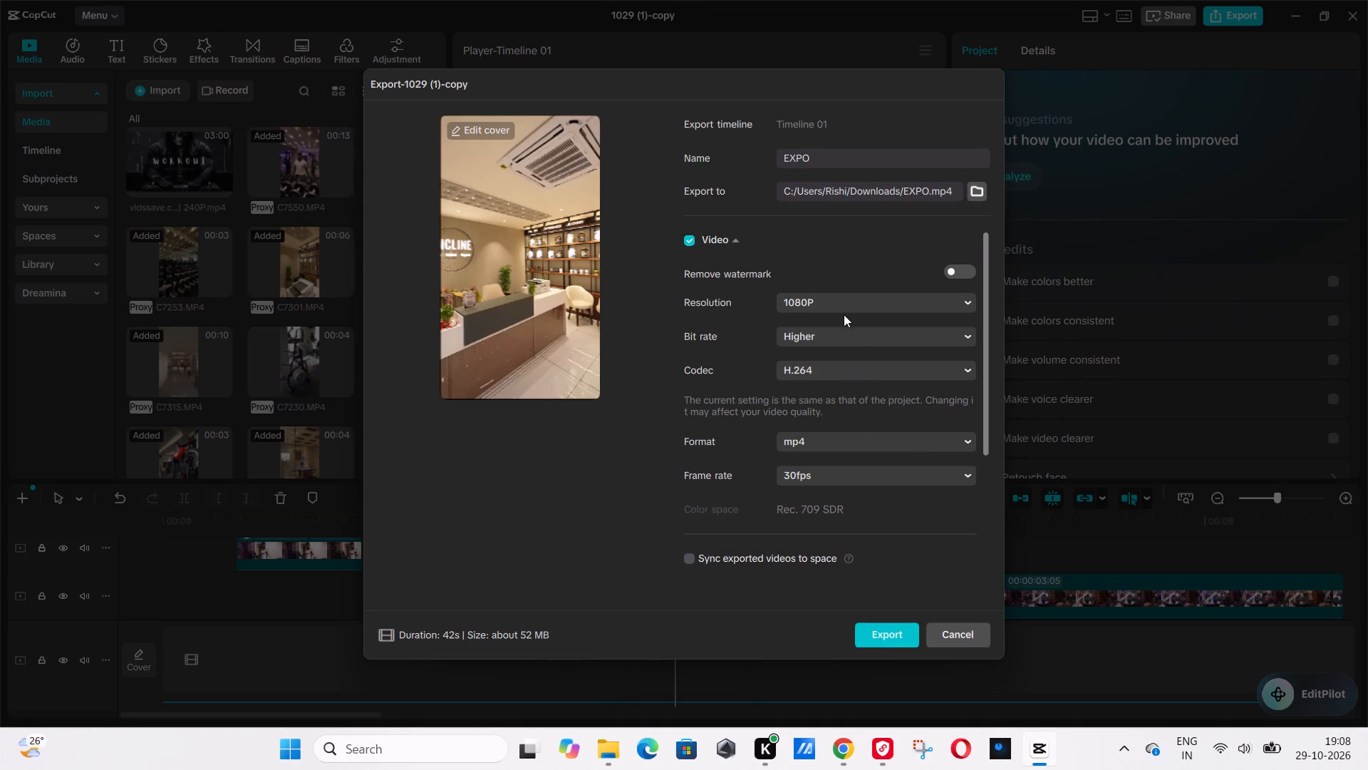
Set the export resolution to 4K and export the video.
click(839, 304)
click(817, 426)
click(815, 299)
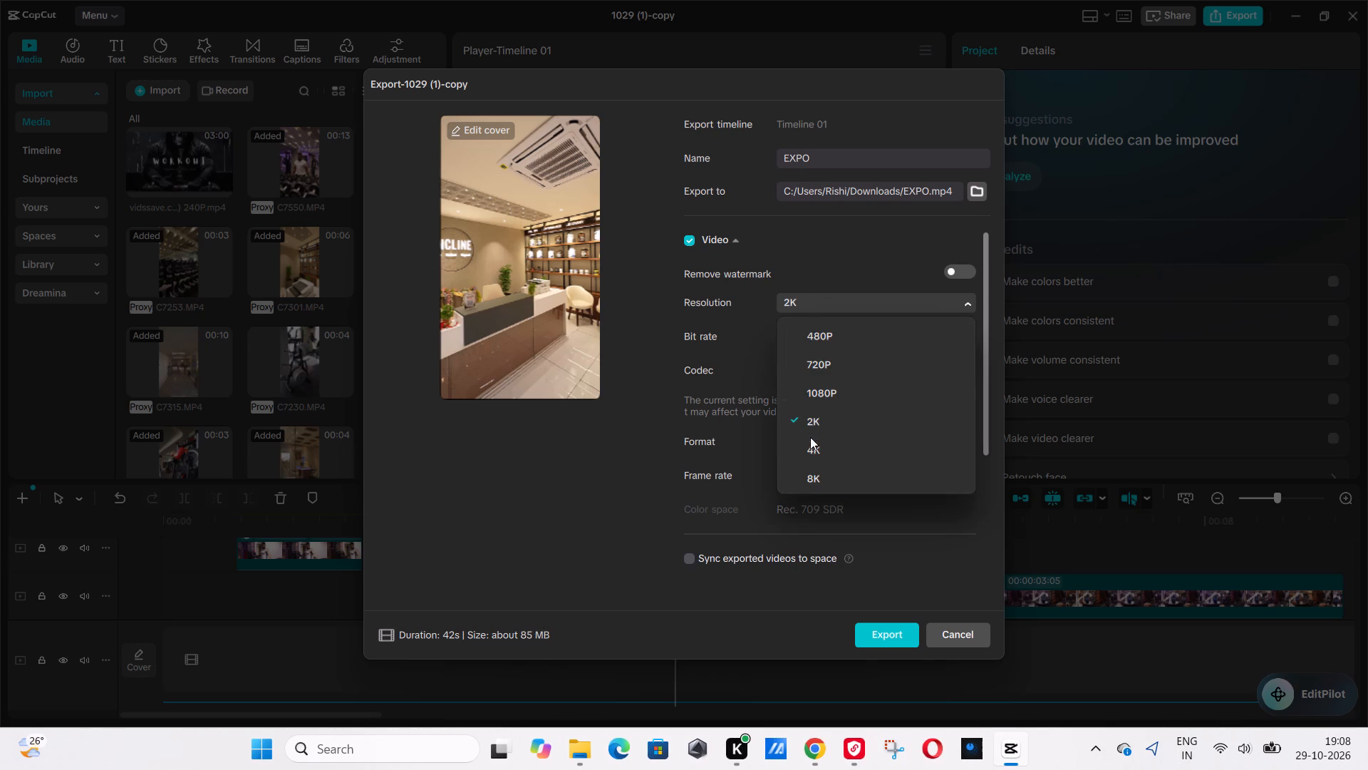
click(814, 446)
click(881, 635)
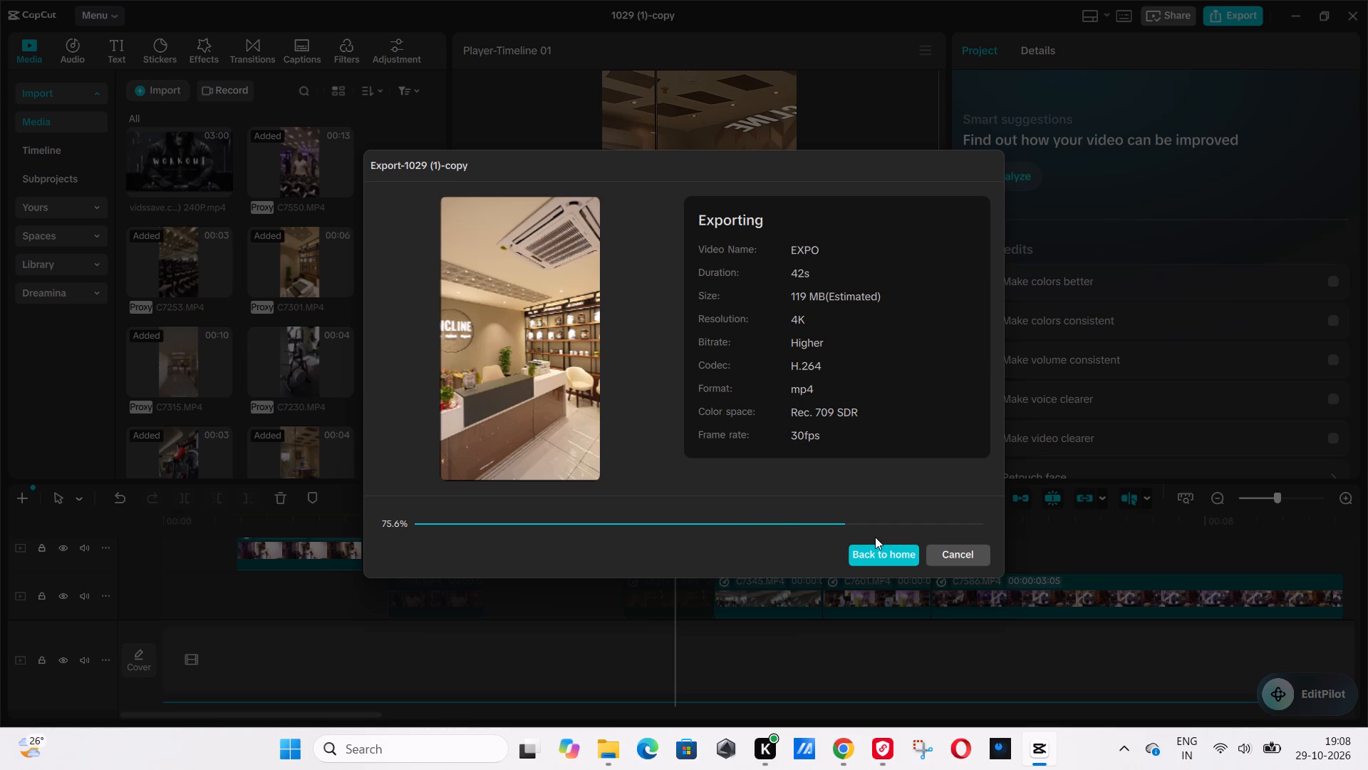
click(851, 353)
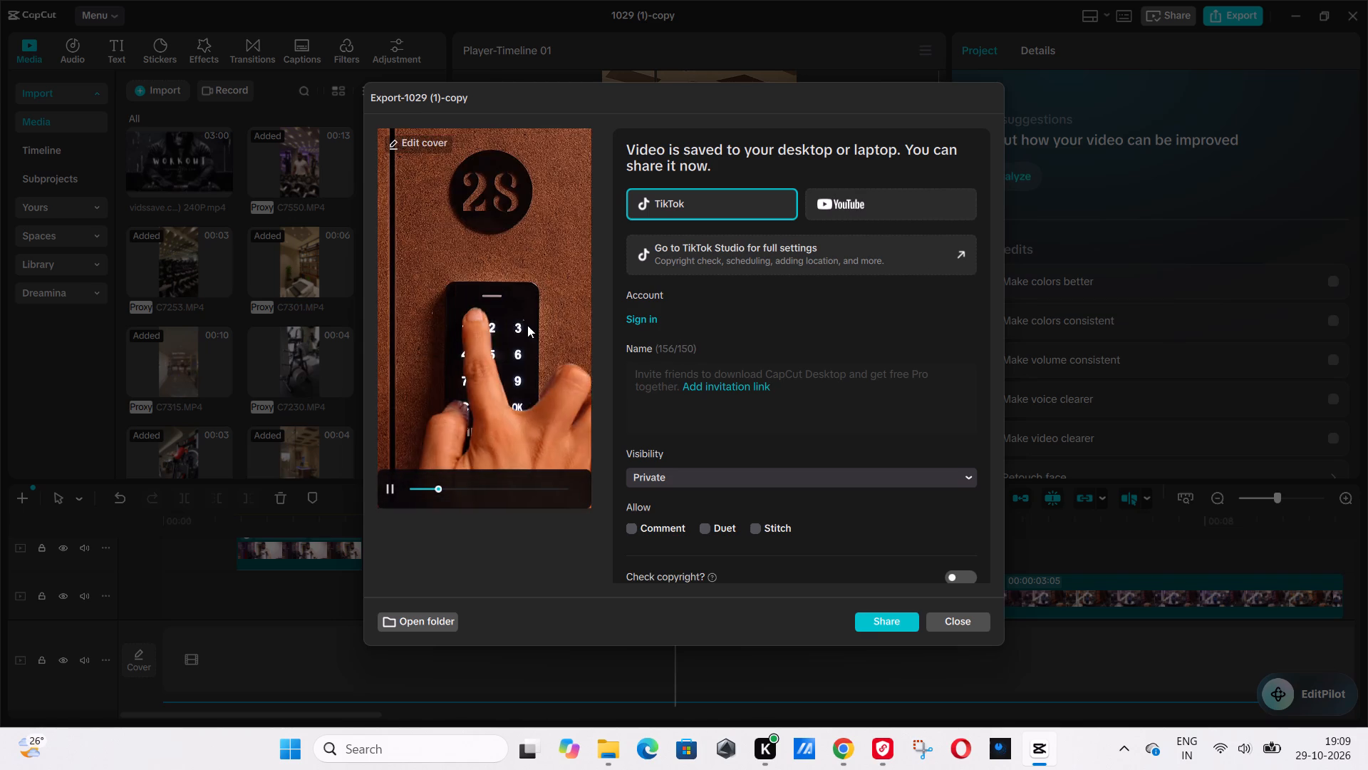
Dismiss the completed export window and close the 1029 (1)-copy project.
click(964, 619)
click(1363, 8)
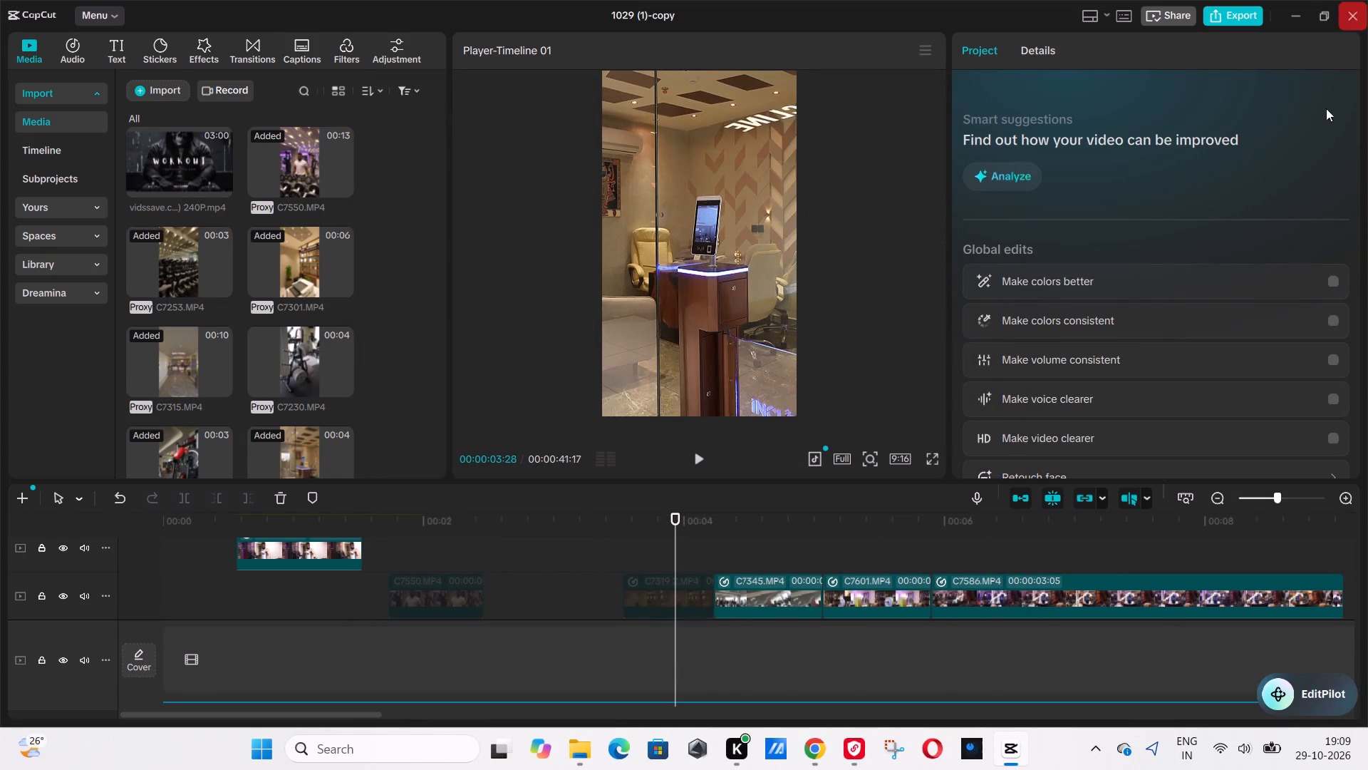
Raise the laptop's screen brightness to nearly the midpoint of its range.
click(1296, 746)
click(1238, 755)
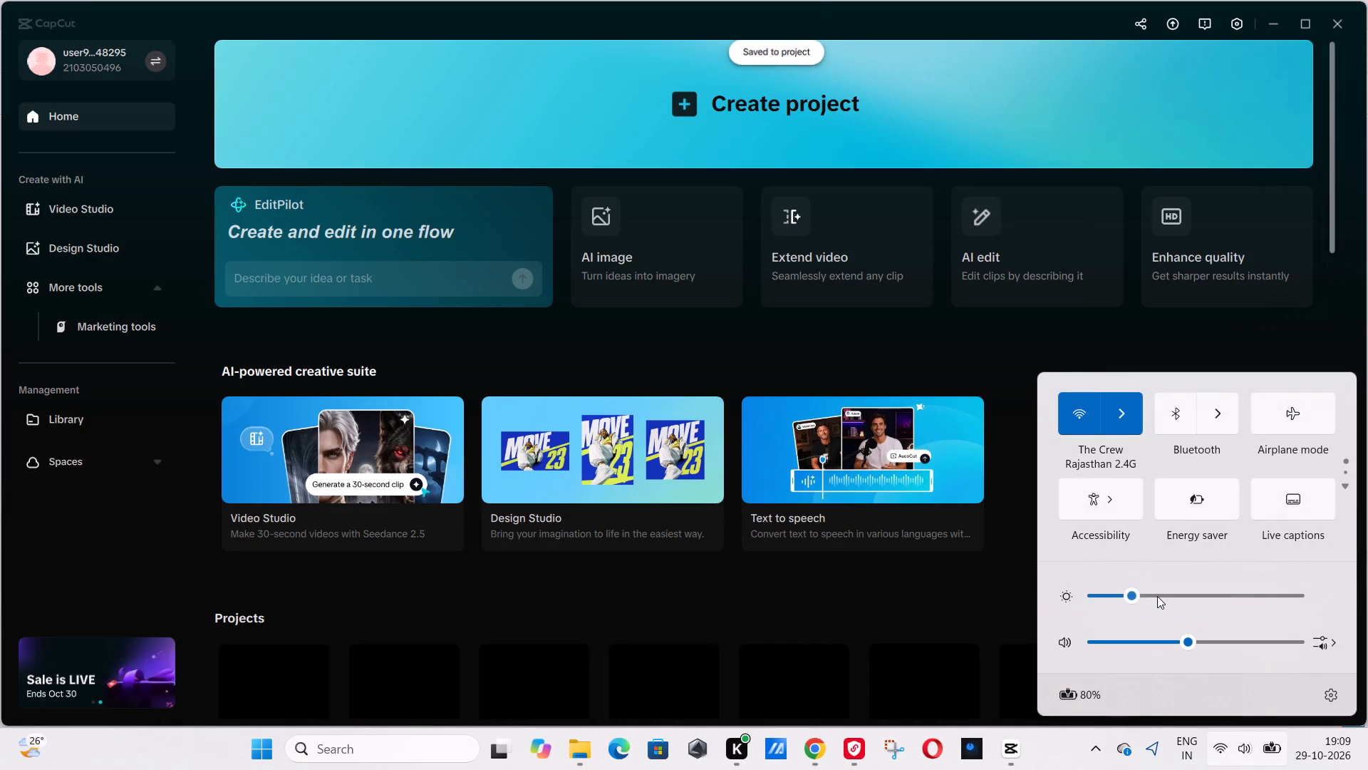
click(1157, 596)
click(1188, 592)
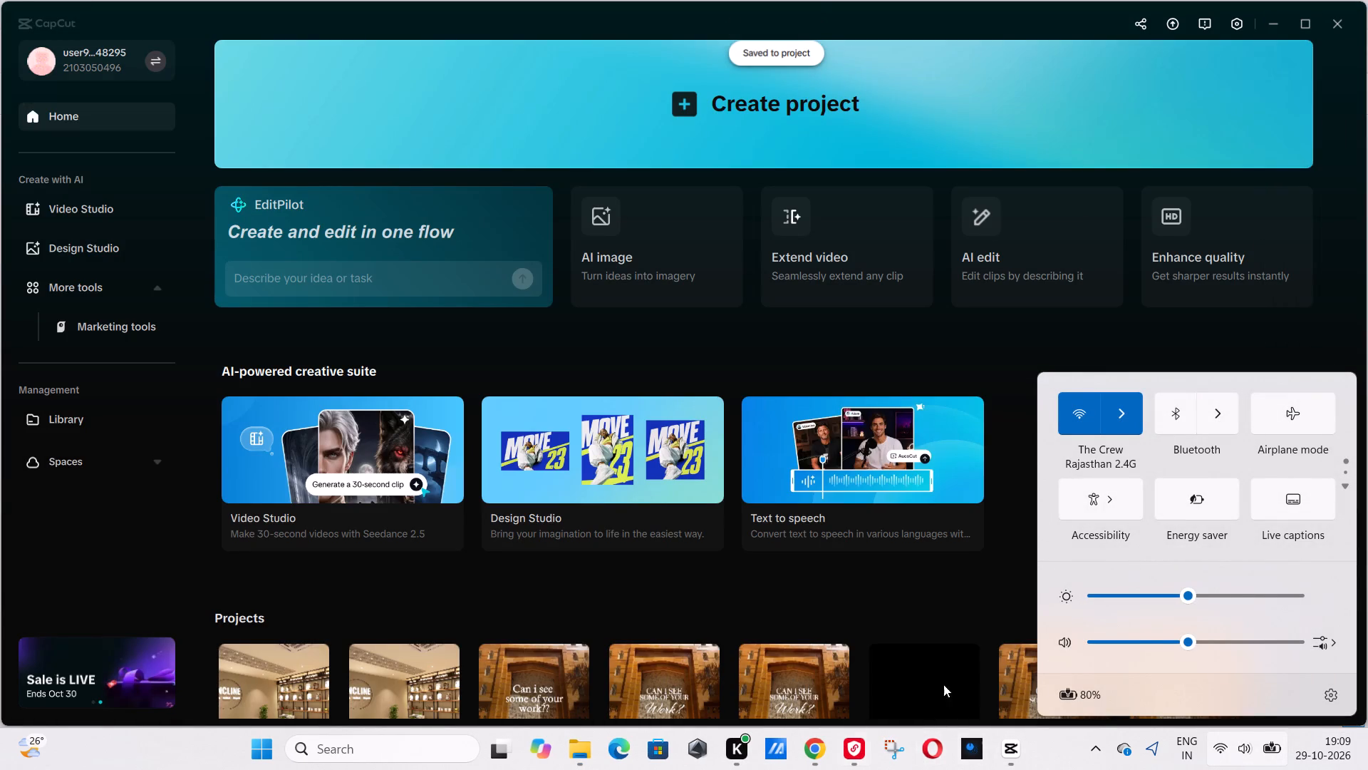
Close the CapCut home window.
click(1337, 15)
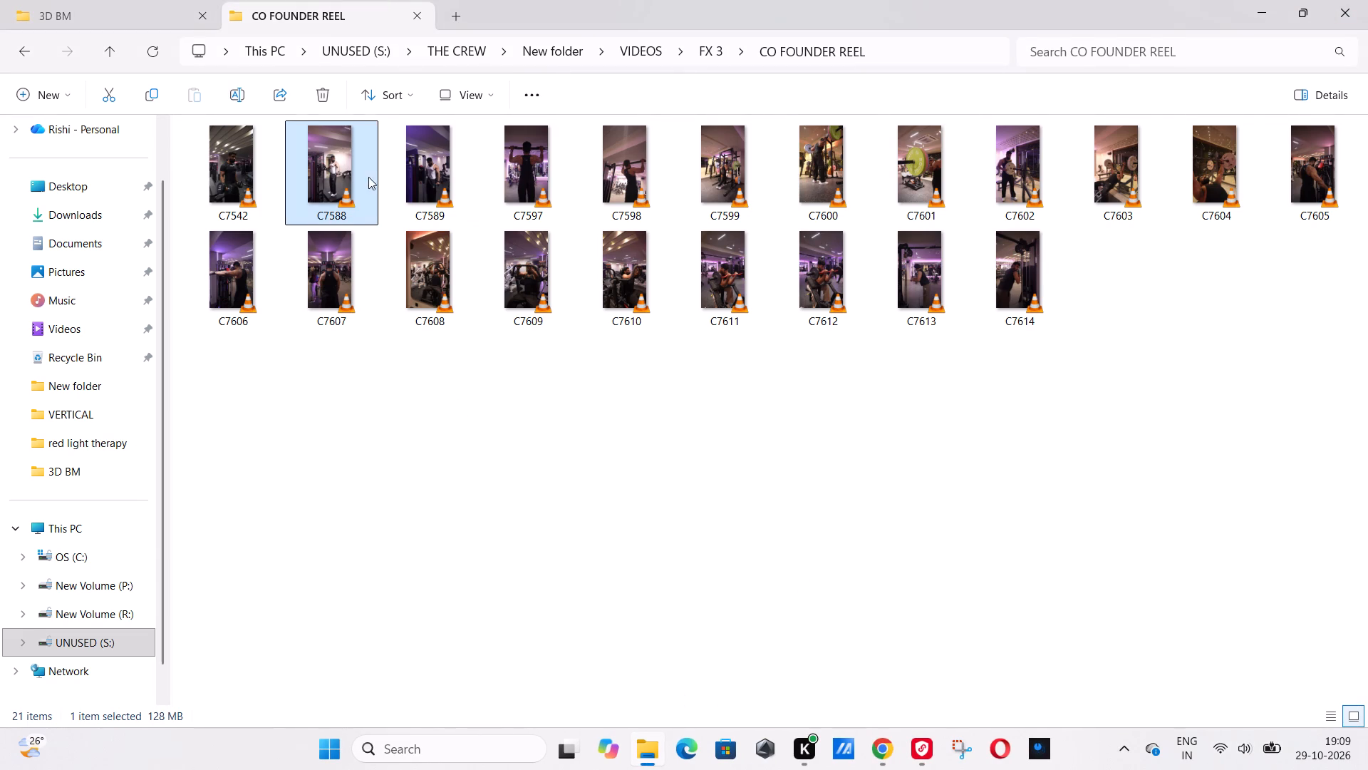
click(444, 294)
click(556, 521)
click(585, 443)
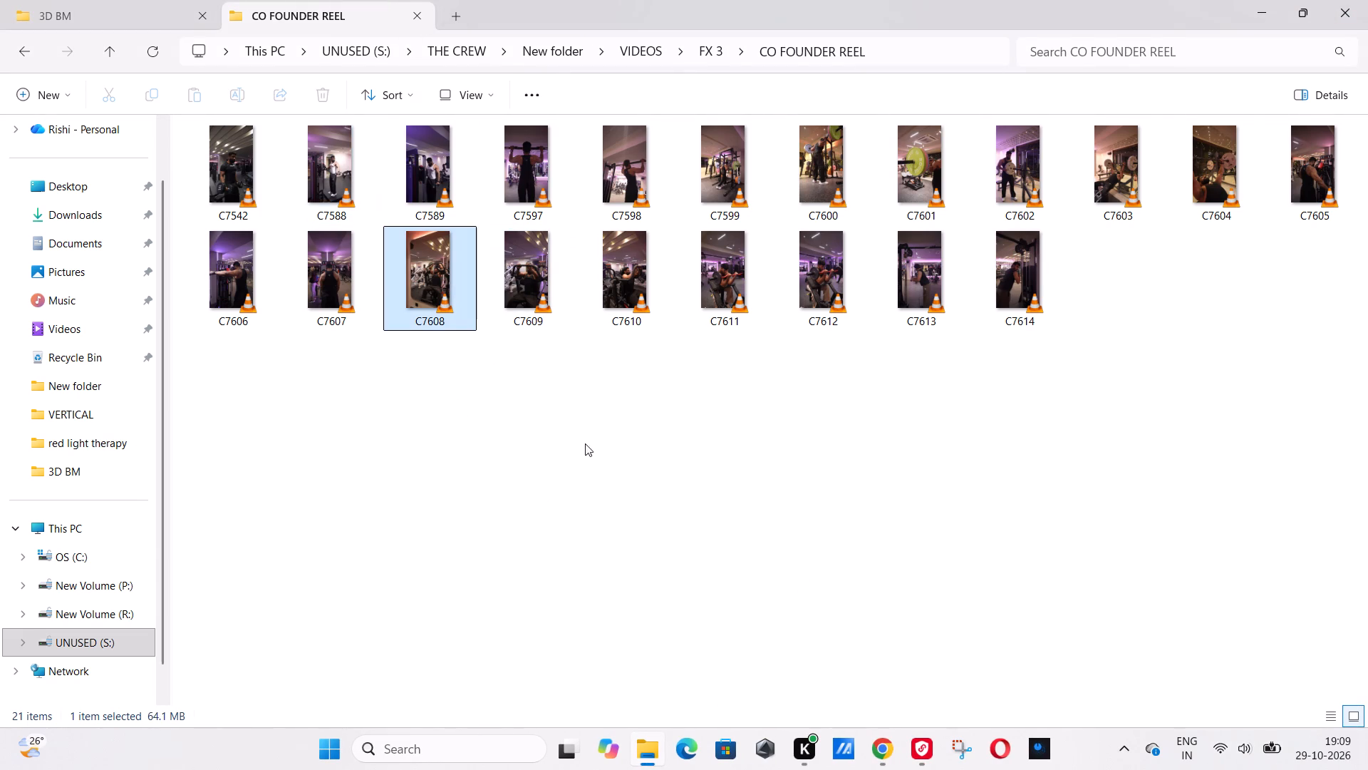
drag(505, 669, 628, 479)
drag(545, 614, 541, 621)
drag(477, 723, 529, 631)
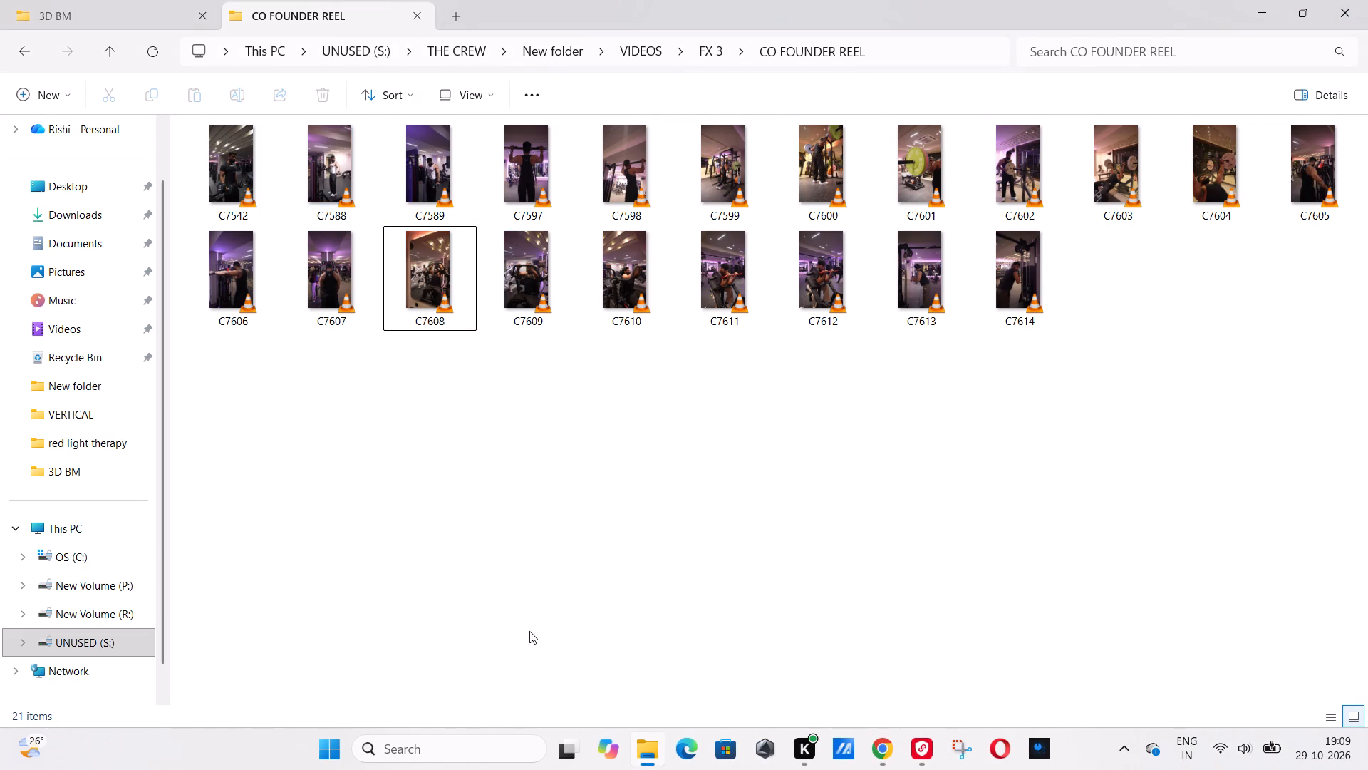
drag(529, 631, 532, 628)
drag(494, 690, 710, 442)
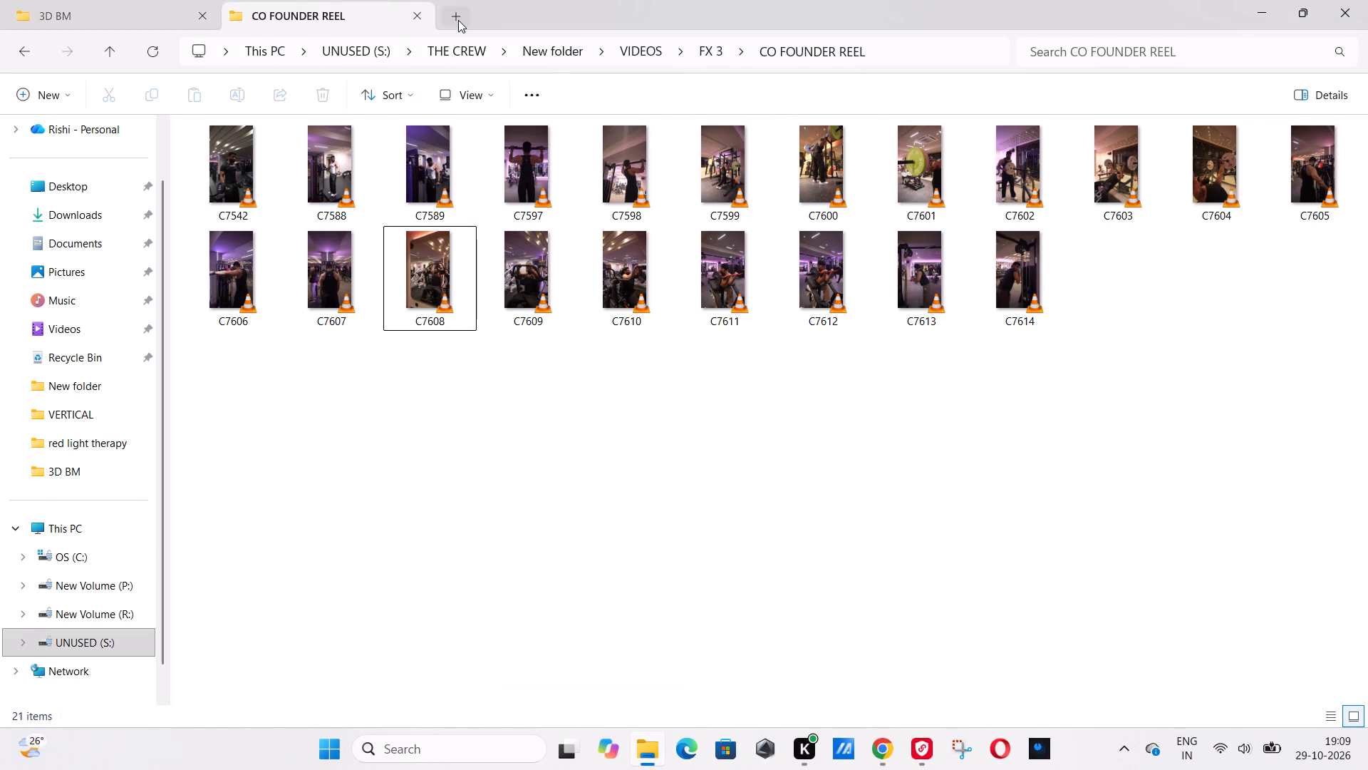
Open the UNUSED (S:) drive in a new File Explorer tab.
click(458, 20)
click(63, 593)
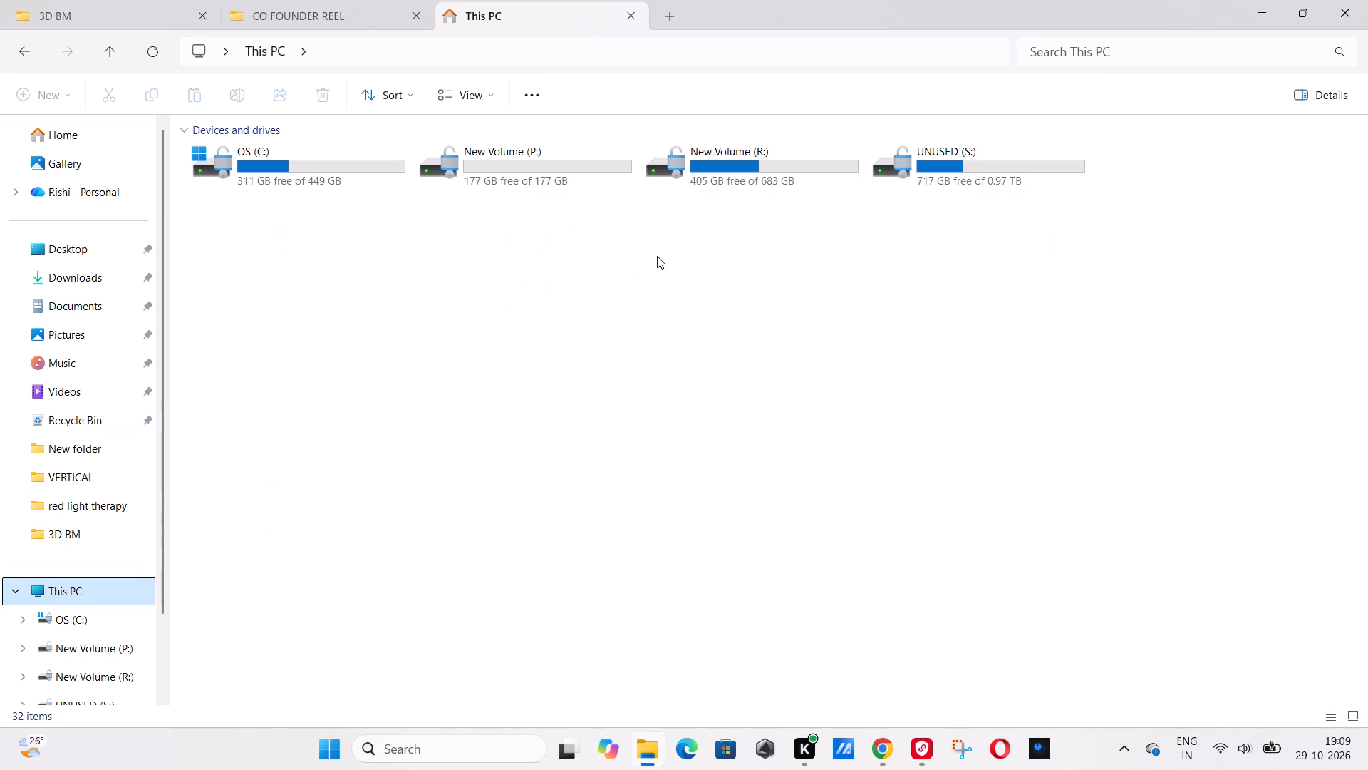
double_click(959, 160)
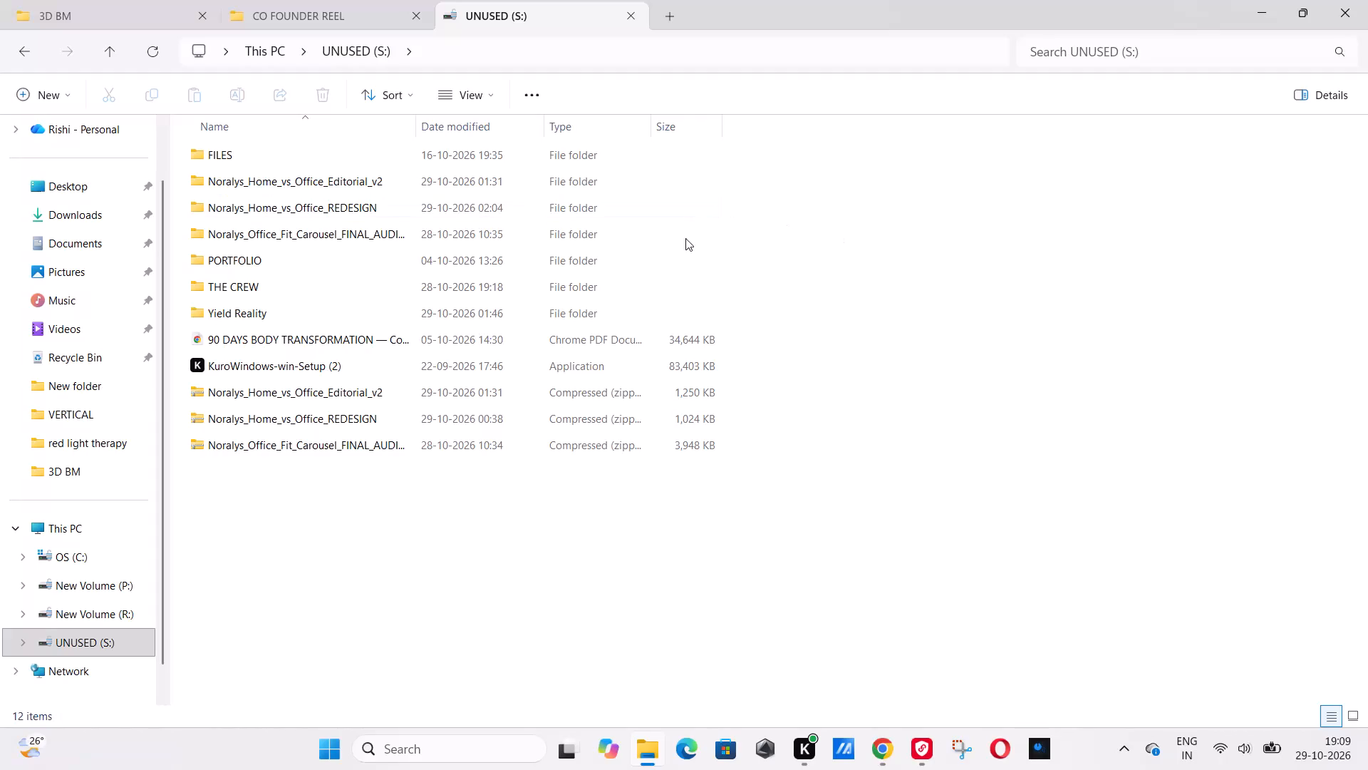
In File Explorer, open THE CREW folder on the UNUSED (S:) drive and launch the Untitled Premiere Pro project.
double_click(494, 296)
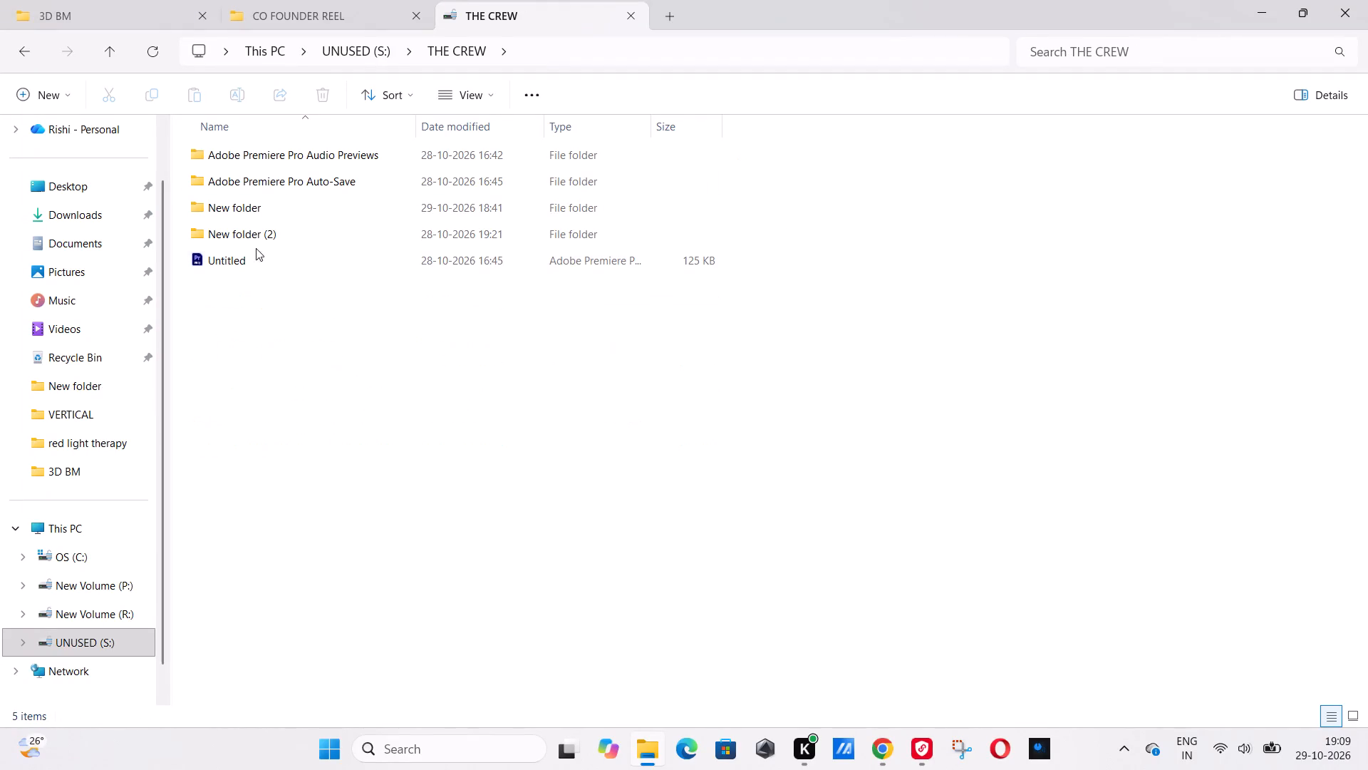
double_click(256, 251)
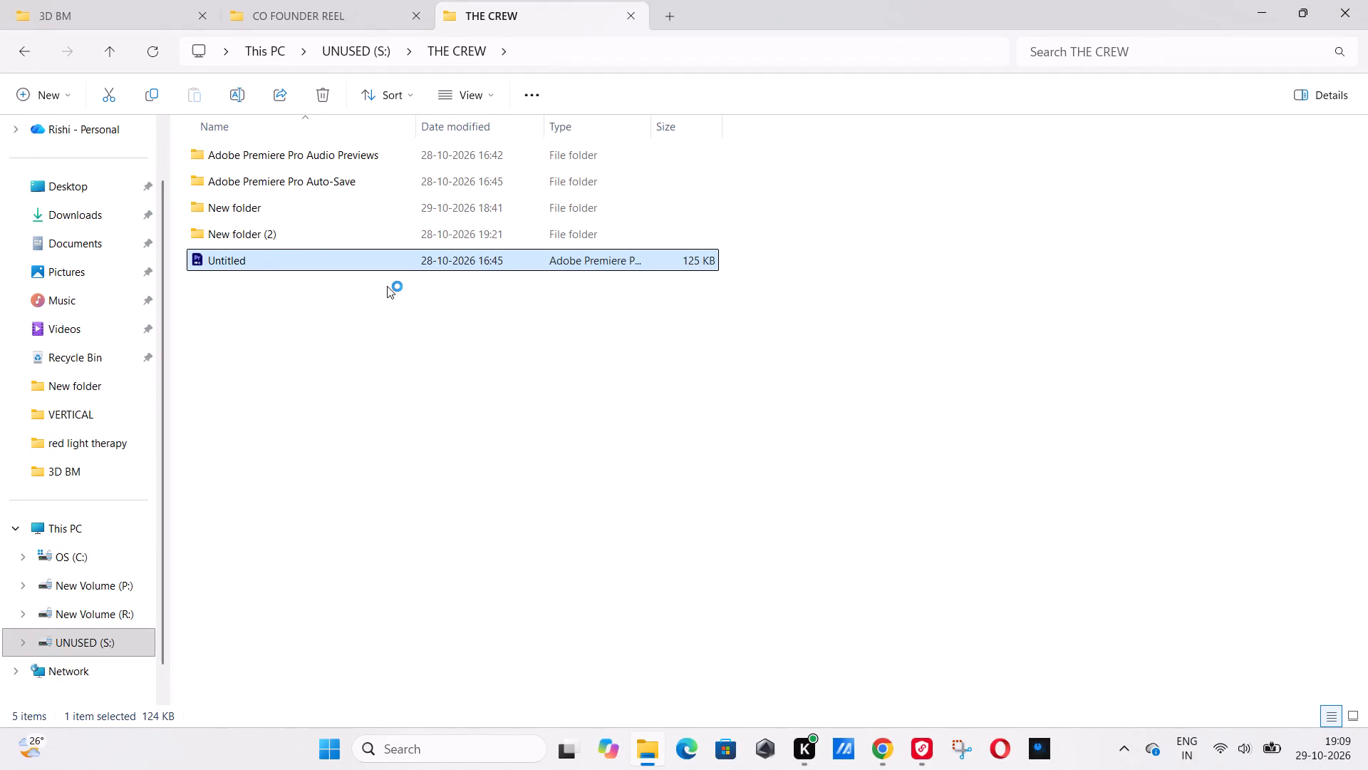
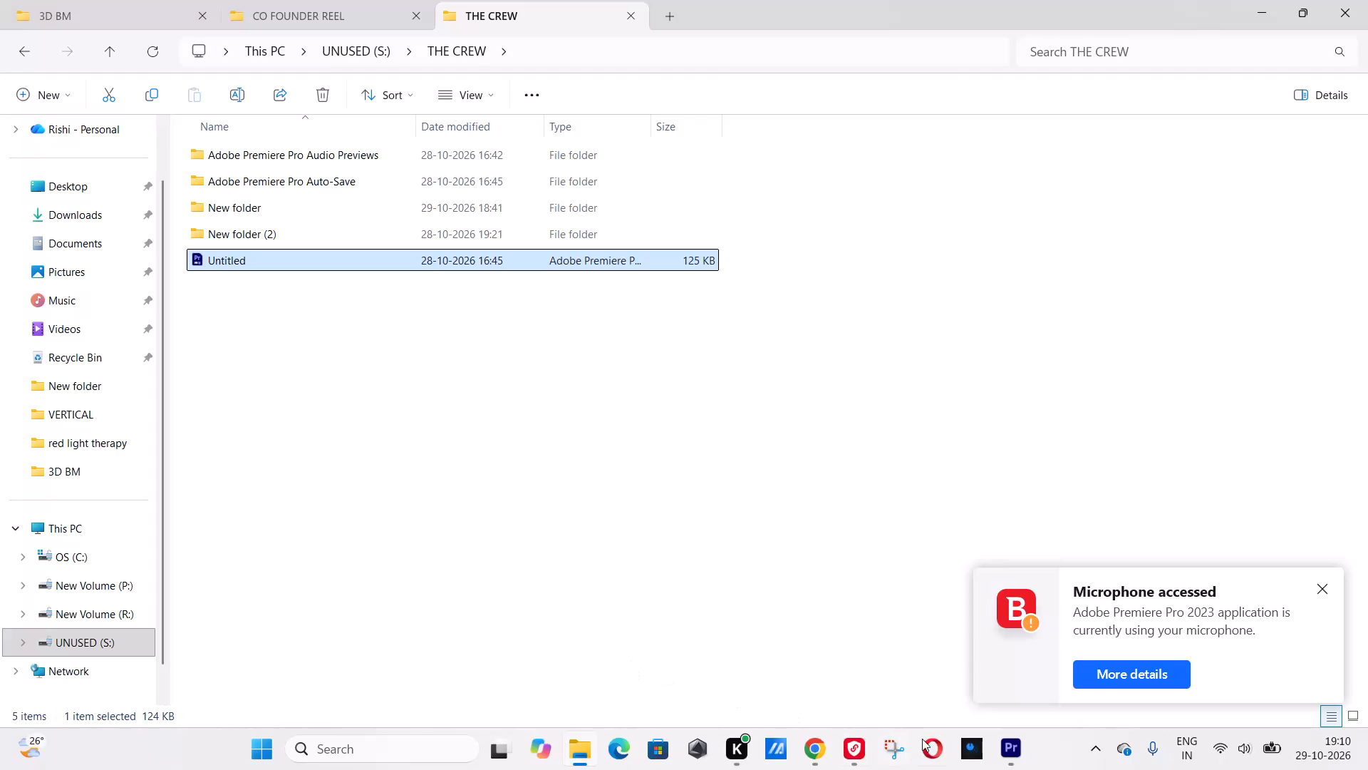
Clear away the microphone notification and the File Explorer window, and switch to Adobe Premiere Pro 2023.
click(1007, 739)
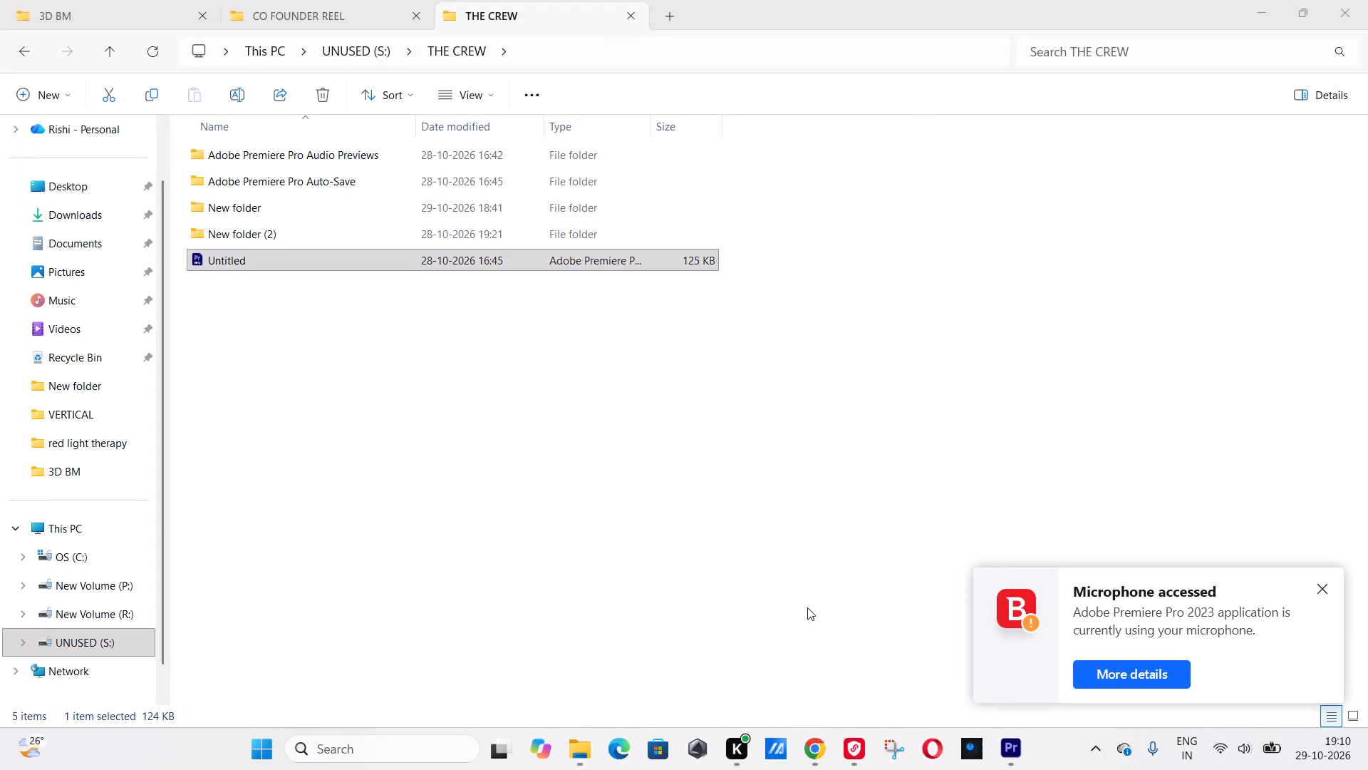
click(1317, 586)
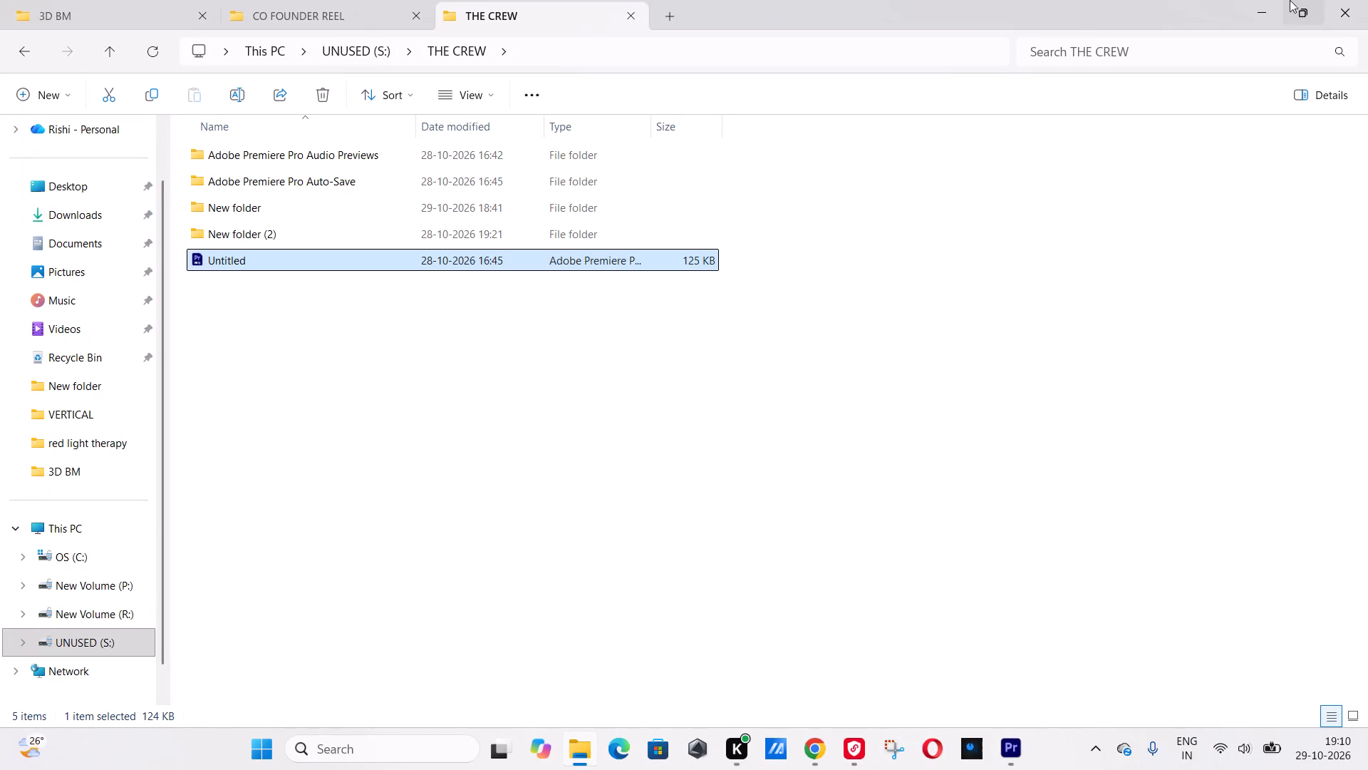
click(1268, 9)
click(1367, 769)
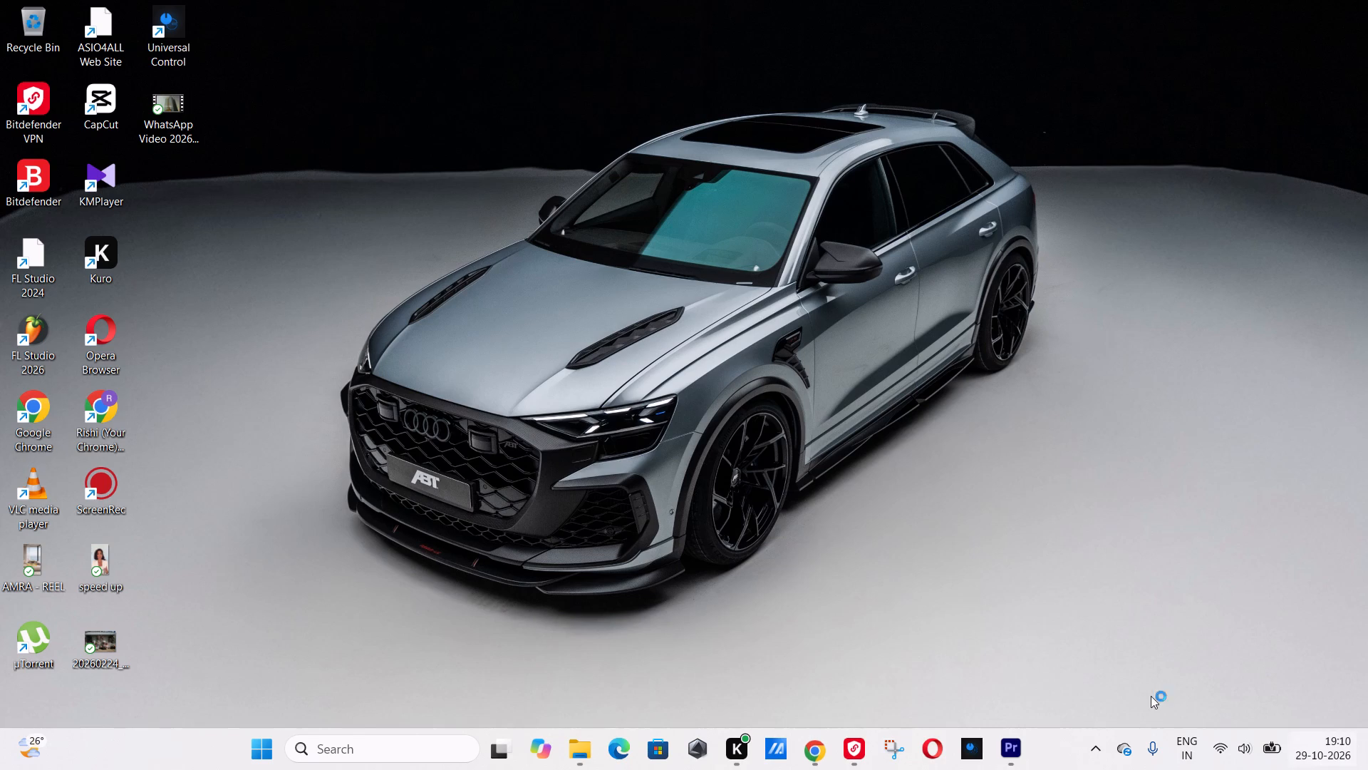
click(1015, 759)
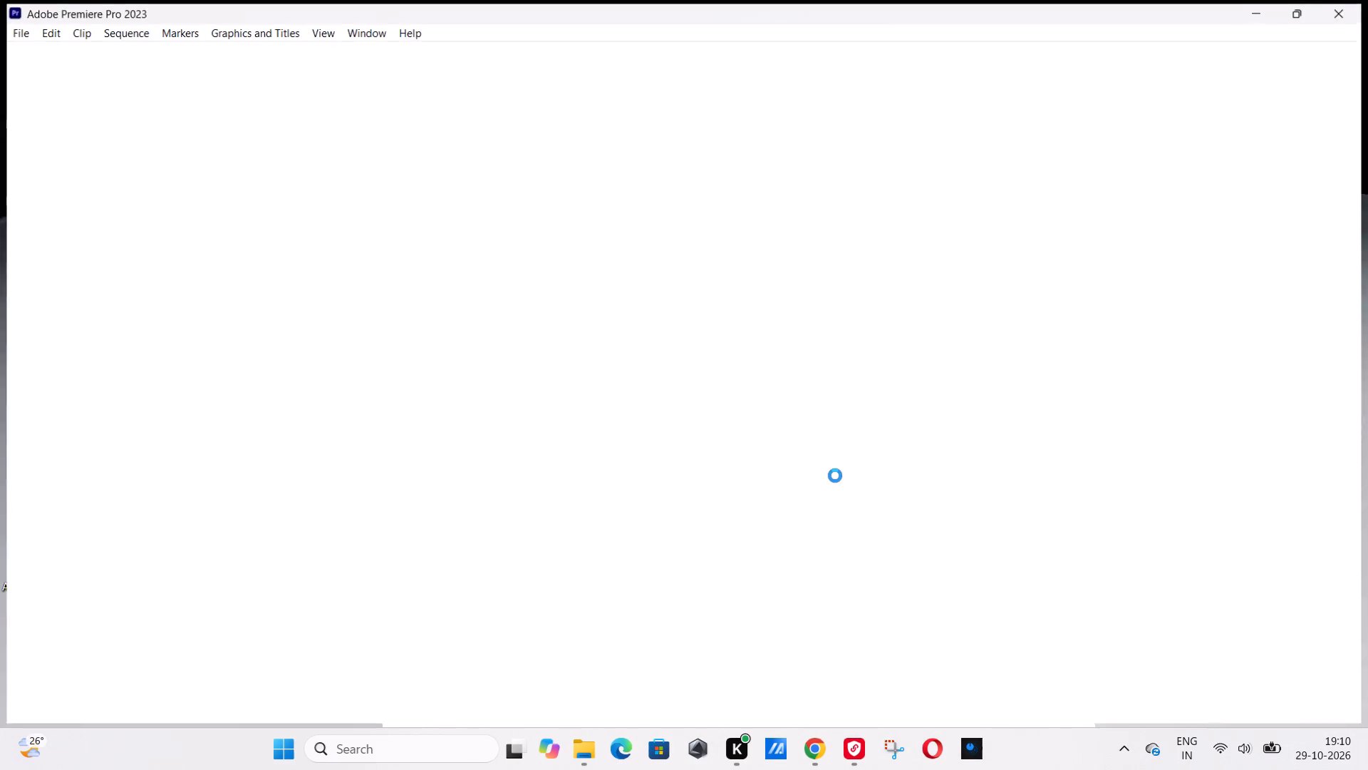
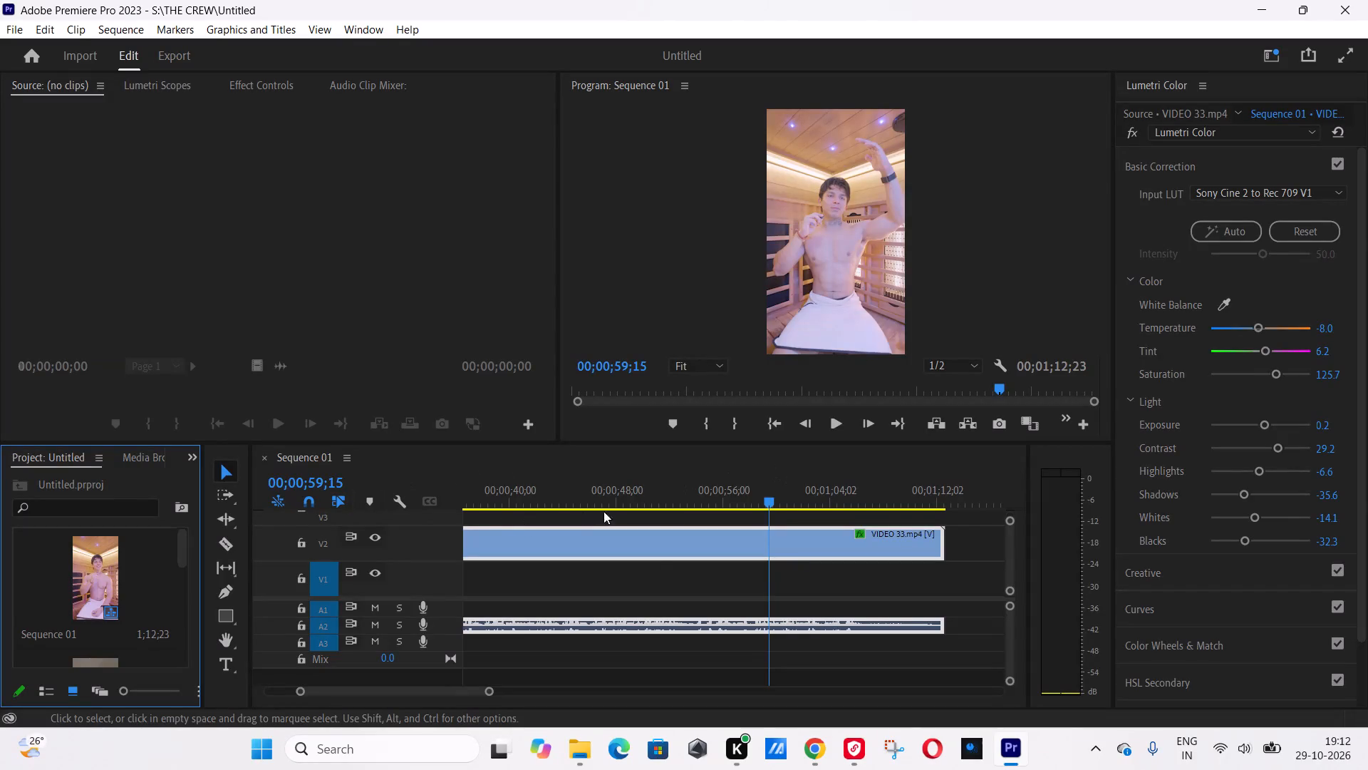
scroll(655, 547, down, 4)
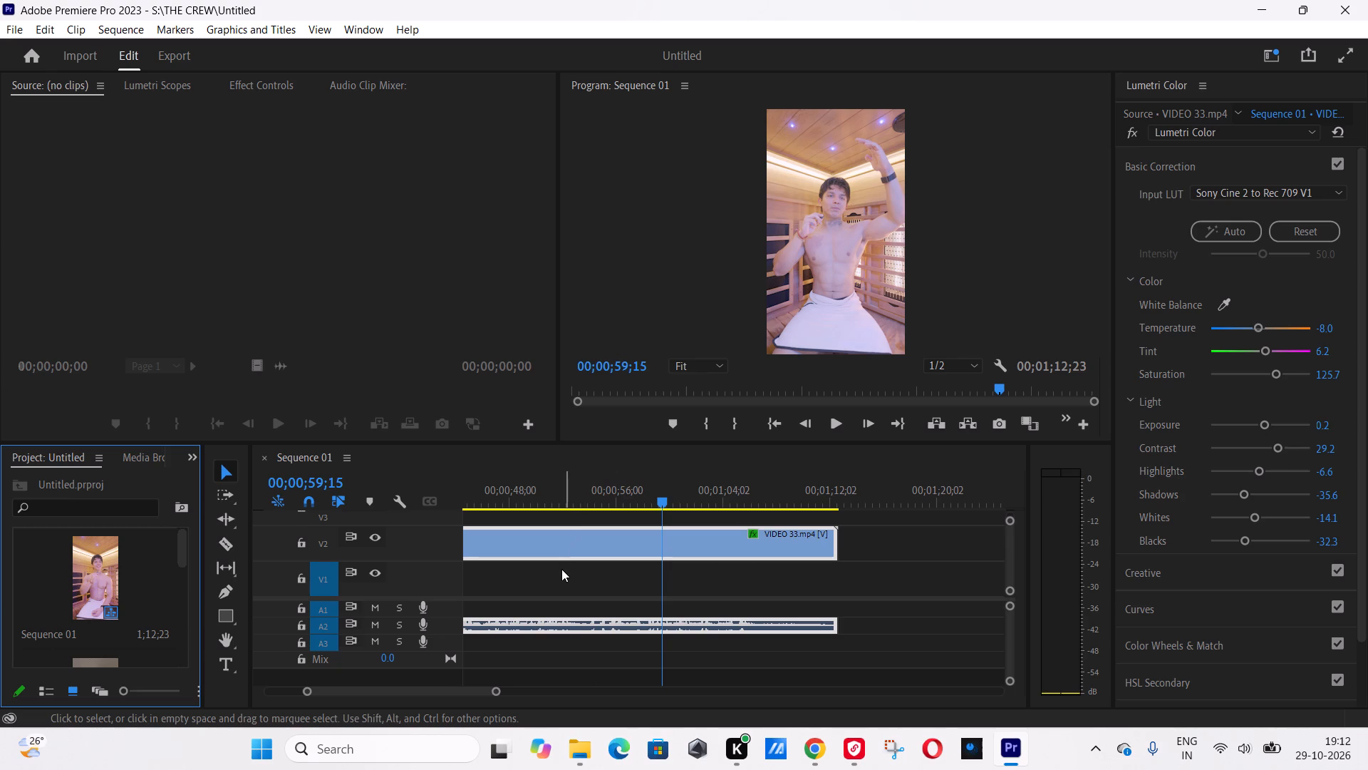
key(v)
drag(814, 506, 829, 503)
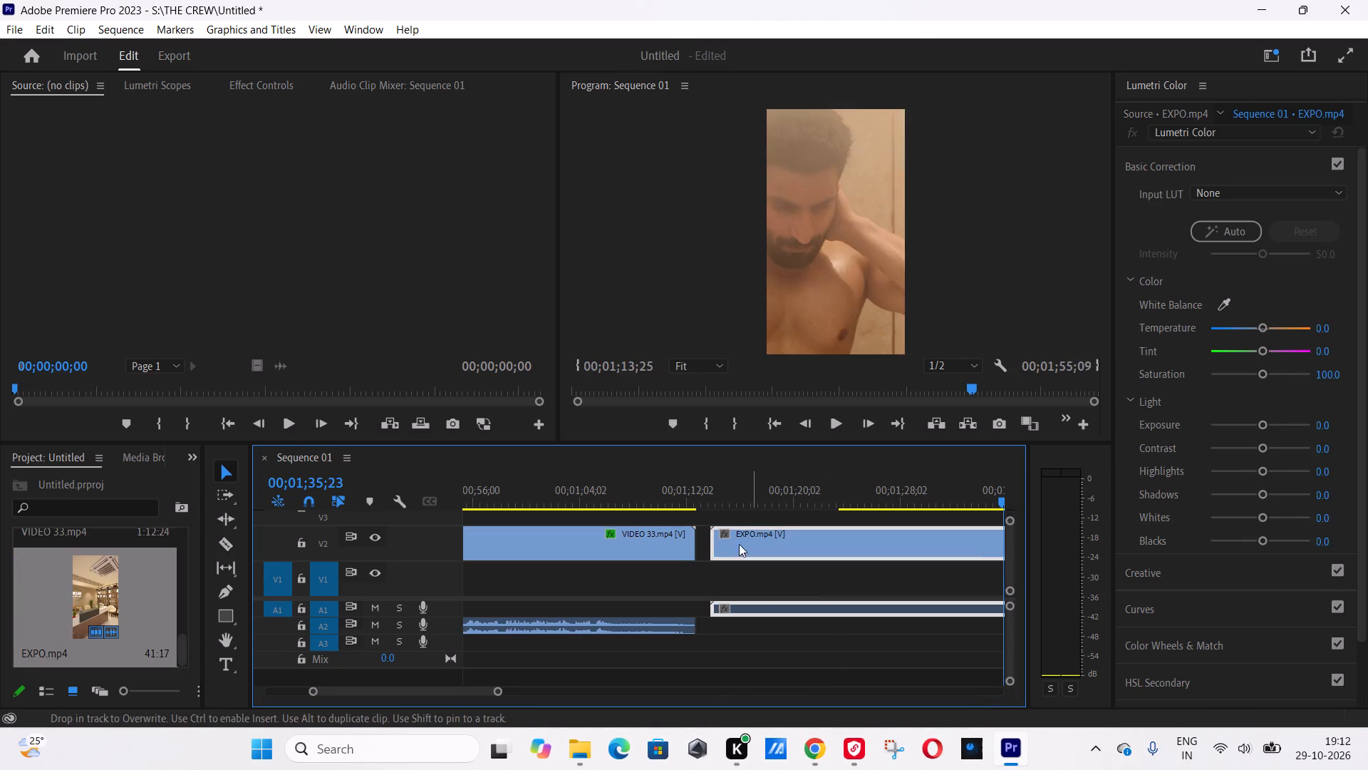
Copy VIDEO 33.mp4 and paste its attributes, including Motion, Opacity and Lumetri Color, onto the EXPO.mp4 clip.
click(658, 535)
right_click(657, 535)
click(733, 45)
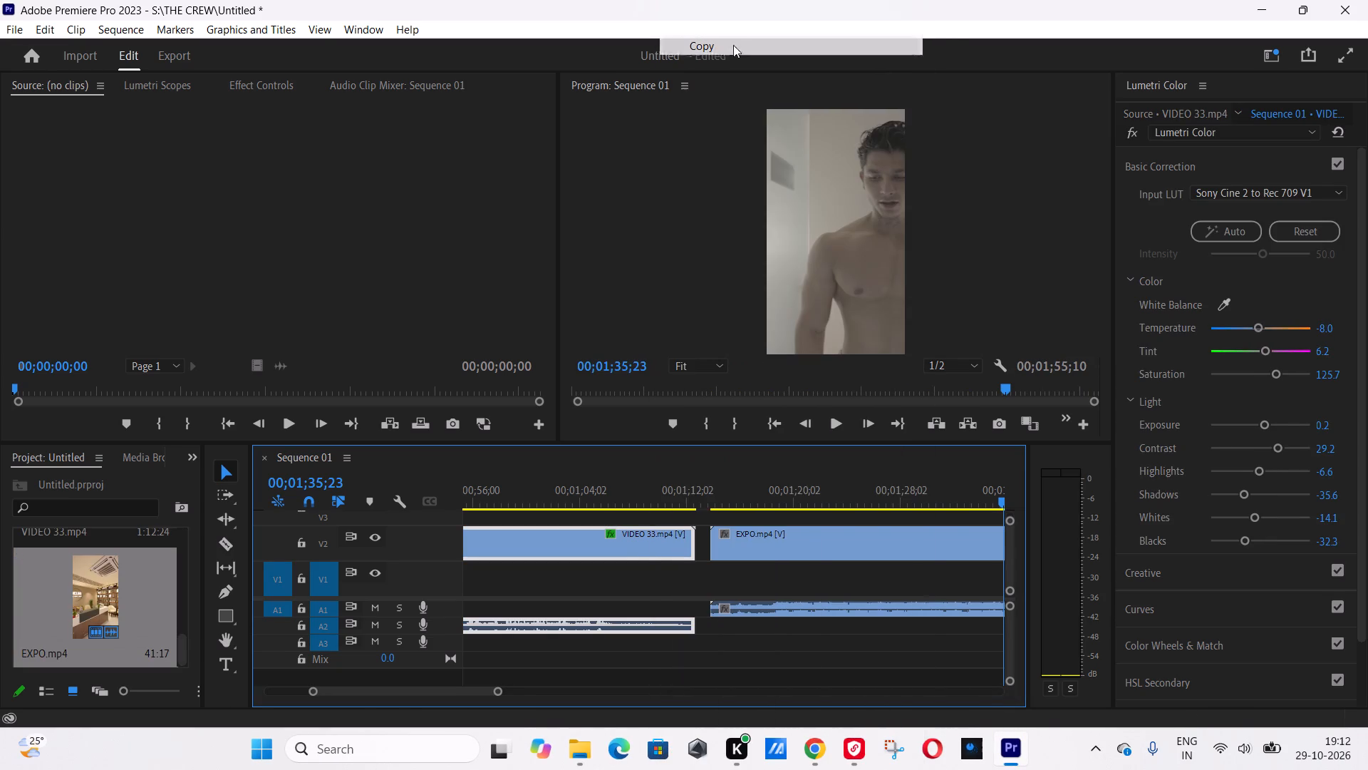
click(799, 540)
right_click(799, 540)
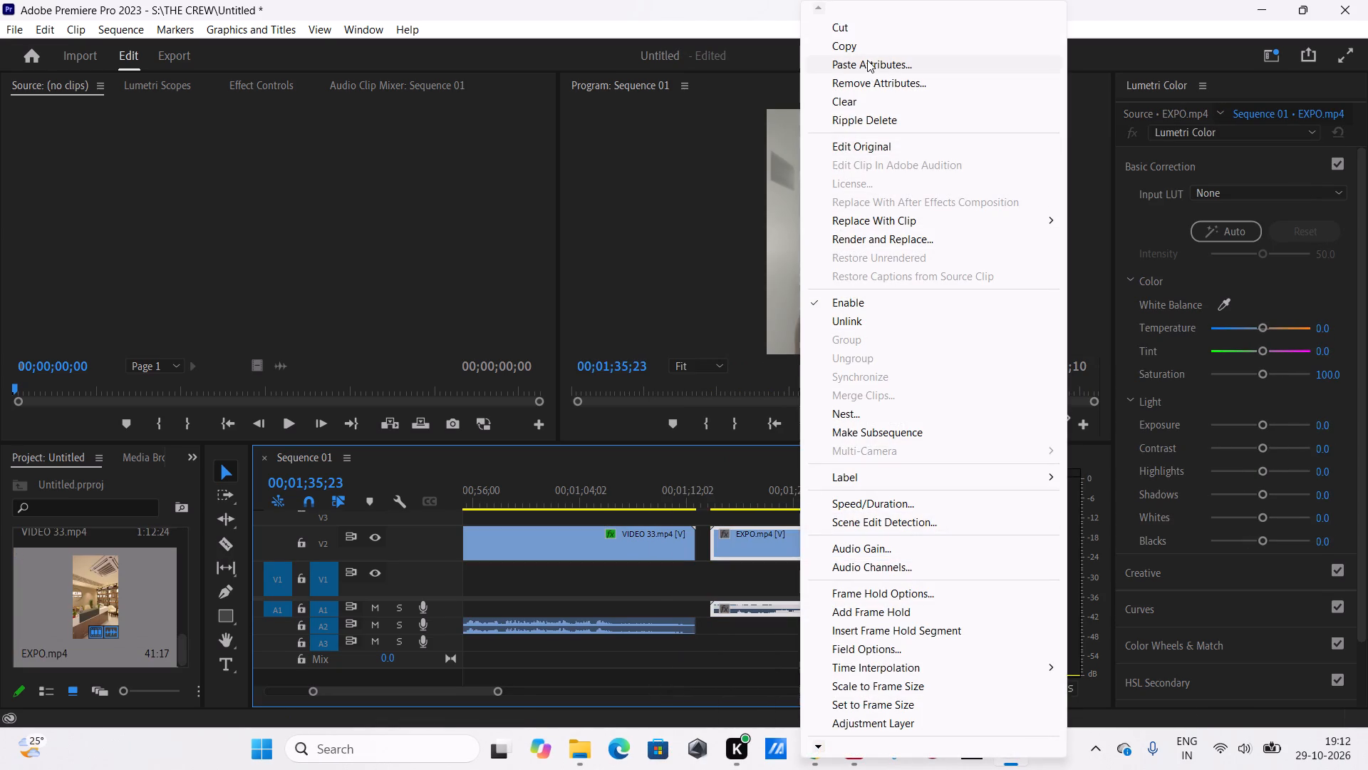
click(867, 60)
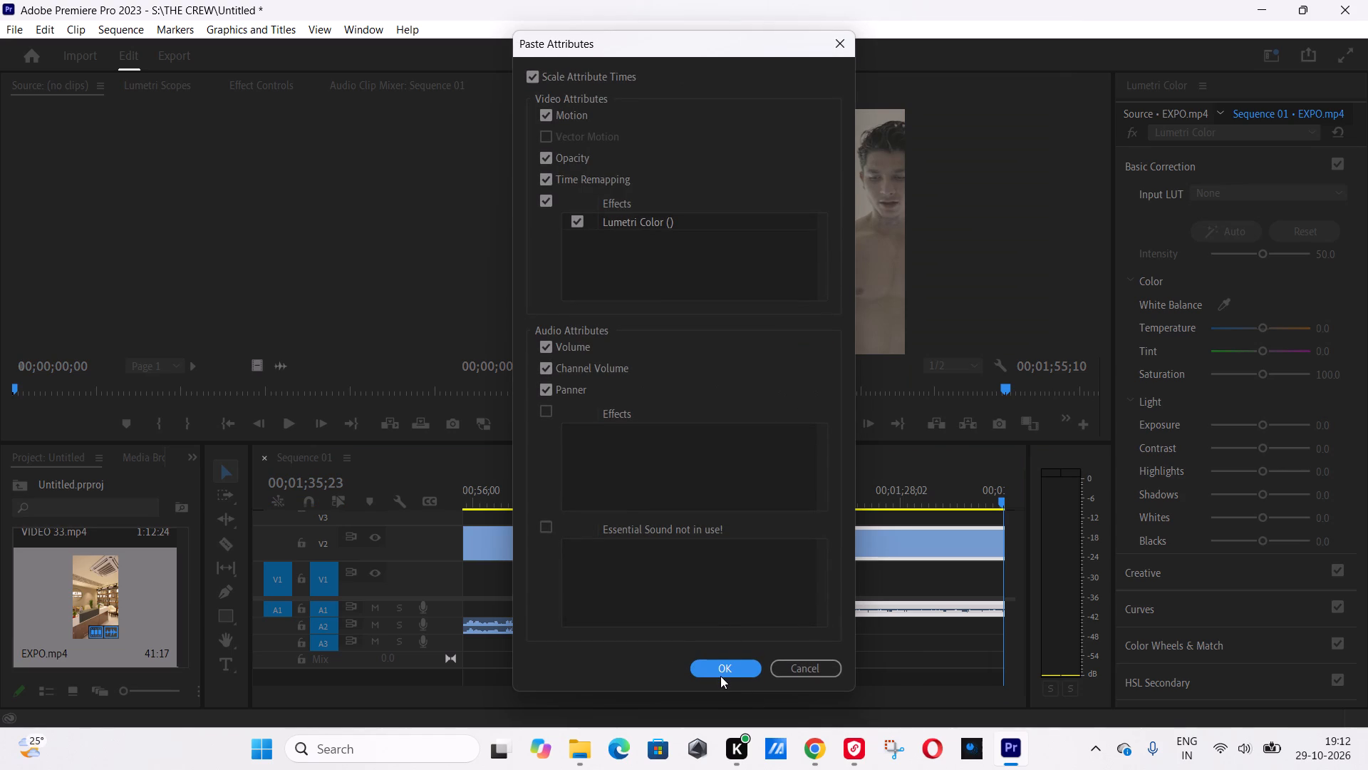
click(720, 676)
Scrub through EXPO.mp4 in the timeline to examine how the pasted colour grade looks on its different shots.
click(750, 495)
drag(750, 495, 832, 500)
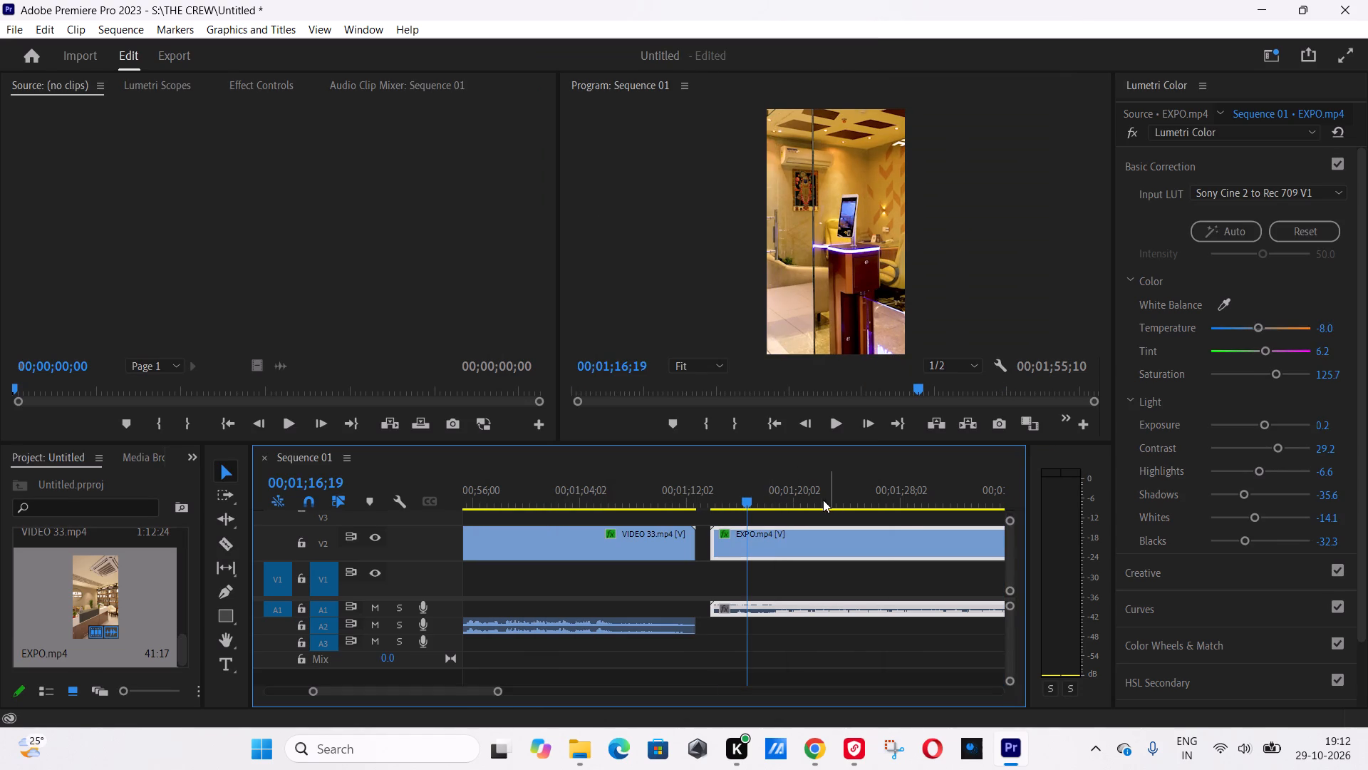
drag(813, 498, 853, 498)
click(762, 500)
drag(736, 500, 710, 501)
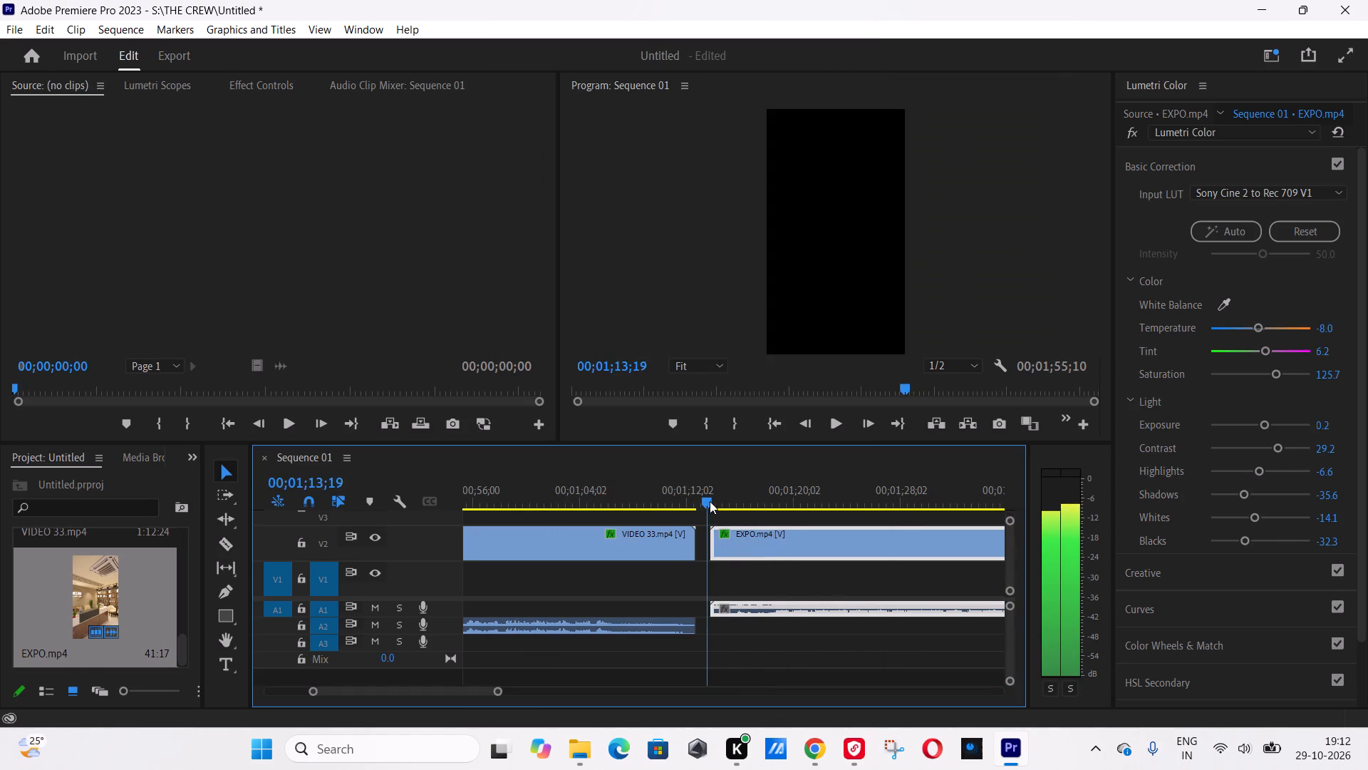
drag(710, 501, 833, 500)
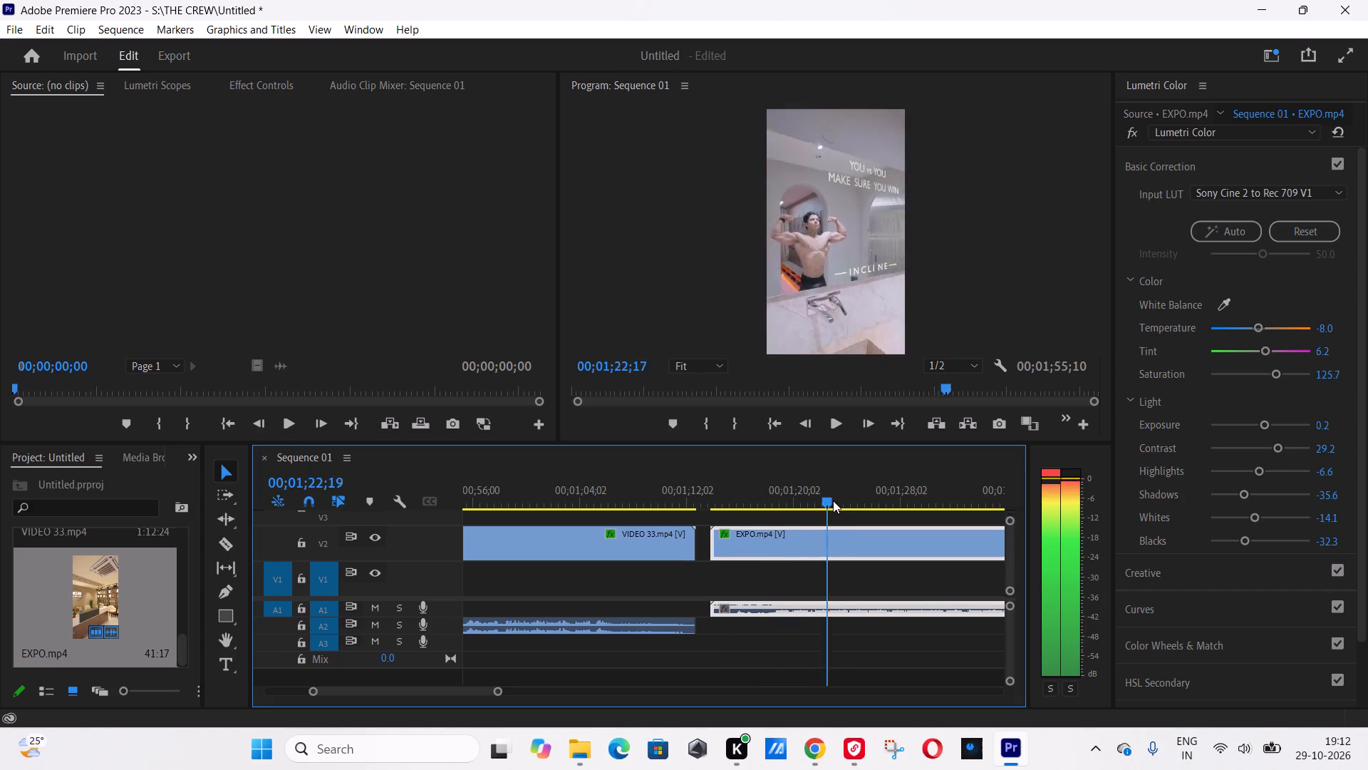
drag(833, 500, 920, 505)
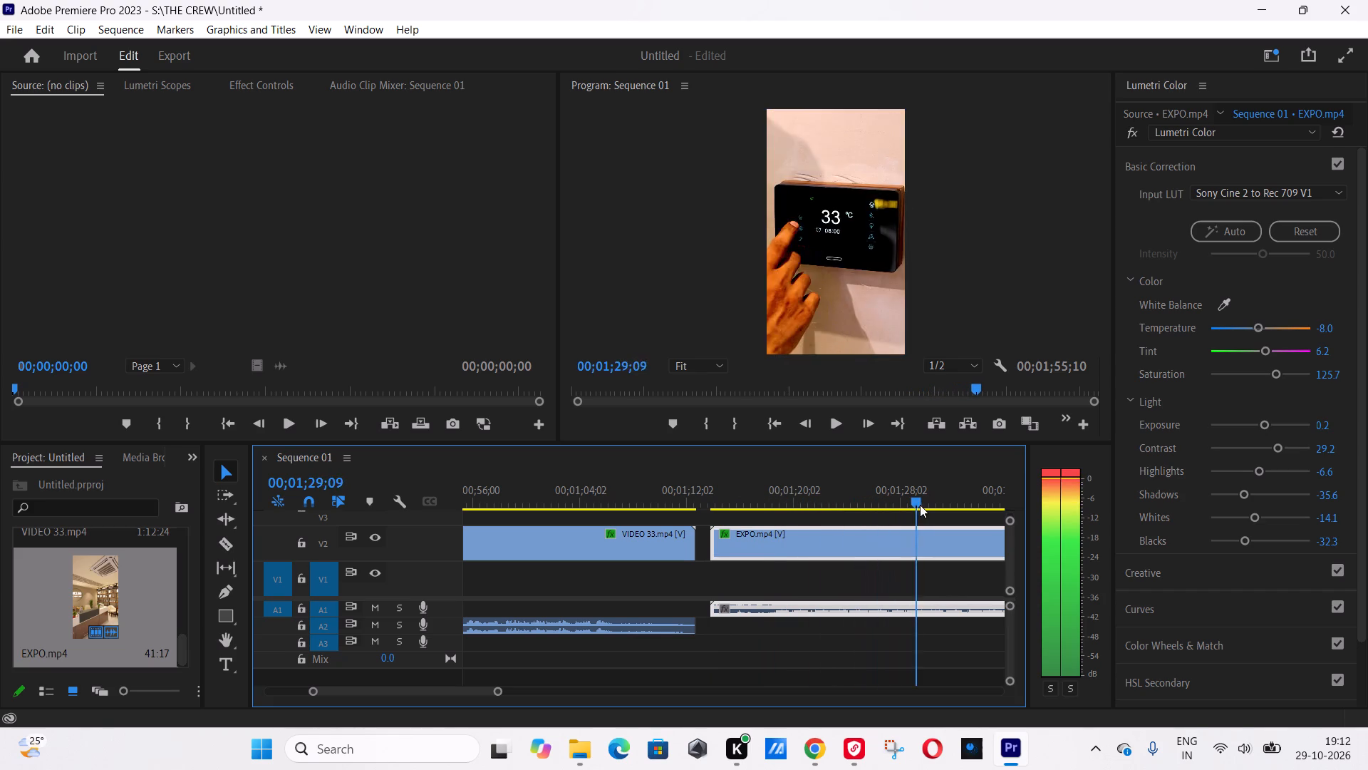
drag(920, 505, 1019, 509)
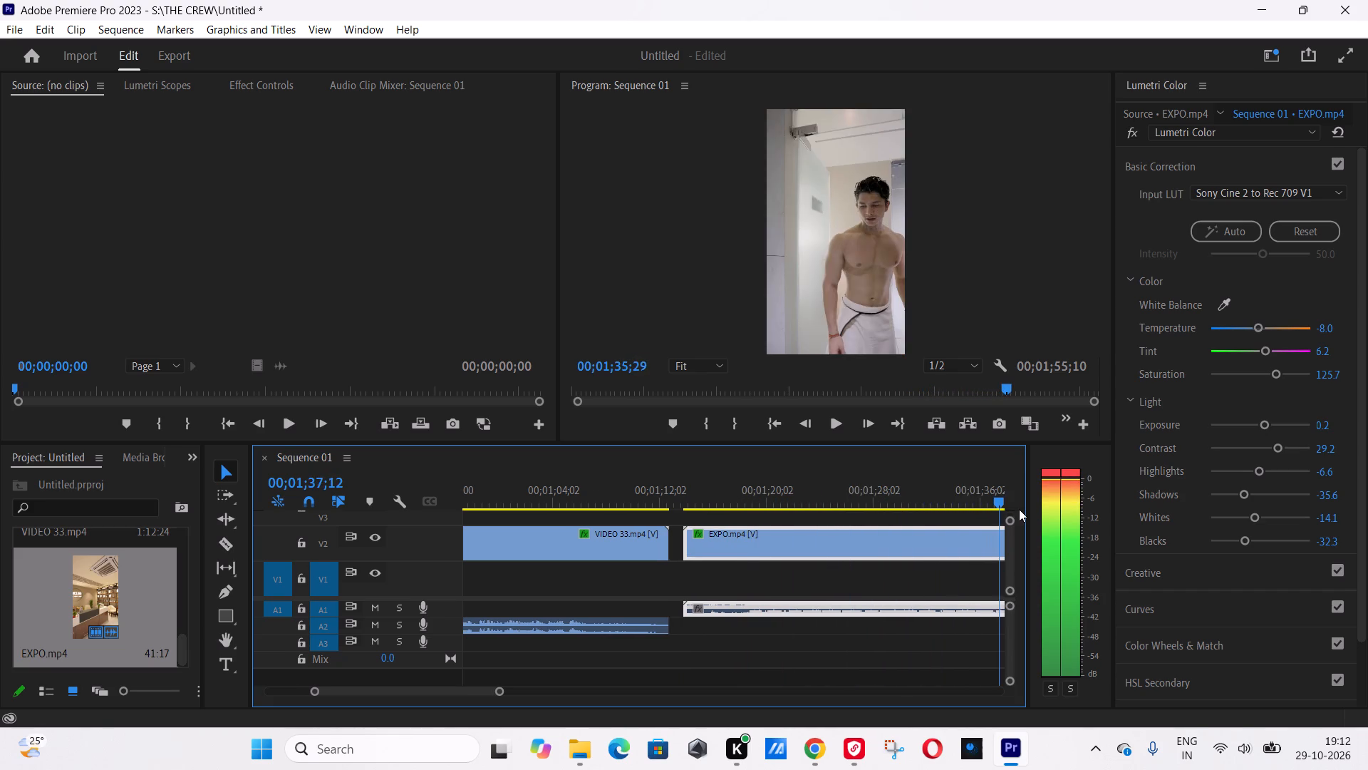
drag(1019, 509, 929, 508)
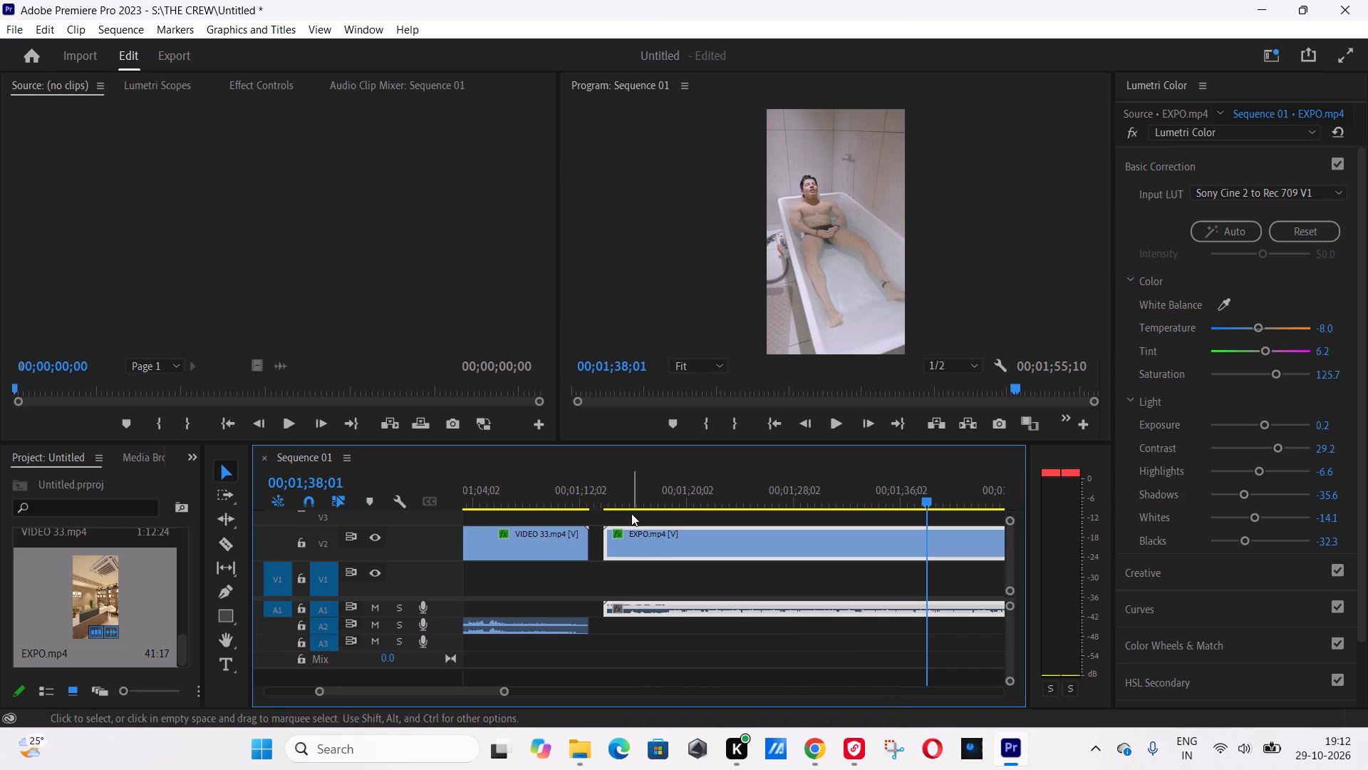
click(571, 496)
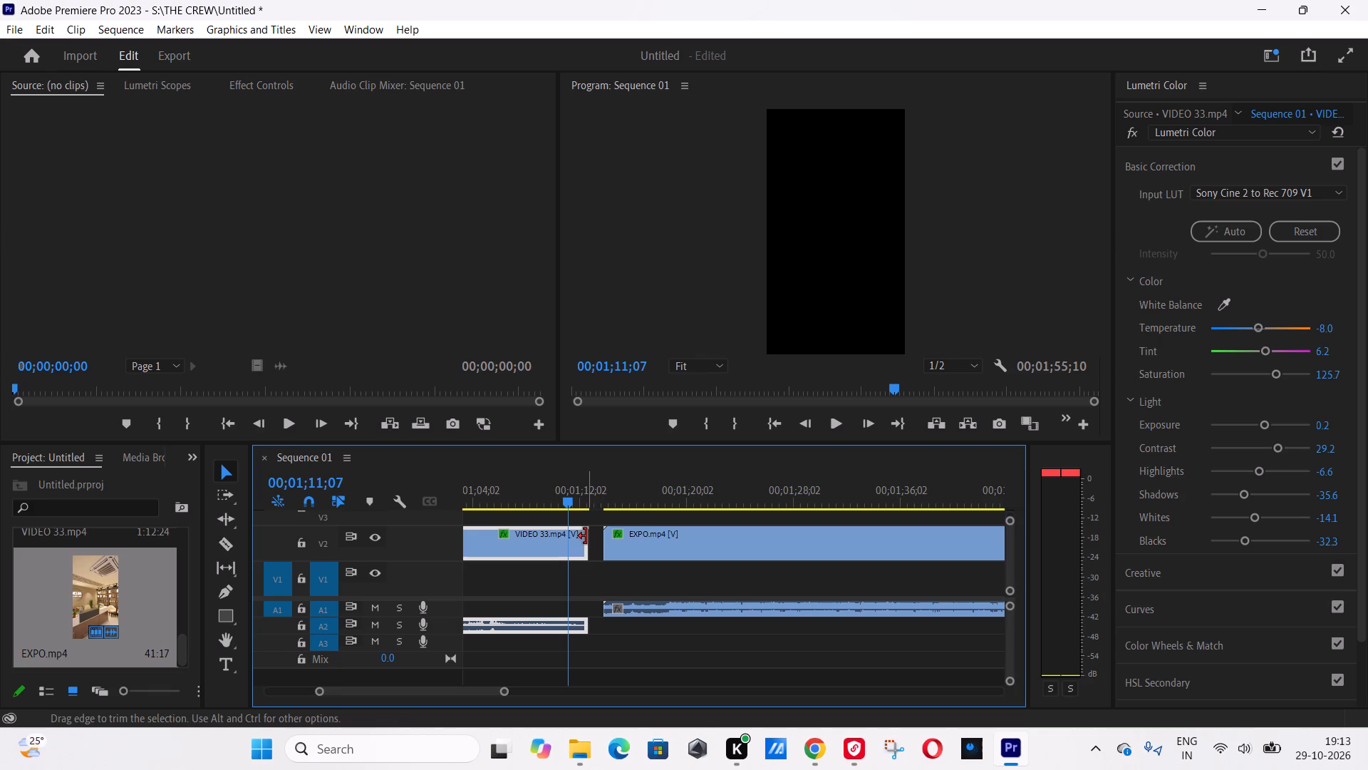
click(661, 491)
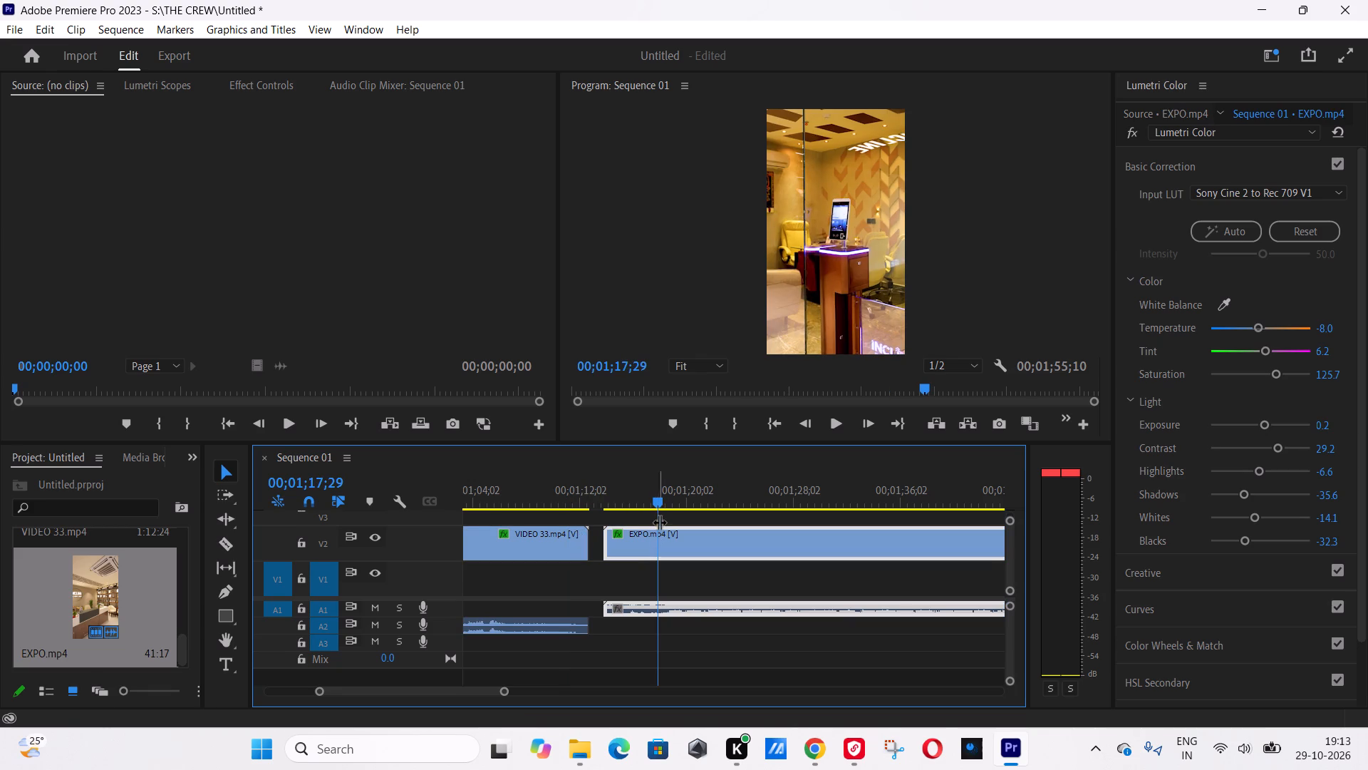
click(694, 491)
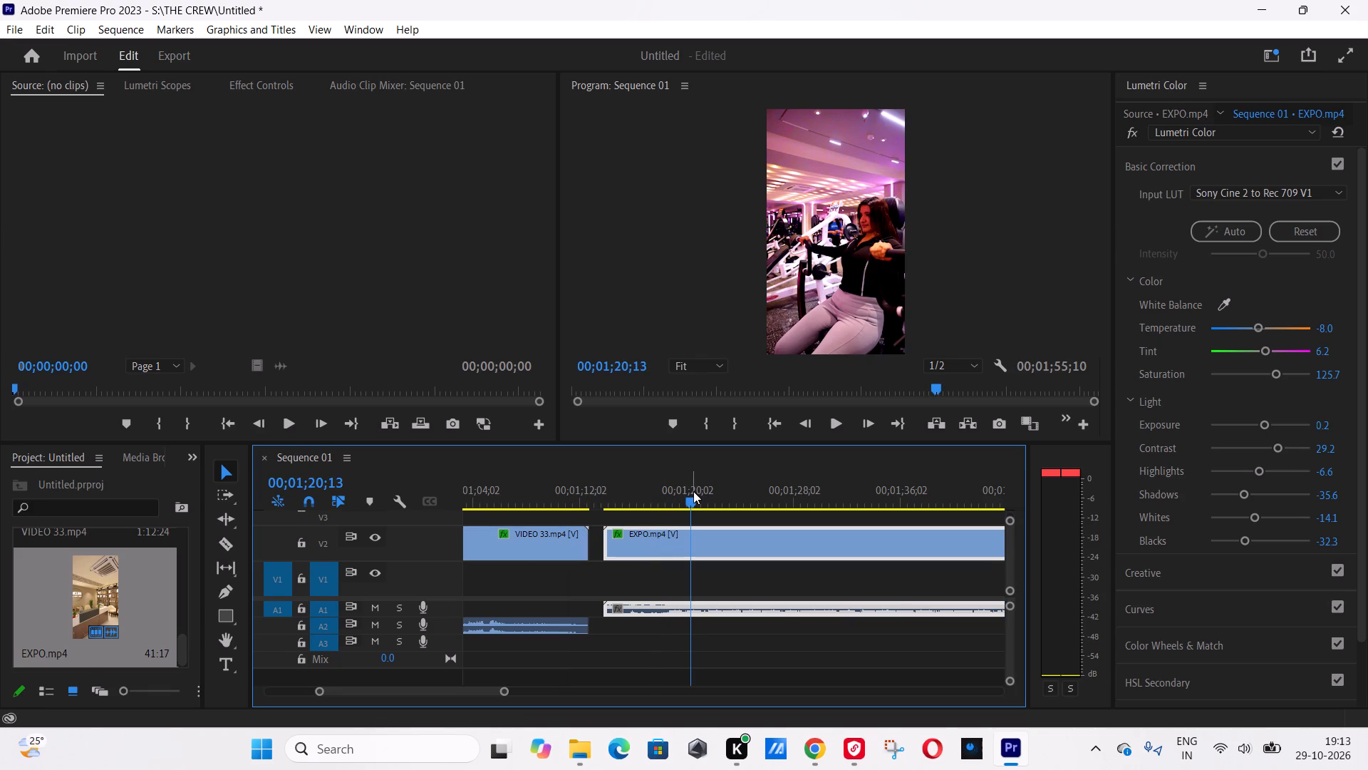
drag(716, 495, 756, 498)
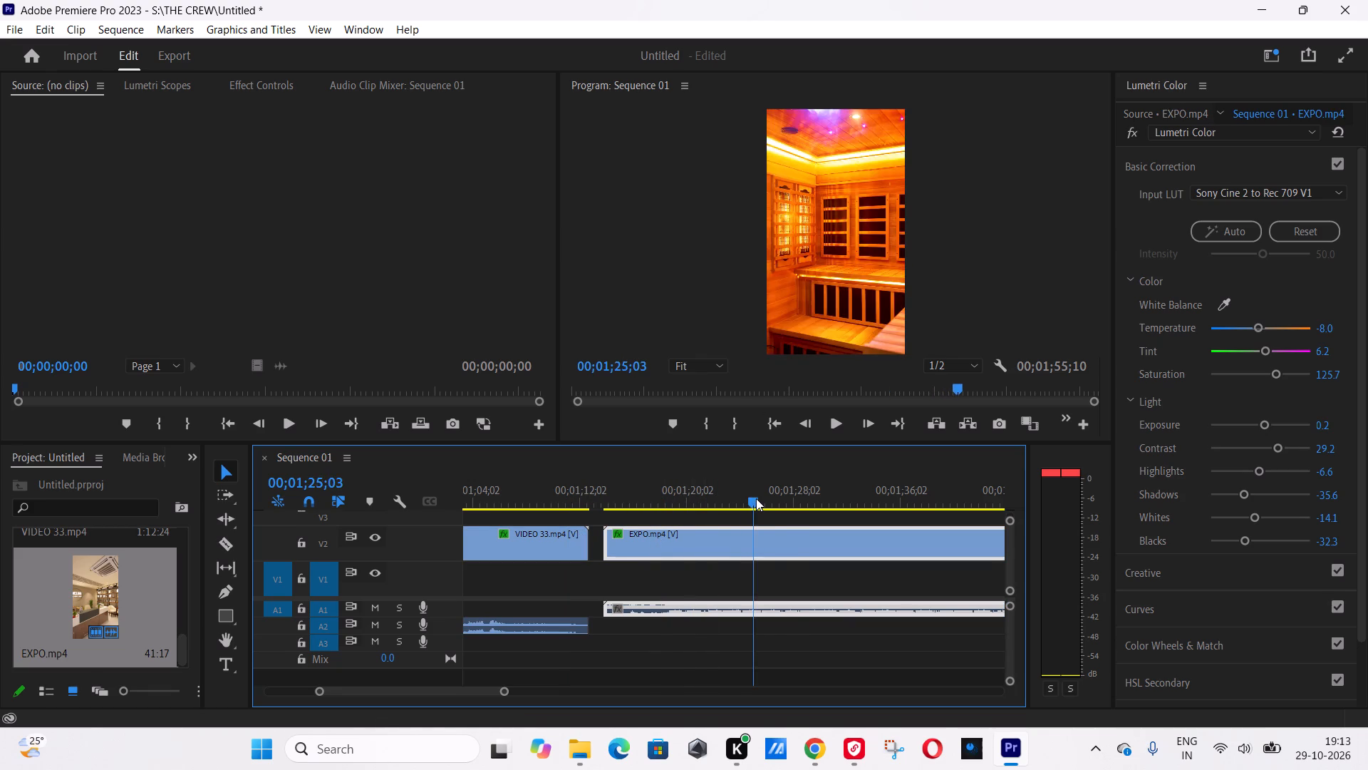
drag(756, 498, 721, 506)
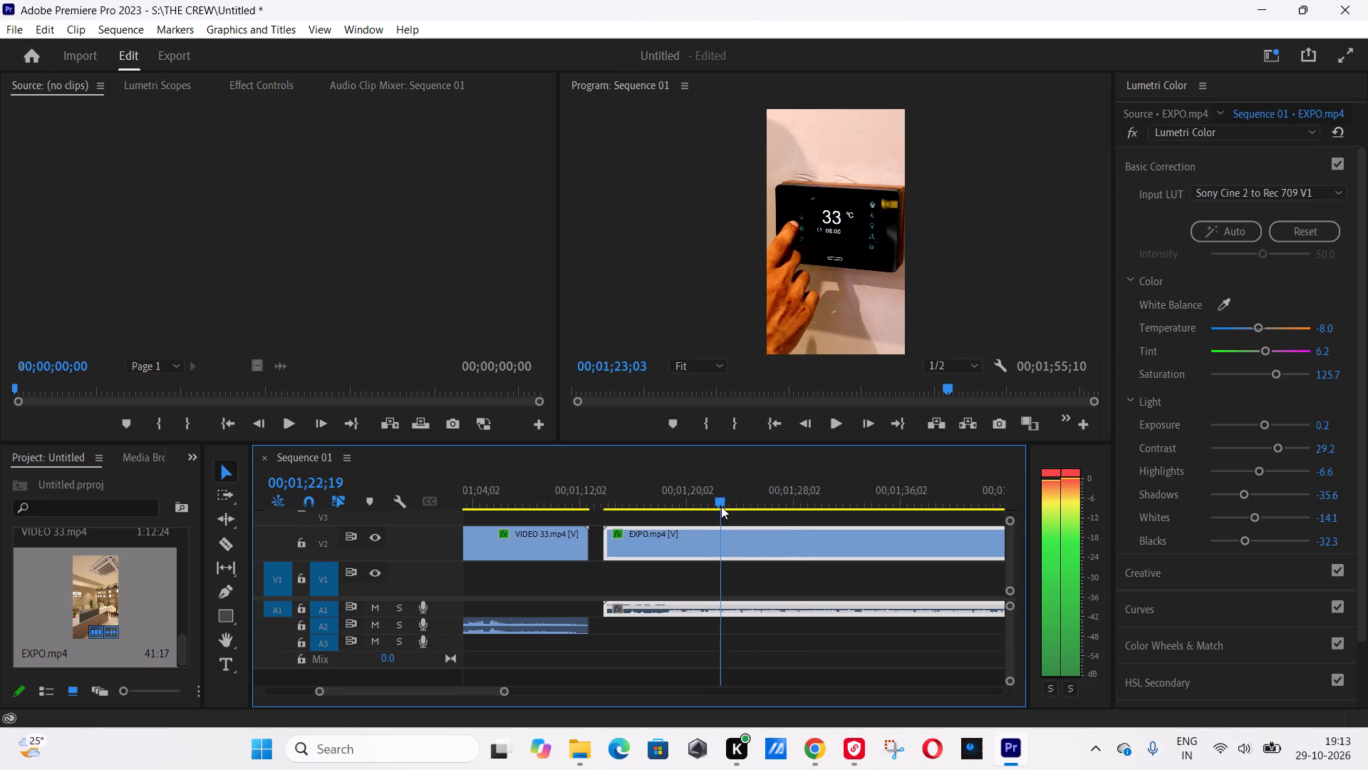
drag(721, 506, 683, 518)
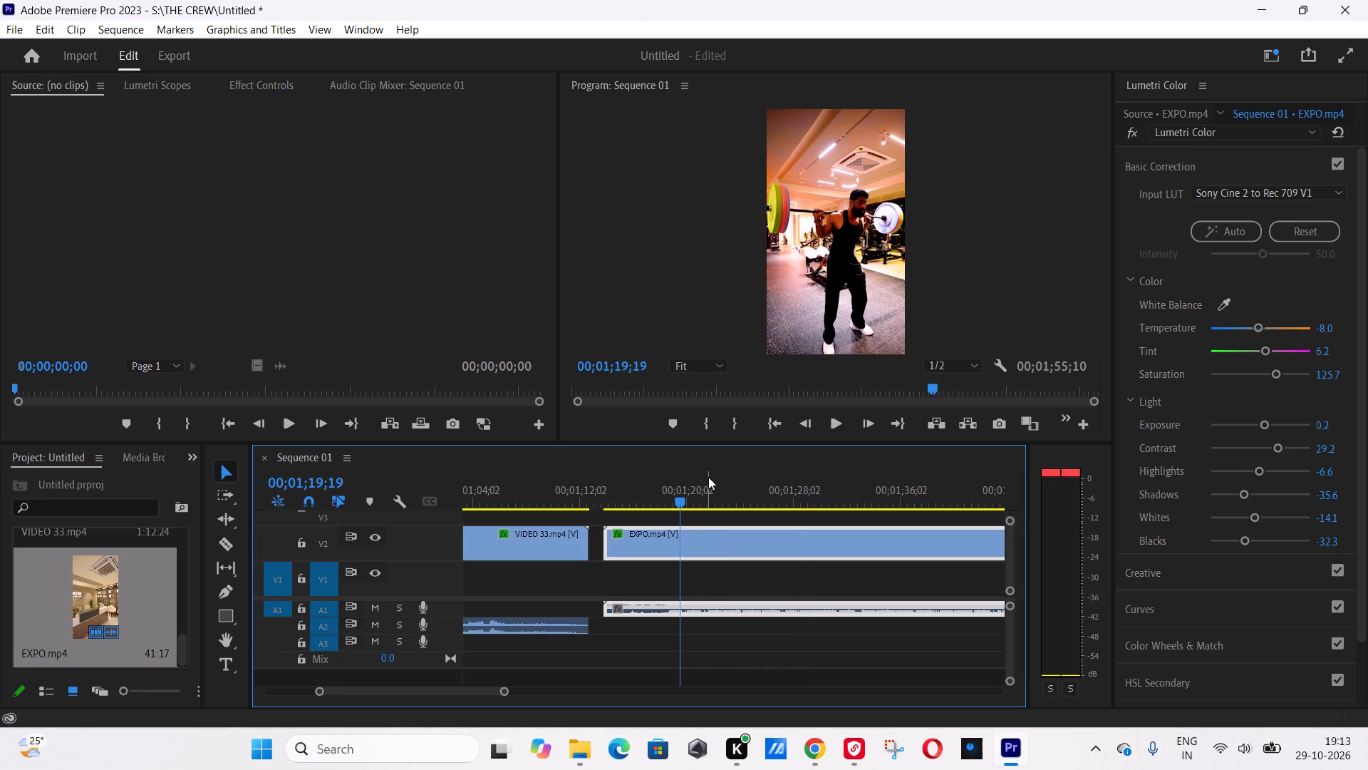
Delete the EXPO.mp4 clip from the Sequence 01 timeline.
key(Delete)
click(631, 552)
Switch to File Explorer, find EXPO in the Downloads folder and play it in VLC to check the ungraded video.
key(alt+Tab)
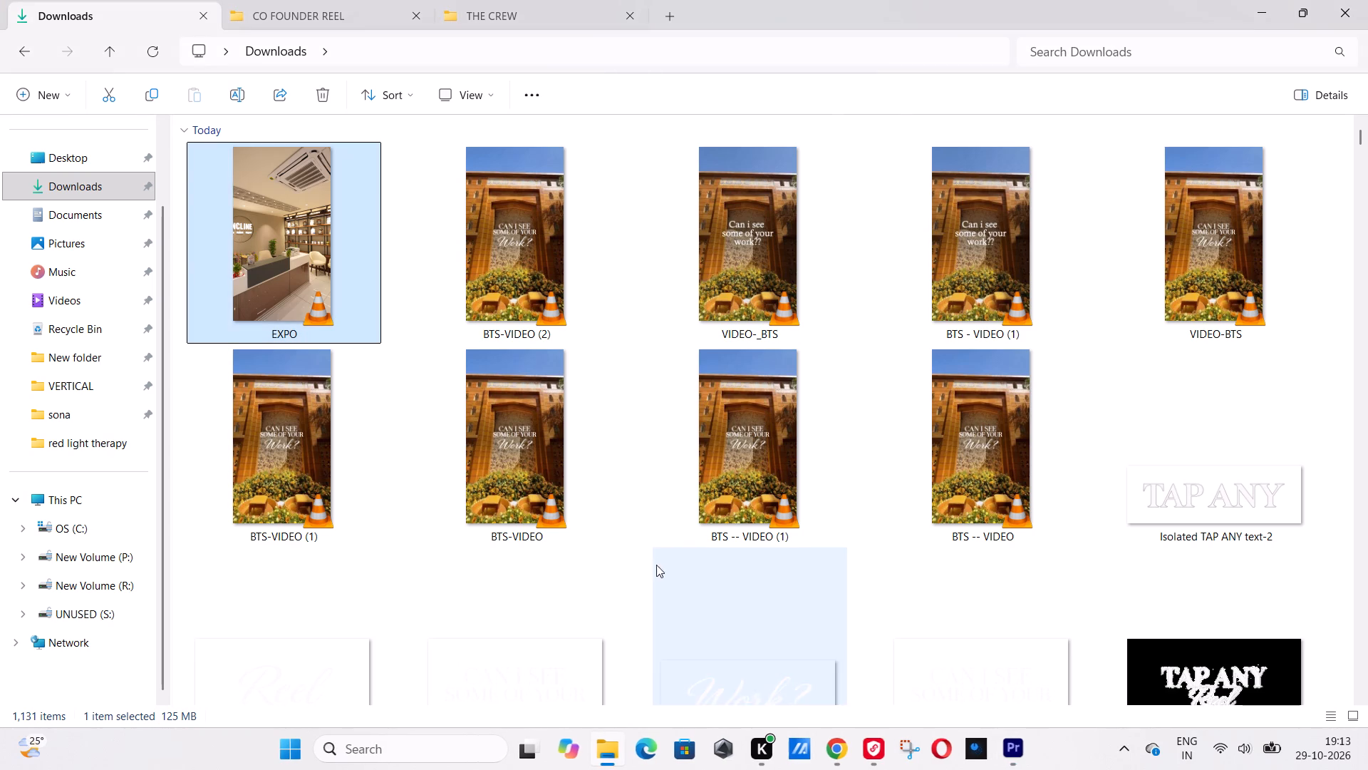
click(532, 0)
click(514, 19)
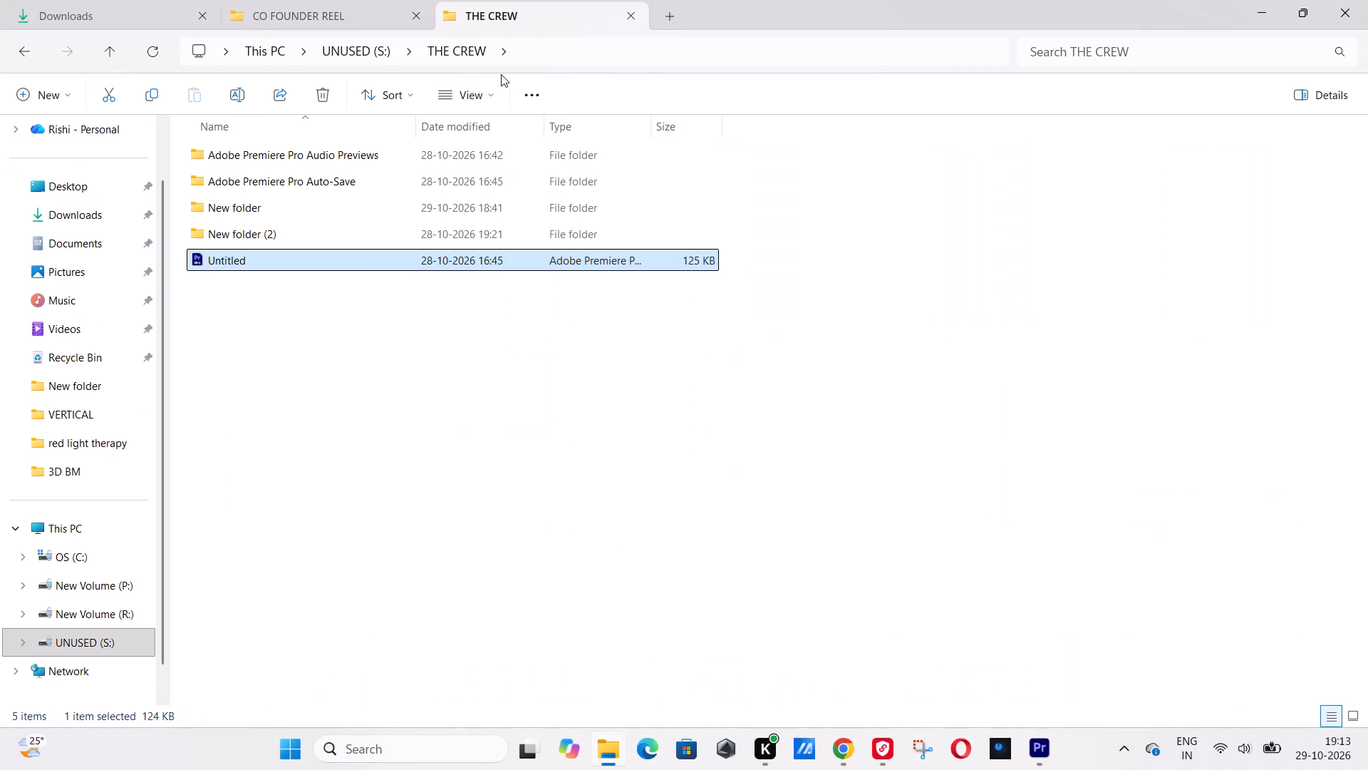
click(274, 13)
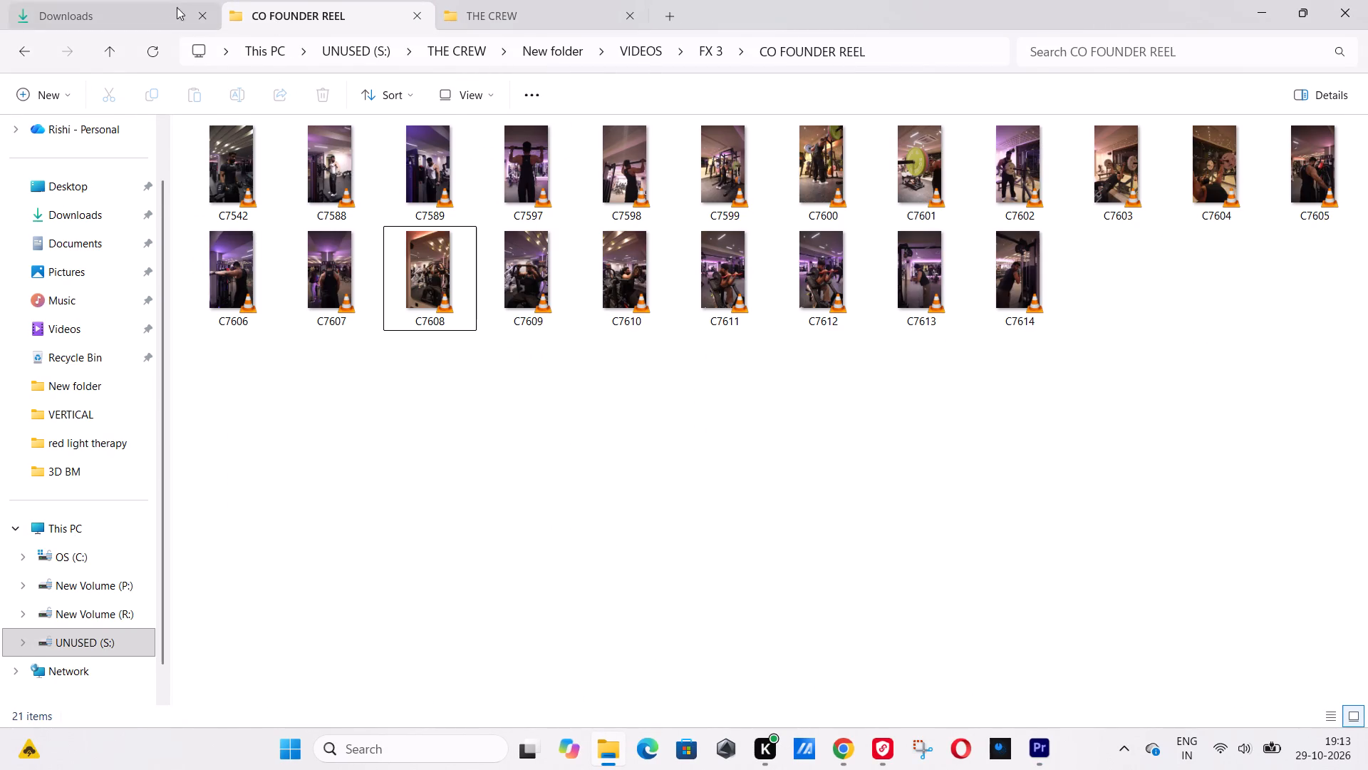
click(133, 12)
click(337, 194)
click(336, 194)
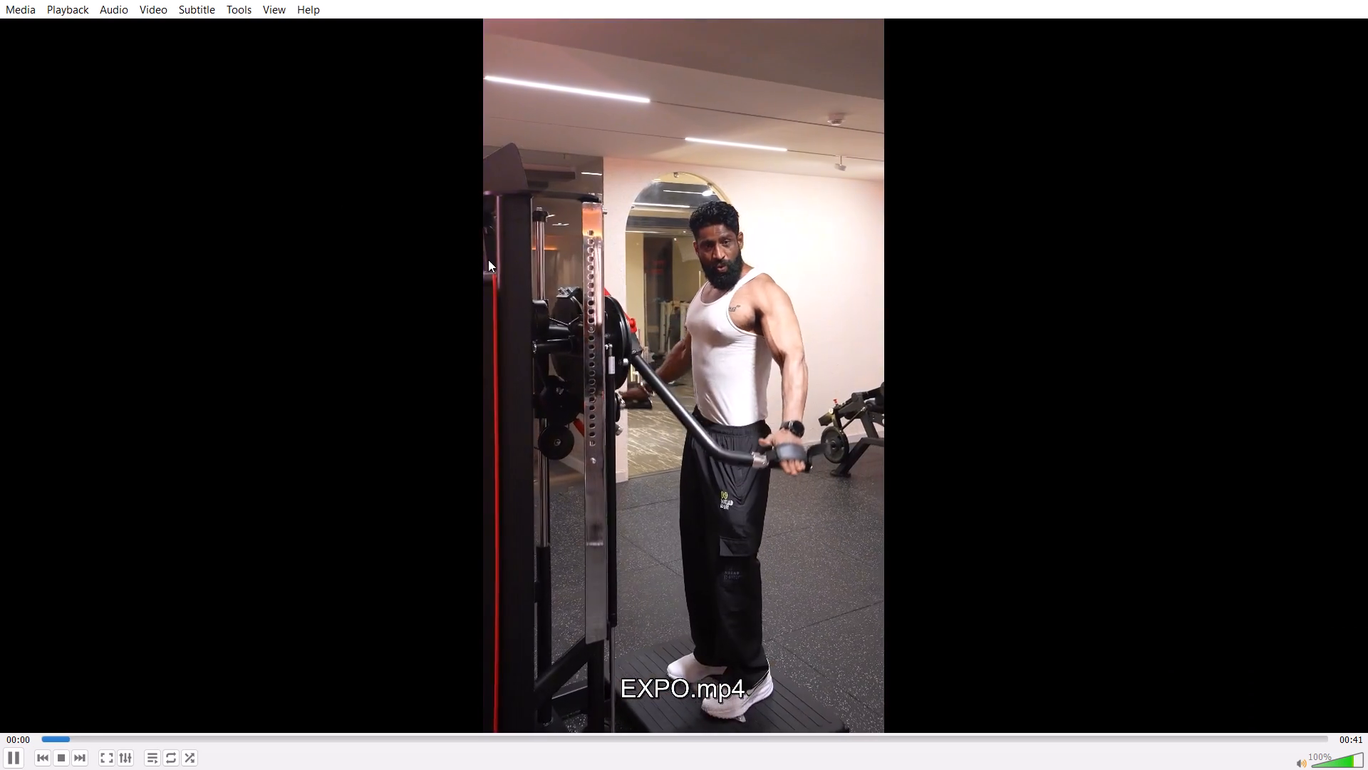
key(alt+Tab)
alt+click(320, 307)
Return to Premiere Pro and close it without saving the changes to Untitled.prproj.
key(alt+Tab)
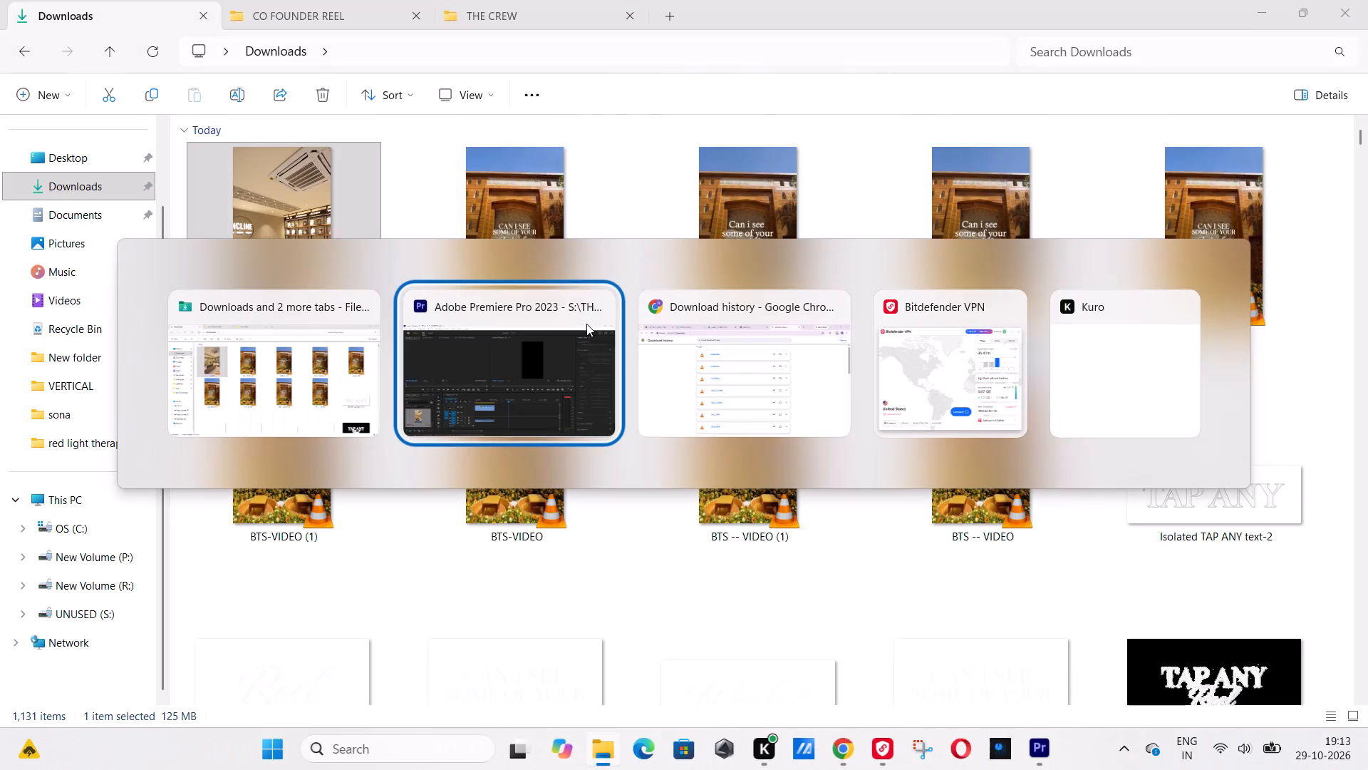
key(alt+Tab)
key(alt+Tab)
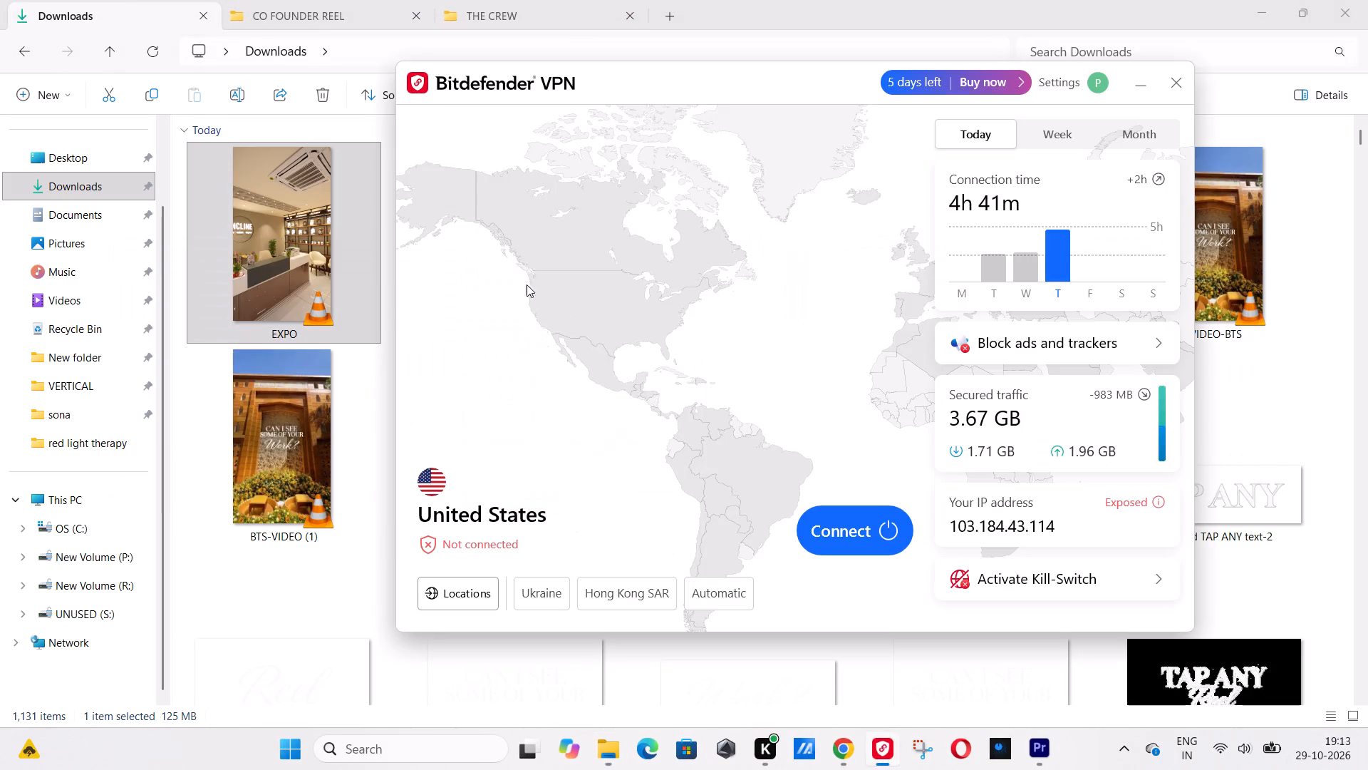
click(1367, 769)
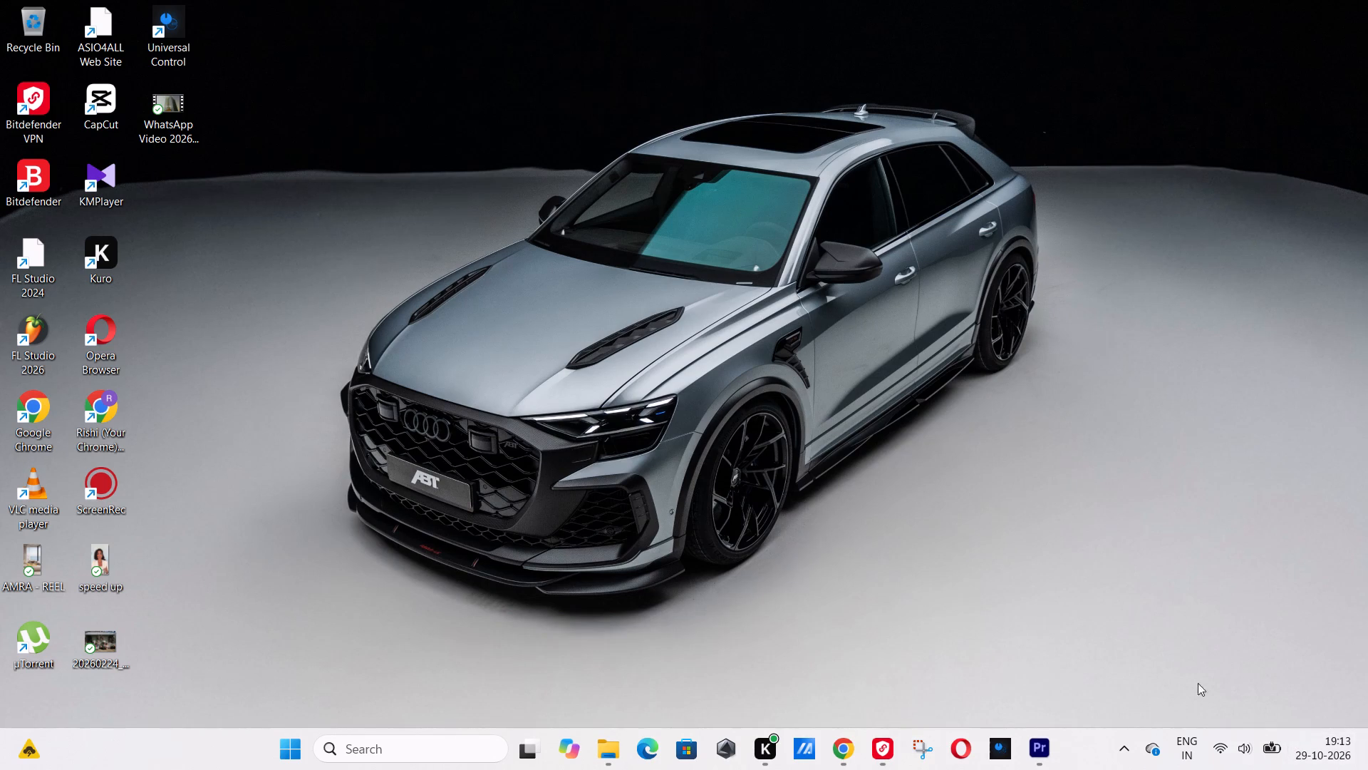
click(1044, 759)
click(1346, 9)
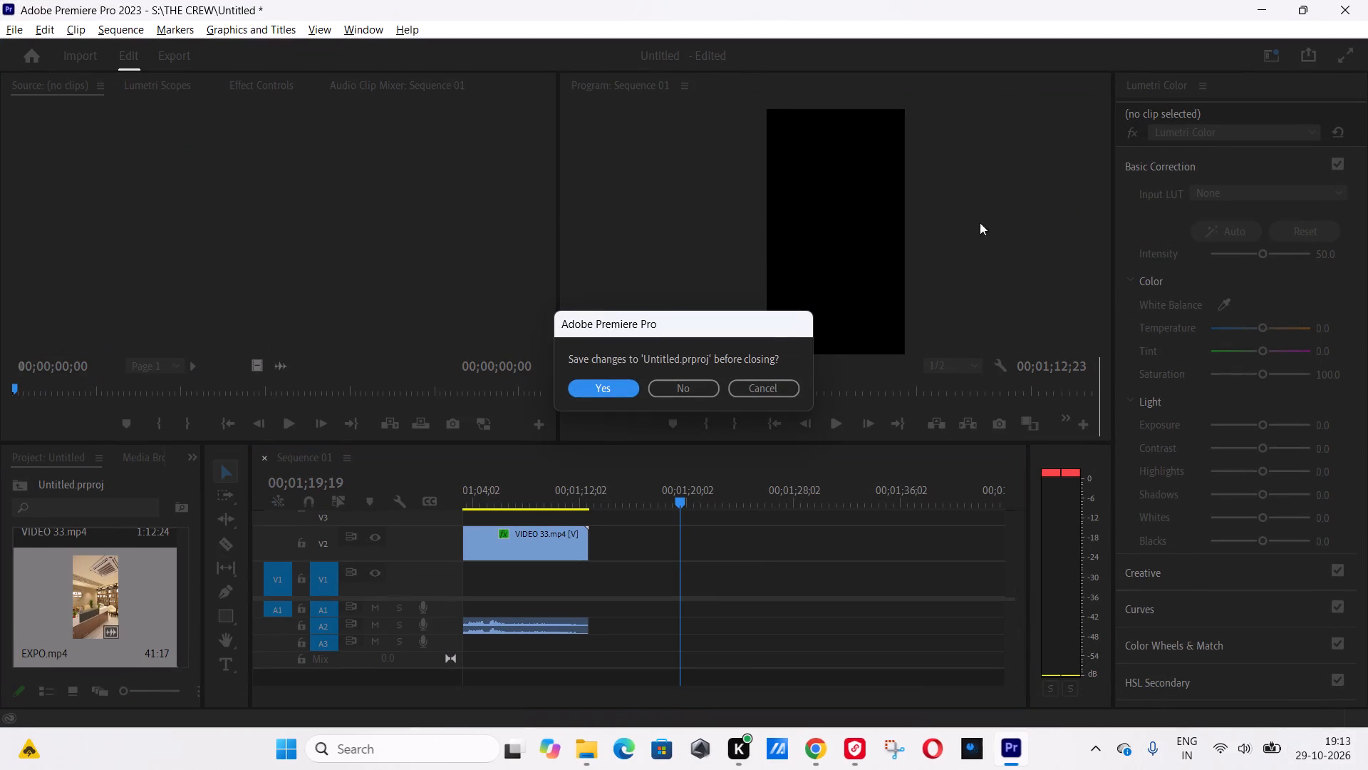
click(694, 396)
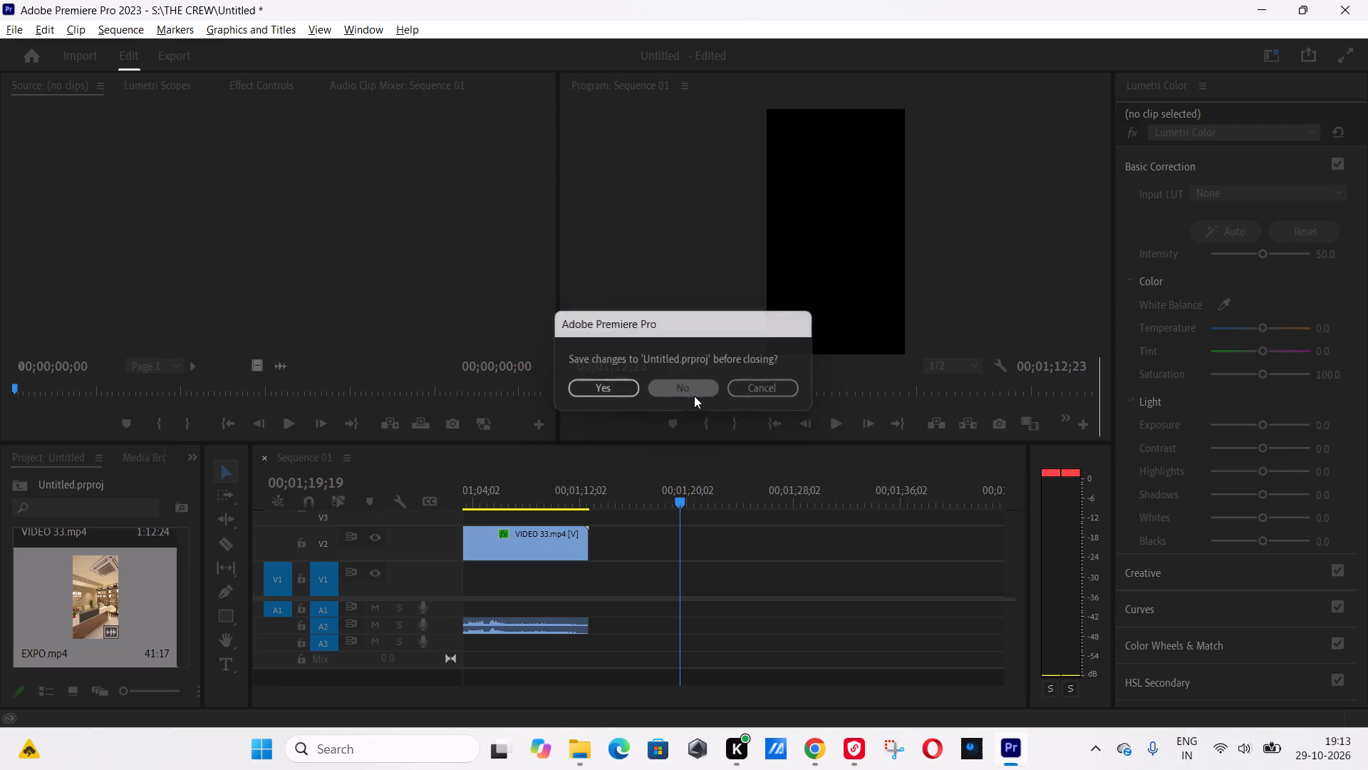
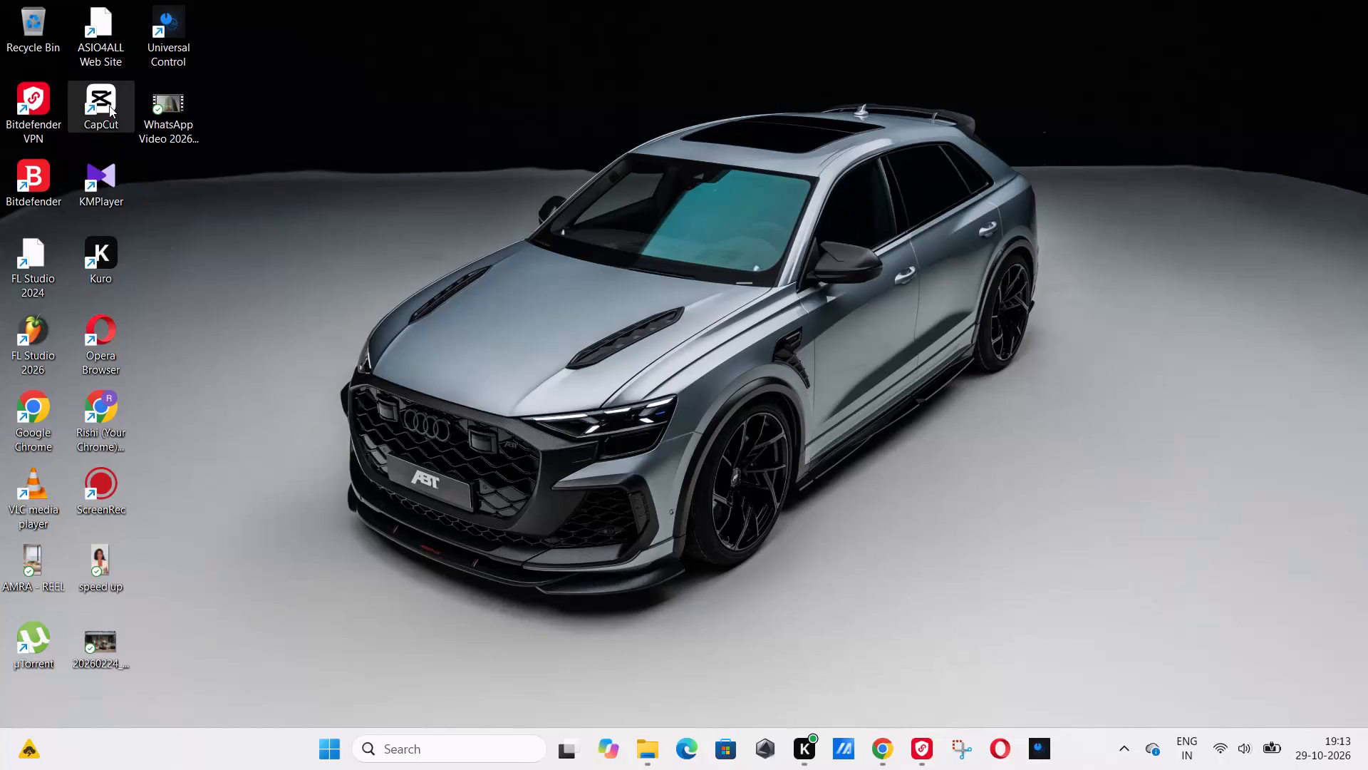
Launch CapCut from the desktop.
click(108, 100)
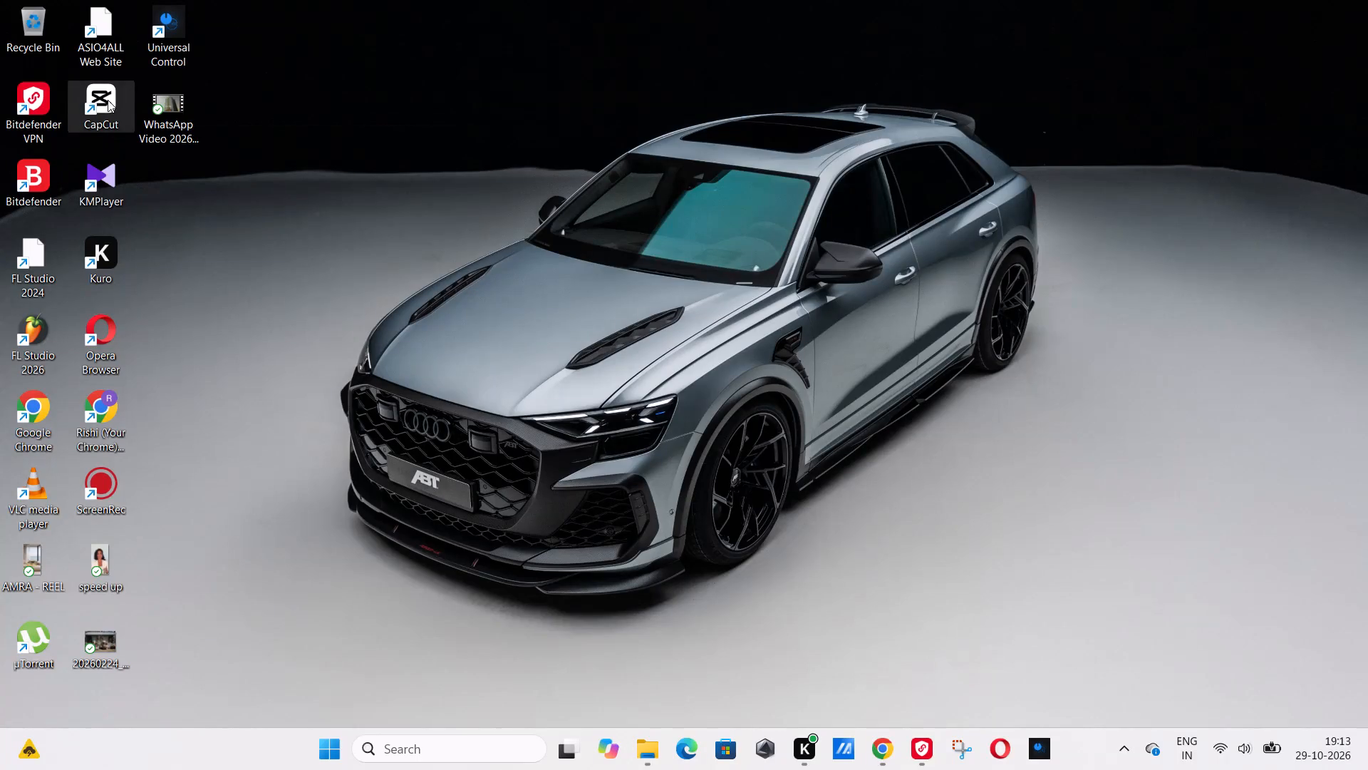
double_click(111, 105)
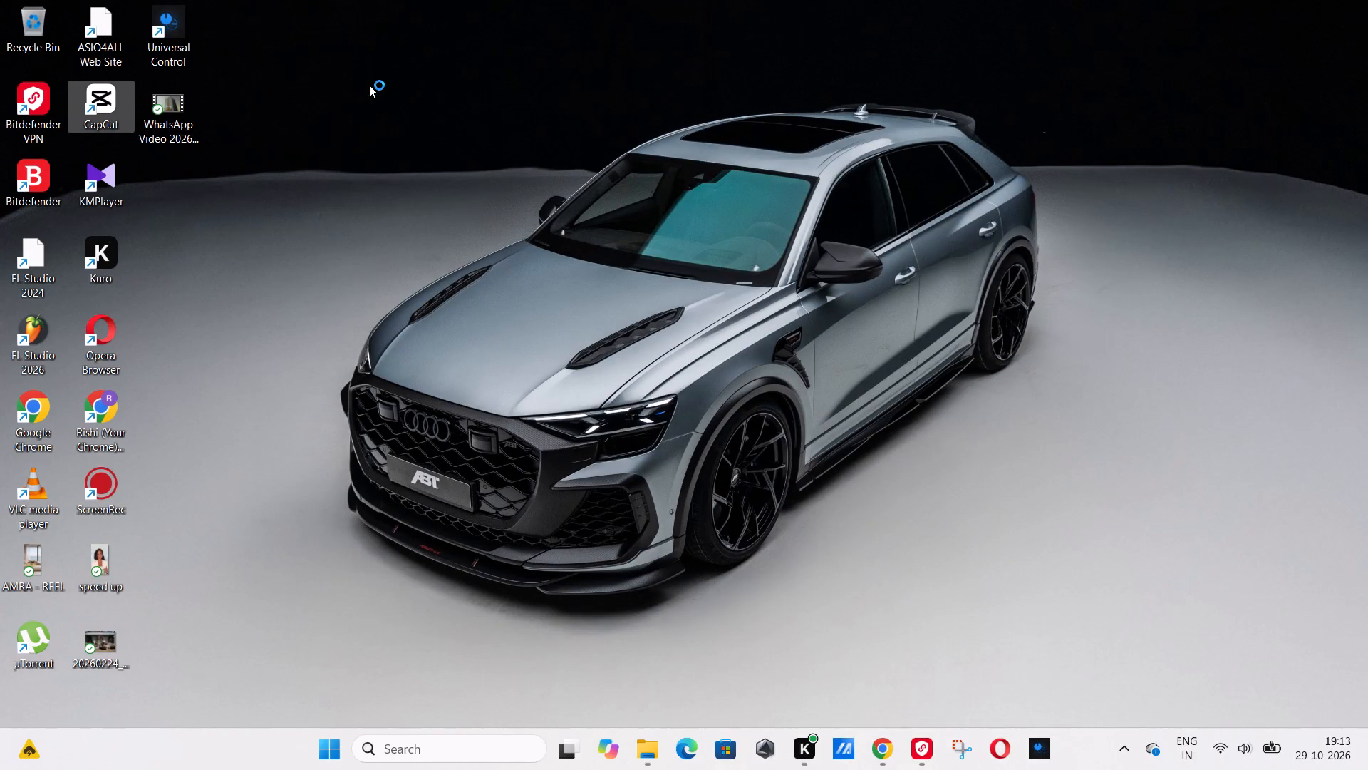
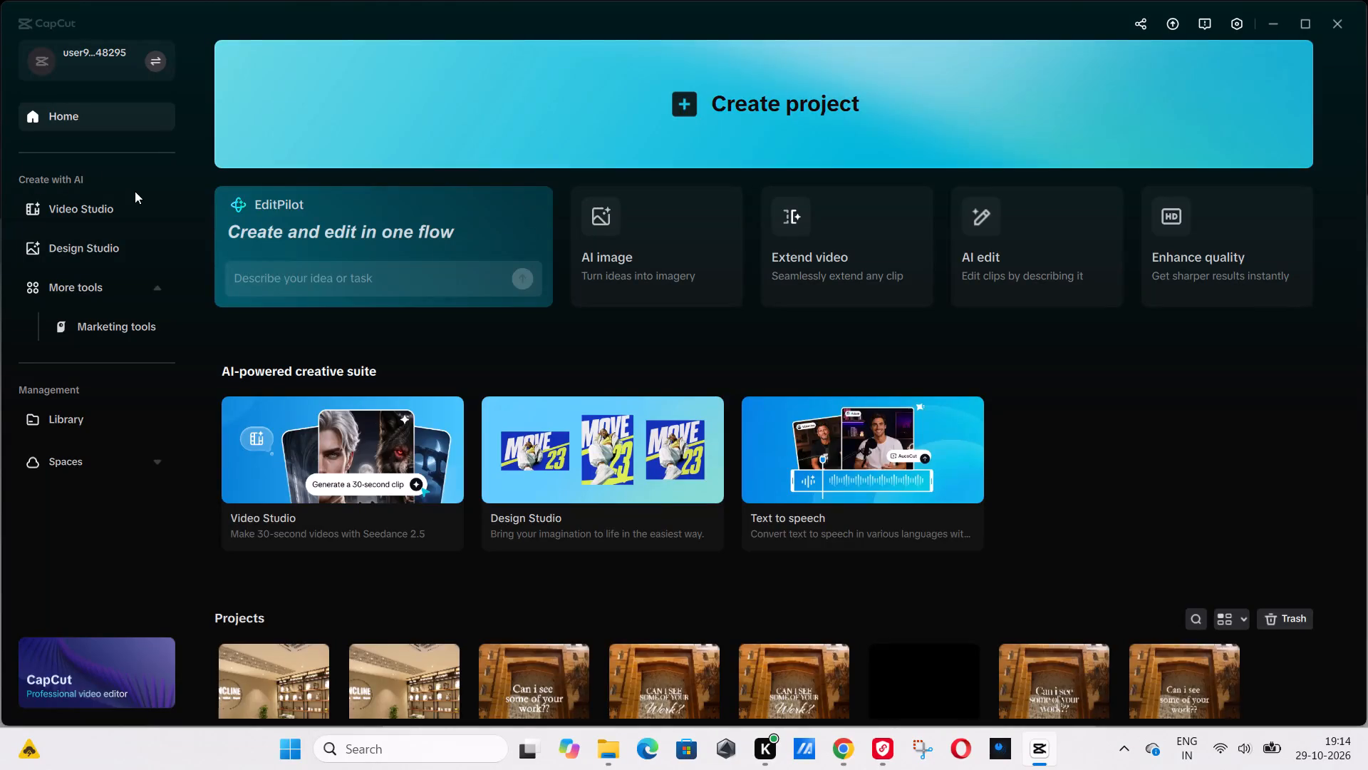
Look through the saved projects on the home page for the gym promo video.
scroll(315, 332, down, 5)
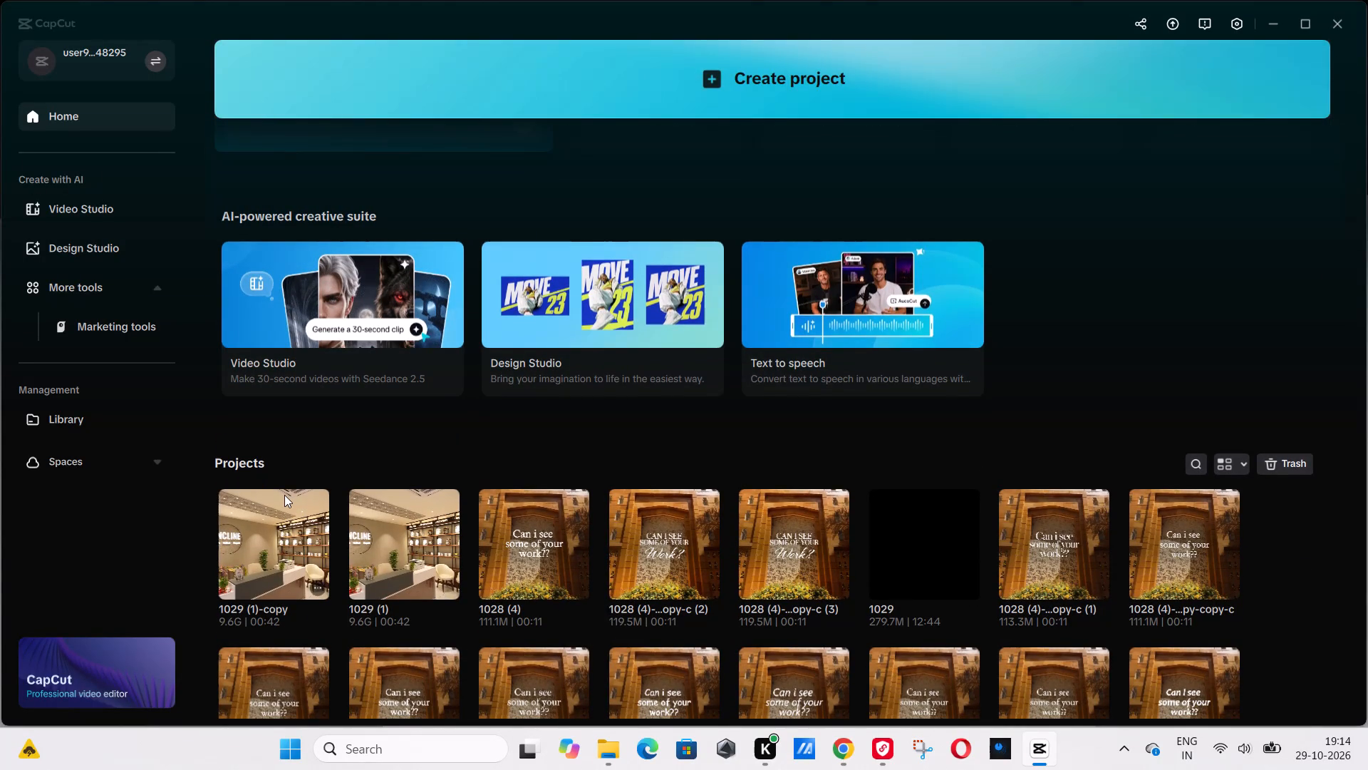
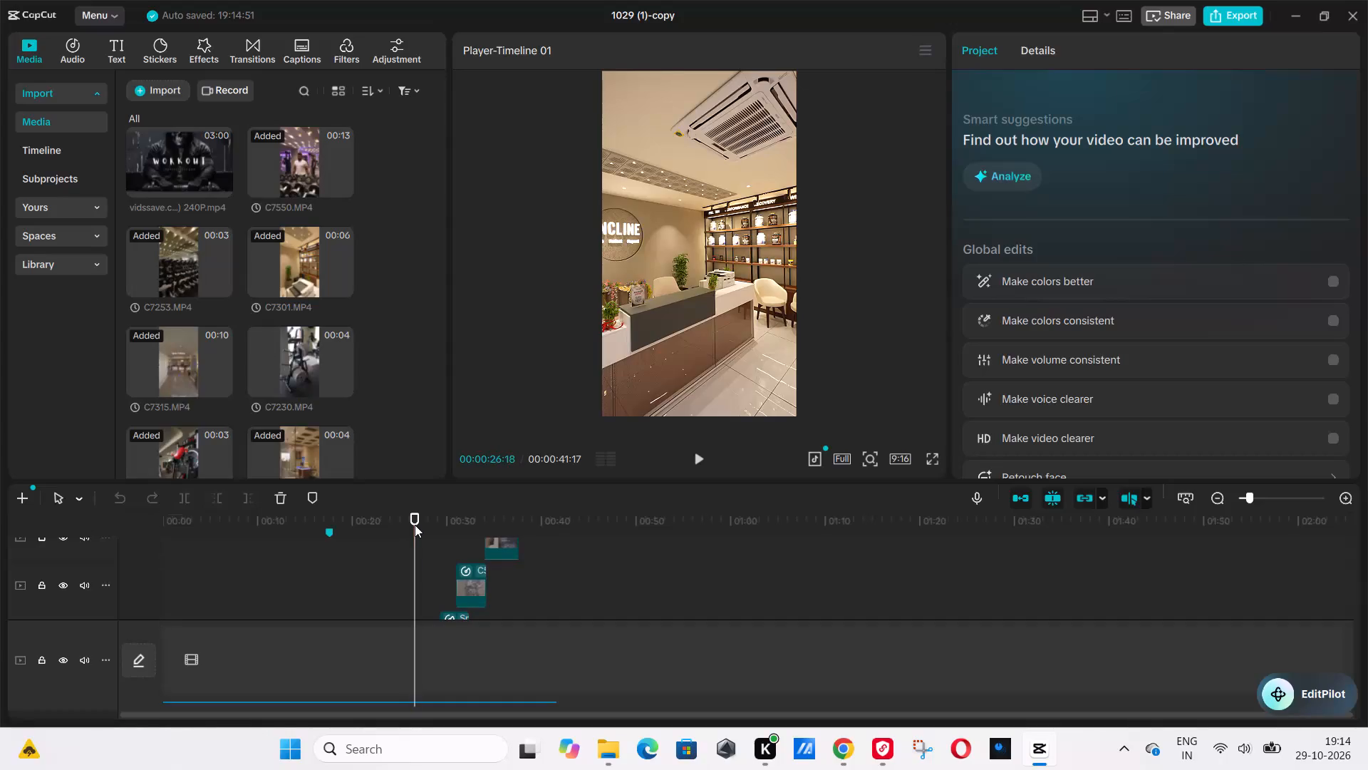
Scrub and play sections of the 1029 (1)-copy timeline to examine its clips and track layout.
drag(415, 525, 401, 525)
click(390, 541)
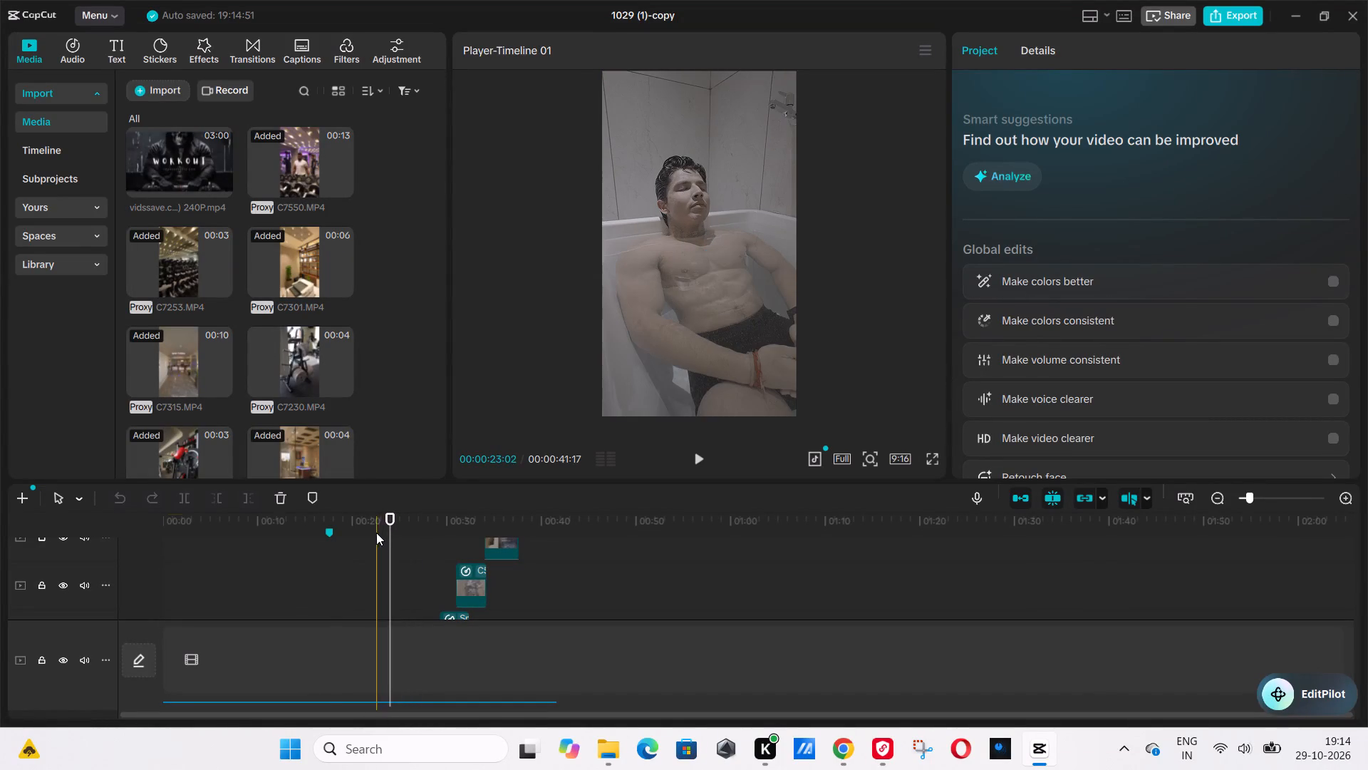
drag(375, 530, 123, 530)
scroll(292, 570, down, 13)
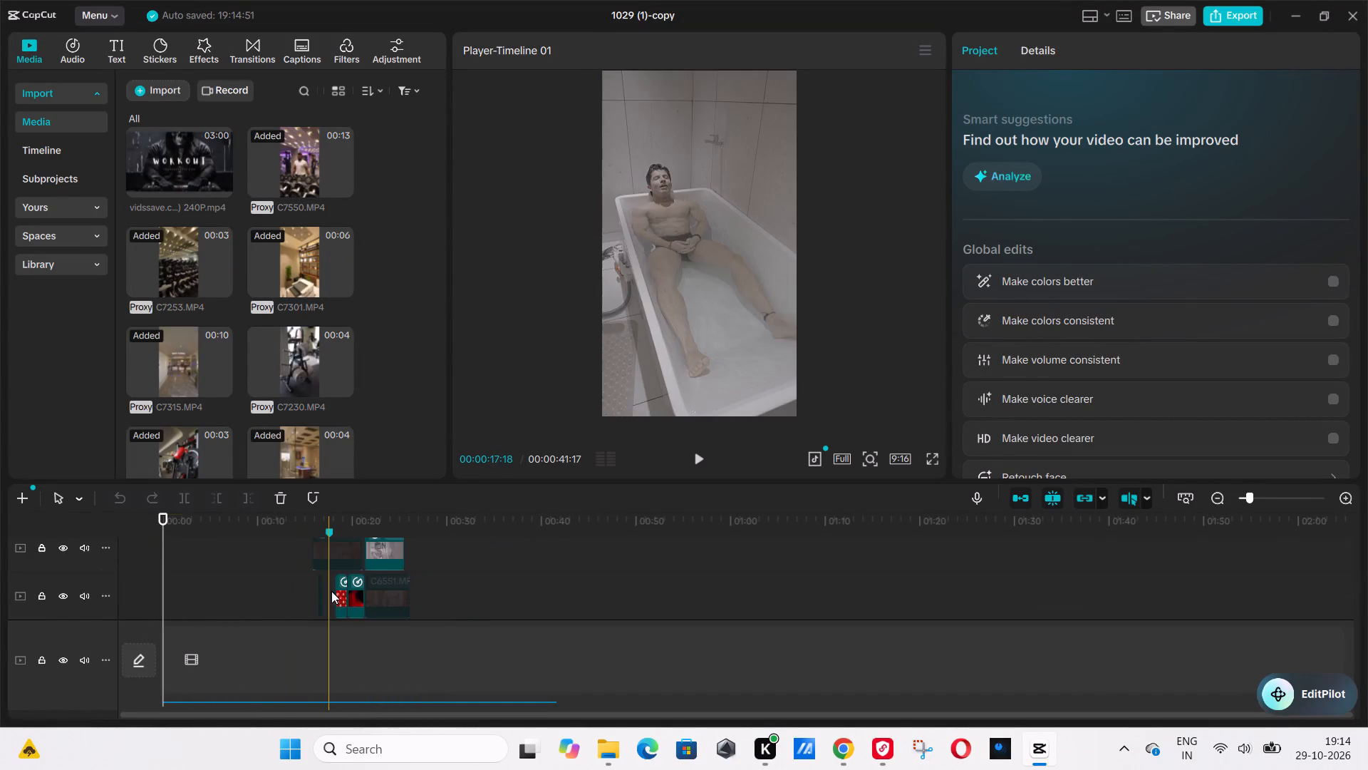
scroll(326, 587, down, 8)
click(248, 542)
key(space)
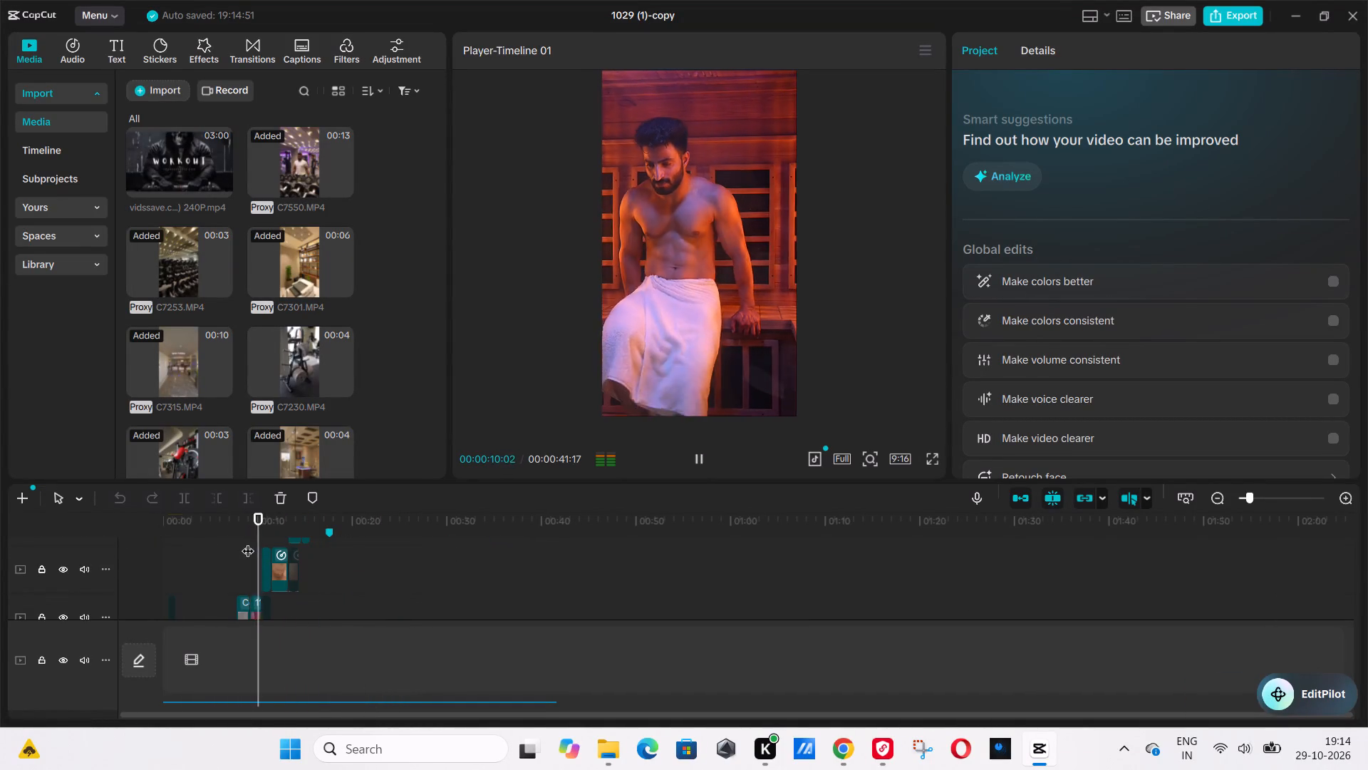
scroll(256, 571, up, 13)
scroll(325, 551, up, 15)
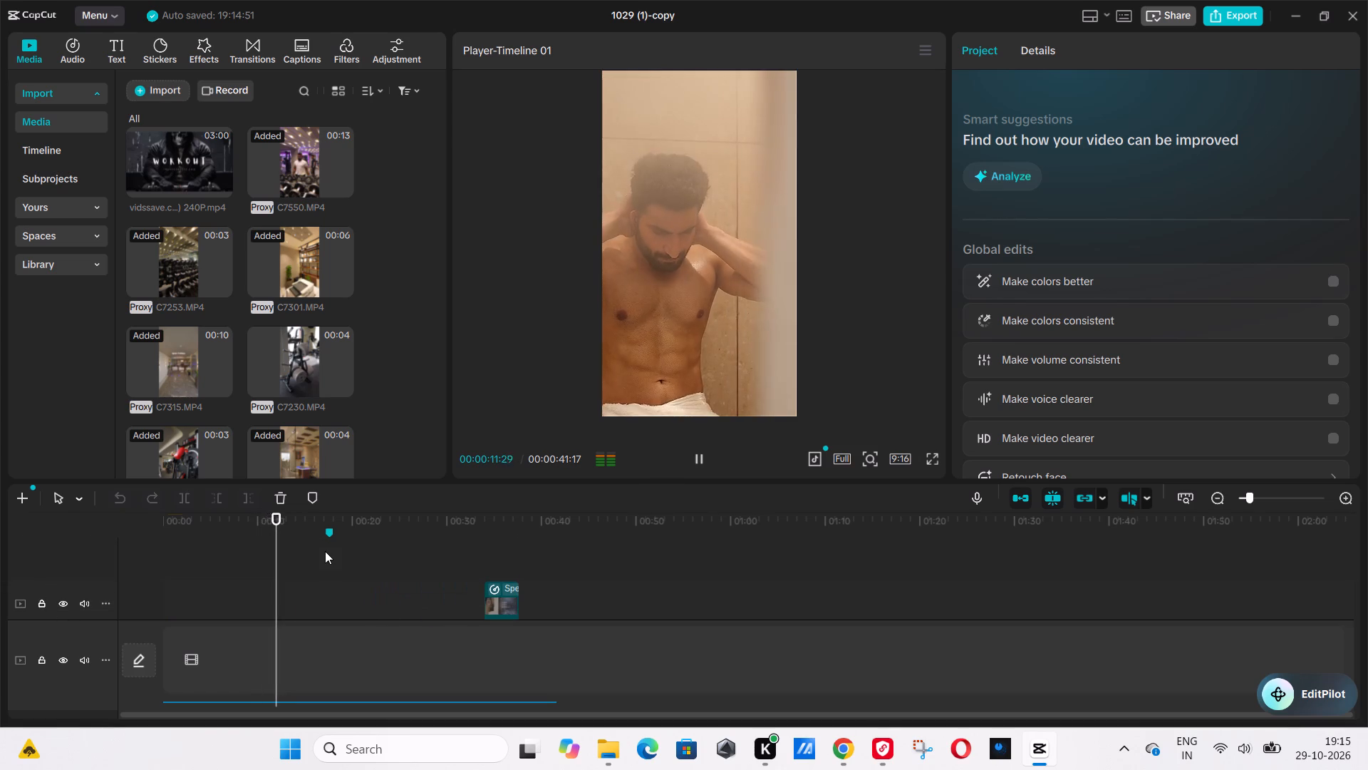
click(234, 548)
key(space)
click(180, 553)
key(space)
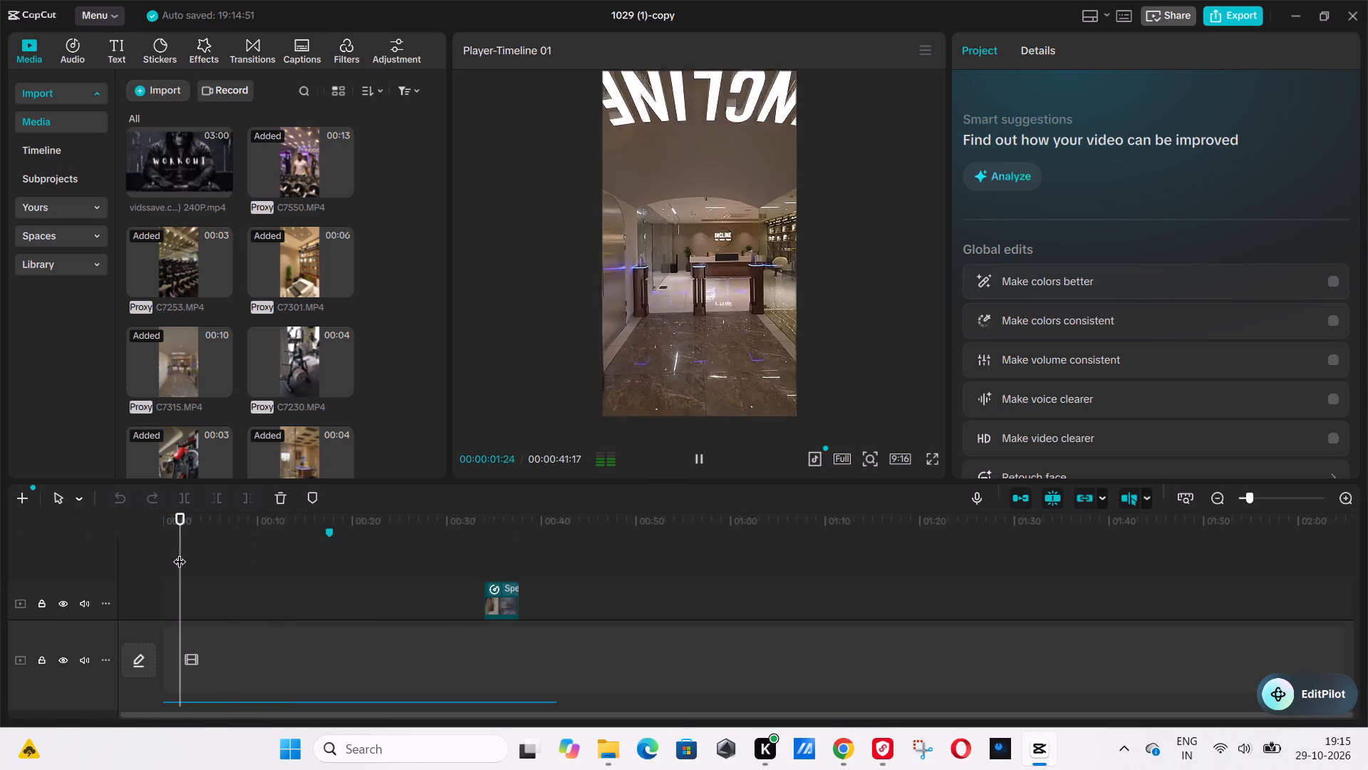
scroll(186, 553, down, 6)
scroll(261, 573, down, 5)
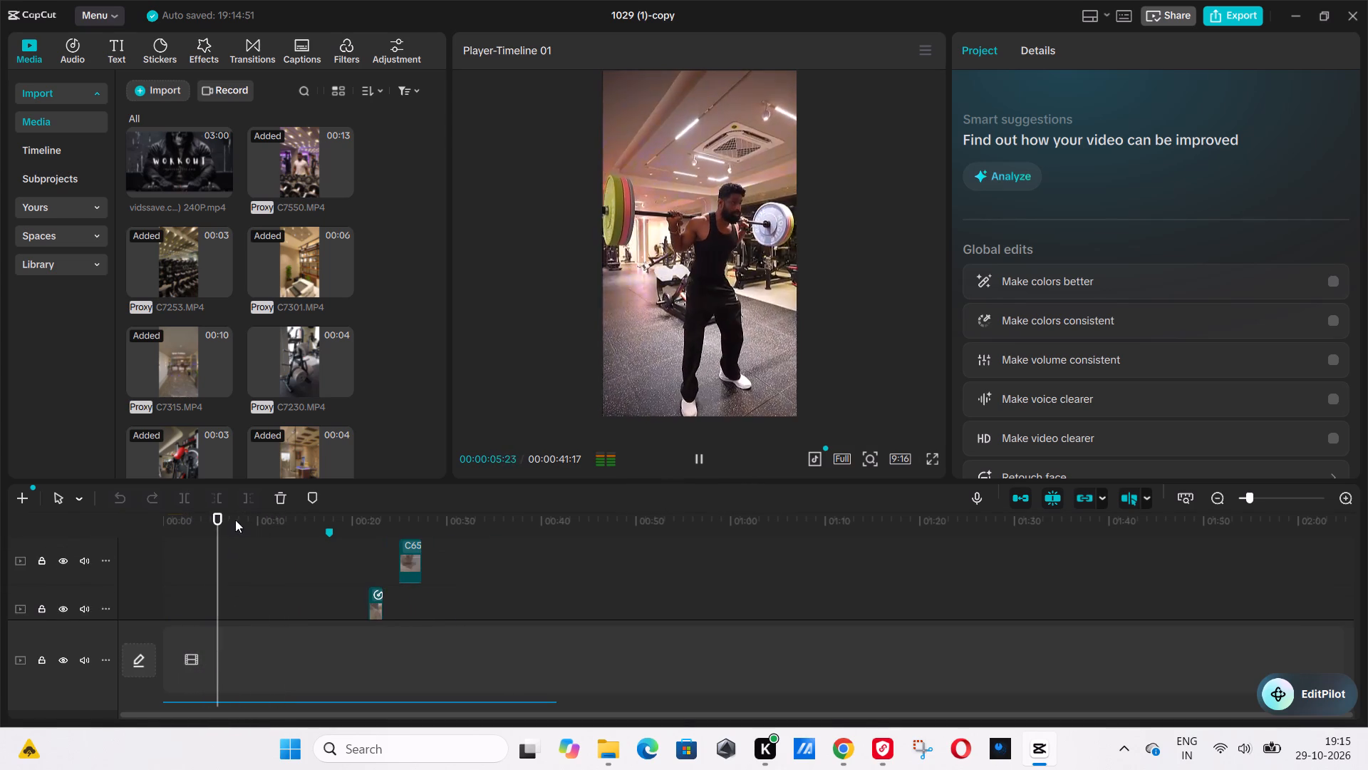
Replay the 1029 (1)-copy edit from the beginning to review its opening sequence, and return the playhead to the start.
drag(240, 525, 41, 530)
key(space)
key(space)
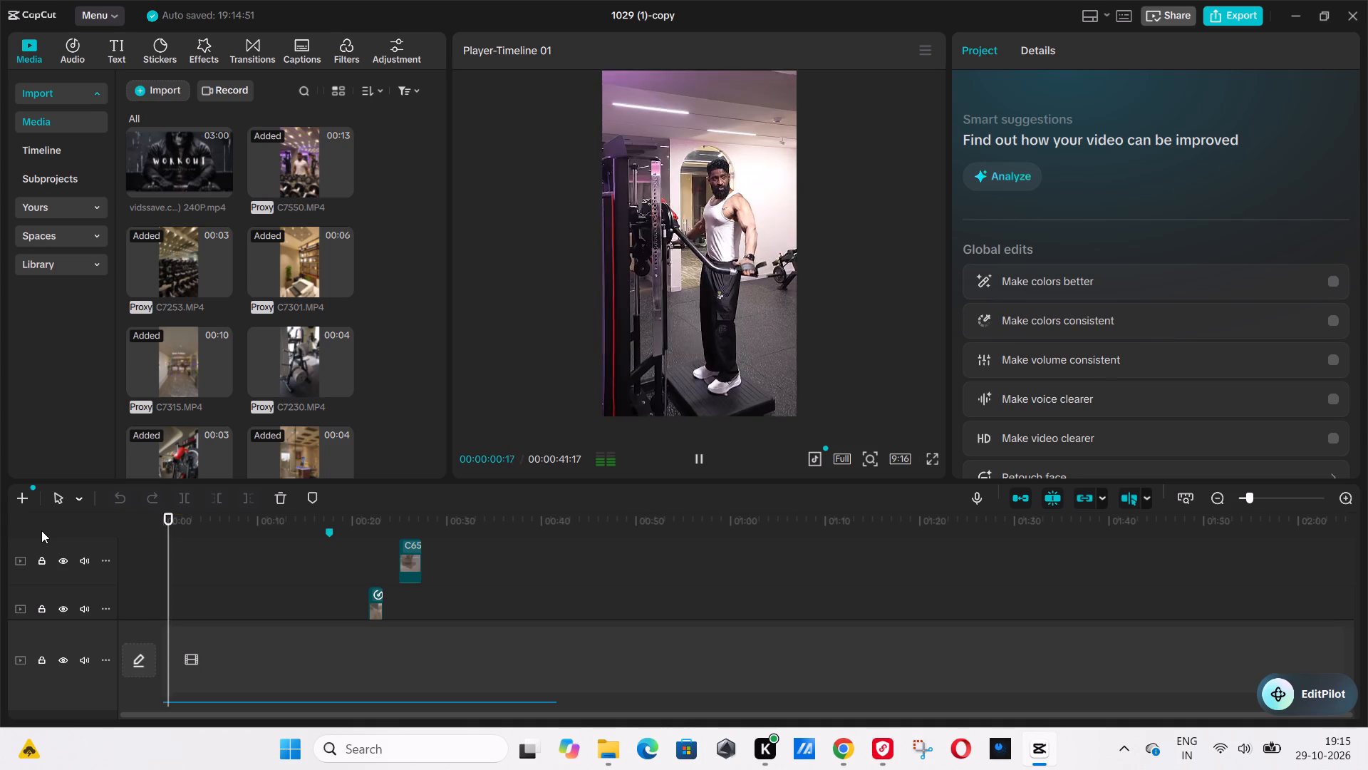
key(space)
drag(162, 524, 46, 523)
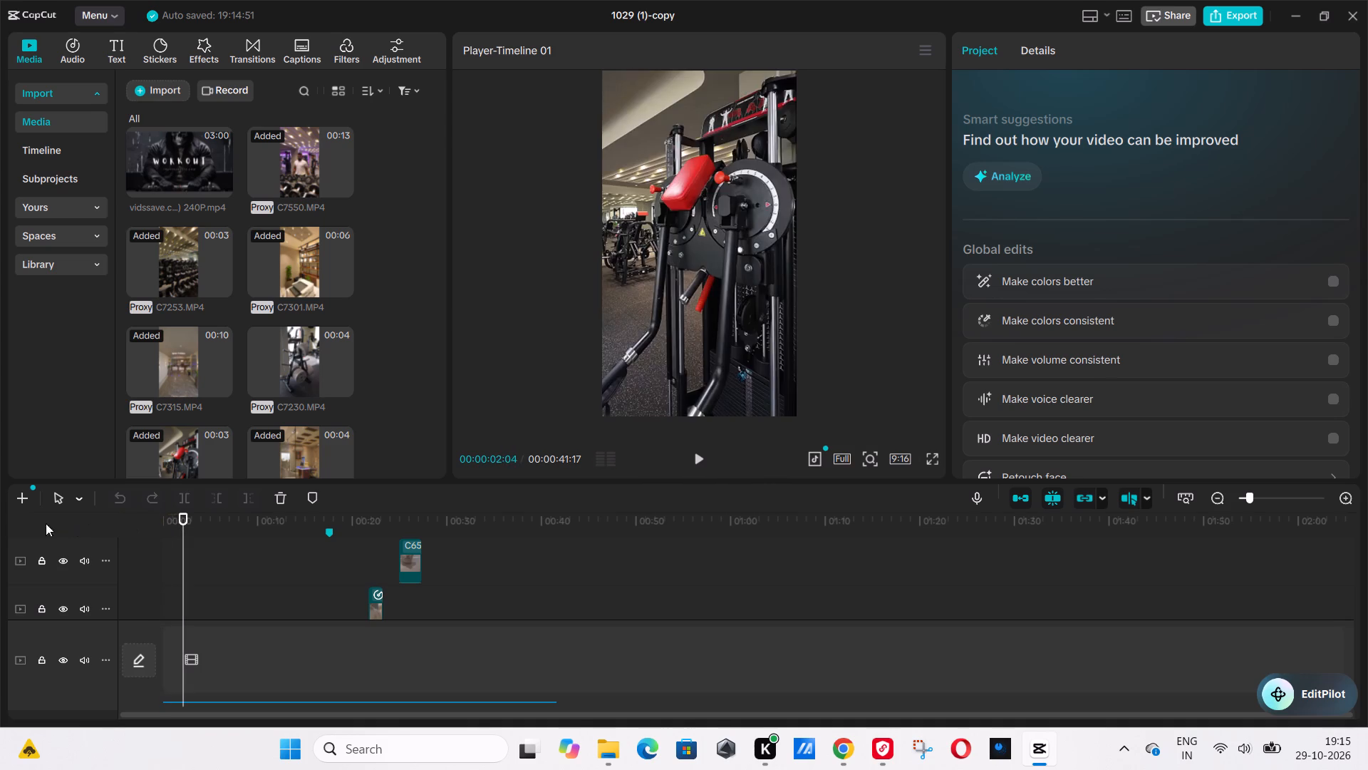
drag(46, 523, 27, 524)
key(space)
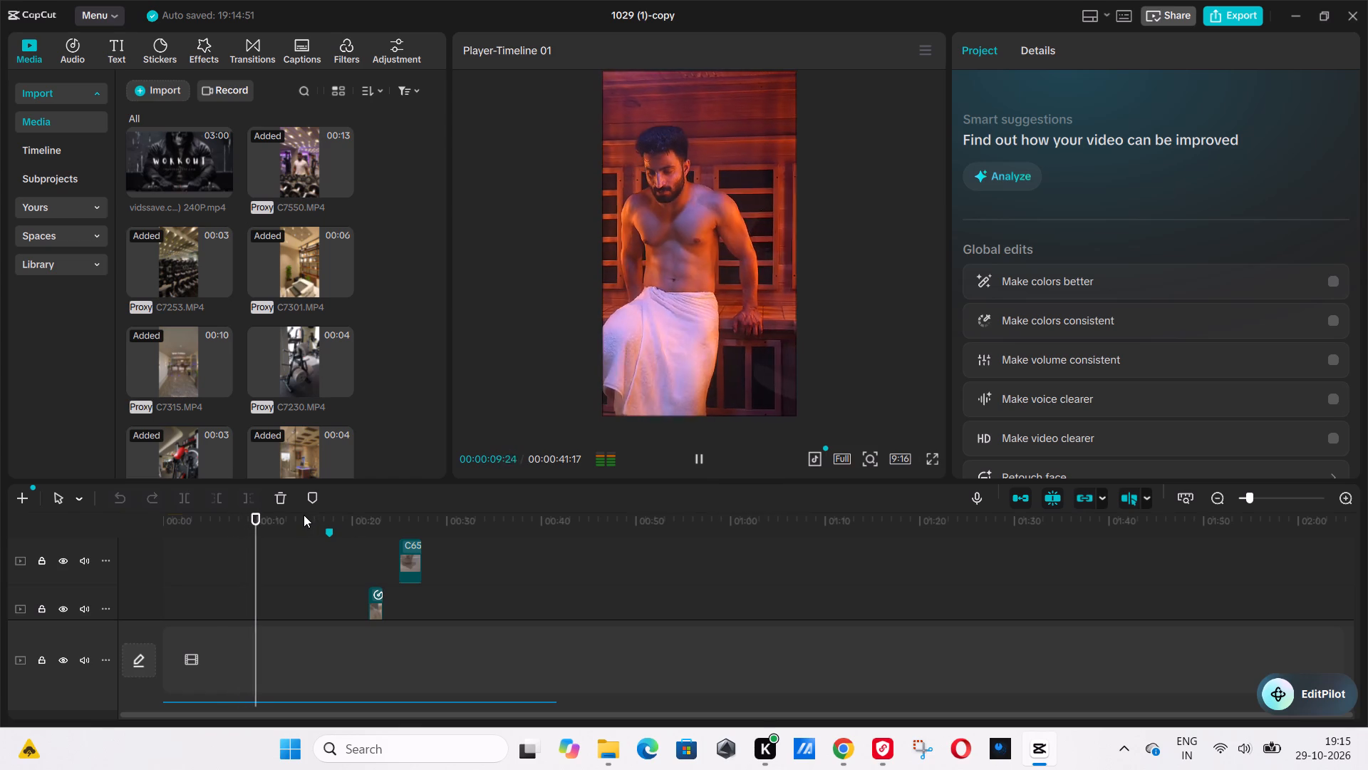
key(space)
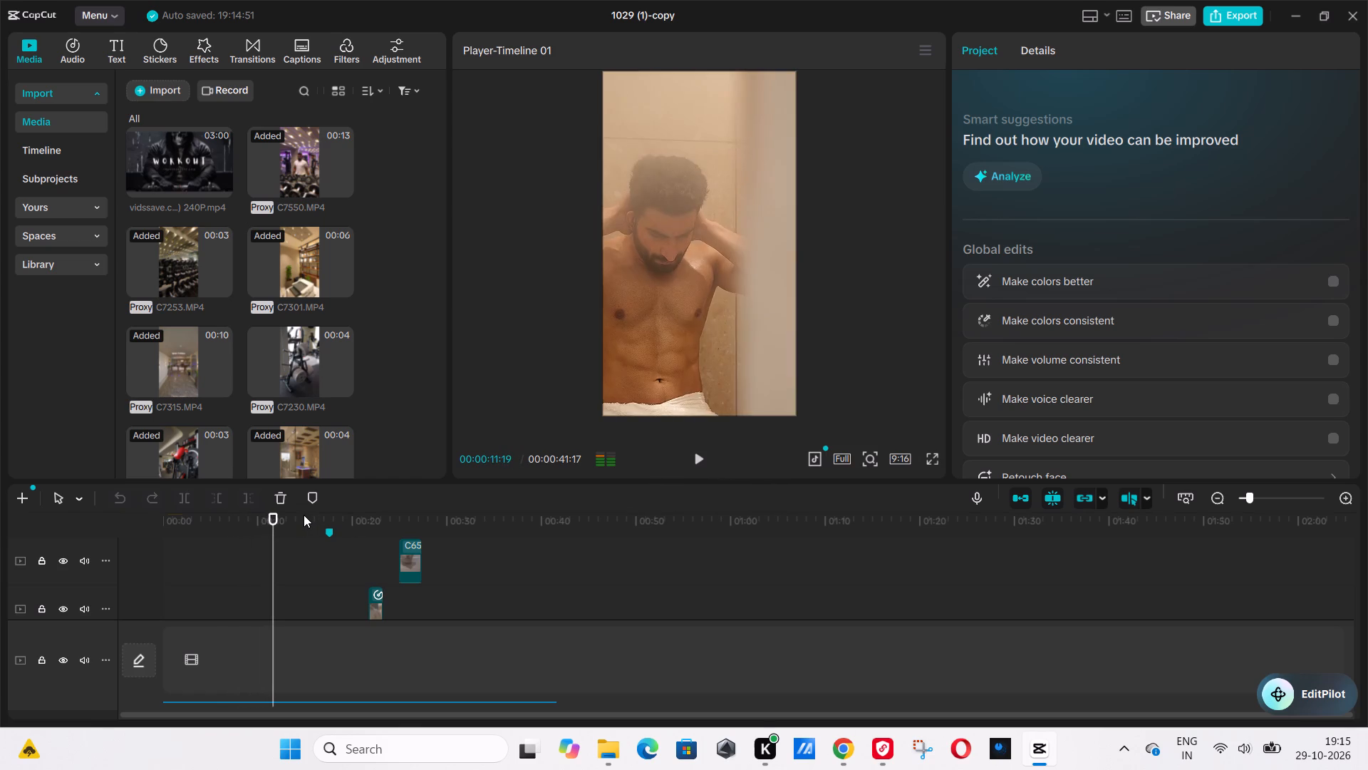
drag(301, 522, 188, 530)
scroll(329, 557, down, 17)
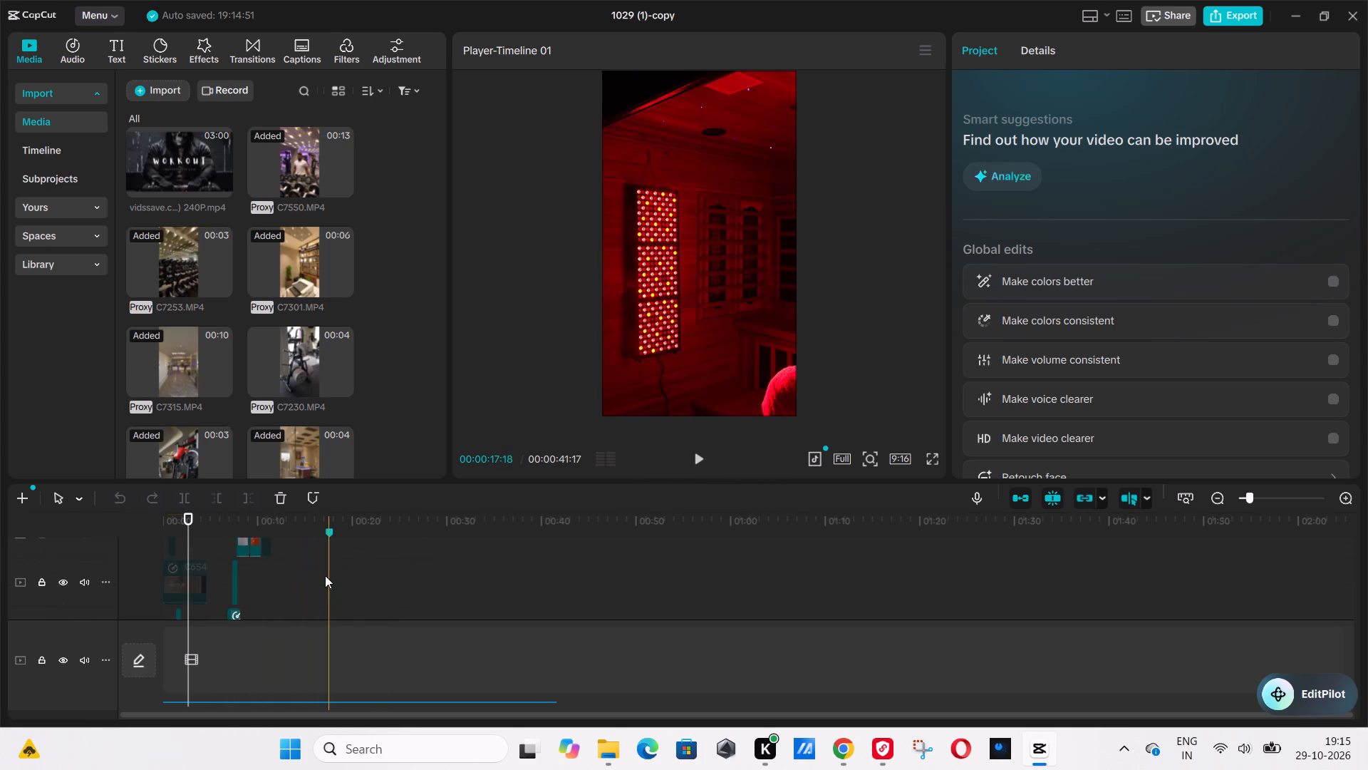
drag(222, 530, 83, 524)
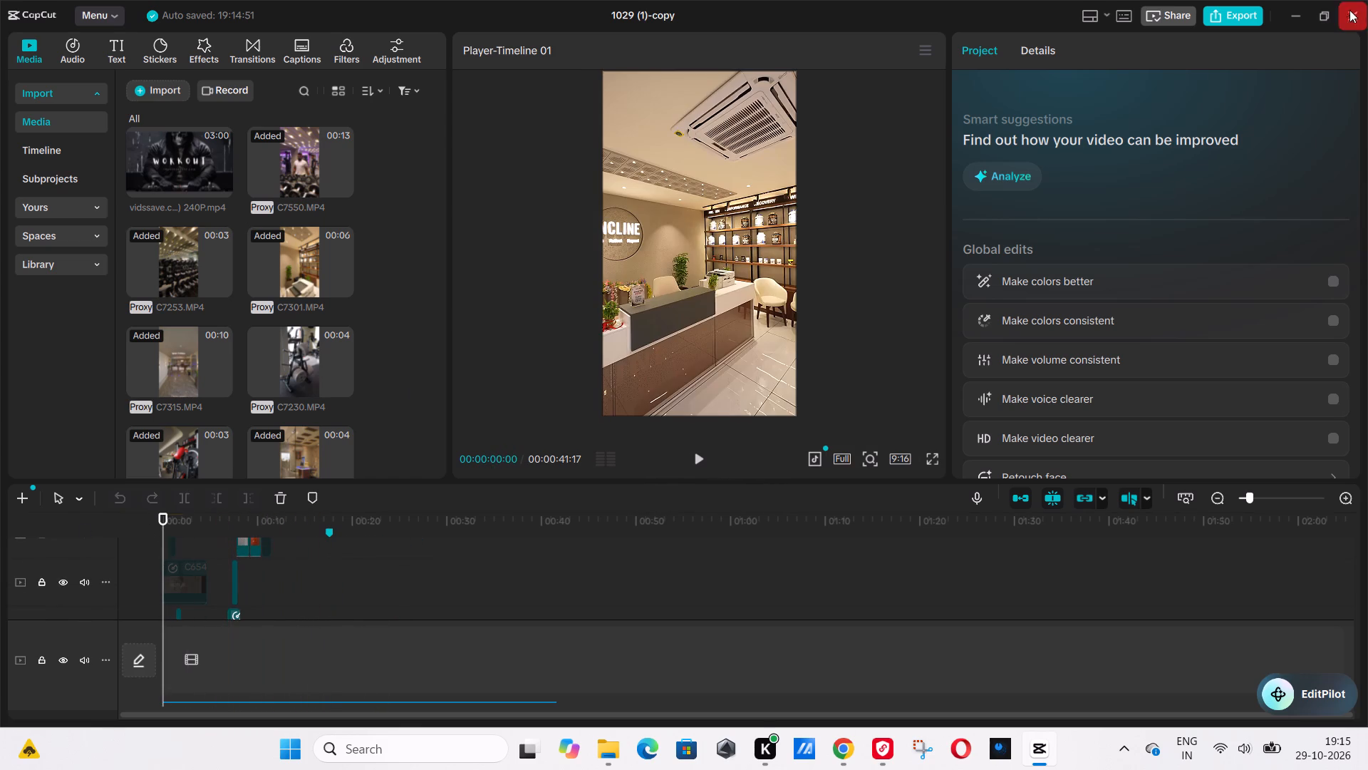
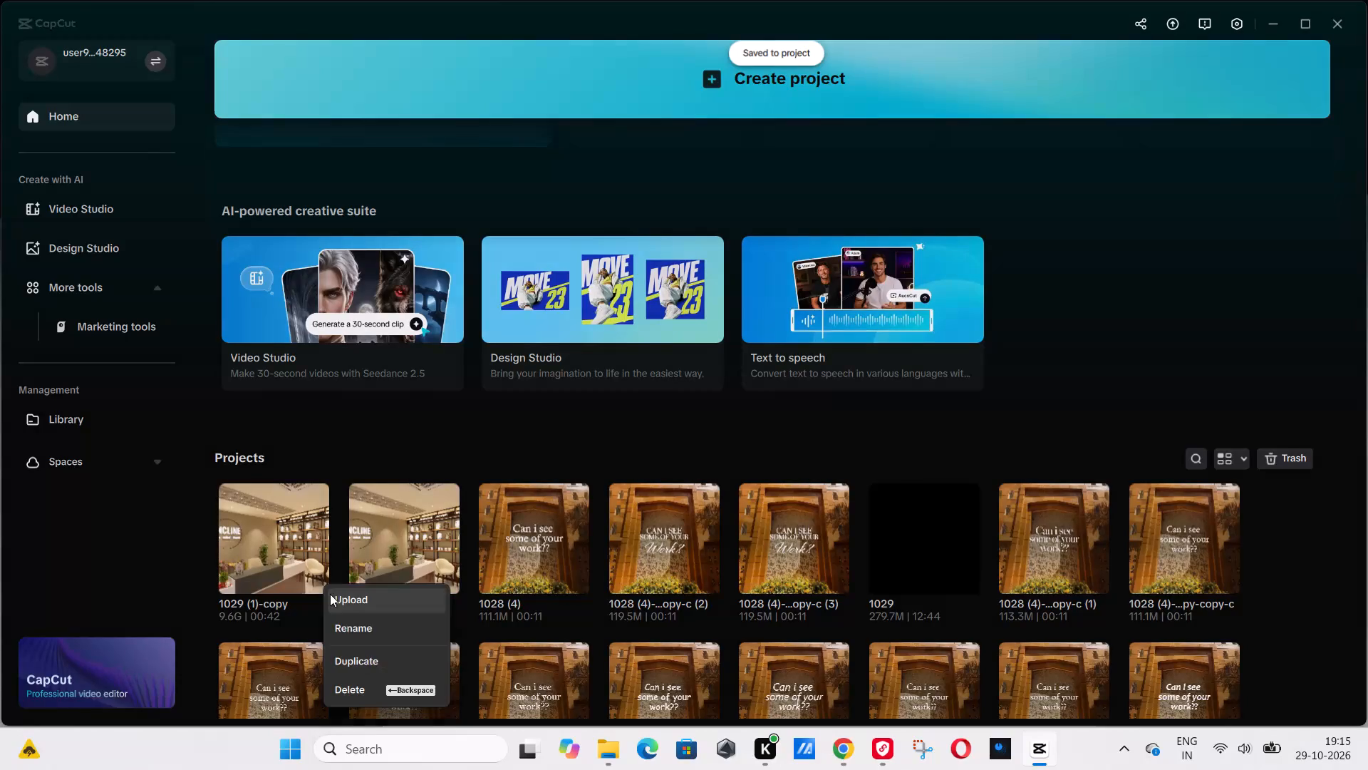
Duplicate the 1029 (1)-copy project.
click(346, 654)
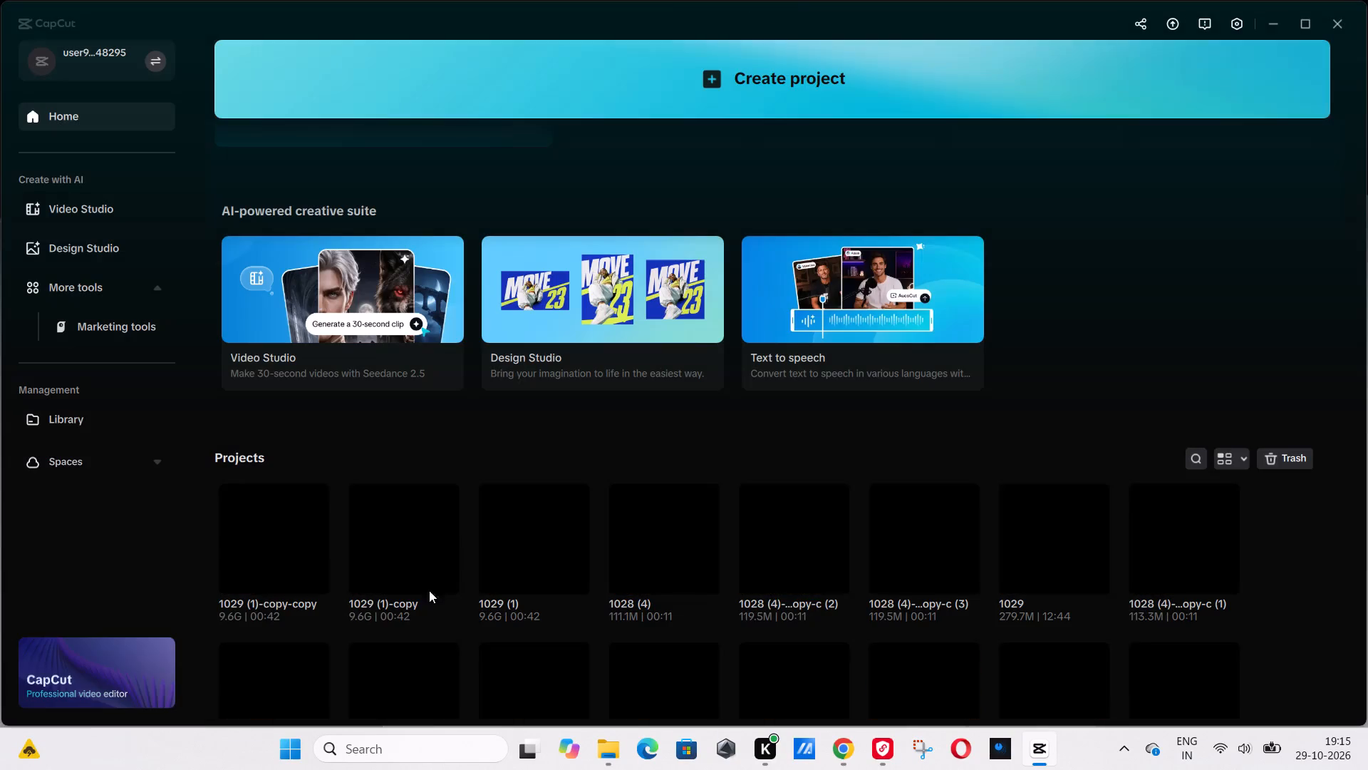
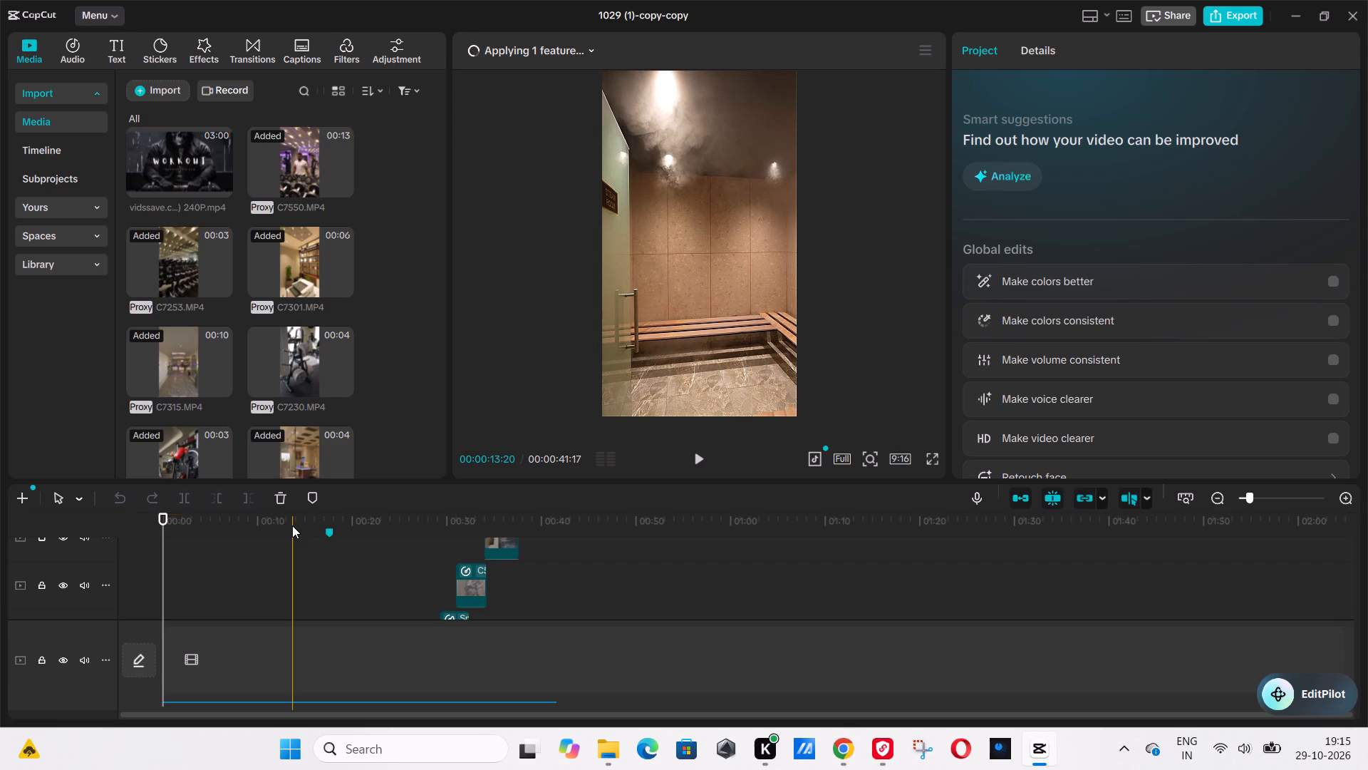
Play the opening seconds of the duplicated project from the start to review its clip sequence.
drag(169, 518, 95, 516)
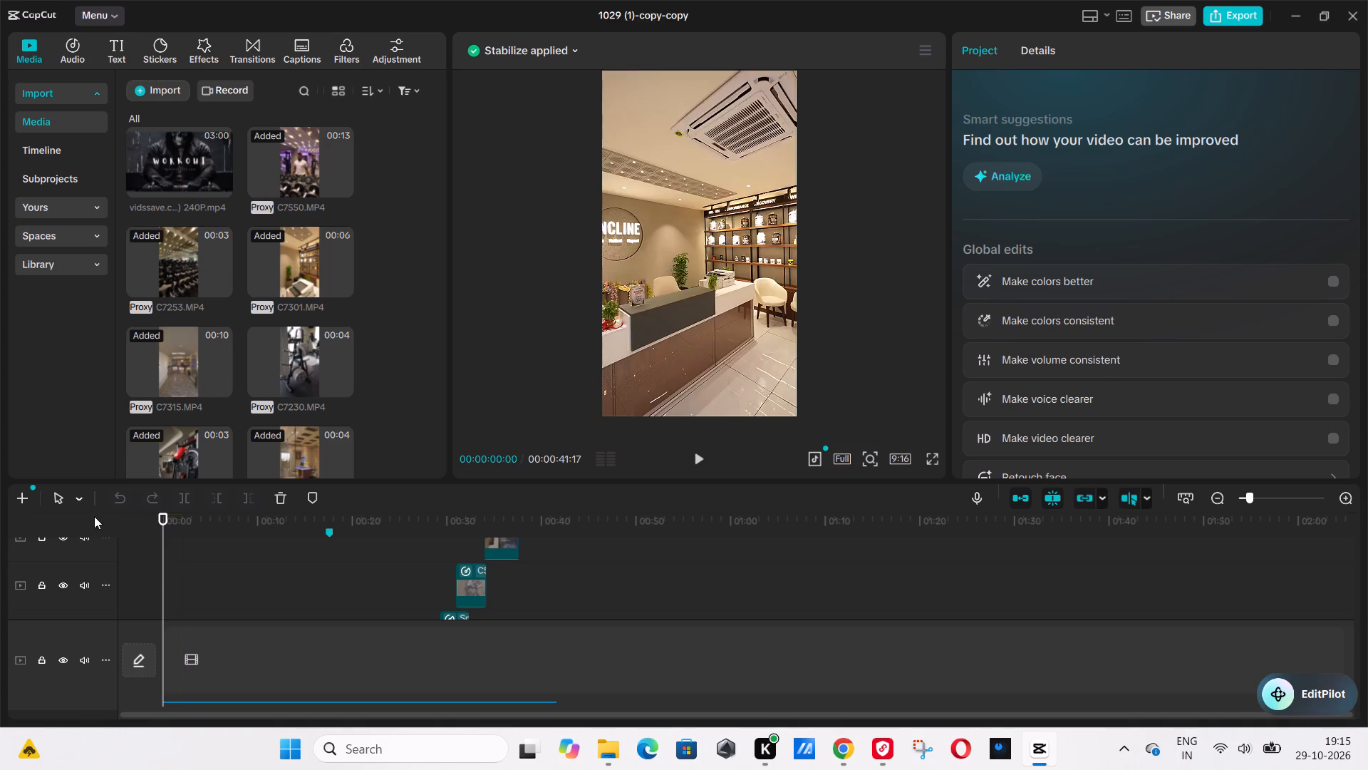
key(space)
scroll(250, 604, down, 9)
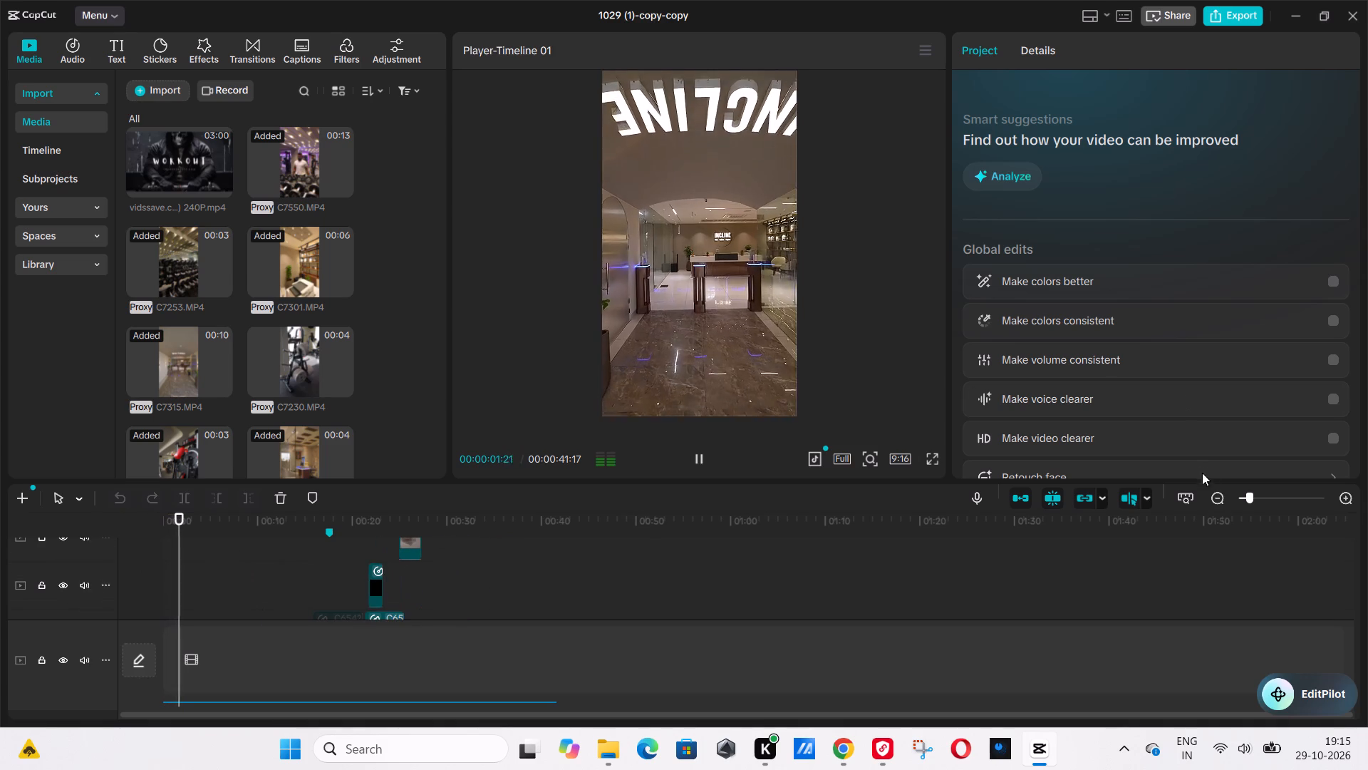
click(1258, 496)
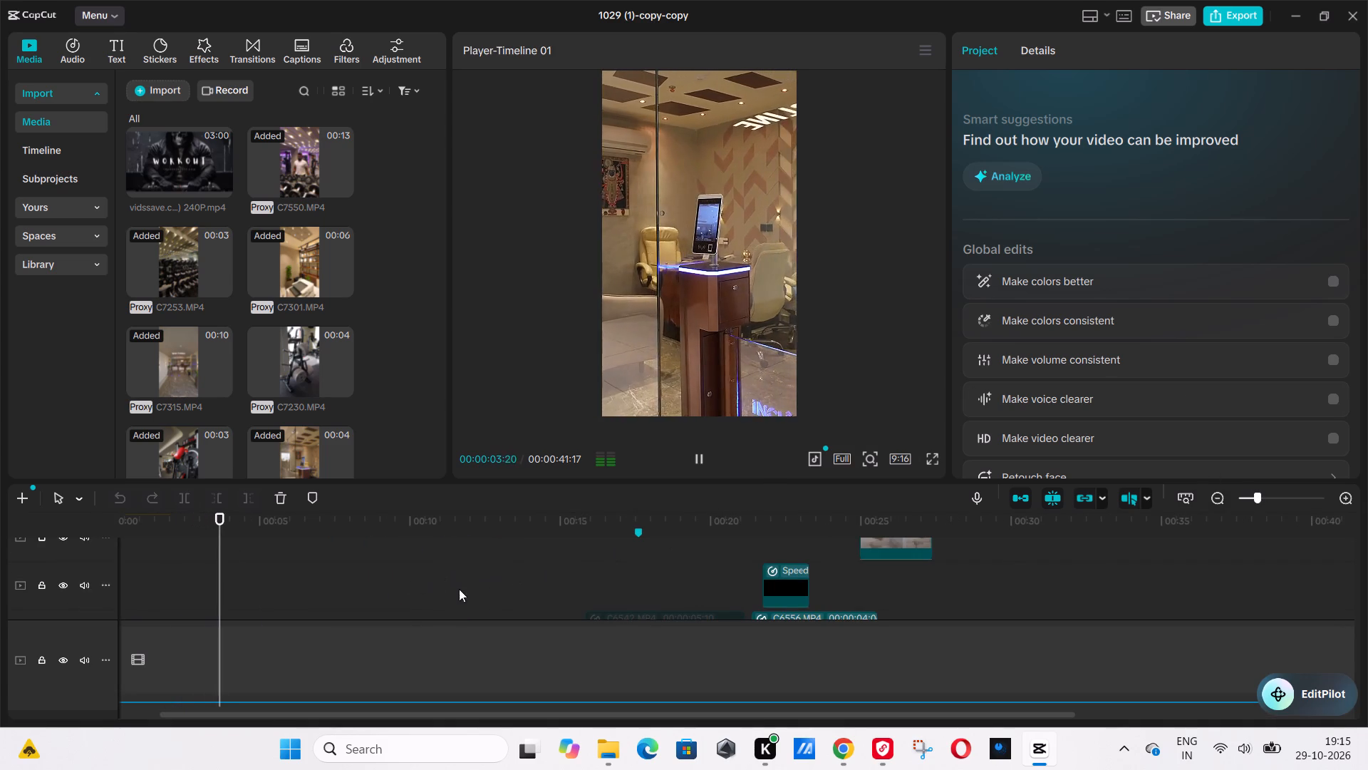
key(space)
drag(247, 528, 62, 542)
scroll(188, 611, down, 12)
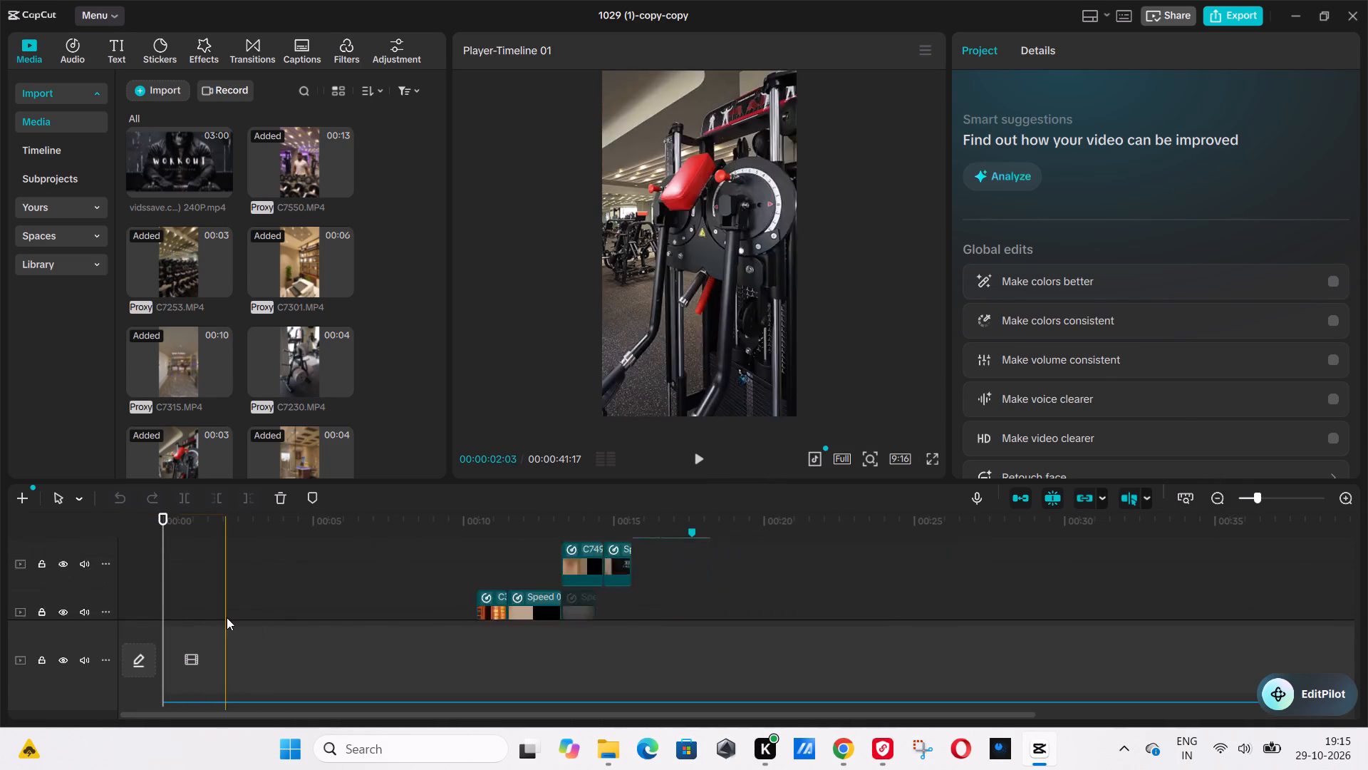
scroll(227, 617, down, 16)
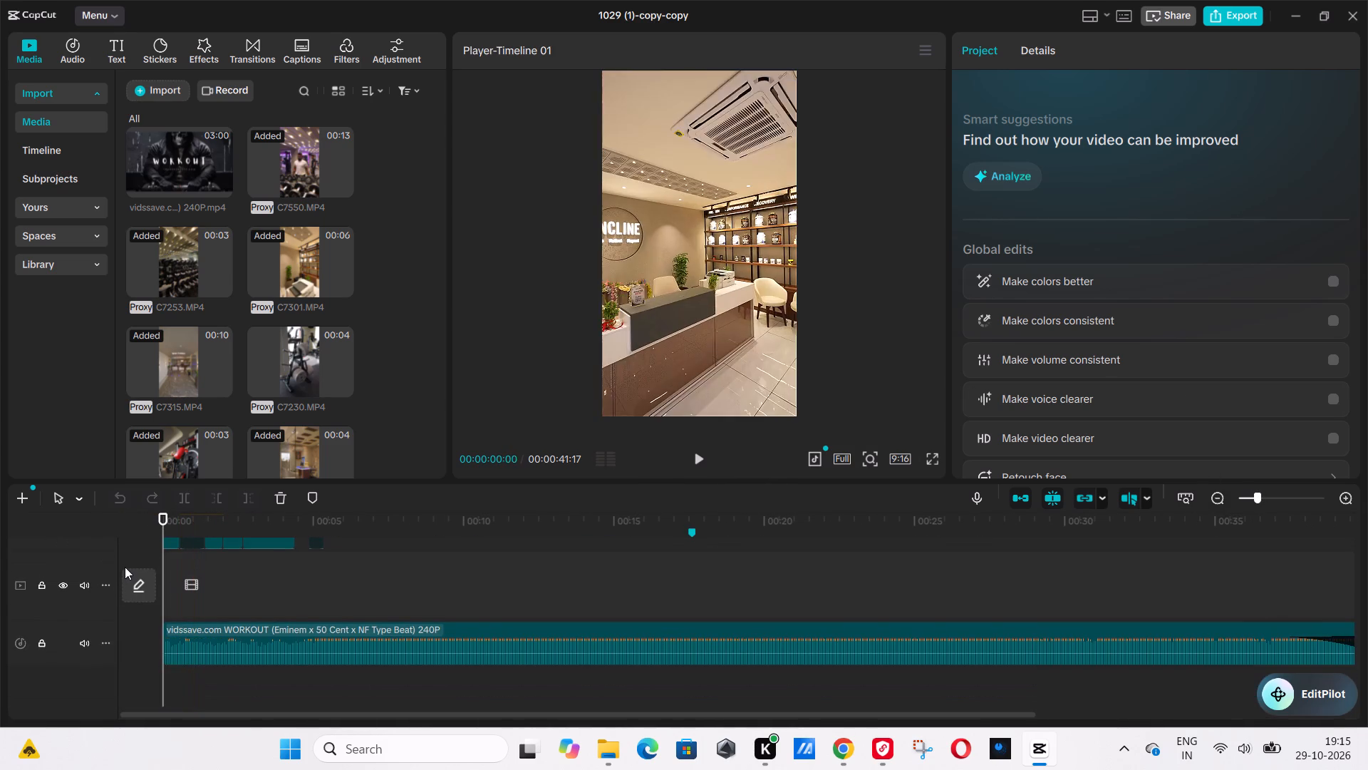
key(space)
scroll(170, 602, up, 5)
key(space)
click(165, 530)
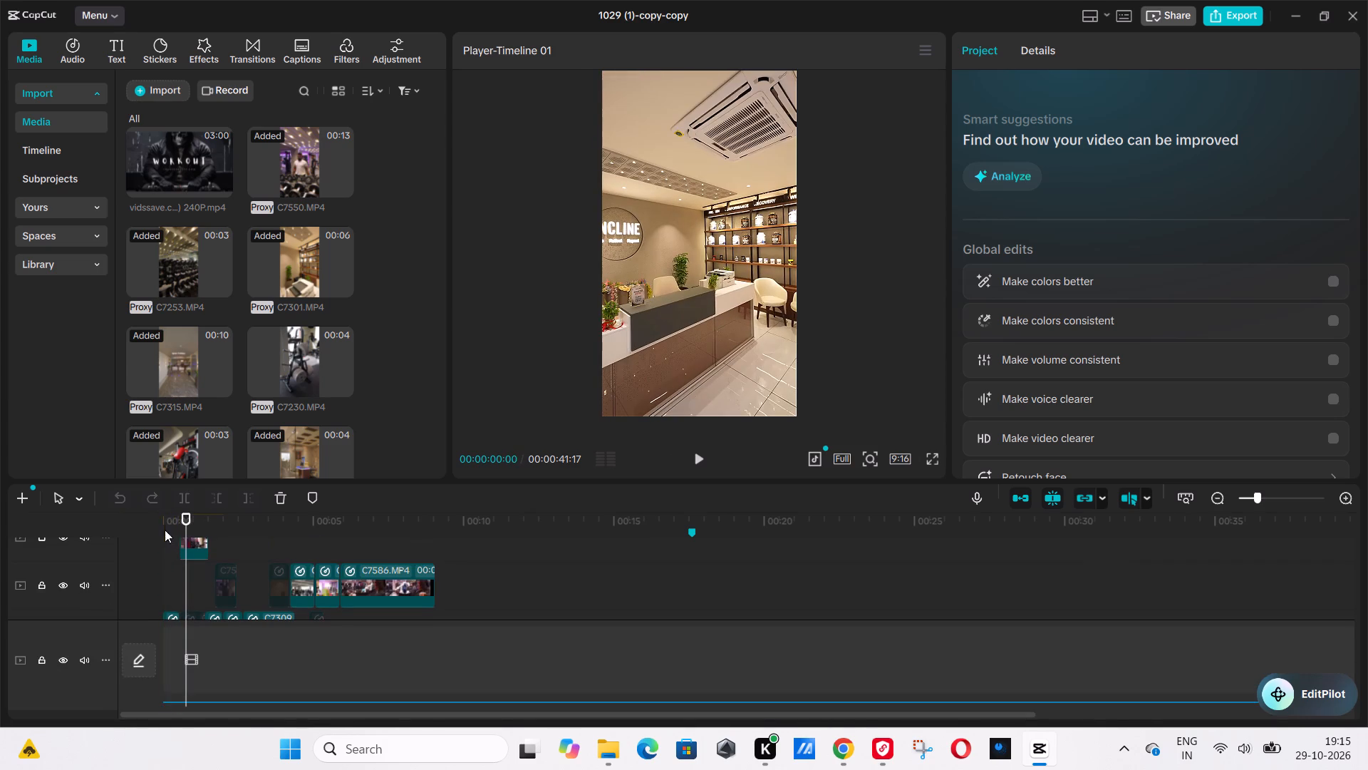
key(space)
key(space)
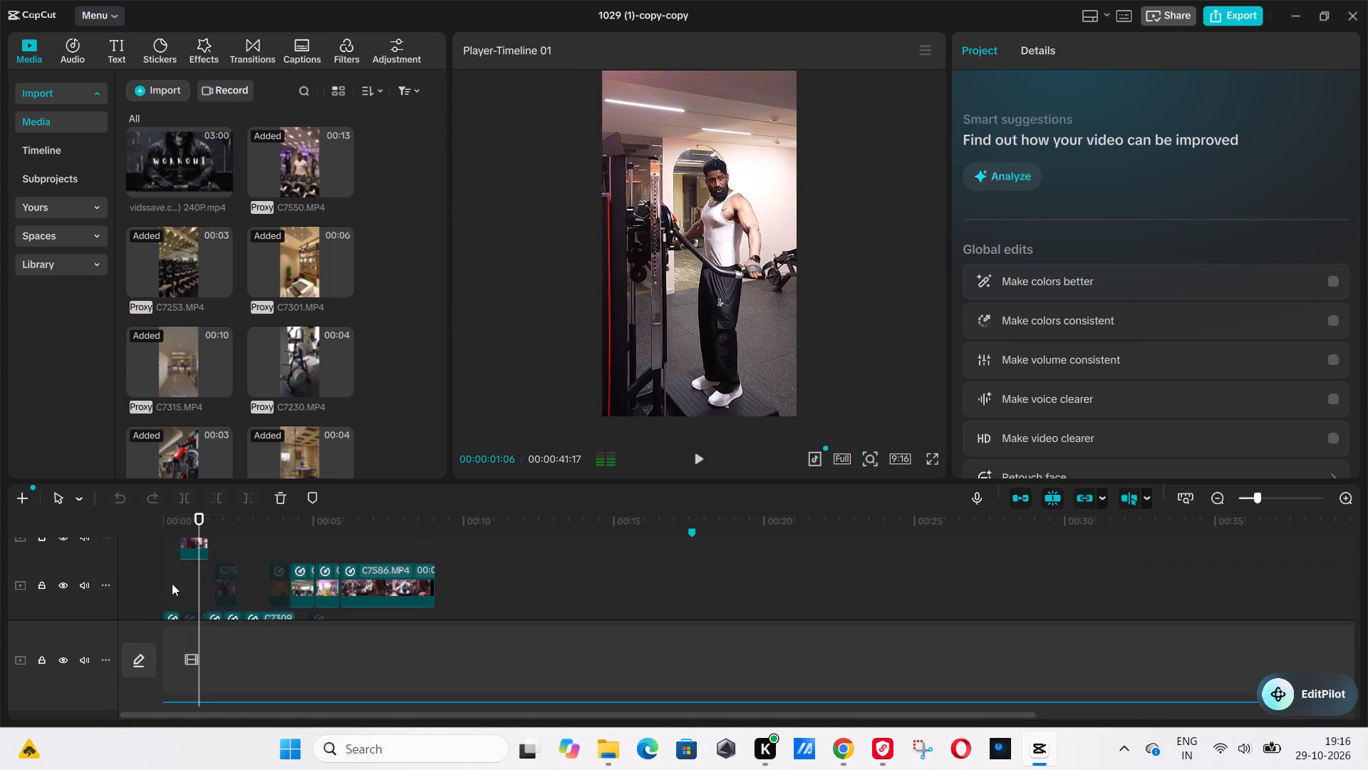
click(159, 553)
scroll(168, 584, down, 3)
drag(168, 520, 77, 533)
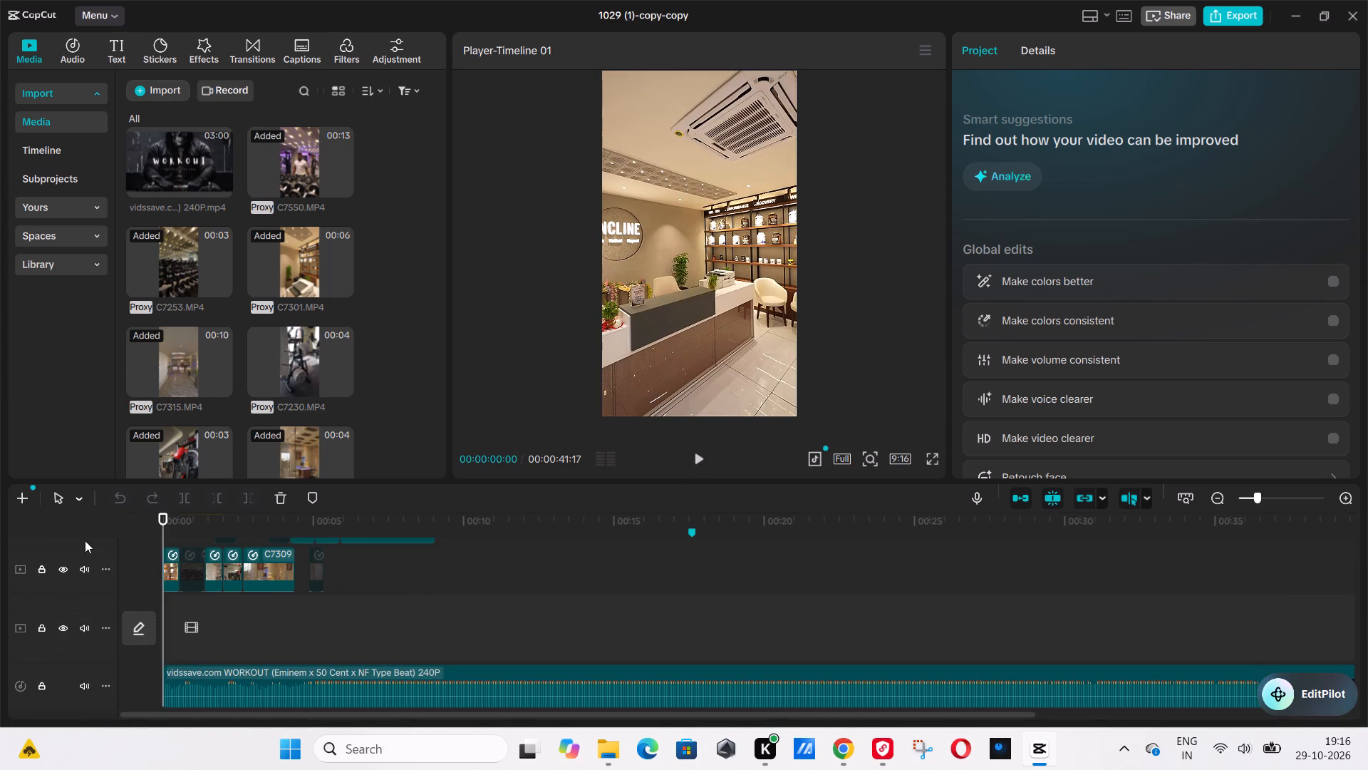
key(space)
key(space)
Disable the reception clip at the start of the timeline and the cable-machine workout clip at about 0:01.
click(173, 577)
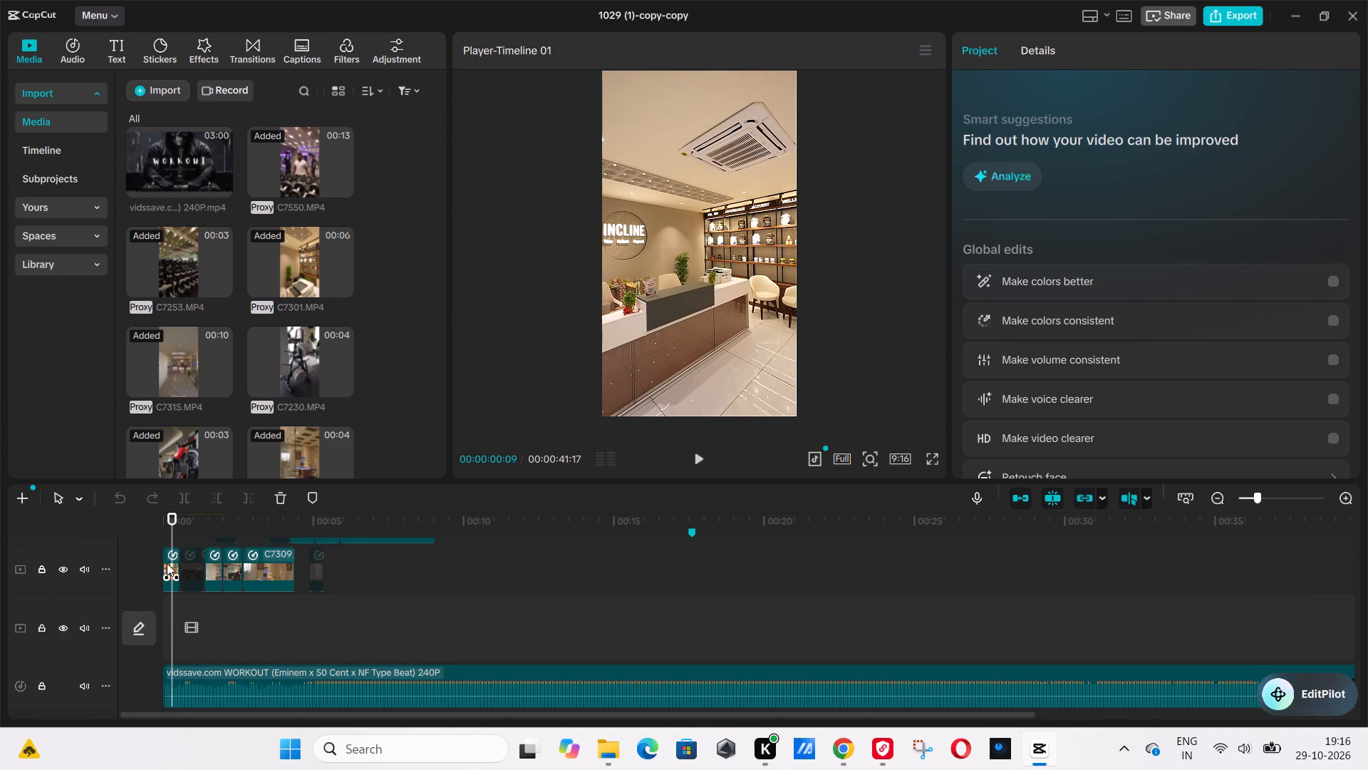
click(167, 562)
text(V)
key(space)
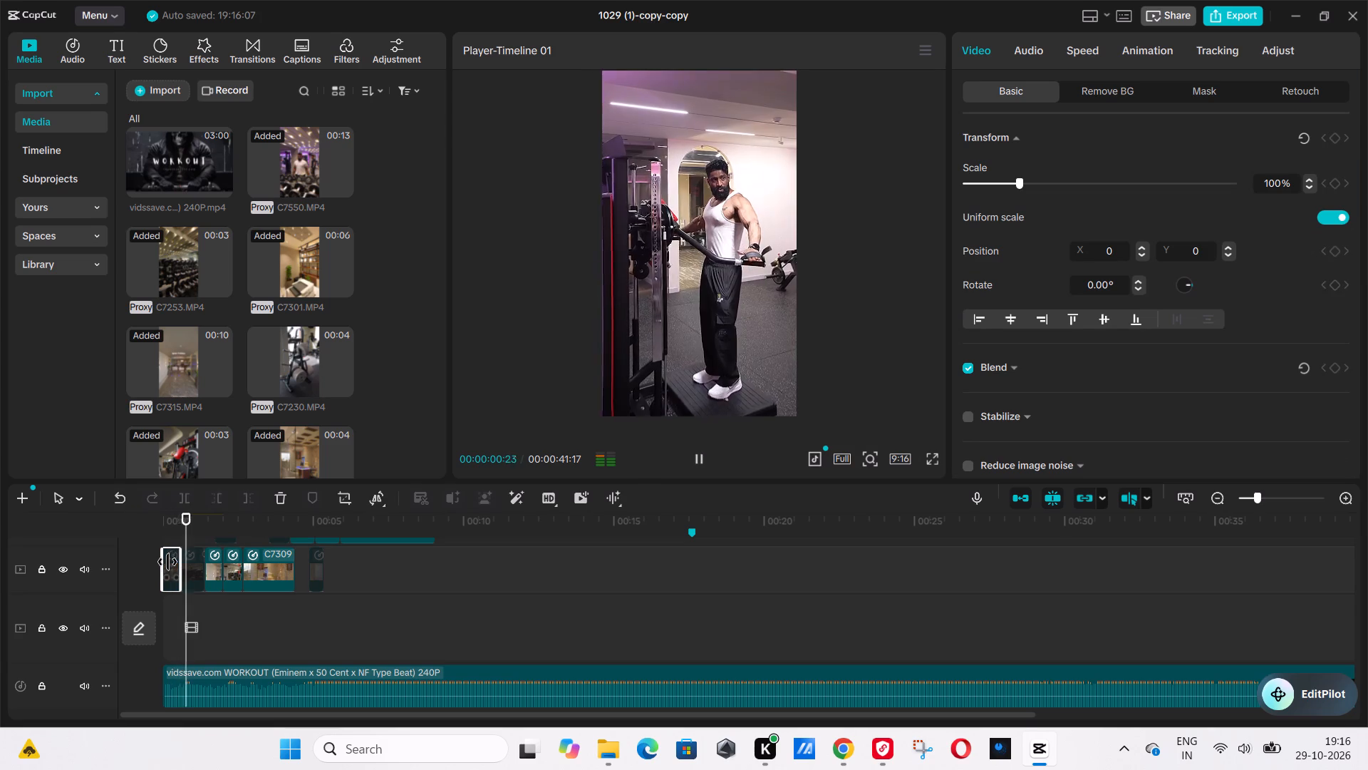
key(space)
scroll(220, 585, up, 4)
click(196, 558)
text(V)
key(space)
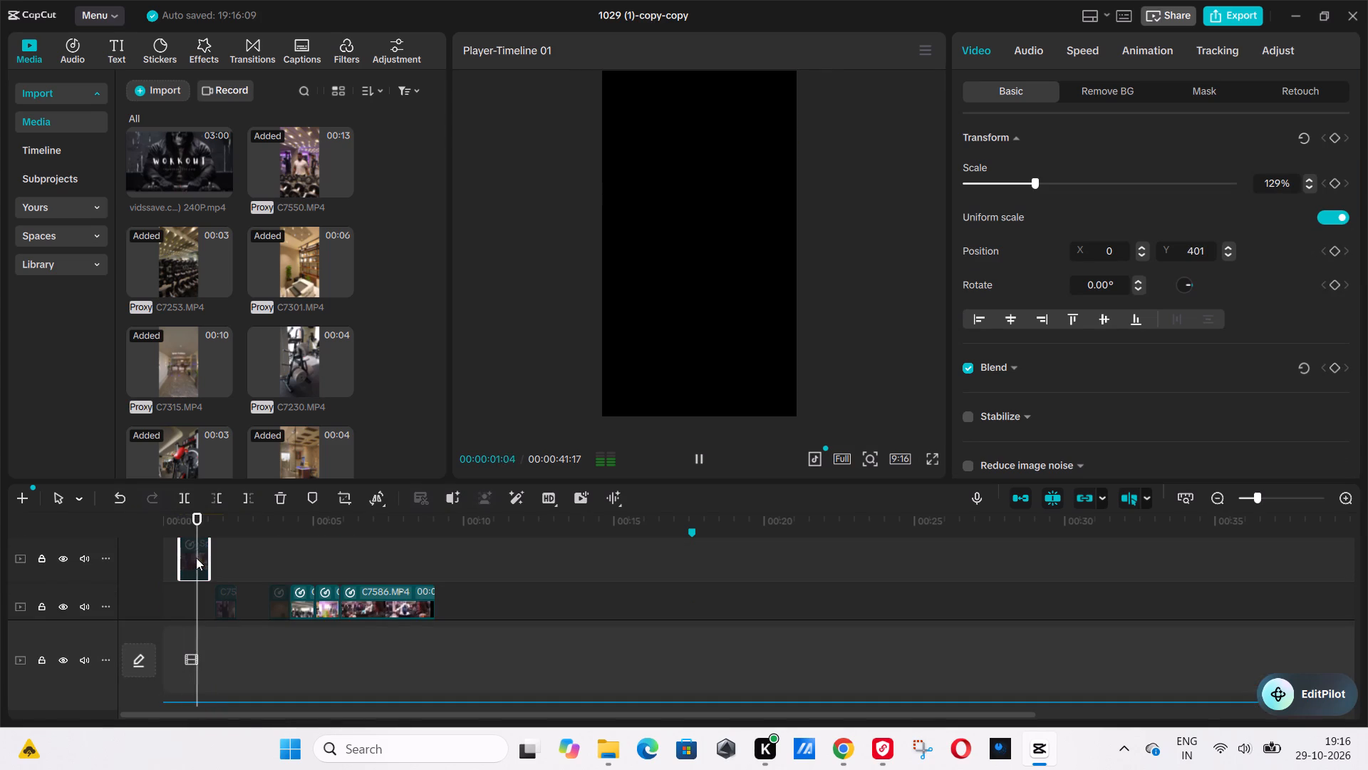
key(space)
Disable the INCLINE entrance clip and the red gym-machine clip that follows it at about 0:02.
scroll(207, 568, down, 3)
click(219, 583)
text(V)
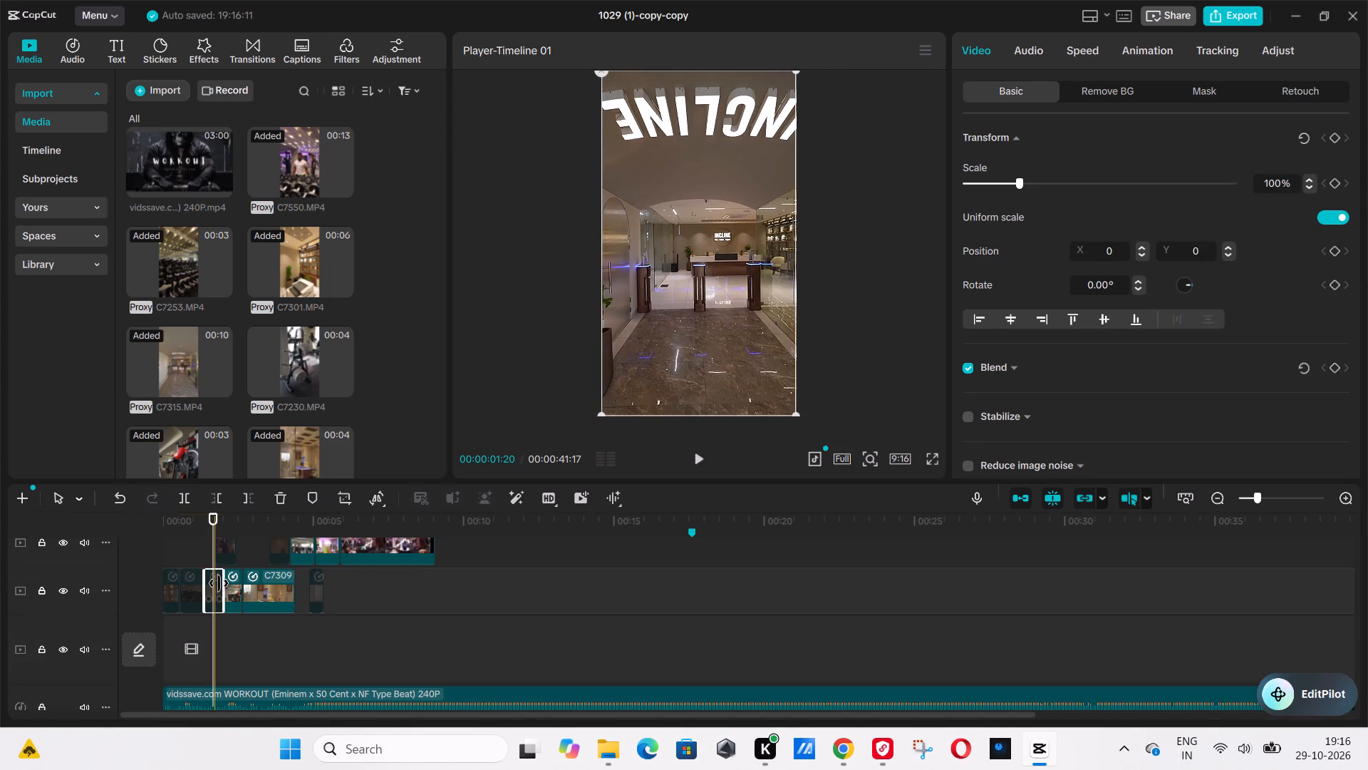
key(space)
key(space)
click(229, 588)
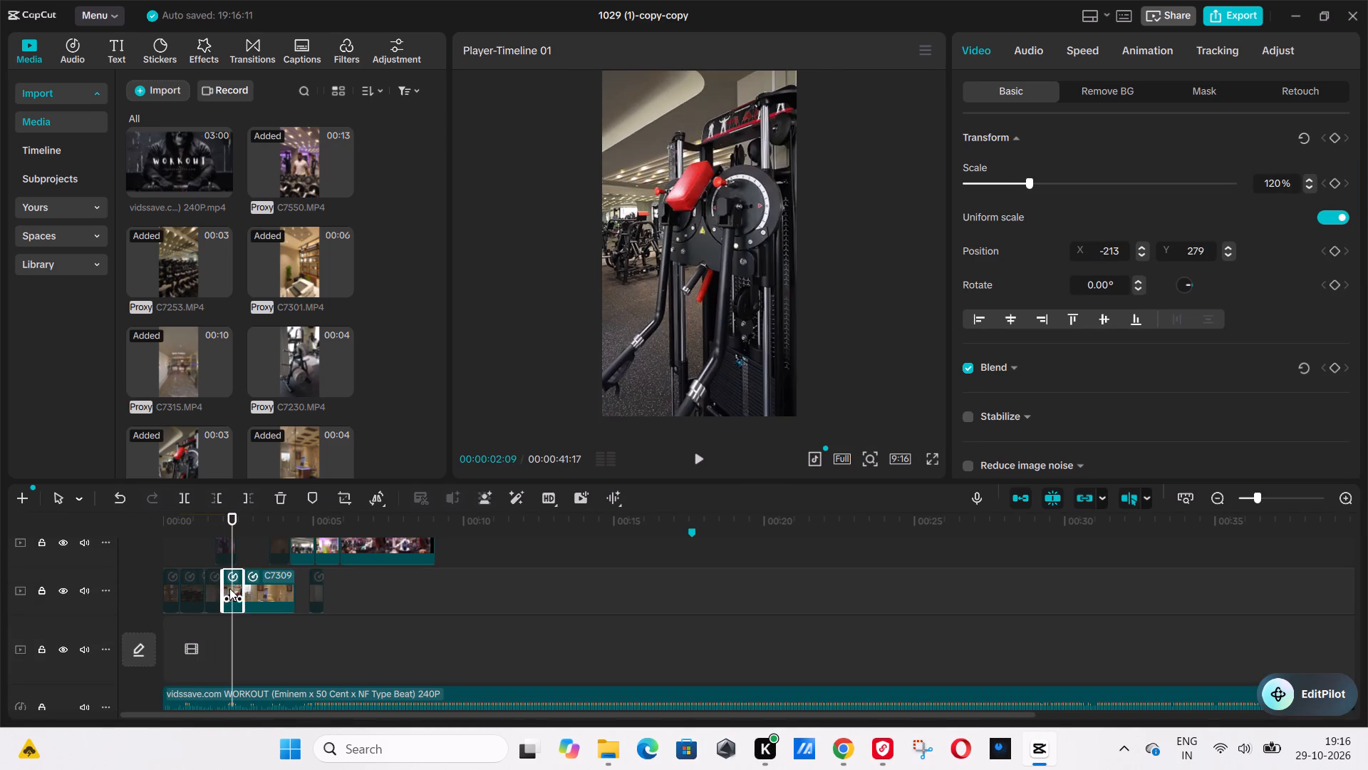
text(V)
key(space)
key(space)
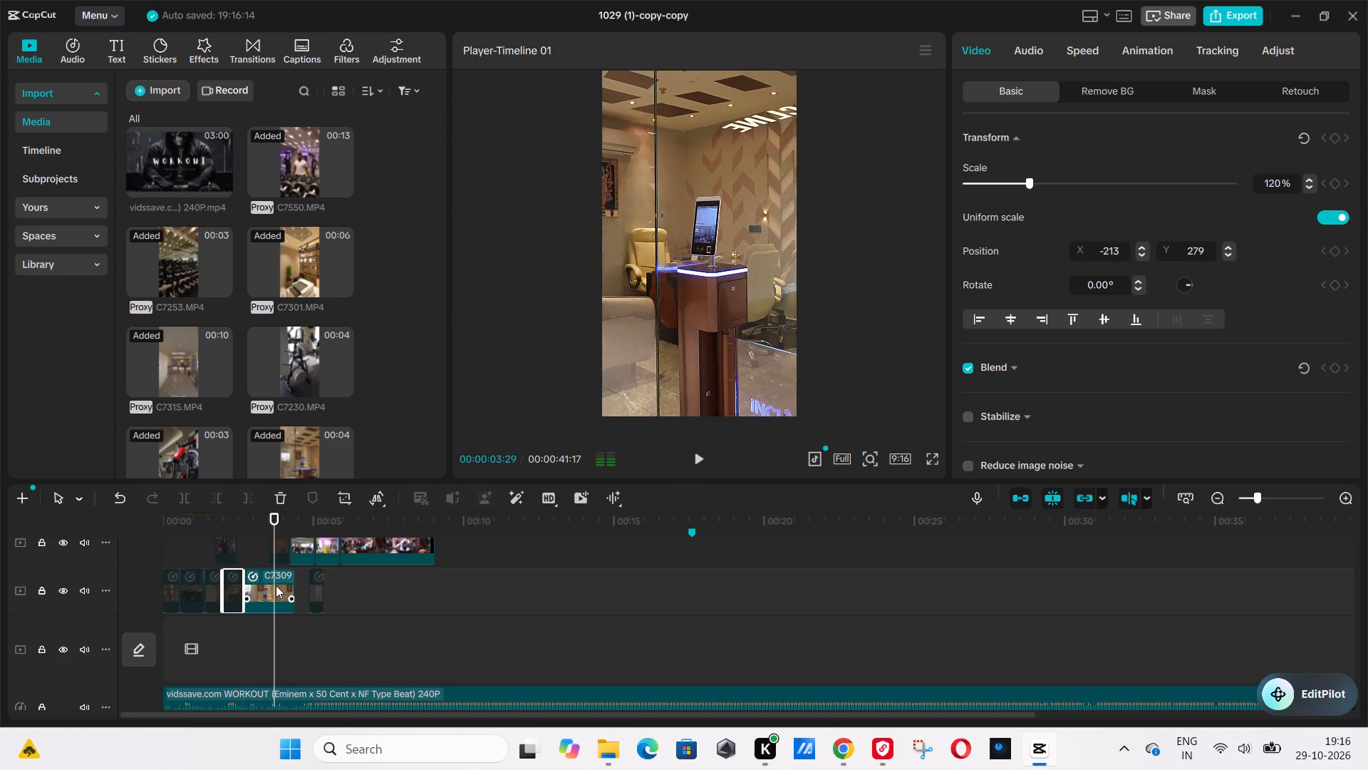
Disable the C7309 entry-kiosk clip, the short clip after it at about 0:04, and the barbell squat clip at 0:05.
click(276, 585)
text(V)
key(space)
key(space)
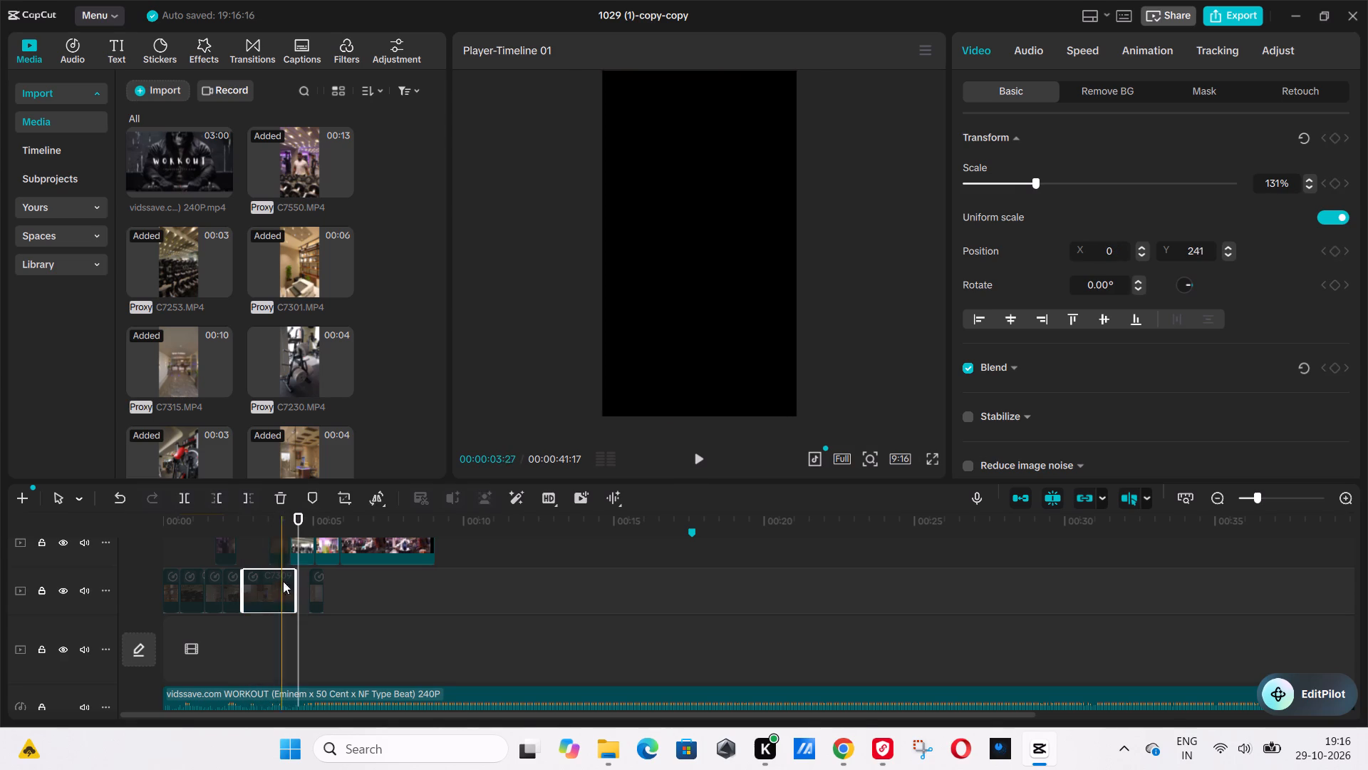
click(302, 550)
text(V)
key(space)
key(space)
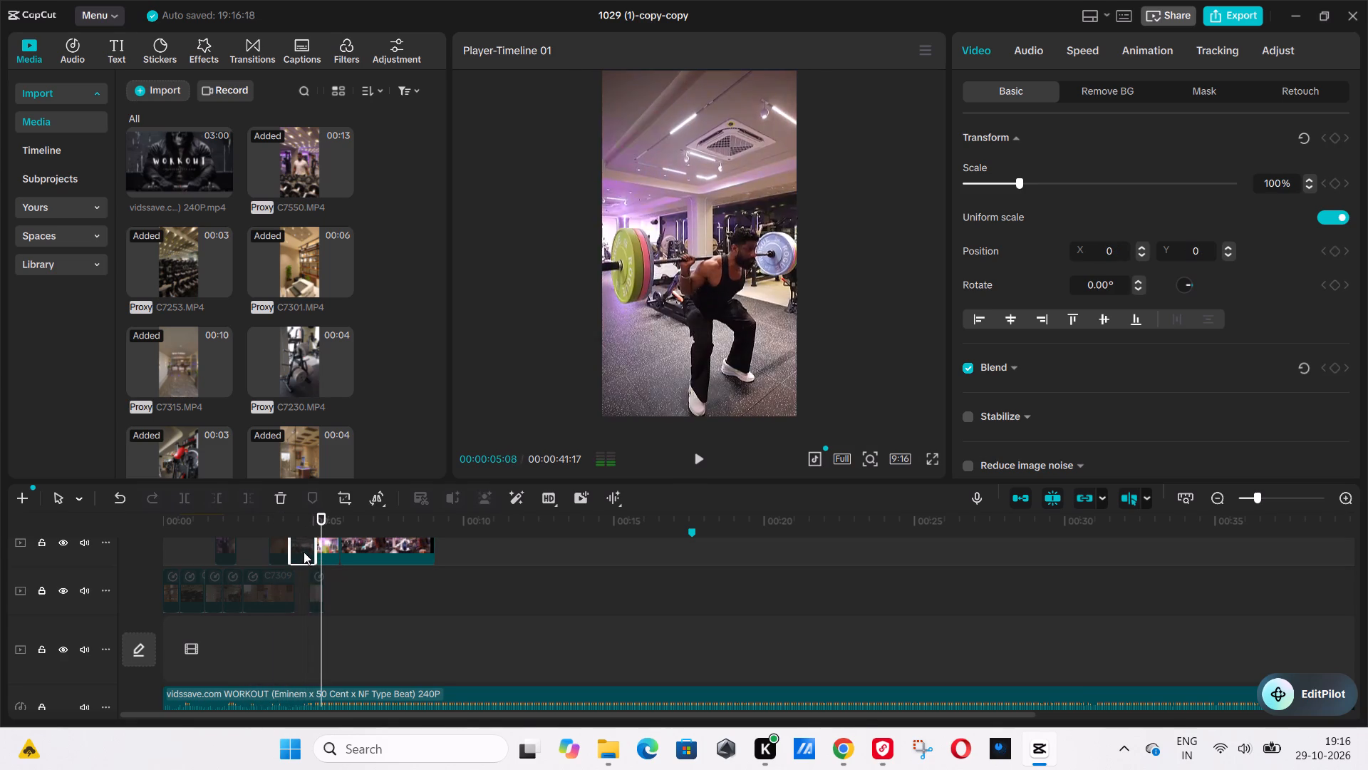
click(326, 550)
key(v)
Disable the C7586 clip of the woman training at about 0:06 and the locker clip at about 0:07.
scroll(341, 569, up, 2)
click(348, 547)
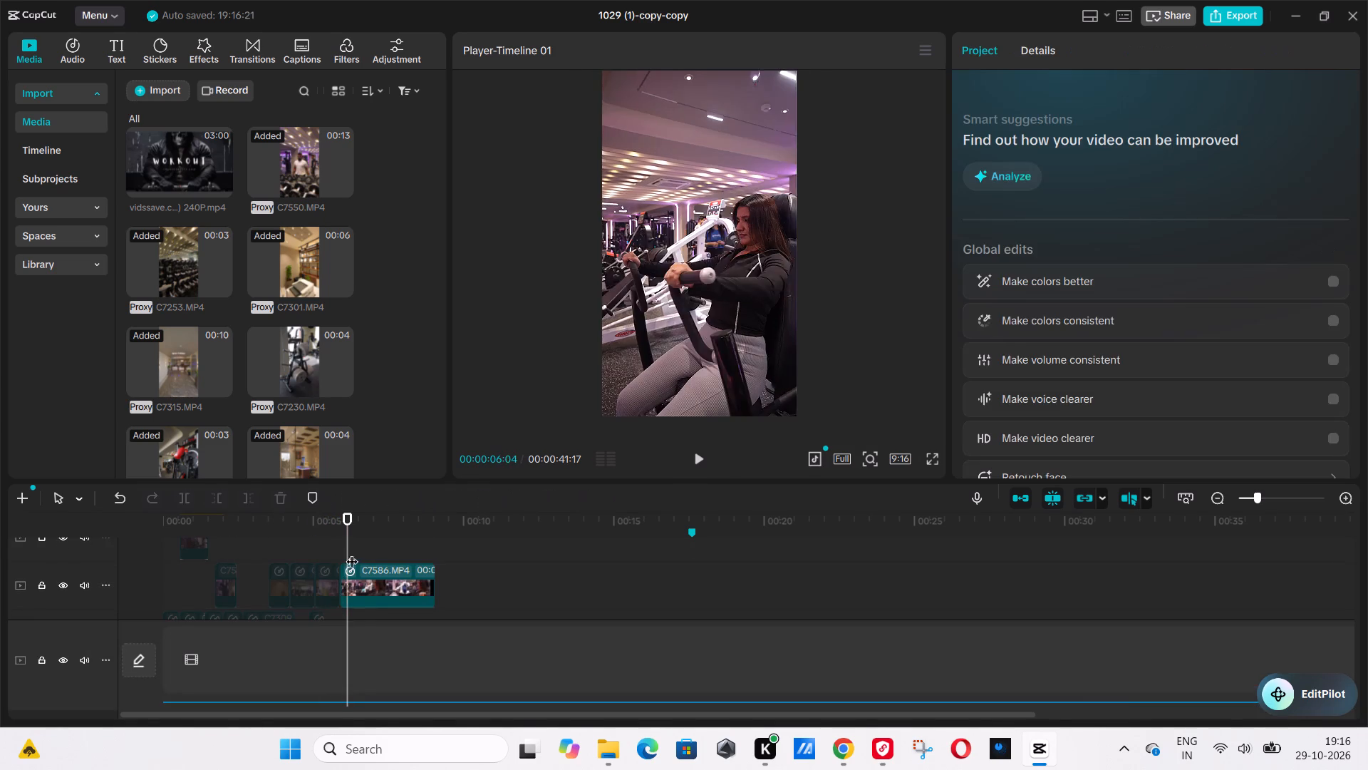
click(356, 564)
click(355, 581)
text(V)
key(space)
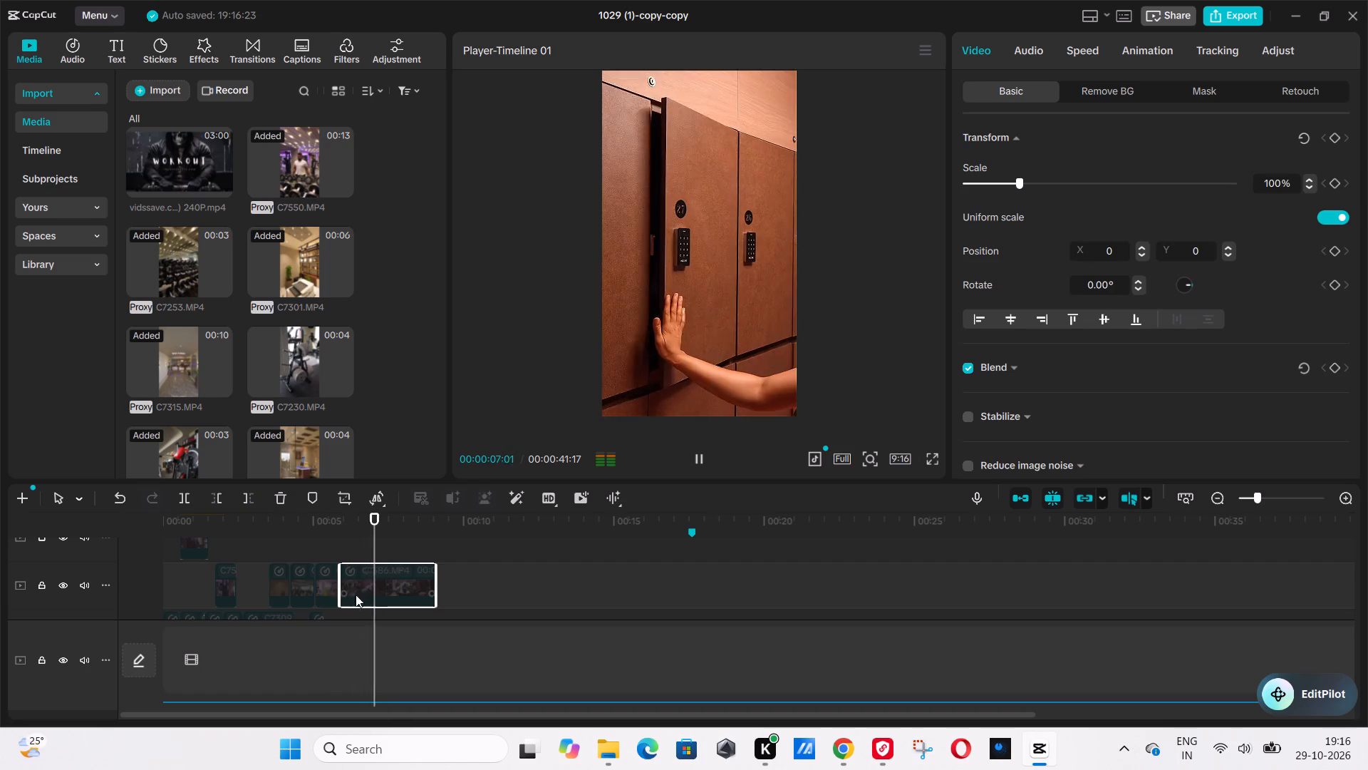
scroll(381, 587, up, 1)
key(space)
scroll(440, 582, up, 6)
click(395, 582)
text(V)
Replay the mirror flexing clip between about 0:08 and 0:10 to review it.
key(space)
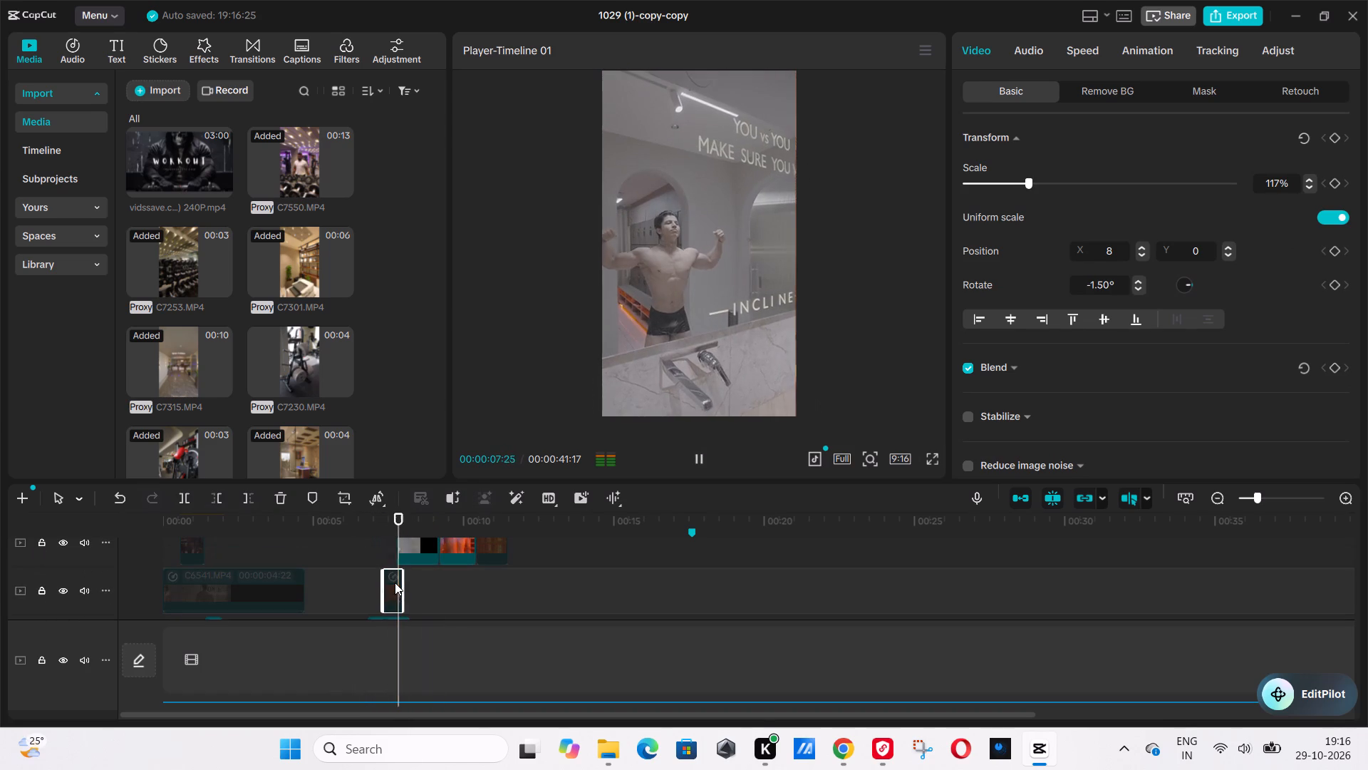
key(space)
key(space)
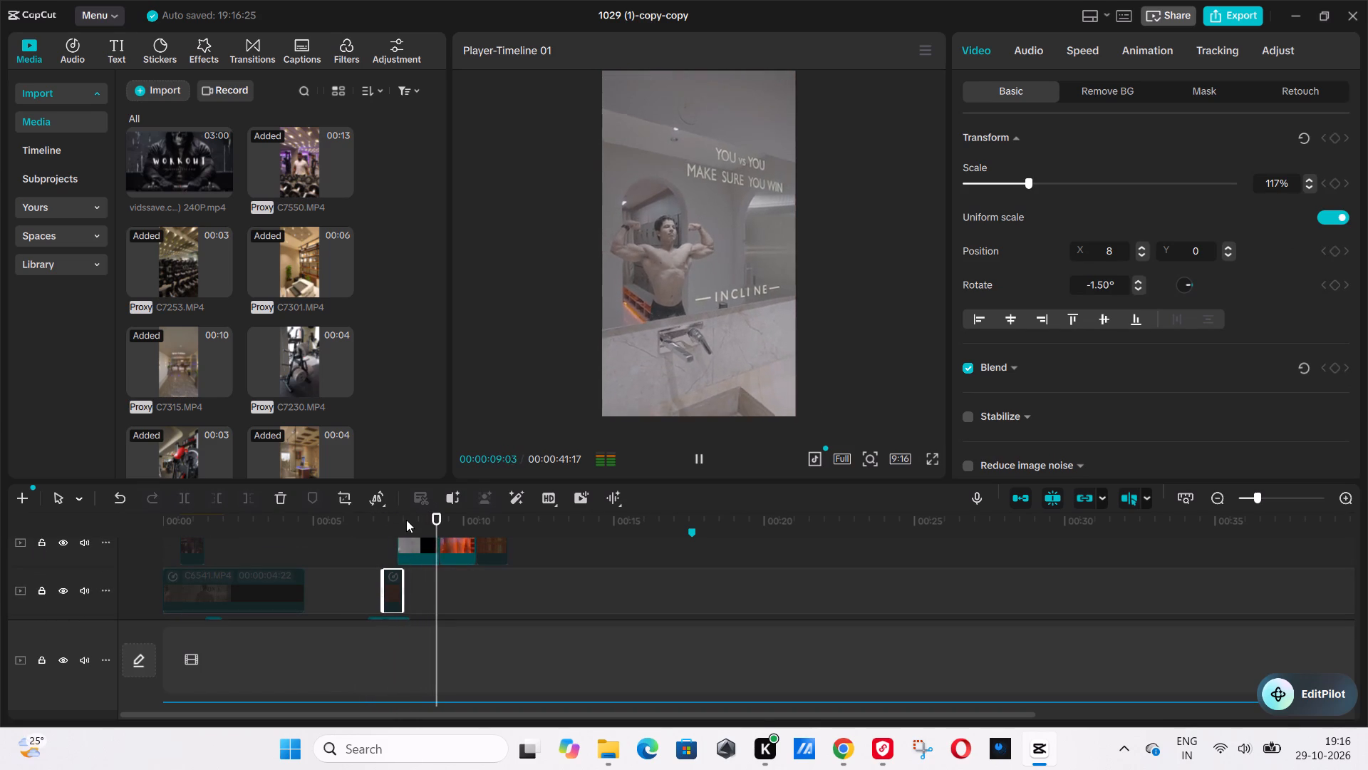
click(405, 520)
key(space)
click(400, 528)
key(space)
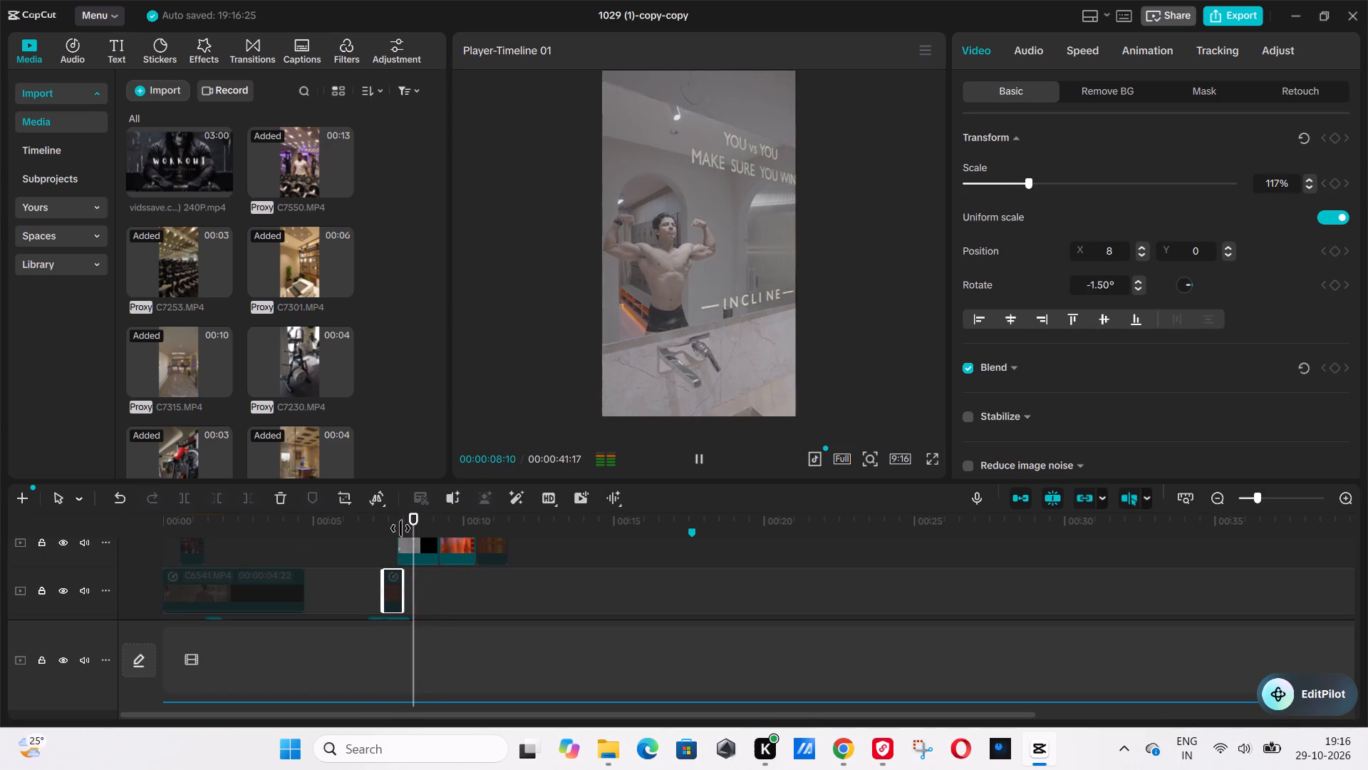
key(space)
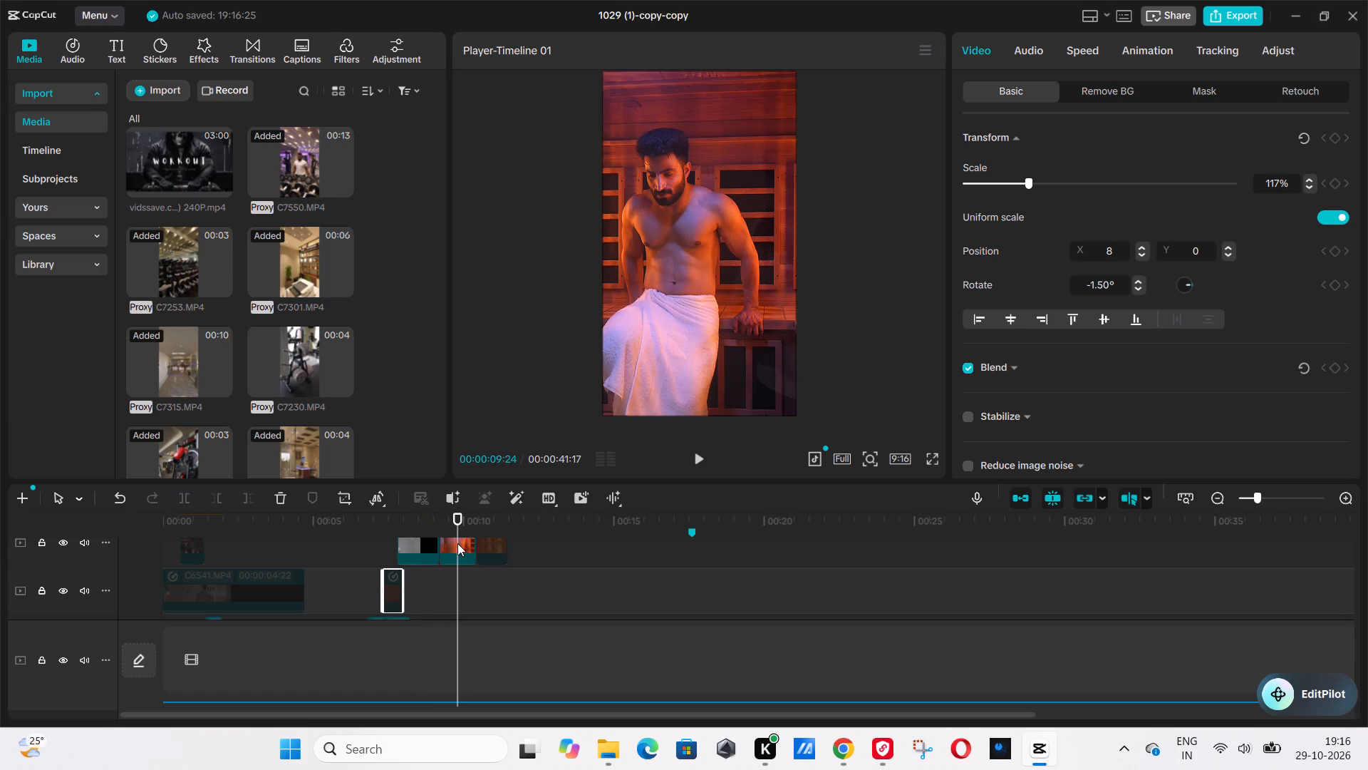
Disable the clip of the man in the sauna at about 0:09 and the empty wooden sauna clip at about 0:10.
click(457, 543)
text(V)
key(space)
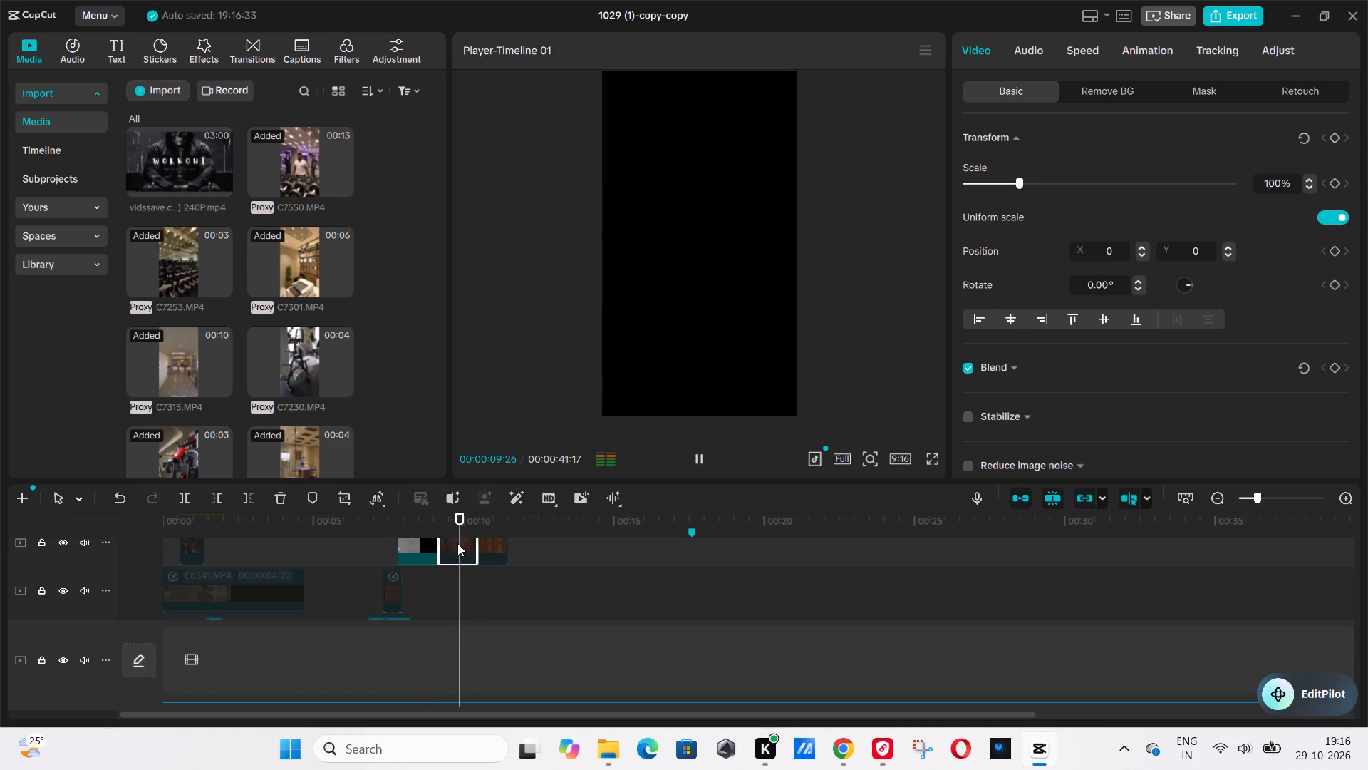
scroll(534, 582, up, 5)
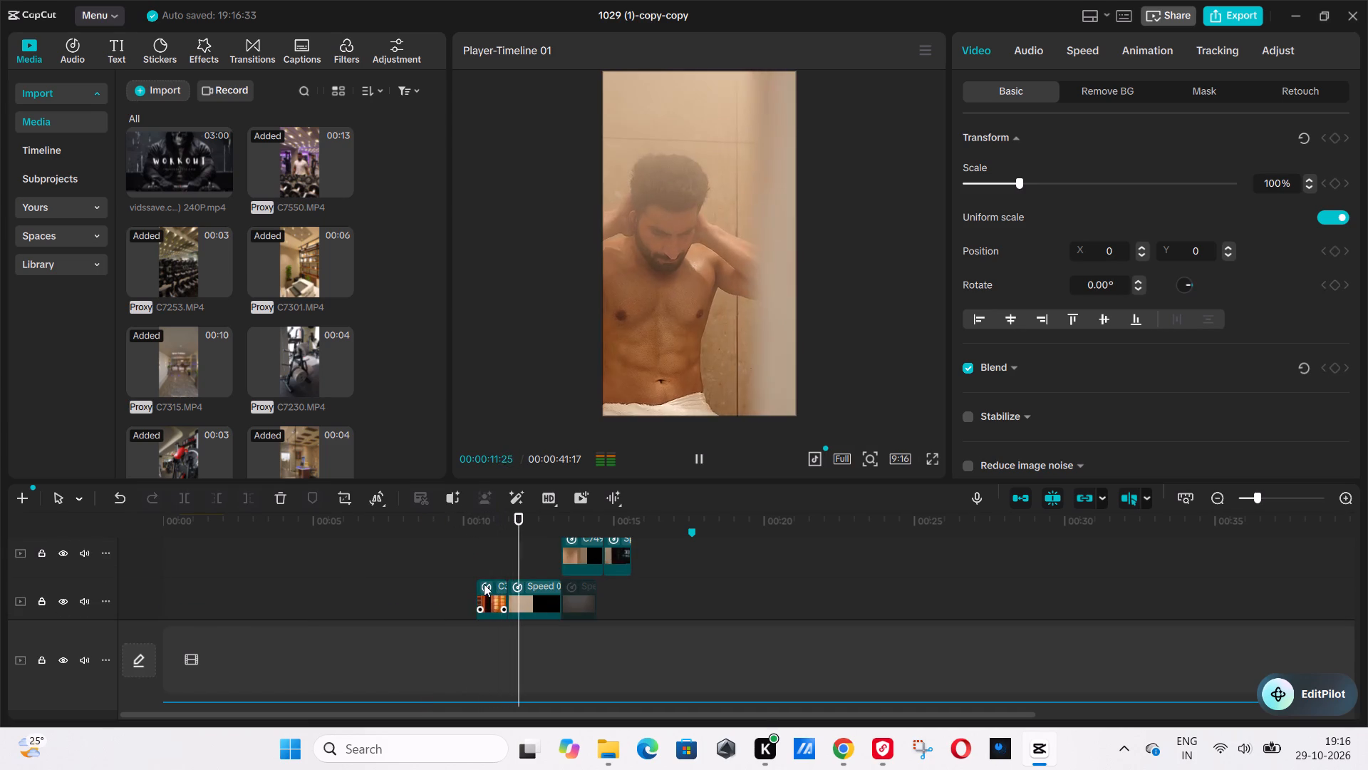
key(space)
click(449, 563)
key(space)
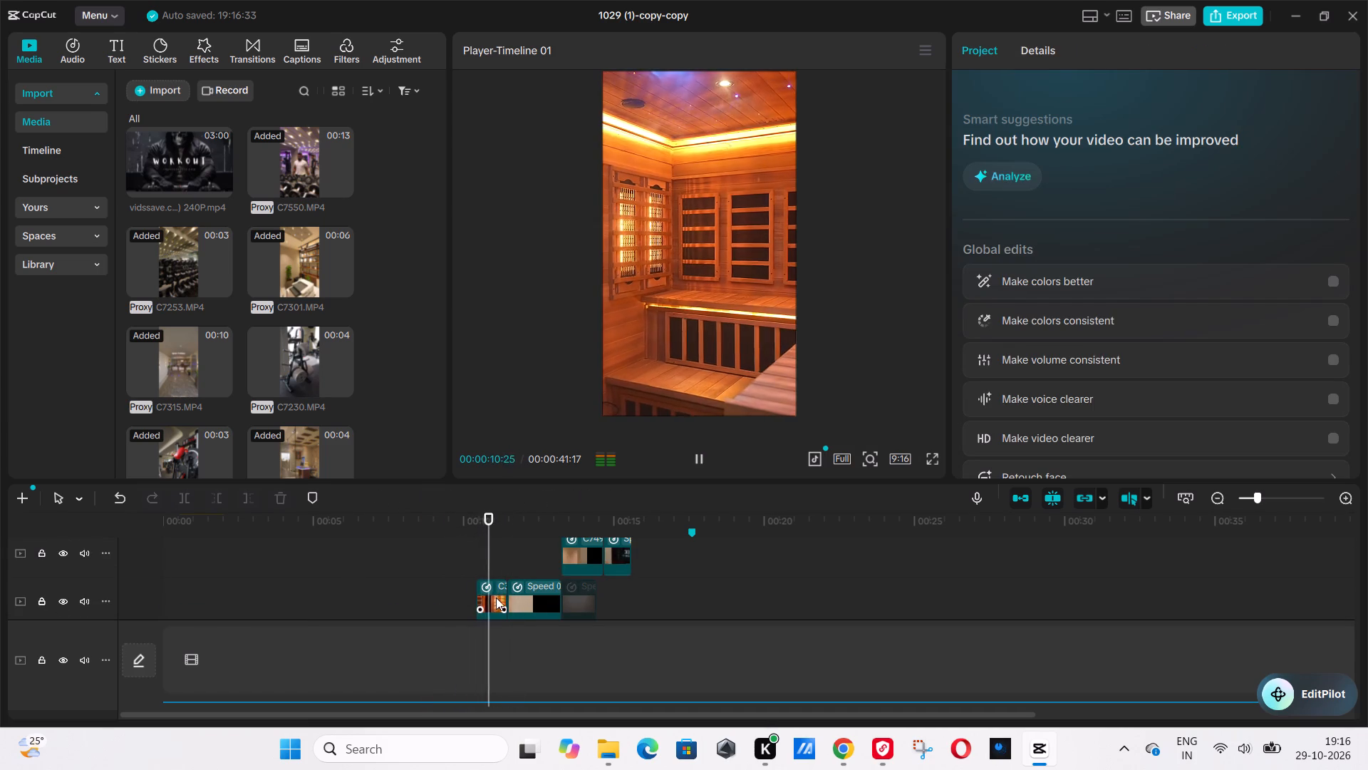
click(424, 598)
key(space)
click(490, 597)
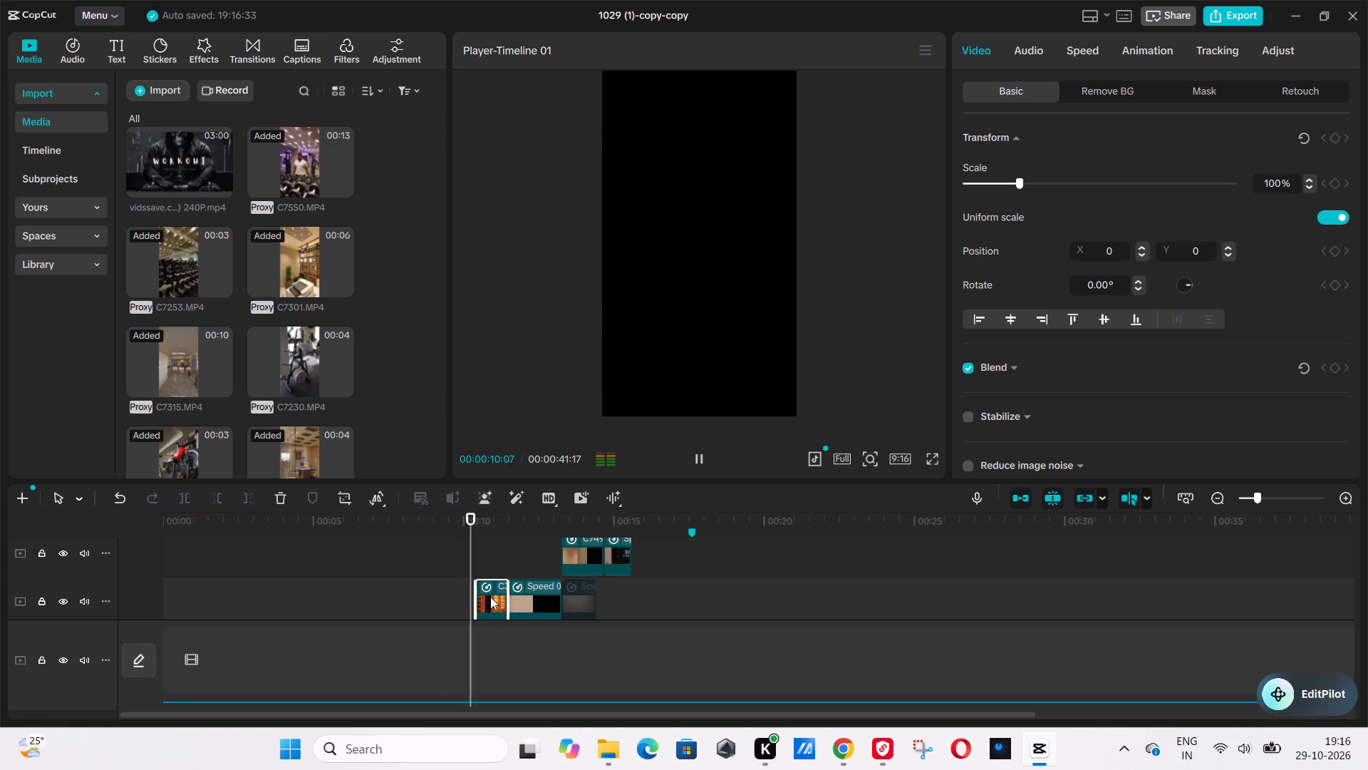
key(space)
text(V)
Disable the steam-room clip of the man at about 0:11 and the clip at about 0:13.
key(space)
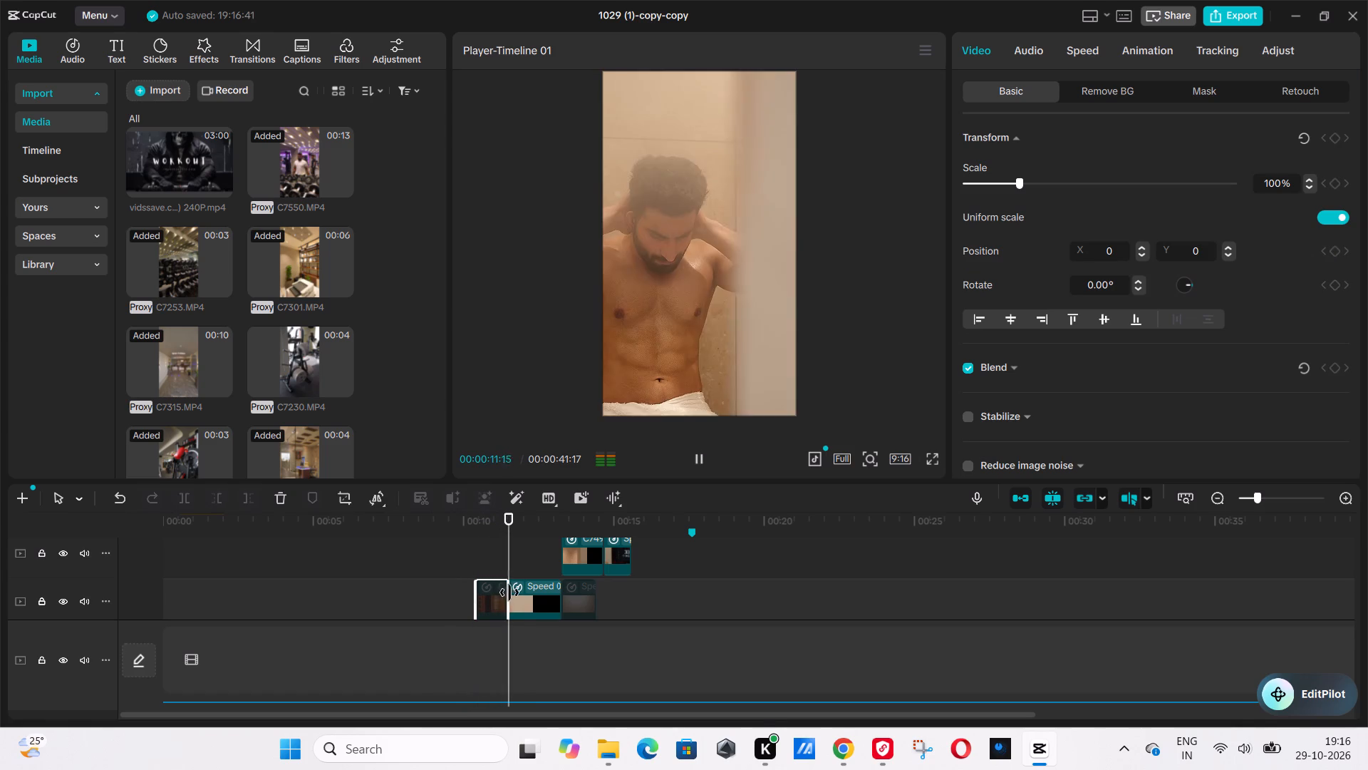
key(space)
click(514, 591)
text(V)
key(space)
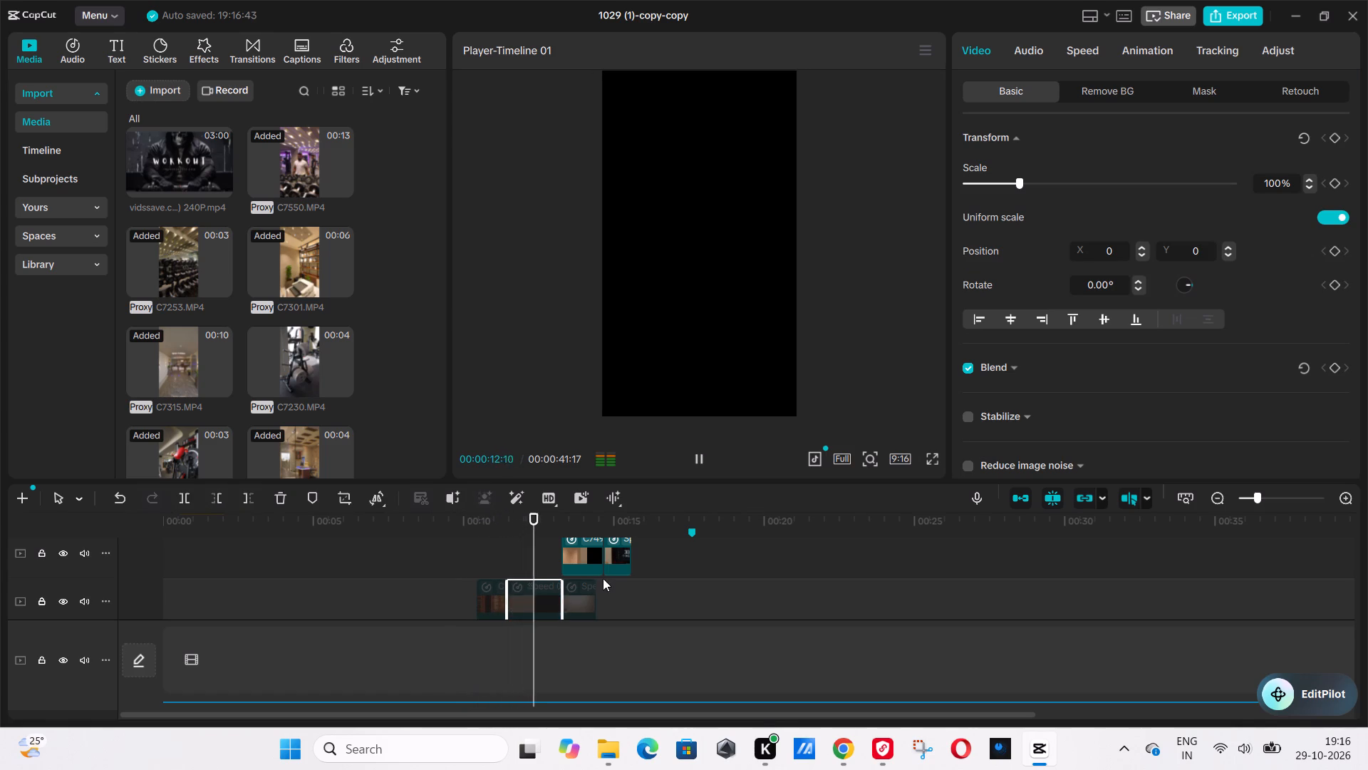
scroll(583, 581, up, 3)
key(space)
click(571, 600)
text(V)
Disable the temperature-control clip at about 0:15, the red sauna clip at about 0:16, and the C3231 clip at about 0:17.
key(space)
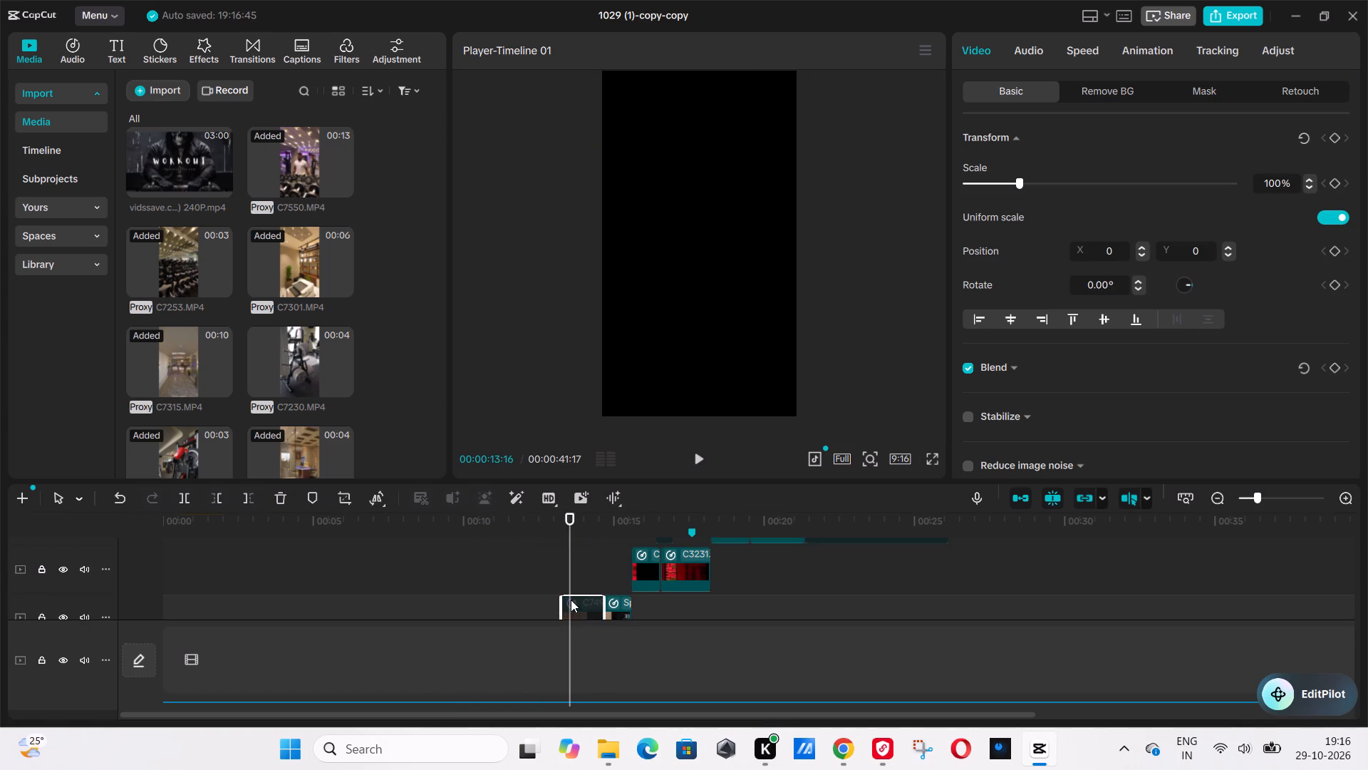
key(space)
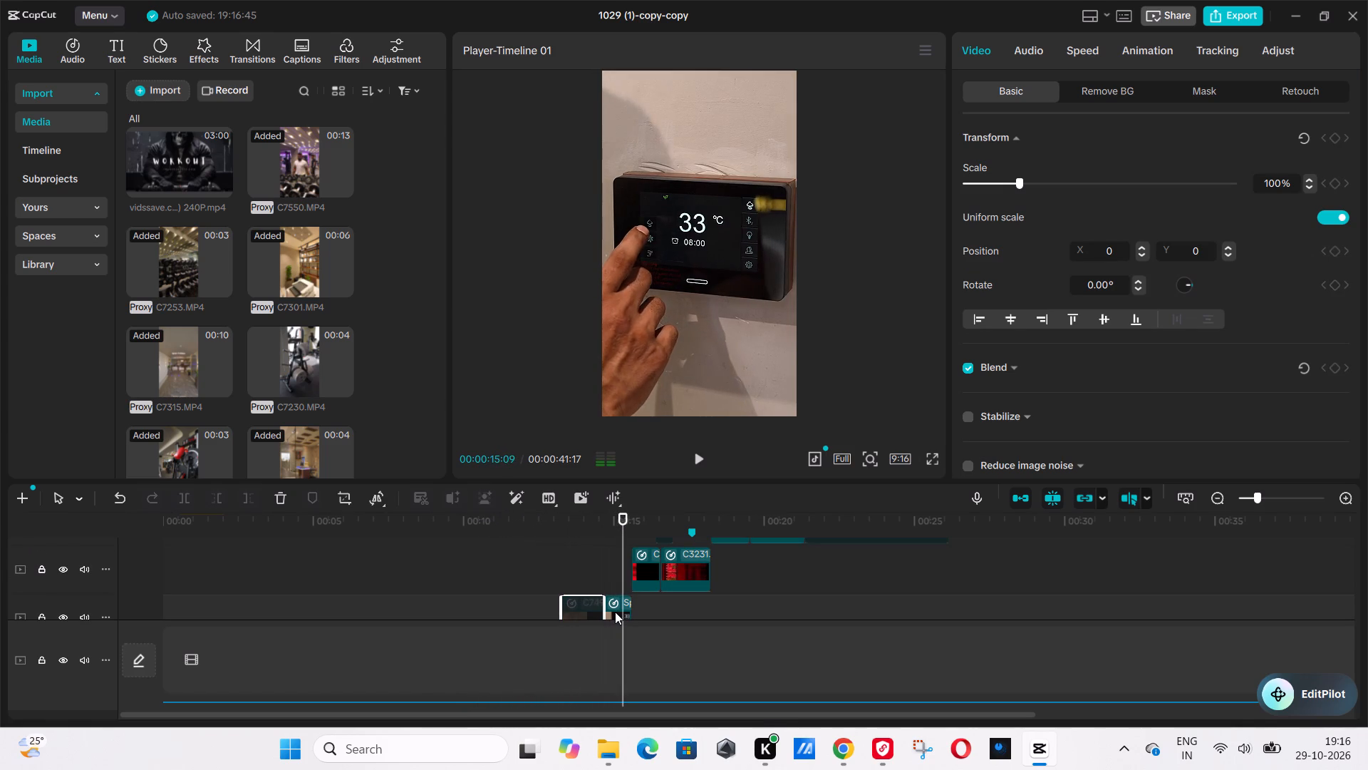
click(615, 612)
text(V)
key(space)
key(space)
click(643, 579)
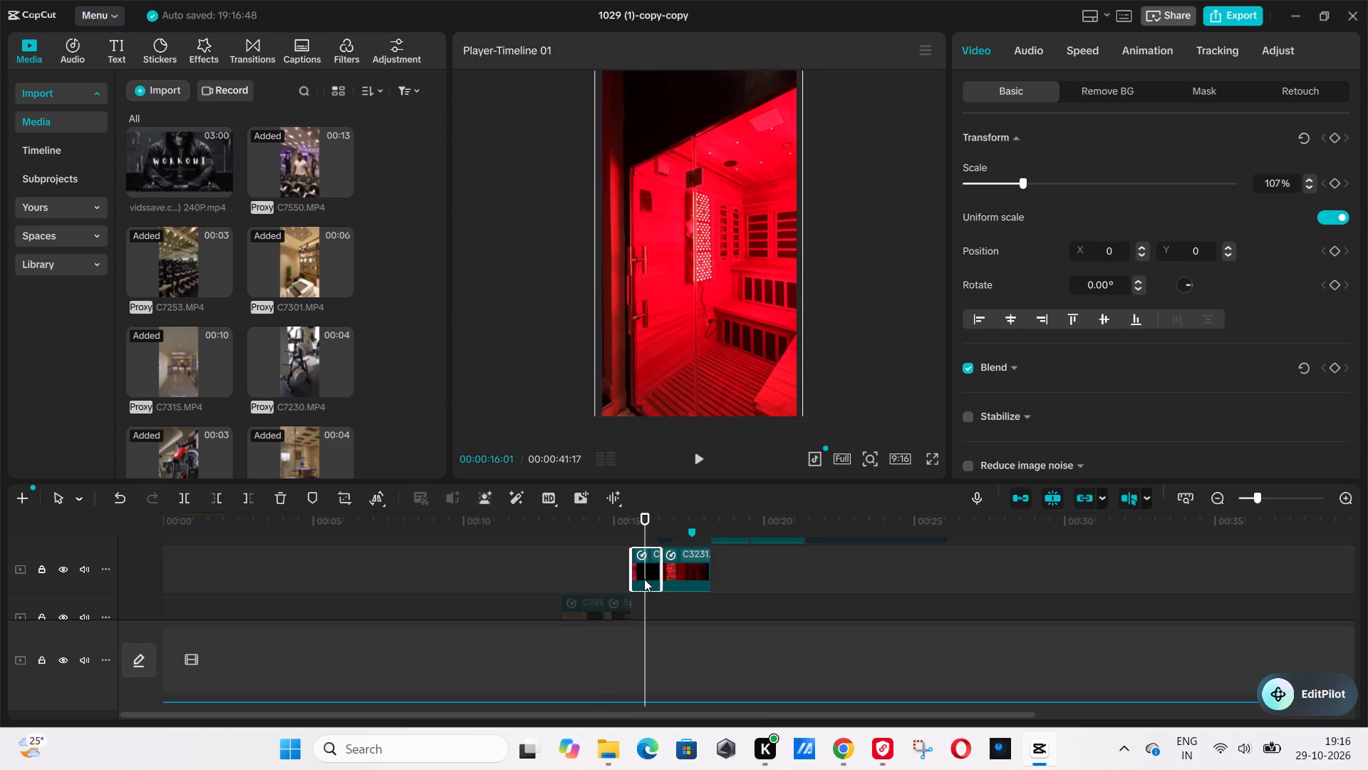
text(V)
key(space)
click(694, 573)
text(V)
Disable the red light panel clip at about 0:19 and the C3226 clip at about 0:20.
key(space)
key(space)
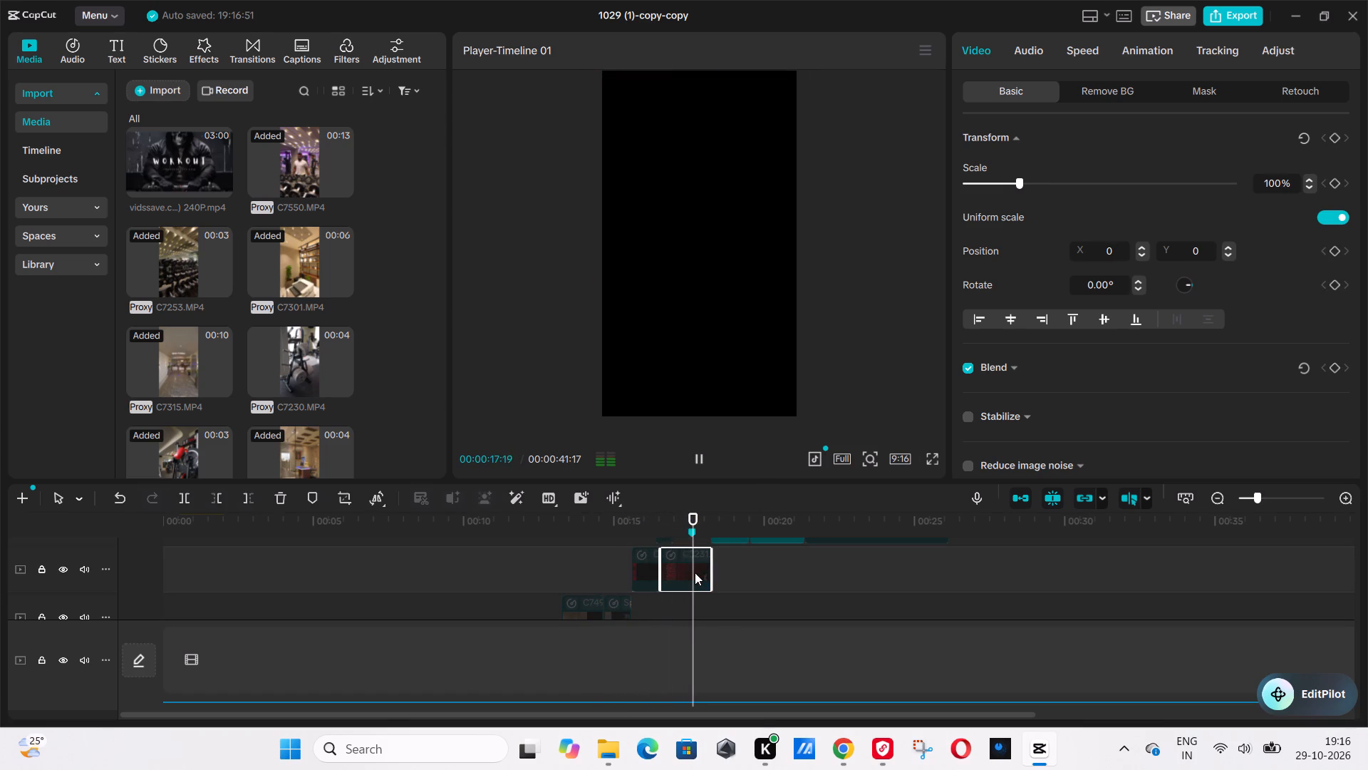
scroll(717, 575, up, 3)
click(723, 575)
key(space)
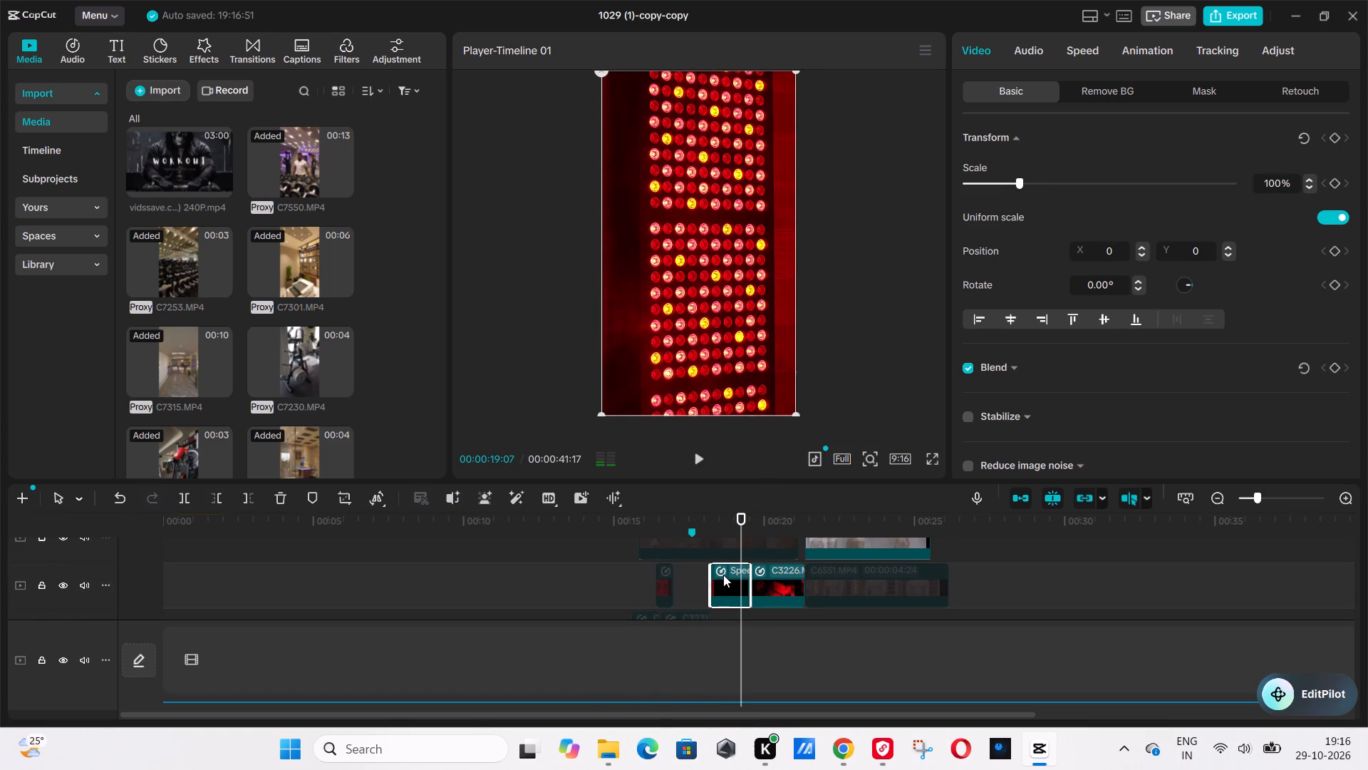
key(v)
click(736, 615)
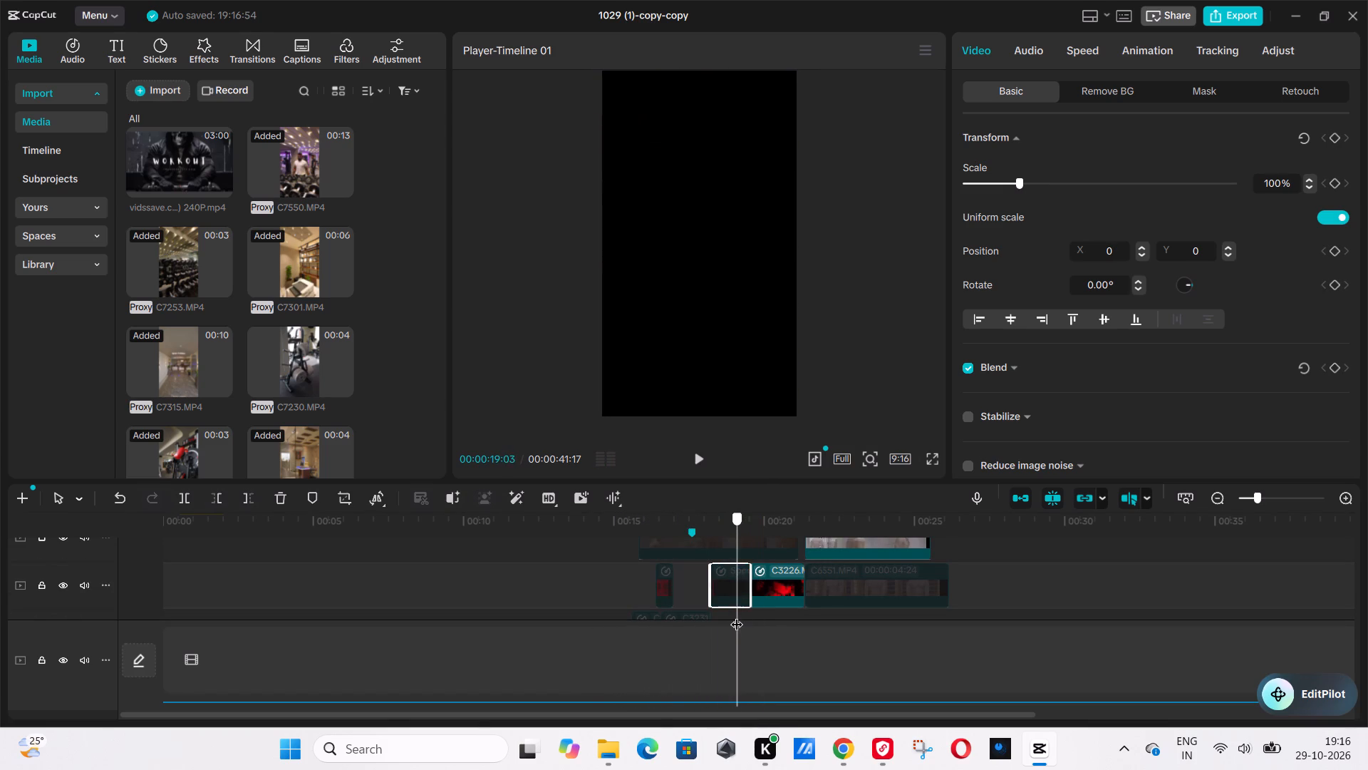
key(space)
click(783, 578)
key(v)
key(space)
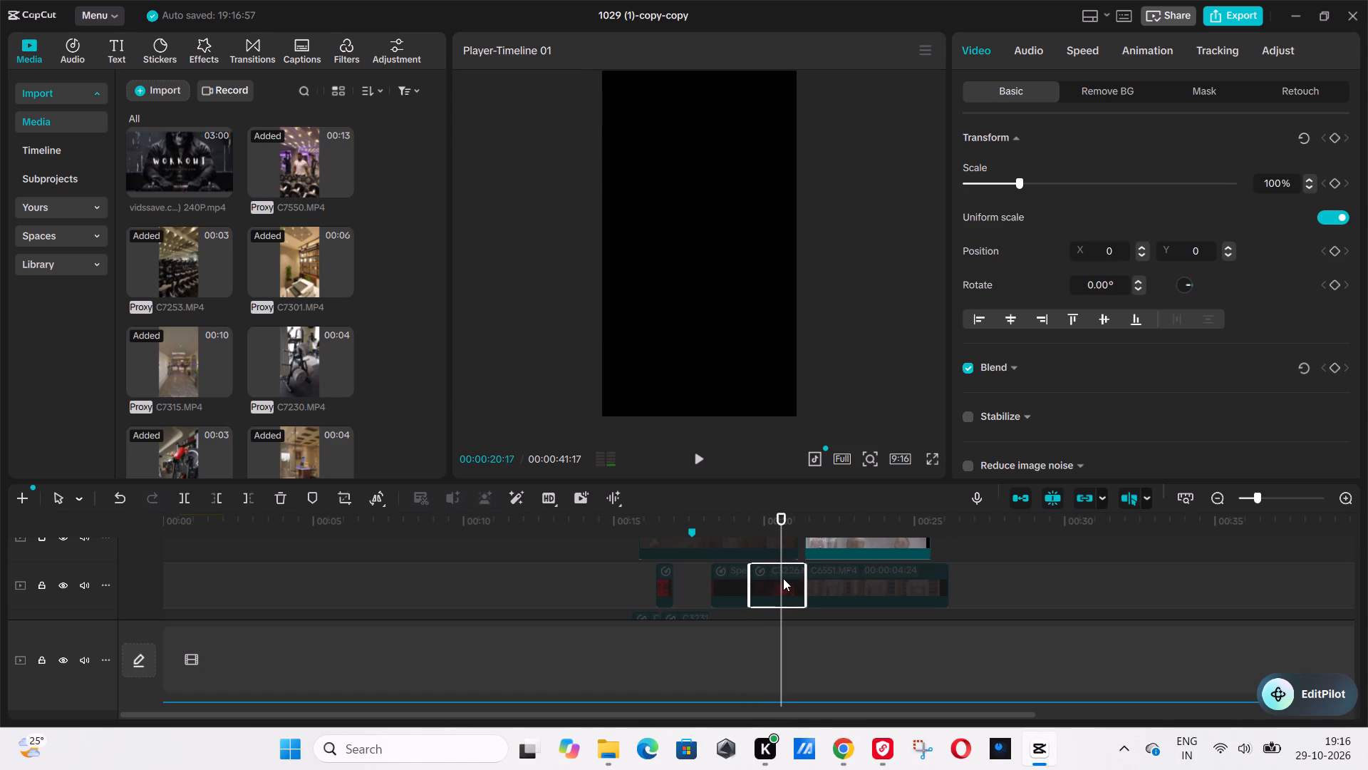
Play through the rest of the timeline from about 0:20 to check which clips are still active near the end.
key(space)
scroll(851, 578, up, 3)
scroll(911, 578, up, 7)
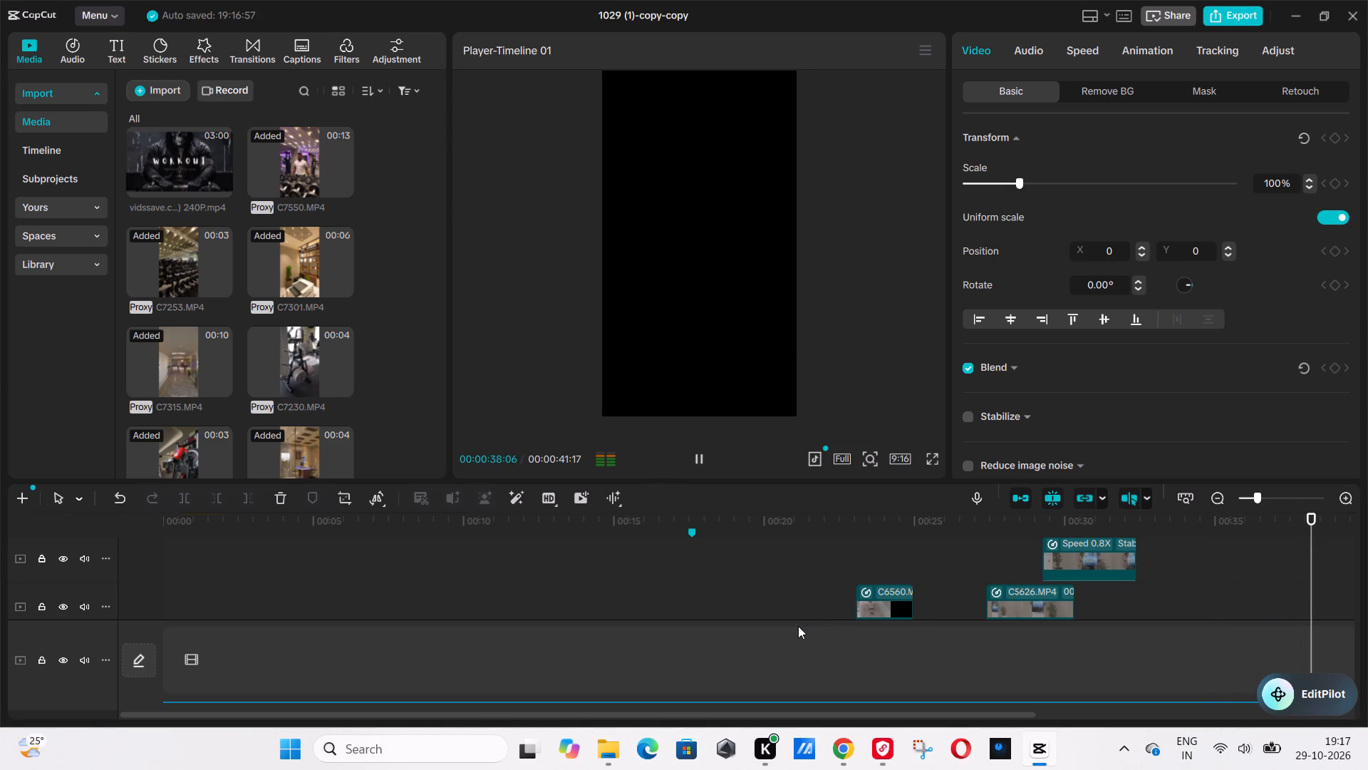
click(1118, 540)
click(1164, 557)
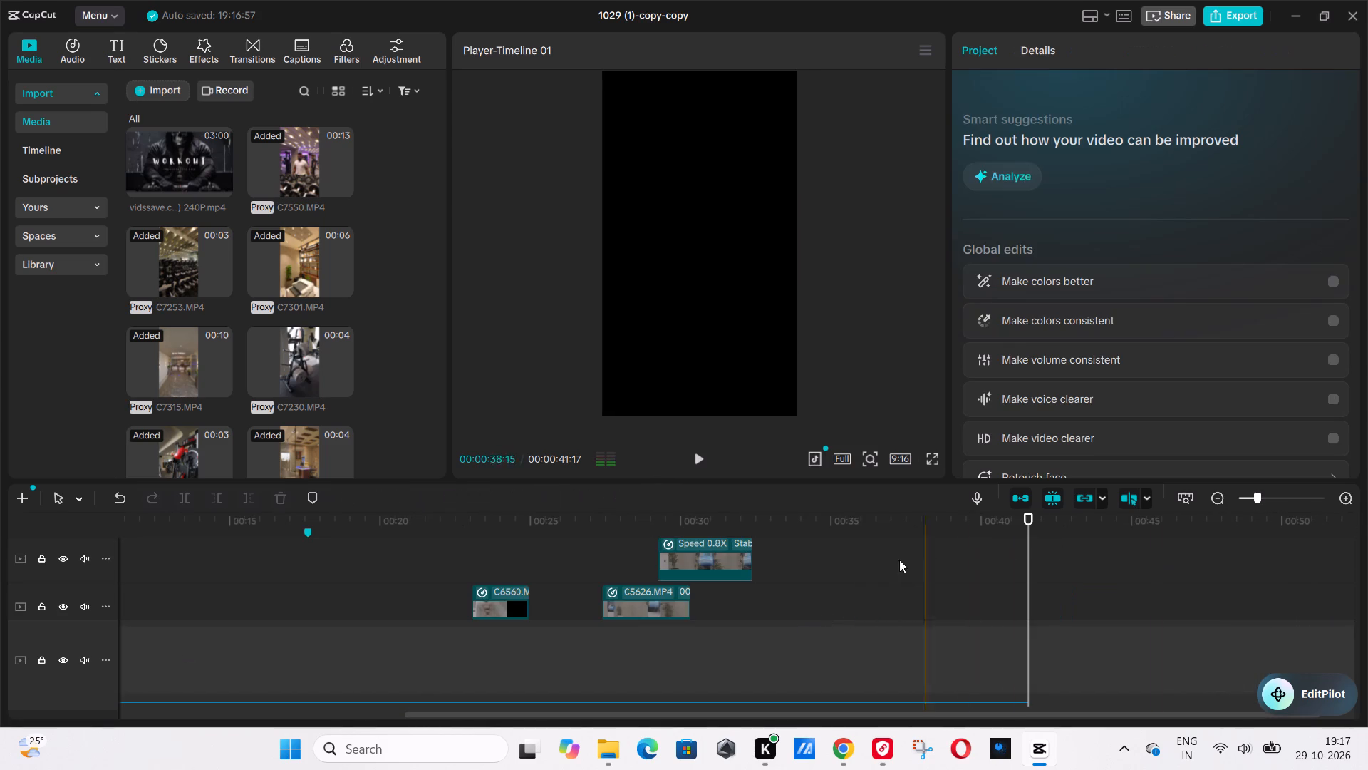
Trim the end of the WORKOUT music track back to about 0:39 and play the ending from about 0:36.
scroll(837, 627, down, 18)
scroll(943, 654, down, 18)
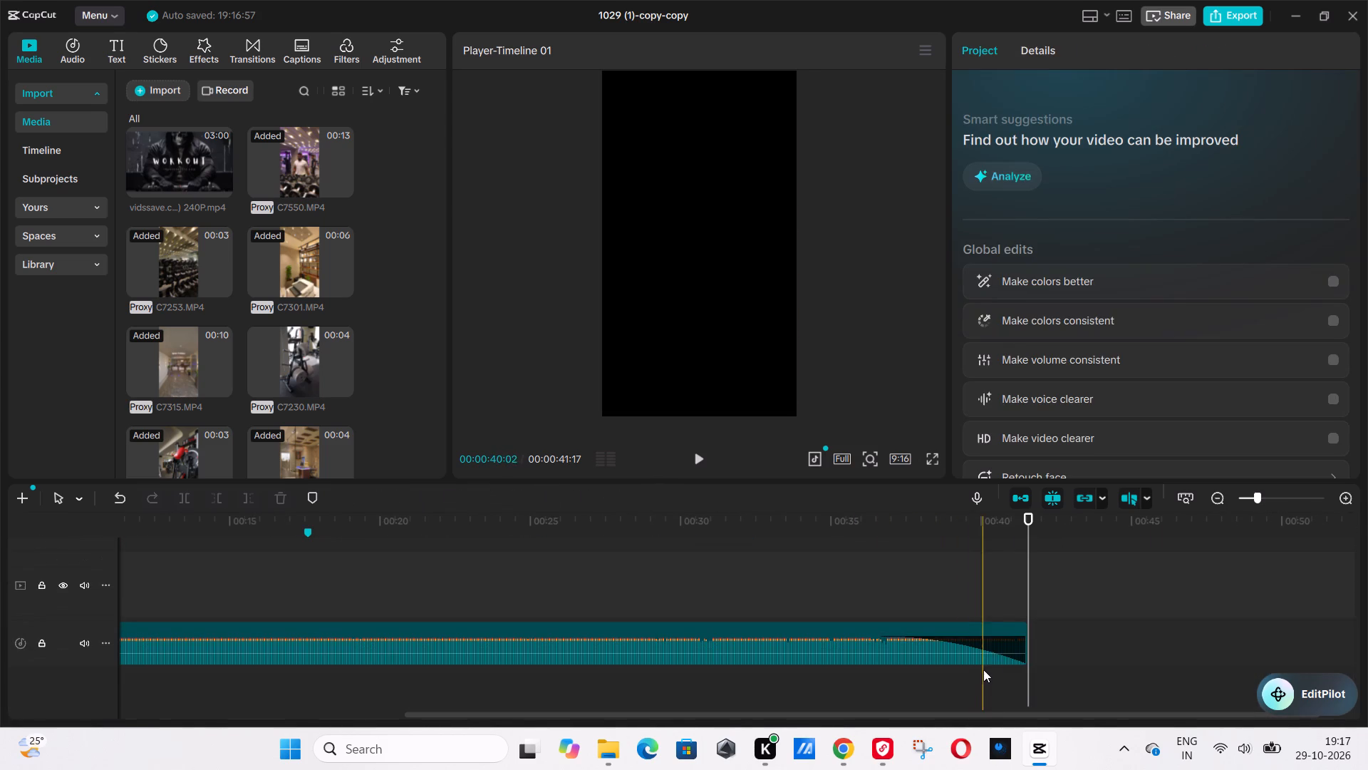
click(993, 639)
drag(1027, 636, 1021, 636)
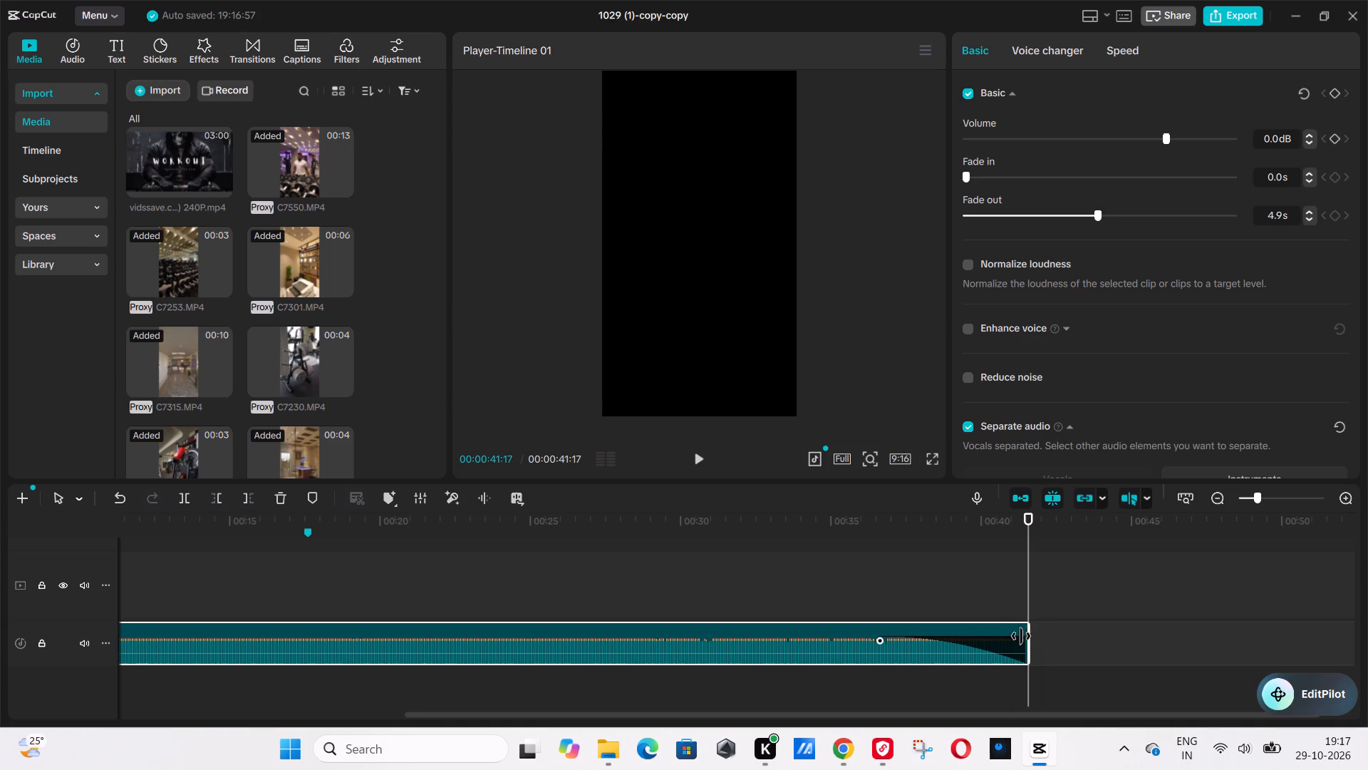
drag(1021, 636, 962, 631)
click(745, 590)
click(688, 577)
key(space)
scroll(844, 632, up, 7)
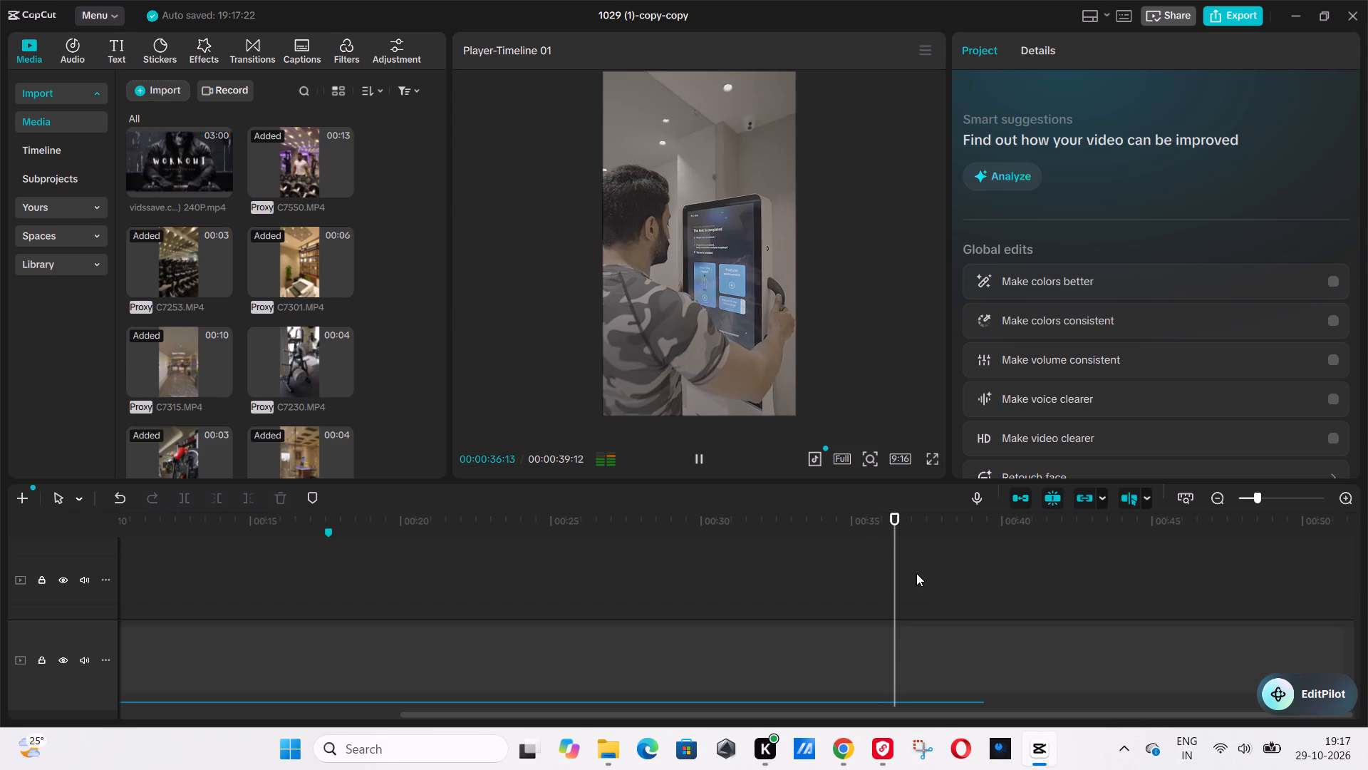
Extend the end of the WORKOUT music track to about 0:41.
scroll(911, 568, down, 18)
click(930, 637)
key(space)
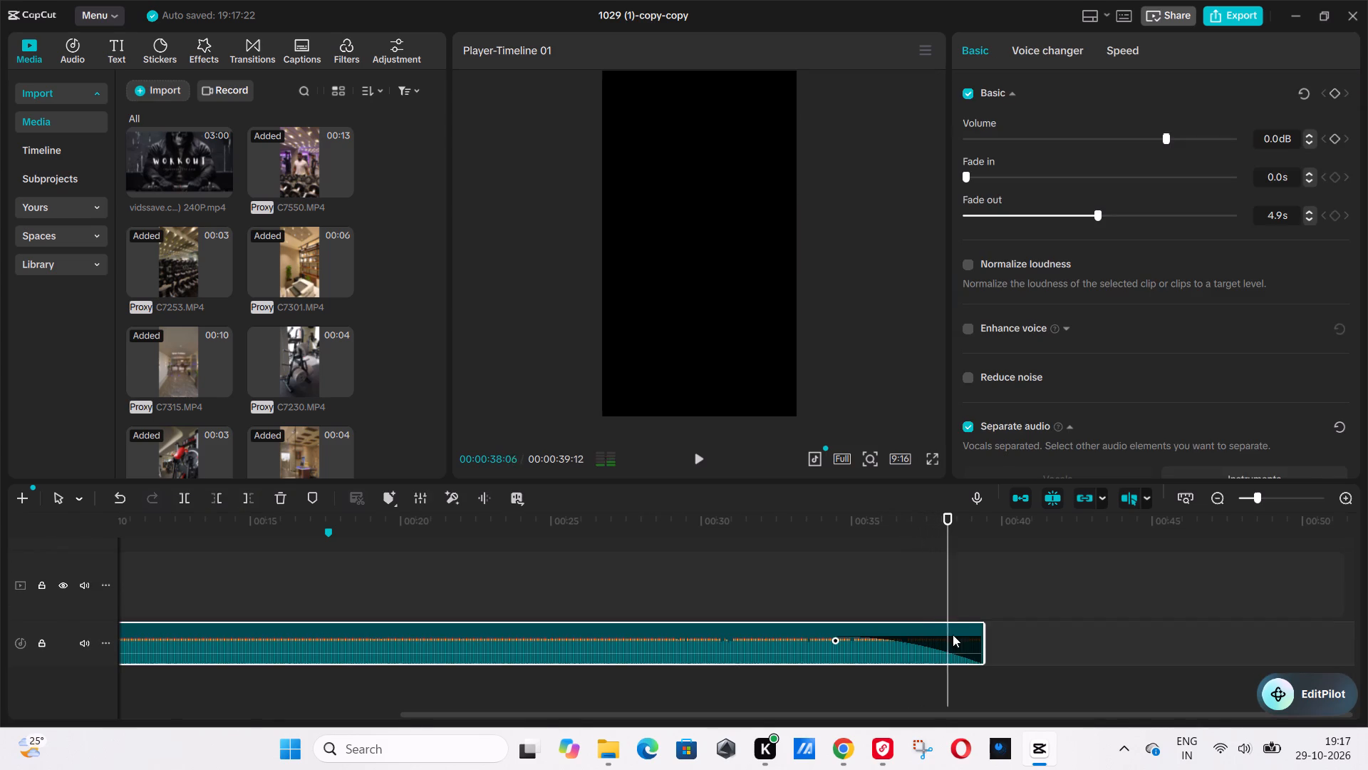
drag(980, 637, 1047, 643)
click(873, 596)
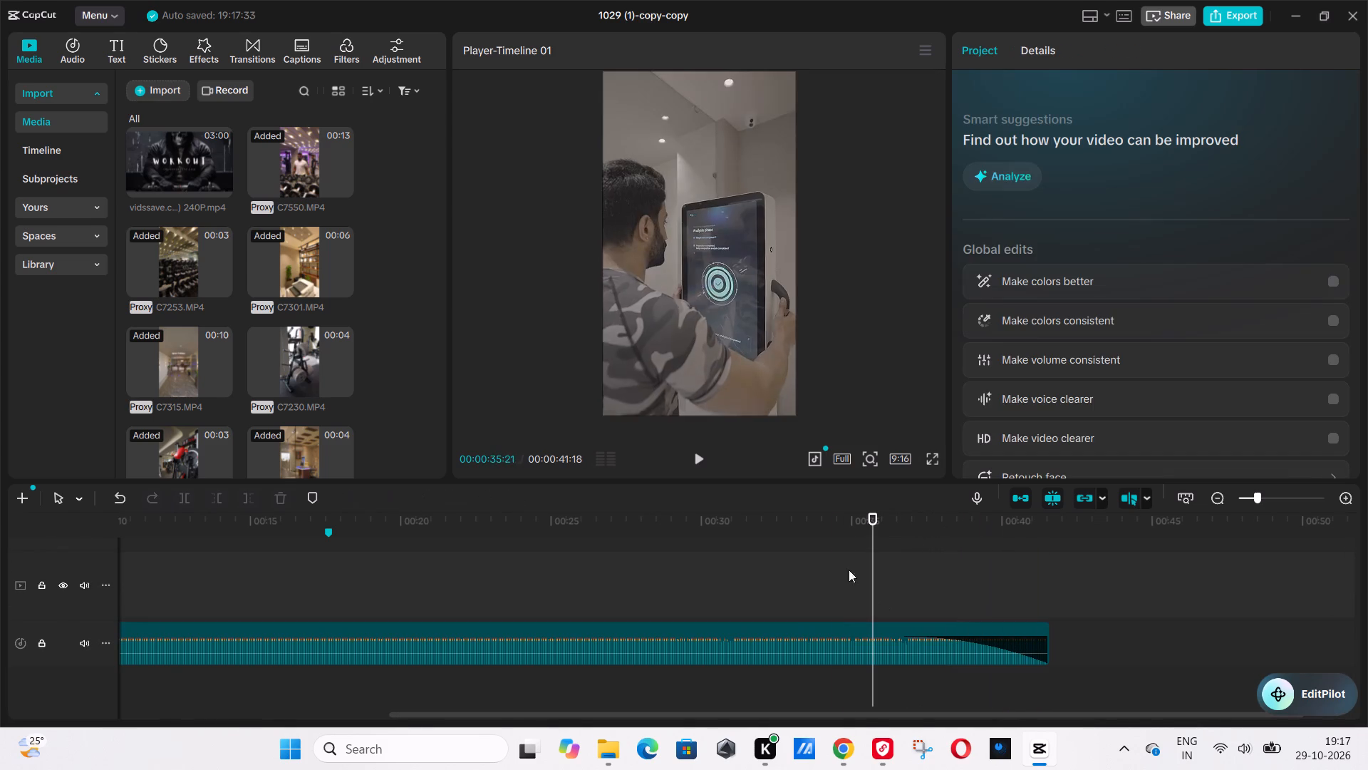
Play the timeline from the beginning and disable the short gym entrance clip at about 0:01.
drag(820, 539, 143, 590)
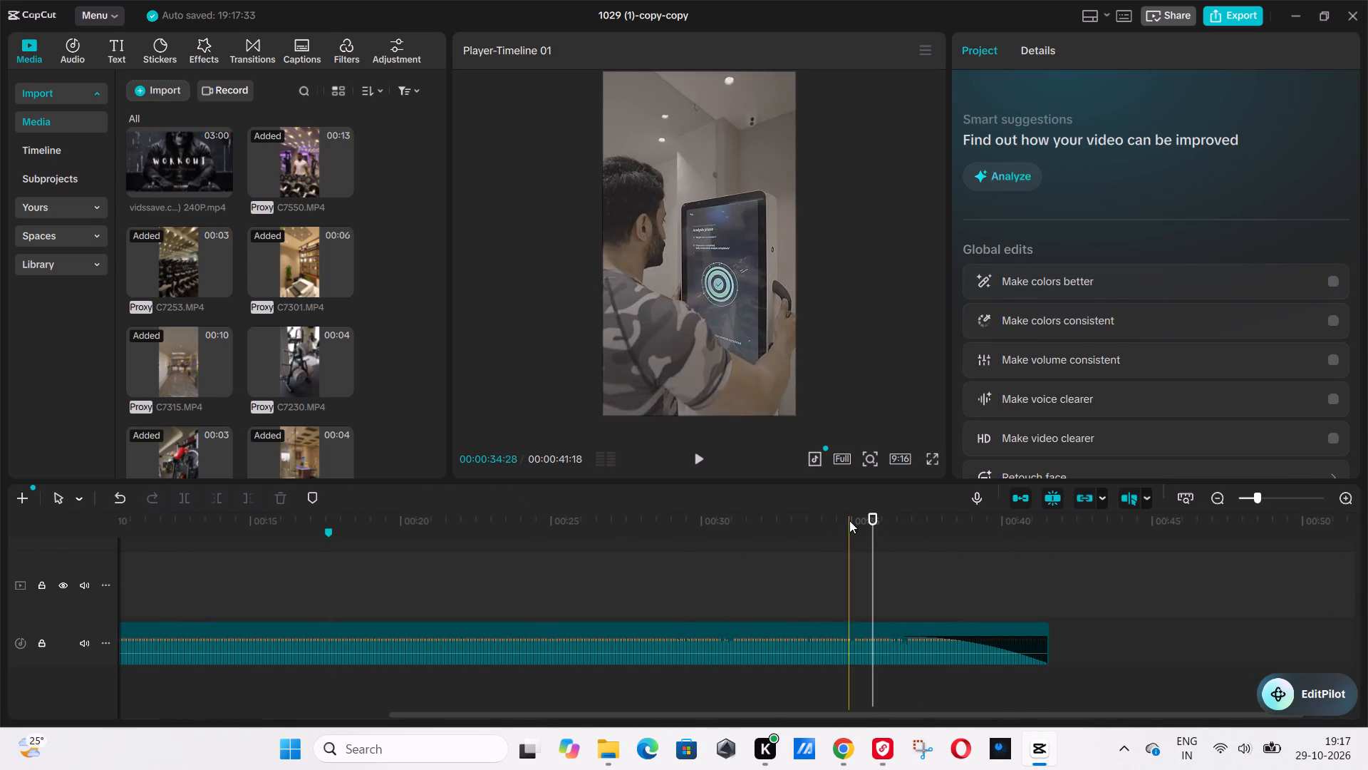
drag(845, 520, 61, 524)
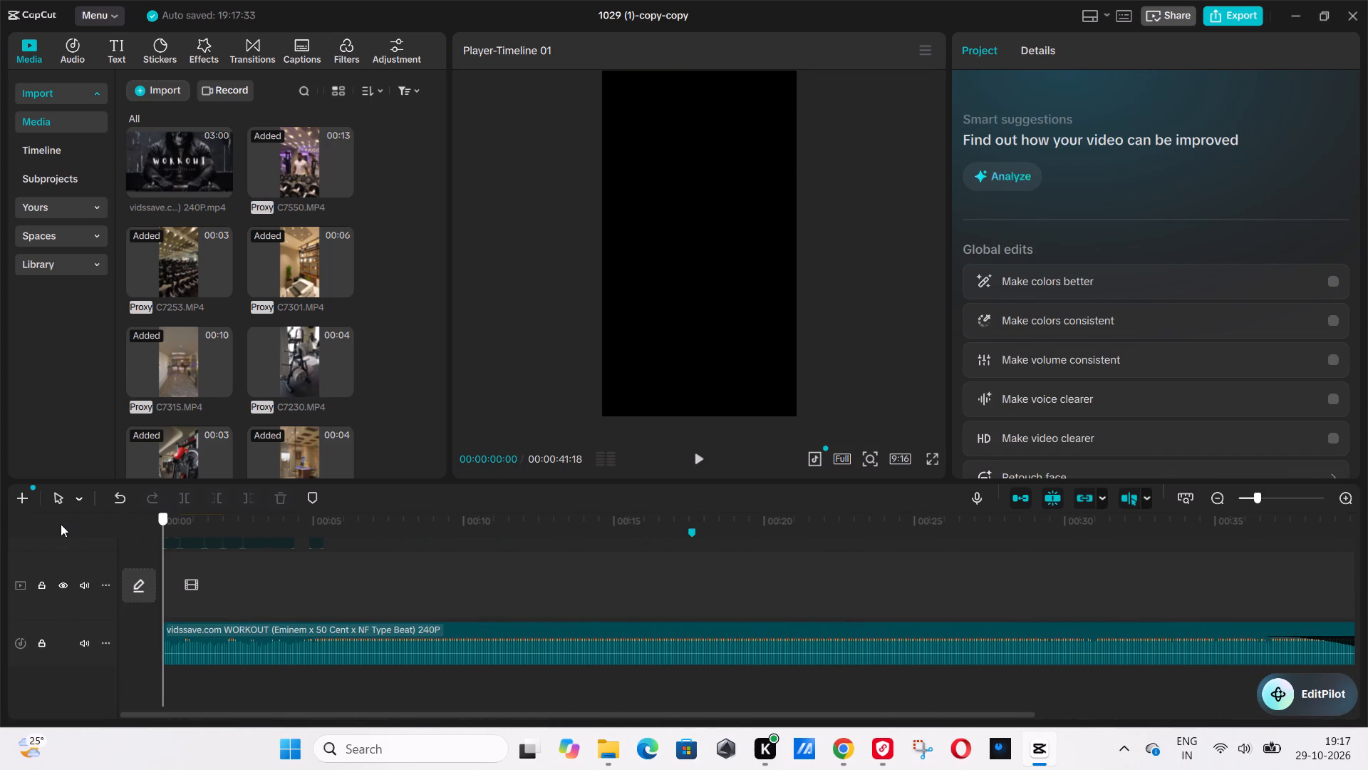
drag(61, 524, 125, 534)
key(space)
scroll(200, 600, up, 6)
key(space)
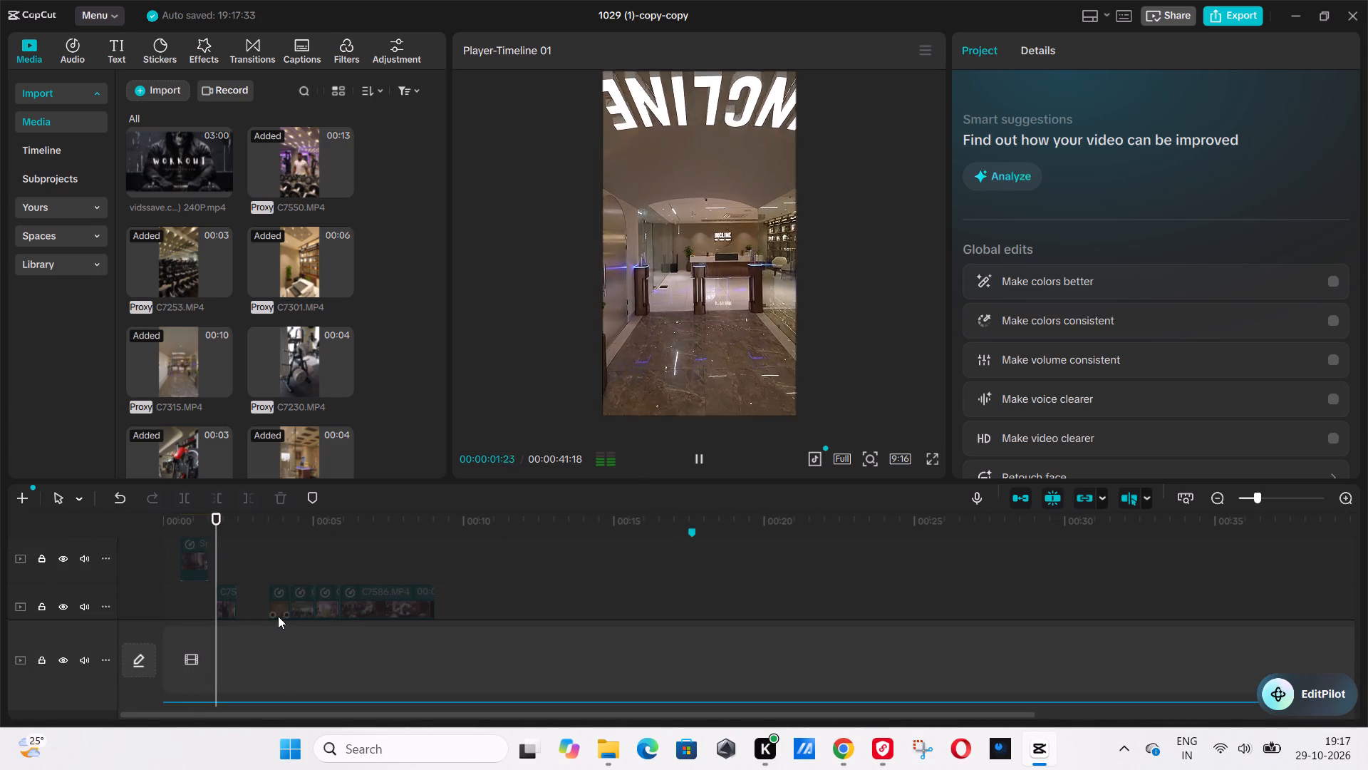
scroll(237, 589, down, 7)
scroll(230, 590, up, 13)
scroll(224, 592, down, 2)
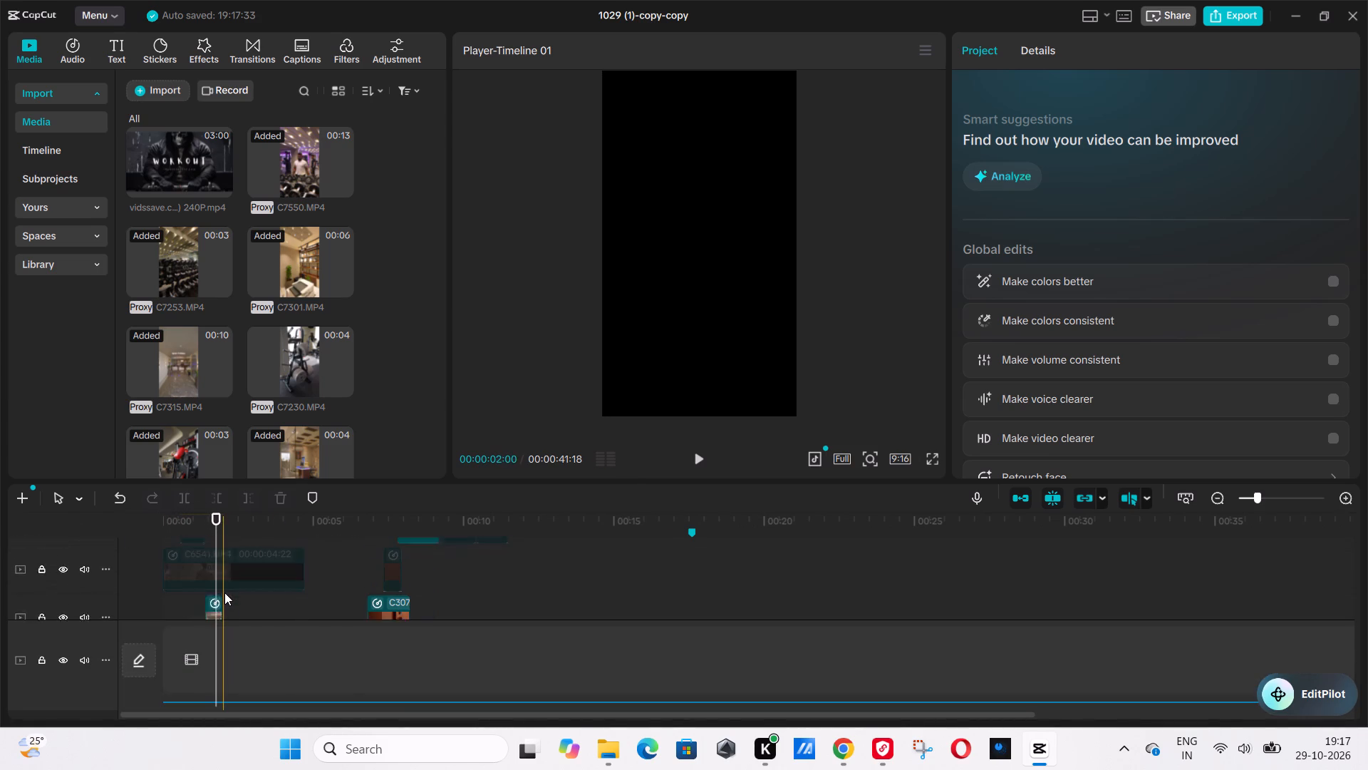
scroll(224, 592, down, 1)
click(211, 588)
key(v)
Play on from about 0:01 and disable the wooden locker clip at about 0:07.
click(188, 599)
key(space)
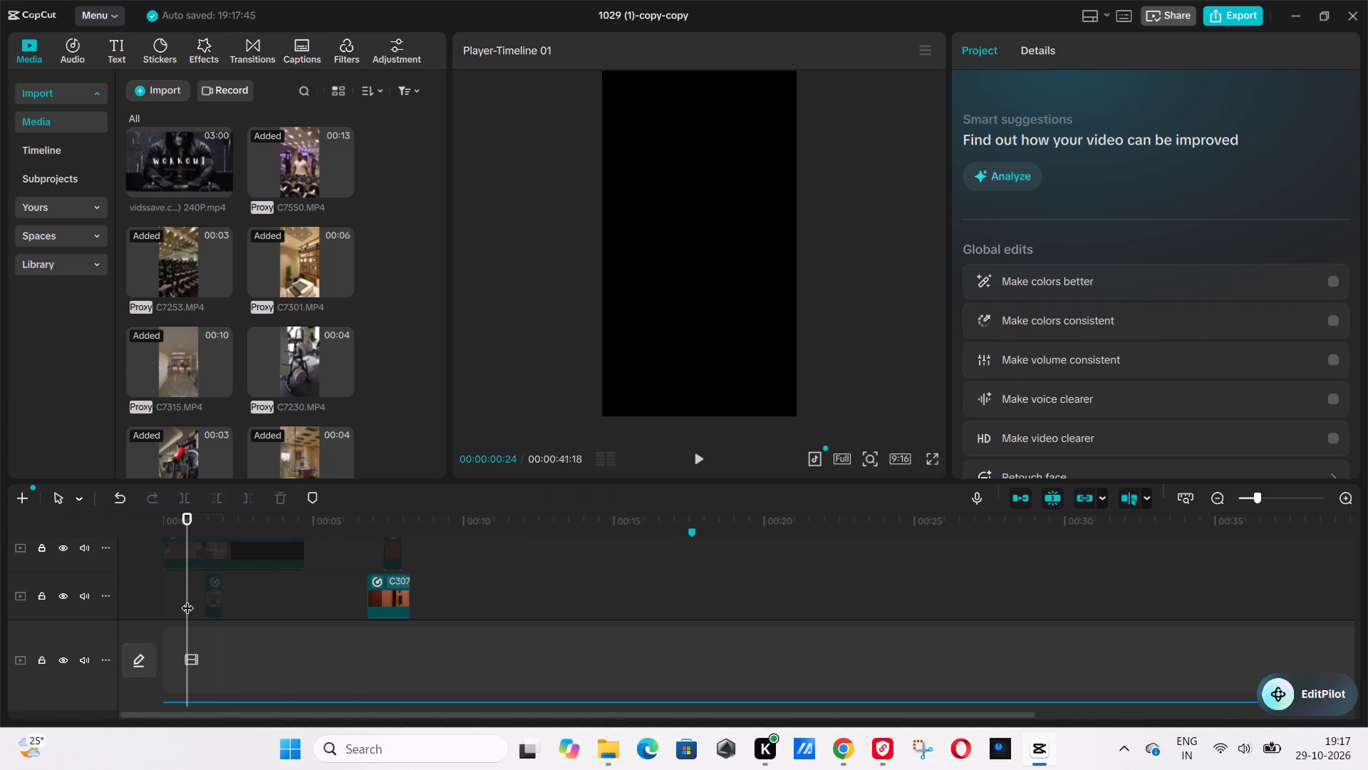
scroll(257, 605, up, 8)
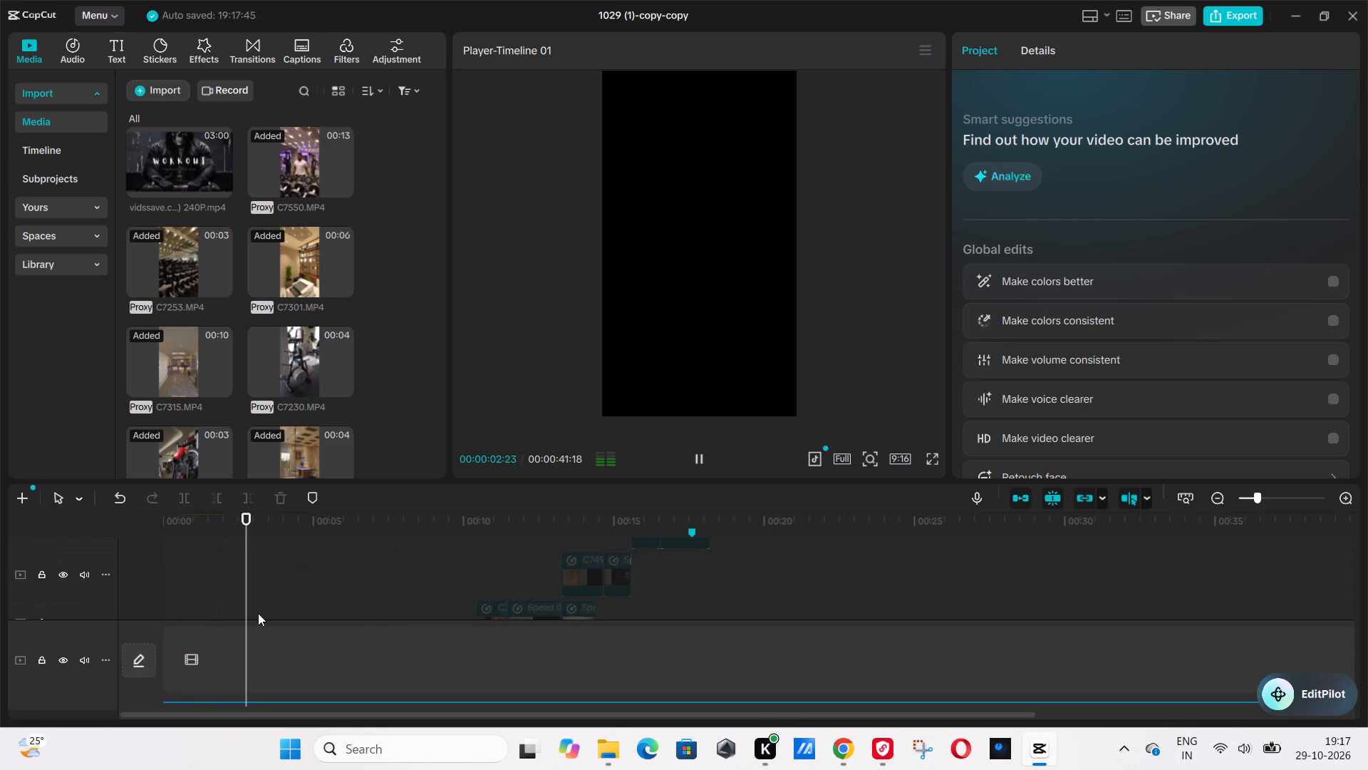
scroll(321, 600, down, 3)
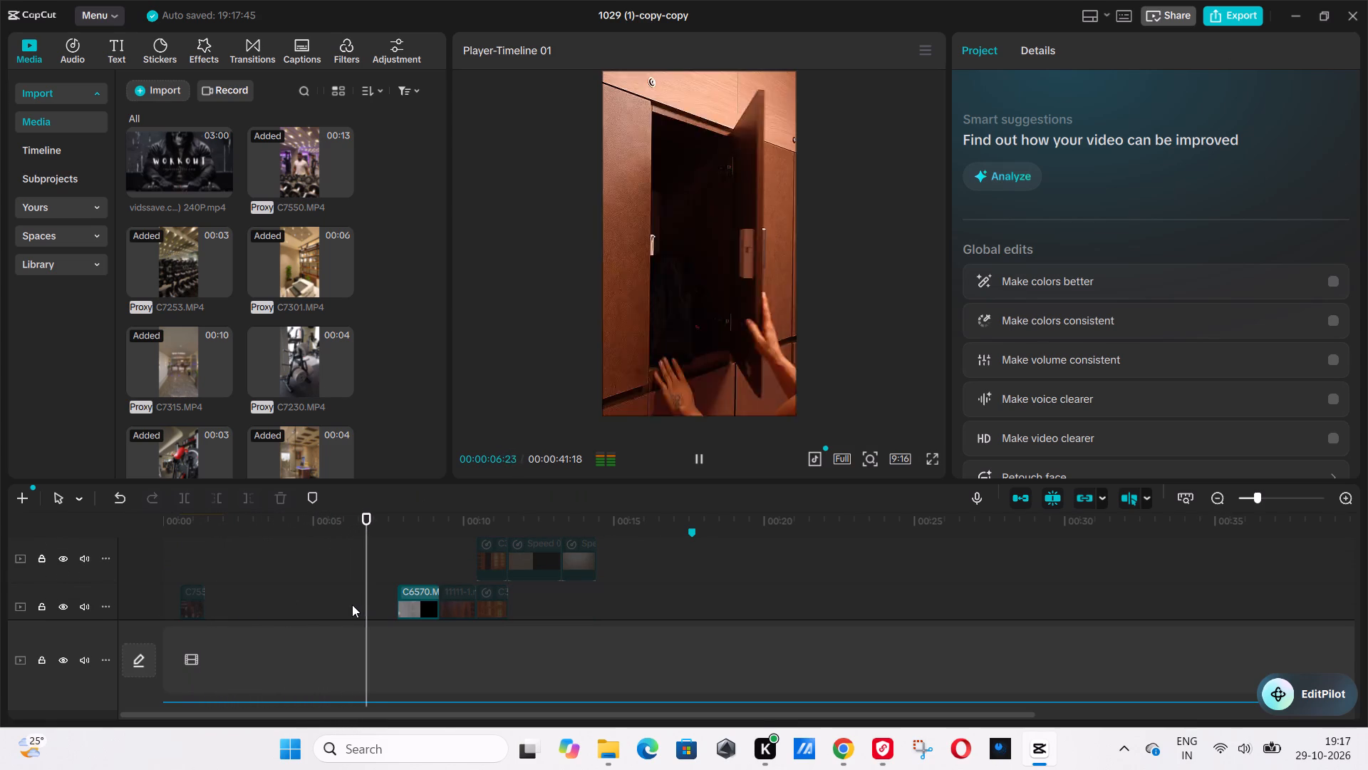
key(space)
scroll(365, 587, down, 4)
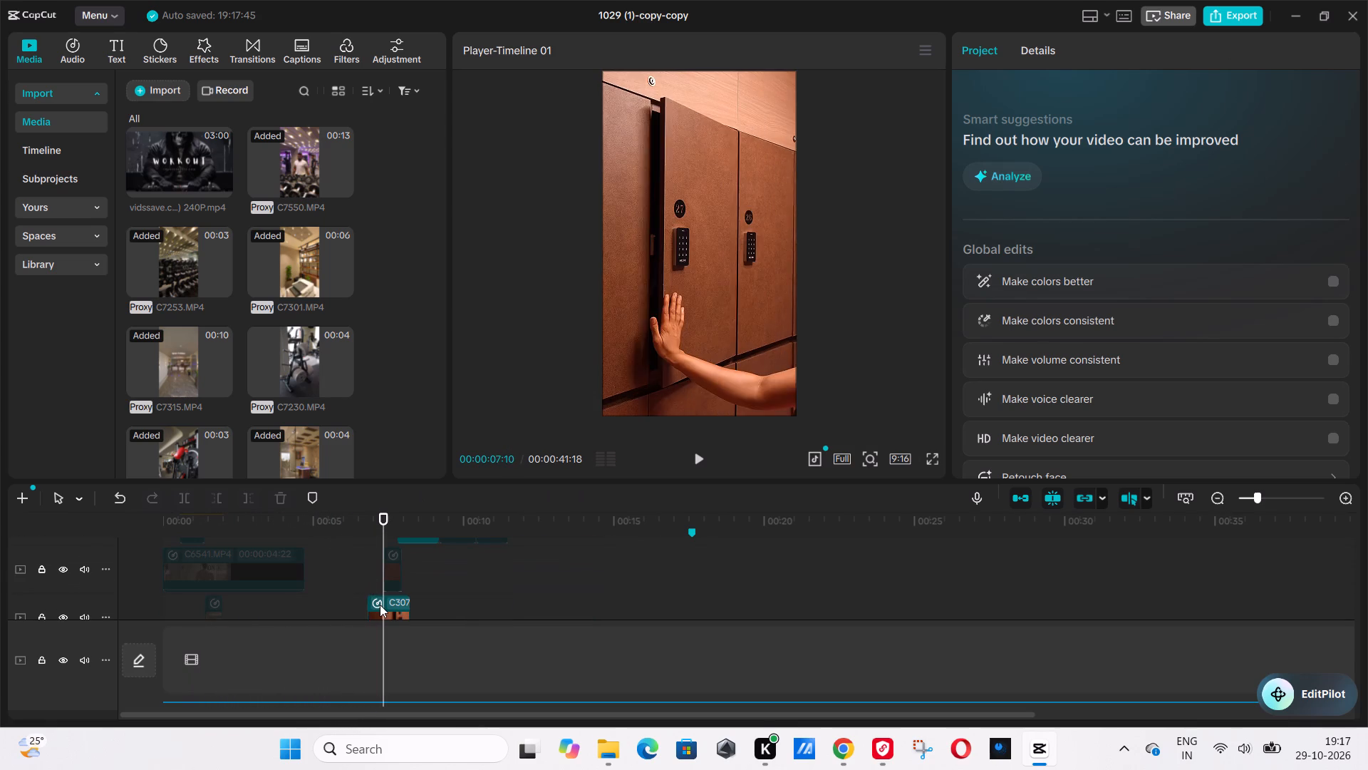
click(380, 605)
key(v)
Play the timeline from about 0:06 to about 0:36, reviewing the remaining active clips, and return the playhead to the start.
click(348, 572)
key(space)
scroll(437, 602, up, 3)
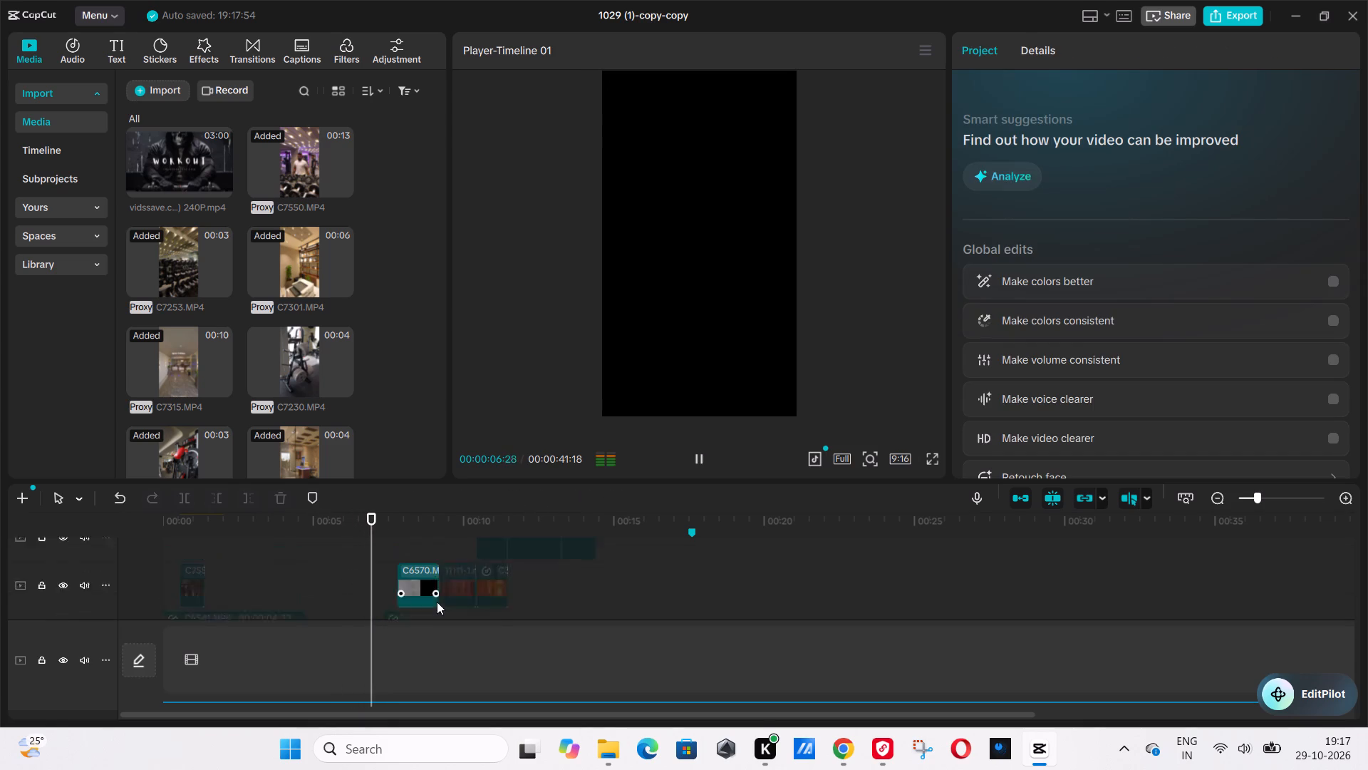
scroll(437, 602, up, 1)
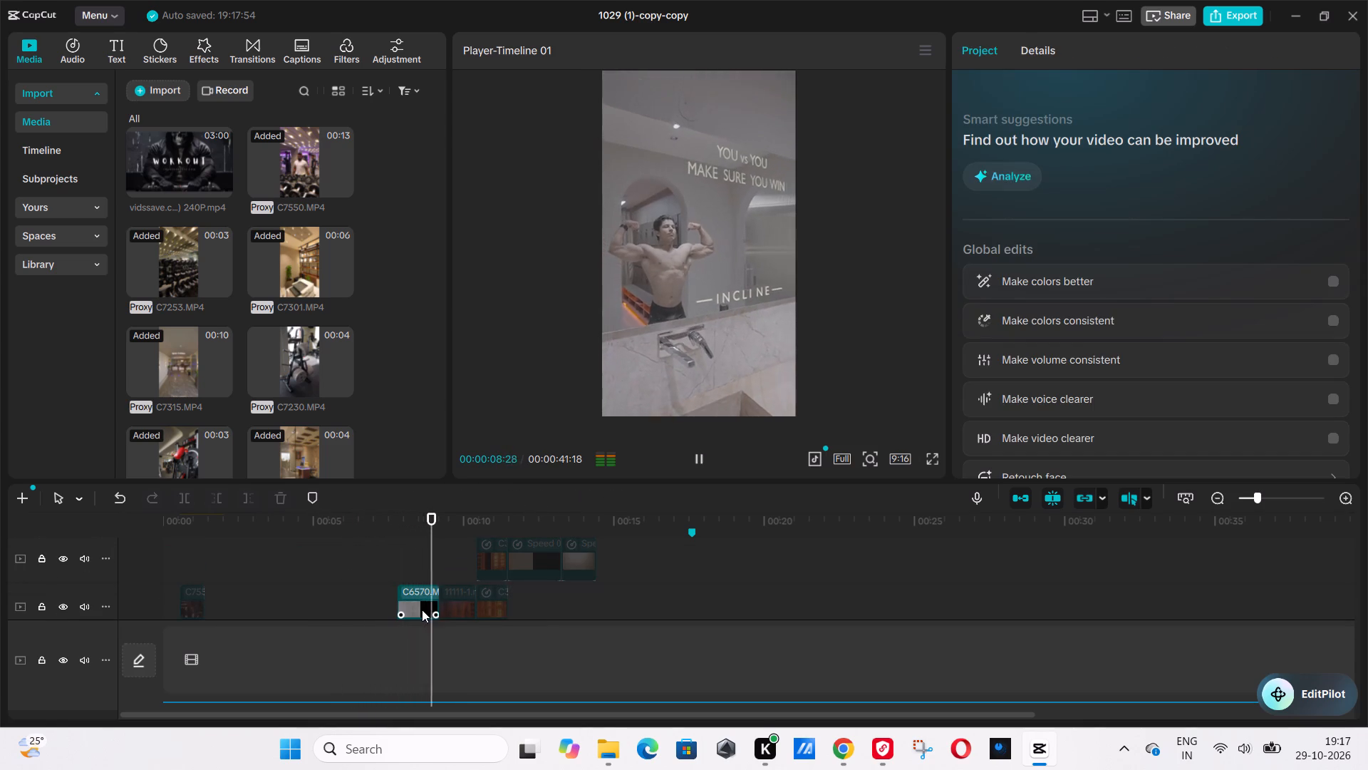
scroll(430, 617, up, 4)
scroll(491, 608, up, 4)
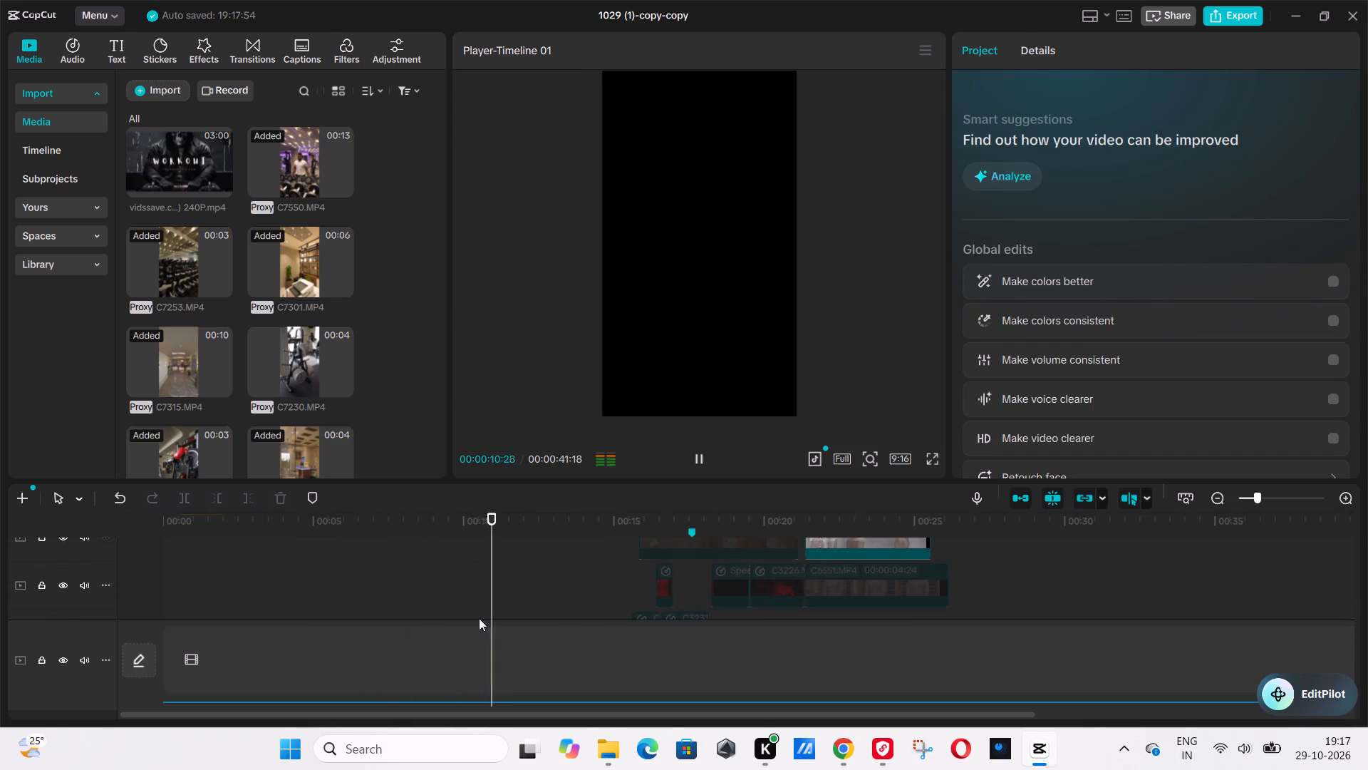
scroll(486, 612, up, 5)
scroll(557, 612, up, 17)
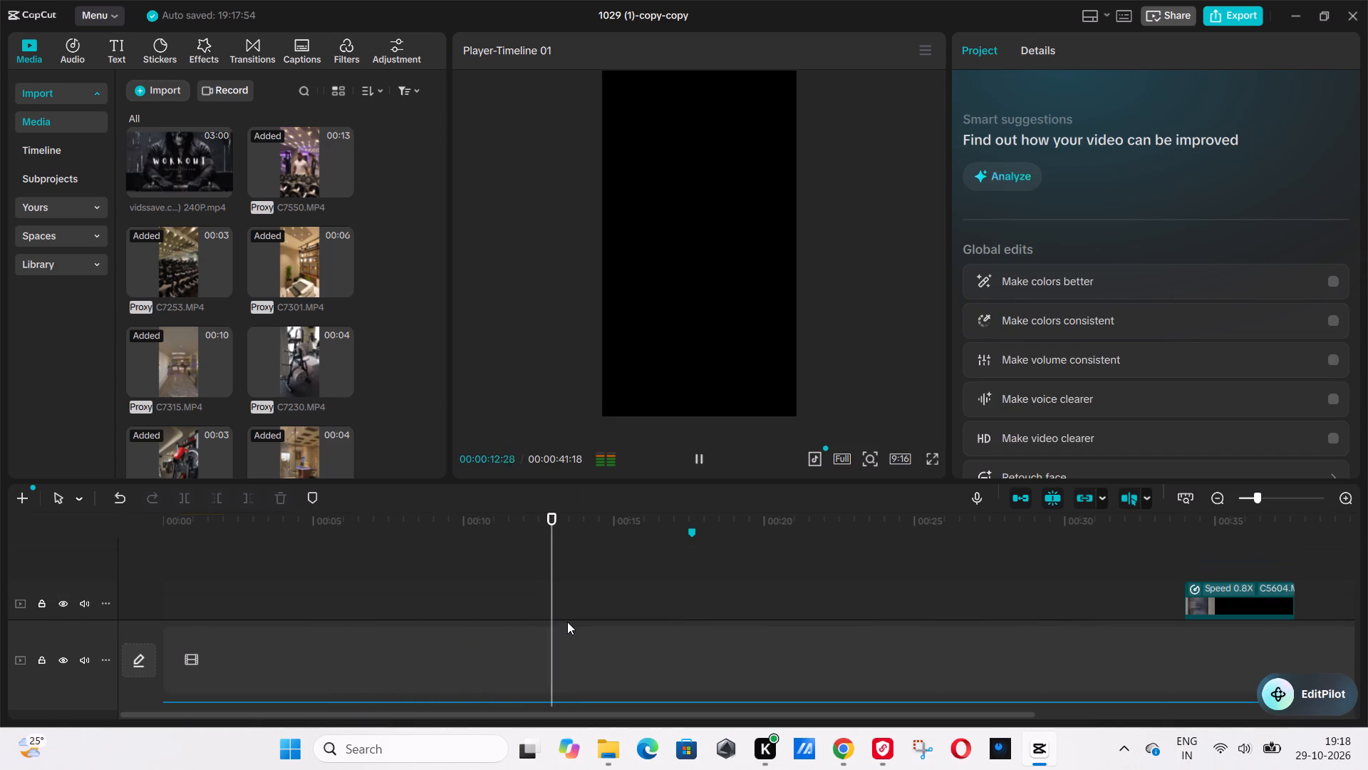
scroll(558, 610, down, 20)
scroll(569, 619, down, 7)
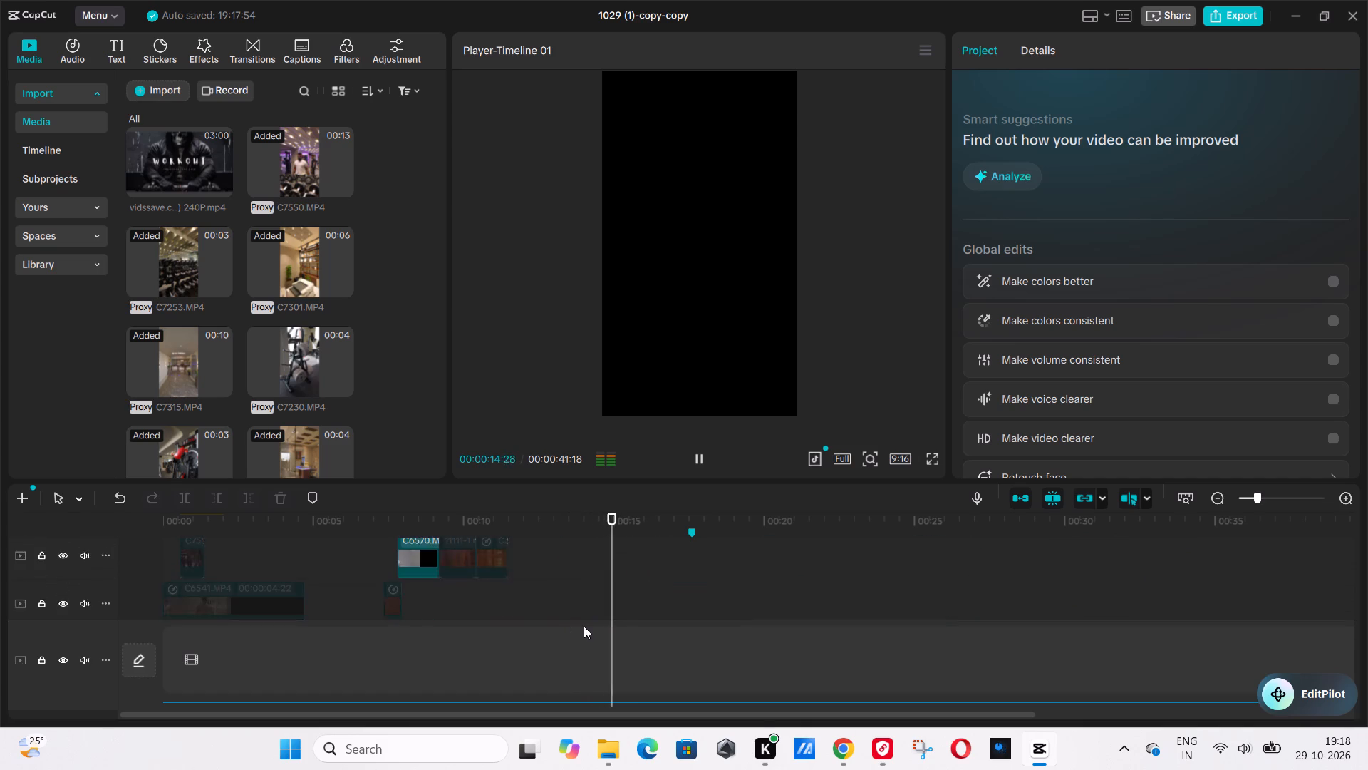
scroll(585, 623, down, 7)
scroll(600, 623, up, 20)
scroll(600, 623, up, 1)
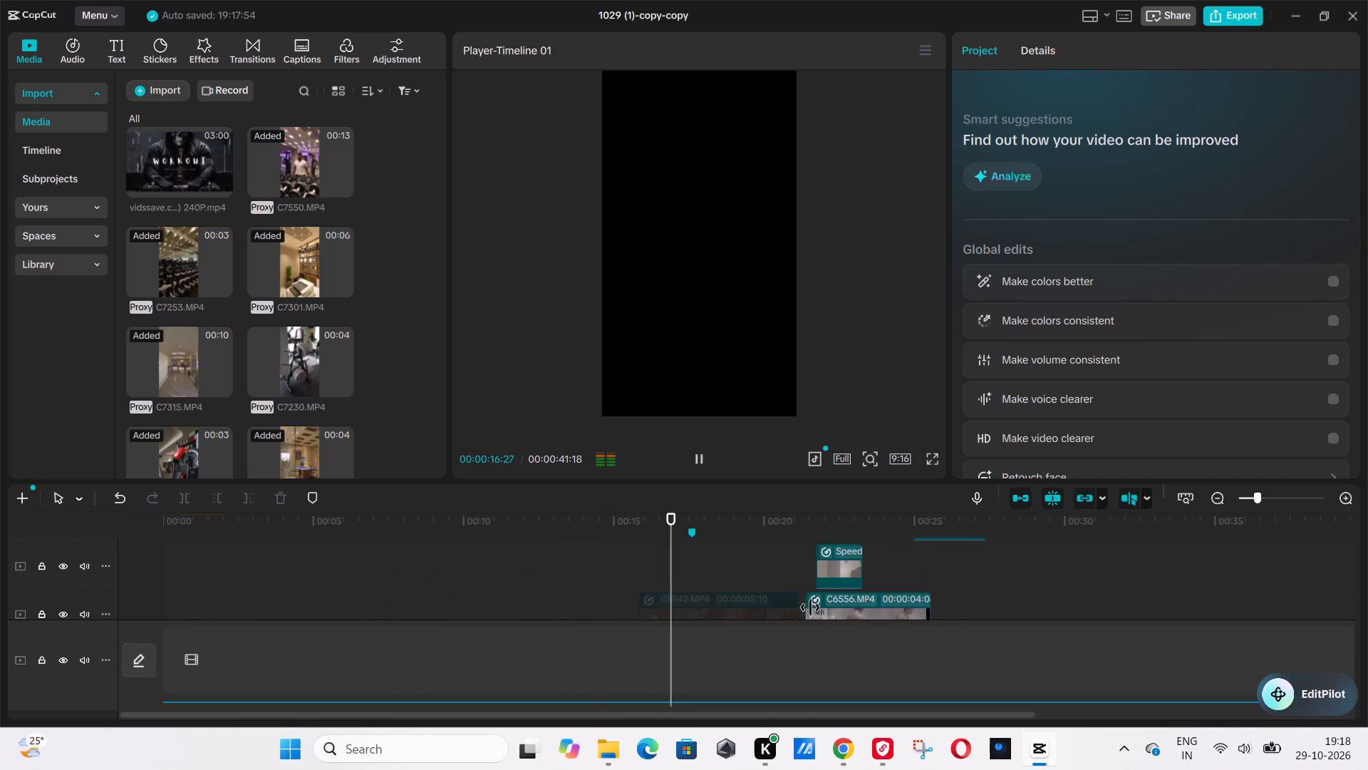
scroll(800, 592, up, 14)
scroll(797, 594, up, 9)
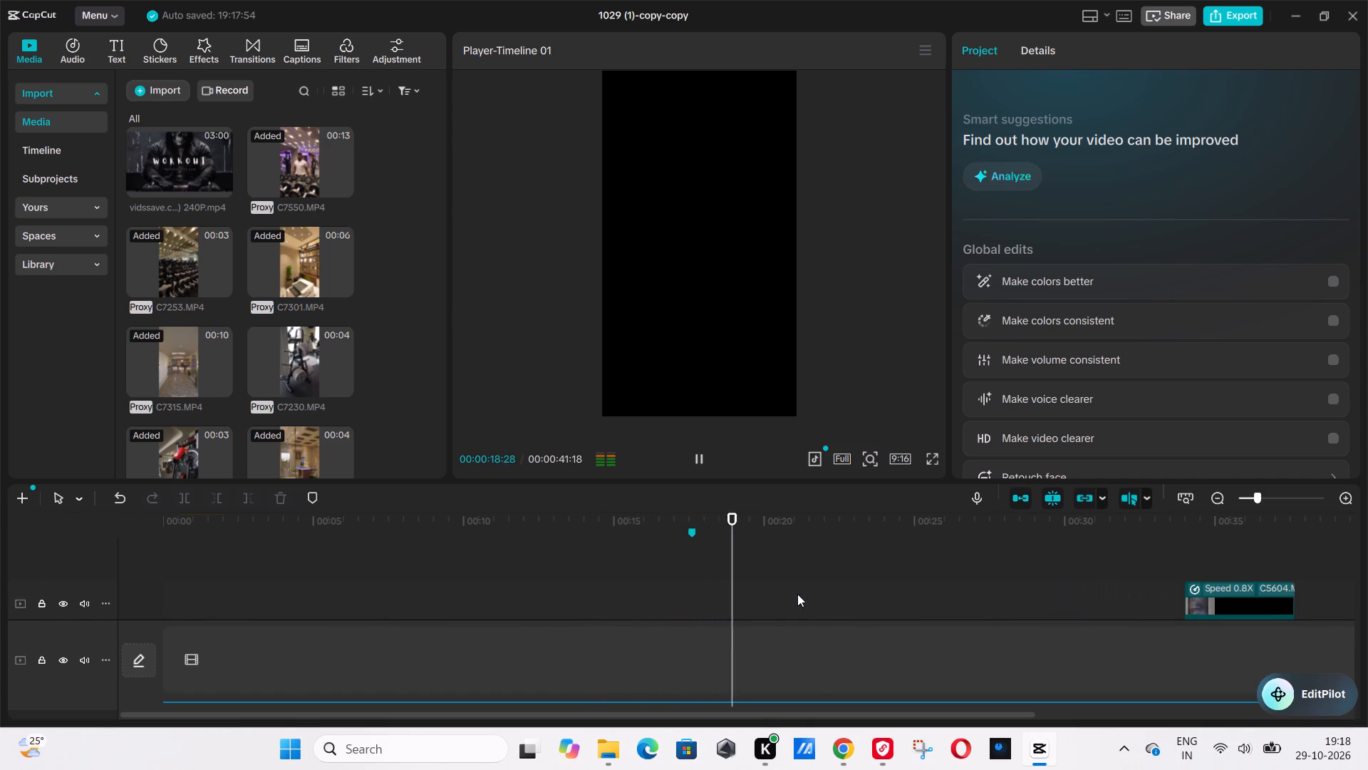
scroll(797, 594, up, 2)
scroll(797, 594, down, 20)
scroll(805, 616, up, 7)
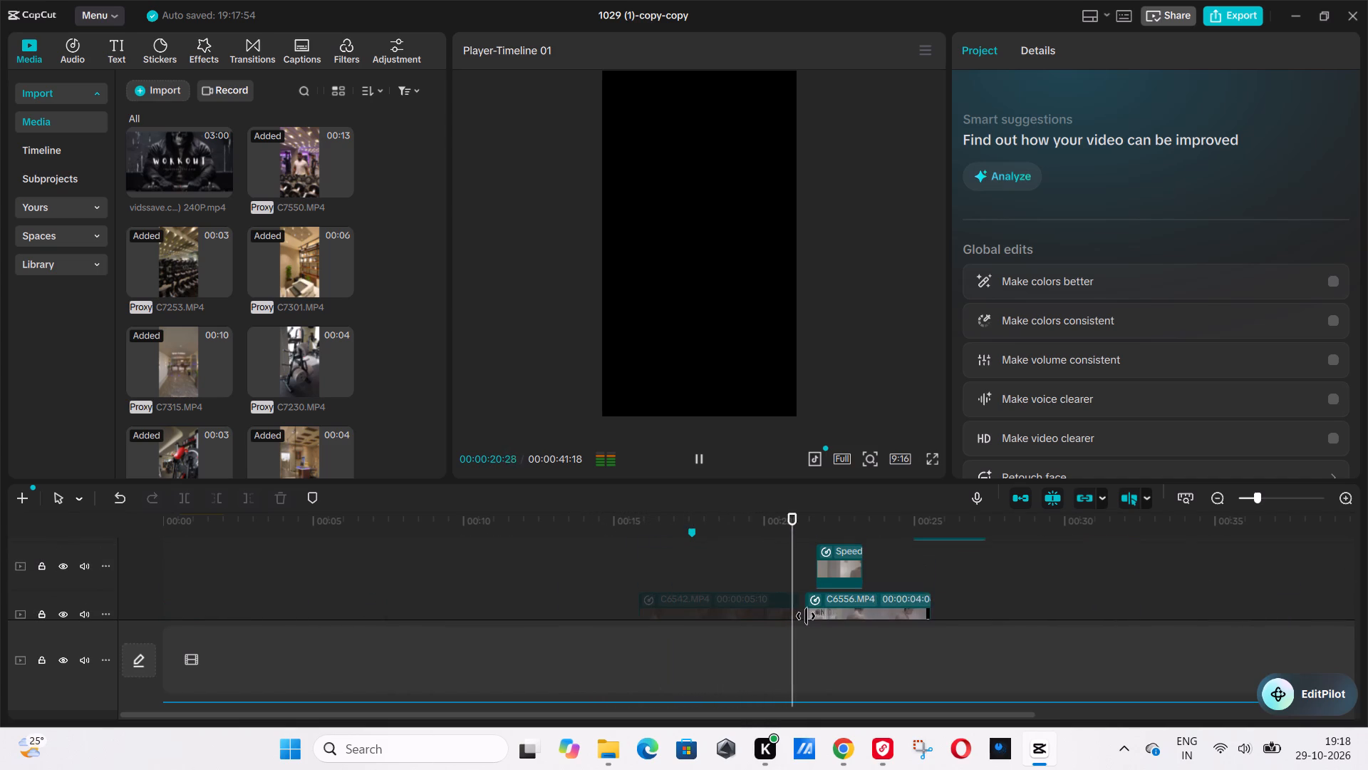
scroll(811, 619, up, 5)
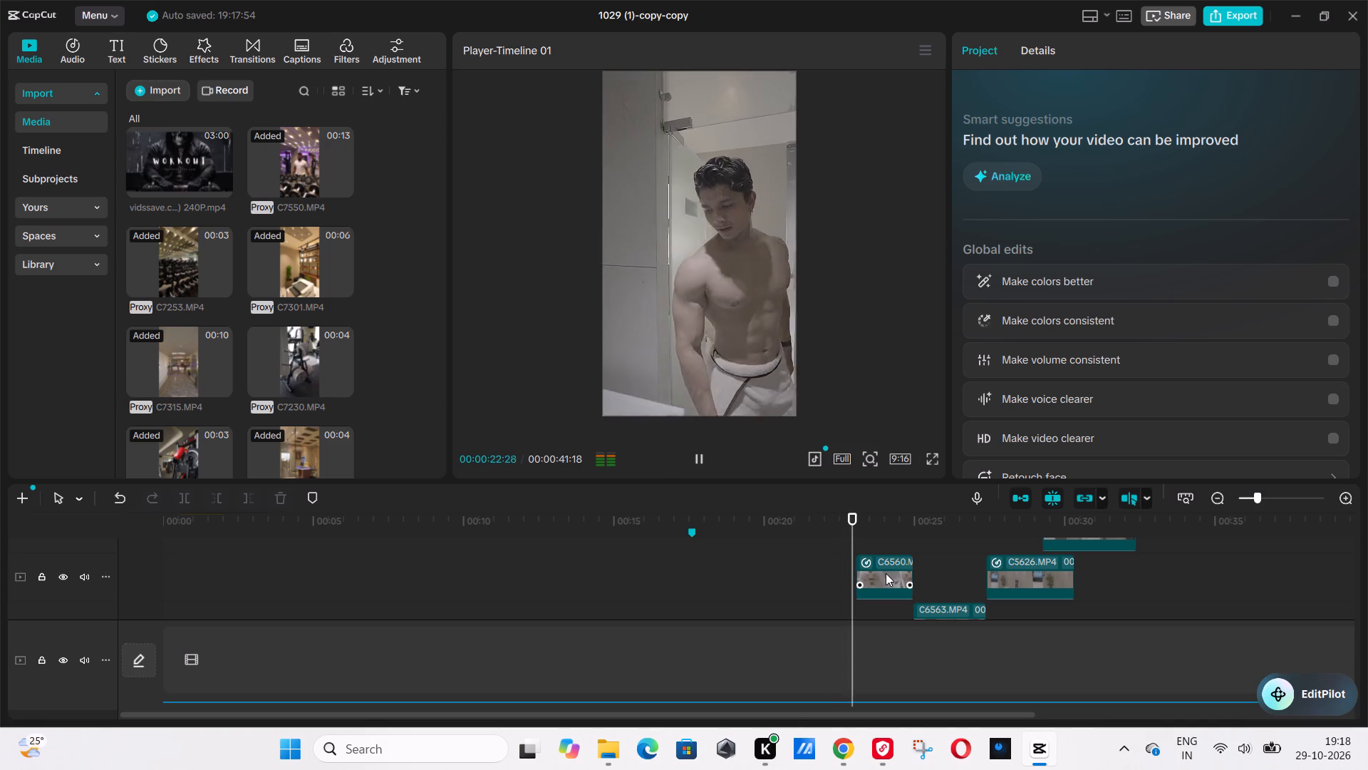
click(945, 530)
key(space)
key(space)
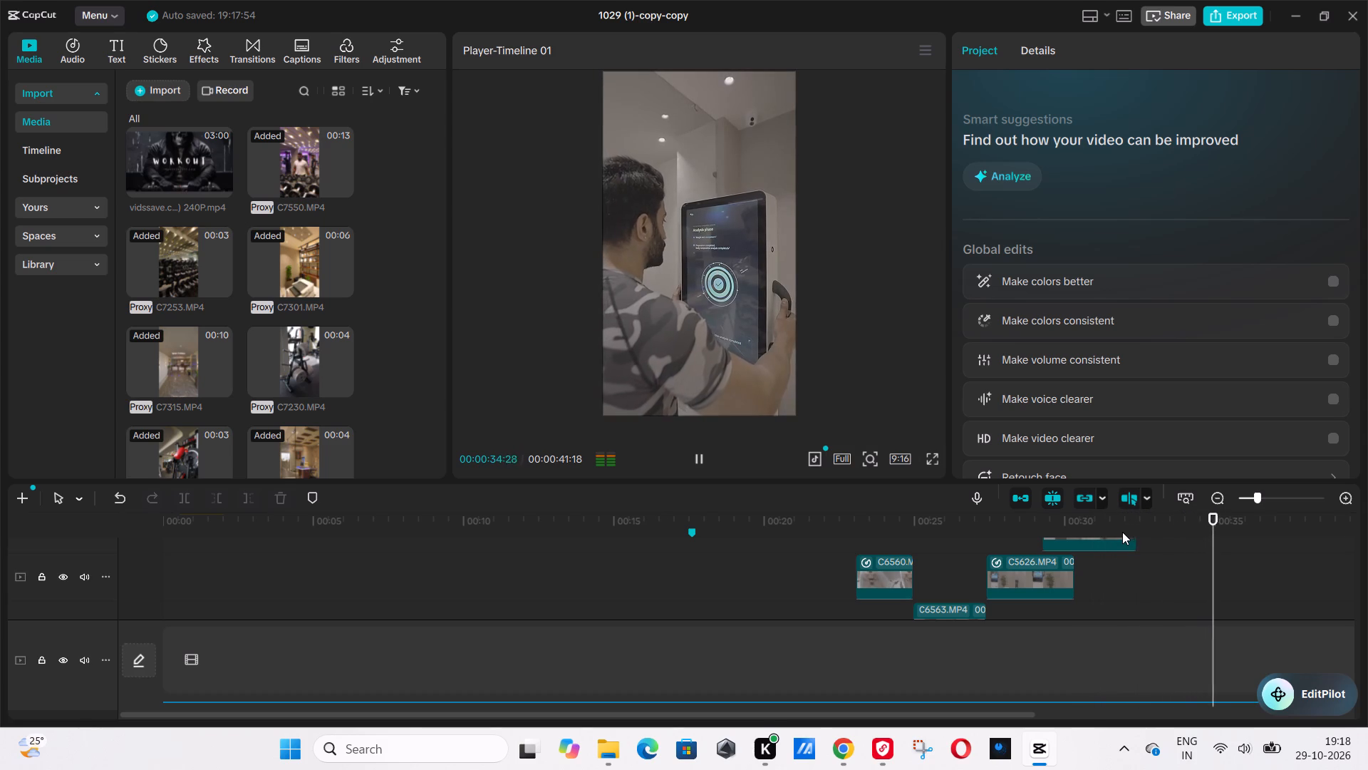
key(space)
scroll(1088, 592, down, 8)
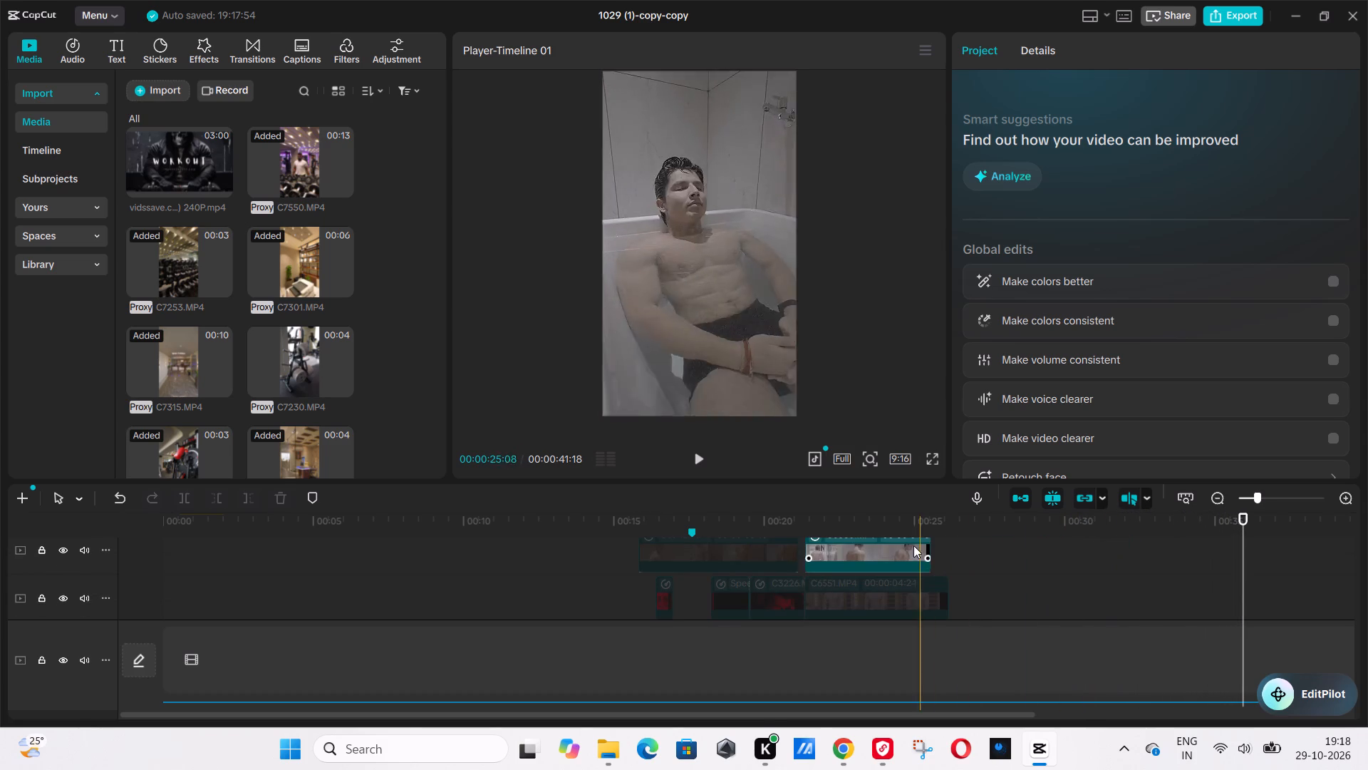
drag(905, 523, 26, 590)
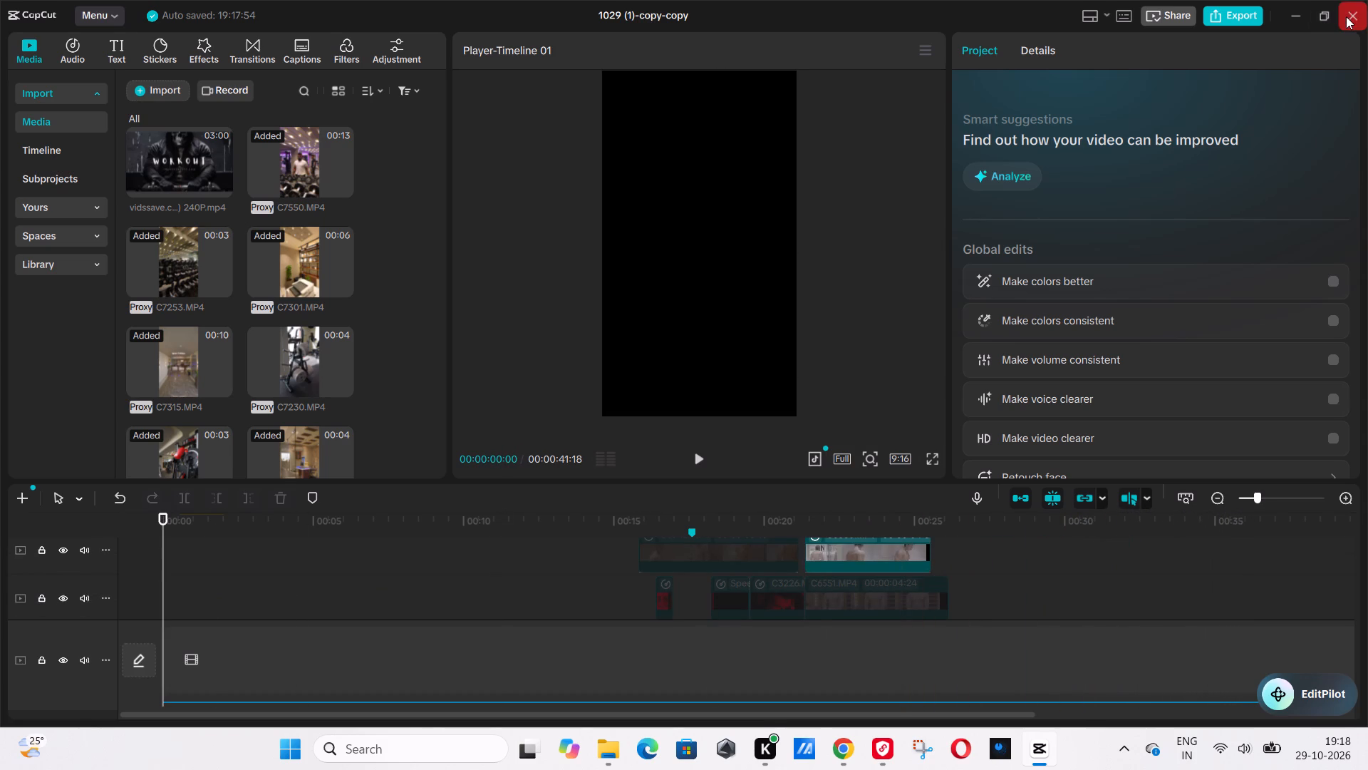
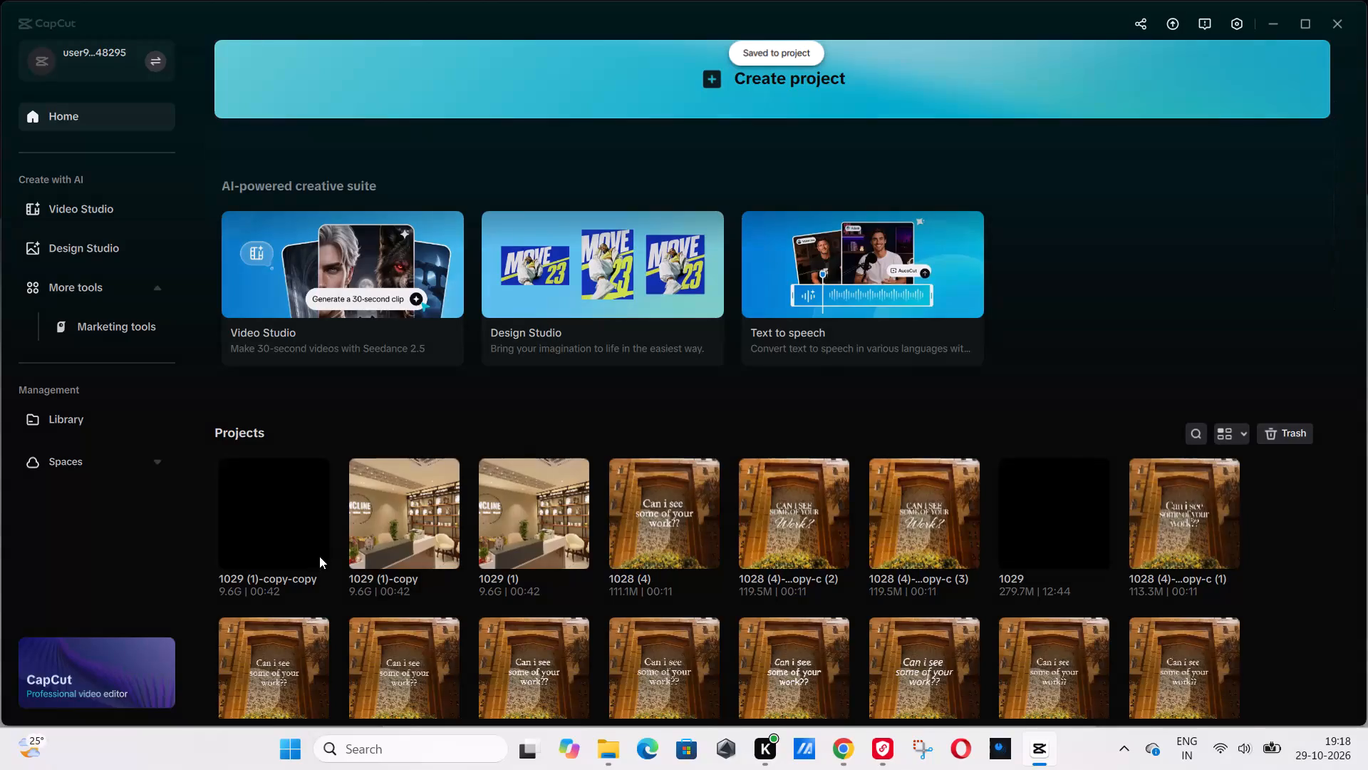
Rename the 1029 (1)-copy-copy project as LOG.
click(348, 594)
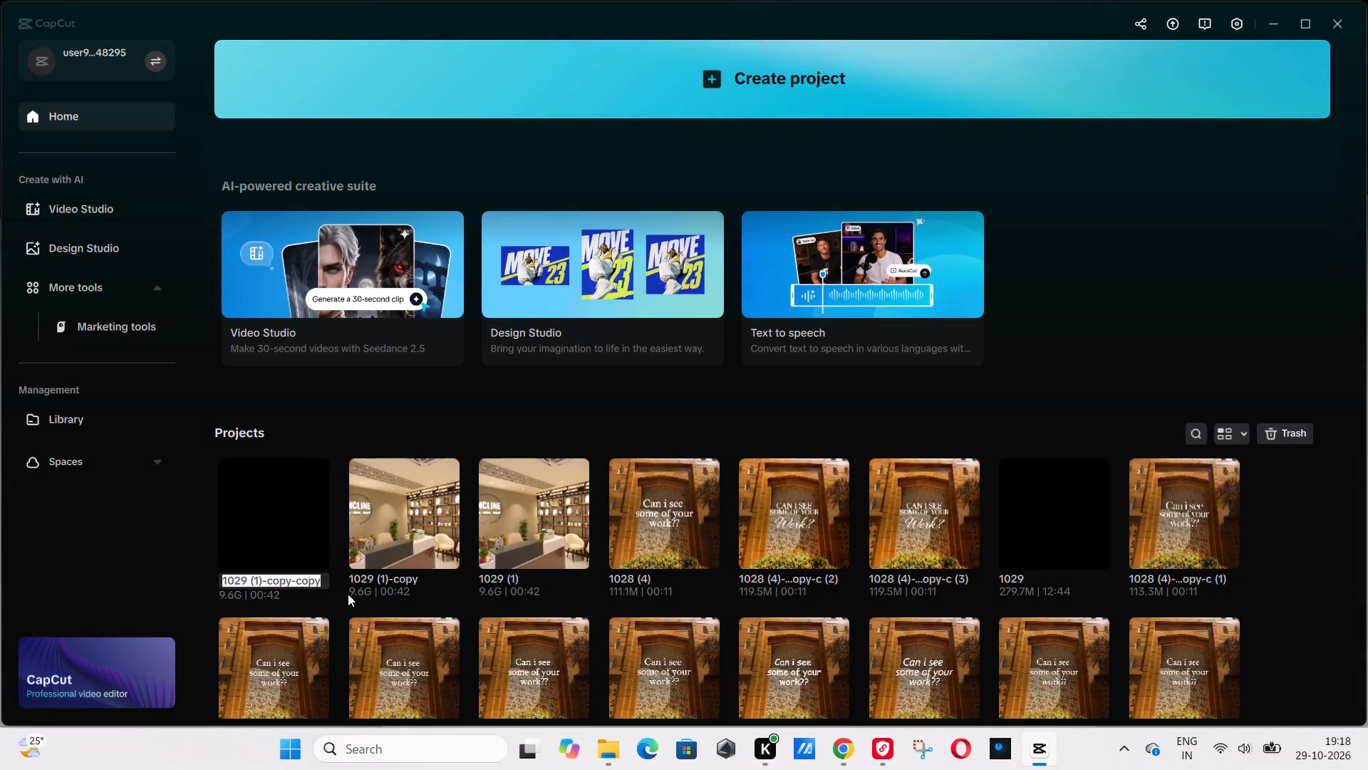
text(LOG)
key(Return)
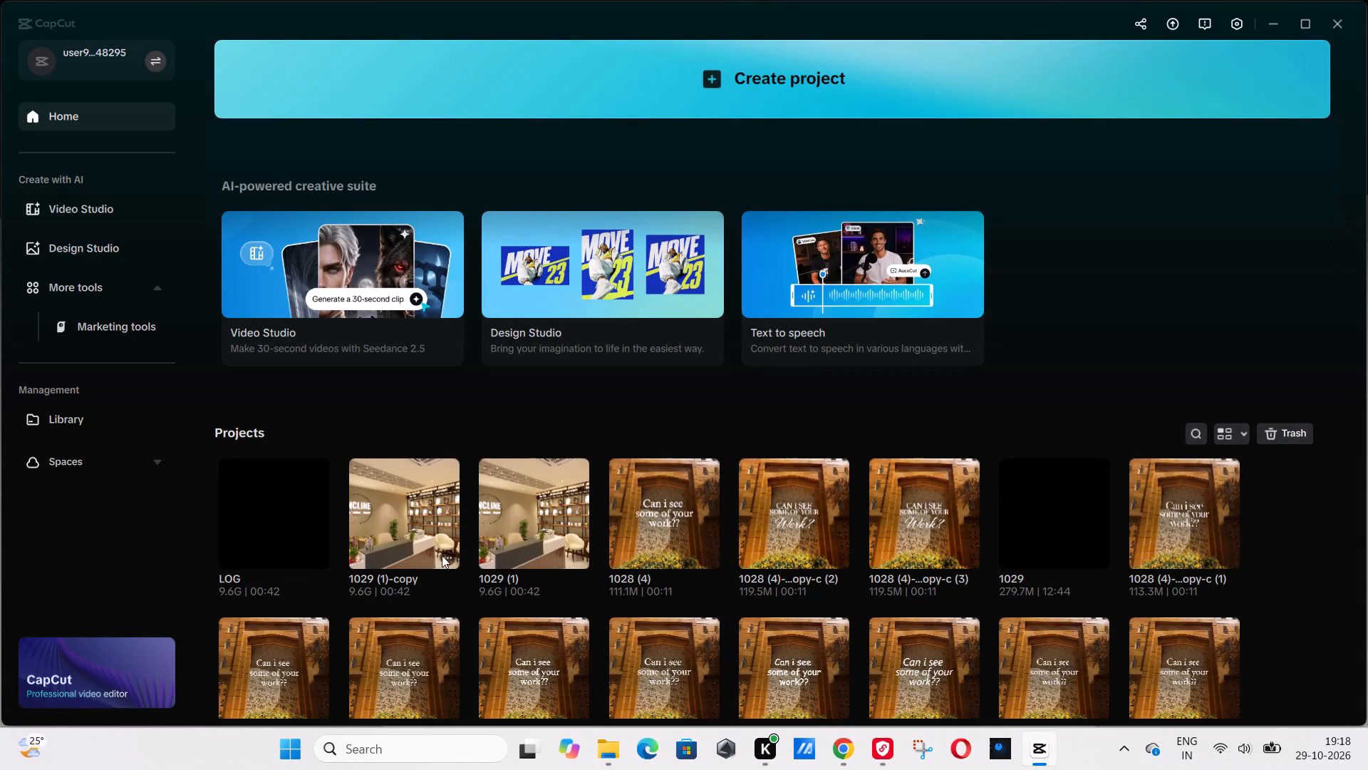
Rename the 1029 (1)-copy project as MAINN.
click(444, 553)
click(466, 592)
text(MAINN)
key(Return)
Duplicate the MAINN project and rename the duplicate as NO LOG.
click(450, 559)
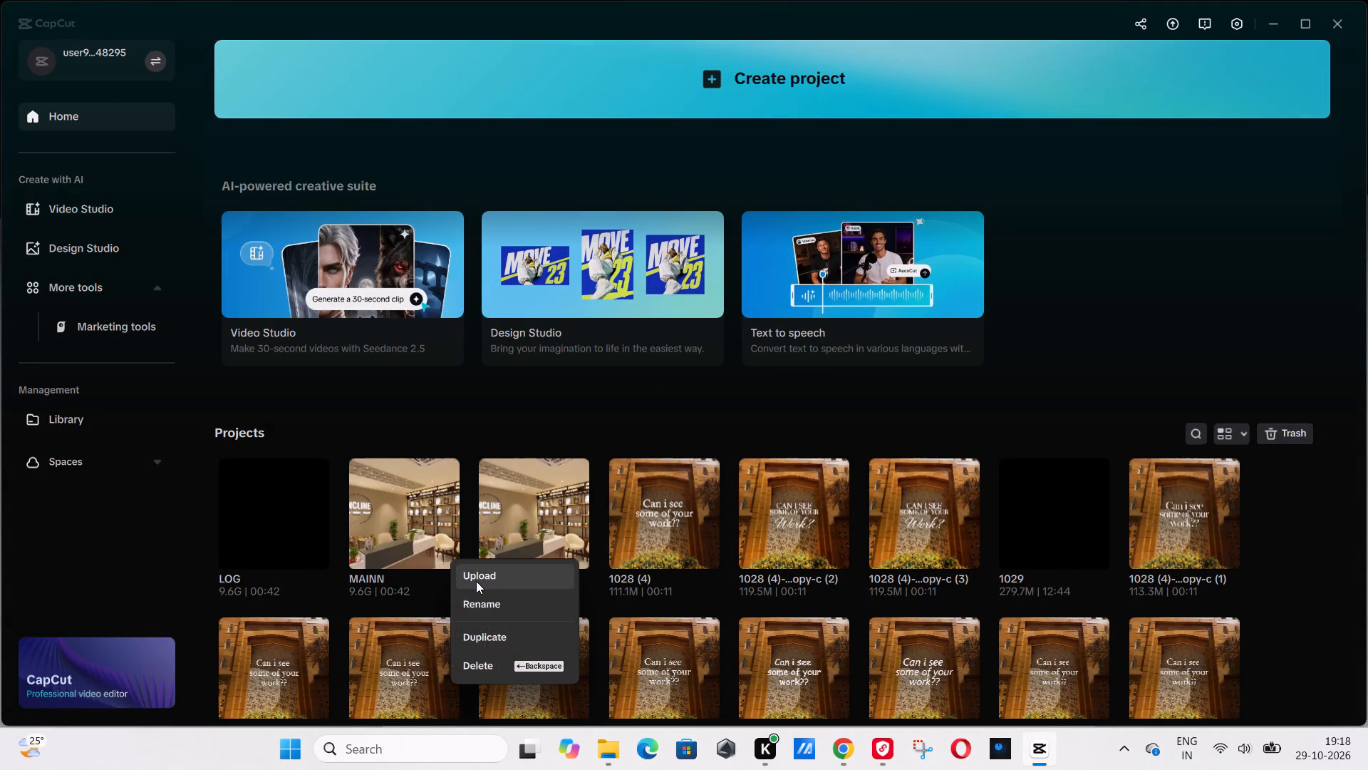
click(482, 630)
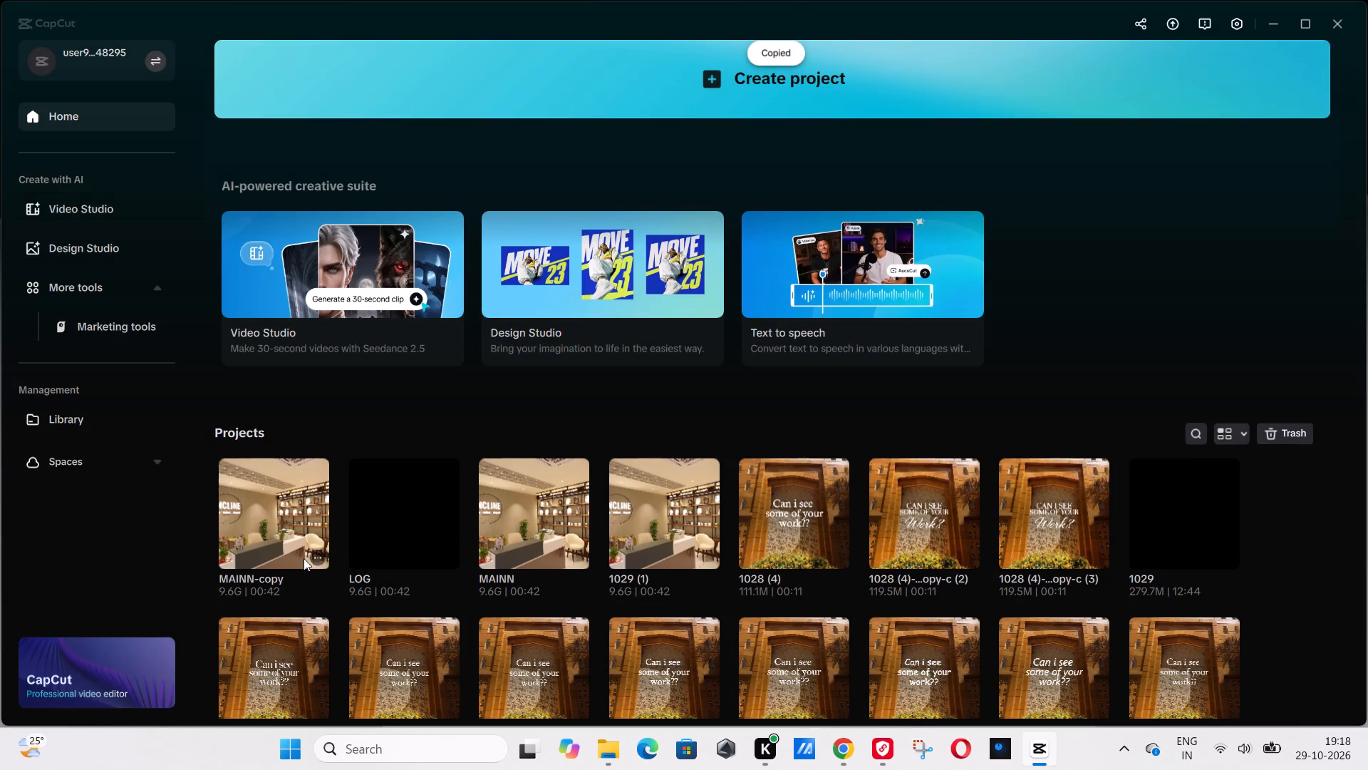
click(316, 551)
click(343, 586)
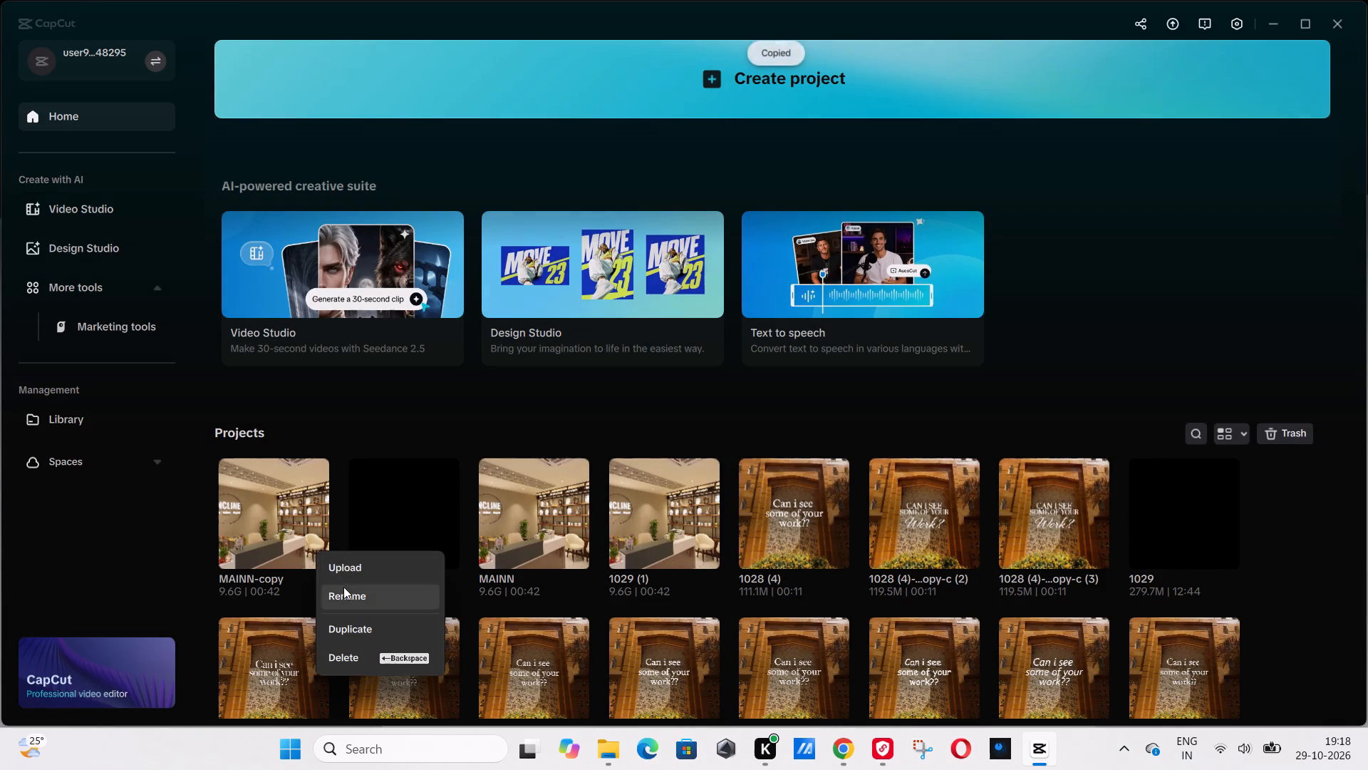
text(NO LOHG)
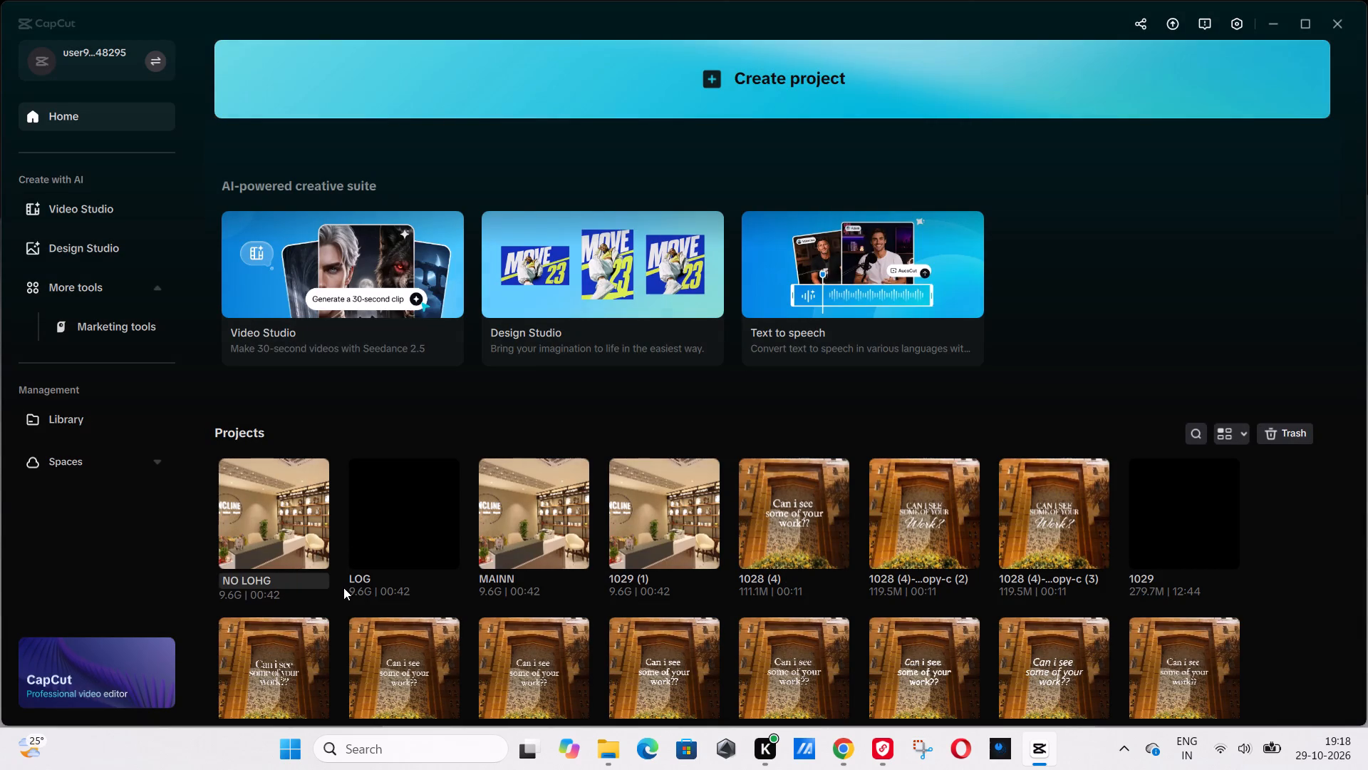
key(BackSpace)
key(BackSpace)
key(g)
key(Return)
key(backslash)
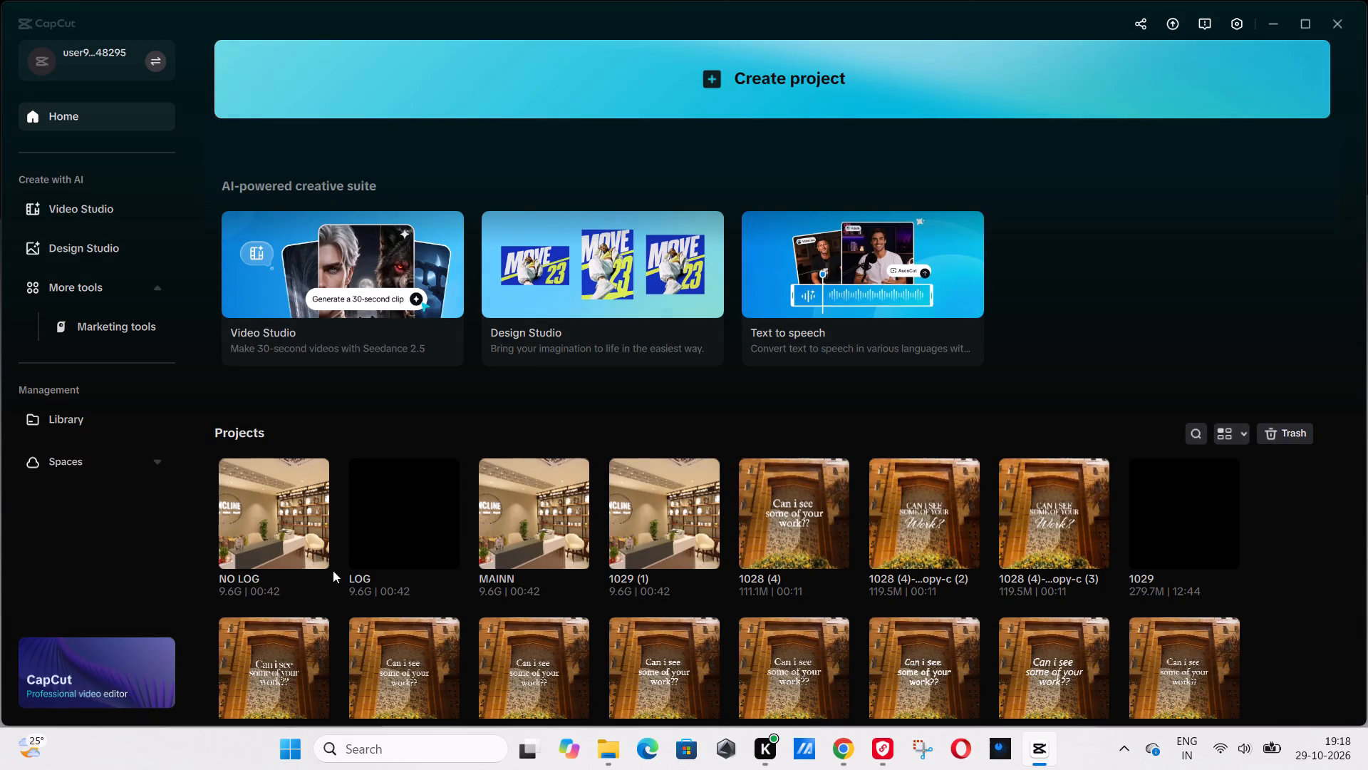
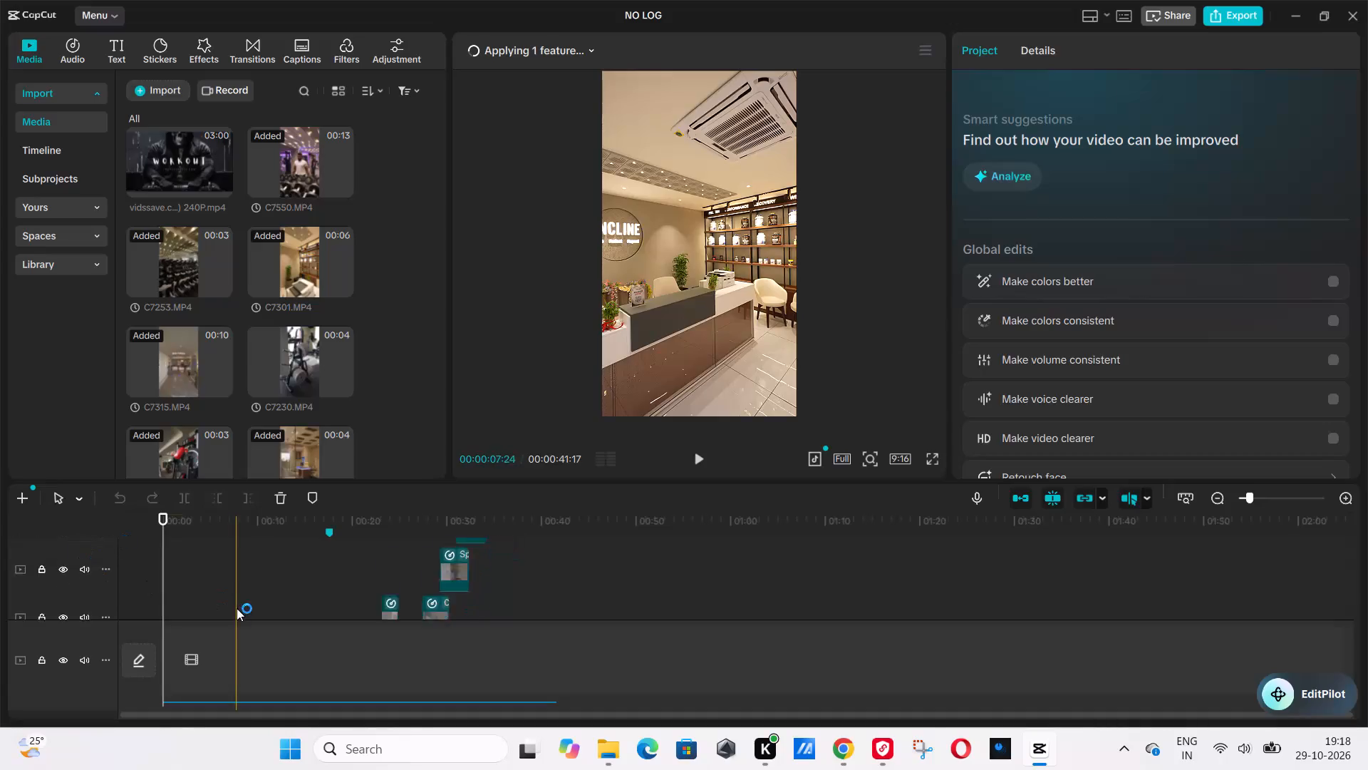
Play the NO LOG timeline from the start and disable the ungraded C6570 mirror clip near 00:08.
drag(157, 528, 125, 524)
key(space)
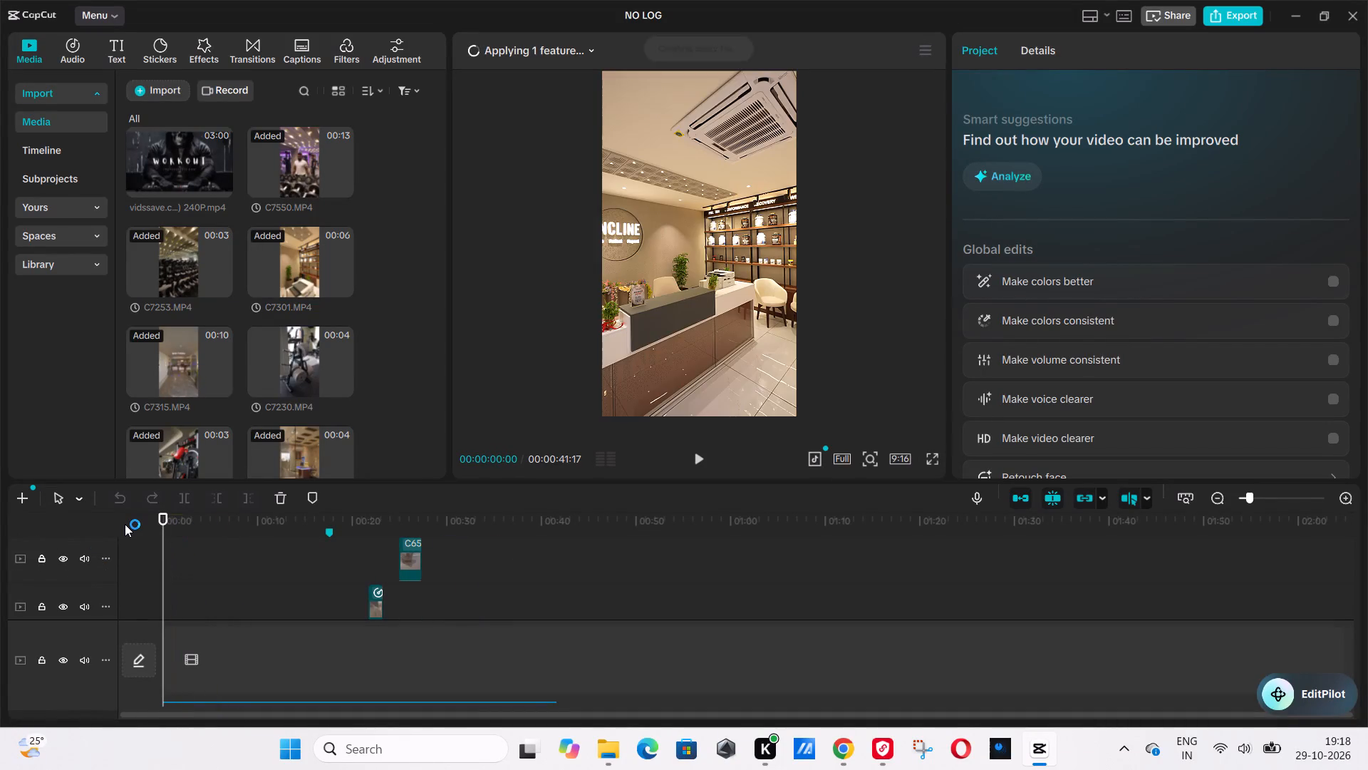
scroll(316, 623, up, 4)
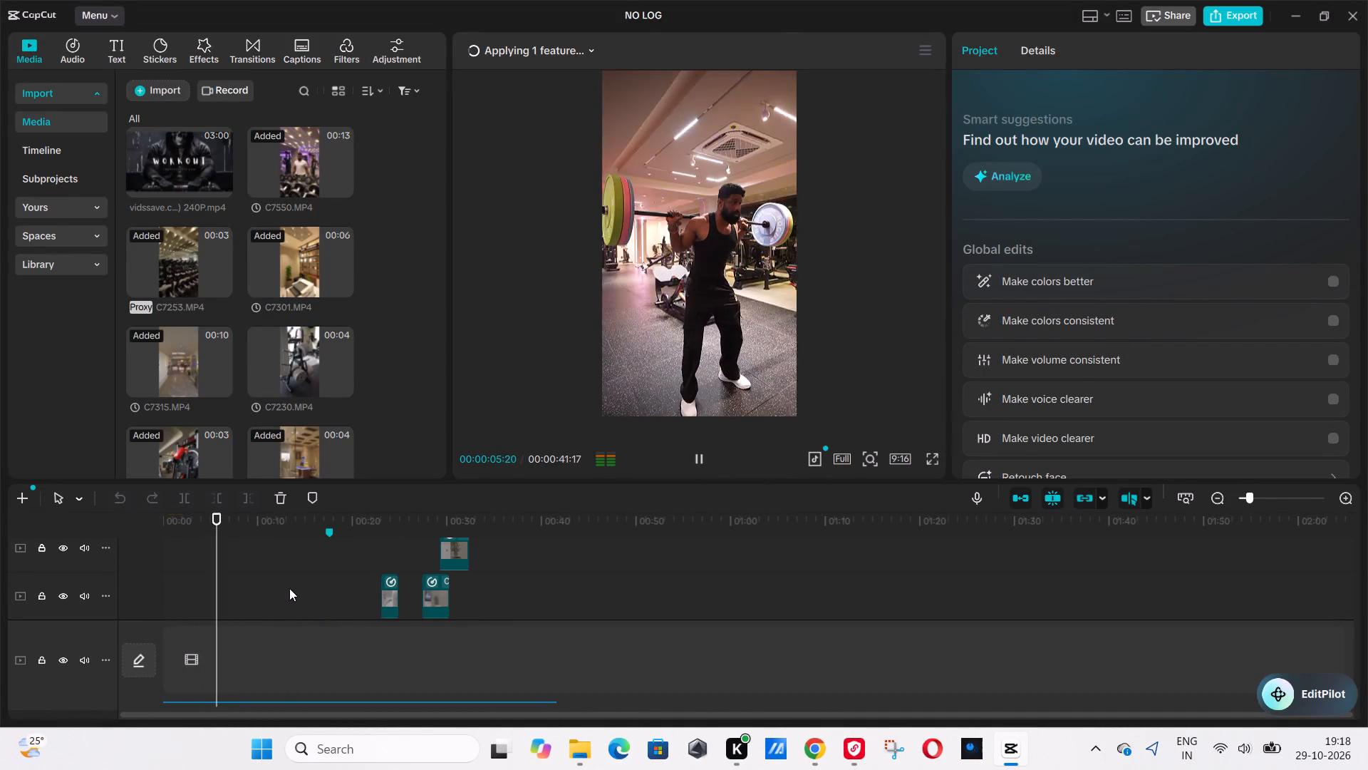
scroll(379, 617, up, 4)
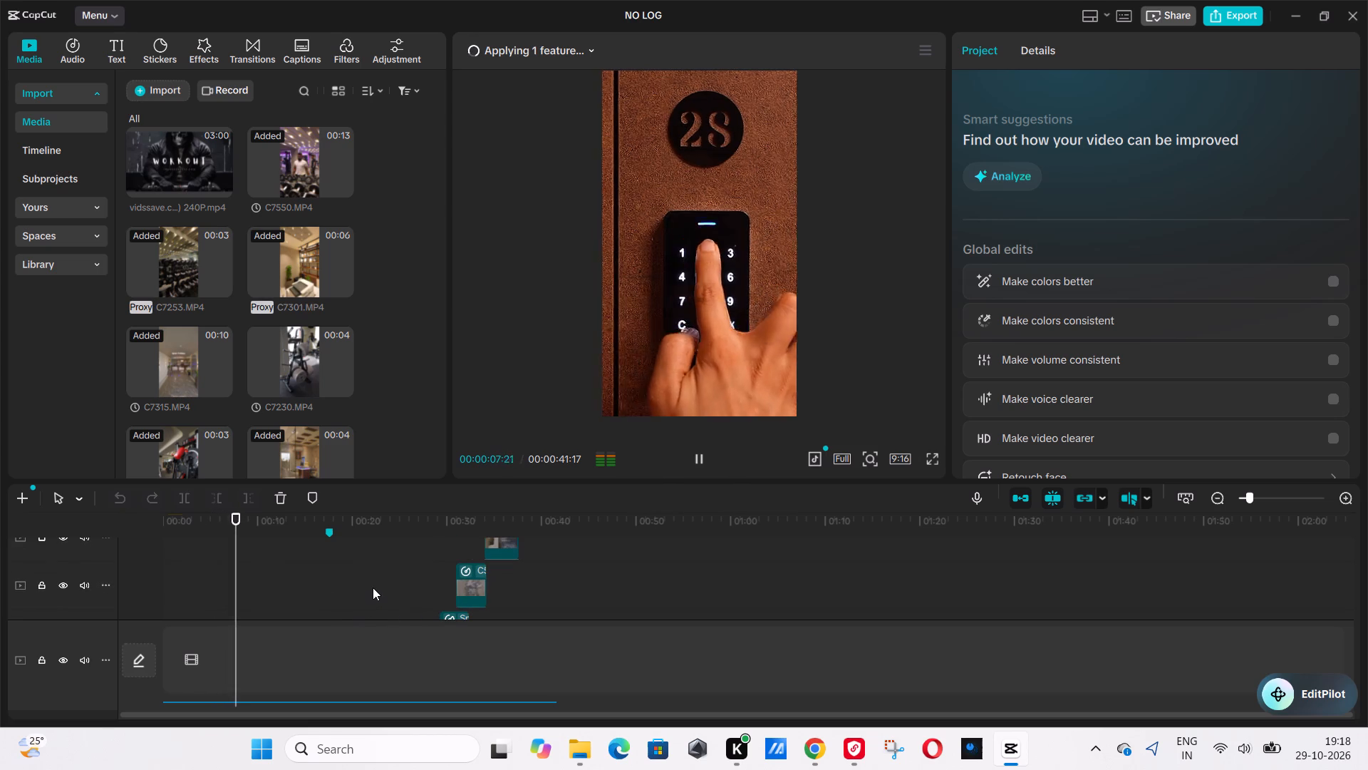
key(space)
scroll(266, 589, down, 18)
scroll(255, 600, down, 9)
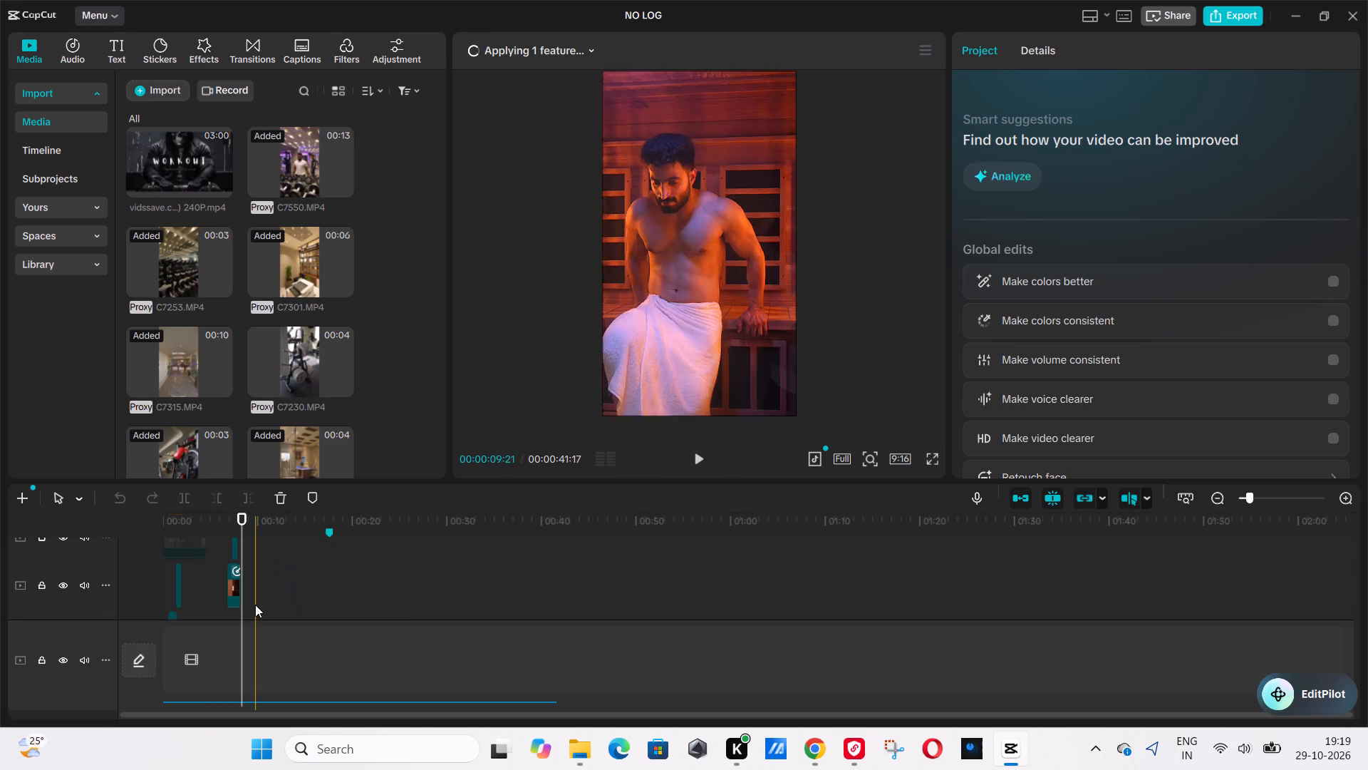
click(1255, 496)
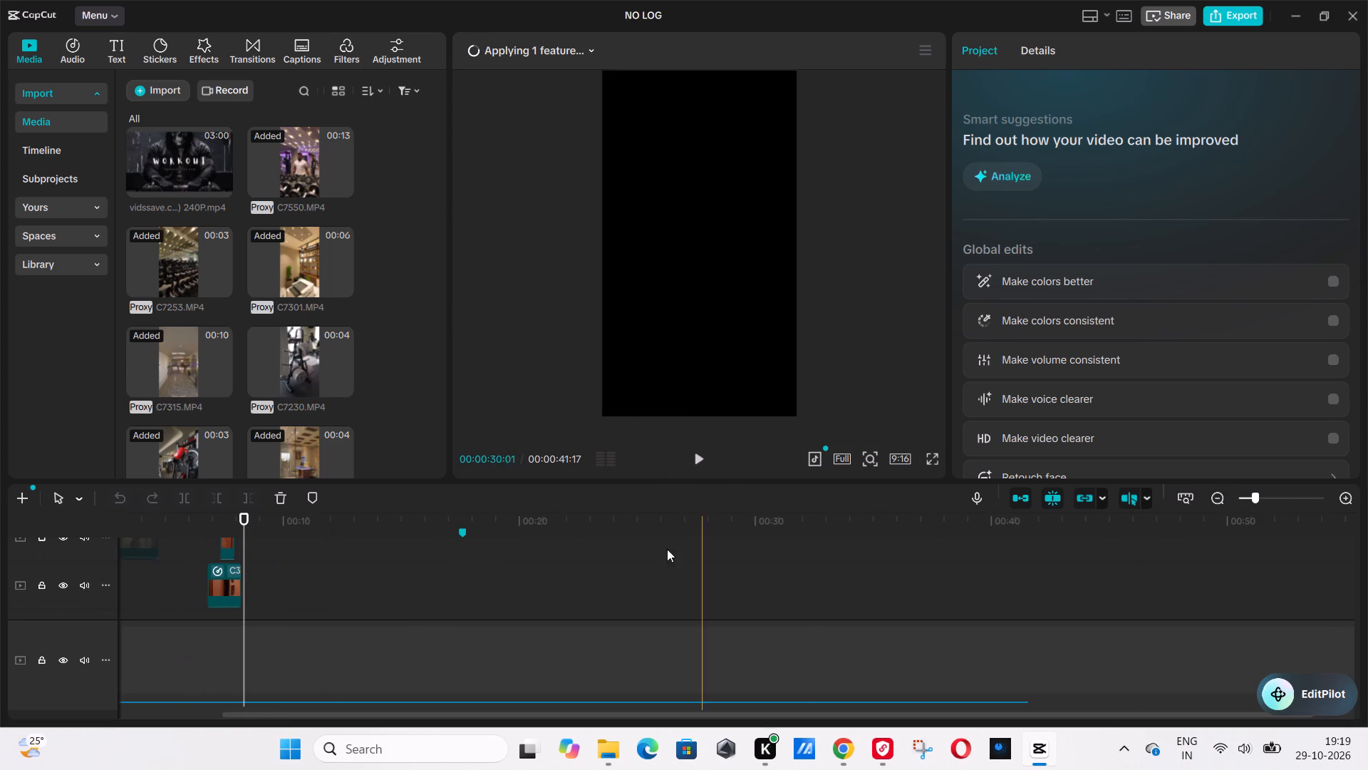
scroll(232, 590, up, 5)
click(244, 591)
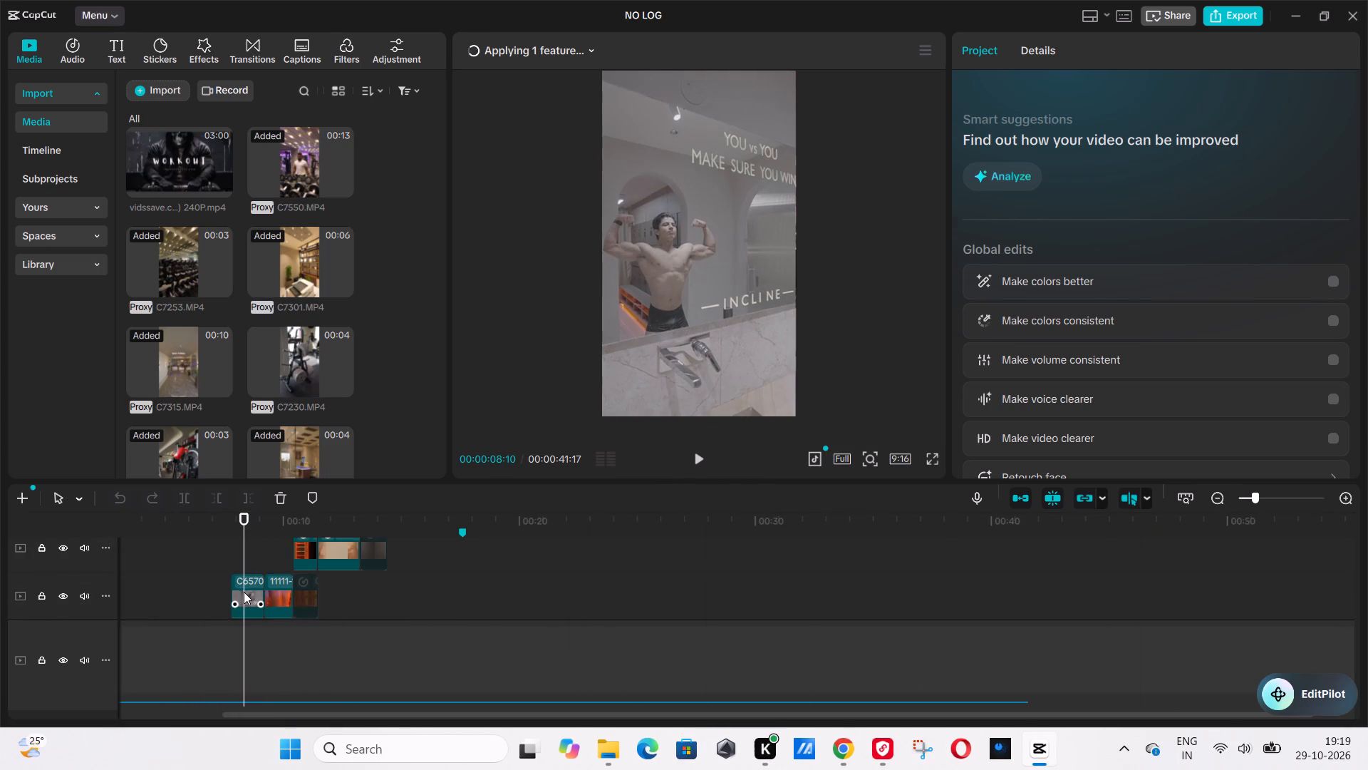
key(v)
Play back the section from about 00:07 onward to check for remaining ungraded clips.
click(207, 563)
key(space)
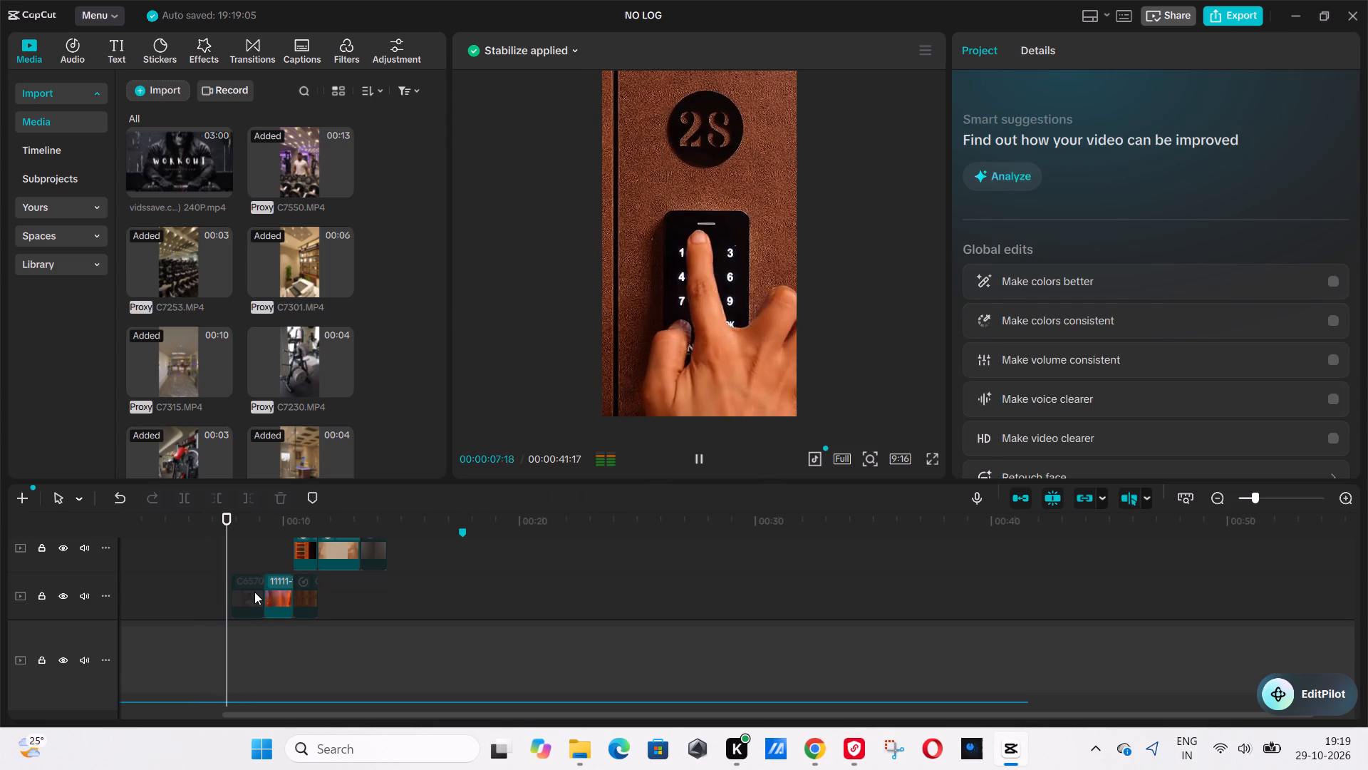
click(234, 560)
key(space)
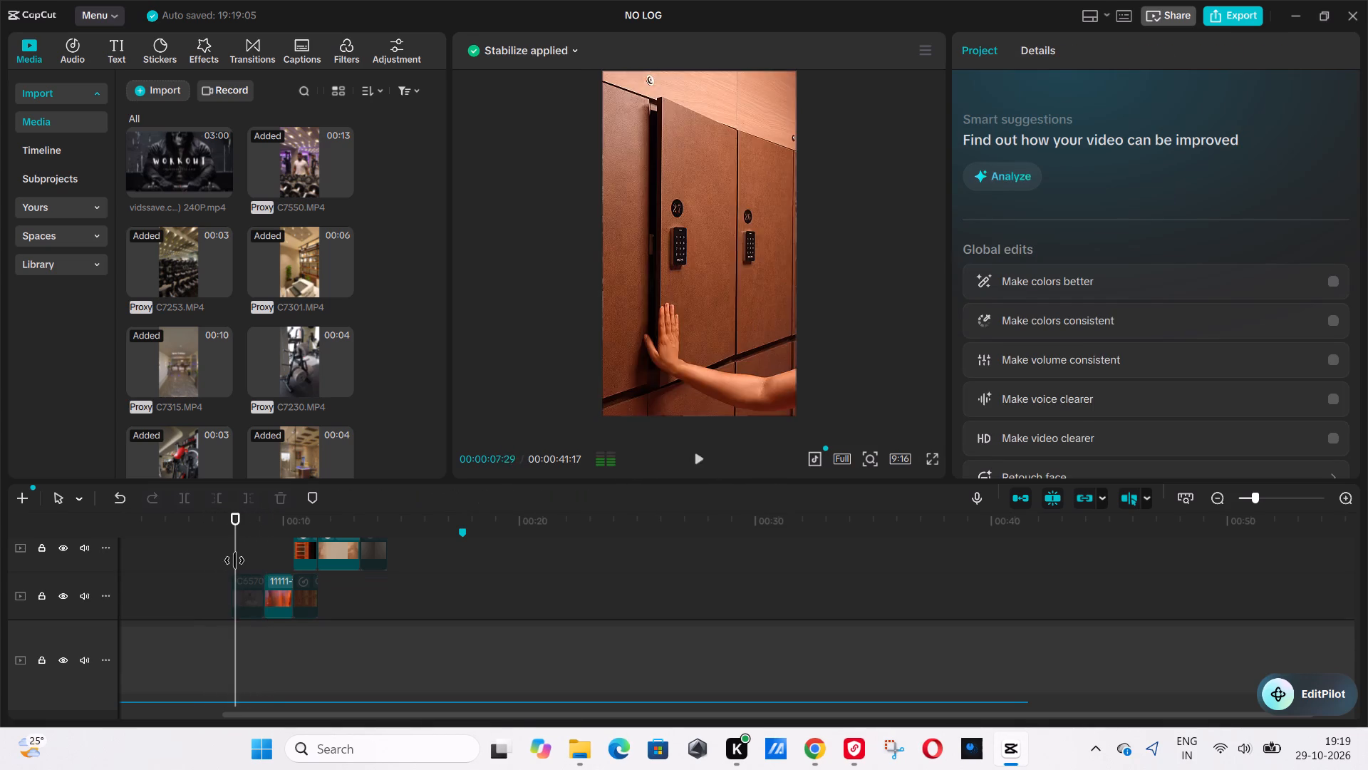
click(234, 560)
key(space)
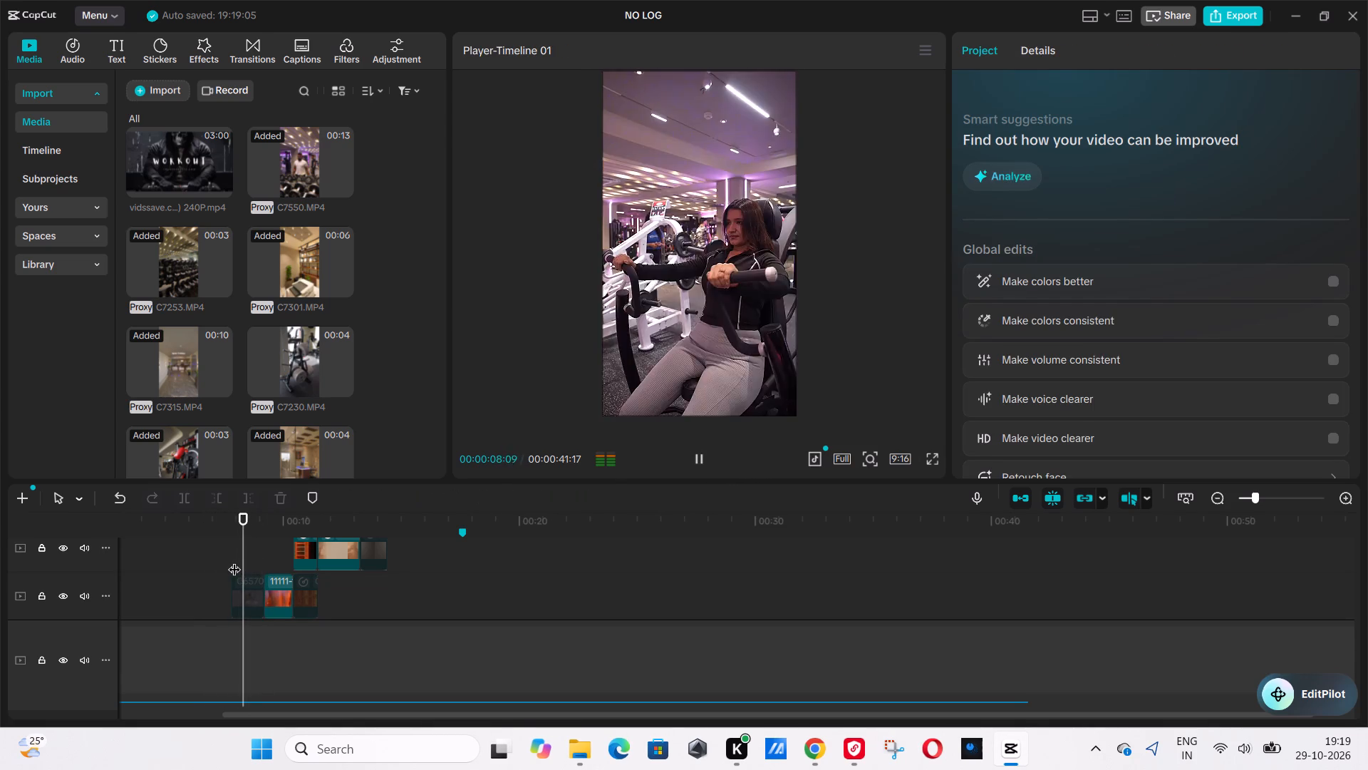
key(space)
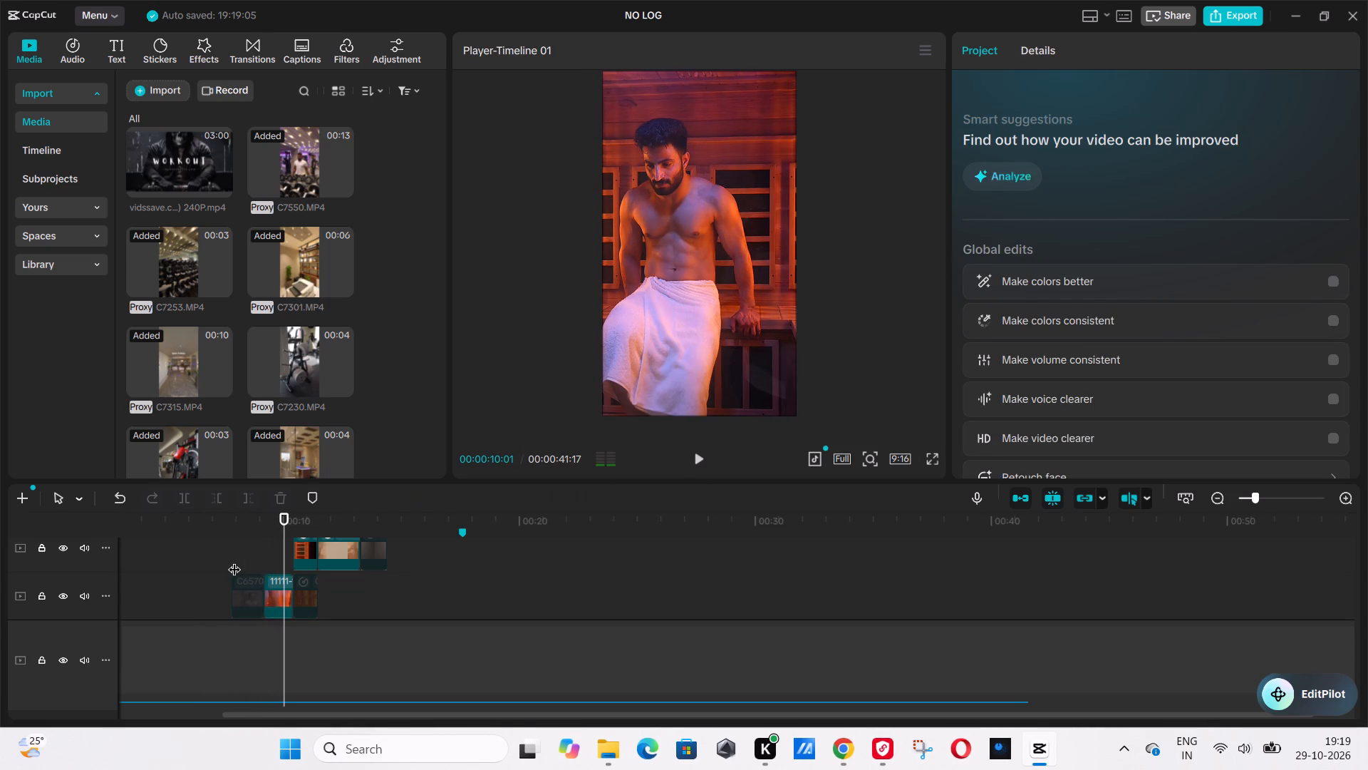
click(222, 554)
key(space)
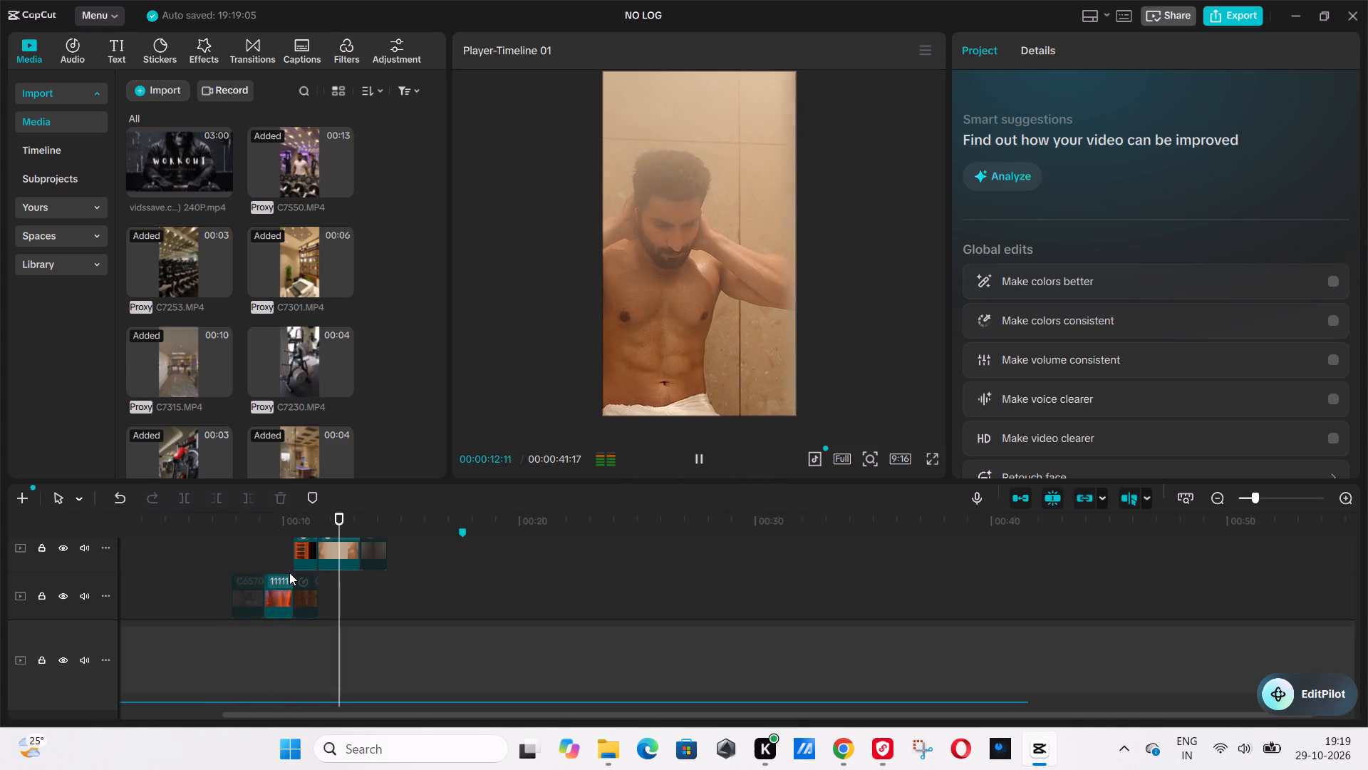
Disable the ungraded shower-room clip near 00:22, just before the bathtub shots.
scroll(368, 588, up, 14)
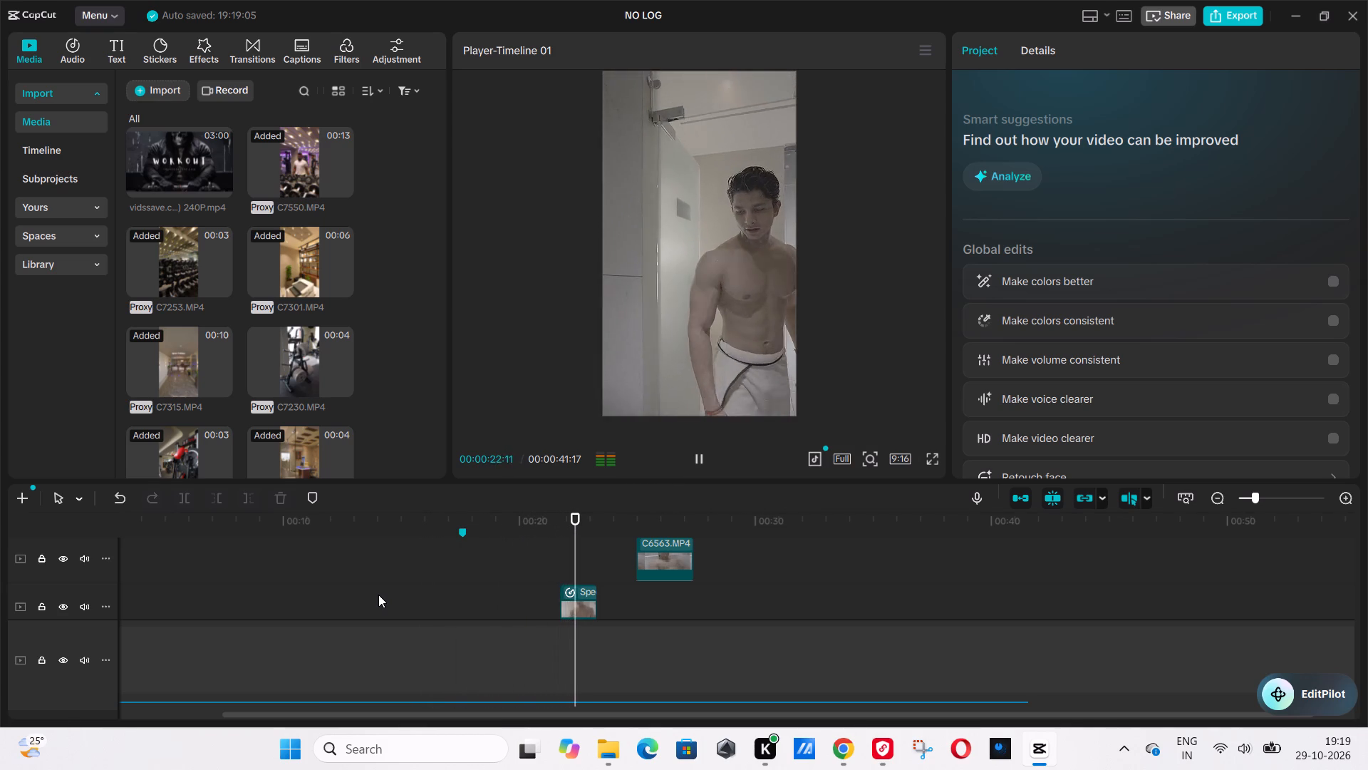
key(space)
click(537, 565)
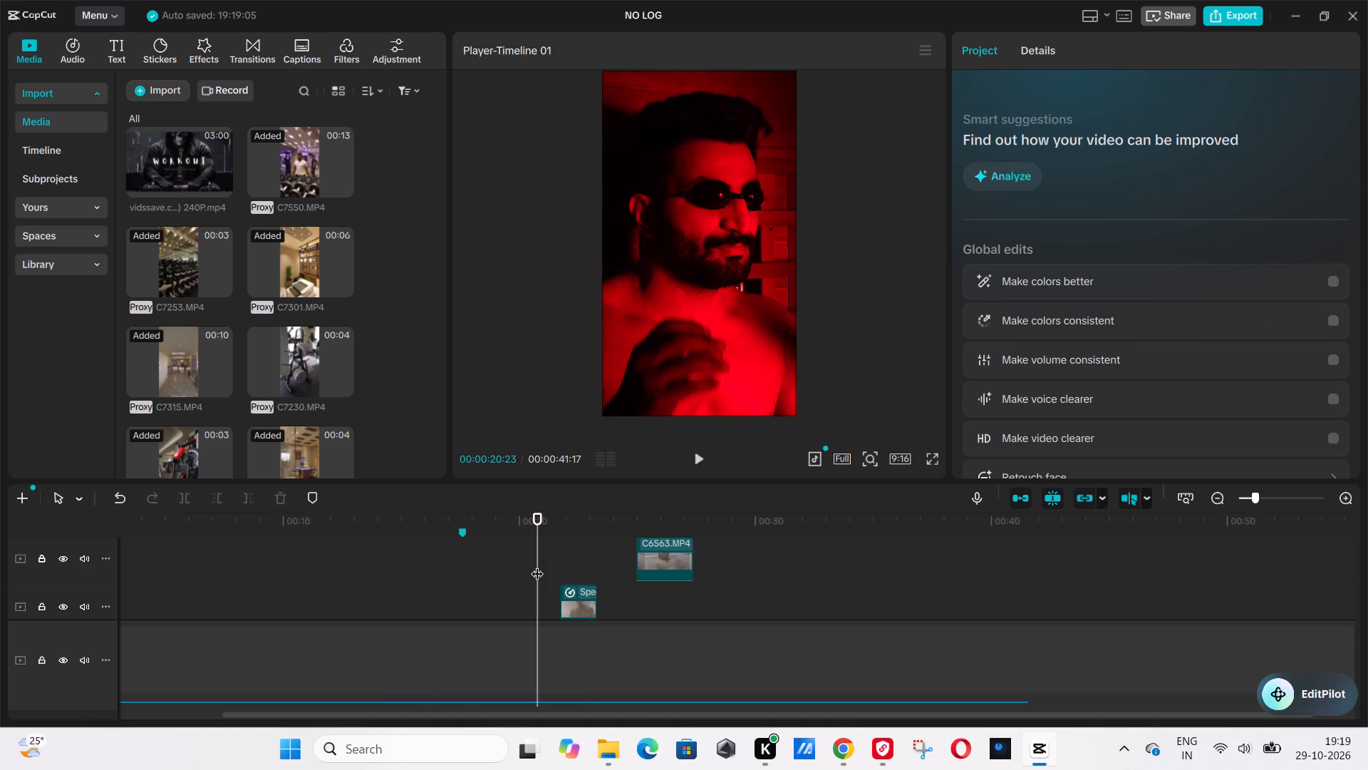
key(space)
click(581, 607)
key(v)
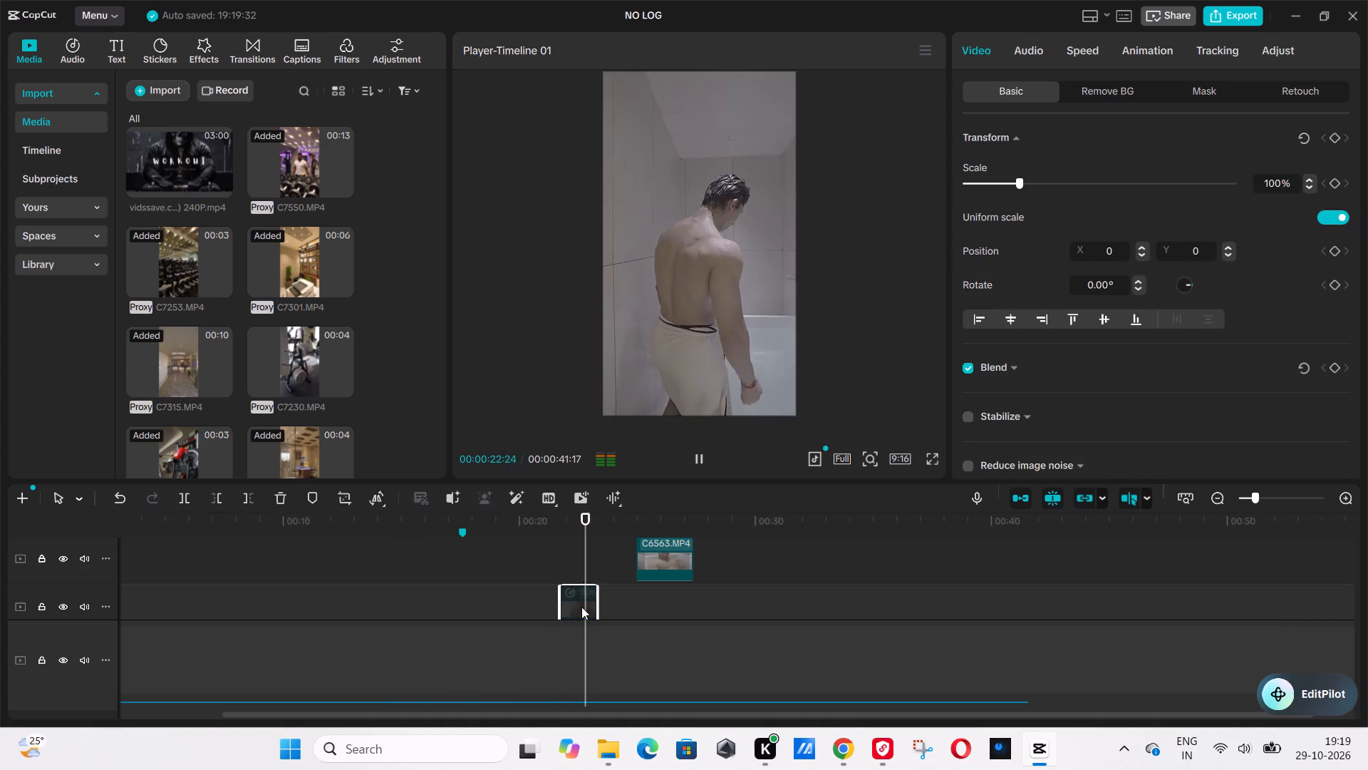
Disable the ungraded C6556.MP4 clip that follows the red-light shot near 00:21.
click(544, 592)
key(space)
click(534, 596)
key(space)
scroll(537, 595, down, 9)
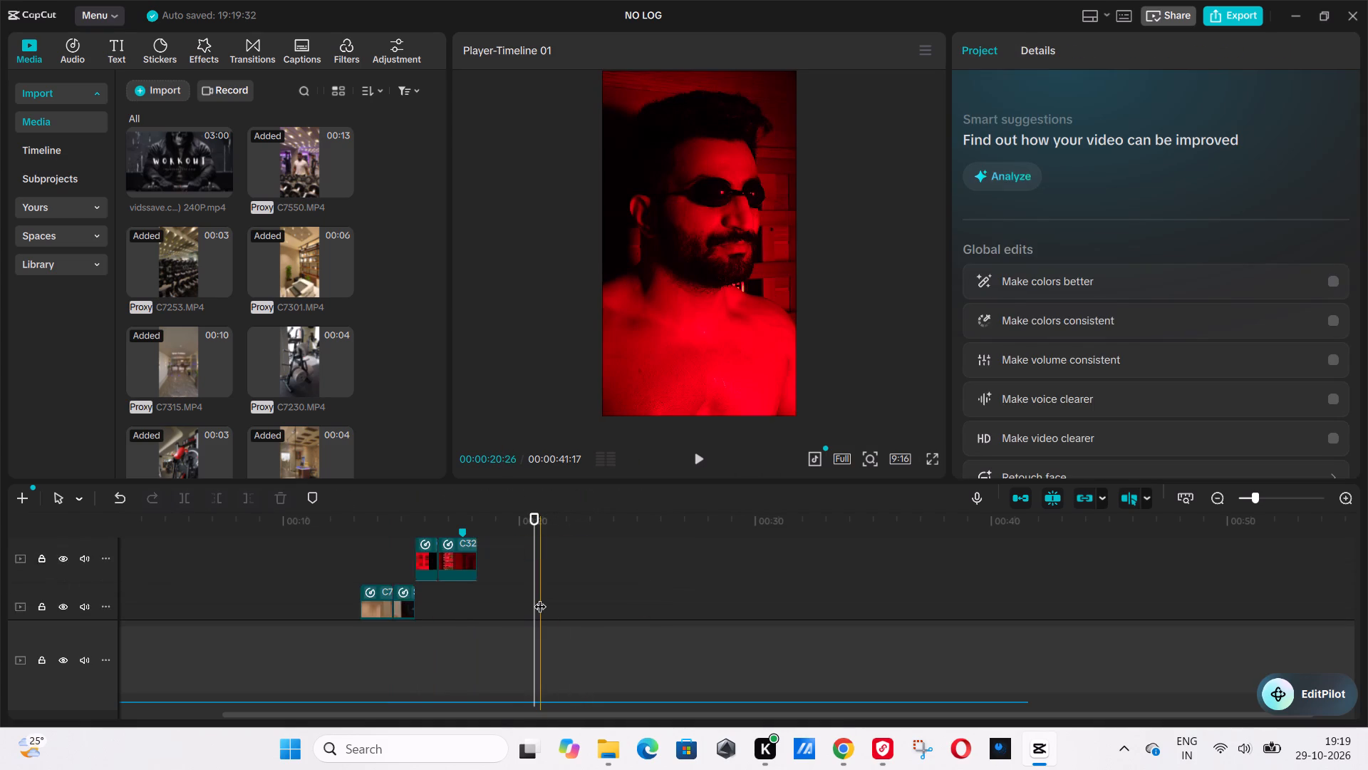
scroll(540, 597, up, 5)
click(539, 575)
key(space)
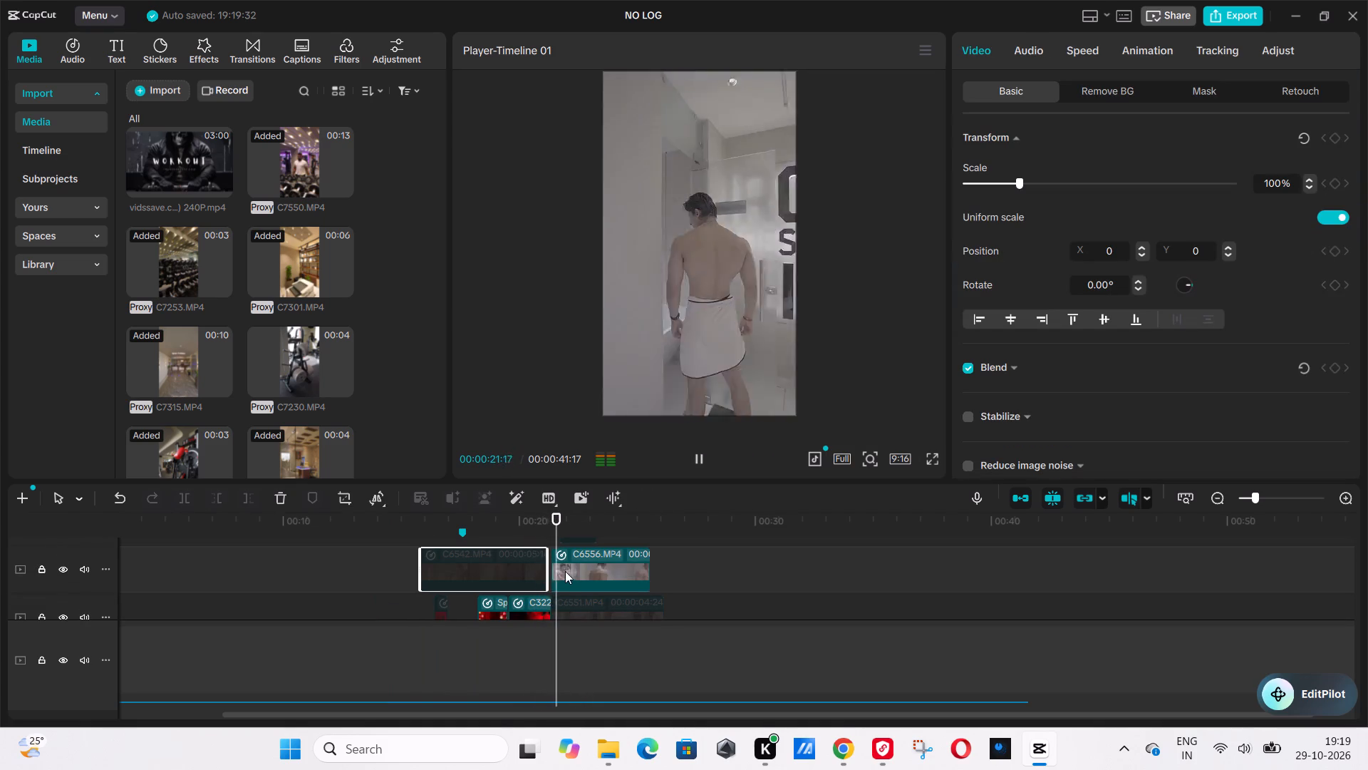
click(566, 572)
key(v)
Disable the two ungraded bathtub clips between about 00:23 and 00:27, including C6563.MP4.
click(538, 541)
key(space)
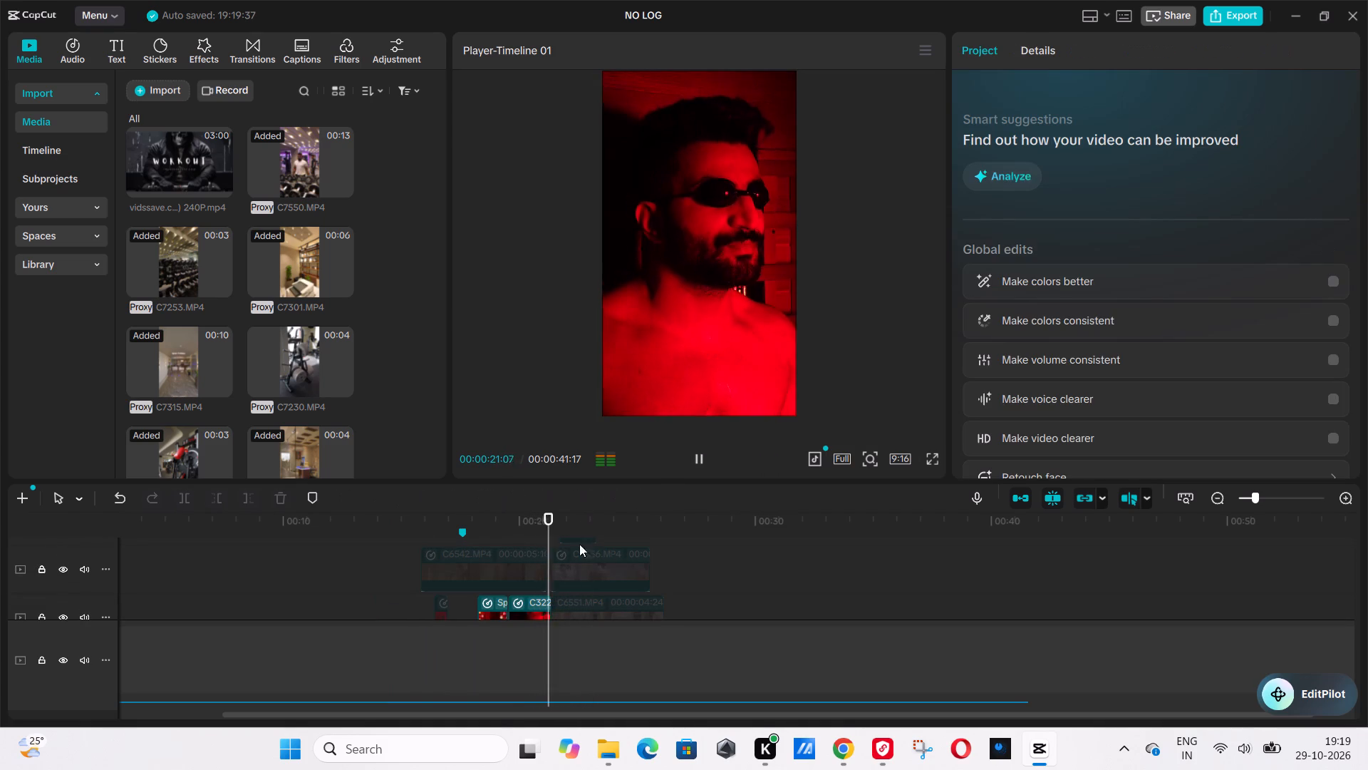
scroll(664, 583, up, 6)
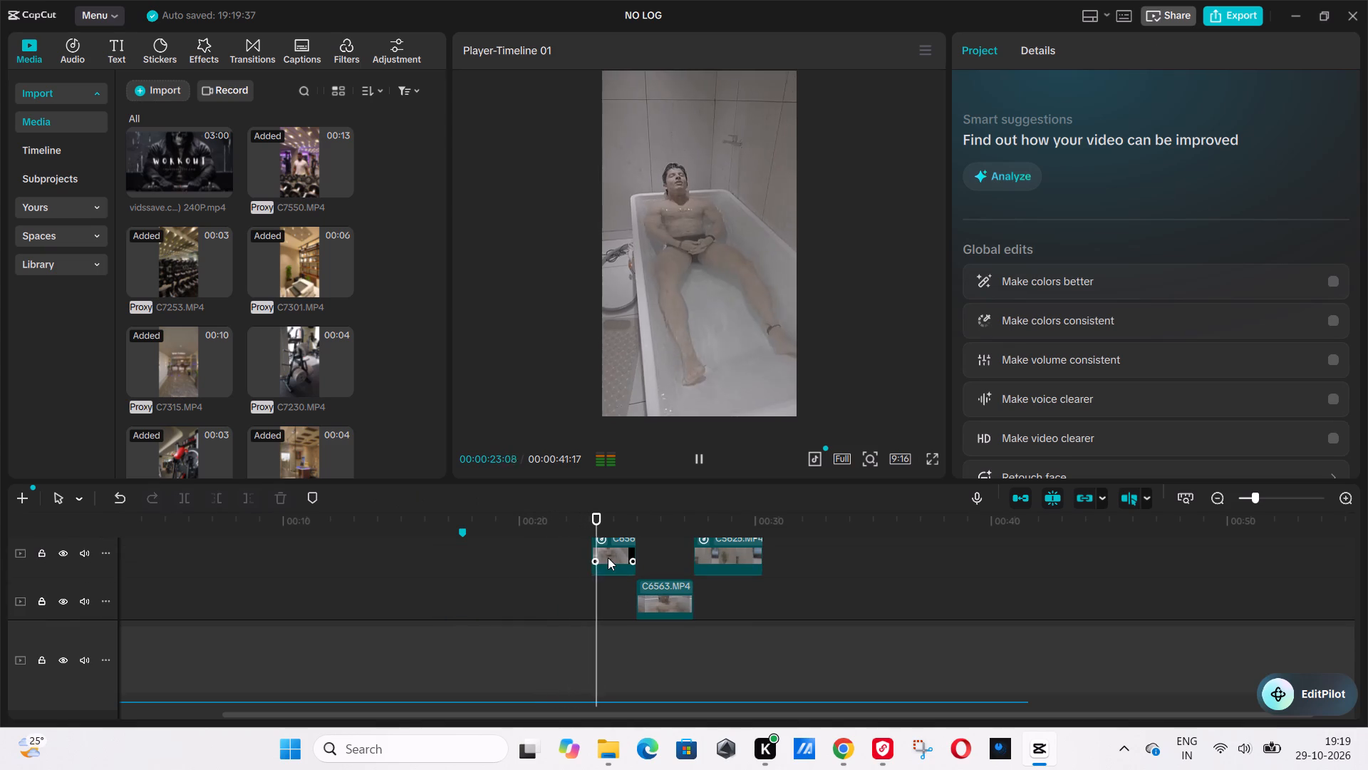
click(608, 558)
key(space)
text(V)
key(space)
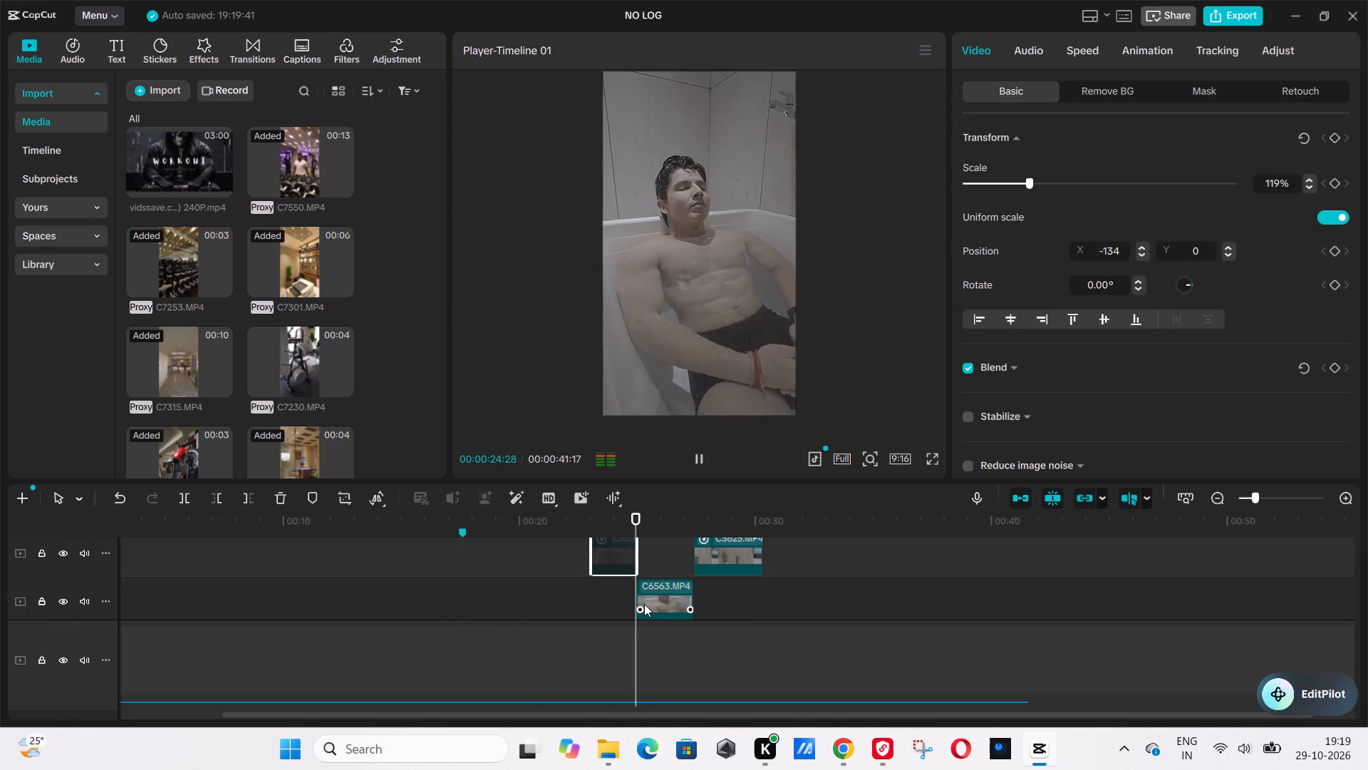
key(space)
click(644, 604)
text(V)
key(space)
Disable the ungraded clip of the HOWBODY body scanner at about 00:28.
scroll(693, 592, down, 8)
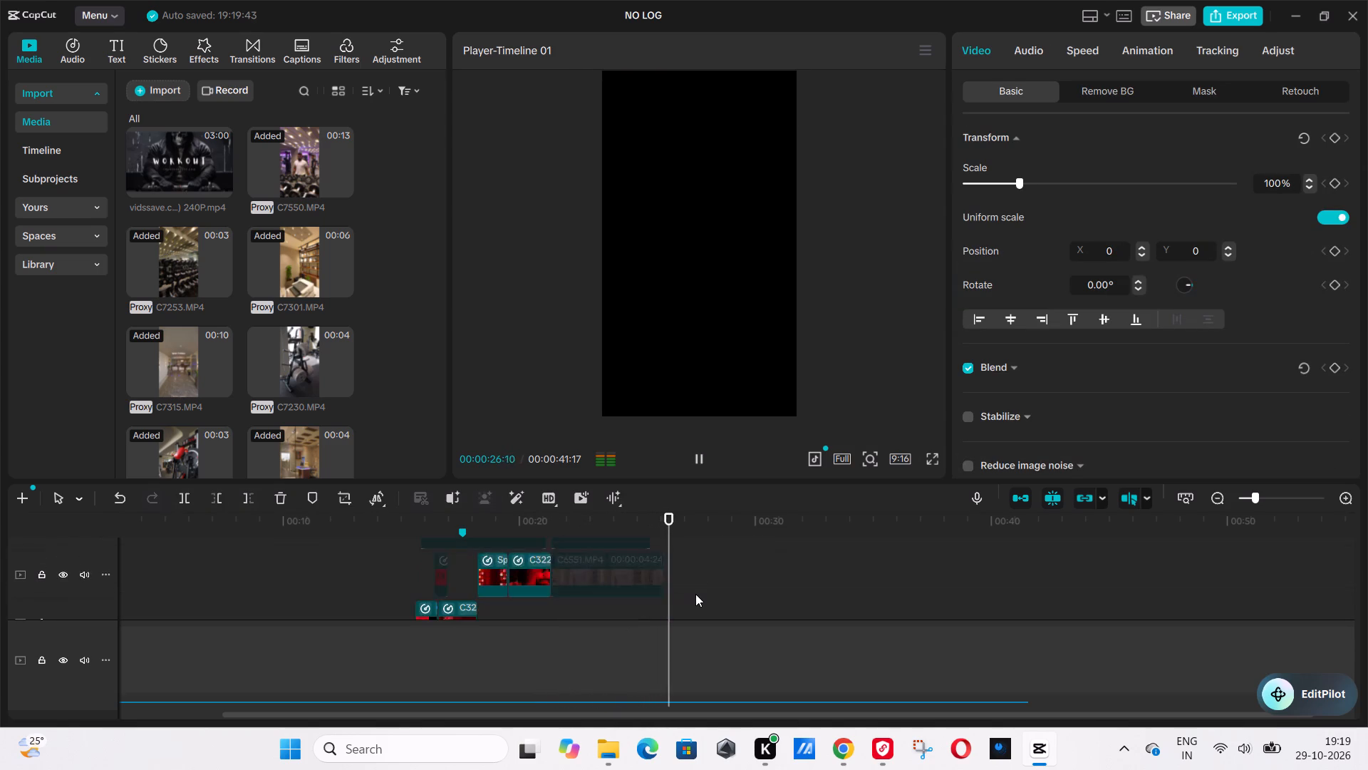
scroll(695, 595, down, 10)
scroll(695, 598, up, 18)
scroll(710, 606, up, 5)
key(space)
scroll(716, 620, down, 5)
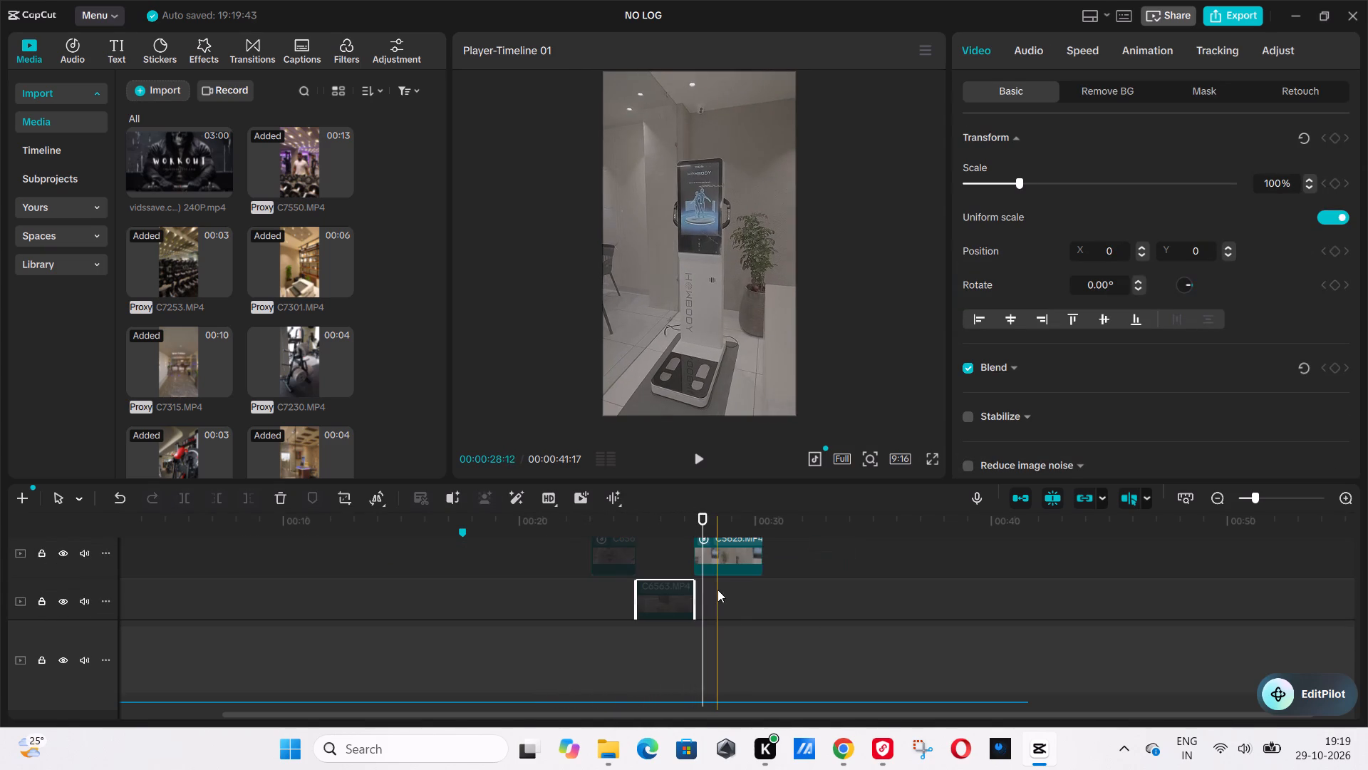
click(712, 563)
key(v)
Disable the 0.8X-speed HOWBODY close-up clip starting at about 00:29.
scroll(753, 592, up, 6)
click(742, 566)
key(space)
key(space)
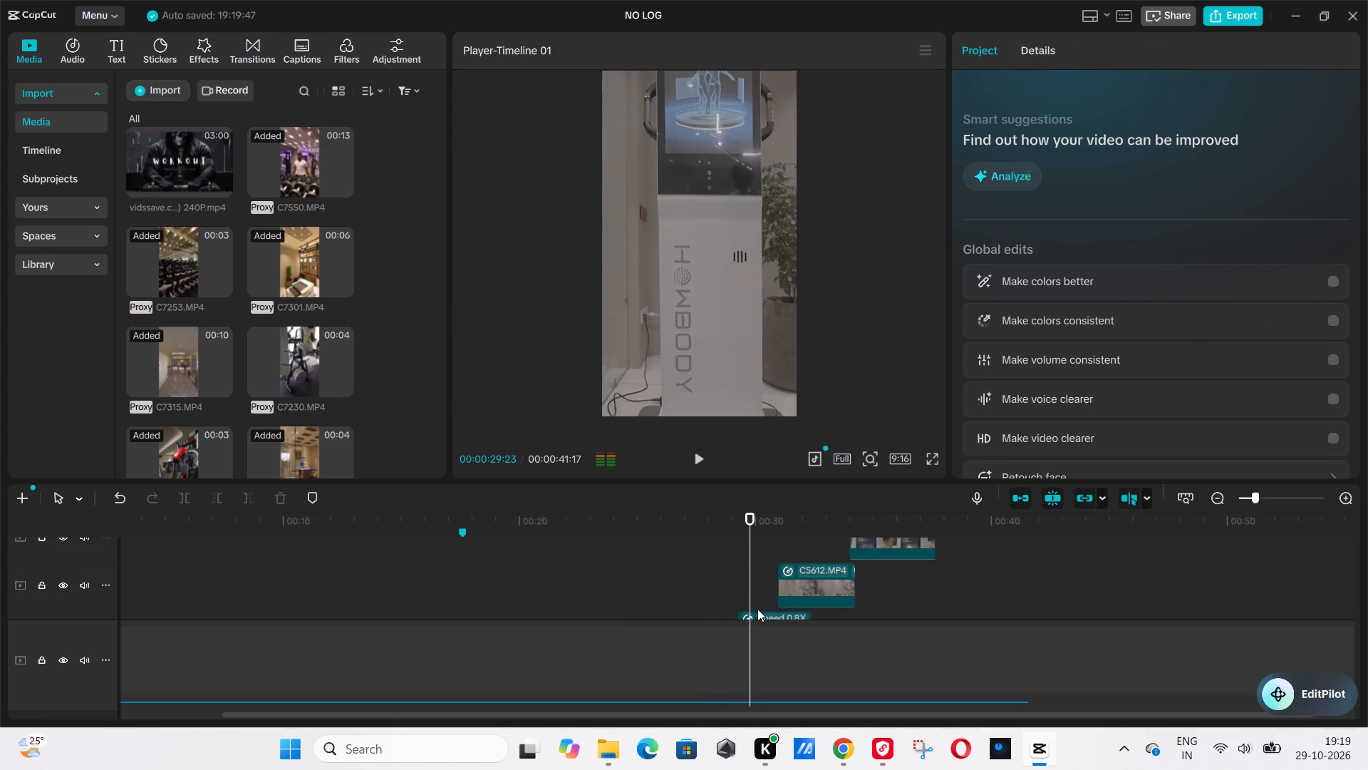
scroll(759, 605, down, 3)
click(760, 570)
key(v)
Disable the C5612.MP4 clip near 00:31 and the final 0.8X-speed clip near 00:34.
scroll(779, 591, up, 4)
click(766, 574)
key(space)
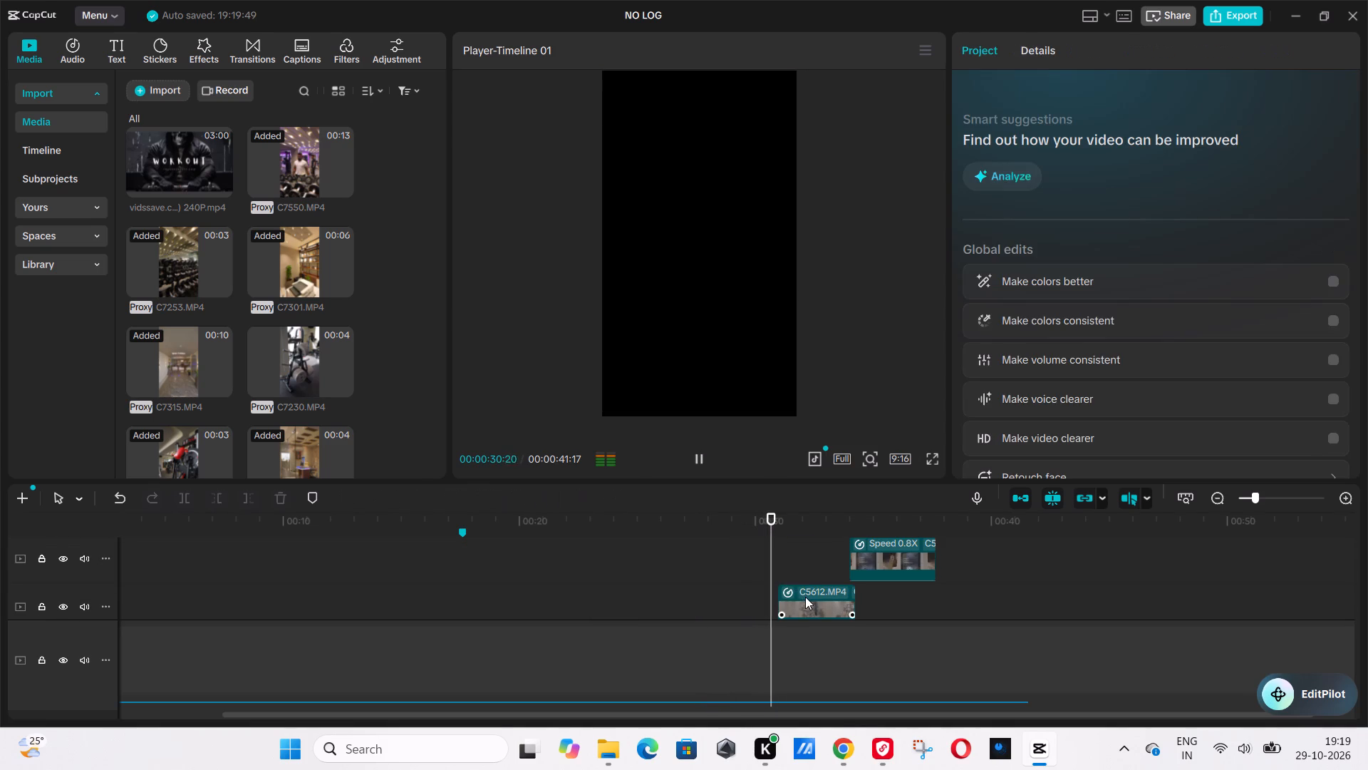
click(805, 597)
key(v)
click(818, 560)
key(space)
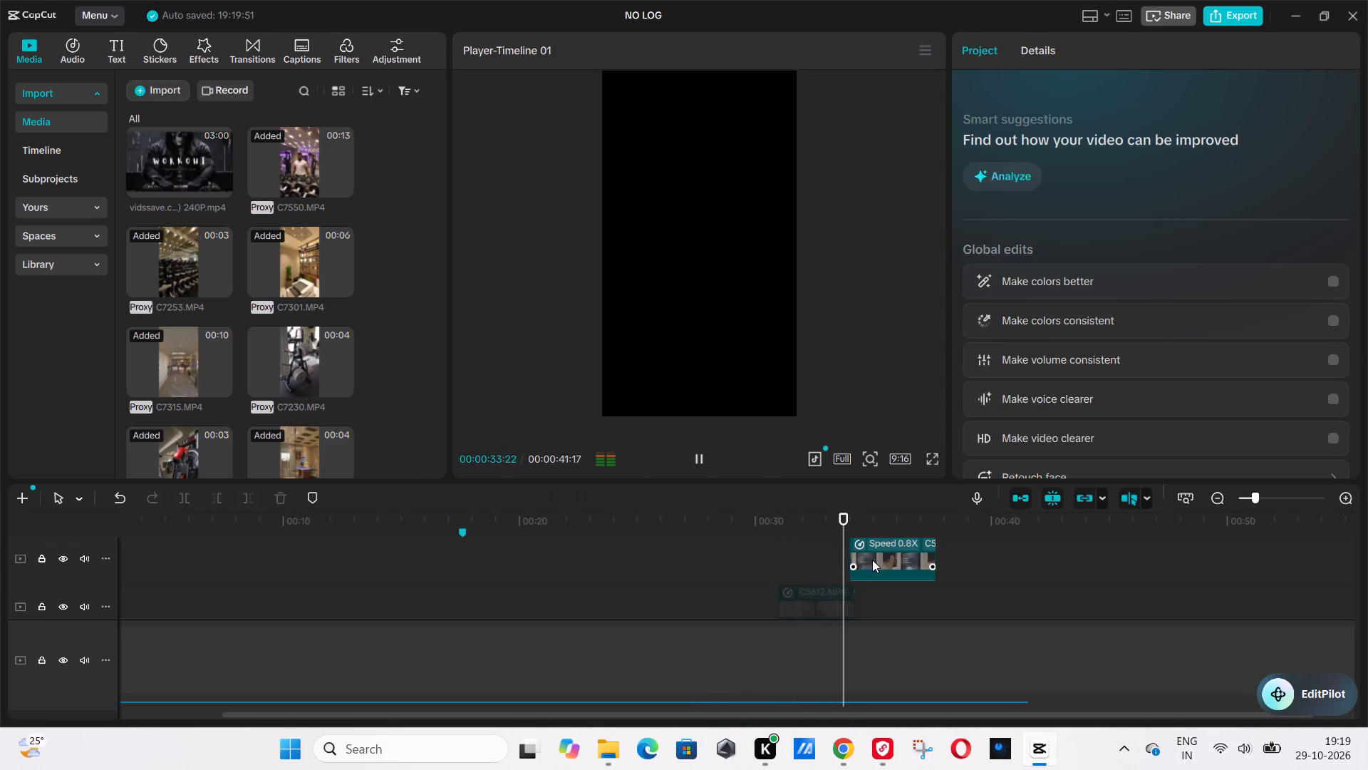
click(874, 560)
key(v)
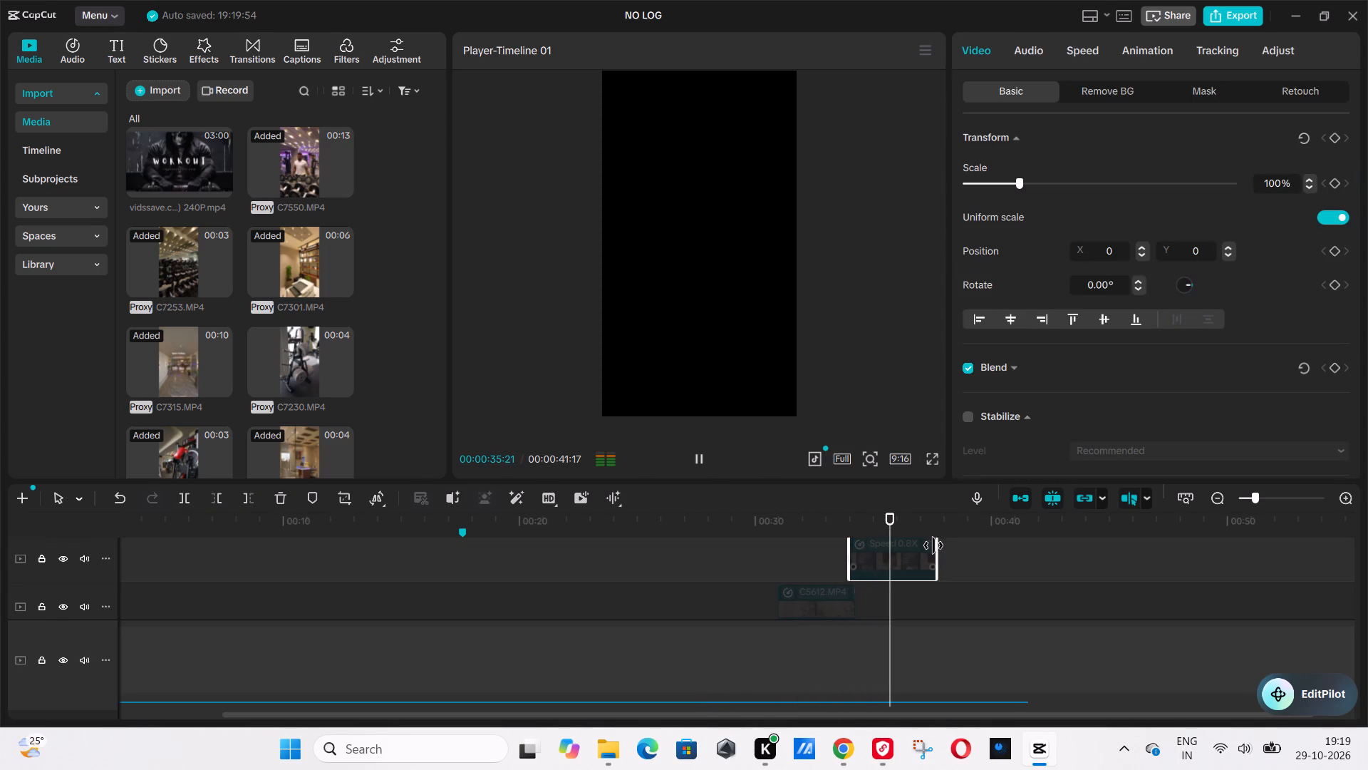
Check the music track's end and play back the edited timeline from the start.
scroll(940, 552, down, 6)
scroll(919, 608, down, 15)
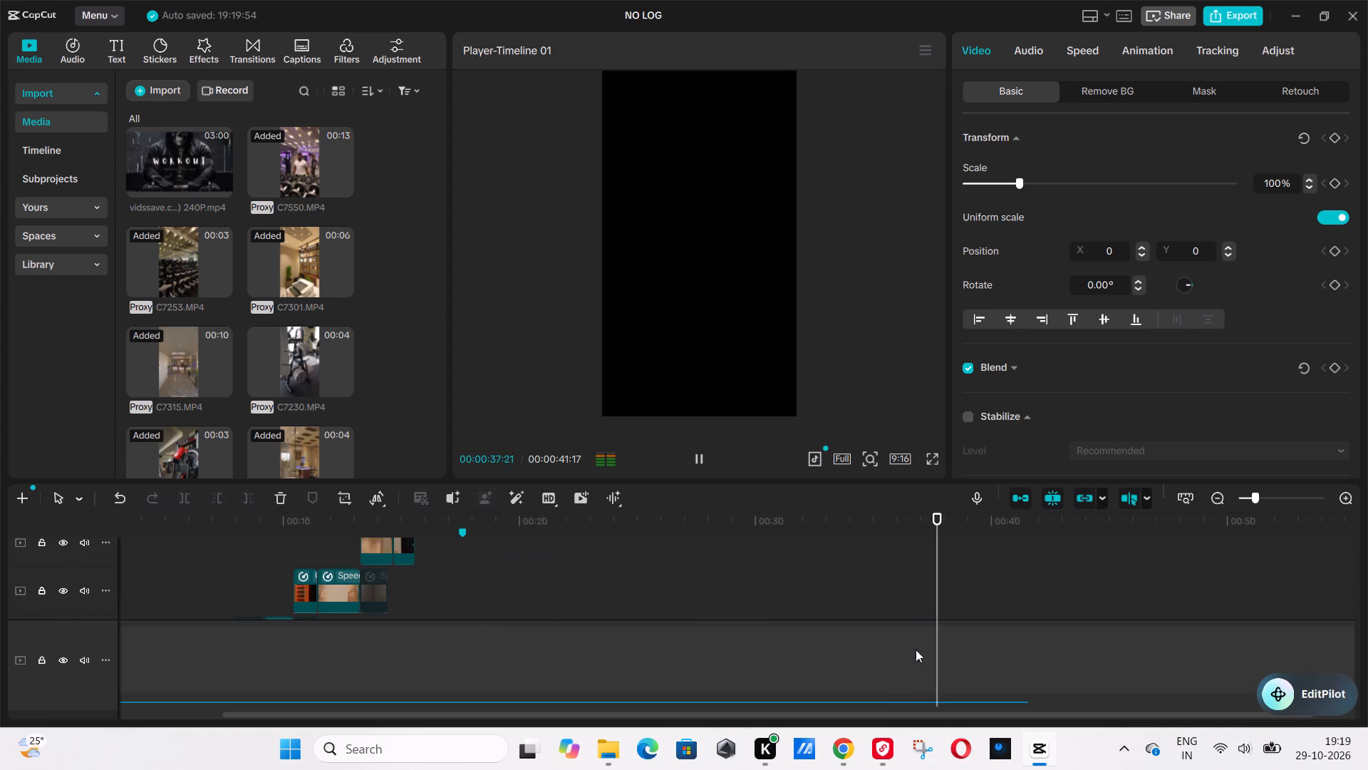
scroll(887, 650, down, 18)
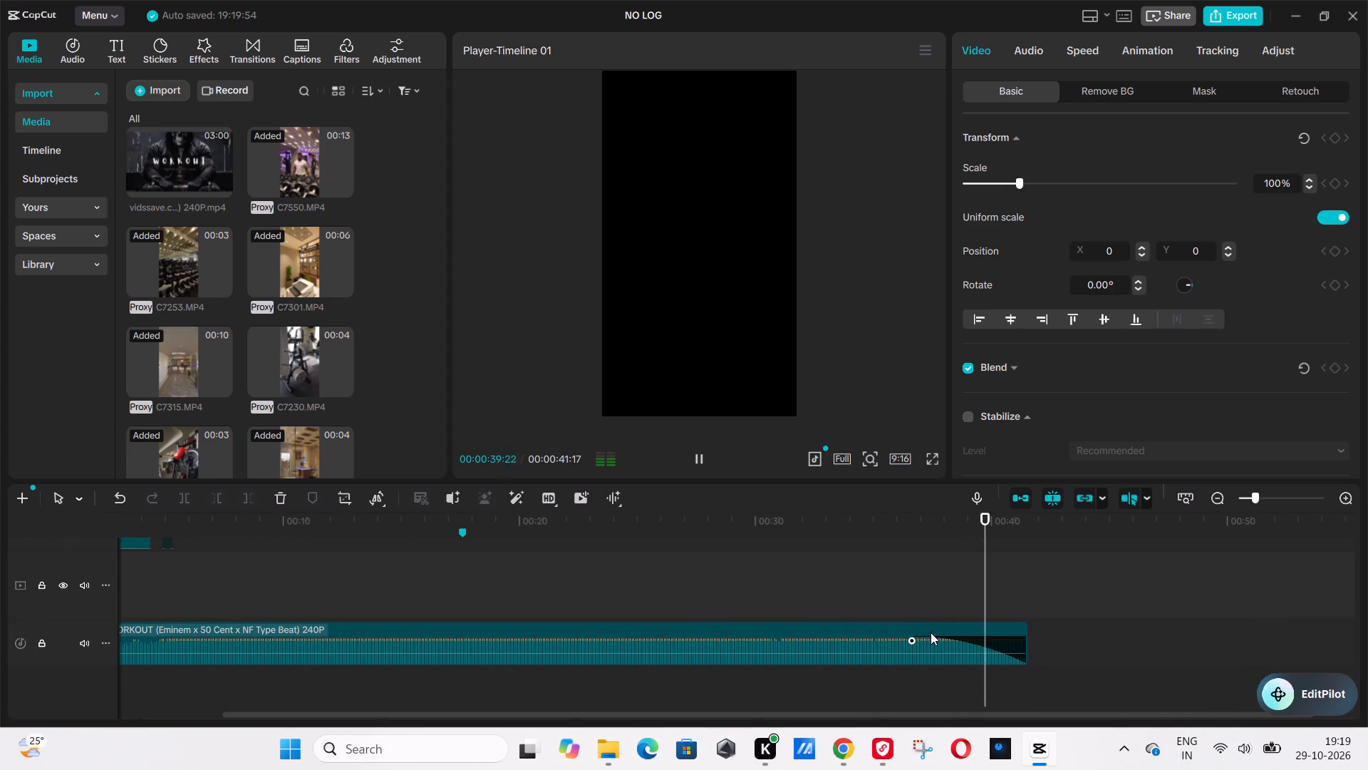
click(929, 635)
drag(680, 522, 81, 528)
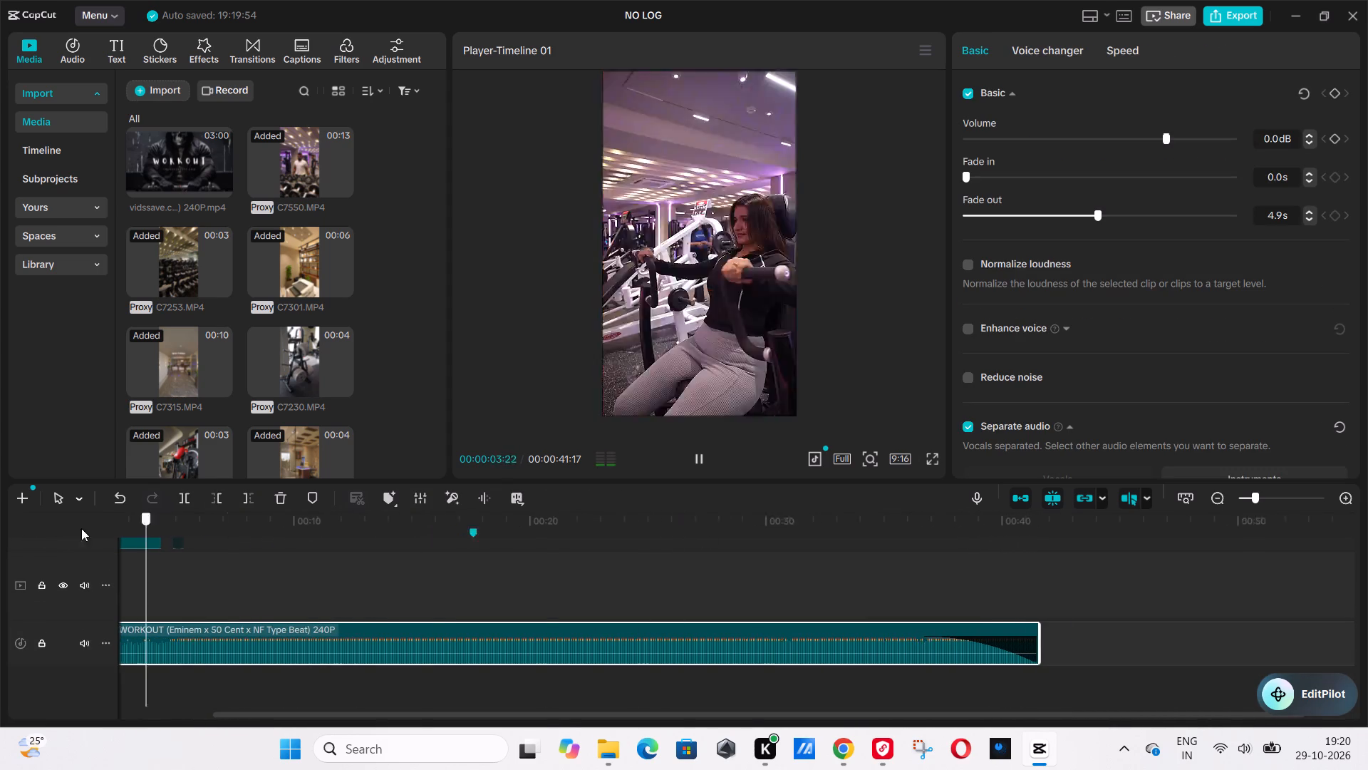
drag(81, 528, 0, 529)
key(space)
key(space)
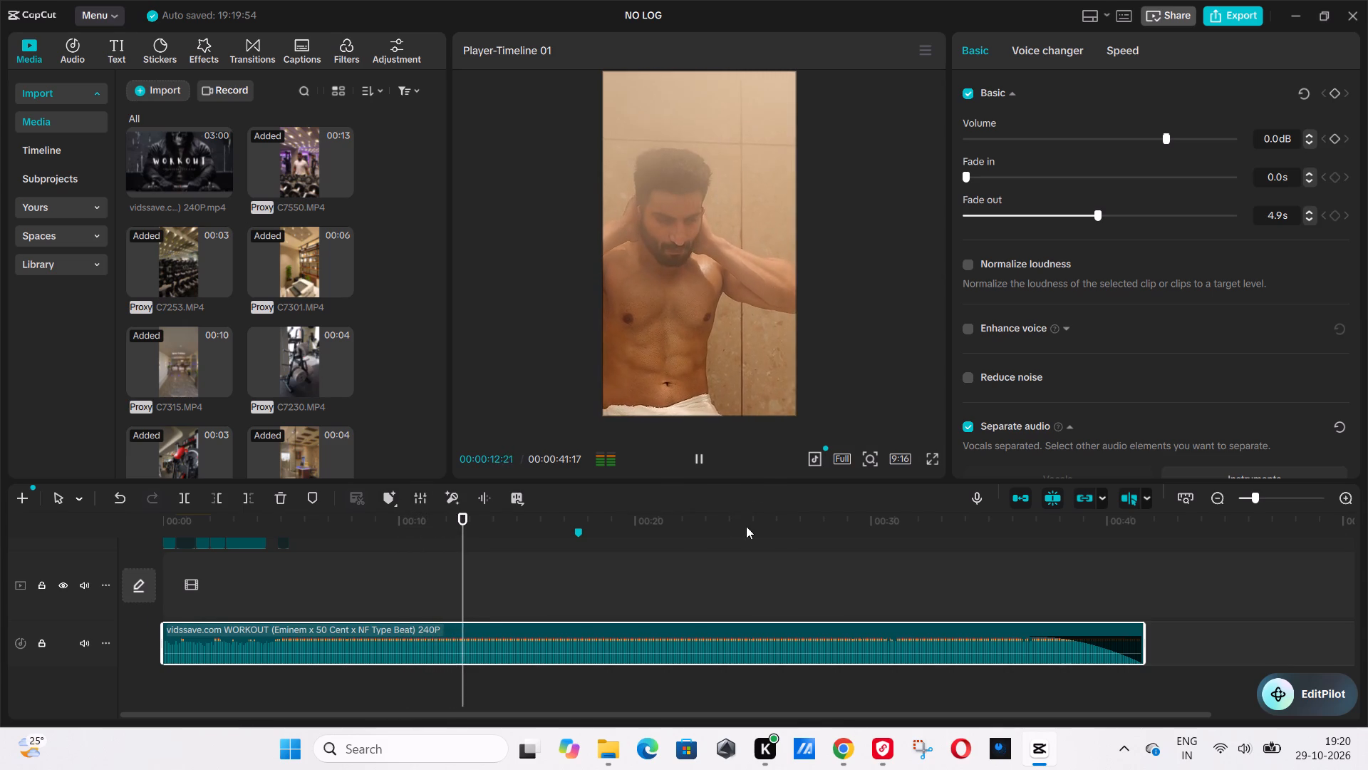
scroll(848, 577, up, 8)
key(space)
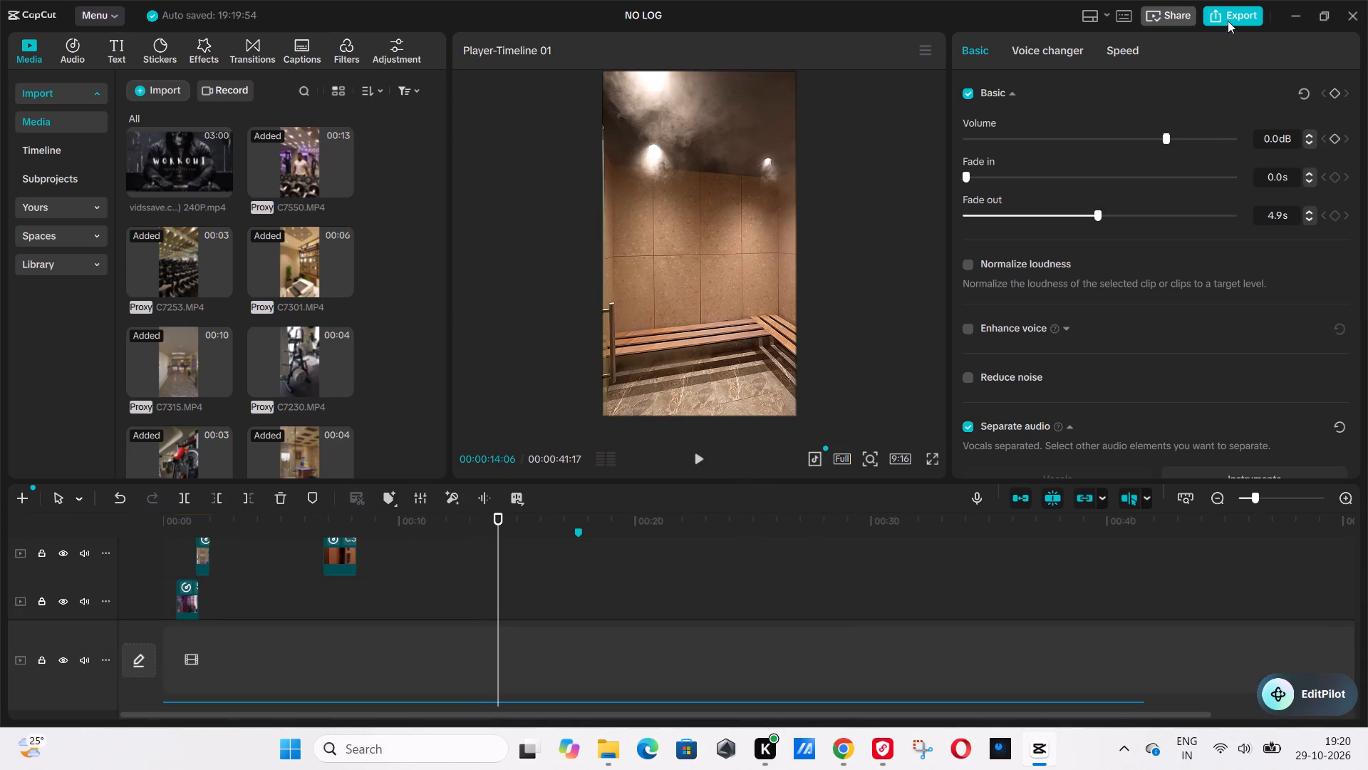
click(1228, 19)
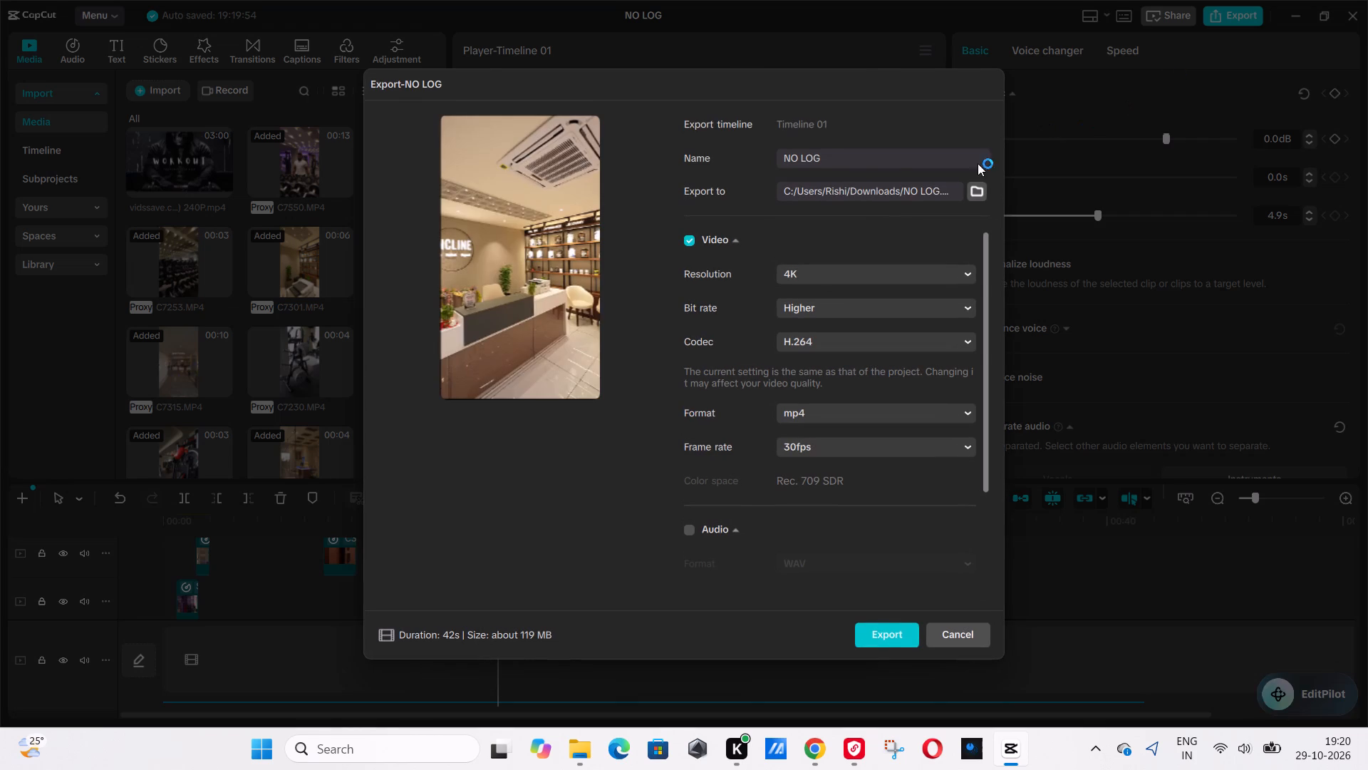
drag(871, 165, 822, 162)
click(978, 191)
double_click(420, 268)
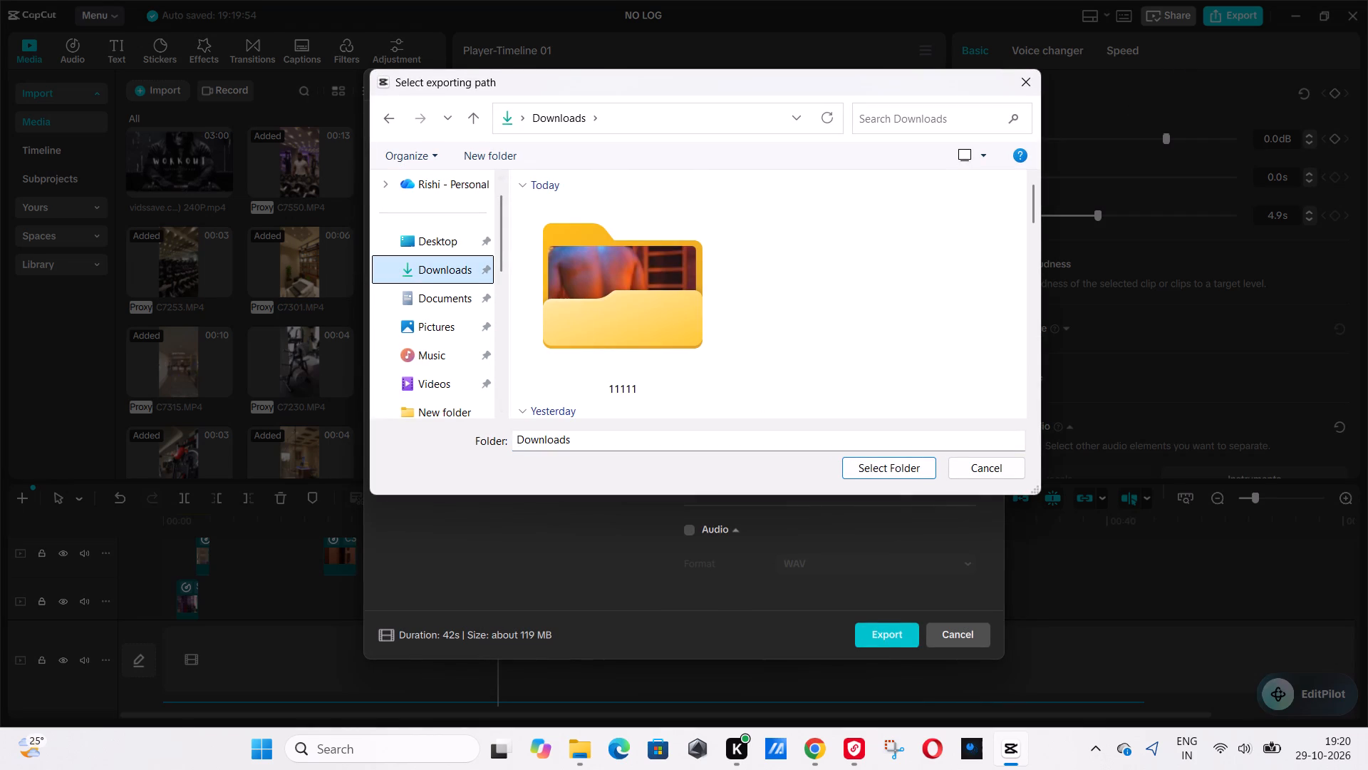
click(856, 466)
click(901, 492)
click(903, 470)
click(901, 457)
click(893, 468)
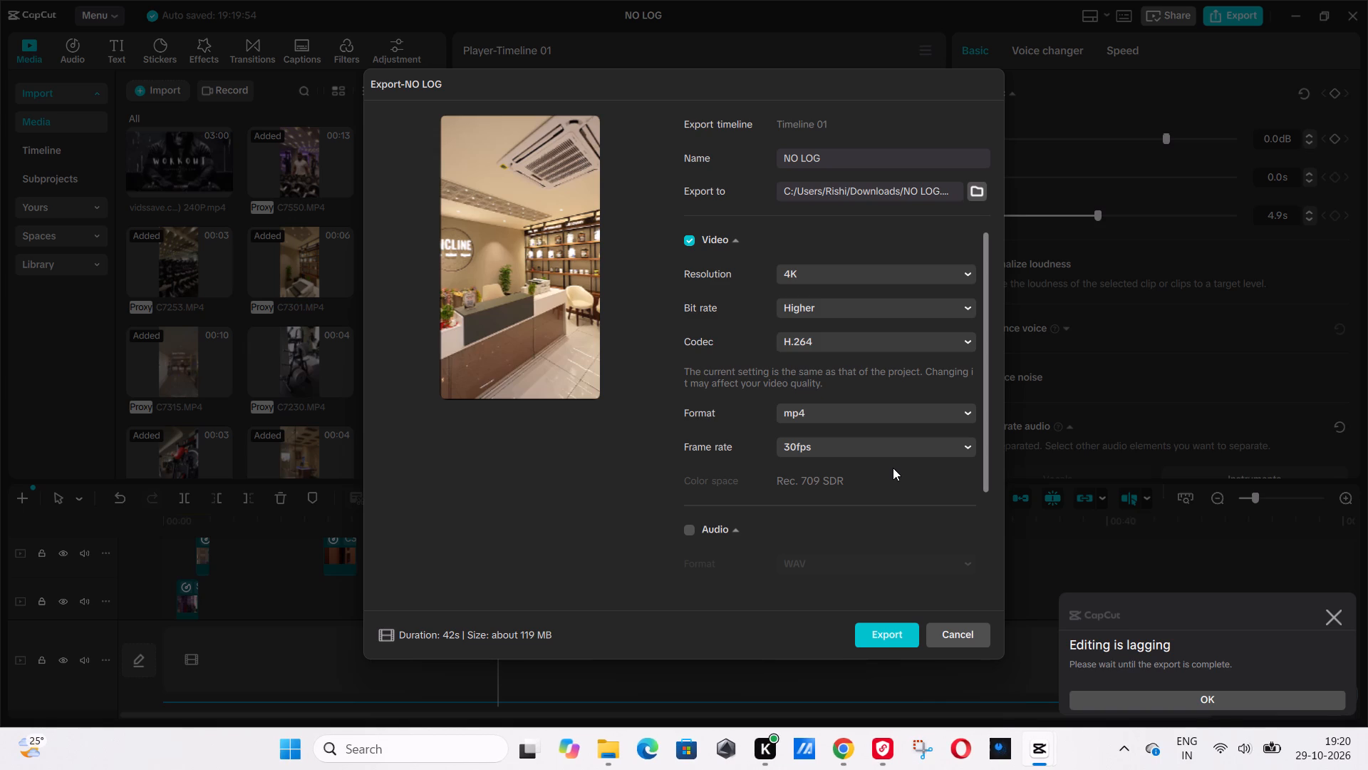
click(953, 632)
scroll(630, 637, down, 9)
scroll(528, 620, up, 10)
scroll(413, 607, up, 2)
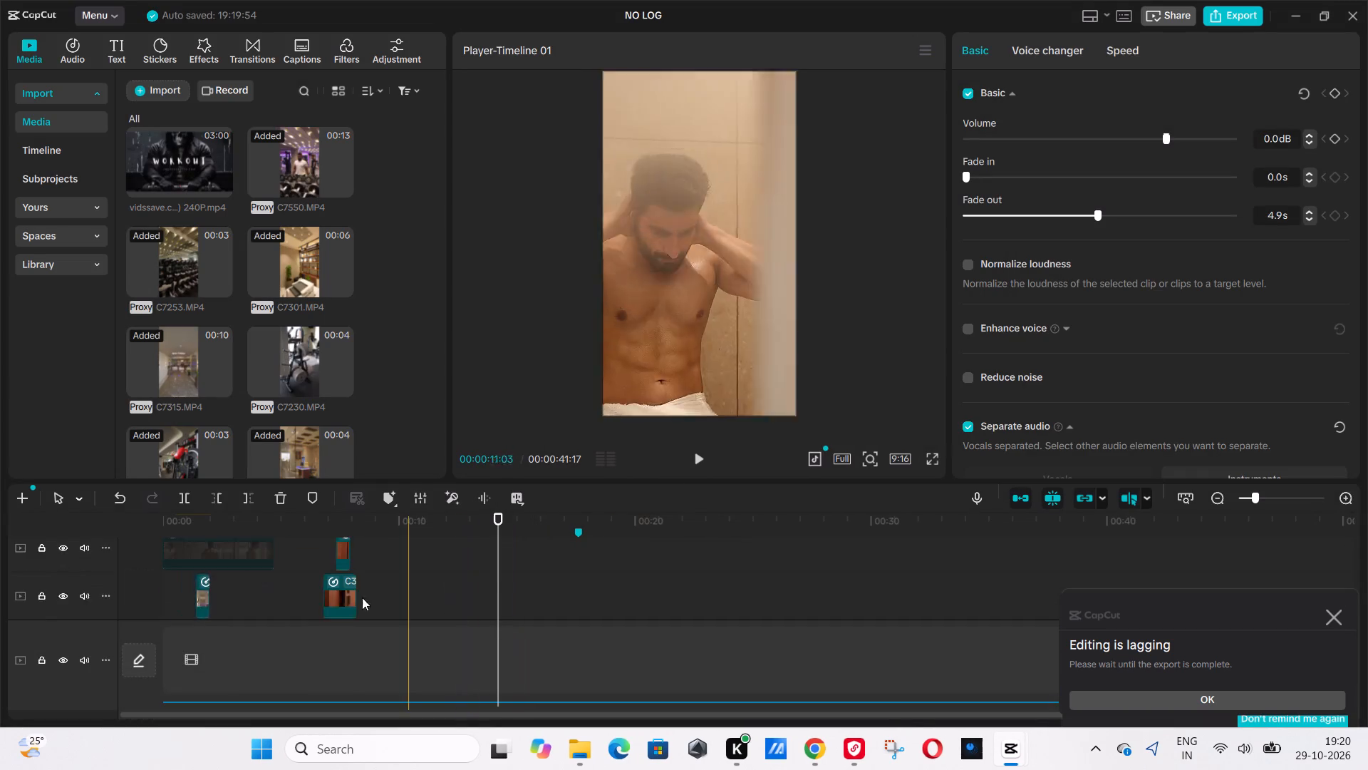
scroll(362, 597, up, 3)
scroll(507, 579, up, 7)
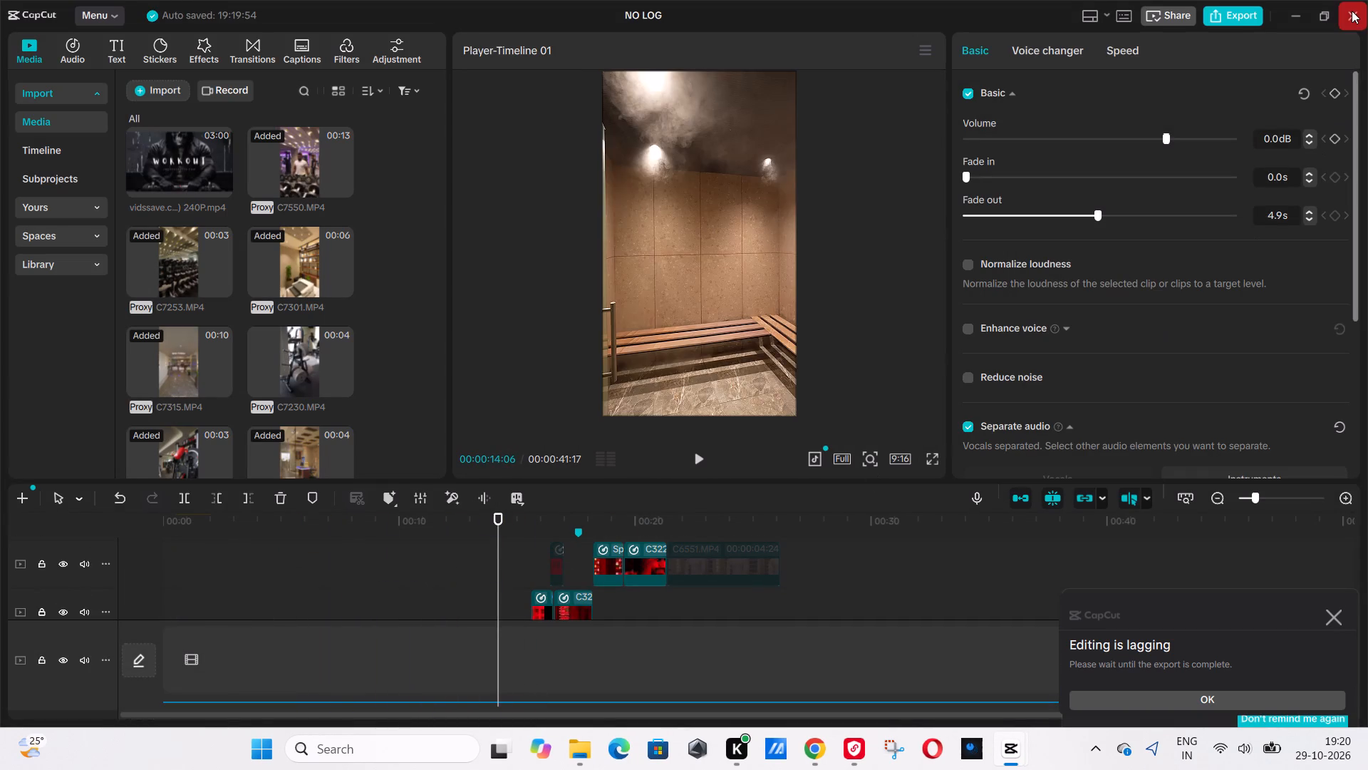
Close the NO LOG project and return to the project list.
click(1352, 11)
scroll(316, 533, down, 4)
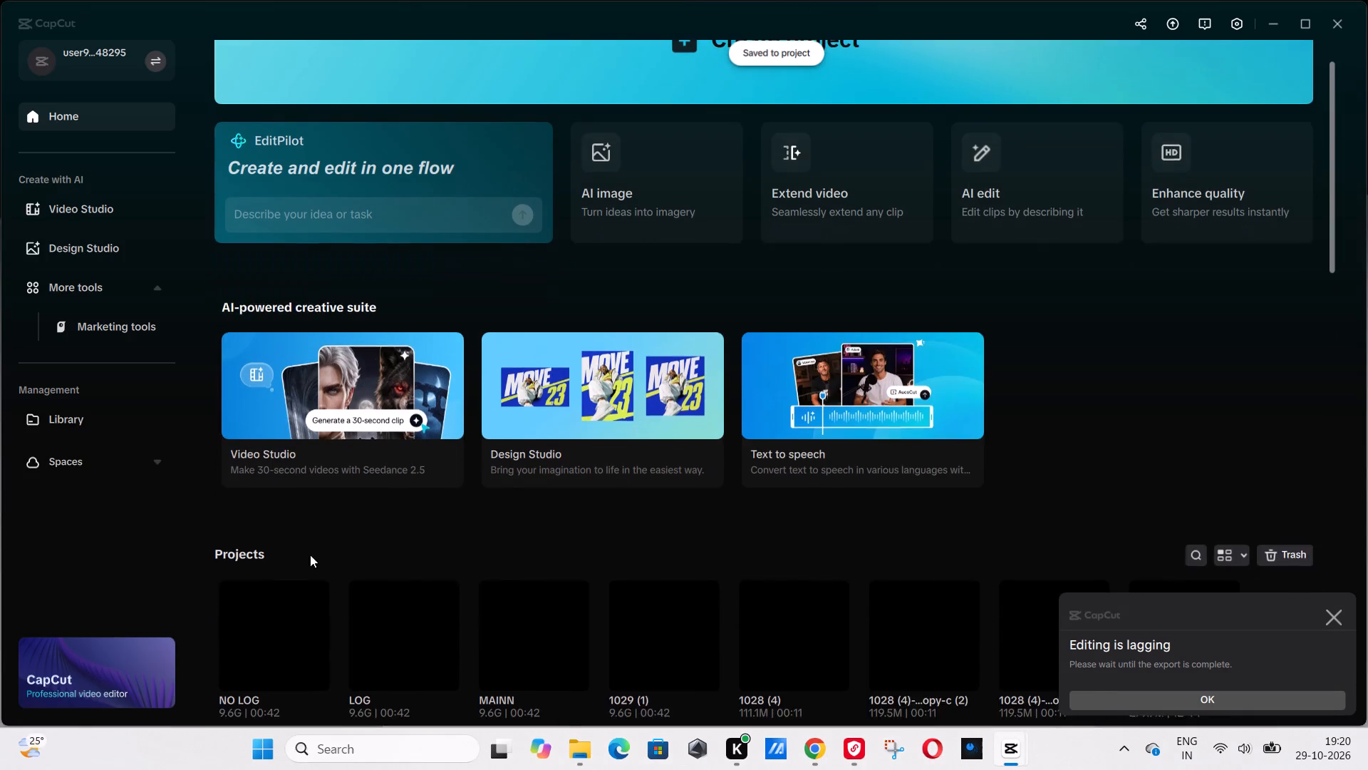
scroll(296, 580, down, 1)
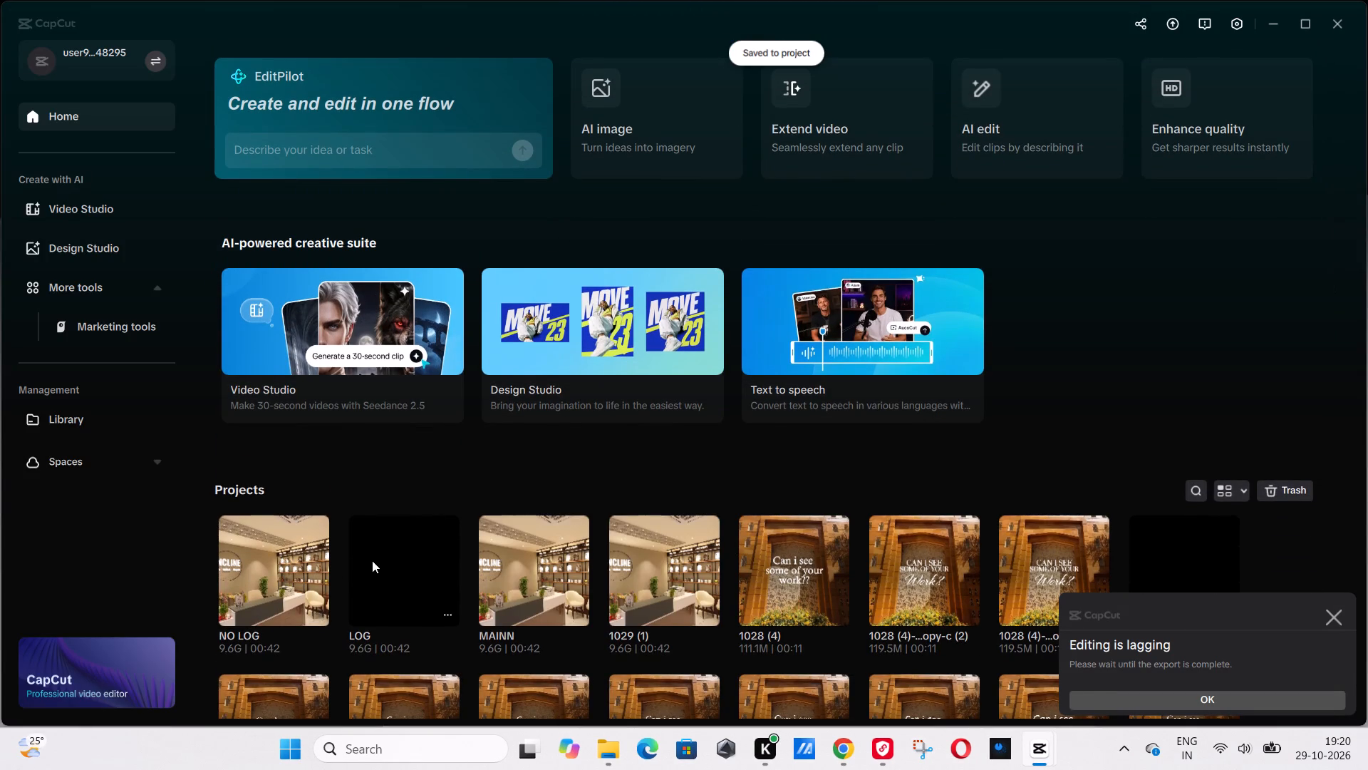
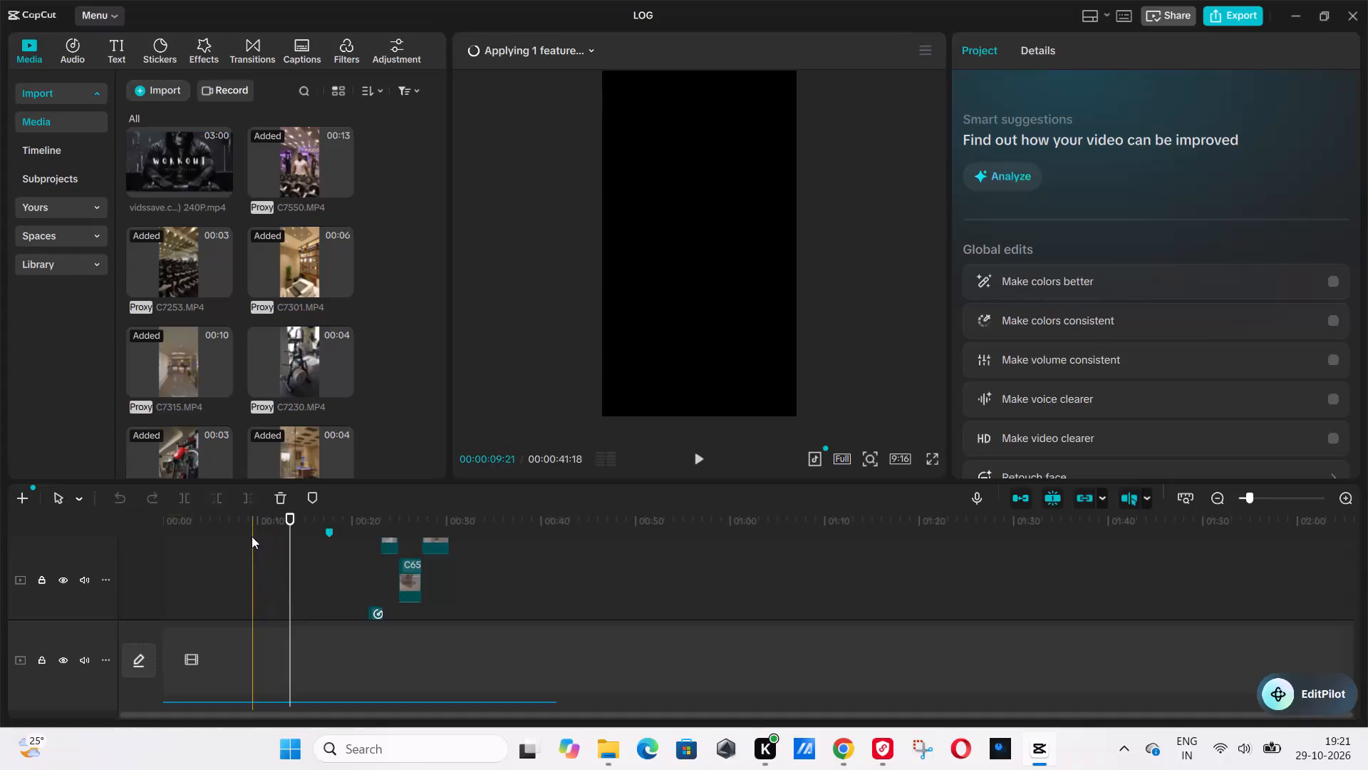
Scrub through the LOG timeline and play the section around 00:07 to 00:10 to locate the active ungraded clips.
drag(250, 534, 459, 523)
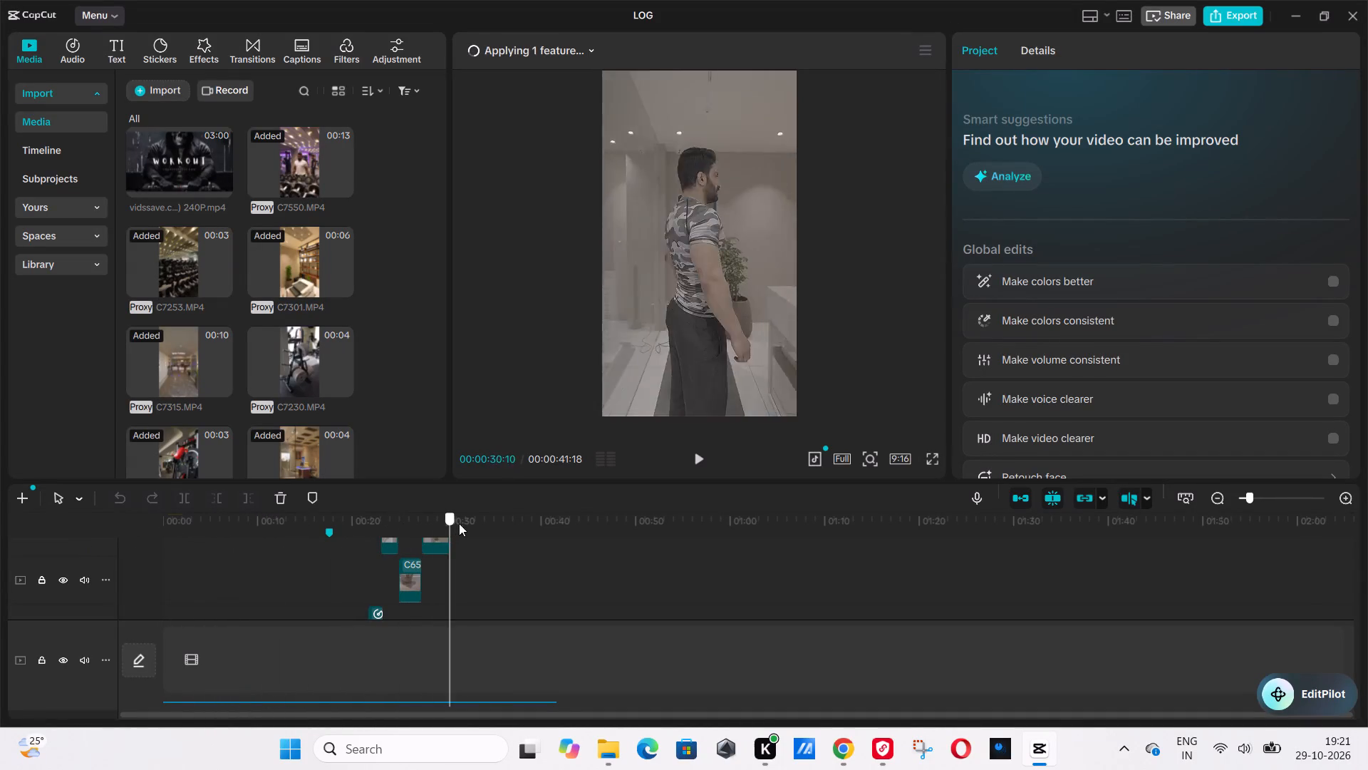
drag(459, 523, 356, 550)
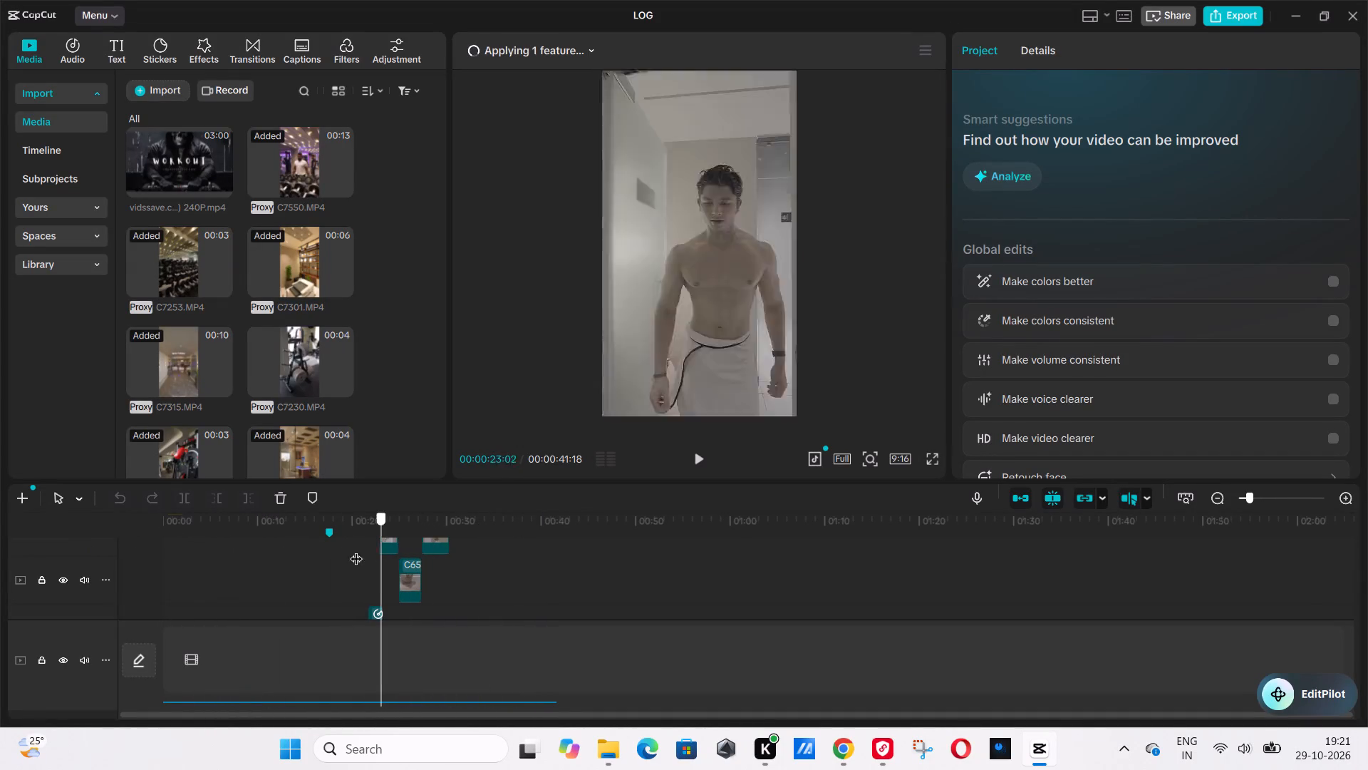
drag(356, 550, 147, 613)
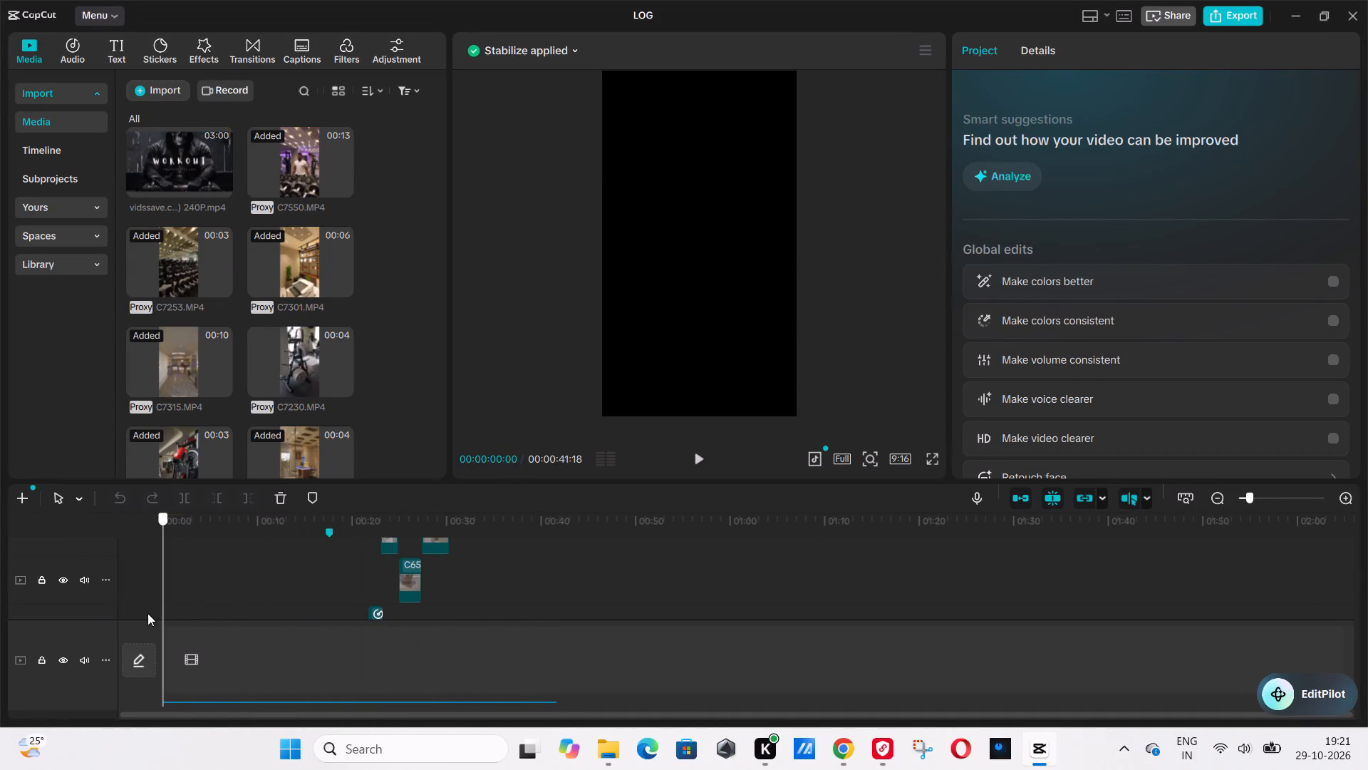
drag(147, 613, 197, 607)
scroll(197, 610, down, 7)
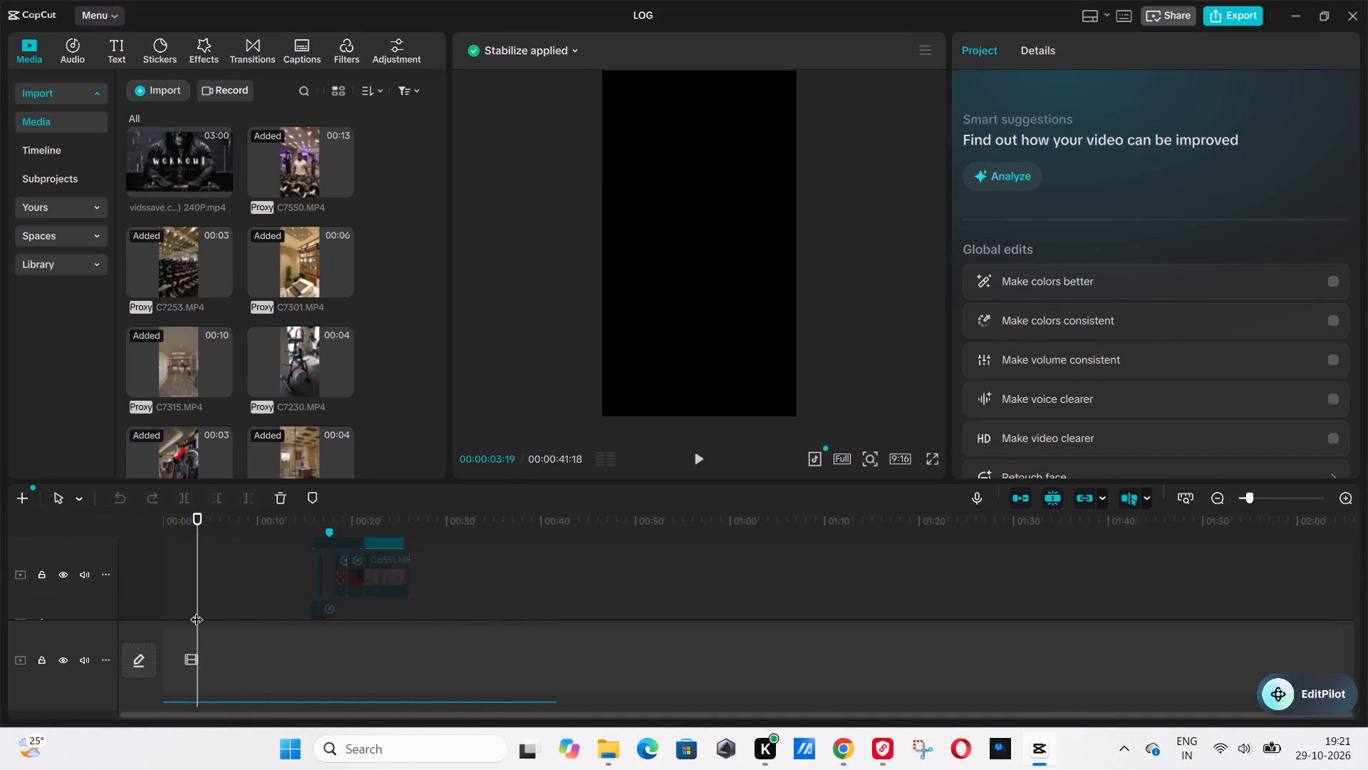
scroll(197, 610, down, 16)
drag(188, 535, 142, 537)
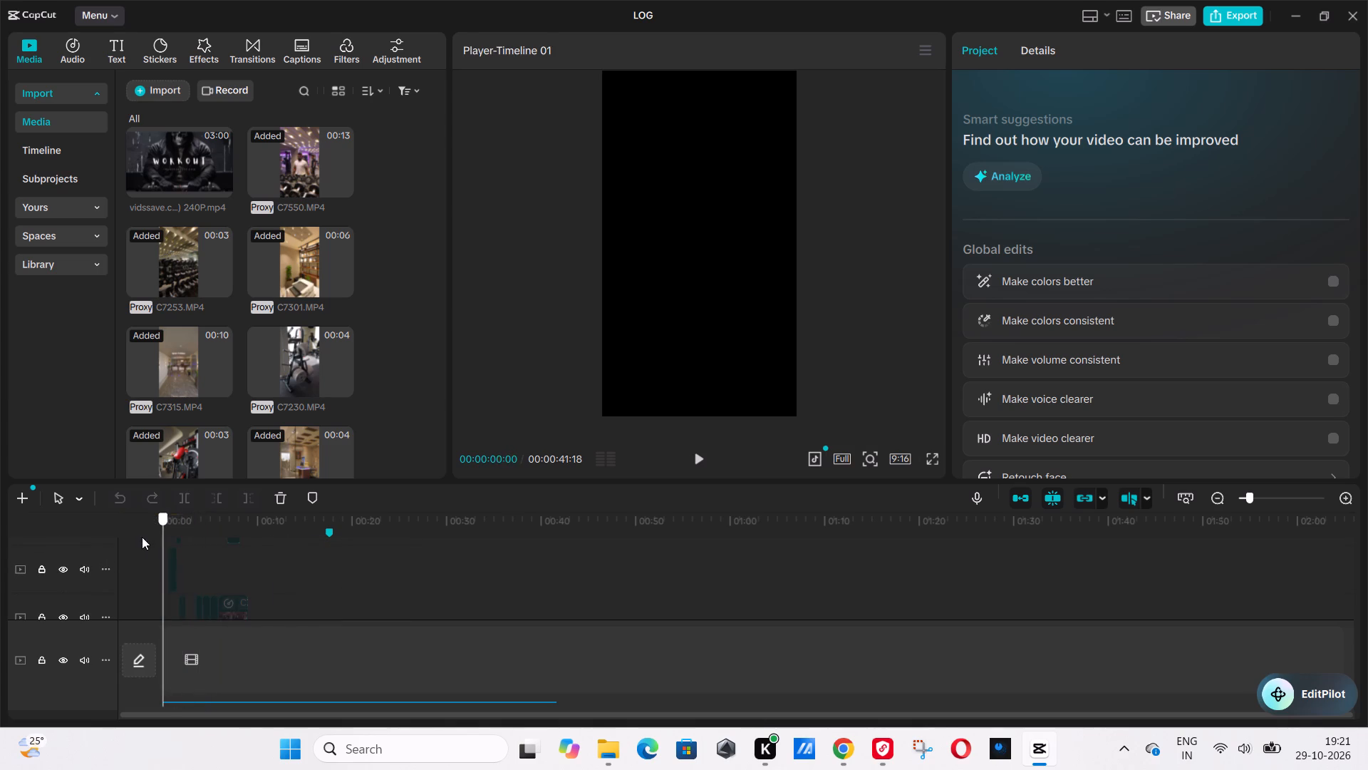
drag(142, 537, 233, 550)
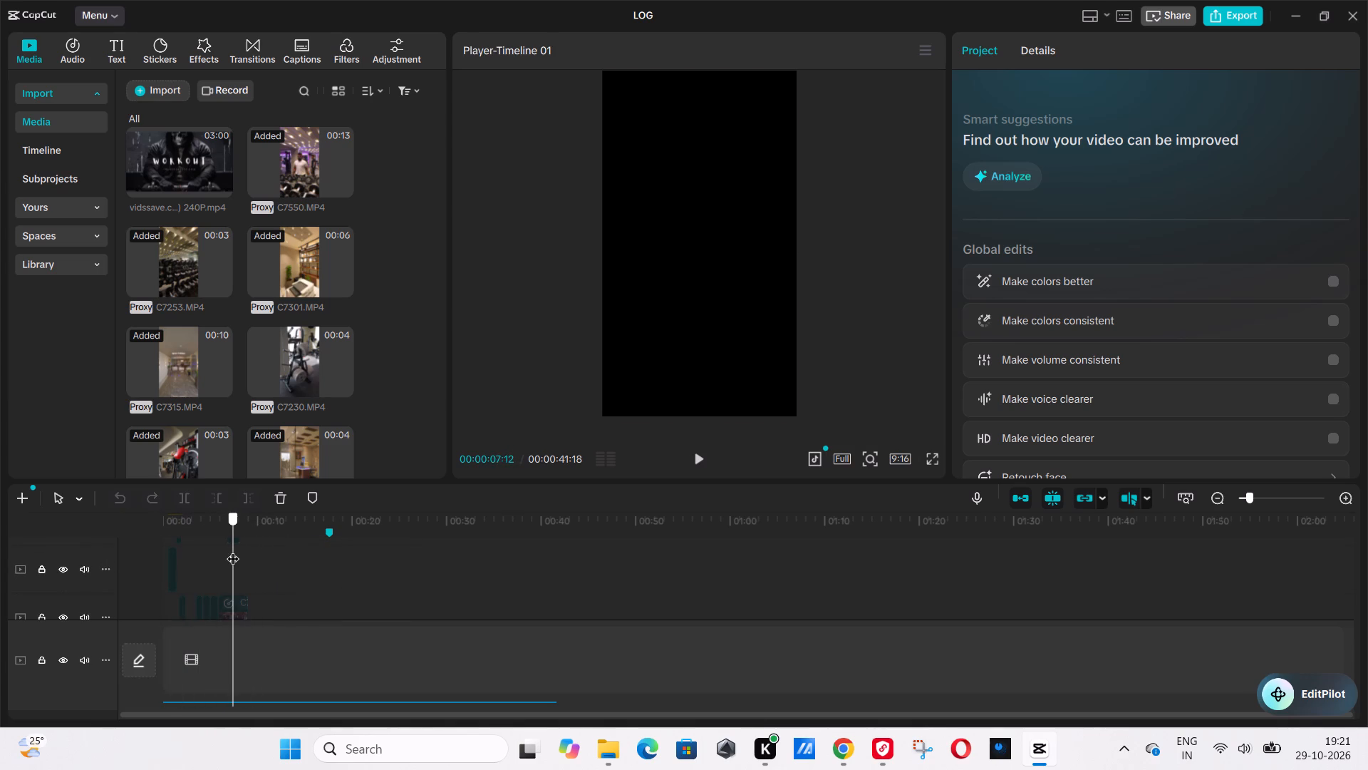
drag(233, 550, 232, 550)
key(space)
scroll(248, 578, up, 10)
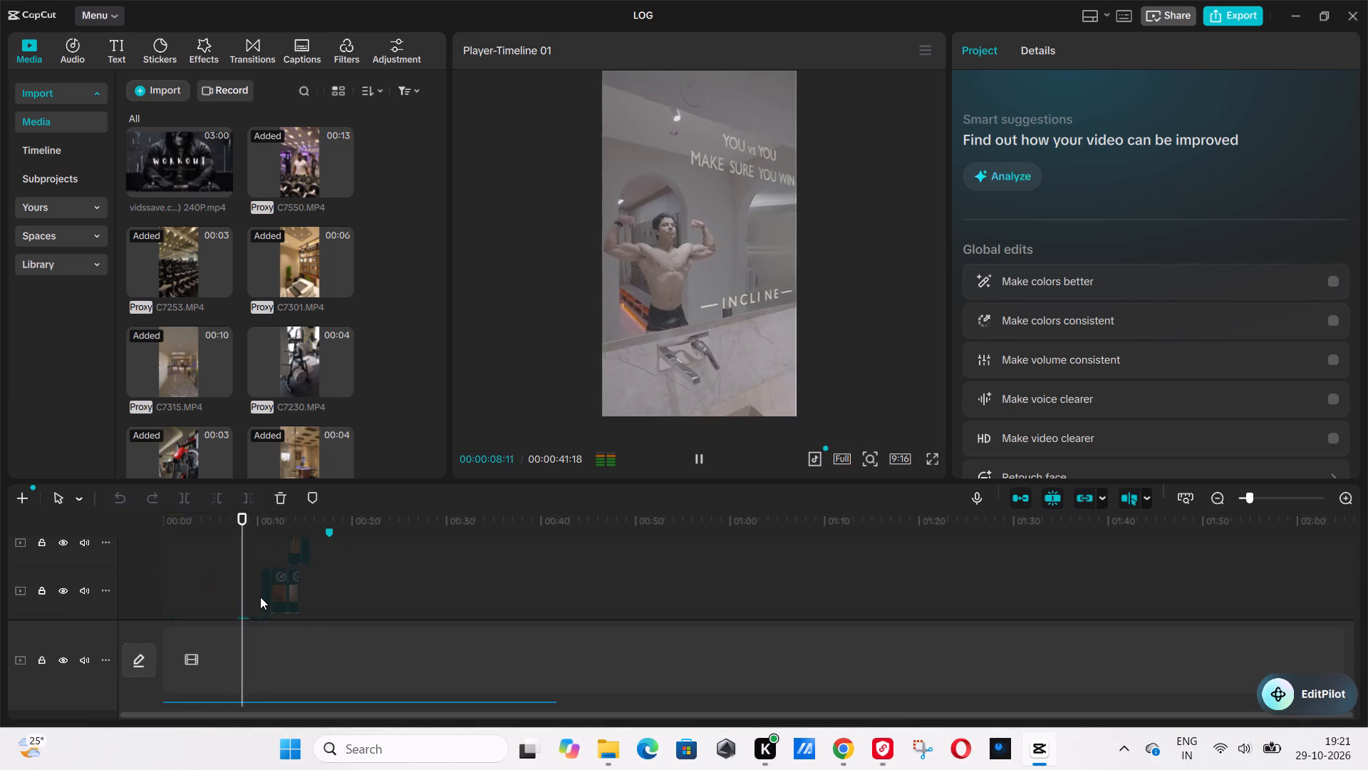
key(space)
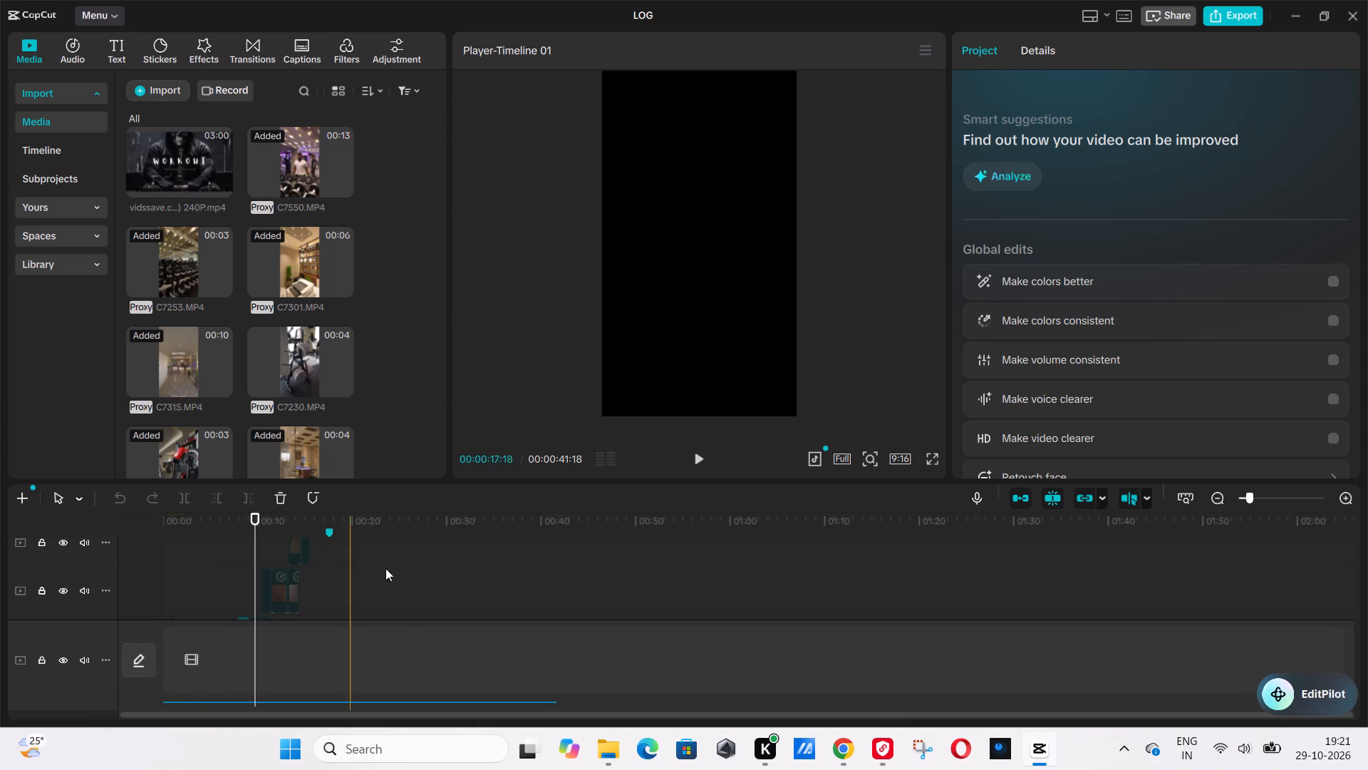
scroll(237, 575, down, 3)
click(232, 556)
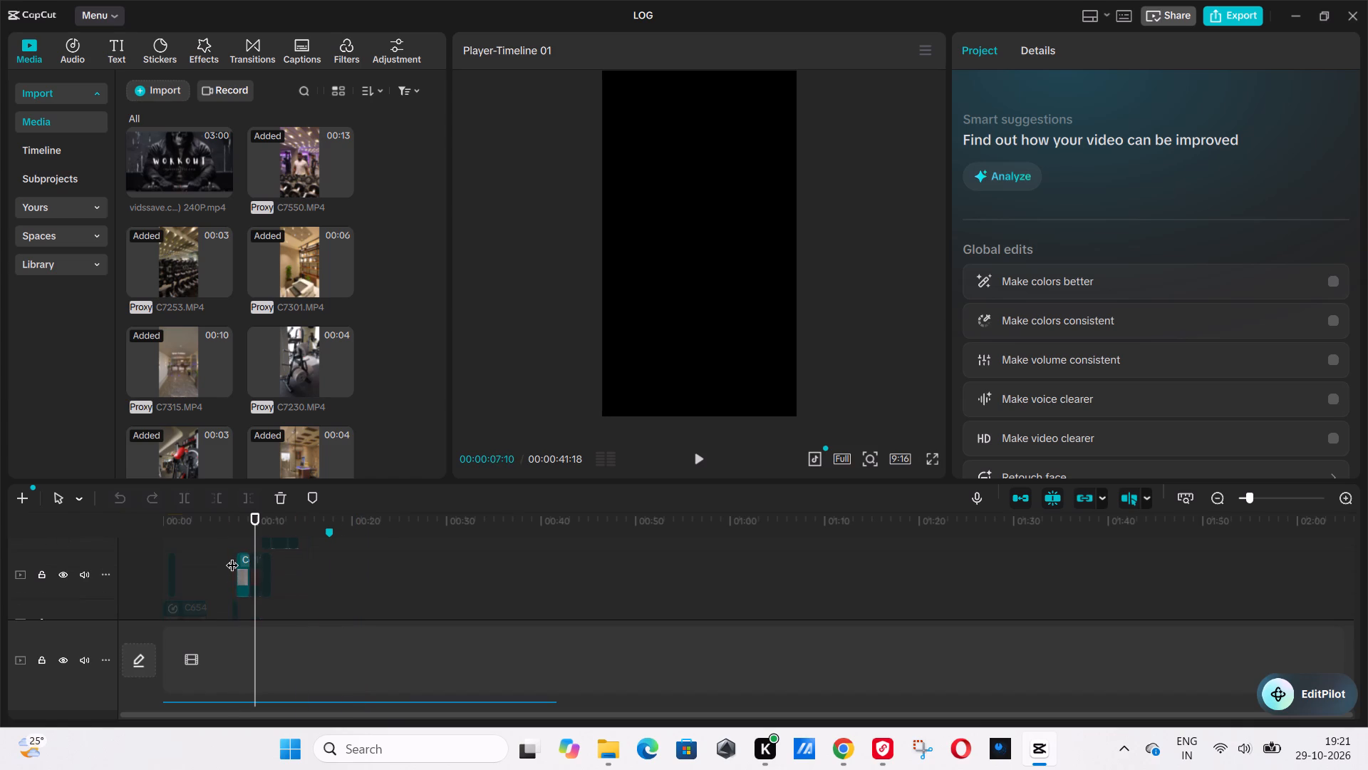
key(space)
key(space)
Examine the tracks across the LOG timeline to see which clips are still active.
click(245, 565)
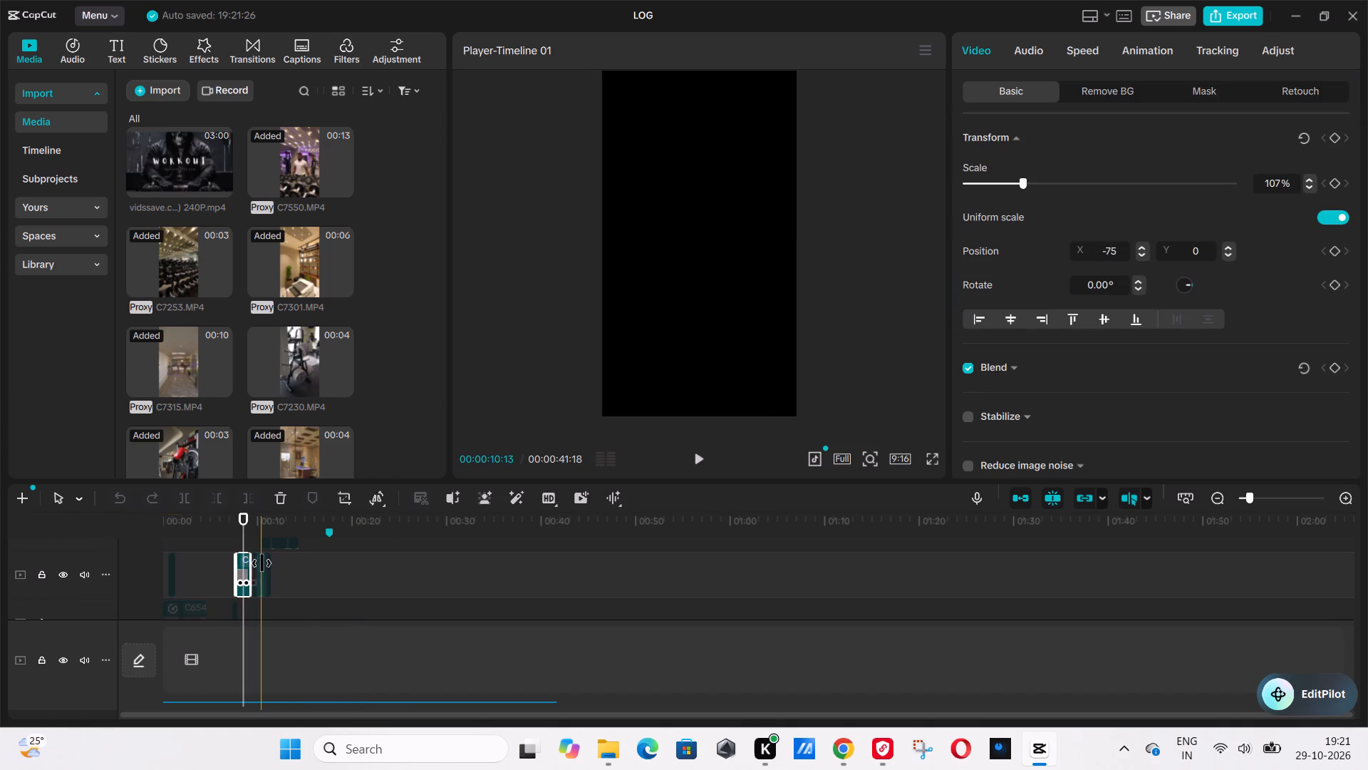
scroll(323, 569, up, 5)
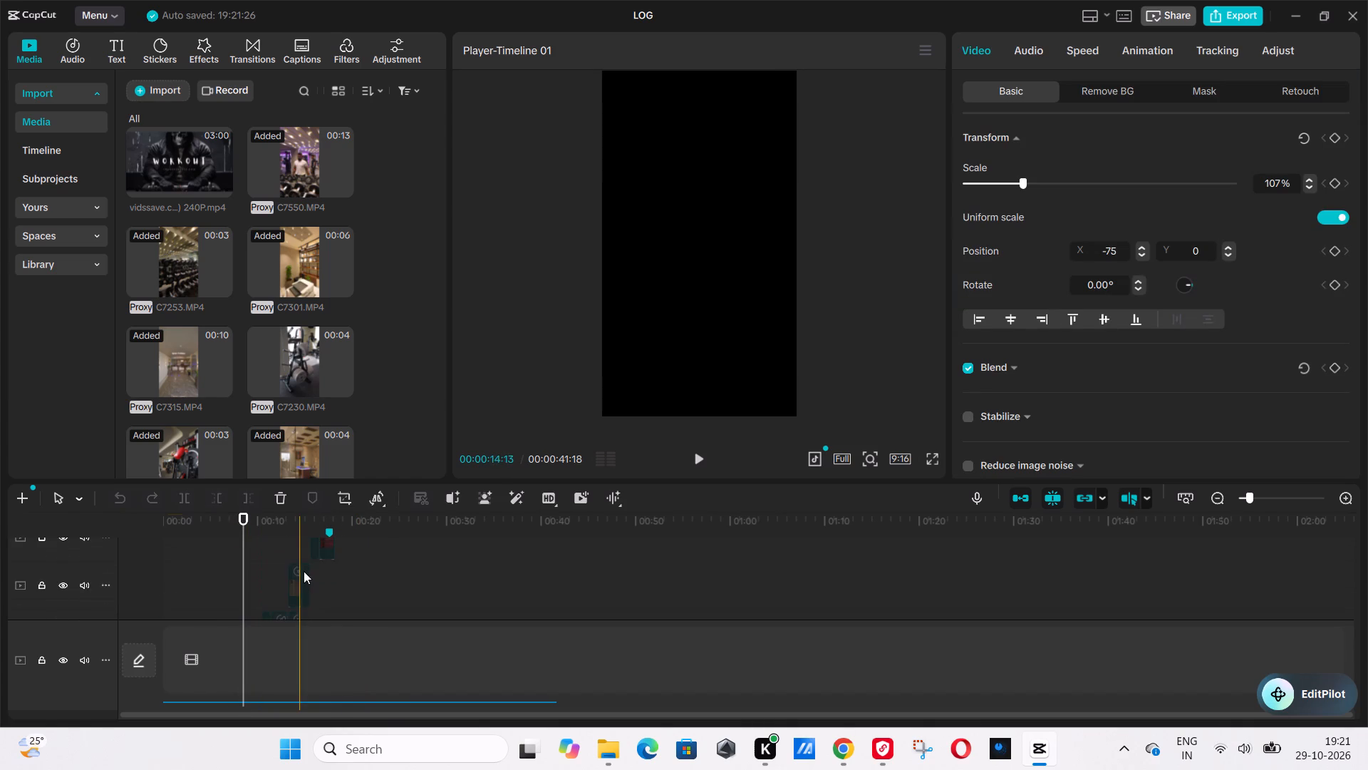
scroll(304, 571, up, 8)
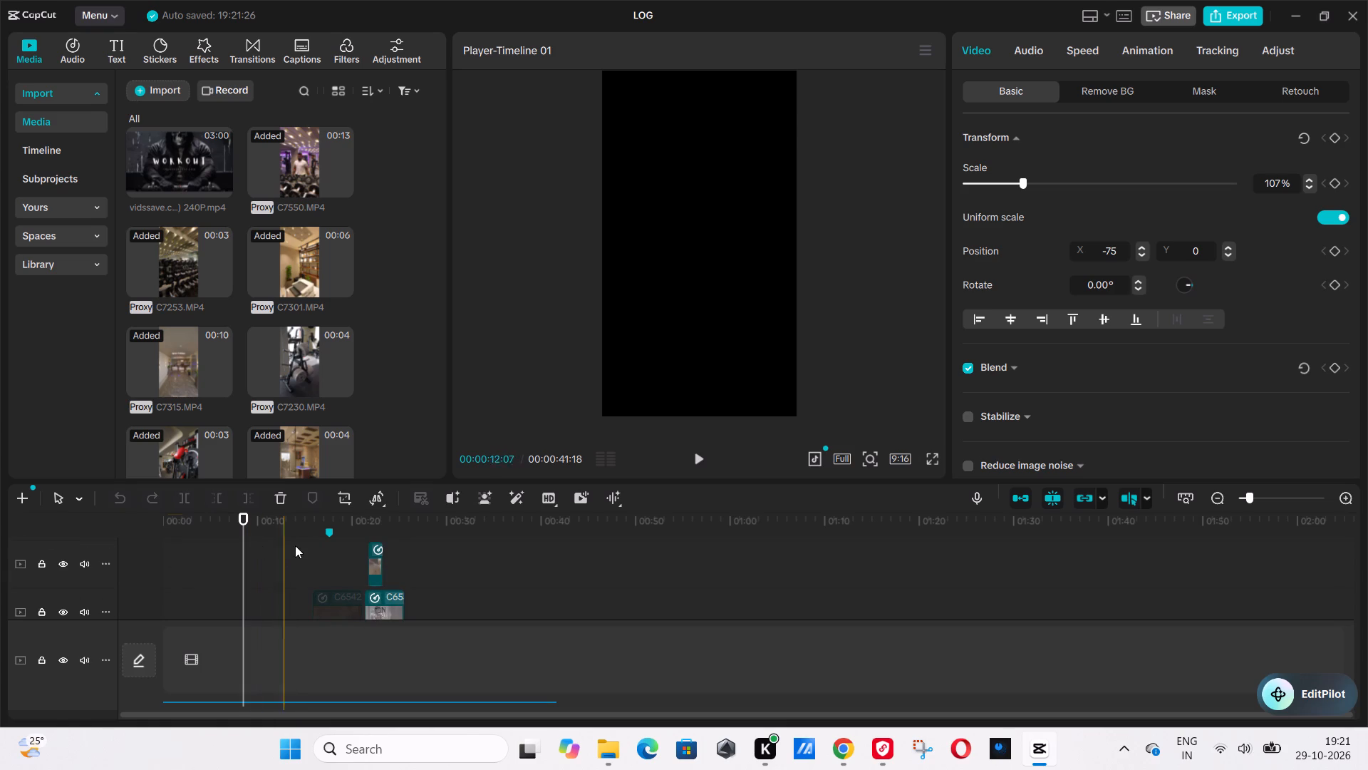
scroll(314, 553, up, 13)
scroll(269, 577, down, 6)
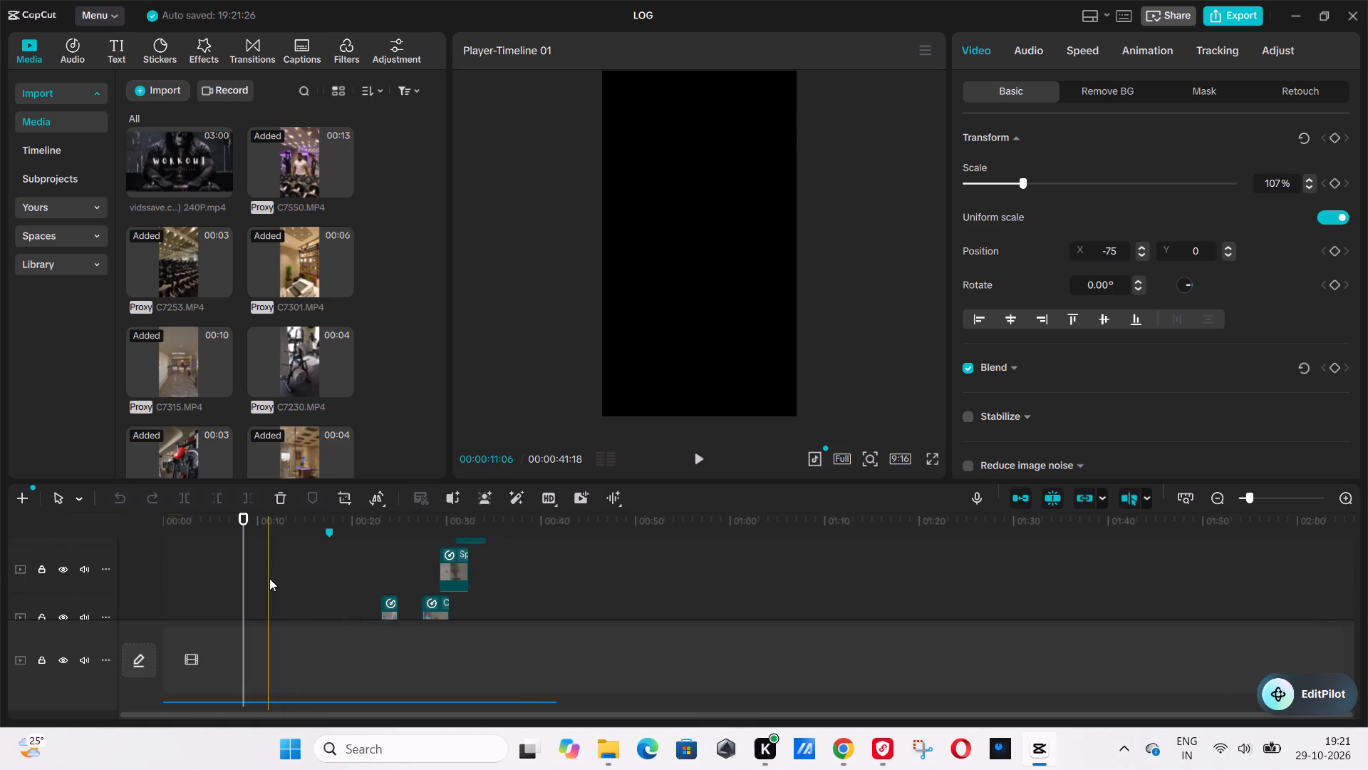
scroll(268, 591, down, 20)
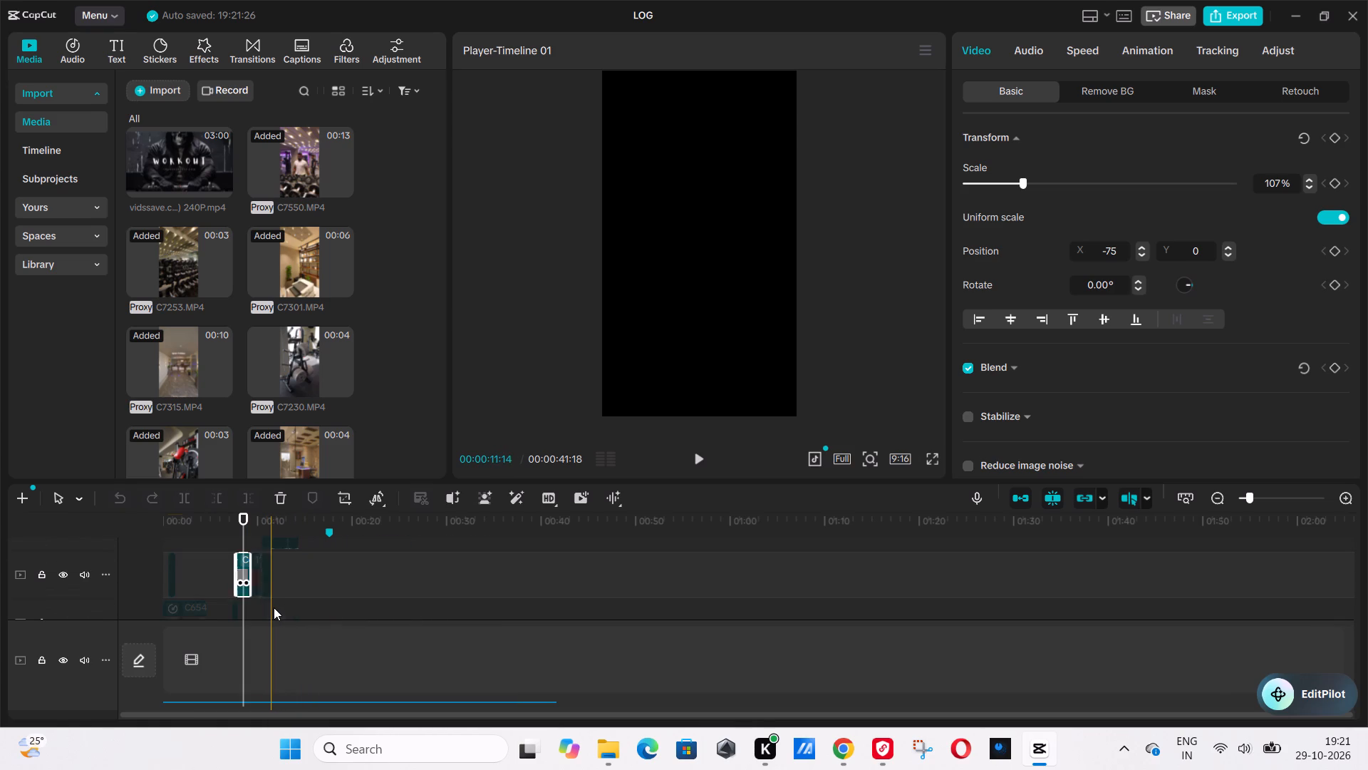
Open the export settings for only the mirror-pose clip starting at about 00:08.
click(228, 570)
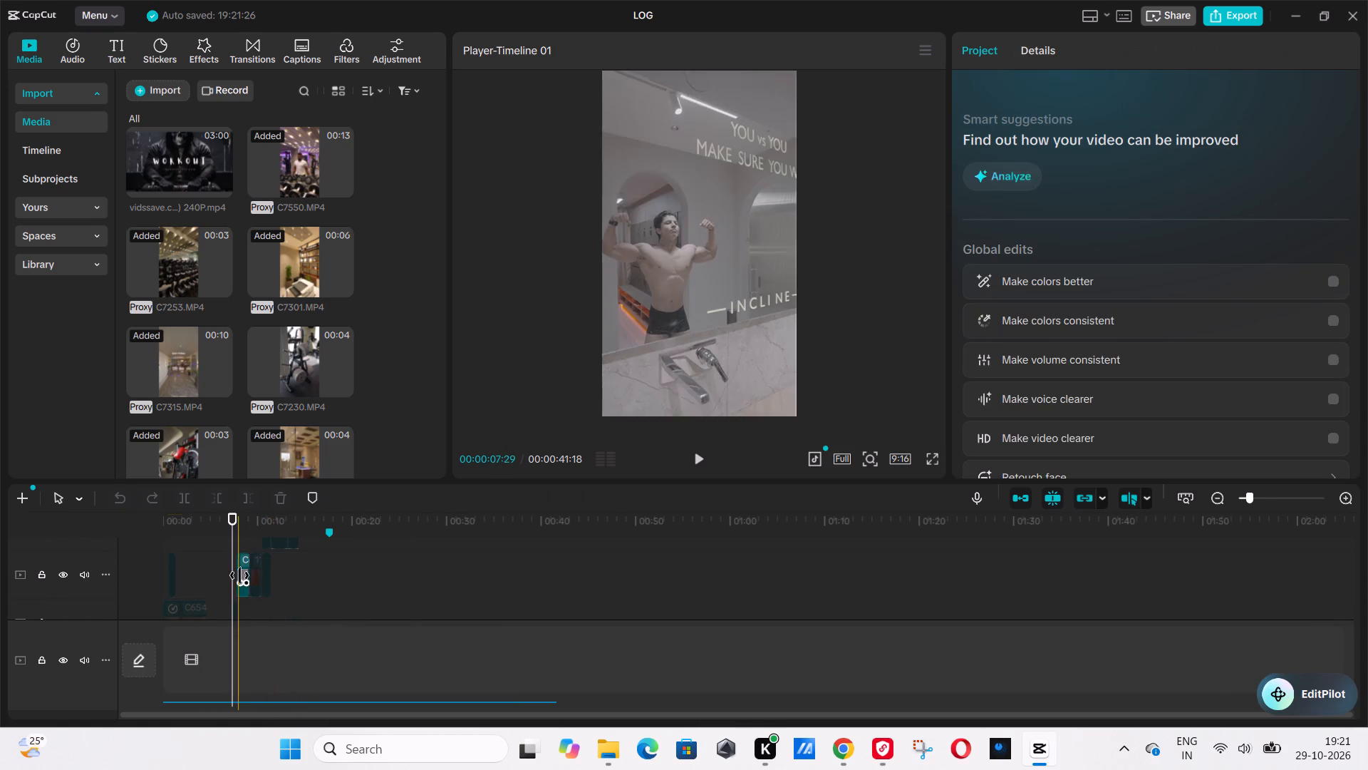
click(239, 575)
scroll(301, 585, up, 16)
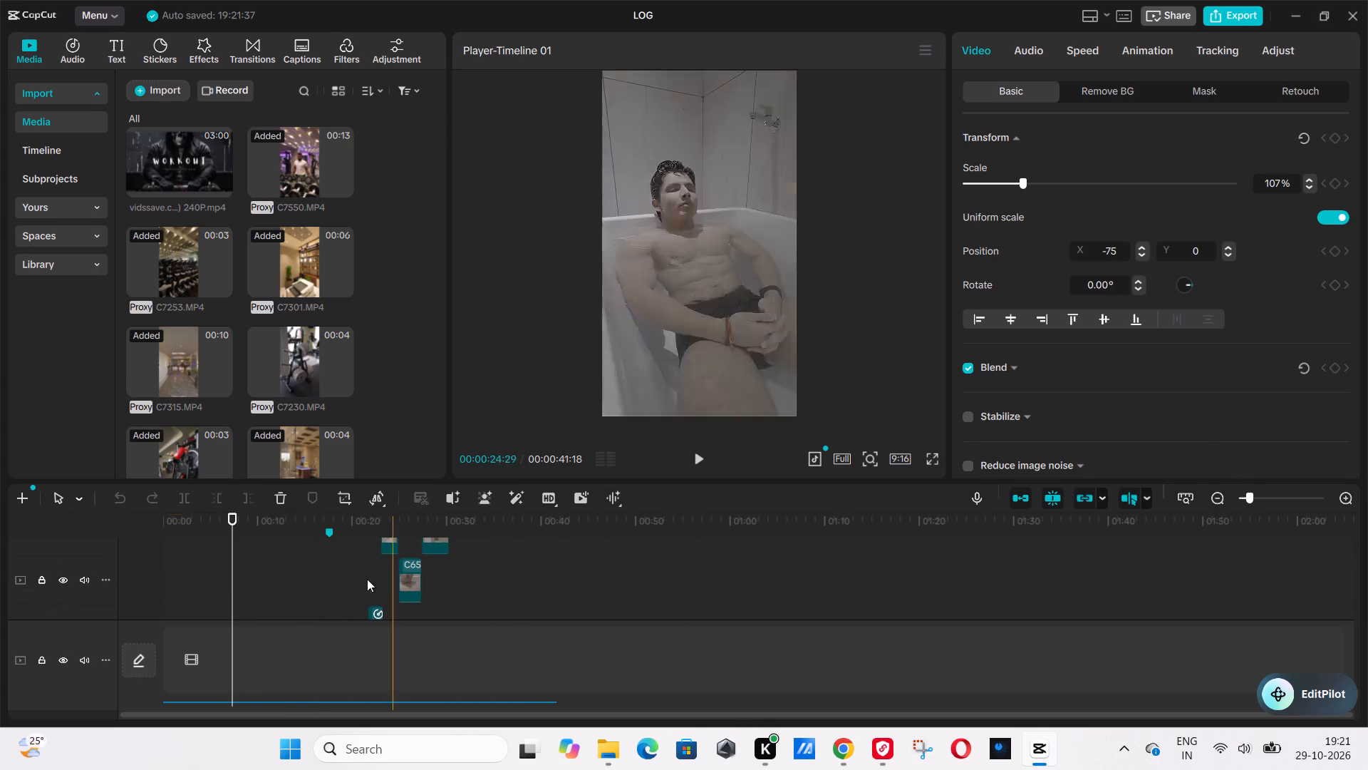
scroll(356, 580, up, 4)
scroll(343, 585, down, 7)
click(1245, 501)
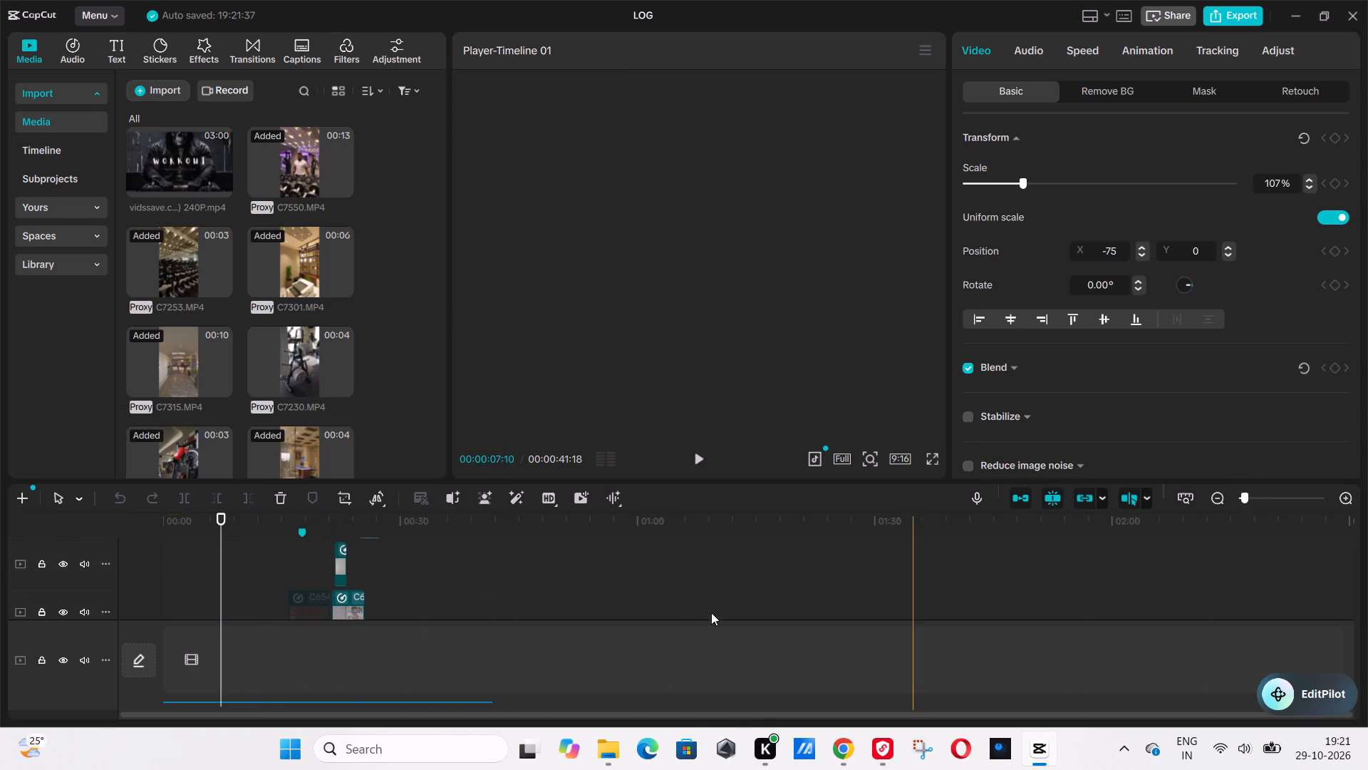
scroll(365, 675, down, 7)
scroll(331, 650, up, 1)
scroll(321, 649, down, 8)
scroll(366, 665, up, 17)
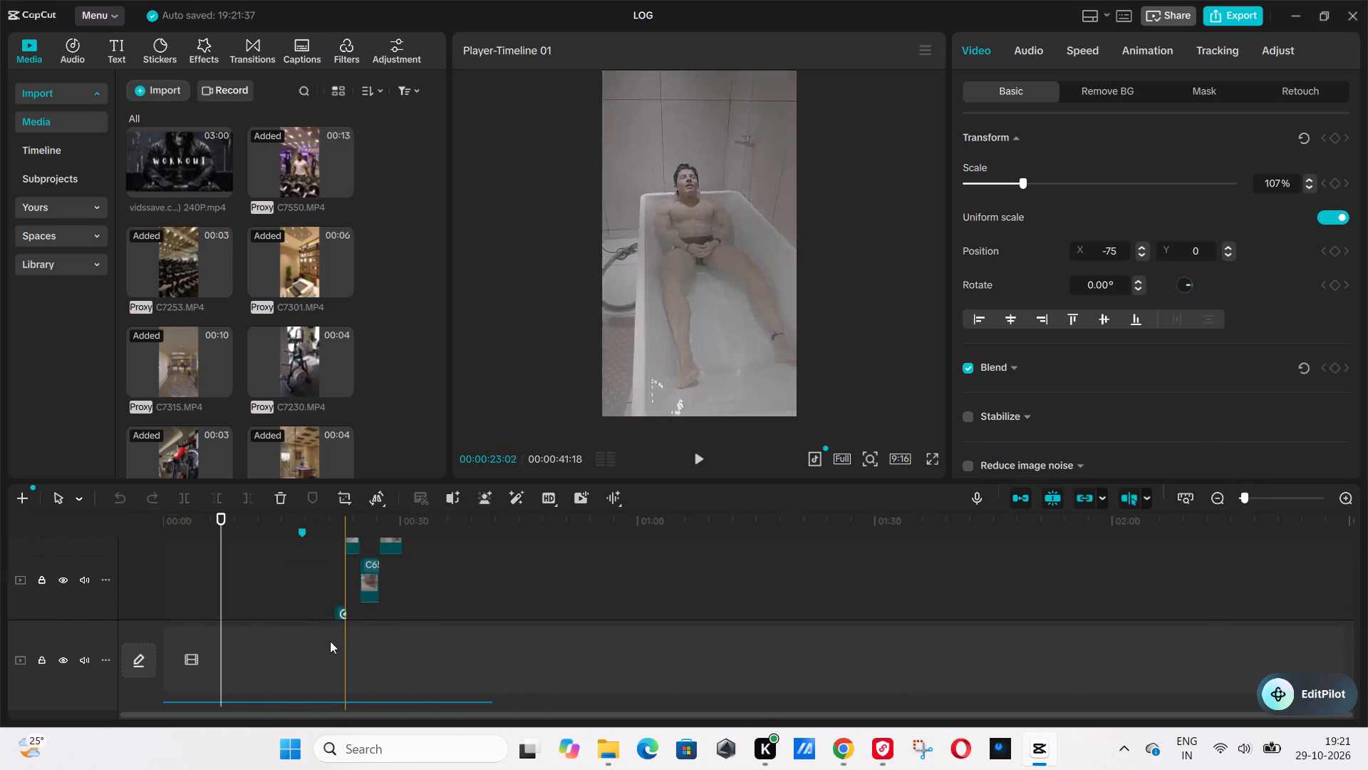
scroll(264, 635, down, 17)
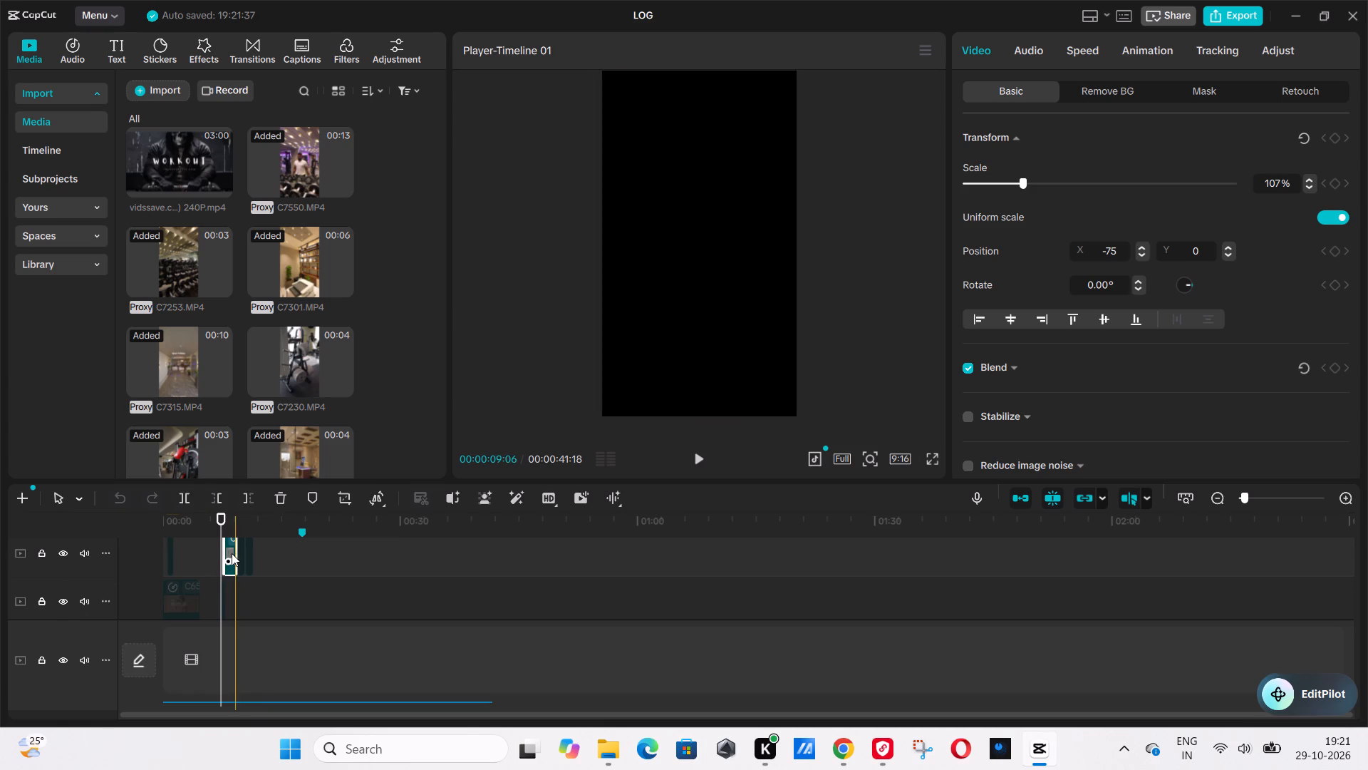
right_click(229, 549)
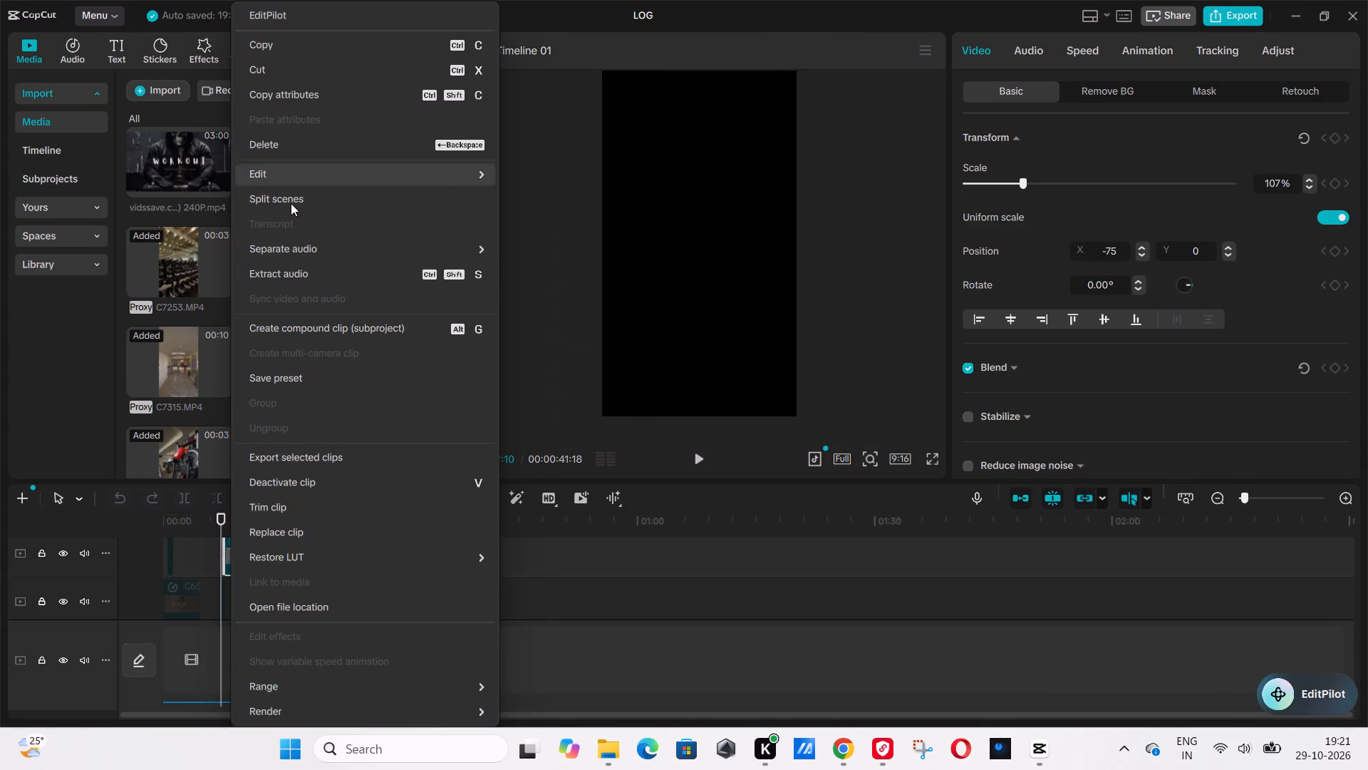
click(306, 461)
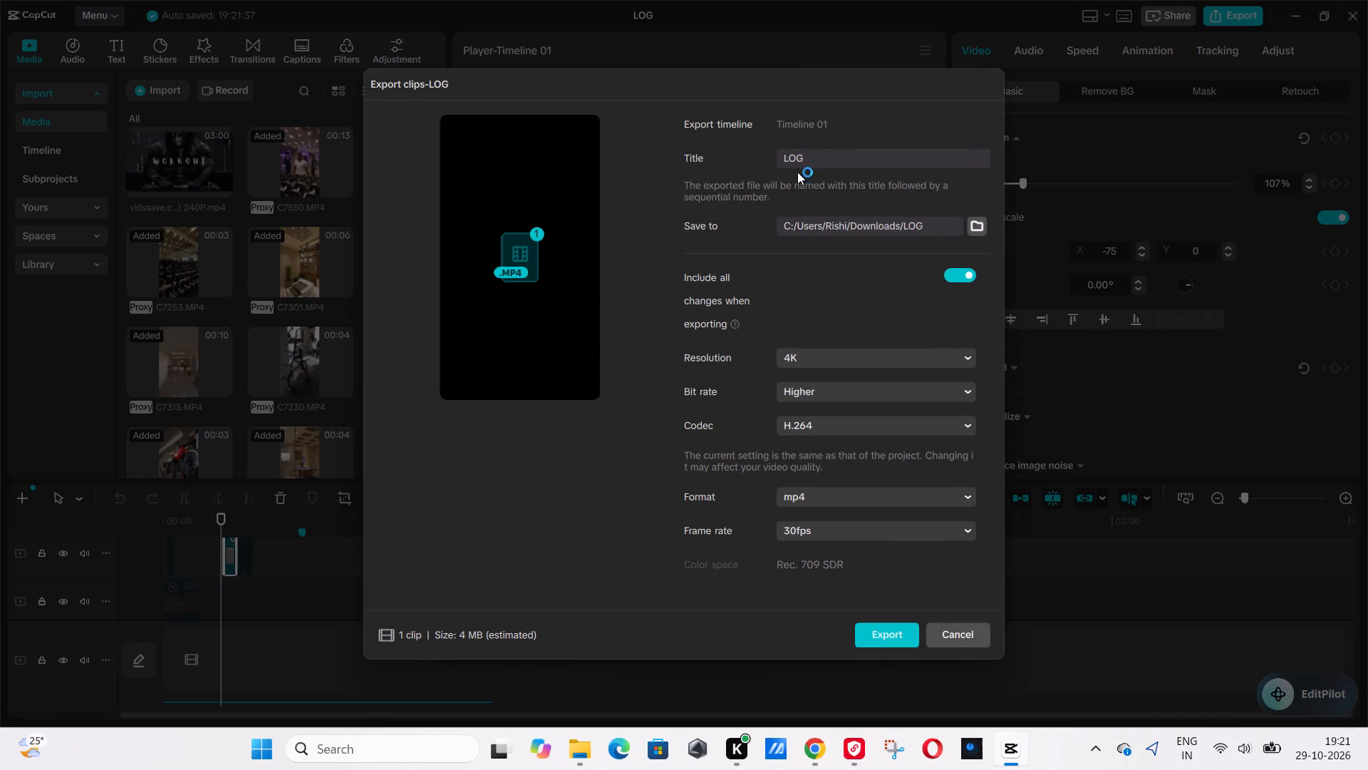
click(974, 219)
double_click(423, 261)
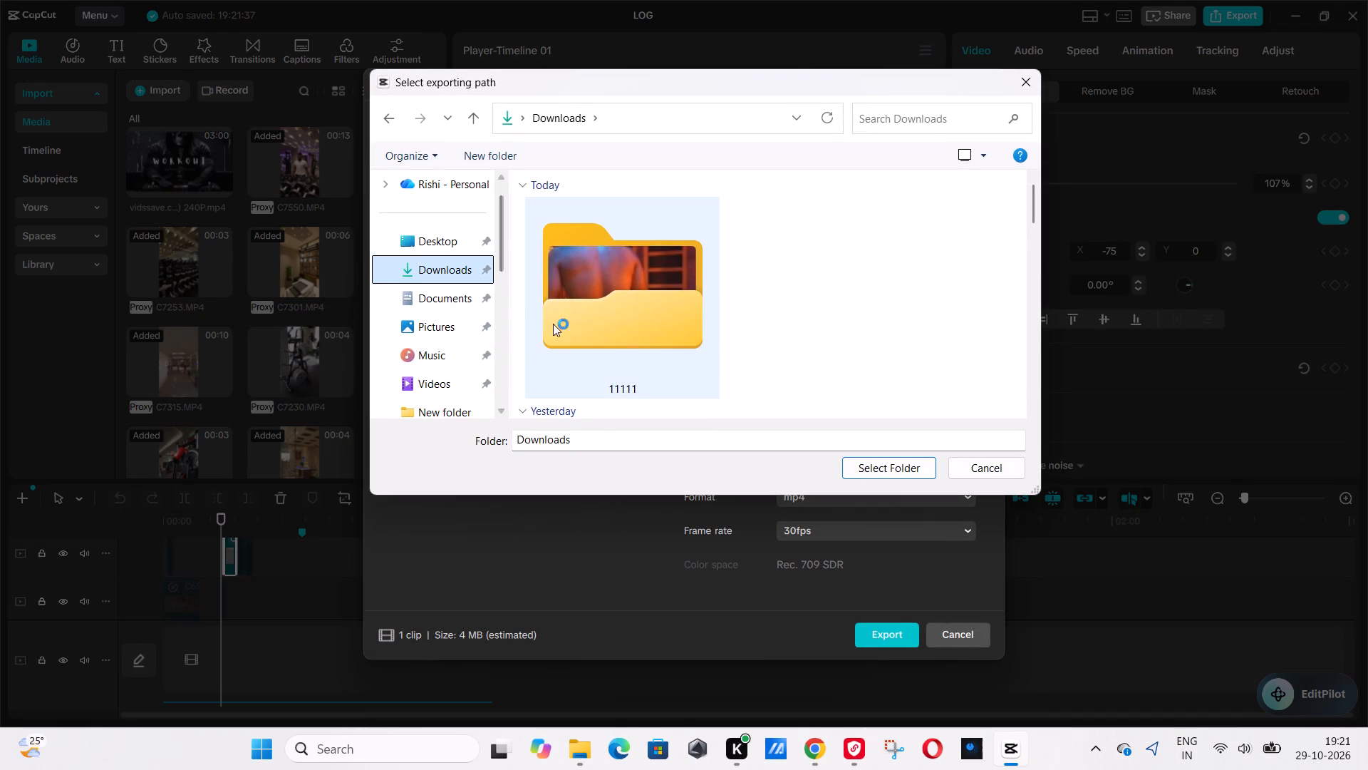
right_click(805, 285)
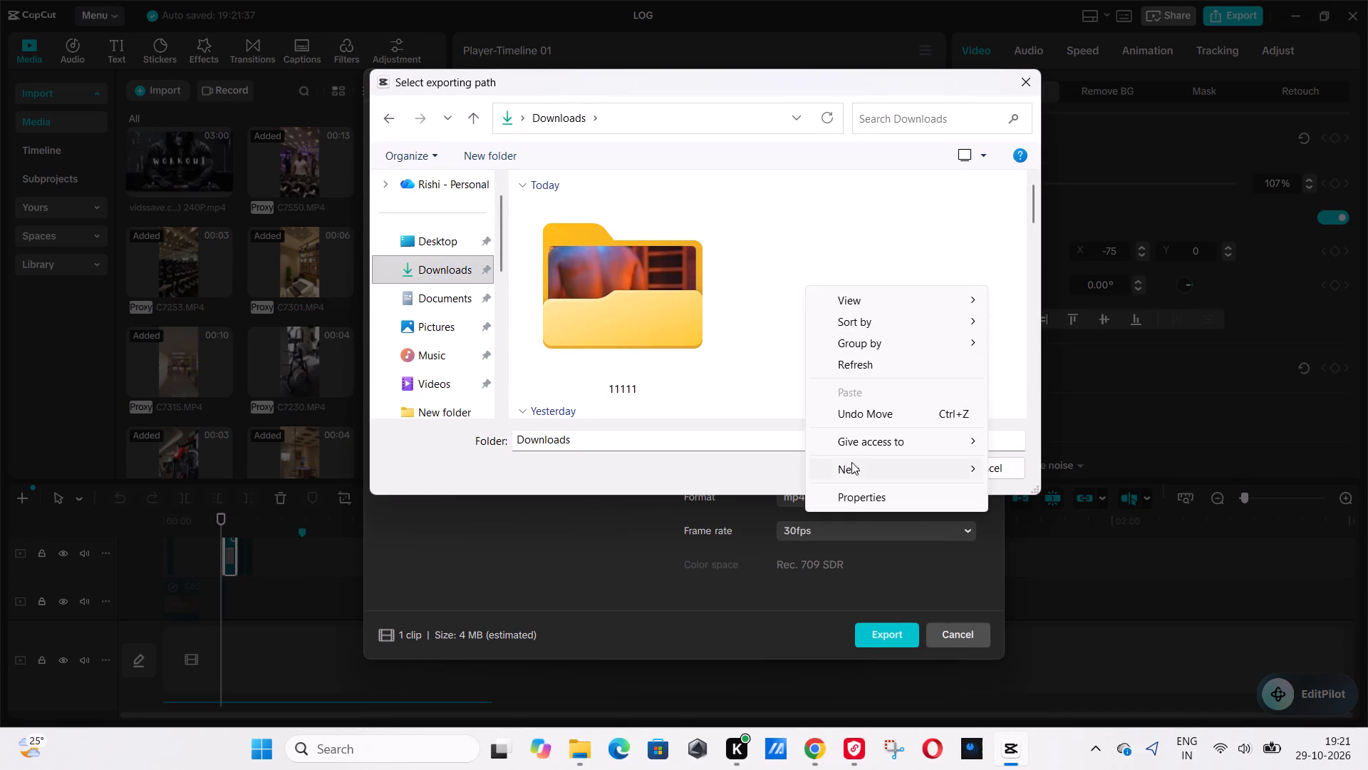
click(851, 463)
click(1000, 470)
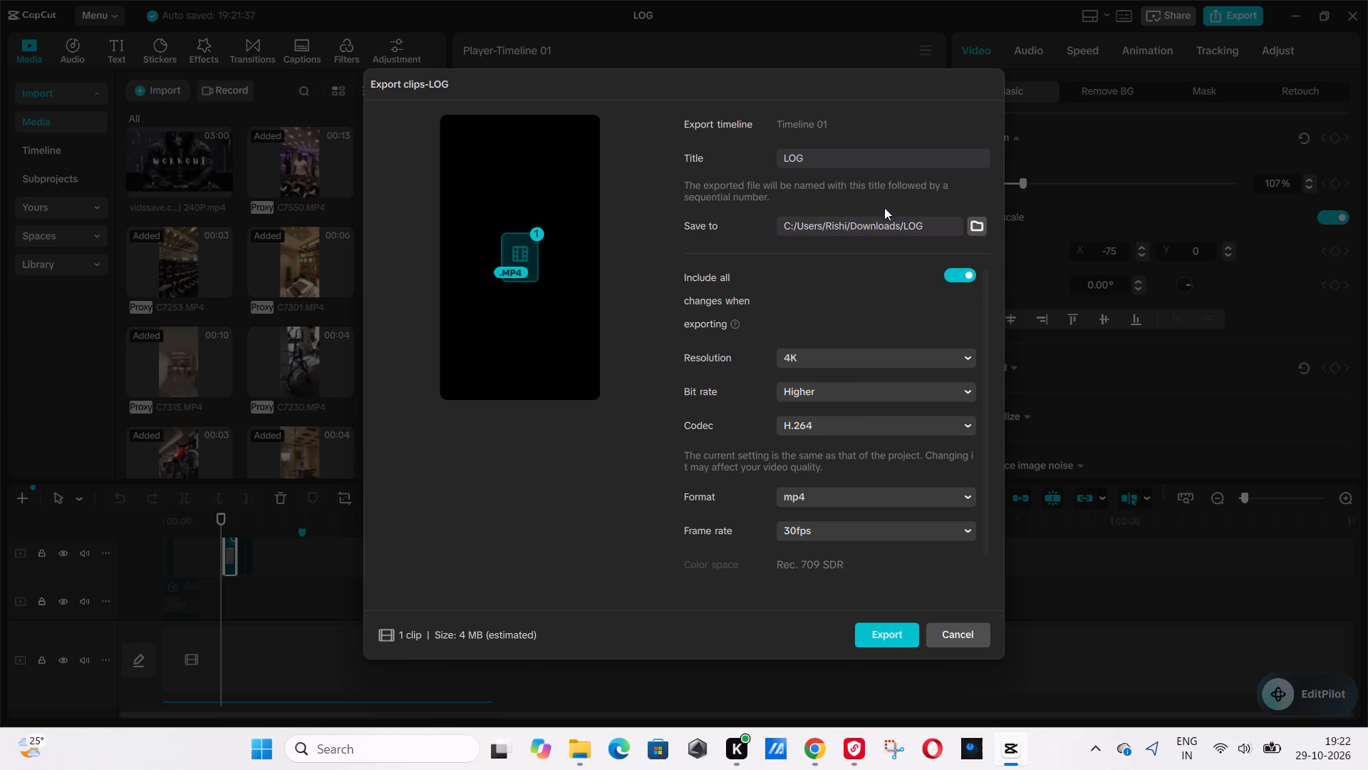
For the export path, create a new folder on the UNUSED (S:) drive with its default name and open it.
click(970, 225)
scroll(370, 334, down, 2)
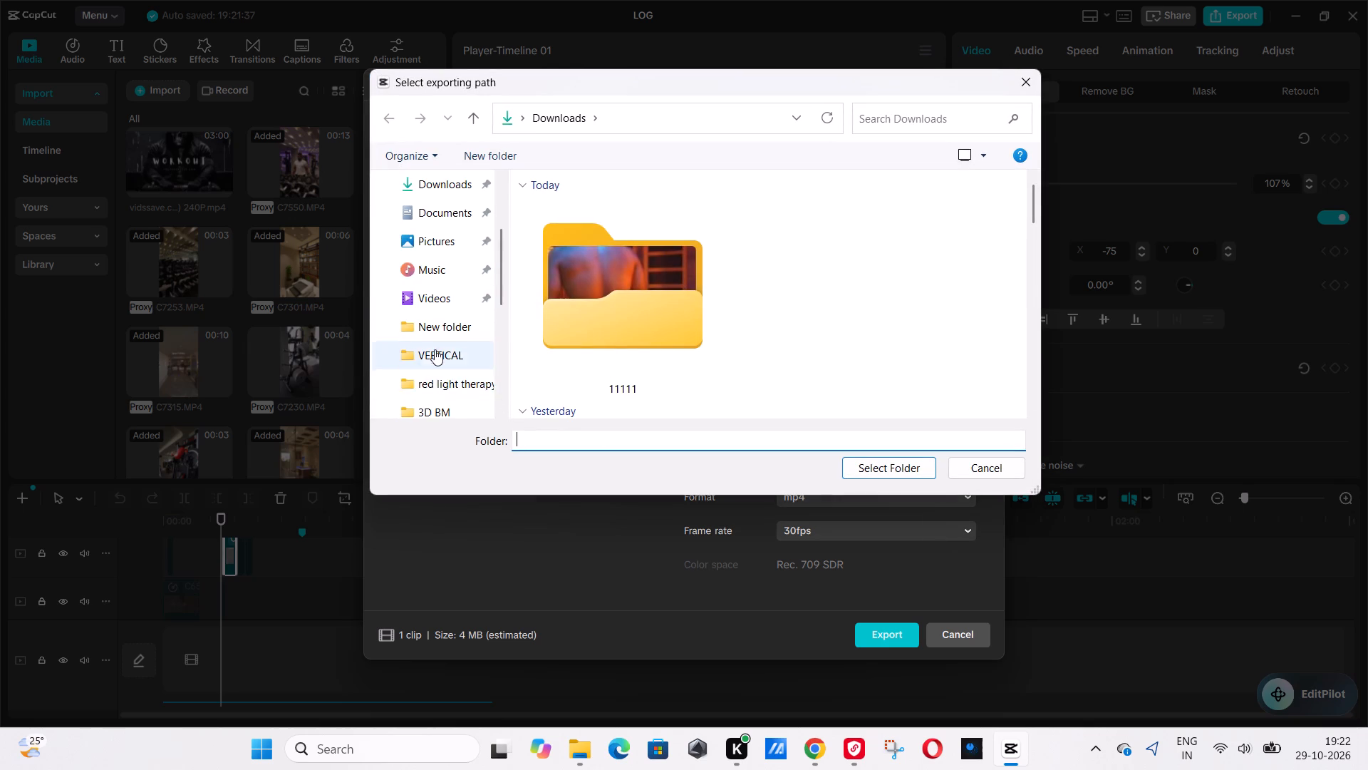
scroll(435, 349, down, 2)
click(443, 286)
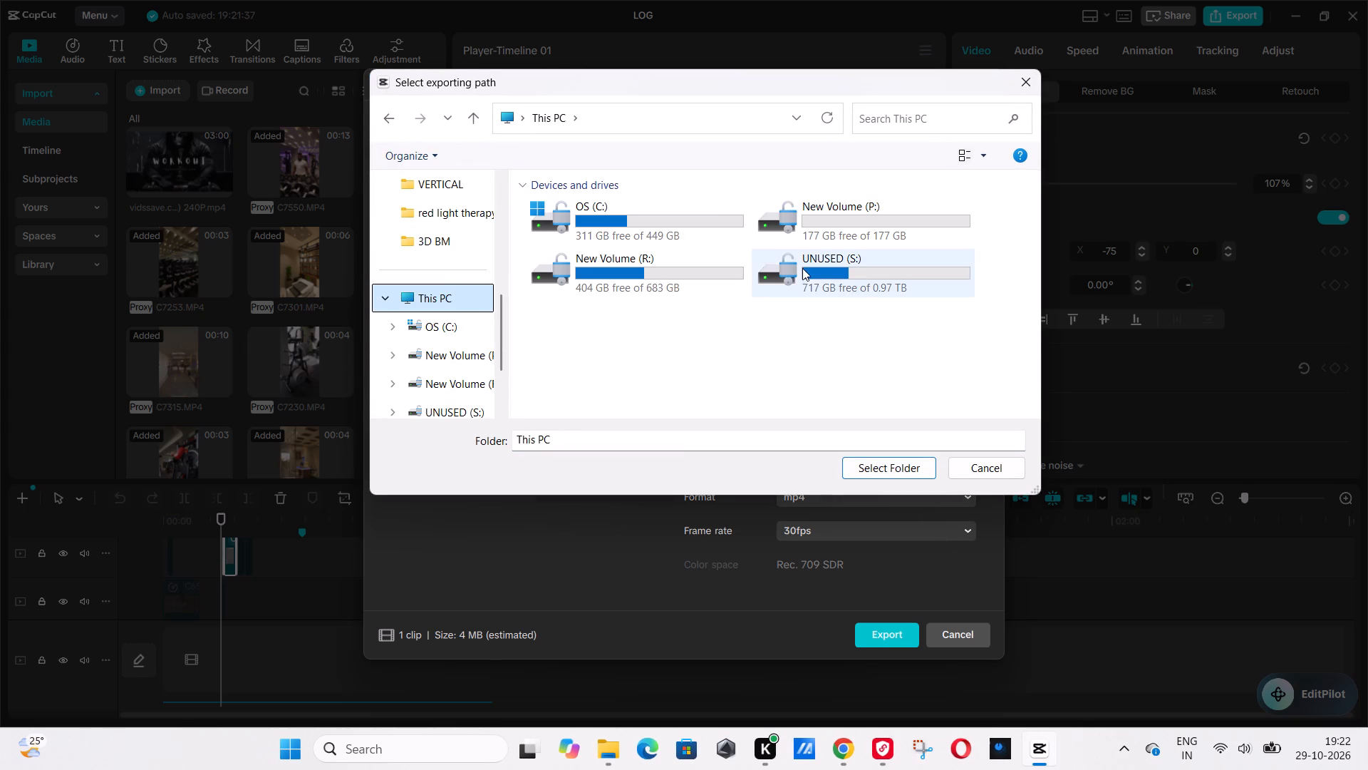
double_click(802, 268)
right_click(622, 385)
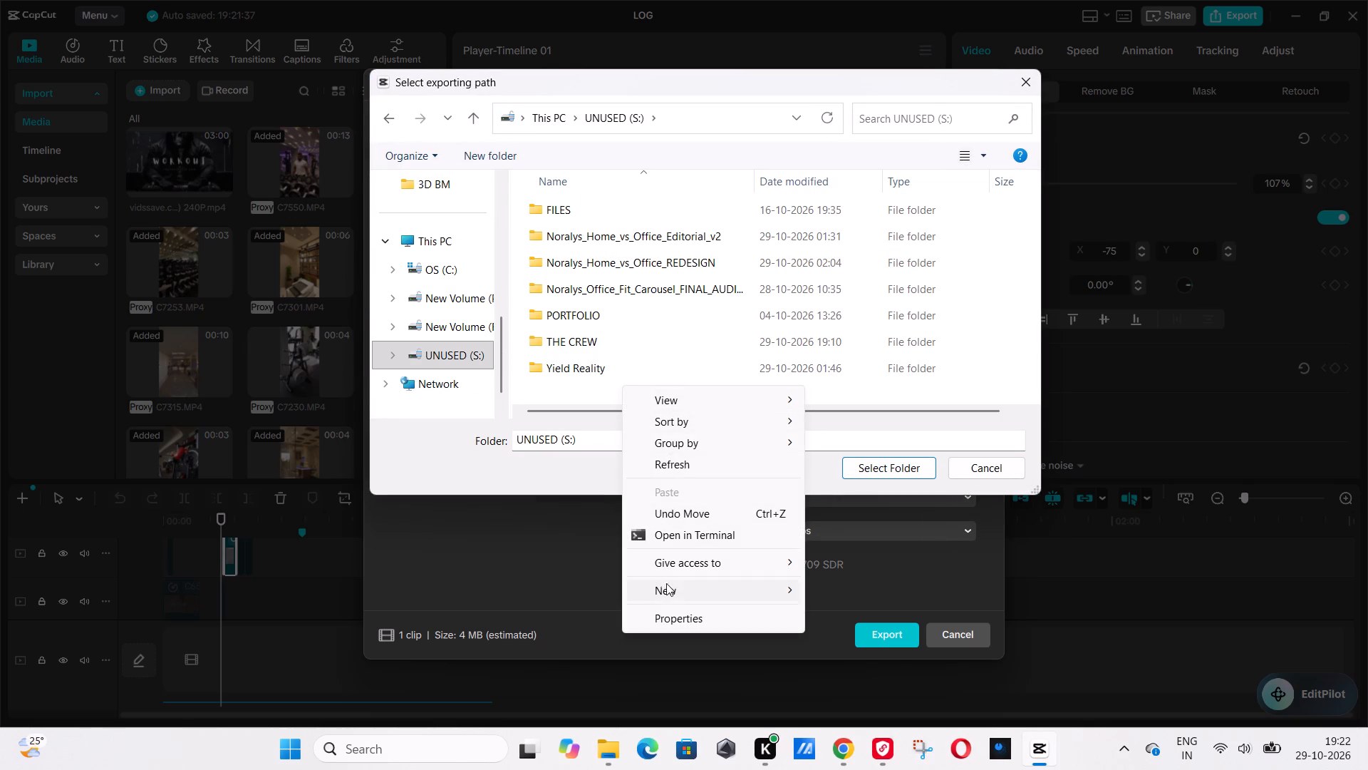
click(666, 585)
click(914, 349)
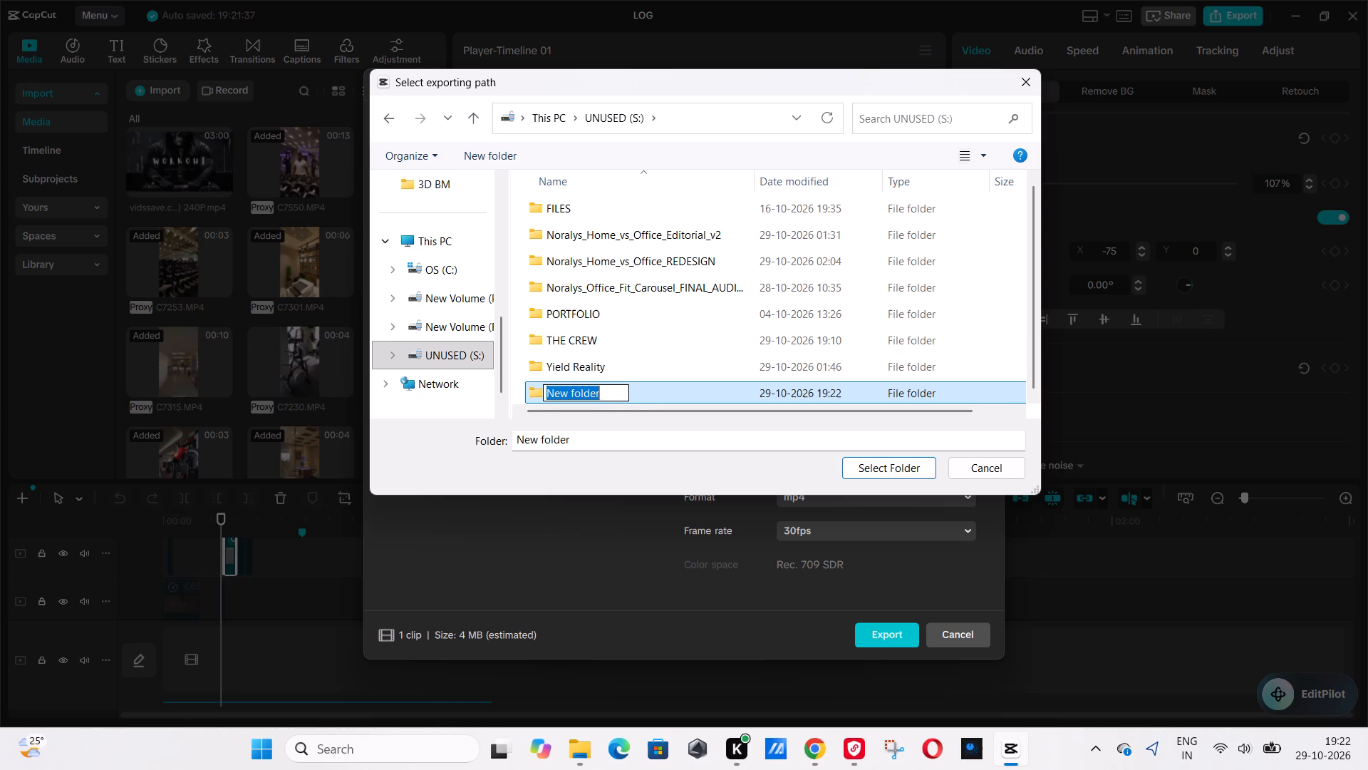
double_click(631, 395)
Create a subfolder named NO LOG inside the new folder.
right_click(550, 254)
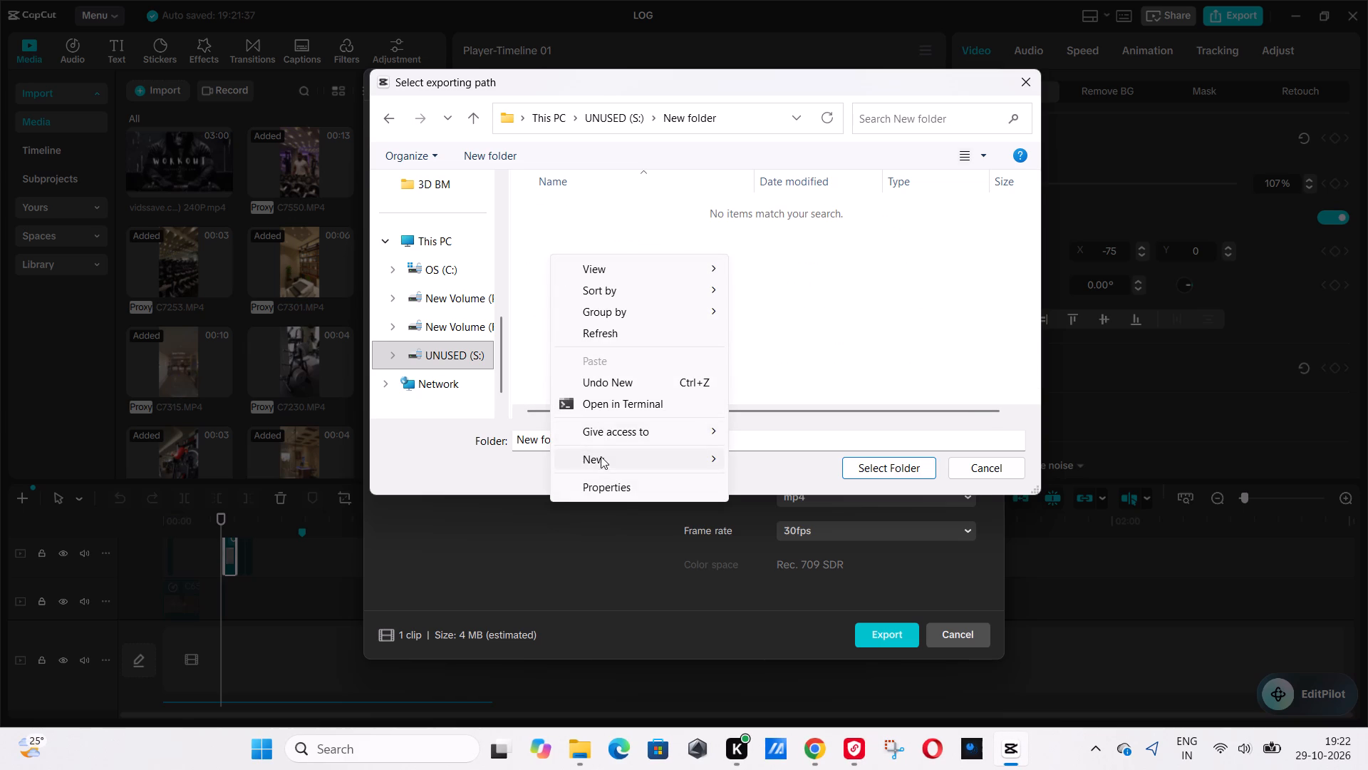
click(601, 460)
click(770, 457)
right_click(710, 292)
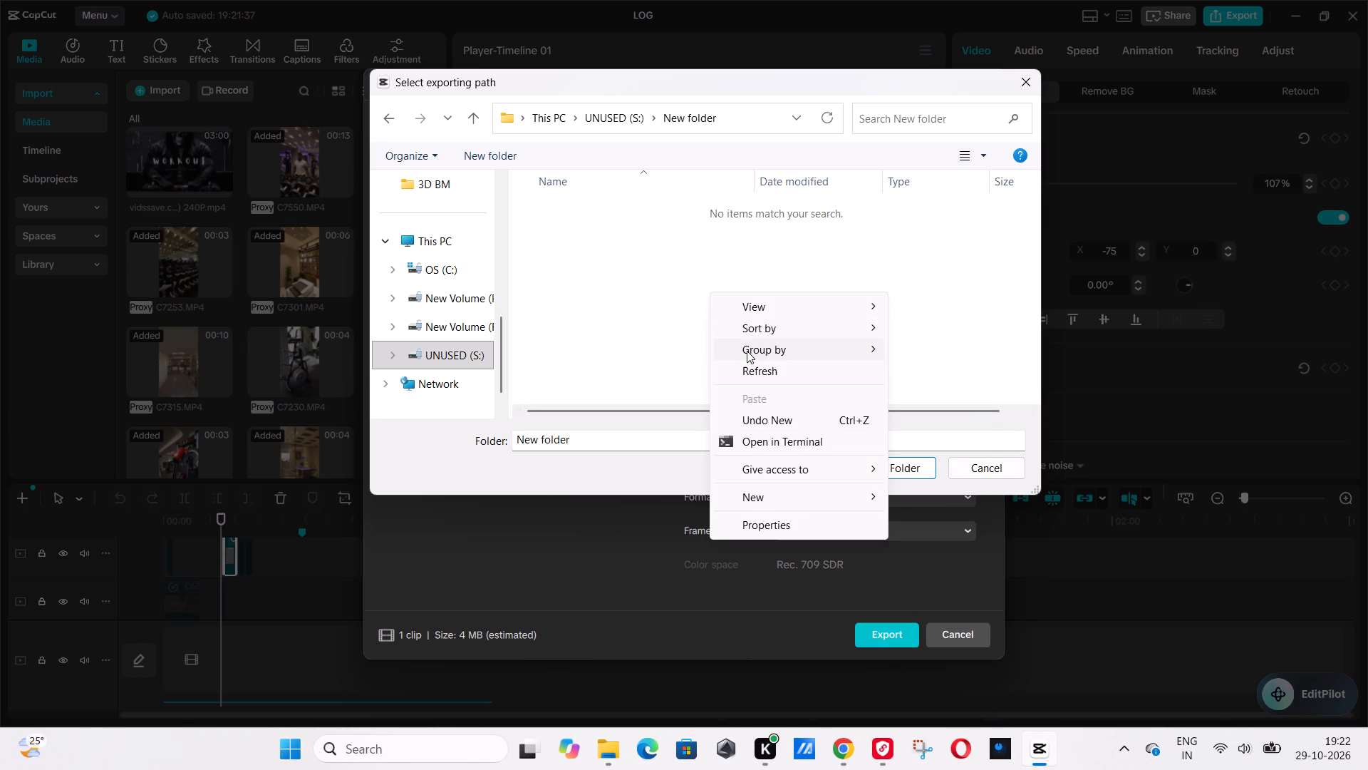
click(755, 492)
click(939, 492)
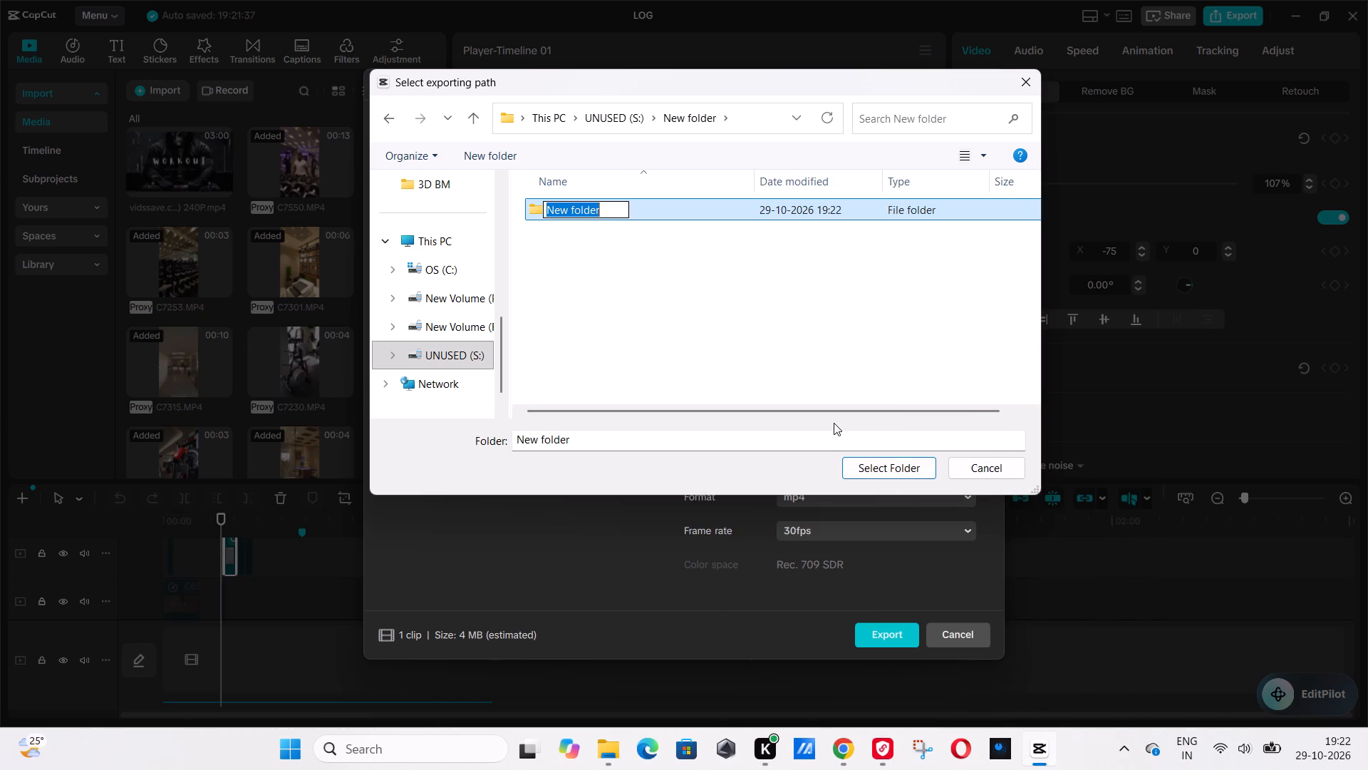
text(NOP)
key(space)
key(BackSpace)
key(BackSpace)
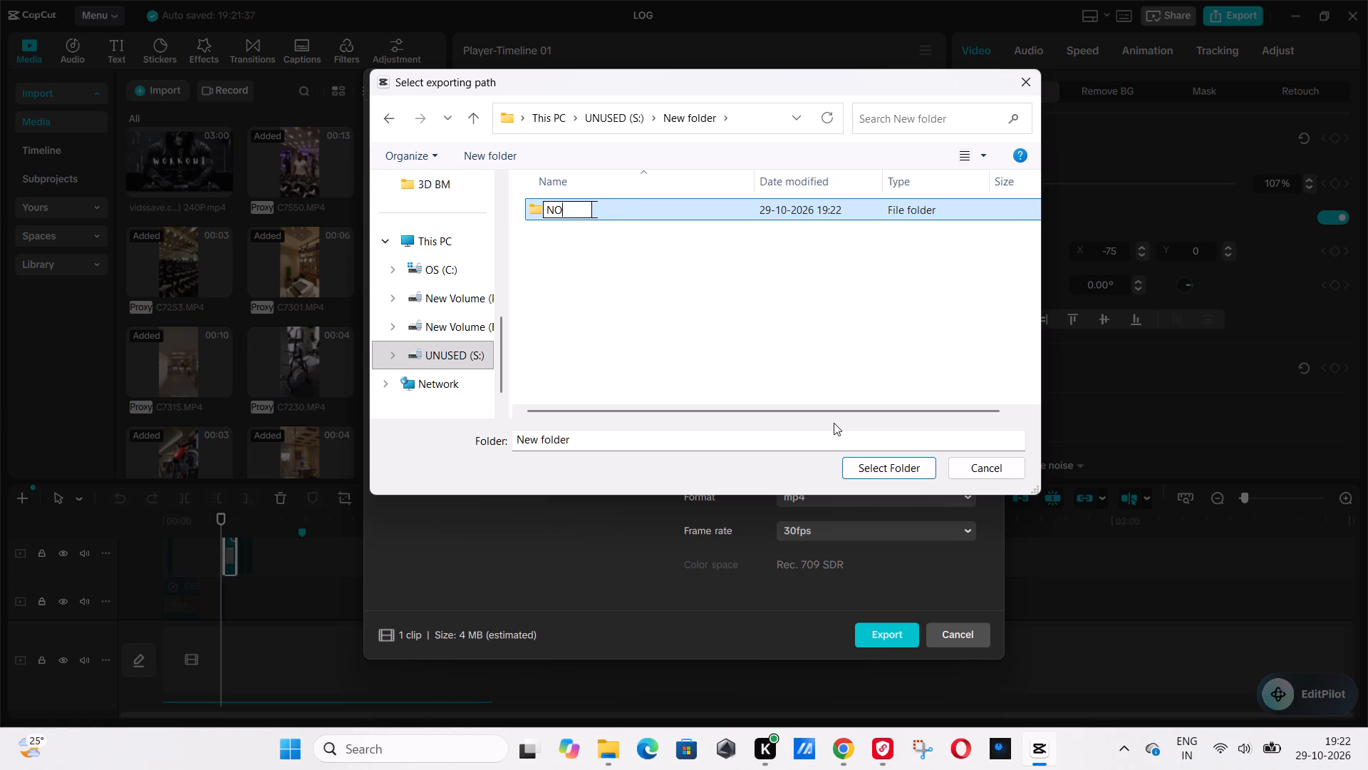
key(space)
text(LOG)
key(Return)
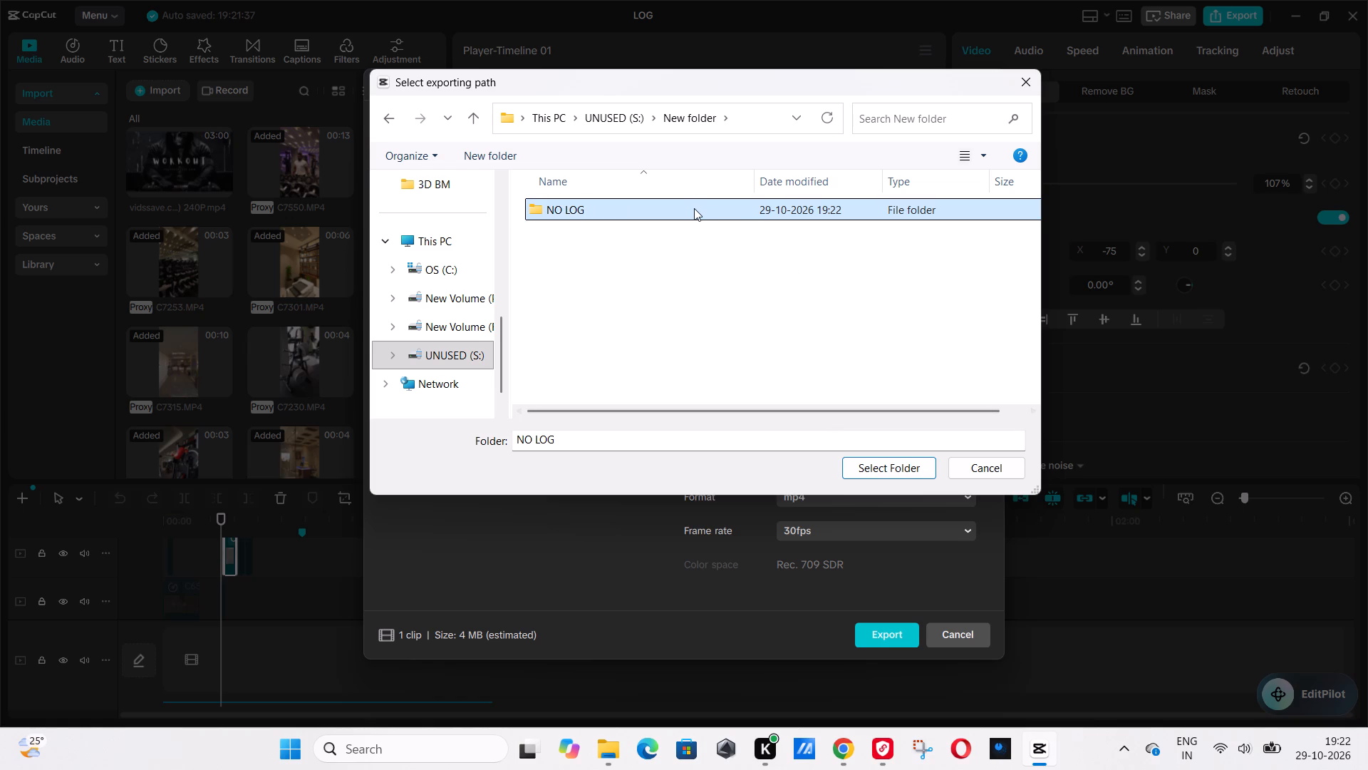
Set the NO LOG folder inside New folder on the UNUSED (S:) drive as the export location.
double_click(690, 209)
click(615, 248)
key(ctrl+v)
click(891, 468)
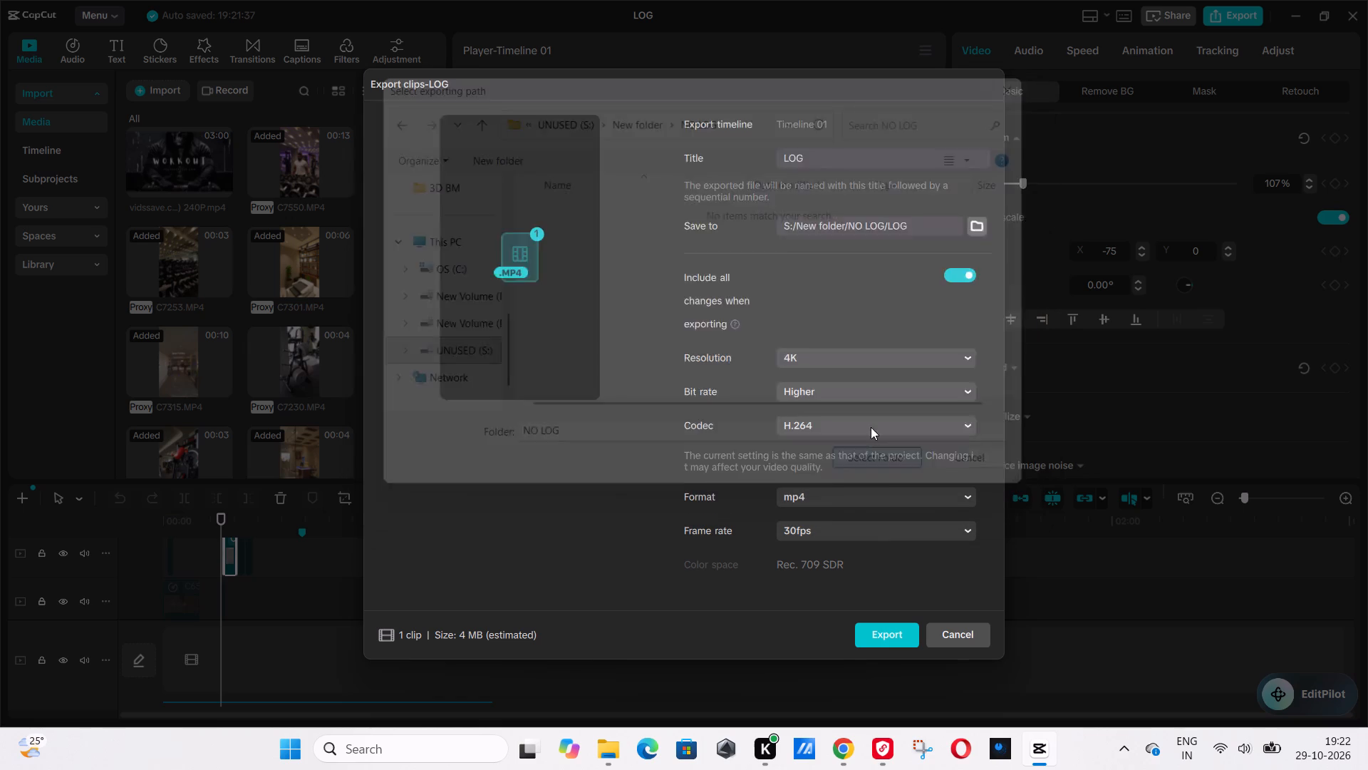
Title the mirror-pose clip export 1 and export it at 4K, H.264, mp4, 30fps.
drag(831, 155, 729, 158)
key(1)
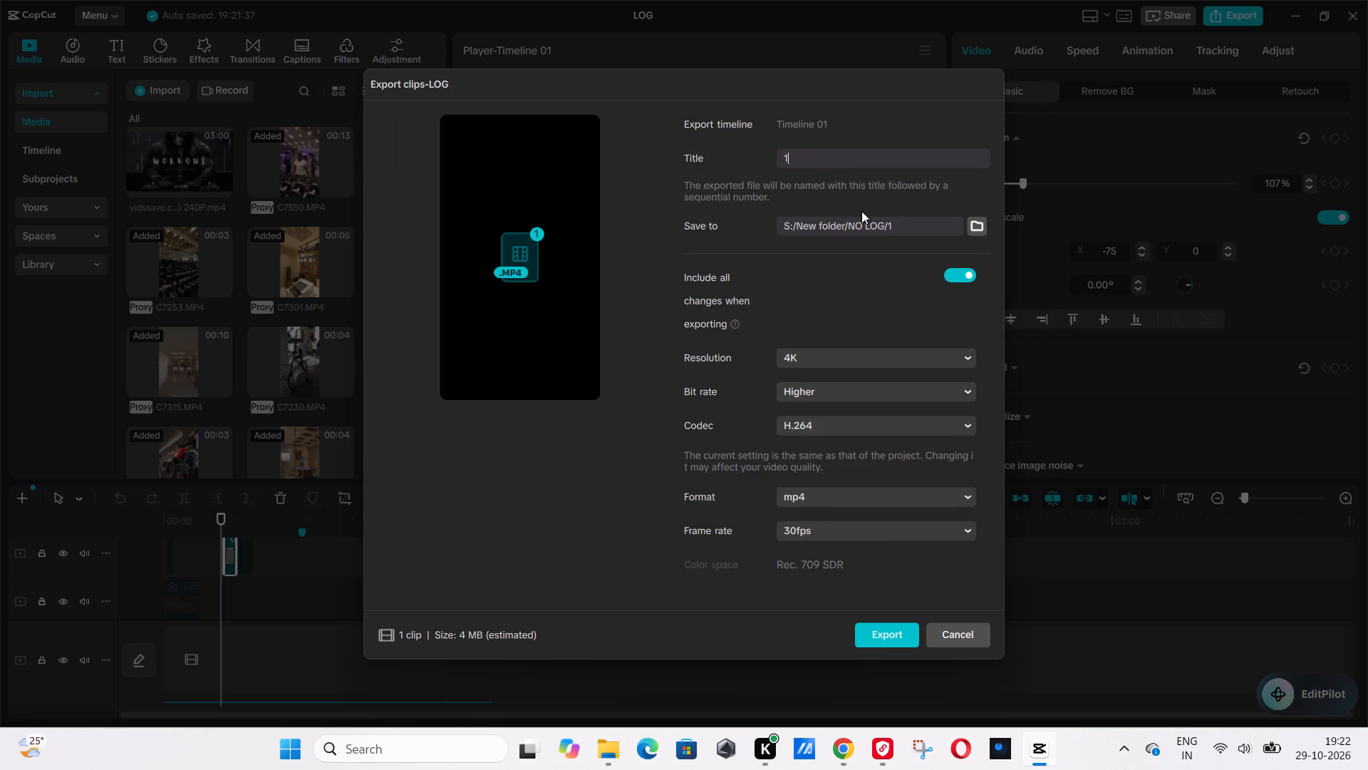
click(880, 632)
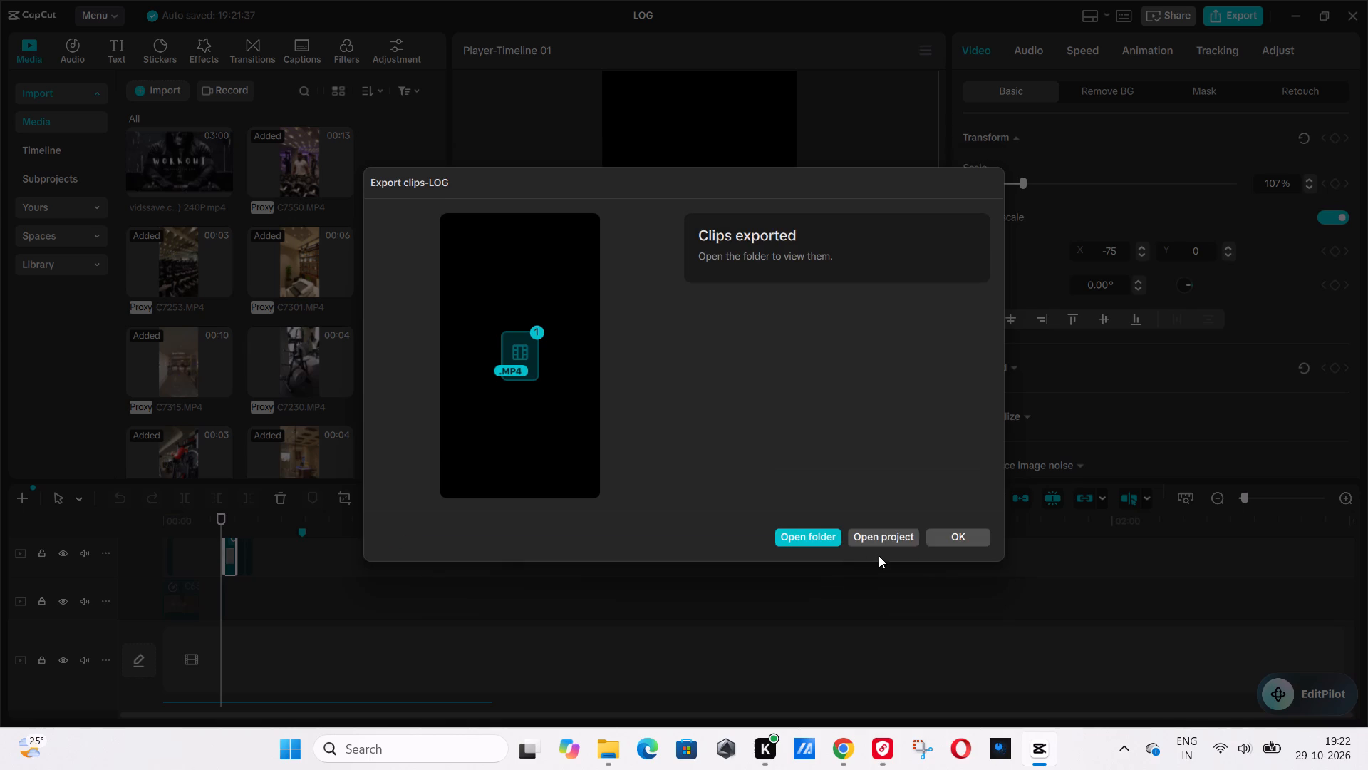
click(955, 536)
Examine the timeline from about 00:07 onward to locate the remaining active ungraded clips across the tracks.
scroll(395, 564, up, 5)
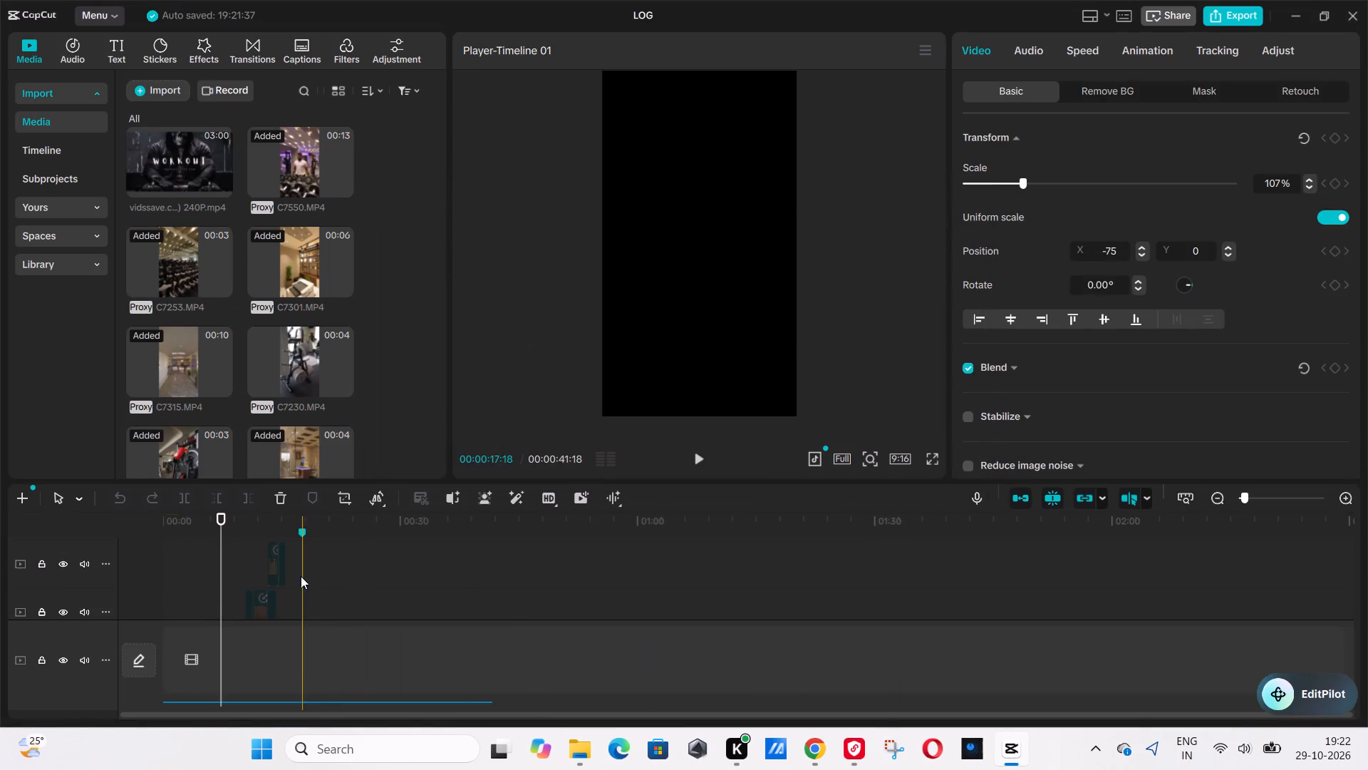
drag(193, 511, 224, 523)
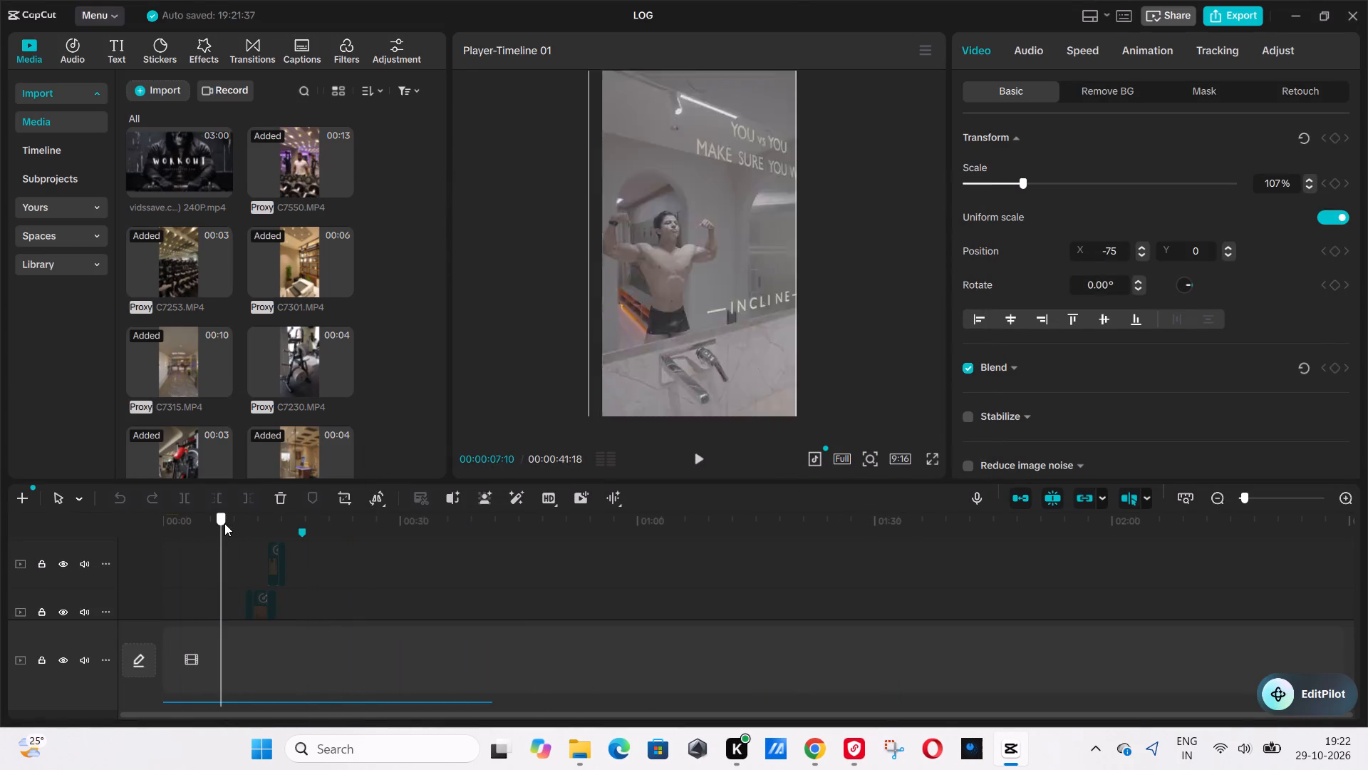
drag(224, 523, 336, 525)
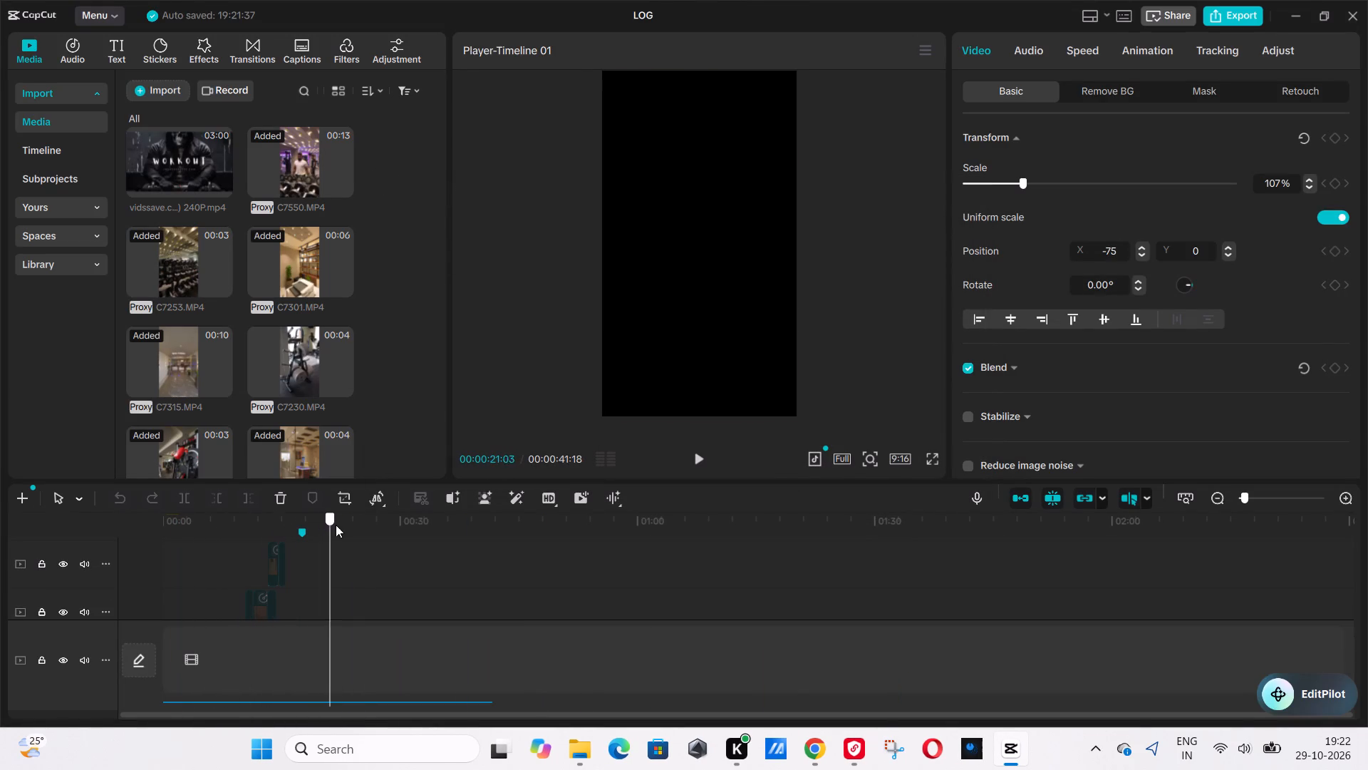
drag(336, 525, 338, 528)
scroll(368, 559, down, 17)
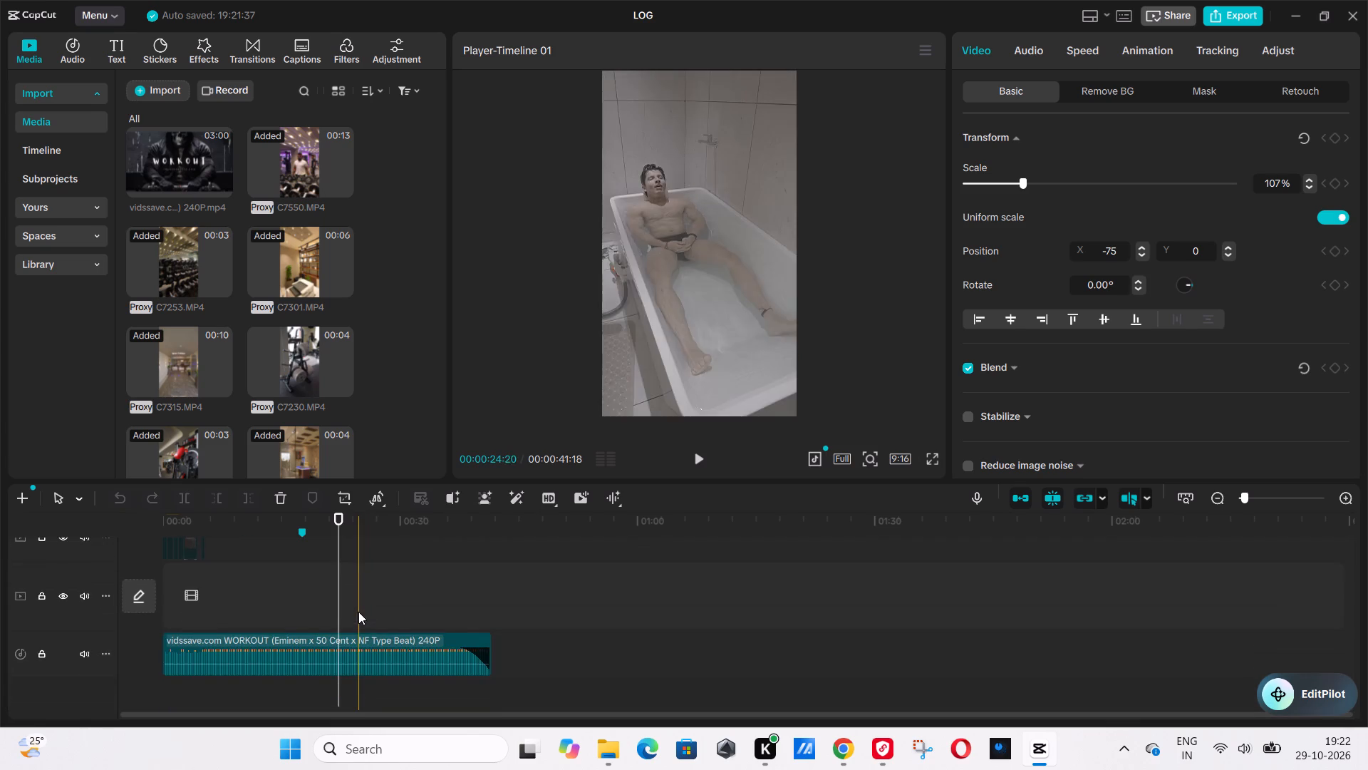
scroll(363, 622, down, 8)
scroll(366, 627, up, 19)
scroll(366, 627, up, 8)
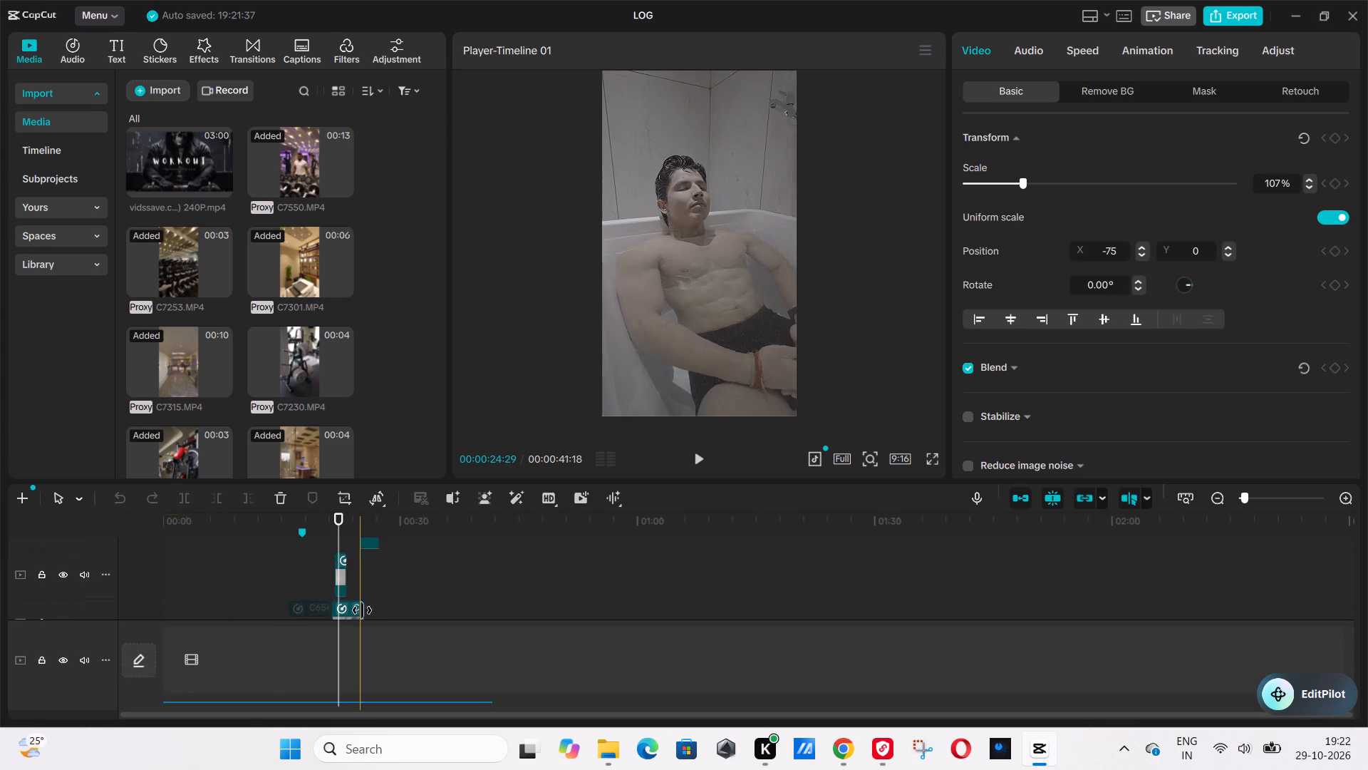
scroll(338, 581, up, 17)
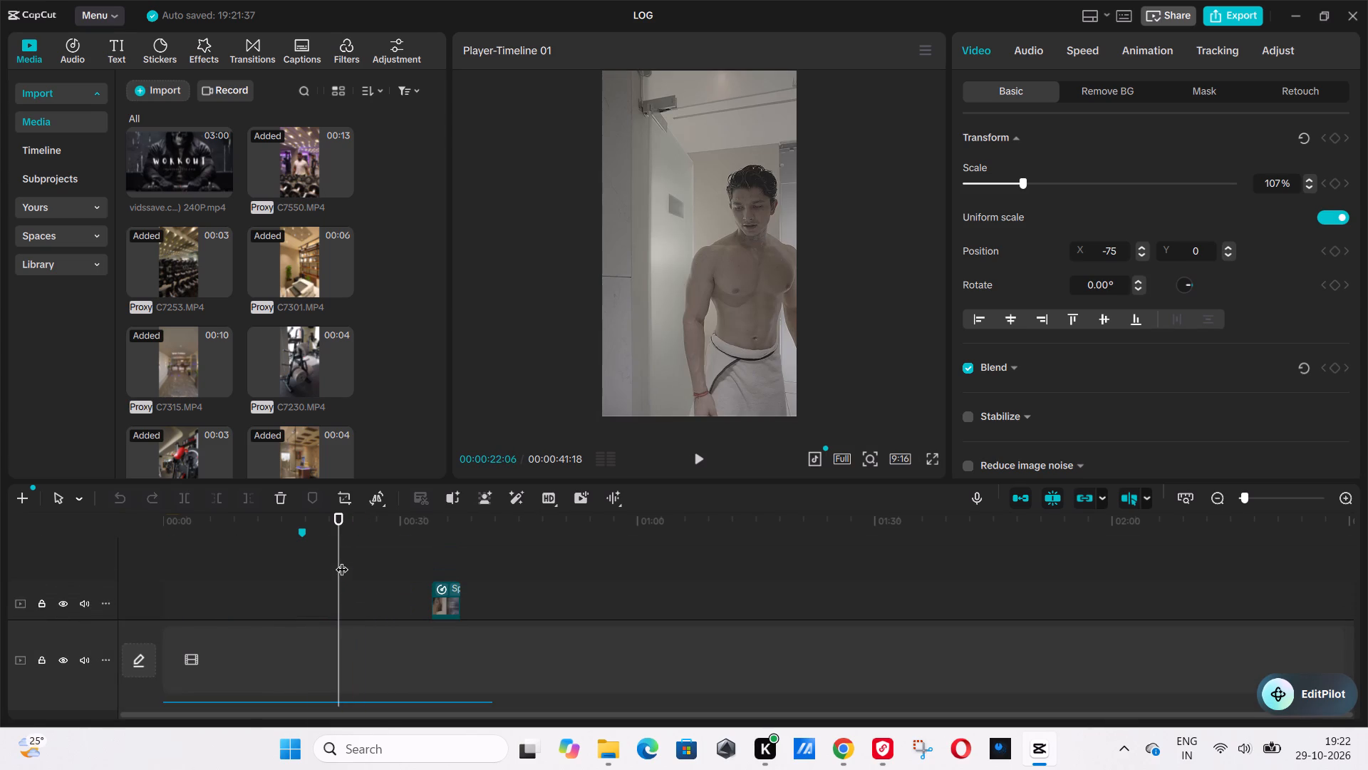
drag(335, 546, 331, 579)
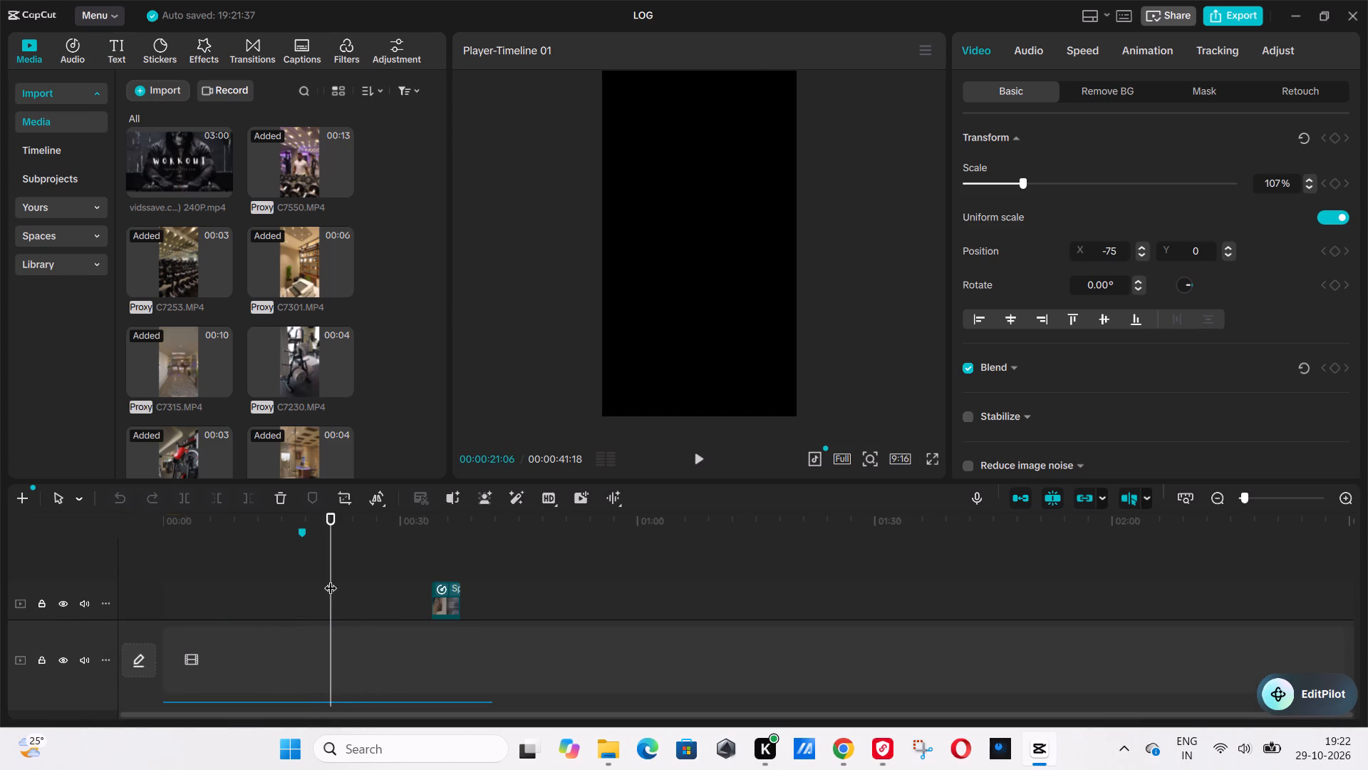
scroll(331, 586, down, 9)
click(311, 548)
key(space)
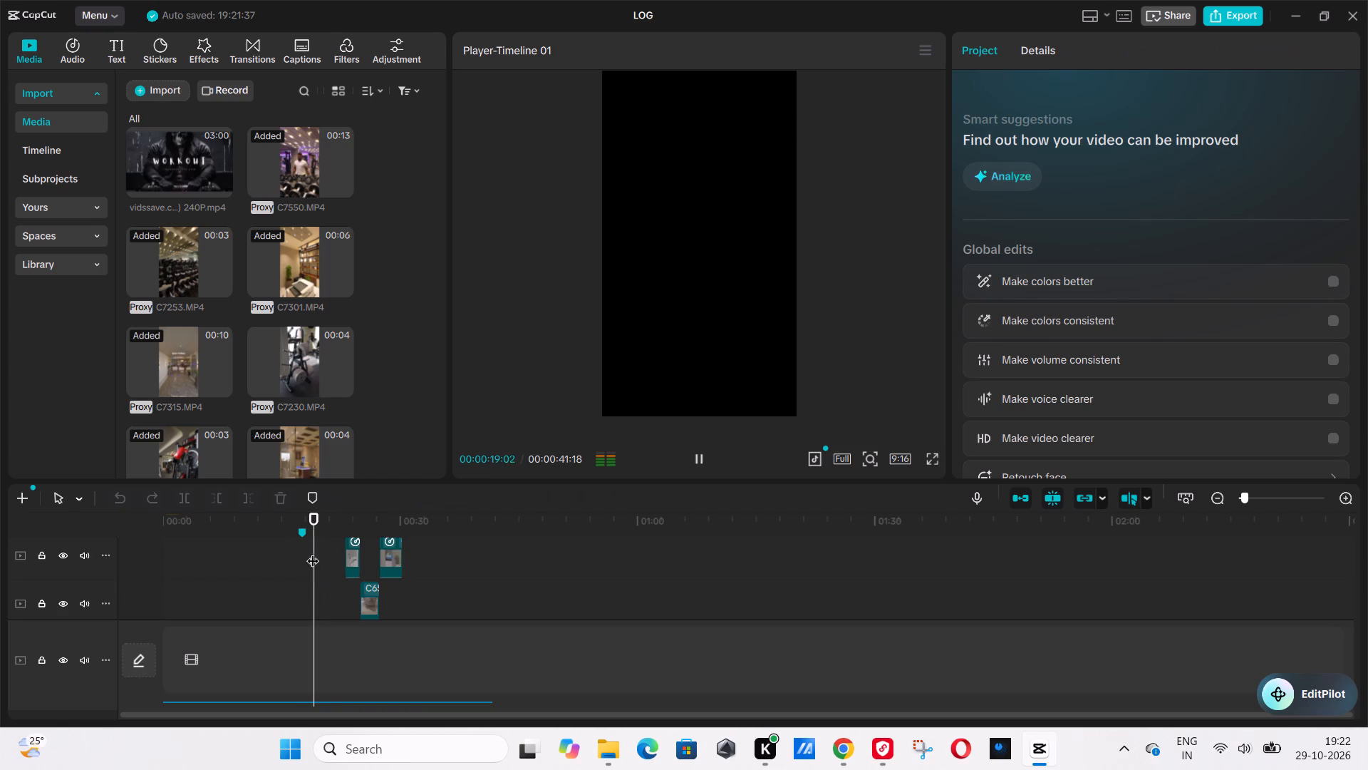
scroll(321, 573, down, 4)
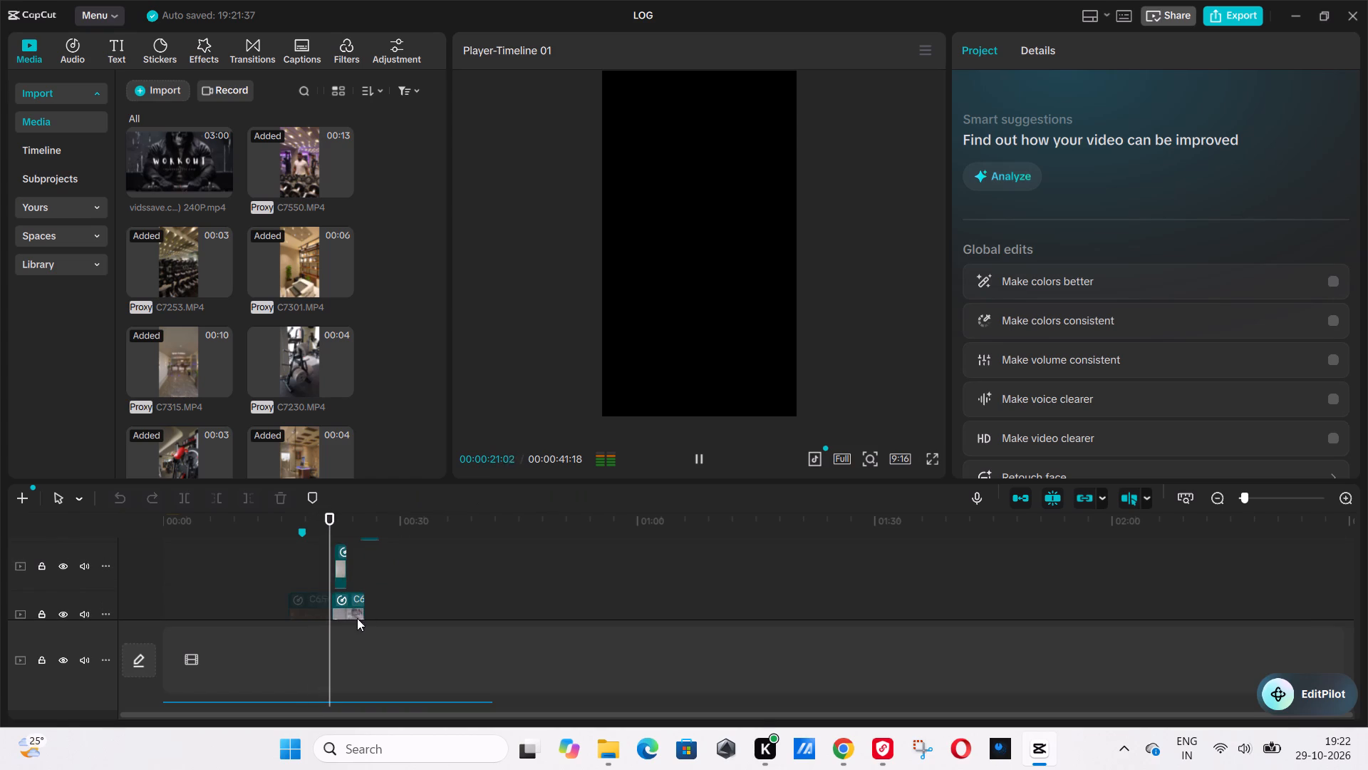
key(space)
scroll(405, 607, down, 4)
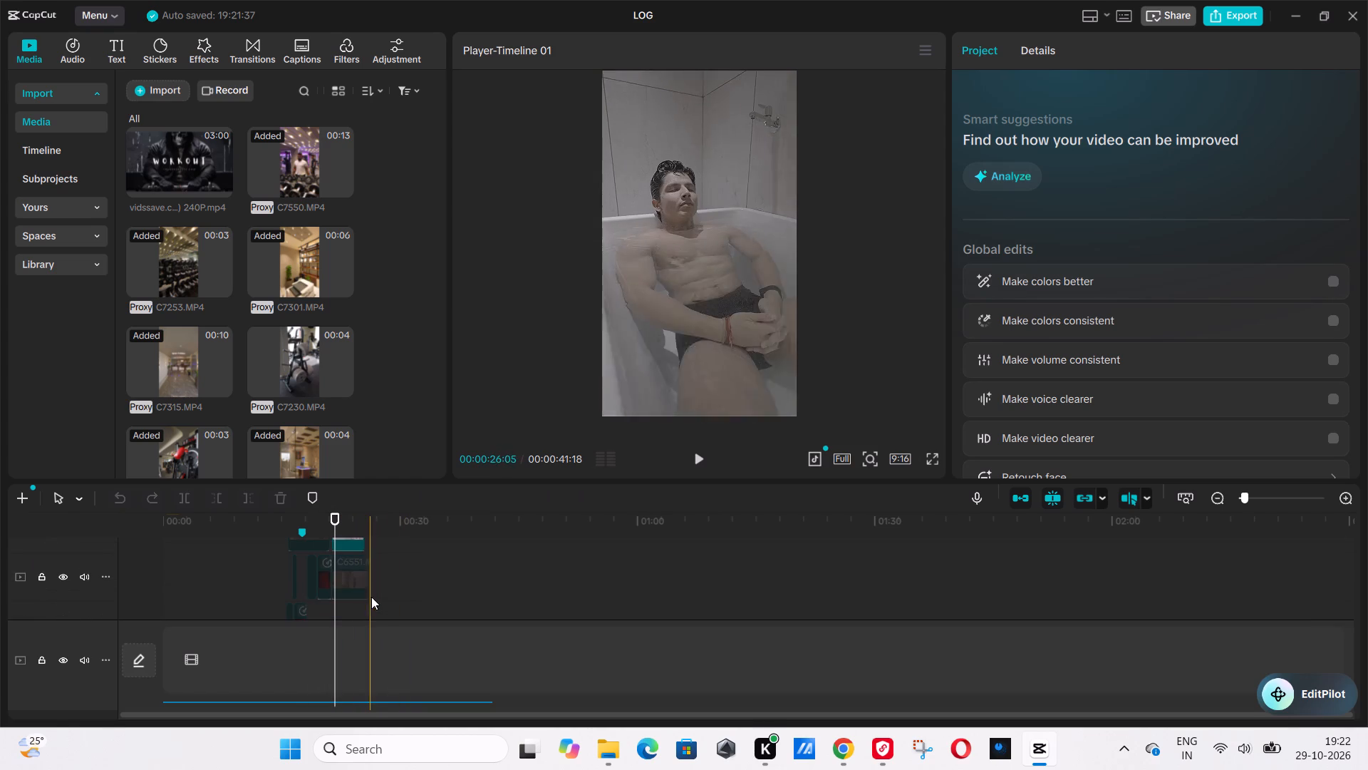
scroll(368, 589, up, 20)
scroll(459, 555, up, 3)
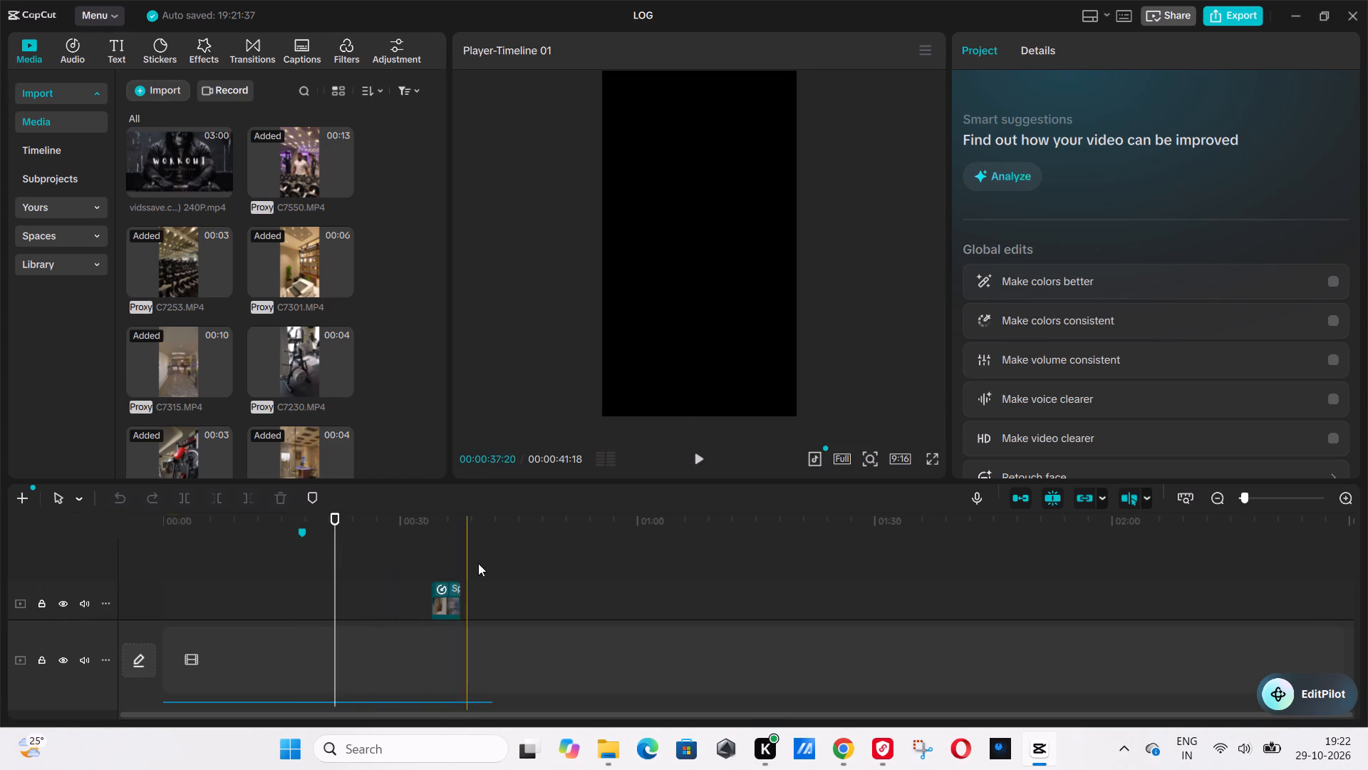
Select the group of clips between about 00:20 and 00:38 across the tracks and combine them into one compound clip.
drag(480, 549, 331, 638)
scroll(397, 624, down, 3)
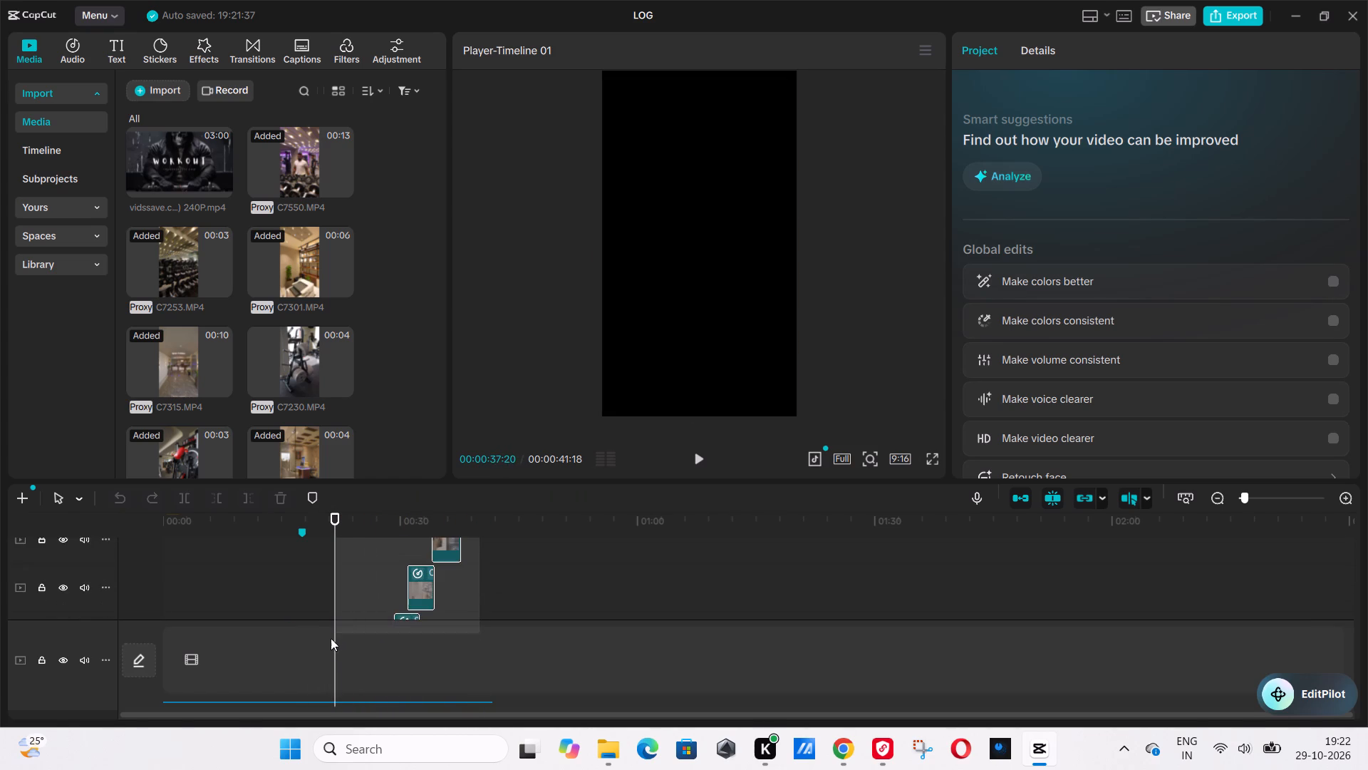
drag(331, 638, 341, 635)
scroll(328, 646, down, 13)
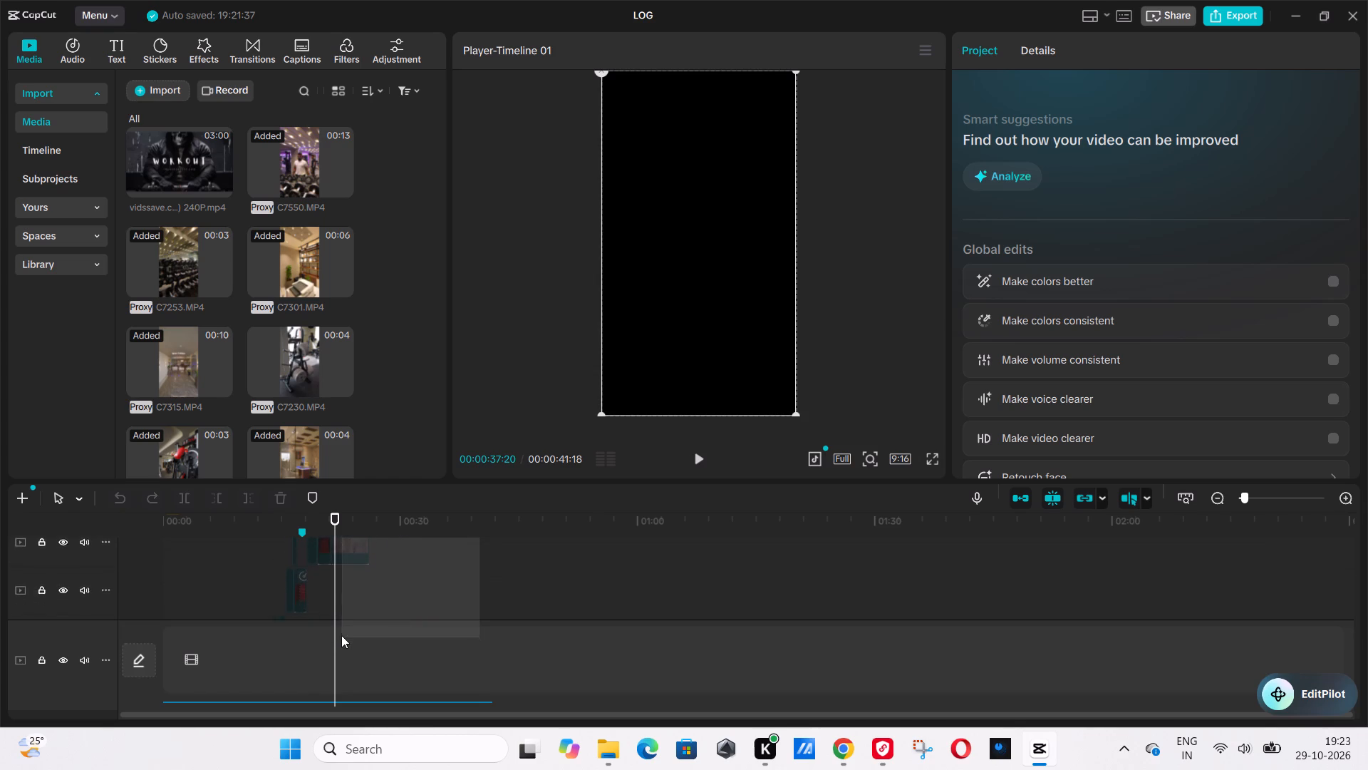
drag(341, 635, 331, 612)
scroll(368, 610, up, 9)
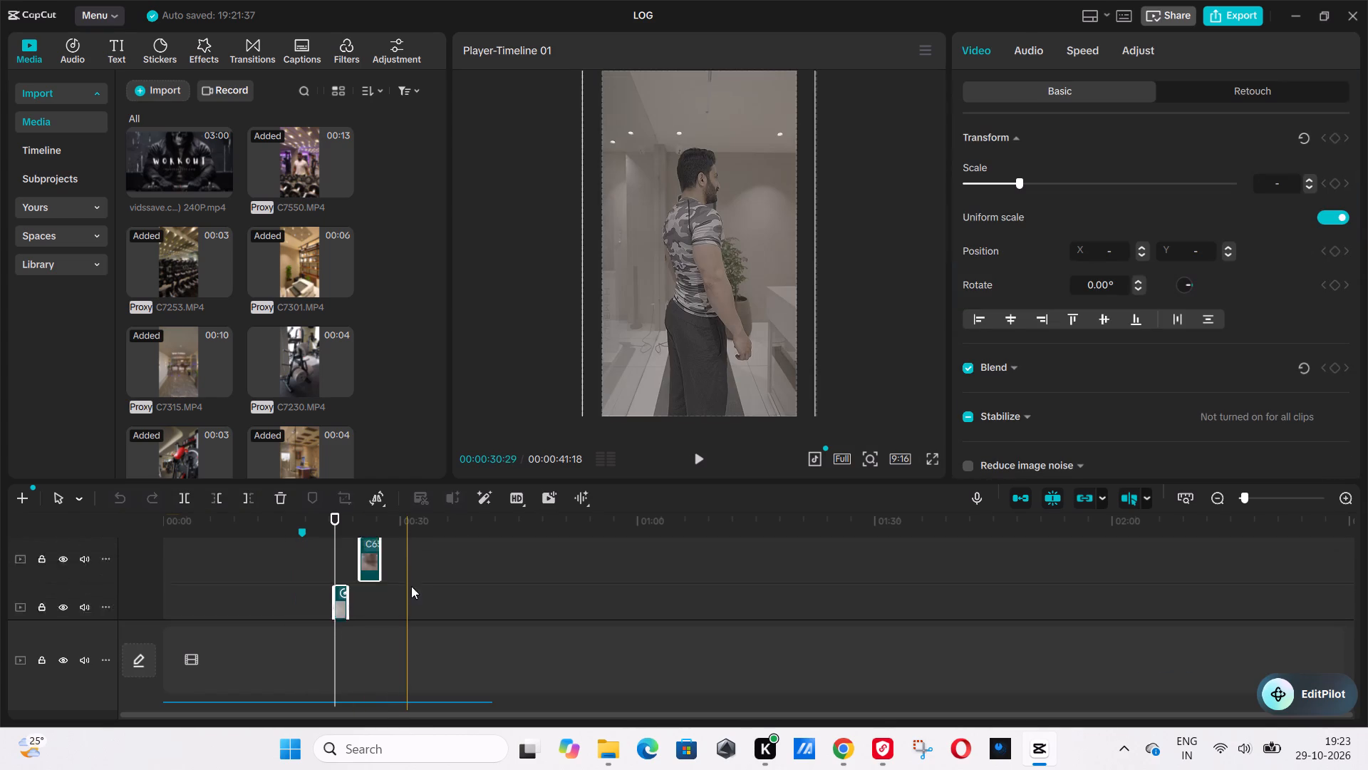
scroll(411, 586, up, 9)
click(460, 533)
drag(459, 528, 447, 525)
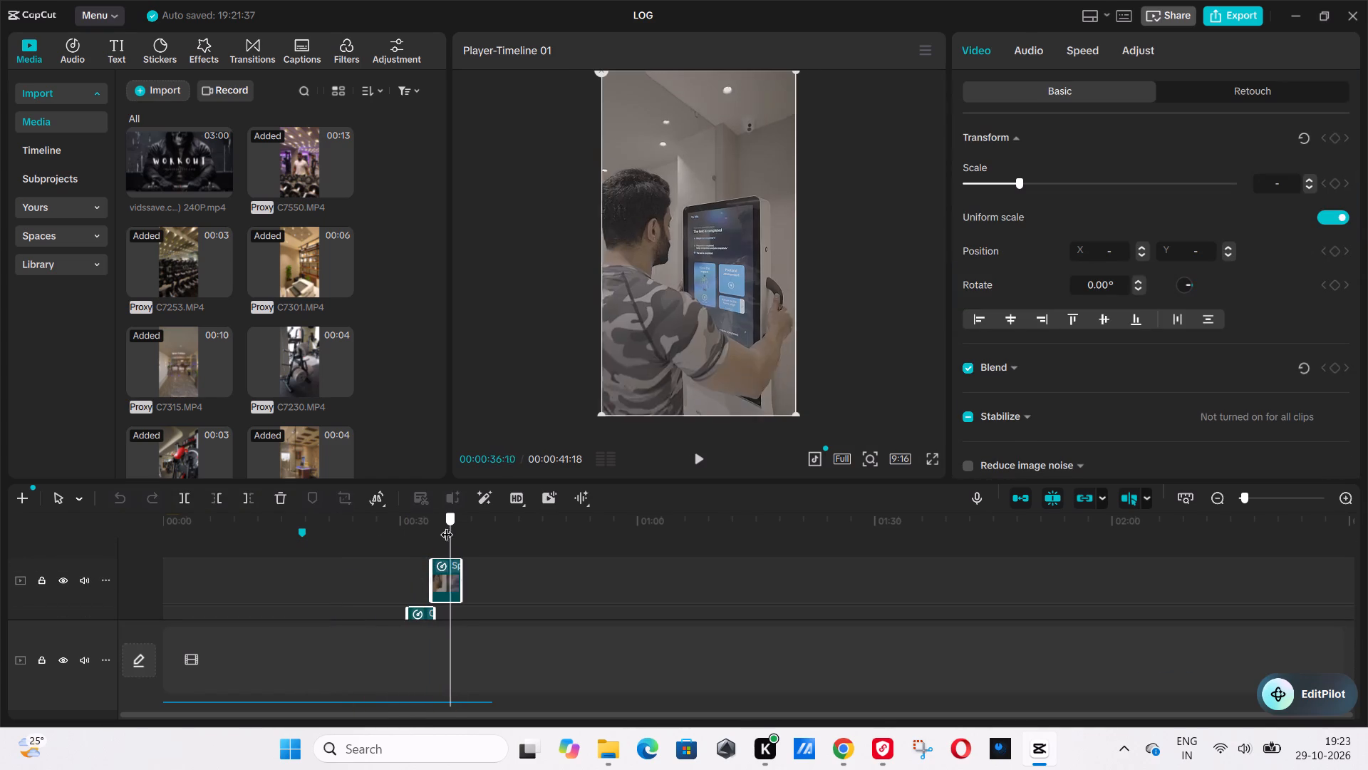
drag(447, 525, 448, 525)
key(space)
scroll(458, 562, down, 15)
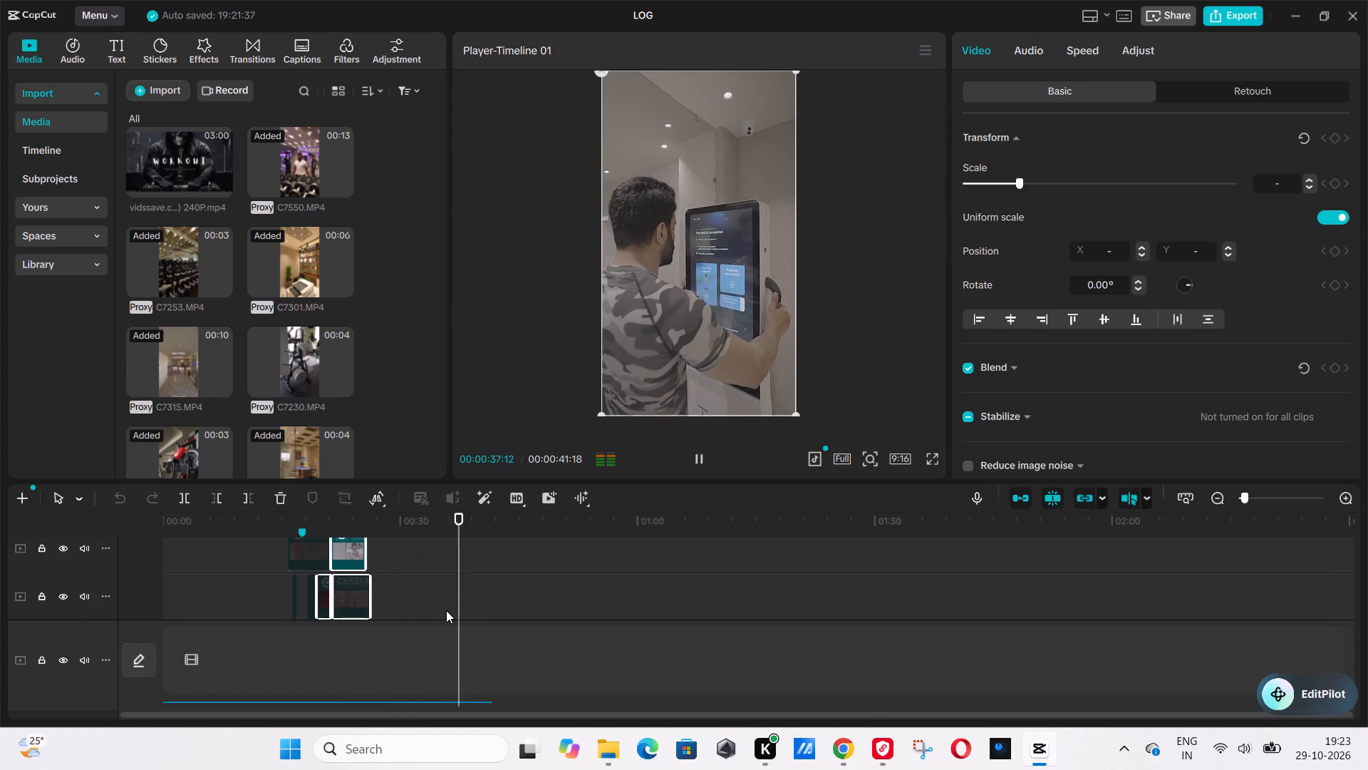
key(space)
scroll(440, 616, up, 15)
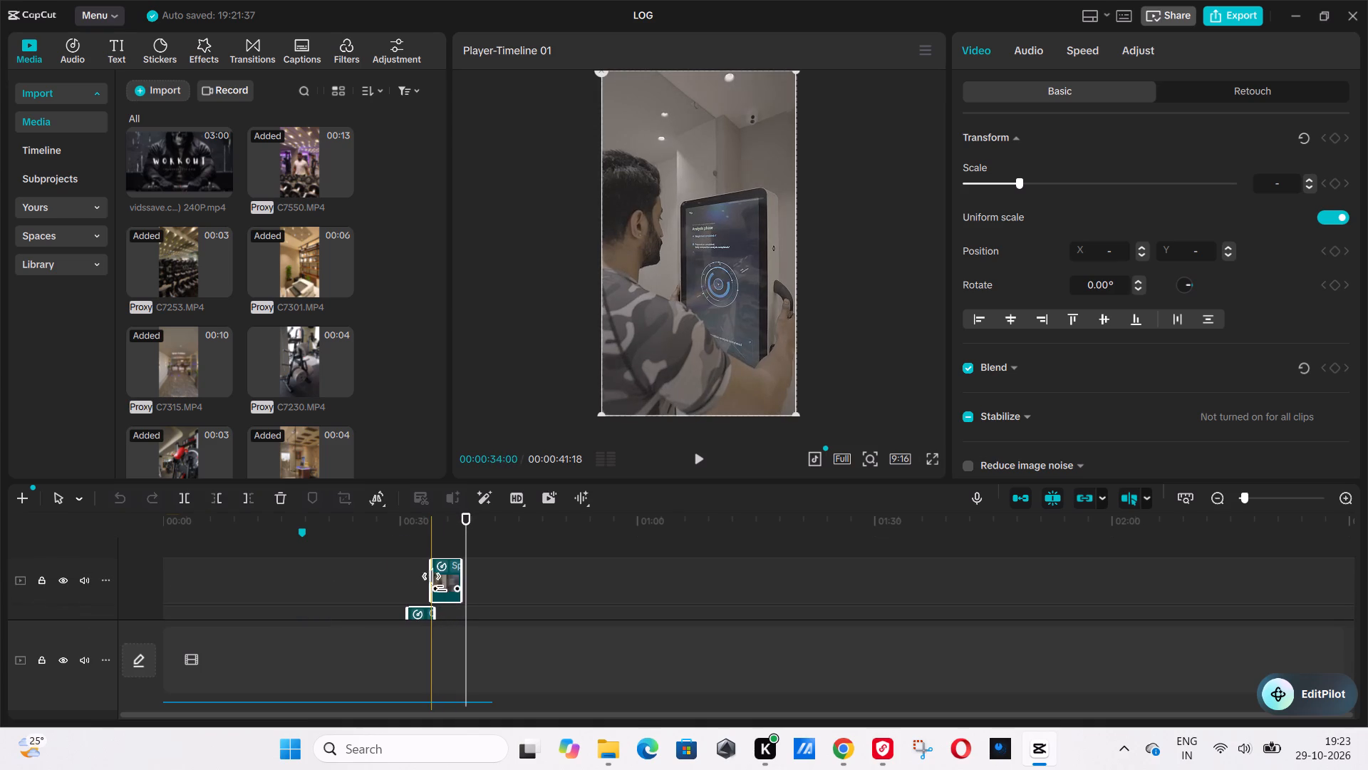
right_click(464, 591)
right_click(442, 576)
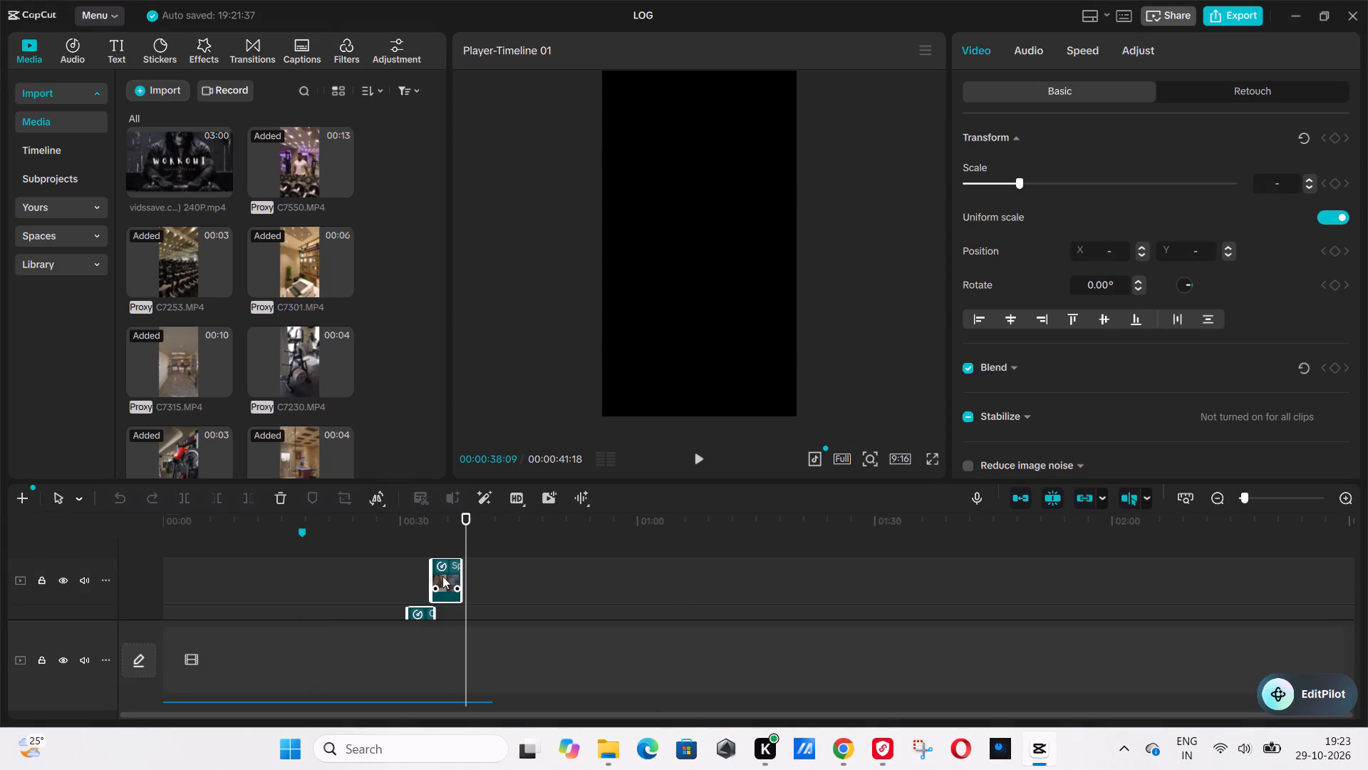
right_click(442, 576)
click(511, 354)
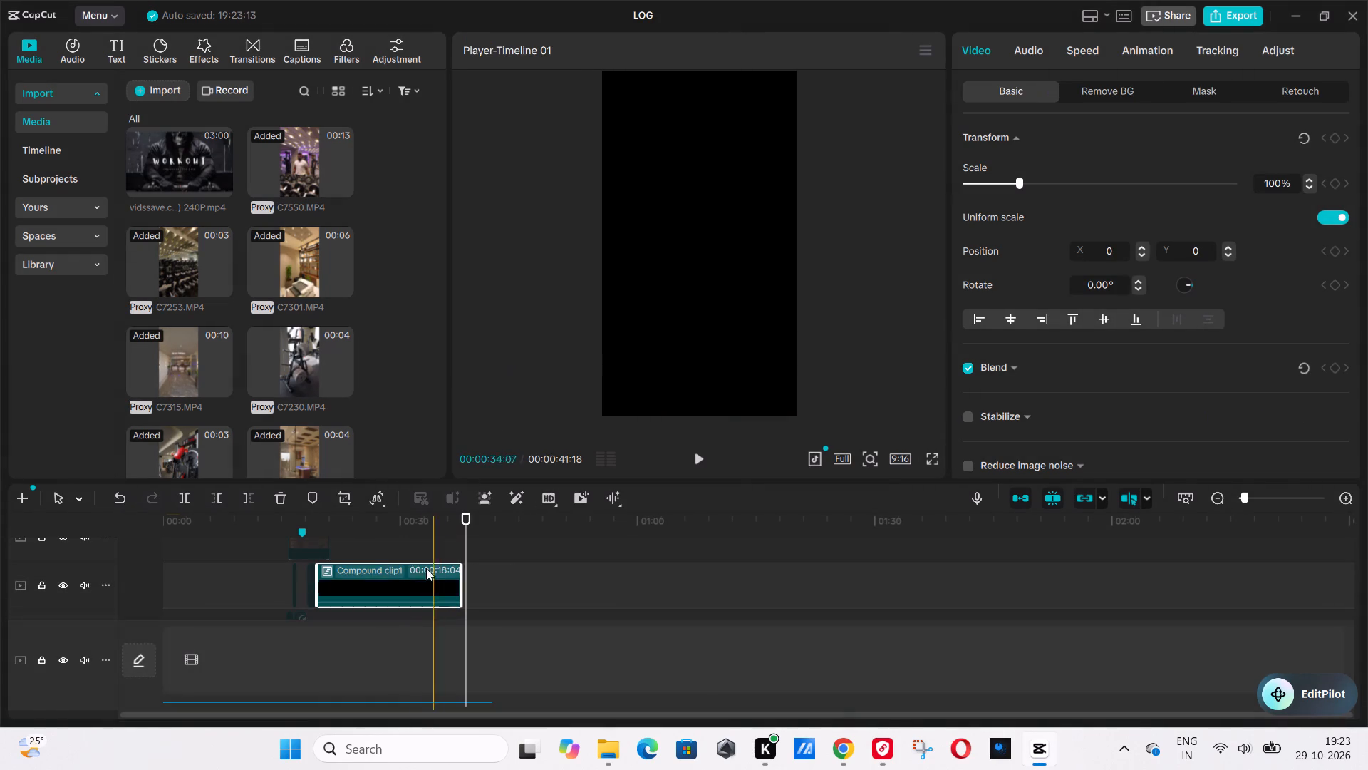
Play back the start of the new compound clip and the section just before it to check its content.
click(322, 544)
key(space)
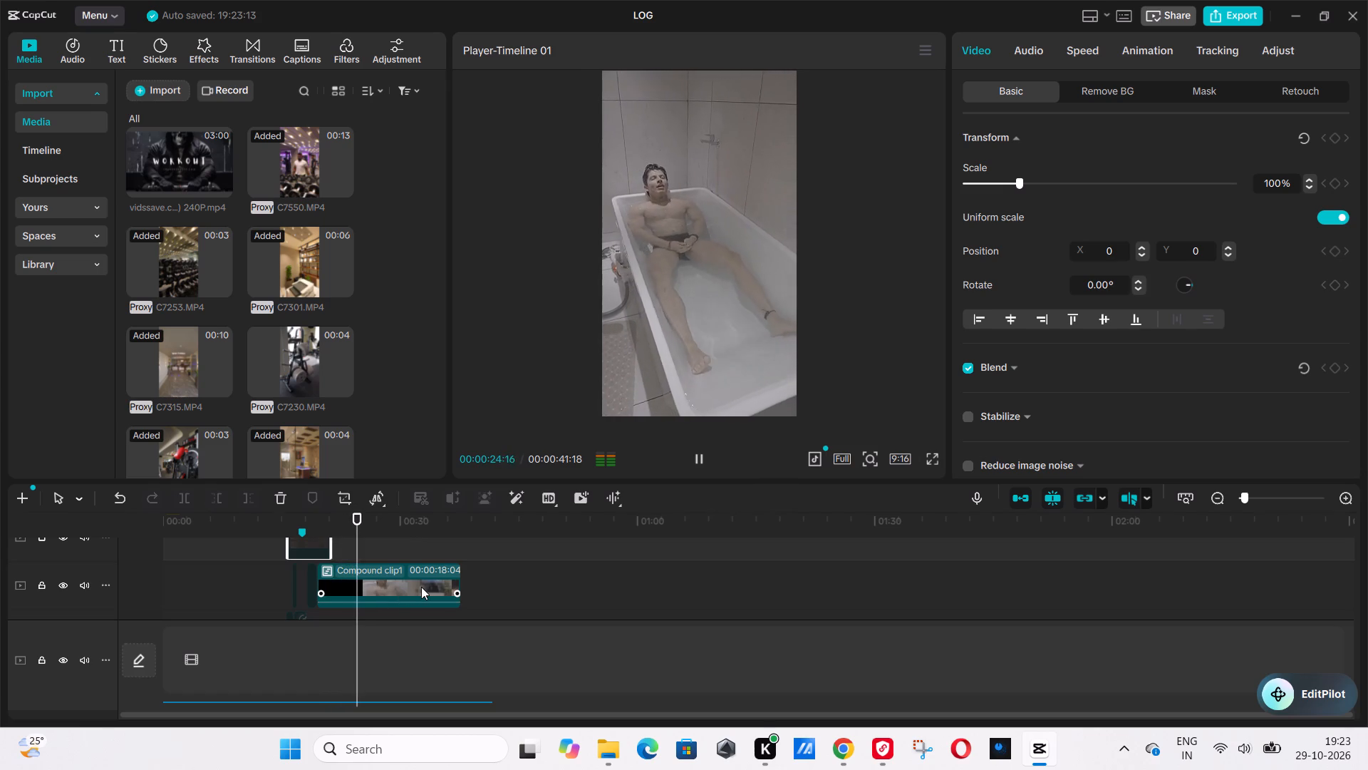
click(331, 584)
key(space)
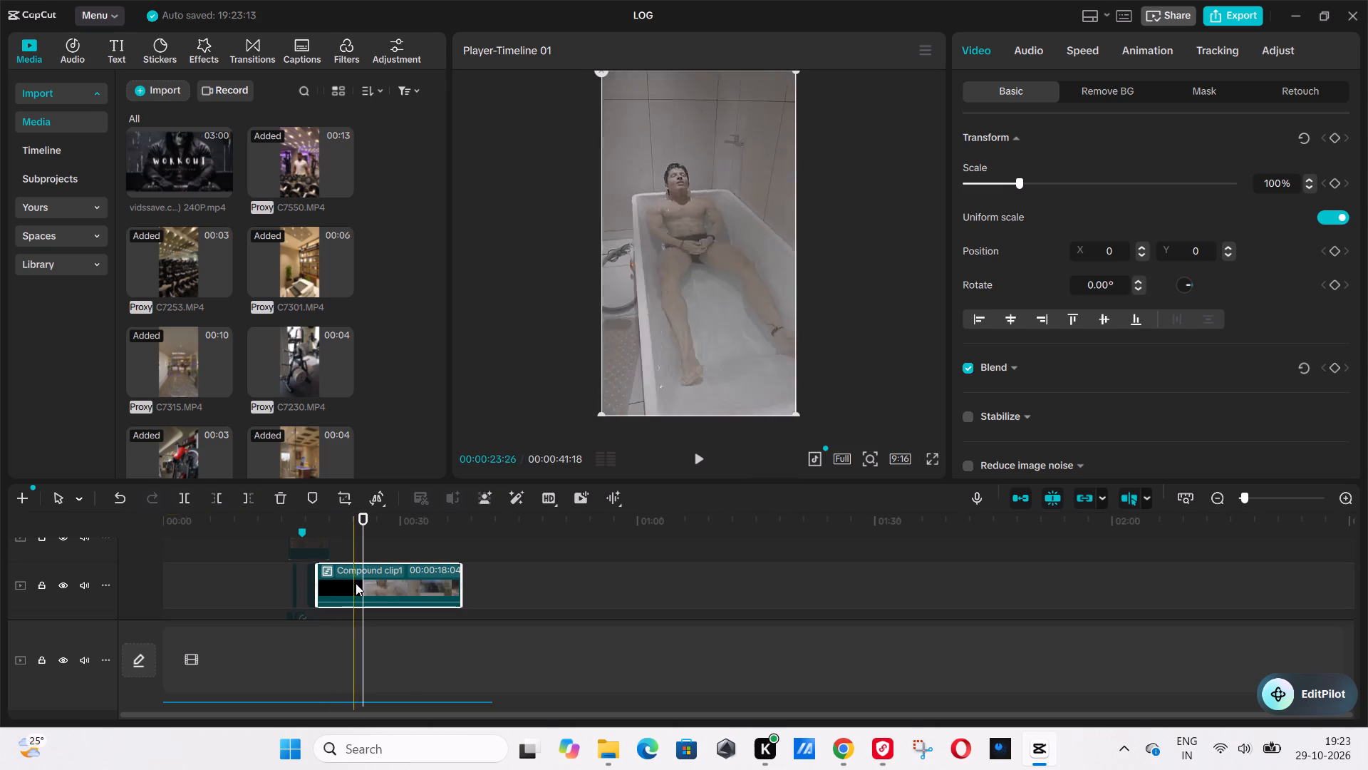
click(308, 575)
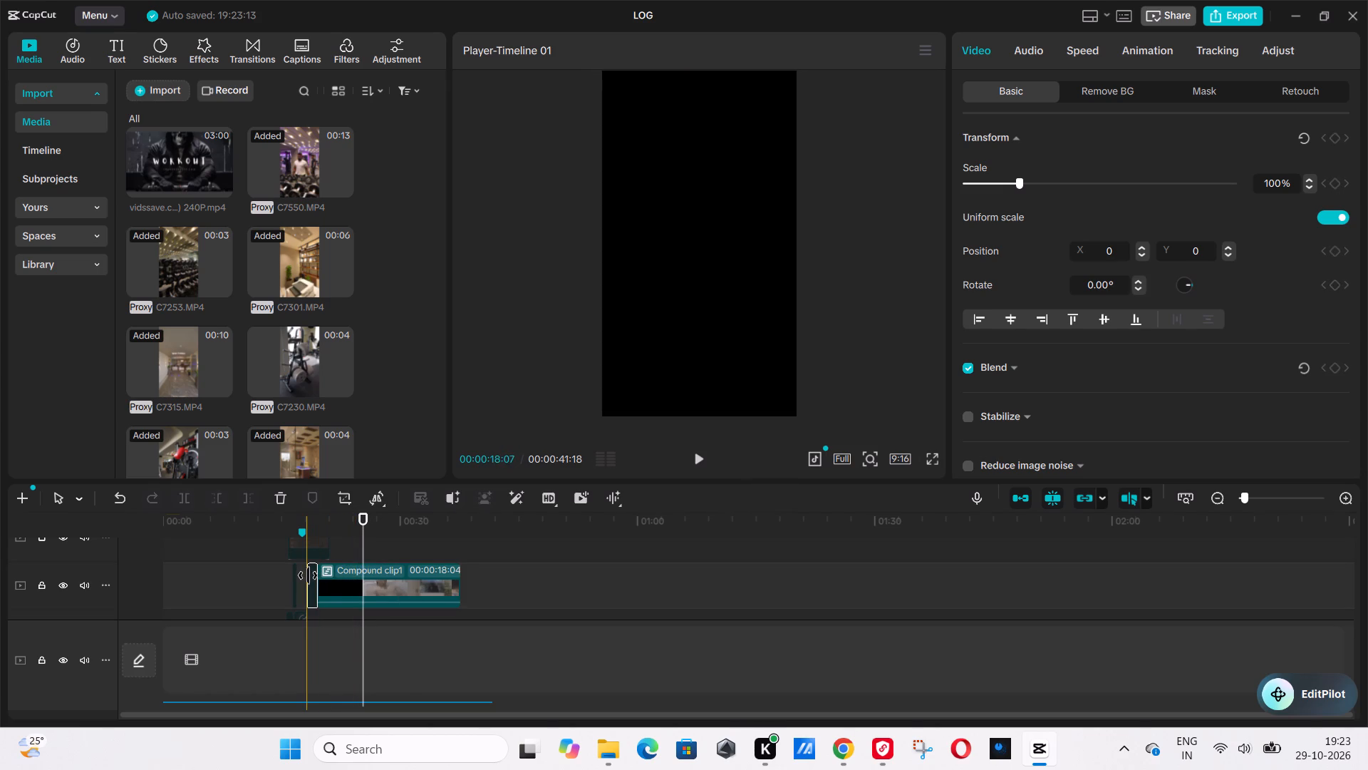
key(space)
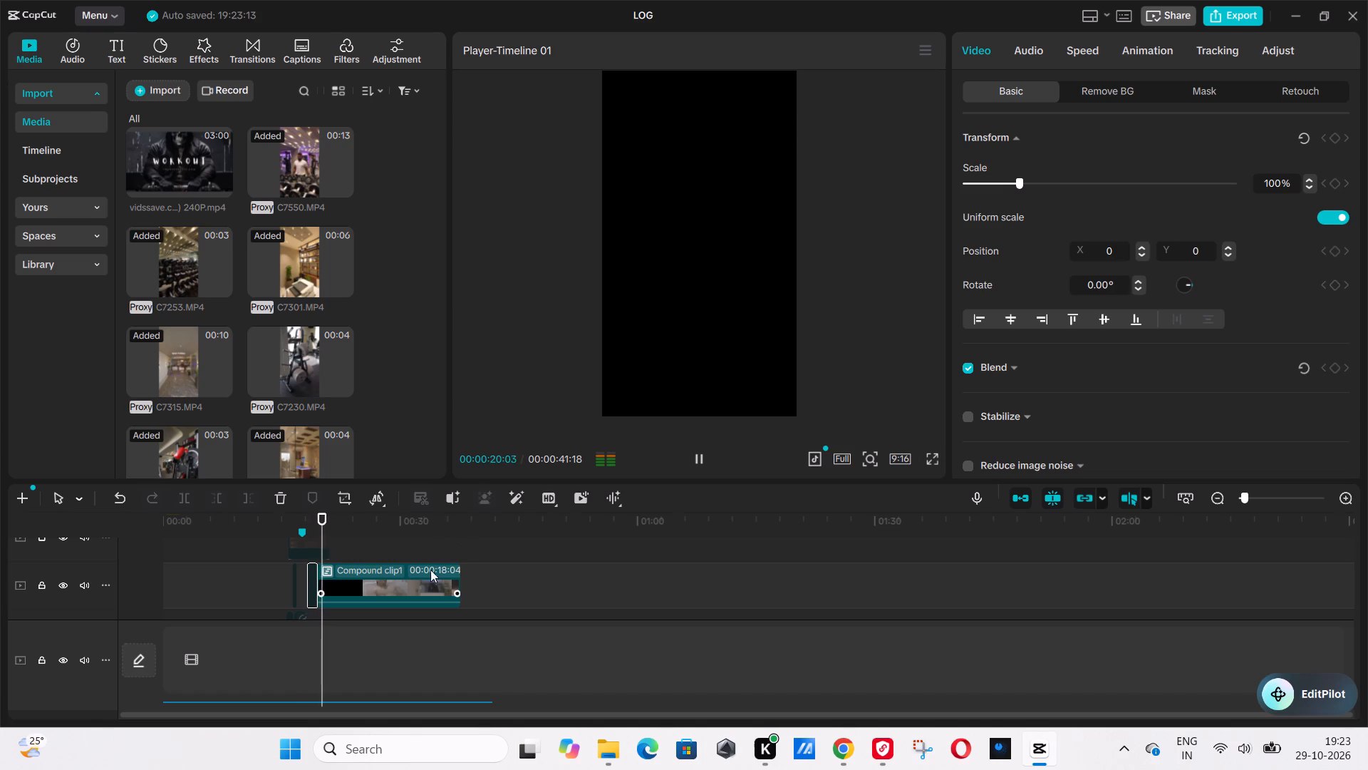
click(420, 582)
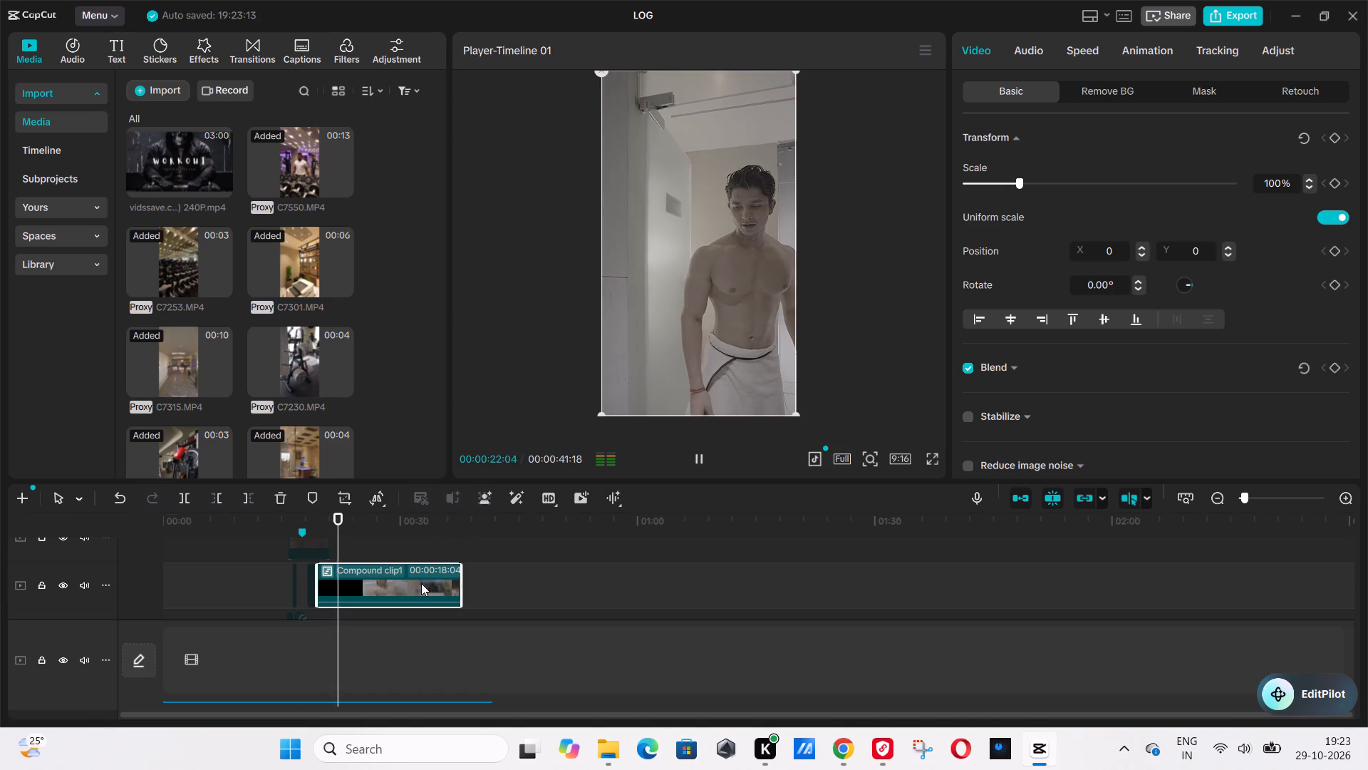
key(space)
Export only the compound clip to the NO LOG folder with the title 2, at 4K, H.264, mp4, 30fps.
right_click(421, 583)
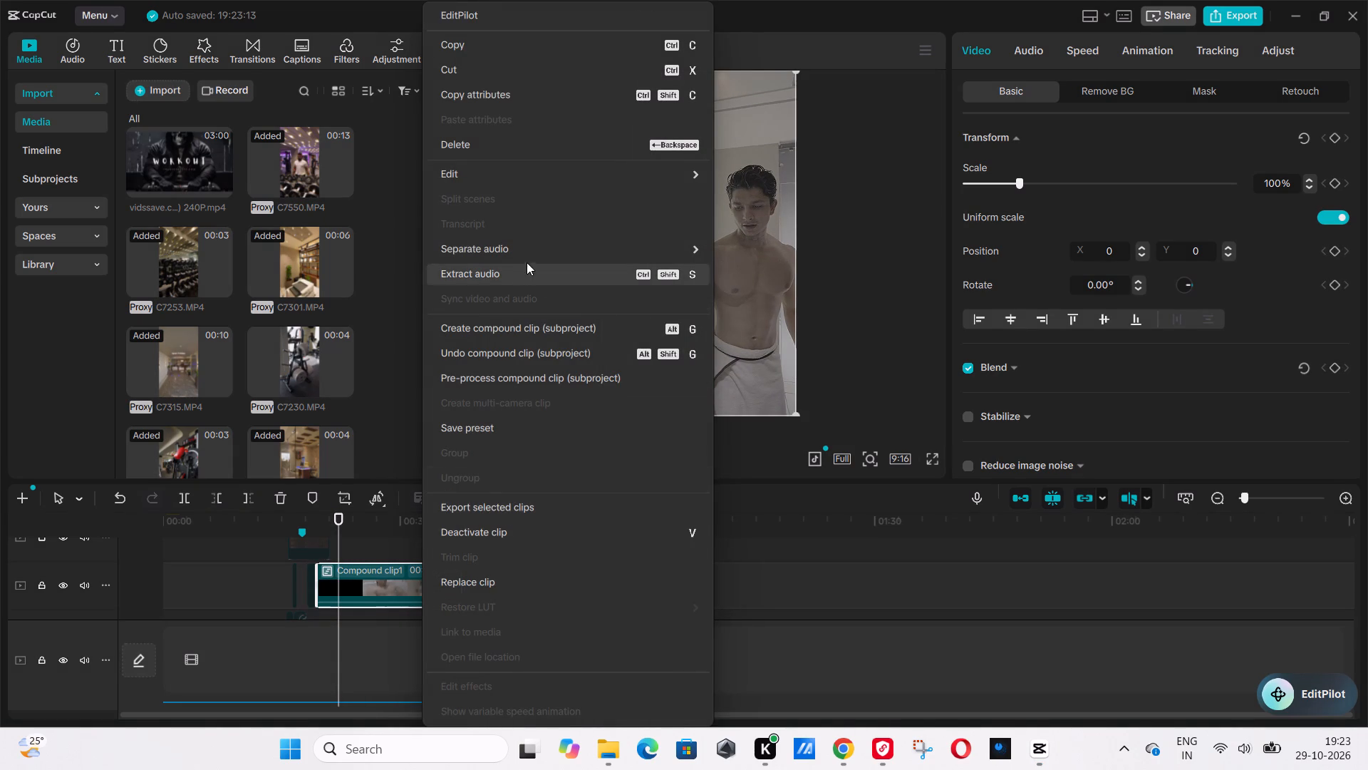
click(479, 506)
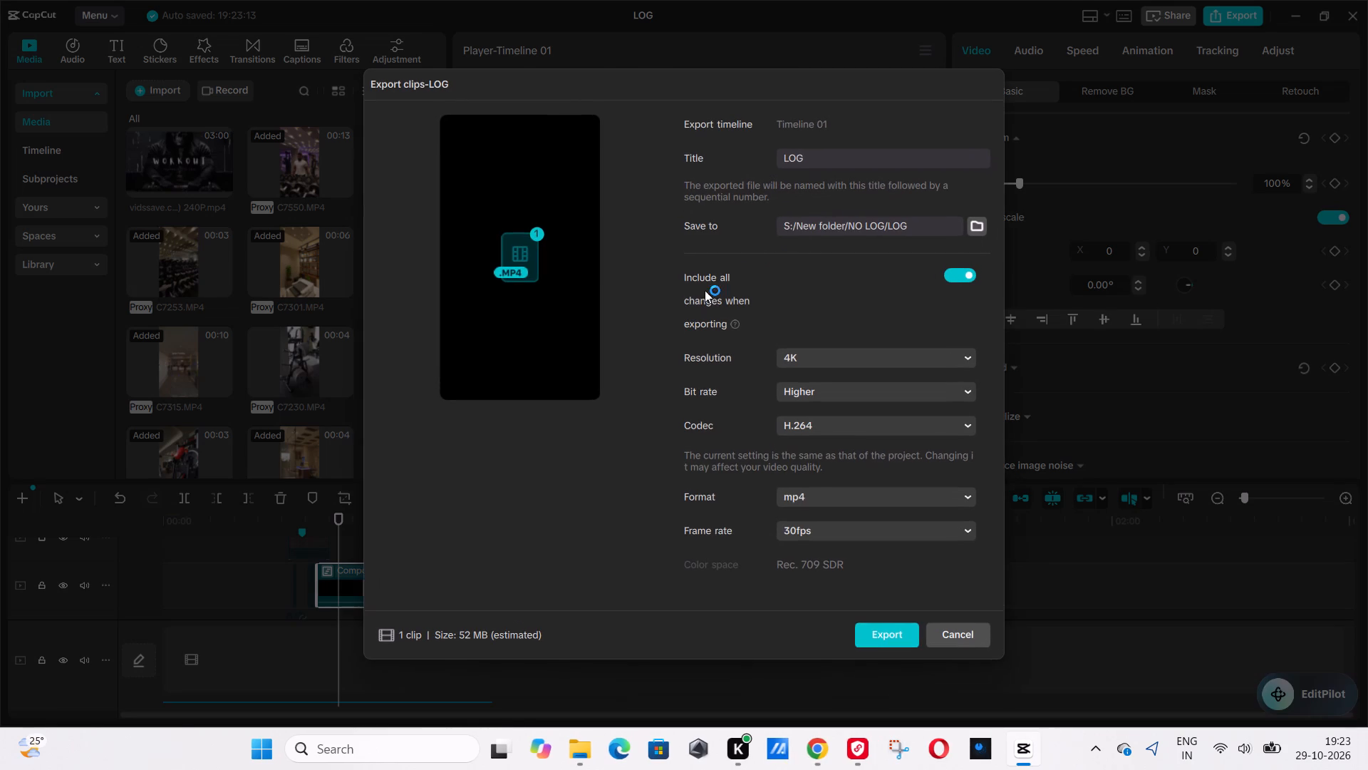
click(809, 146)
drag(817, 157, 697, 154)
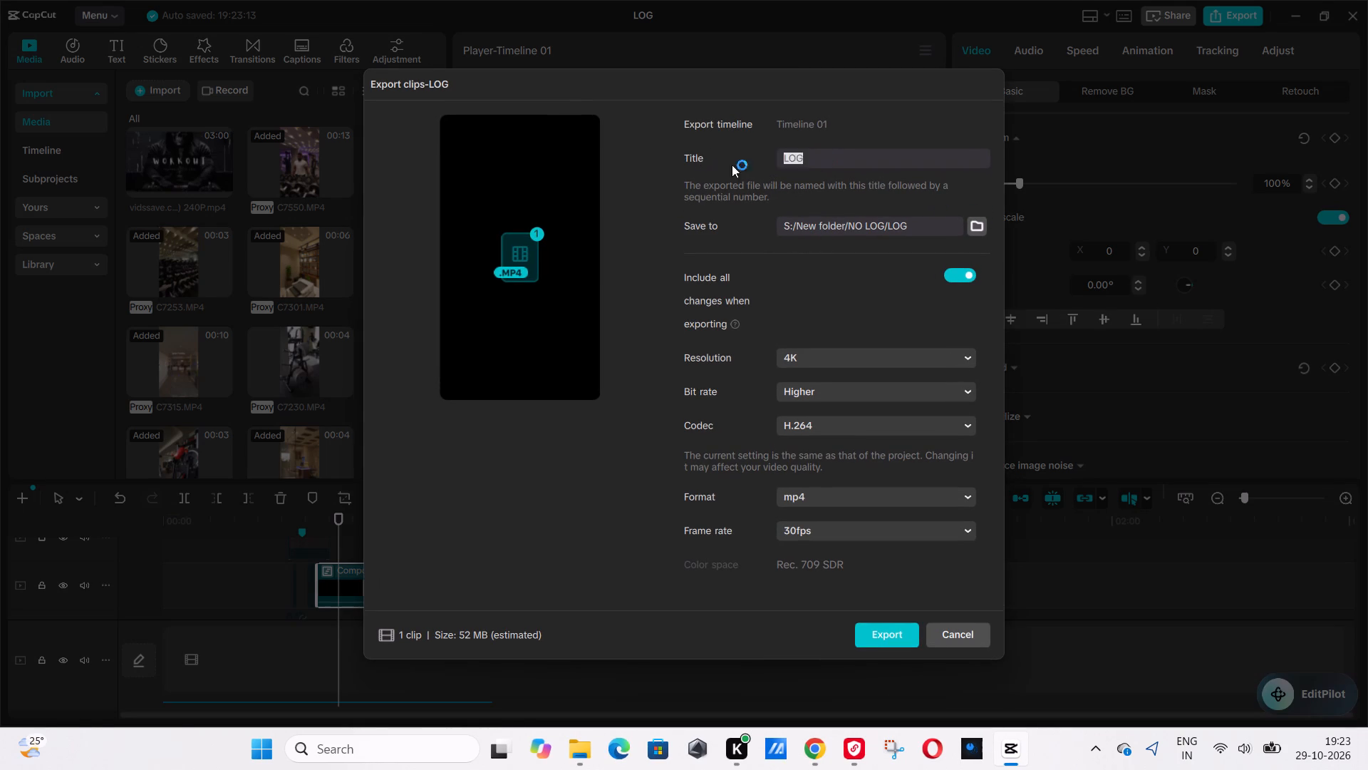
key(2)
click(871, 635)
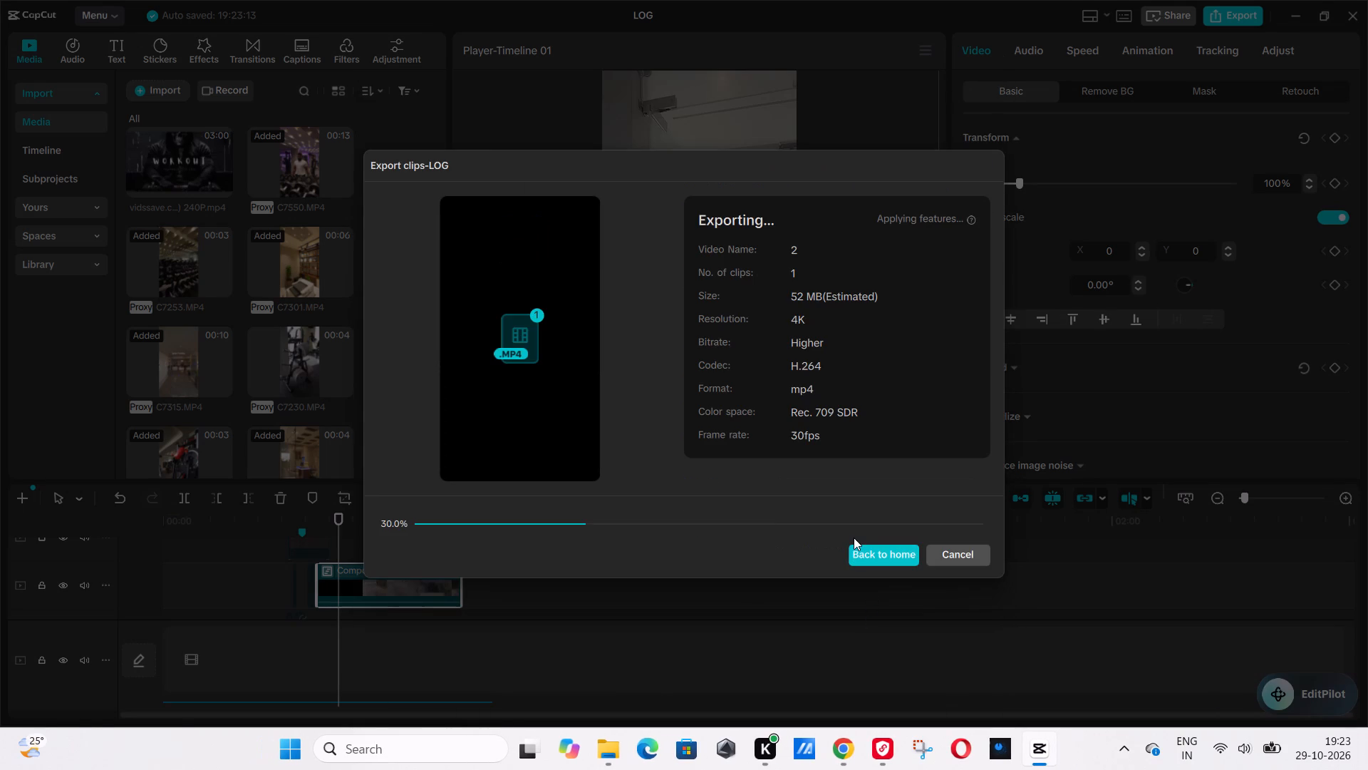
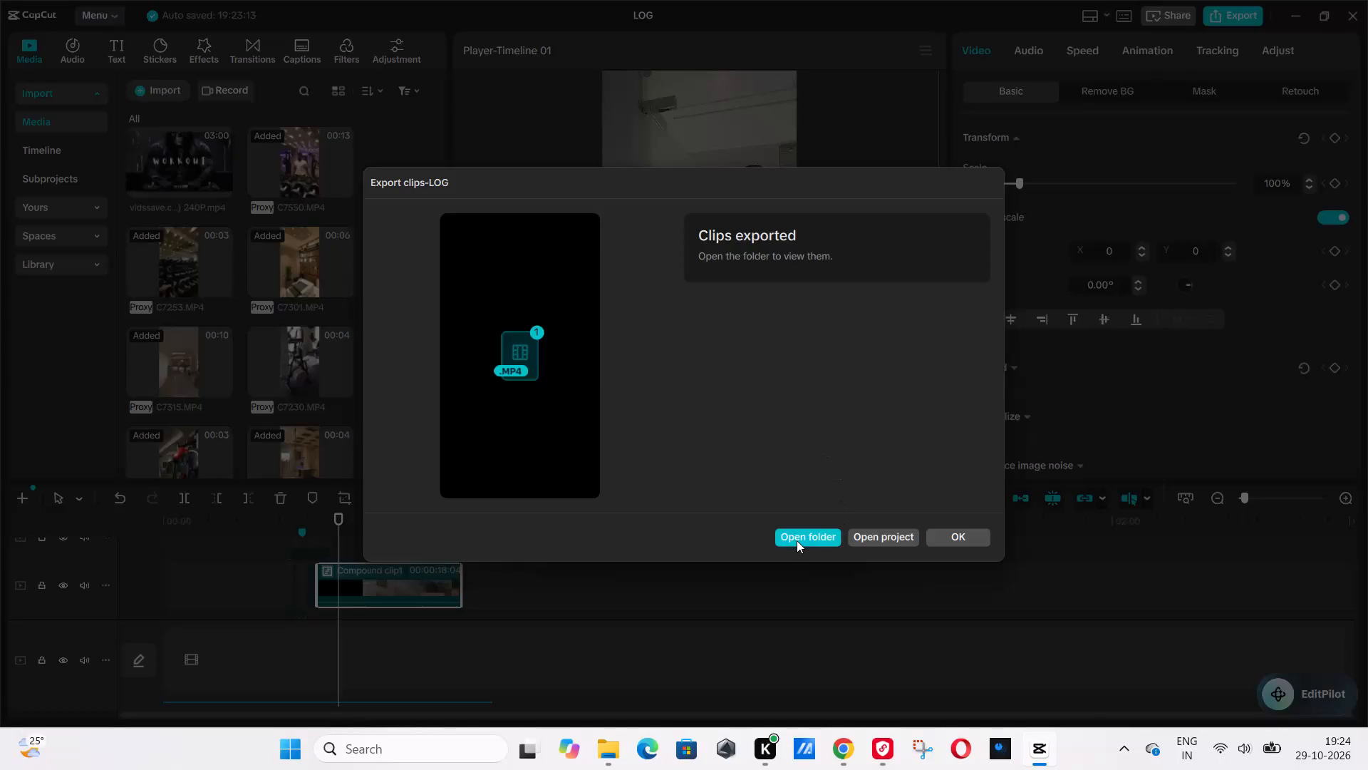
Close the finished clip export in CapCut.
key(alt+Tab)
click(960, 538)
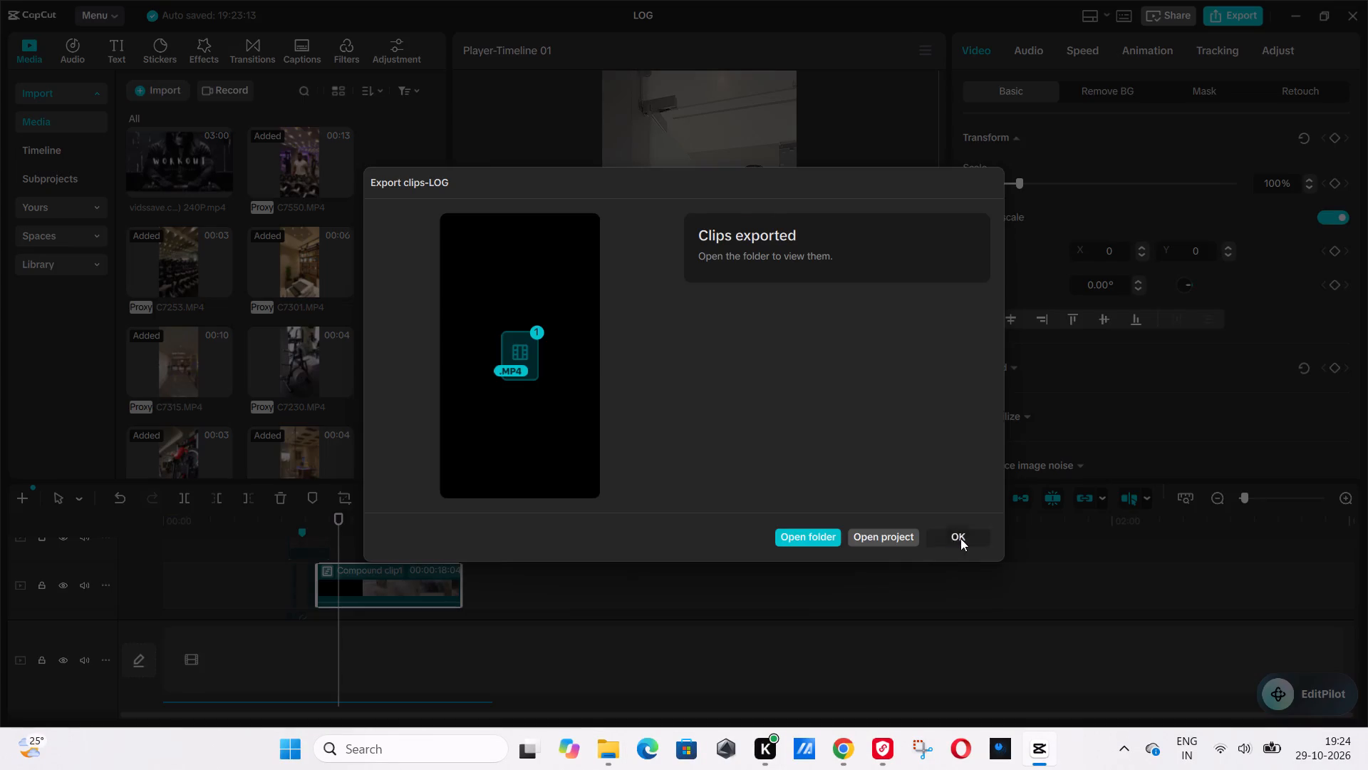
Switch to File Explorer and check the exported clip's folder 2 and its parent folders up to New folder on the S: drive.
key(alt+Tab)
click(91, 61)
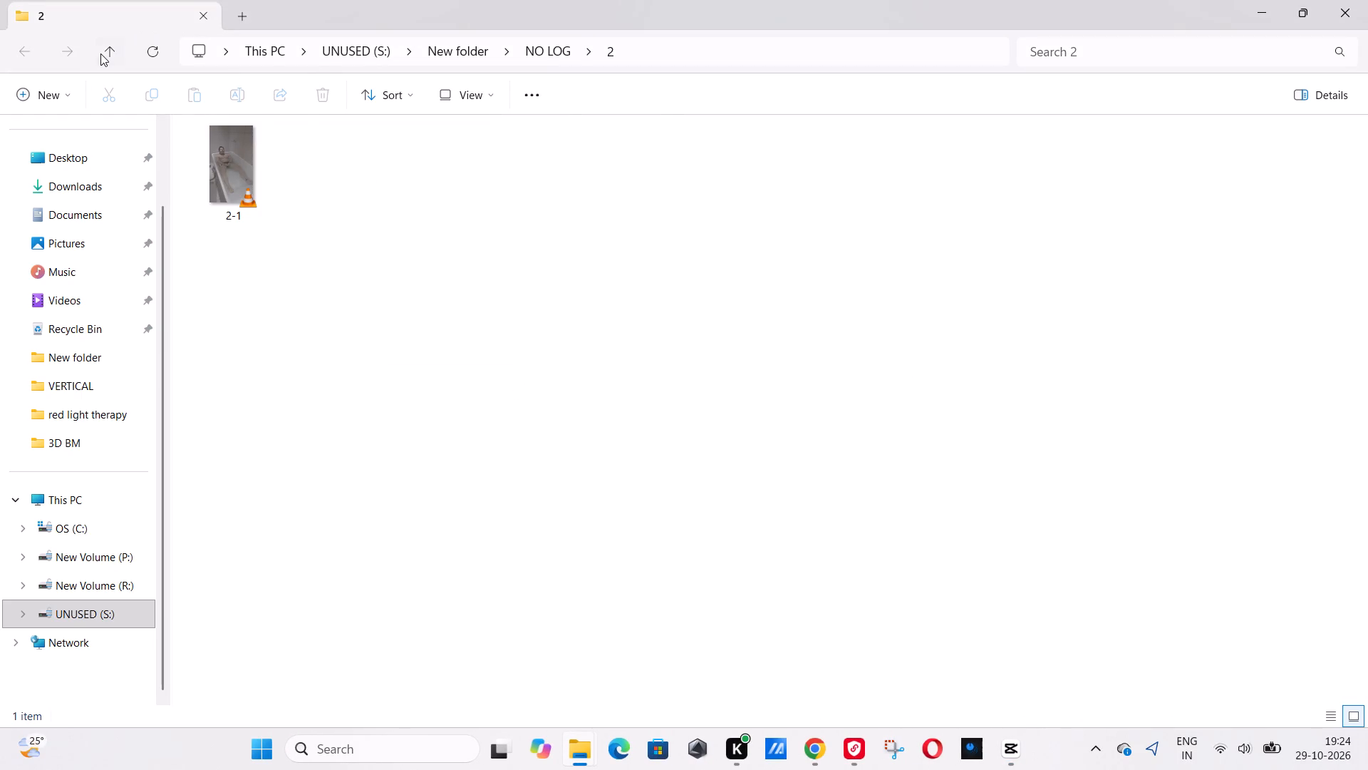
click(101, 53)
click(101, 53)
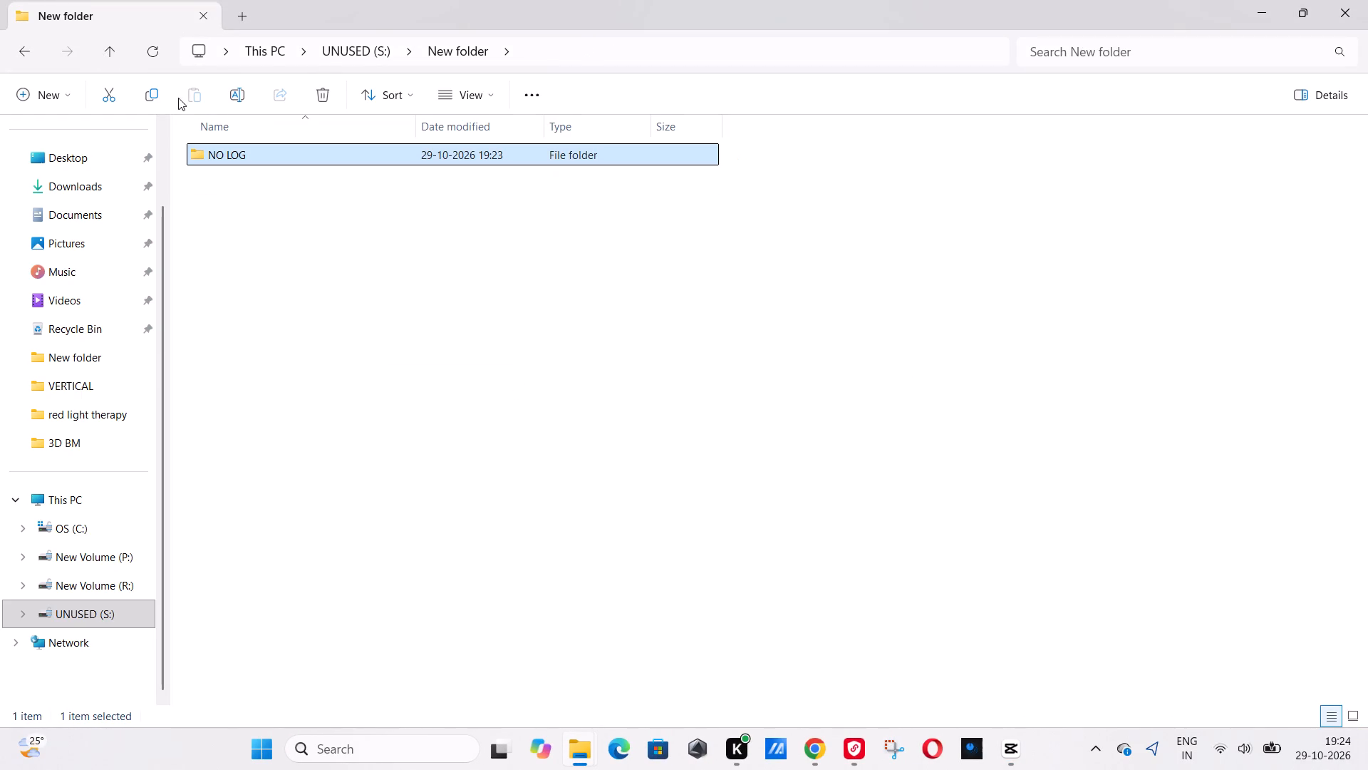
click(110, 48)
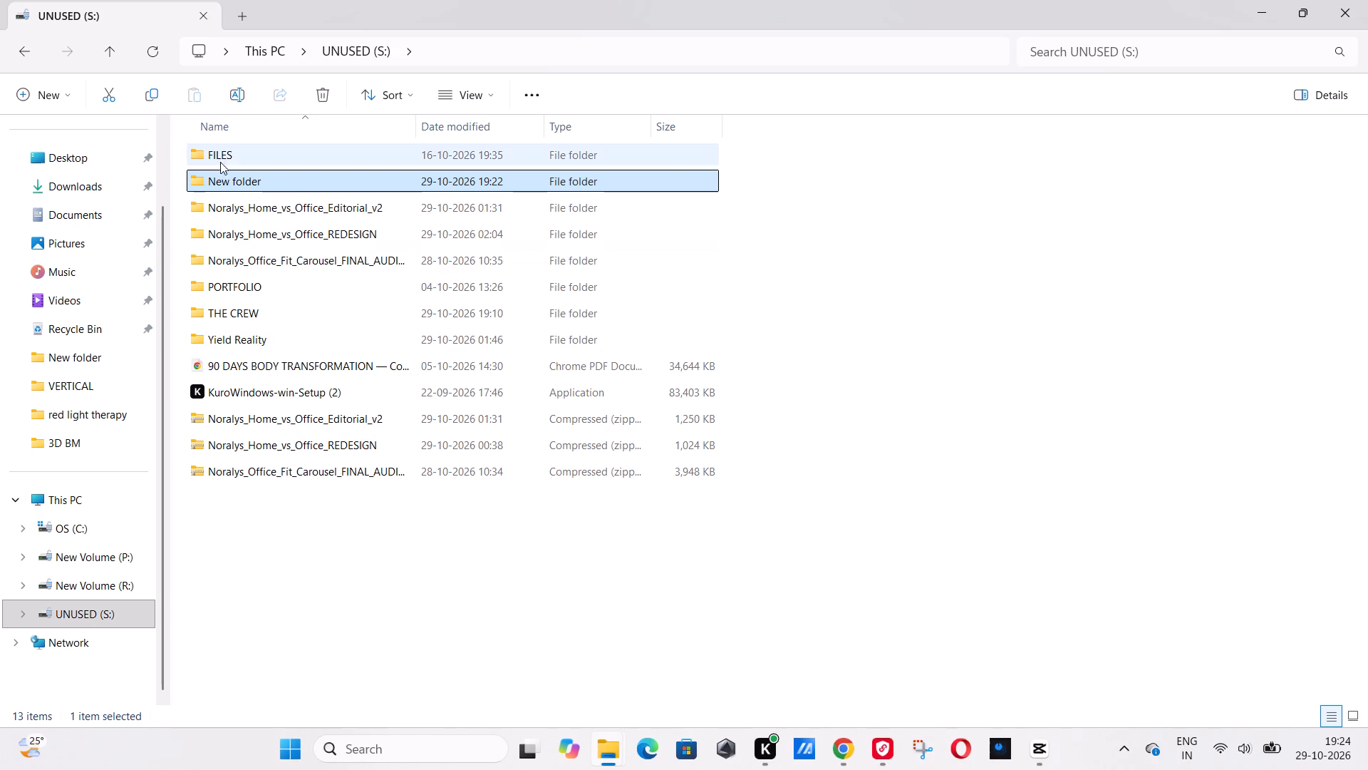
double_click(230, 183)
Switch back to CapCut, close the LOG project and bring up the Projects list on the home page.
key(alt+Tab)
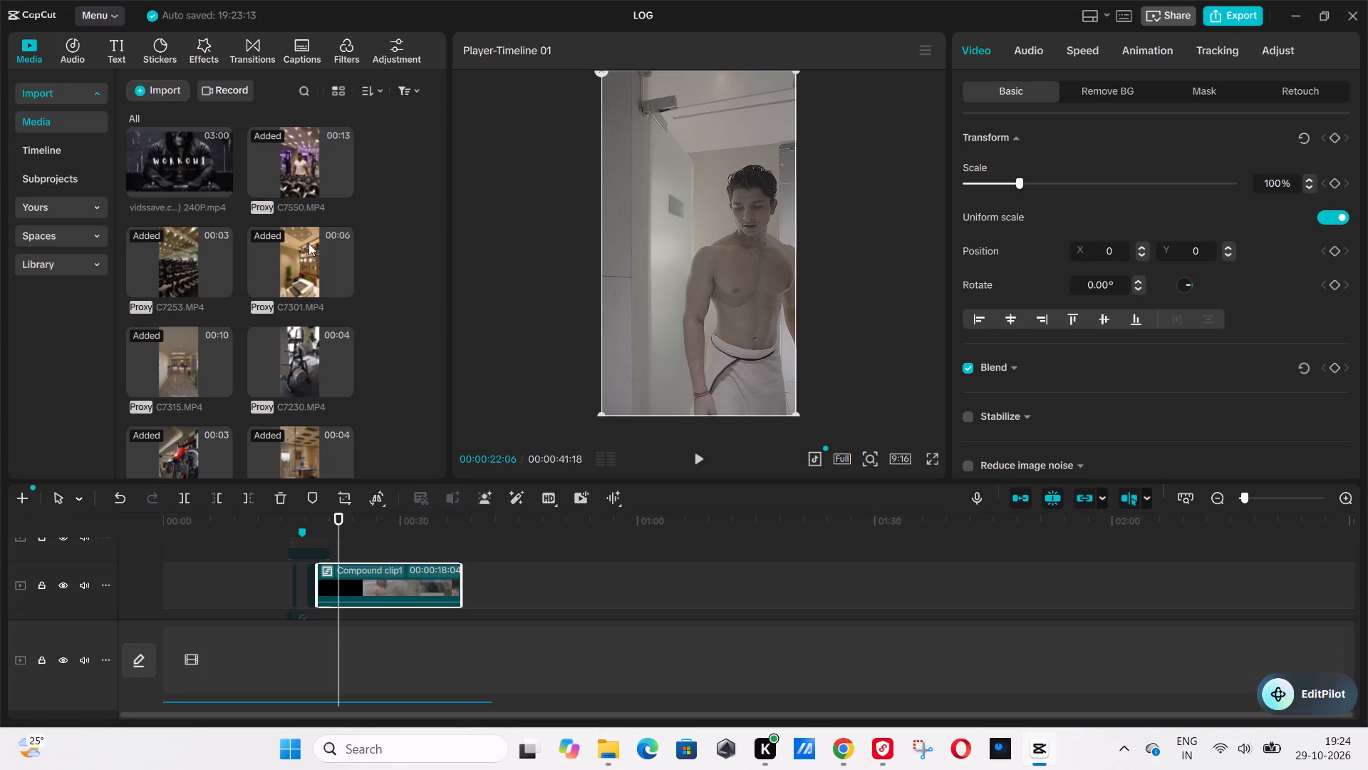
click(1359, 19)
scroll(390, 423, down, 5)
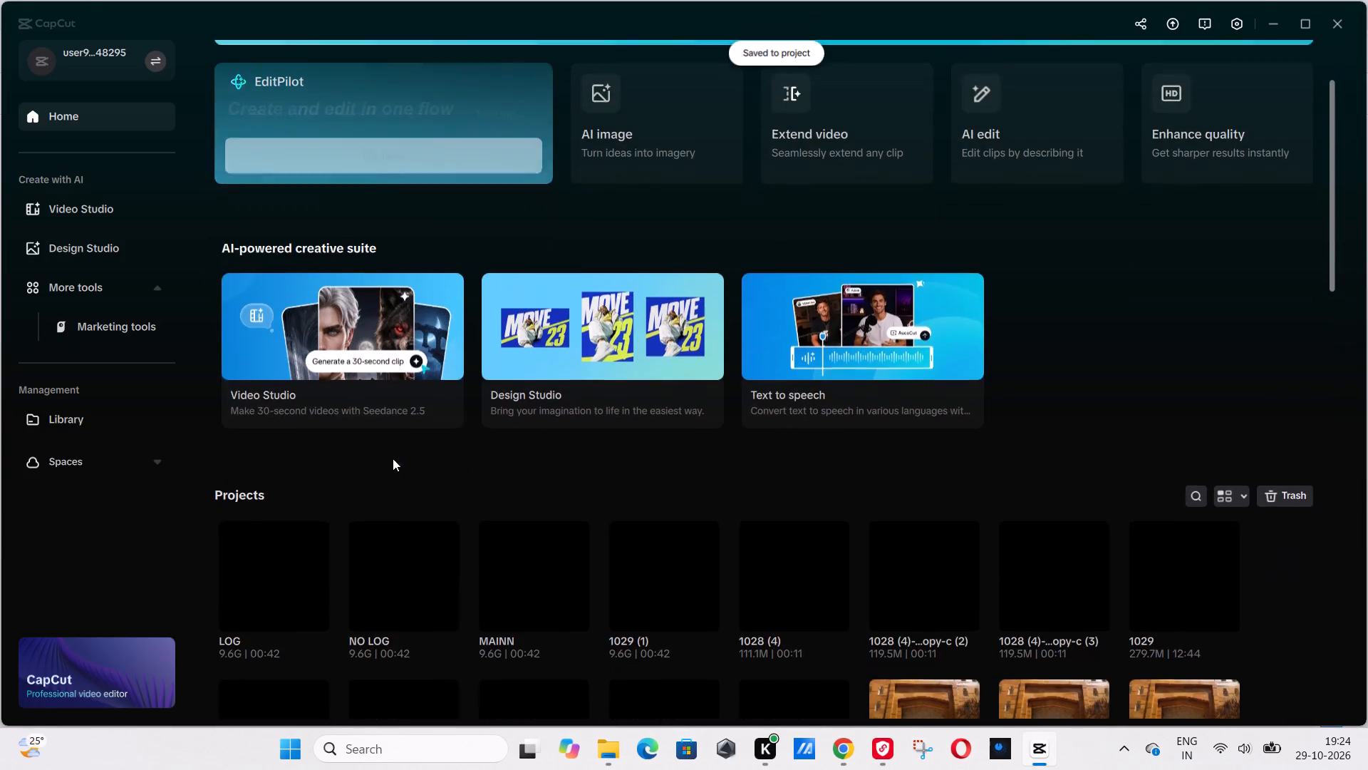
scroll(368, 486, down, 4)
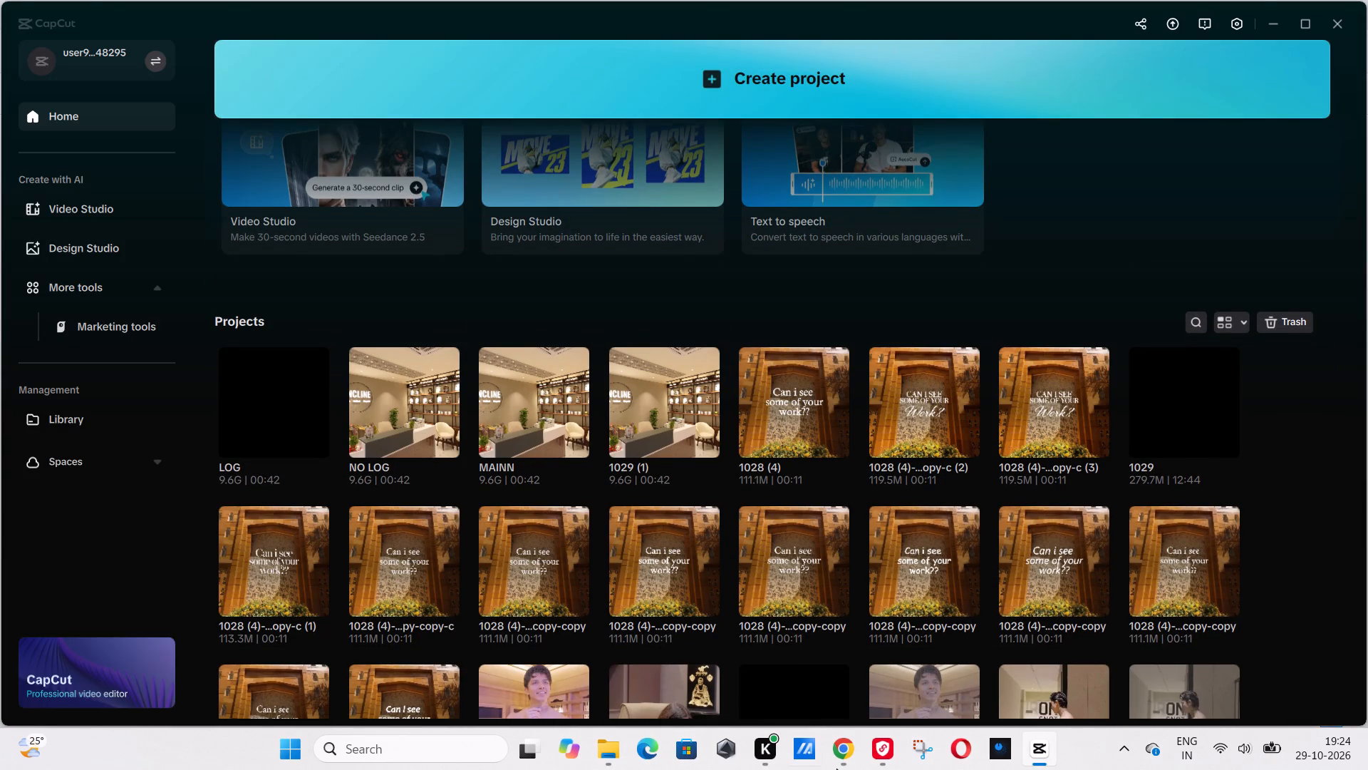
Switch to File Explorer and open the Untitled Premiere Pro project from the THE CREW folder on the S: drive.
click(611, 751)
click(649, 655)
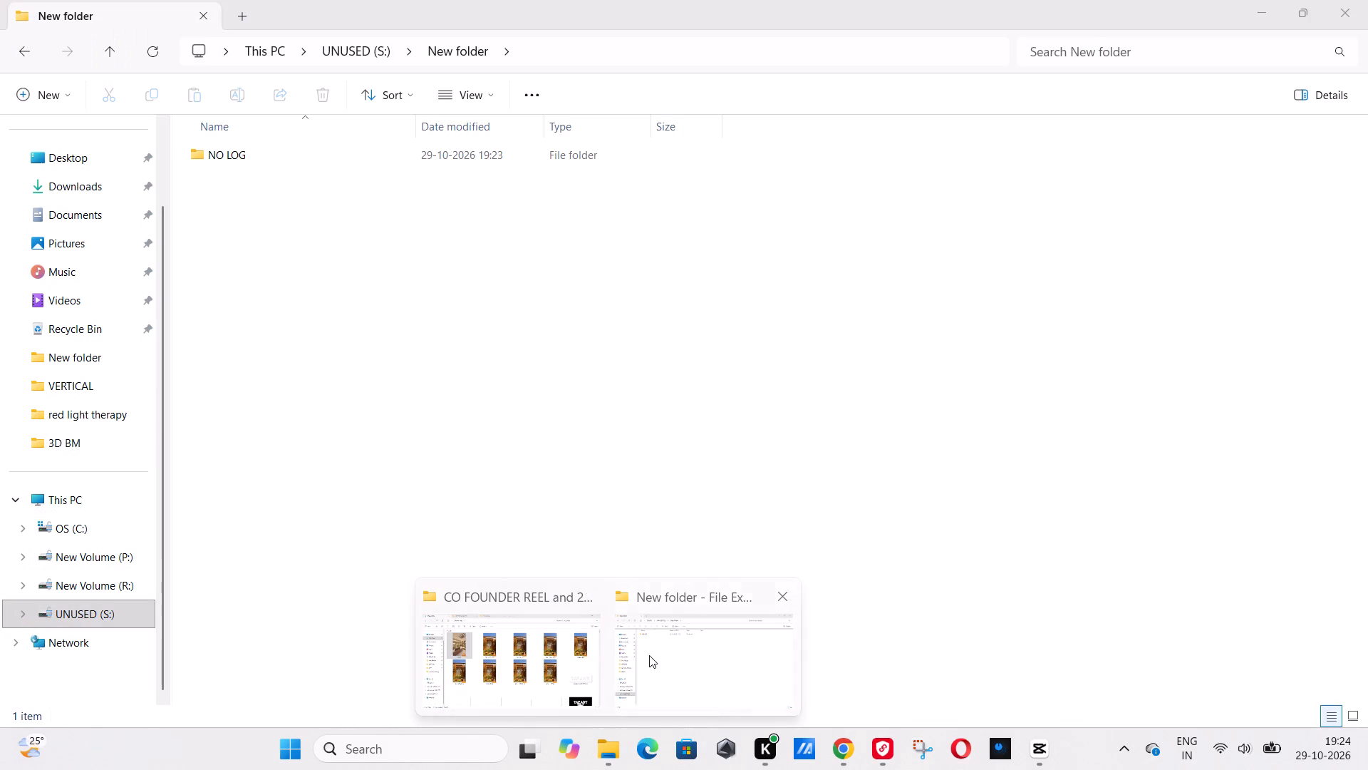
click(134, 42)
click(124, 48)
click(117, 48)
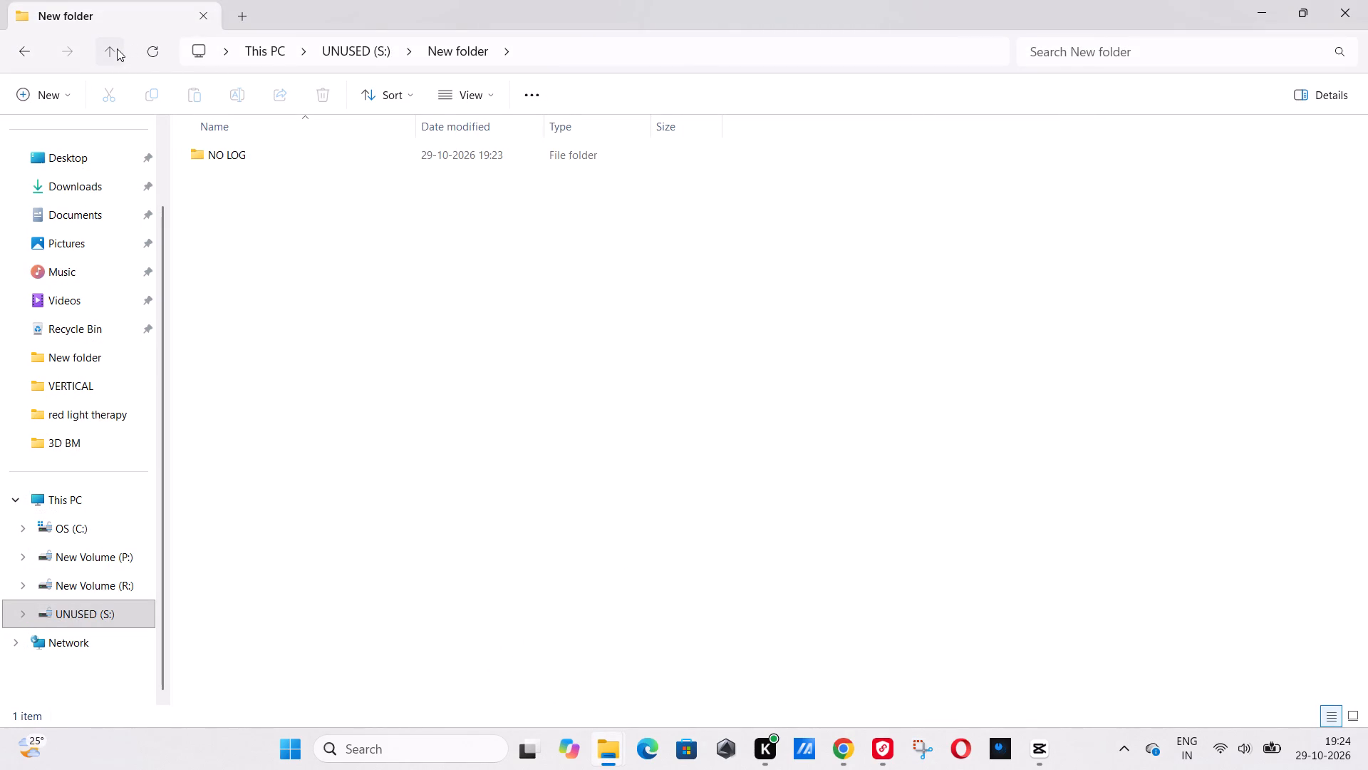
double_click(240, 307)
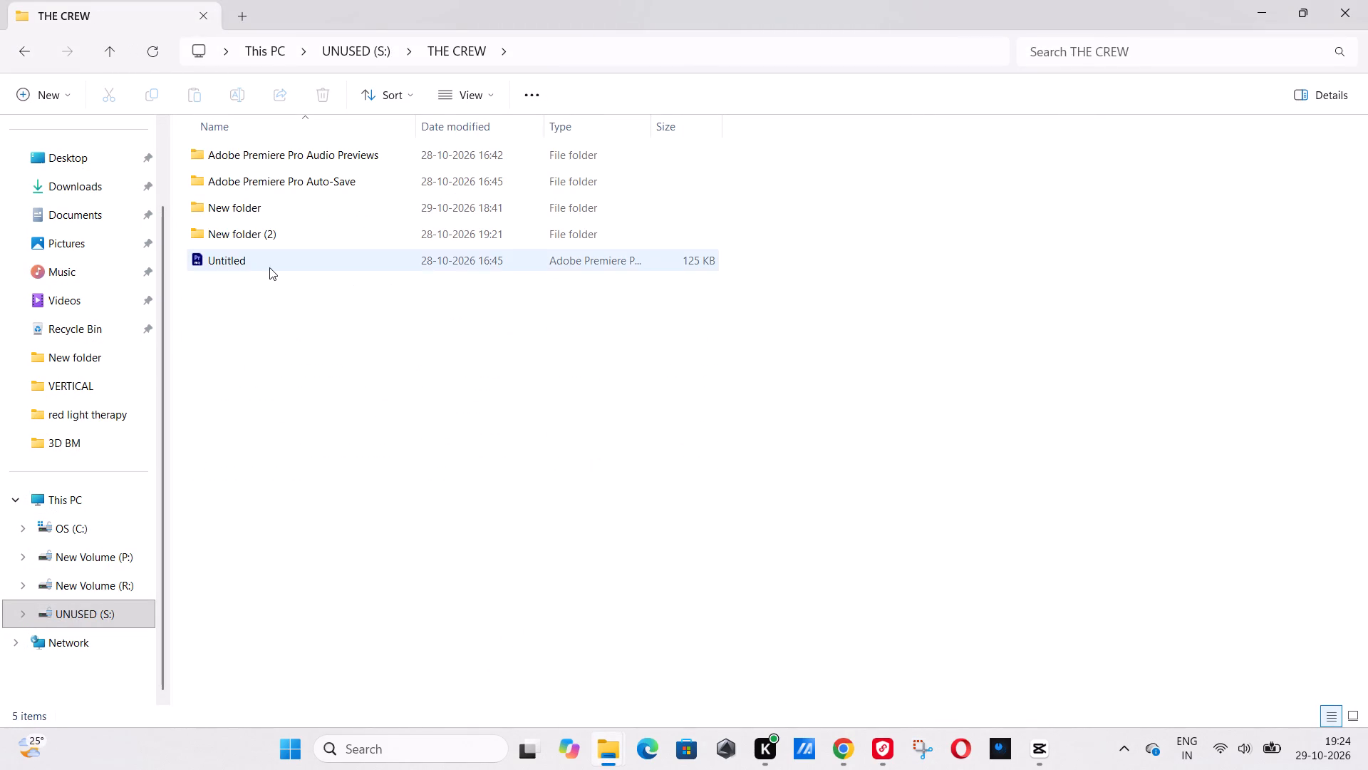
double_click(269, 267)
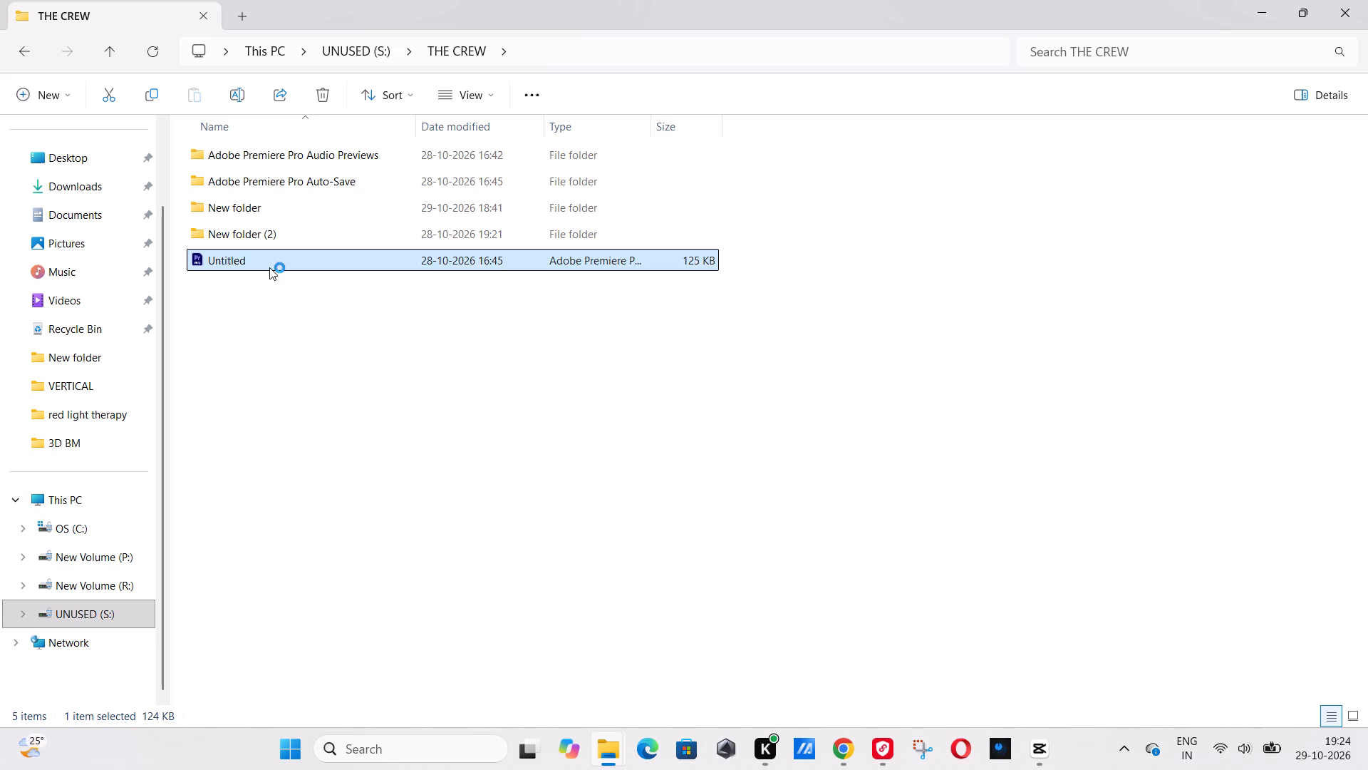
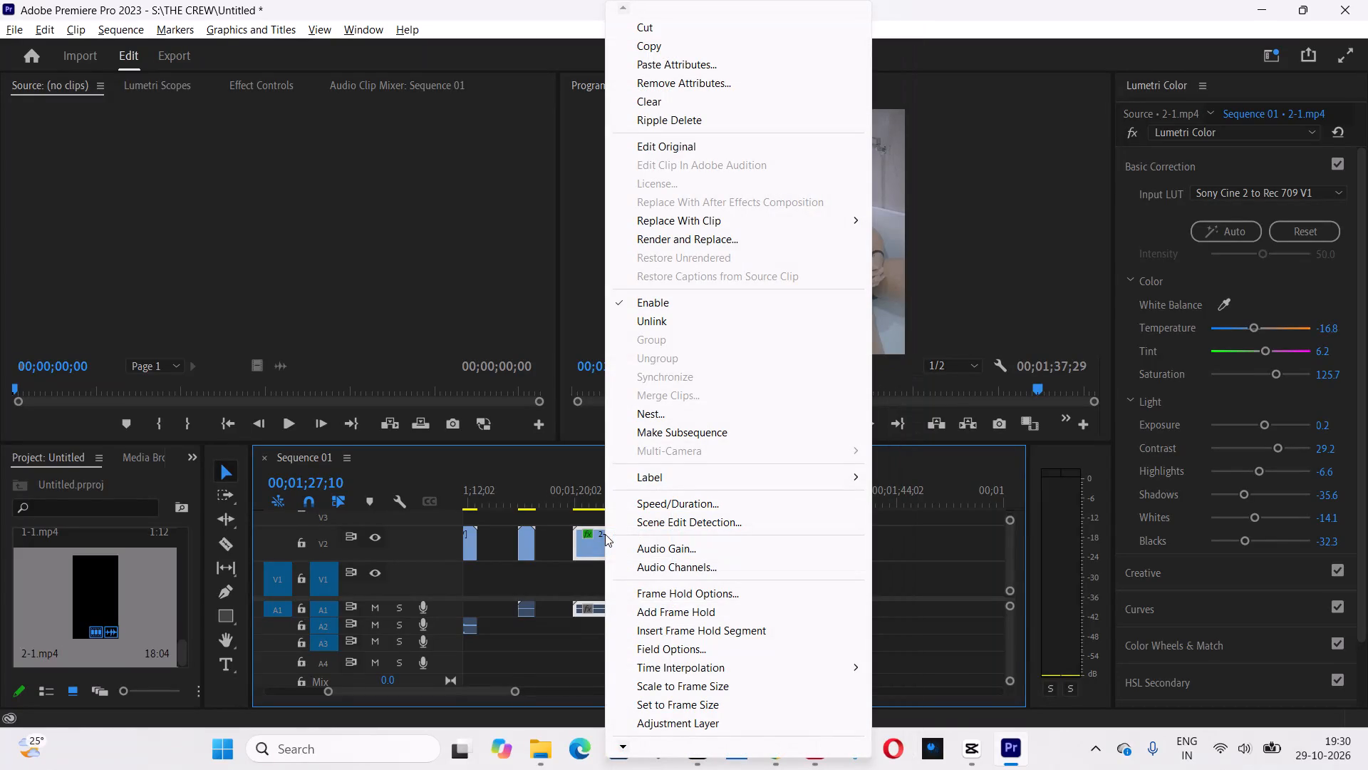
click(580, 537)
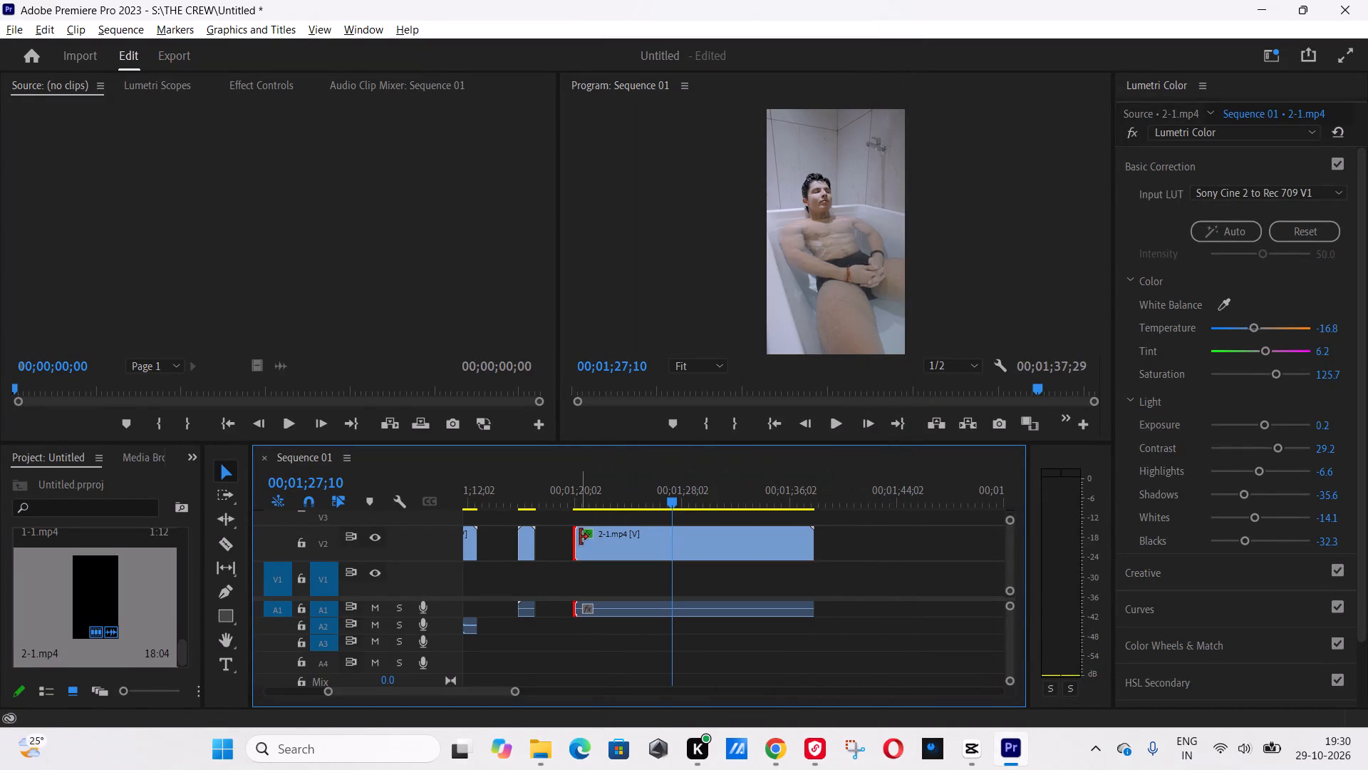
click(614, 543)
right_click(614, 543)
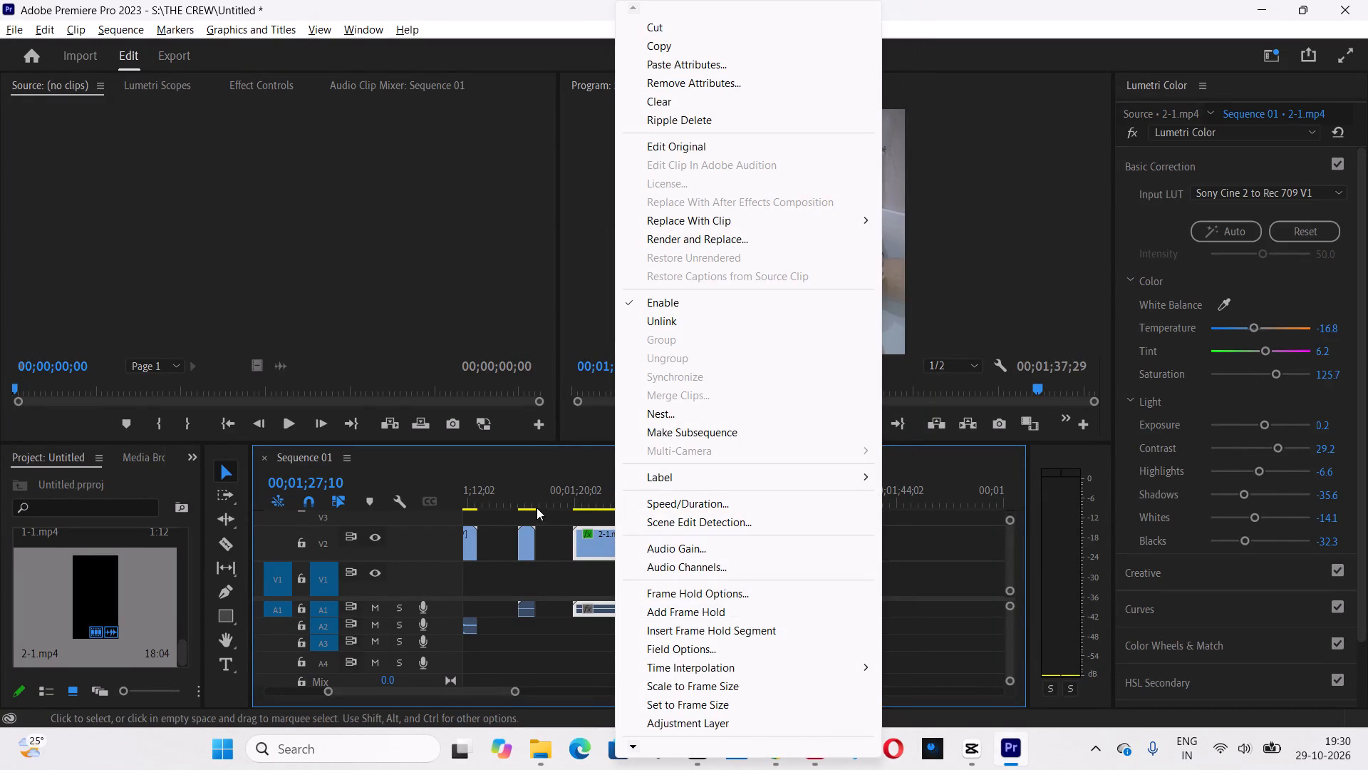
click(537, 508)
Move the playhead to 00;01;23;26 in Sequence 01 and open the clip options for 2-1.mp4 on track V2.
click(628, 502)
click(639, 530)
right_click(639, 530)
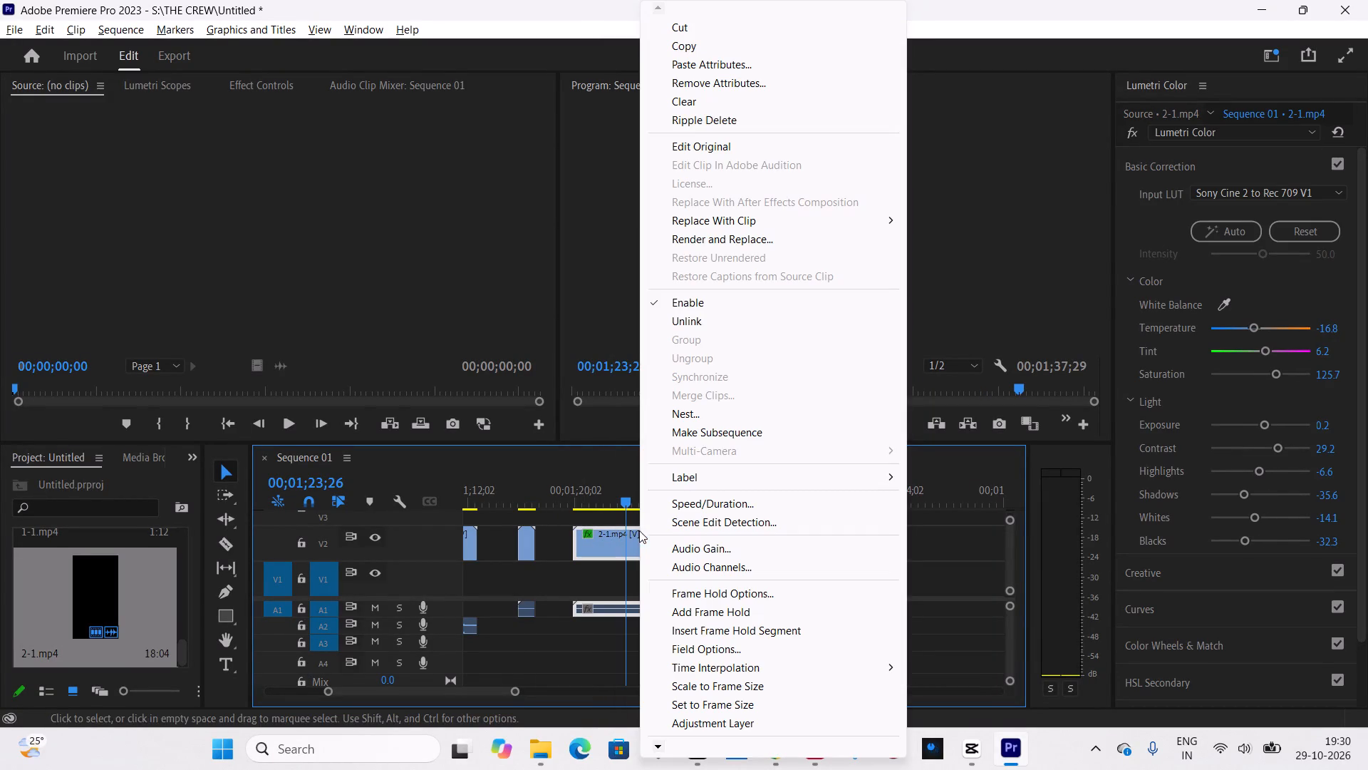
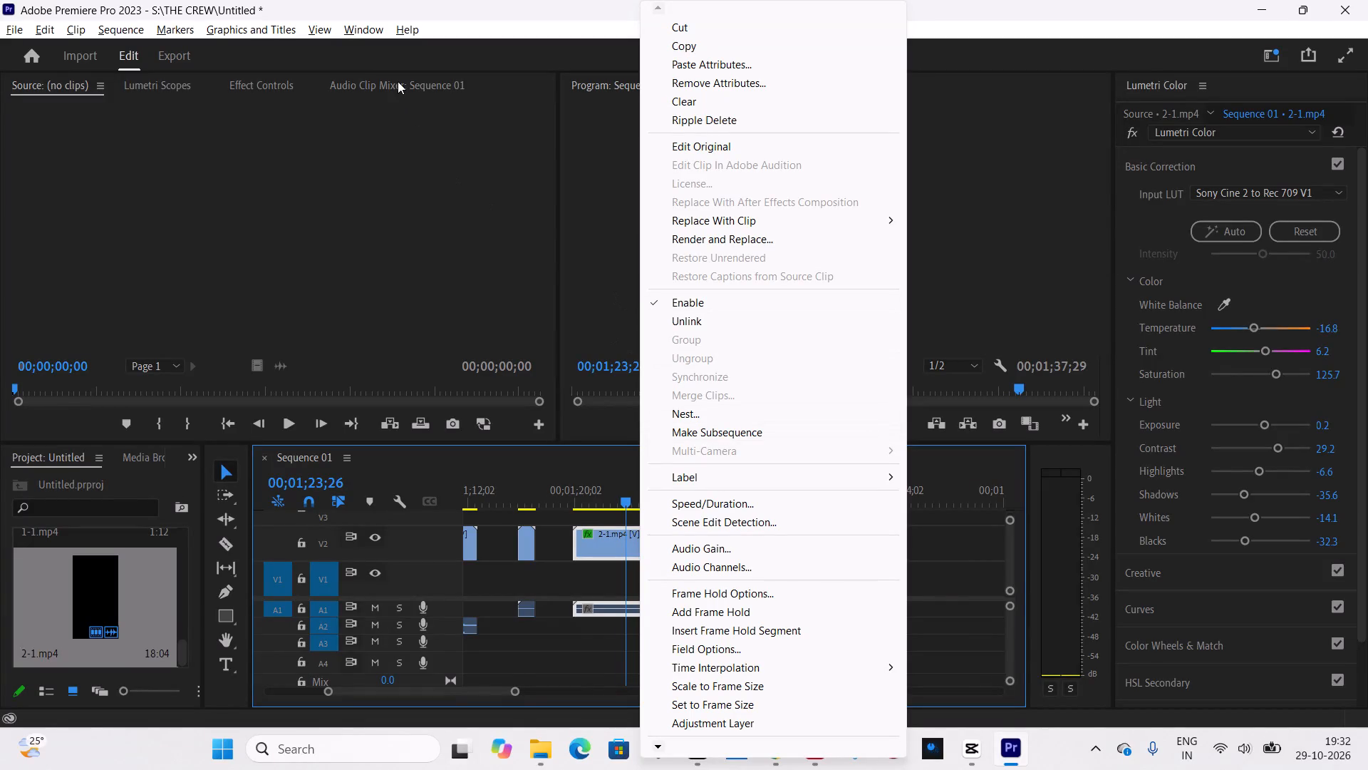
key(alt+Tab)
key(alt+Tab)
key(alt+Tab)
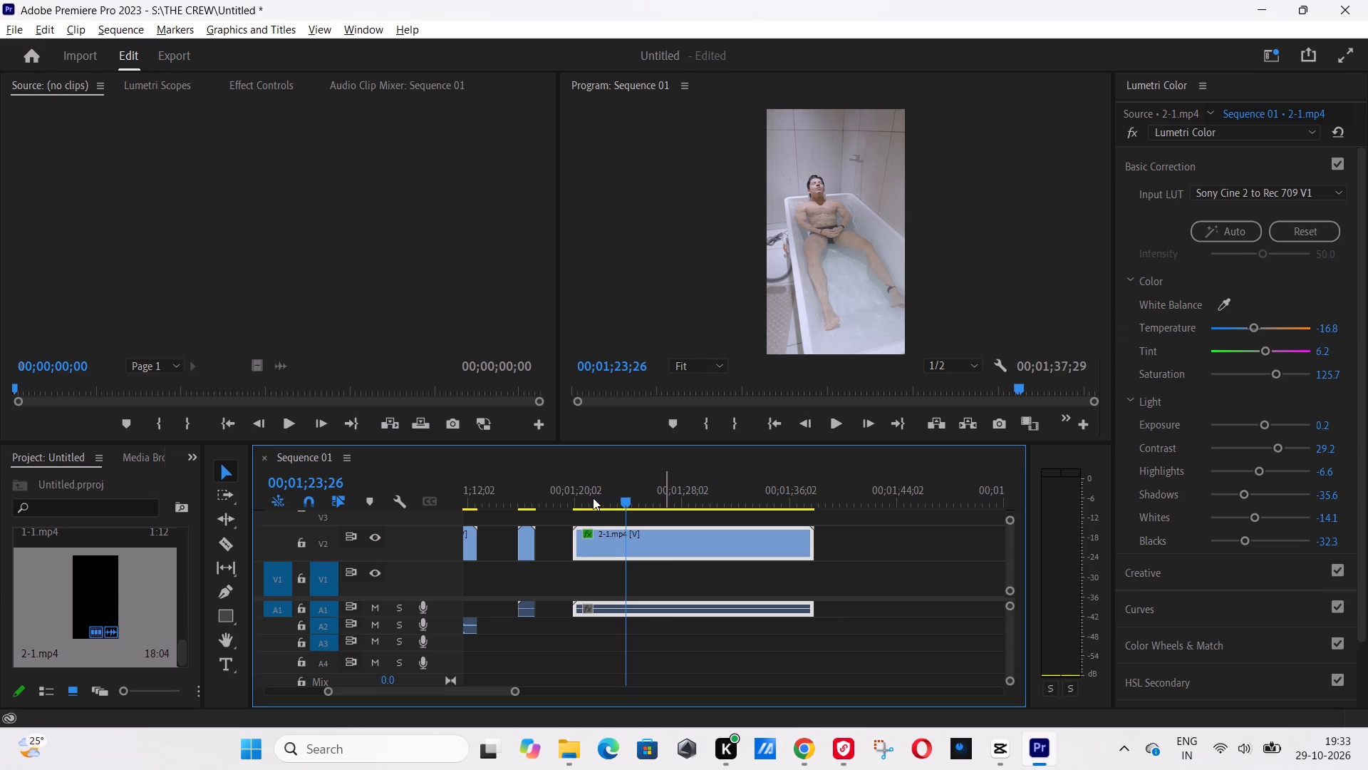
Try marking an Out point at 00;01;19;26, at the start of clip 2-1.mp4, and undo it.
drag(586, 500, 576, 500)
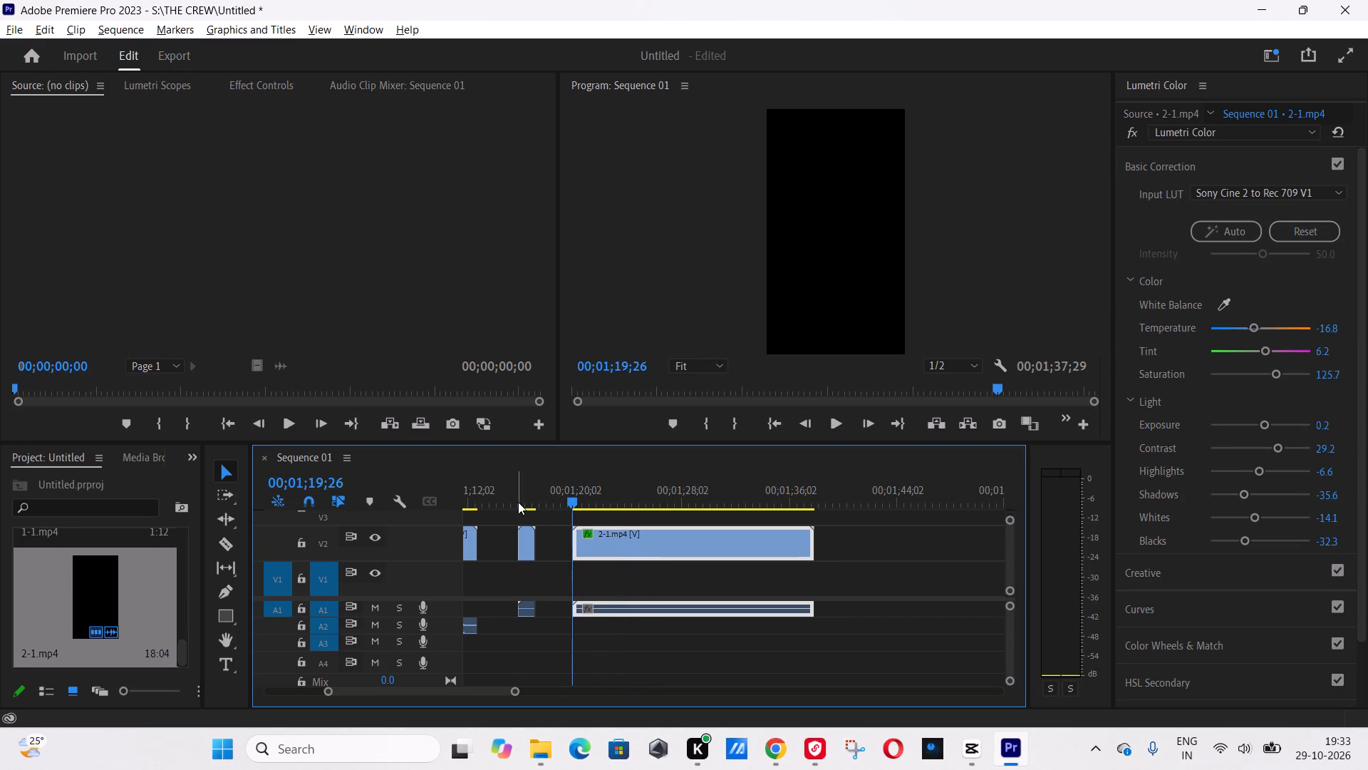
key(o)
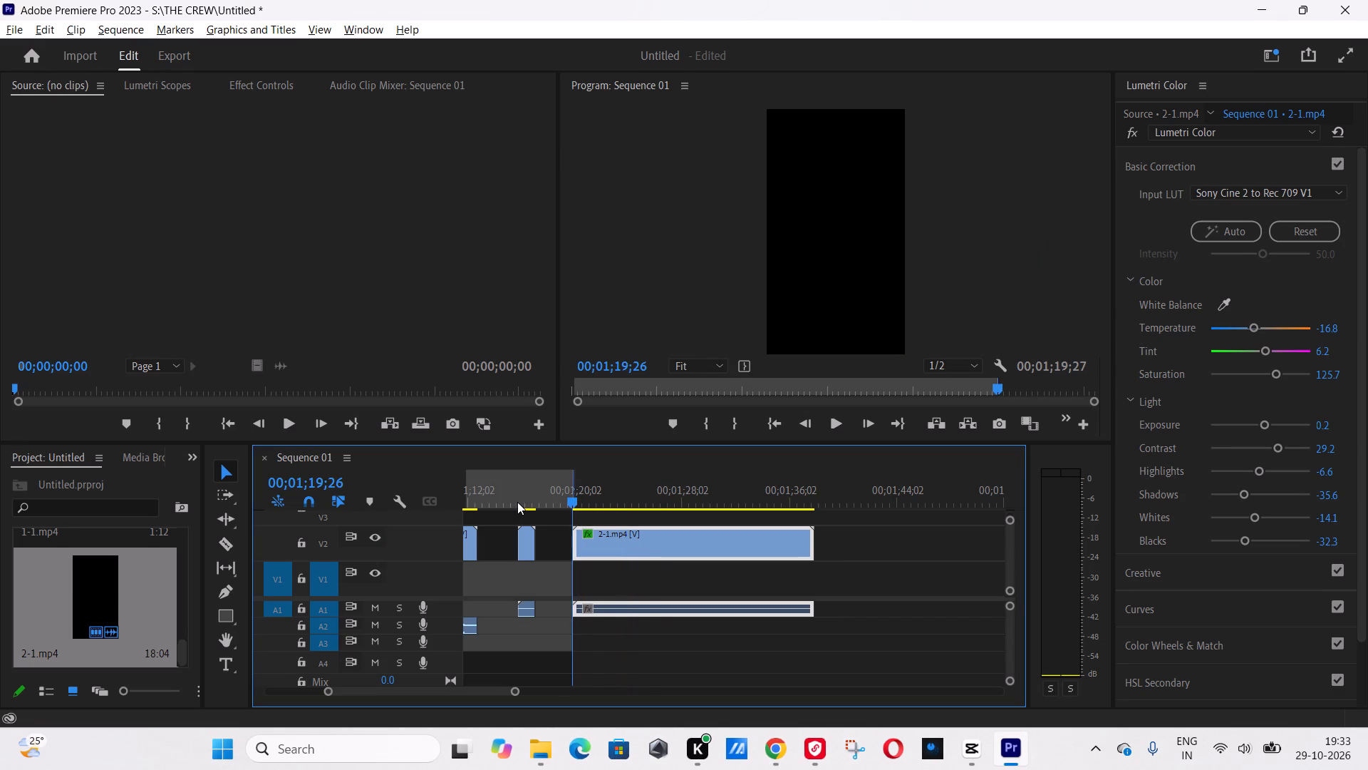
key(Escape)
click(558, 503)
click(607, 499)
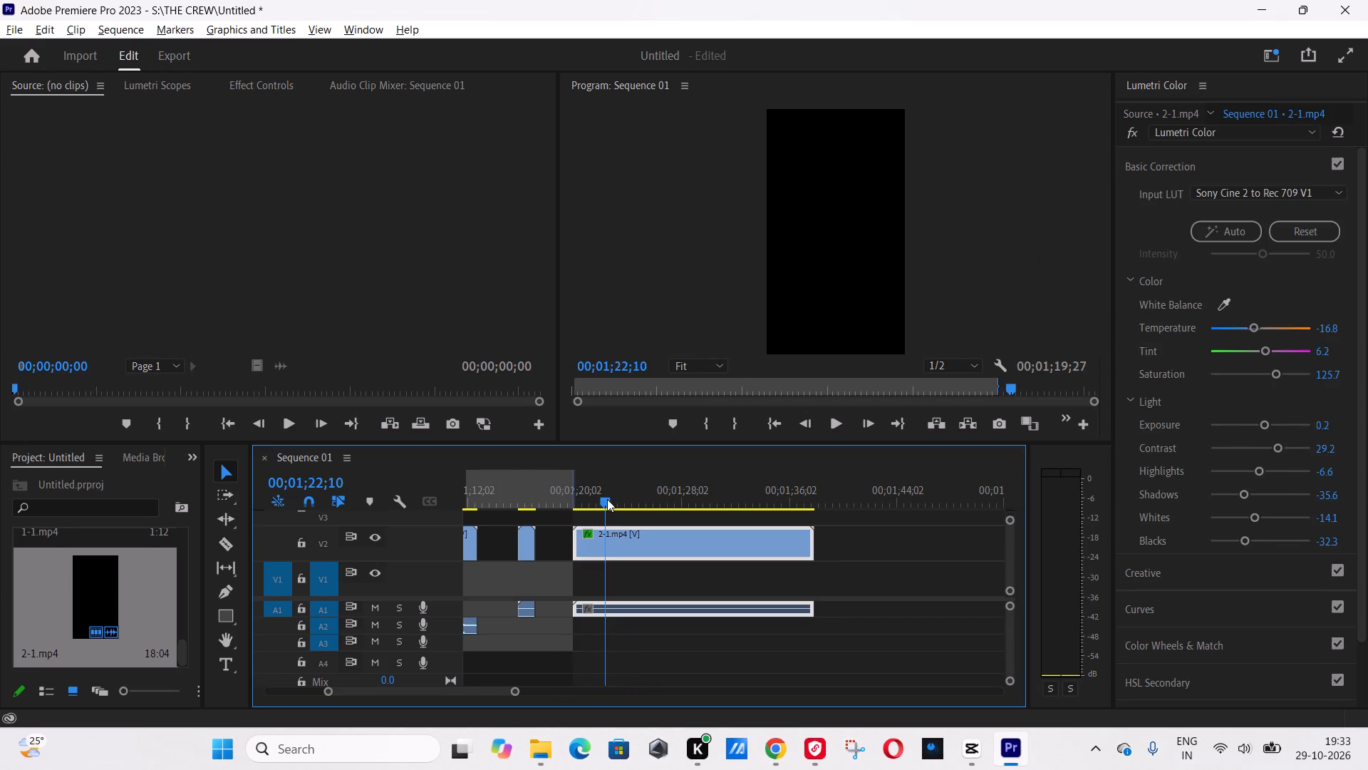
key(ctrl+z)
Mark clip 2-1.mp4 in Sequence 01 with an In point at 00;01;19;24 and an Out point at 00;01;37;26.
drag(562, 500, 574, 500)
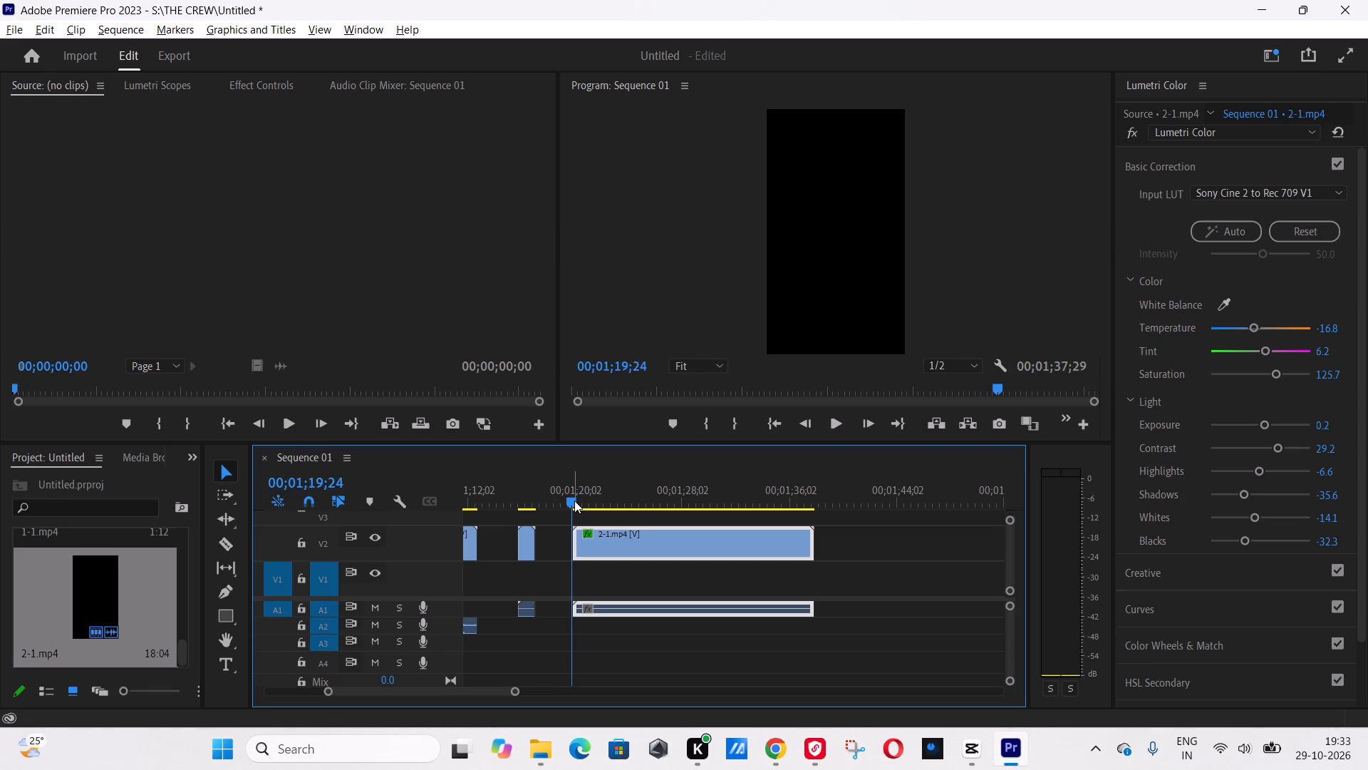
key(i)
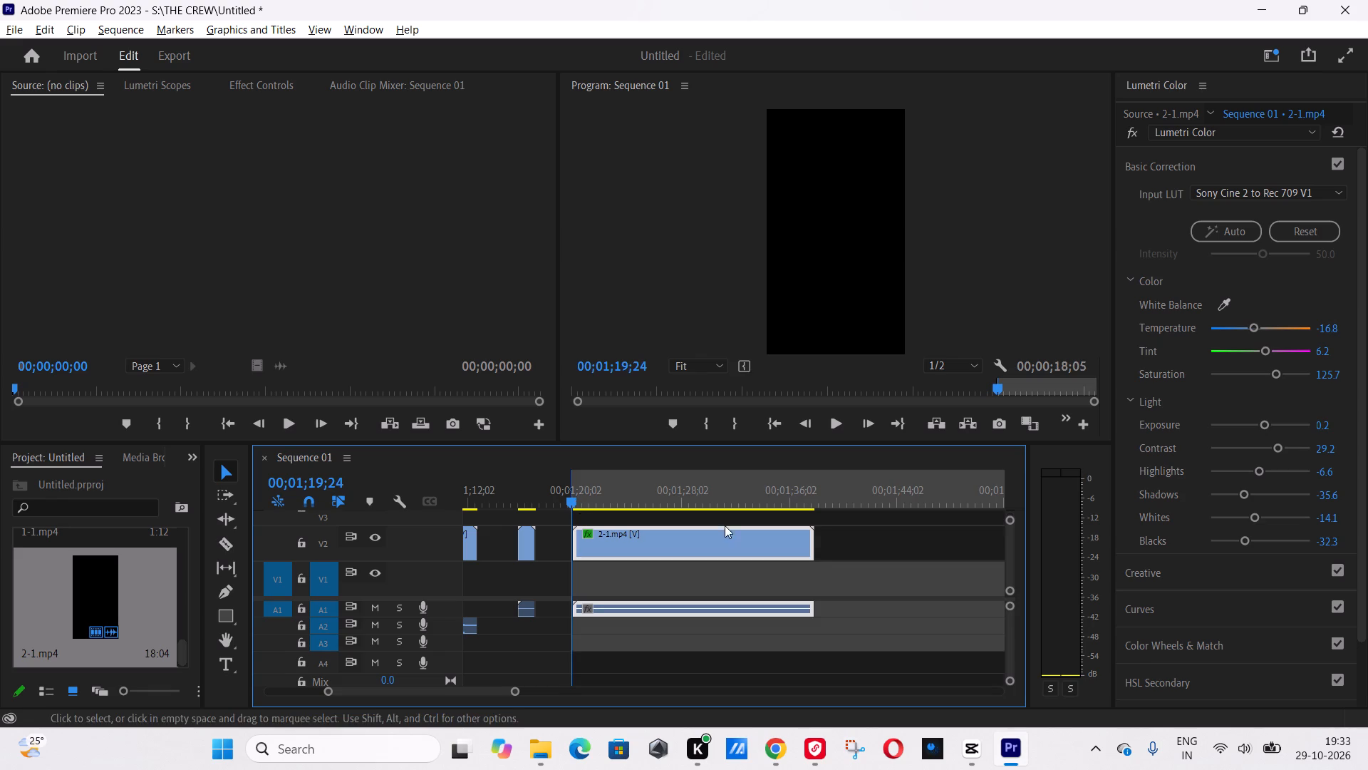
drag(777, 492, 815, 487)
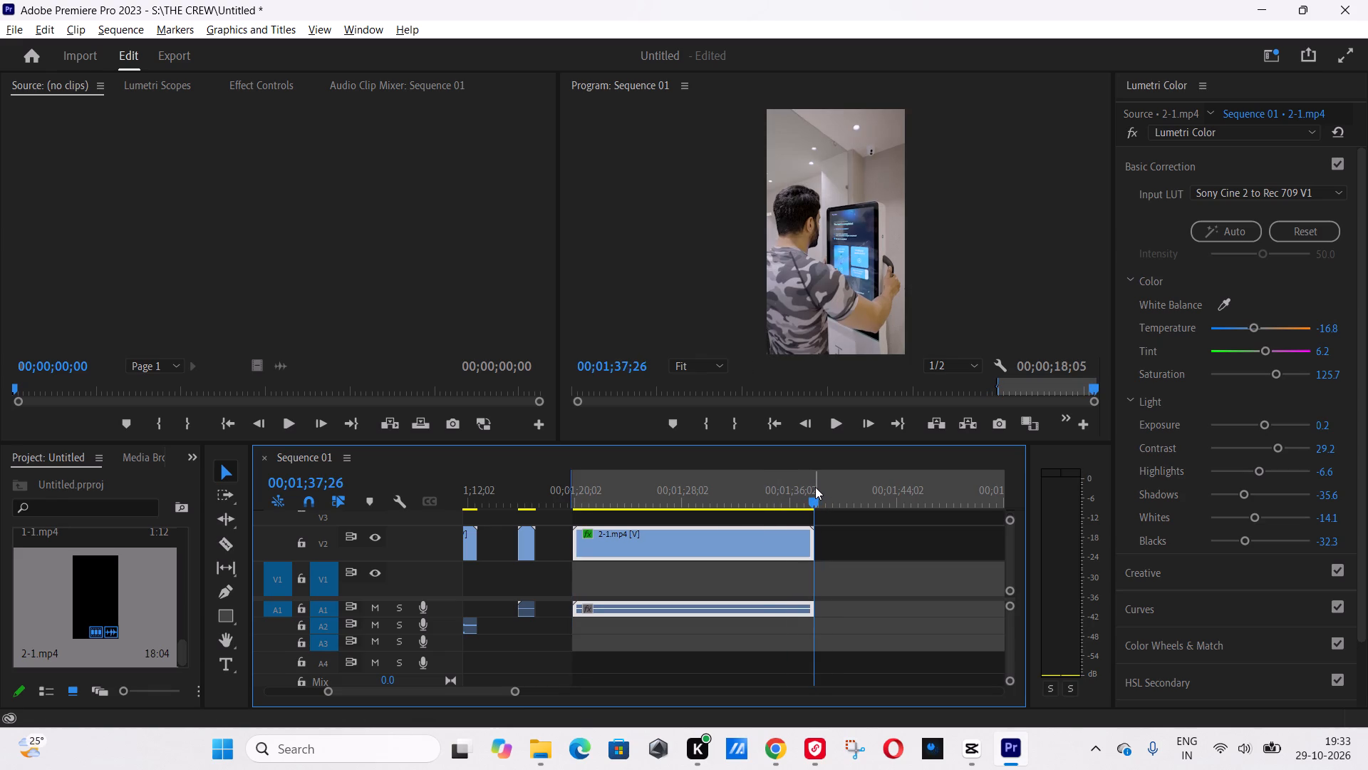
click(812, 498)
key(o)
Glance at ChatGPT's export instructions in Chrome, return to Premiere Pro, and open the export settings for Sequence 01.
key(alt+Tab)
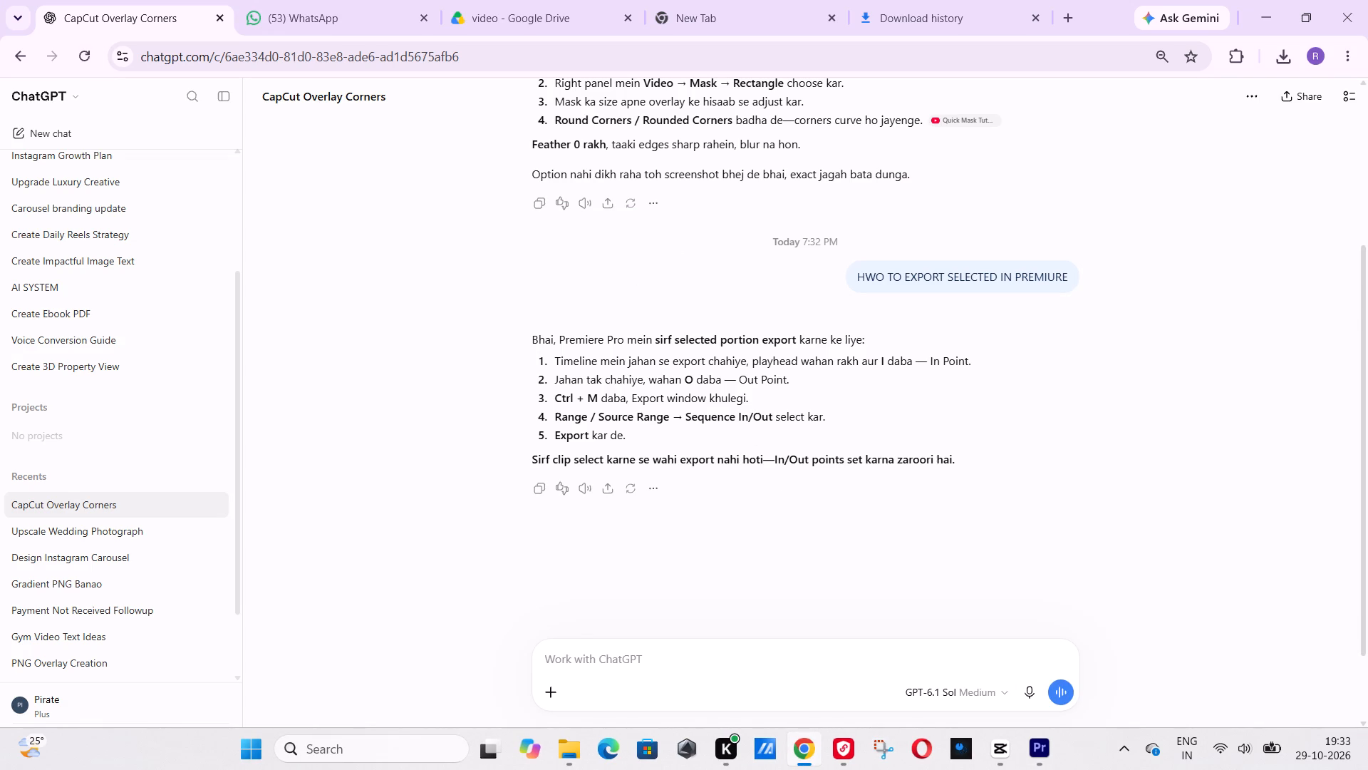
key(alt+Tab)
key(ctrl+m)
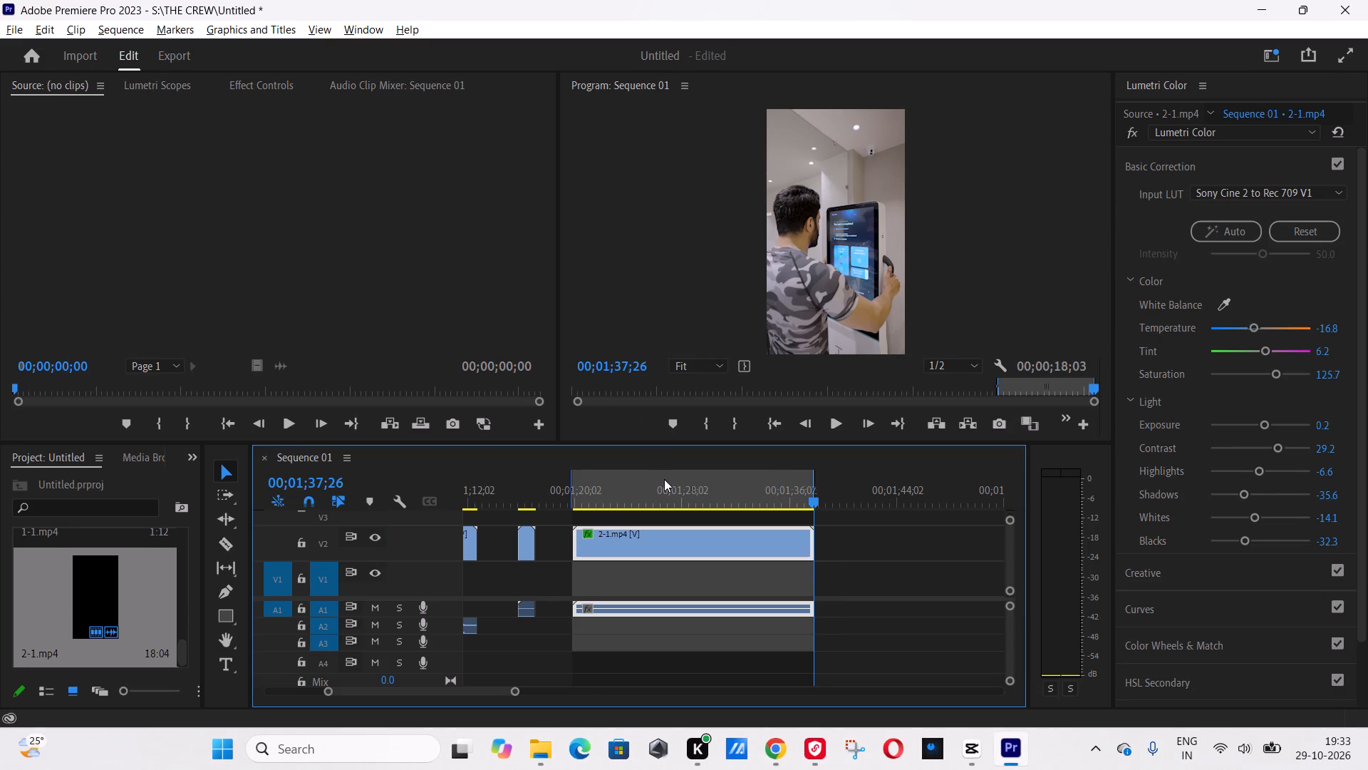
key(ctrl+comma)
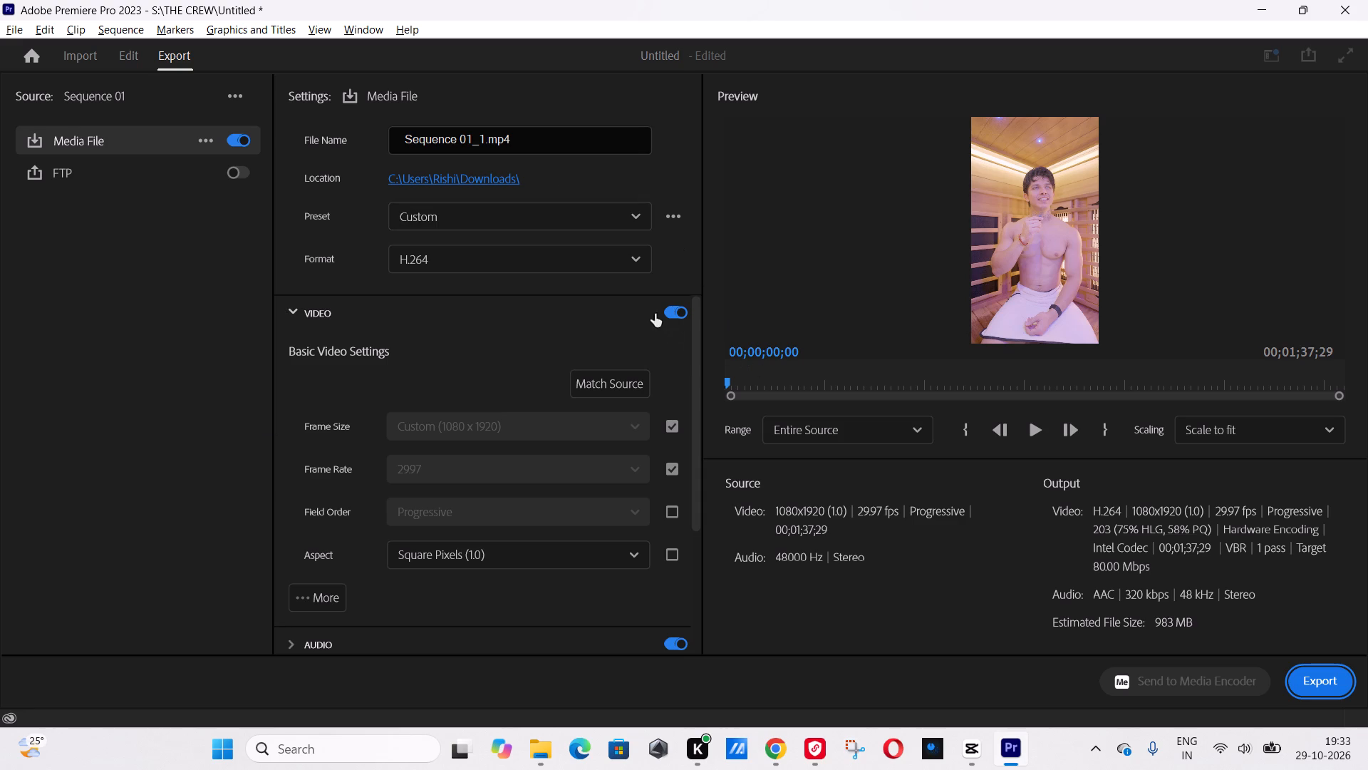
key(Escape)
key(ctrl+m)
Recheck the range-selection instruction in the ChatGPT answer in Chrome and return to Premiere Pro.
key(alt+Tab)
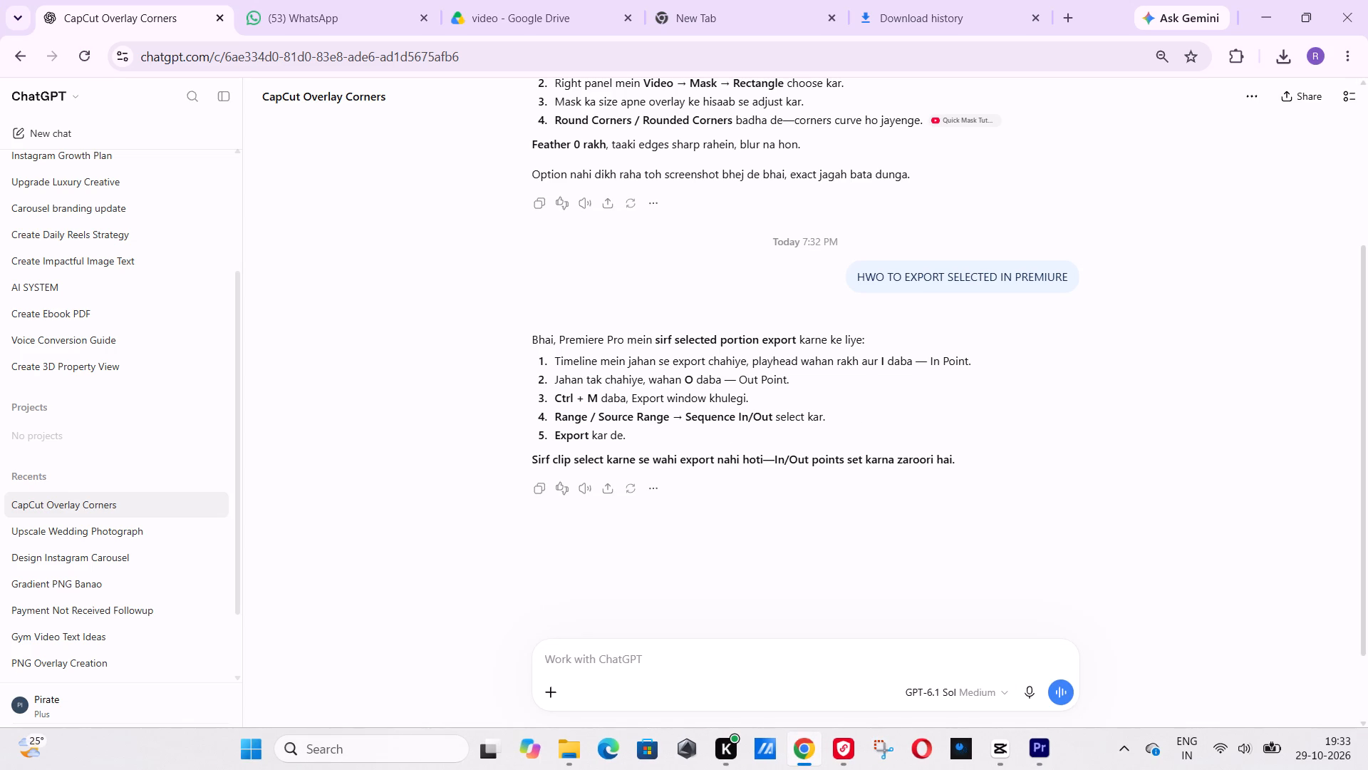
drag(577, 420, 682, 407)
click(730, 415)
drag(717, 419, 771, 411)
click(577, 414)
drag(578, 413, 657, 412)
click(710, 413)
click(766, 423)
key(alt+Tab)
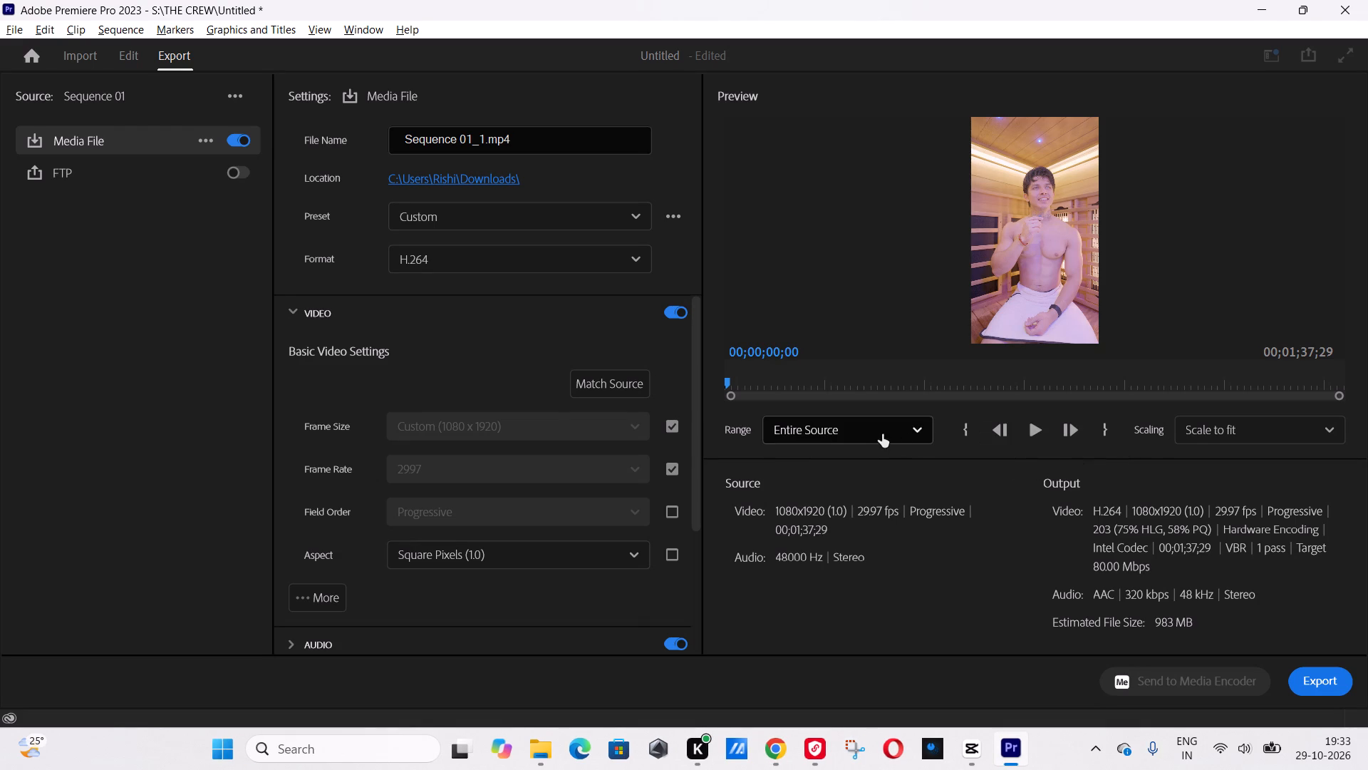
Set the export range to Source In/Out and name the output file 22mp4.
click(879, 434)
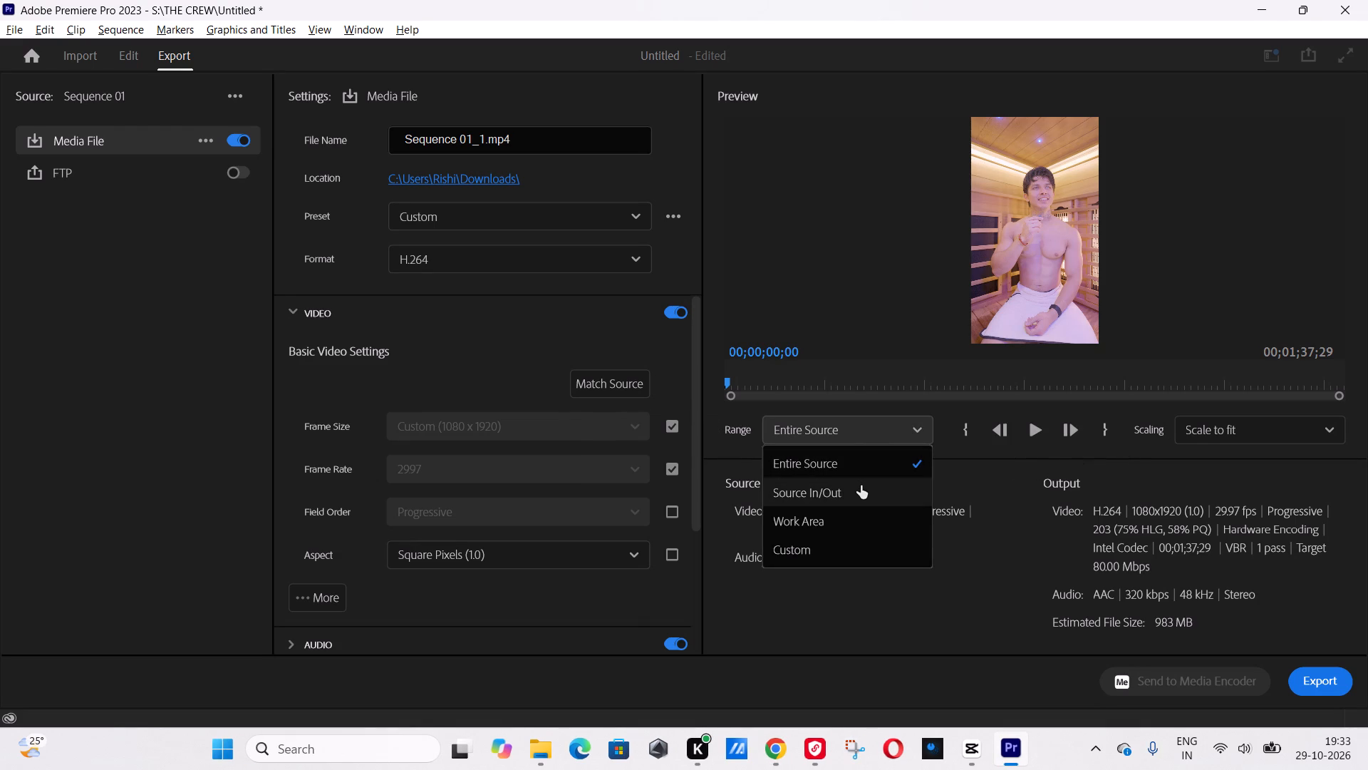
click(859, 491)
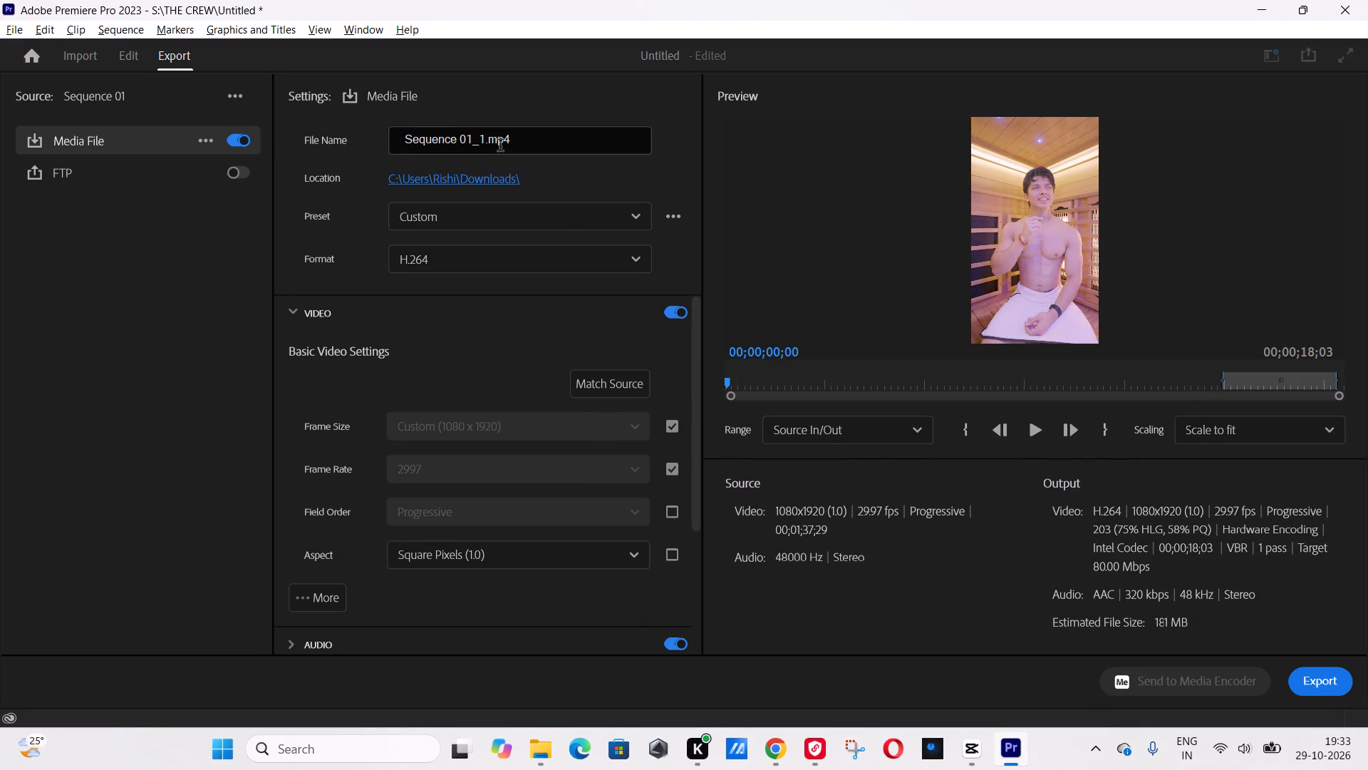
click(474, 140)
drag(489, 139, 331, 133)
text(22)
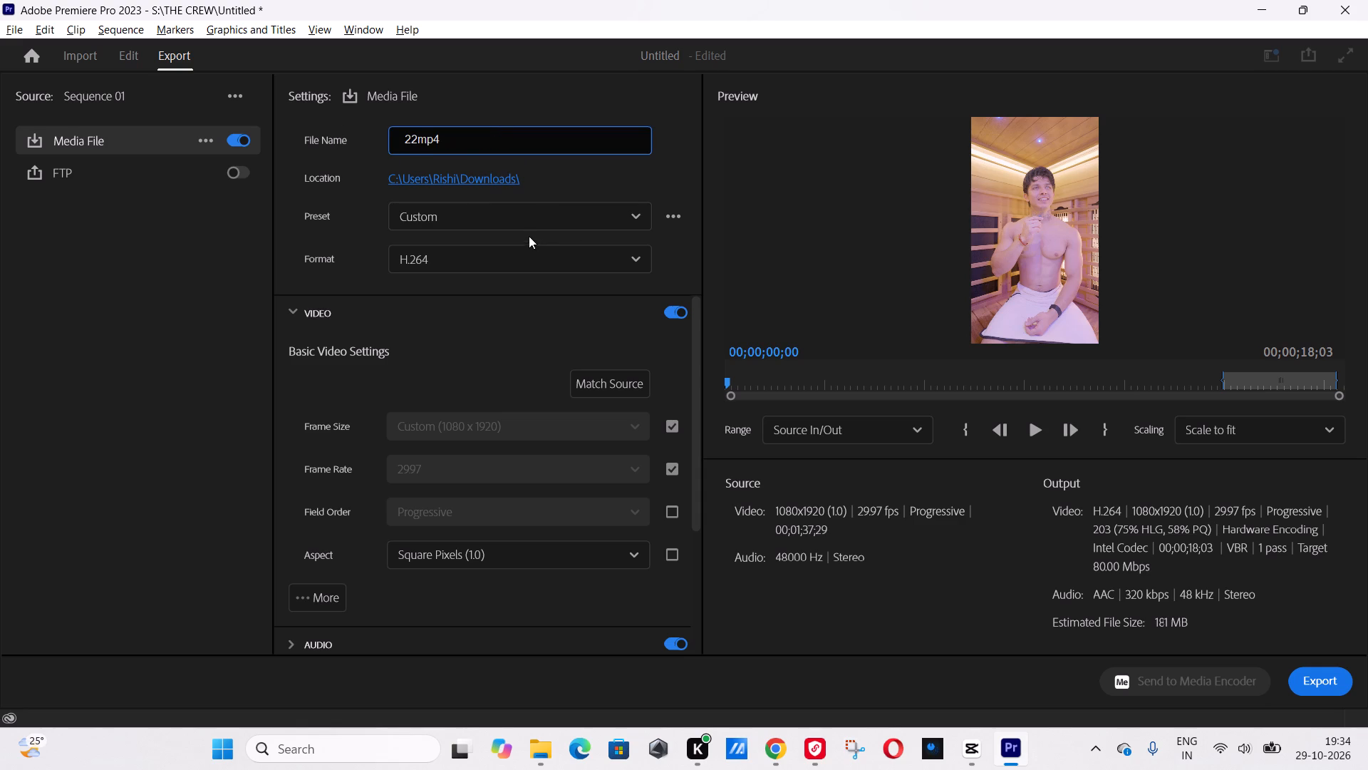
Choose the High Quality 2160p 4K preset and export the marked range to the Downloads folder.
click(521, 251)
click(506, 225)
click(506, 225)
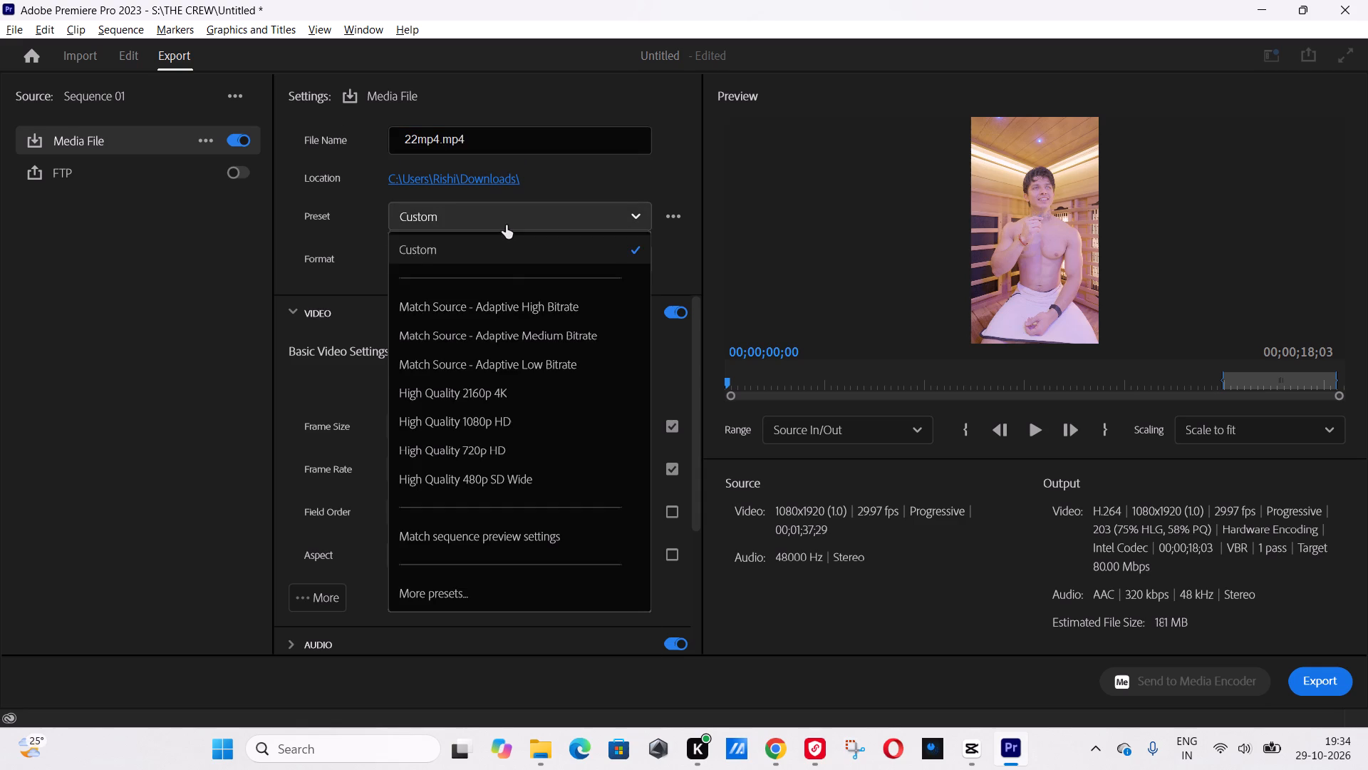
click(505, 391)
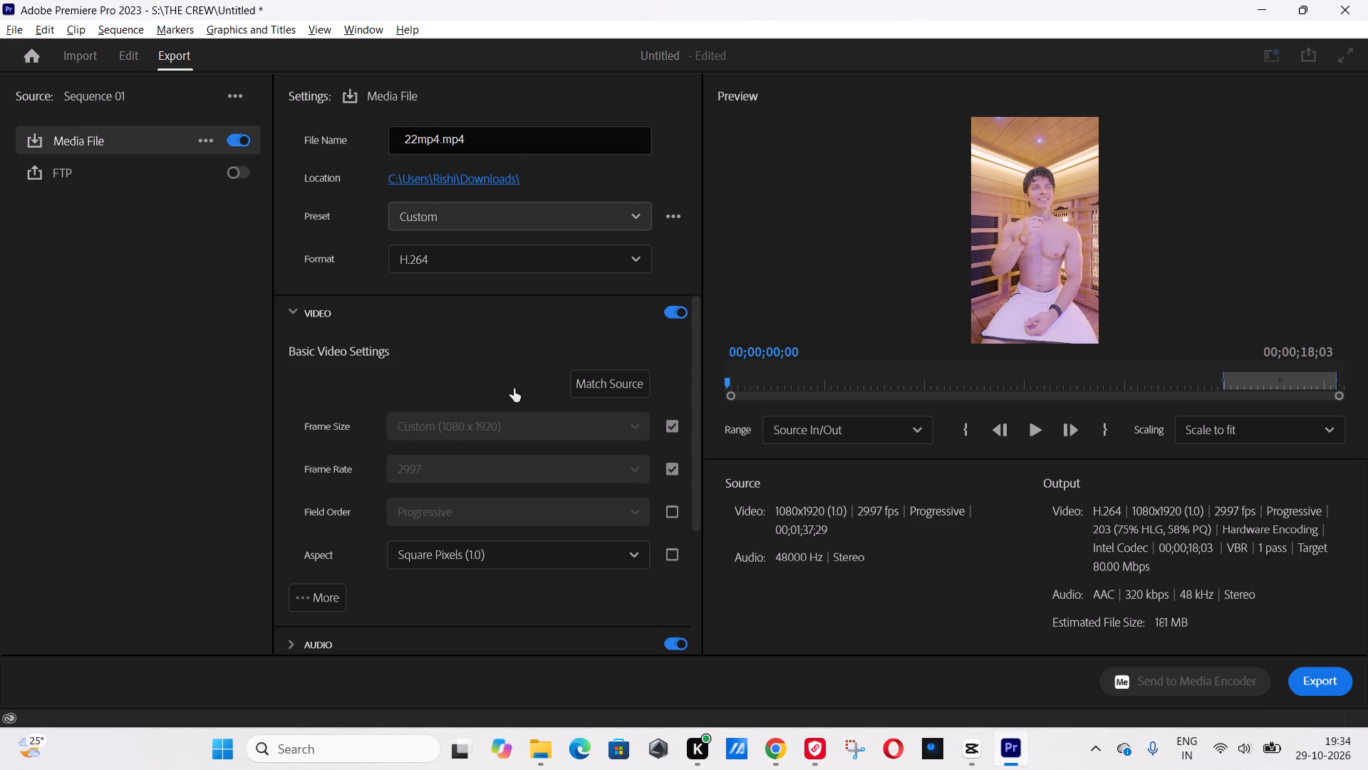
click(1313, 668)
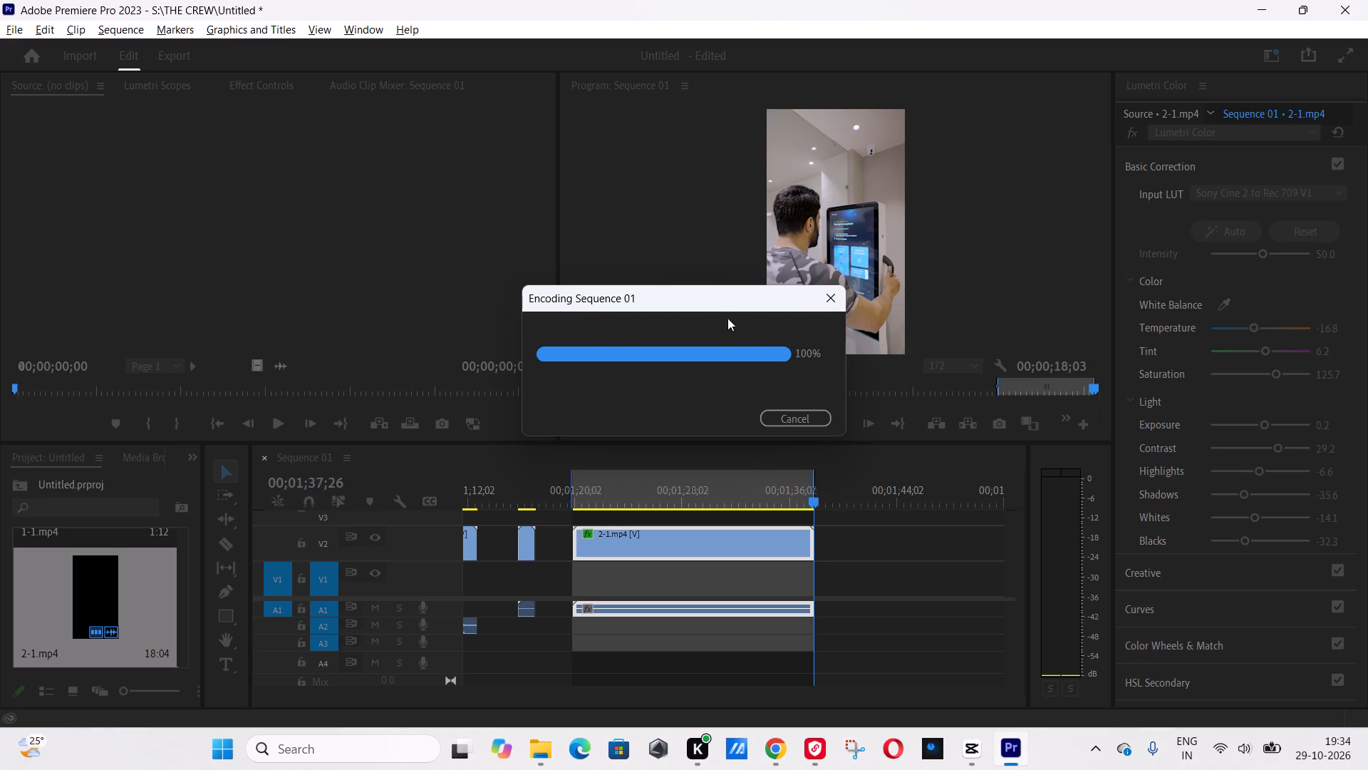
Mark clip 1-1.mp4 in Sequence 01 with an In point at 00;01;15;22 and an Out point at 00;01;17;03.
click(535, 492)
click(531, 493)
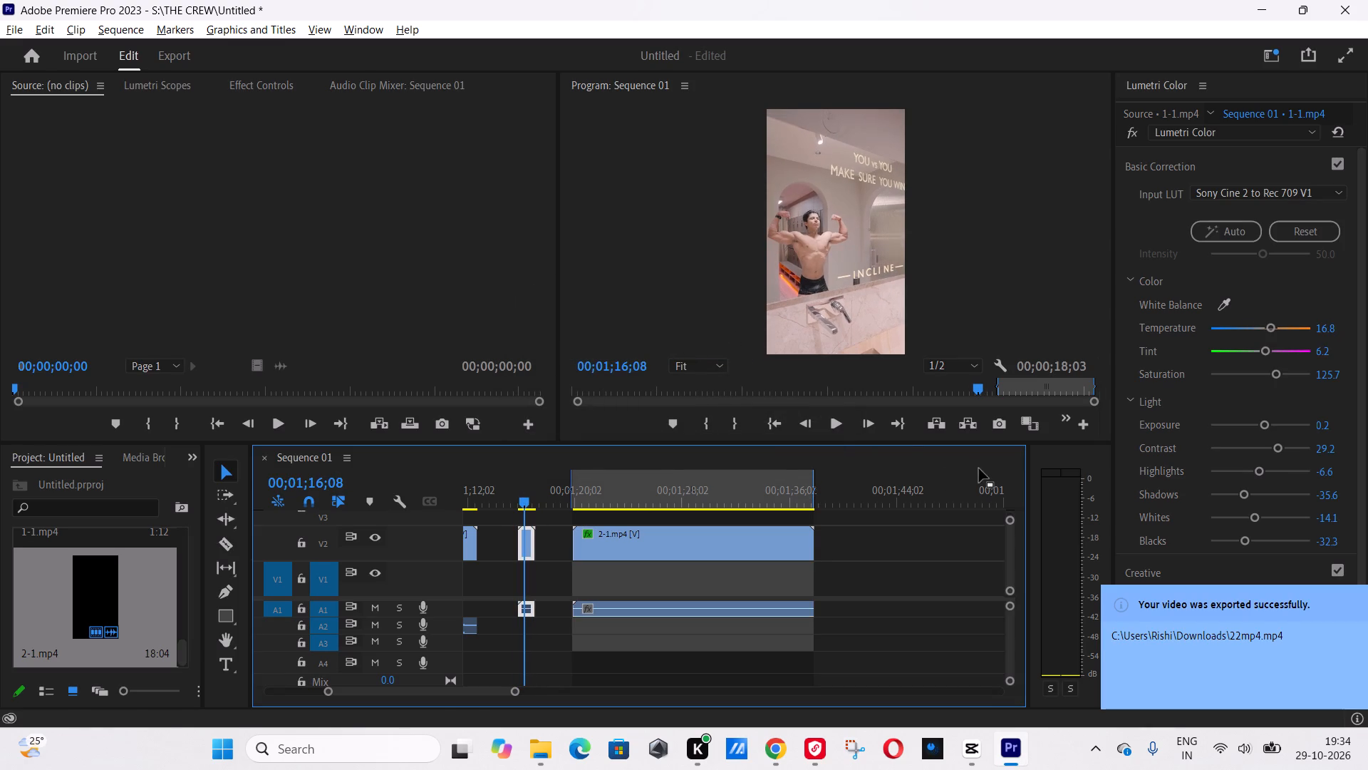
drag(517, 692, 562, 684)
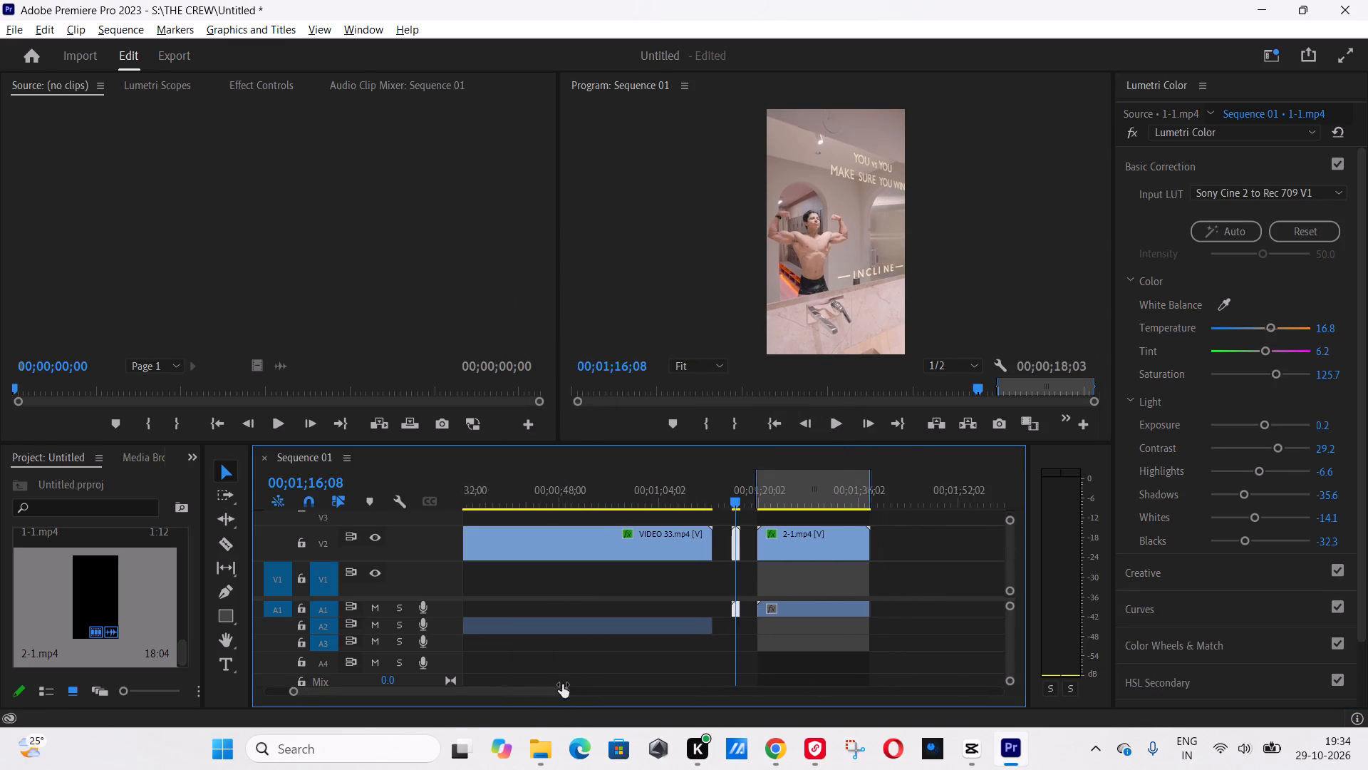
drag(562, 684, 465, 674)
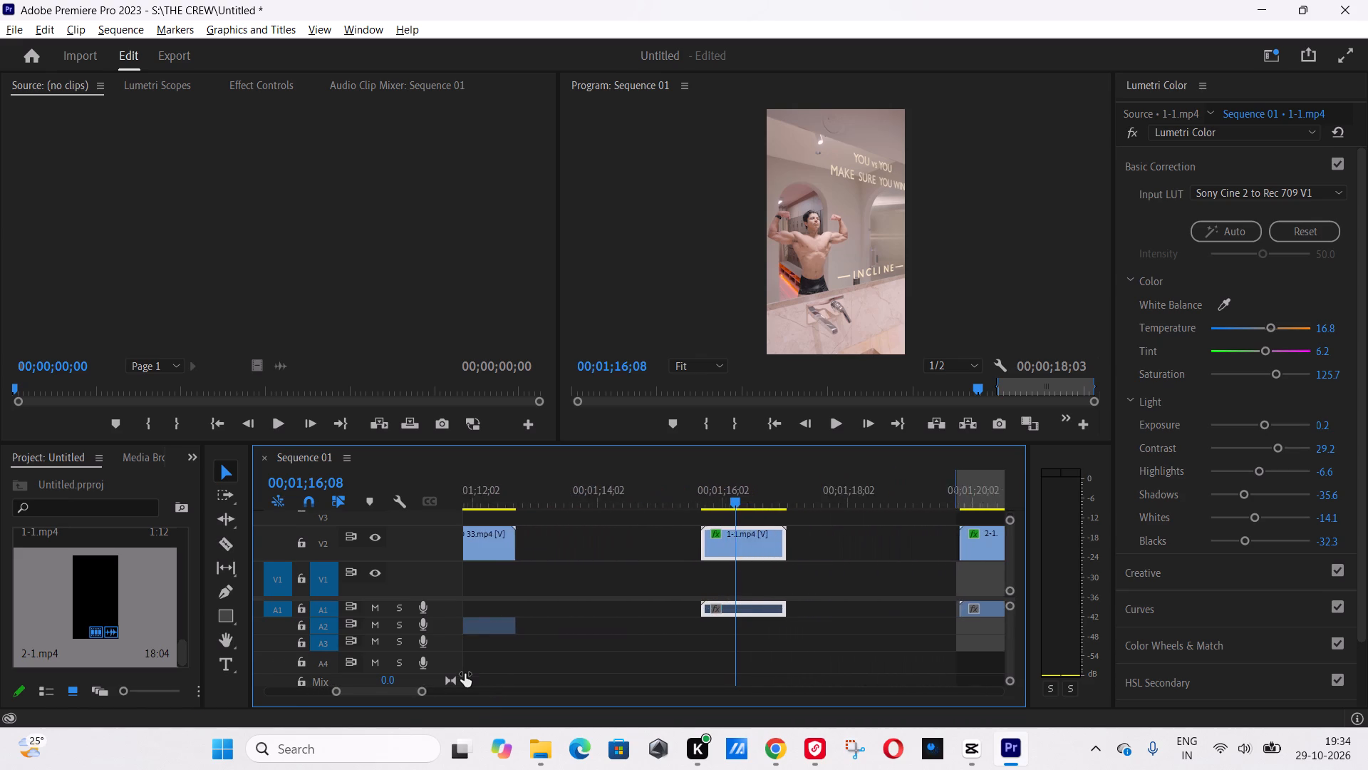
drag(465, 674, 447, 679)
click(569, 561)
drag(618, 506, 628, 505)
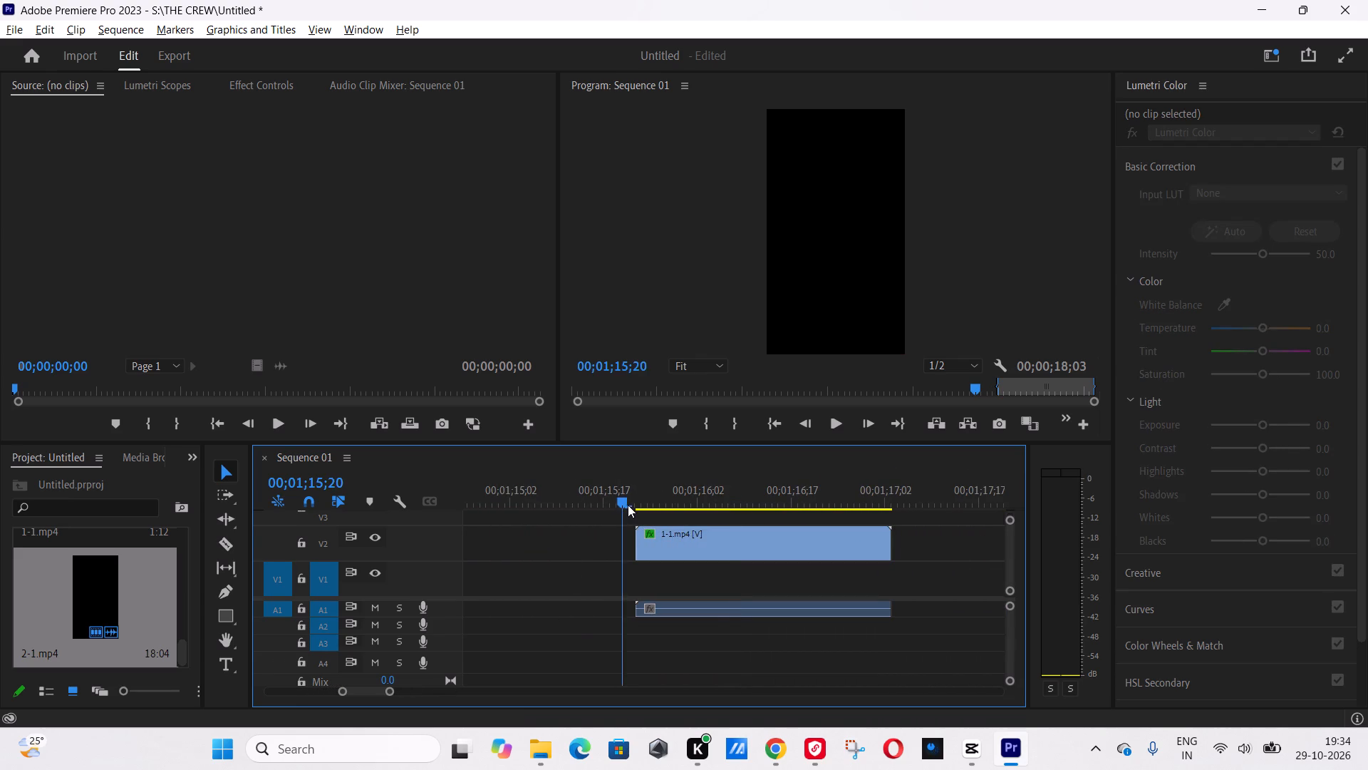
drag(628, 505, 636, 505)
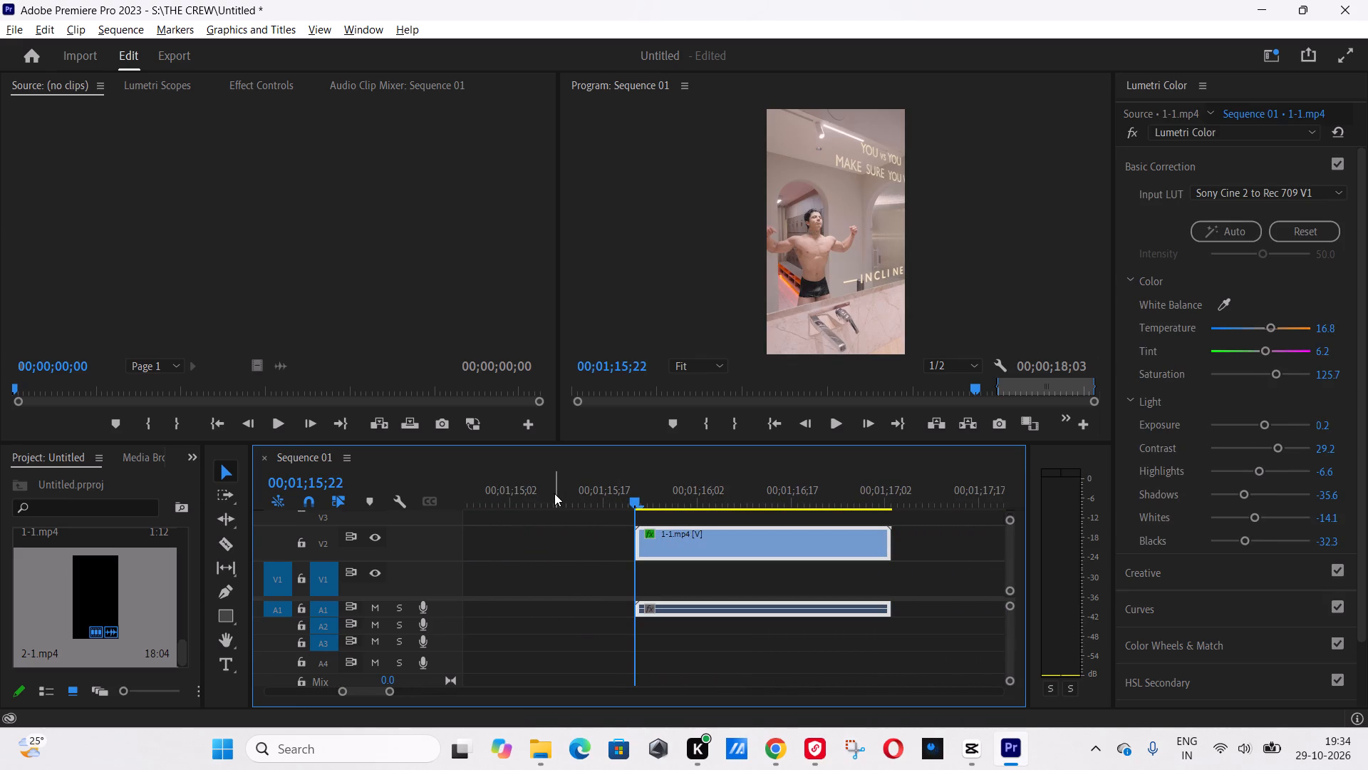
key(i)
drag(688, 496, 861, 491)
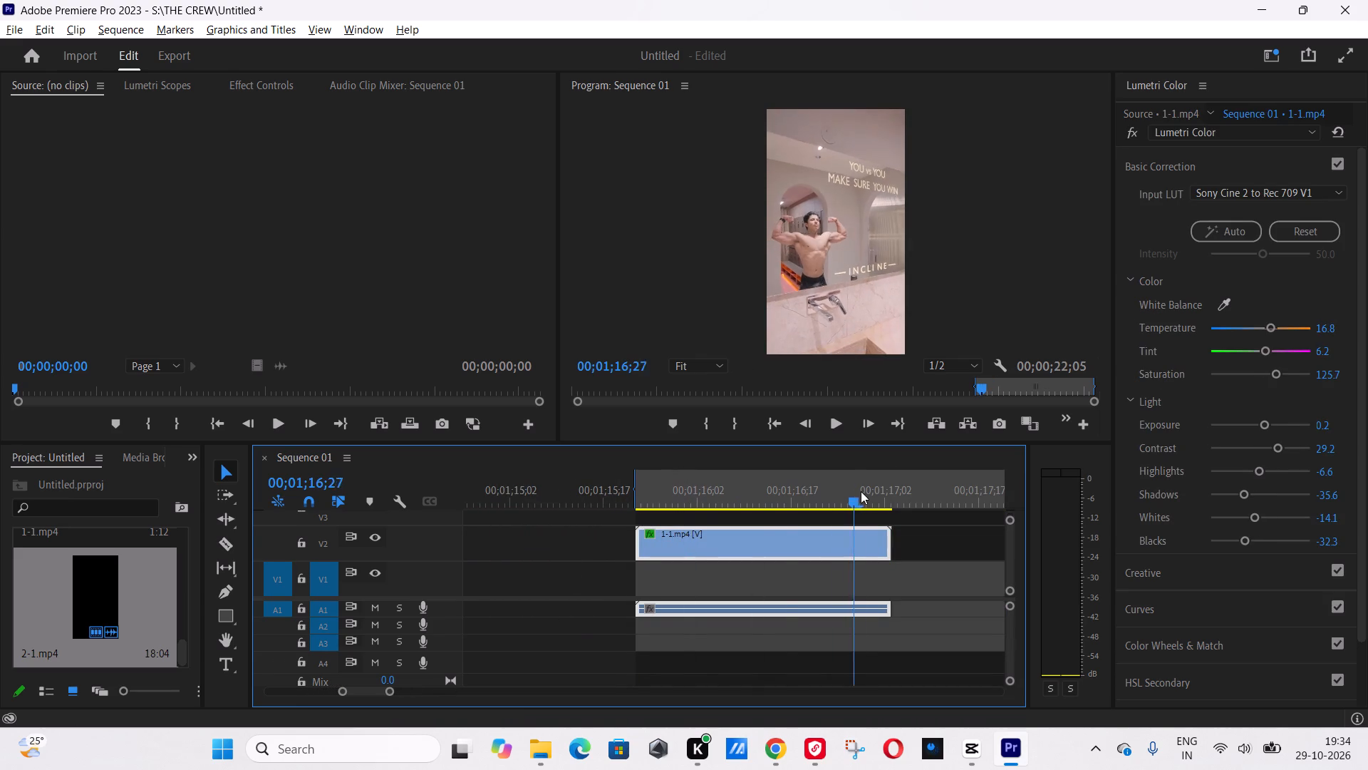
drag(861, 491, 897, 494)
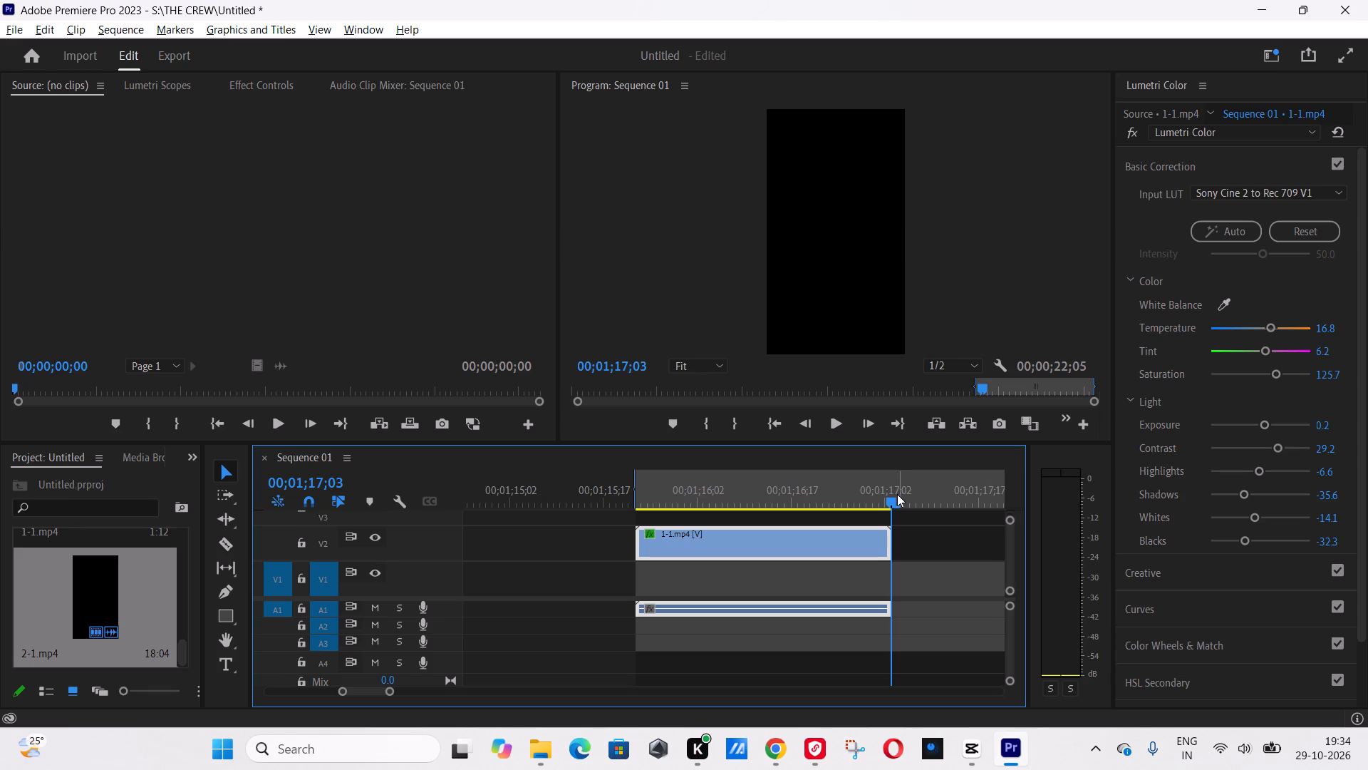
key(o)
Export the marked 1-1.mp4 range to the Downloads folder as 33.mp4, with the export range set to Source In/Out.
key(ctrl+m)
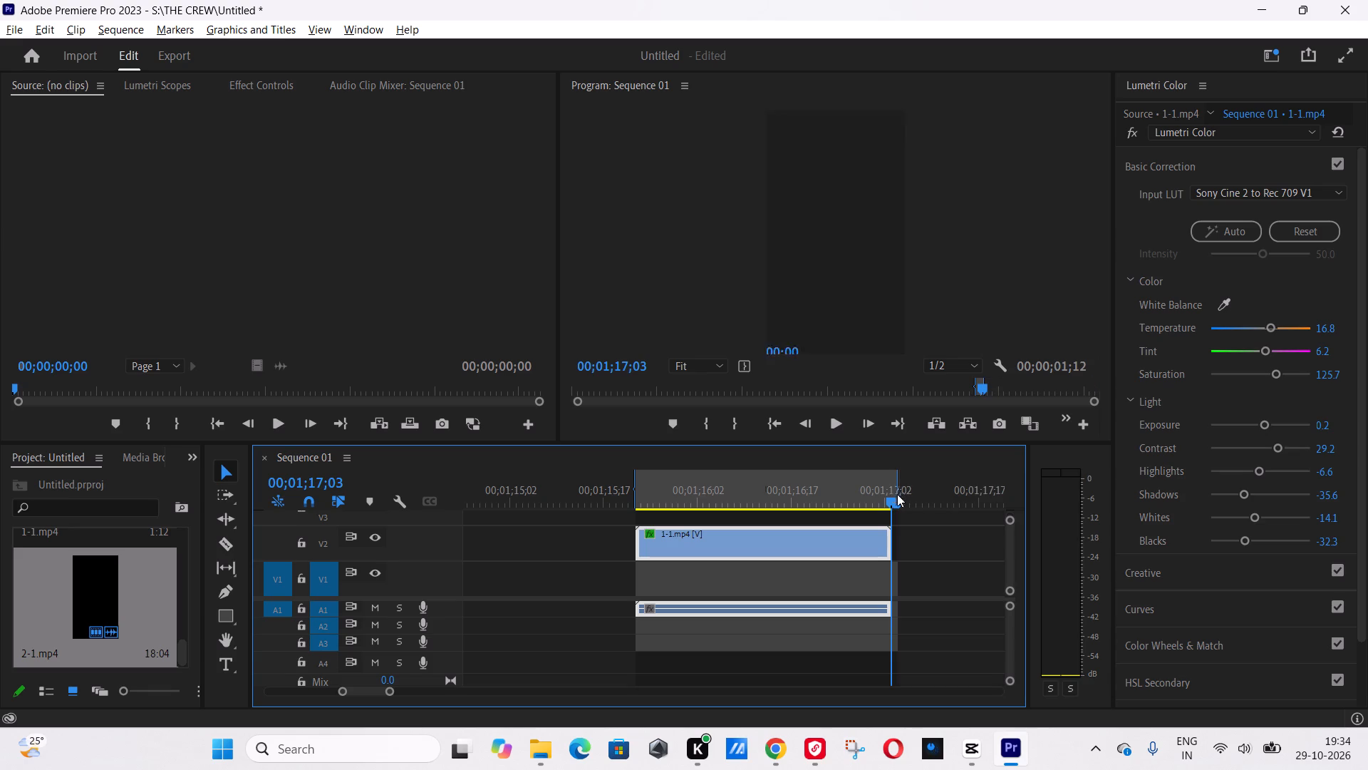
click(854, 427)
click(828, 487)
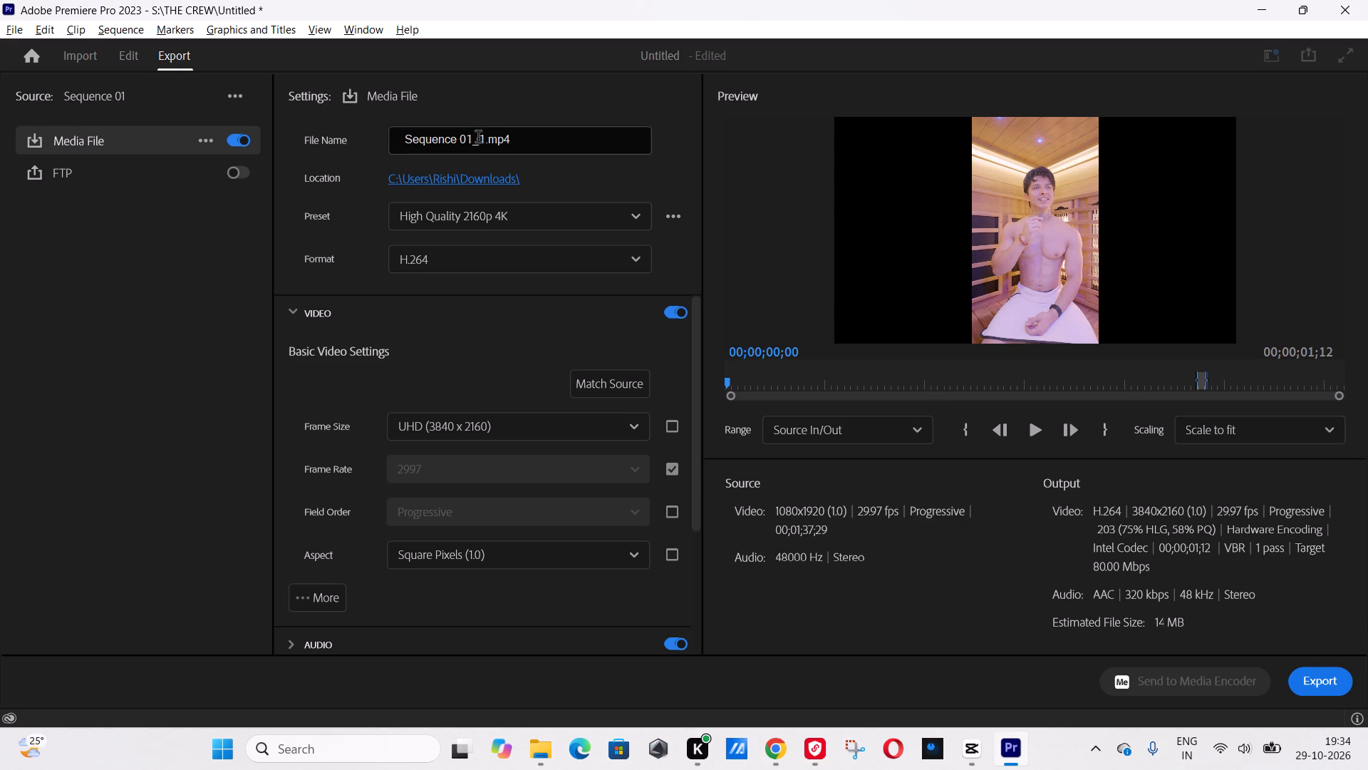
drag(486, 139, 324, 139)
key(3)
key(3)
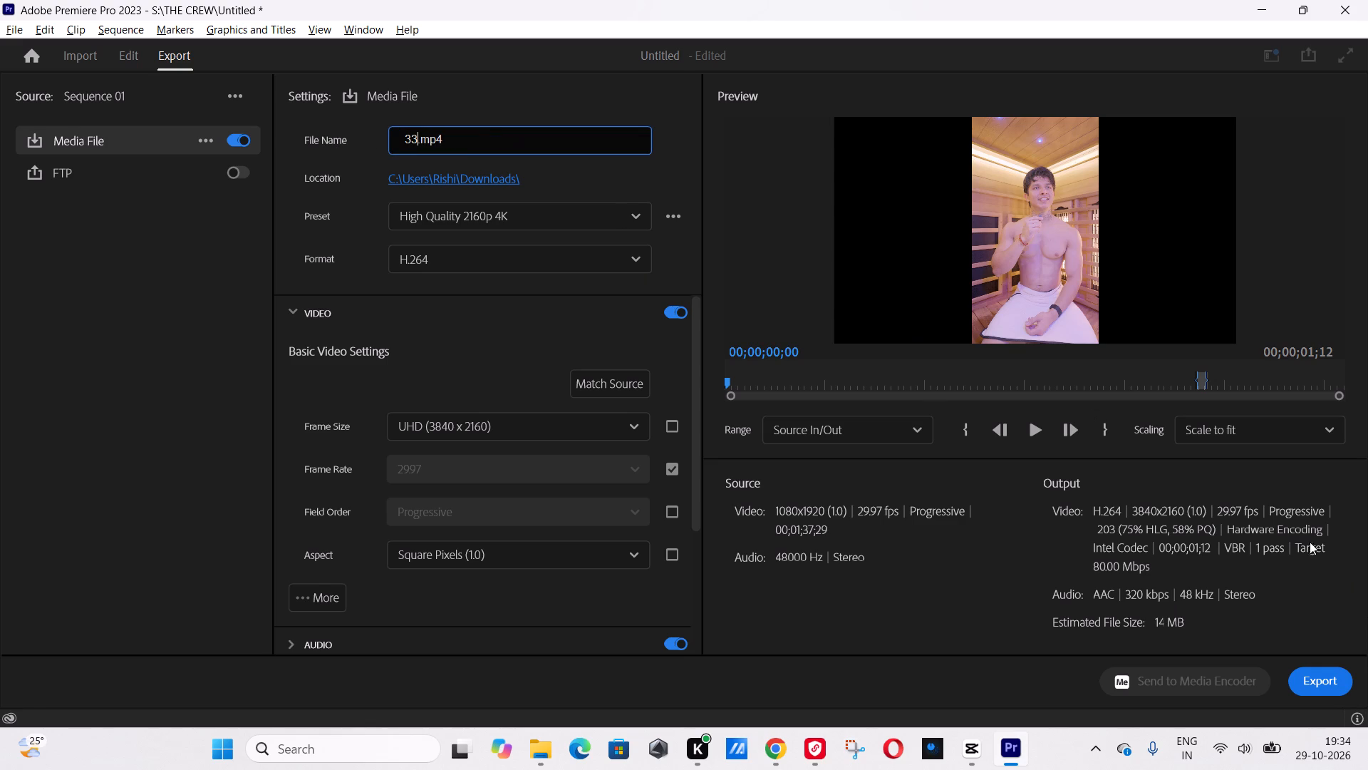
click(1312, 670)
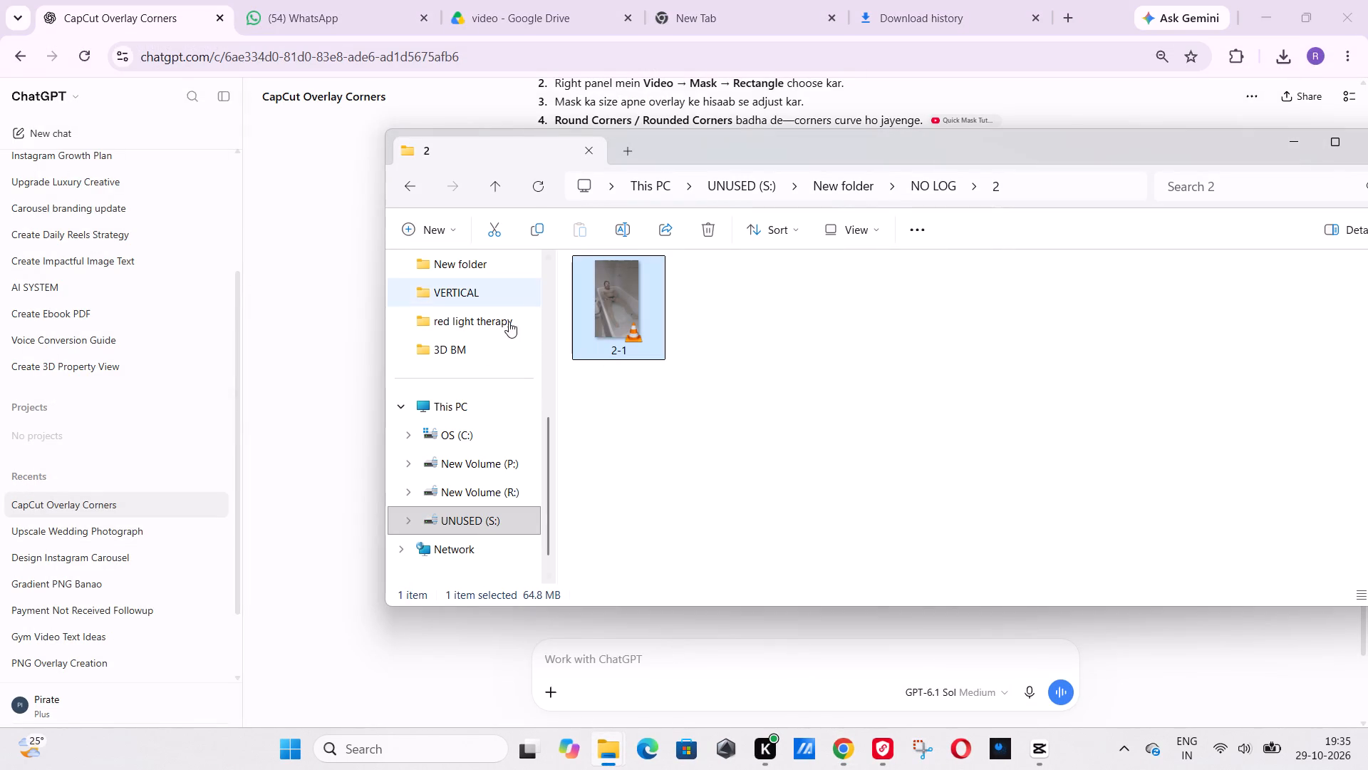
scroll(472, 466, up, 3)
click(463, 319)
click(466, 346)
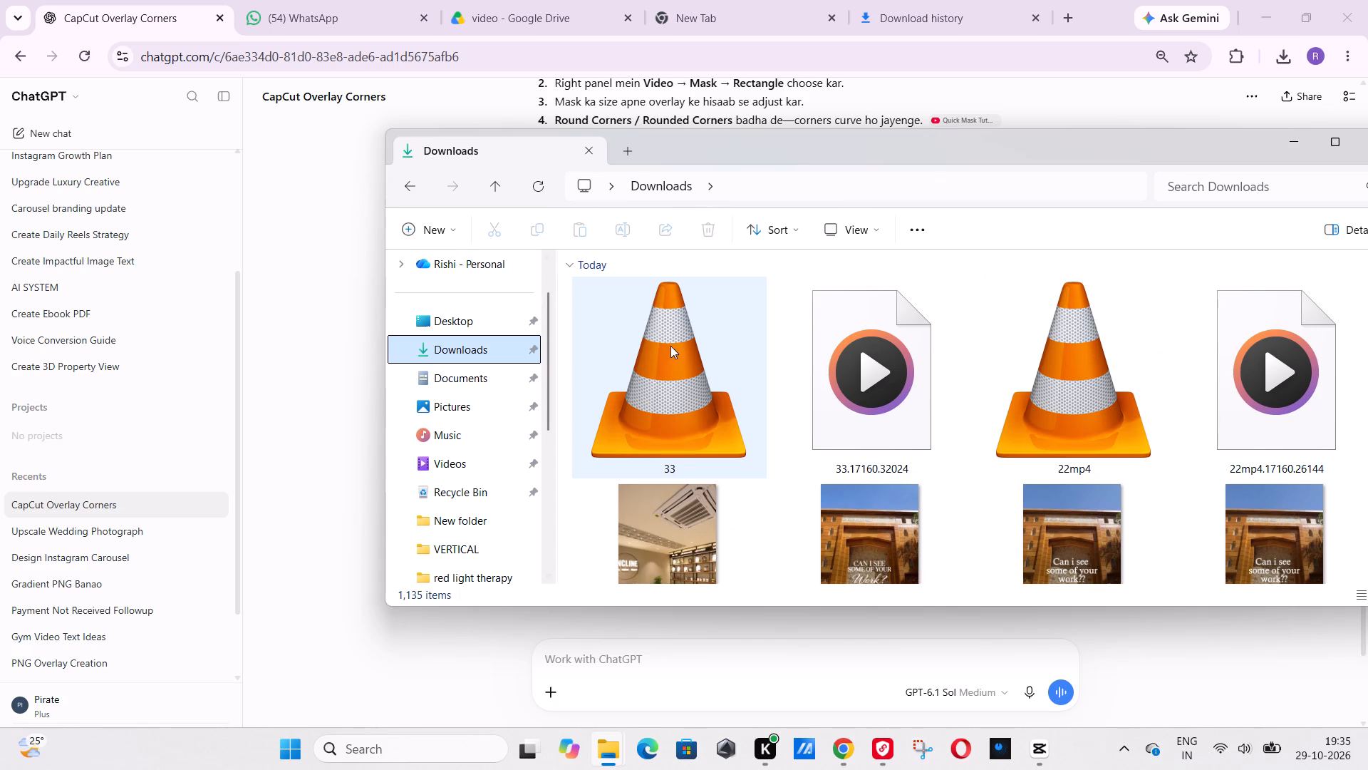
double_click(667, 346)
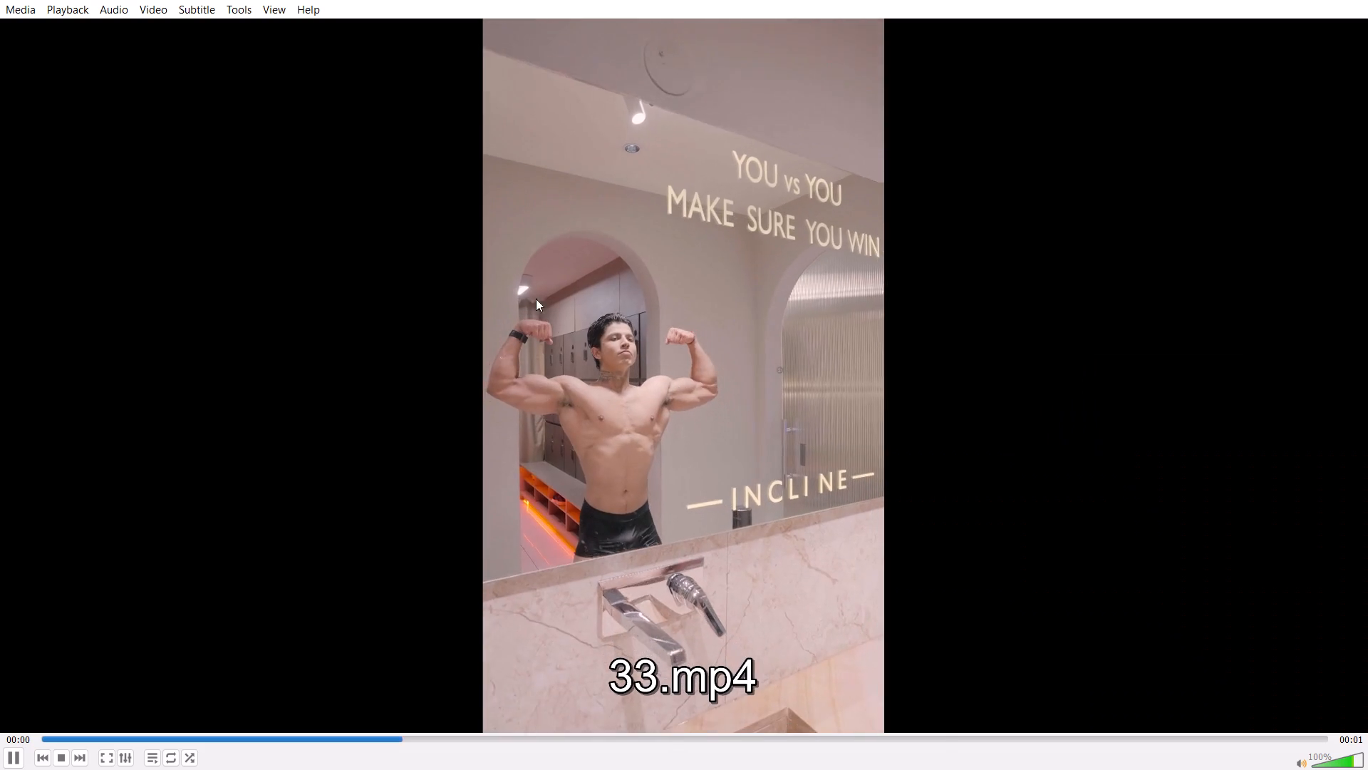
key(alt+Tab)
alt+click(470, 177)
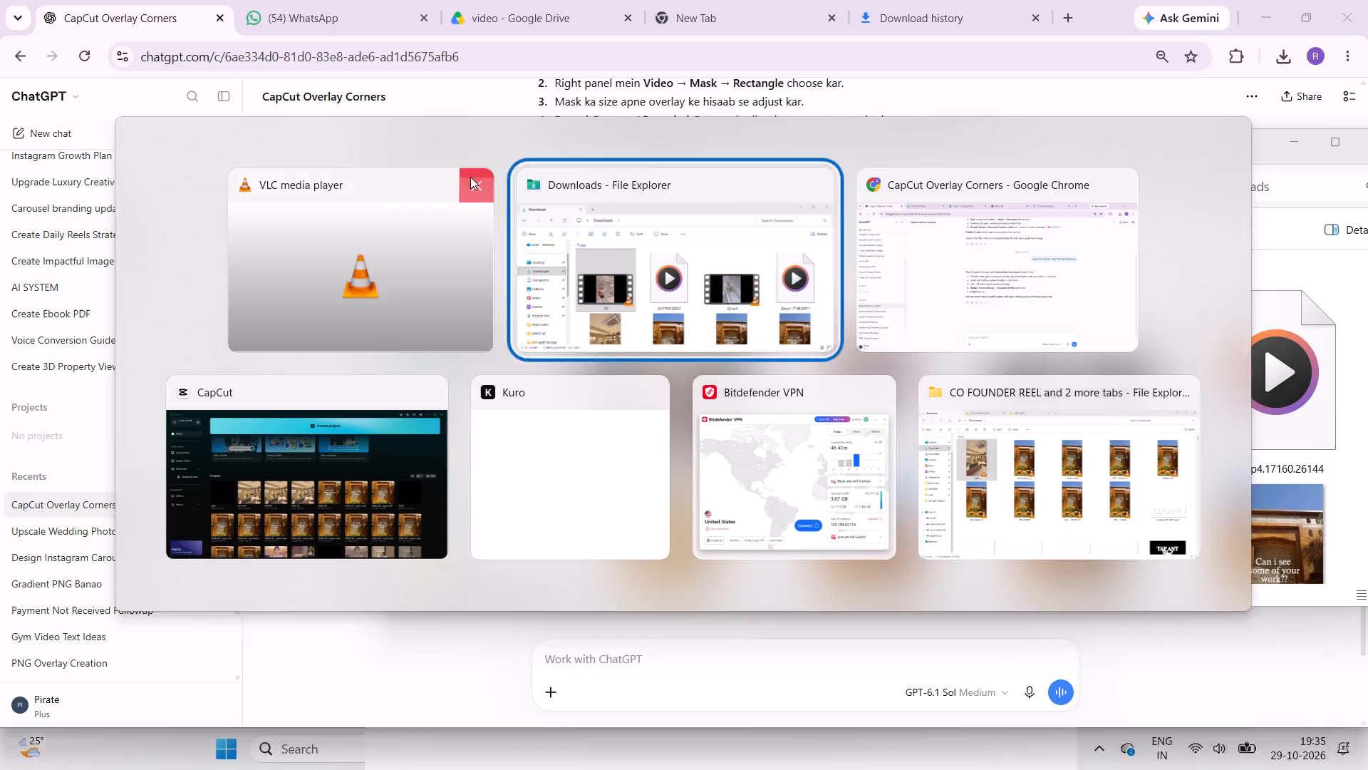
Switch to CapCut, duplicate the MAINN project and open the MAINN-copy project.
click(1020, 739)
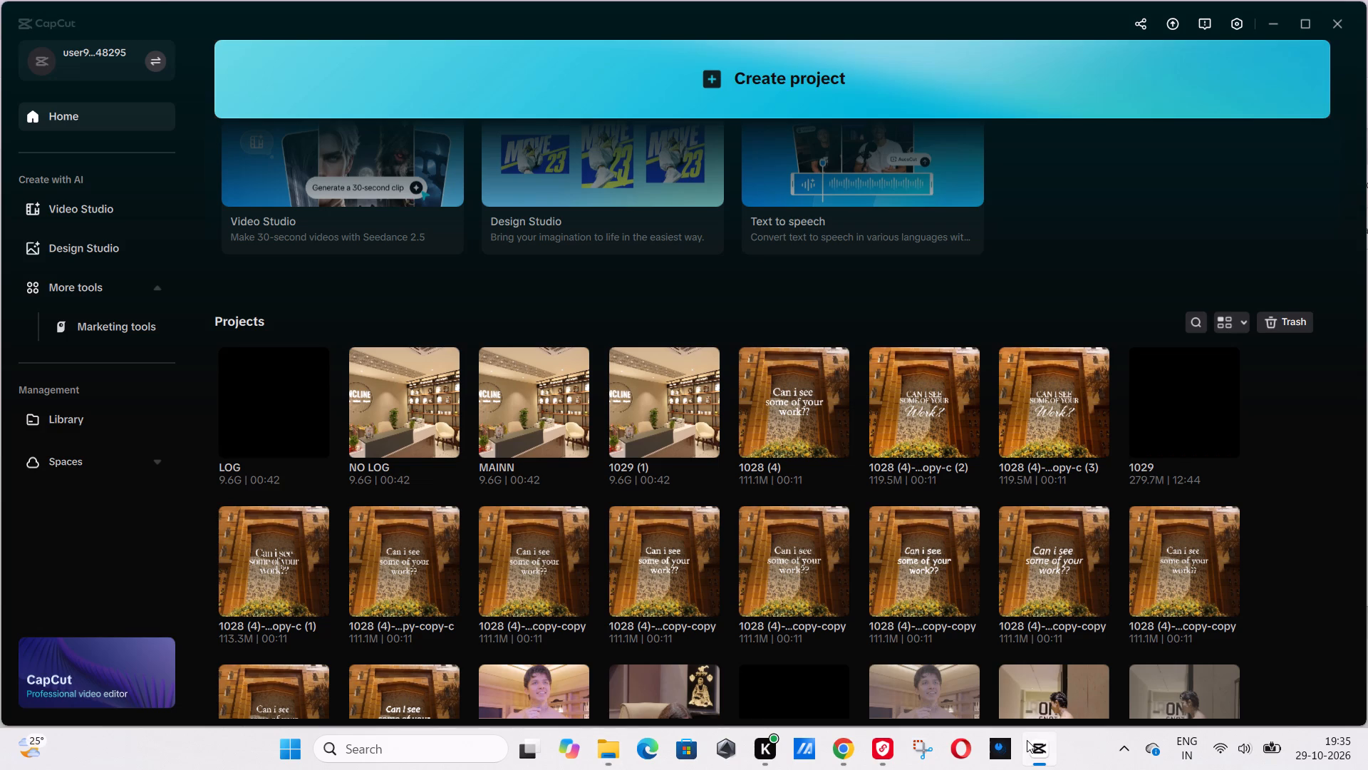
click(581, 446)
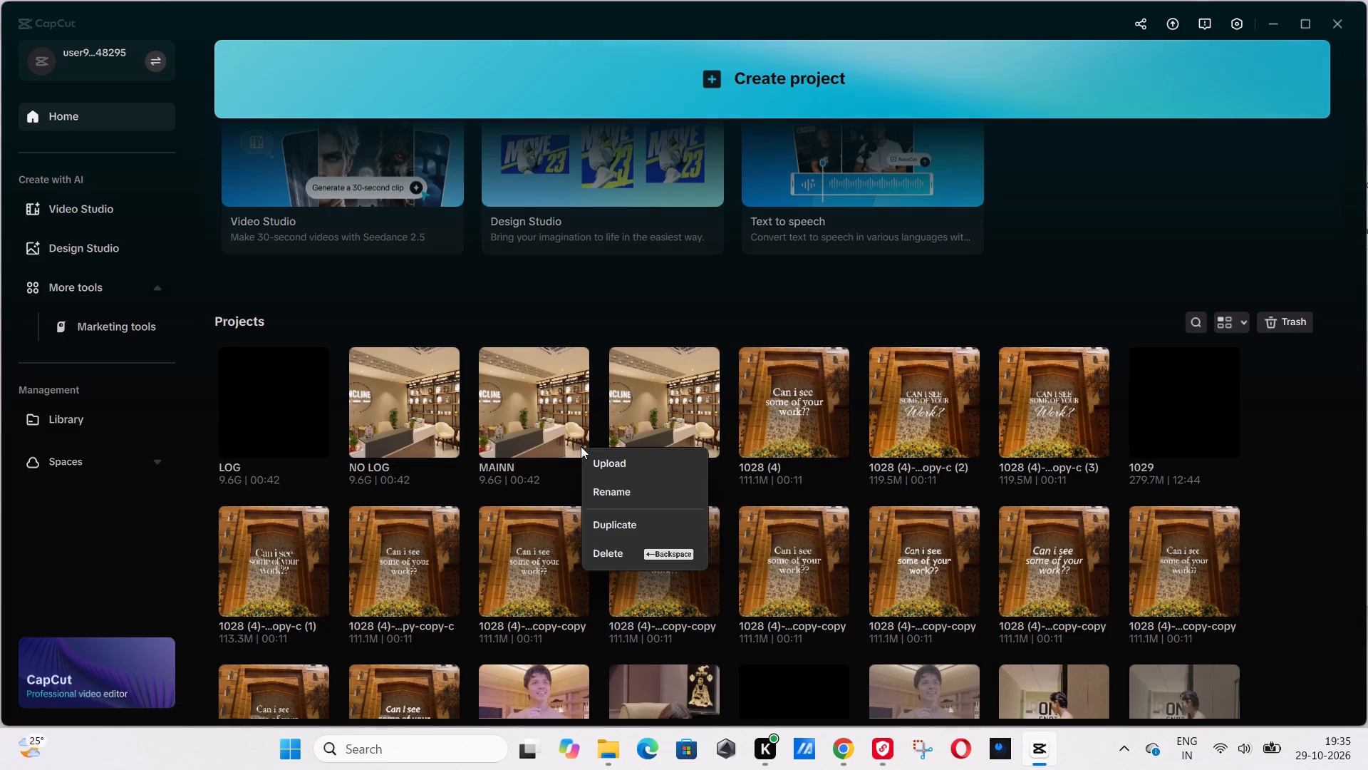
click(613, 523)
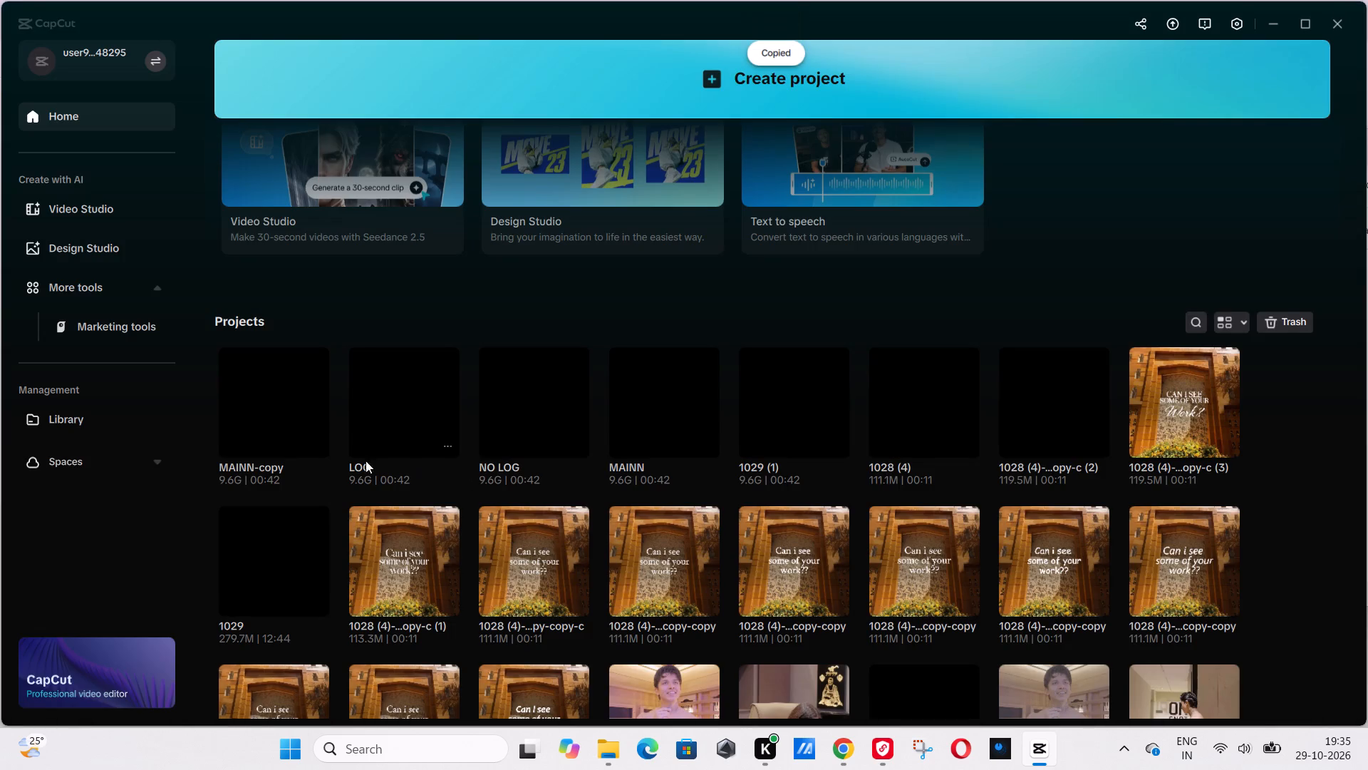
click(284, 411)
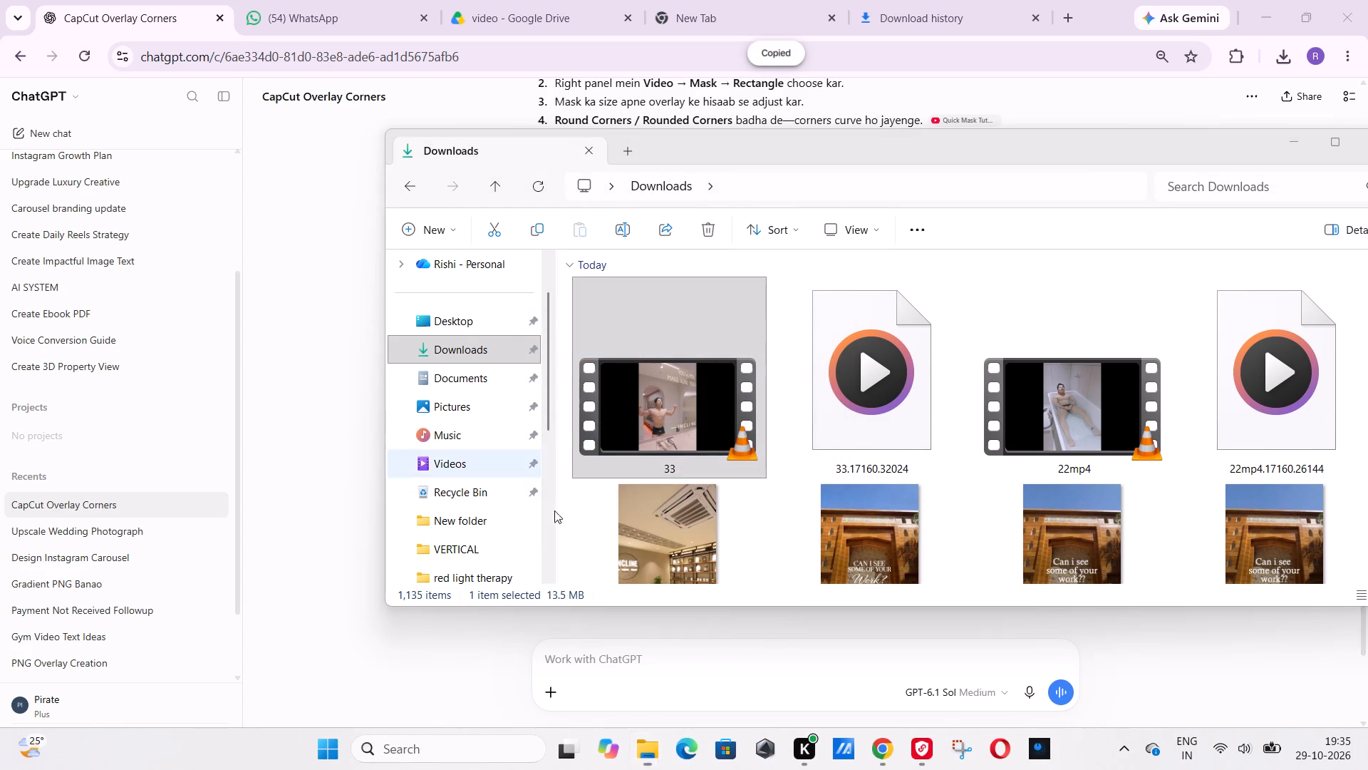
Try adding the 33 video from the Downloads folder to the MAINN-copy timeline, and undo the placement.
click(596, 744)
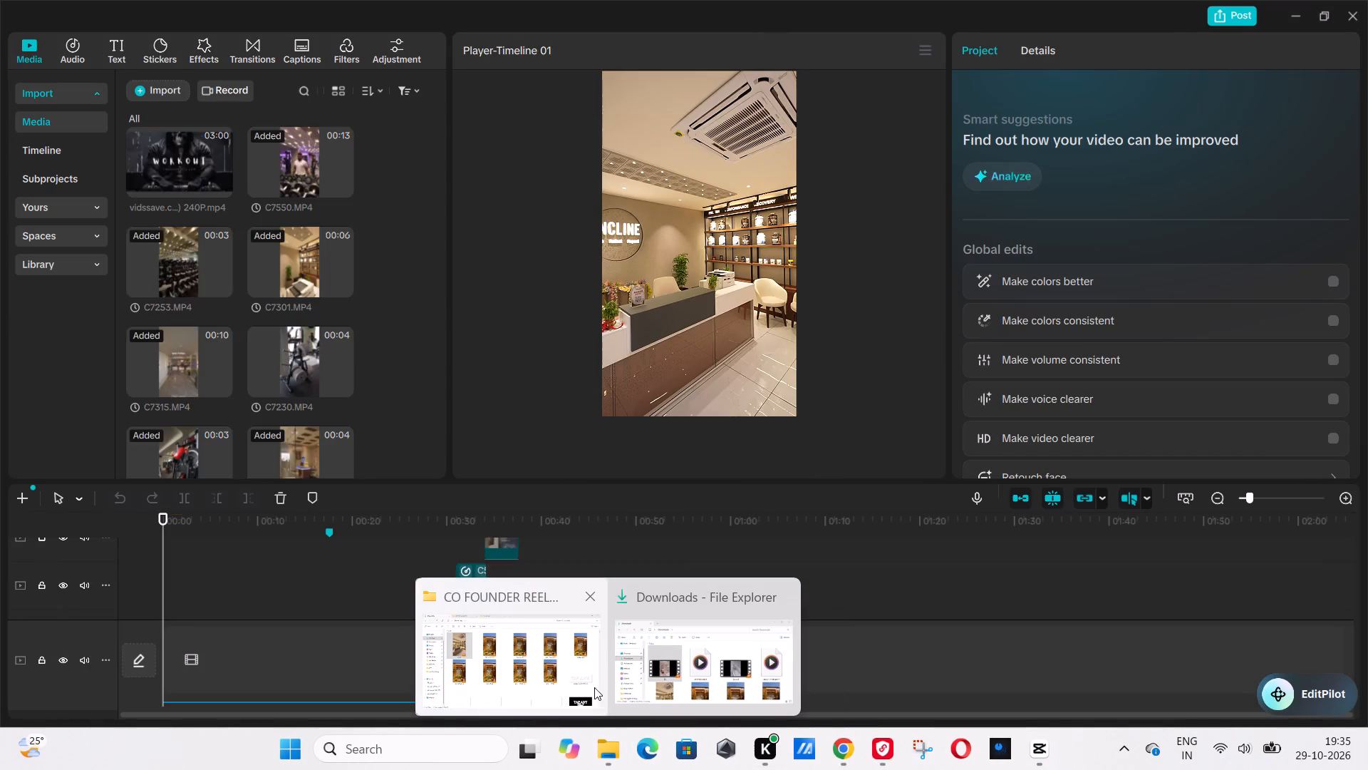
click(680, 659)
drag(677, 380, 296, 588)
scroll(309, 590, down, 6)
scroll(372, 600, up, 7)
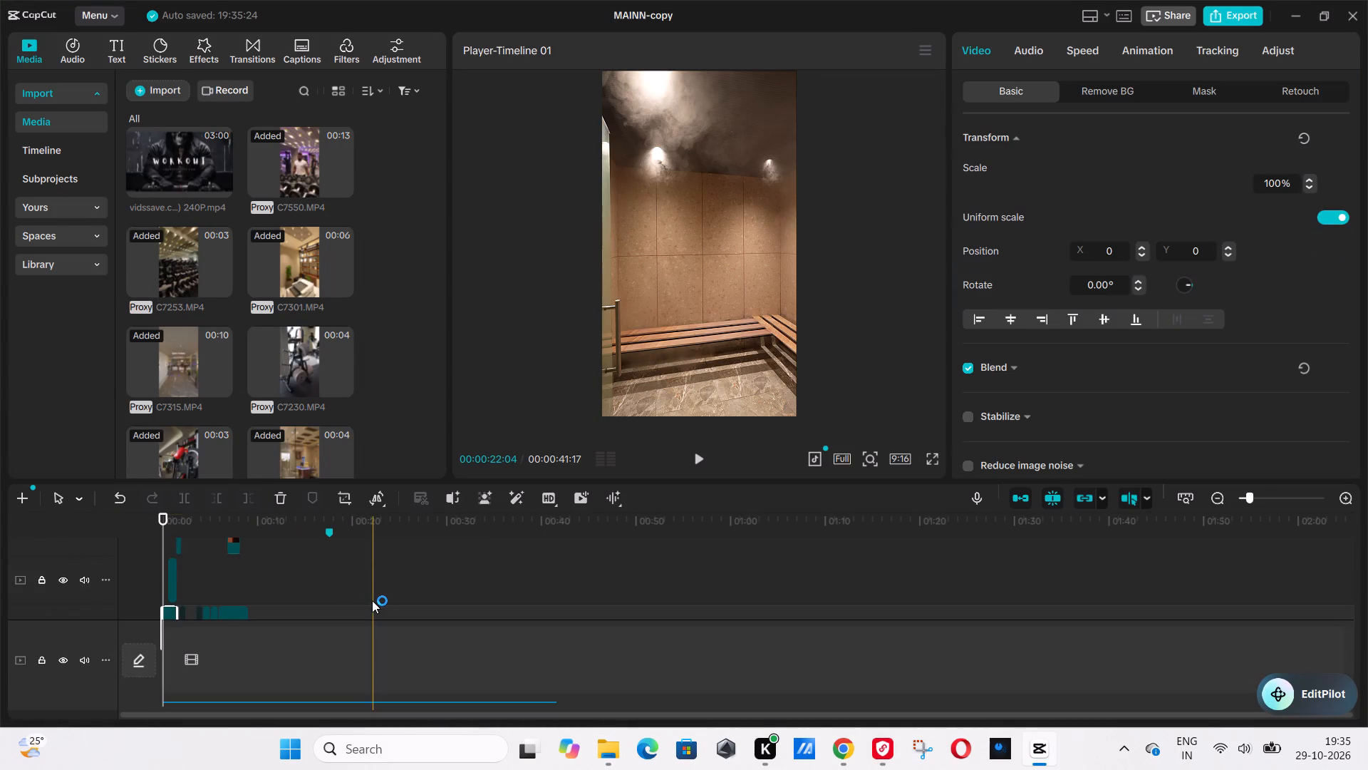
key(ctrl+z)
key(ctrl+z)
Add the 33 video from Downloads to the timeline, move it to an upper track just after 00:02, and play that part.
key(alt+Tab)
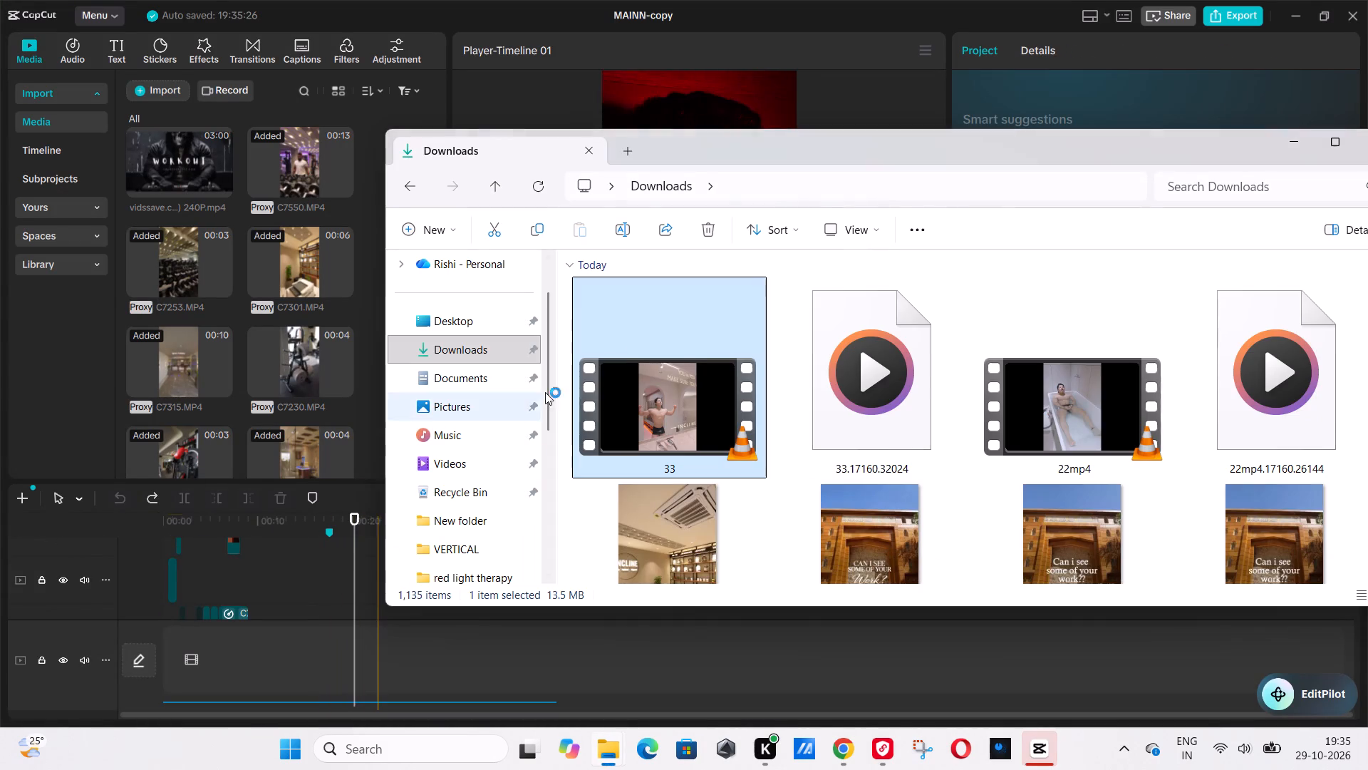
drag(665, 362, 344, 595)
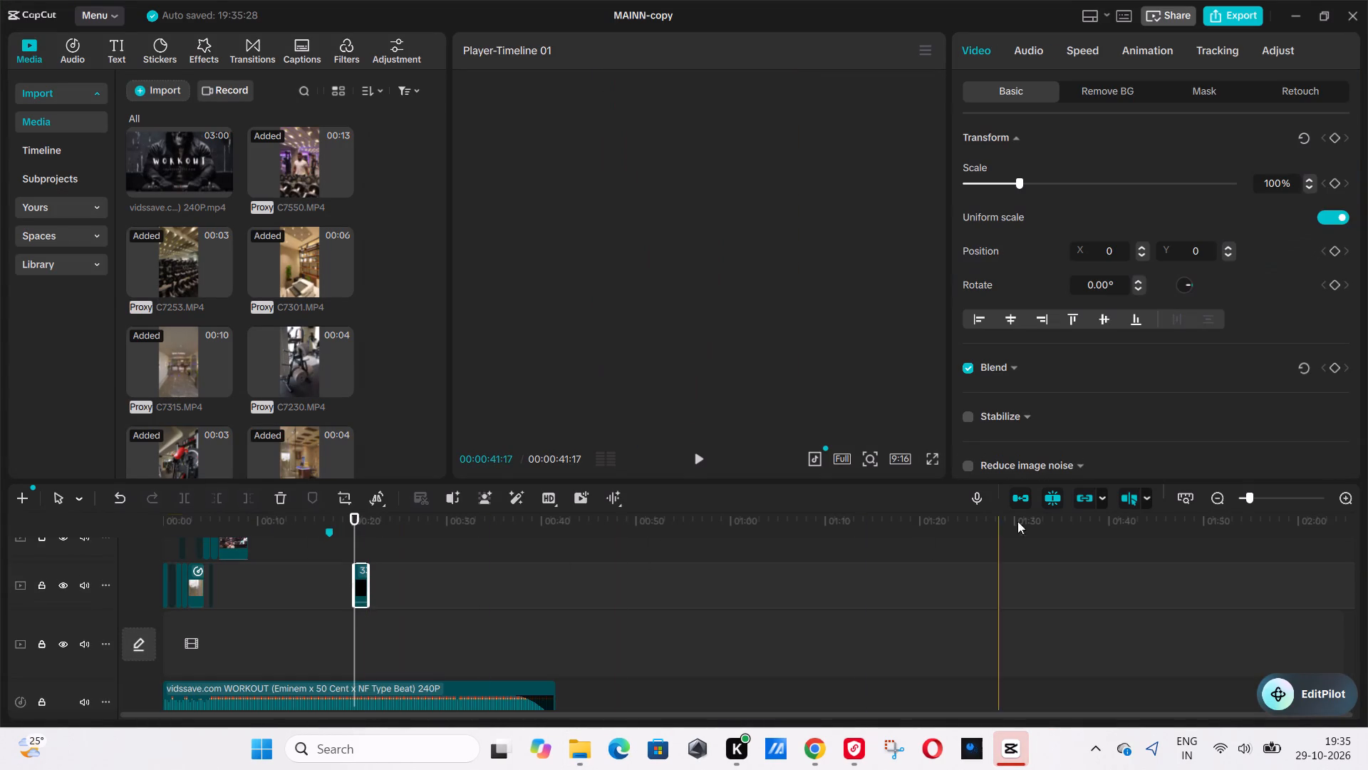
click(1273, 496)
drag(445, 583, 0, 545)
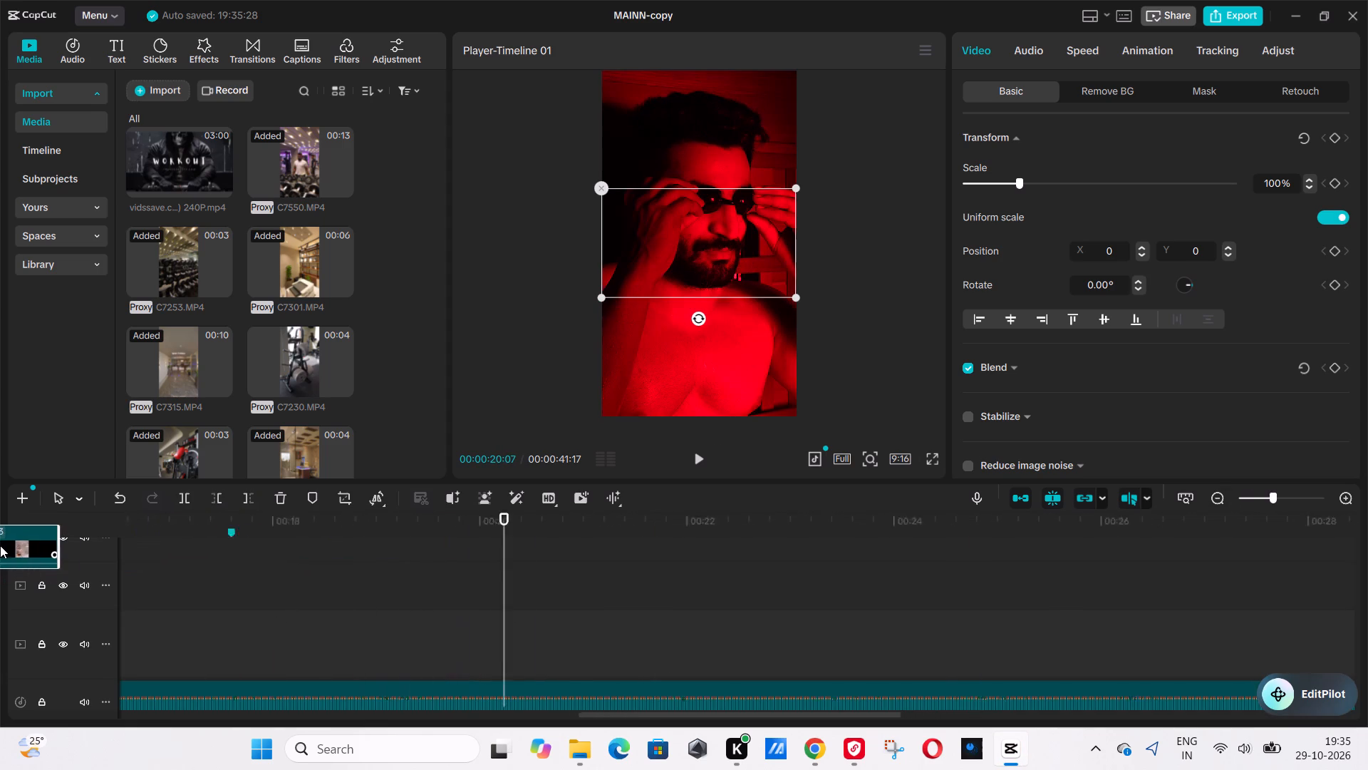
drag(0, 545, 727, 627)
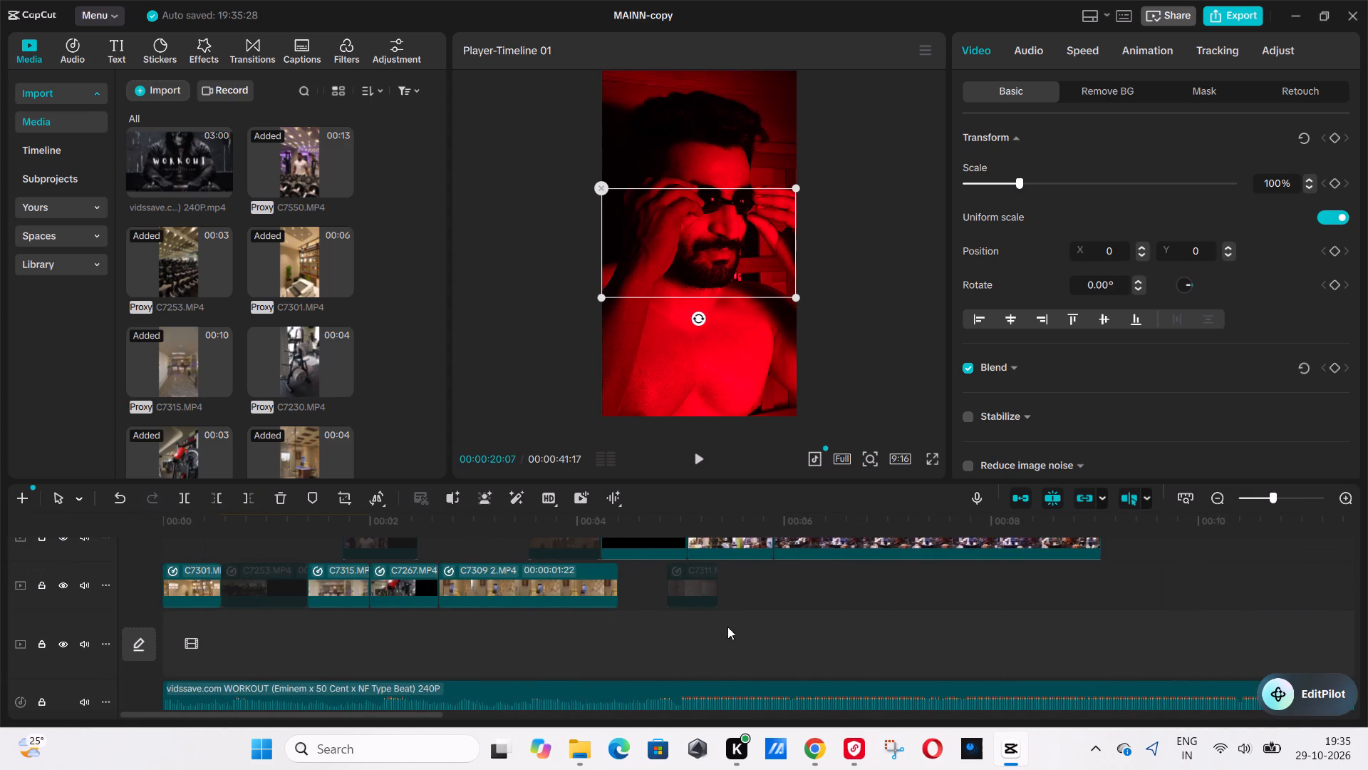
drag(727, 627, 794, 630)
scroll(794, 630, up, 4)
drag(214, 653, 553, 635)
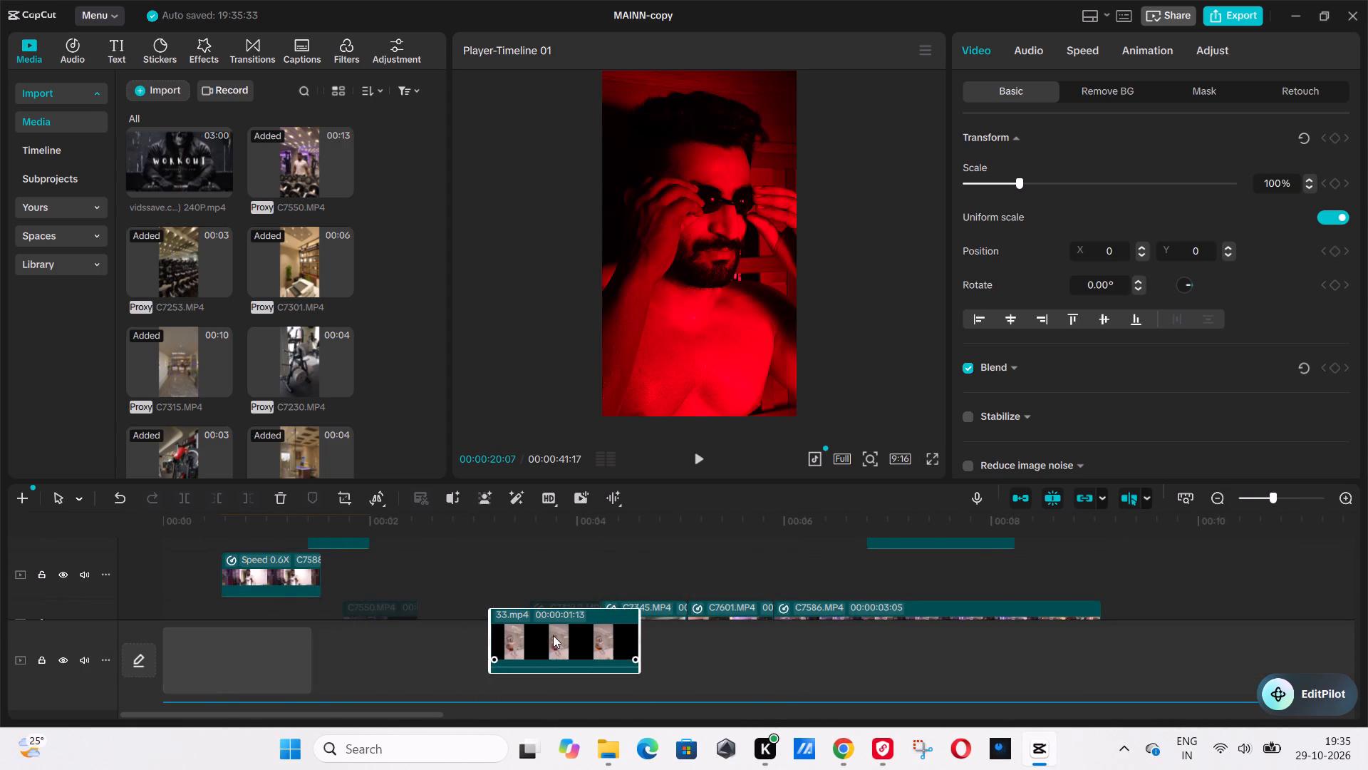
scroll(554, 635, up, 6)
drag(553, 635, 460, 584)
scroll(510, 586, up, 5)
click(304, 590)
key(space)
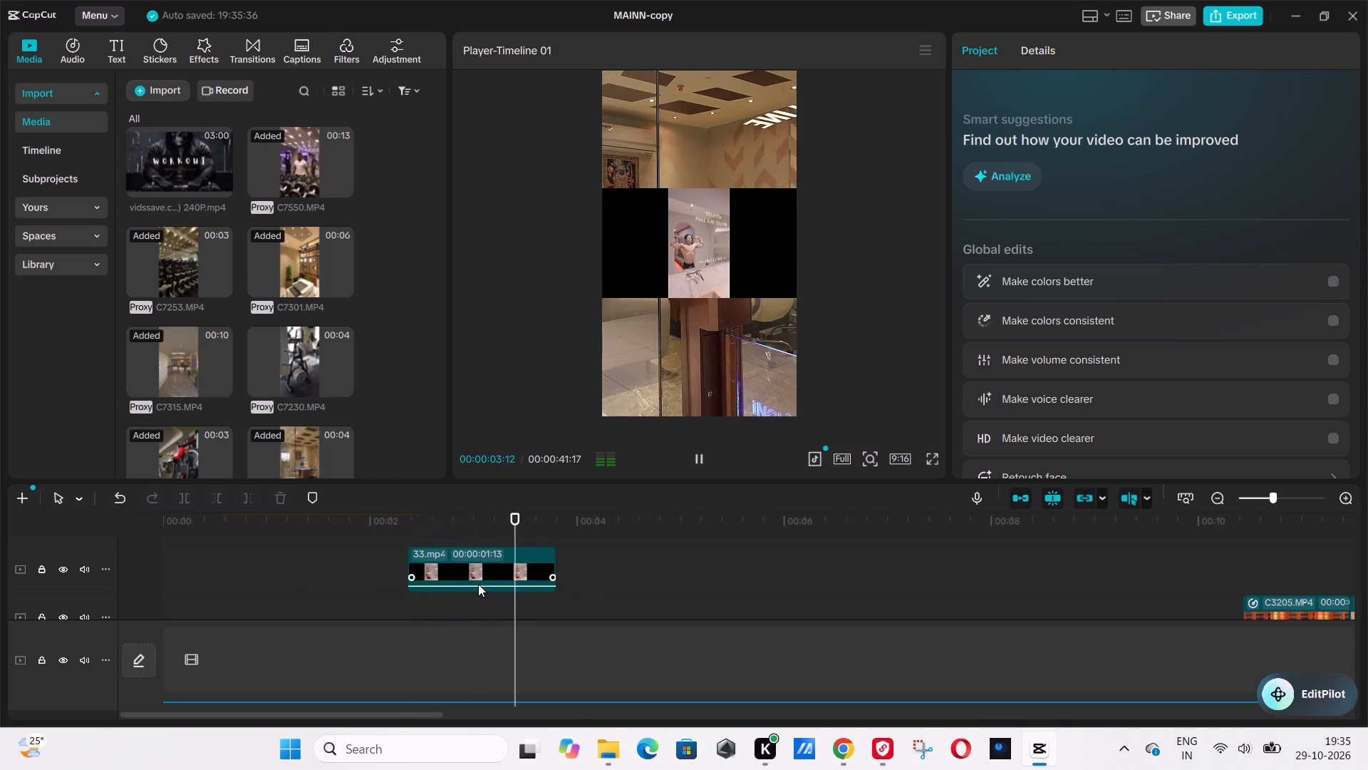
Move the 33.mp4 clip directly above the C6370.MP4 mirror clip, lining up their starts just before 00:08.
drag(480, 585, 482, 615)
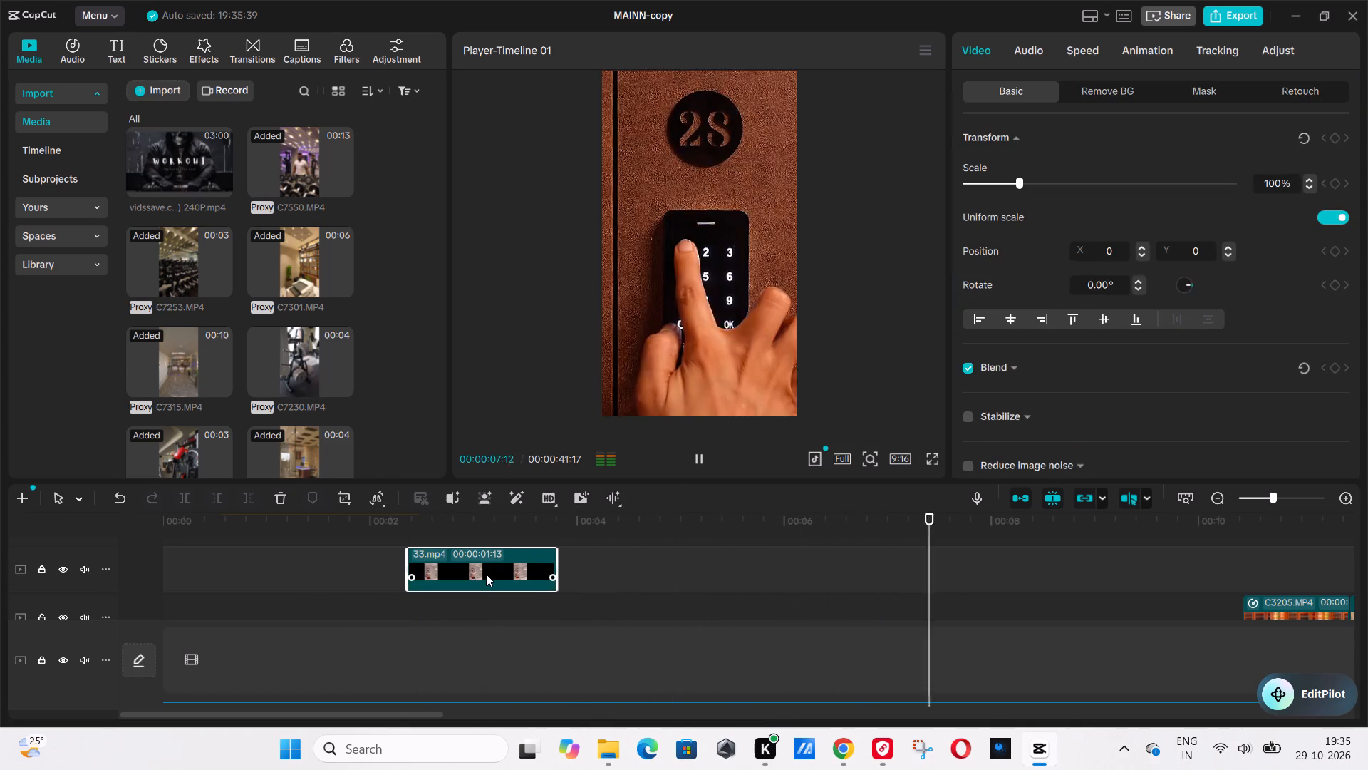
key(space)
drag(486, 574, 1040, 635)
scroll(1193, 625, down, 6)
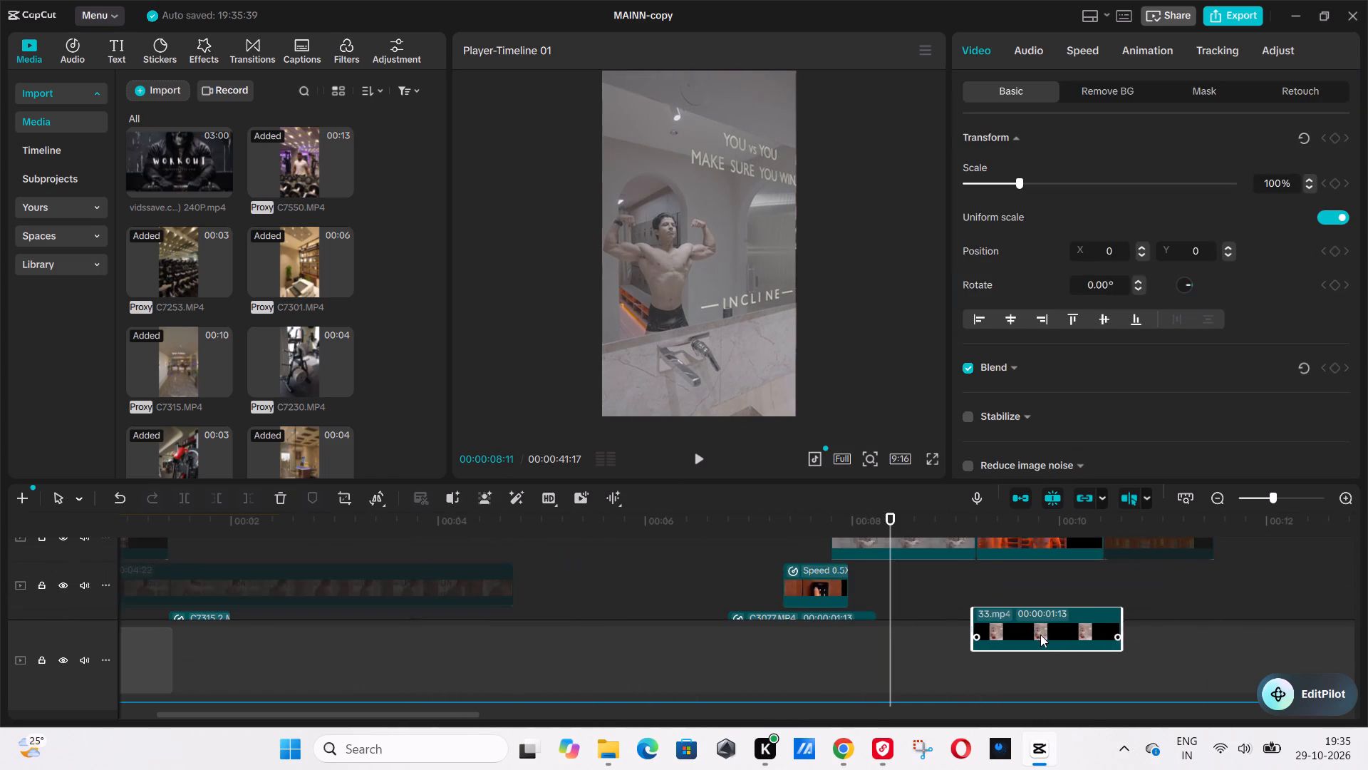
drag(1040, 635, 907, 579)
scroll(1010, 629, up, 4)
click(829, 566)
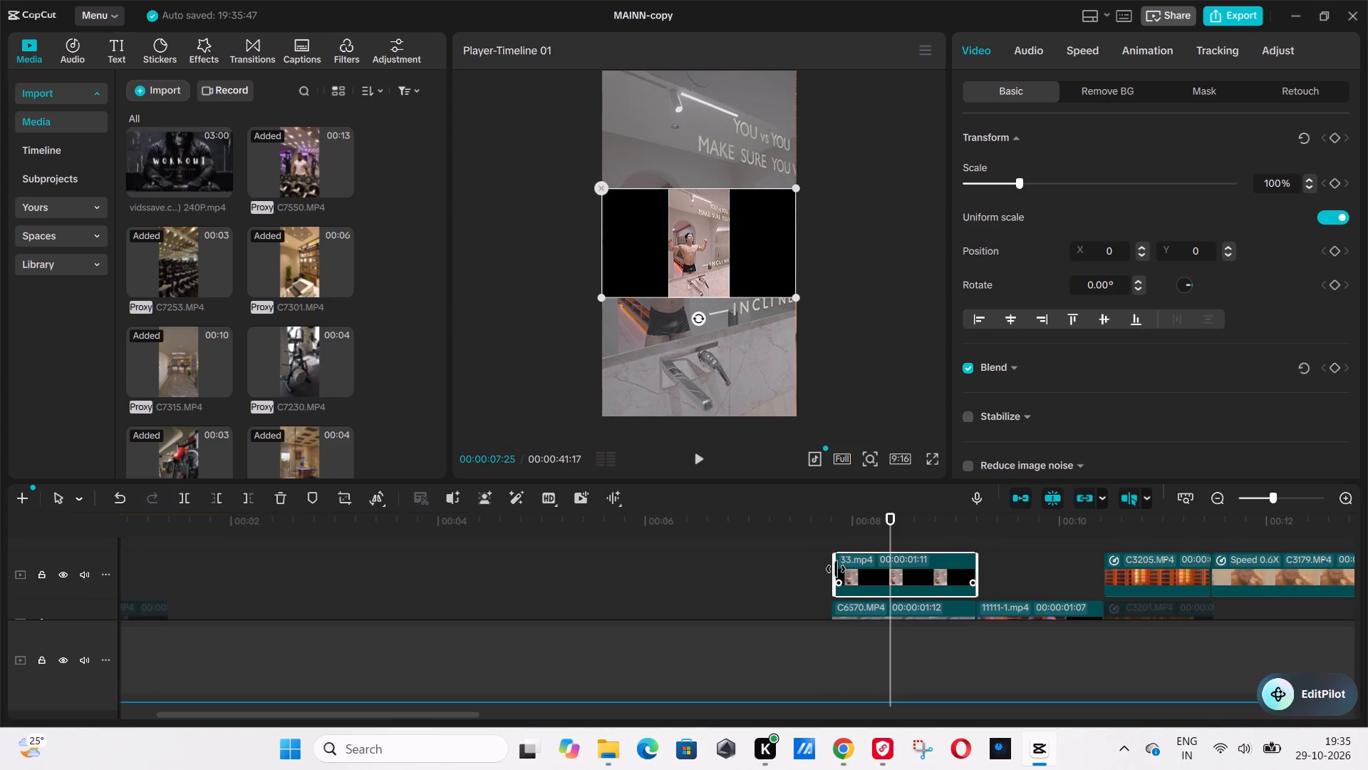
Scale the 33.mp4 overlay to 315% so it fills the vertical frame, and play it back over the original.
drag(794, 292, 863, 463)
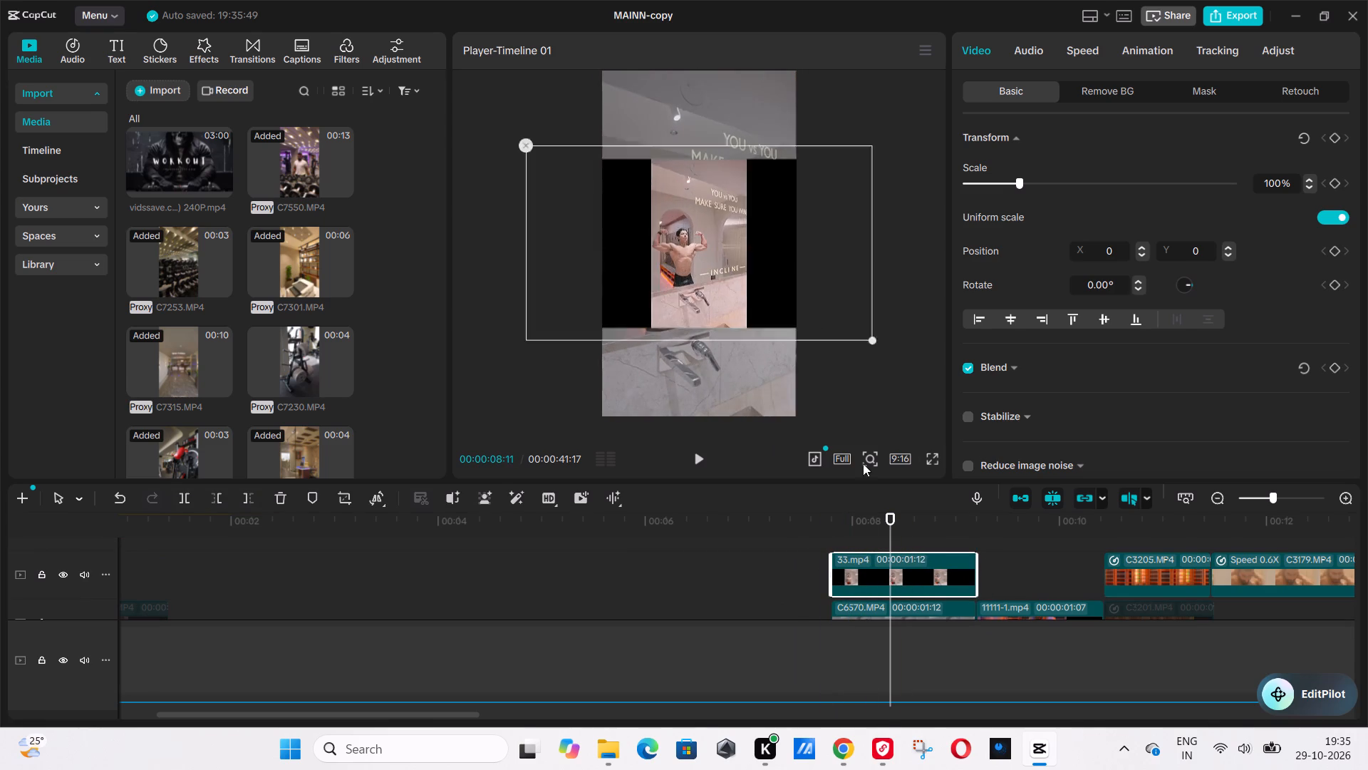
drag(863, 463, 969, 688)
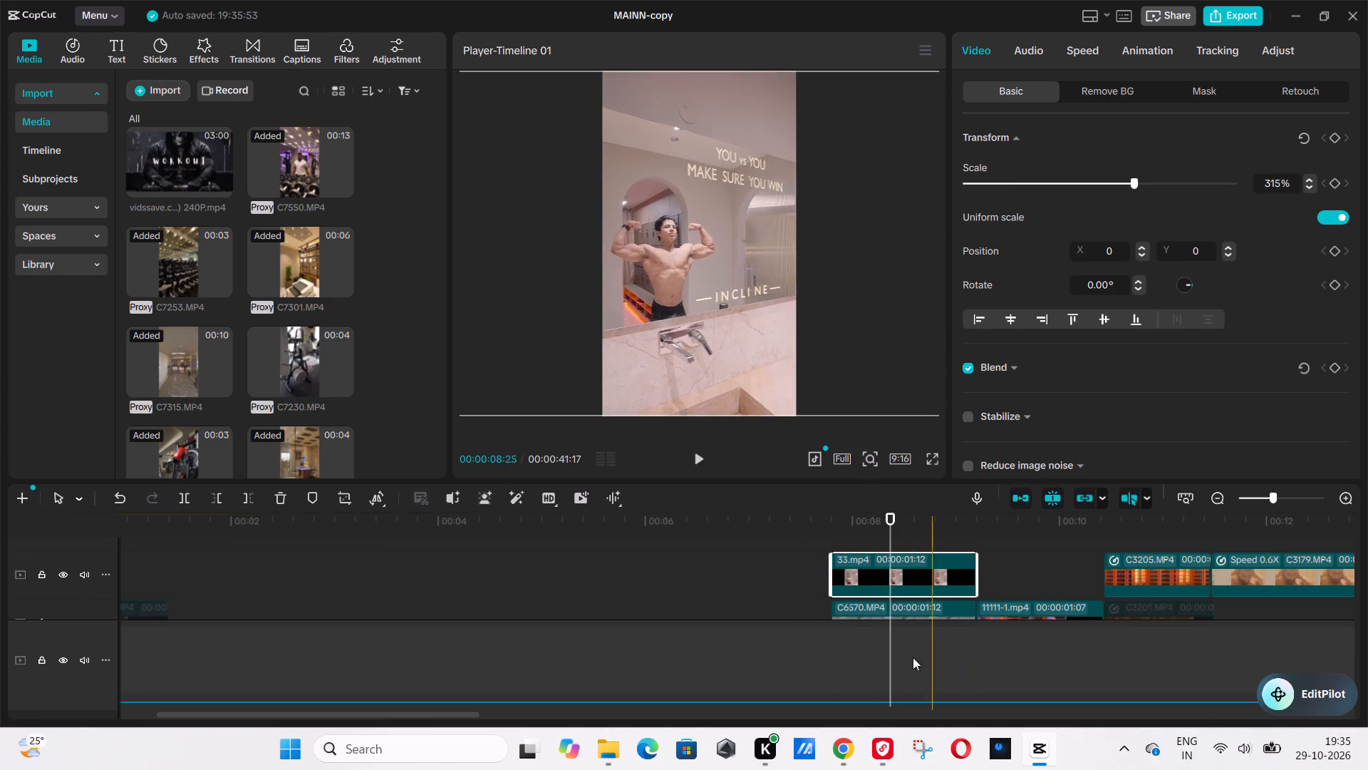
click(791, 573)
key(space)
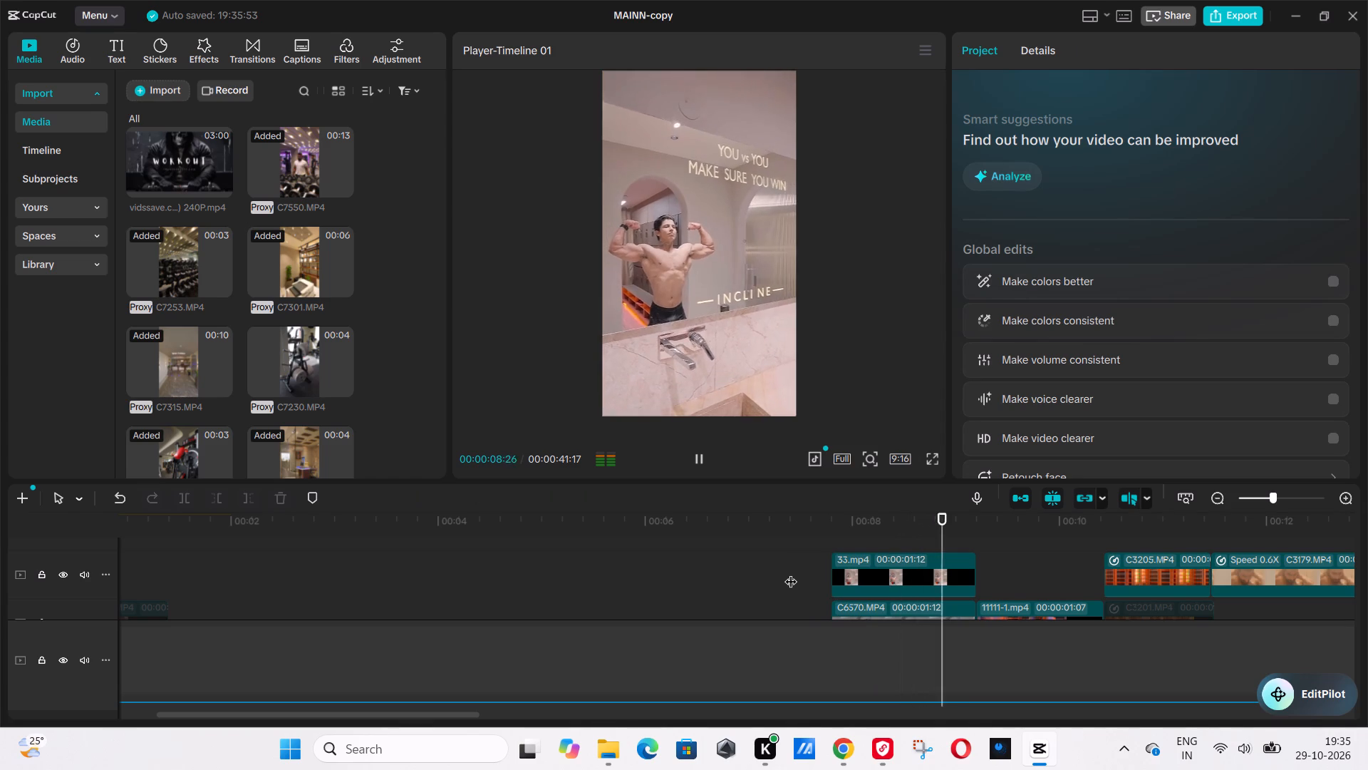
click(791, 573)
key(space)
Adjust both ends of the 33.mp4 clip to match C6370.MP4 at 00:00:01:12, and play back the replacement.
click(963, 574)
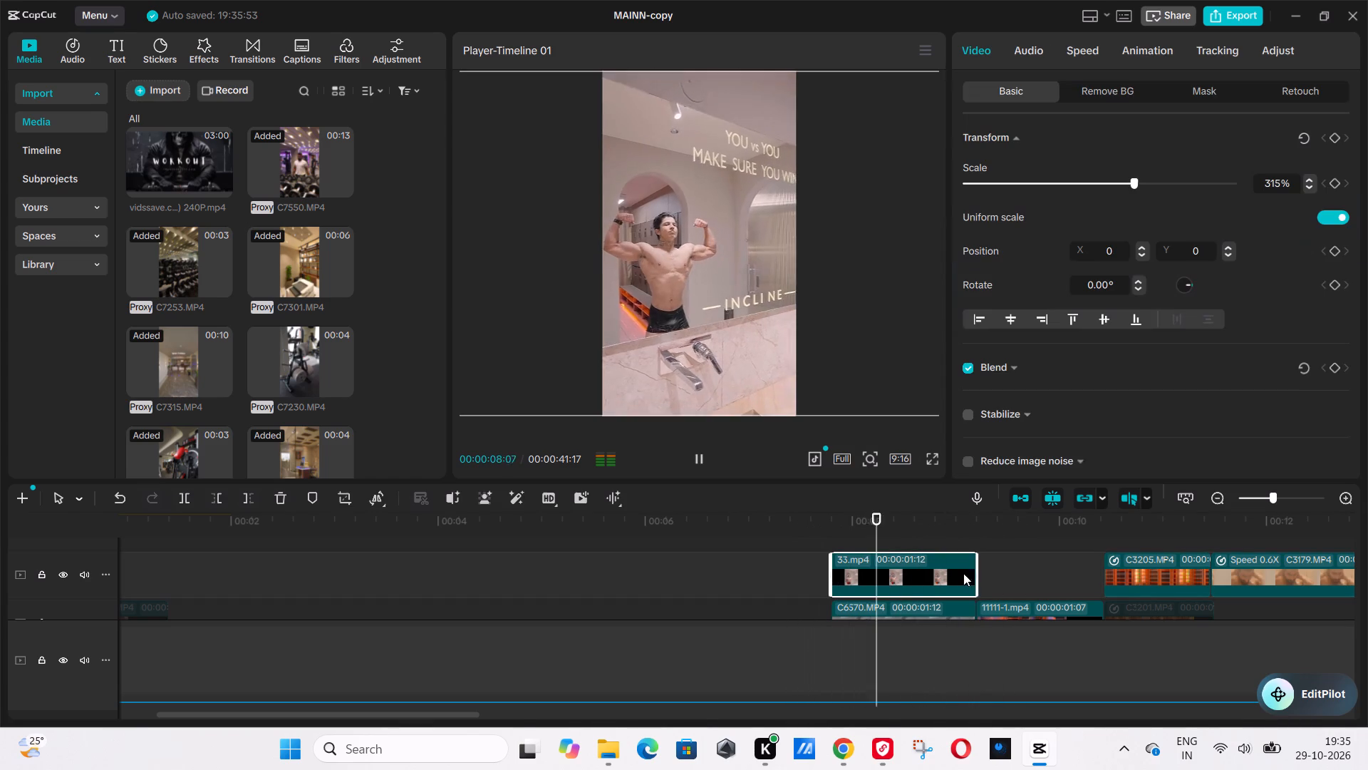
key(space)
drag(980, 573, 974, 575)
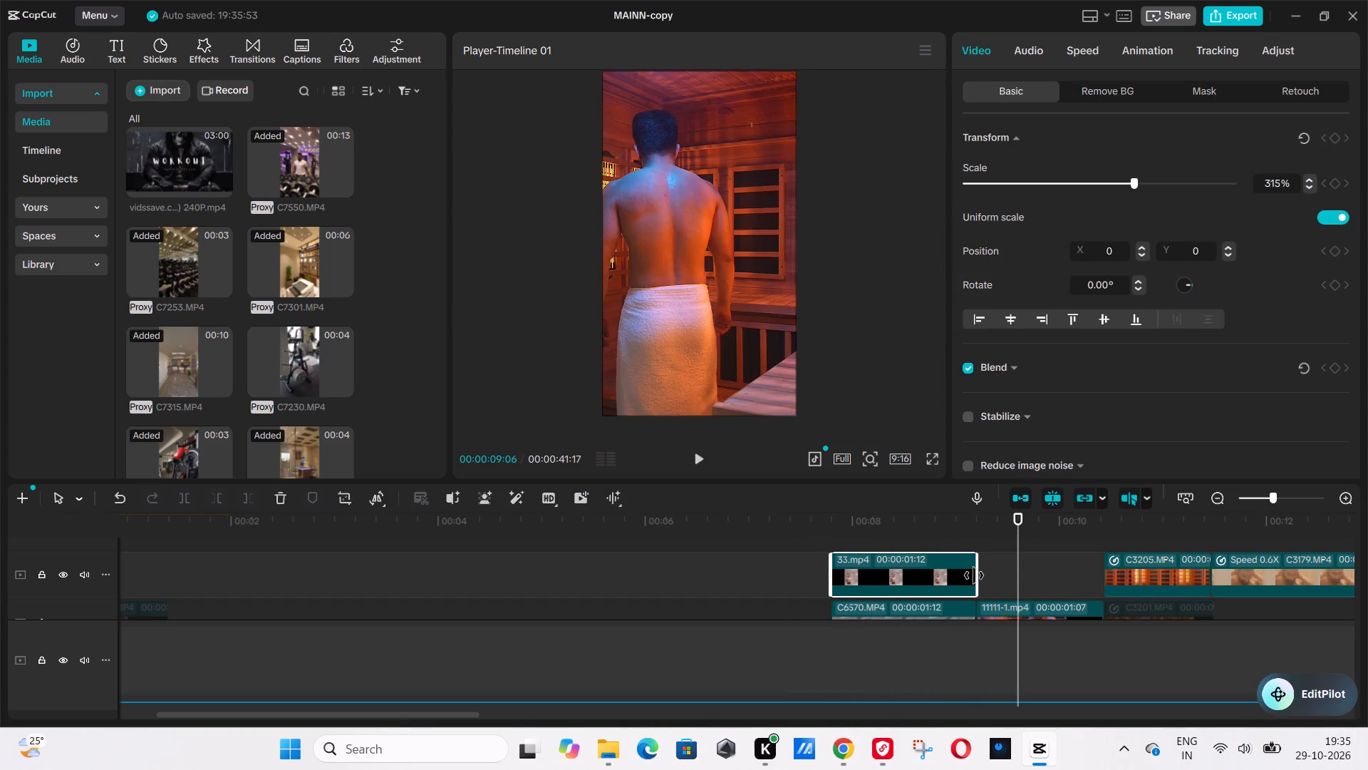
drag(974, 575, 970, 575)
drag(959, 575, 965, 577)
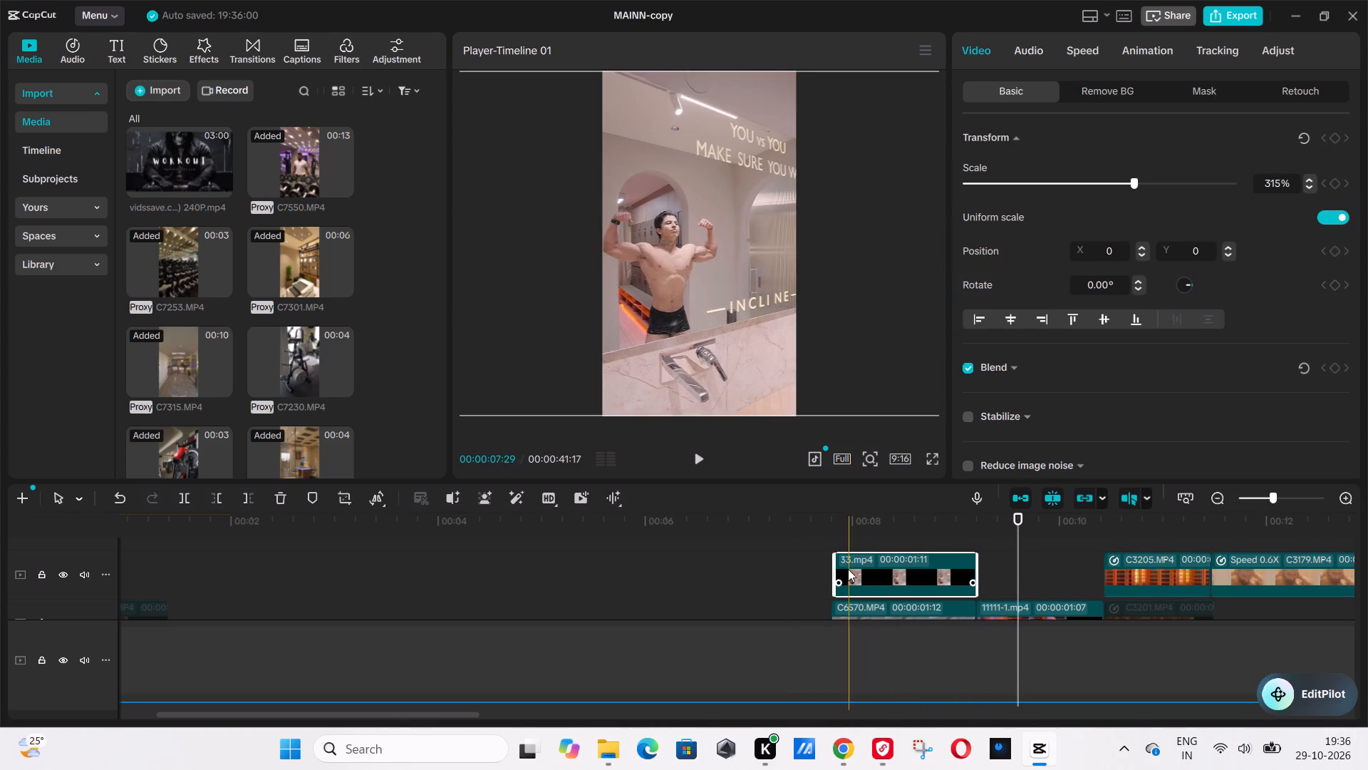
click(837, 564)
click(791, 568)
key(space)
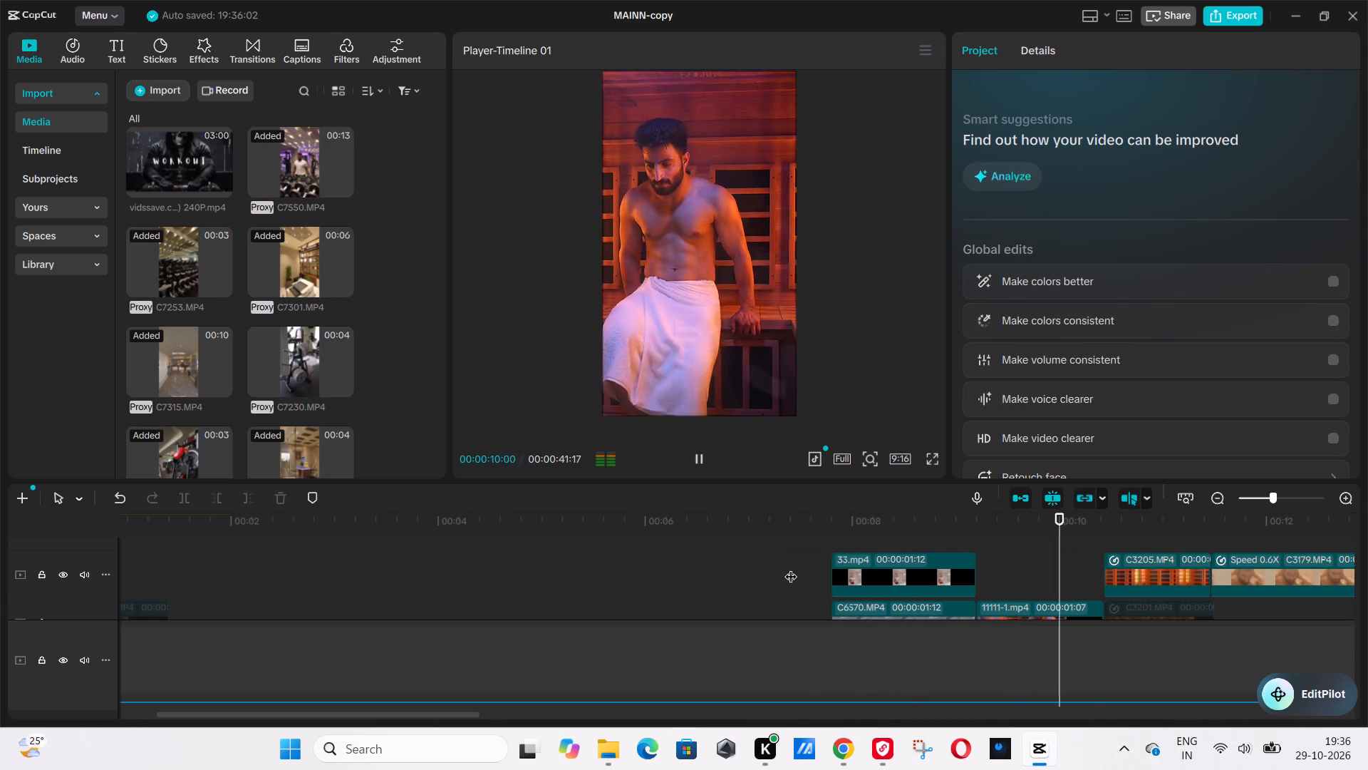
click(803, 558)
key(space)
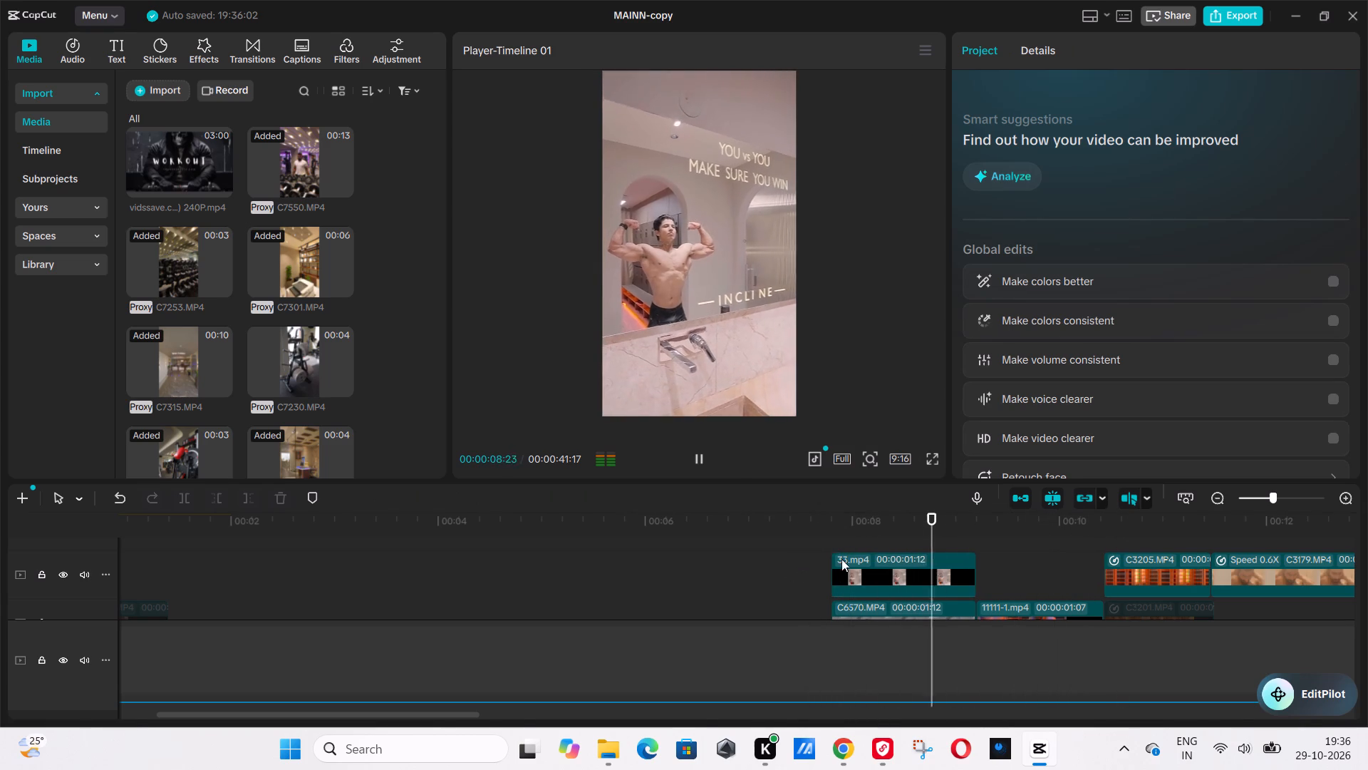
key(space)
Add the 22mp4 video from Downloads to the timeline at 00:00:21:11, where the C6556.MP4 towel clip starts.
drag(1004, 533, 1140, 545)
scroll(822, 565, up, 10)
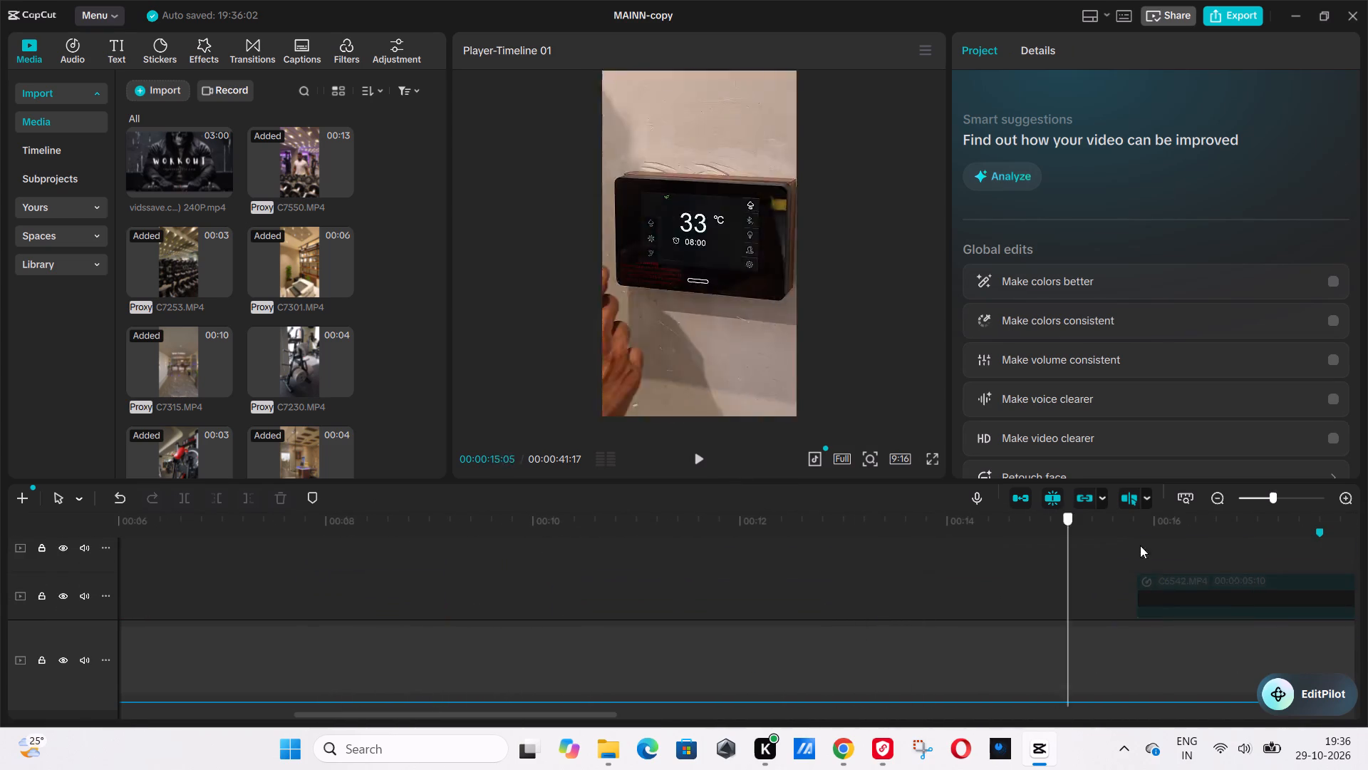
drag(1140, 545, 790, 612)
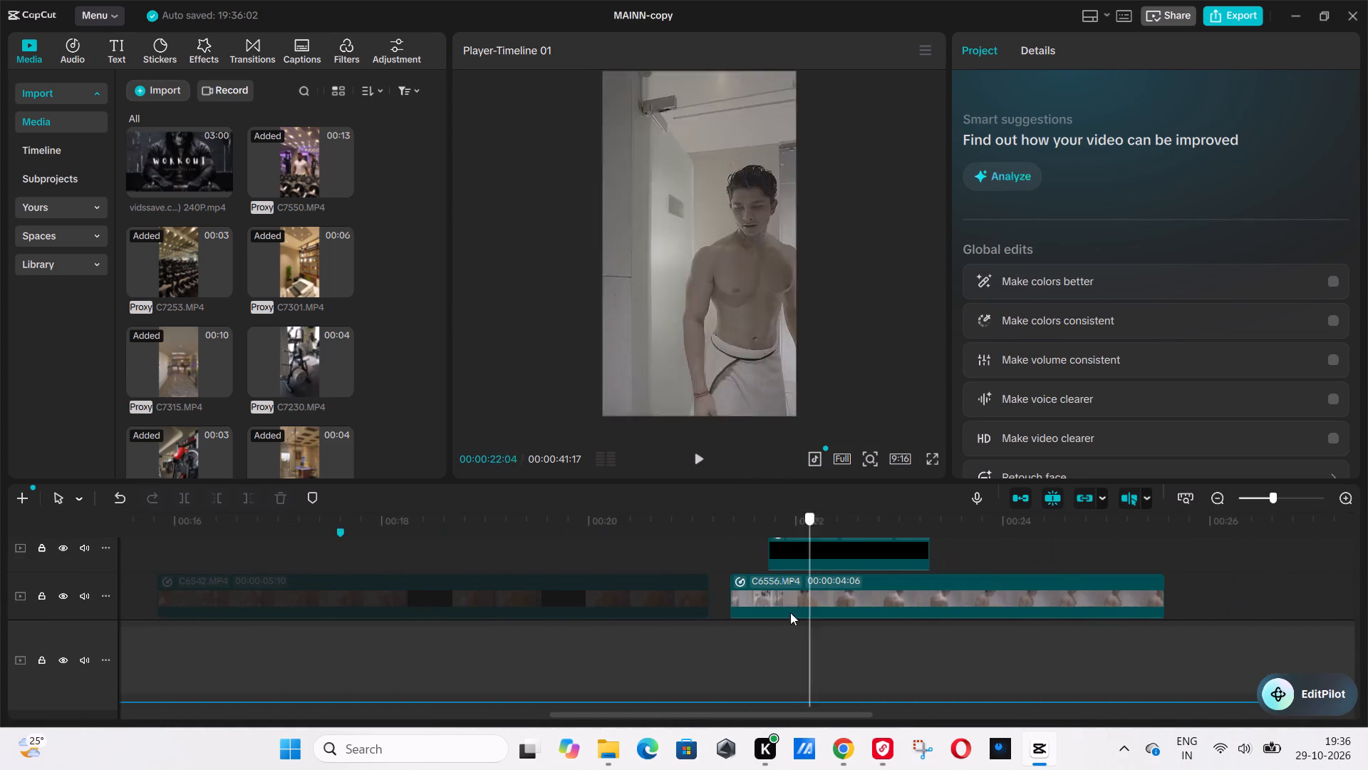
drag(790, 612, 720, 600)
scroll(720, 600, up, 12)
scroll(720, 600, down, 11)
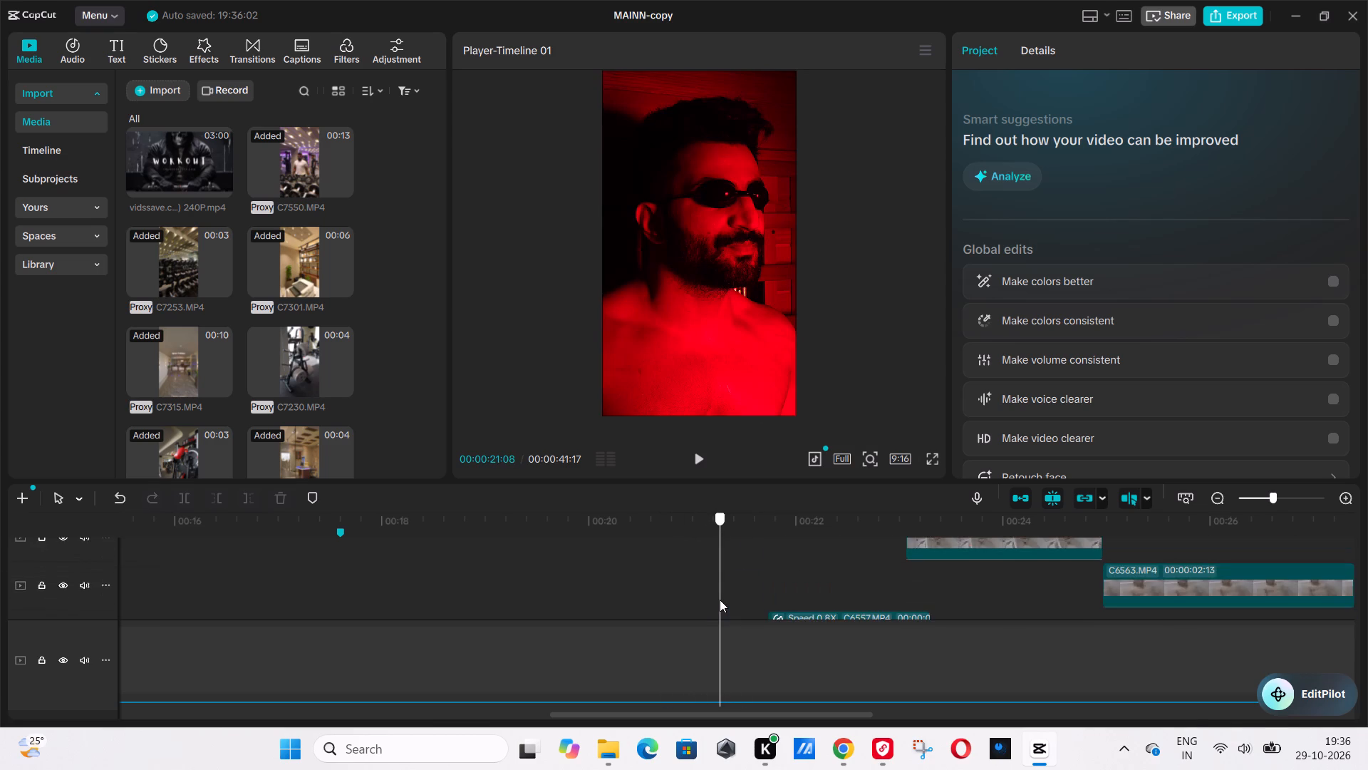
scroll(720, 600, down, 4)
drag(720, 600, 728, 603)
scroll(720, 600, up, 2)
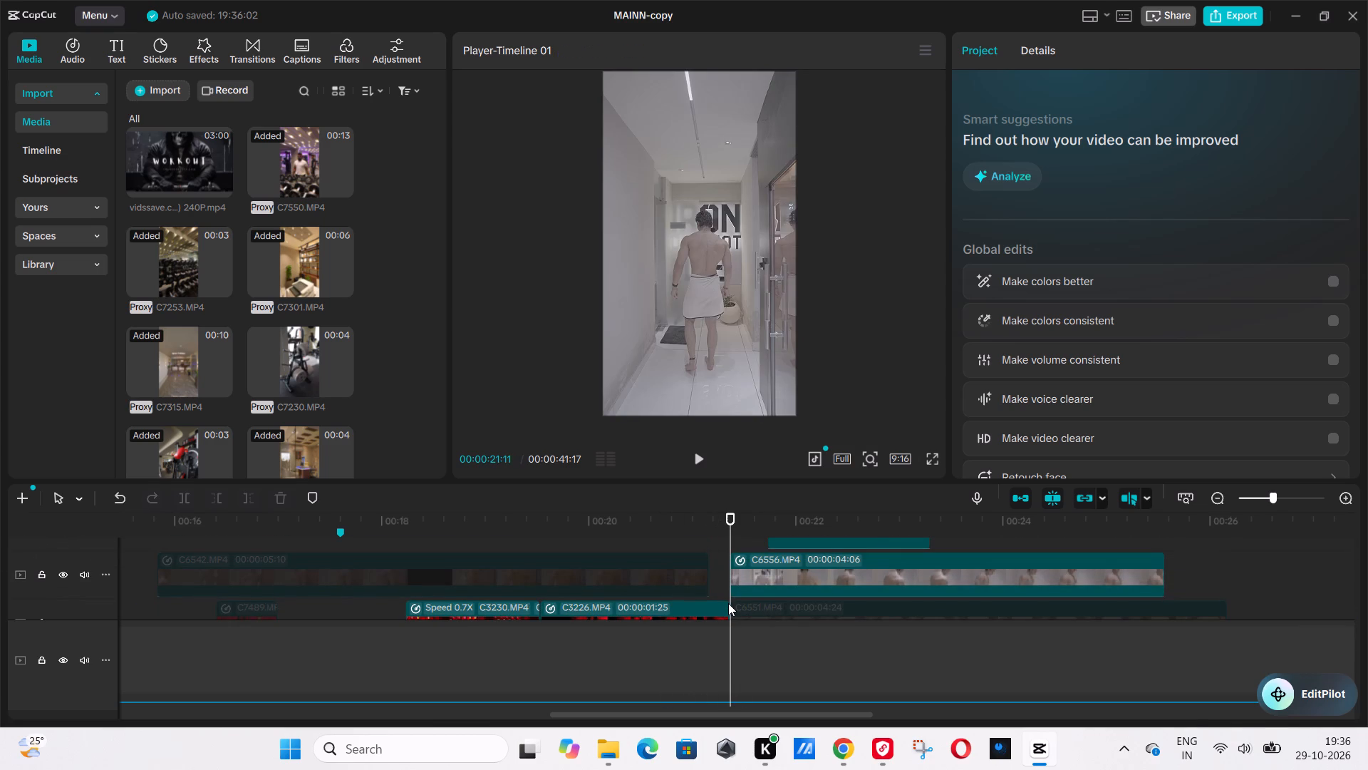
scroll(732, 595, up, 20)
scroll(732, 595, up, 5)
key(alt+Tab)
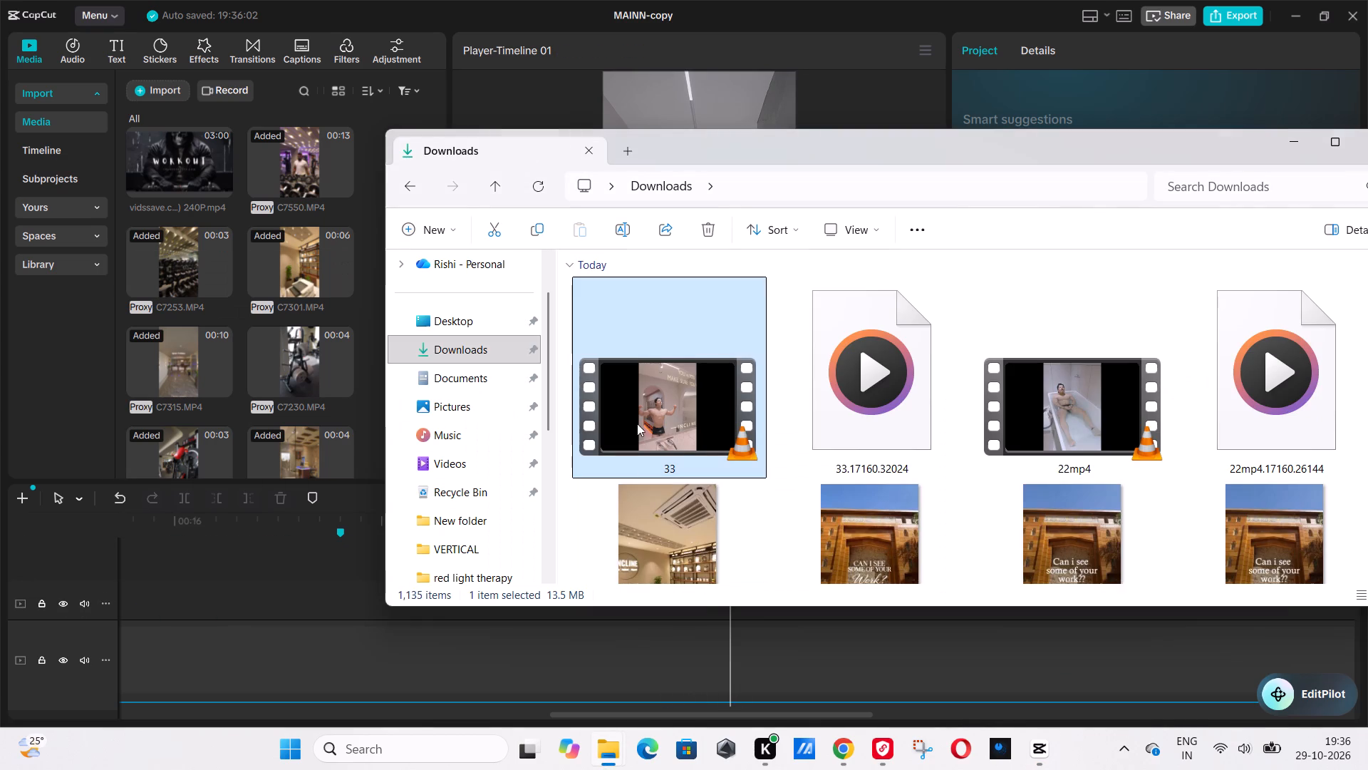
drag(1076, 393, 785, 654)
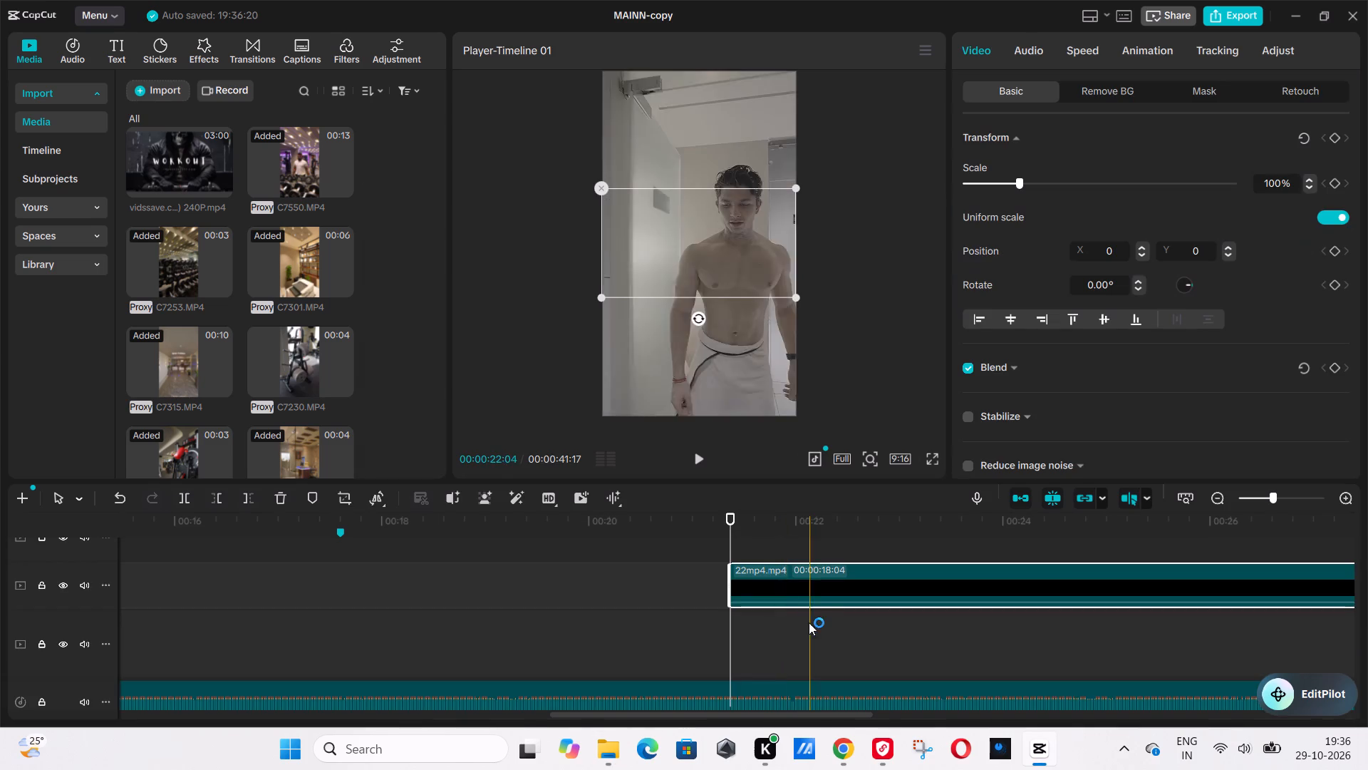
Play the timeline across the start of the 22mp4.mp4 clip to compare it with the ungraded footage.
drag(744, 602, 745, 632)
click(691, 589)
key(space)
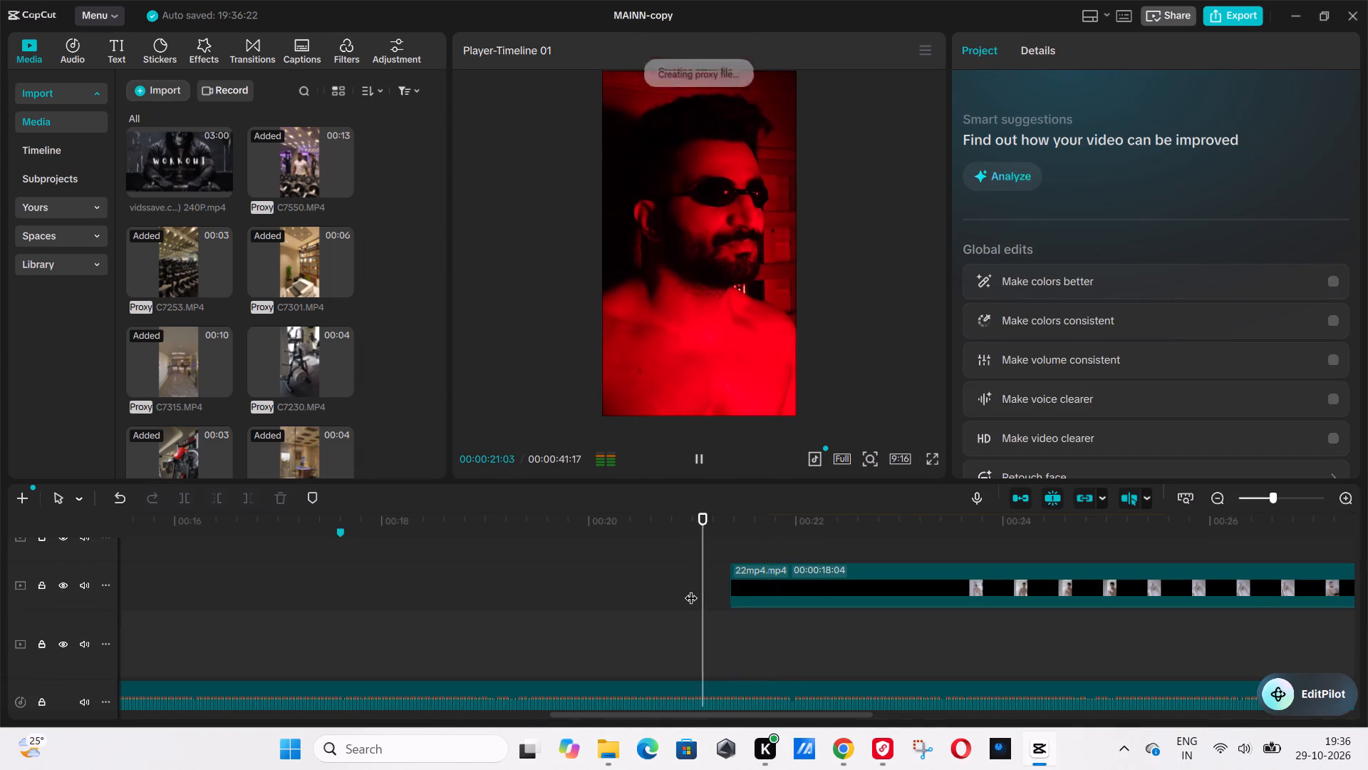
click(691, 589)
key(space)
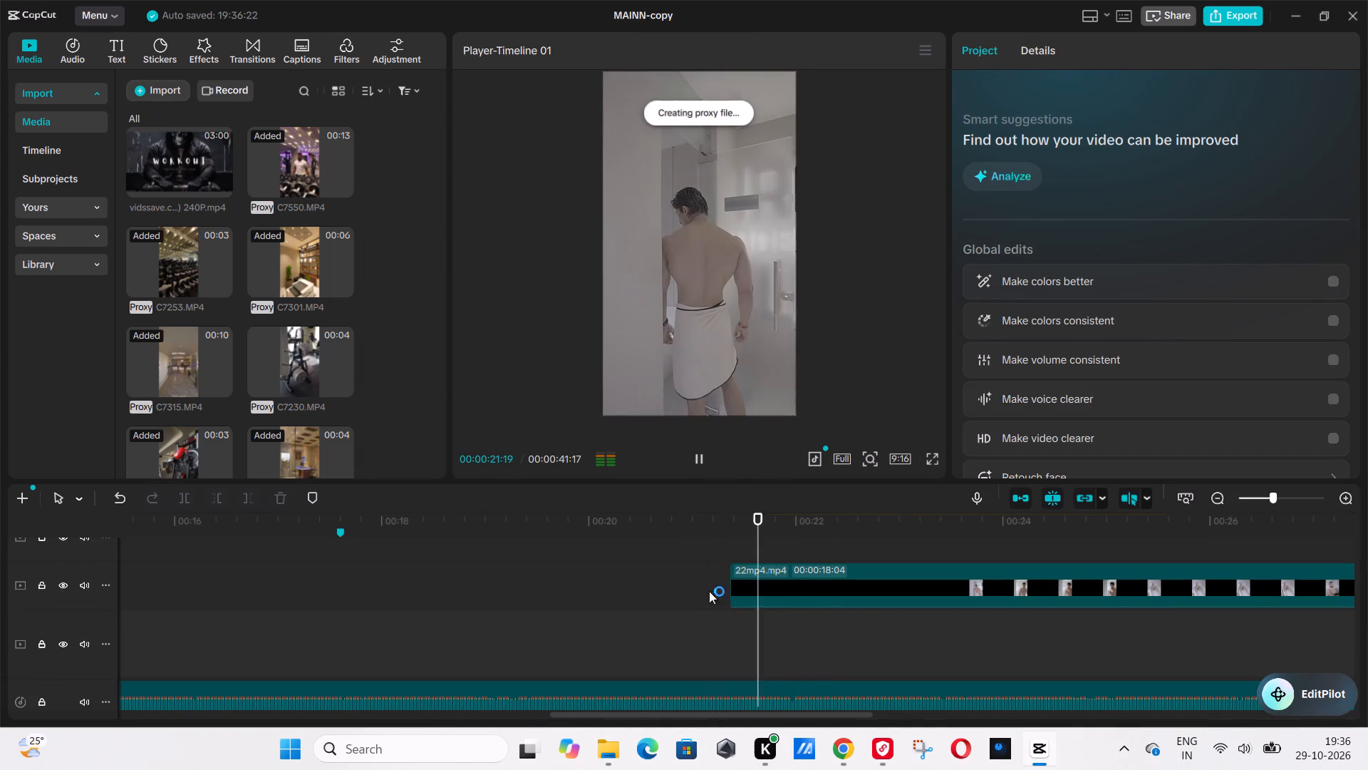
key(space)
click(757, 595)
Open the 22mp4 file from Downloads in VLC media player, skim through its opening seconds, and close the player.
key(alt+Tab)
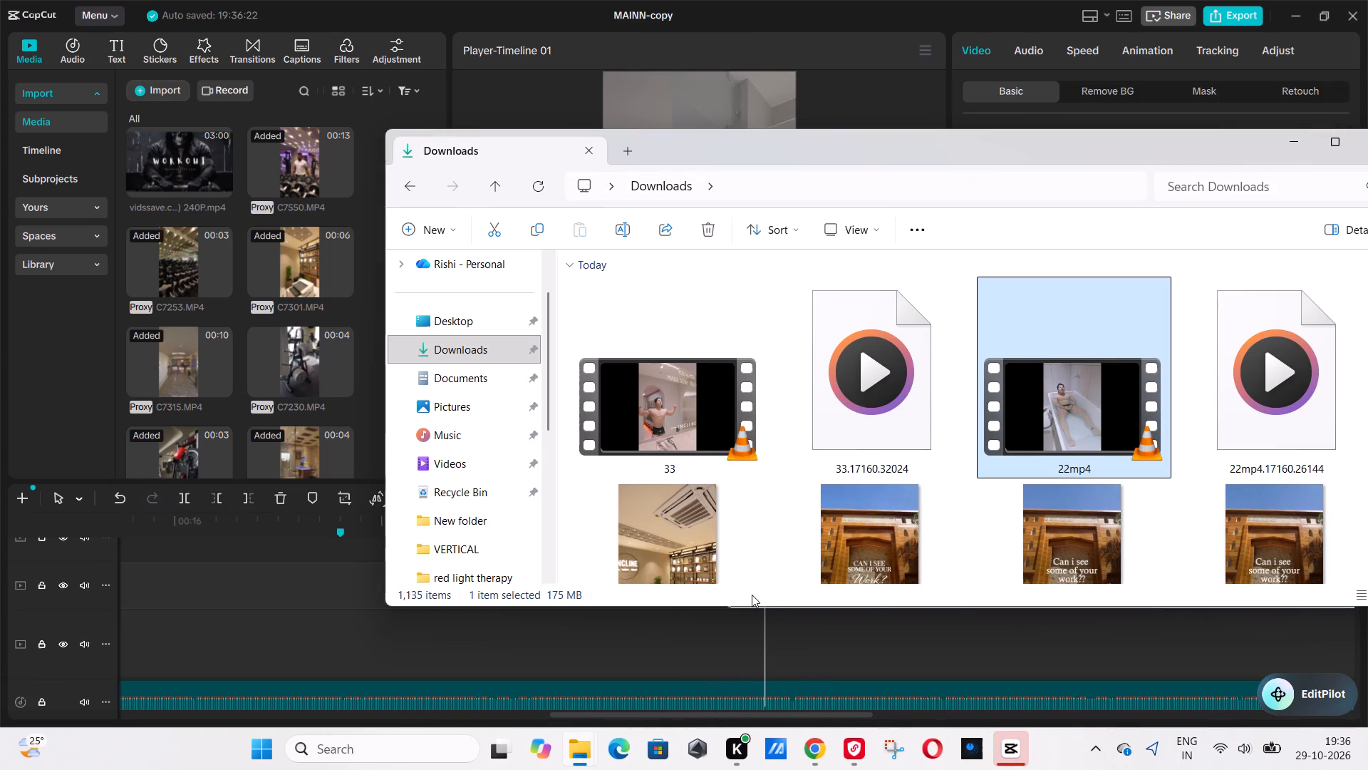
double_click(1040, 386)
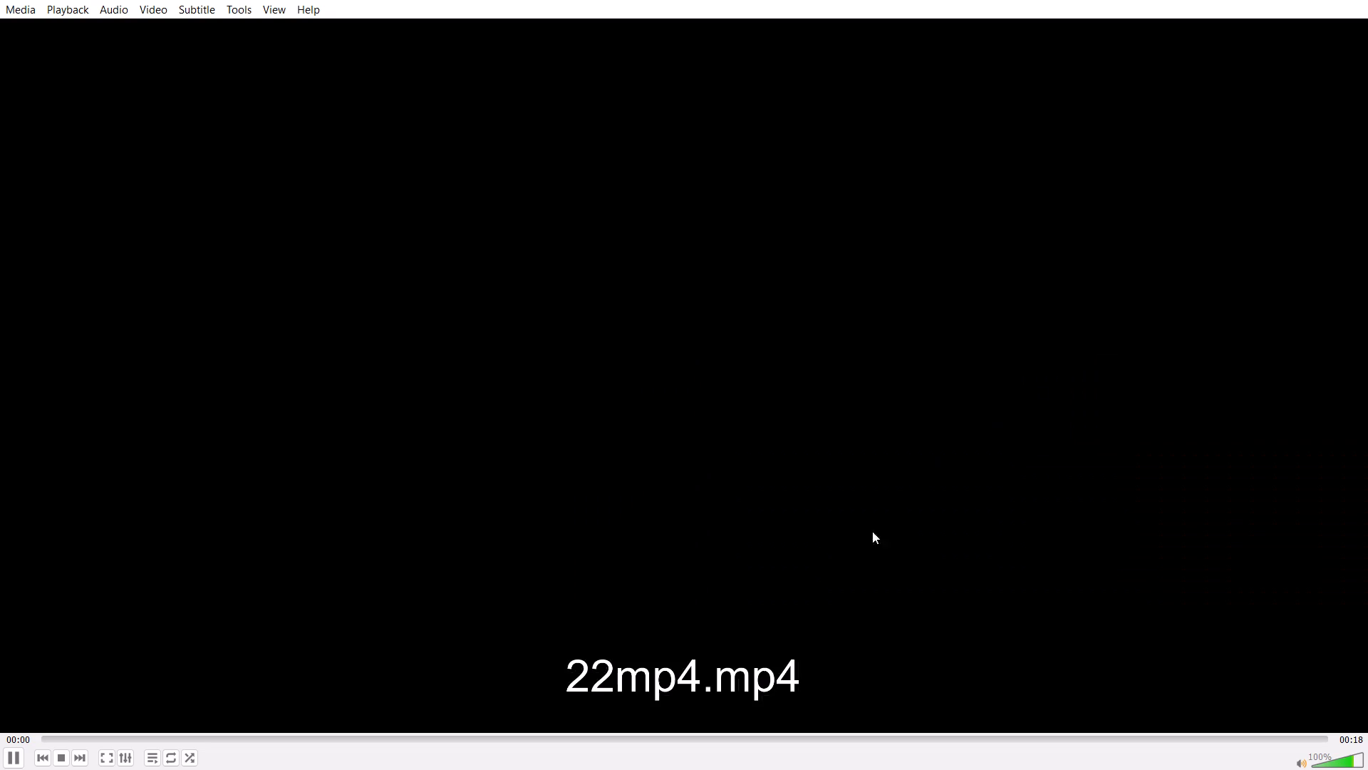
drag(197, 740, 331, 750)
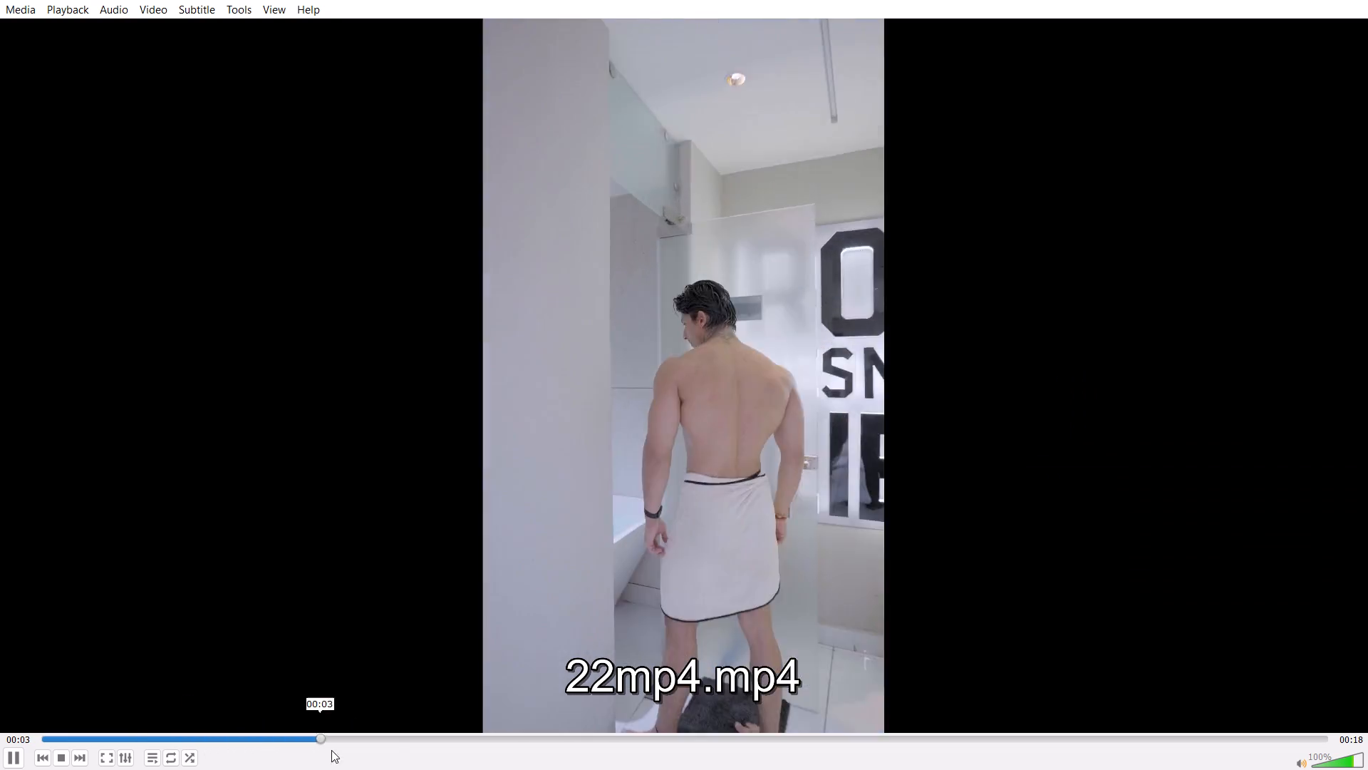
drag(331, 750, 364, 761)
key(alt+Tab)
alt+click(482, 185)
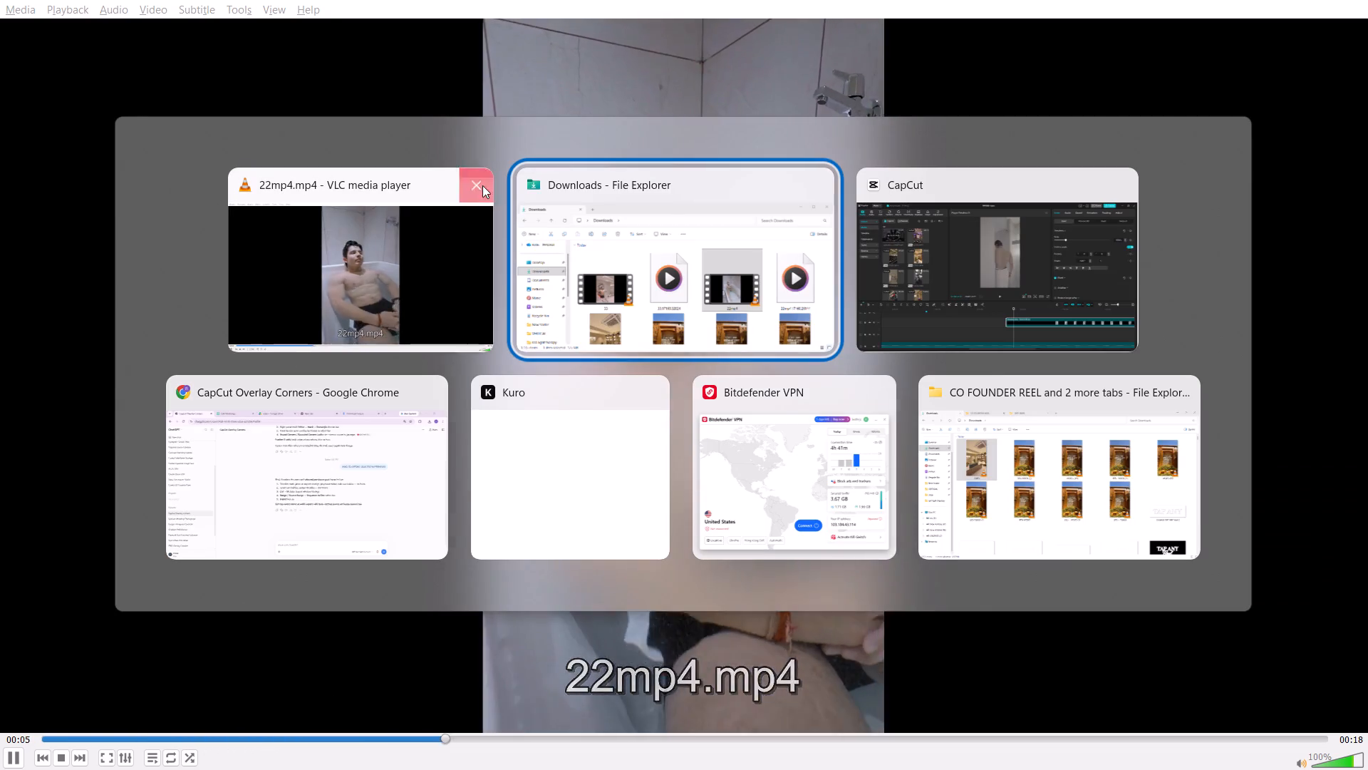
Add 22mp4 from Downloads again above the first copy, disable the lower copy, and line up both starts.
drag(1077, 384, 828, 656)
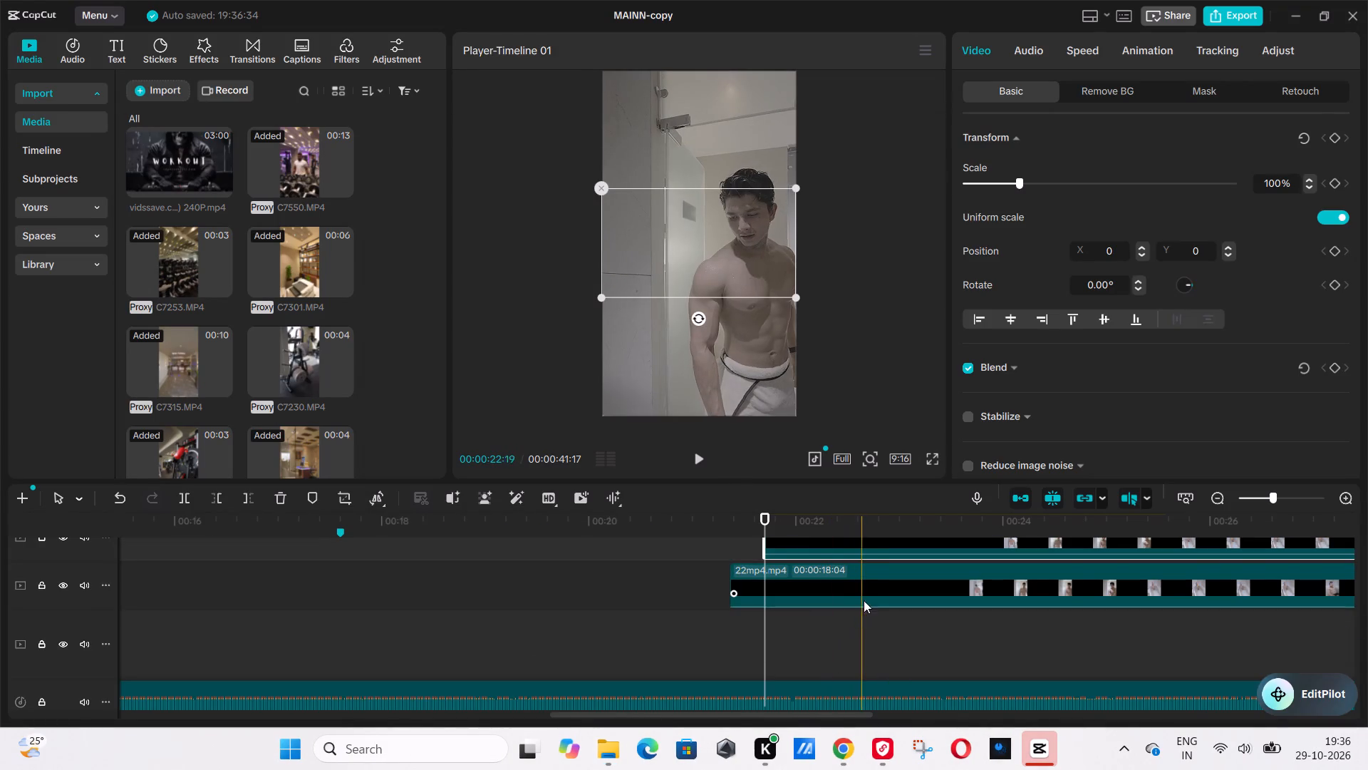
scroll(866, 613, up, 2)
click(796, 621)
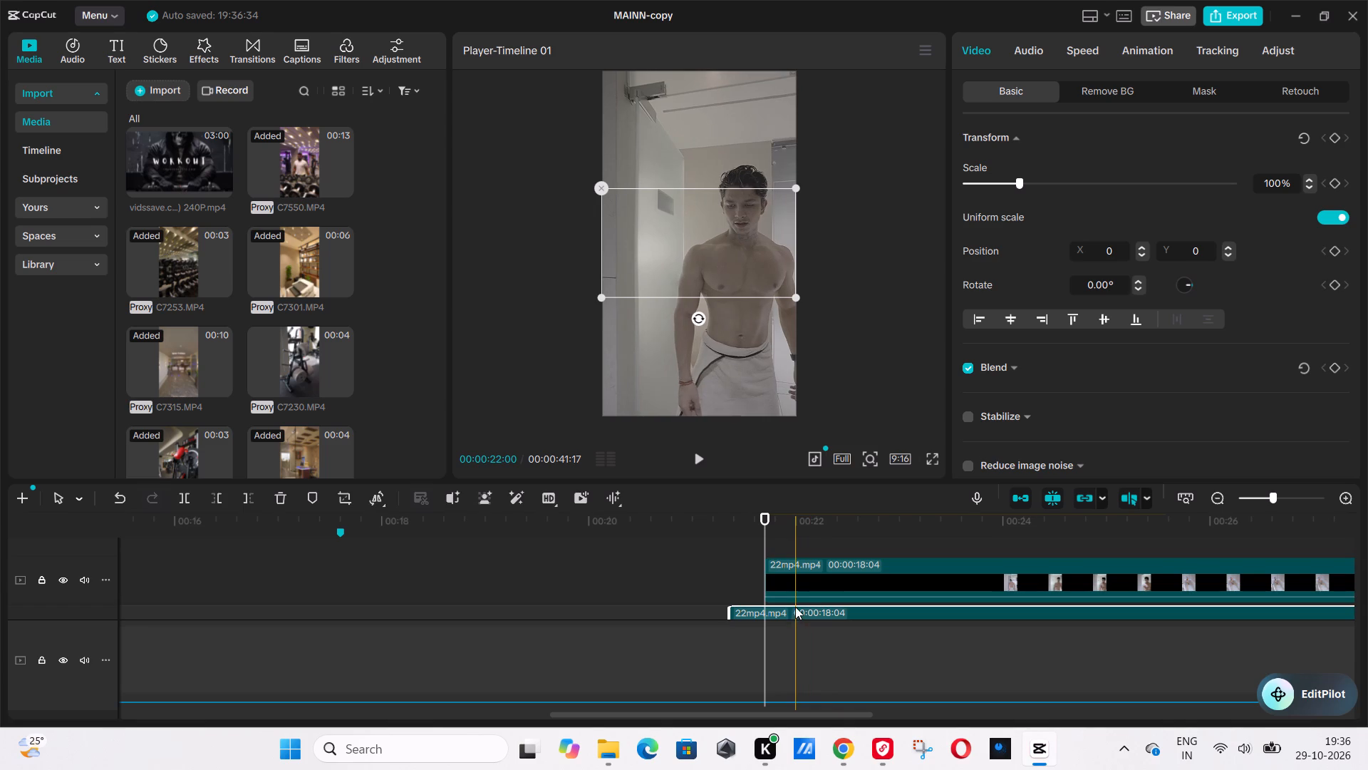
key(v)
drag(820, 581, 786, 582)
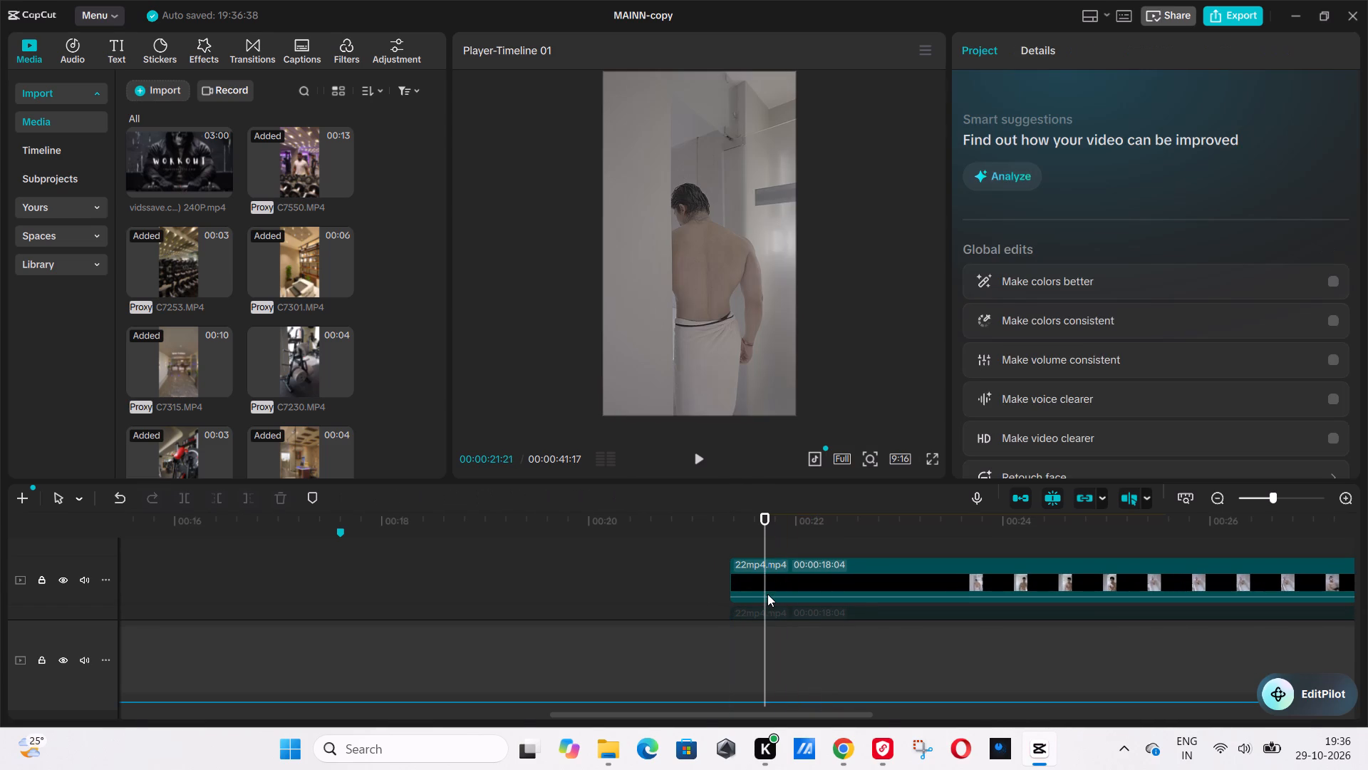
Move the enabled 22mp4.mp4 clip to the topmost track, starting just after 00:00:21:11, and play that part.
click(768, 599)
drag(769, 592, 779, 576)
scroll(779, 576, up, 20)
scroll(779, 576, up, 6)
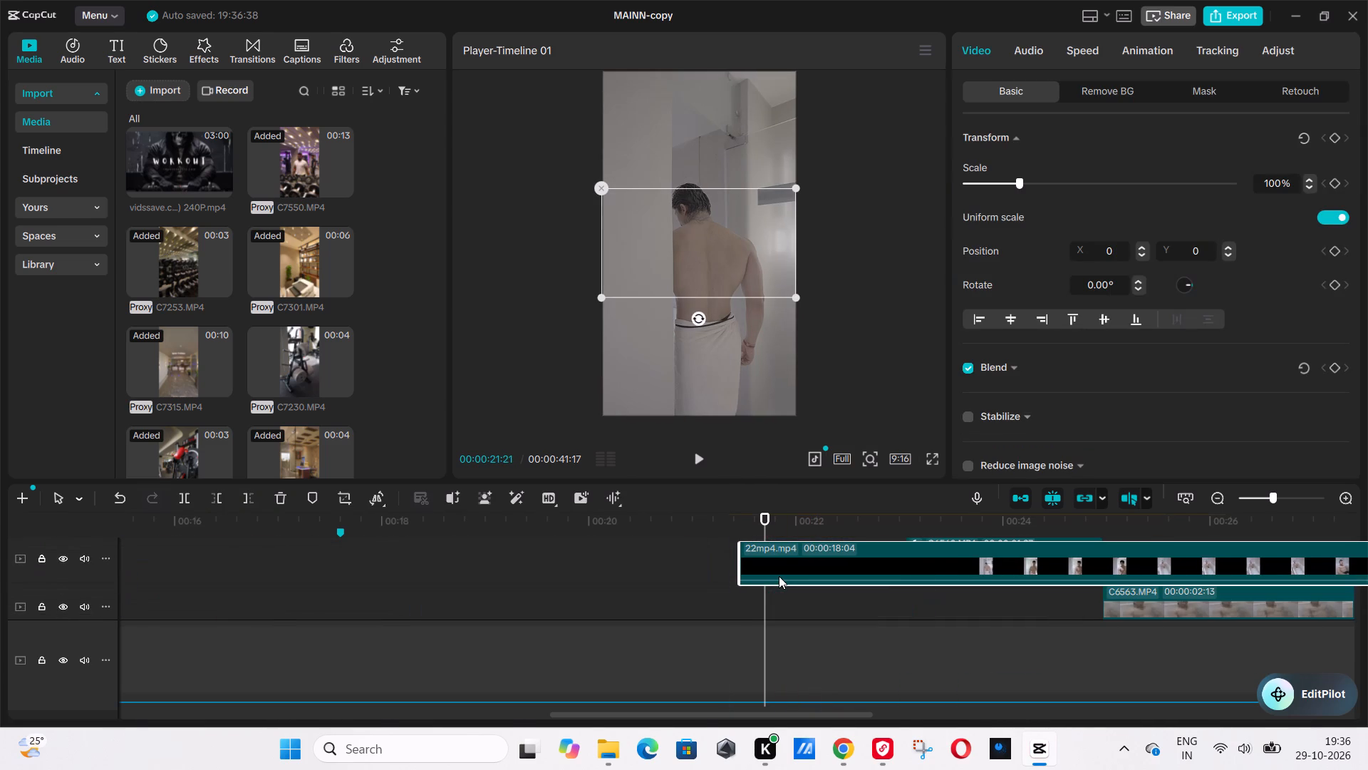
drag(779, 576, 767, 581)
scroll(771, 580, up, 15)
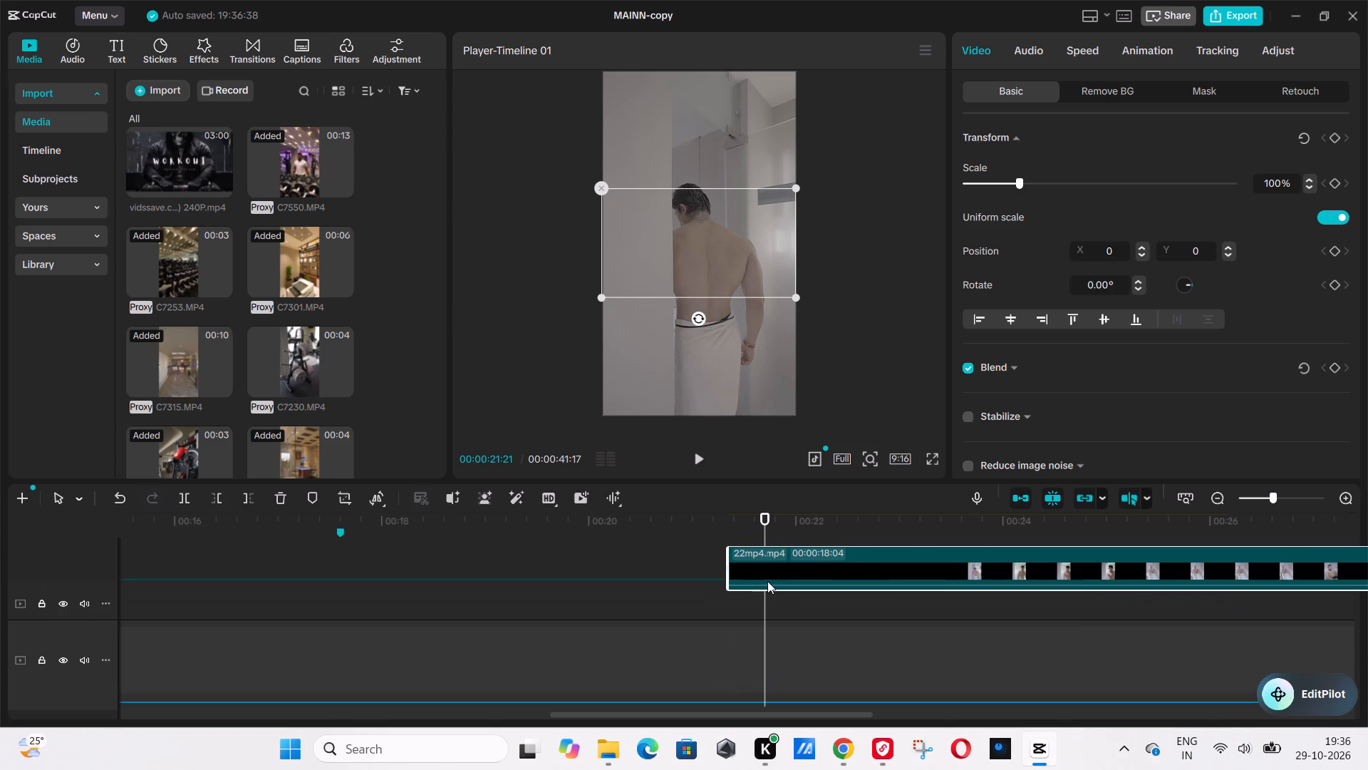
drag(767, 581, 778, 583)
scroll(778, 583, up, 10)
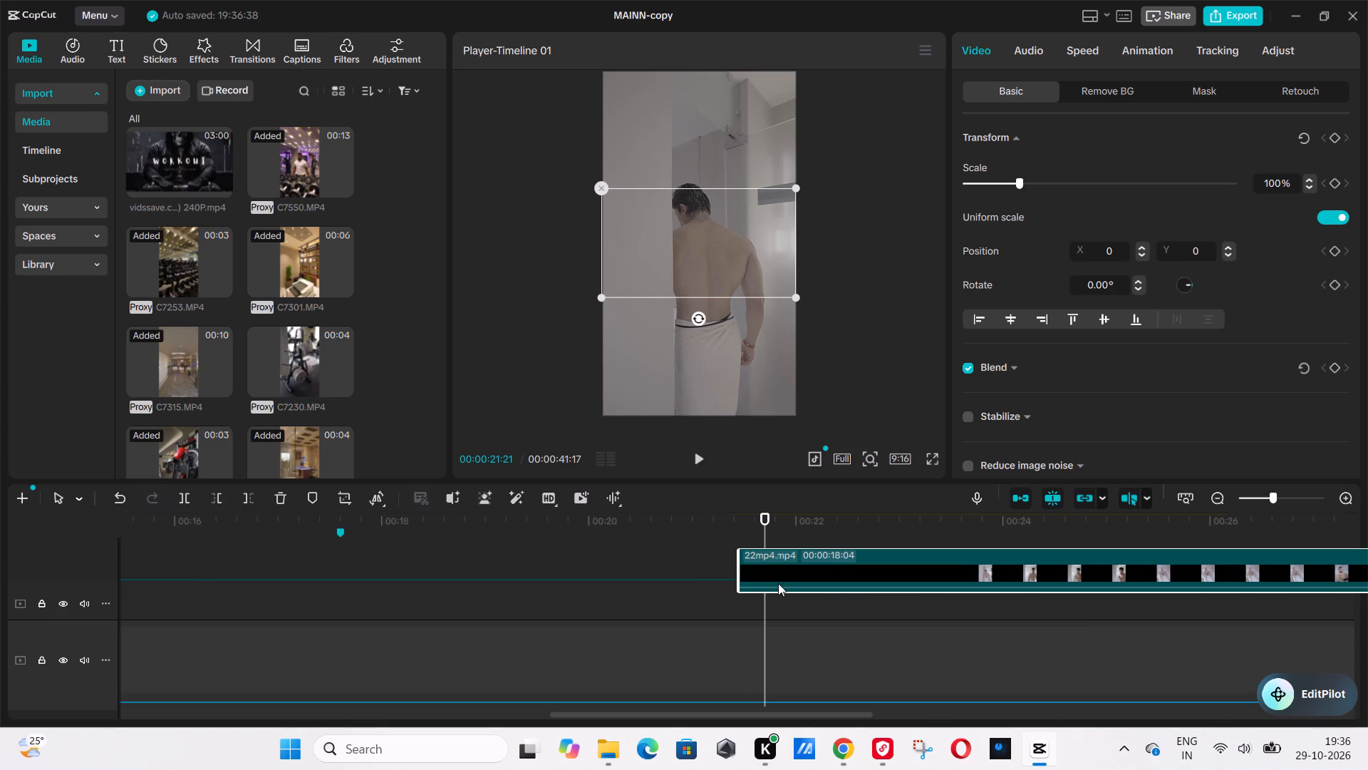
scroll(778, 583, up, 3)
drag(778, 583, 777, 583)
click(706, 571)
key(space)
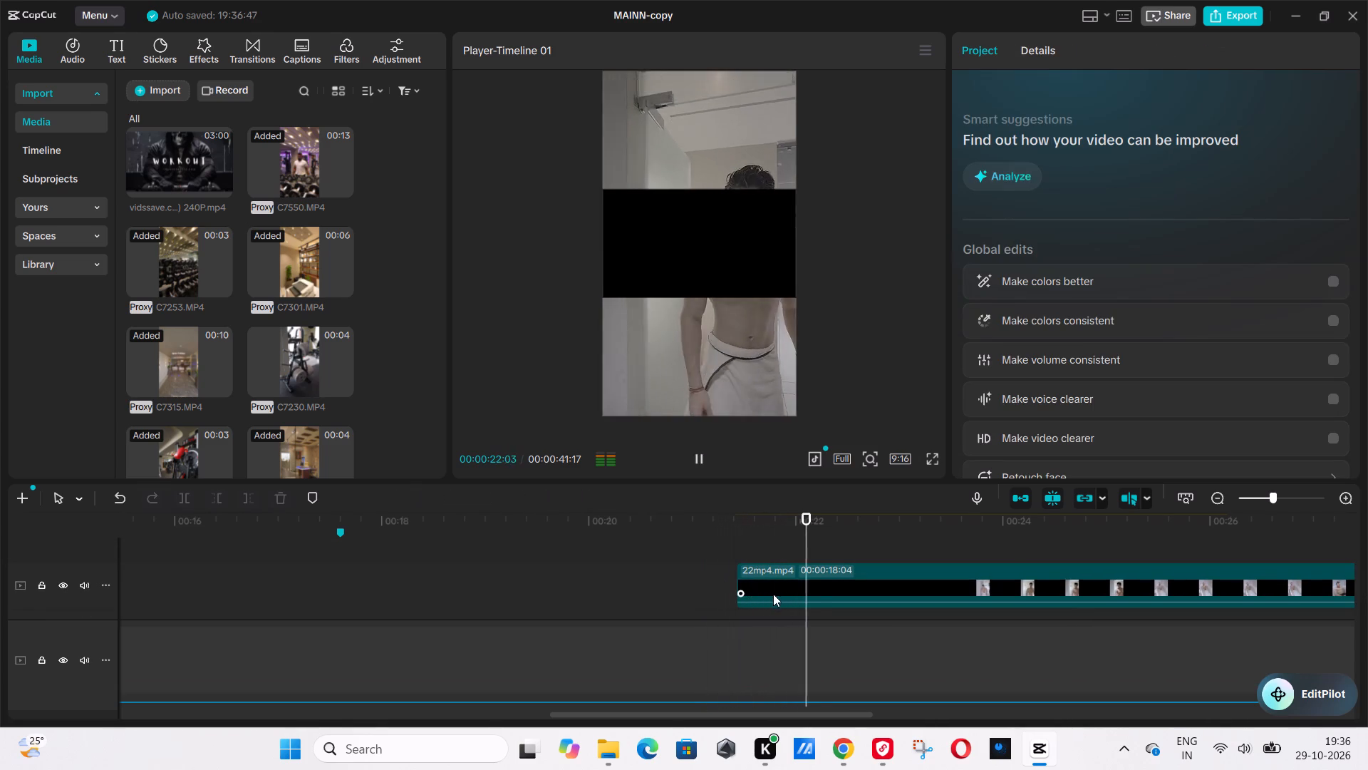
drag(774, 603, 778, 639)
key(space)
Trim the start of the topmost 22mp4.mp4 clip to a 00:00:16:06 length, move it back to just after 00:21, and play the cut.
drag(735, 582, 936, 601)
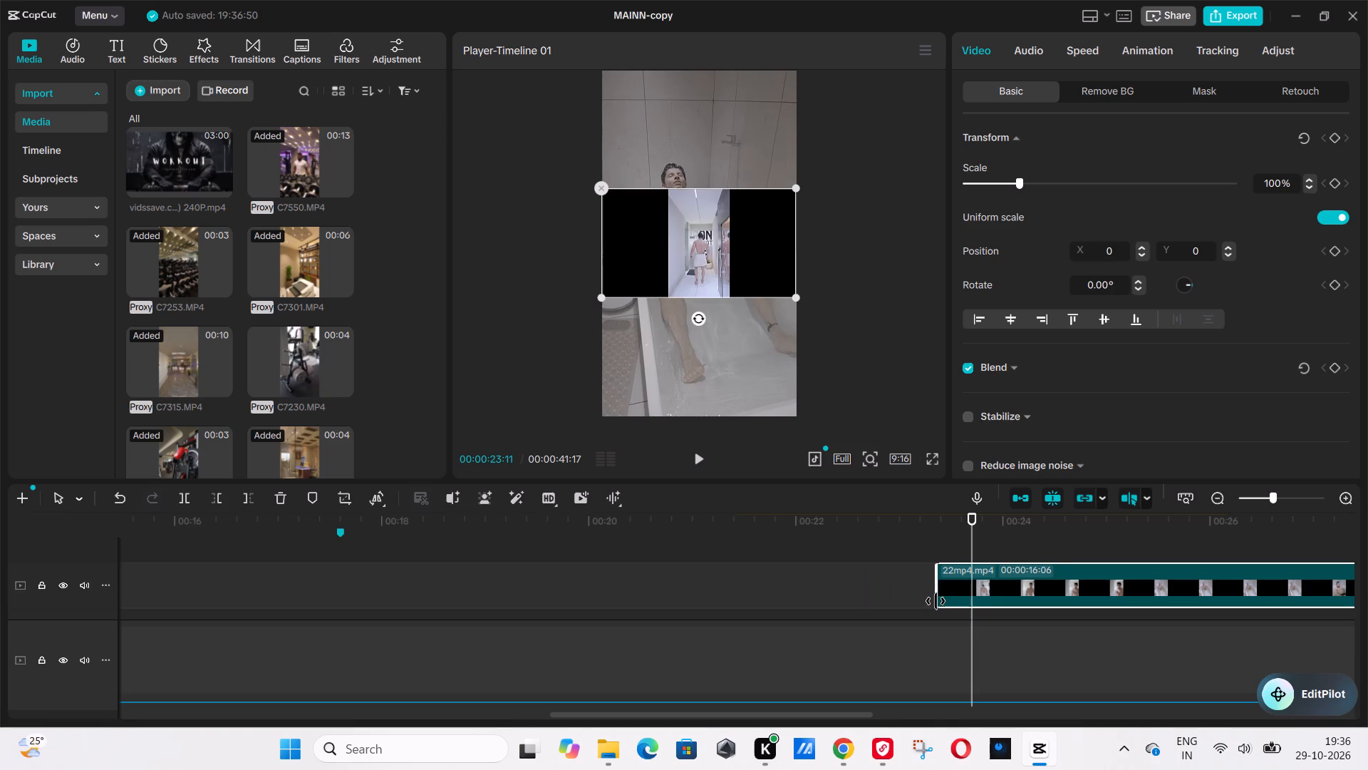
drag(936, 601, 937, 600)
drag(960, 600, 735, 602)
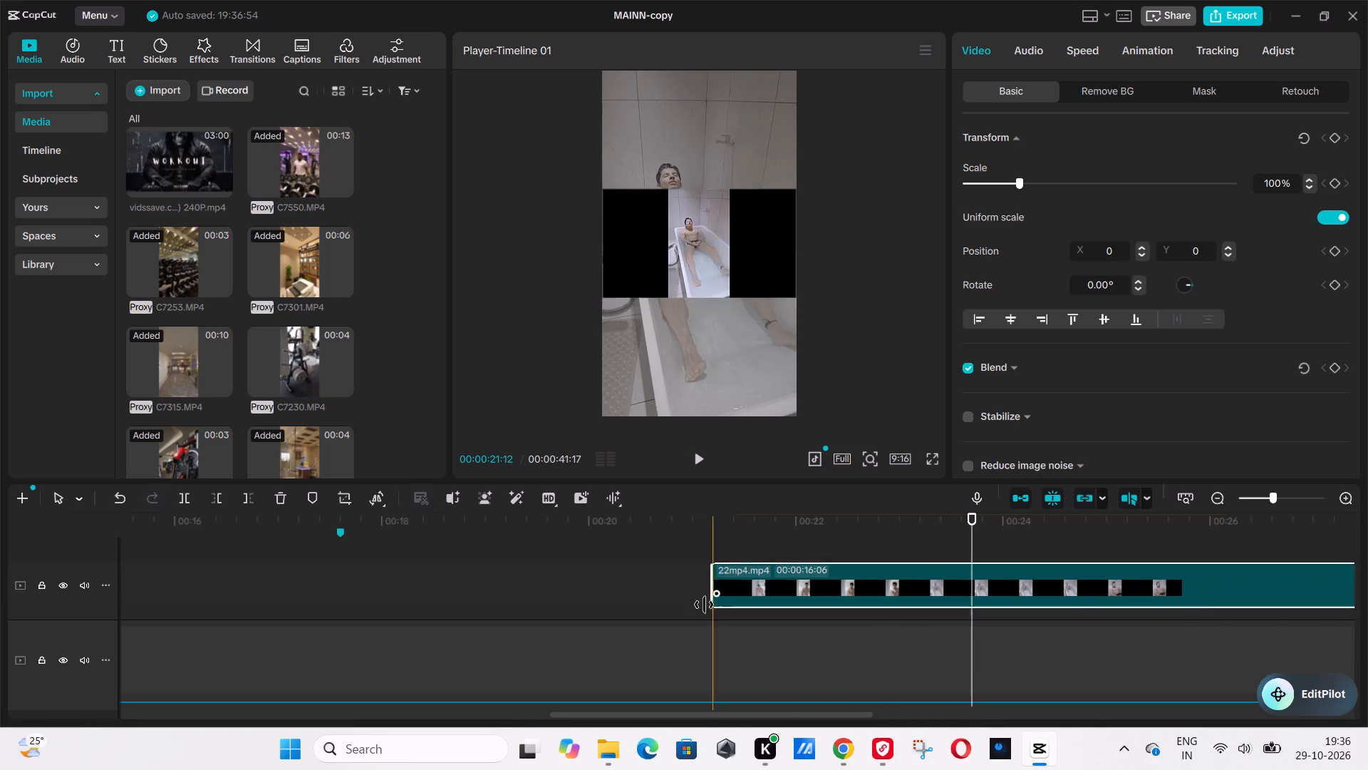
click(688, 597)
key(space)
click(671, 582)
key(space)
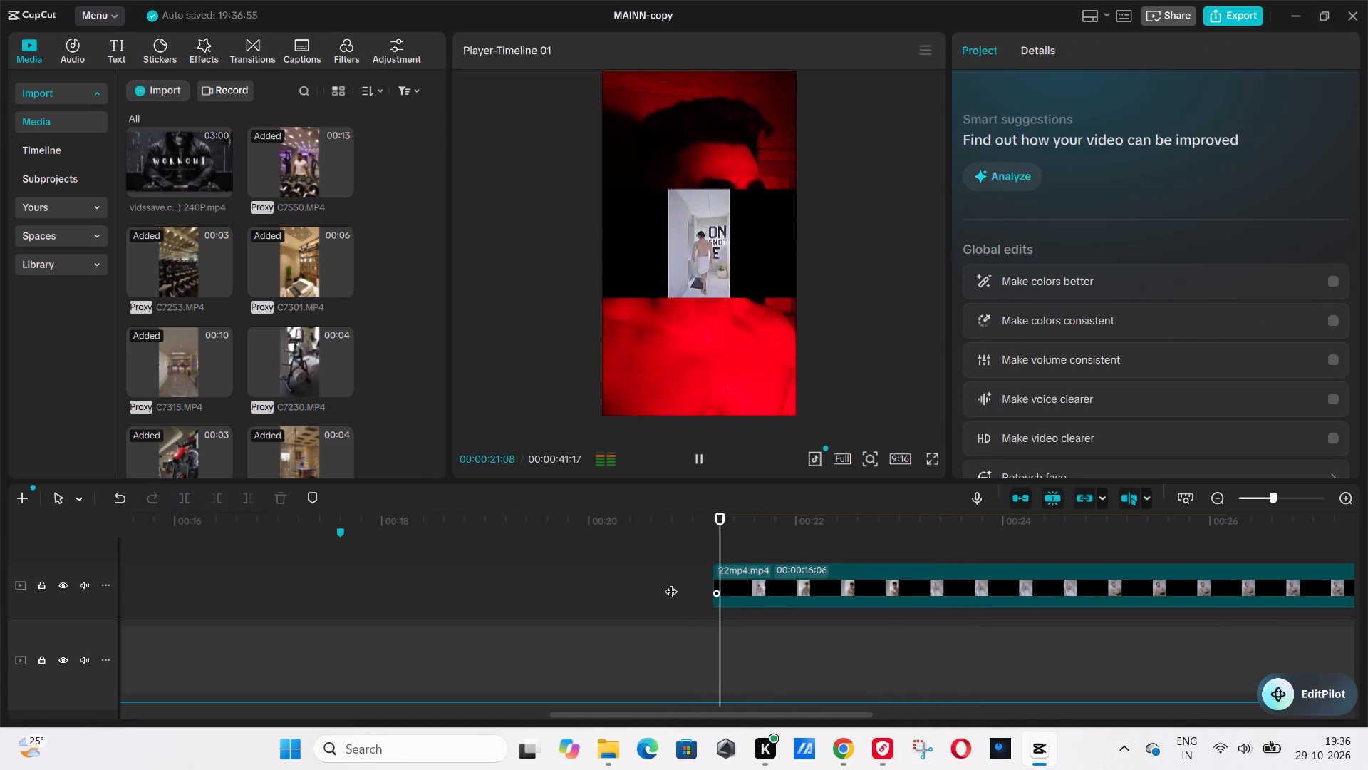
click(671, 582)
key(space)
key(space)
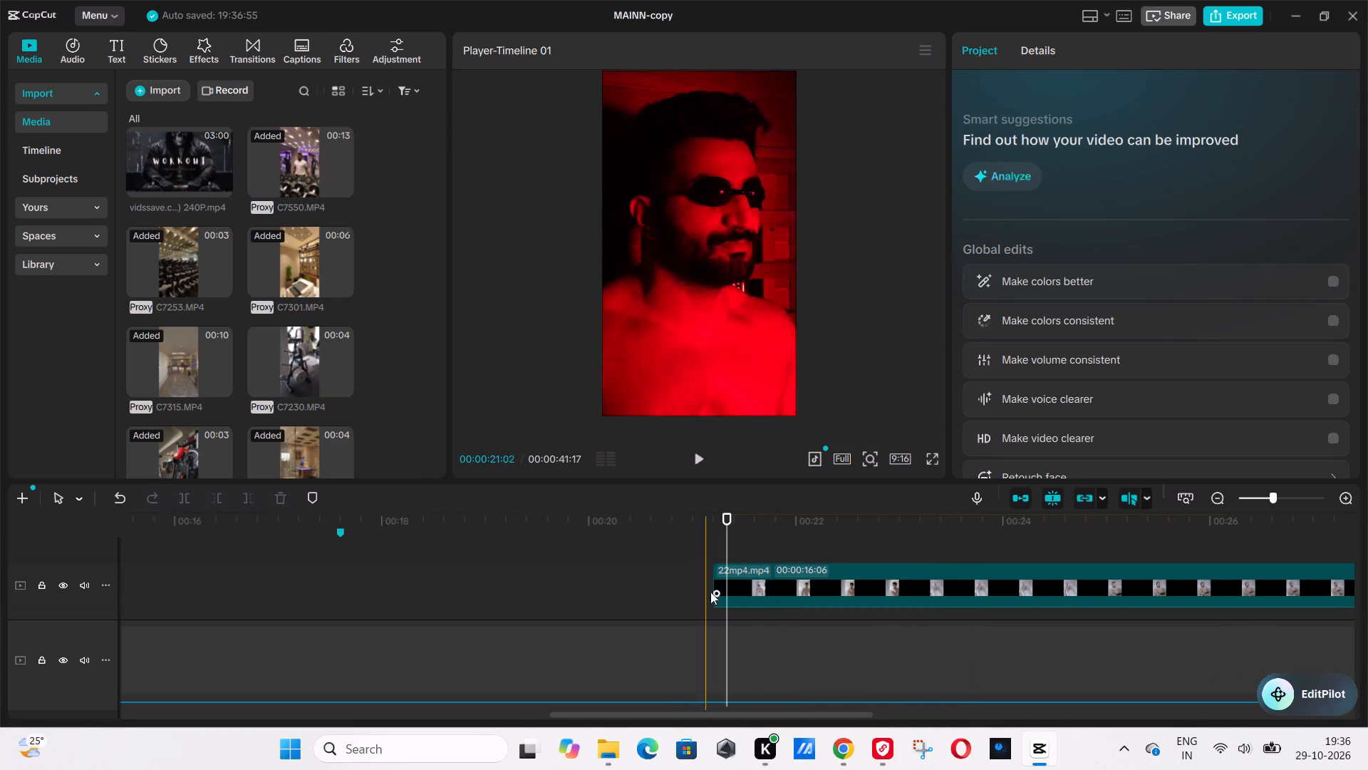
Align the start of the trimmed 22mp4.mp4 clip with the end of the red-light C3226.MP4 clip, and play it back.
scroll(733, 613, down, 2)
scroll(733, 554, down, 17)
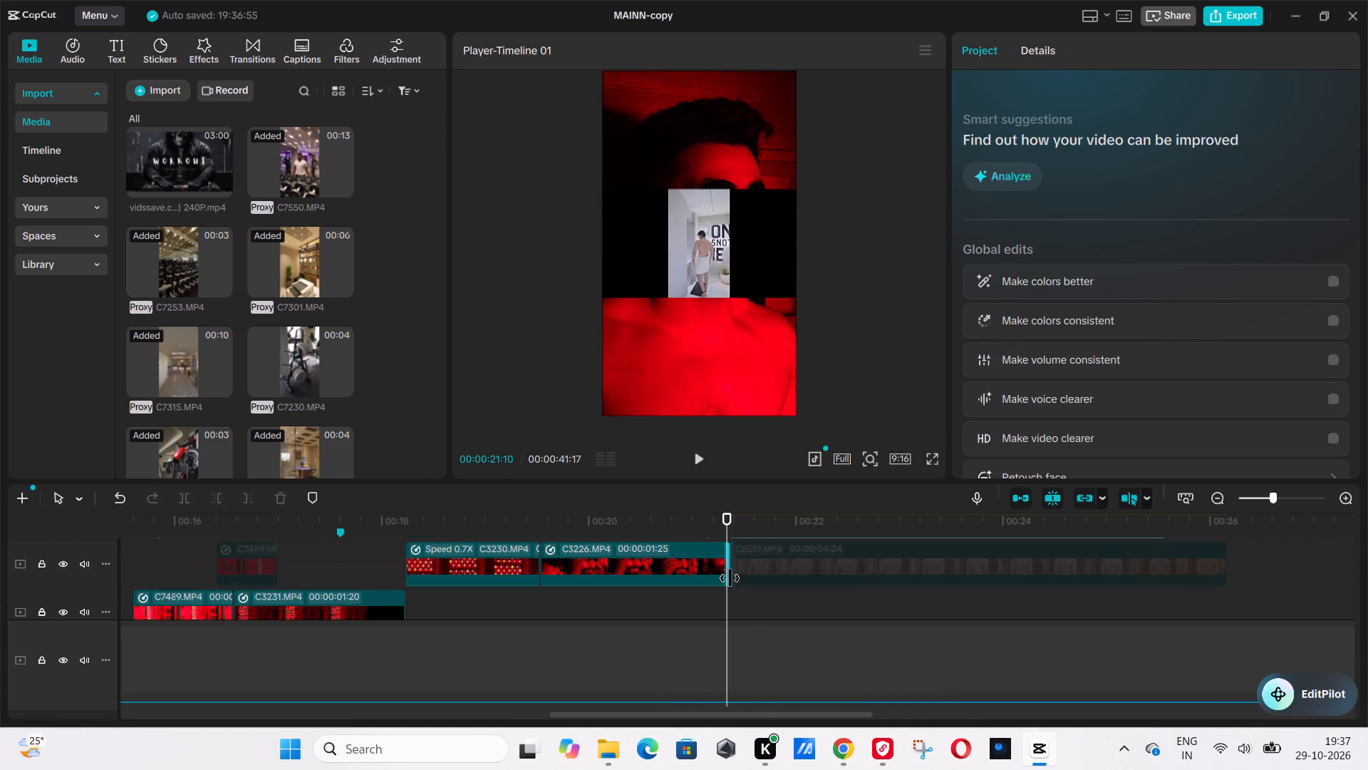
scroll(730, 578, up, 4)
click(730, 520)
scroll(742, 573, up, 9)
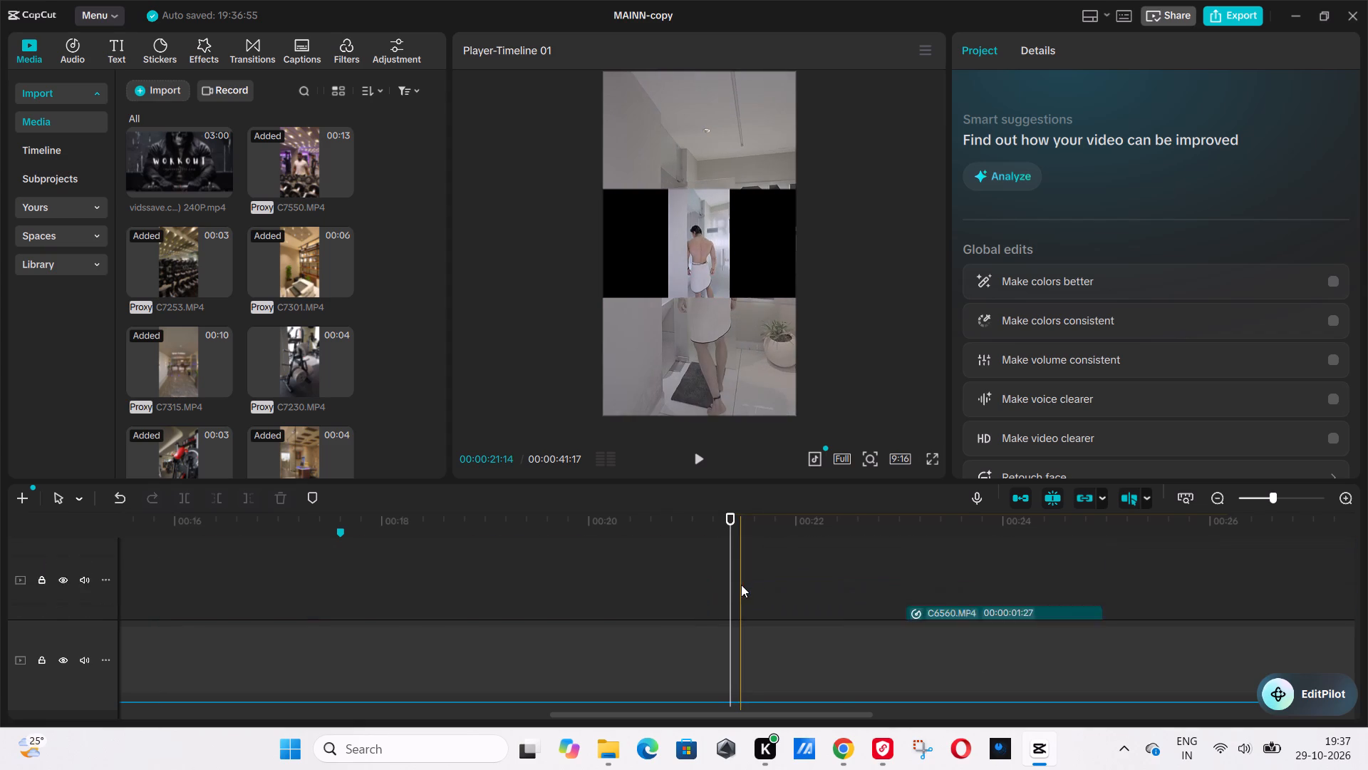
scroll(741, 585, up, 10)
drag(735, 594, 752, 595)
click(717, 572)
key(space)
click(717, 572)
key(space)
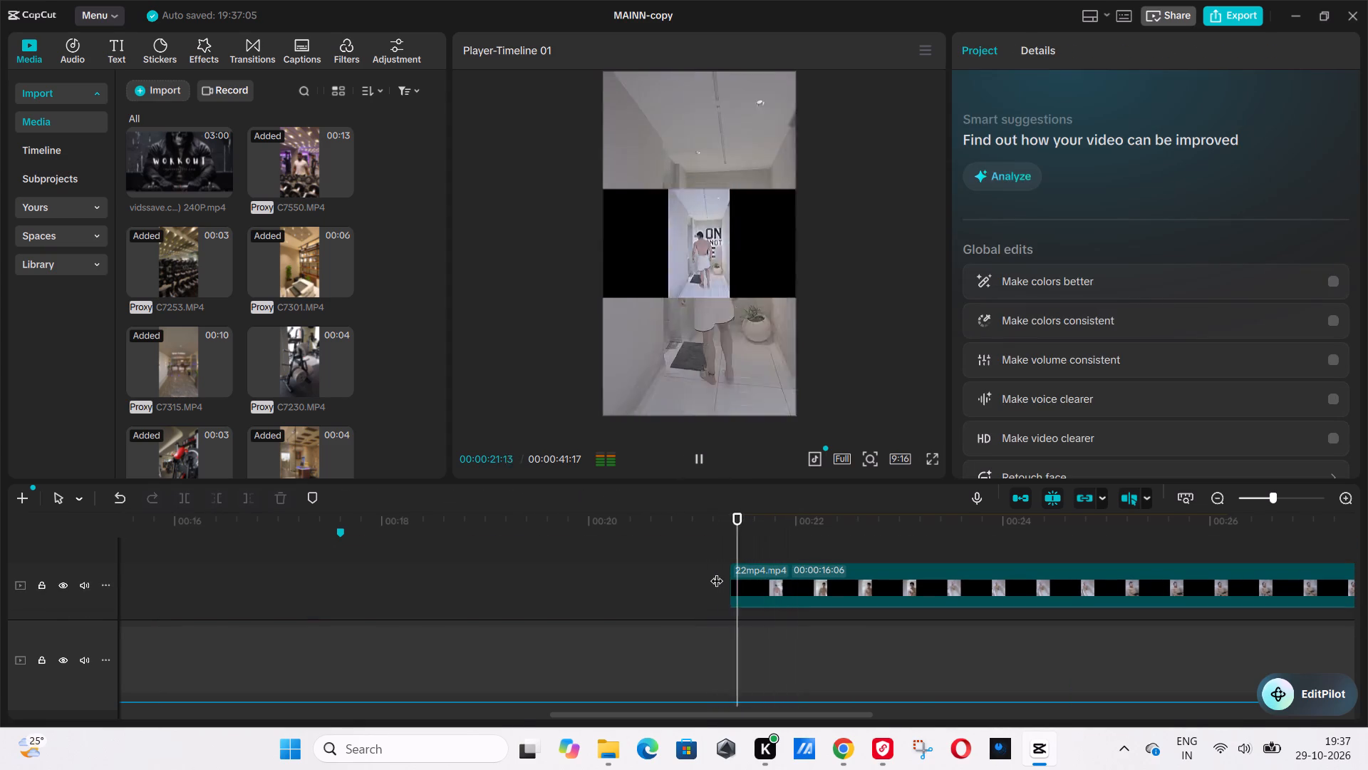
Scale the 22mp4.mp4 overlay to 315% so it fills the vertical frame, and play the timeline through to the end.
click(765, 590)
key(space)
drag(792, 302, 891, 531)
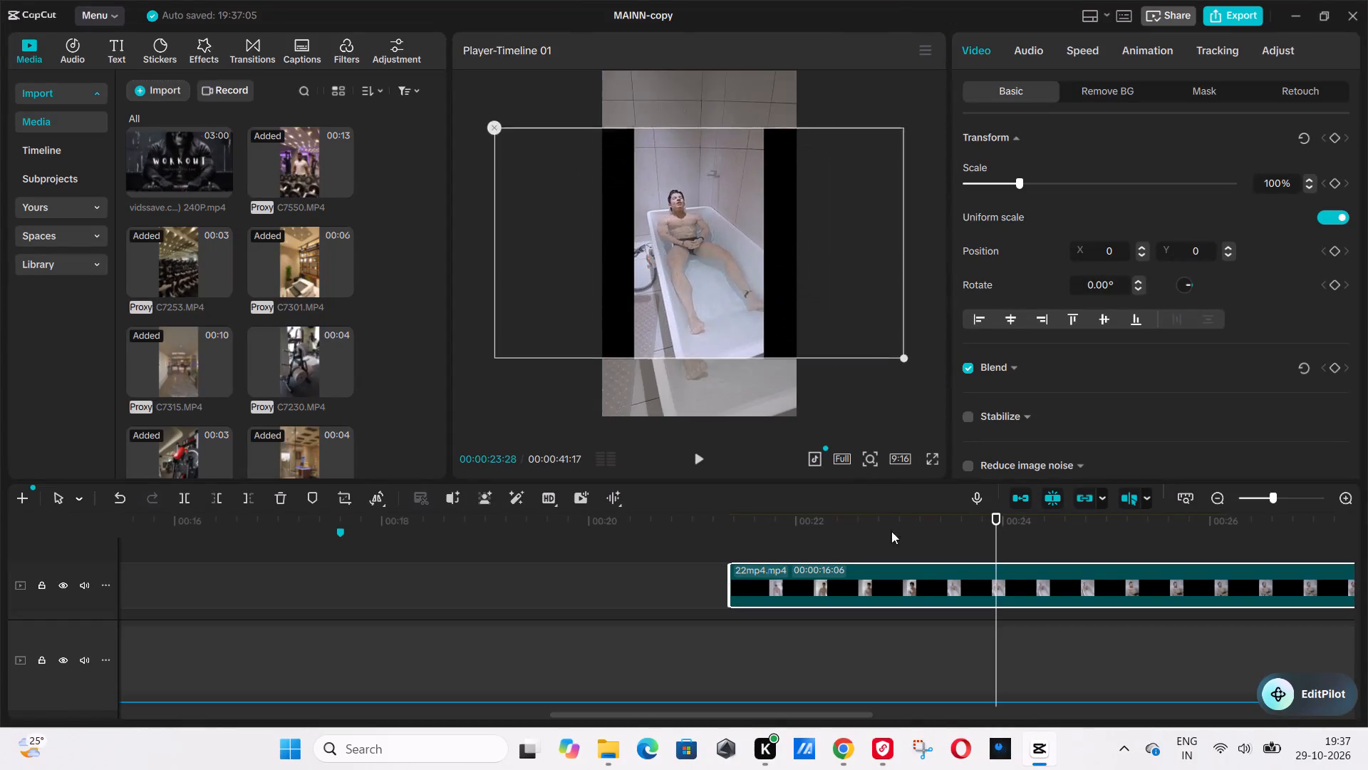
drag(891, 531, 958, 730)
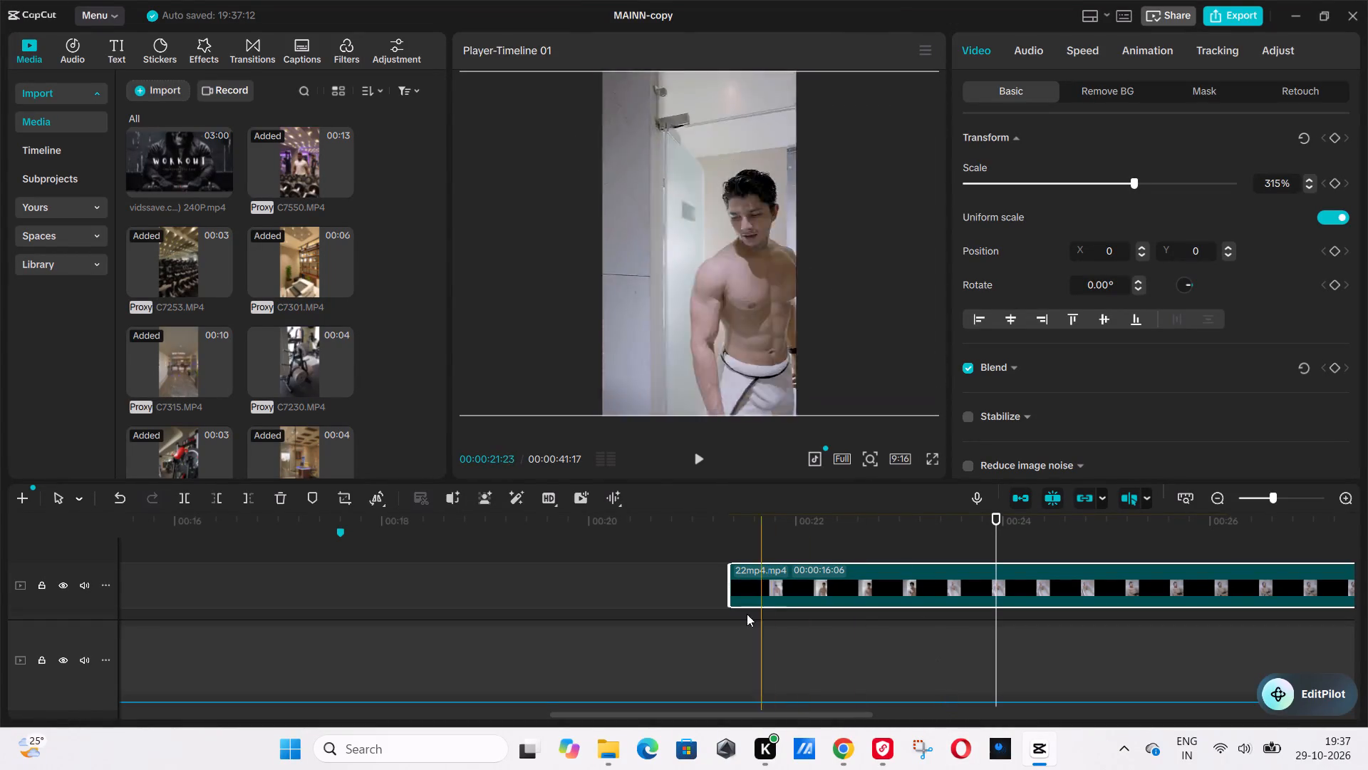
click(703, 580)
key(space)
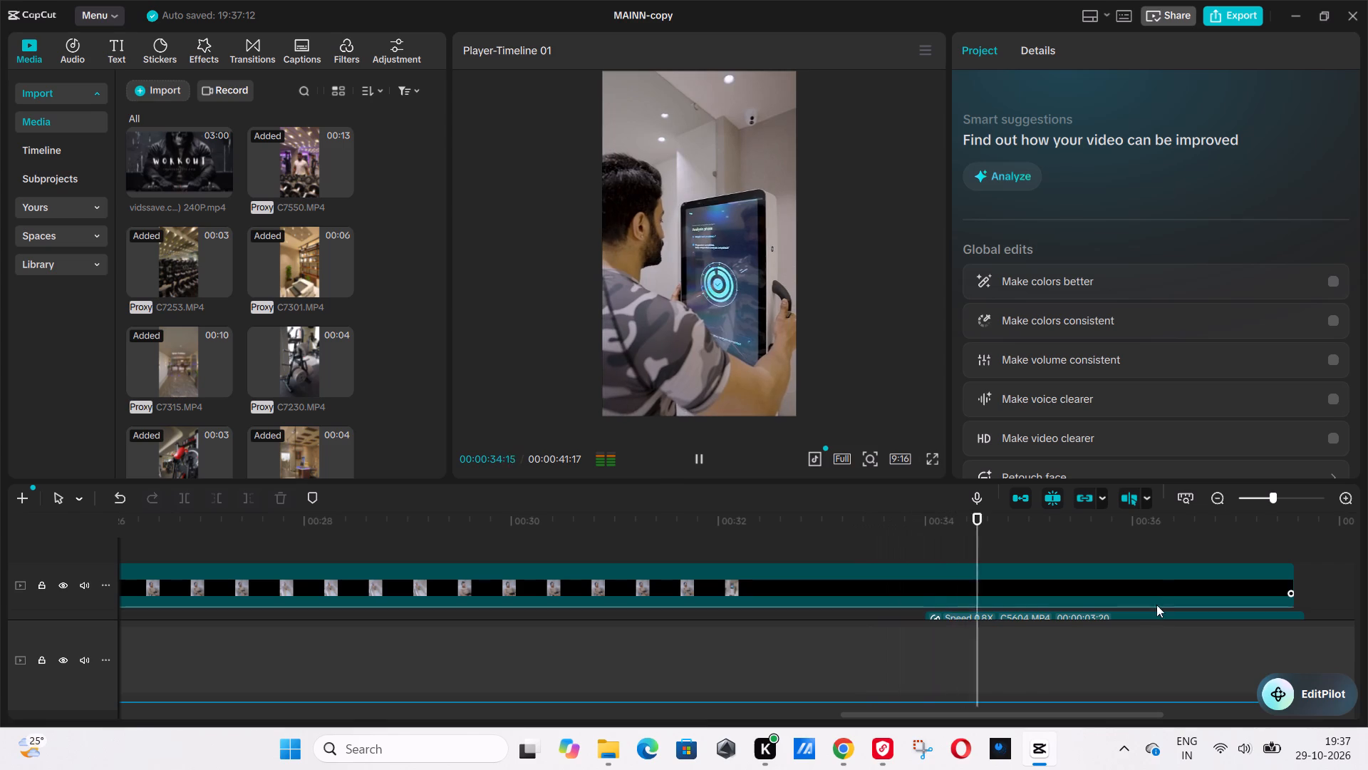
click(1215, 568)
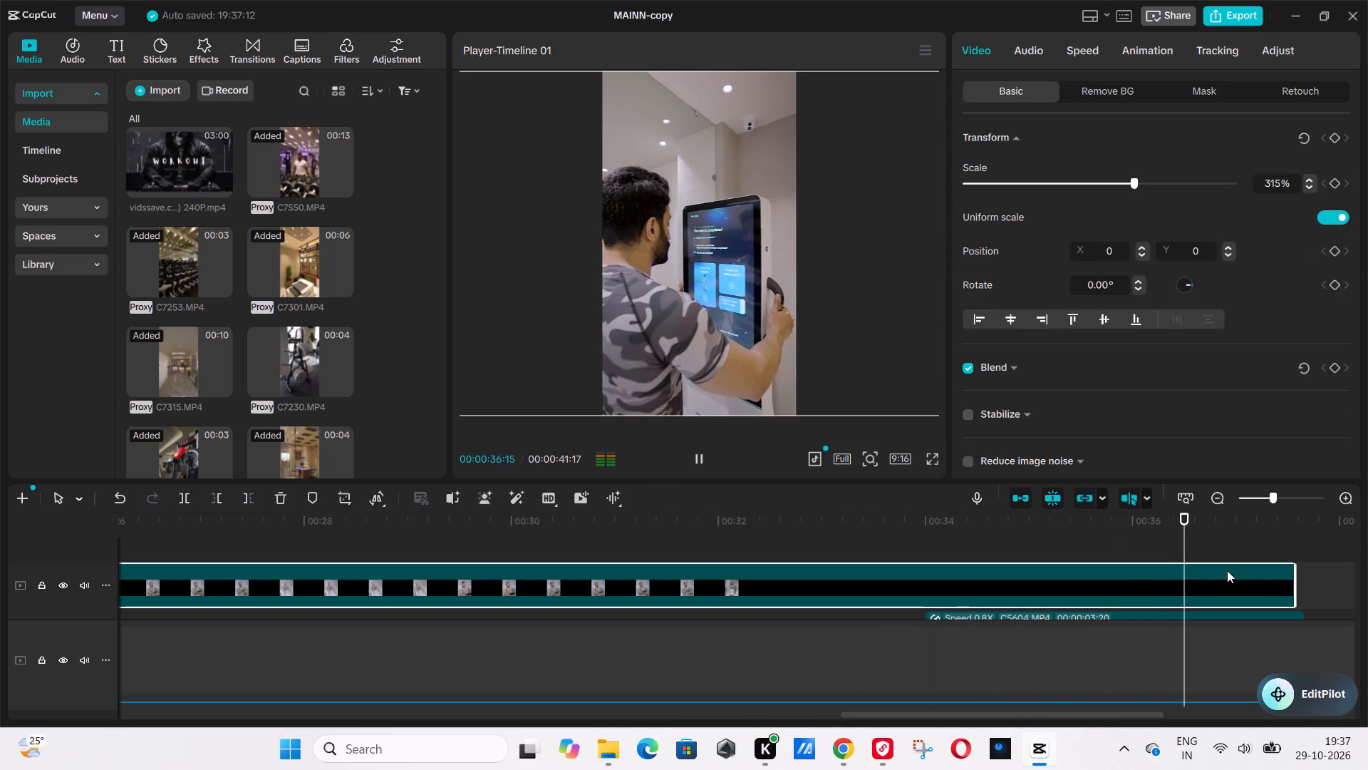
key(space)
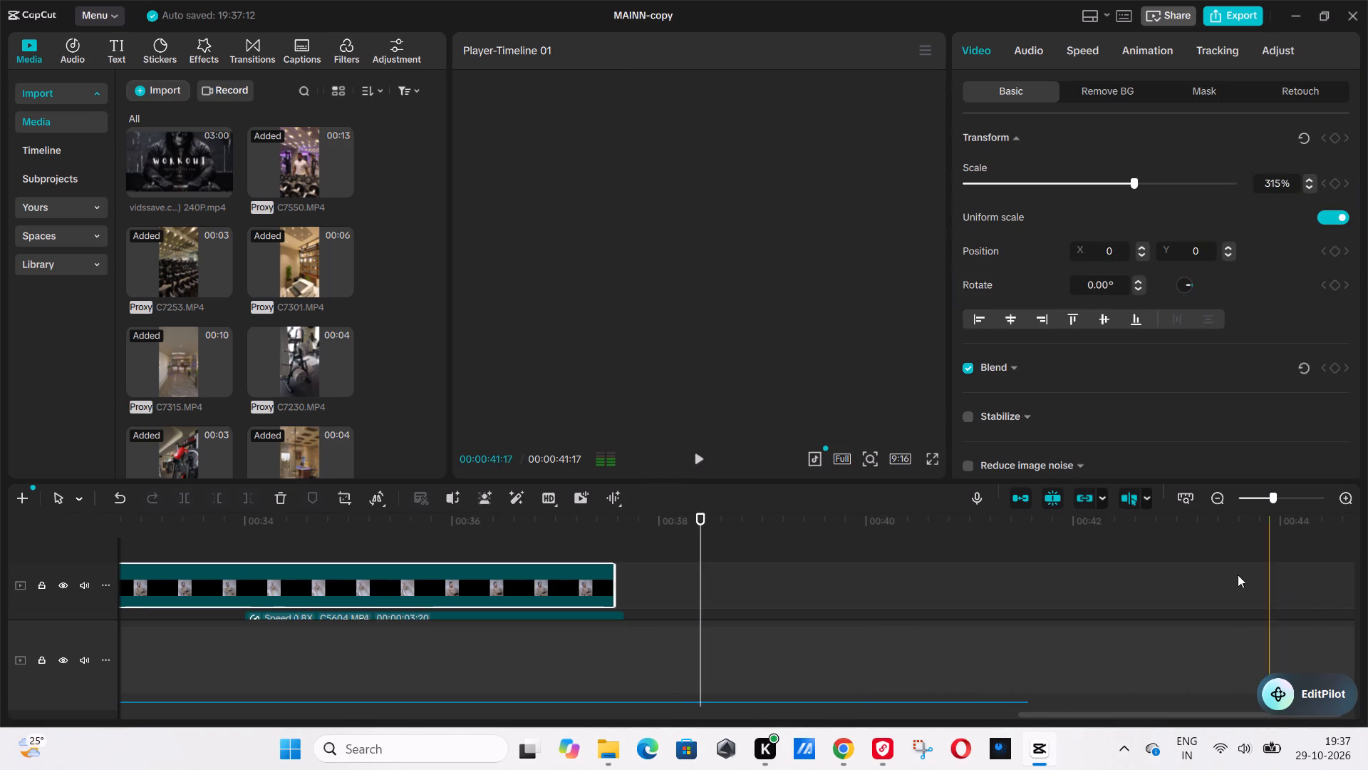
Shorten the end of the music track to about 00:39.
scroll(828, 627, down, 20)
scroll(828, 627, down, 20)
scroll(828, 627, down, 5)
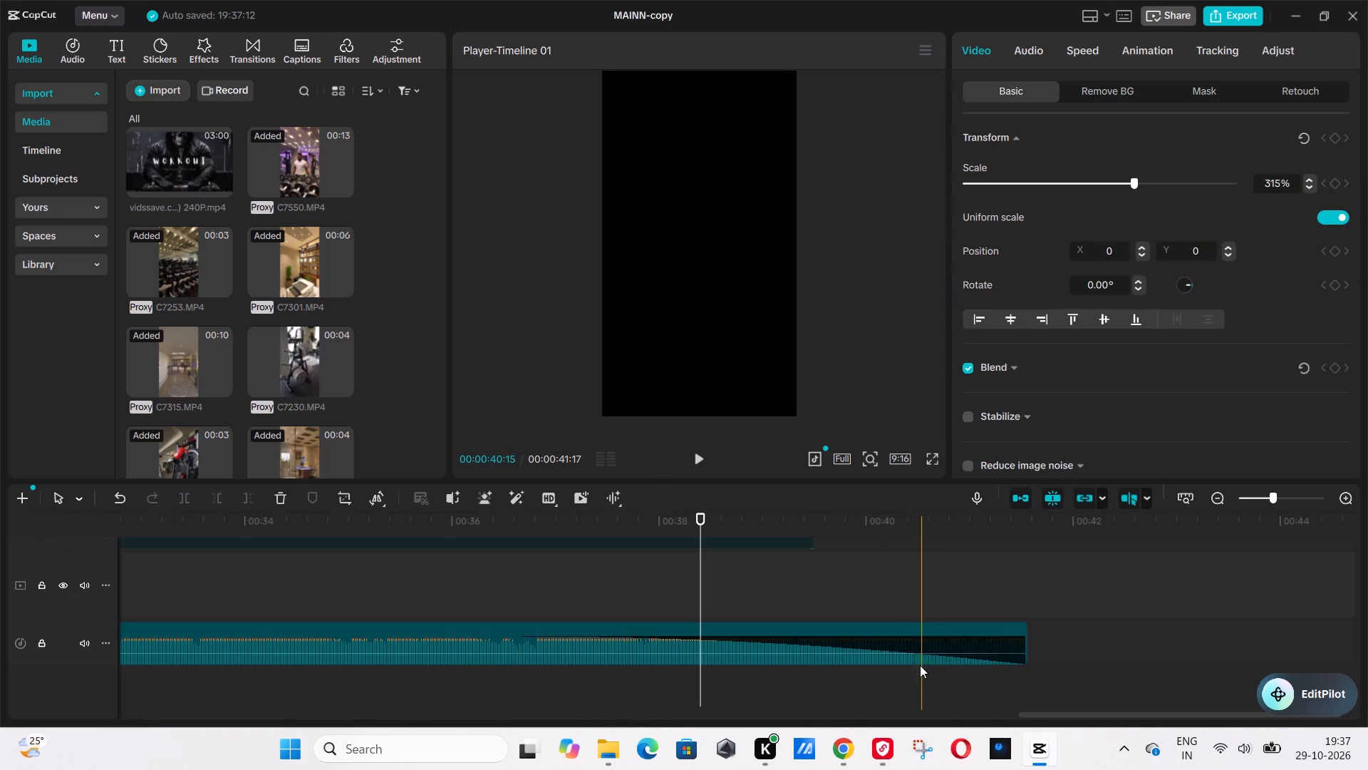
scroll(920, 665, down, 7)
click(947, 621)
click(1005, 638)
click(1025, 637)
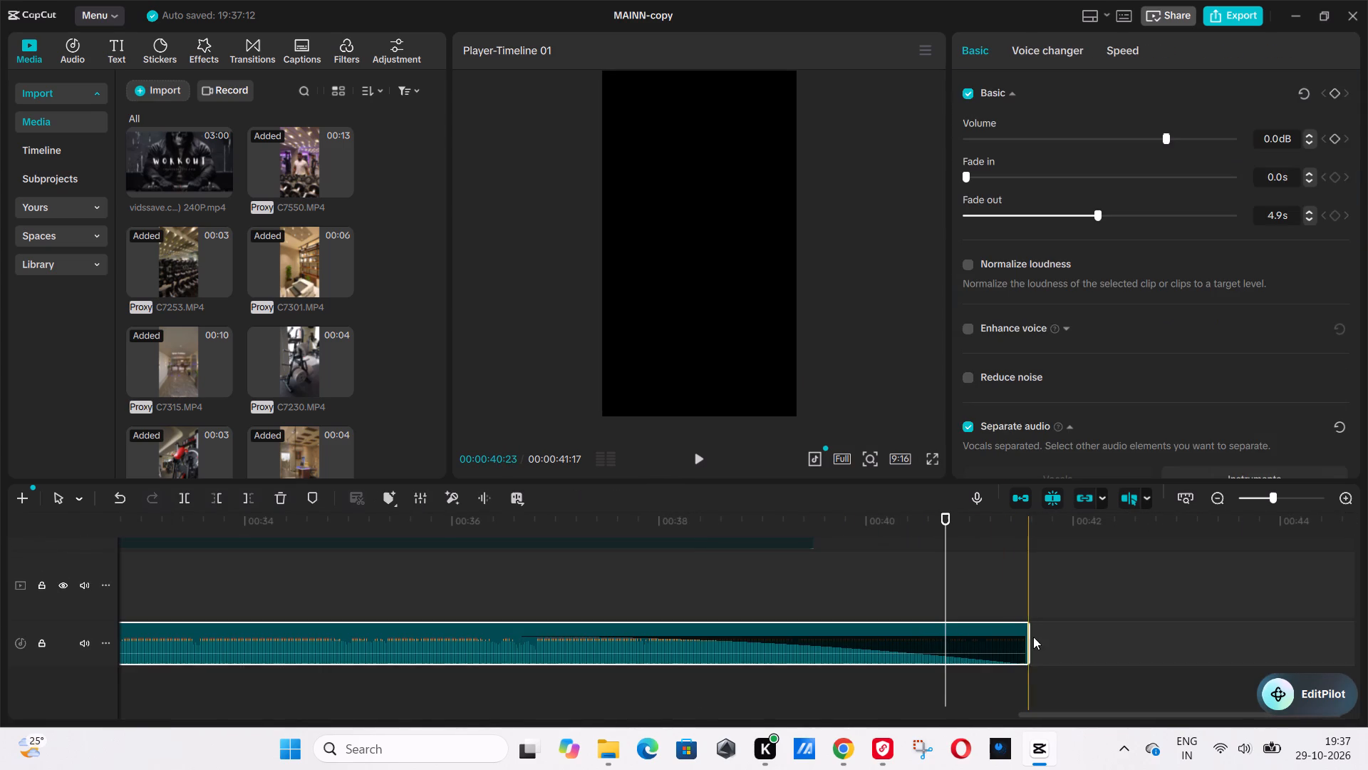
click(1033, 637)
click(1015, 633)
drag(1026, 635, 769, 635)
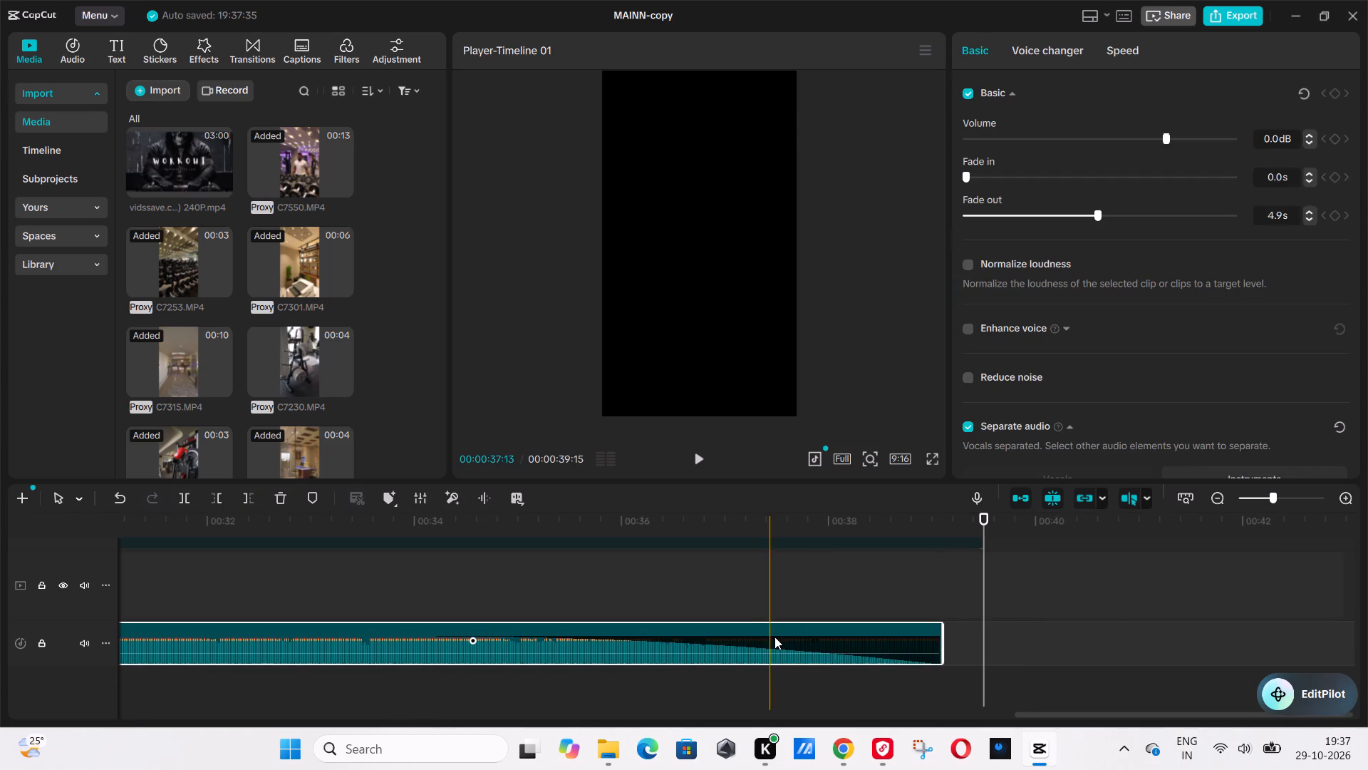
click(774, 637)
Trim the end of the dimmed video clip above the music track back to about 00:37.
scroll(814, 630, up, 8)
scroll(890, 623, down, 5)
click(901, 595)
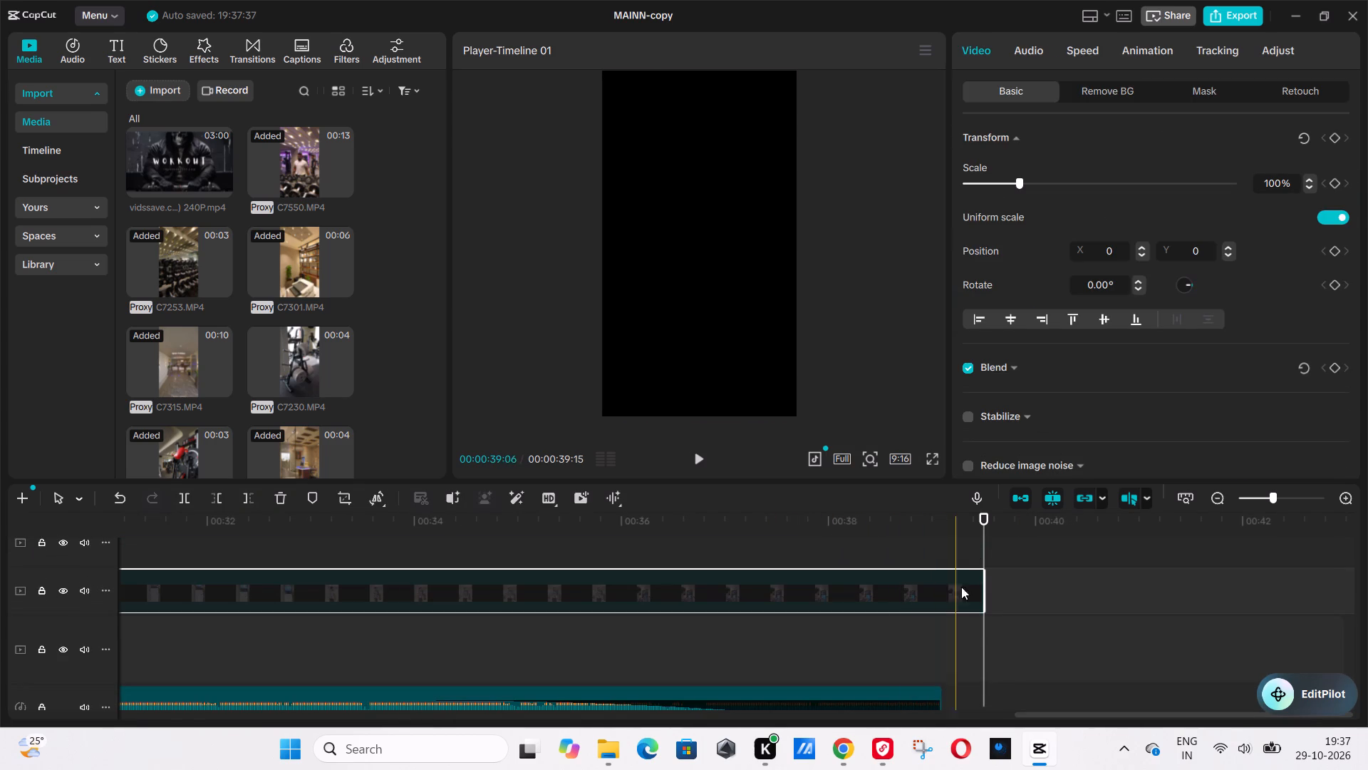
drag(982, 591, 707, 608)
Play back the ending of the timeline from about 00:35 to check the trimmed clips against the music.
click(592, 647)
key(space)
scroll(631, 651, up, 3)
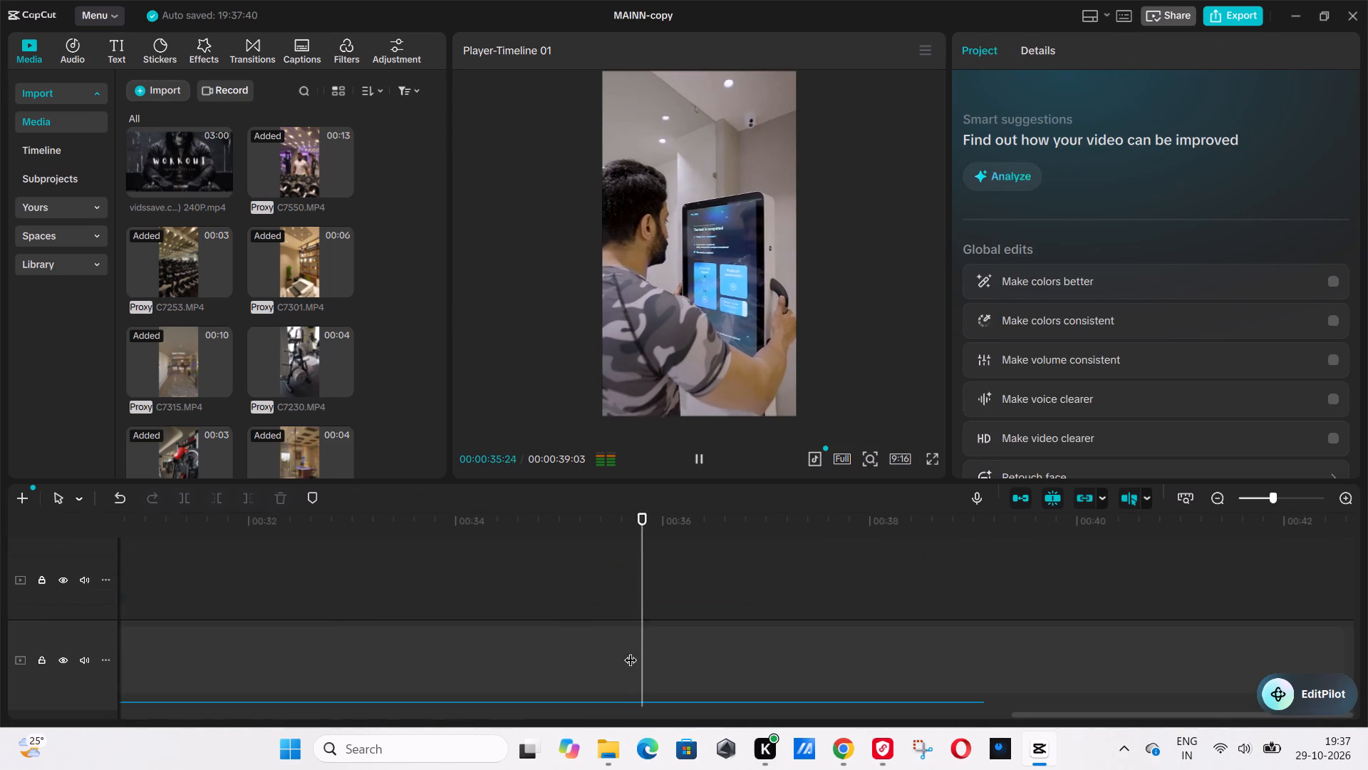
scroll(631, 651, up, 14)
scroll(640, 650, up, 17)
scroll(640, 650, up, 8)
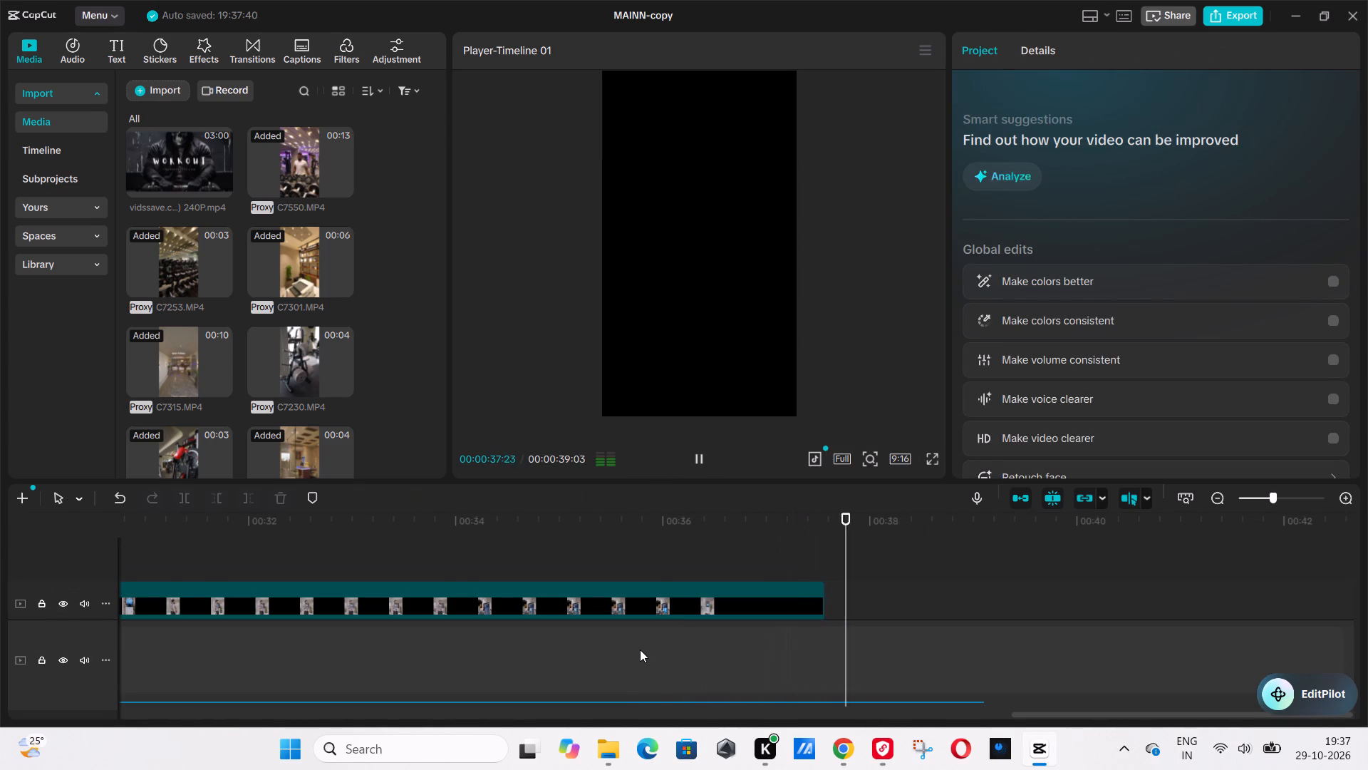
scroll(640, 650, up, 7)
key(space)
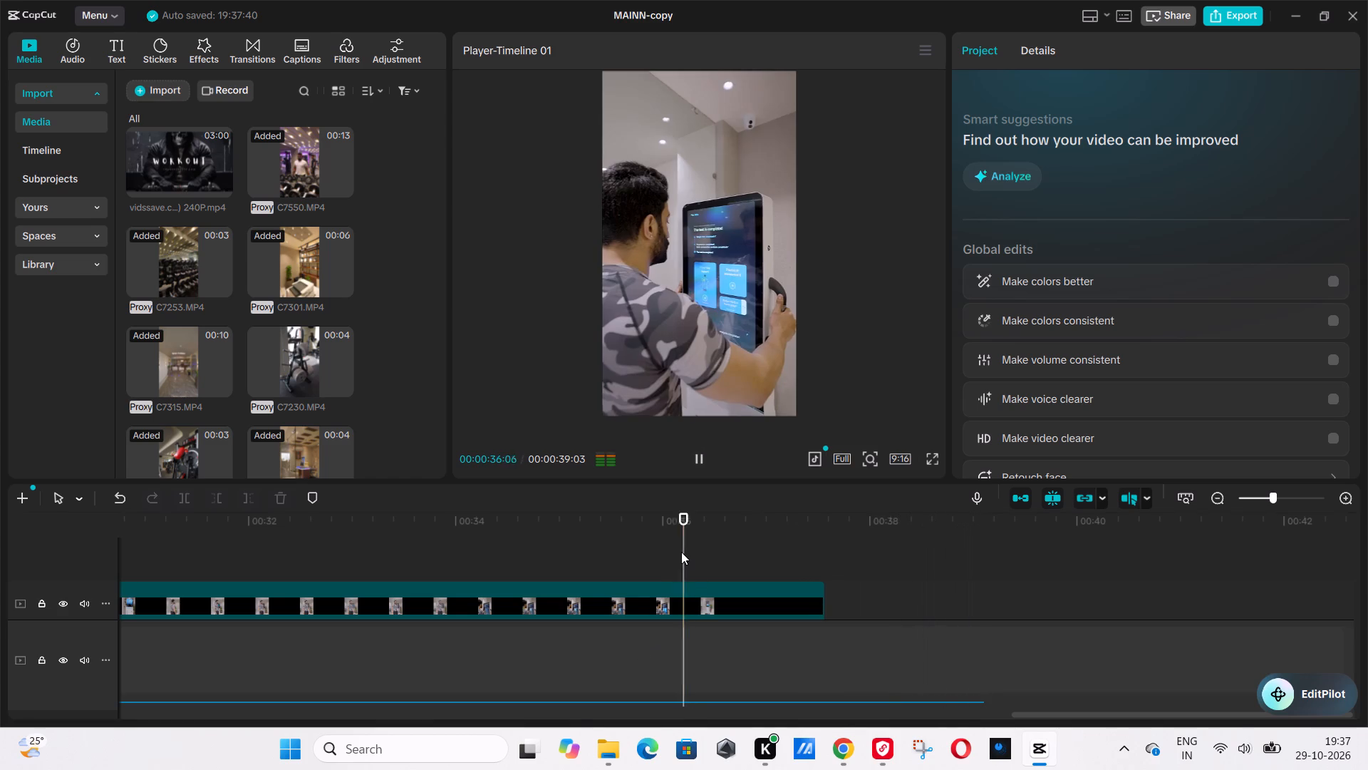
key(space)
Return to the start of the timeline and play through its first seven seconds or so.
drag(702, 519, 39, 563)
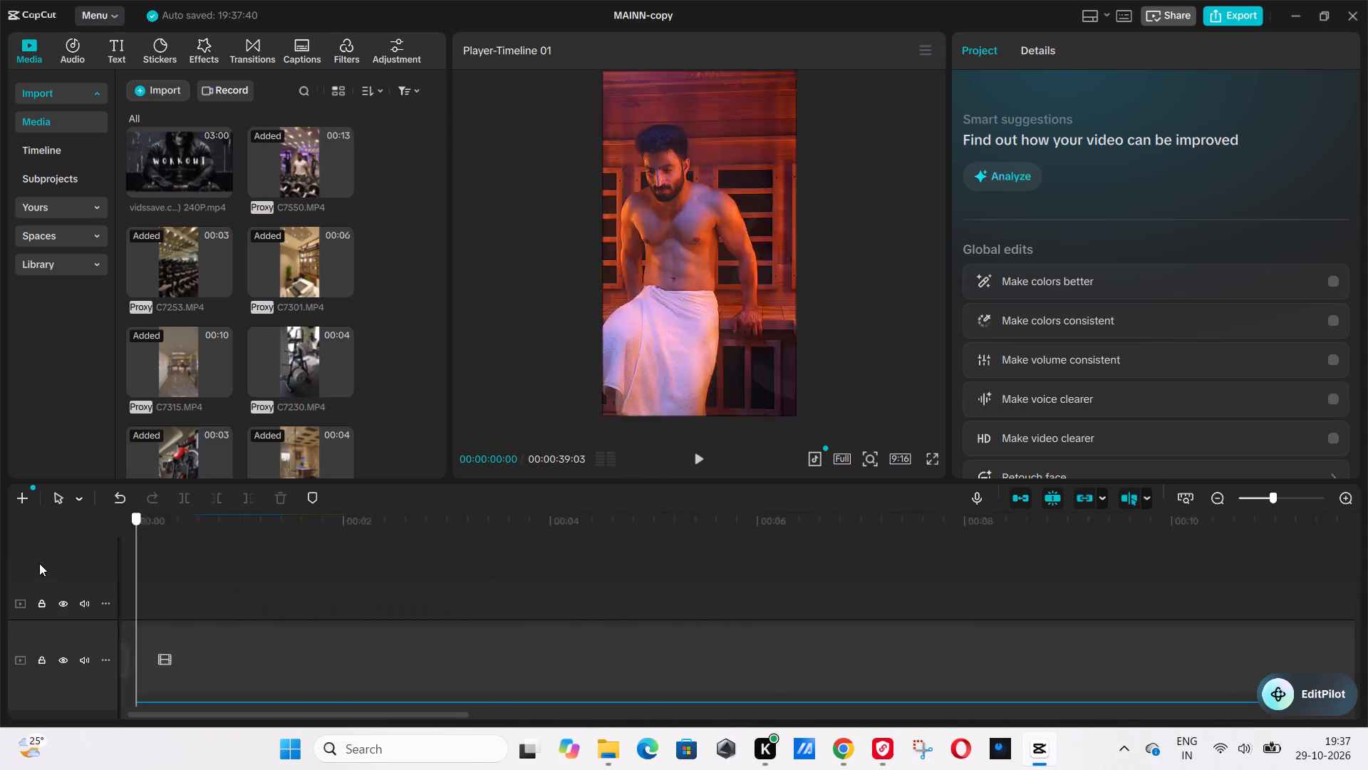
drag(39, 563, 39, 575)
key(space)
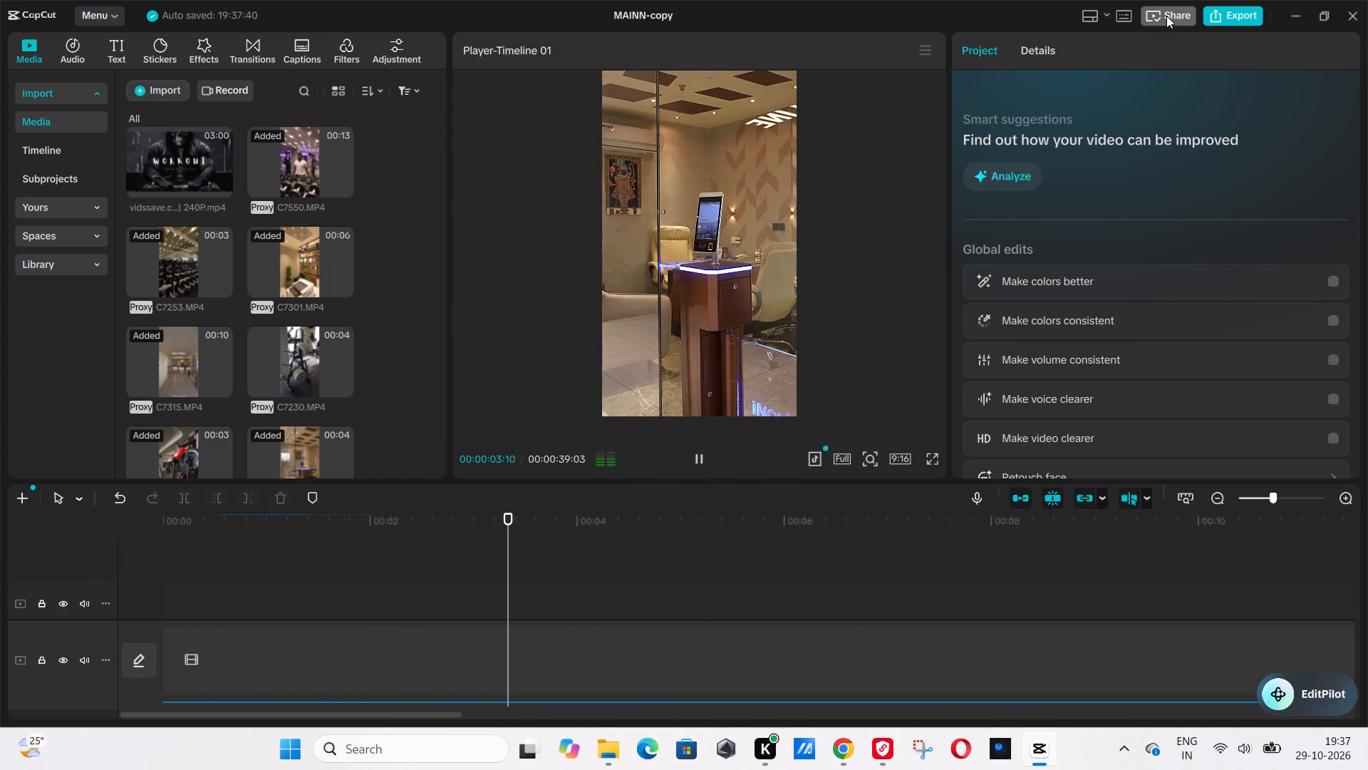
key(space)
Export the timeline as MAINN-copy to the Downloads folder, keeping 4K resolution, H.264 codec, mp4 format and 30fps.
click(1244, 8)
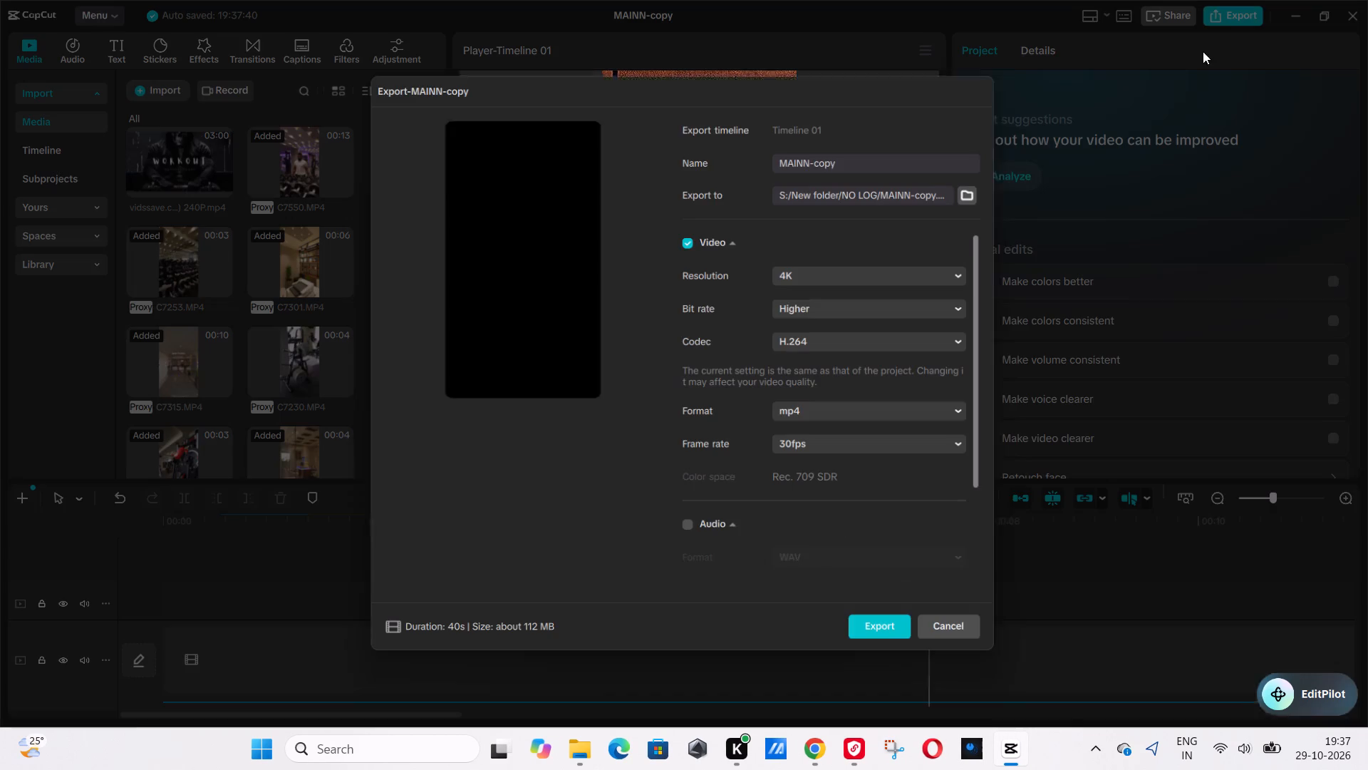
drag(883, 154, 715, 150)
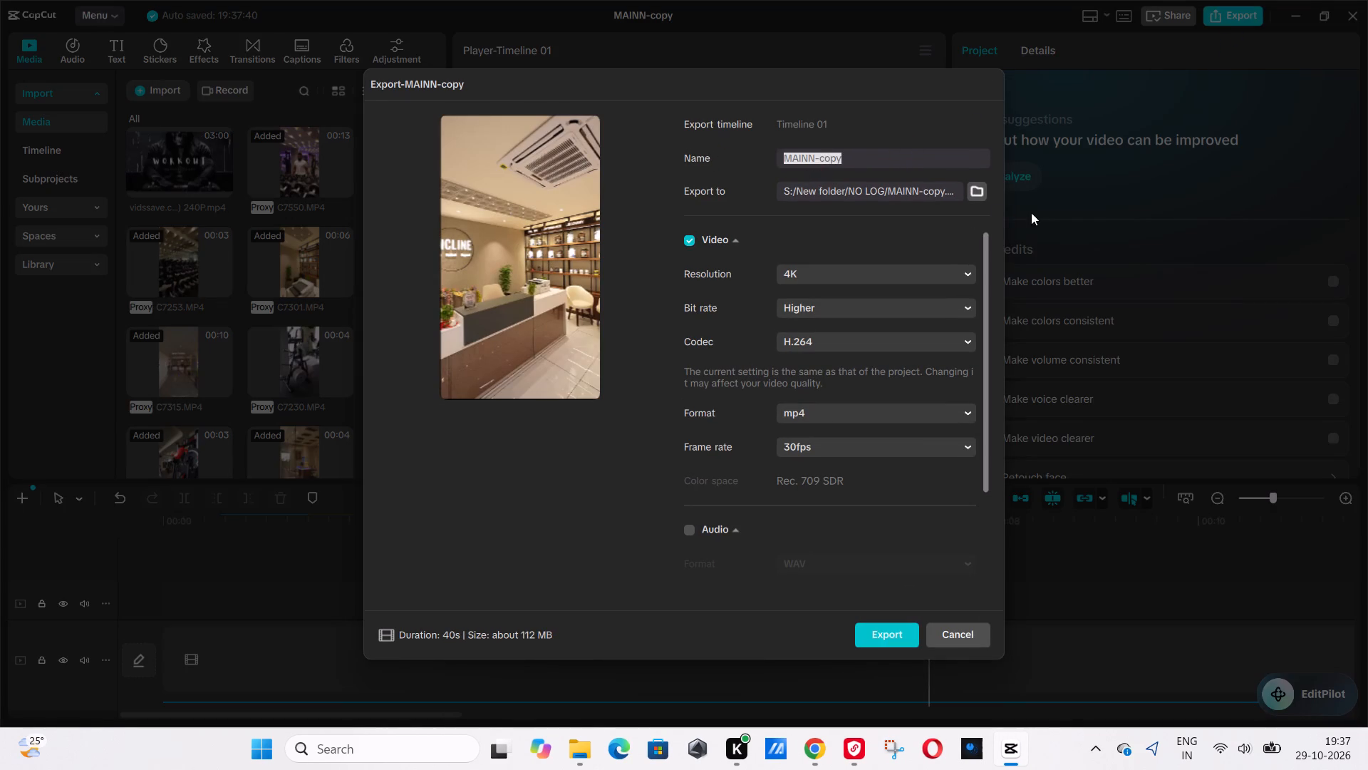
click(986, 195)
scroll(457, 340, up, 3)
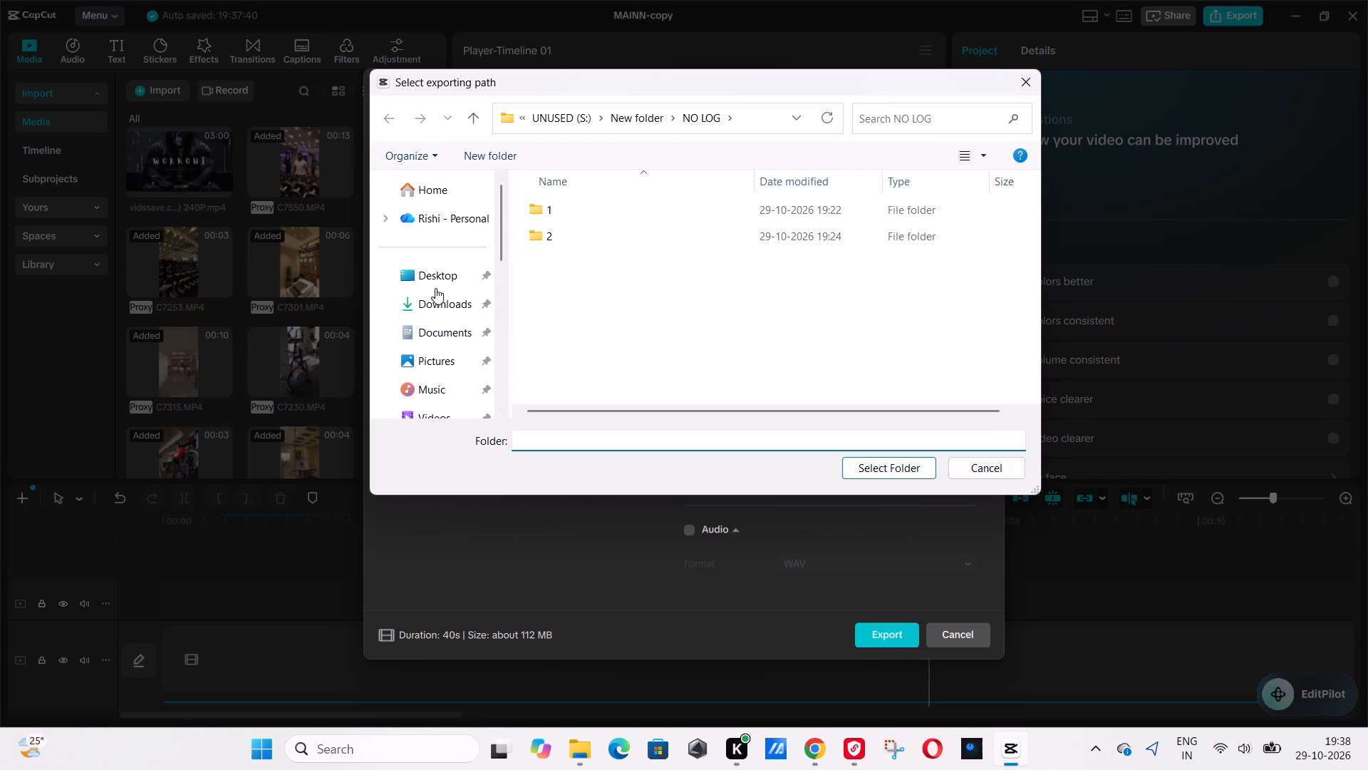
double_click(437, 295)
double_click(443, 302)
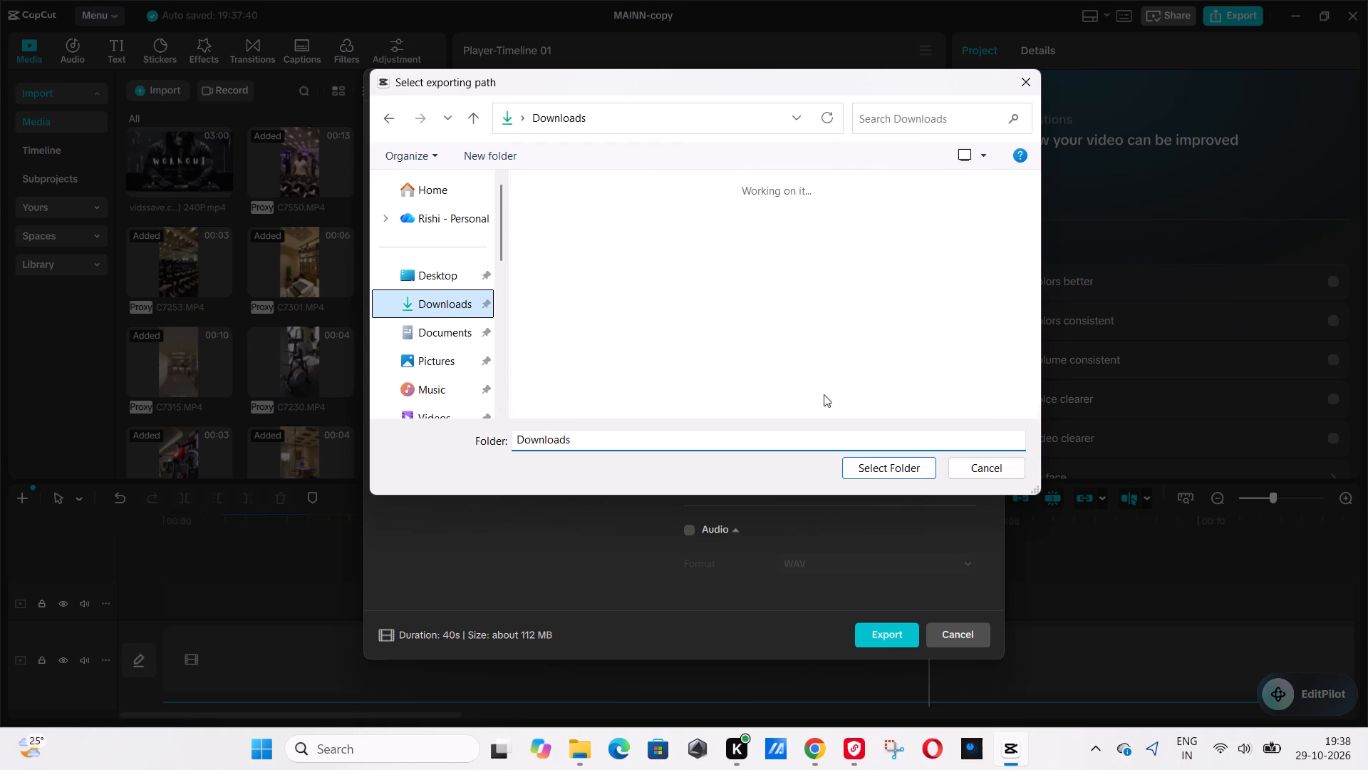
click(888, 468)
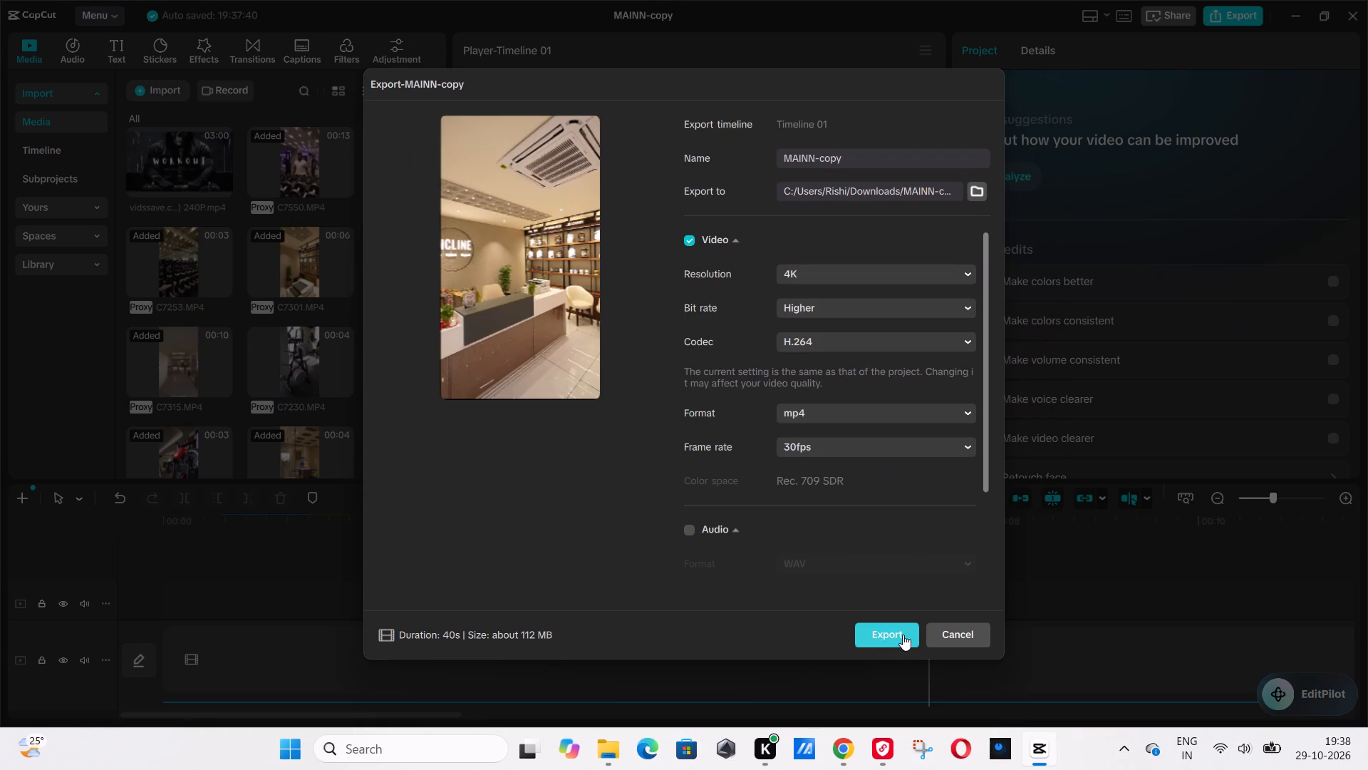
click(893, 627)
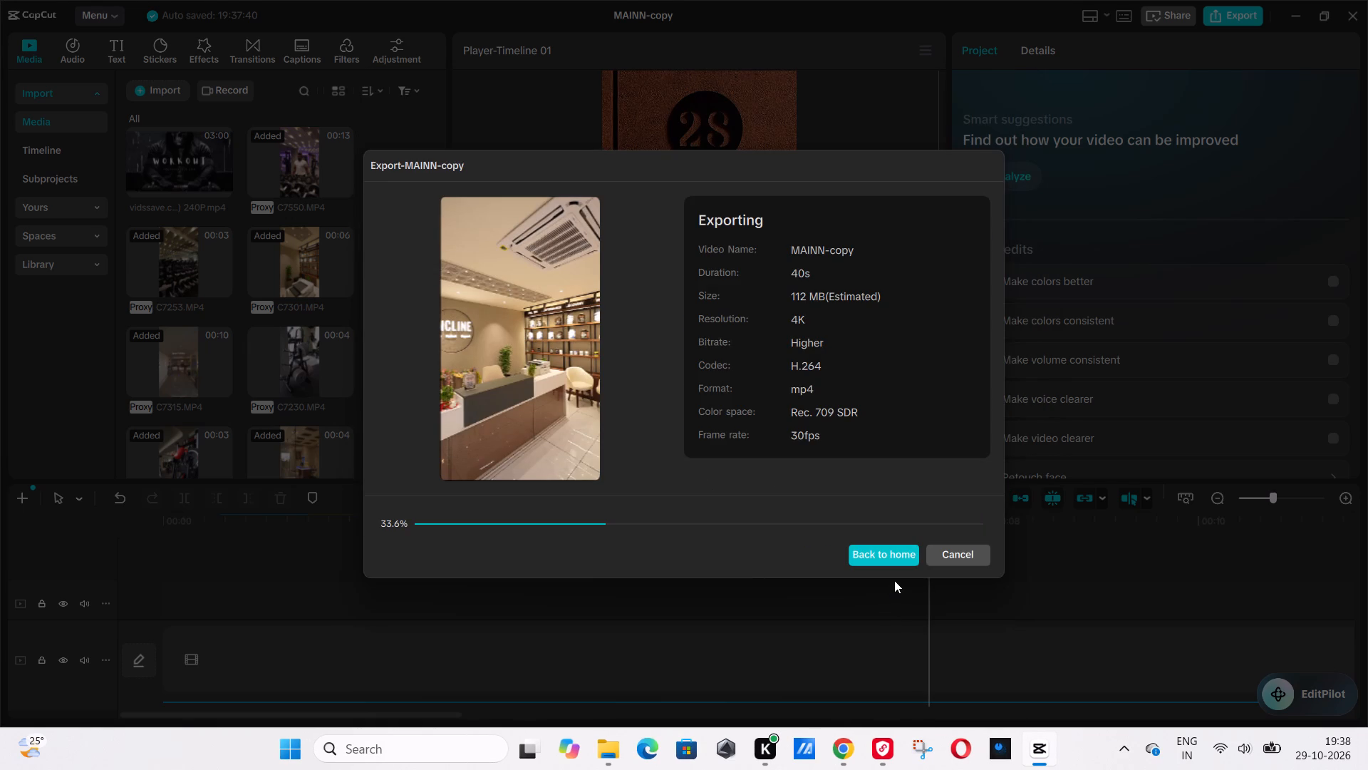
Switch to File Explorer and open the Untitled Premiere Pro project in THE CREW folder.
click(592, 747)
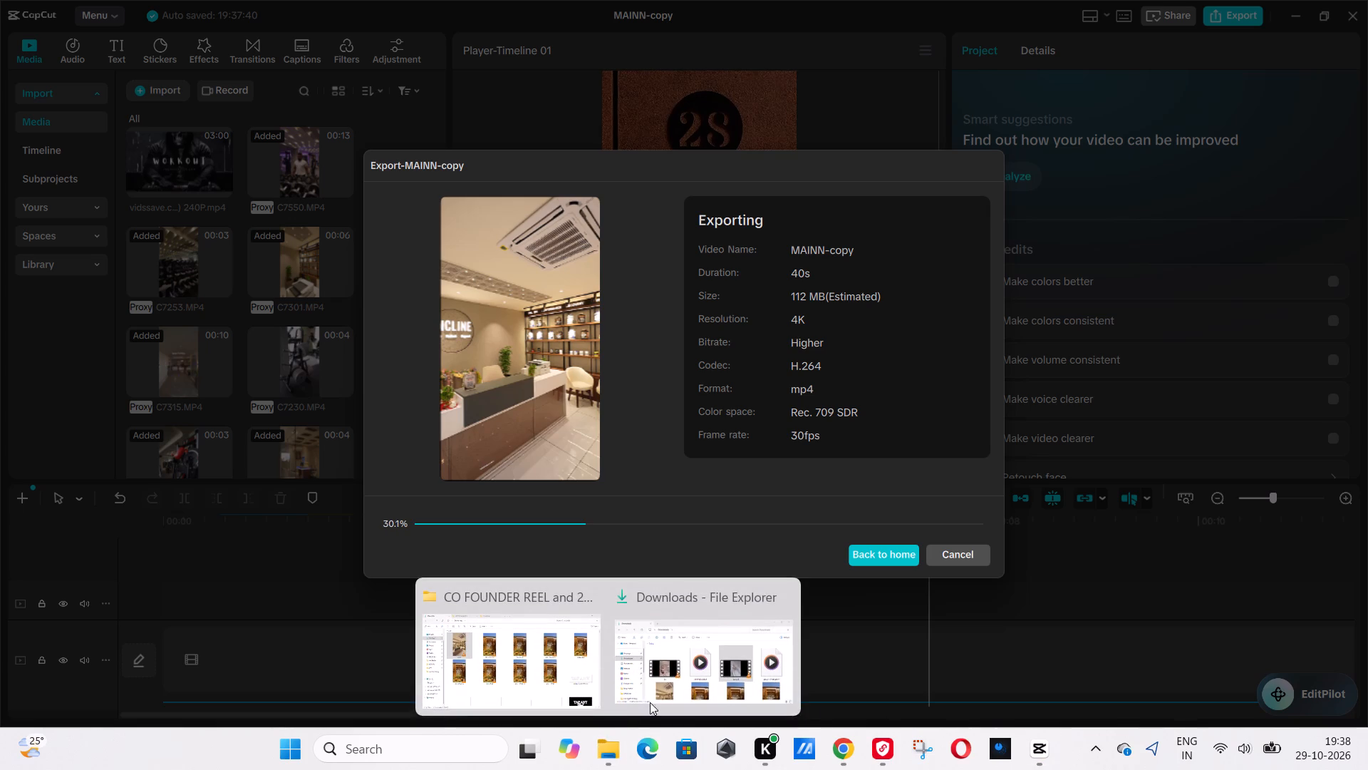
click(590, 672)
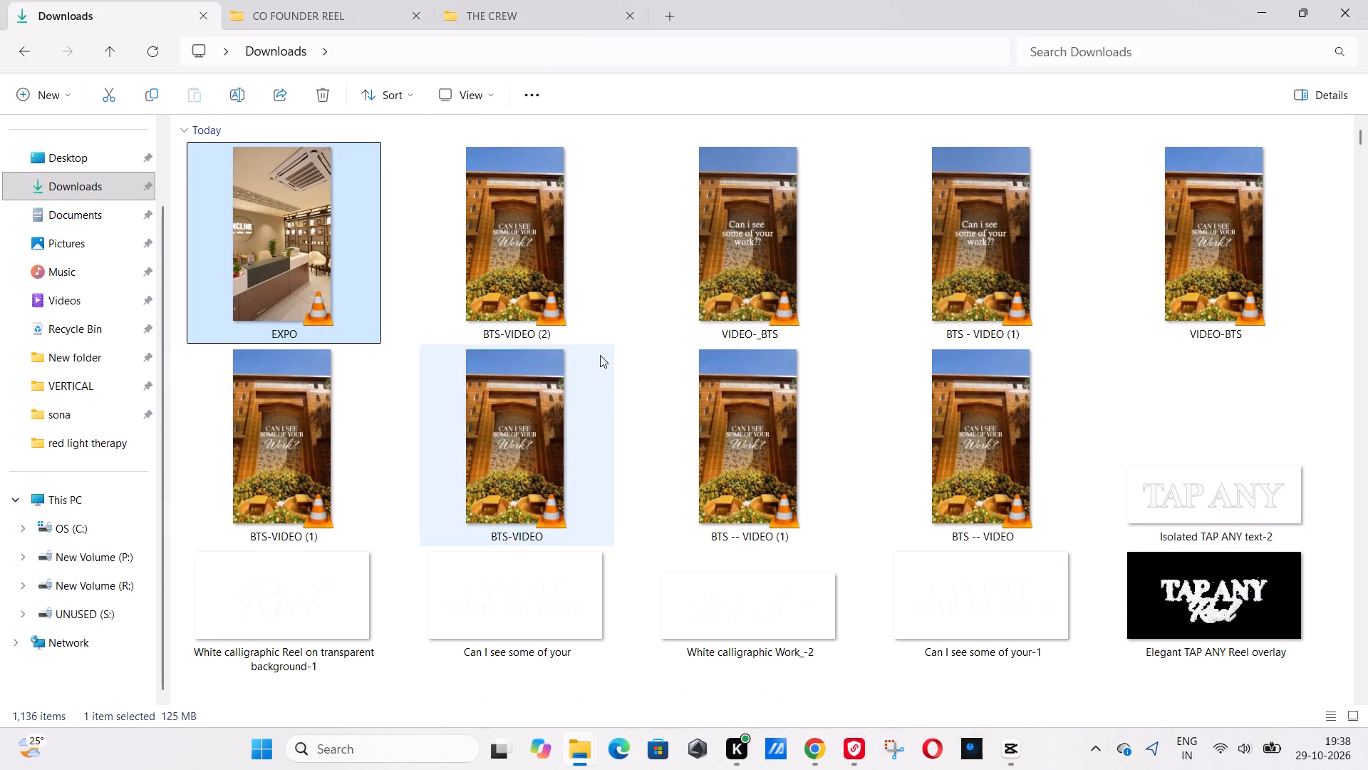
click(541, 2)
double_click(340, 286)
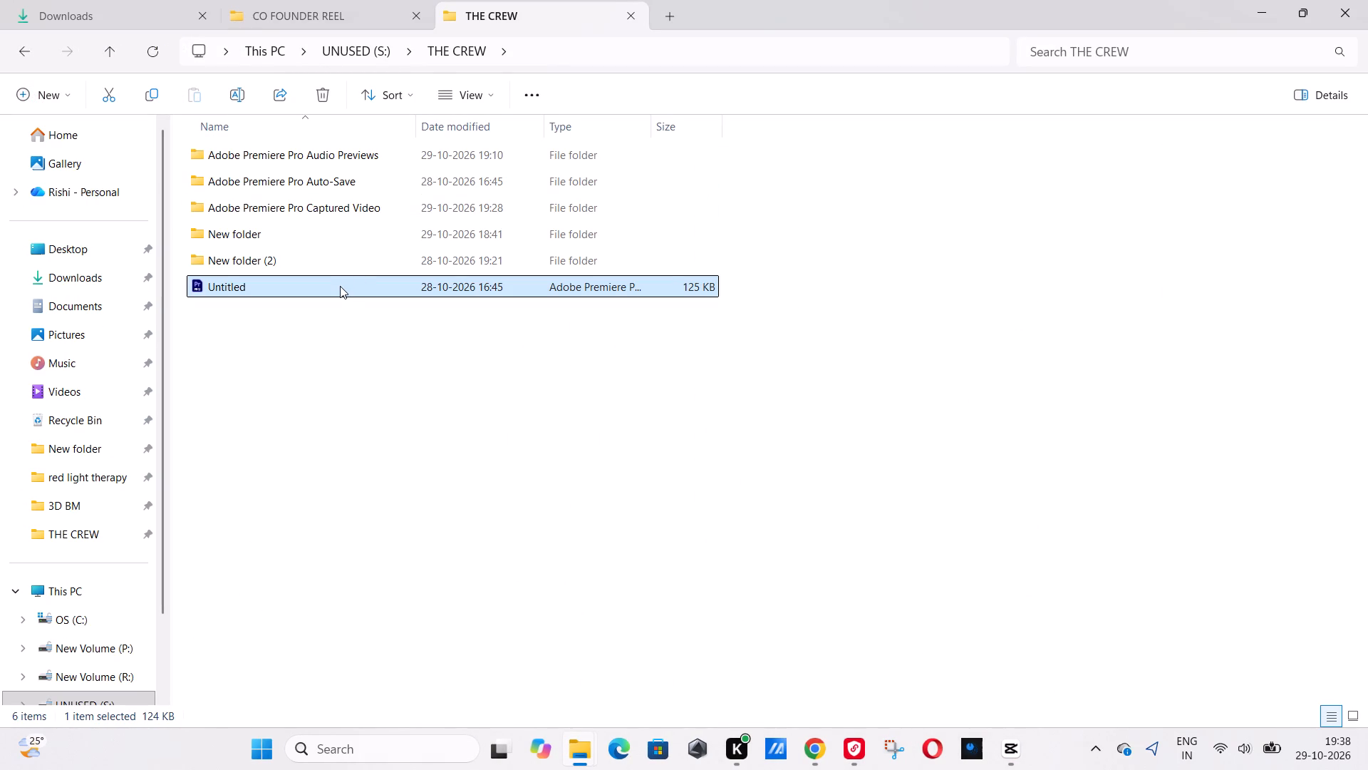
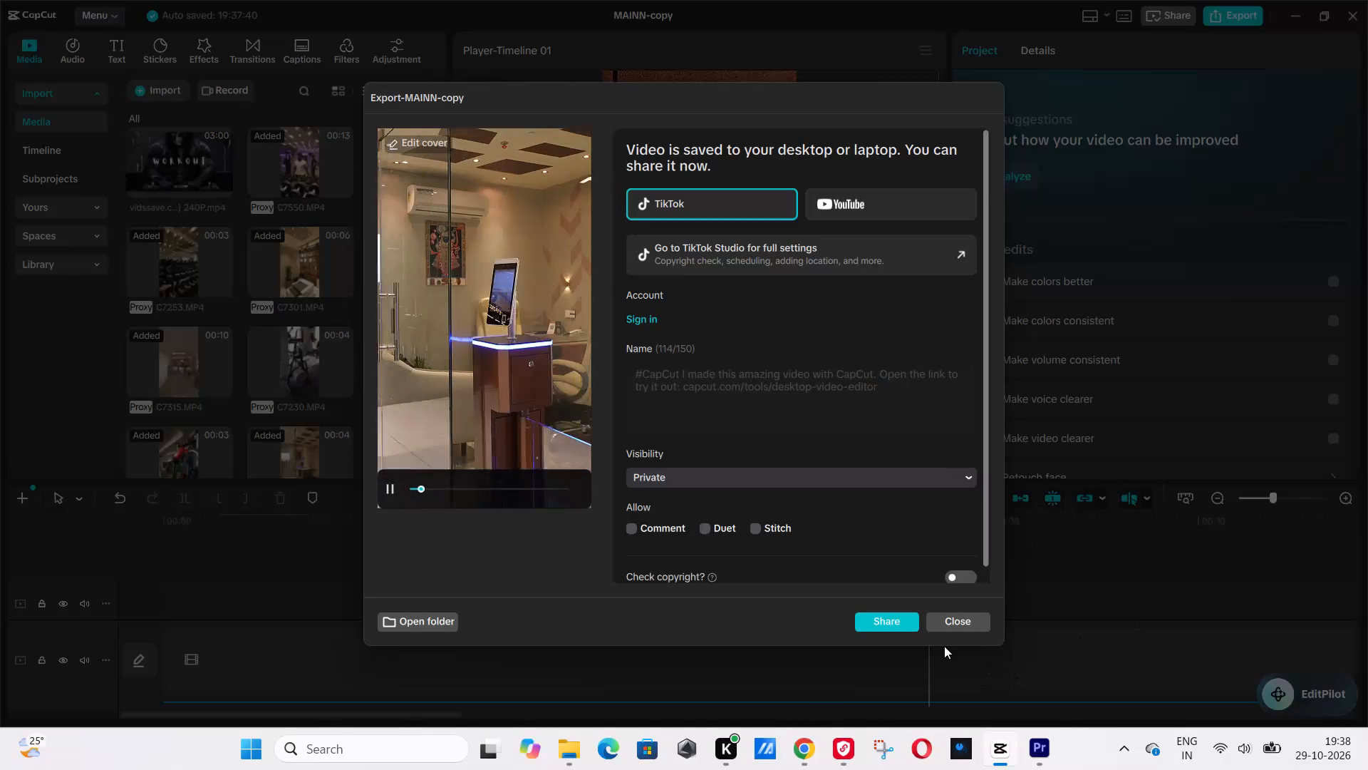
Close the export summary and the MAINN-copy project.
click(953, 620)
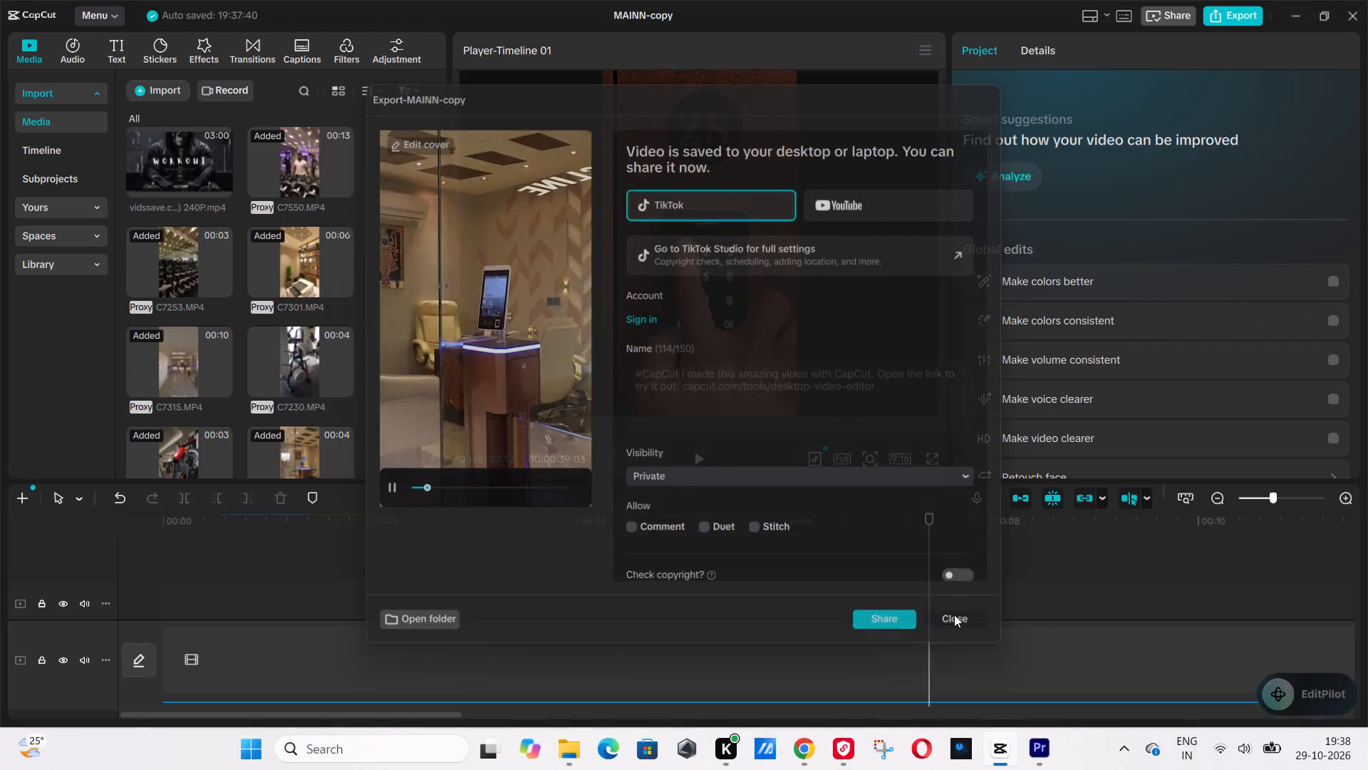
click(1344, 24)
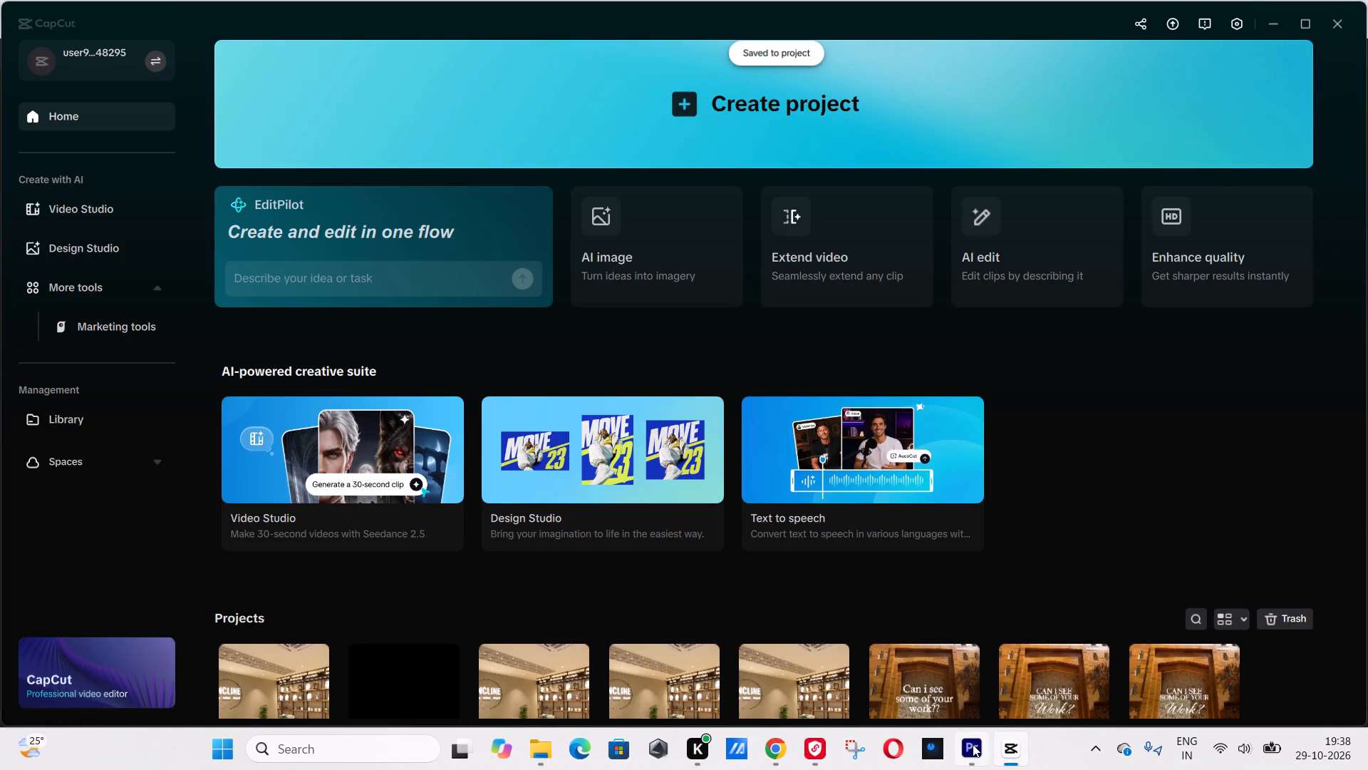
Switch to Premiere Pro and bring the exported MAINN-copy video from the Downloads folder into the Sequence 01 timeline.
click(970, 746)
scroll(739, 543, up, 2)
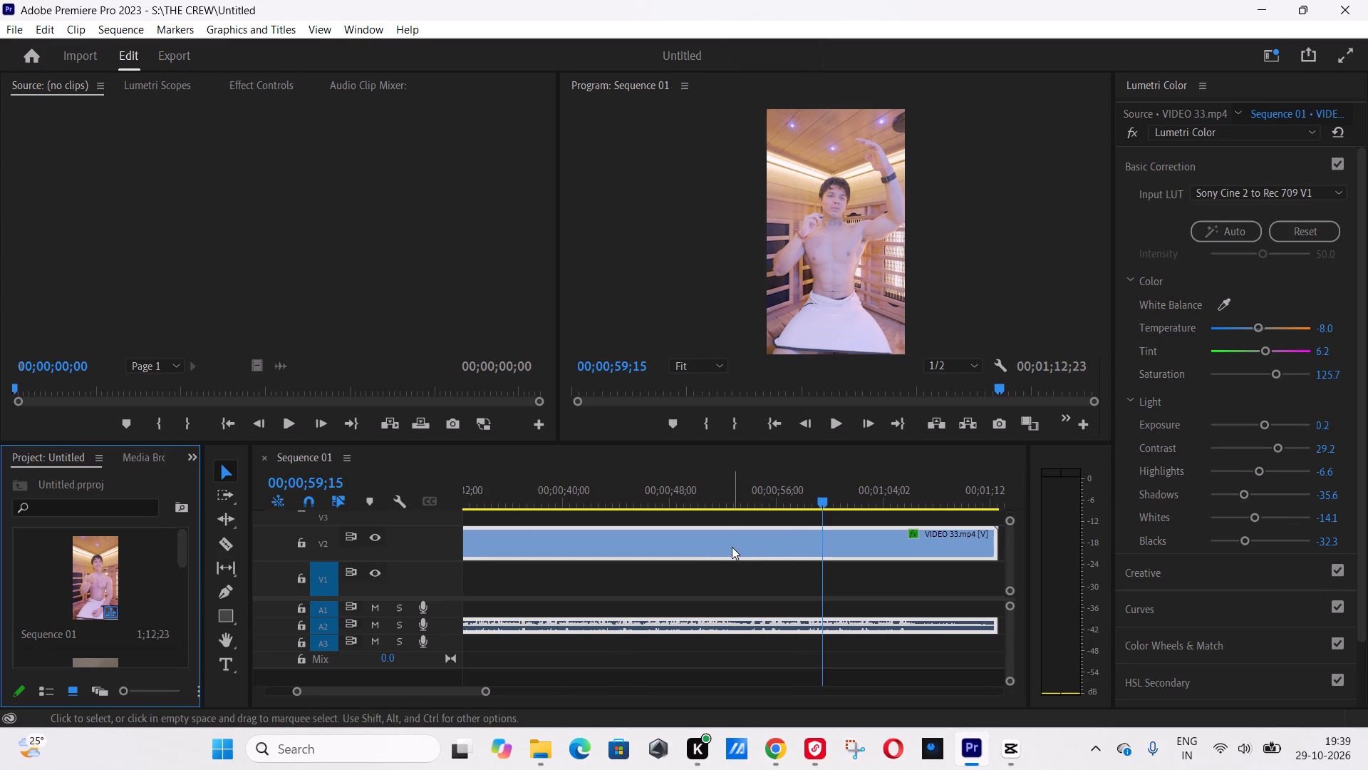
click(542, 754)
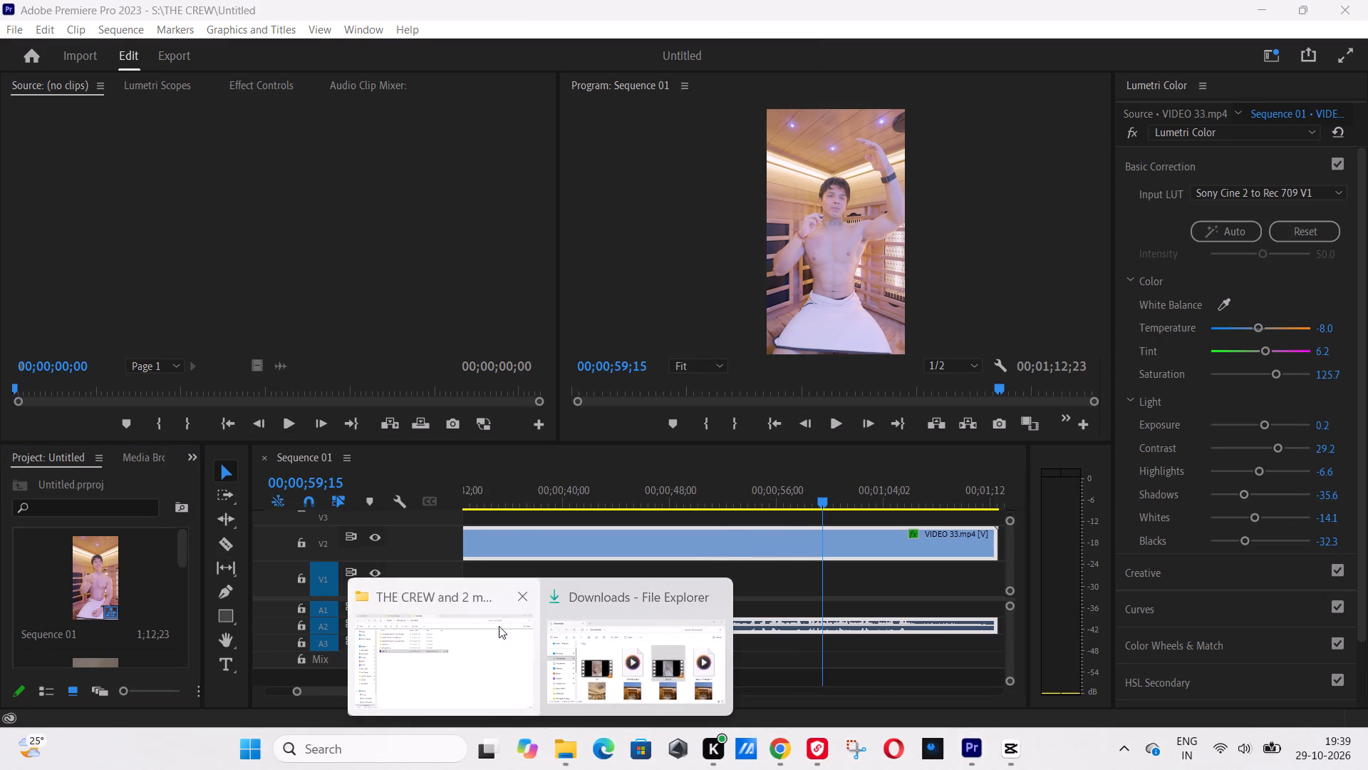
click(600, 660)
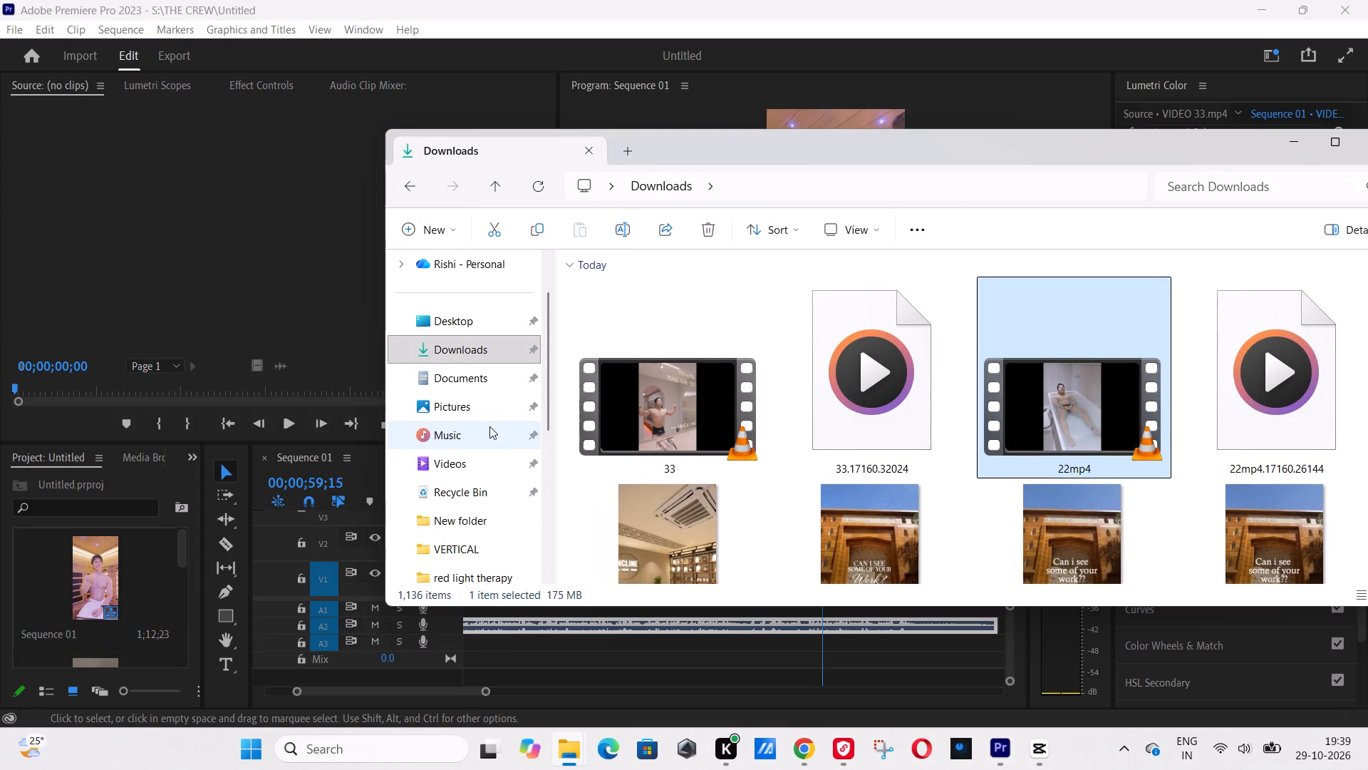
click(476, 358)
click(640, 354)
drag(658, 378, 752, 635)
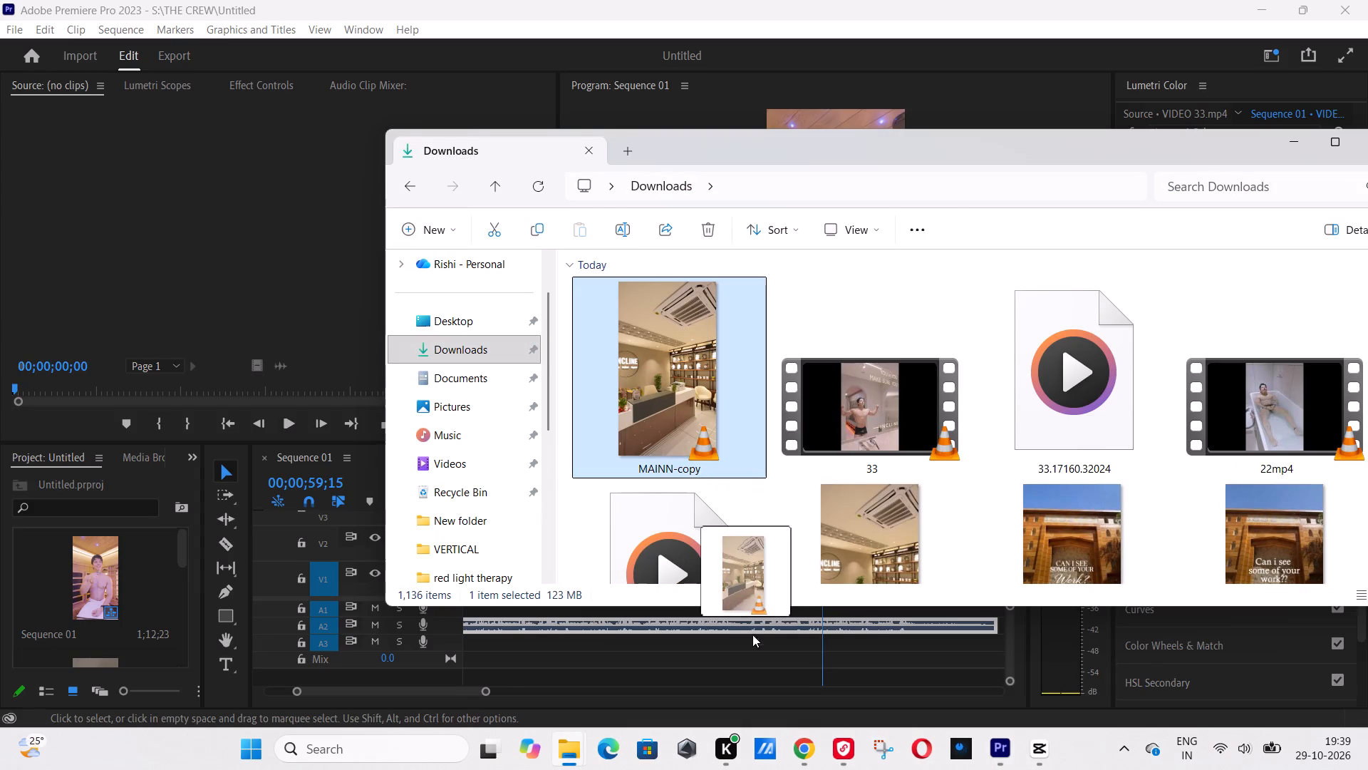
drag(752, 635, 763, 657)
click(746, 657)
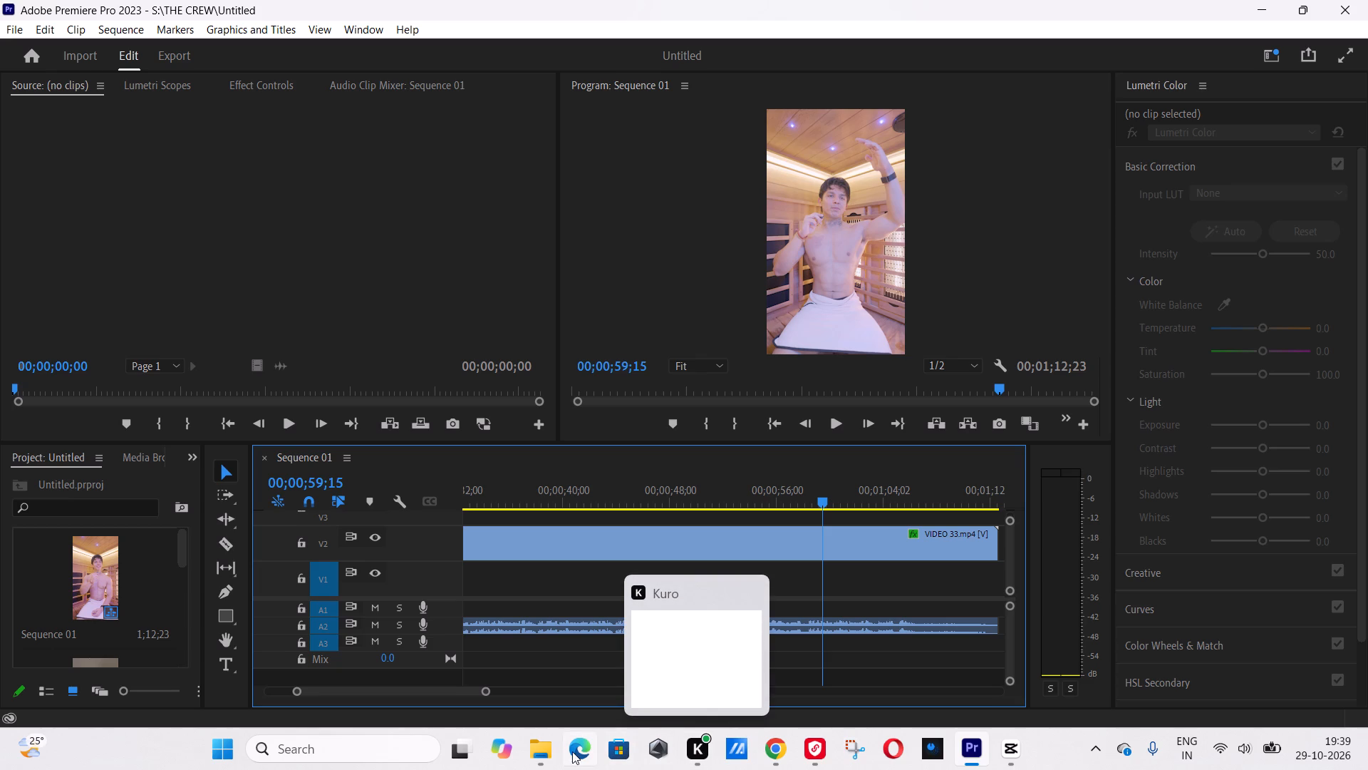
click(541, 744)
click(613, 642)
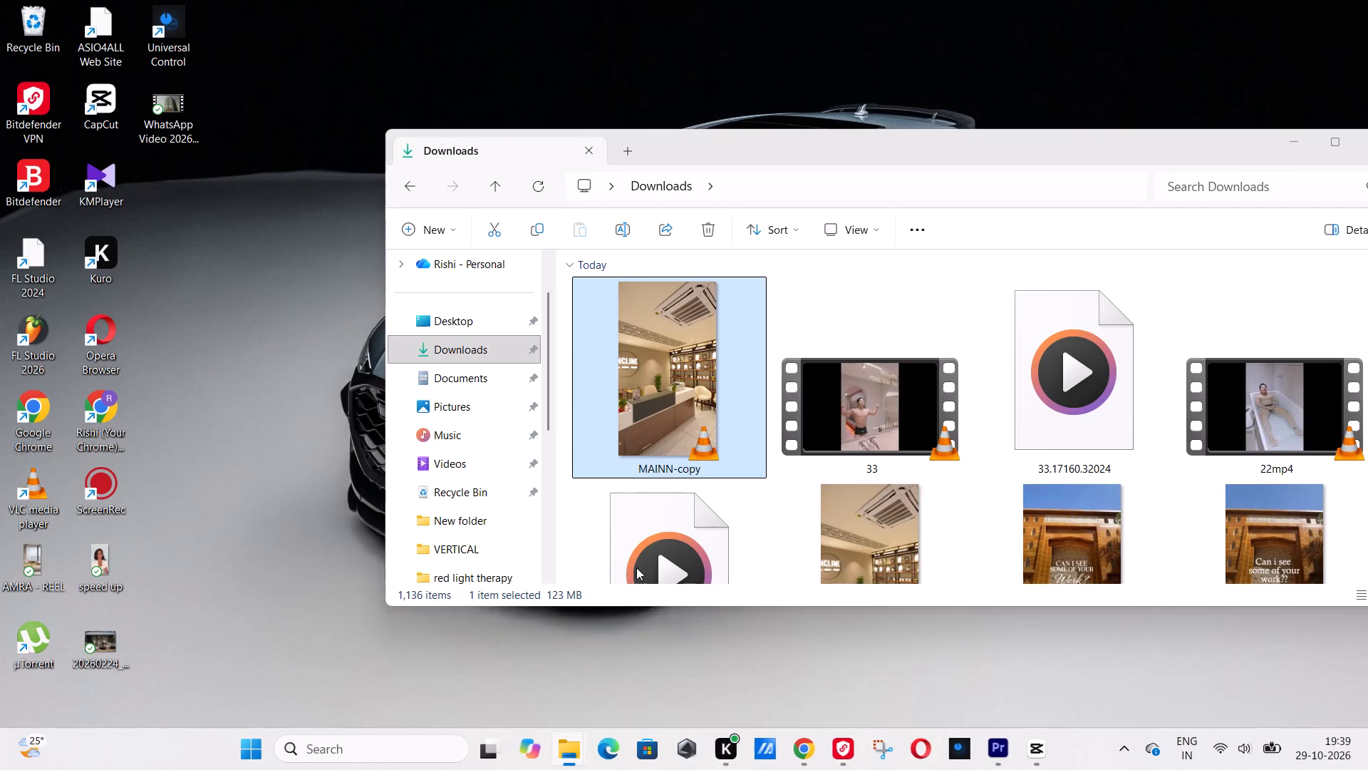
drag(657, 384, 677, 642)
click(658, 657)
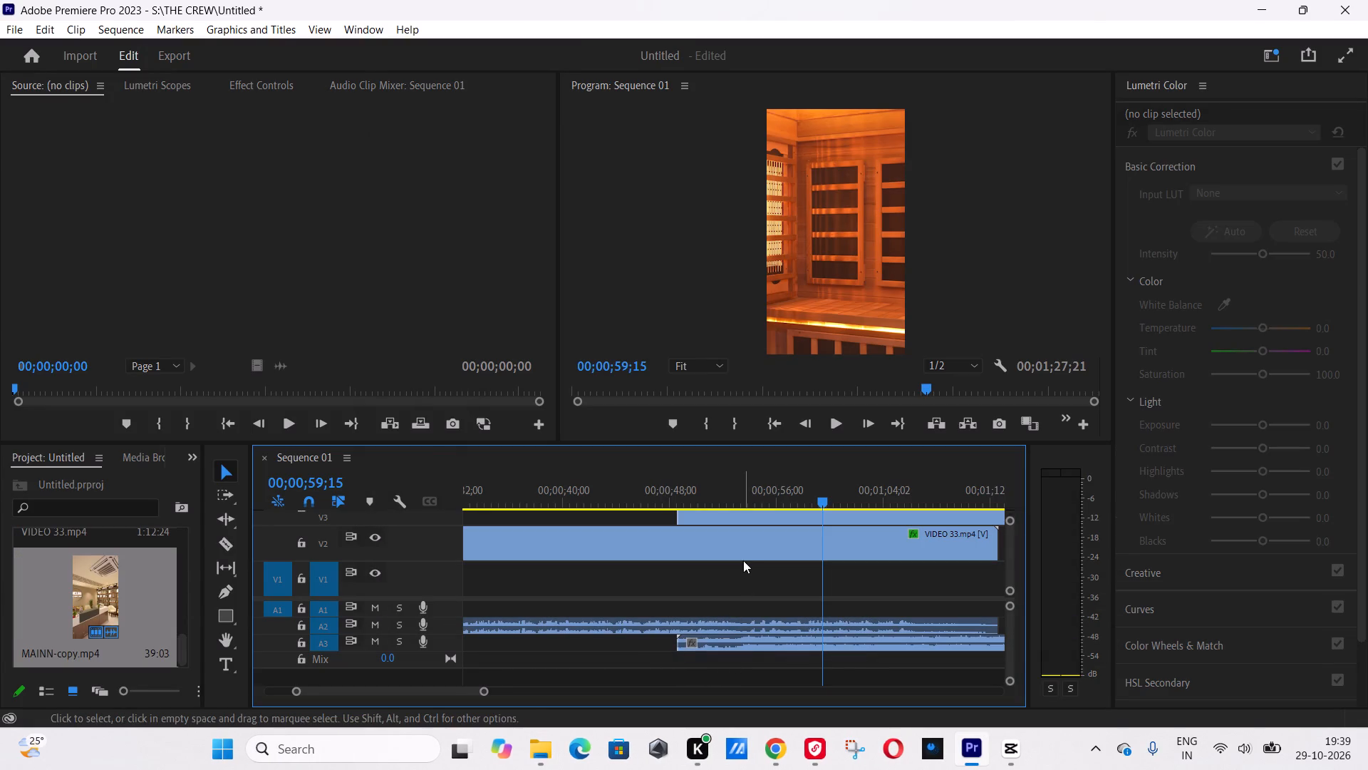
Move the MAINN-copy clip on track V3 past the end of VIDEO 33.mp4, starting at about 00;01;14;08.
scroll(742, 572, up, 2)
scroll(750, 569, down, 2)
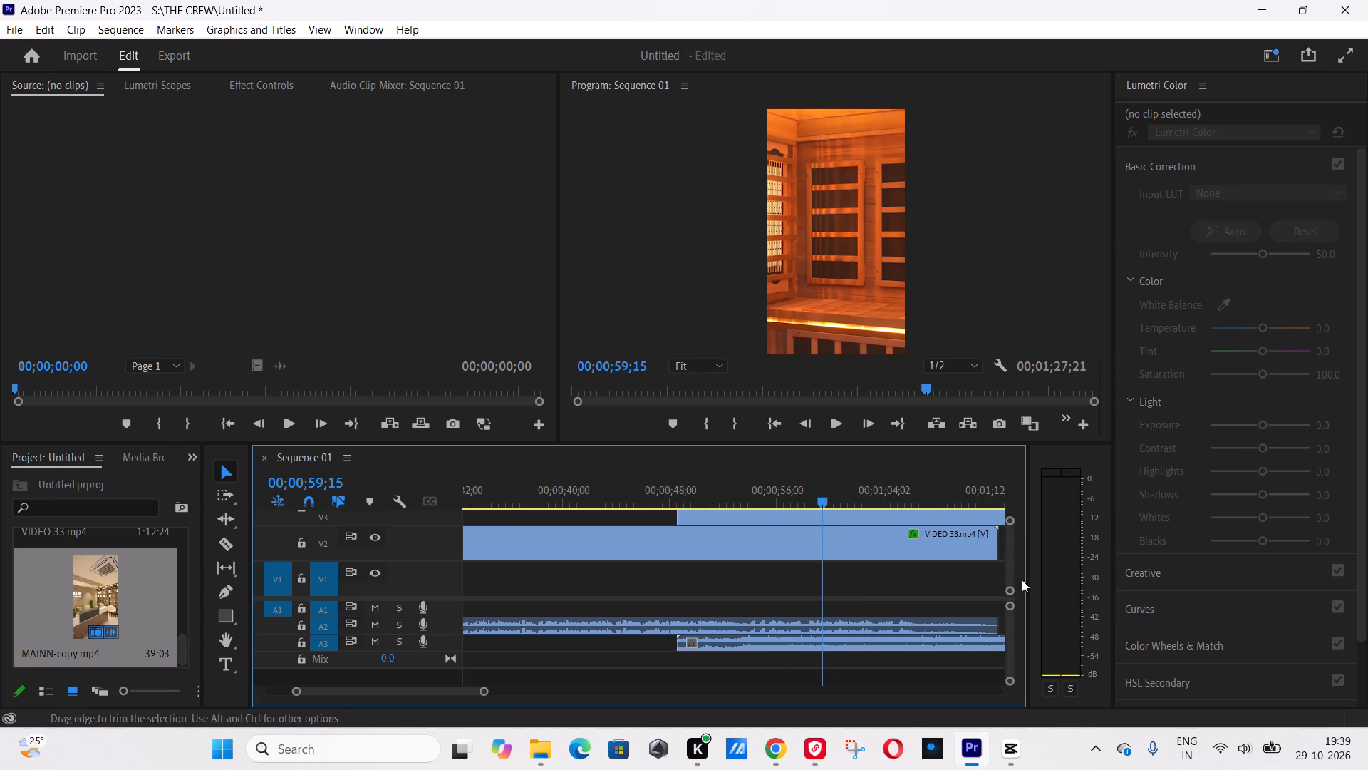
drag(1008, 587, 1007, 614)
click(823, 558)
drag(782, 562, 936, 542)
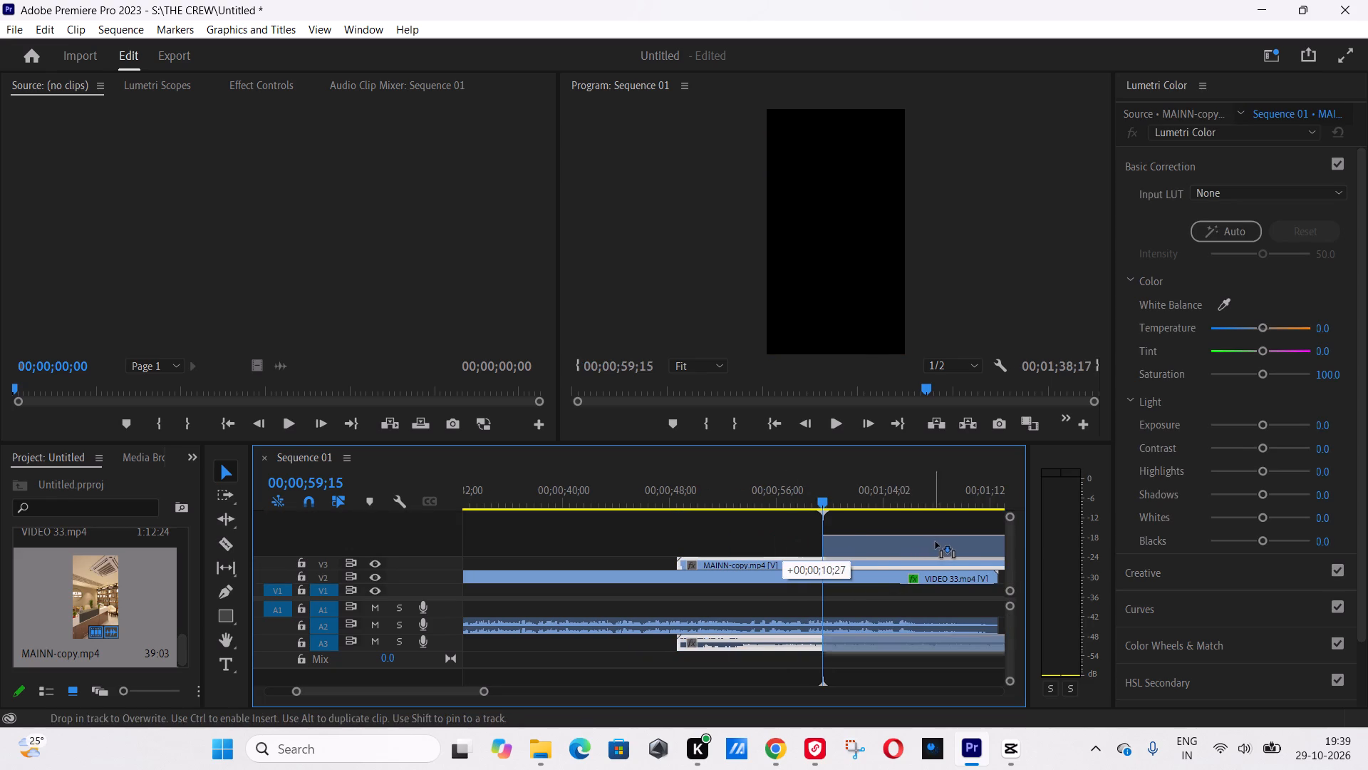
drag(936, 542, 955, 548)
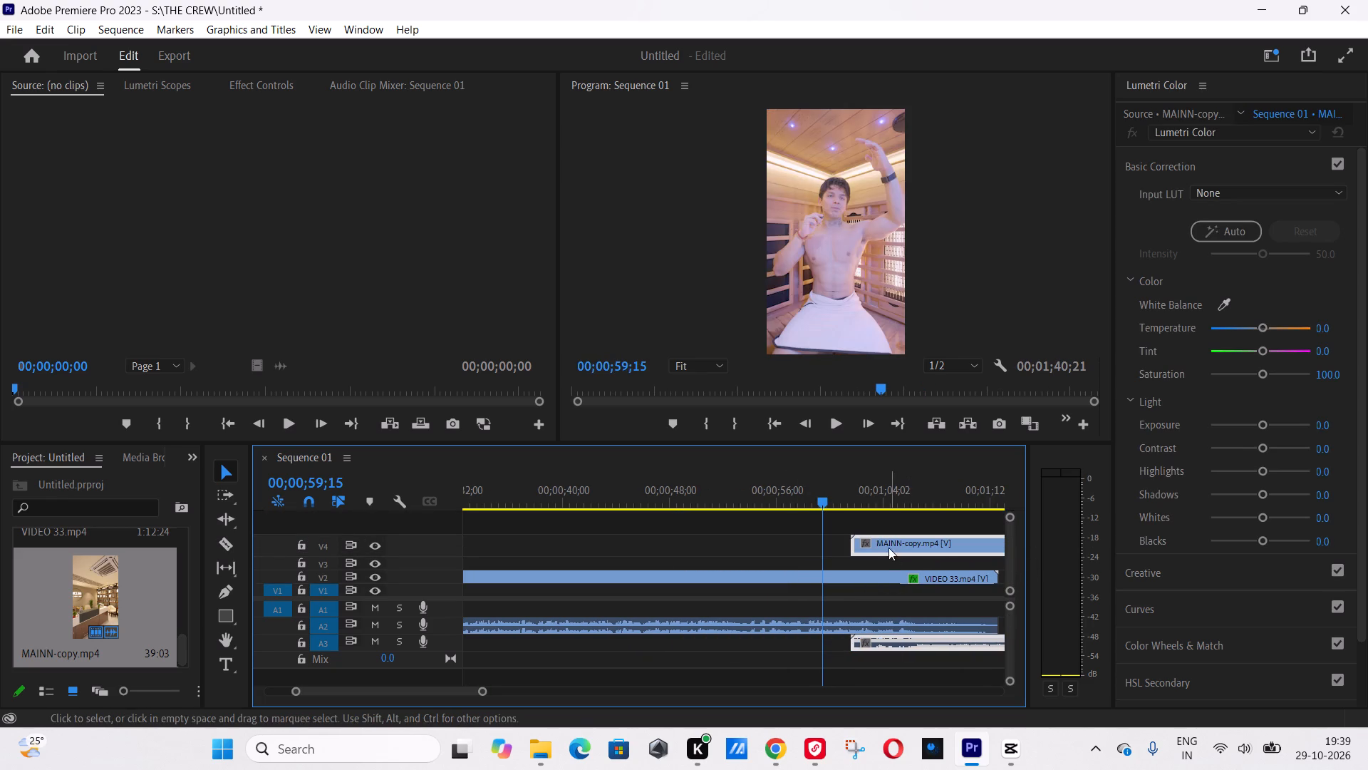
drag(883, 544, 972, 563)
drag(919, 496, 1030, 520)
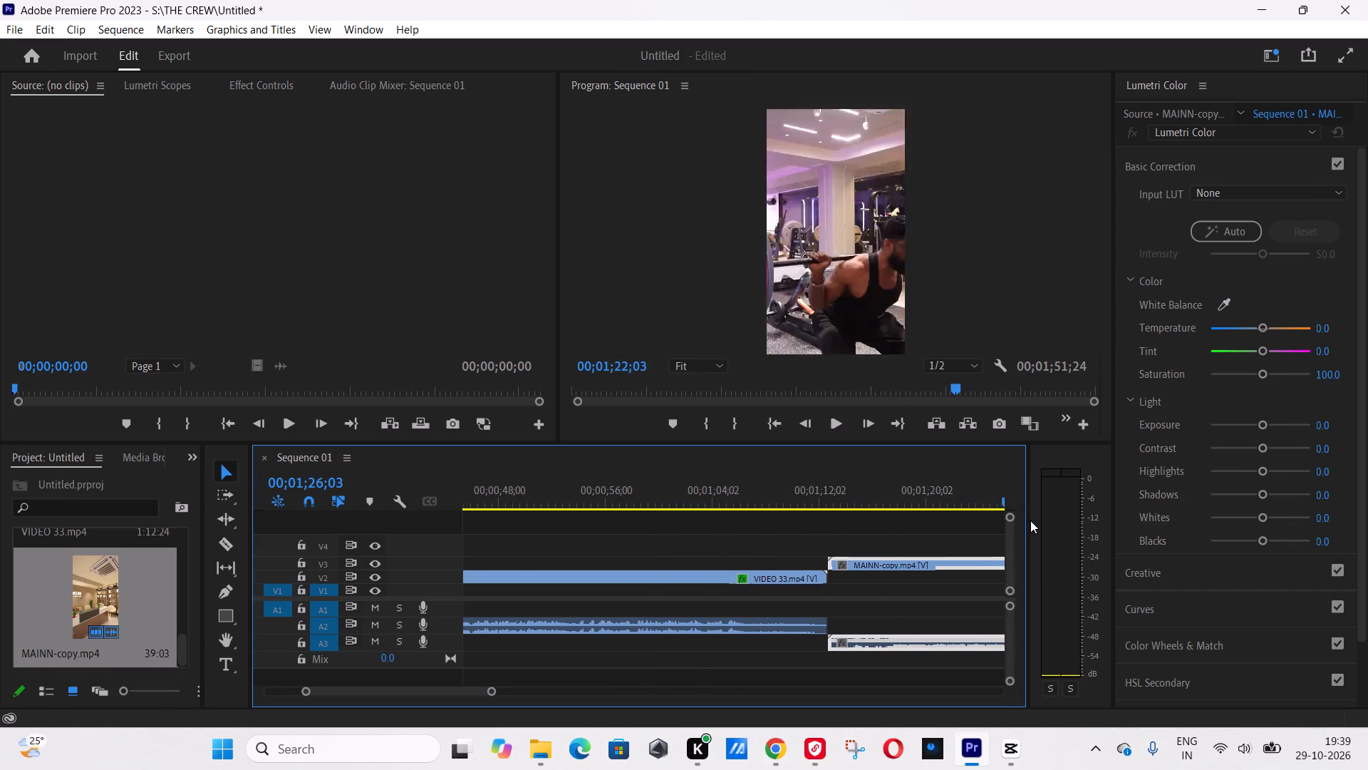
drag(1030, 520, 830, 547)
drag(814, 563, 834, 563)
click(784, 545)
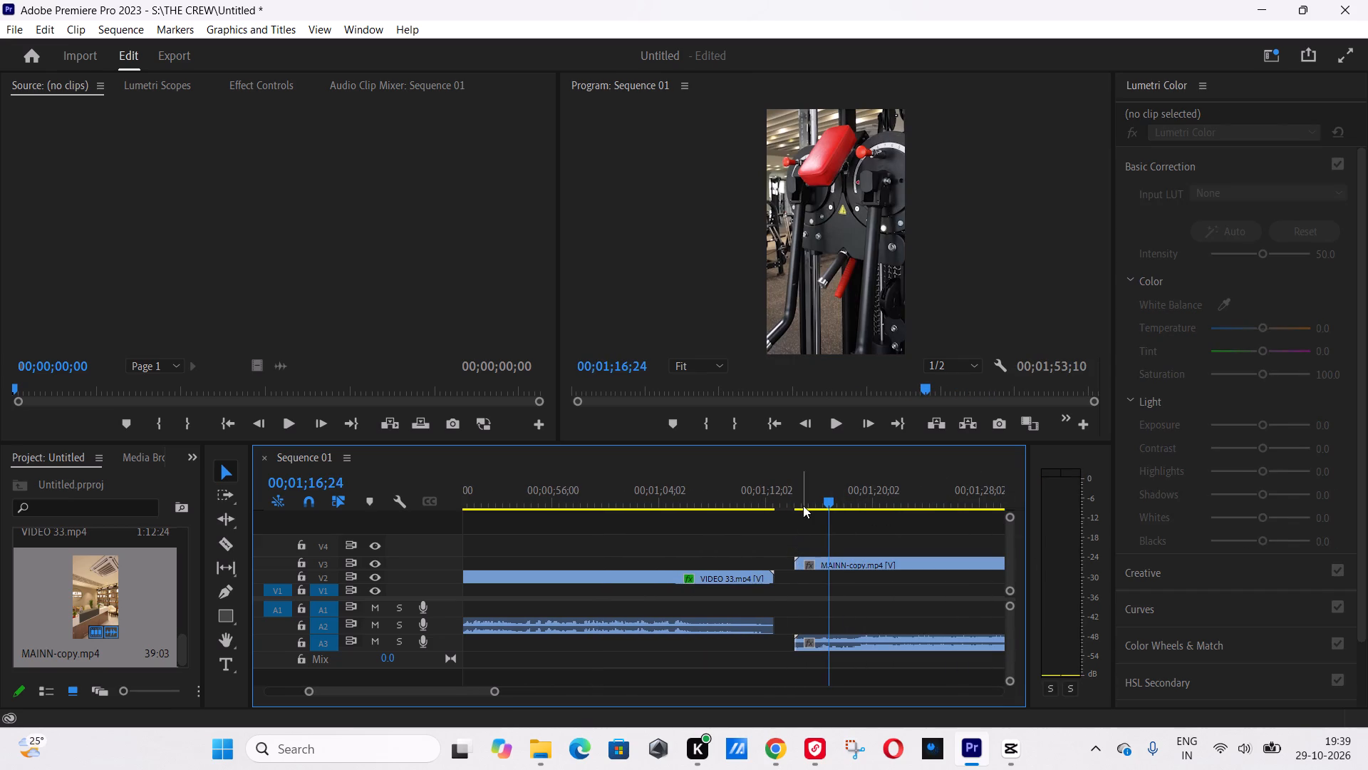
Play back the opening seconds of the MAINN-copy clip from its start to check its framing.
drag(804, 504, 797, 499)
click(836, 426)
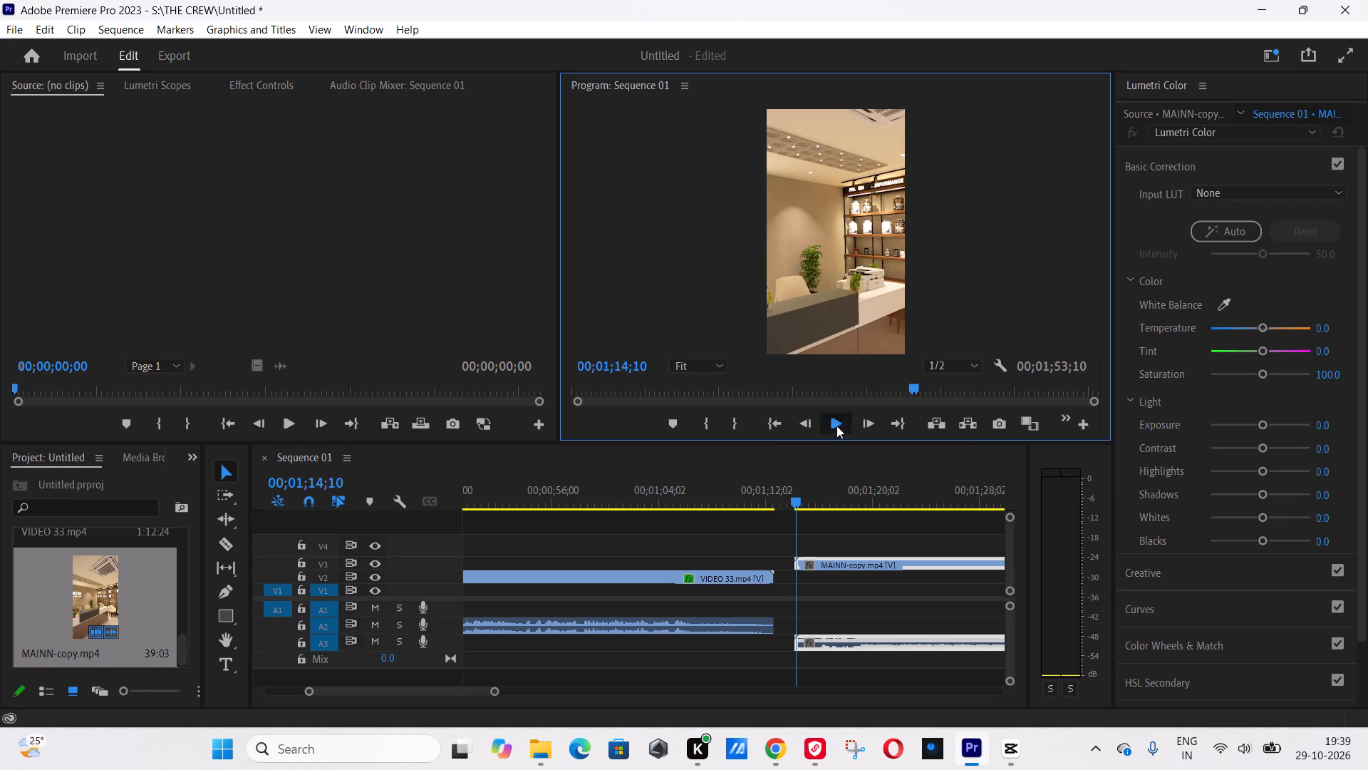
click(836, 426)
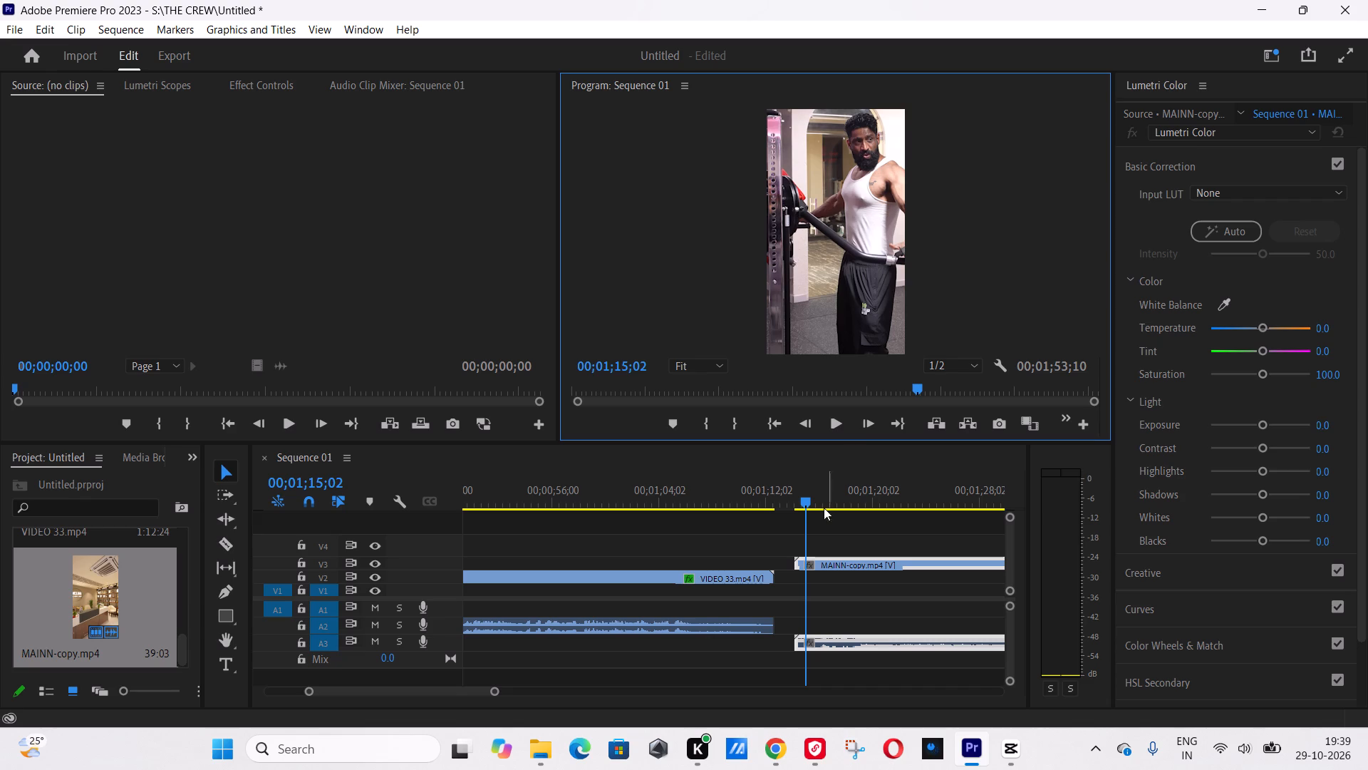
click(804, 552)
click(794, 508)
click(796, 502)
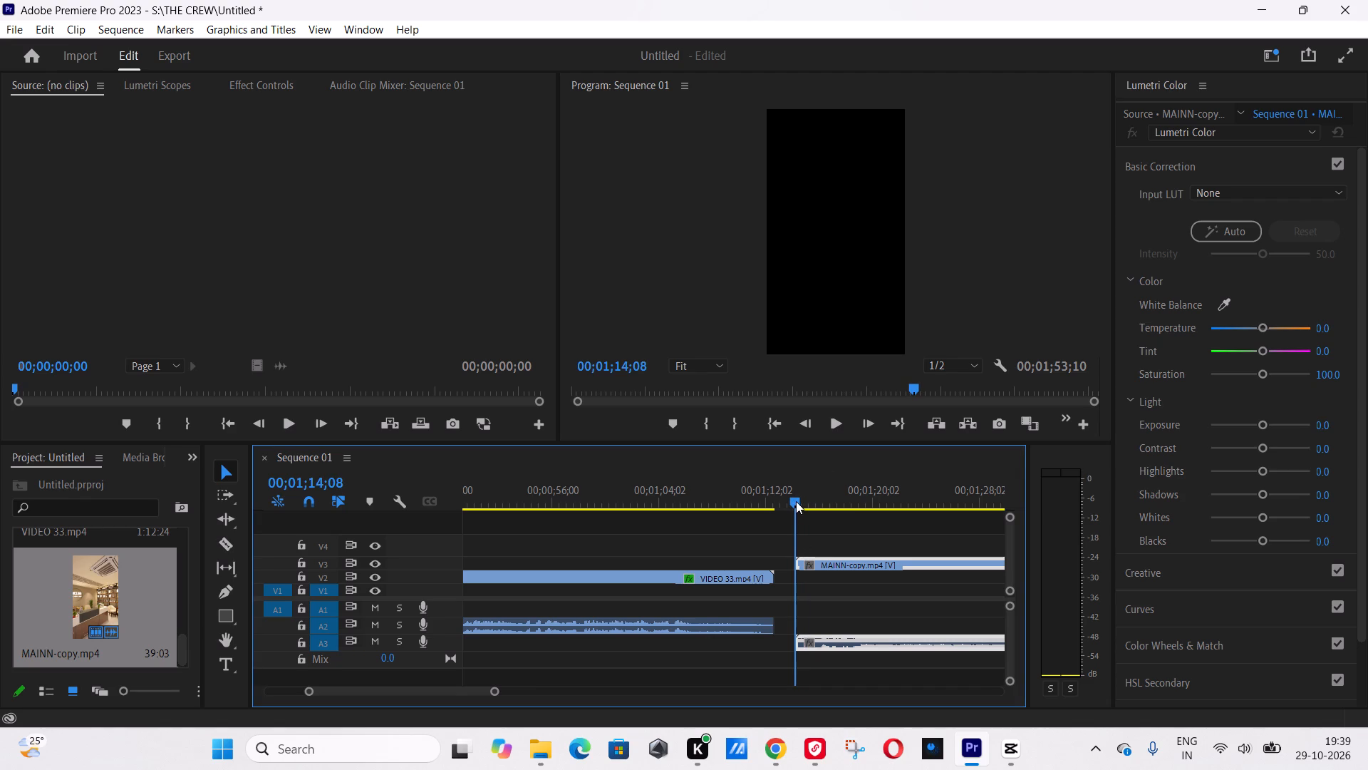
click(824, 540)
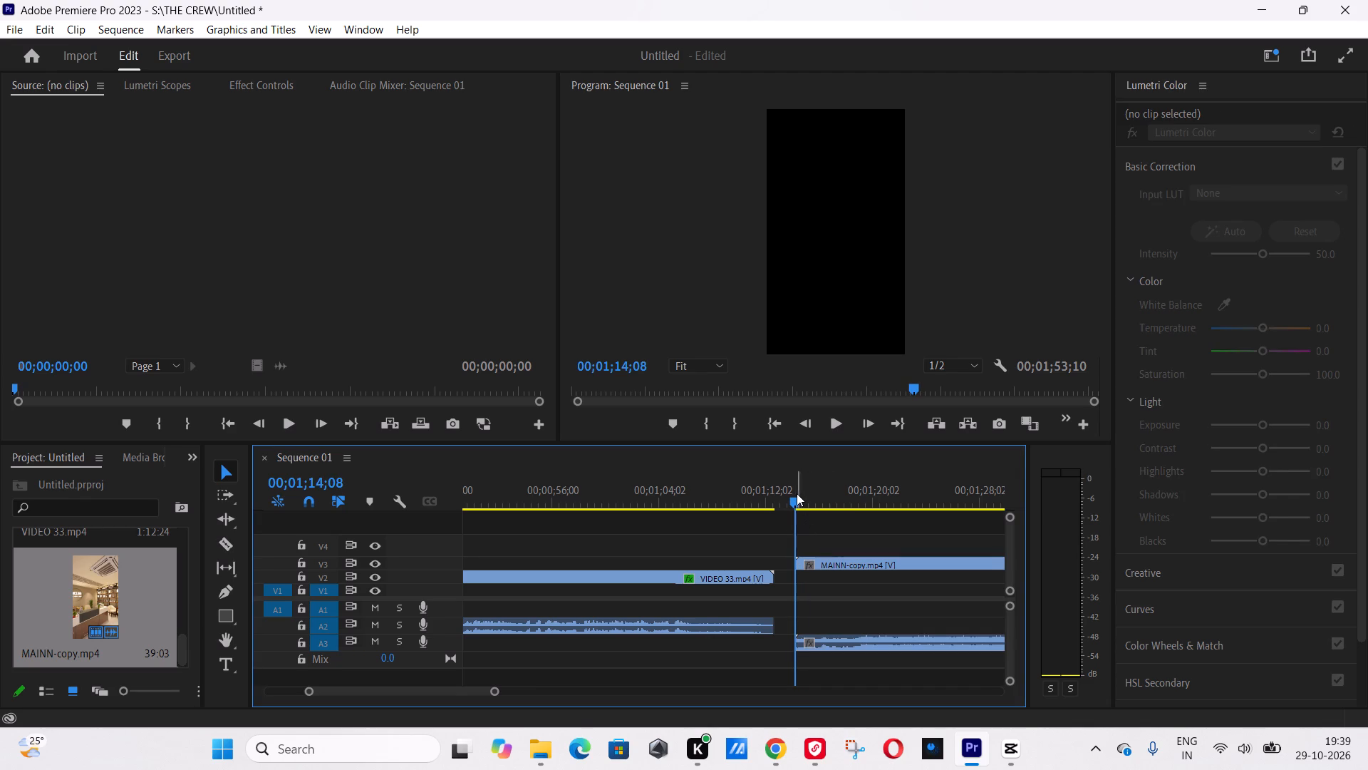
key(space)
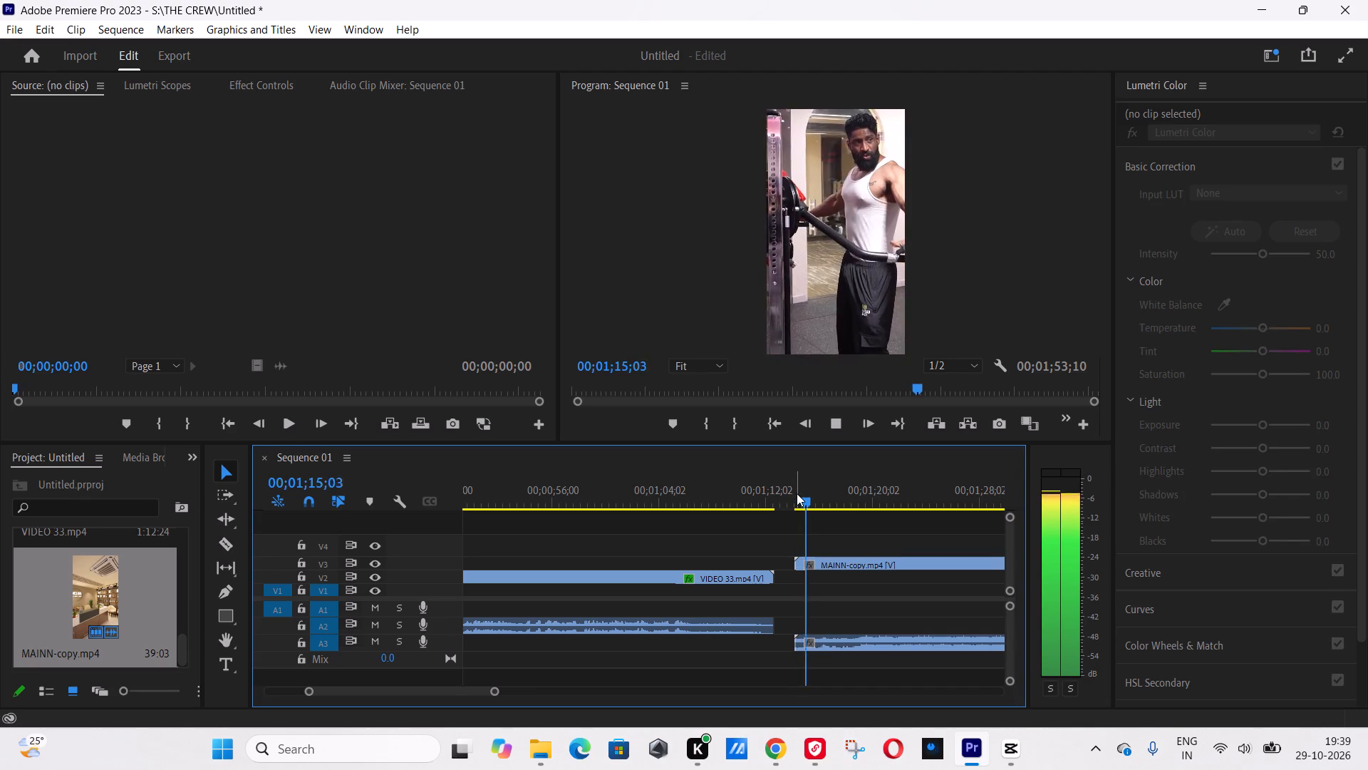
key(space)
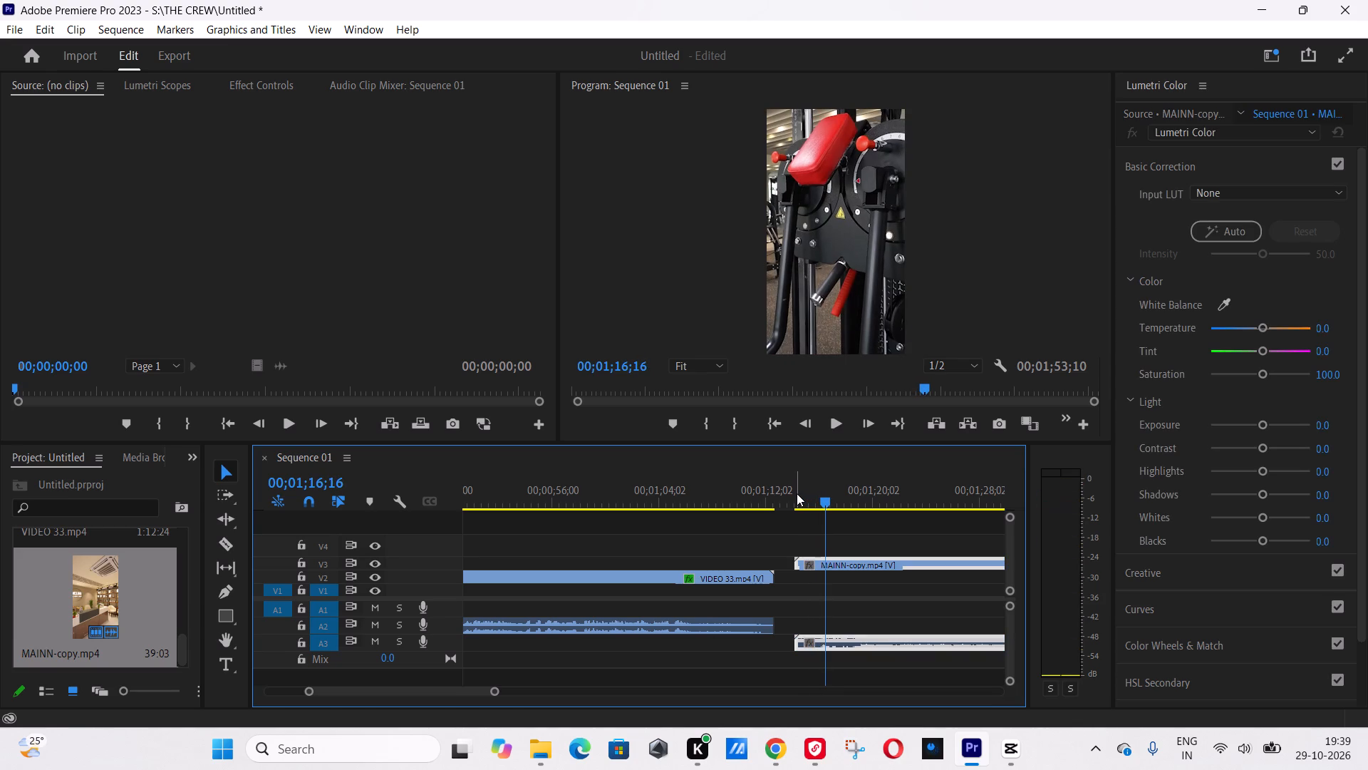
Apply Set to Frame Size to the MAINN-copy clip, with the gym machine shot in view.
click(838, 564)
right_click(838, 564)
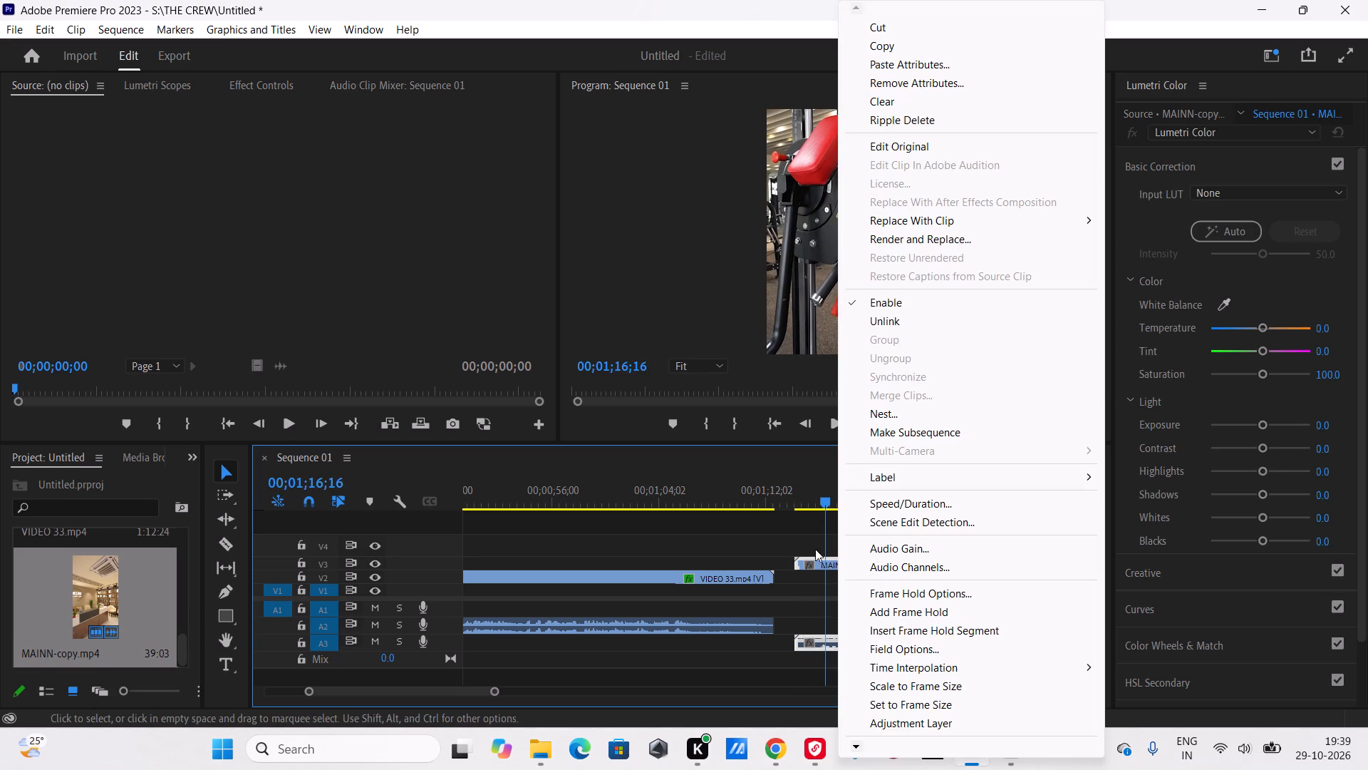
click(800, 543)
drag(808, 500, 833, 509)
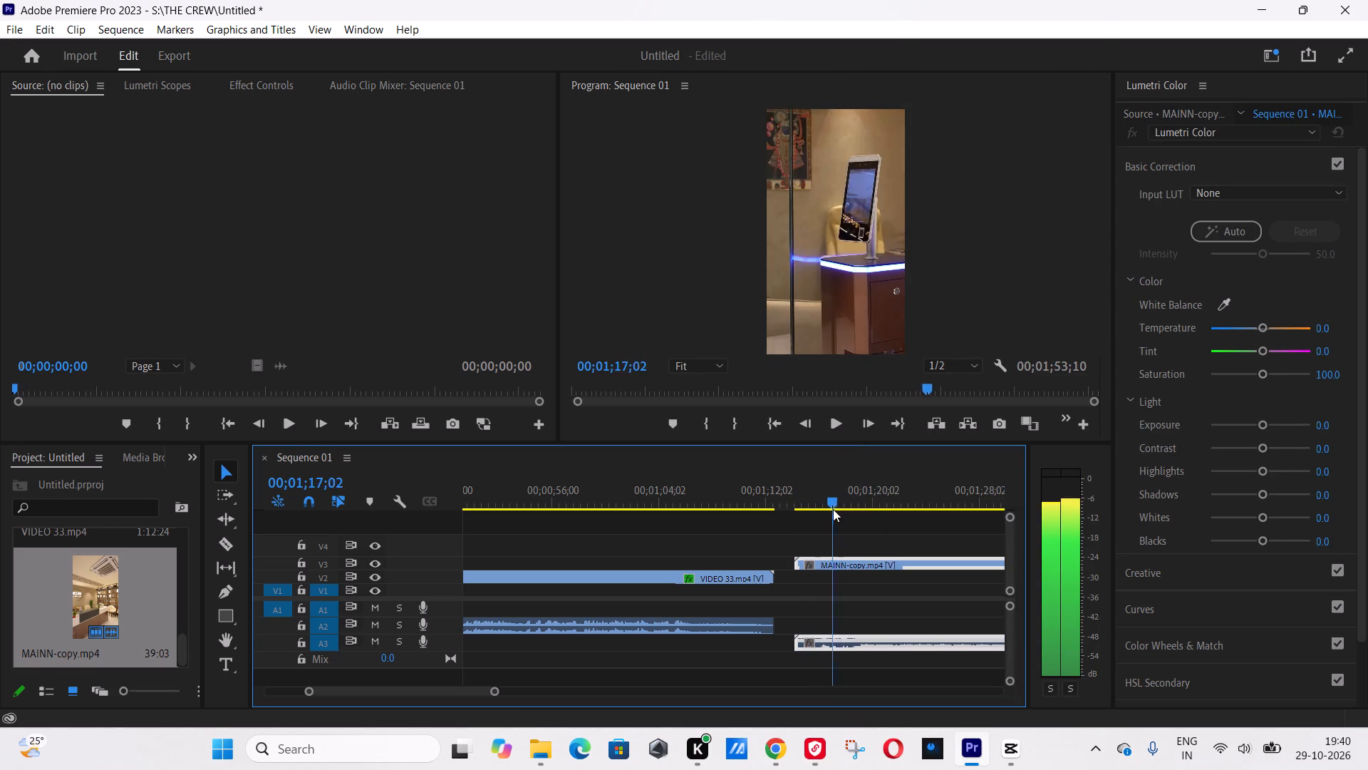
drag(833, 509, 824, 513)
right_click(836, 560)
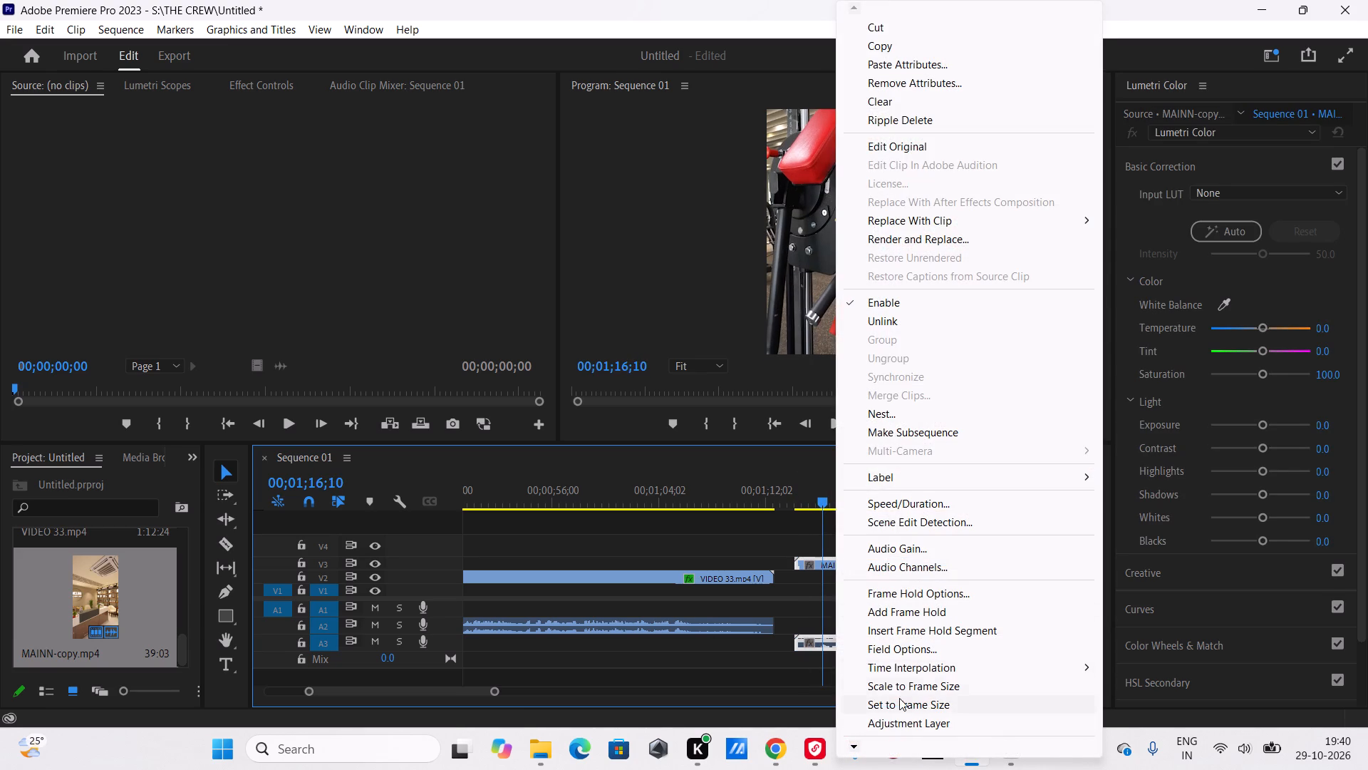
click(899, 707)
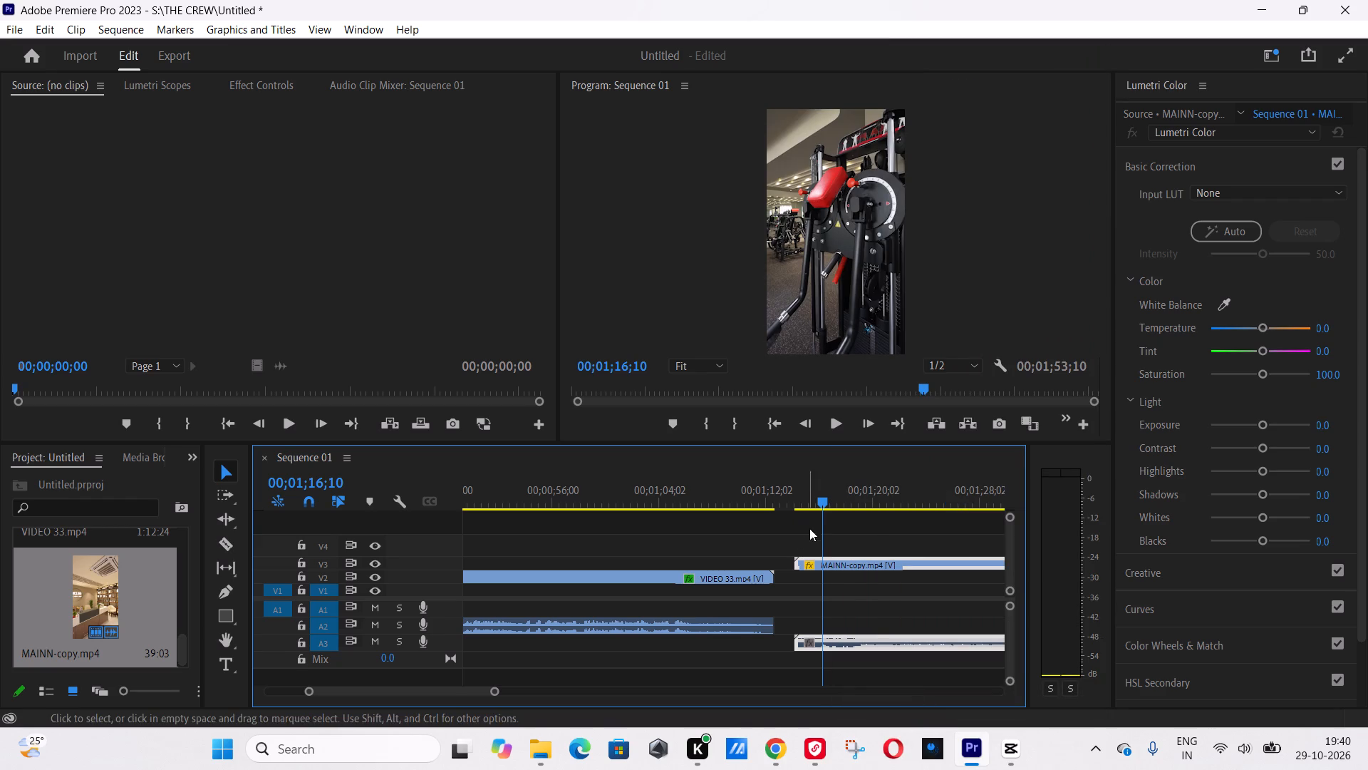
Adjust the display brightness to a little under half.
click(1278, 761)
click(1183, 592)
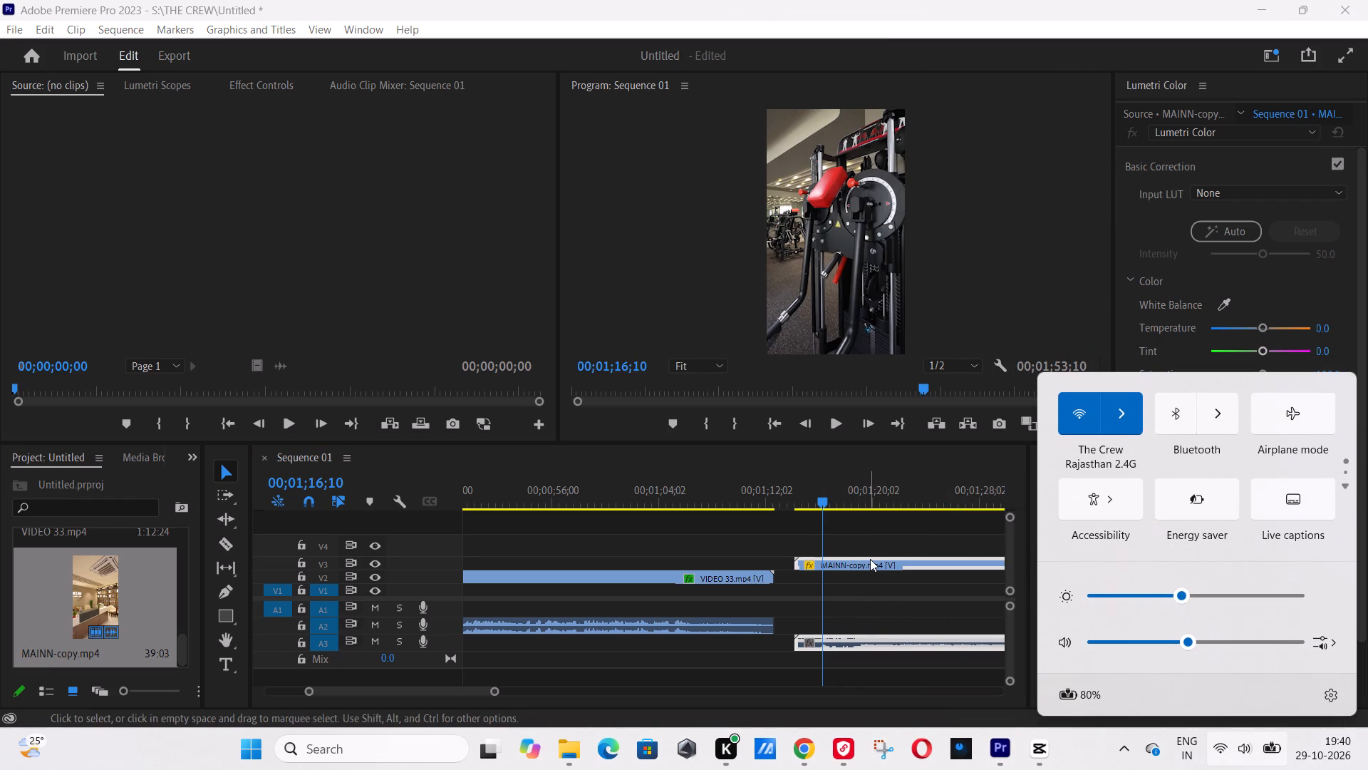
In the MAINN-copy clip's Lumetri basic correction, set the temperature to 34.5 and the saturation to 122.1.
click(870, 558)
drag(1260, 329, 1265, 329)
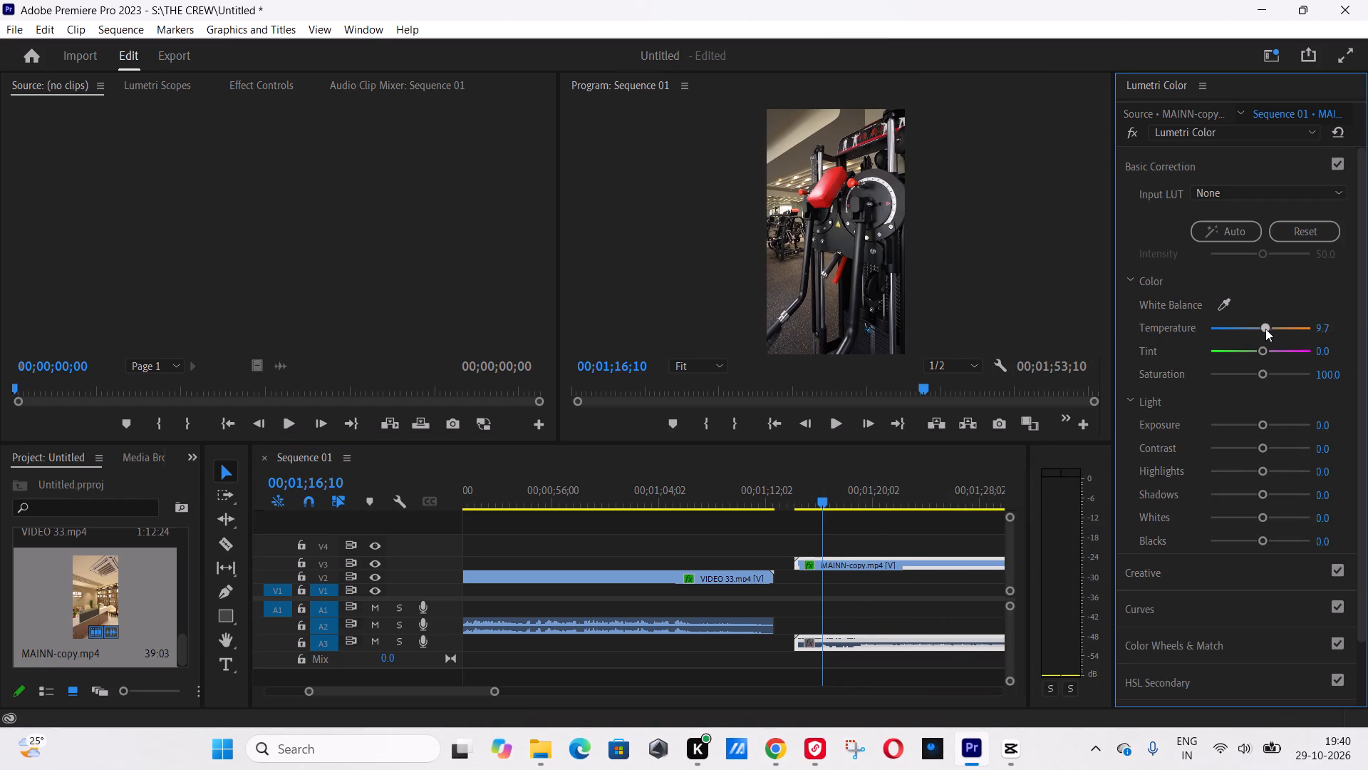
drag(1265, 329, 1260, 328)
drag(1260, 328, 1276, 325)
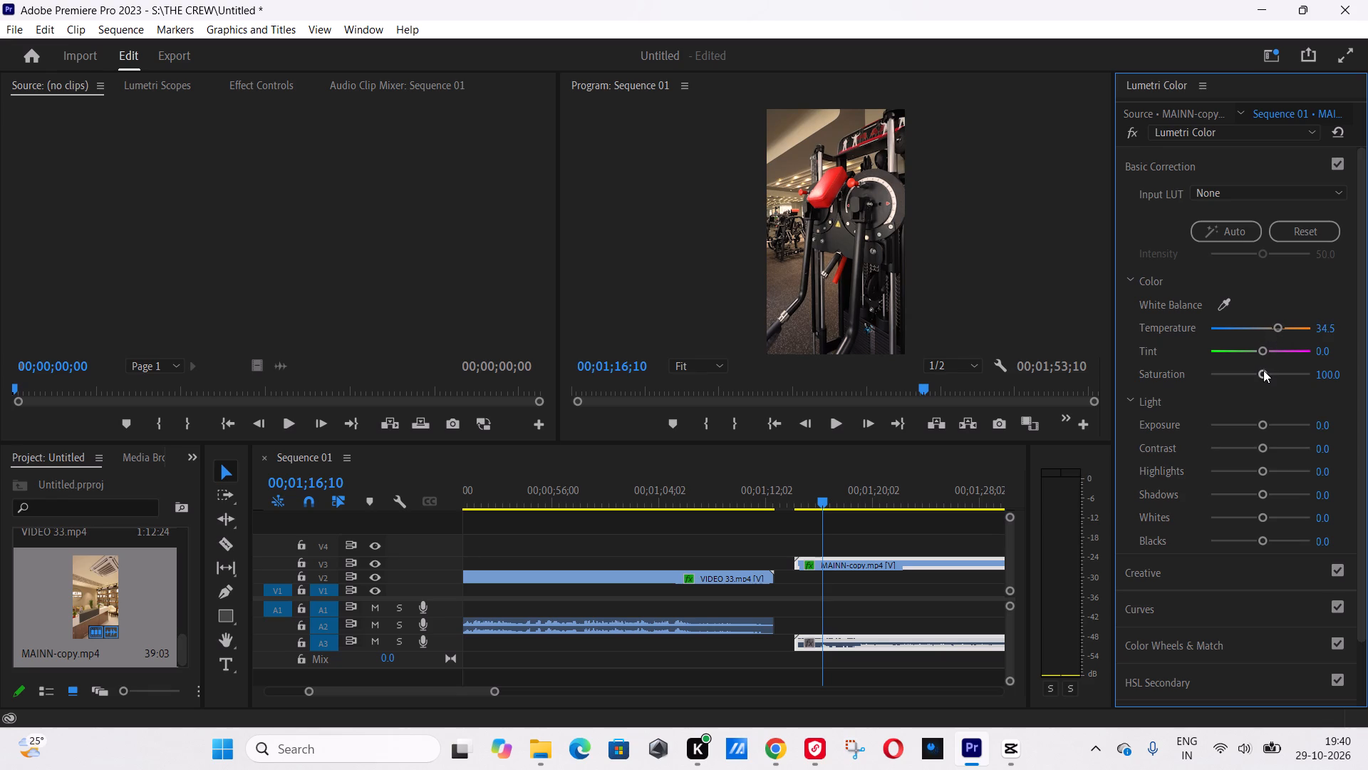
drag(1263, 371, 1270, 372)
In the MAINN-copy clip's Lumetri light settings, set the exposure to 0.6 and the contrast to 22.1.
drag(1260, 427, 1255, 425)
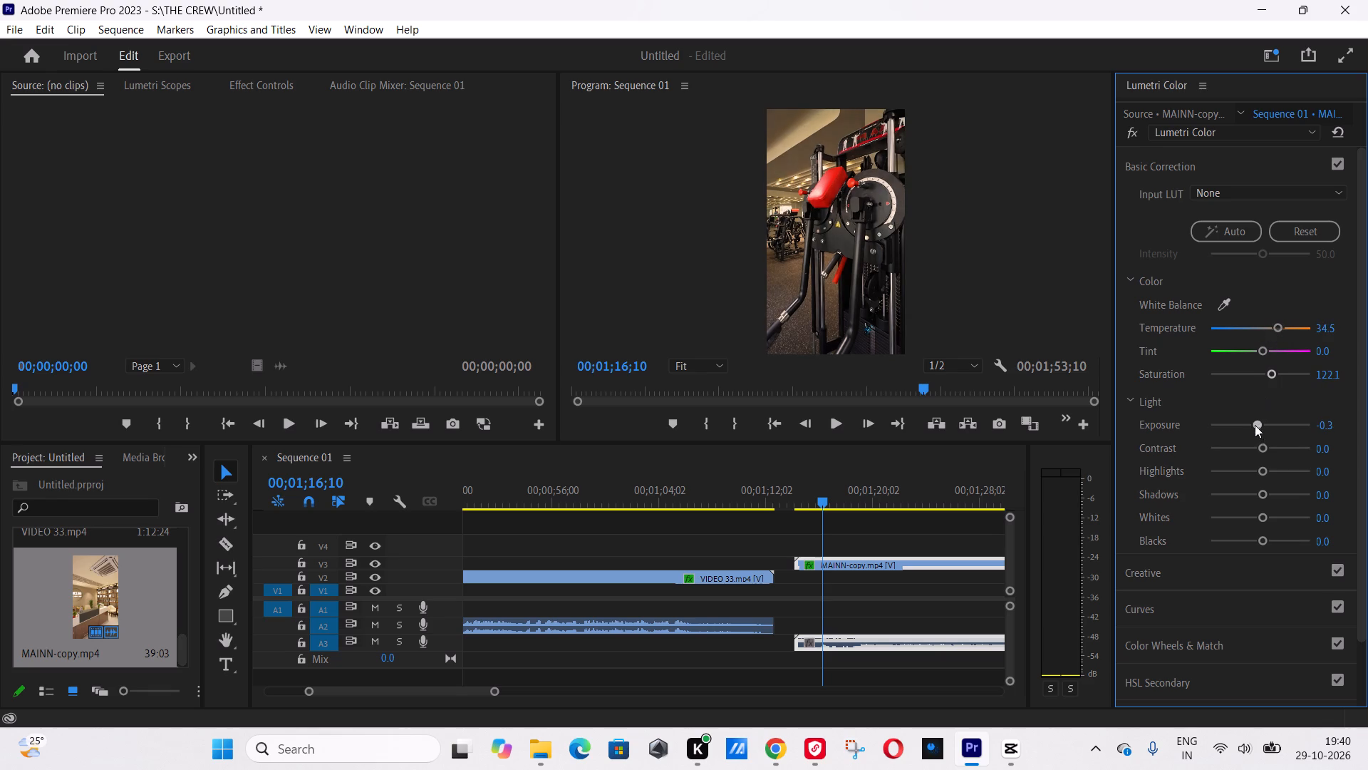
drag(1255, 425, 1265, 421)
drag(1263, 445, 1256, 446)
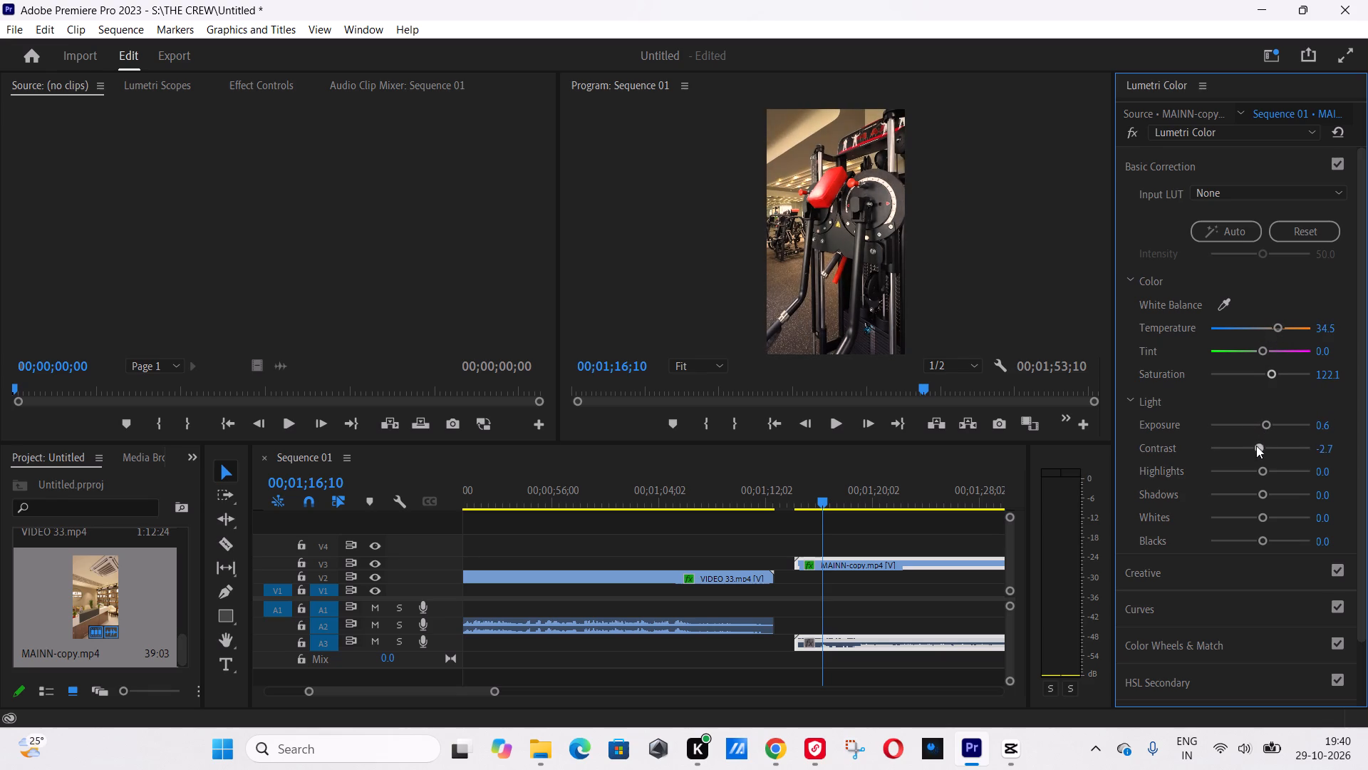
drag(1256, 446, 1251, 432)
drag(1251, 432, 1270, 439)
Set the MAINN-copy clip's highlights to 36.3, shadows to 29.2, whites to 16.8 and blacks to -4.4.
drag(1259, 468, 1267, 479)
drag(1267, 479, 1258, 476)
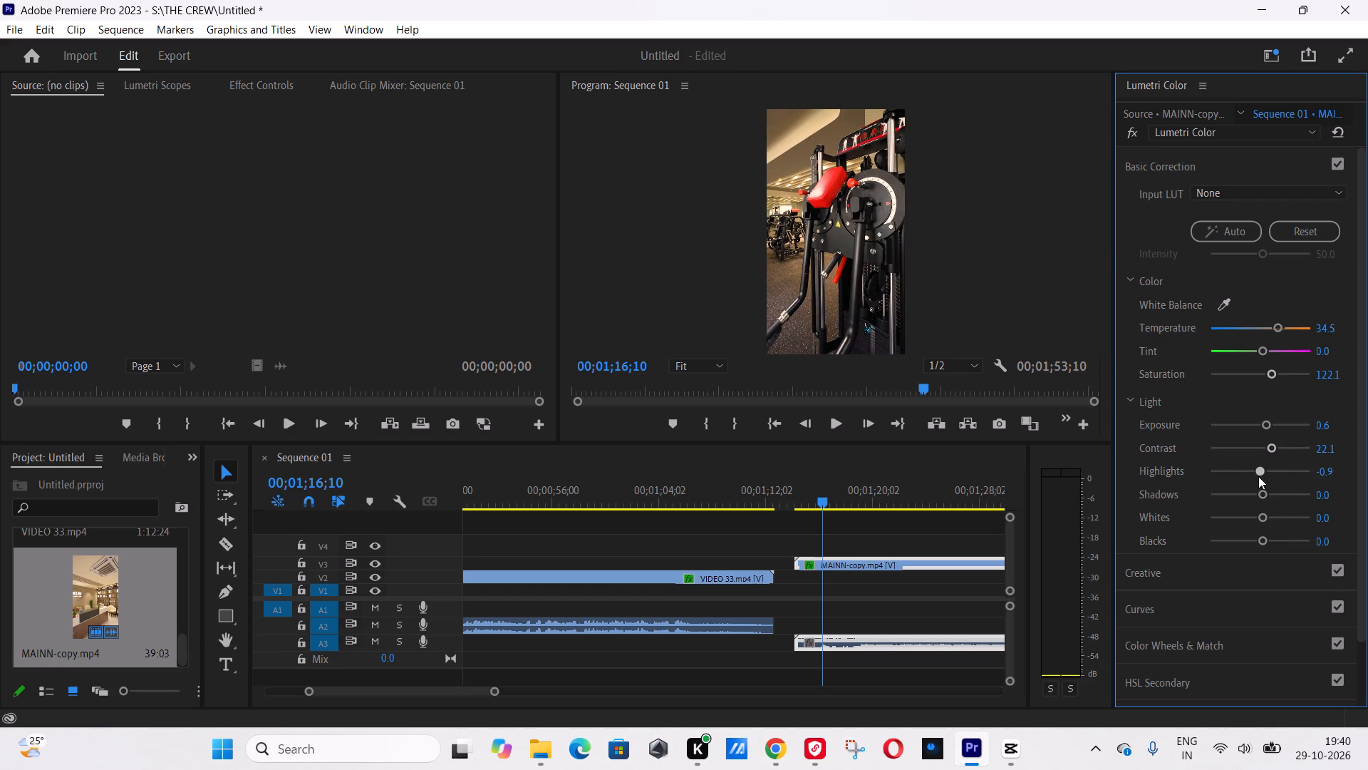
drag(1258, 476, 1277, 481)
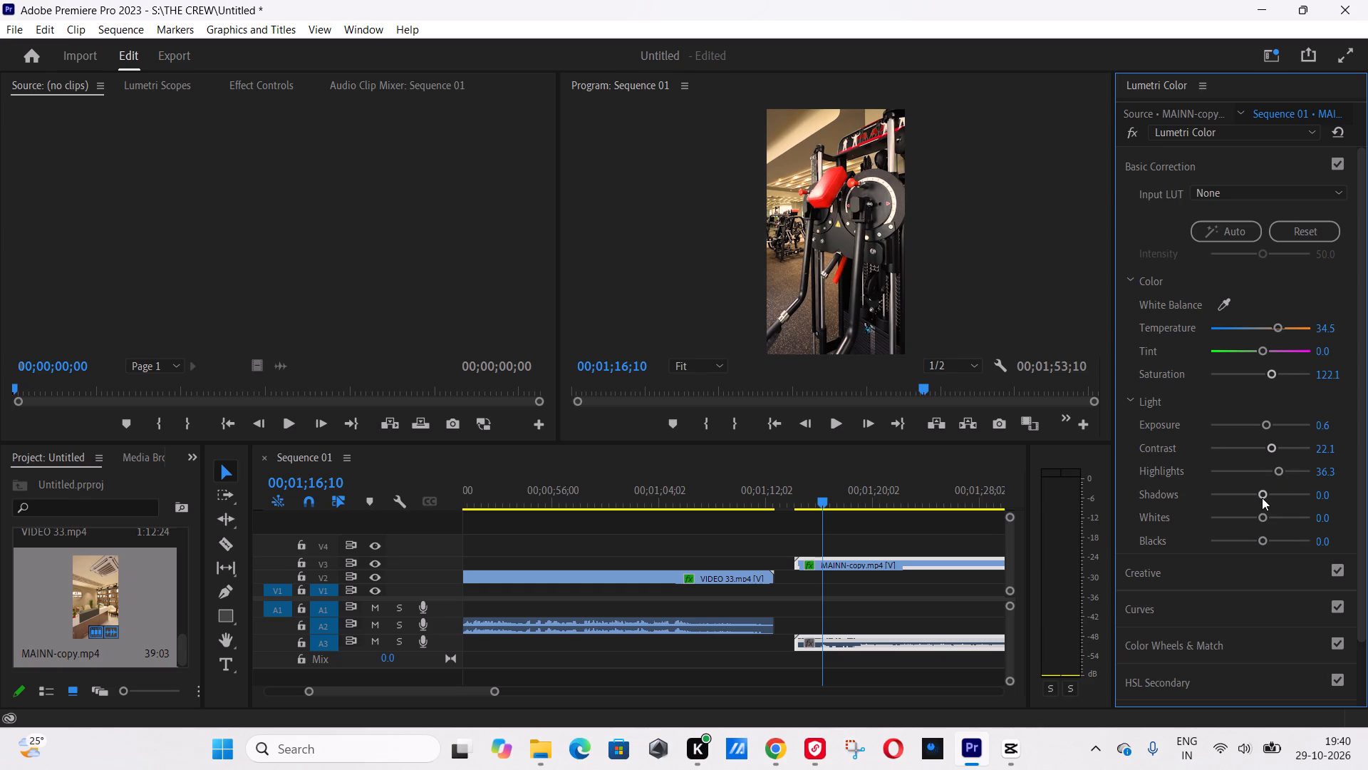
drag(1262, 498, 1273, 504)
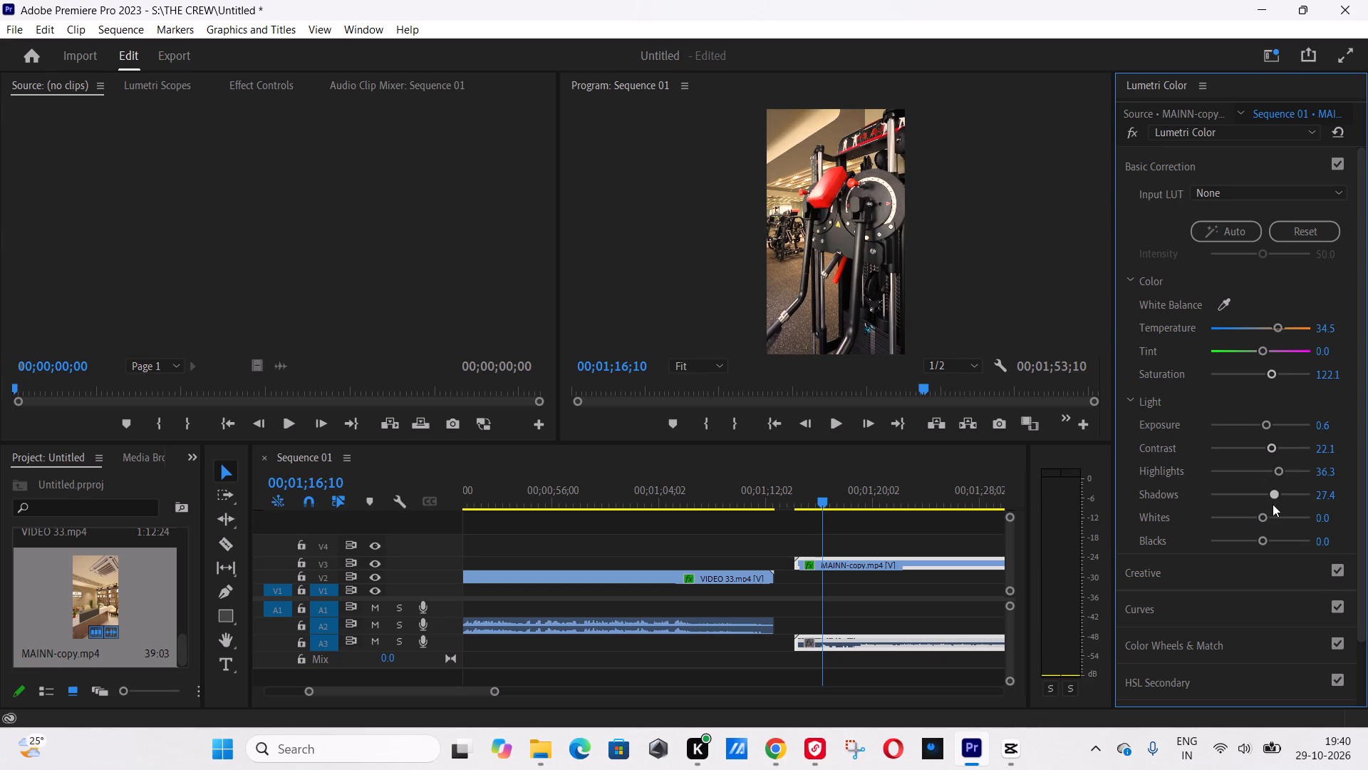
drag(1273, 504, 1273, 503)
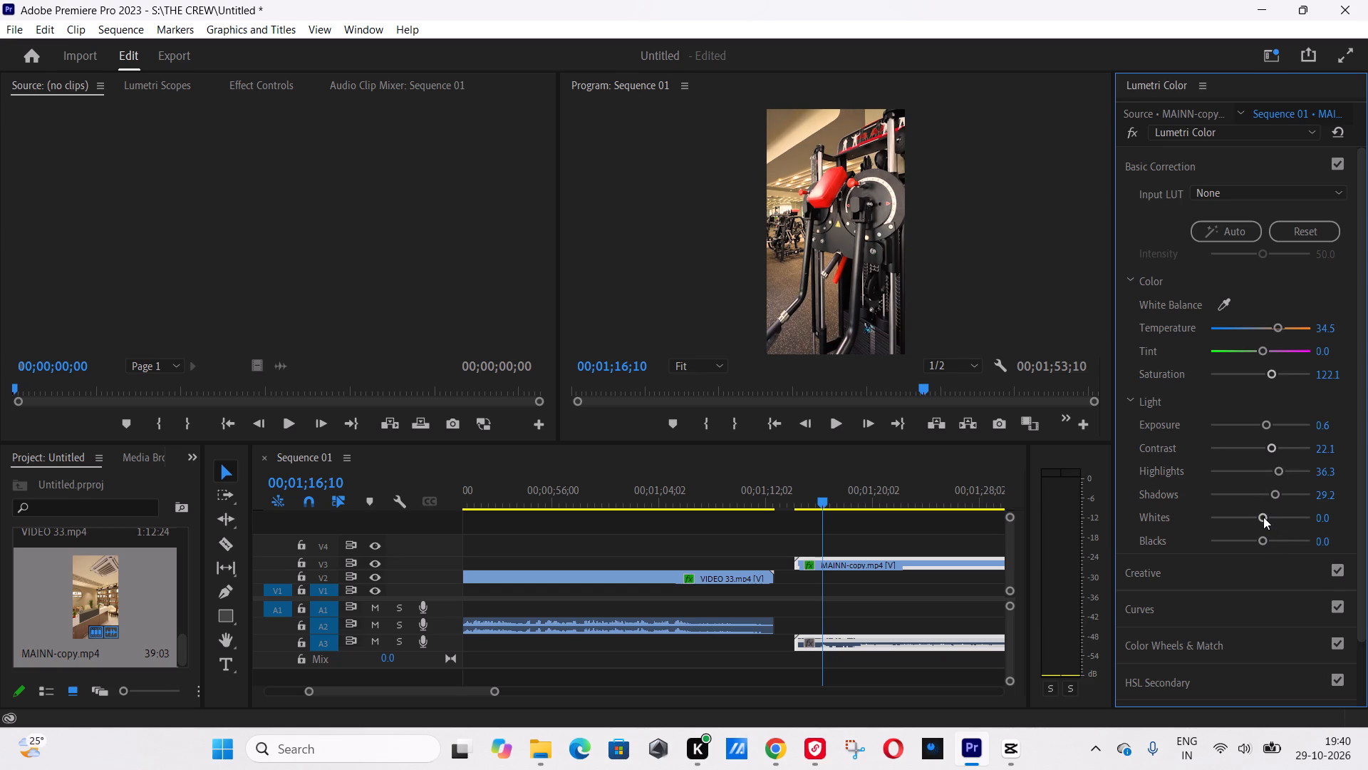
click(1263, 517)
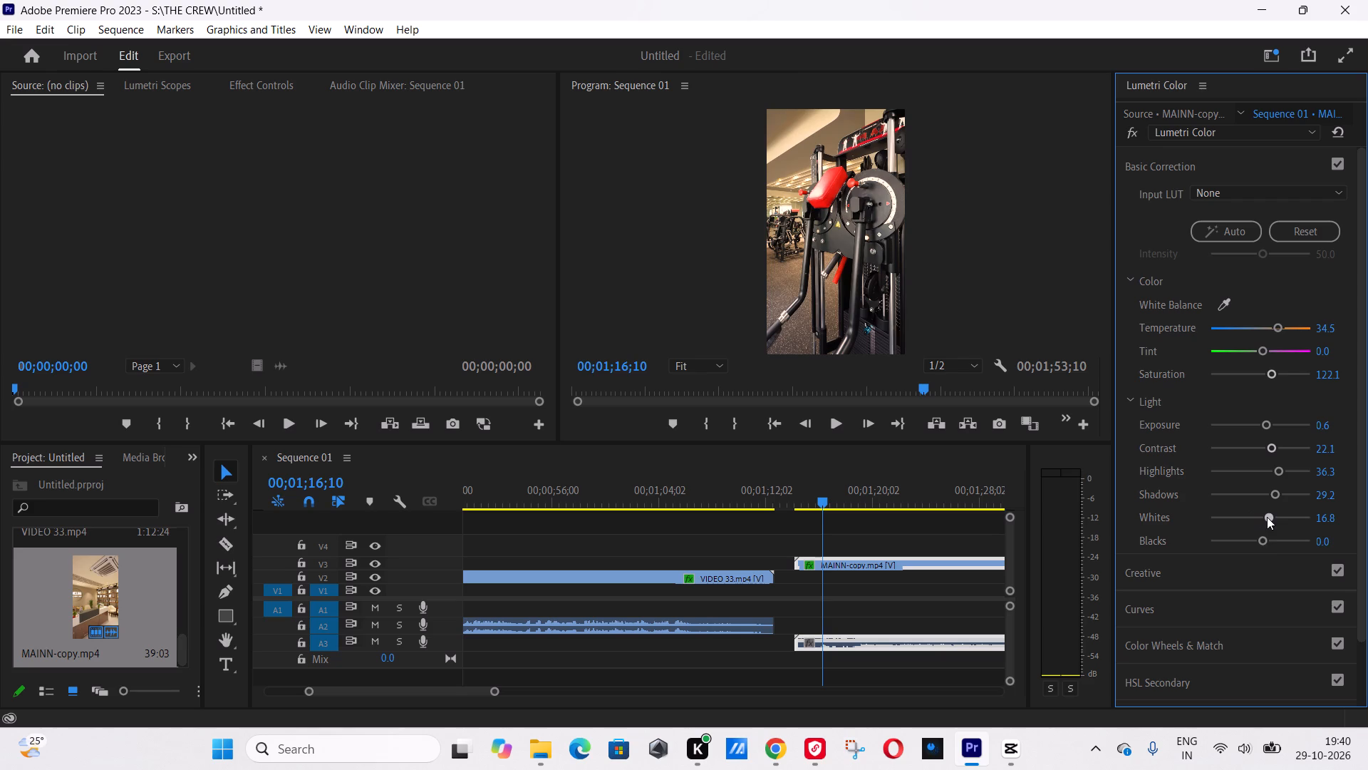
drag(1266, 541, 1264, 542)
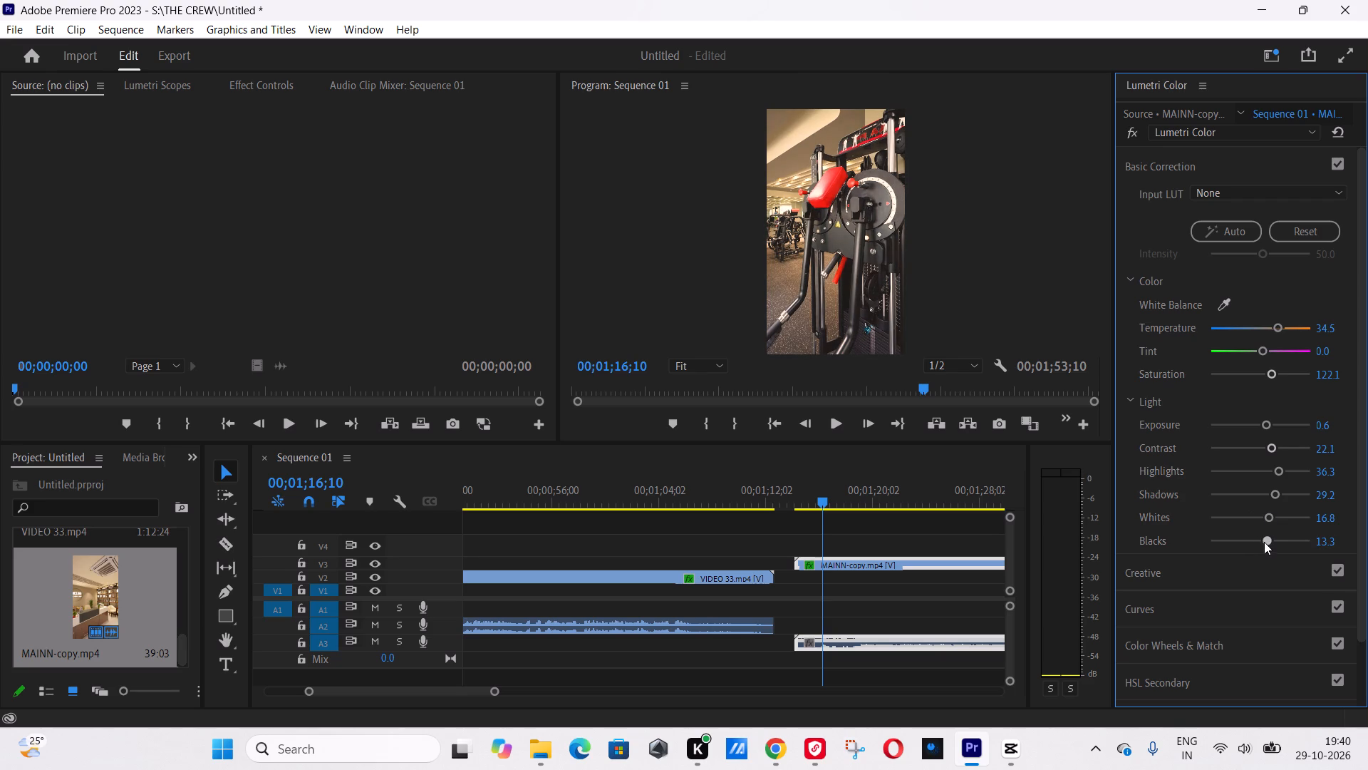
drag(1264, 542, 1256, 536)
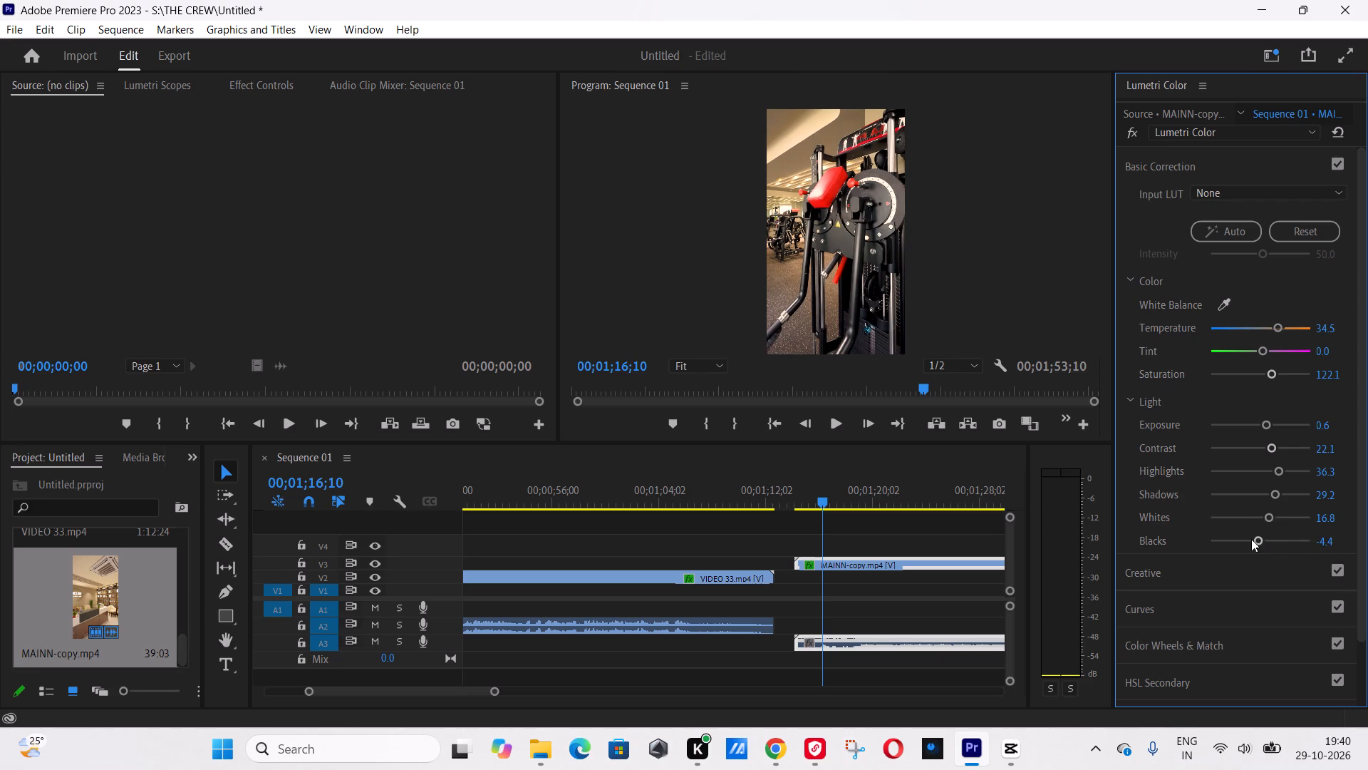
Play back the first couple of seconds of the MAINN-copy clip to check the grade.
scroll(1210, 558, down, 5)
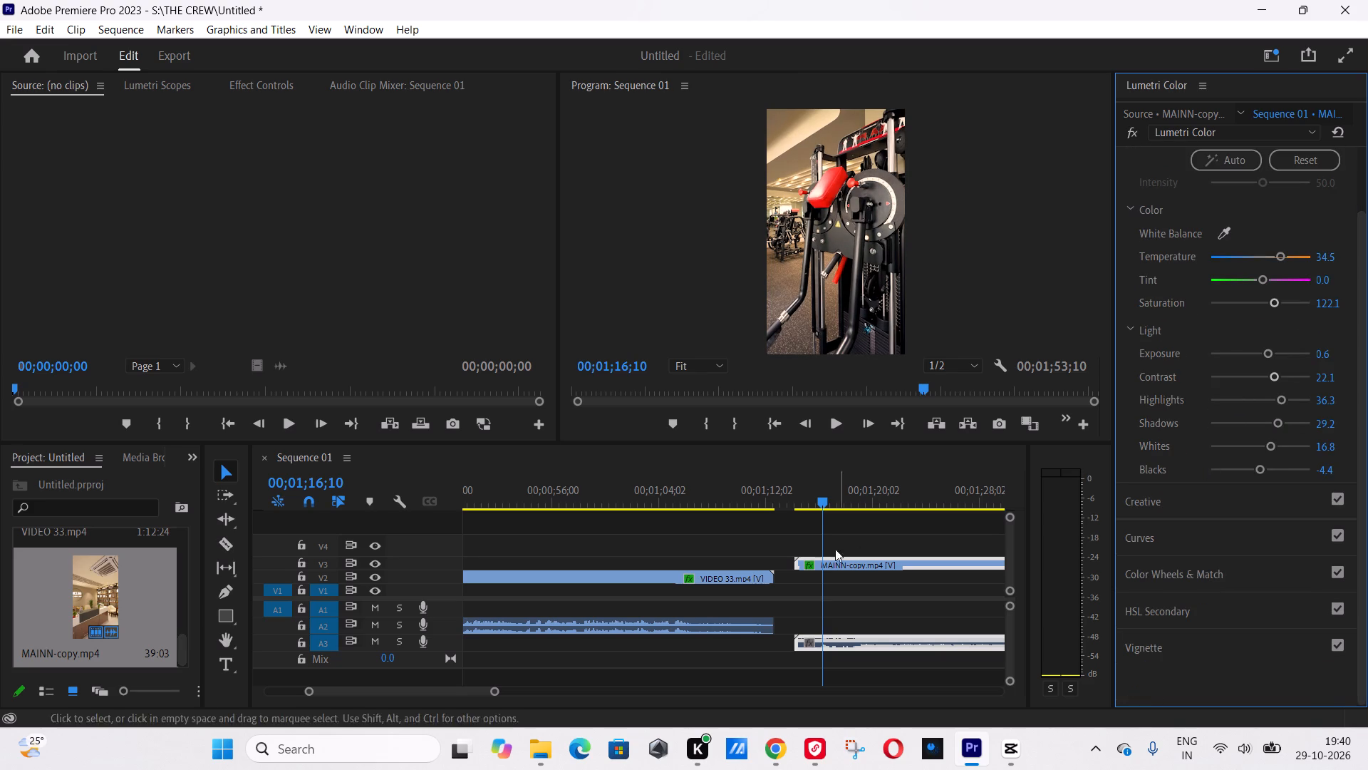
click(792, 501)
click(835, 422)
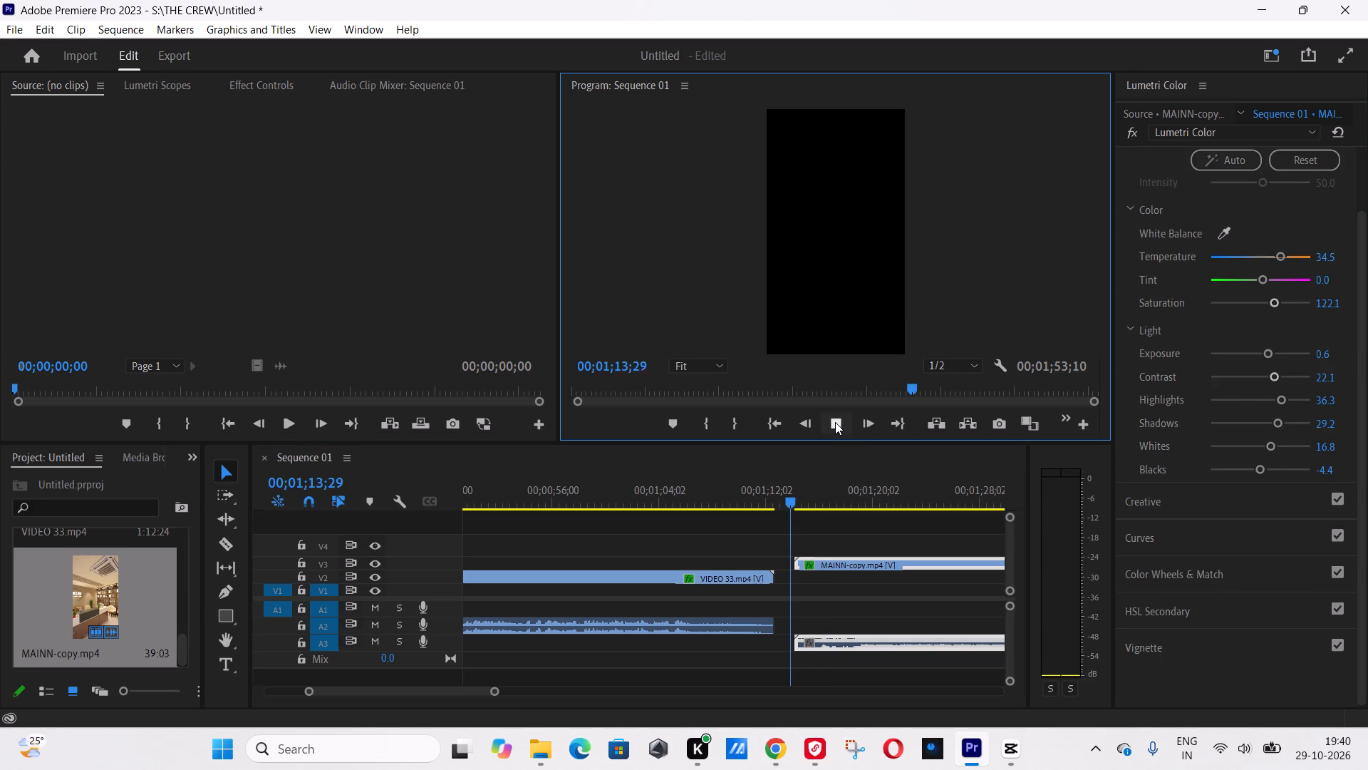
click(835, 422)
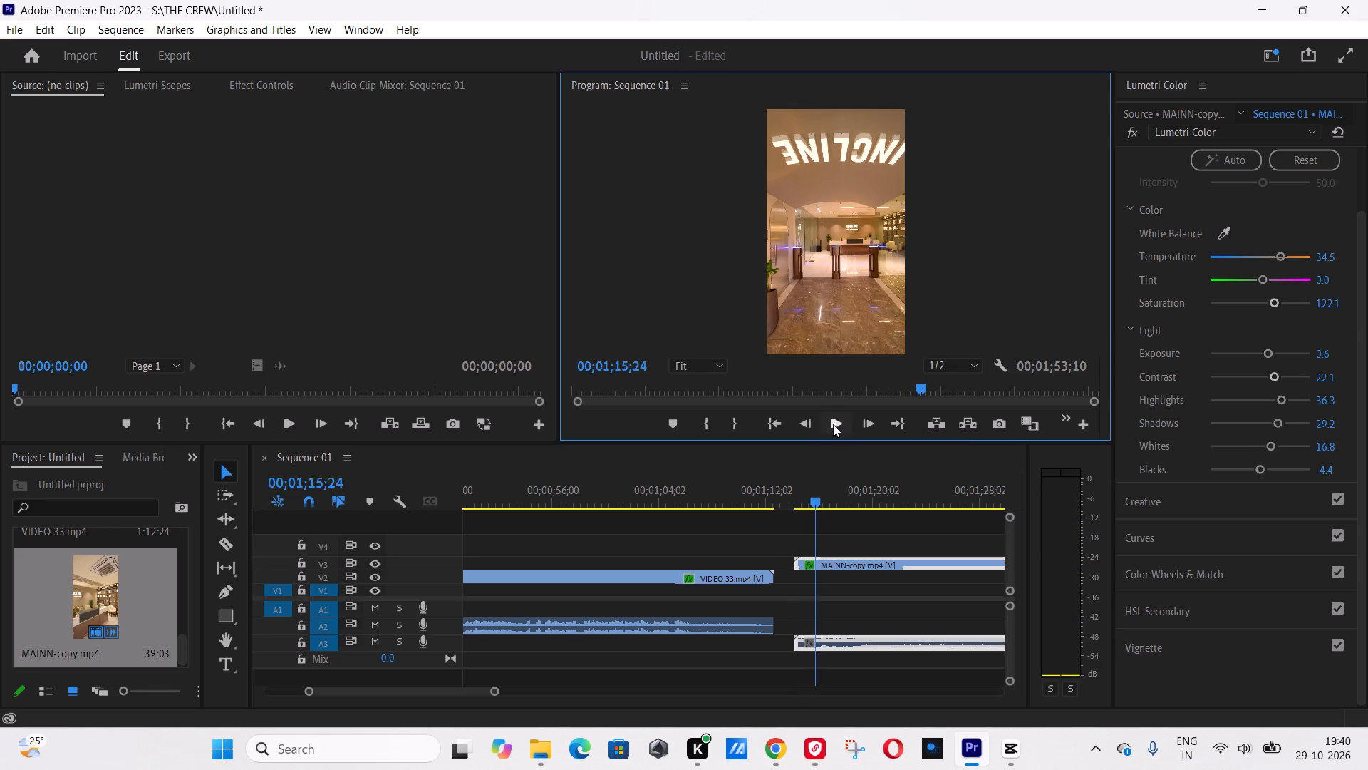
With the shot of the man at the gym machine in view at 00;01;15;08, set the temperature to 2.7 and the saturation to 100.9.
drag(812, 498, 804, 497)
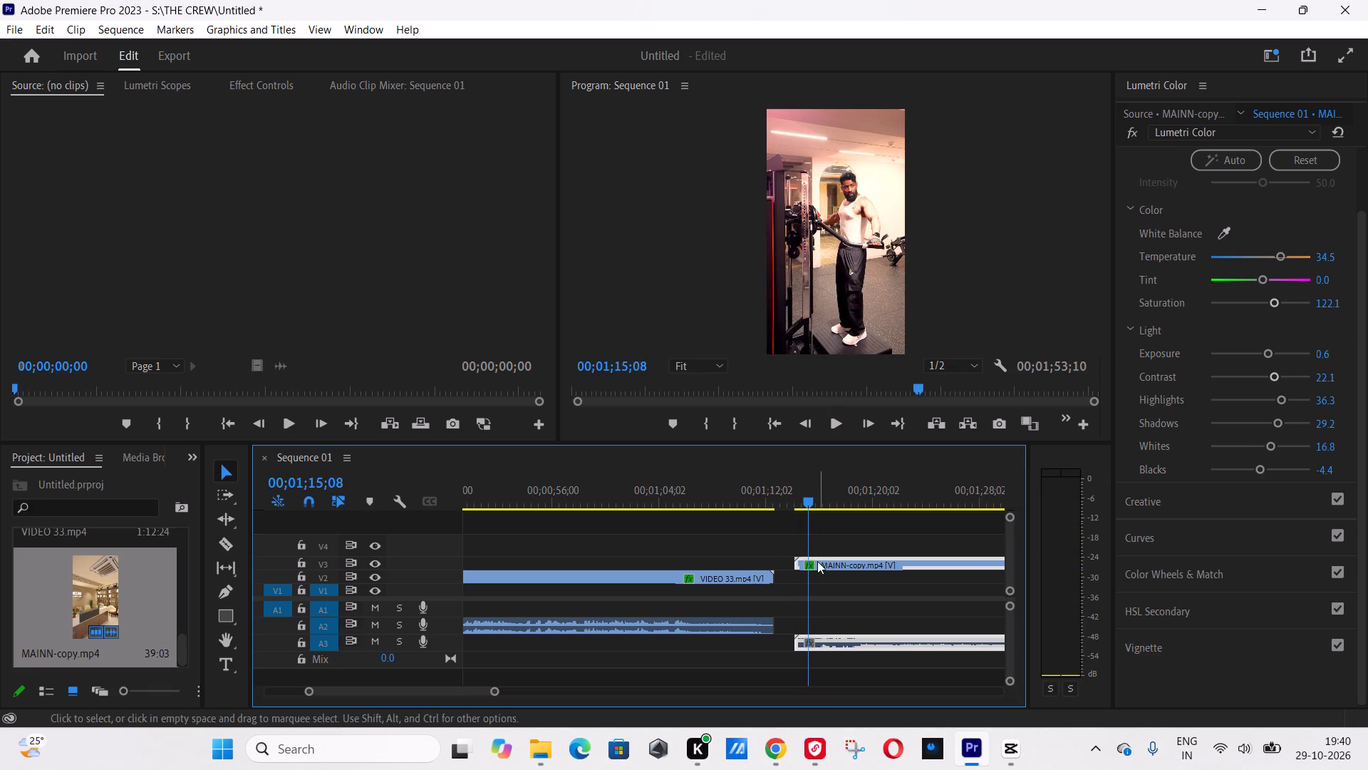
click(1275, 260)
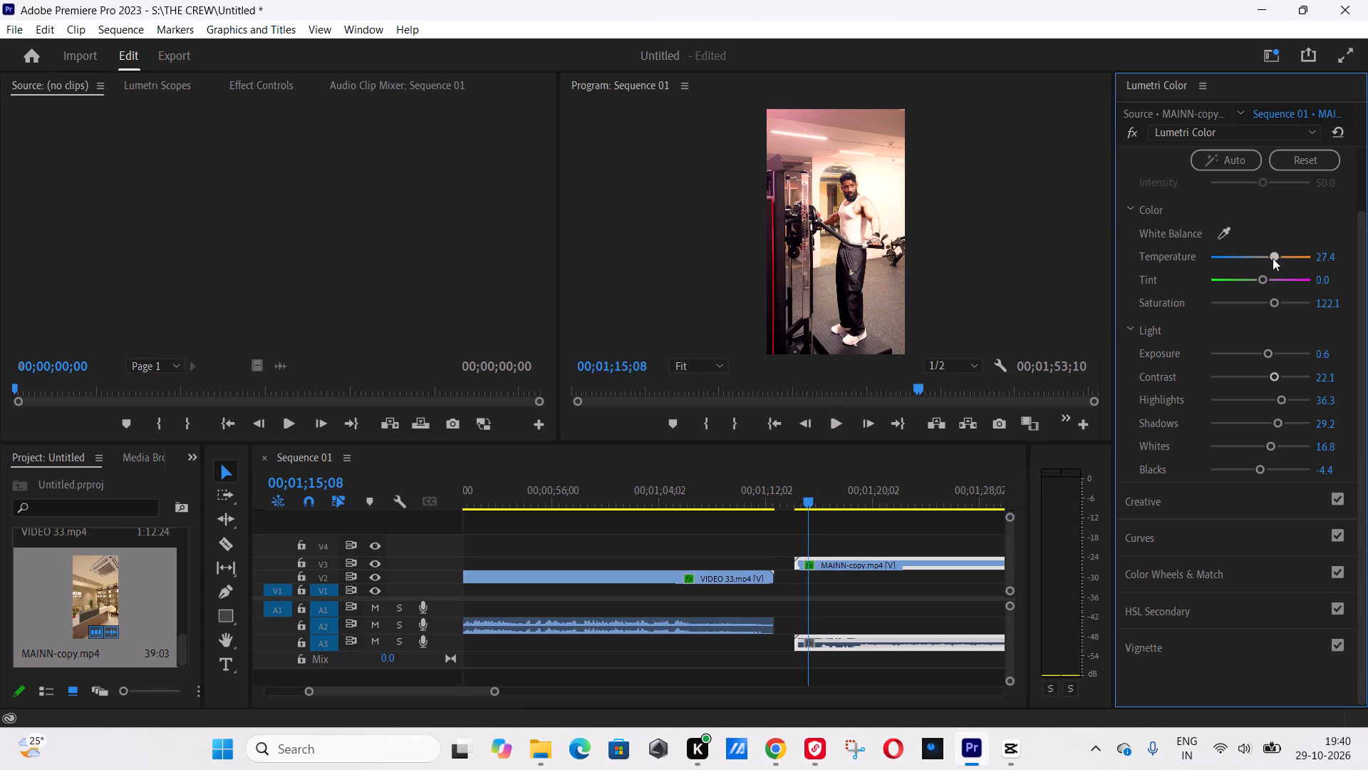
drag(1273, 258, 1260, 259)
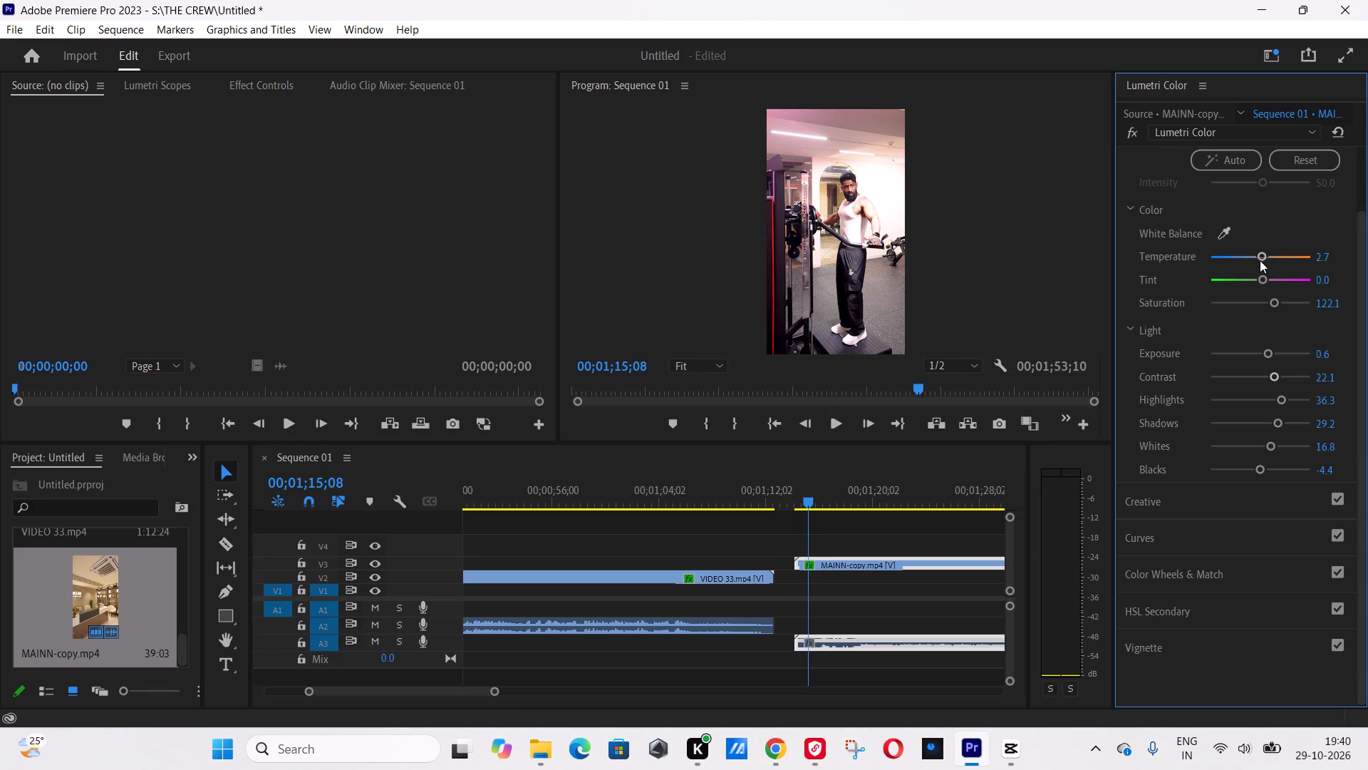
drag(1272, 302, 1259, 303)
Rework the clip's light settings: exposure 0.6, contrast 18.6, highlights 11.5, shadows 2.7, whites 4.4 and blacks -11.5.
drag(1272, 354, 1265, 351)
drag(1276, 375, 1268, 368)
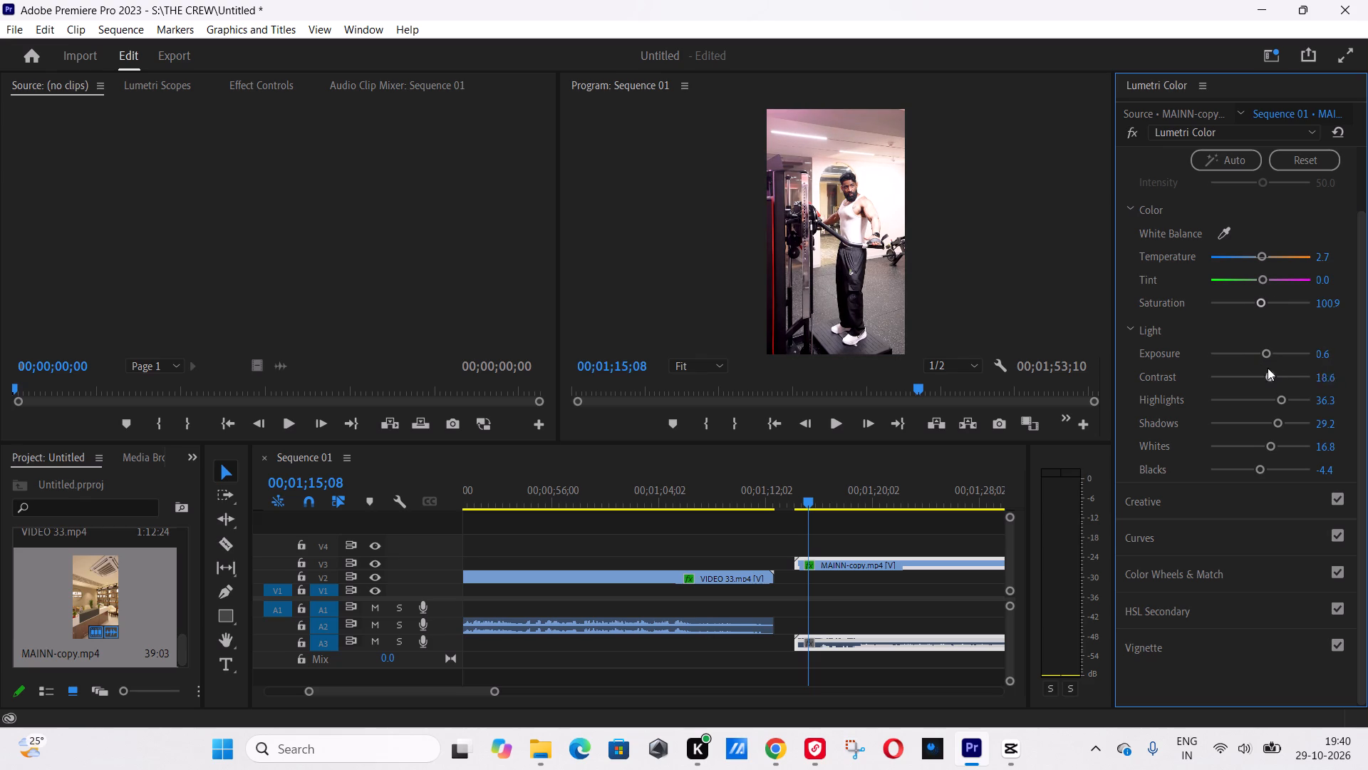
drag(1268, 368, 1309, 359)
drag(1309, 359, 1270, 369)
drag(1279, 399, 1265, 401)
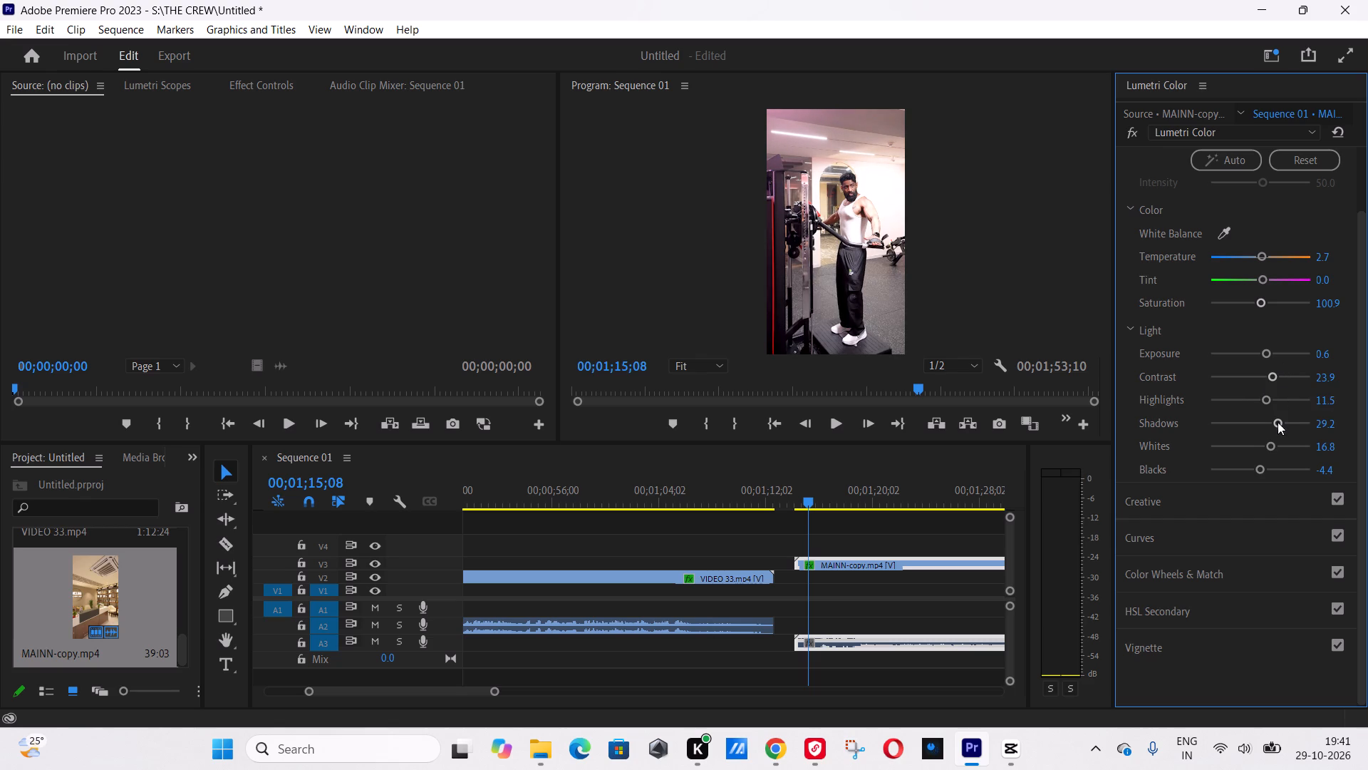
drag(1278, 423, 1260, 416)
drag(1273, 441, 1261, 441)
drag(1265, 469, 1253, 463)
click(1270, 380)
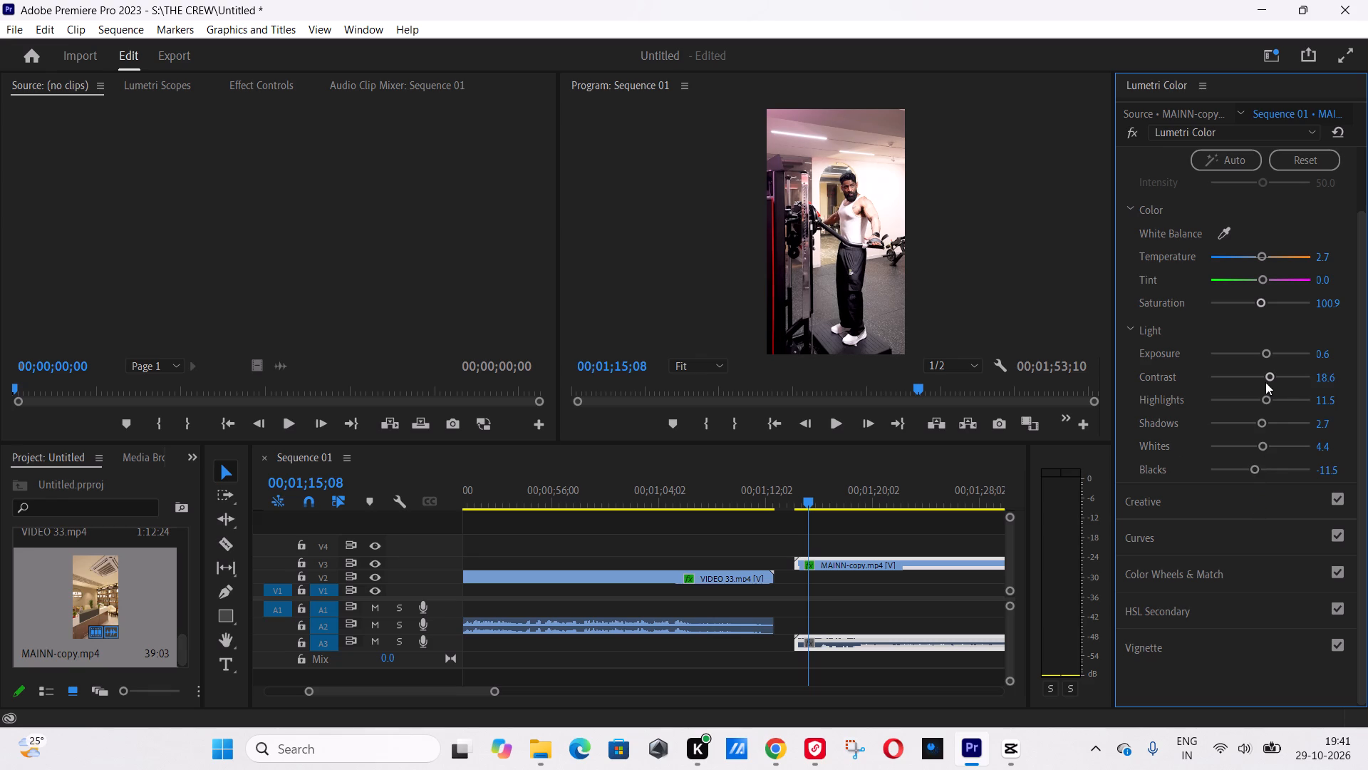
Play the regraded MAINN-copy clip nearly to its end, replay it from its start through the red sauna shot, and return to its start.
click(839, 420)
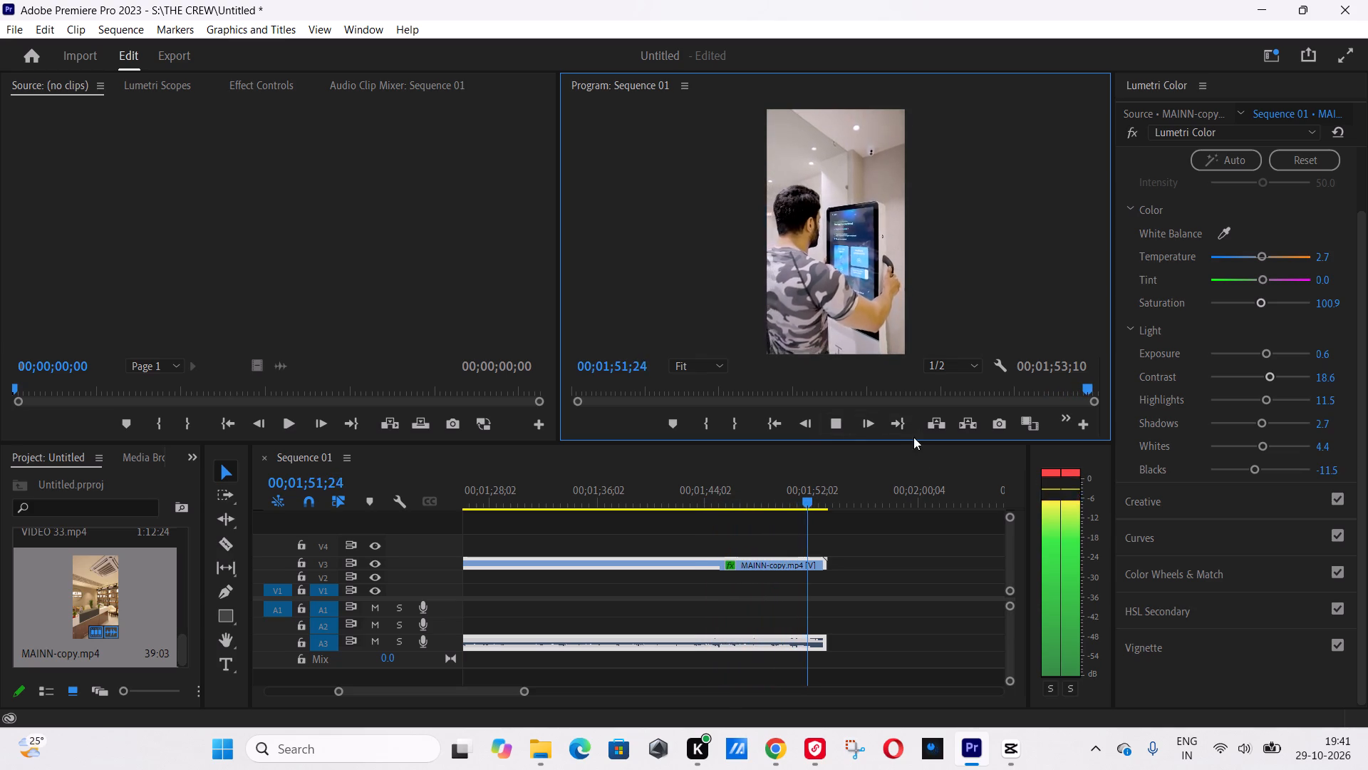
drag(792, 495, 420, 518)
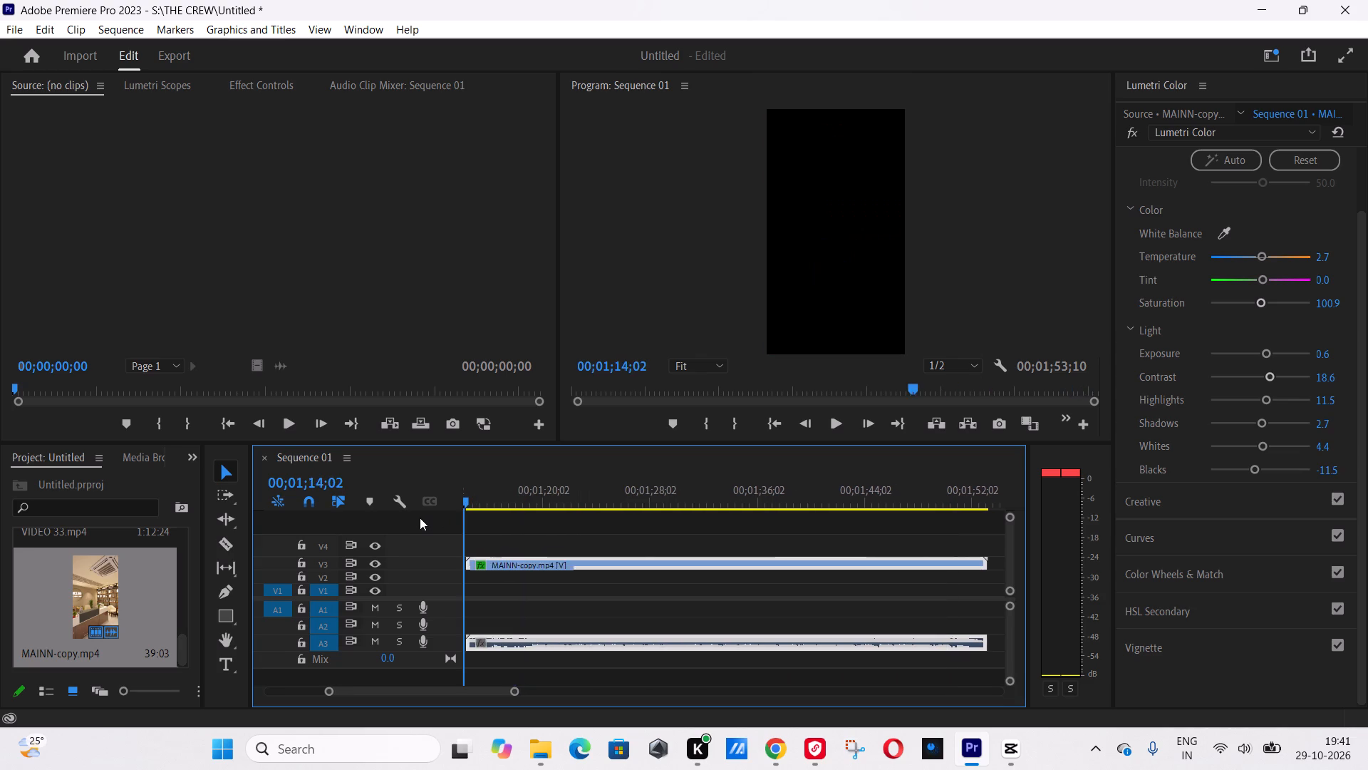
drag(420, 518, 574, 531)
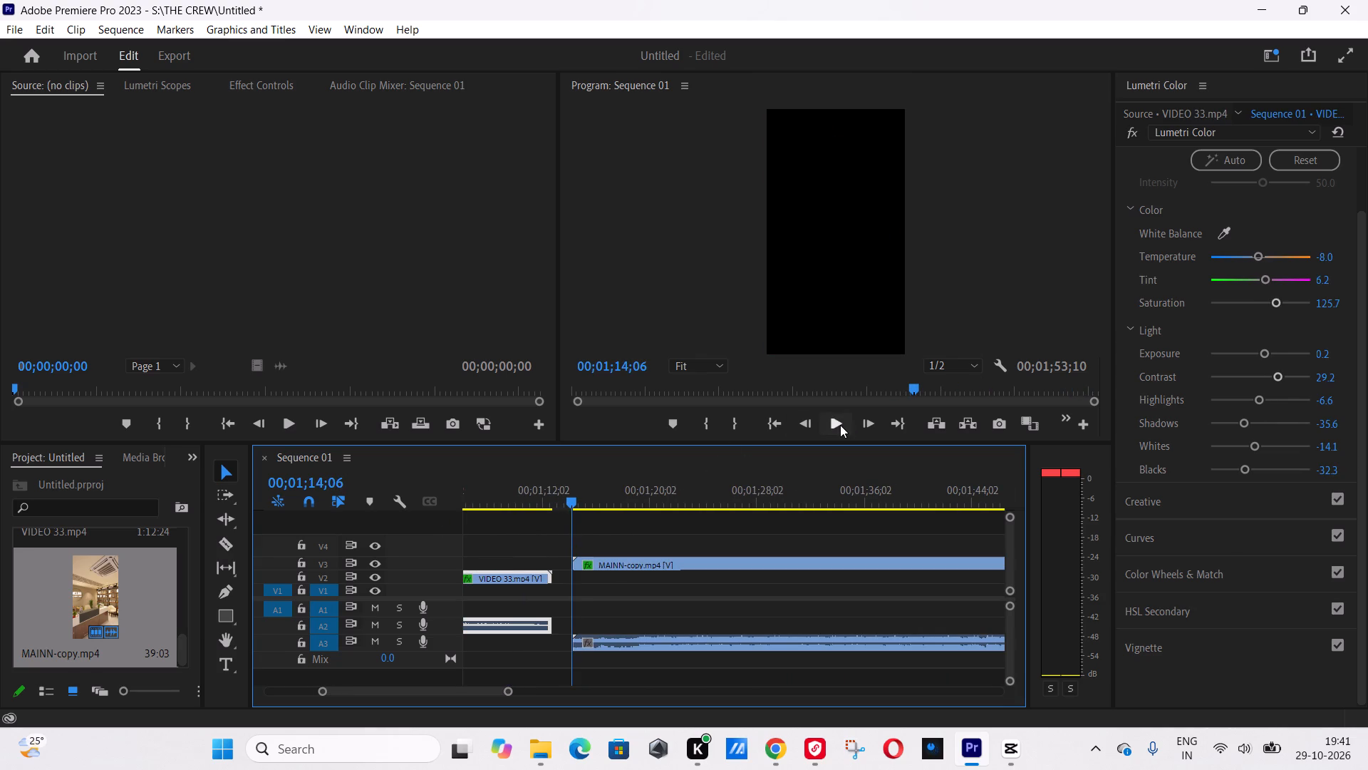
click(840, 425)
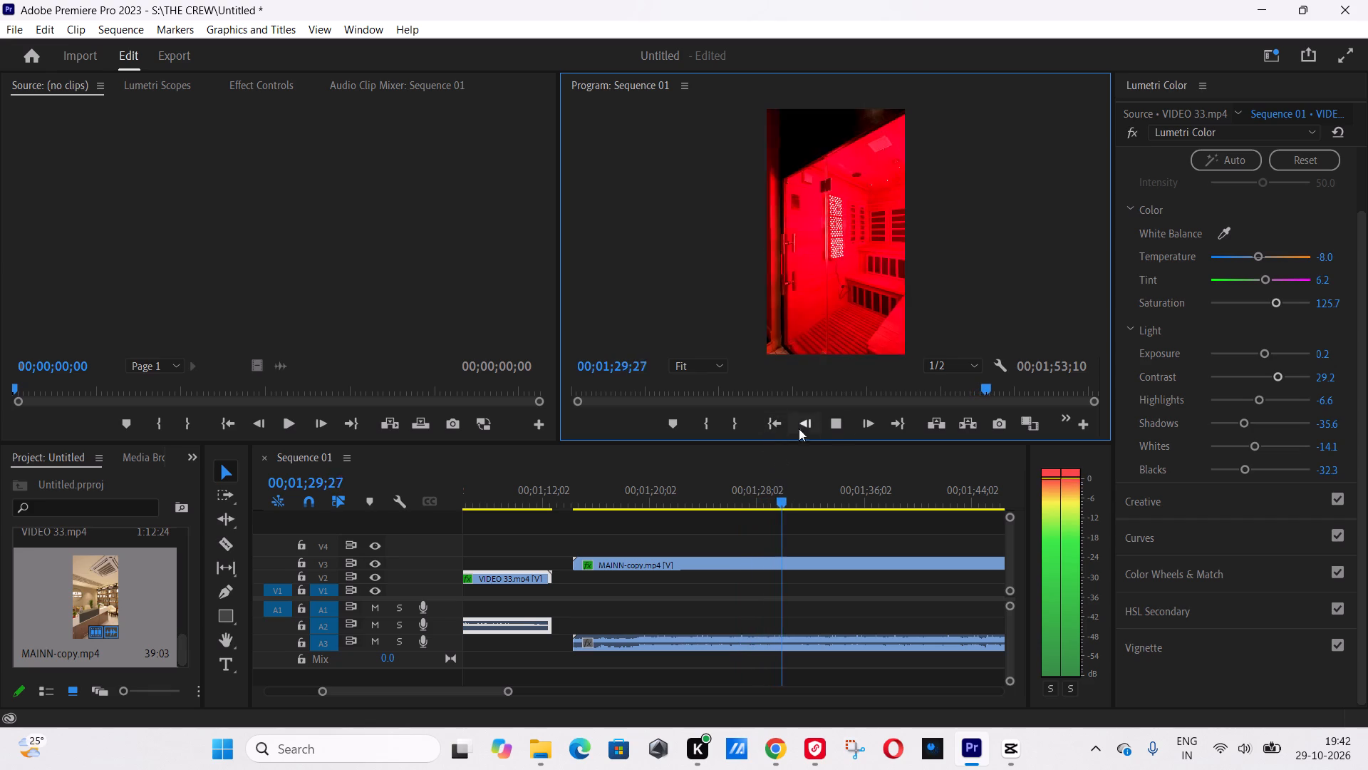
click(830, 423)
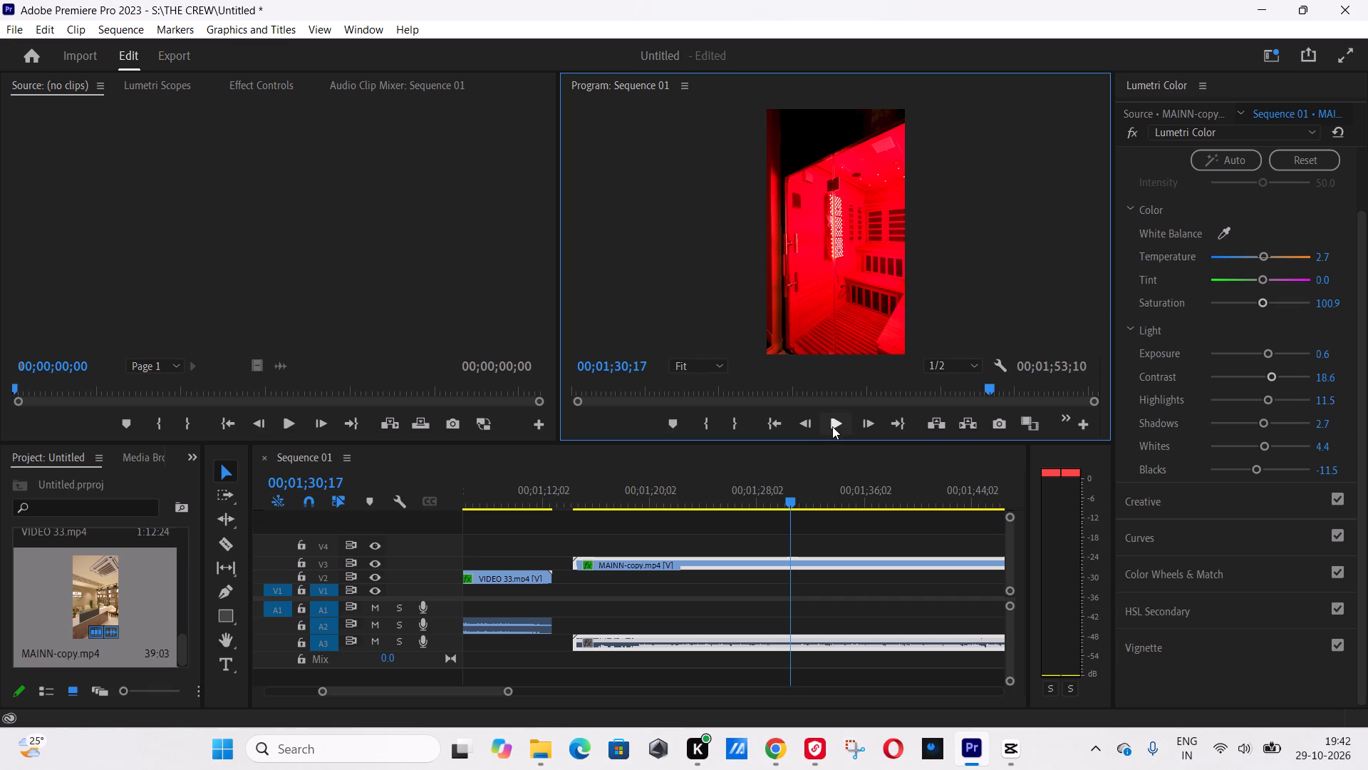
drag(613, 493, 594, 496)
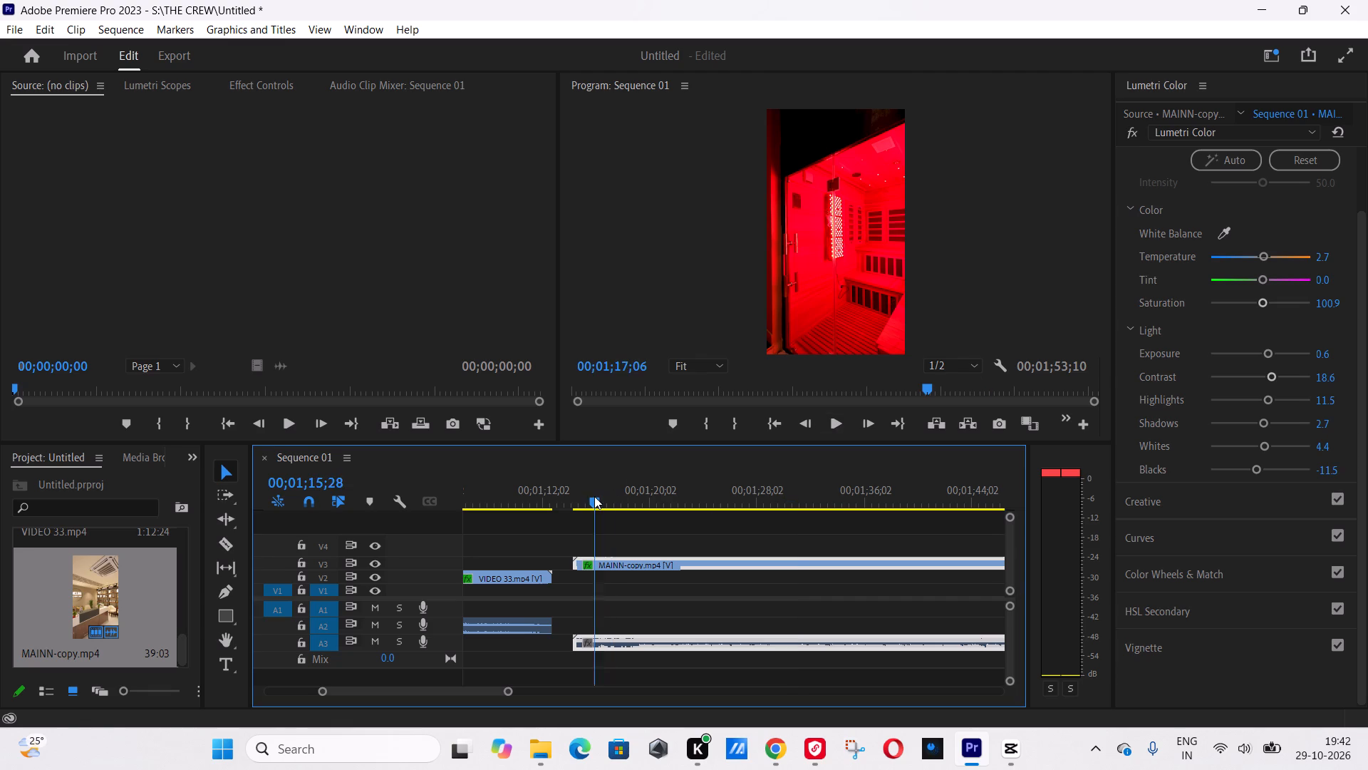
drag(594, 496, 574, 495)
Cut the VIDEO 33 clip and its audio out of Sequence 01.
click(504, 577)
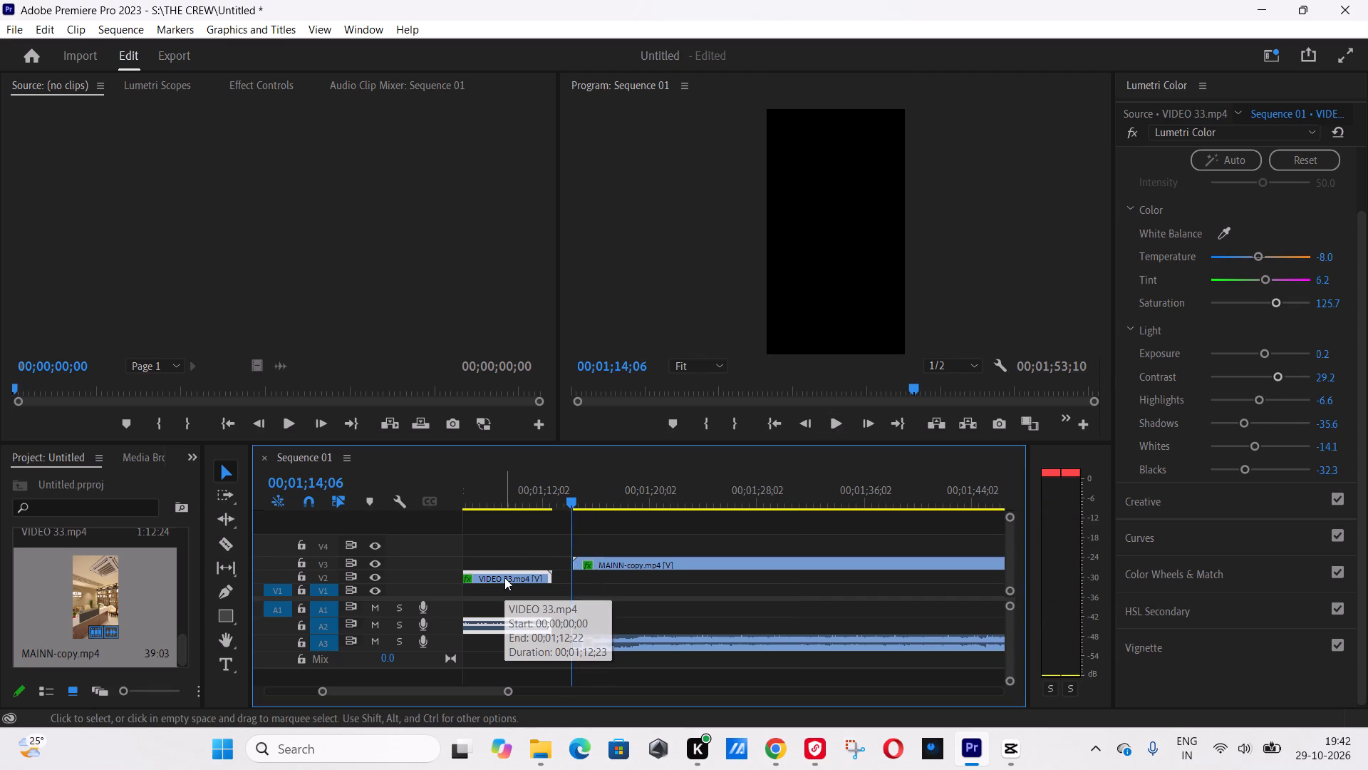
key(Insert)
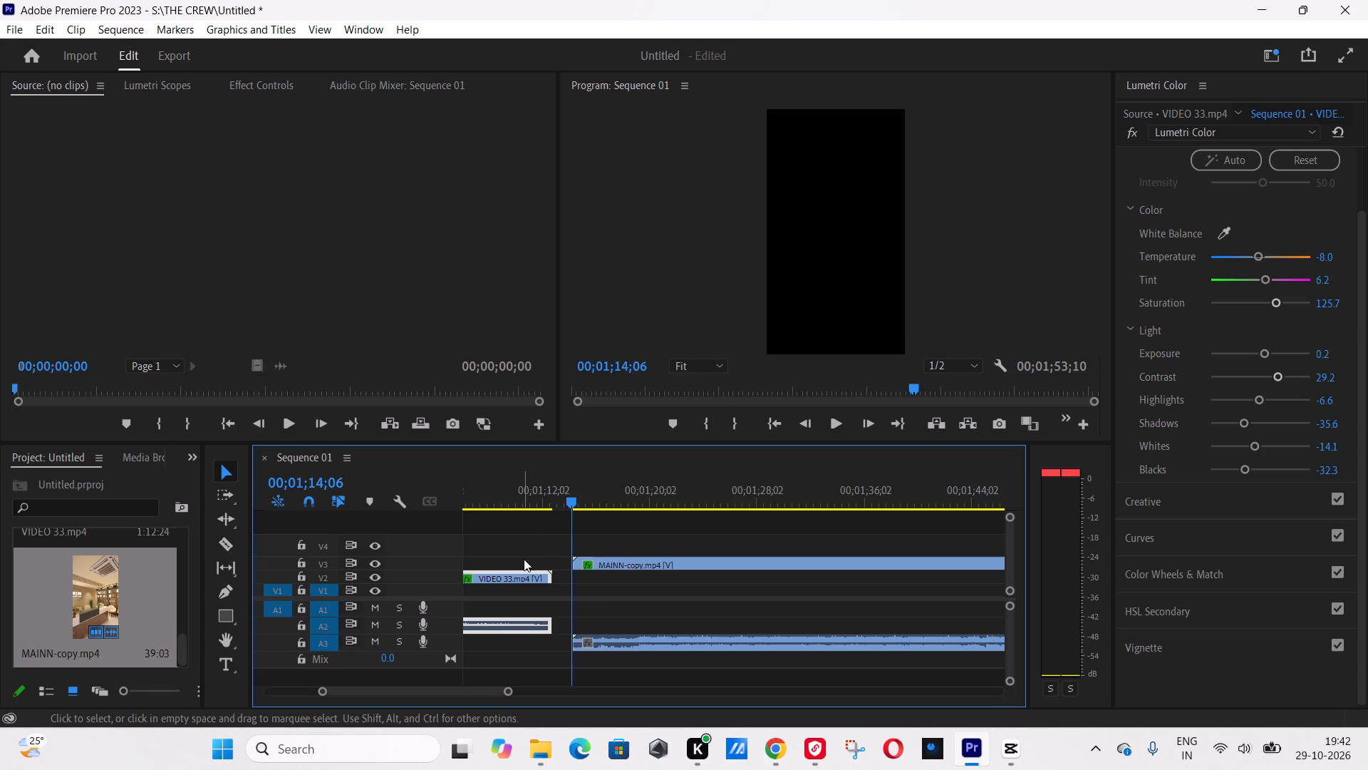
scroll(522, 556, down, 4)
scroll(509, 568, up, 4)
drag(529, 495, 493, 515)
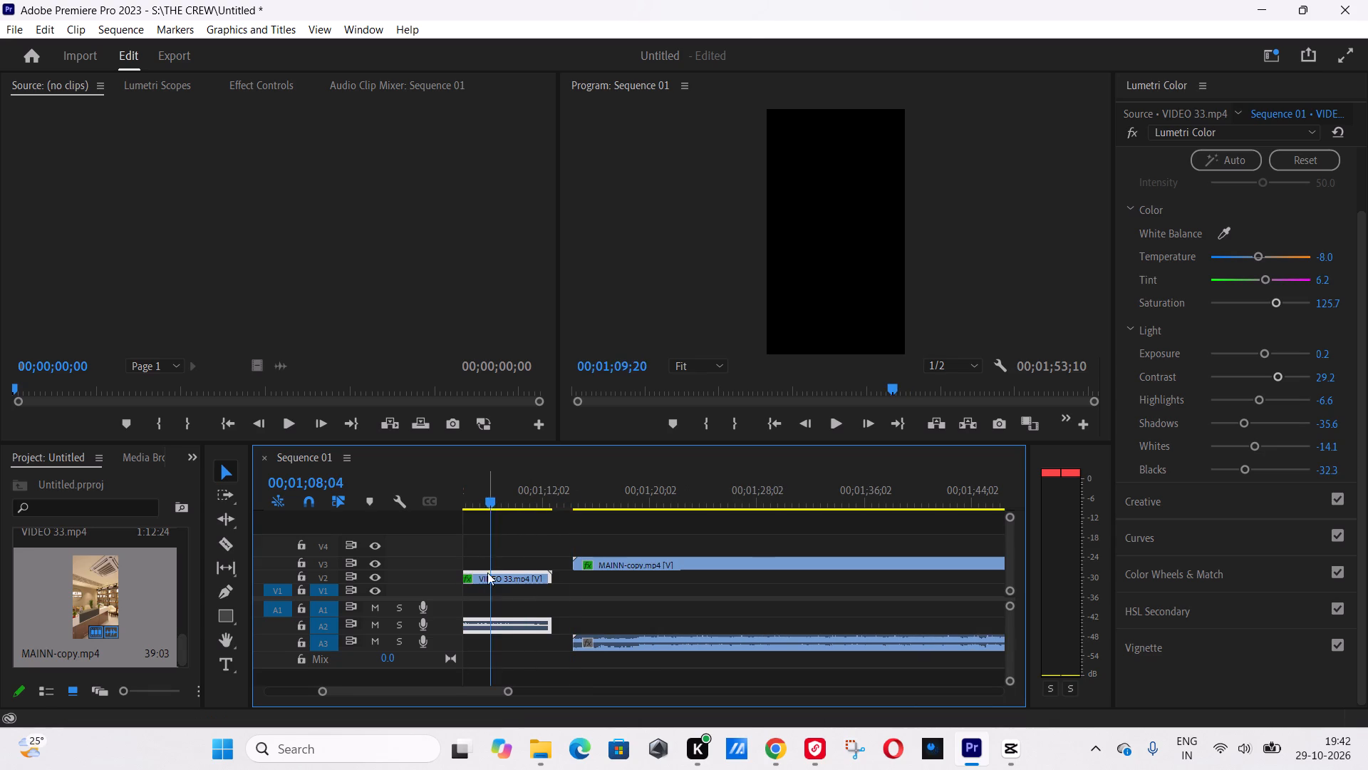
right_click(488, 577)
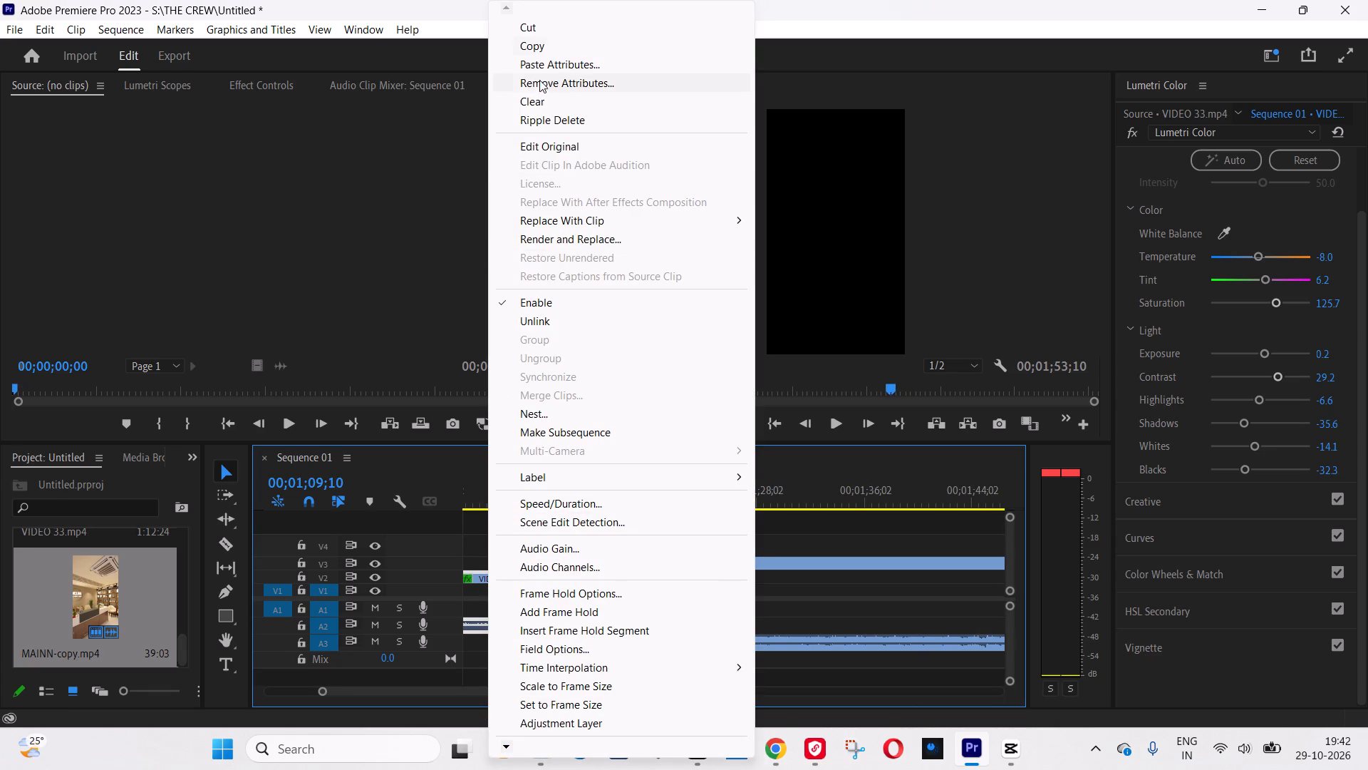
click(548, 31)
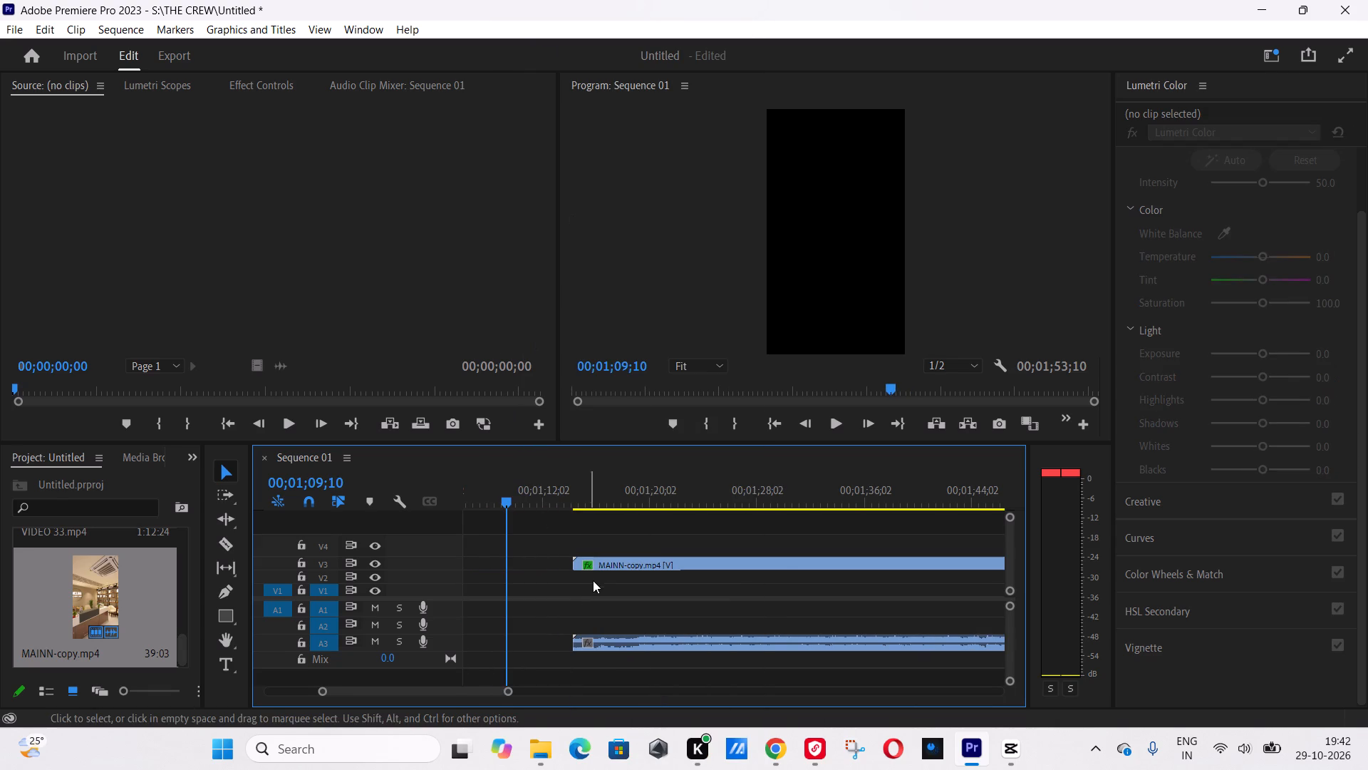
Move the MAINN-copy clip up to track V4 and back to the very start of the sequence, at 00;00;00;00.
drag(610, 562, 314, 543)
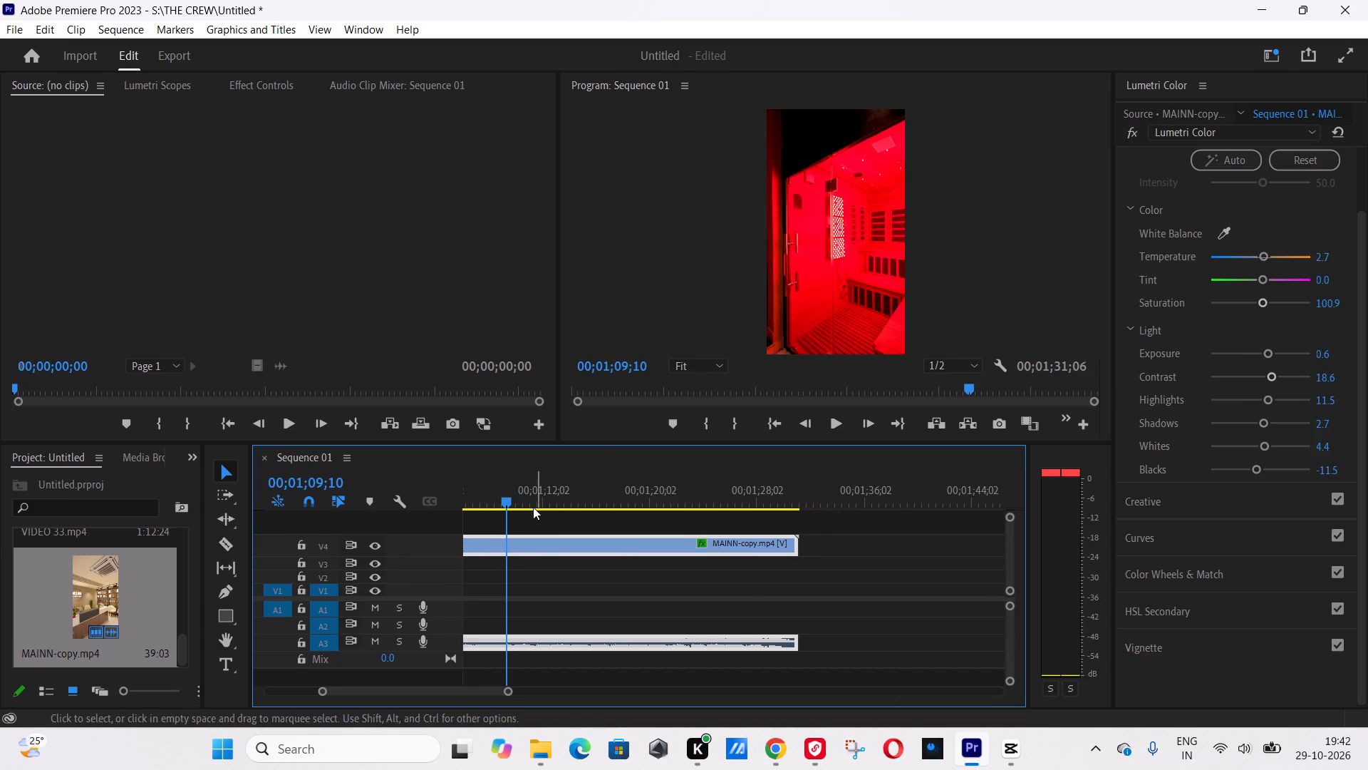
drag(523, 499, 374, 493)
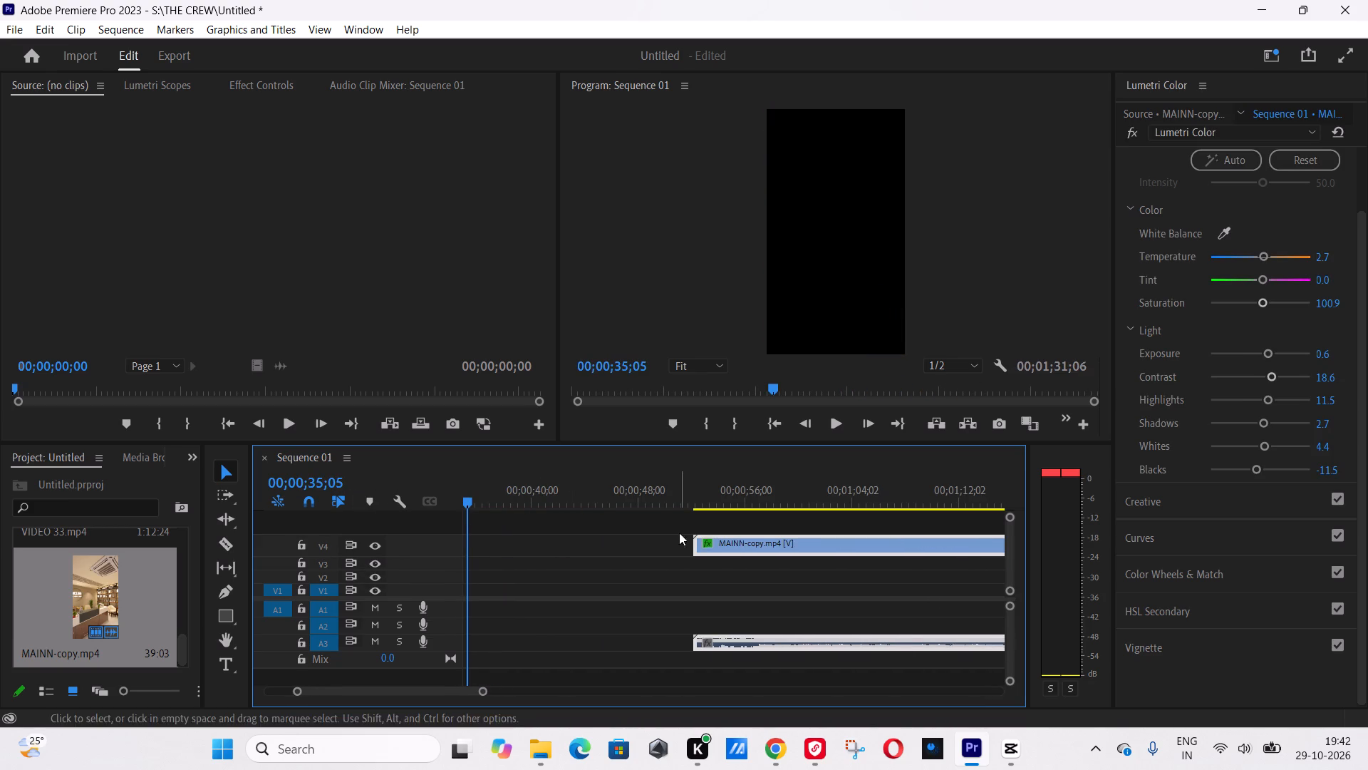
drag(725, 542, 434, 539)
drag(484, 537, 415, 548)
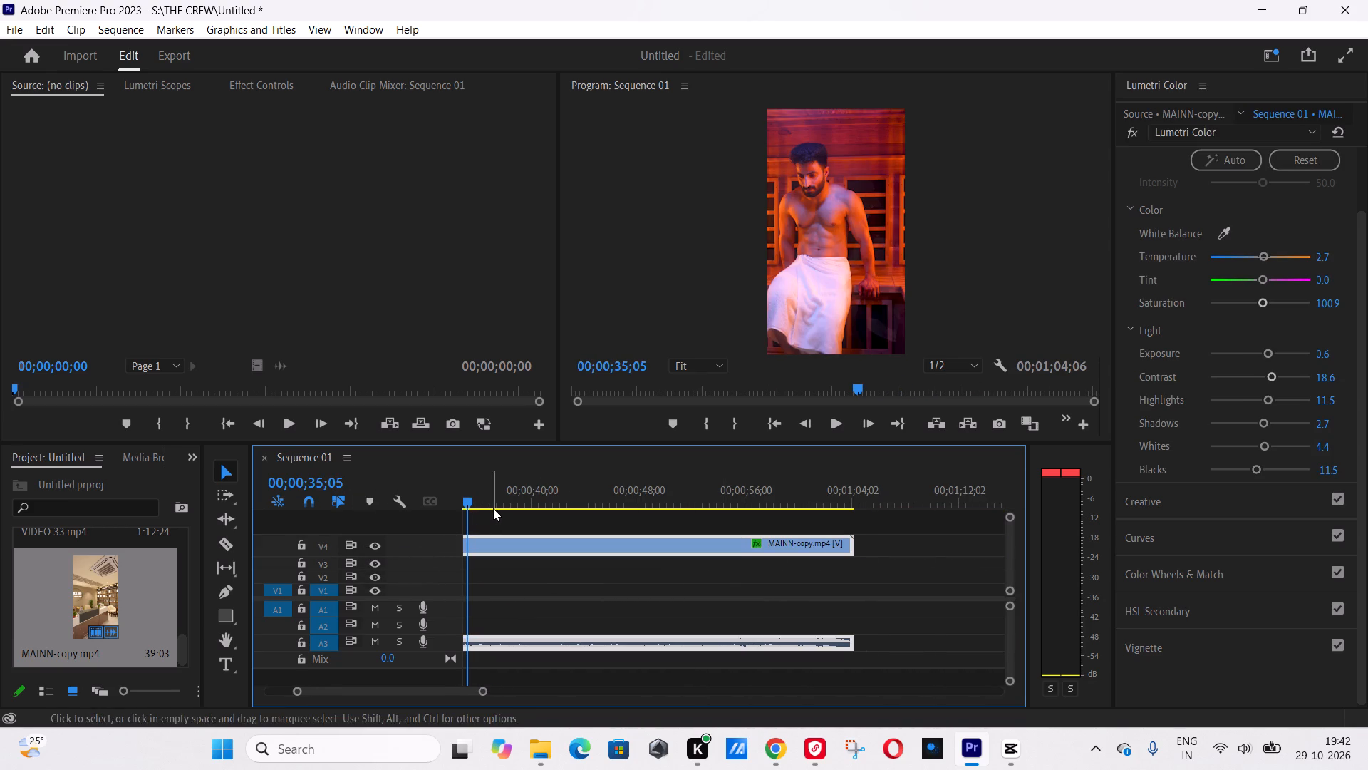
drag(493, 508, 396, 507)
drag(477, 500, 354, 499)
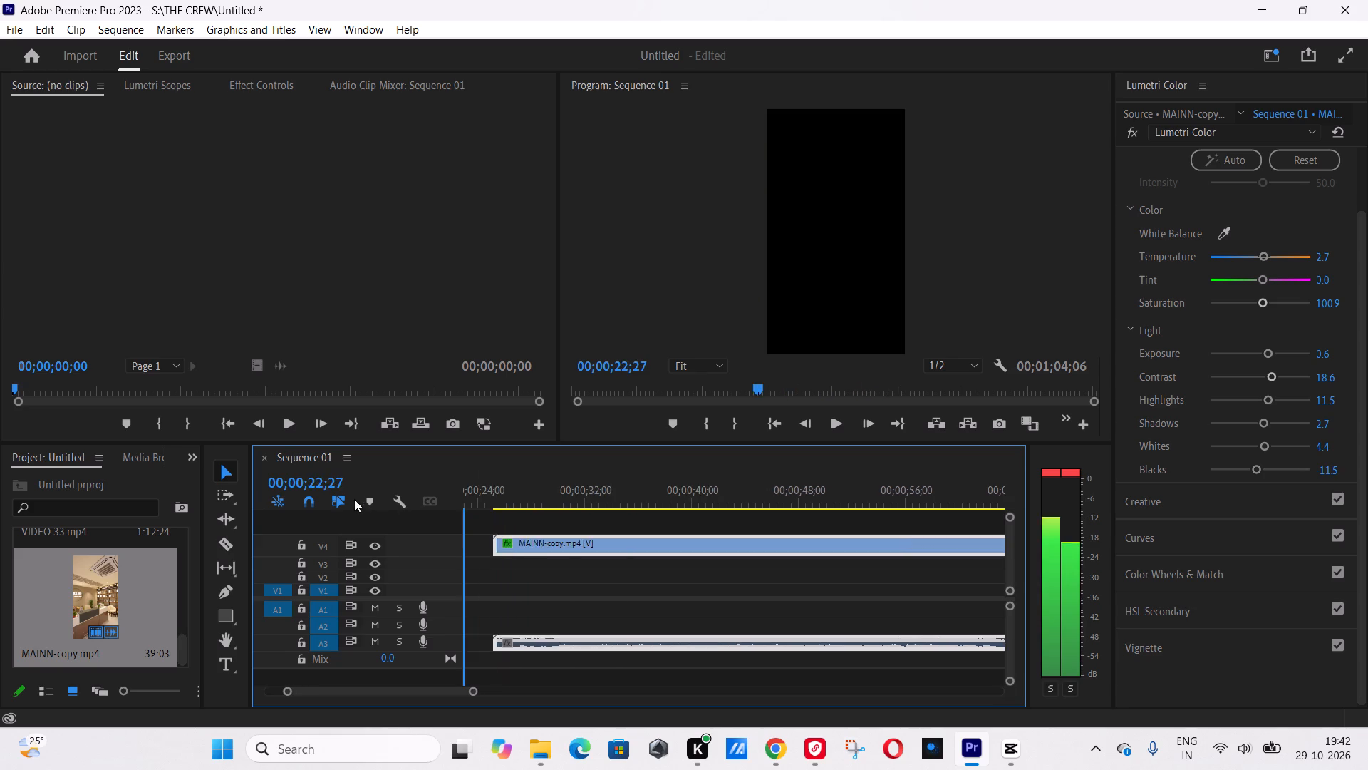
drag(354, 499, 346, 496)
drag(816, 540, 484, 546)
drag(496, 489, 328, 510)
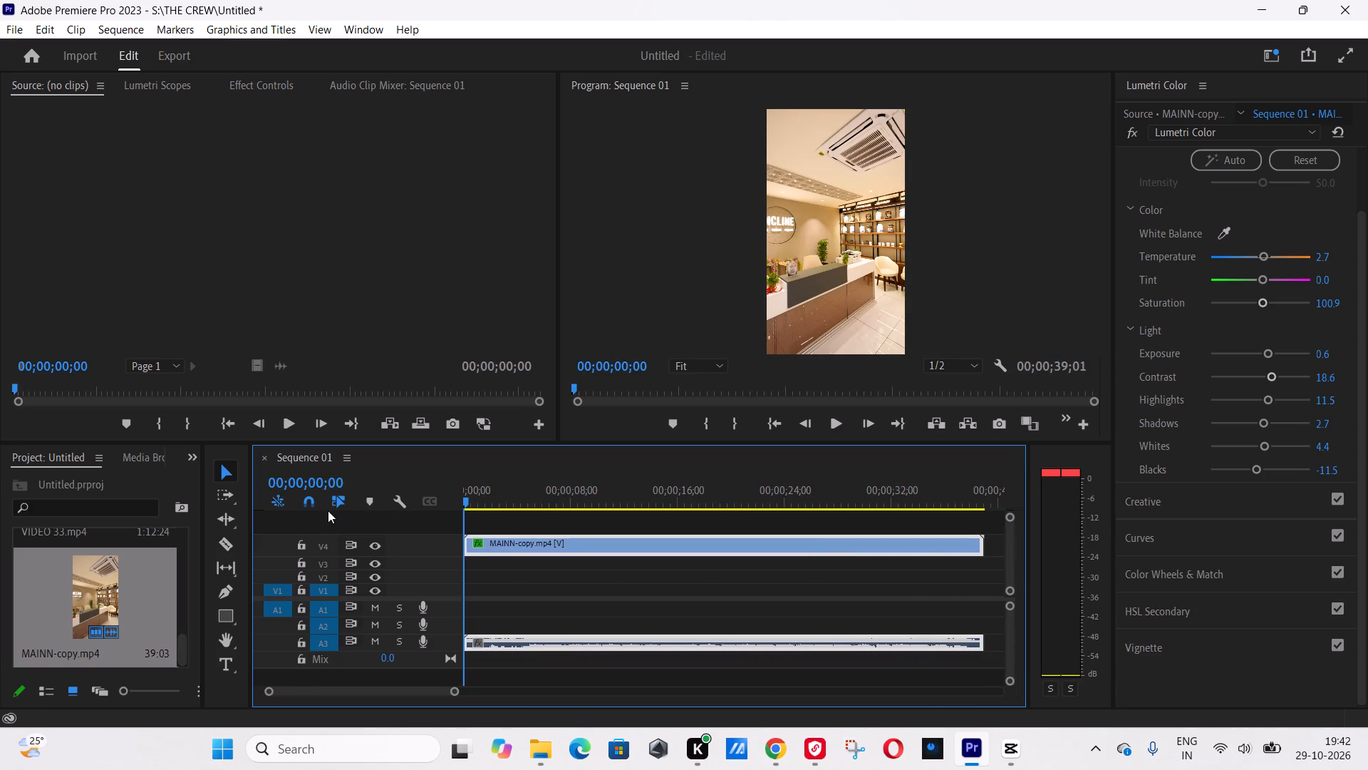
drag(328, 510, 286, 502)
drag(482, 542, 454, 541)
drag(493, 496, 444, 496)
drag(444, 496, 452, 493)
click(533, 597)
click(537, 575)
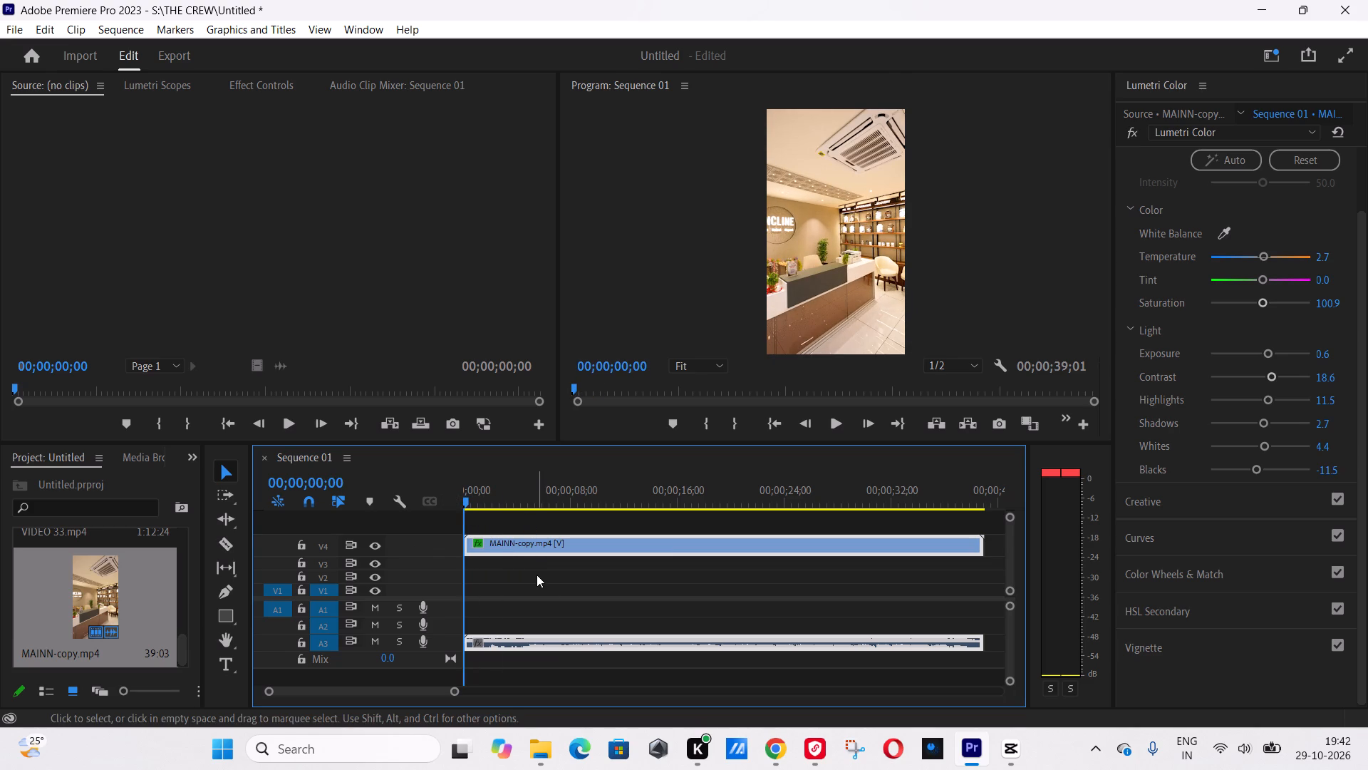
Scrub through and briefly play the first few seconds of the repositioned MAINN-copy clip, returning to the start of the sequence.
drag(494, 492, 444, 494)
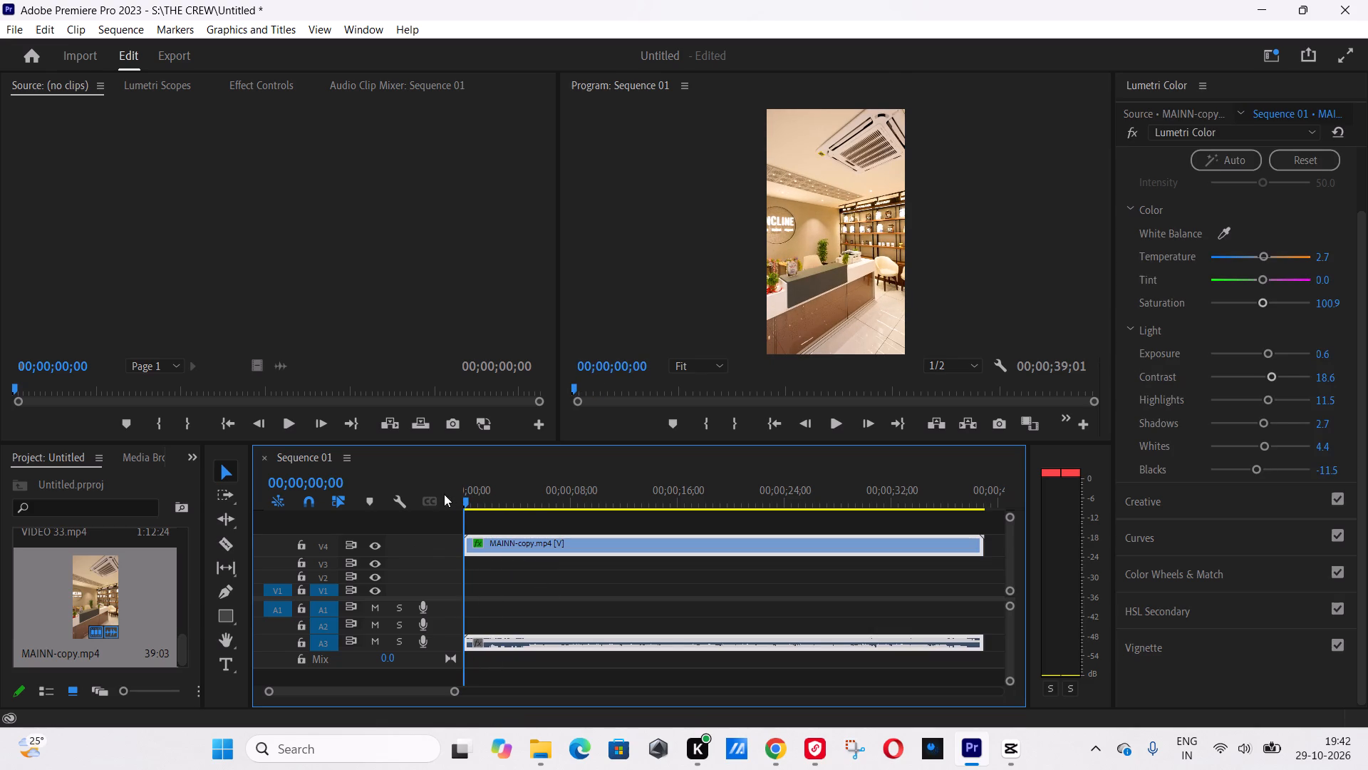
drag(444, 494, 517, 488)
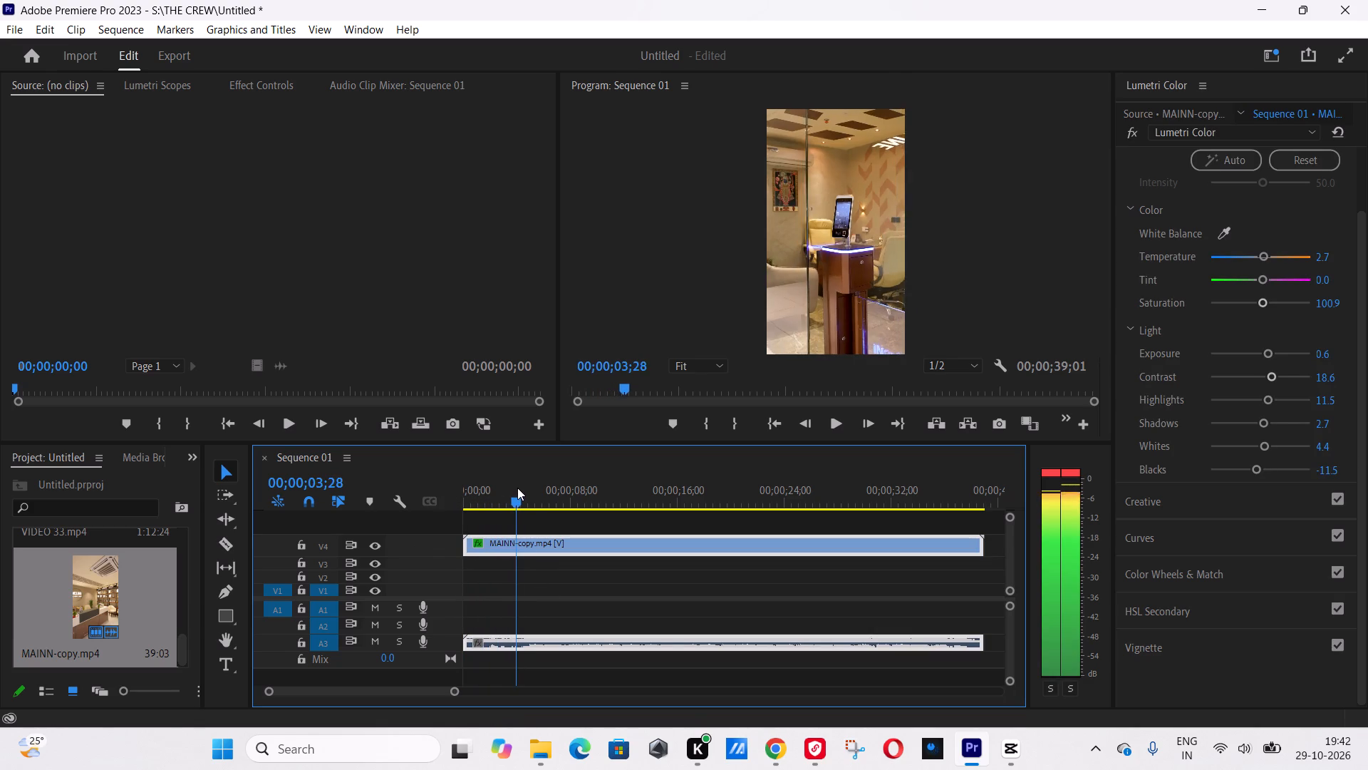
drag(517, 488, 428, 497)
key(space)
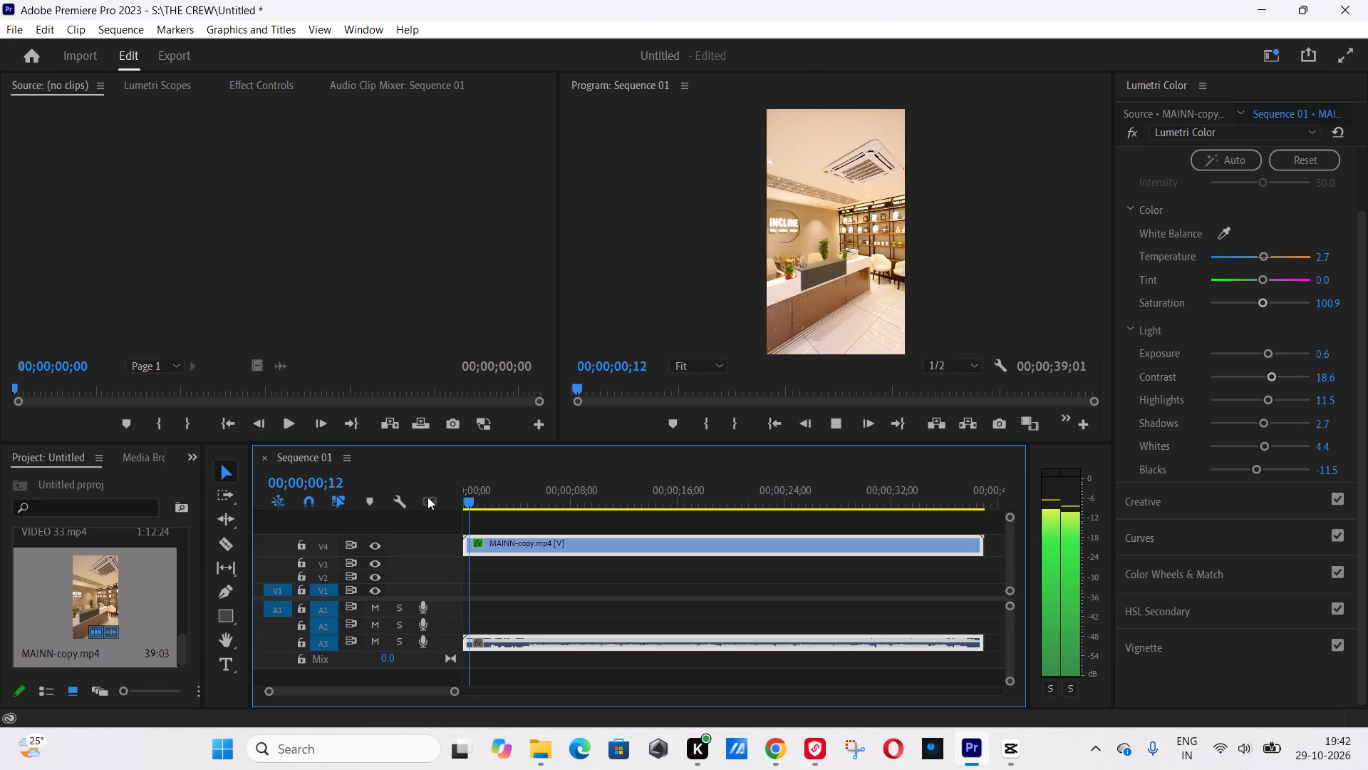
key(space)
drag(484, 496, 457, 493)
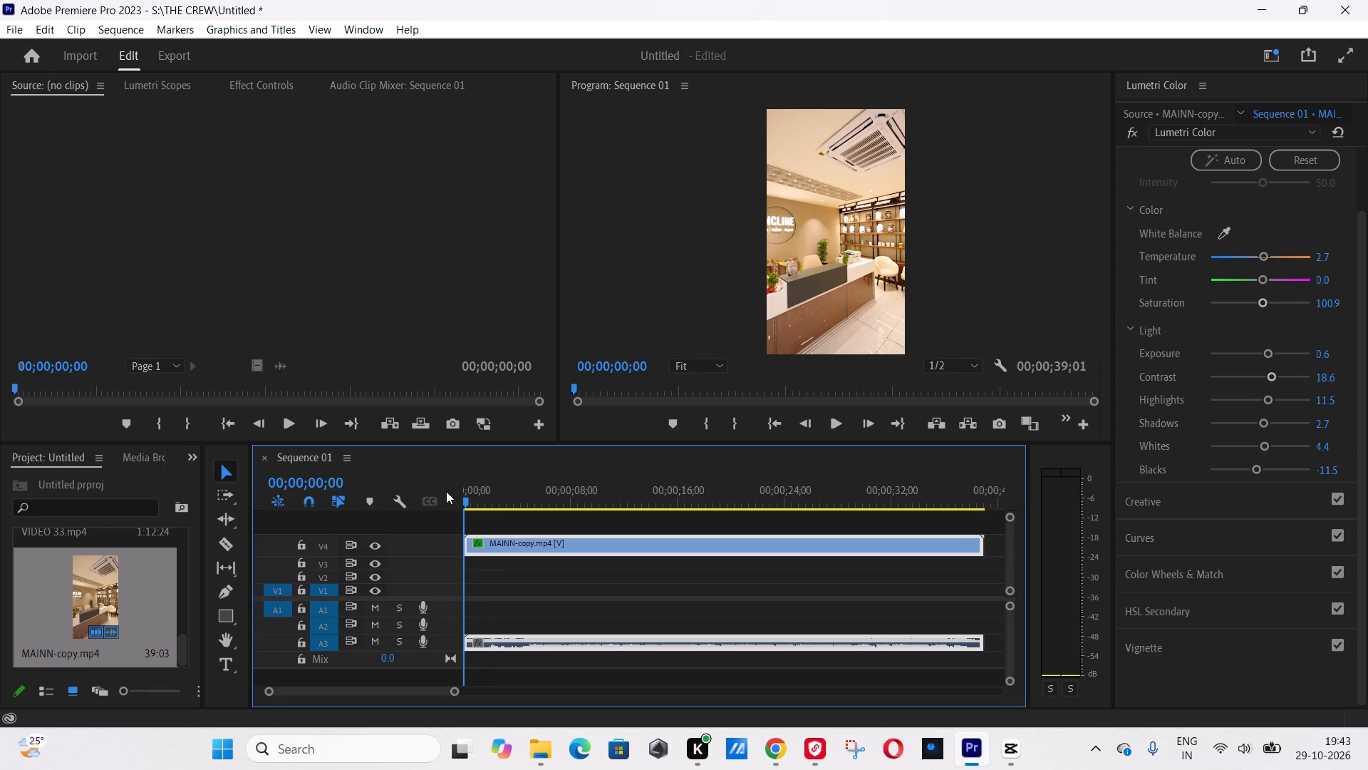
Review the graded MAINN-copy reel full screen, replaying it from the start of the sequence.
click(1333, 53)
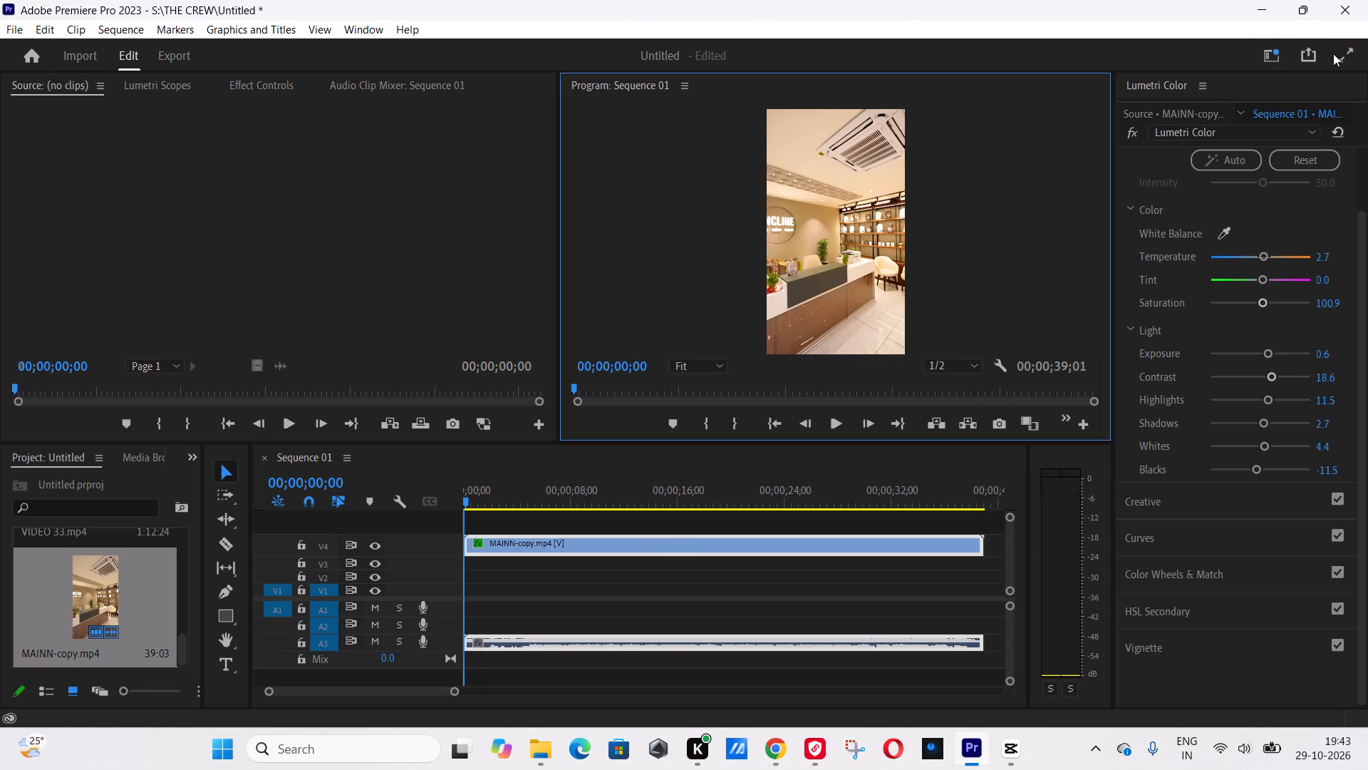
key(space)
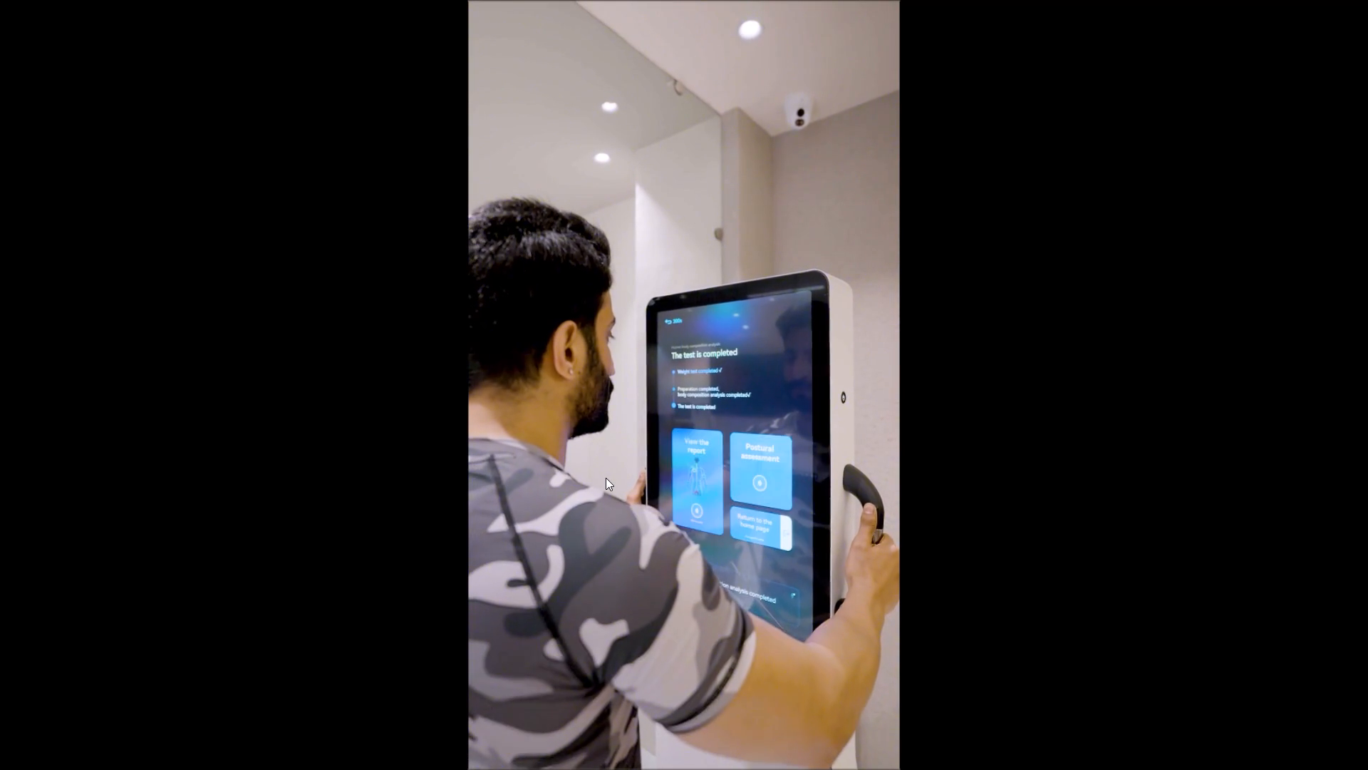
key(Escape)
drag(536, 493, 428, 491)
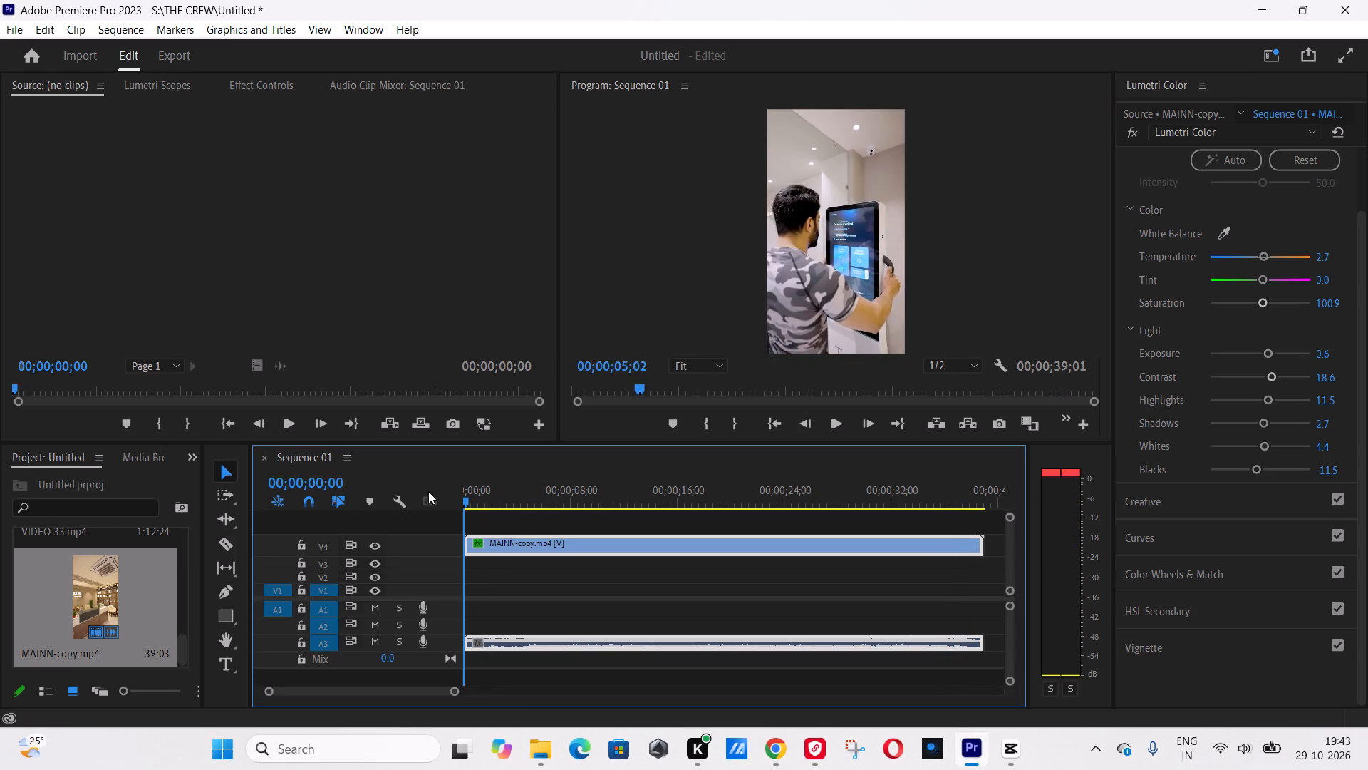
drag(428, 491, 334, 494)
click(834, 422)
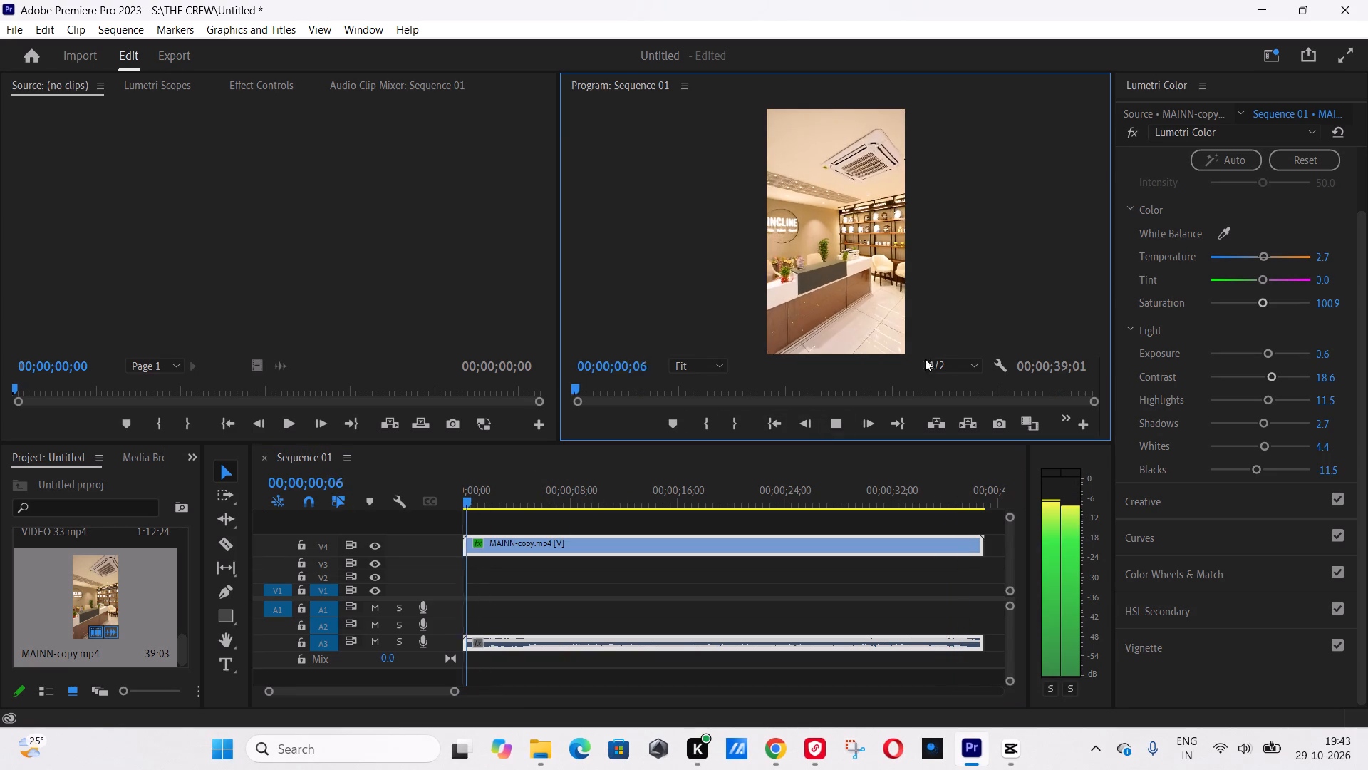
click(1352, 53)
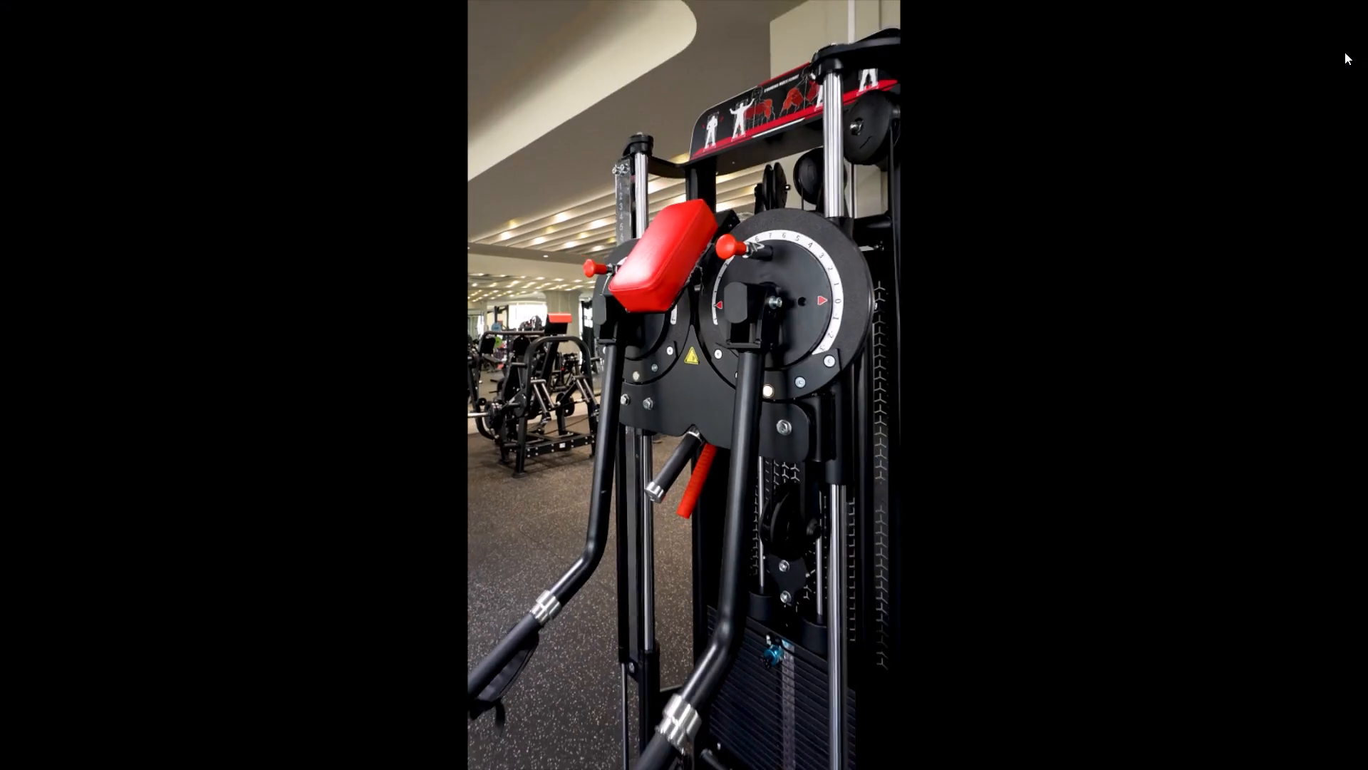
click(720, 674)
key(Escape)
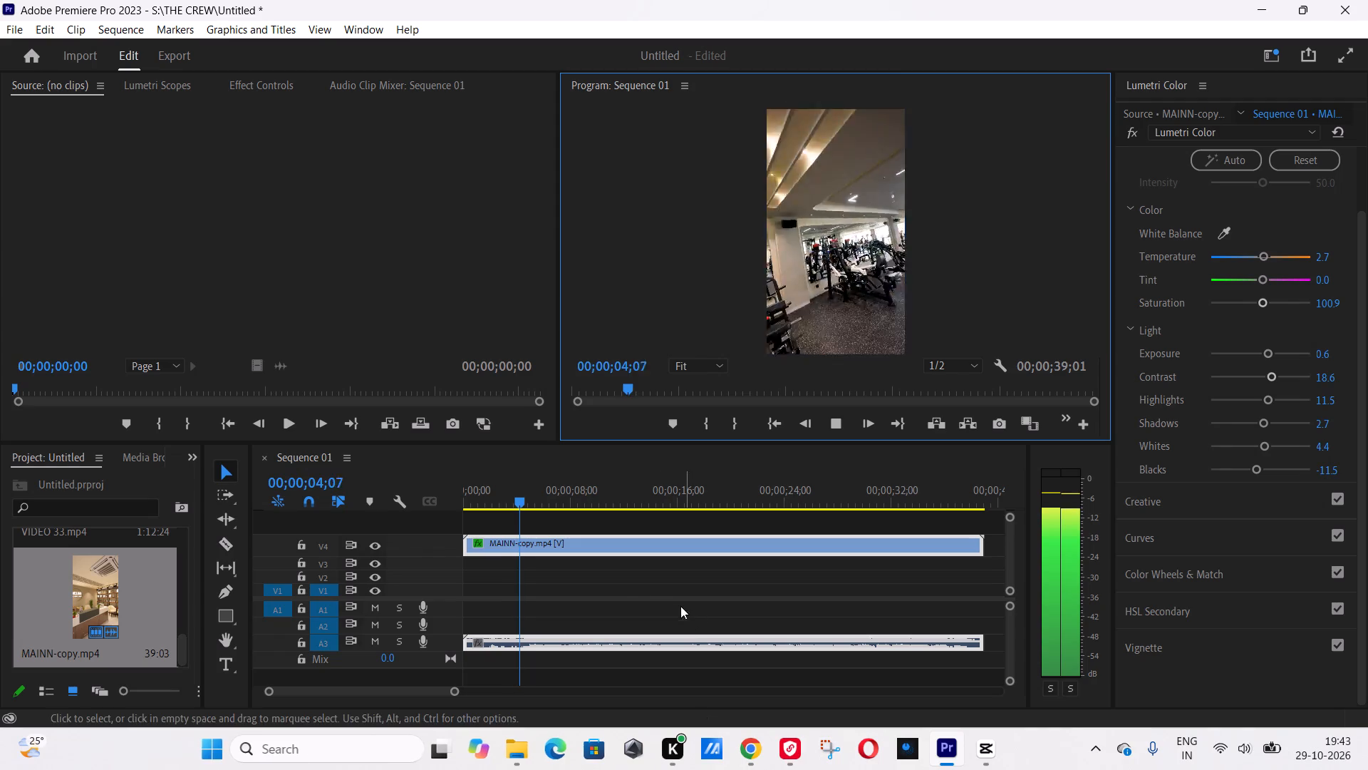
drag(517, 496, 355, 503)
click(836, 420)
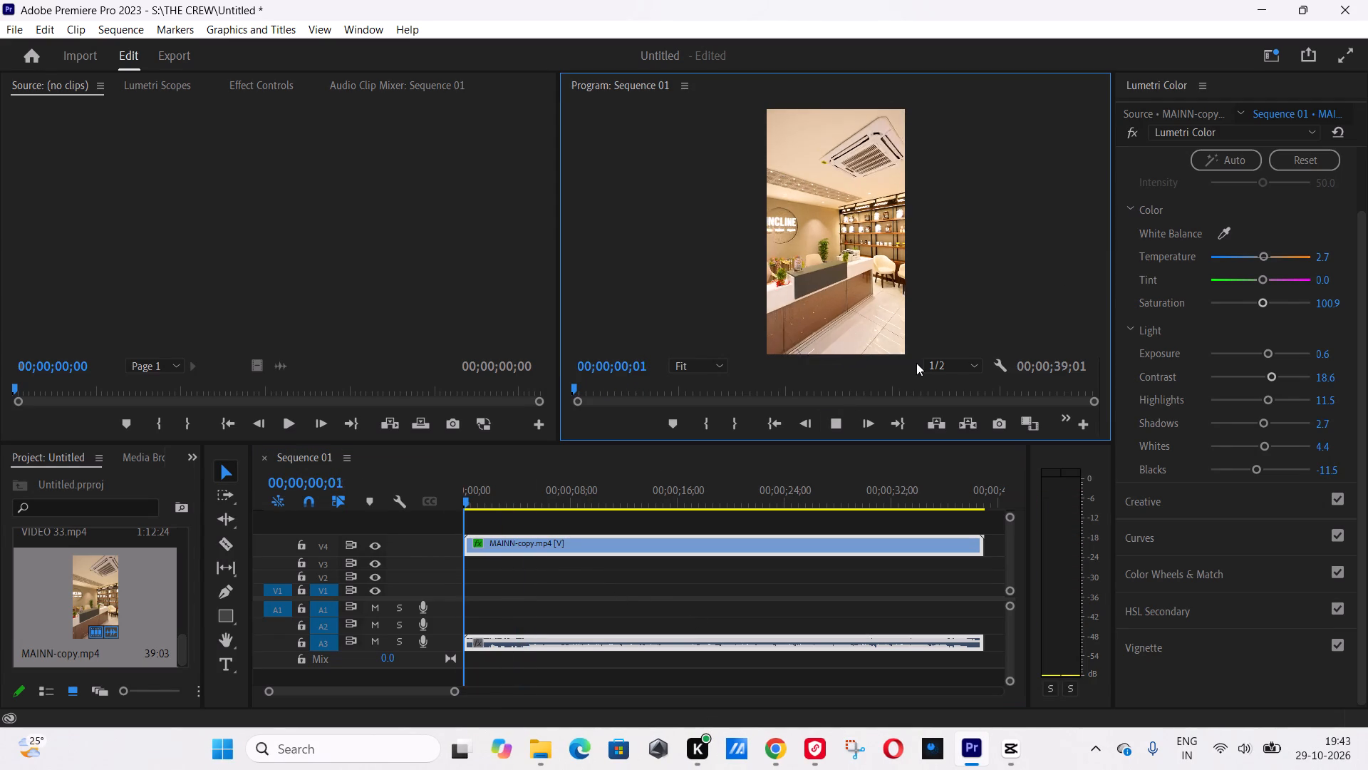
click(1346, 53)
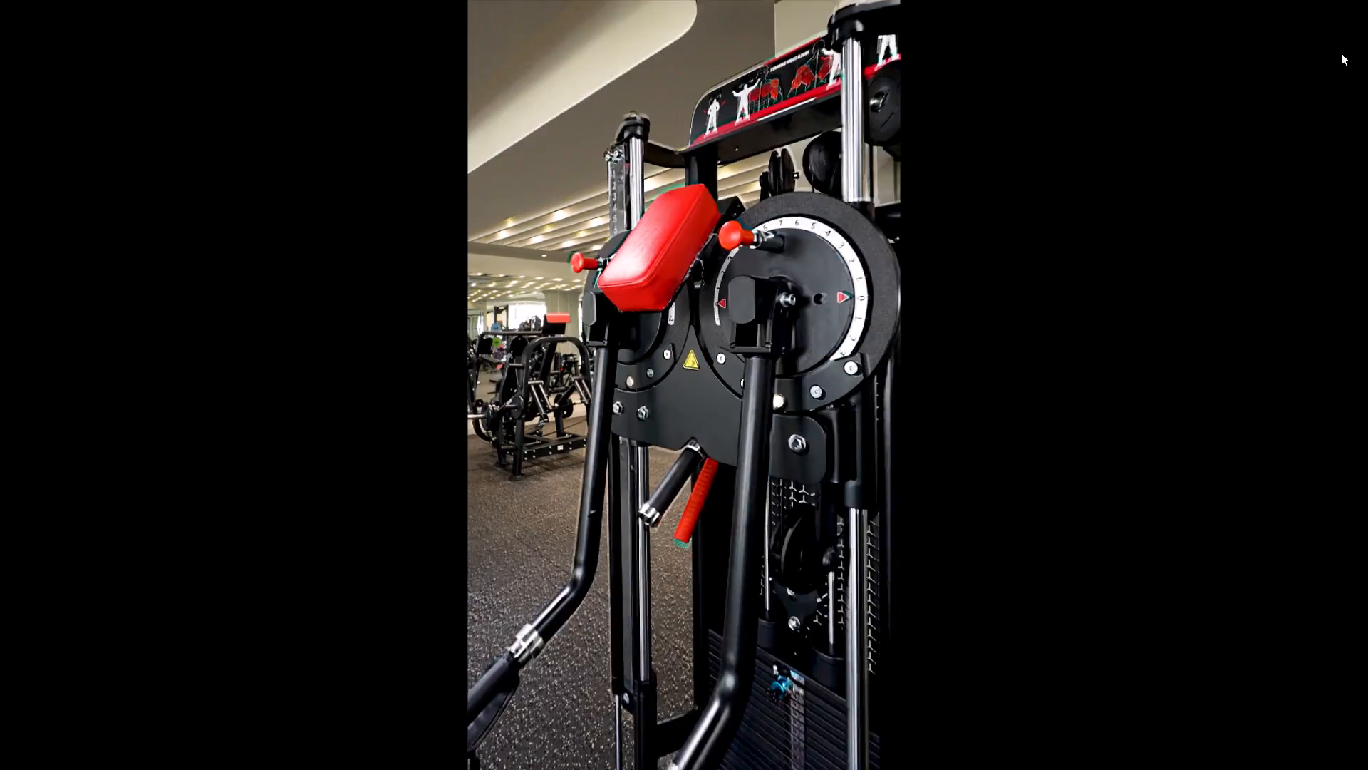
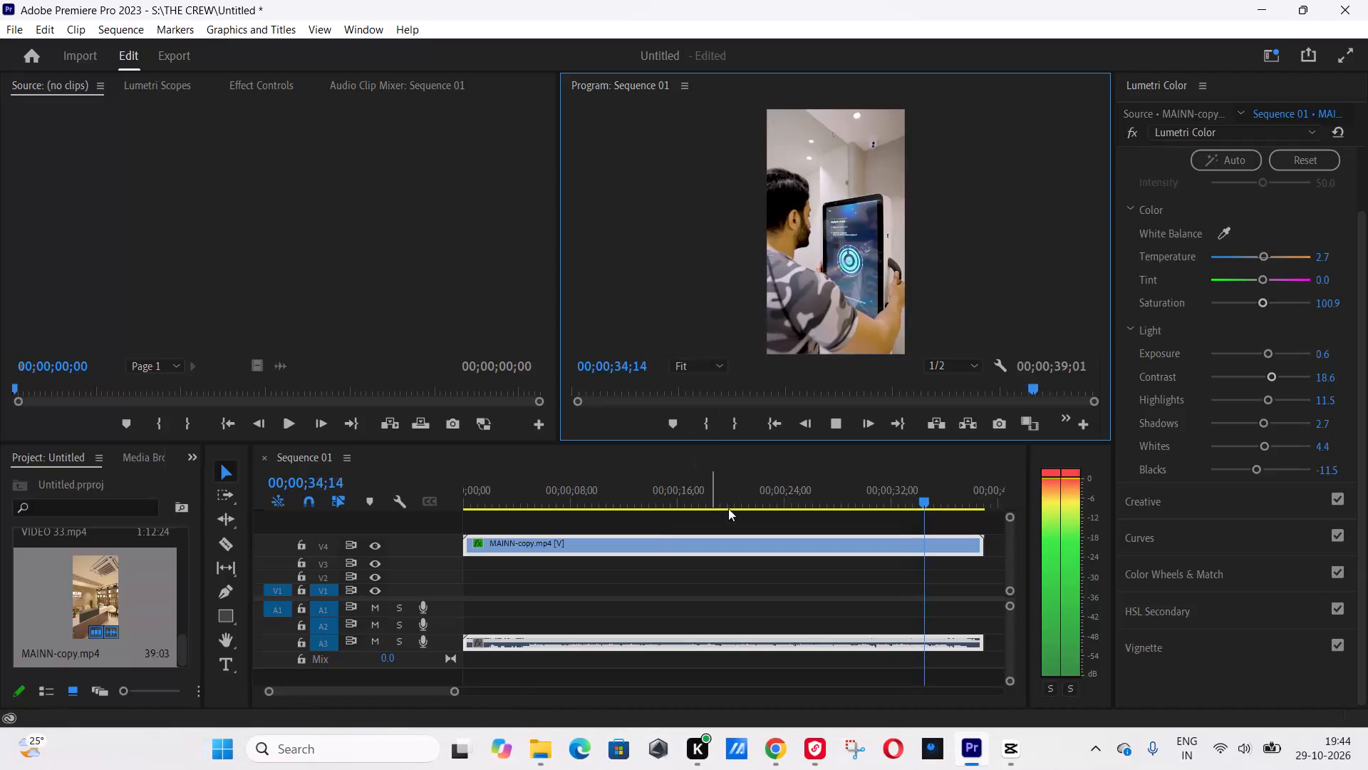
Stop the MAINN-copy reel's playback at about 00;00;34;21.
key(space)
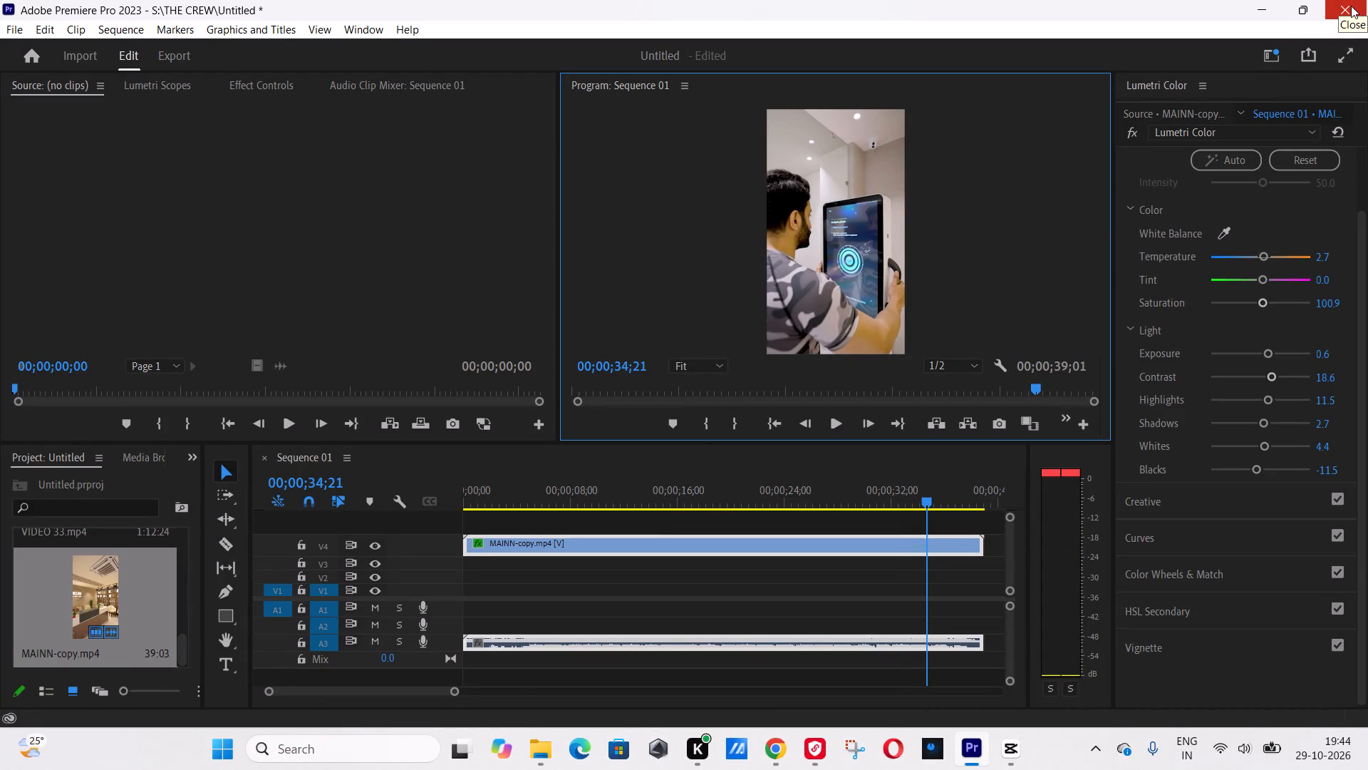
Save the project under the new name Untitled2 in THE CREW folder on the UNUSED (S:) drive.
click(16, 34)
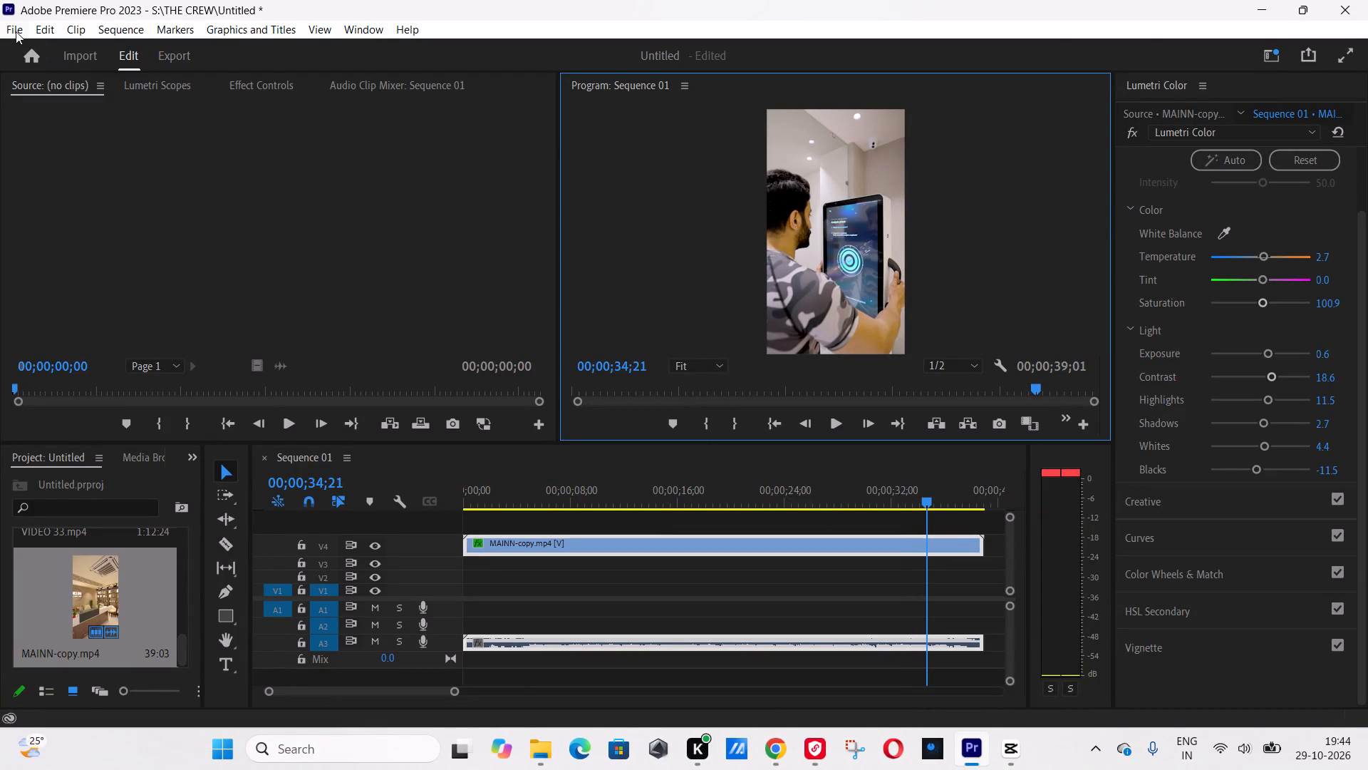
click(16, 29)
click(16, 29)
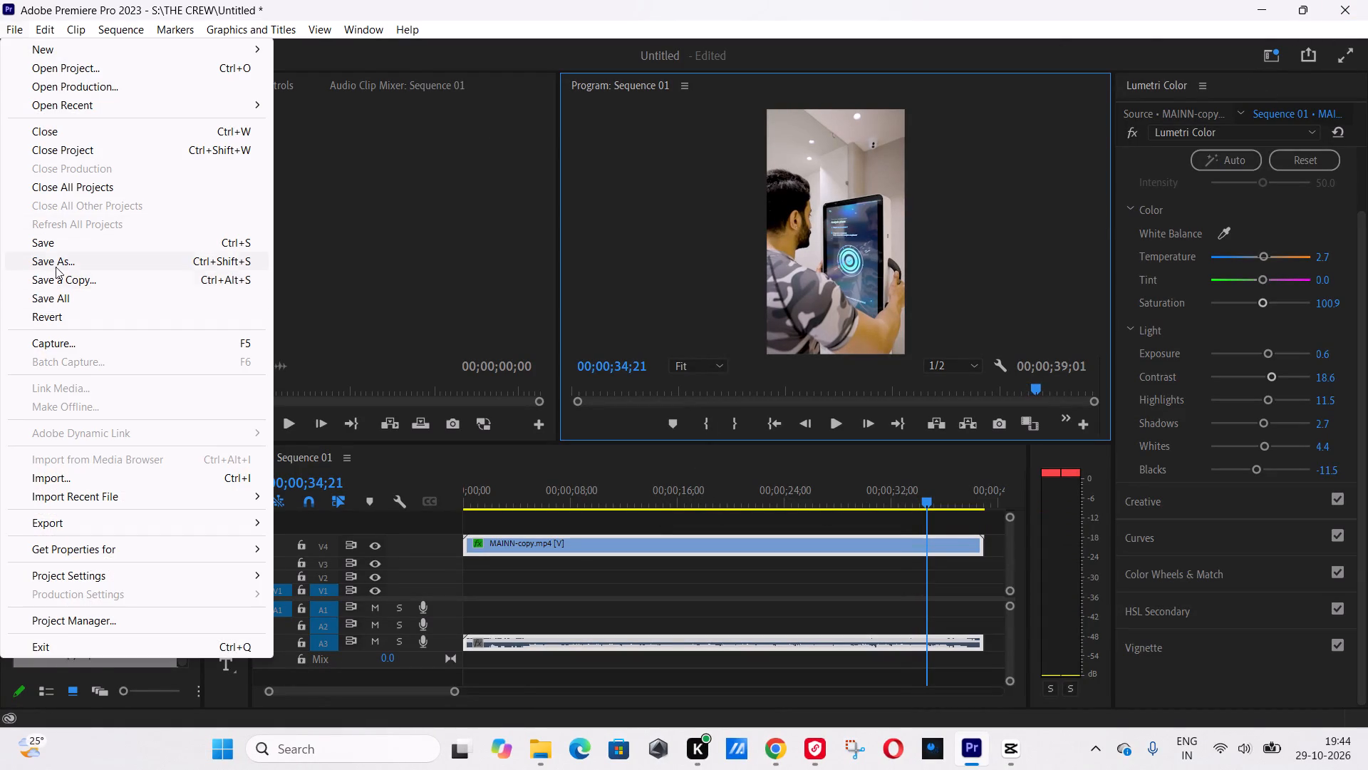
click(60, 259)
scroll(78, 317, down, 2)
scroll(71, 253, down, 1)
scroll(78, 183, up, 1)
click(66, 202)
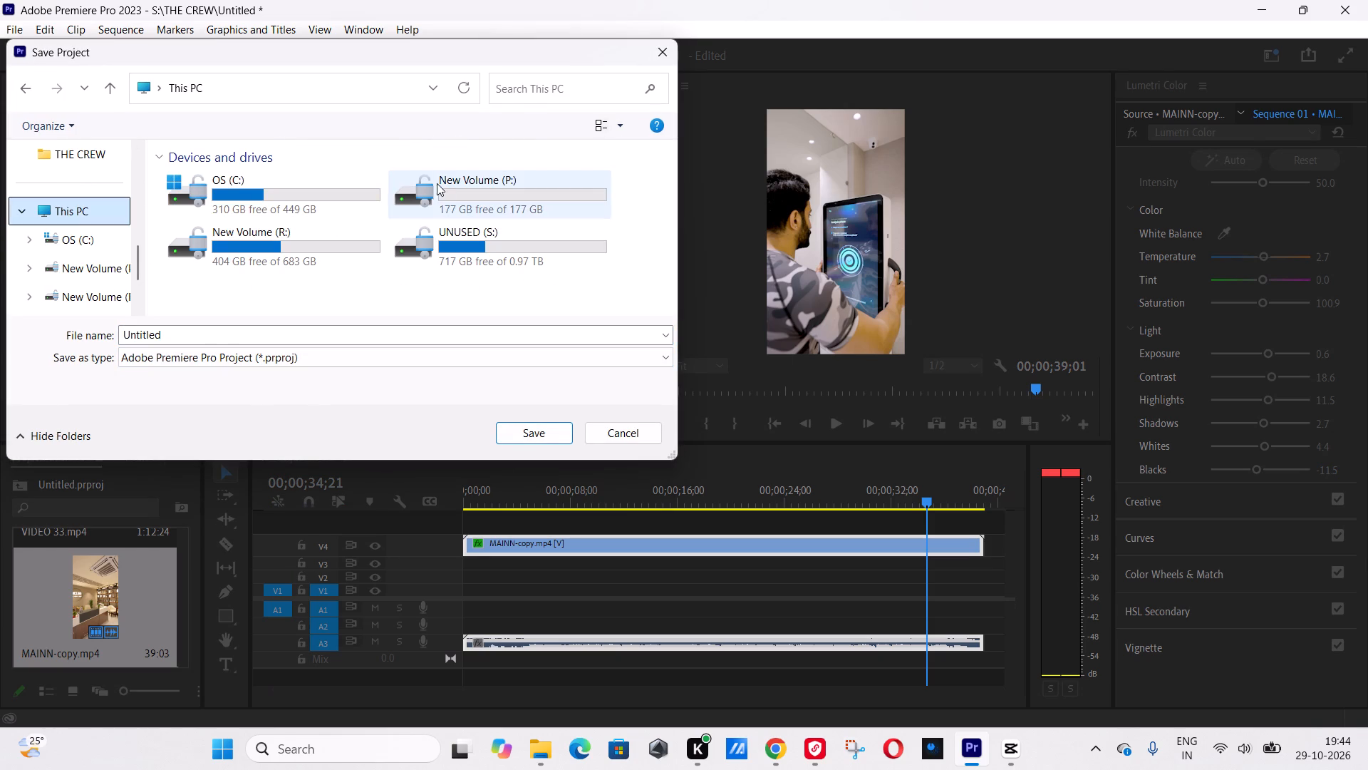
double_click(435, 239)
click(284, 205)
scroll(301, 222, down, 2)
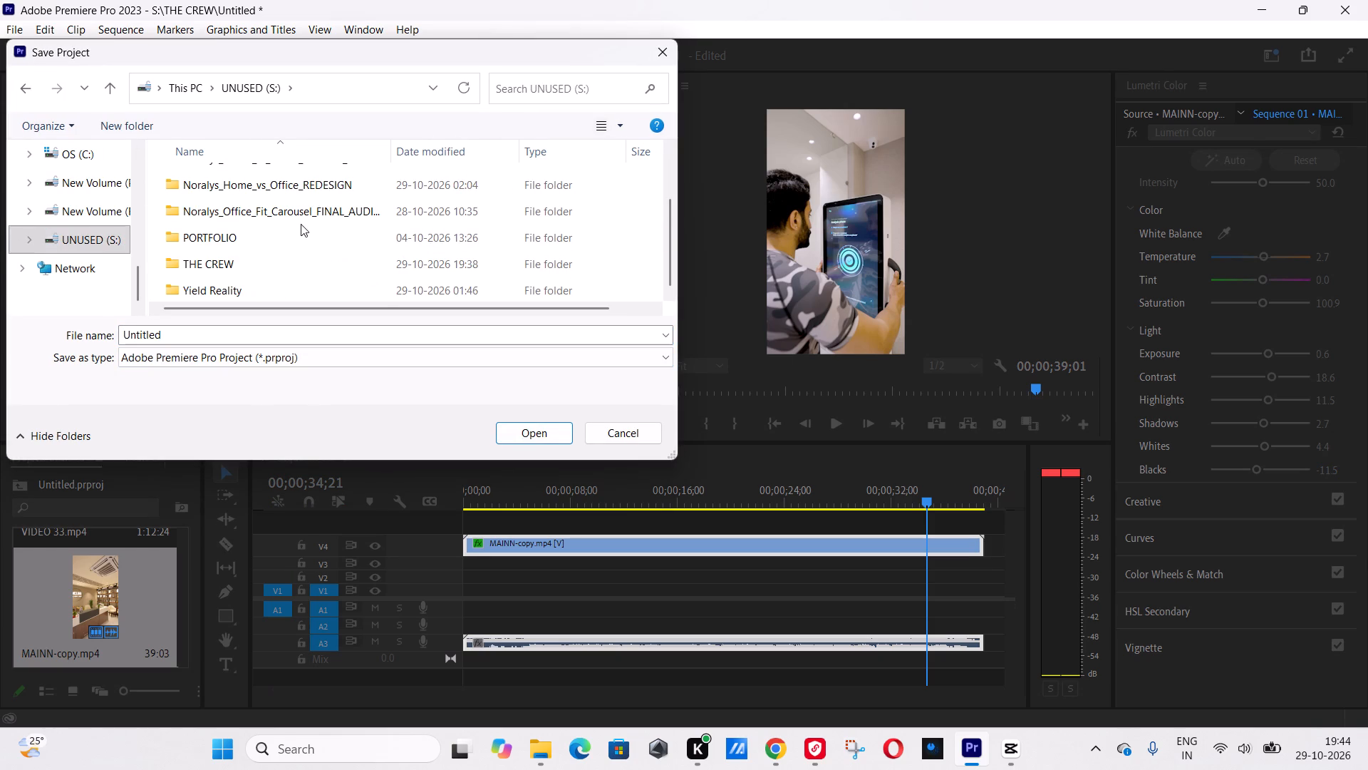
double_click(224, 262)
click(218, 367)
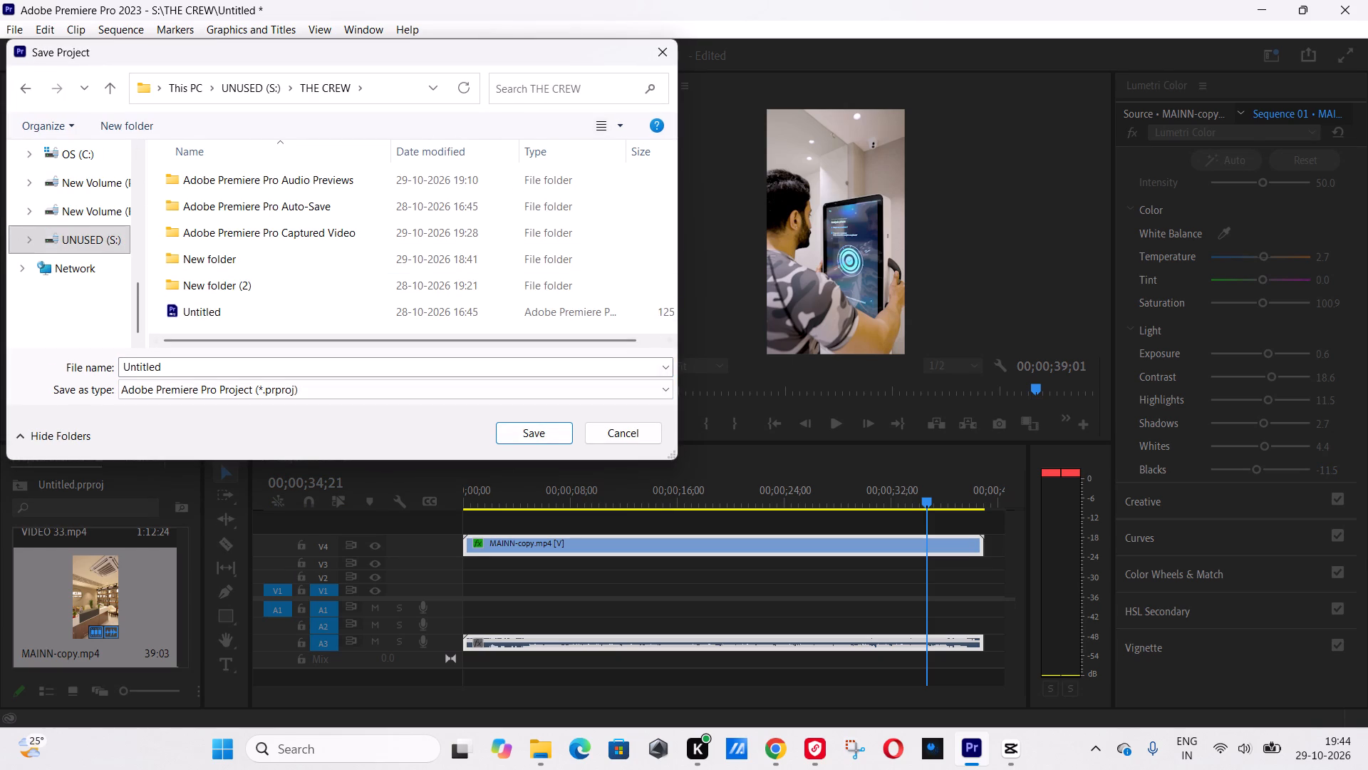
click(218, 369)
click(218, 368)
key(2)
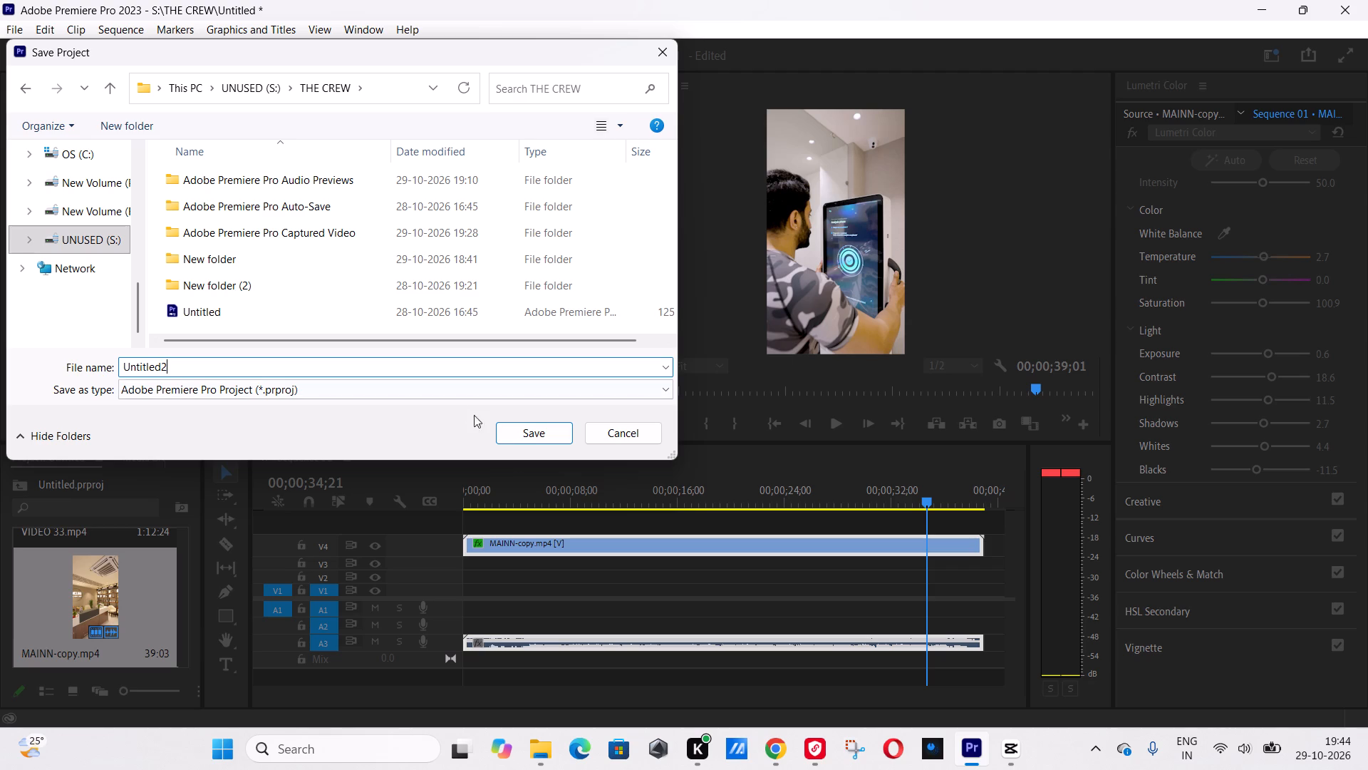
Finish saving the project as Untitled2 in THE CREW folder on the UNUSED (S:) drive.
click(526, 433)
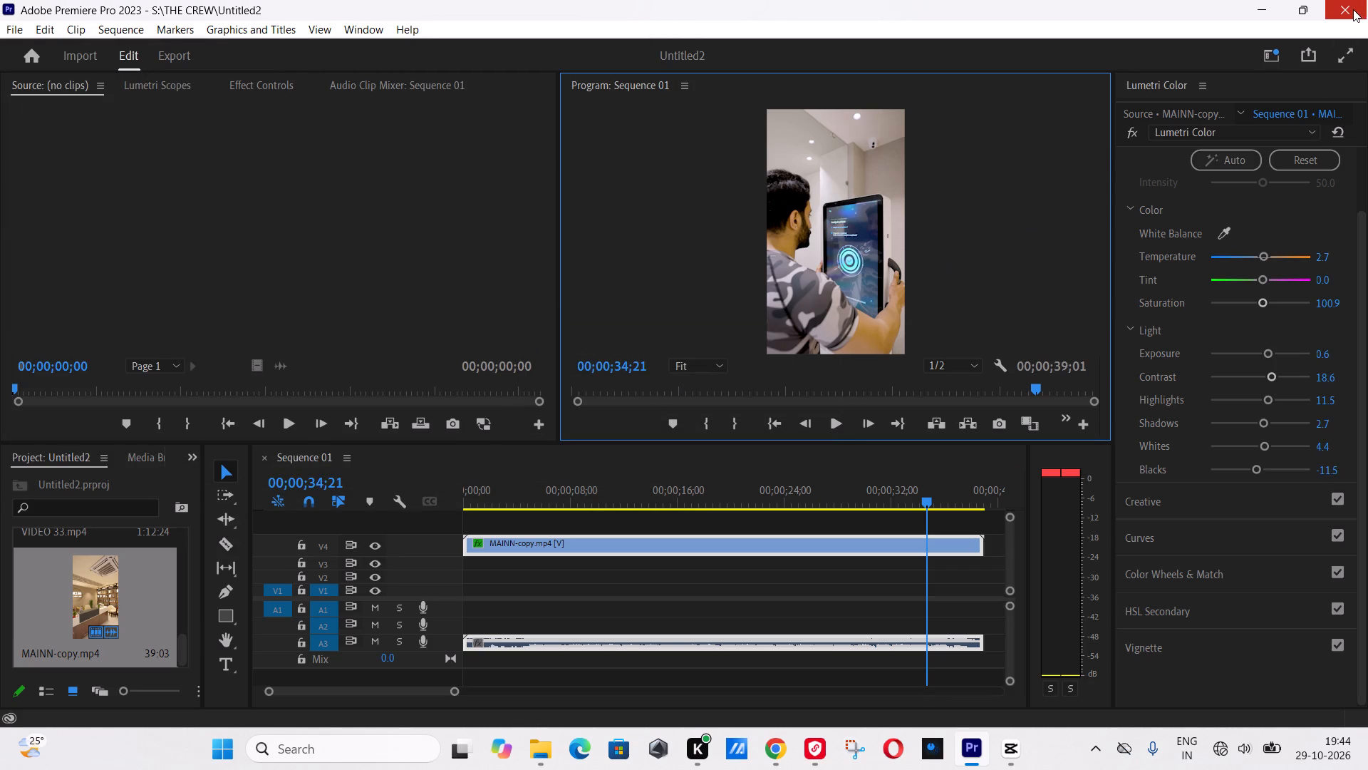
Play Sequence 01 briefly from its start, and check the final seconds of the MAINN-copy clip through to its end.
drag(671, 492, 334, 493)
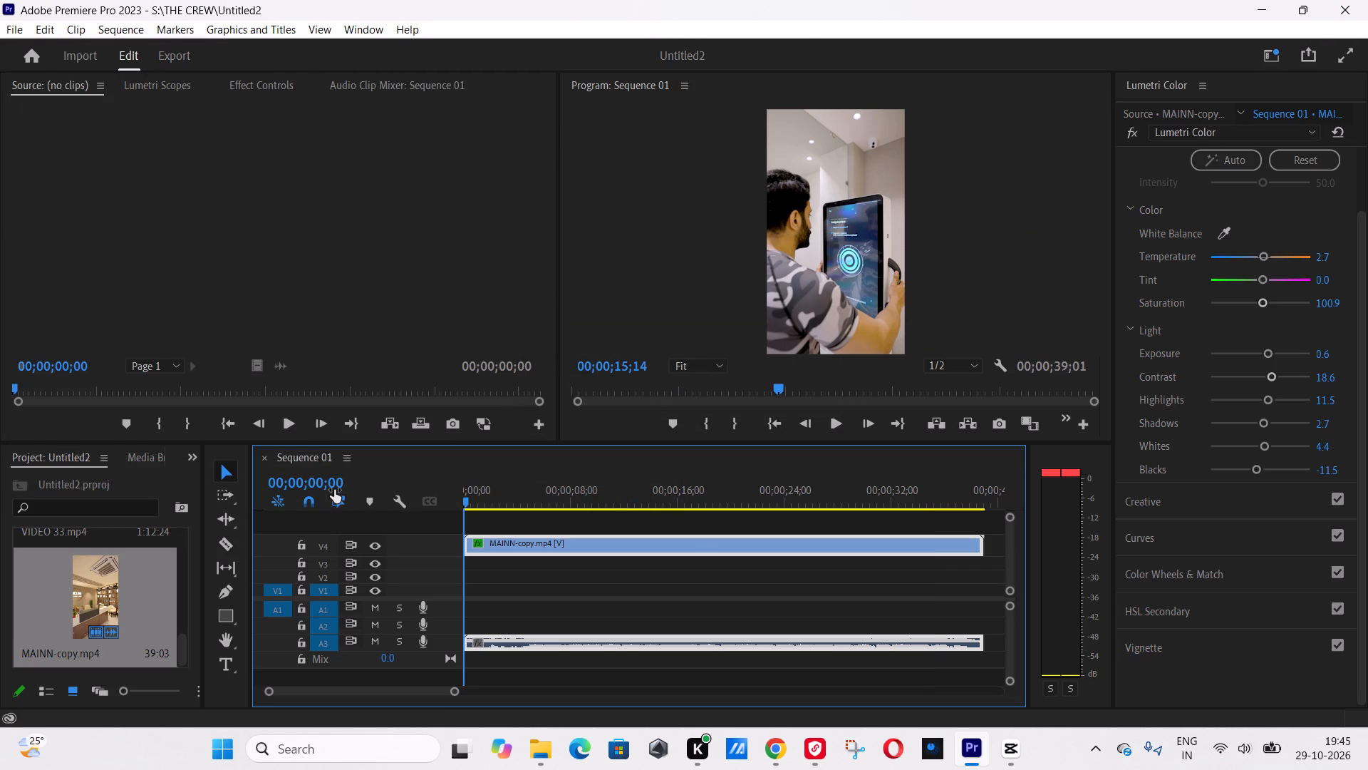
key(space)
click(960, 498)
click(975, 498)
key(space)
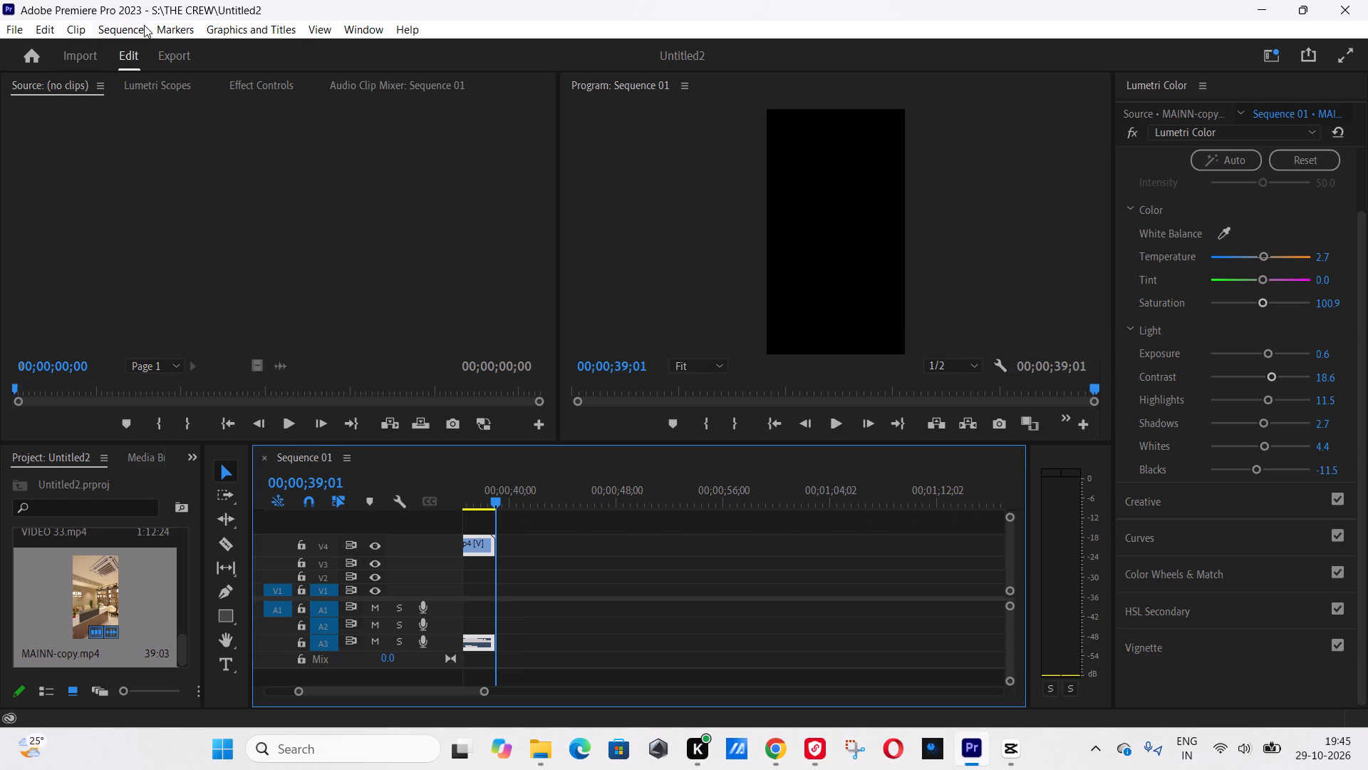
Open the export settings for Sequence 01.
click(155, 43)
click(162, 59)
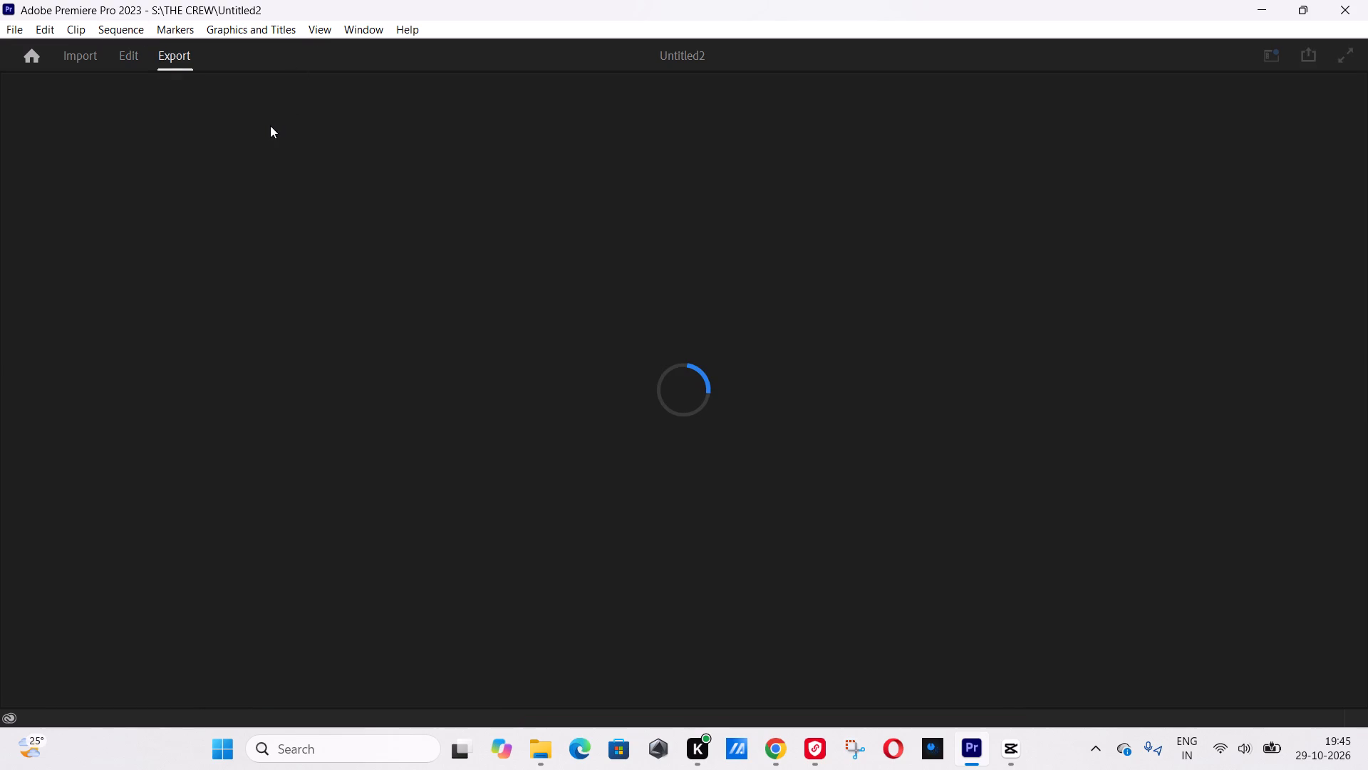
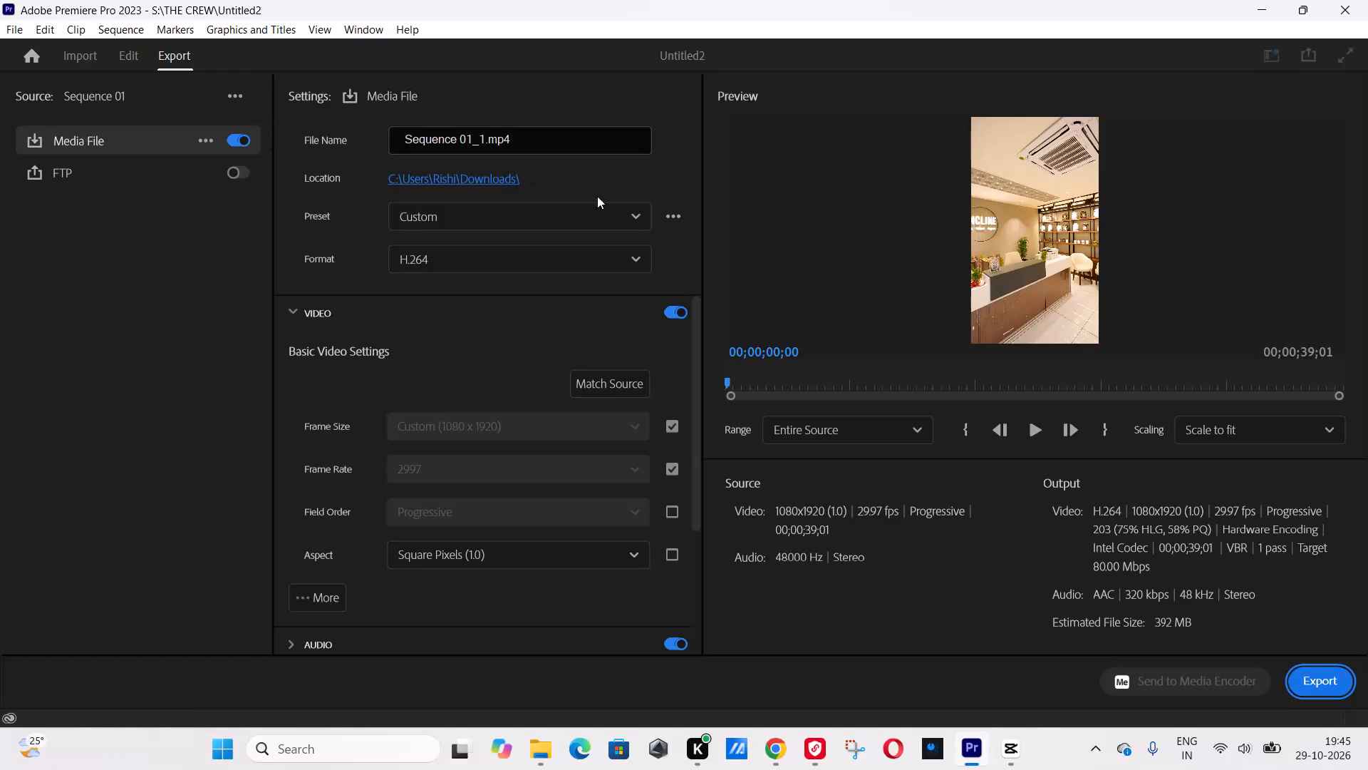
Apply the High Quality 1080p HD preset to the media file export, after trying High Quality 2160p 4K.
click(508, 222)
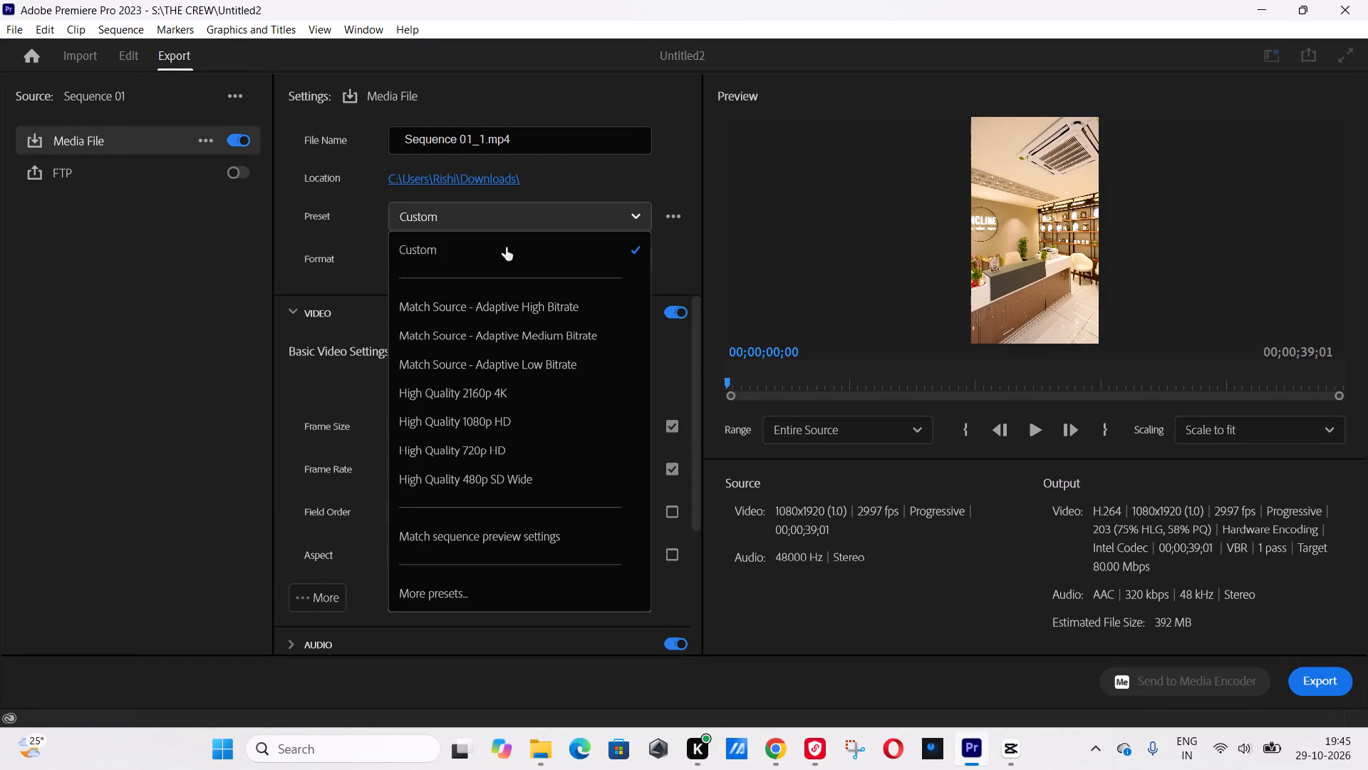
click(456, 397)
click(472, 216)
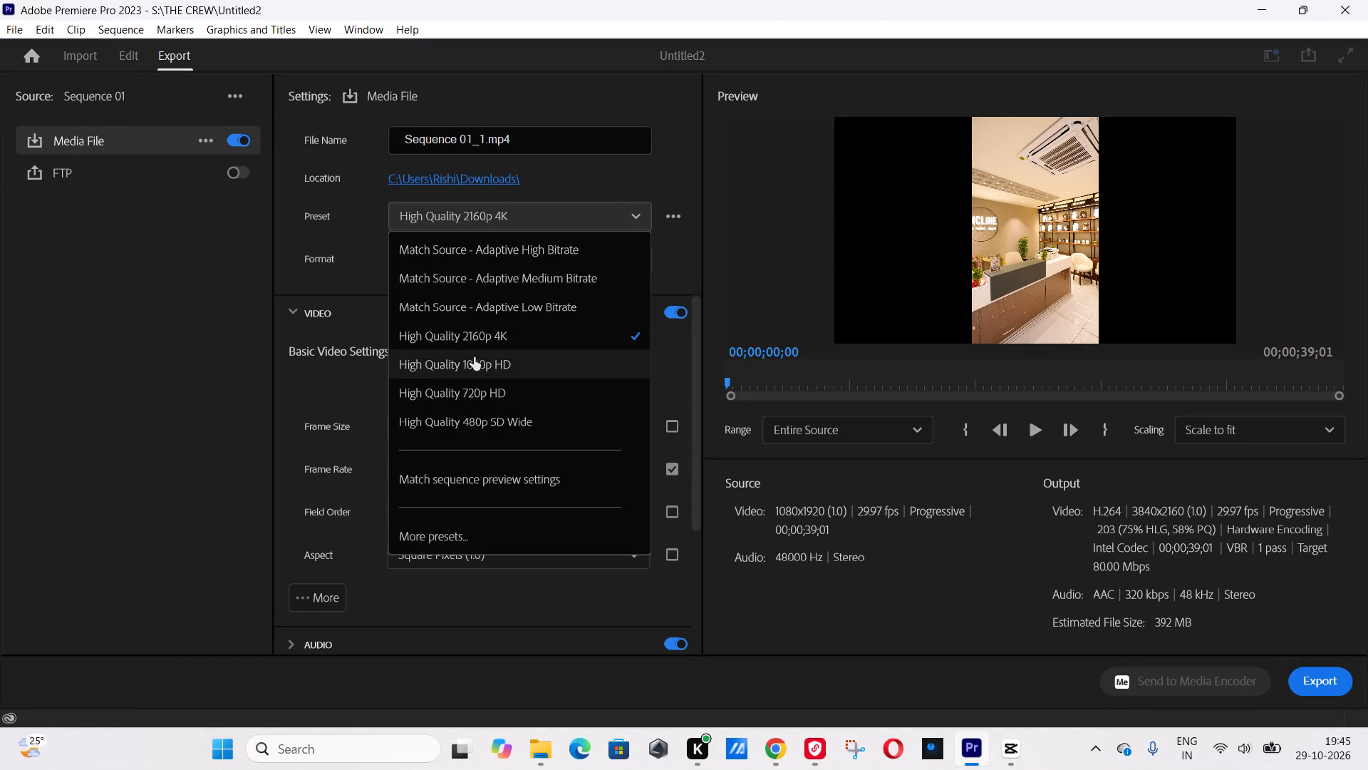
click(470, 369)
Rename the export file as VID.mp4.
click(521, 129)
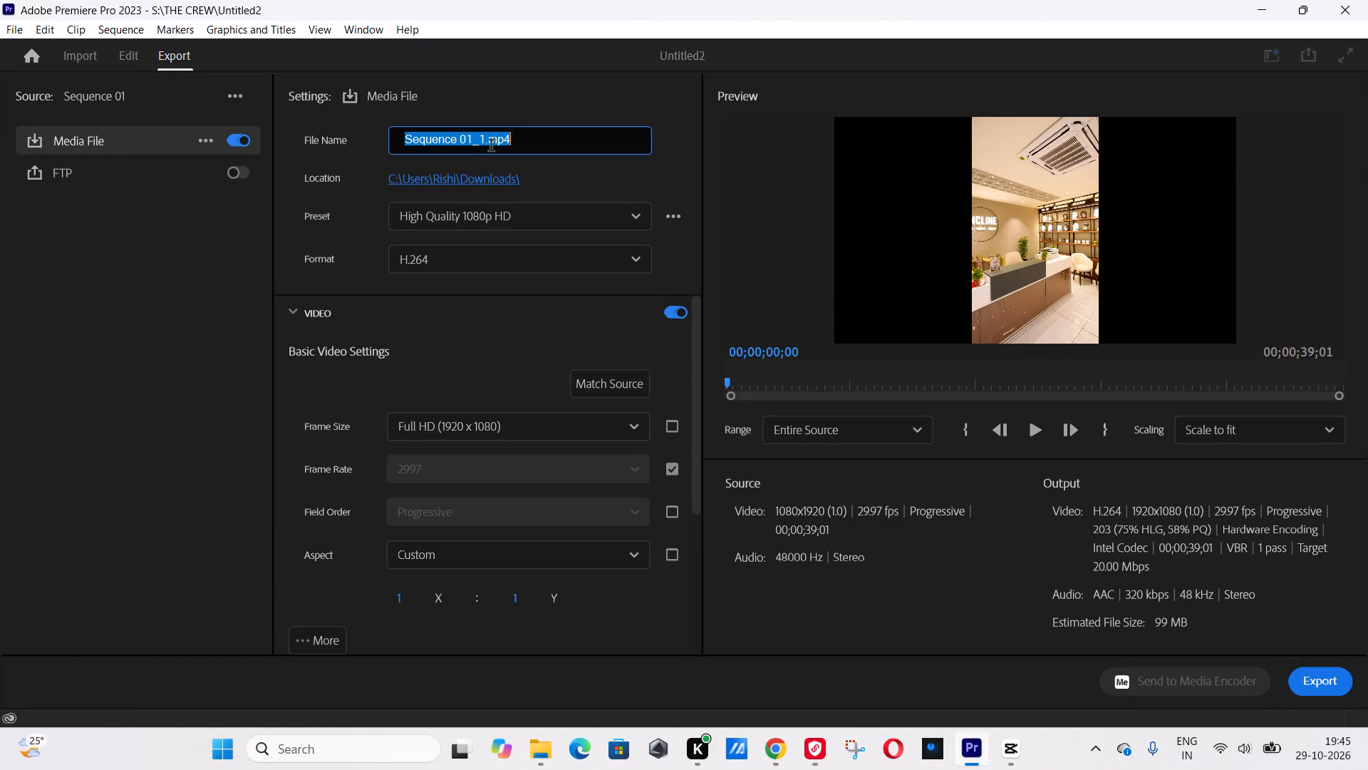
click(480, 144)
drag(480, 144, 440, 148)
click(477, 139)
click(482, 141)
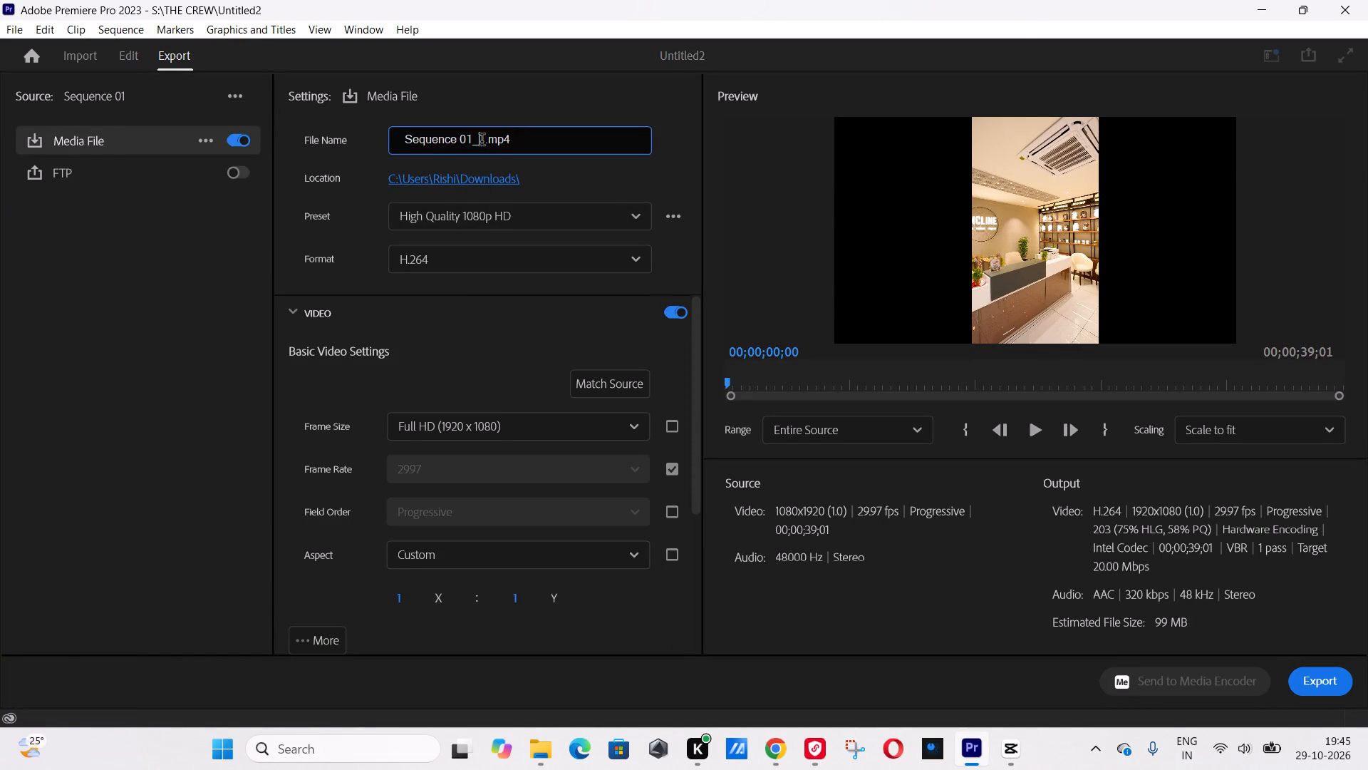
drag(480, 142, 353, 153)
text(VID)
key(Right)
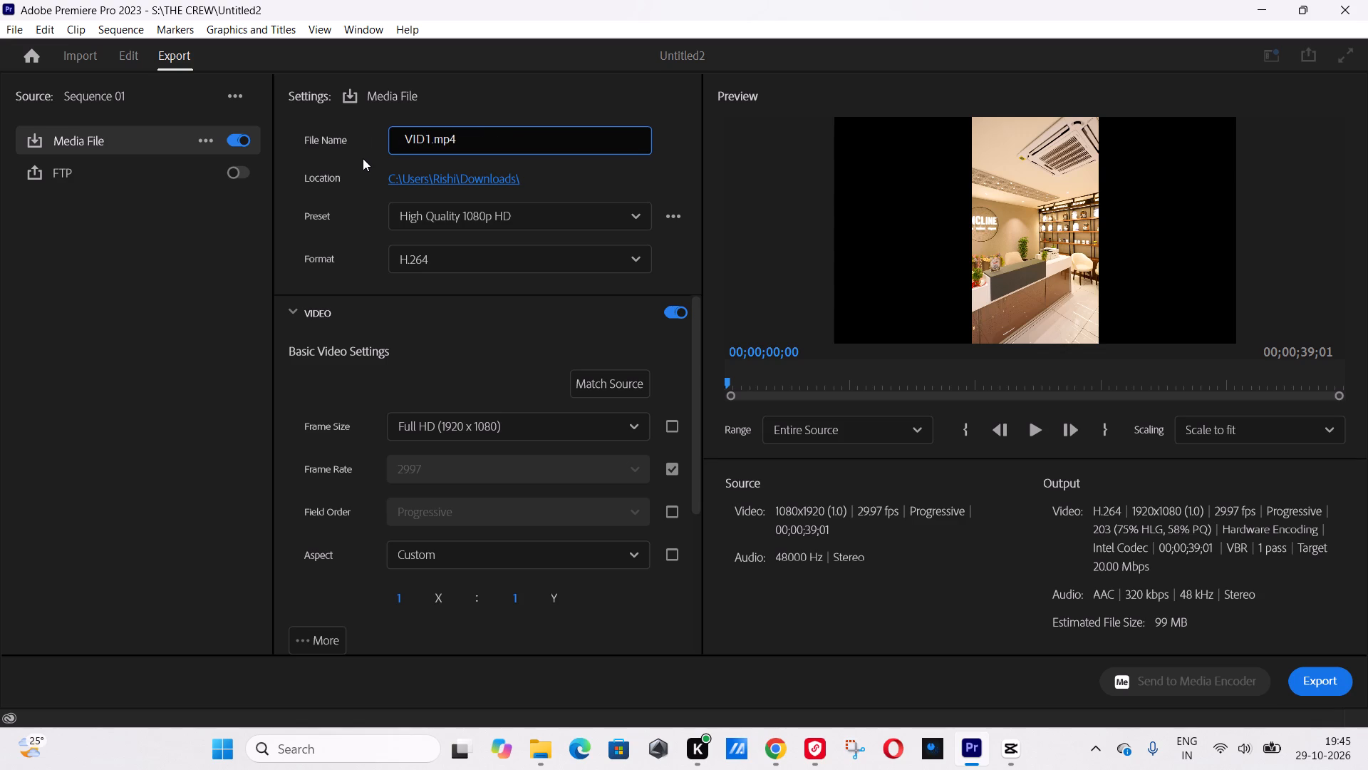
key(BackSpace)
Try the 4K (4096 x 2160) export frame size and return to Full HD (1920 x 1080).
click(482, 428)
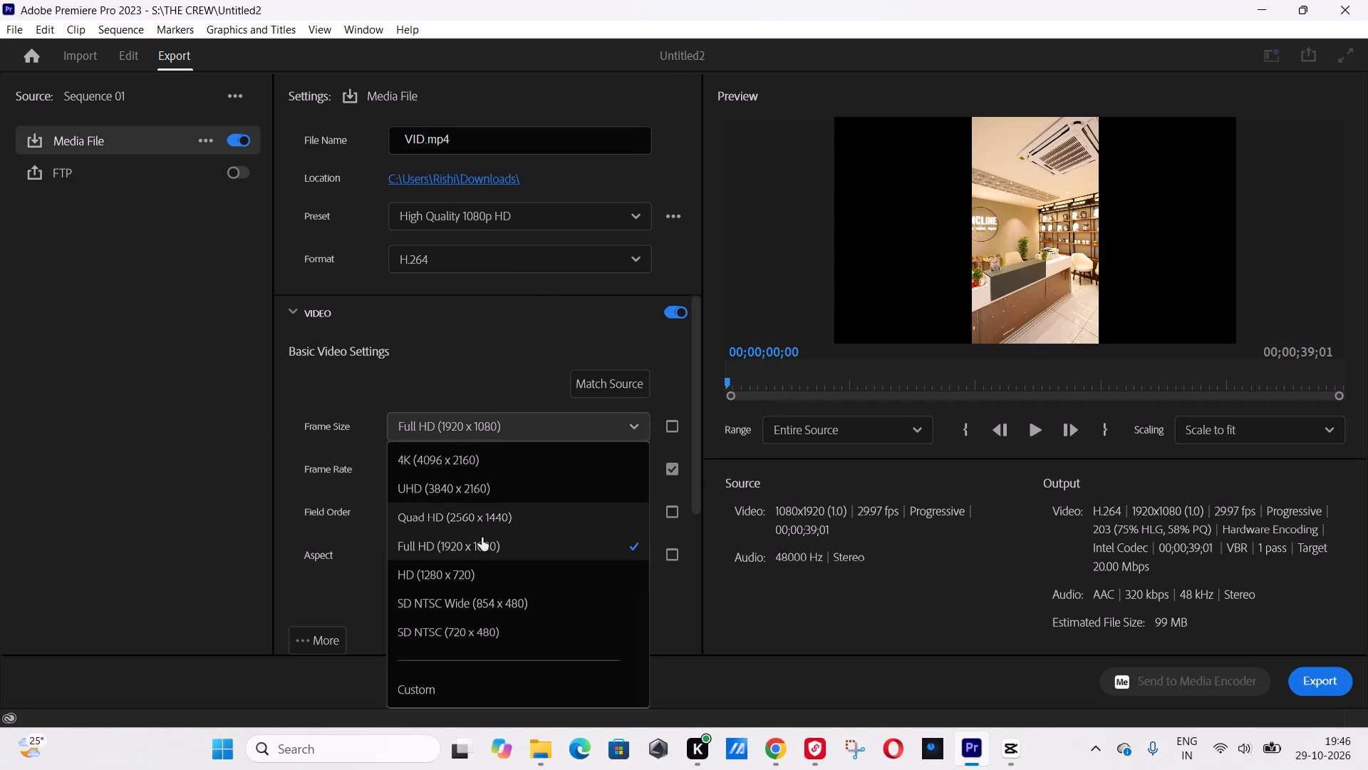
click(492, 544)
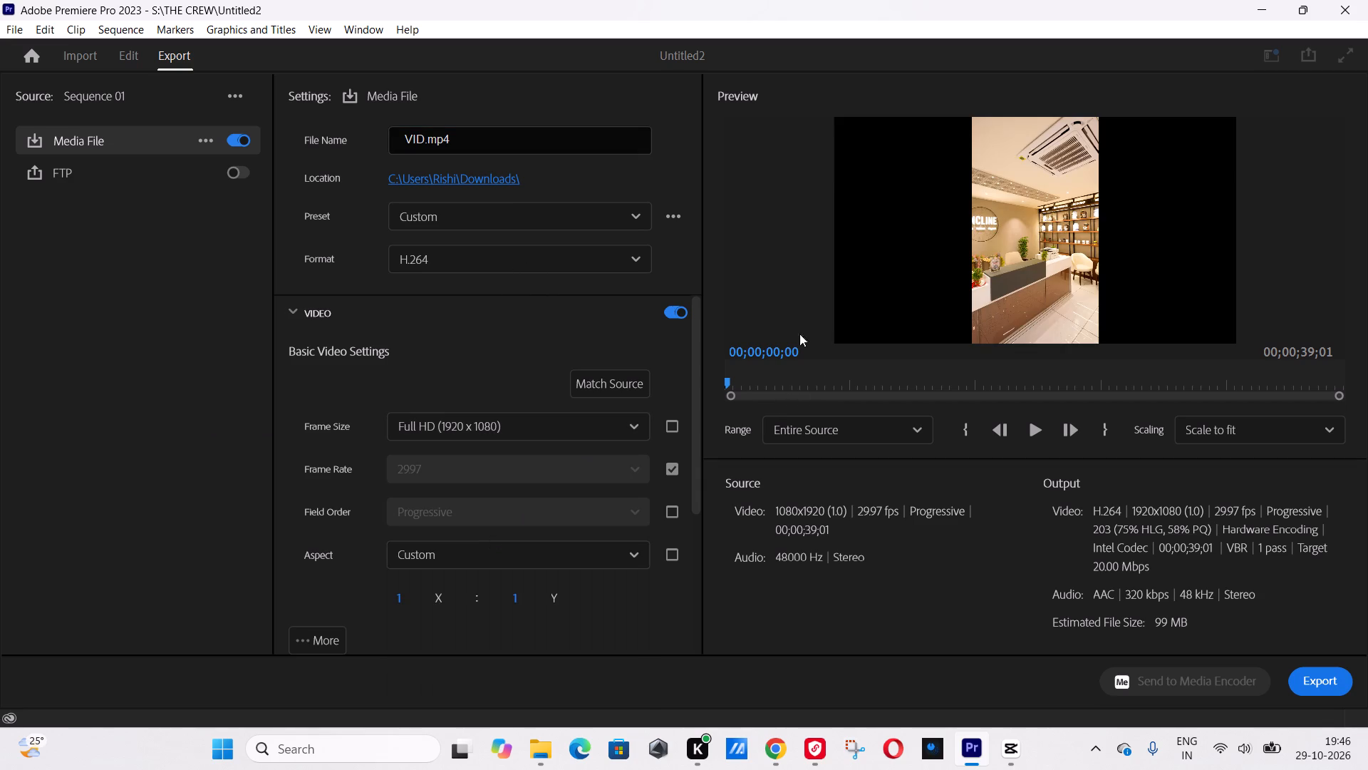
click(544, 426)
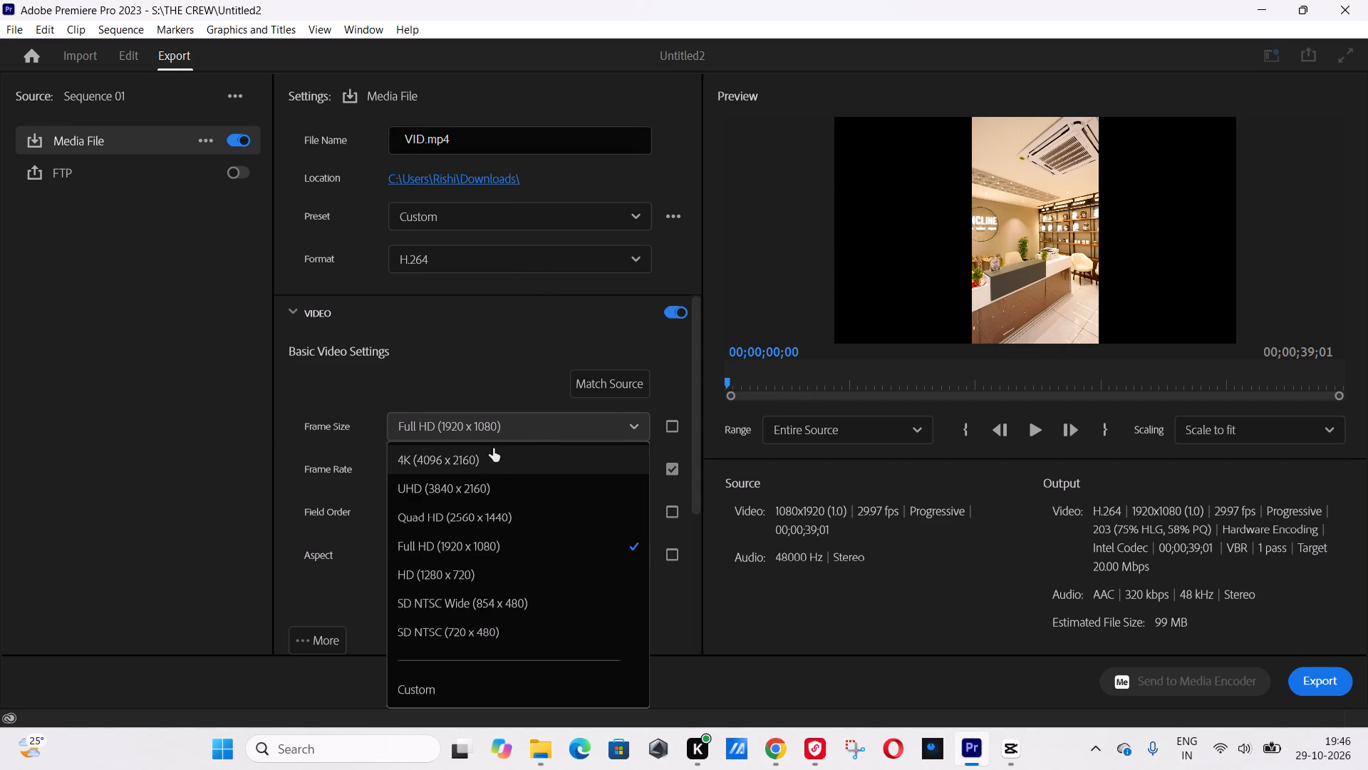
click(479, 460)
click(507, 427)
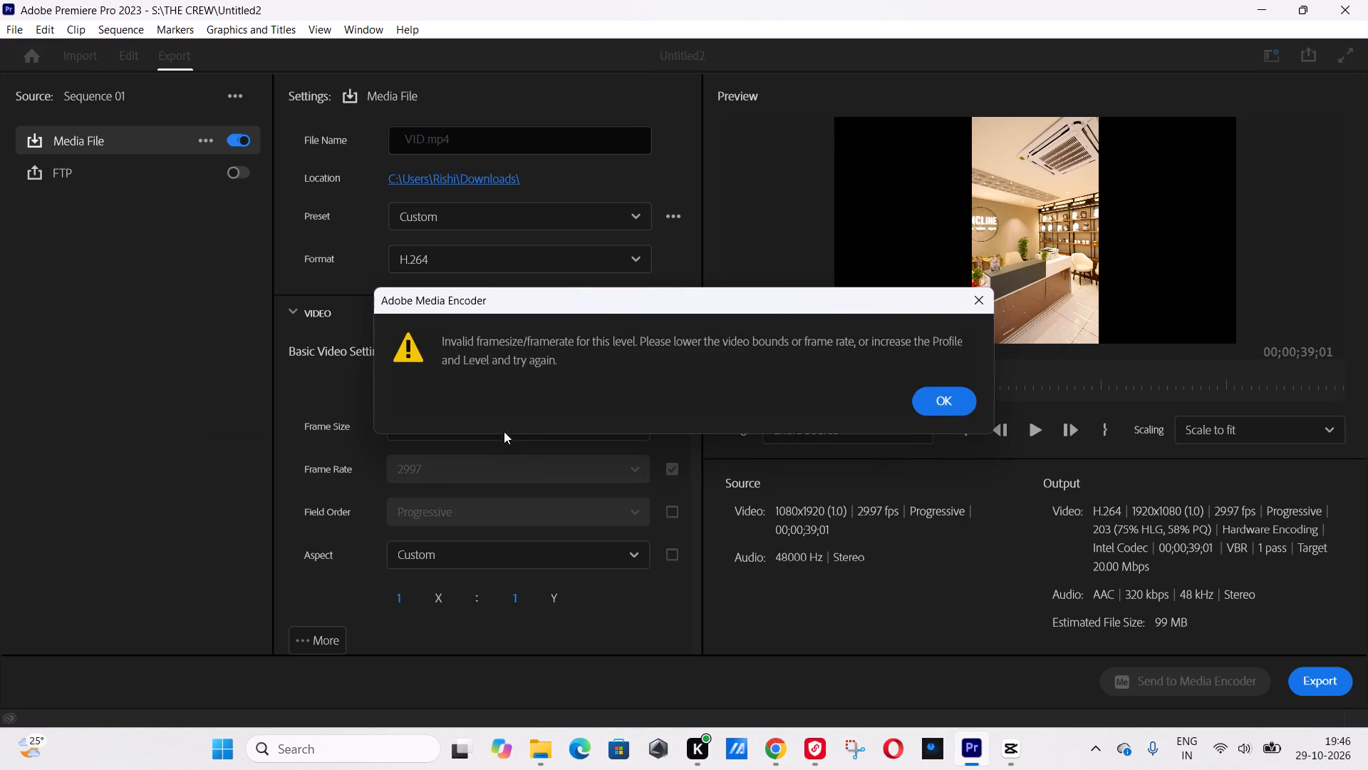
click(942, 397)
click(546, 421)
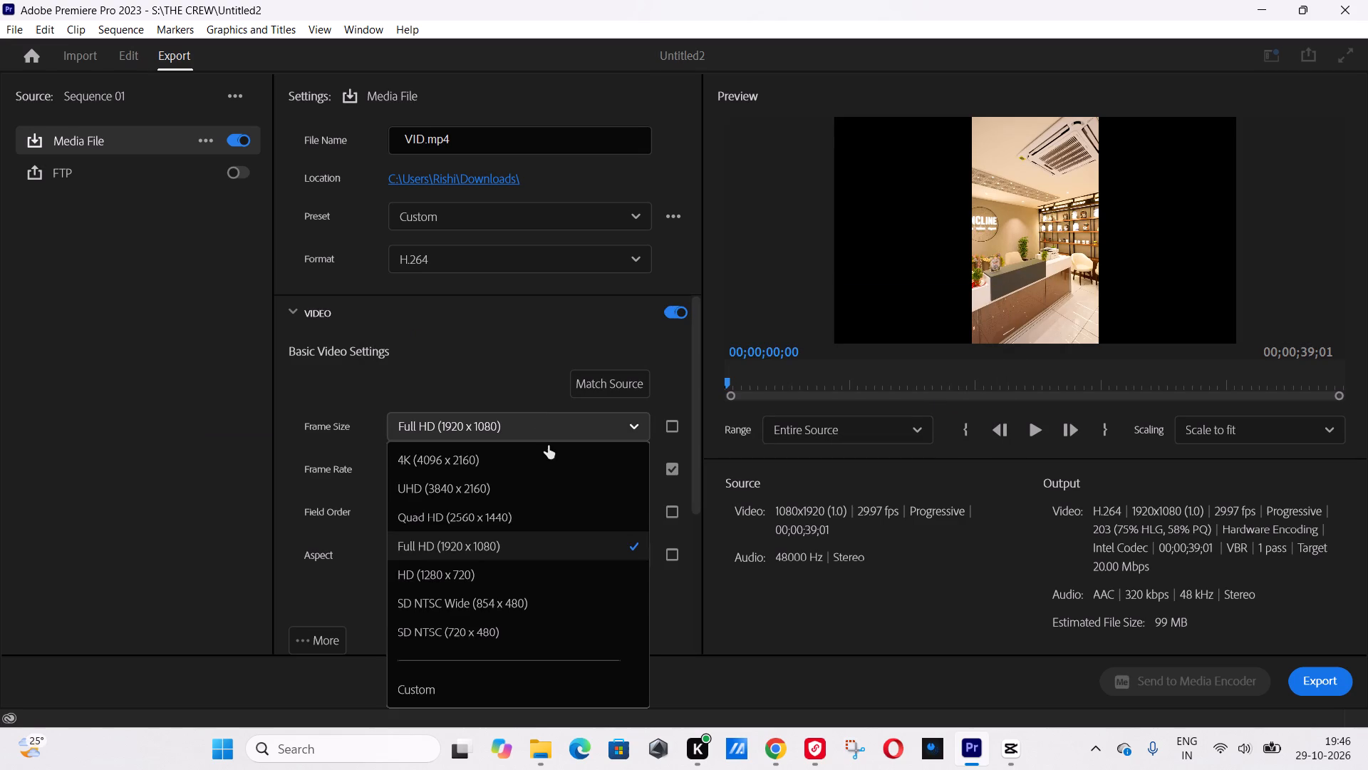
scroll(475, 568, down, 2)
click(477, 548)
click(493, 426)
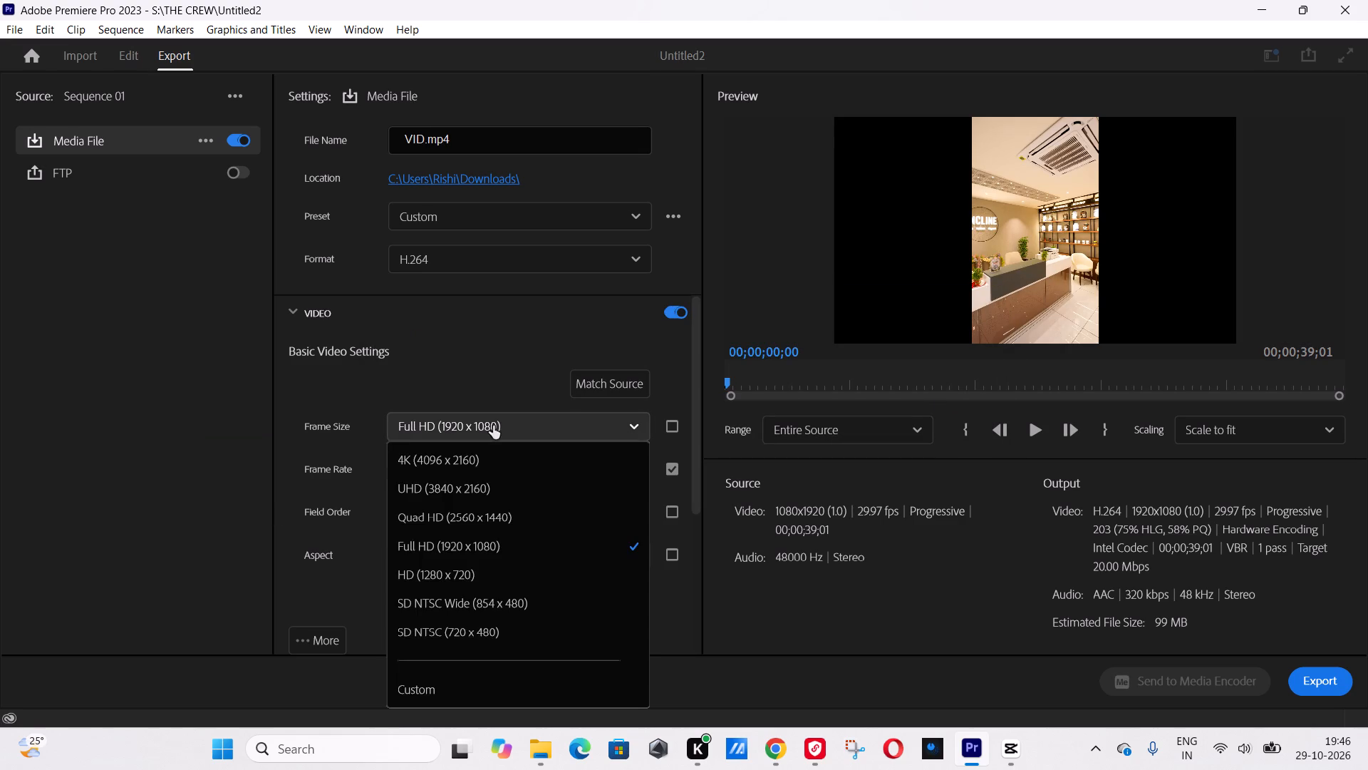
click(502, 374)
Examine the pixel aspect choices and the remaining video and other export setting sections.
click(479, 555)
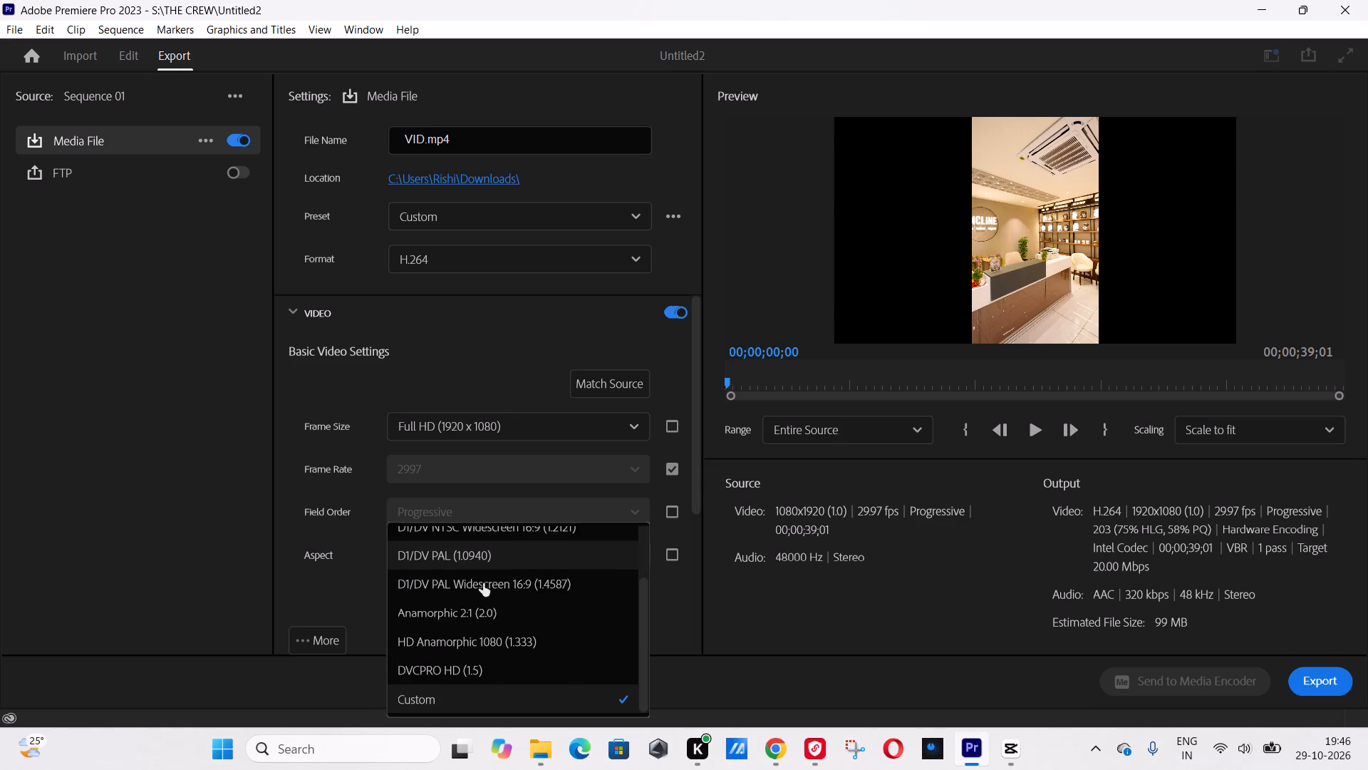
scroll(489, 625, down, 1)
scroll(519, 596, up, 4)
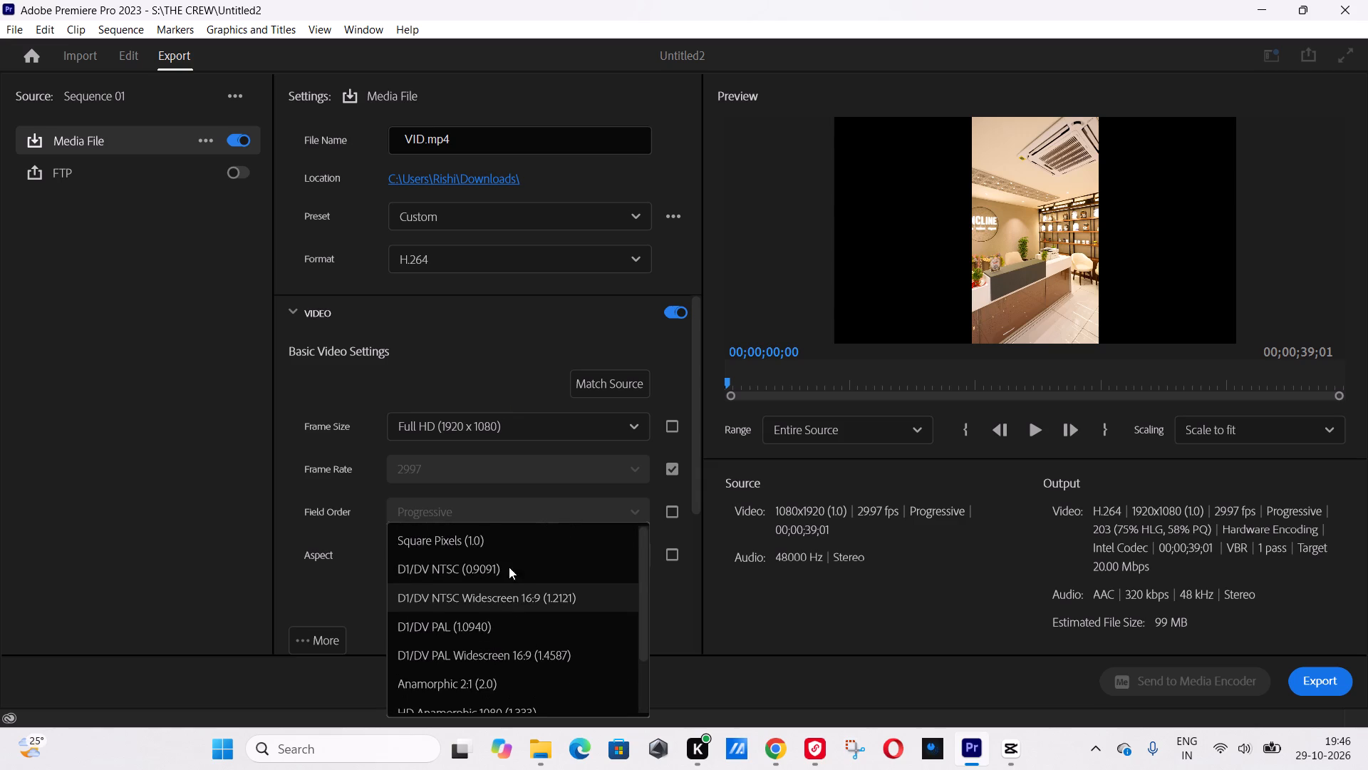
scroll(509, 563, down, 4)
click(398, 369)
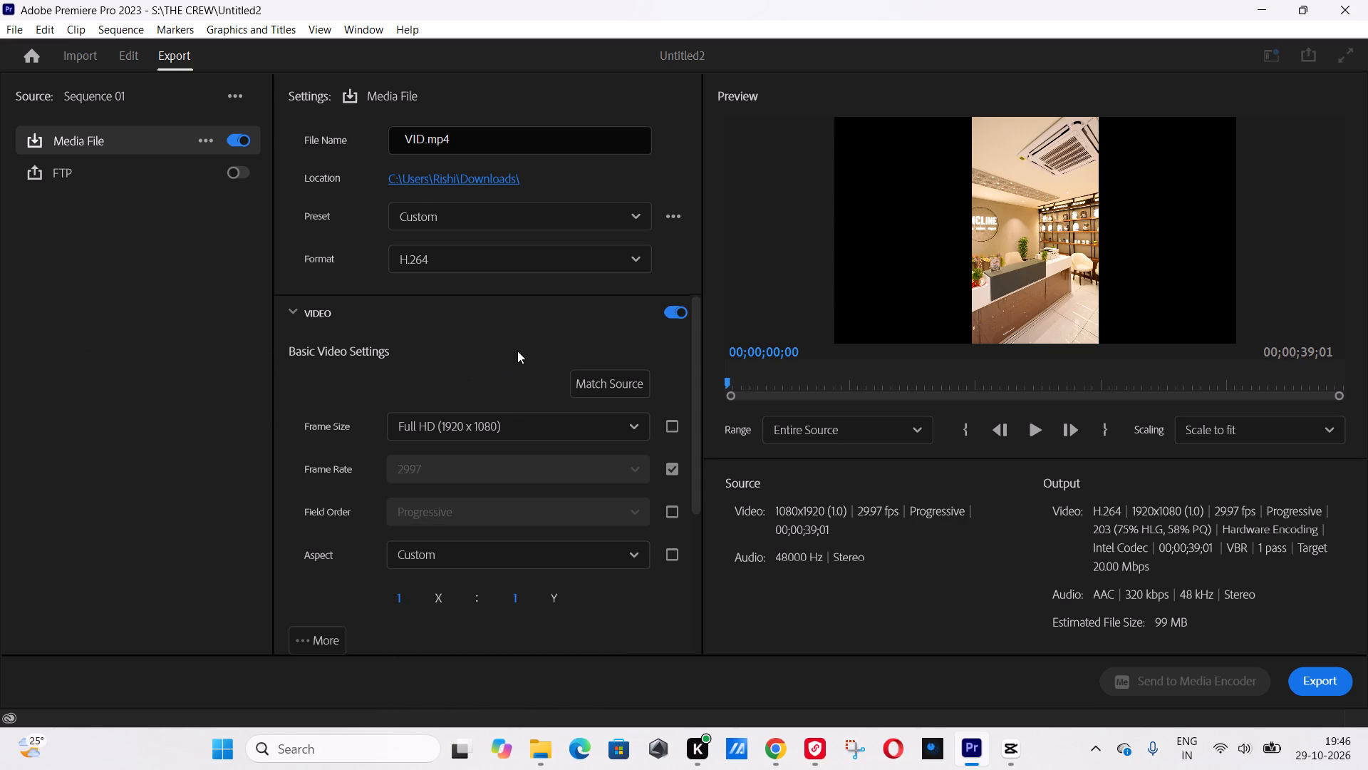
click(521, 344)
click(311, 321)
click(306, 317)
scroll(570, 493, down, 4)
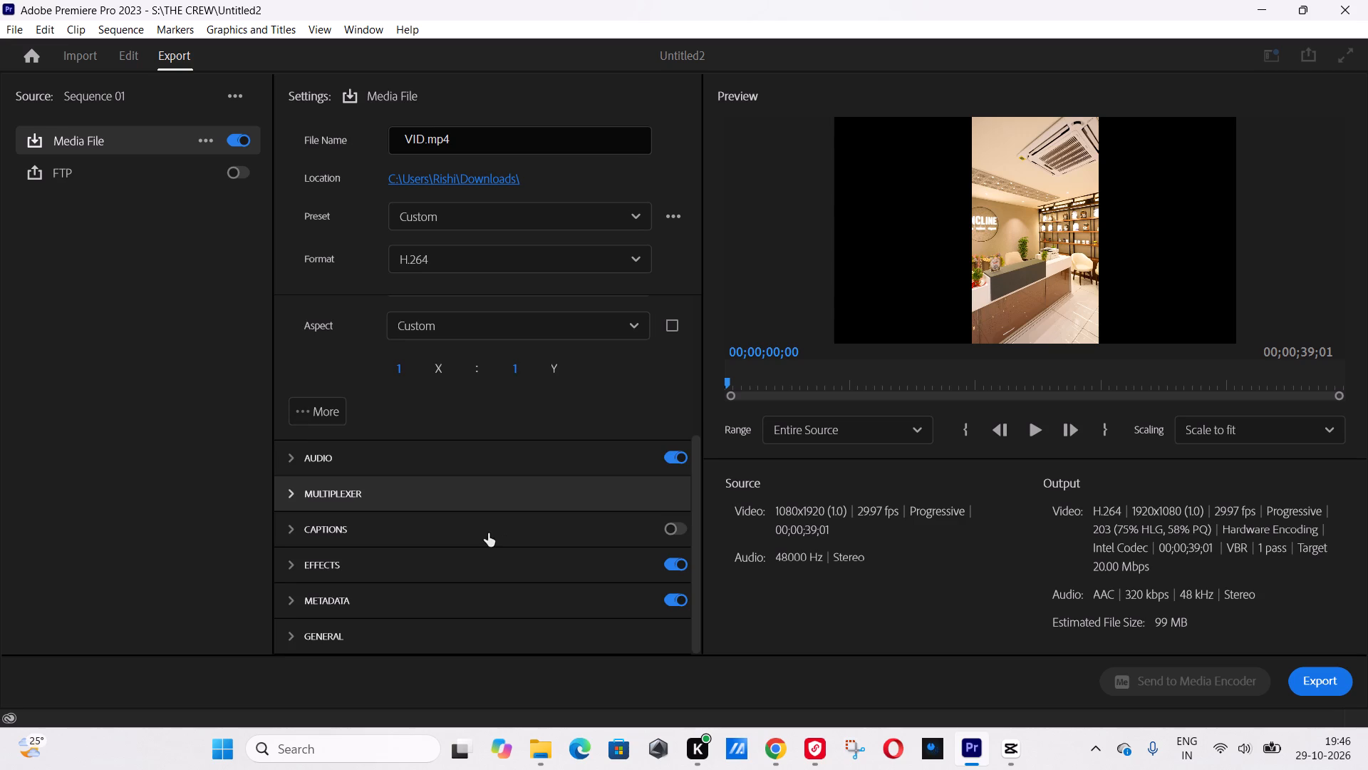
scroll(473, 522, up, 2)
click(472, 553)
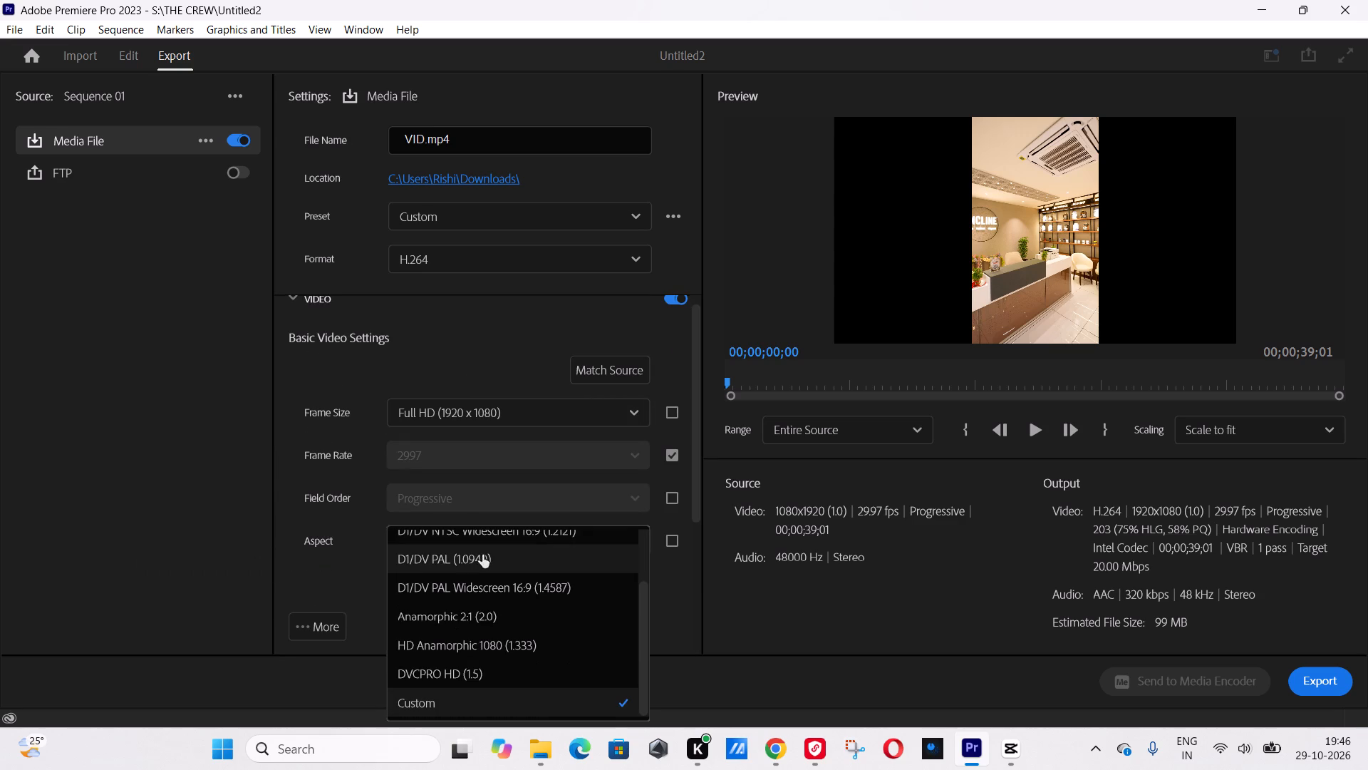
click(801, 605)
scroll(833, 513, up, 2)
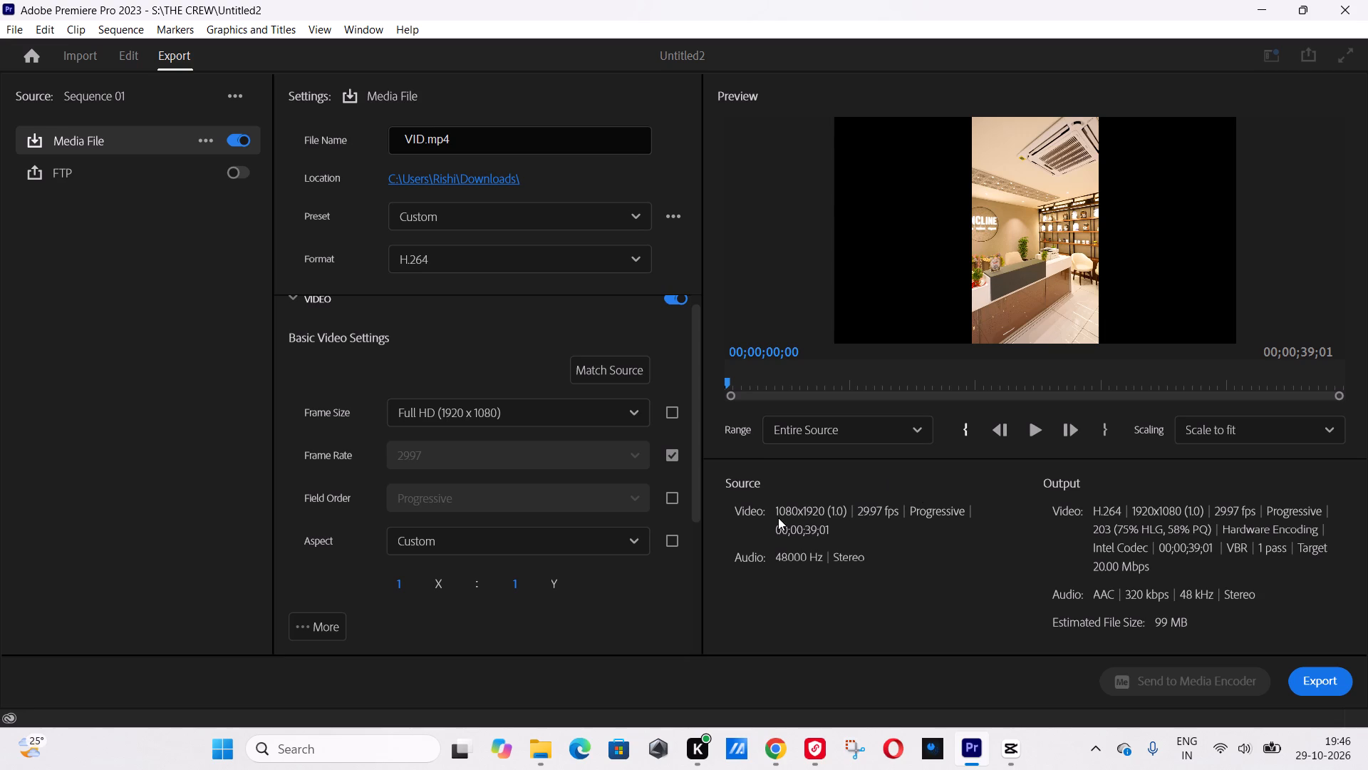
Export Sequence 01 as the H.264 file VID.mp4 to the Downloads folder.
click(1314, 677)
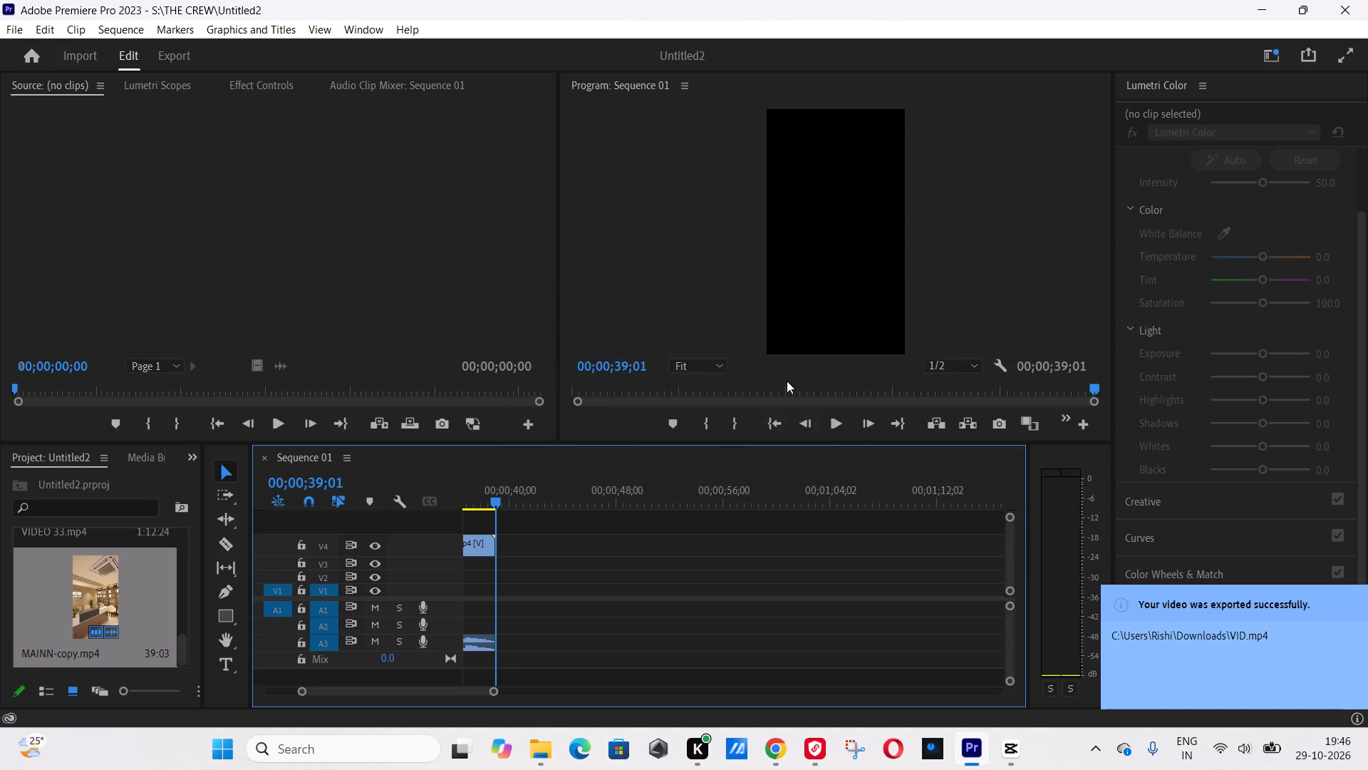
Switch to File Explorer and check the exported VID video files in the Downloads folder.
click(546, 747)
click(461, 635)
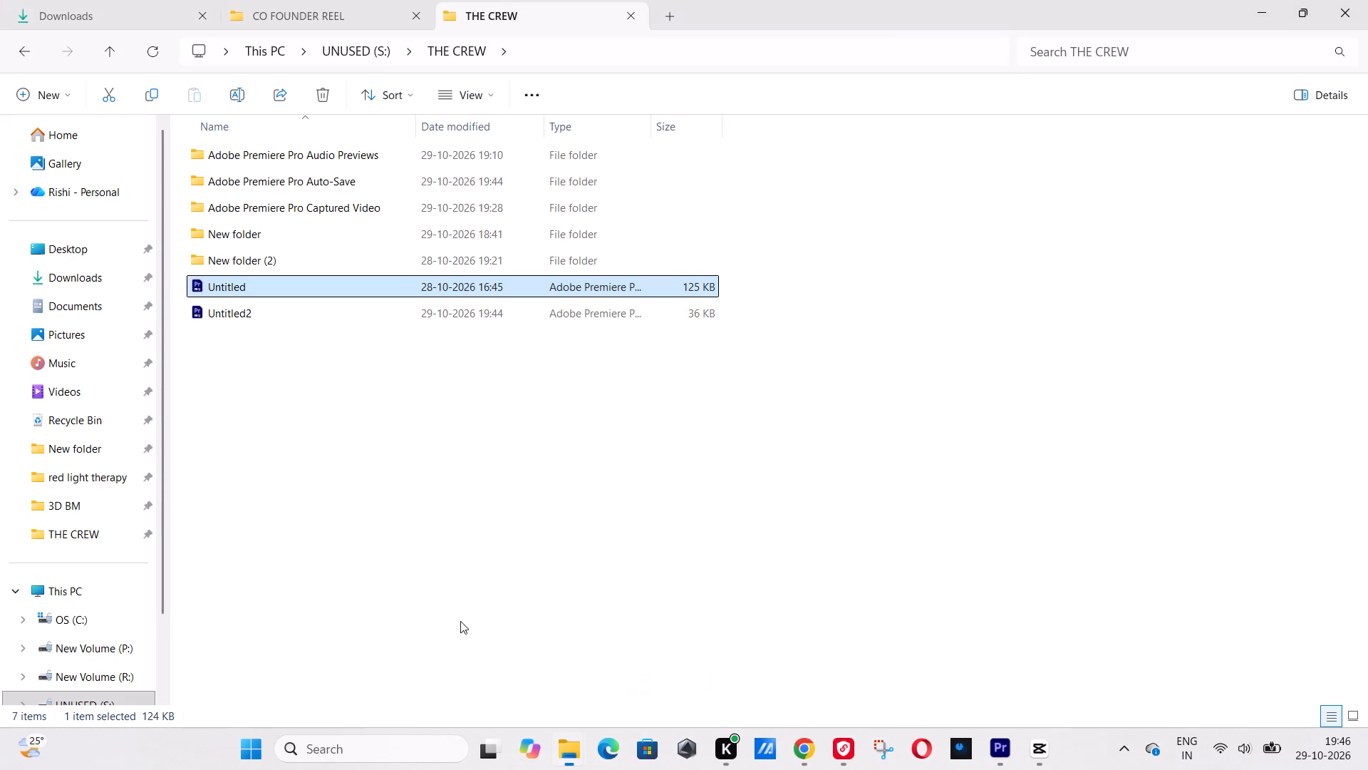
click(95, 284)
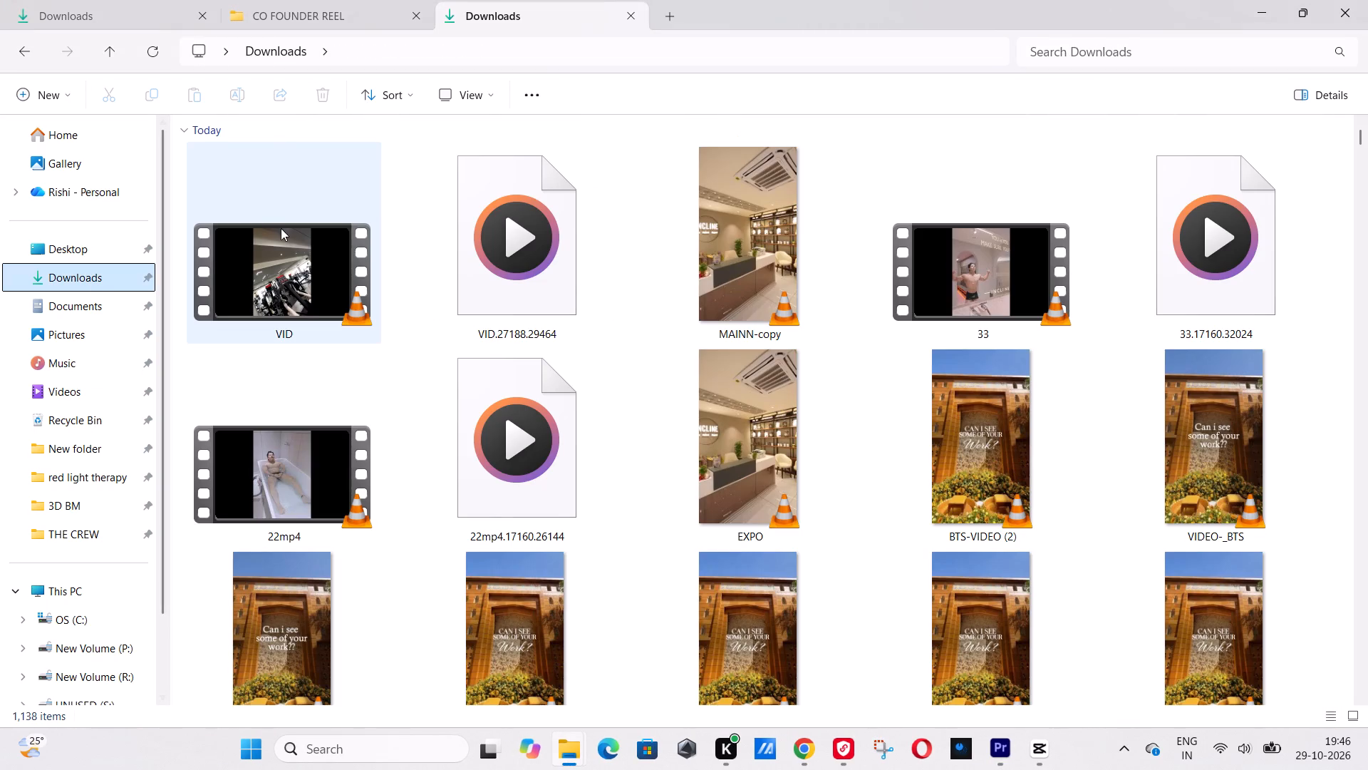
scroll(390, 242, up, 3)
double_click(519, 227)
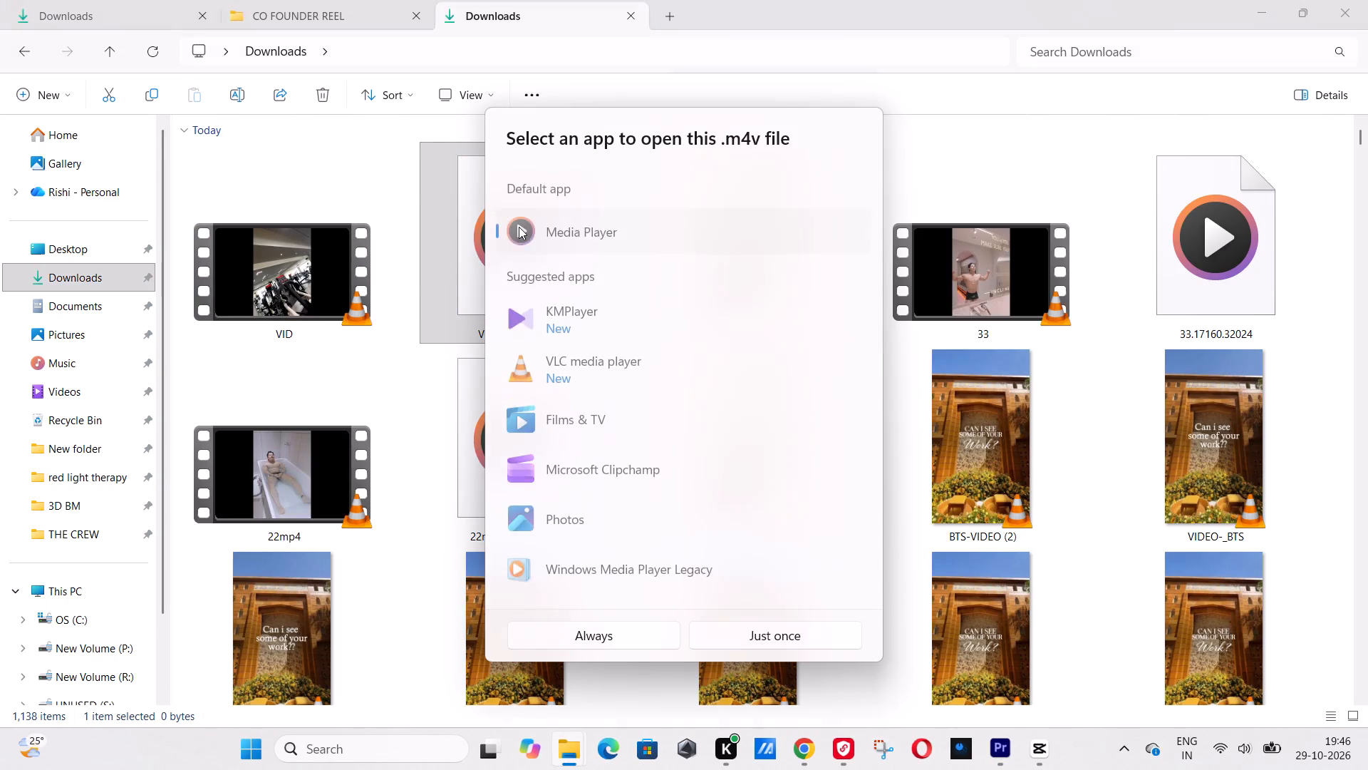
click(411, 245)
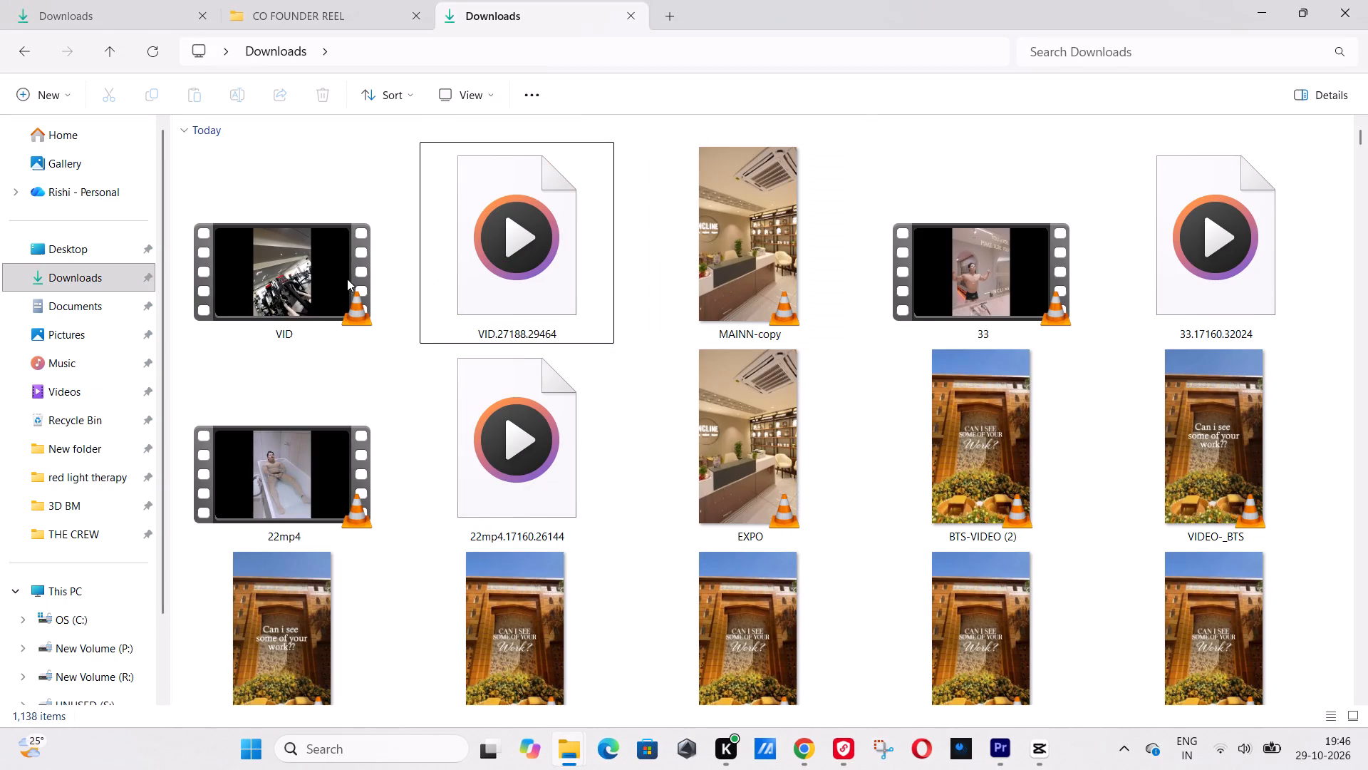
click(336, 272)
Return to Premiere Pro and apply the High Quality 2160p 4K preset to the Sequence 01 export settings.
key(alt+grave)
key(alt+Tab)
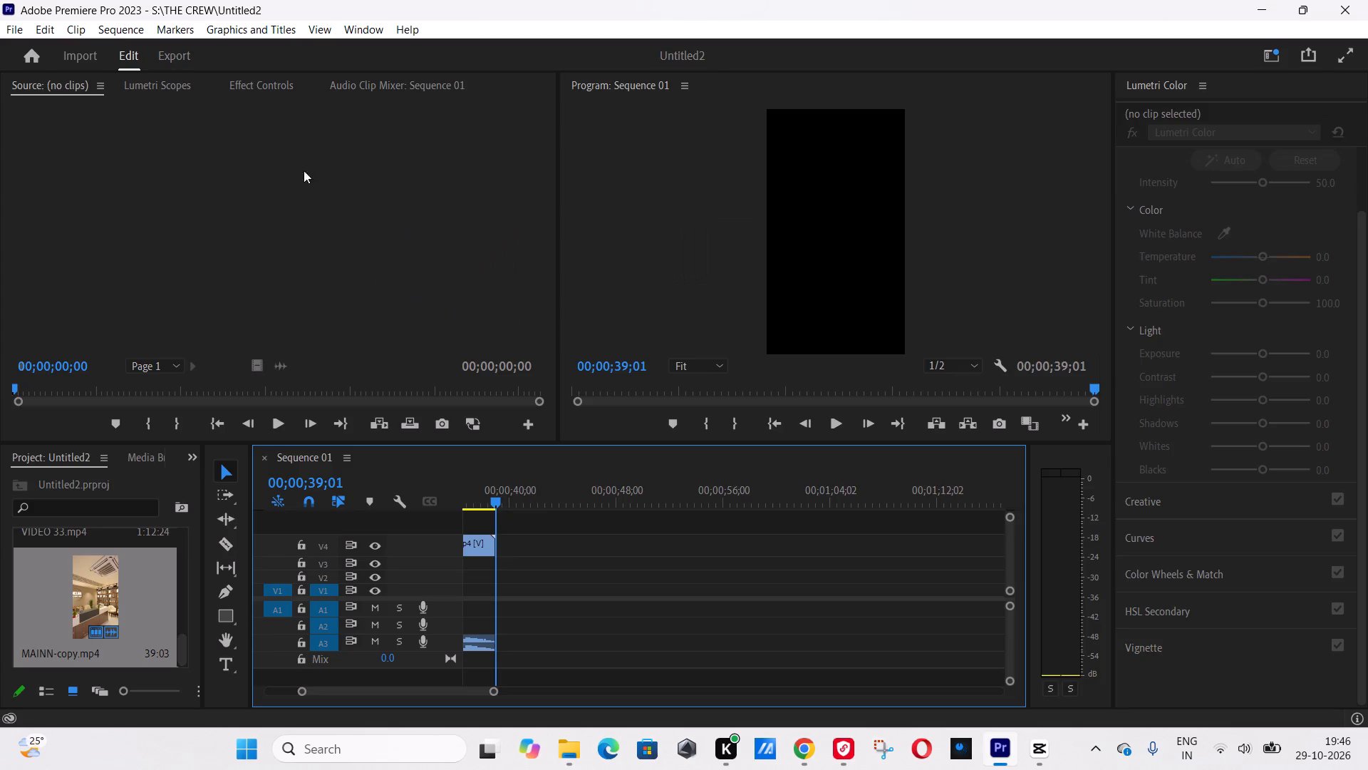
click(184, 57)
click(184, 57)
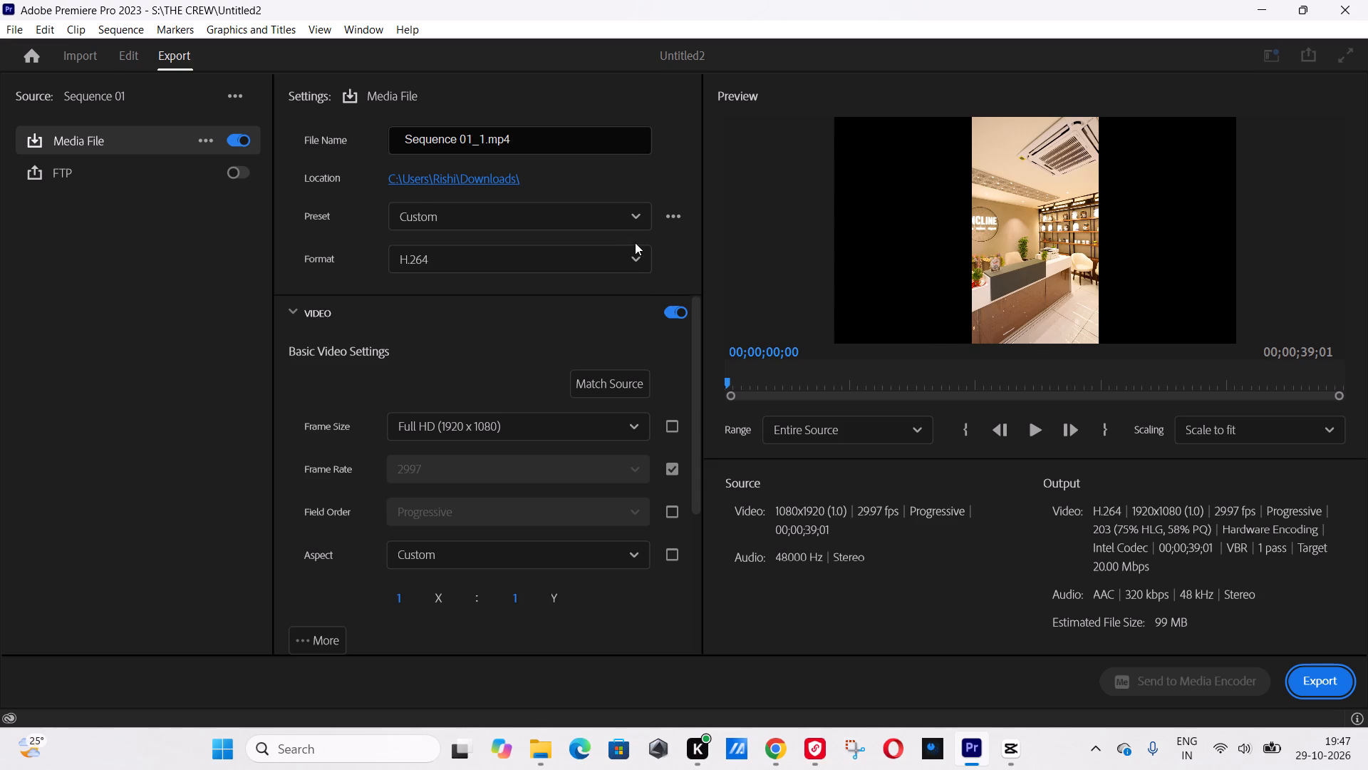
click(616, 228)
click(492, 395)
Set the frame size for another export of Sequence 01 to Full HD (1920 x 1080).
click(558, 432)
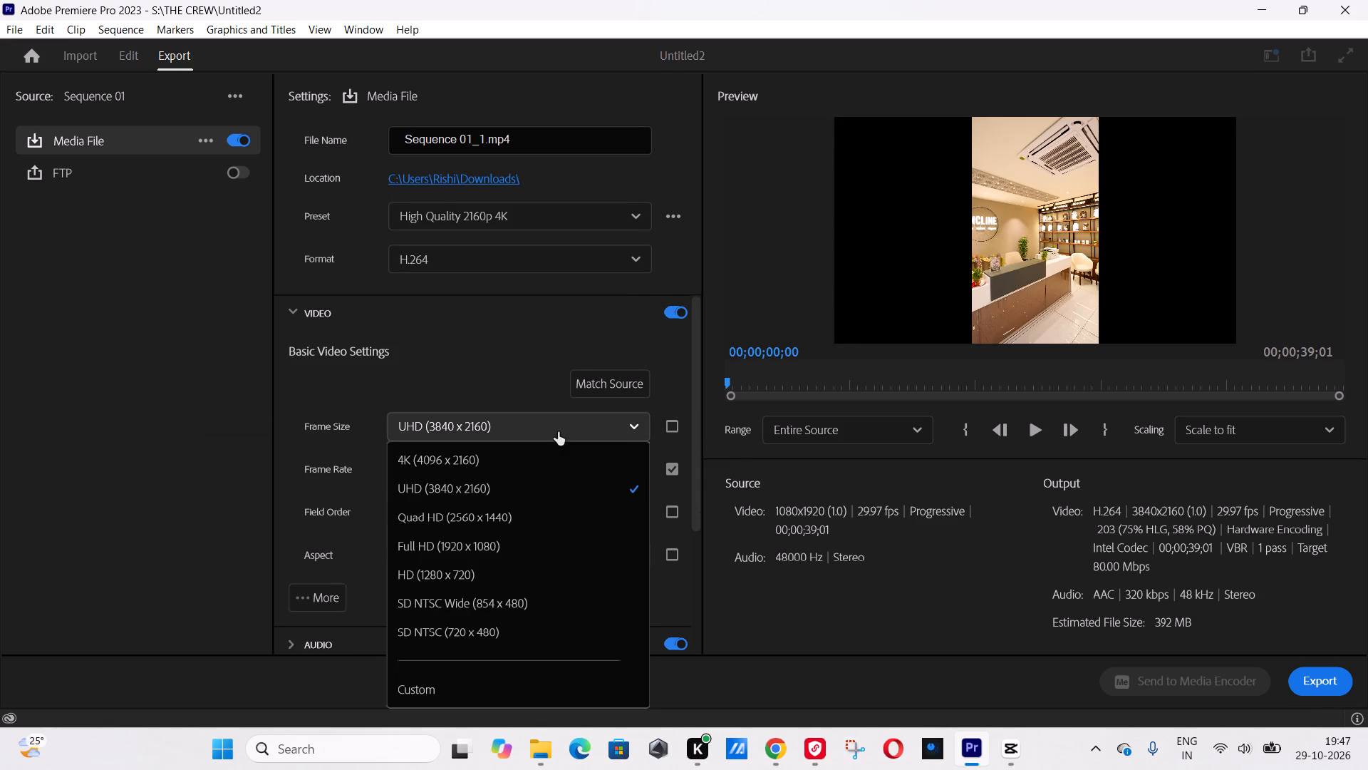
click(512, 552)
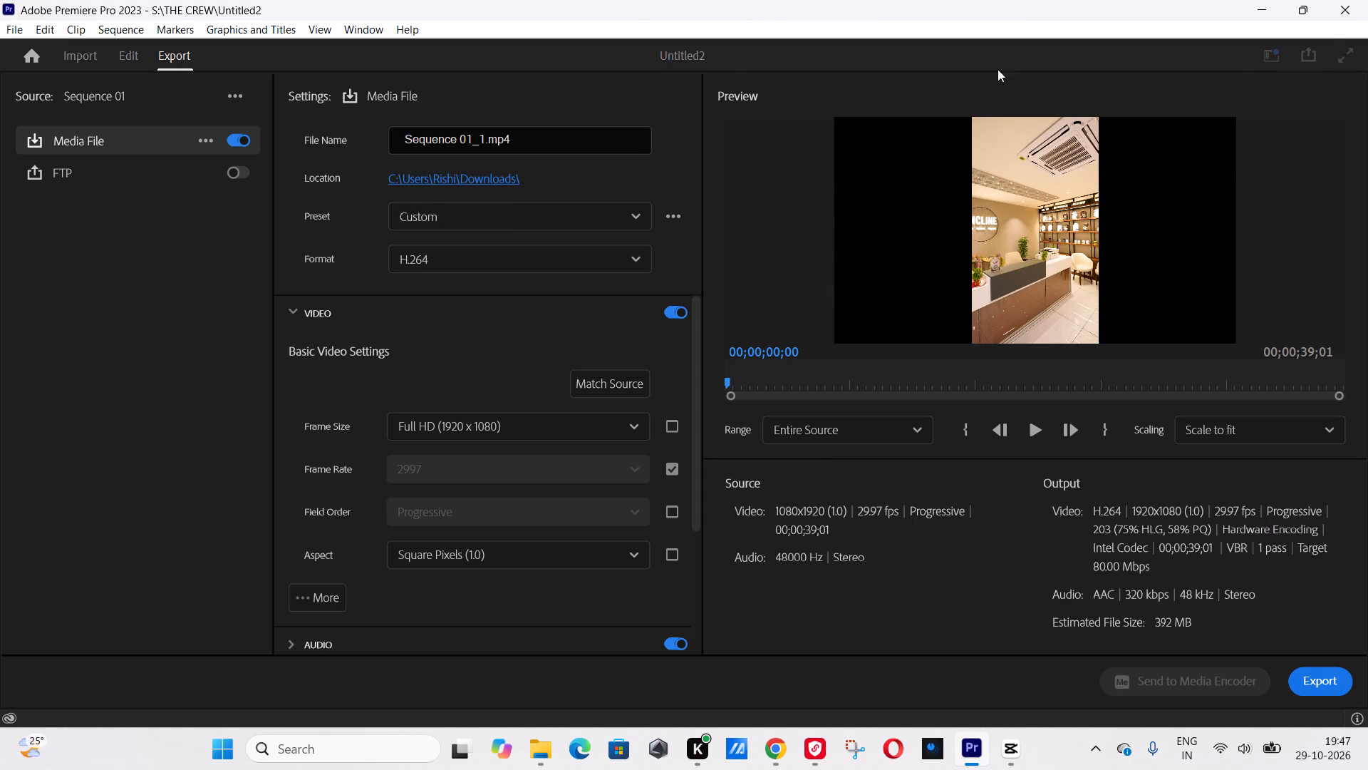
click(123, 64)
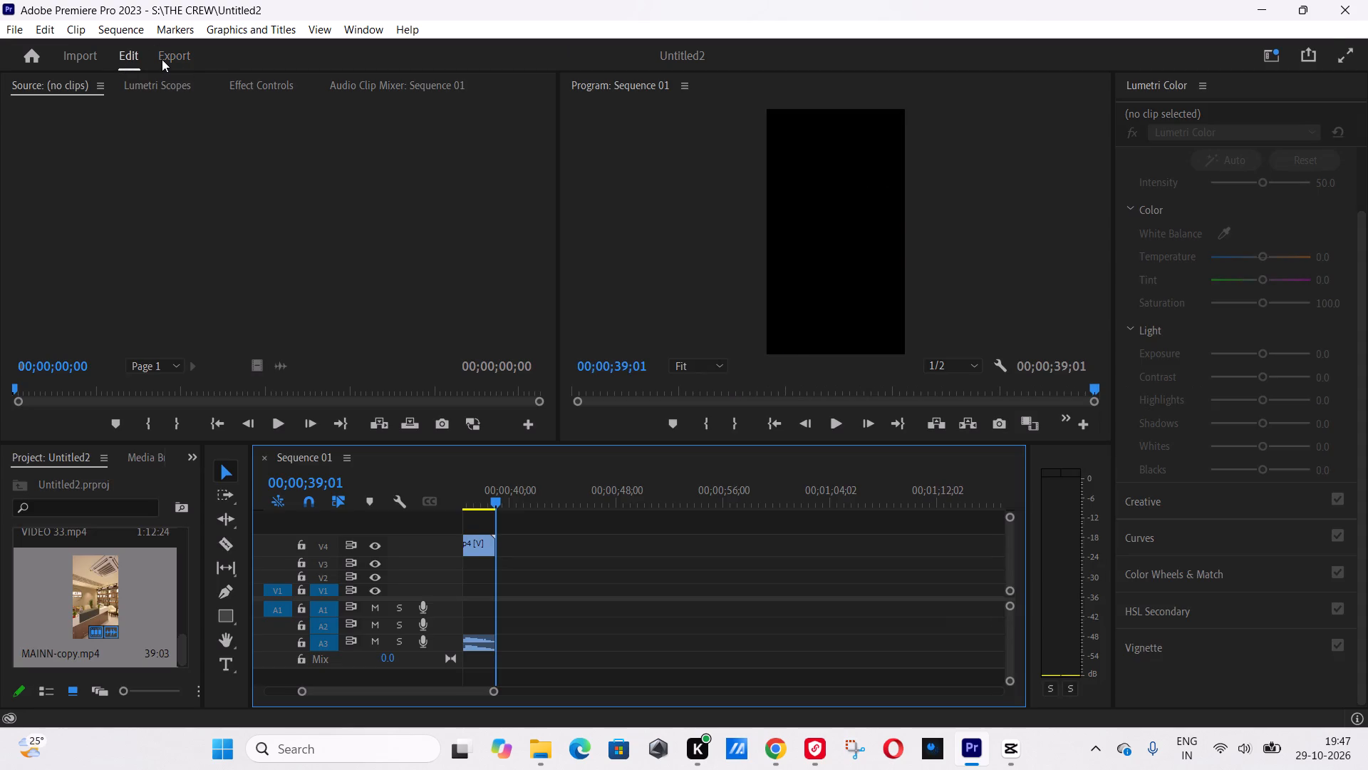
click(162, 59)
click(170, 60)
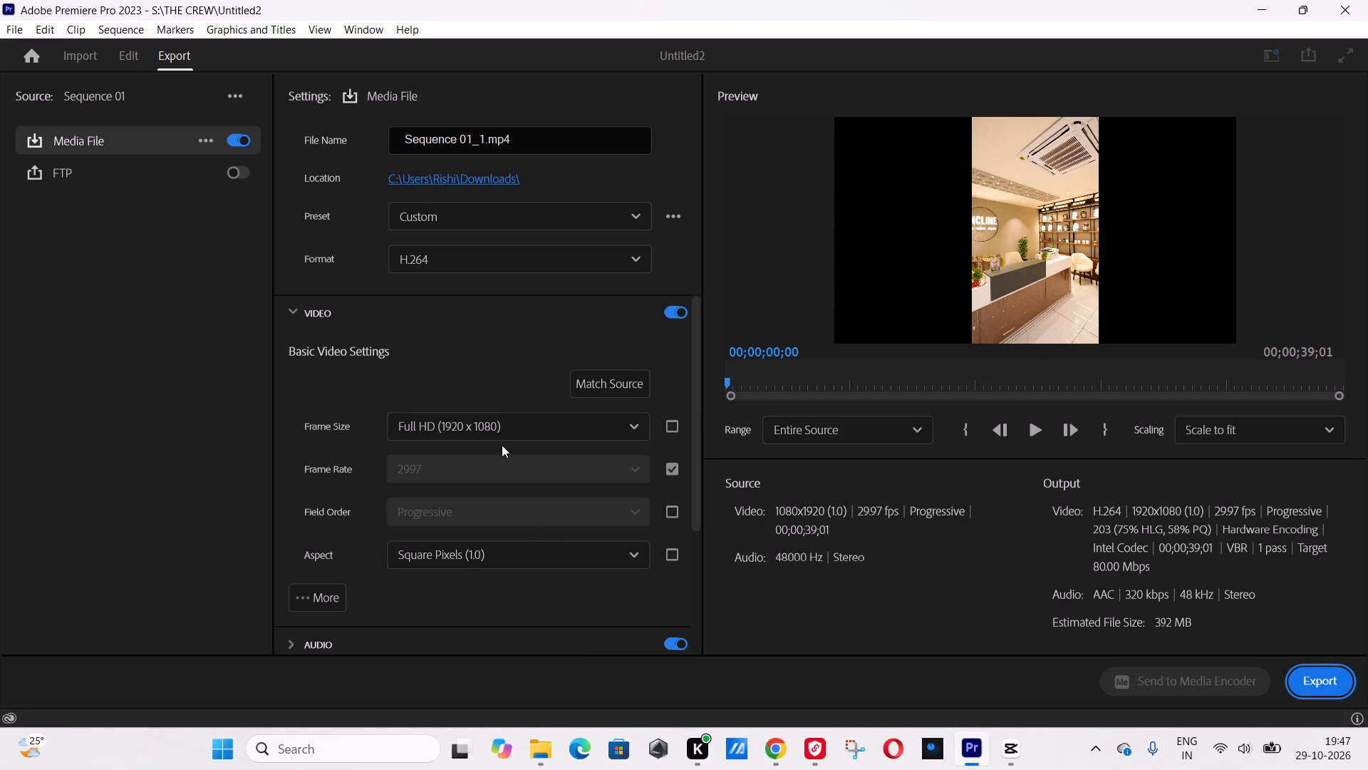
Examine the video export settings, including frame size, render, bitrate and advanced options, and the available presets and formats.
click(327, 319)
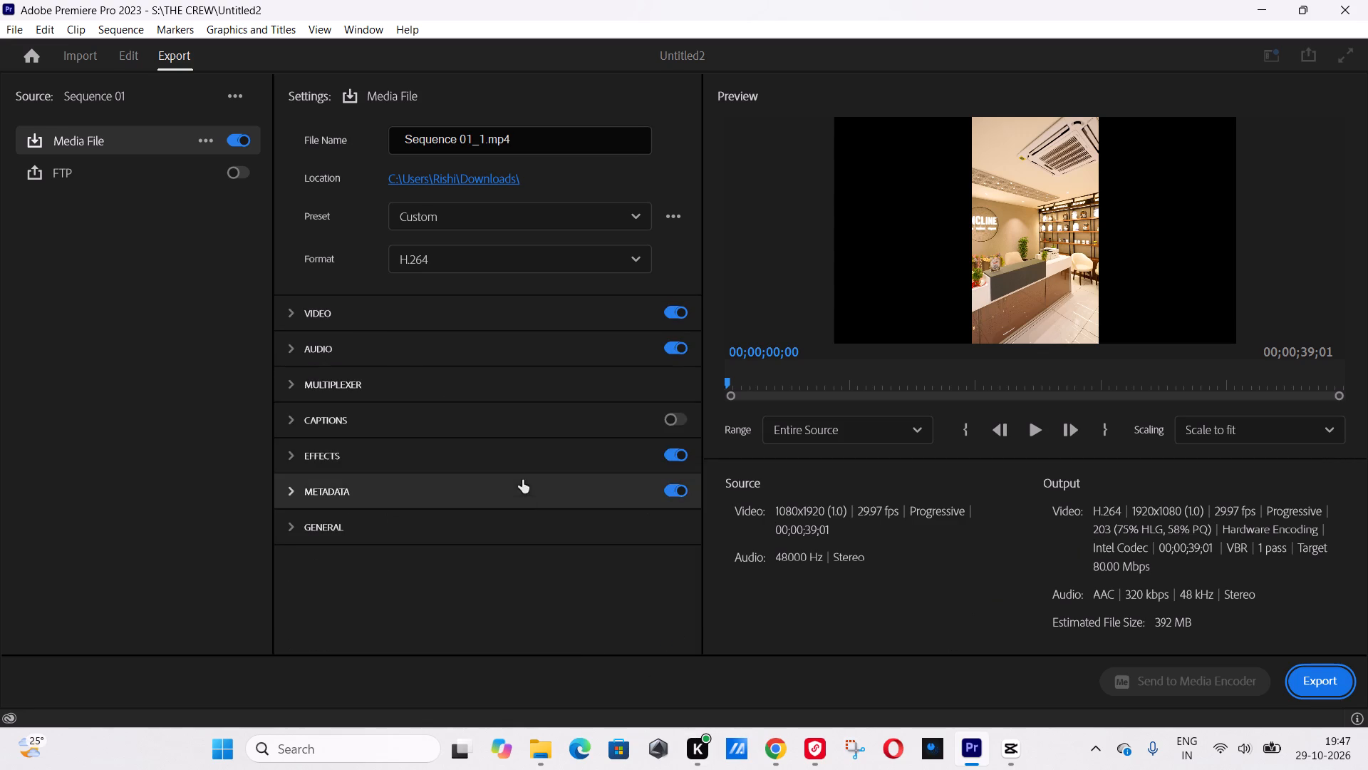
click(354, 322)
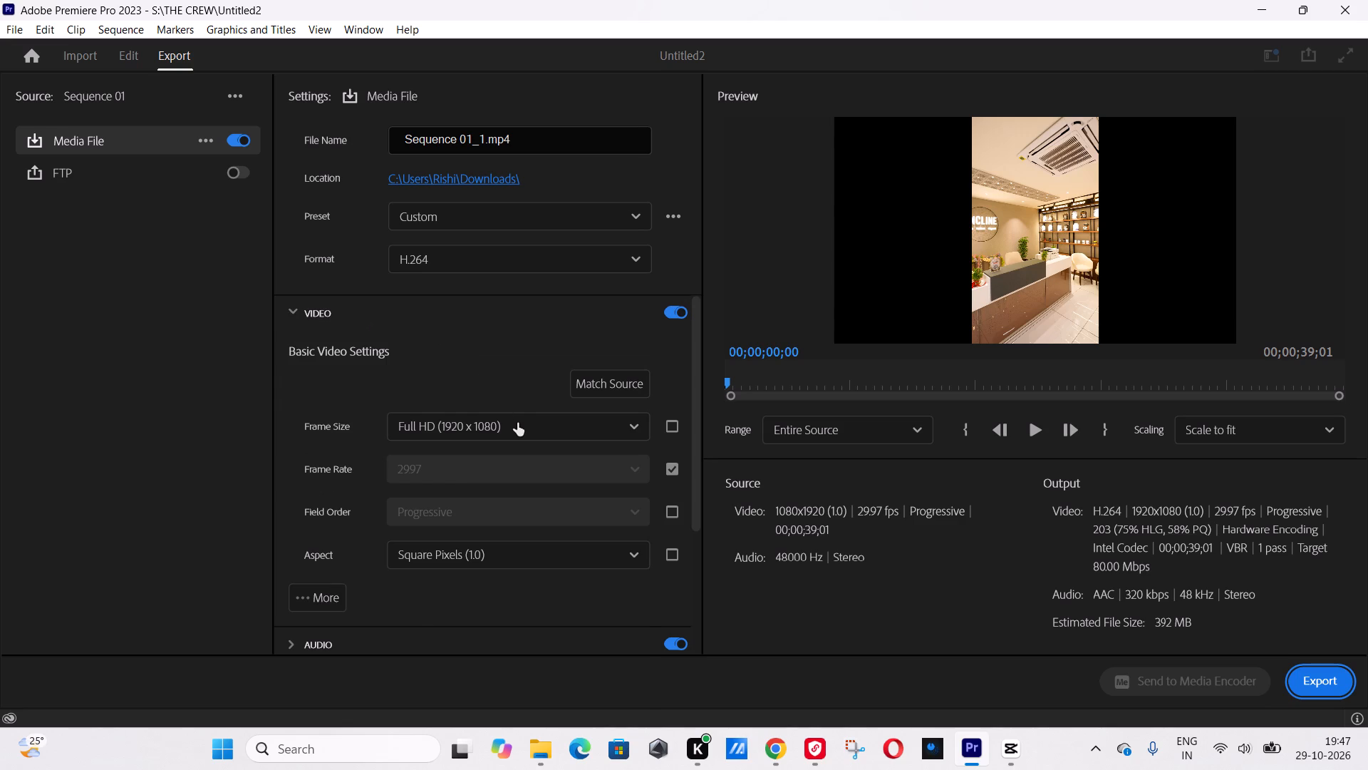
click(517, 423)
click(517, 423)
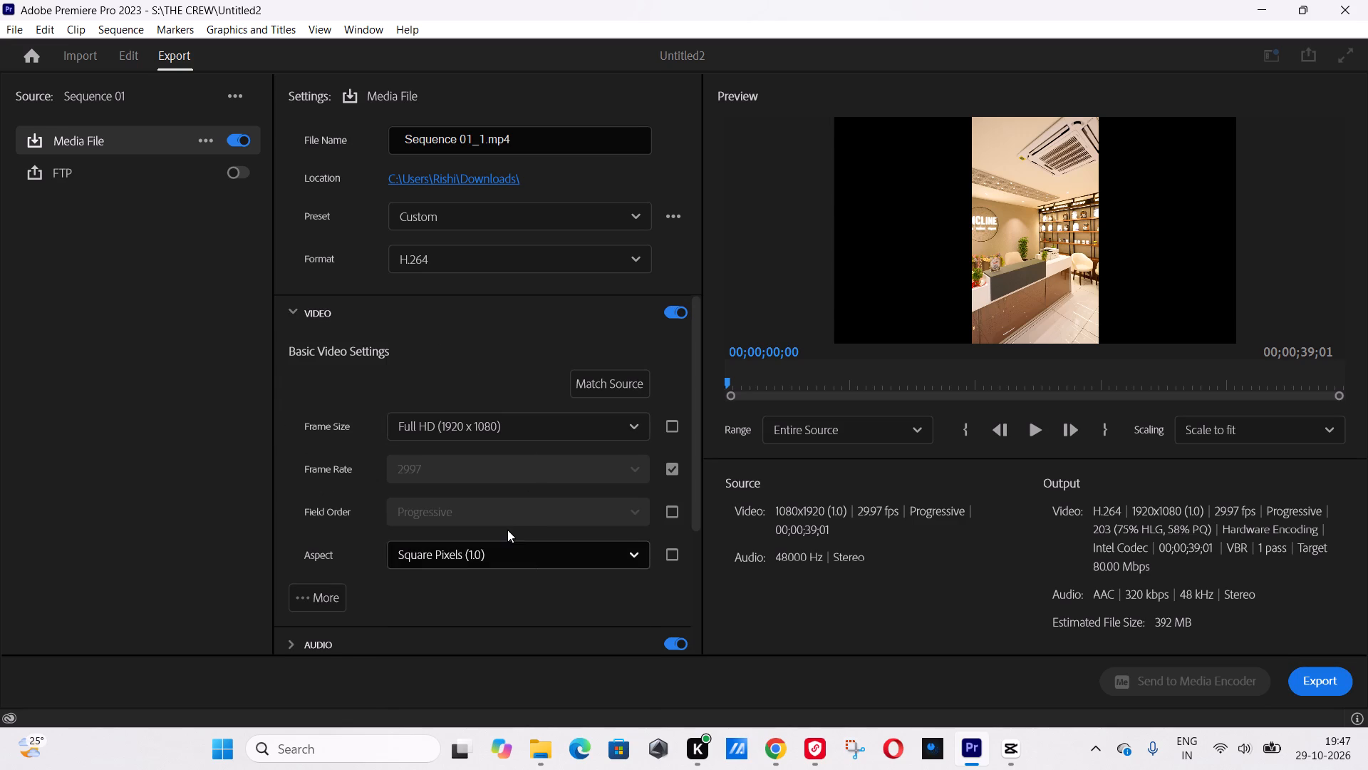
scroll(507, 530, up, 3)
click(321, 600)
scroll(406, 535, down, 2)
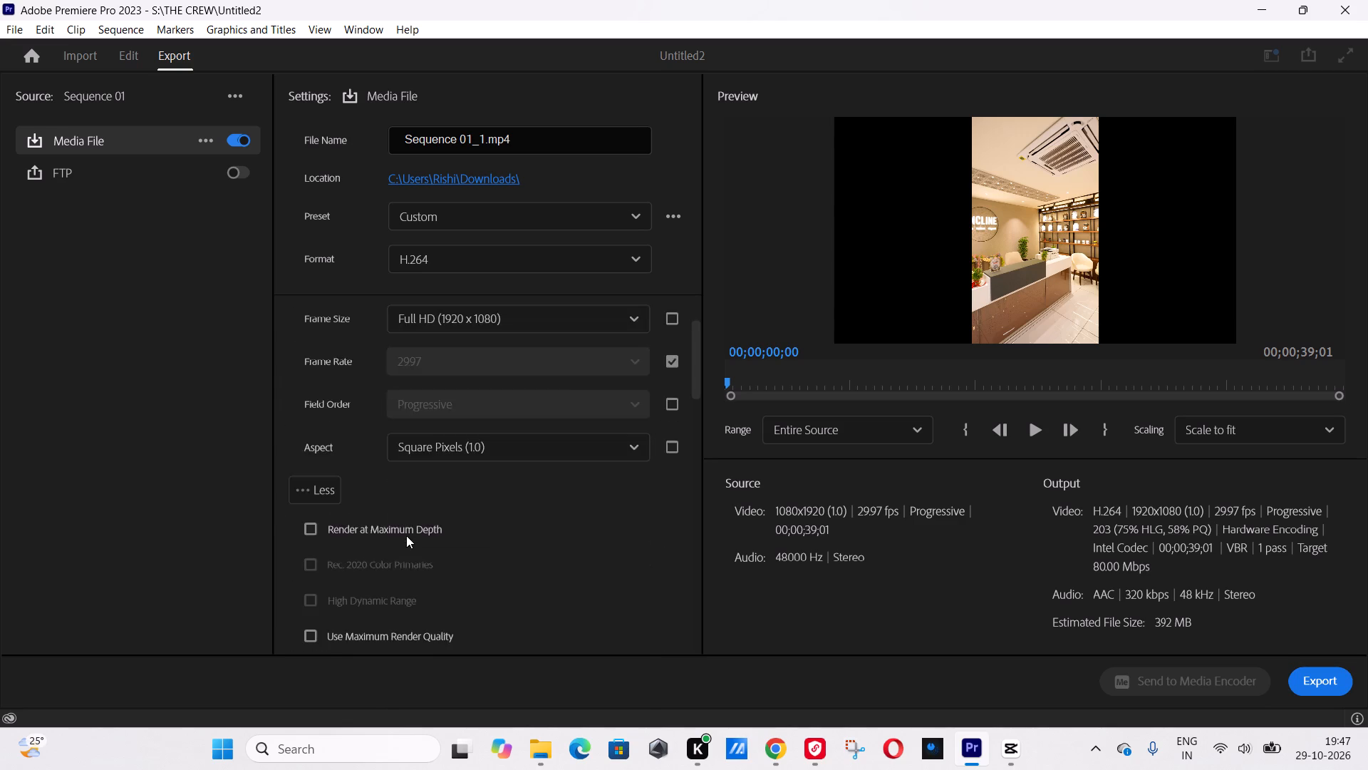
scroll(406, 535, down, 7)
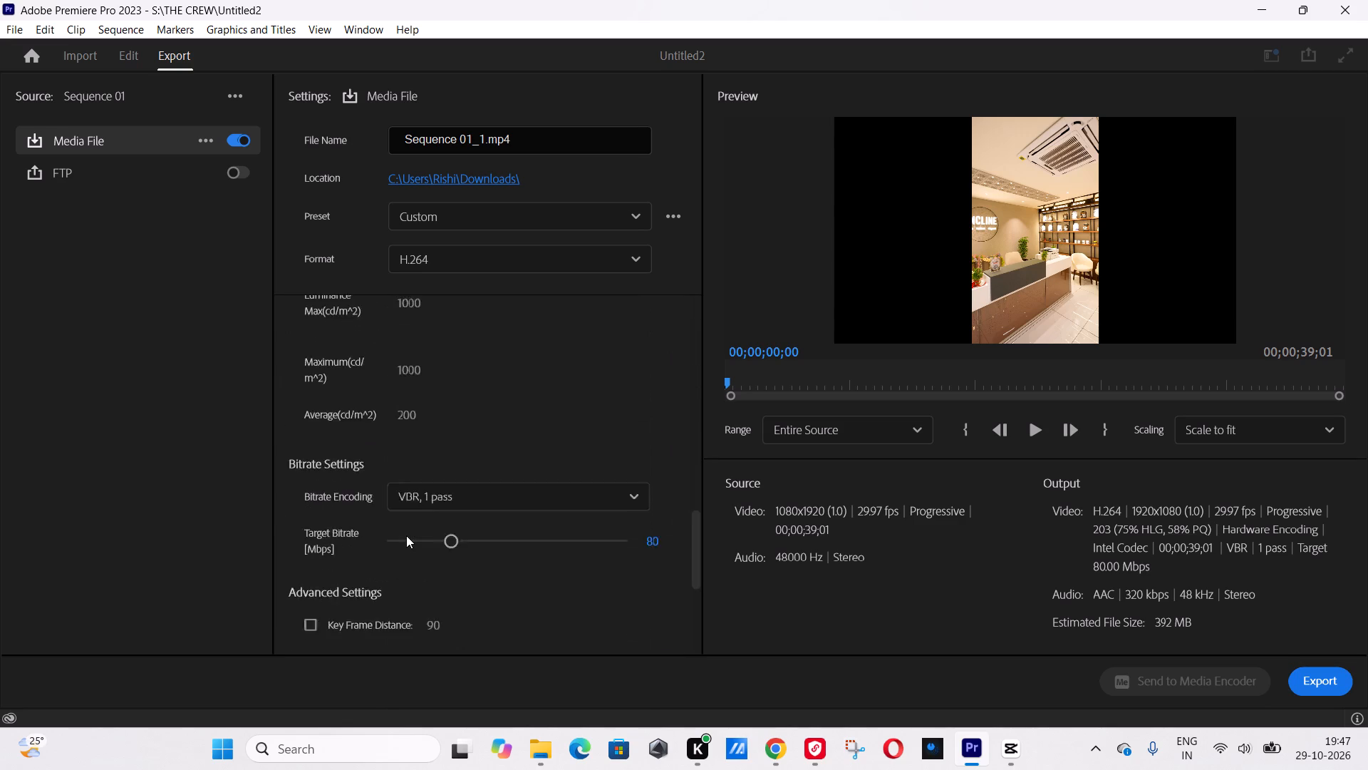
scroll(406, 535, down, 7)
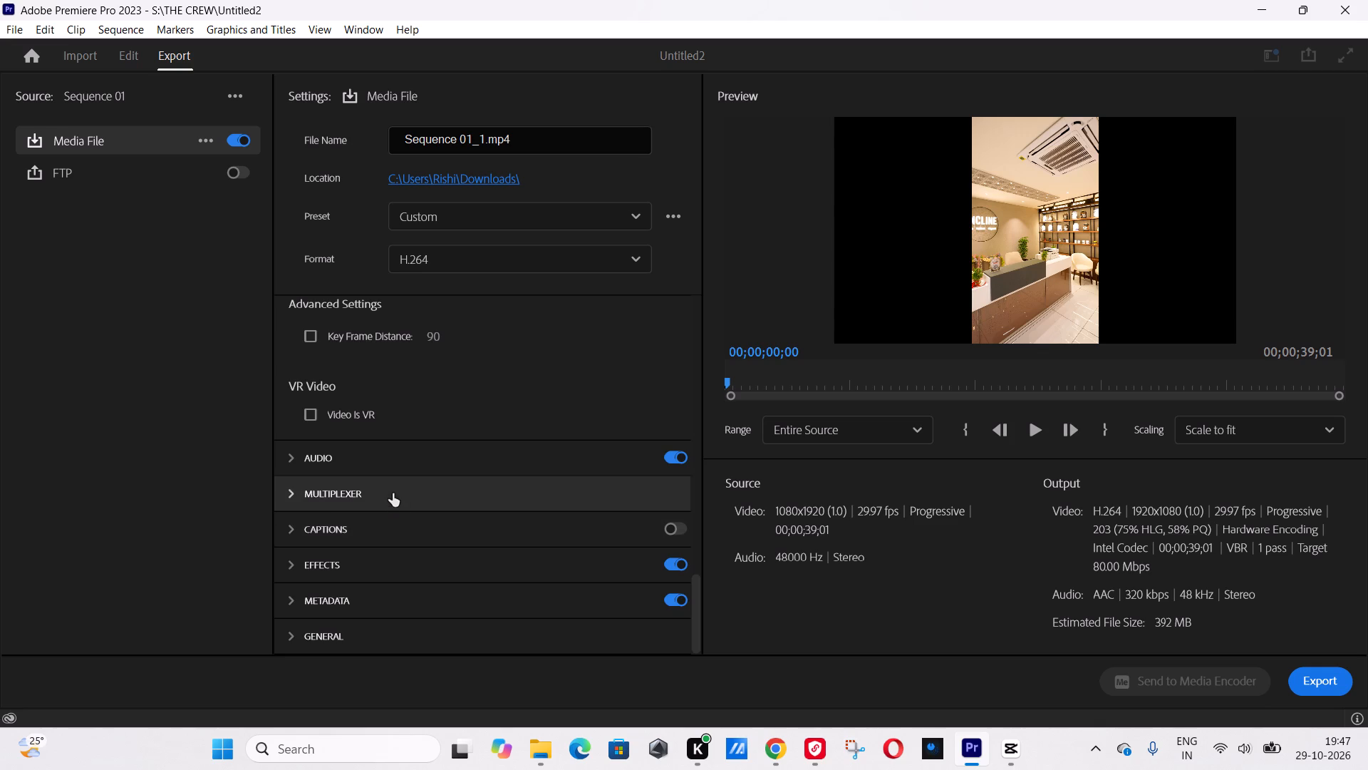
scroll(393, 493, up, 17)
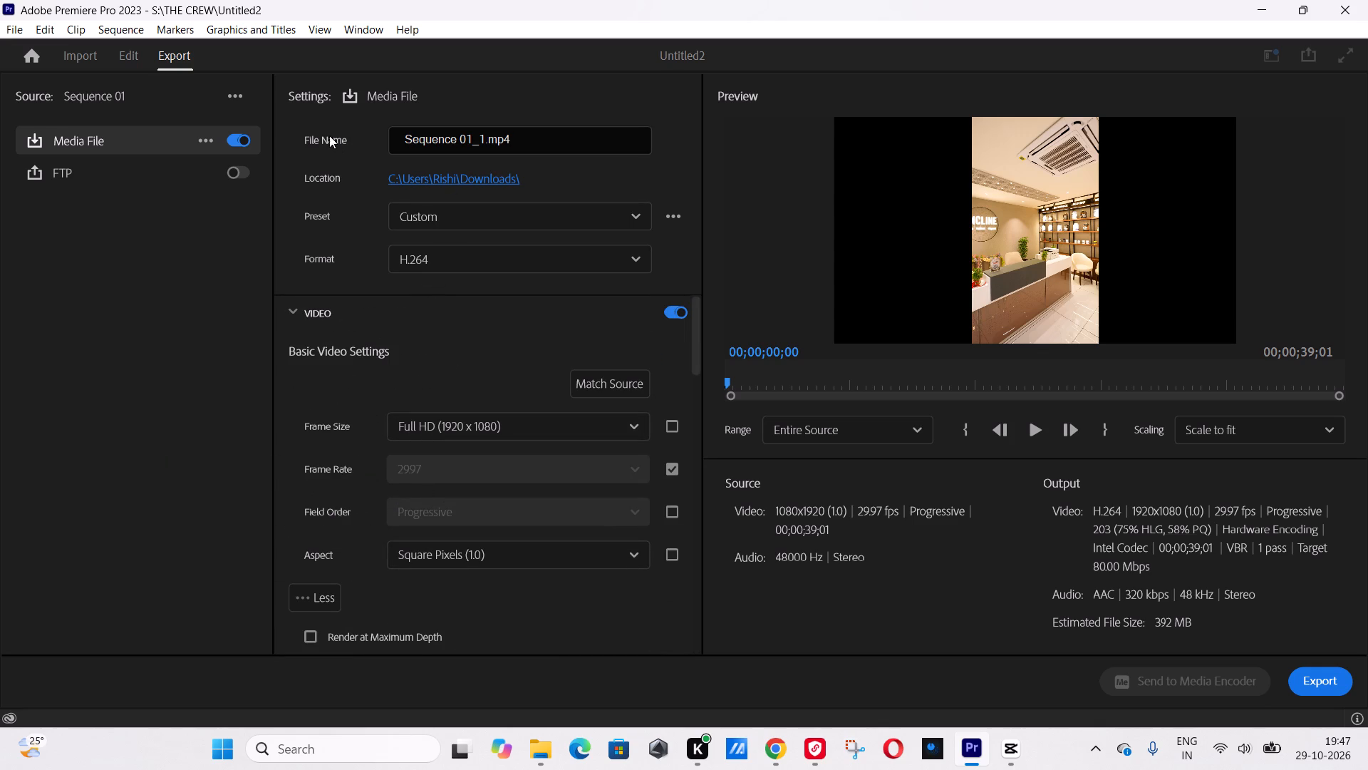
click(323, 308)
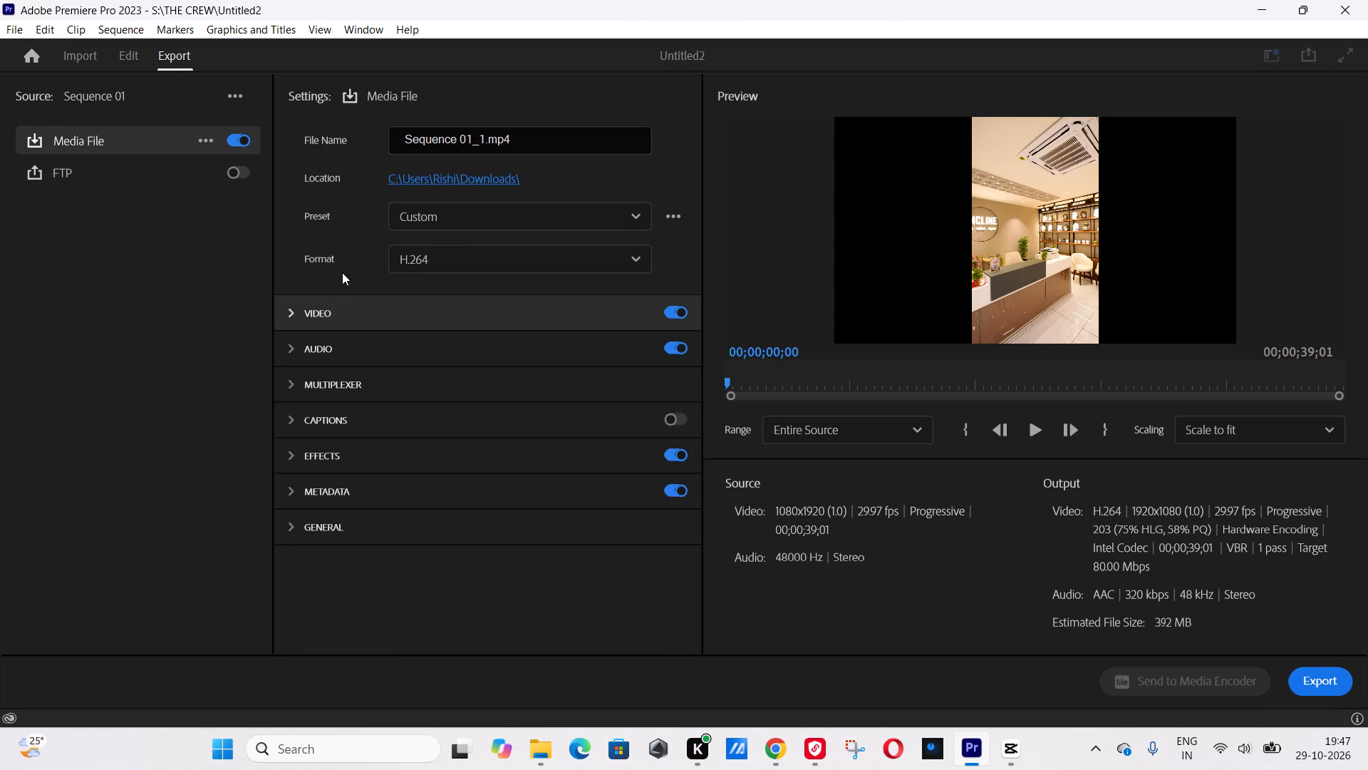
click(509, 215)
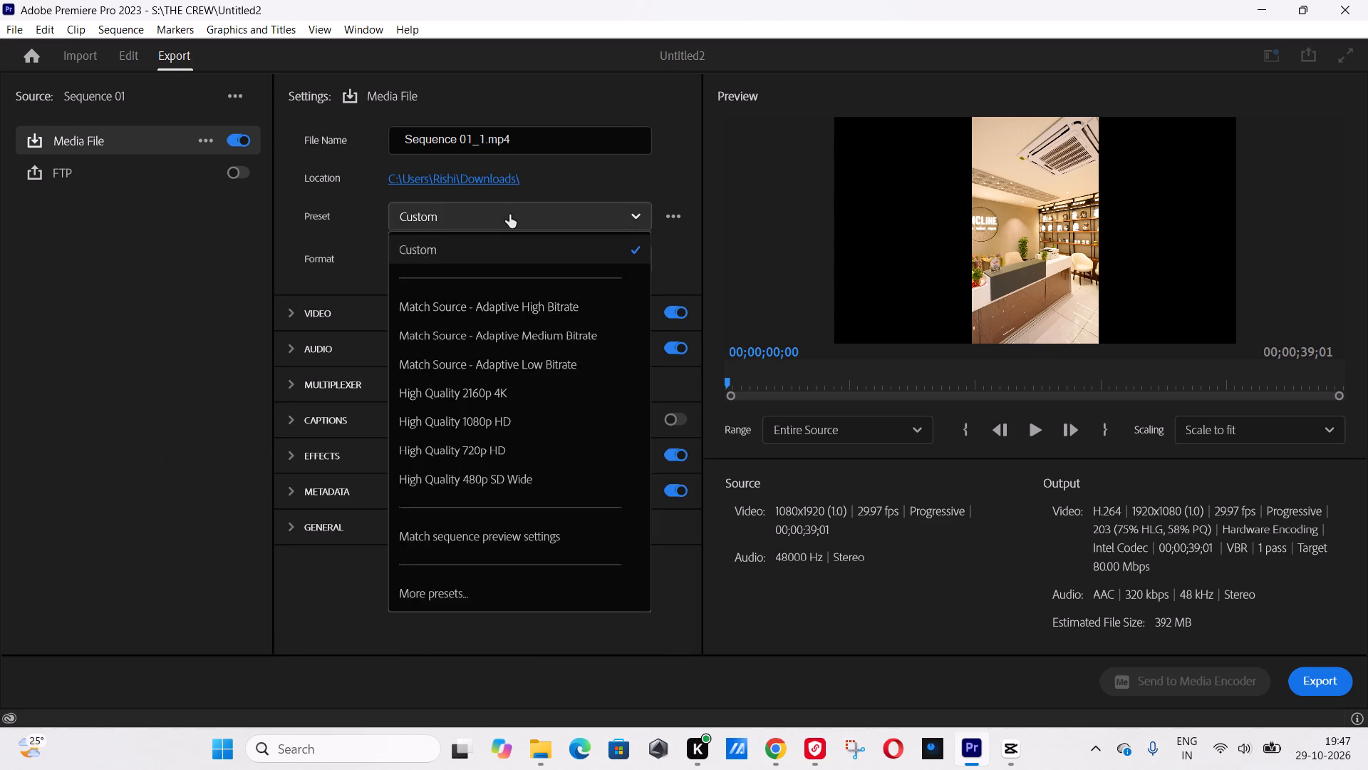
click(509, 215)
click(521, 257)
click(521, 257)
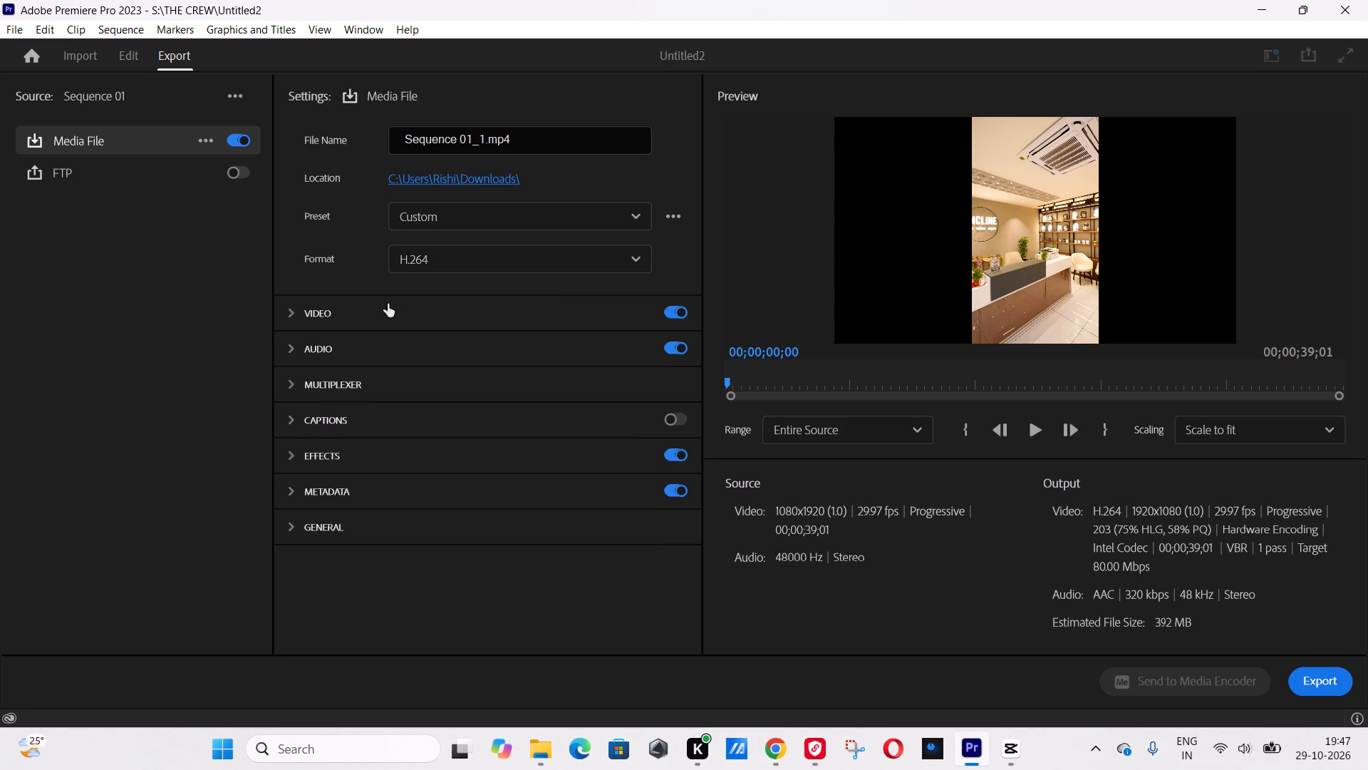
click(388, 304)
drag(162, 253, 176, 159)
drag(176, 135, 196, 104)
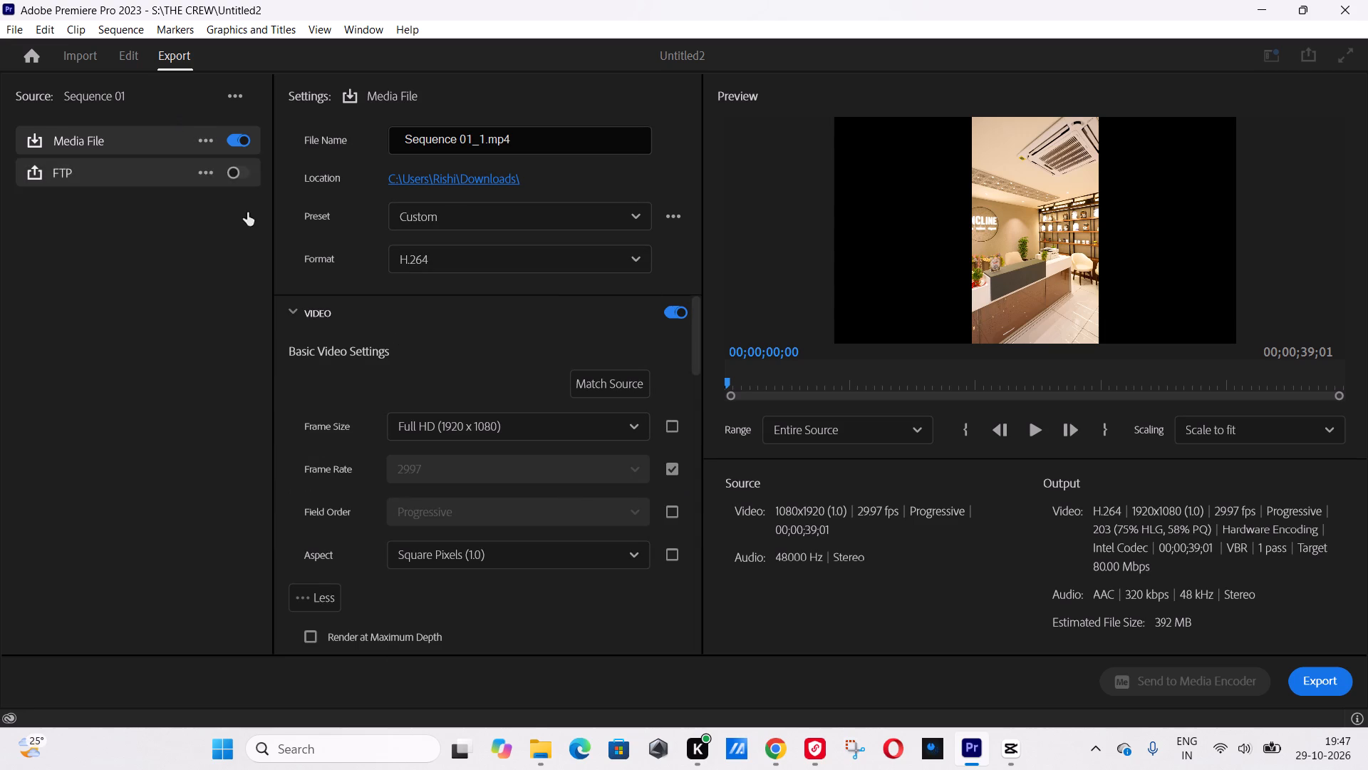
Review the sequence settings of Sequence 01, including its timebase, frame size and video preview options.
click(131, 53)
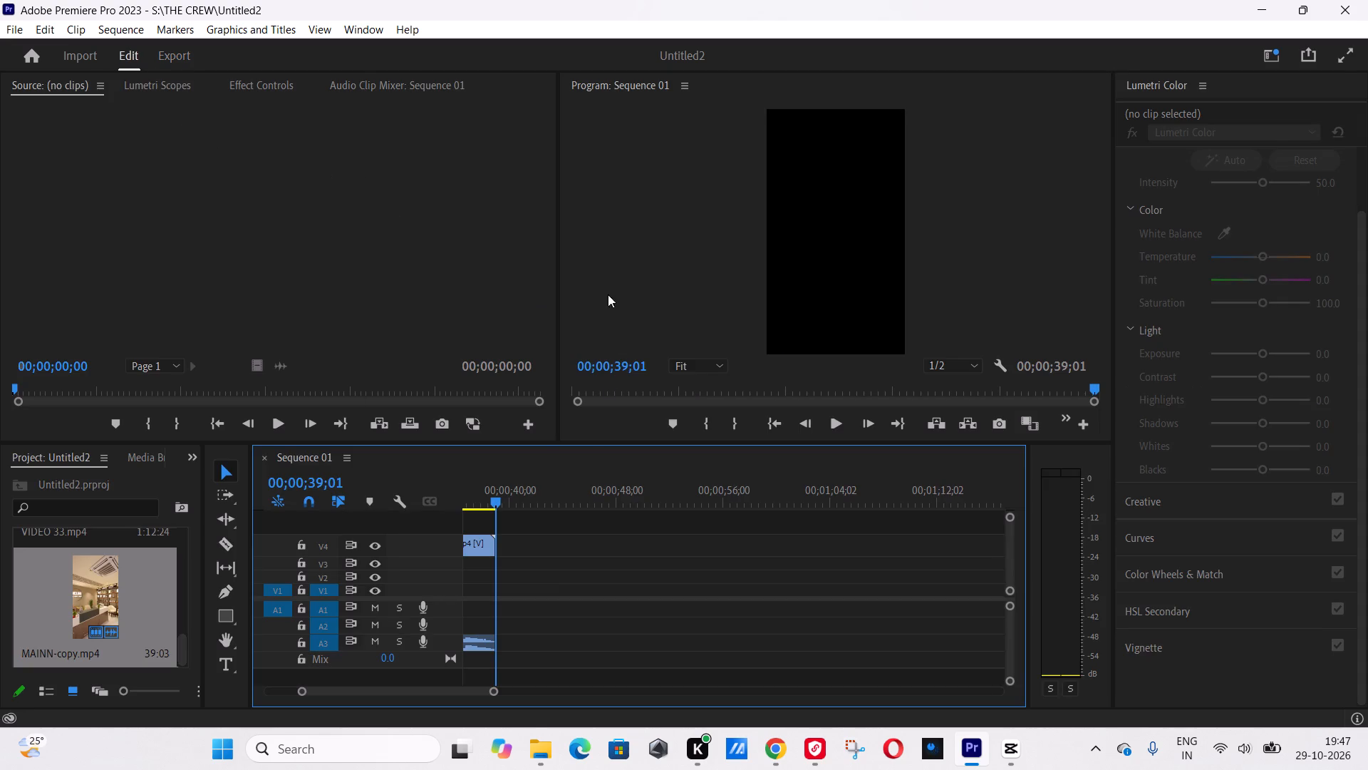
drag(493, 508, 465, 508)
click(465, 508)
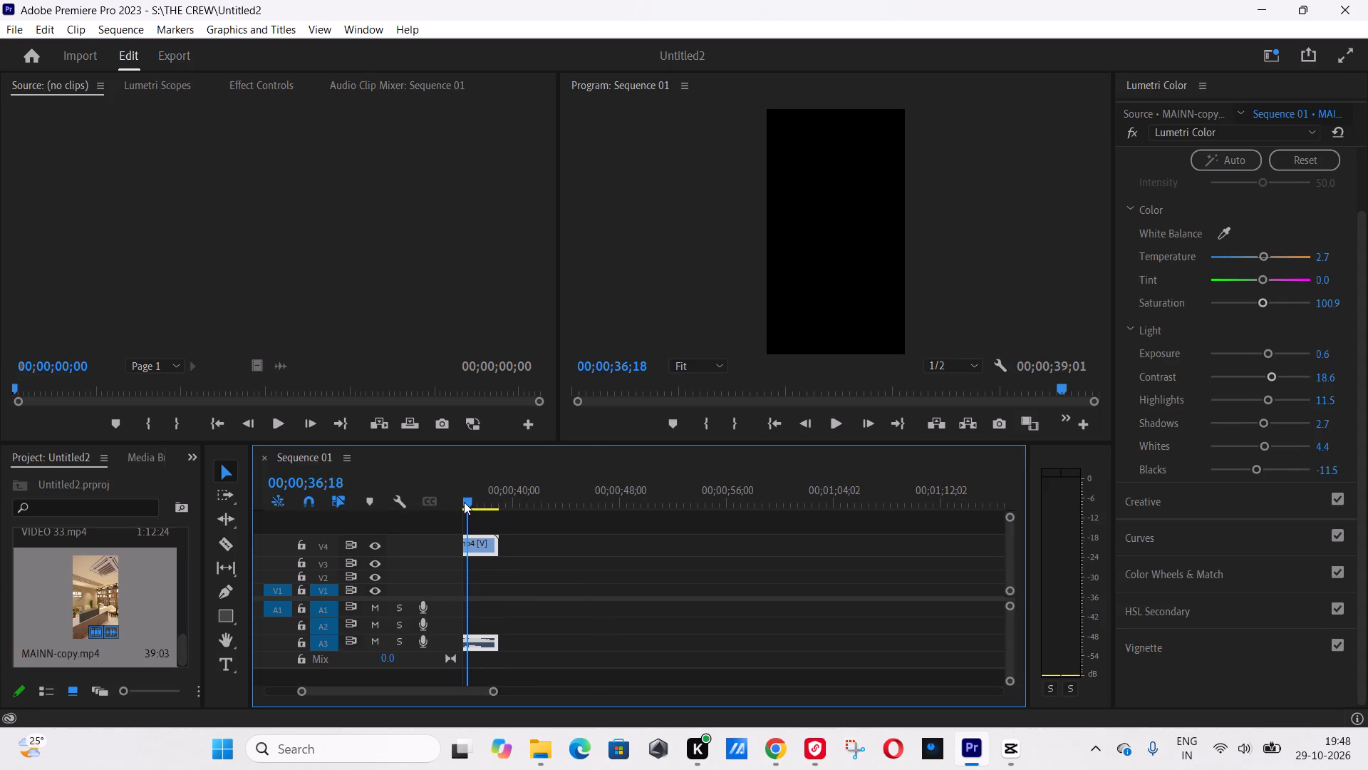
drag(128, 62, 138, 31)
click(138, 31)
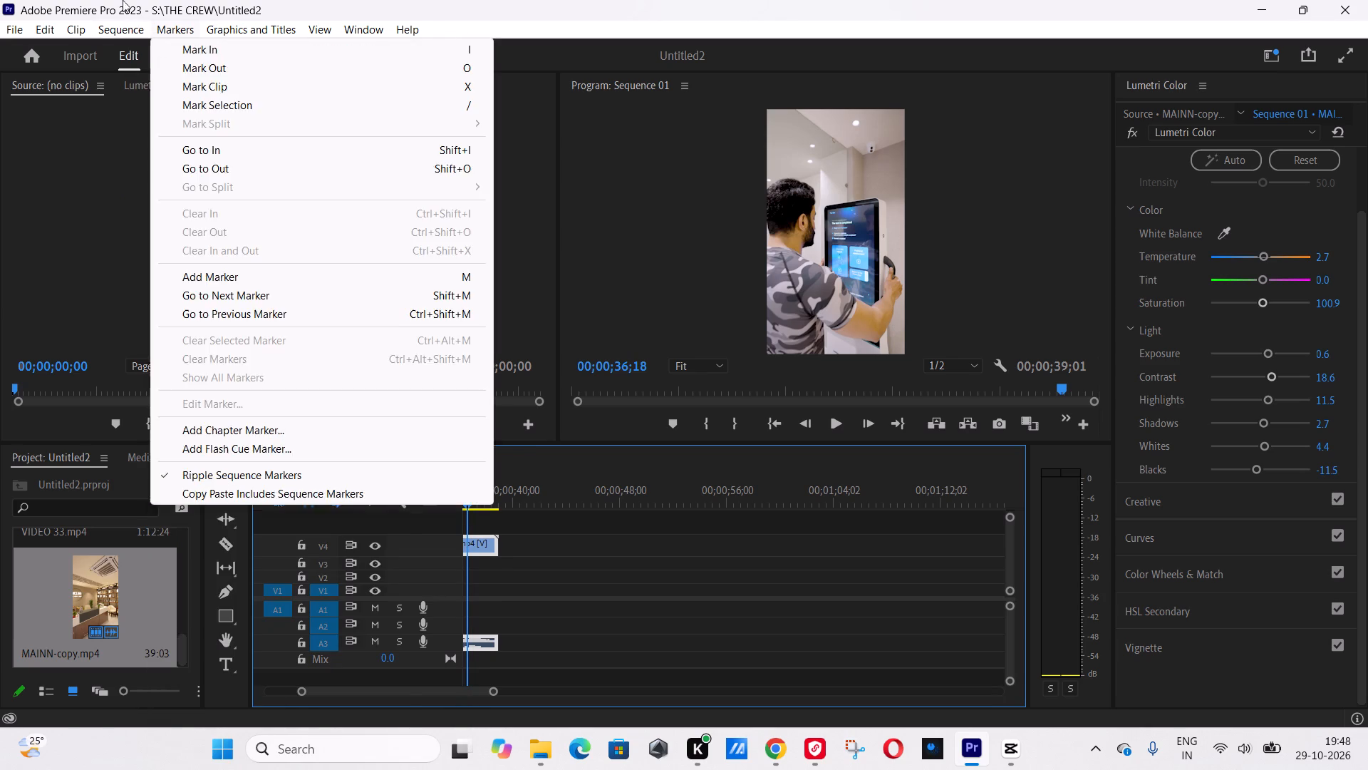
click(108, 24)
click(131, 29)
click(179, 35)
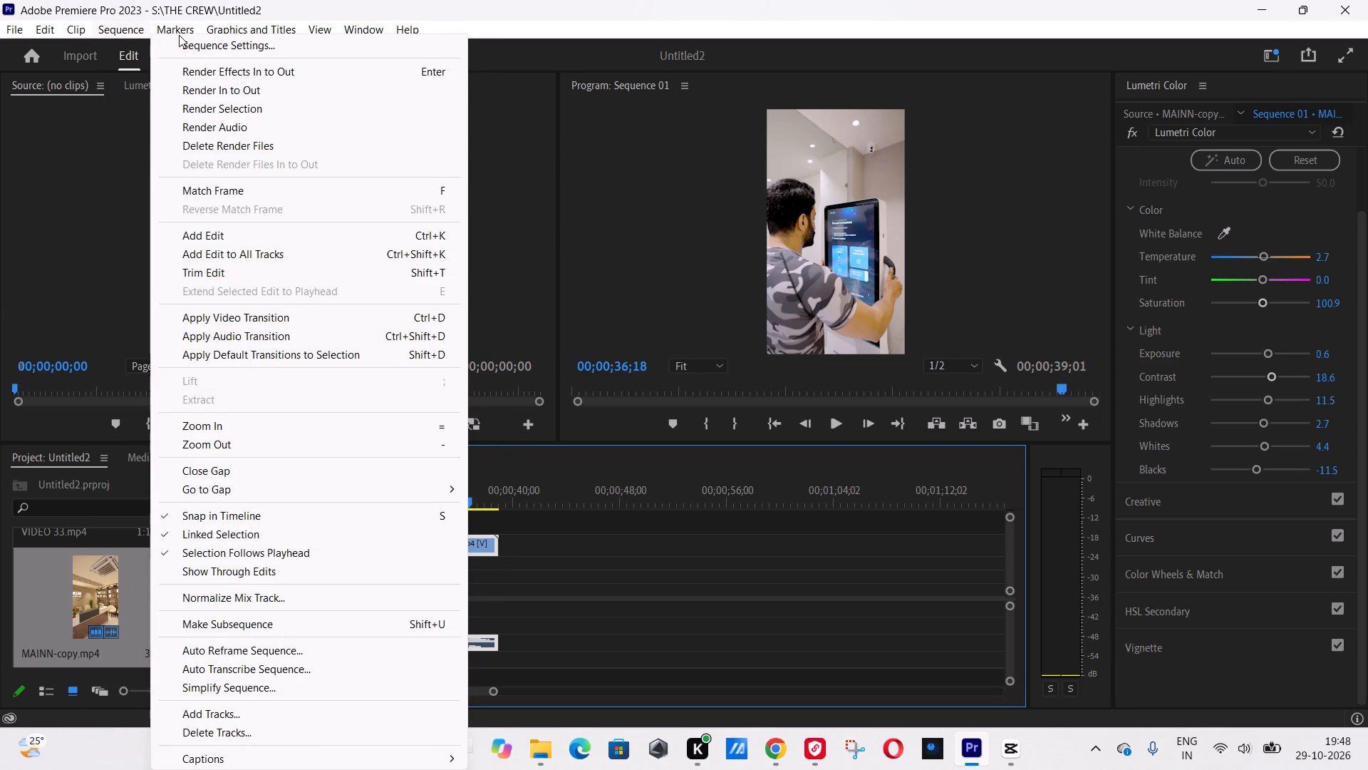
click(192, 42)
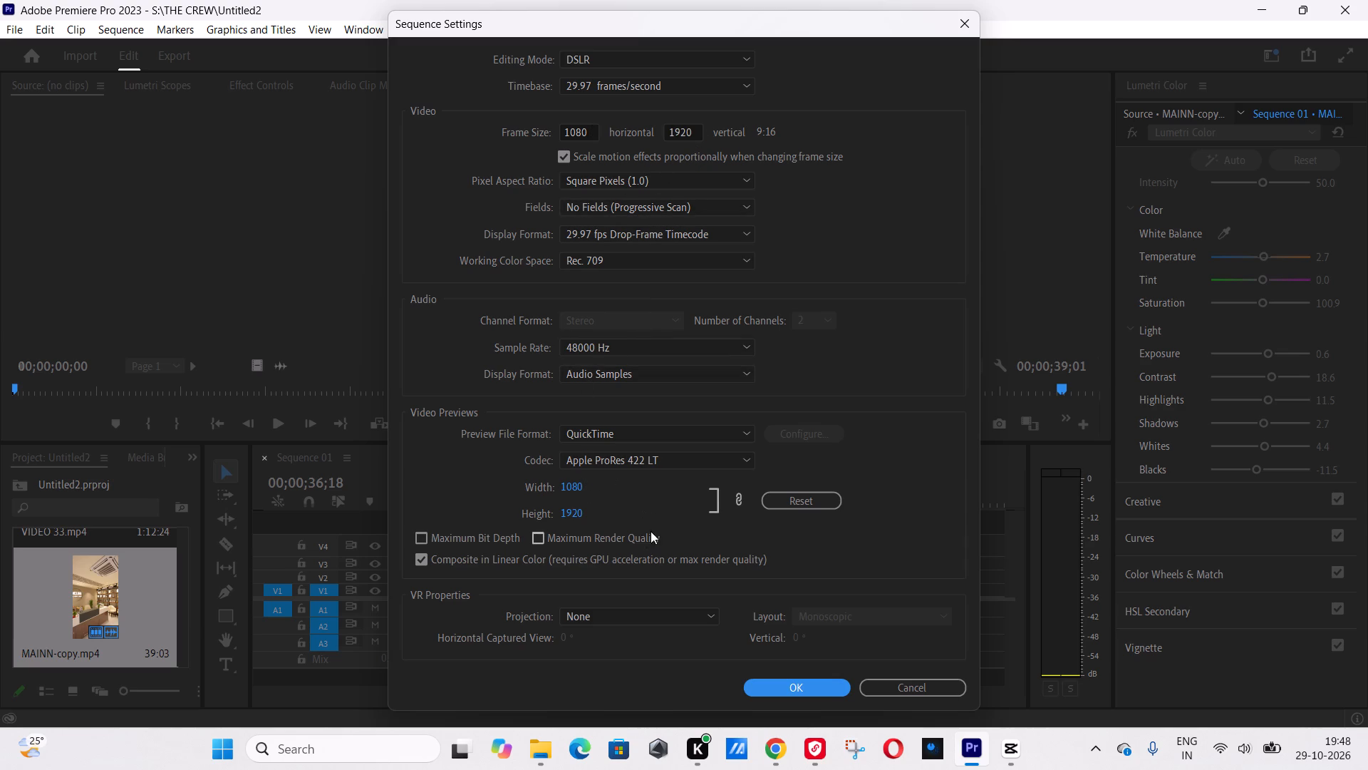
click(809, 688)
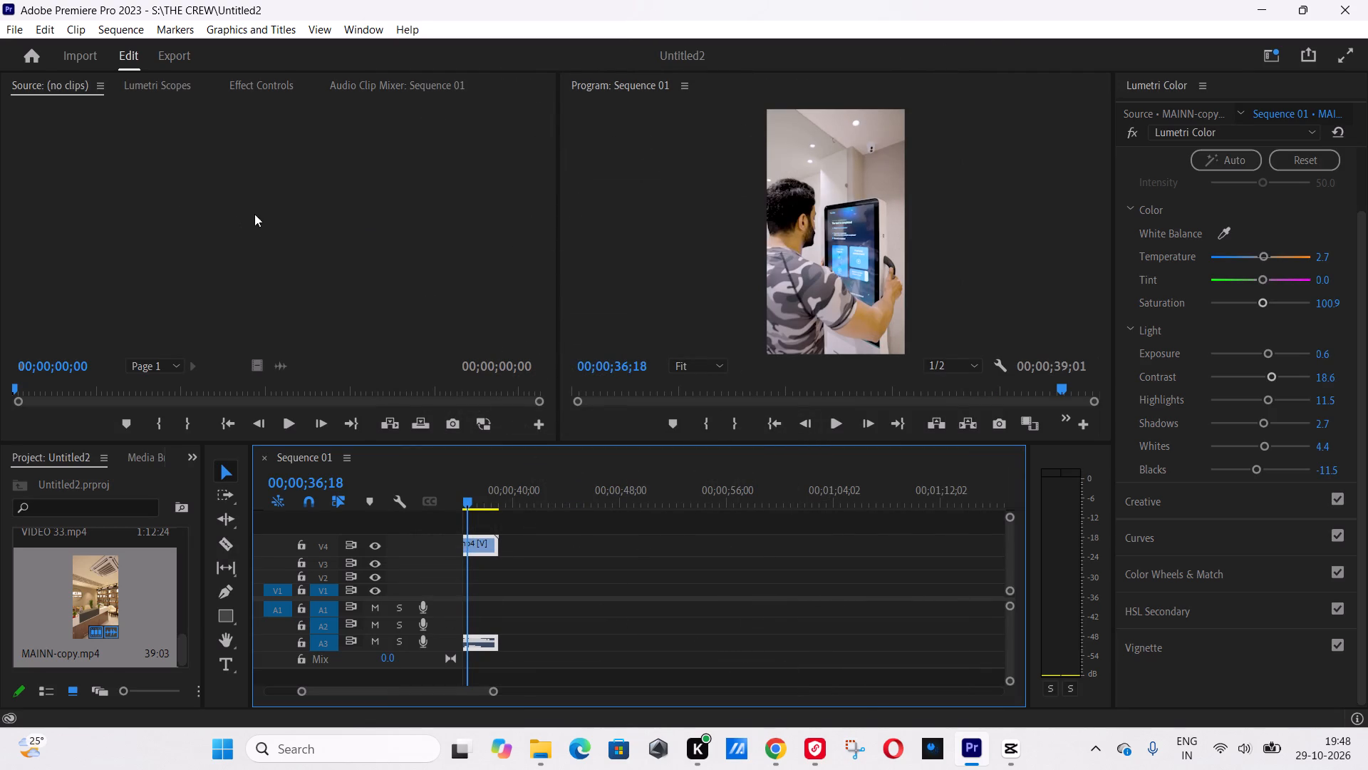
In the video export settings for Sequence 01, stop the frame rate from matching the source.
click(175, 53)
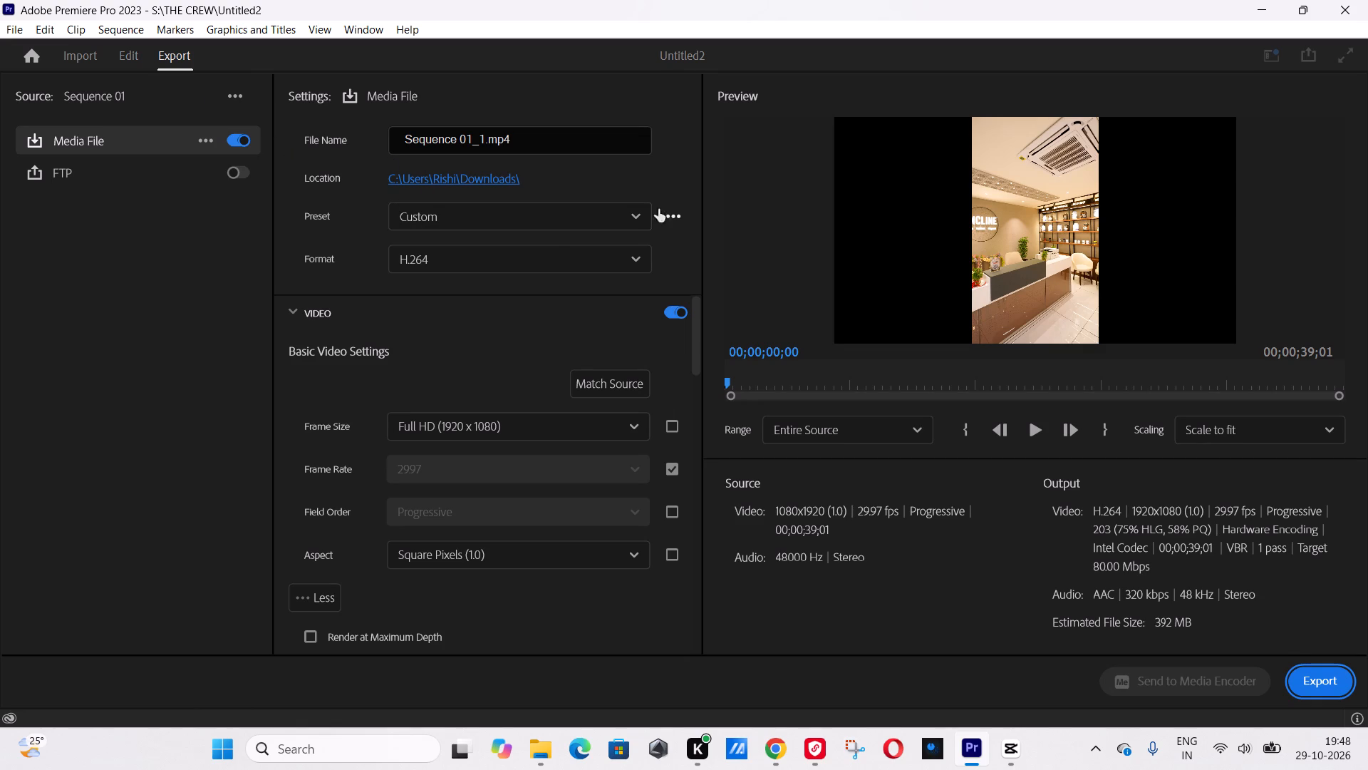
click(395, 312)
click(372, 315)
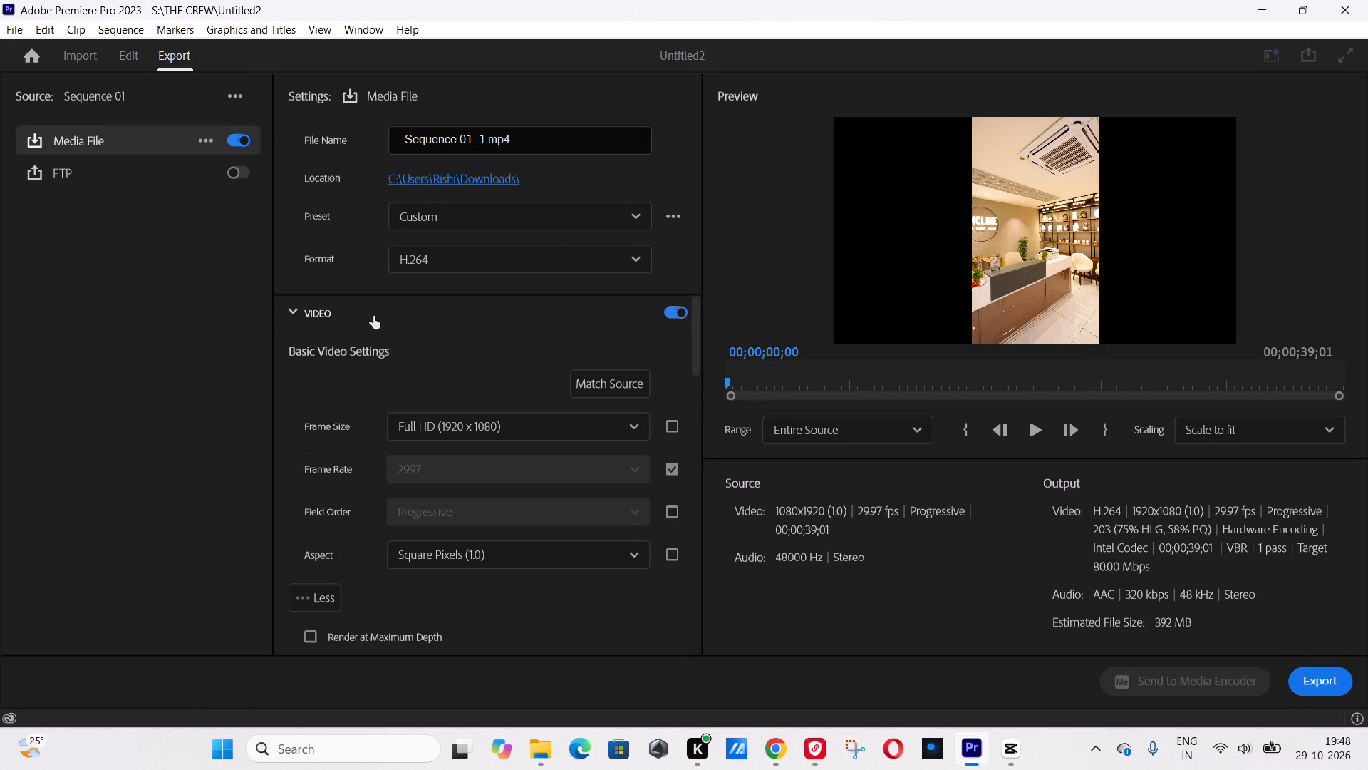
scroll(539, 389, up, 3)
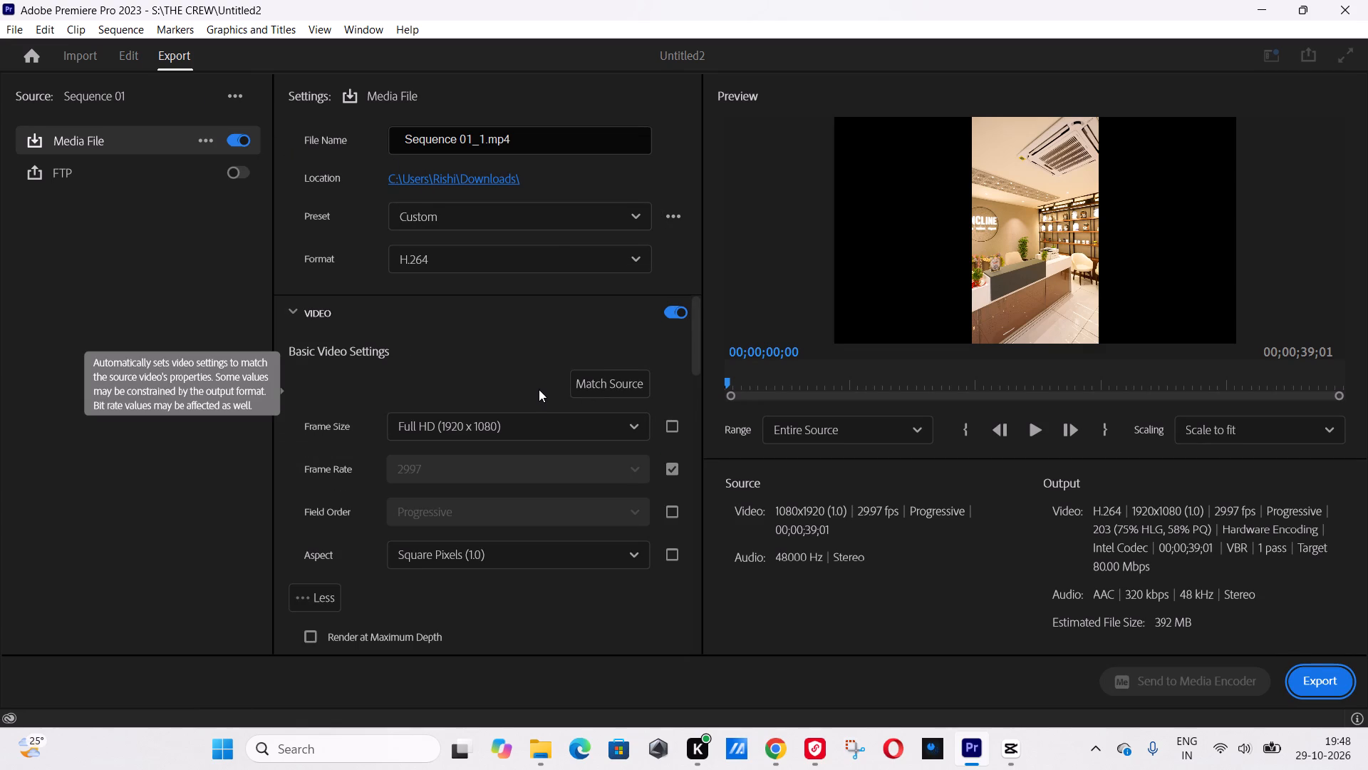
scroll(539, 389, down, 1)
scroll(537, 379, up, 1)
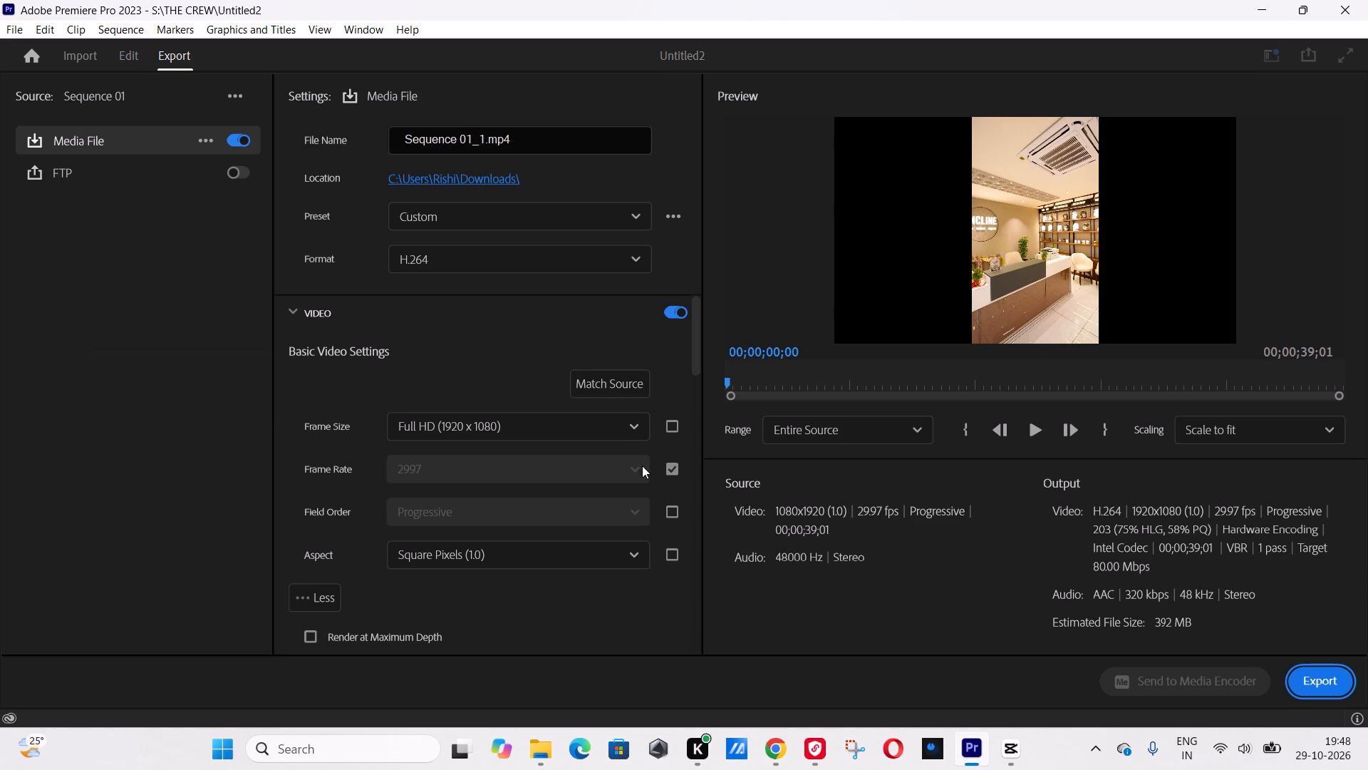
click(677, 510)
click(666, 469)
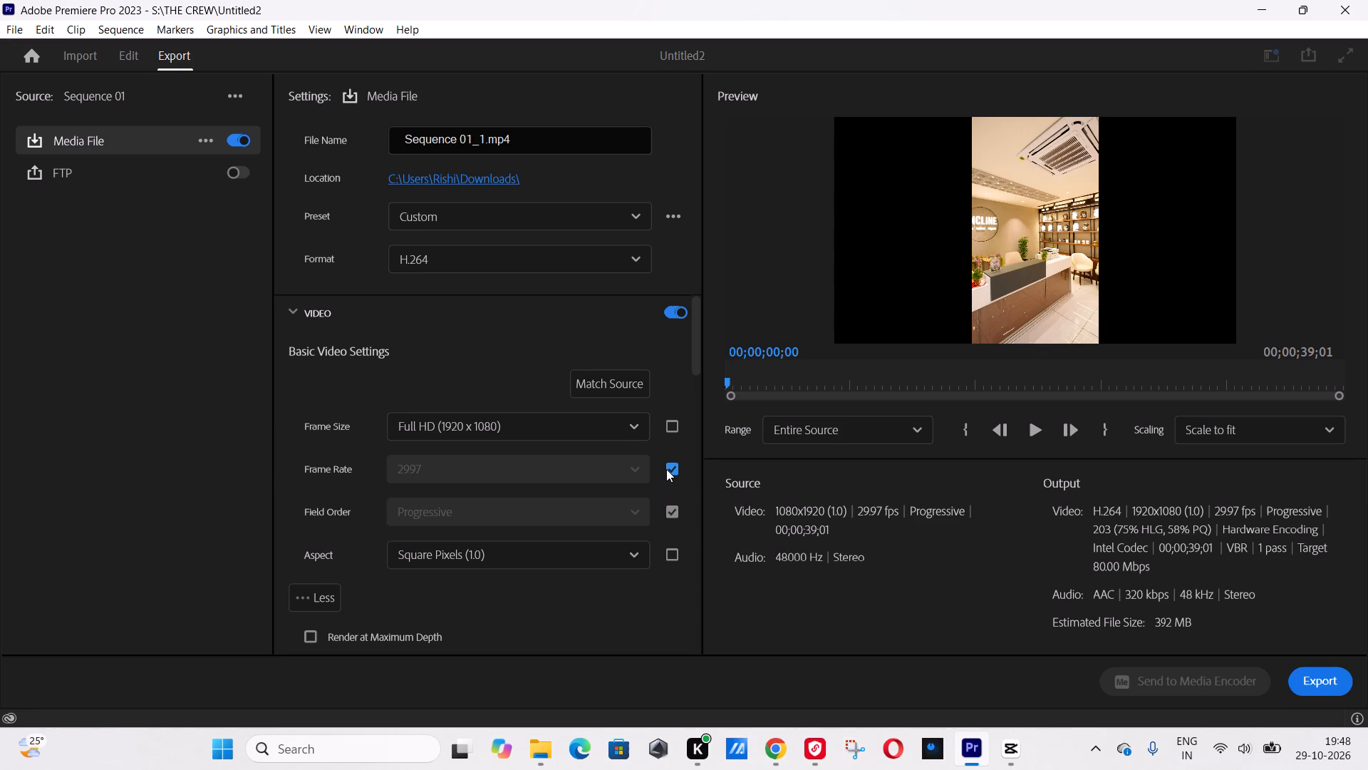
click(671, 508)
scroll(554, 533, down, 1)
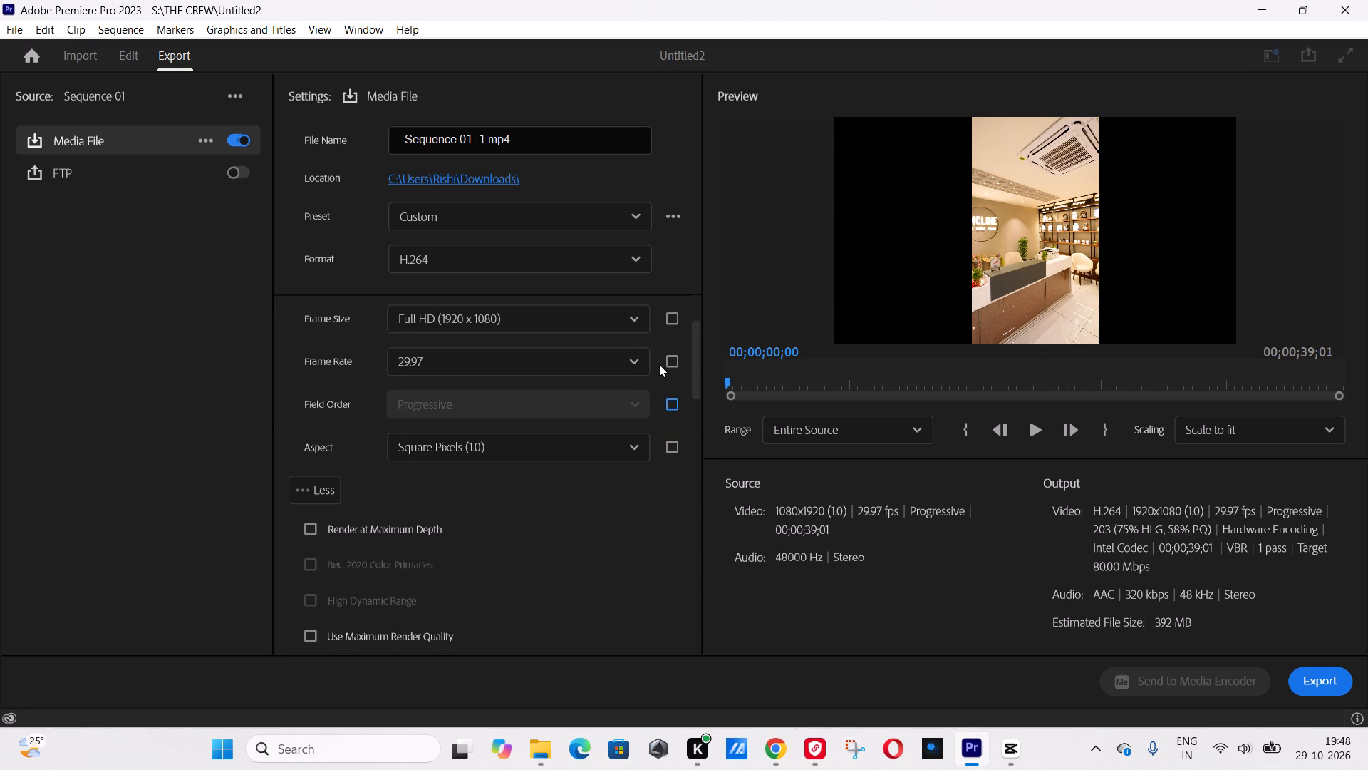
click(675, 361)
click(633, 357)
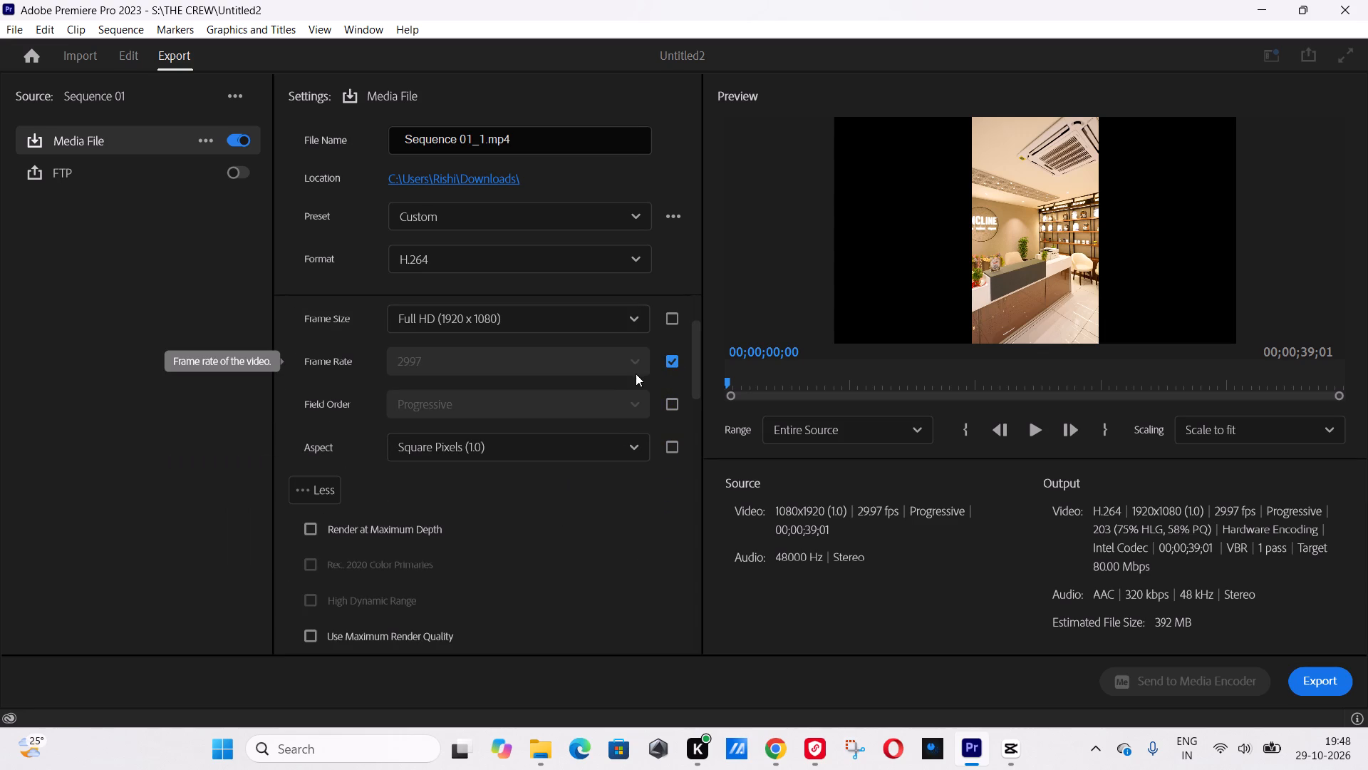
click(635, 361)
click(670, 366)
Examine the available frame rates and pixel aspect options for the export.
click(634, 361)
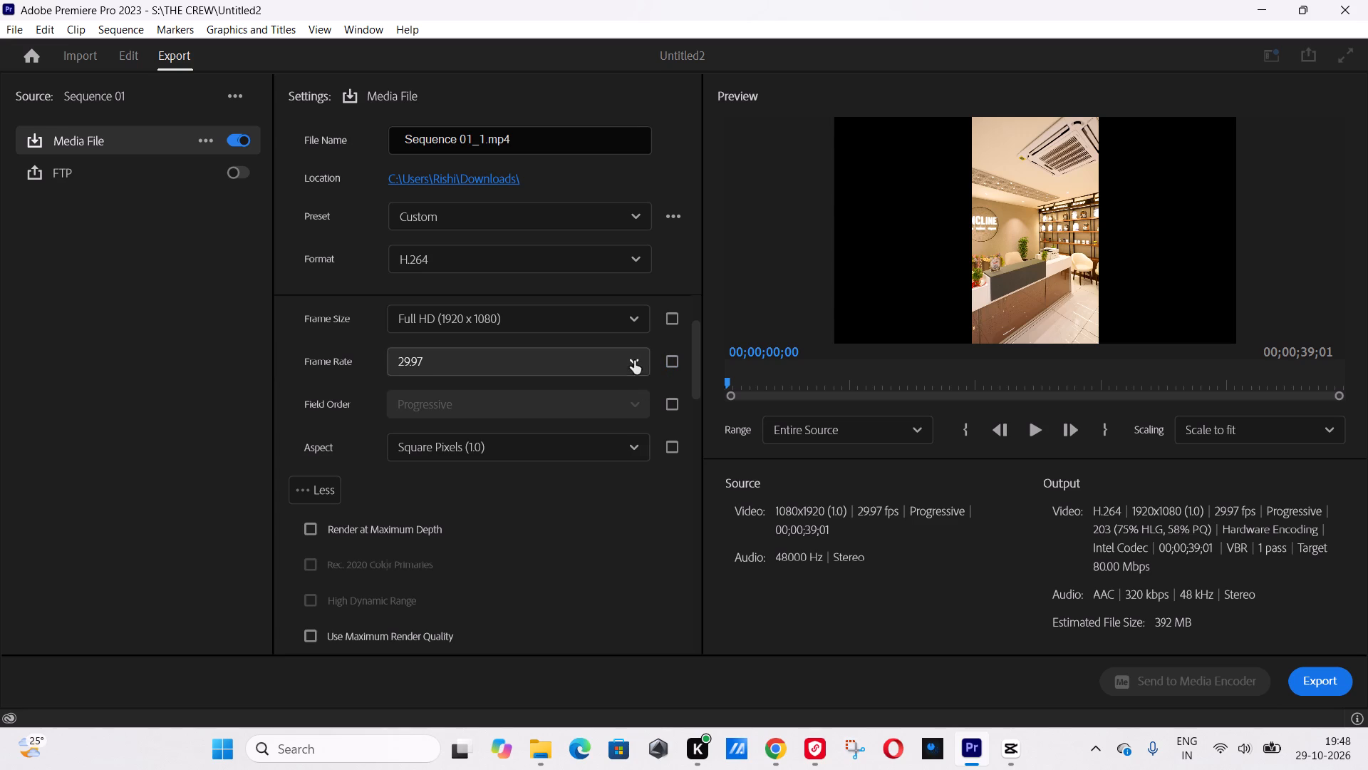
scroll(613, 466, down, 9)
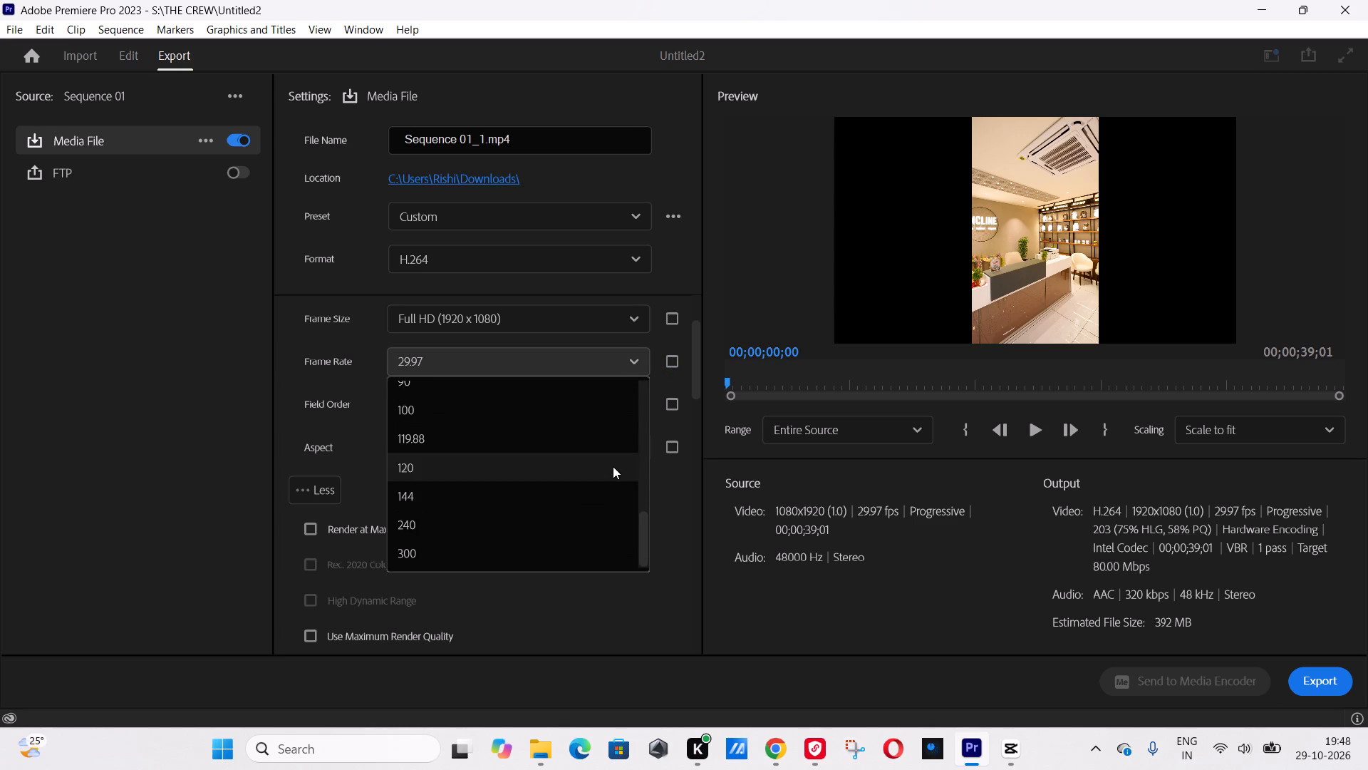
scroll(613, 466, down, 3)
scroll(613, 466, up, 18)
click(628, 368)
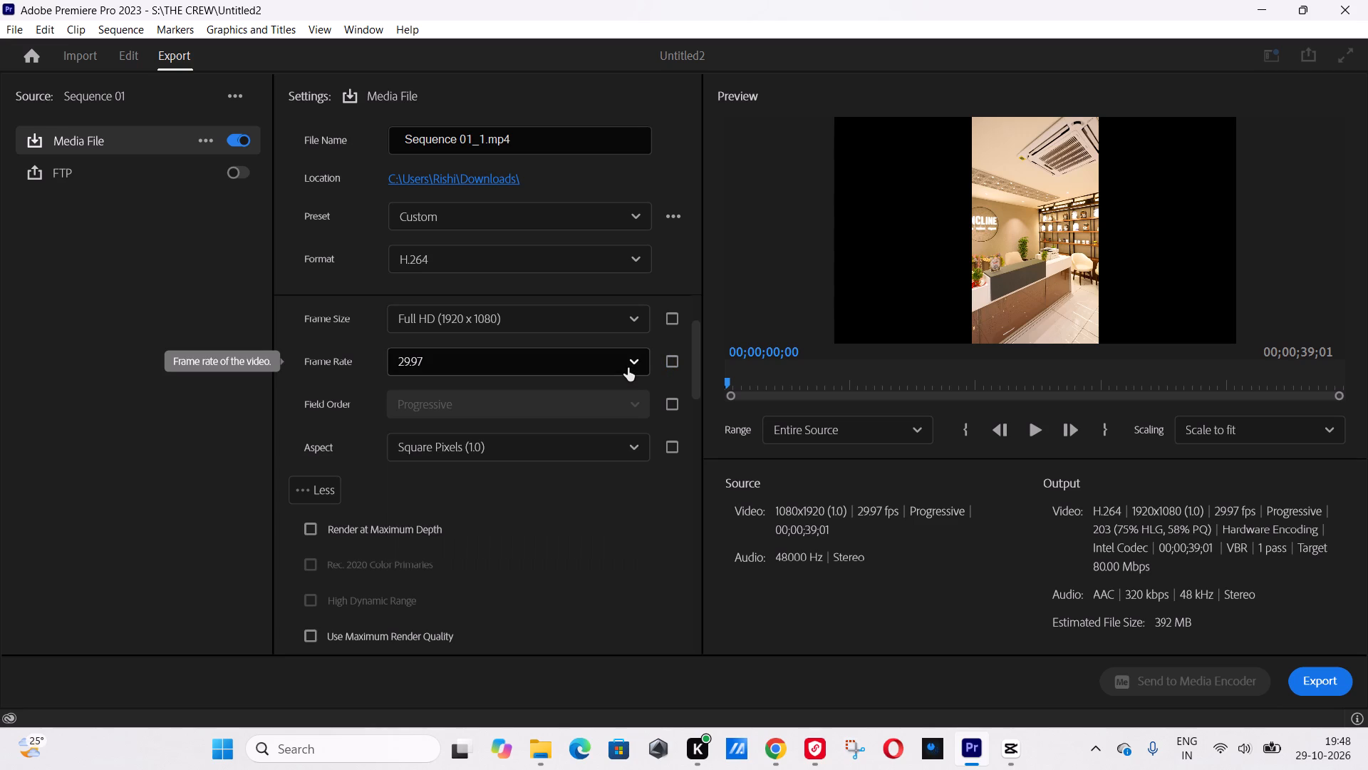
click(623, 451)
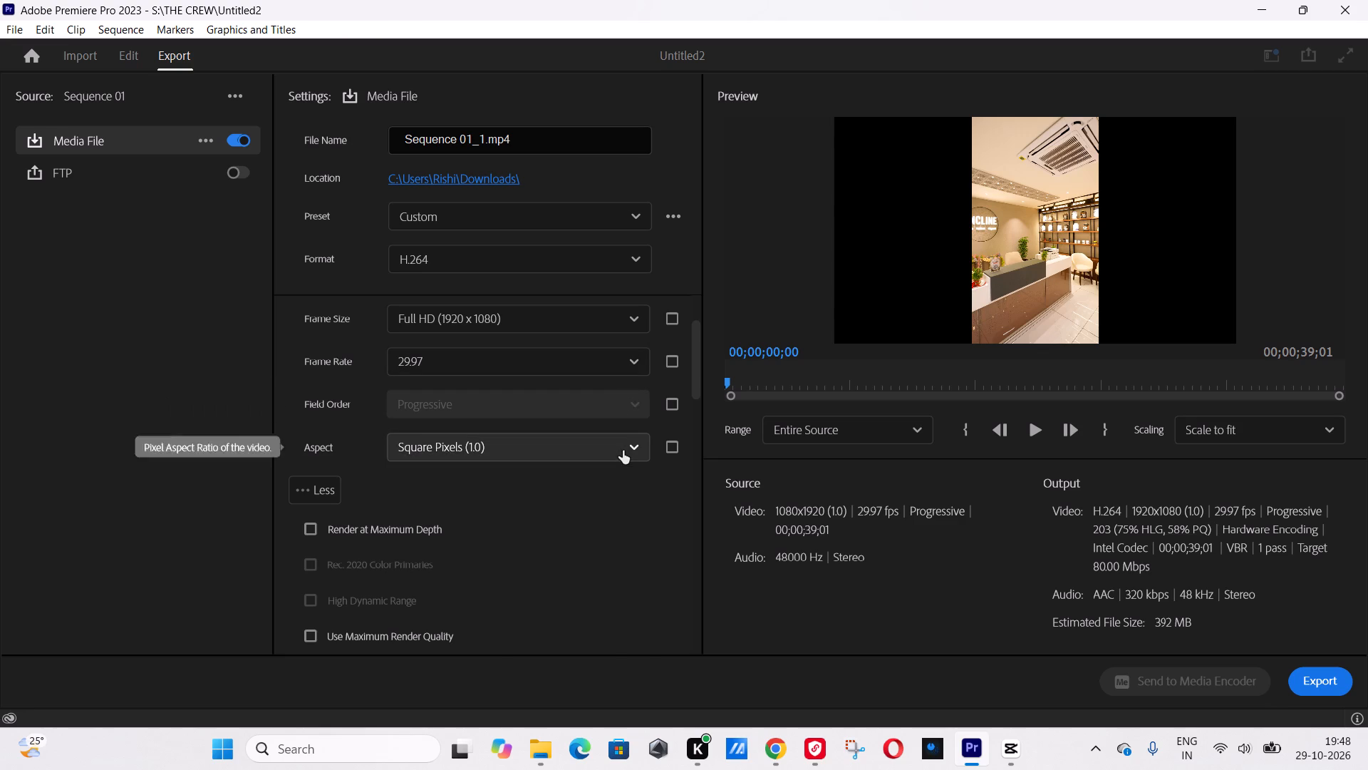
click(616, 448)
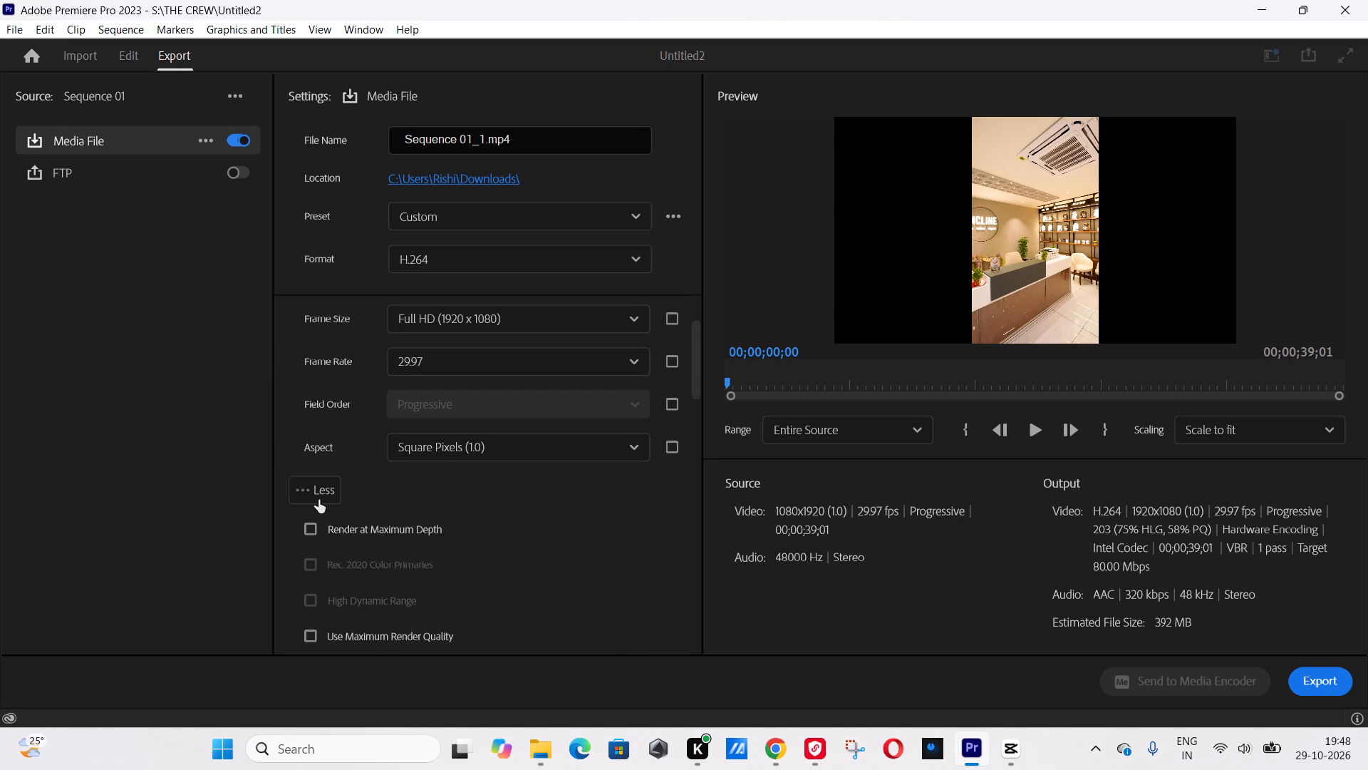
Examine the additional render and encoding options, the frame size choices, and the HDR, advanced and VR video settings.
click(317, 497)
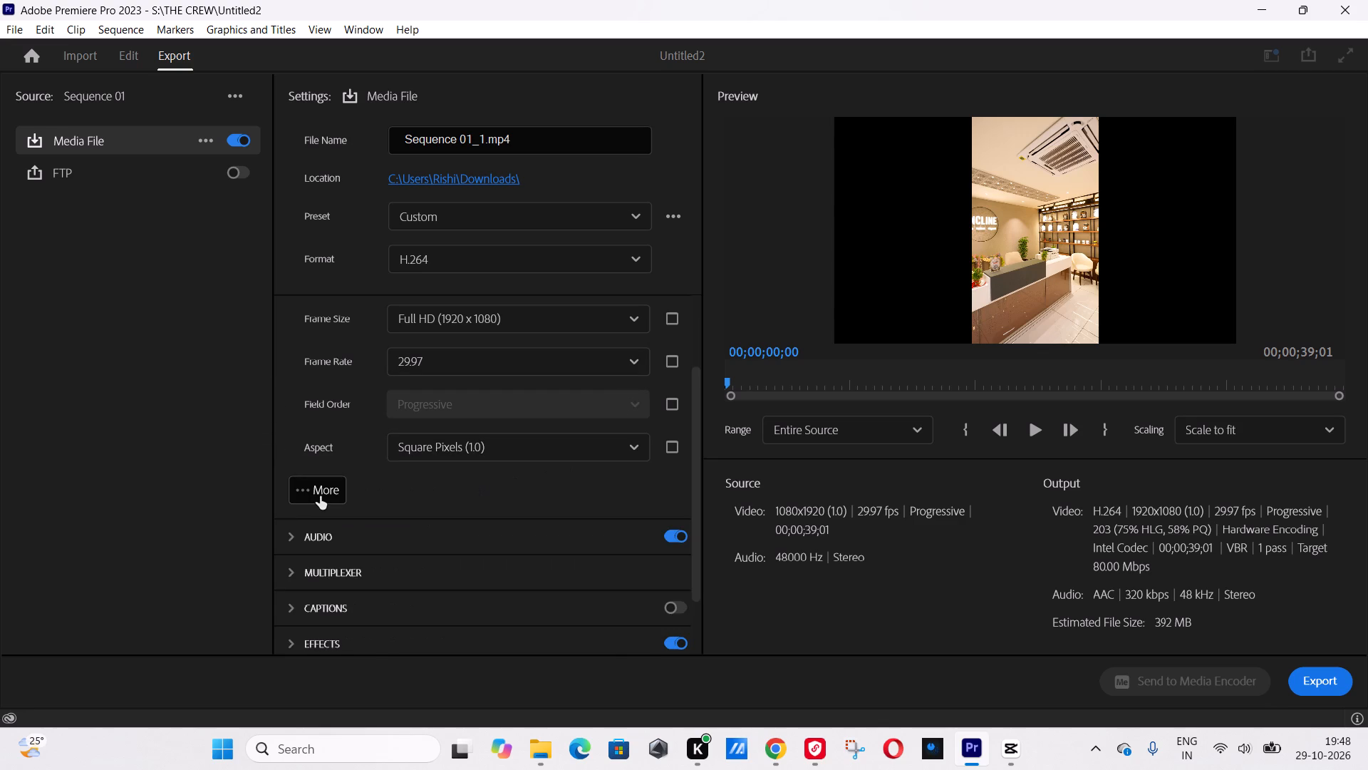
click(328, 491)
scroll(418, 468, down, 3)
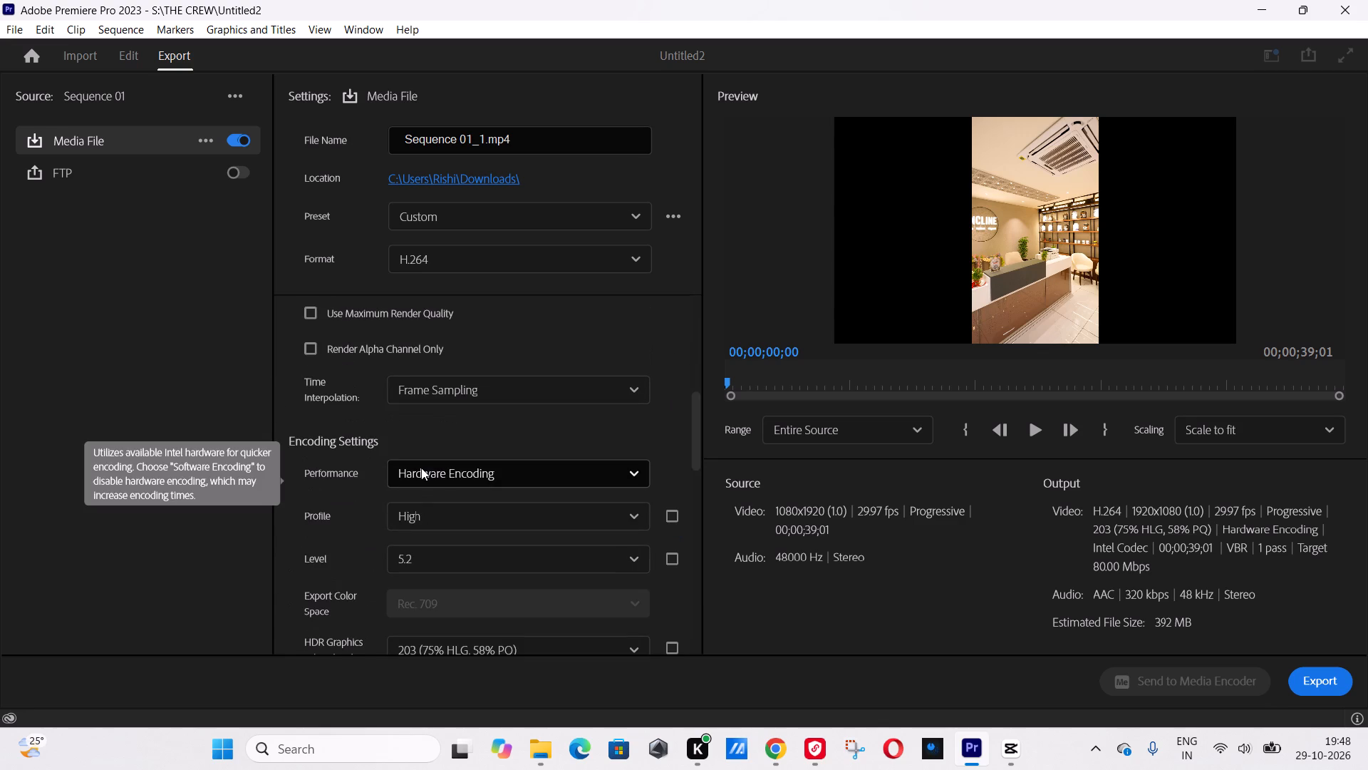
scroll(423, 468, down, 2)
scroll(427, 468, up, 2)
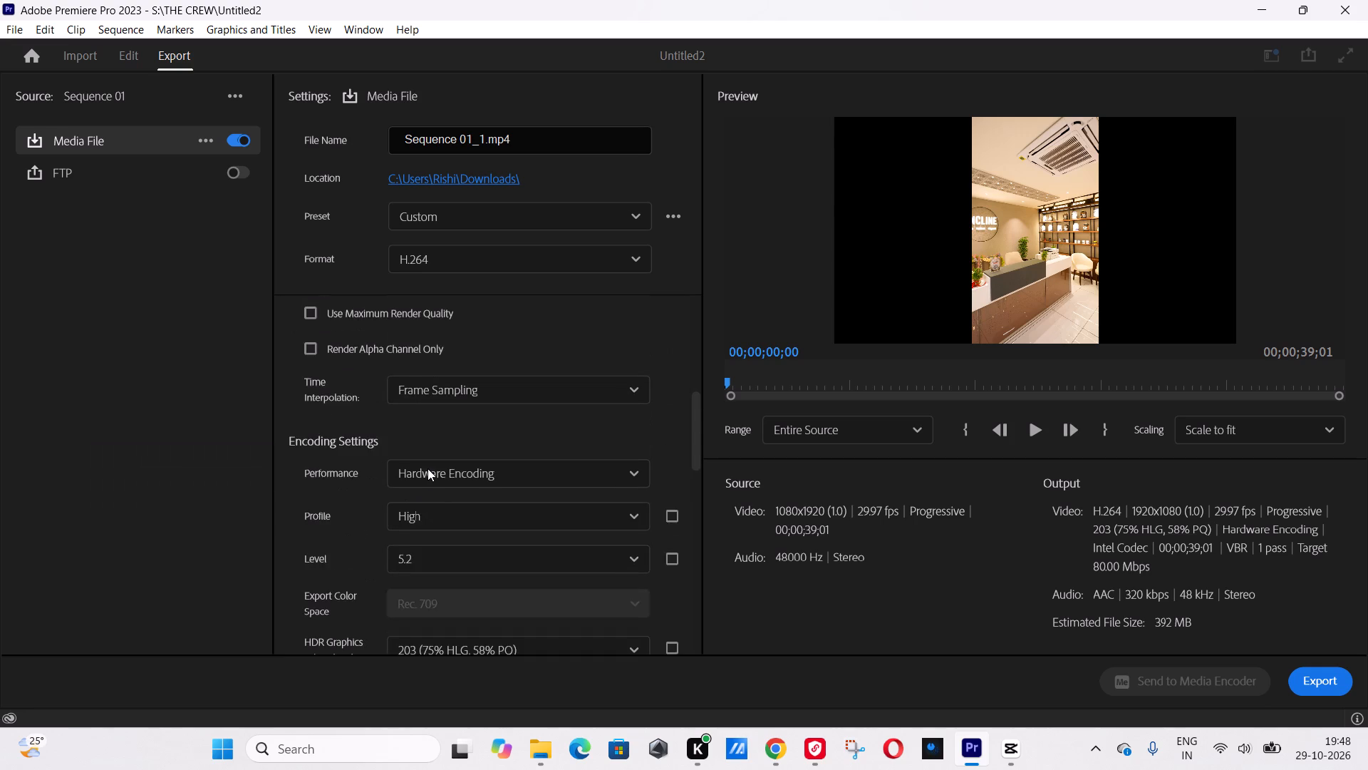
scroll(427, 468, up, 3)
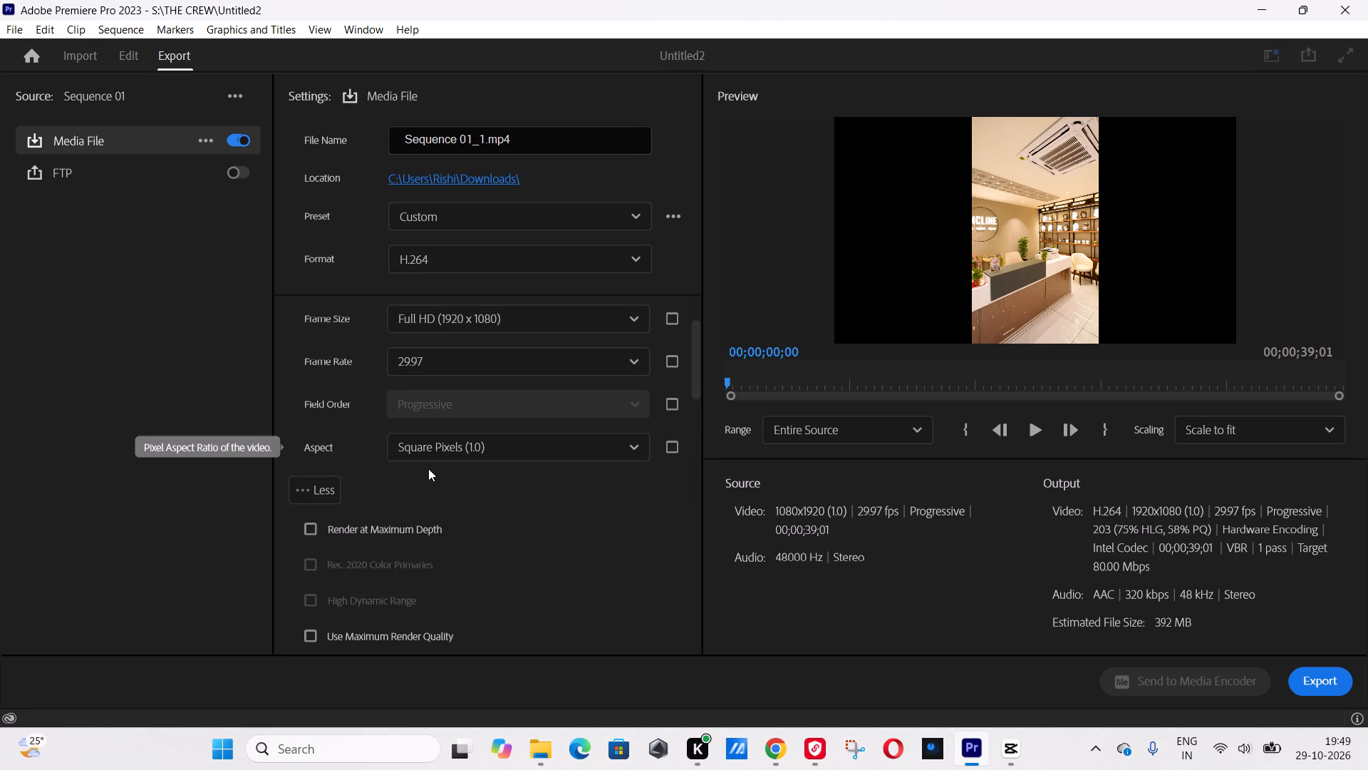
click(547, 312)
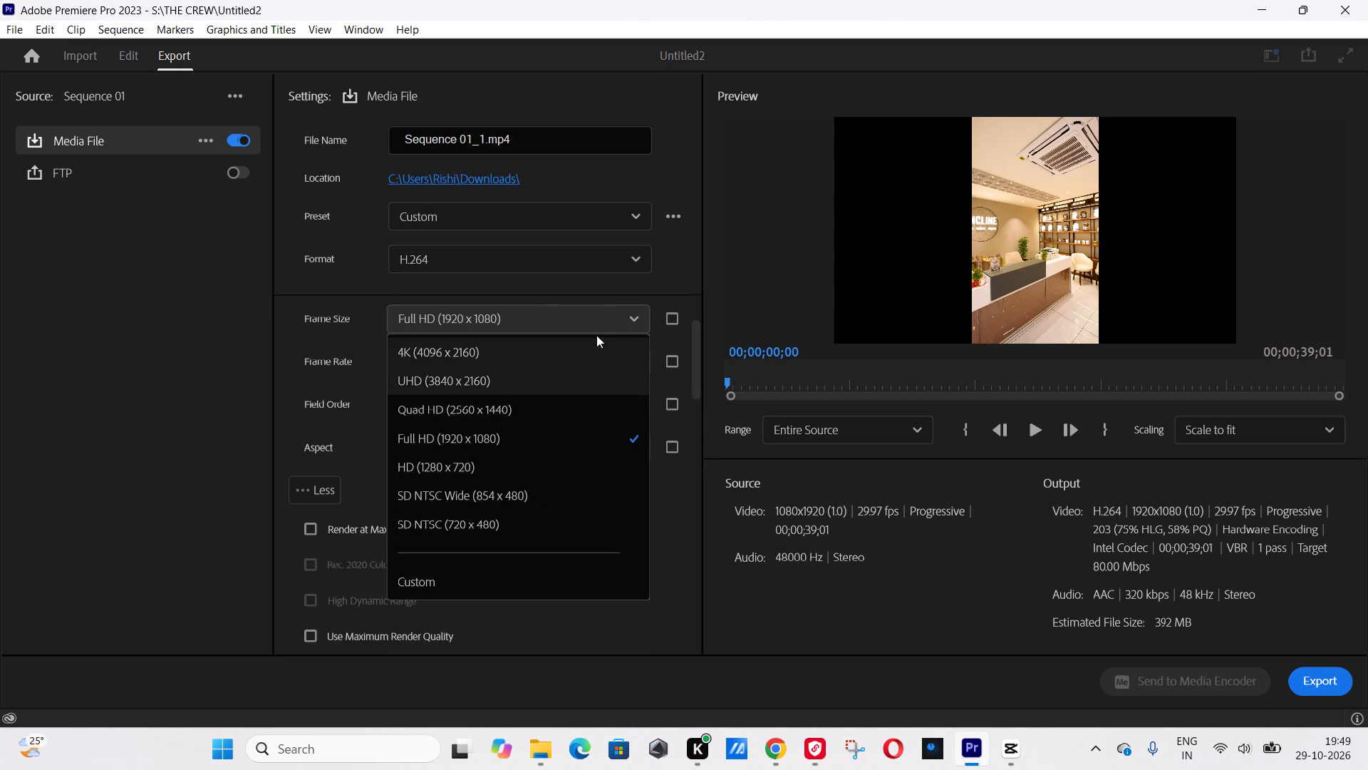
click(610, 314)
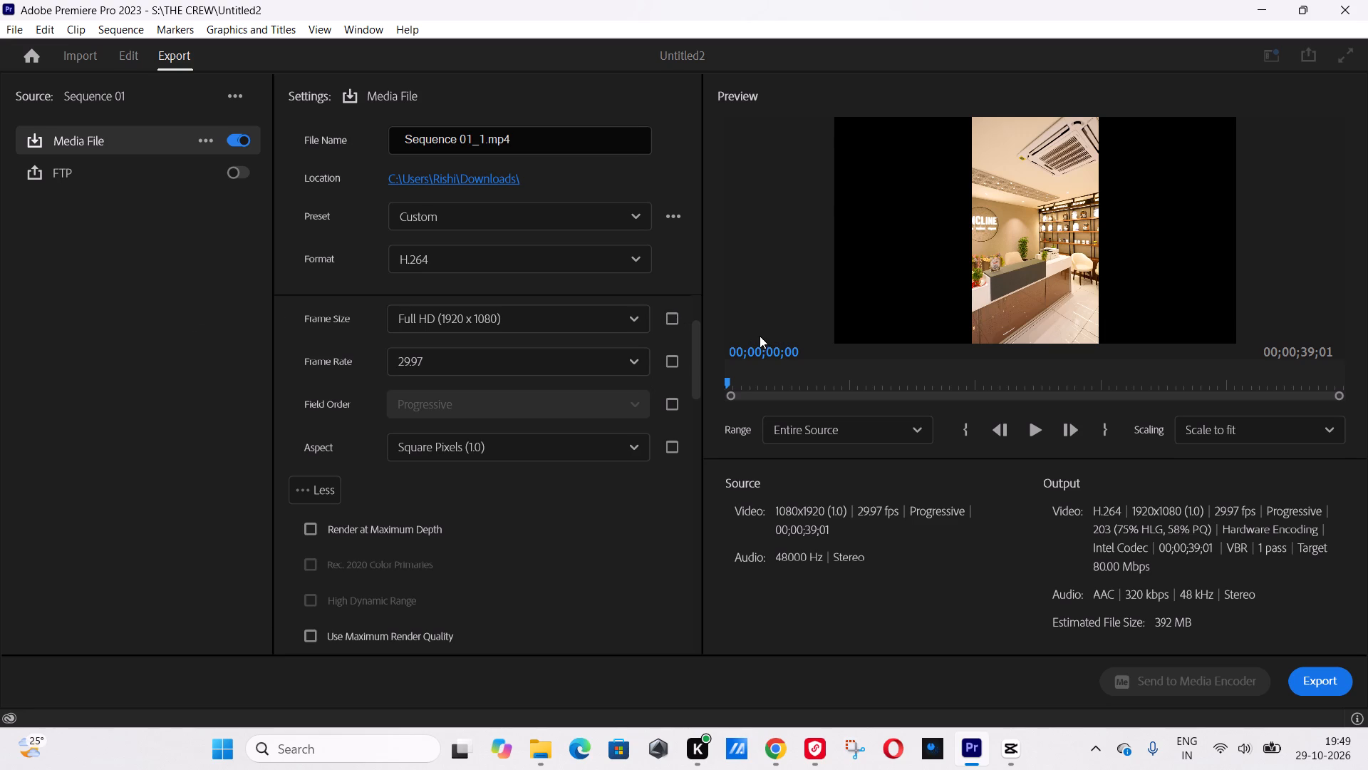
scroll(644, 416, down, 4)
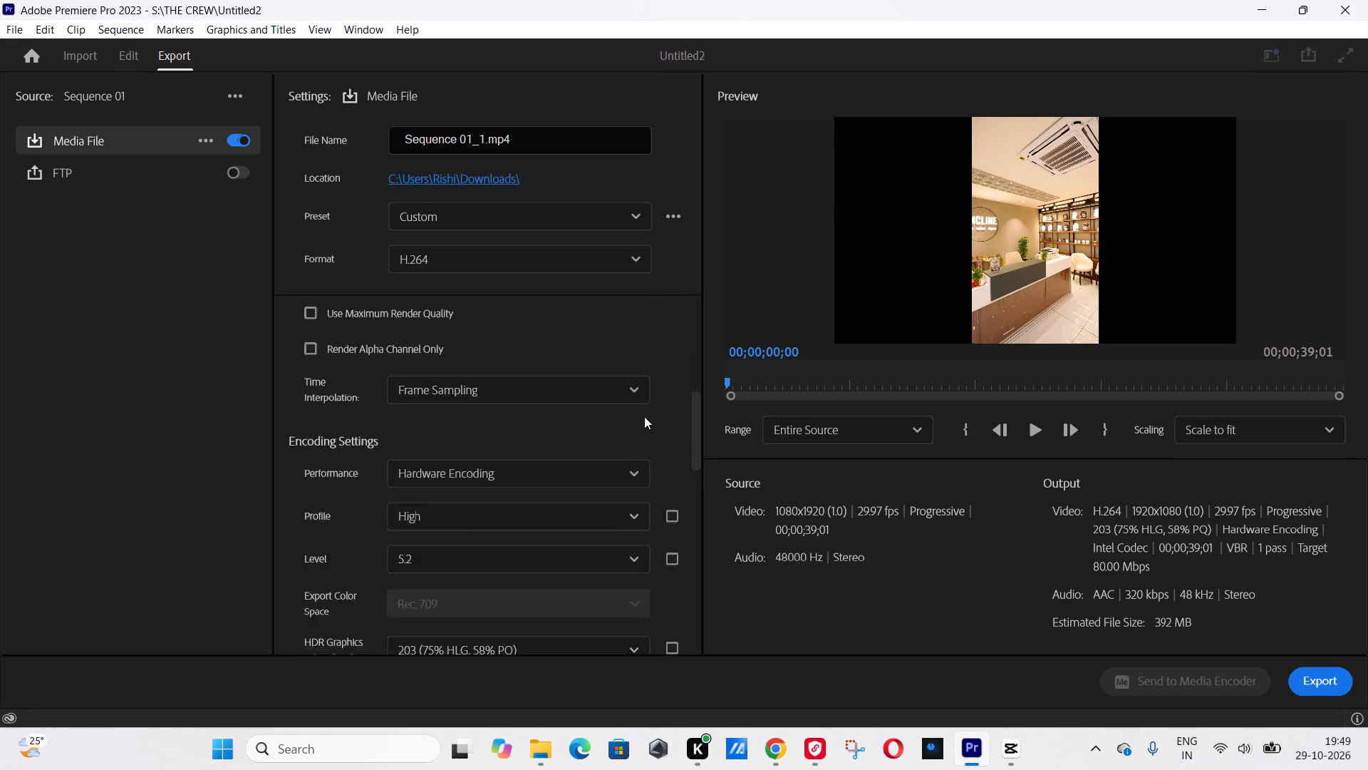
scroll(644, 416, down, 2)
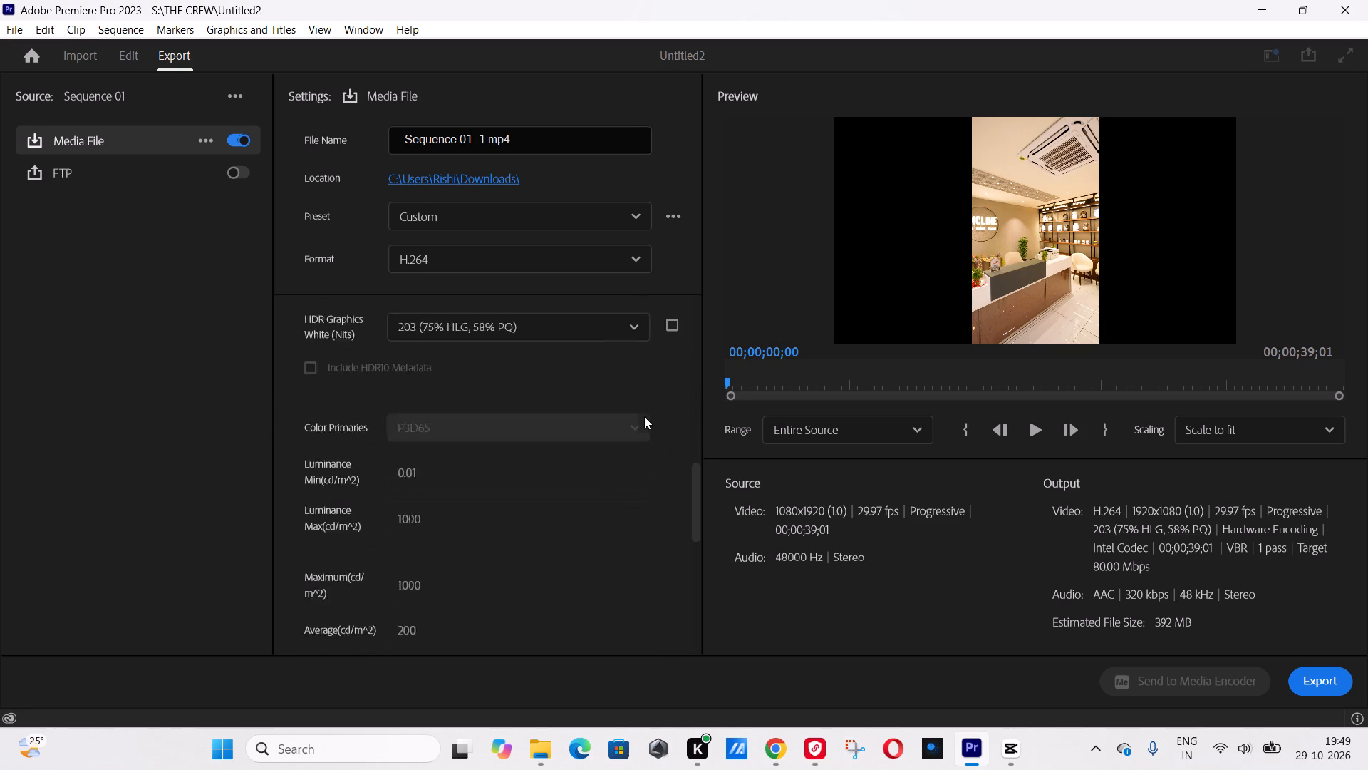
scroll(644, 416, down, 6)
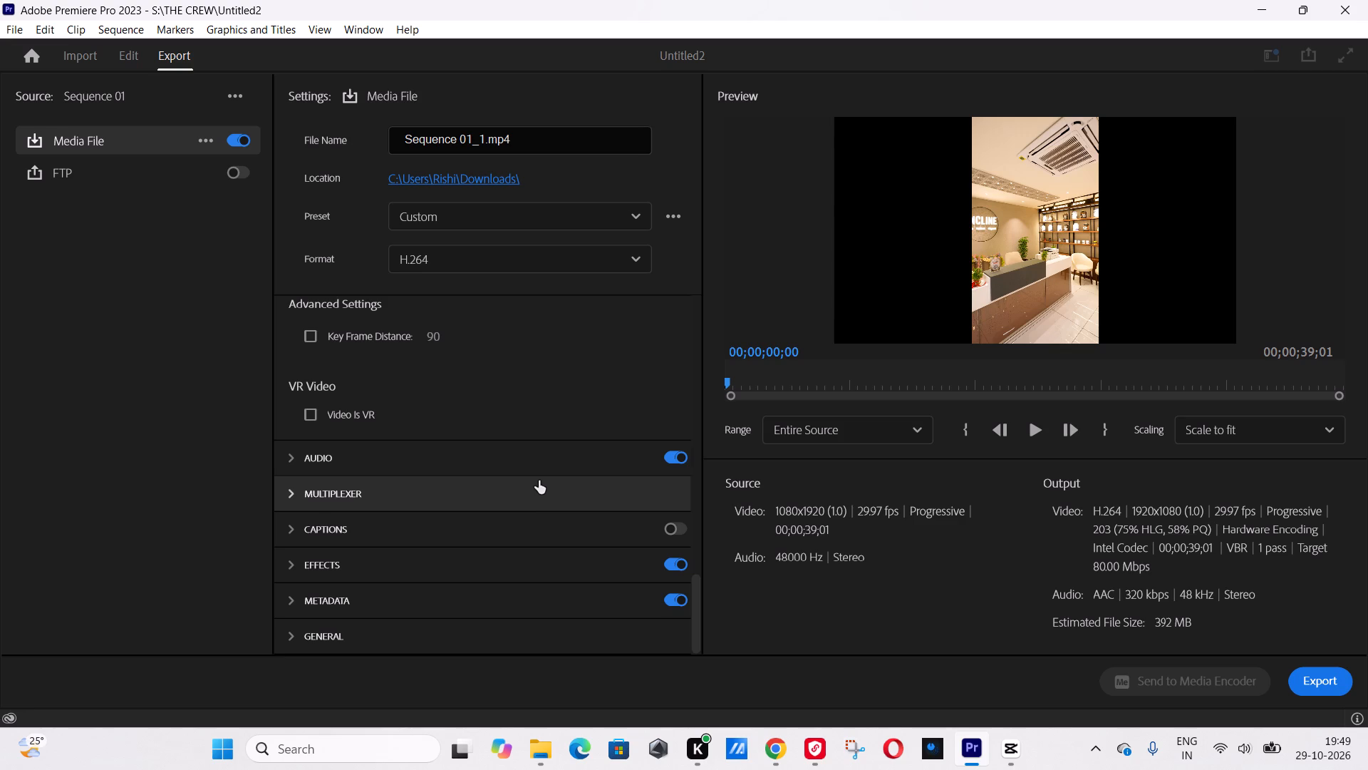
scroll(539, 481, down, 3)
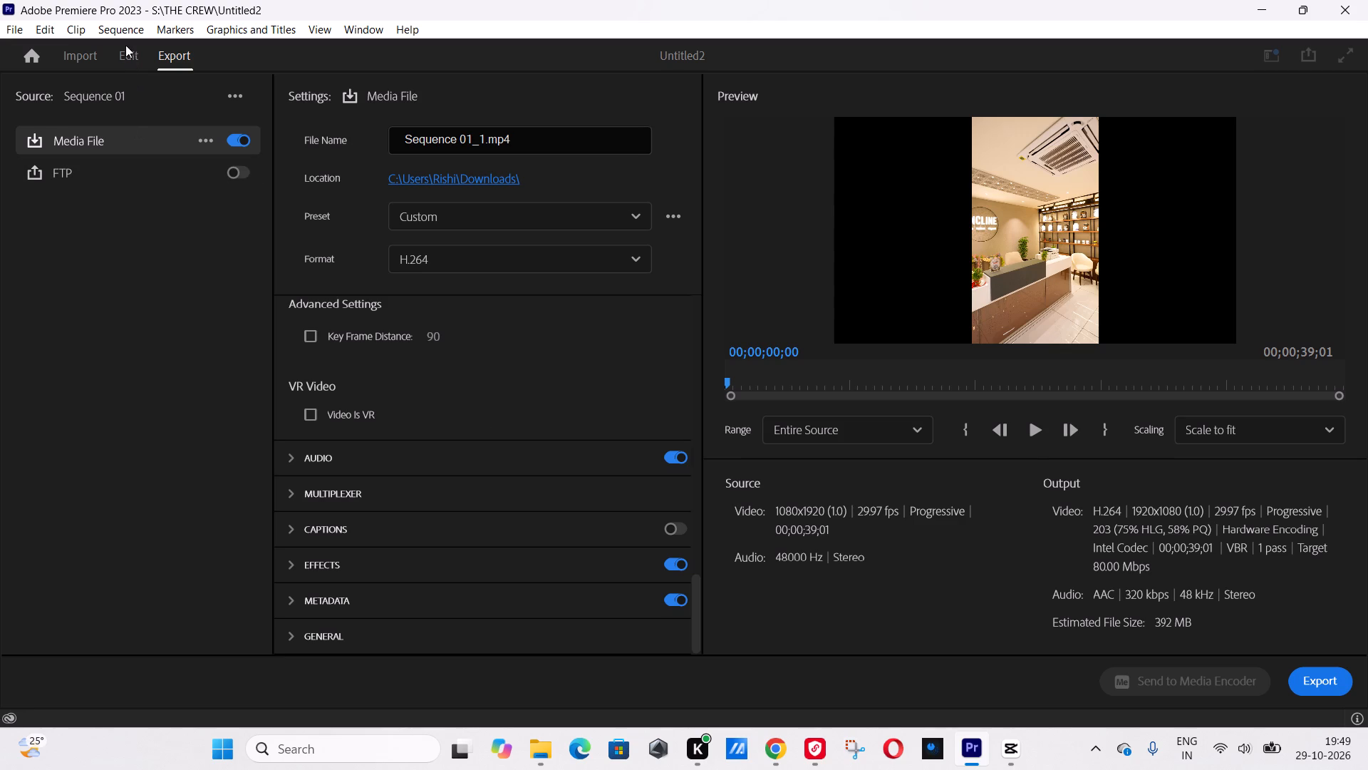
Review the settings of Sequence 01 and reset its video preview frame size.
click(130, 56)
click(125, 34)
click(195, 40)
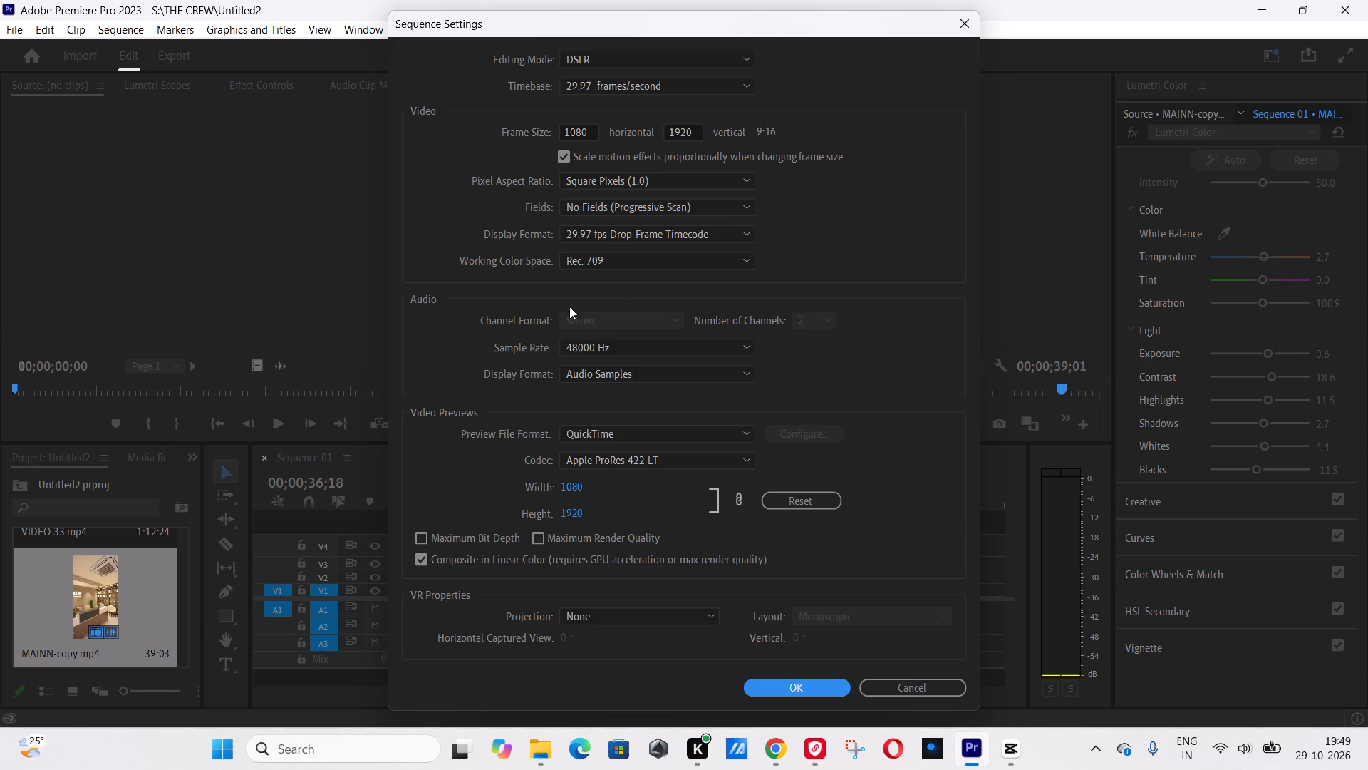
scroll(606, 317, down, 2)
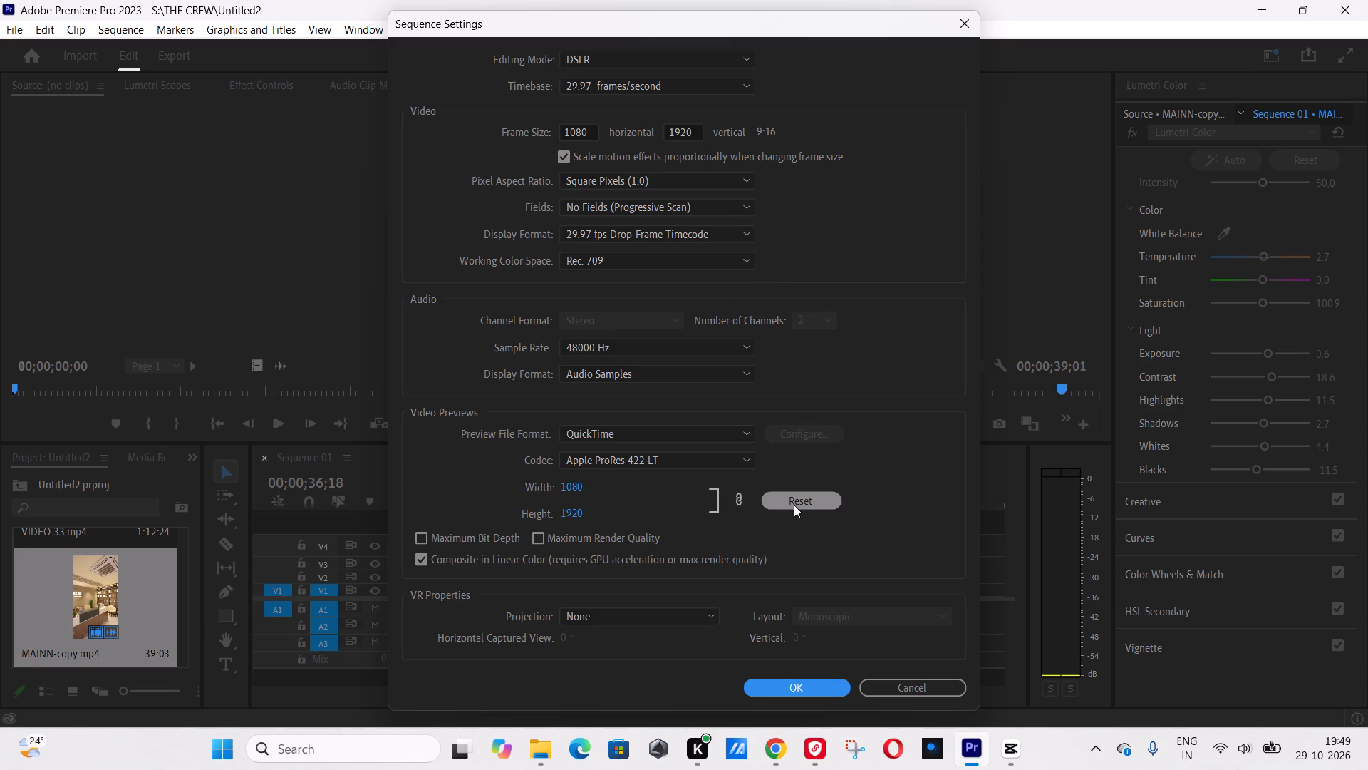
scroll(685, 611, down, 2)
scroll(685, 613, up, 1)
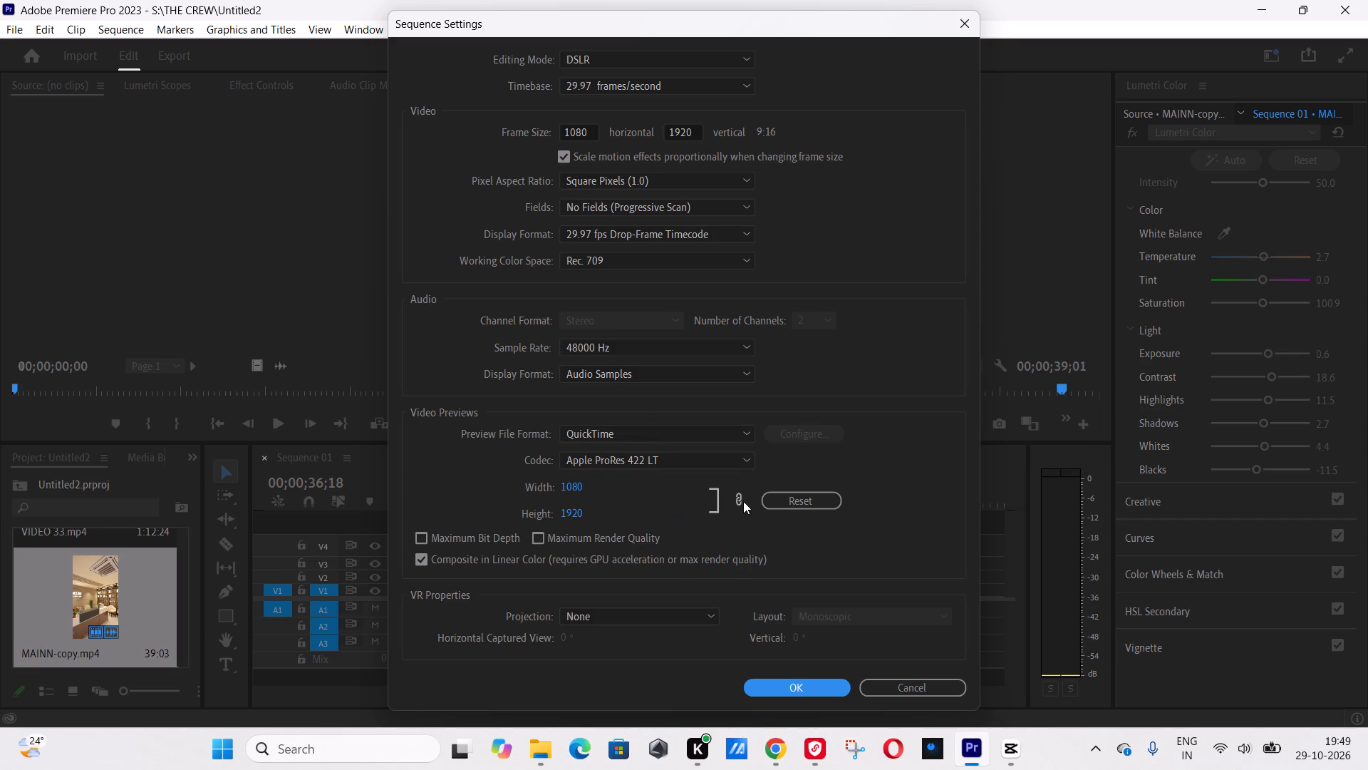
drag(792, 468, 811, 487)
right_drag(792, 468, 819, 528)
right_drag(821, 544, 841, 637)
click(802, 508)
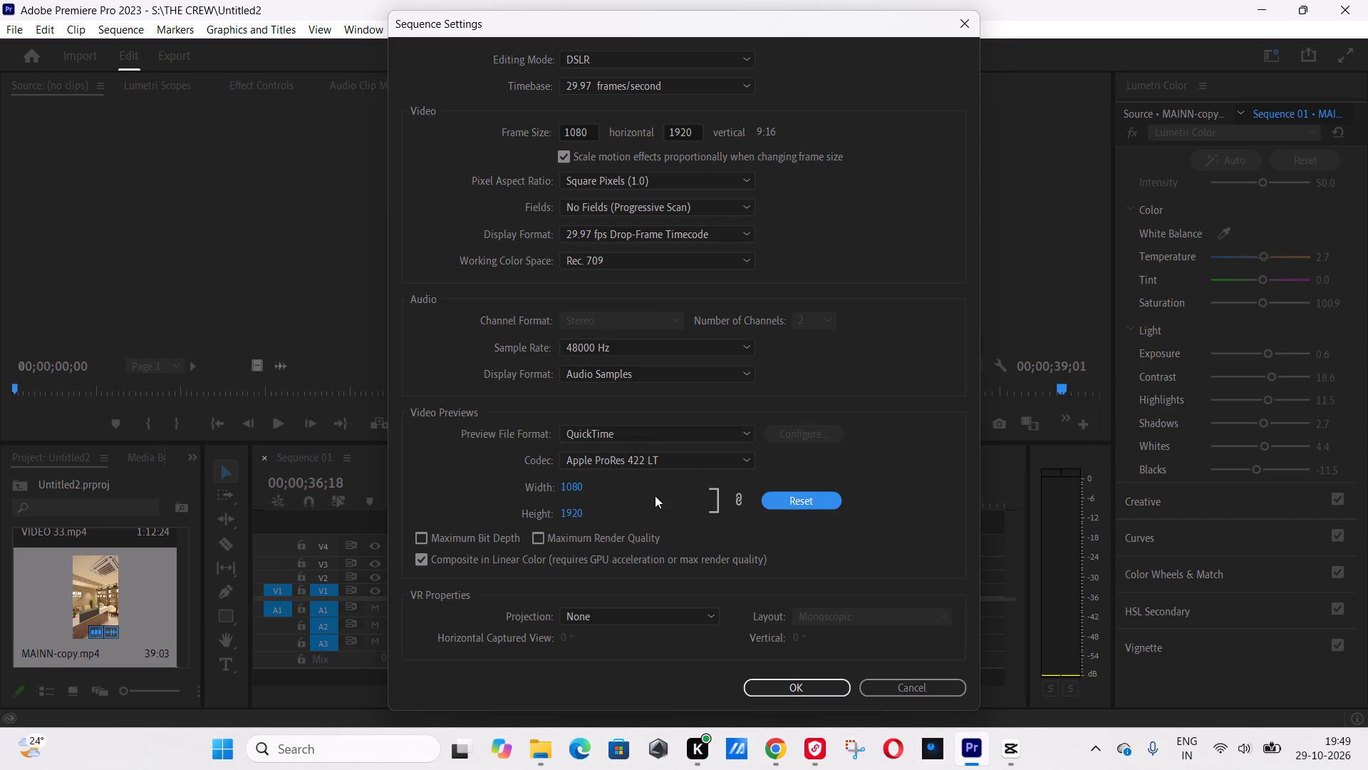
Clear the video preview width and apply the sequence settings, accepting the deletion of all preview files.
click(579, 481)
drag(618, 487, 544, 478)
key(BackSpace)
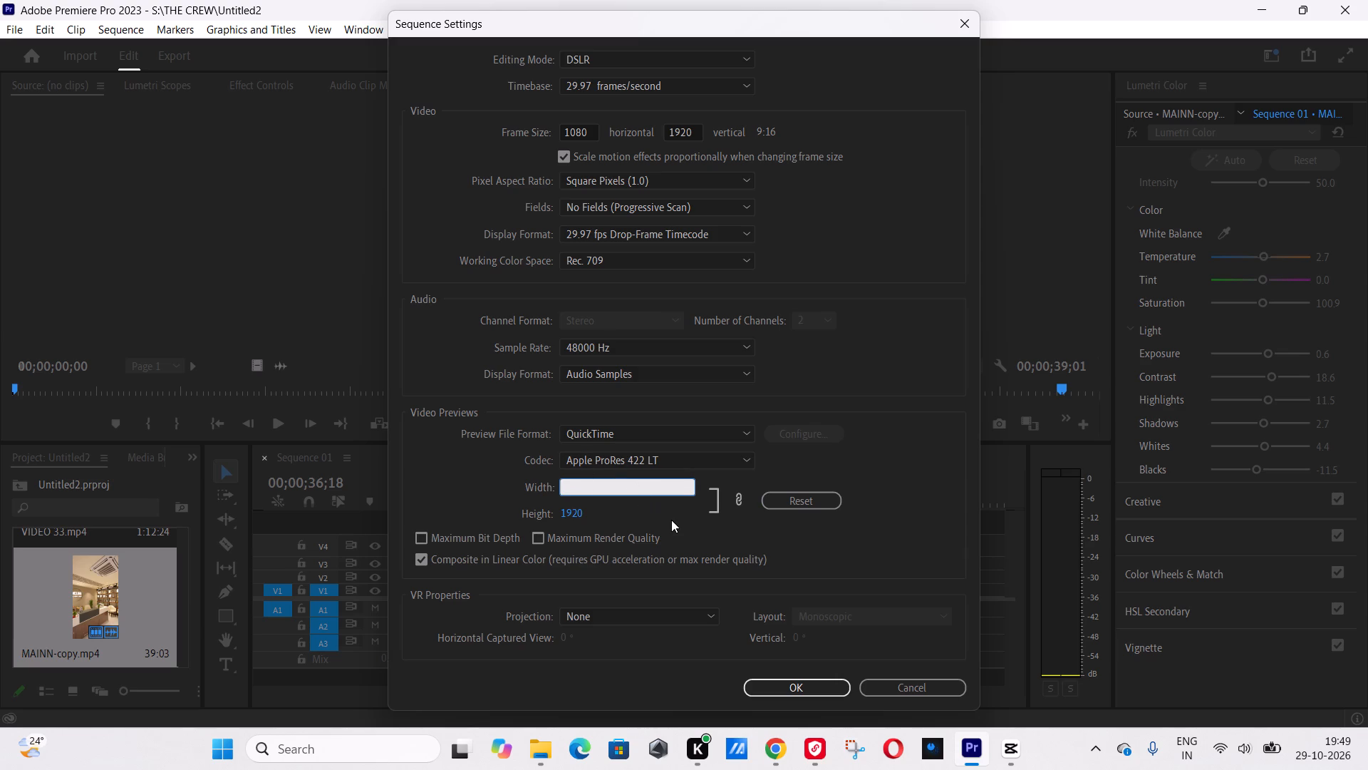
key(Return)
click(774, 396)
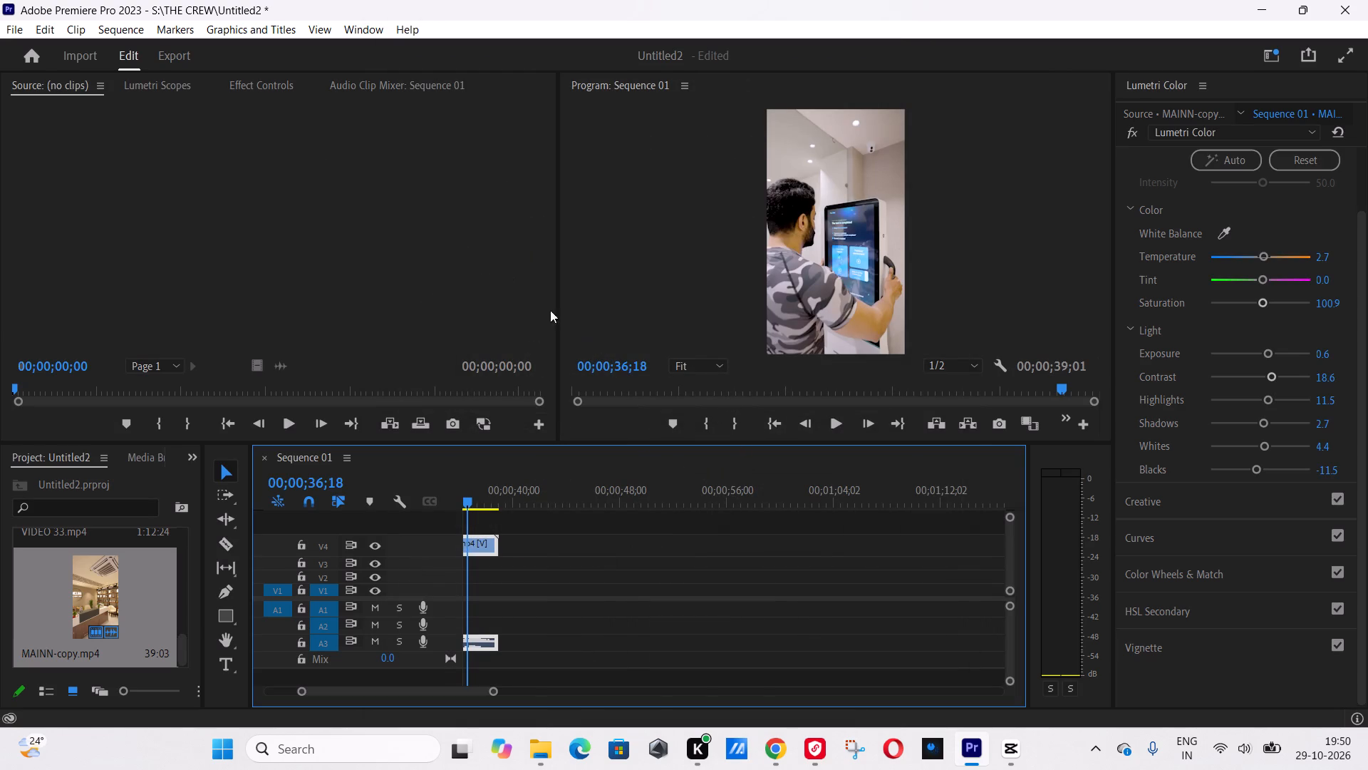
Set Sequence 01's video preview width to 1080, accept the deletion of all preview files, and recheck the sequence settings.
click(113, 26)
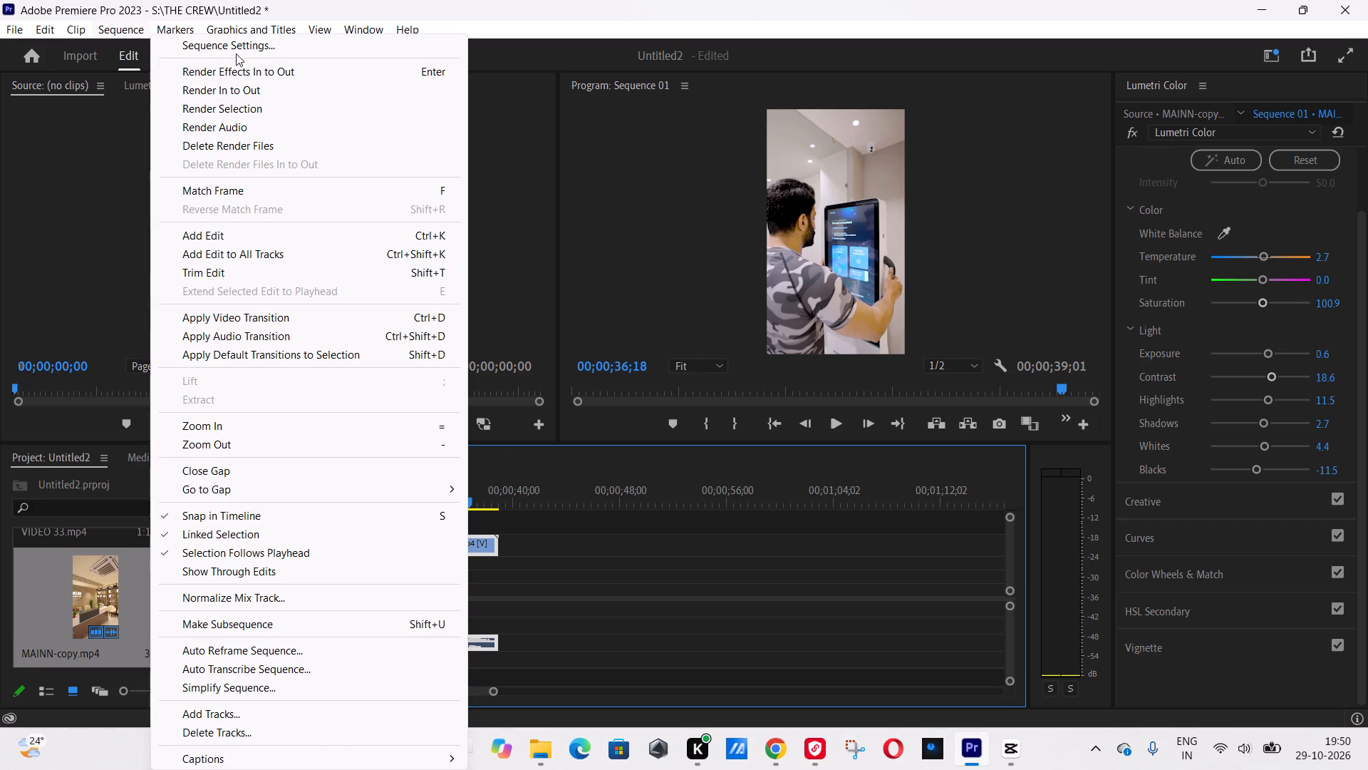
click(238, 50)
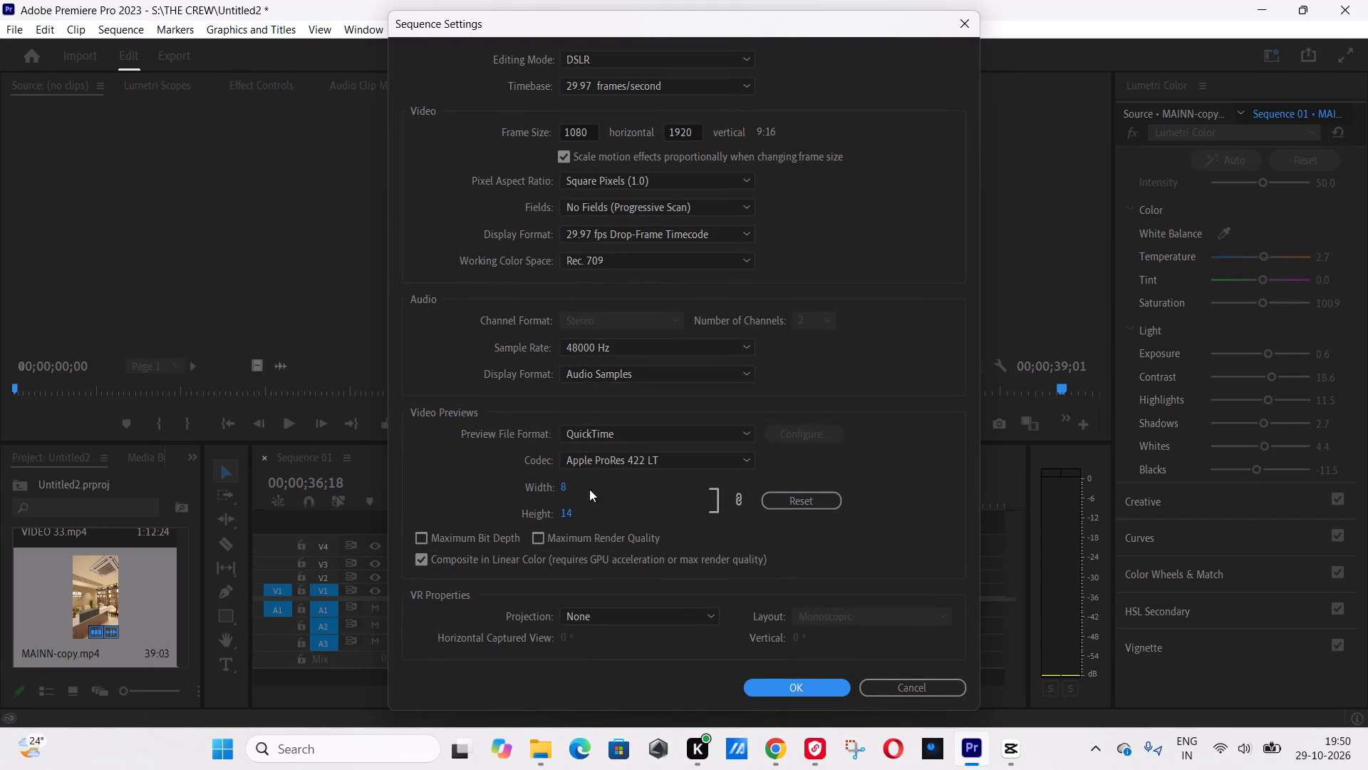
scroll(605, 441, up, 3)
scroll(605, 441, down, 3)
drag(759, 212, 755, 229)
drag(580, 482, 531, 483)
click(567, 482)
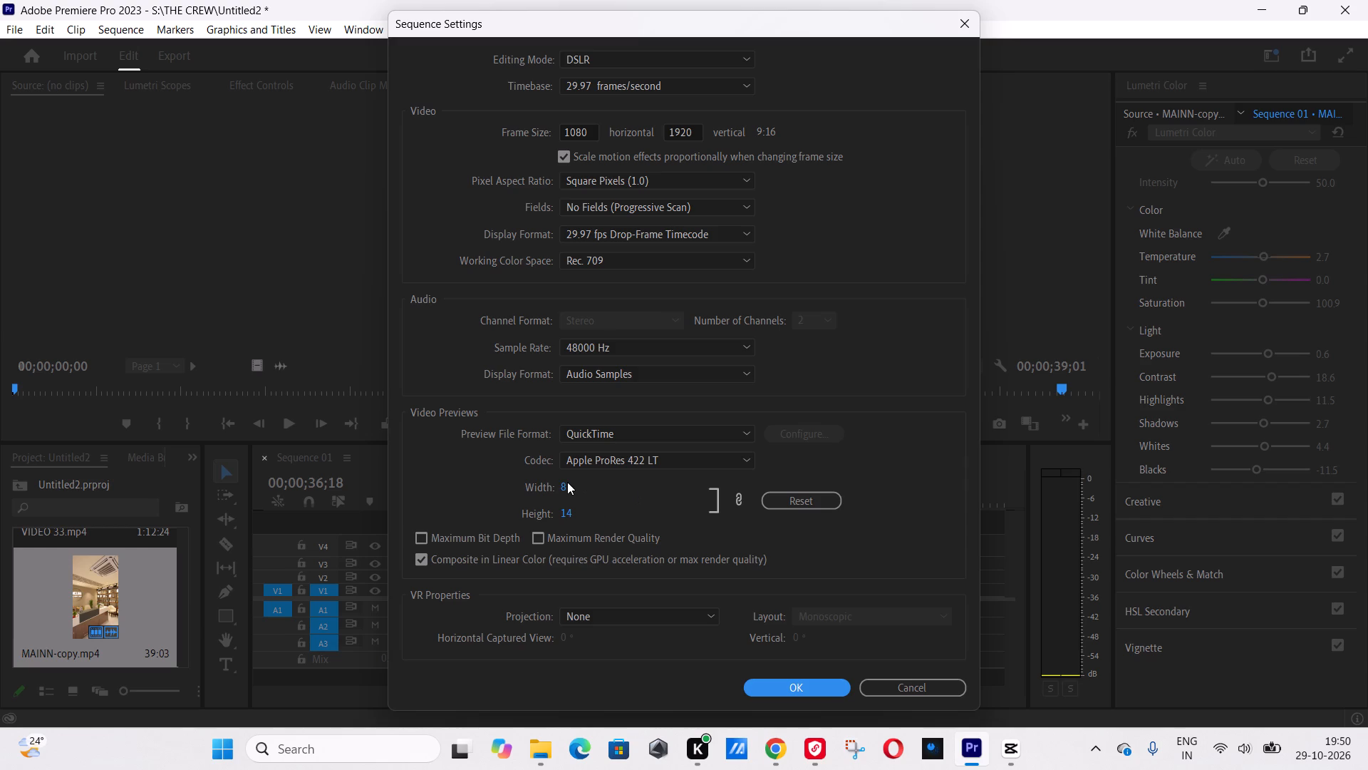
click(563, 483)
key(BackSpace)
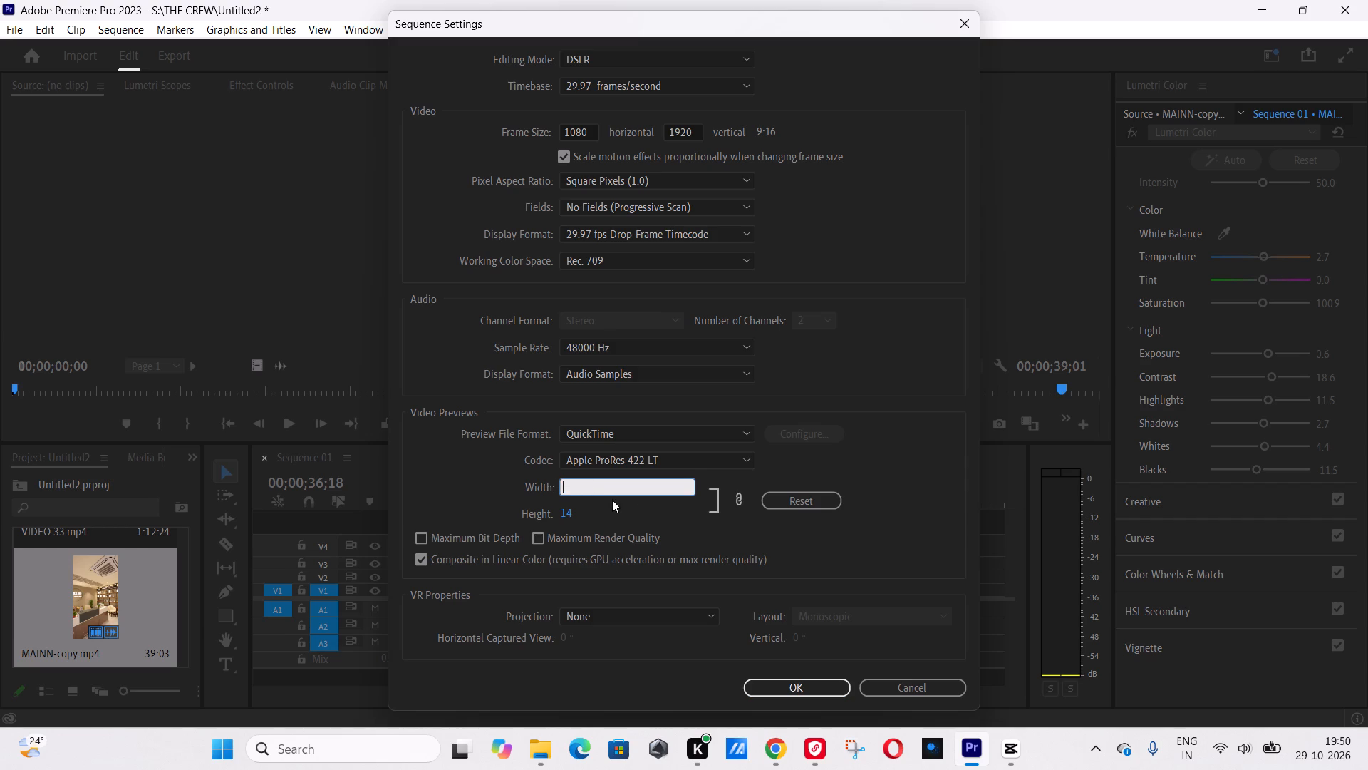
text(10)
text(80)
key(Return)
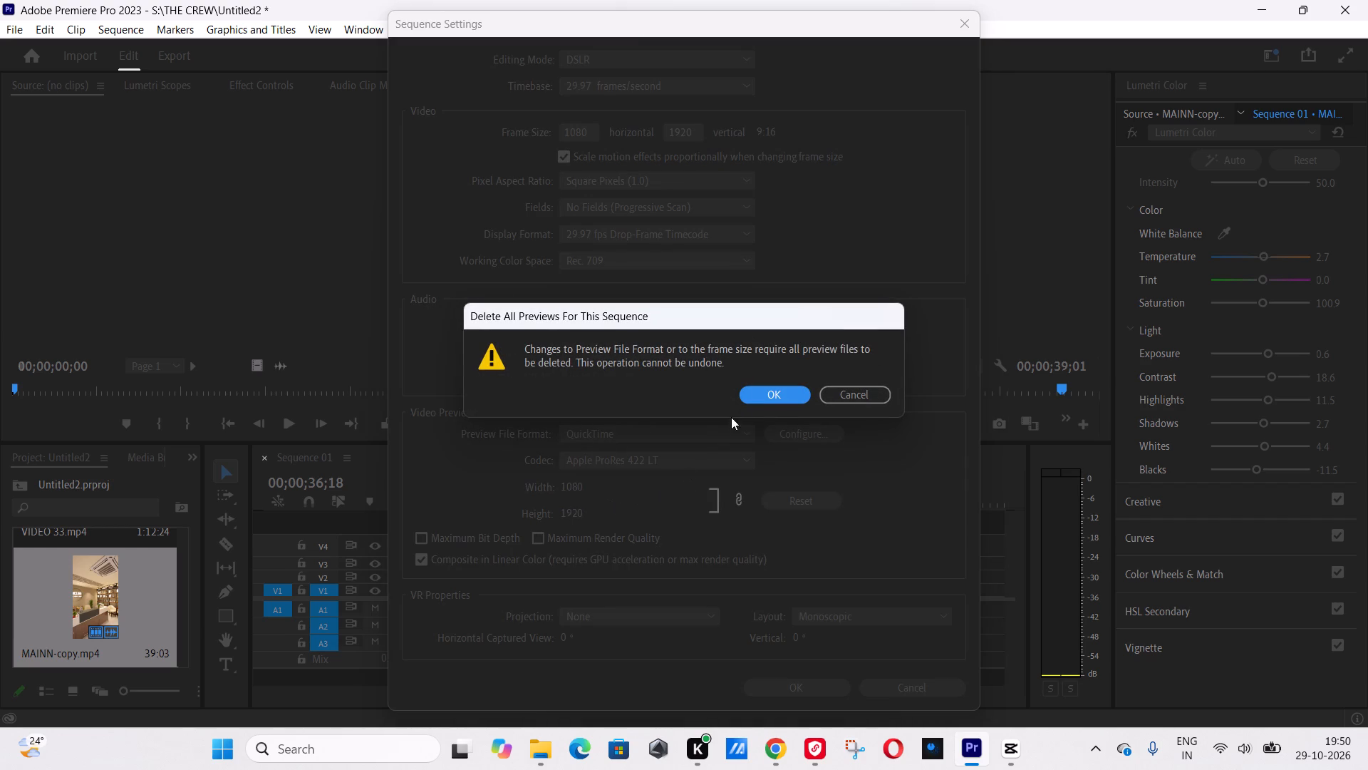
click(780, 389)
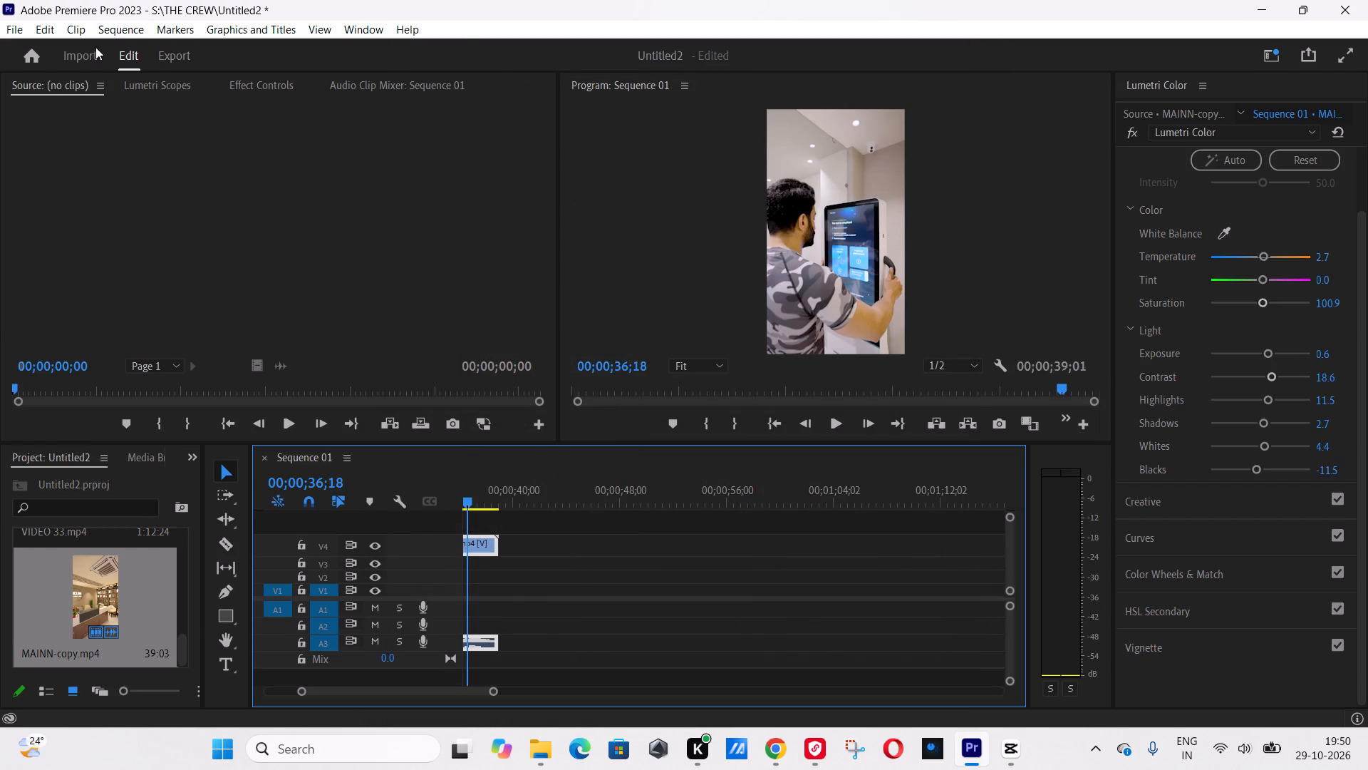
click(110, 28)
click(256, 38)
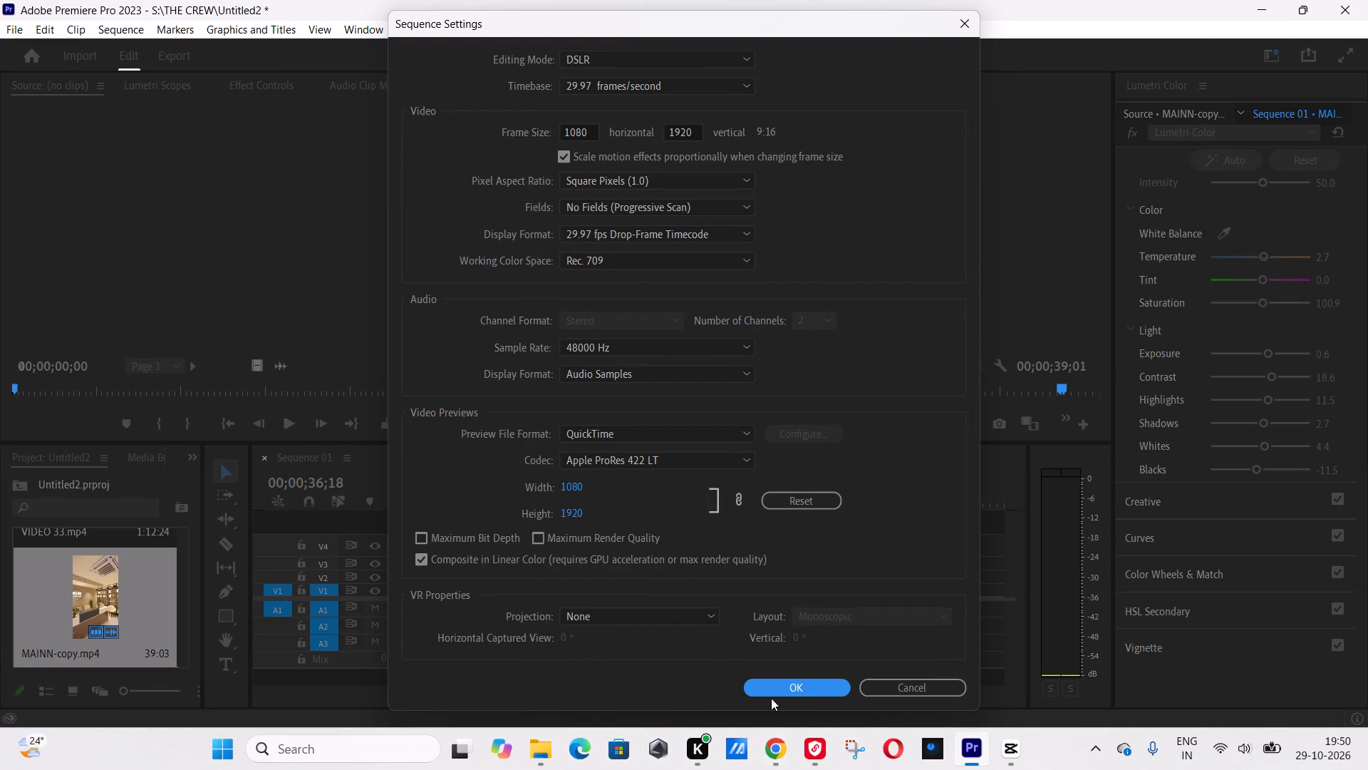
click(795, 687)
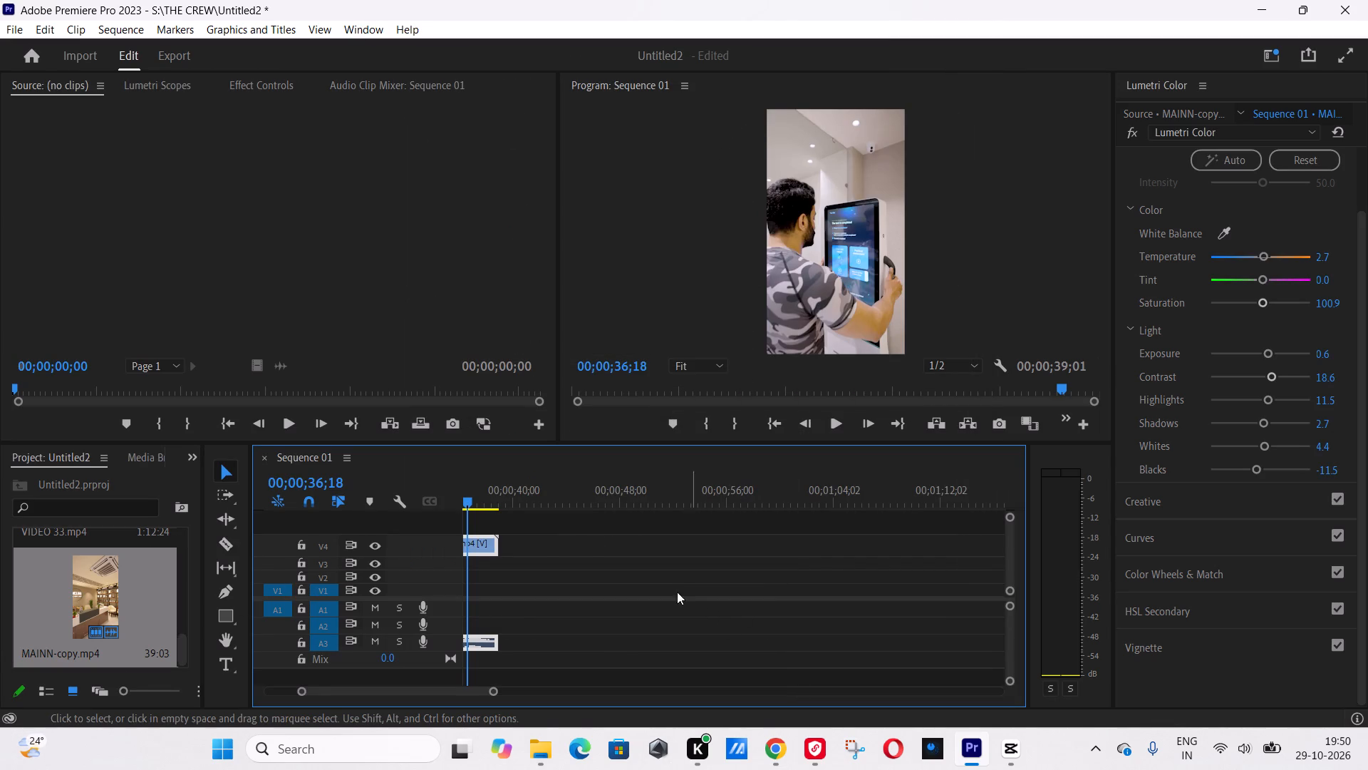
Move the MAINN-copy clip's video from track V4 to V1 and its audio from track A3 to A1.
drag(483, 545, 481, 553)
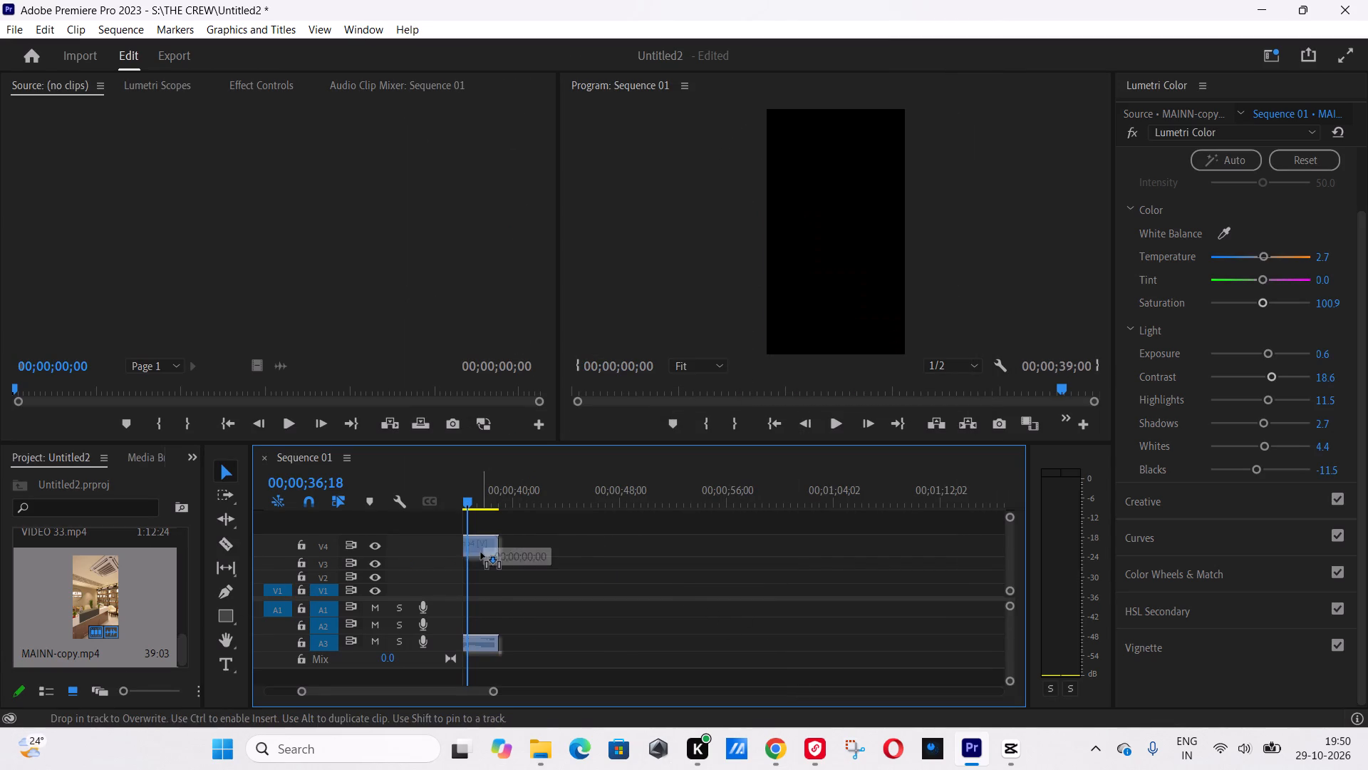
drag(481, 553, 467, 585)
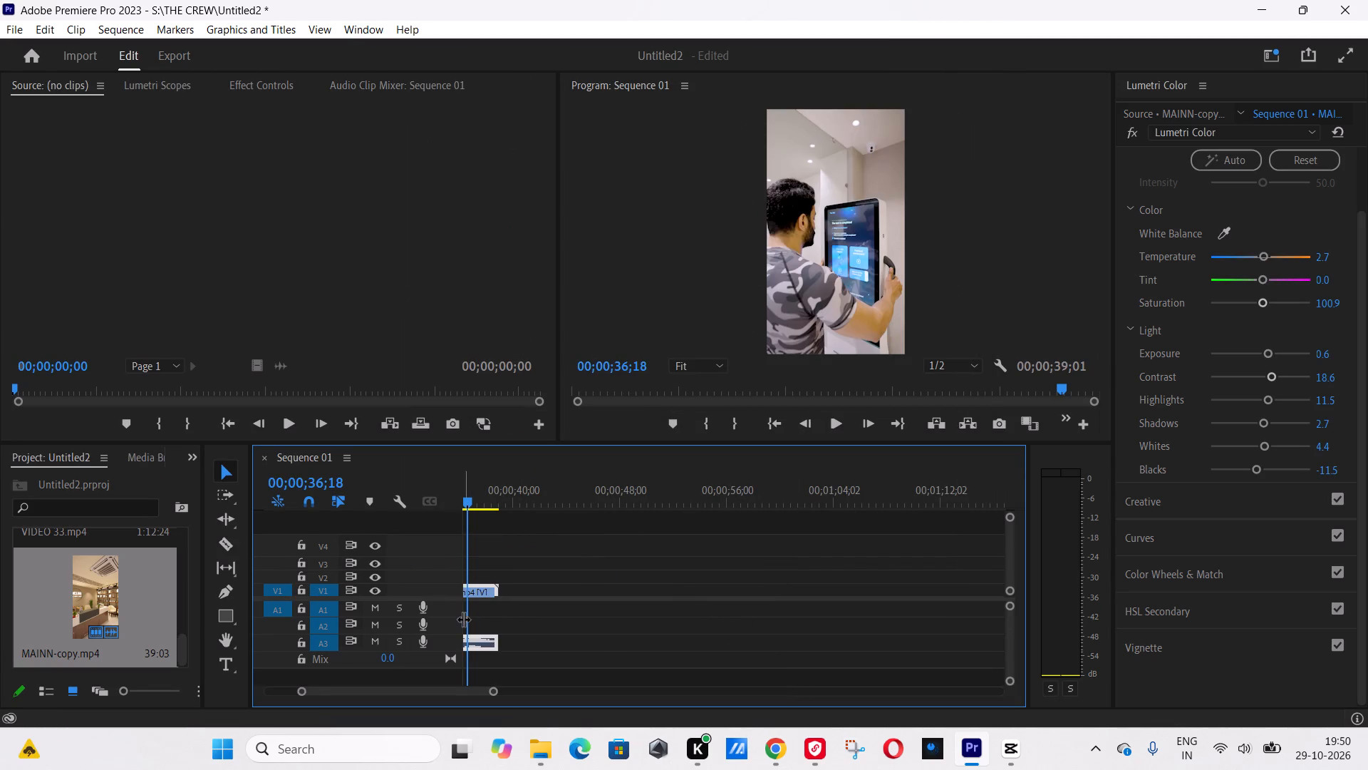
click(486, 646)
drag(481, 640, 491, 634)
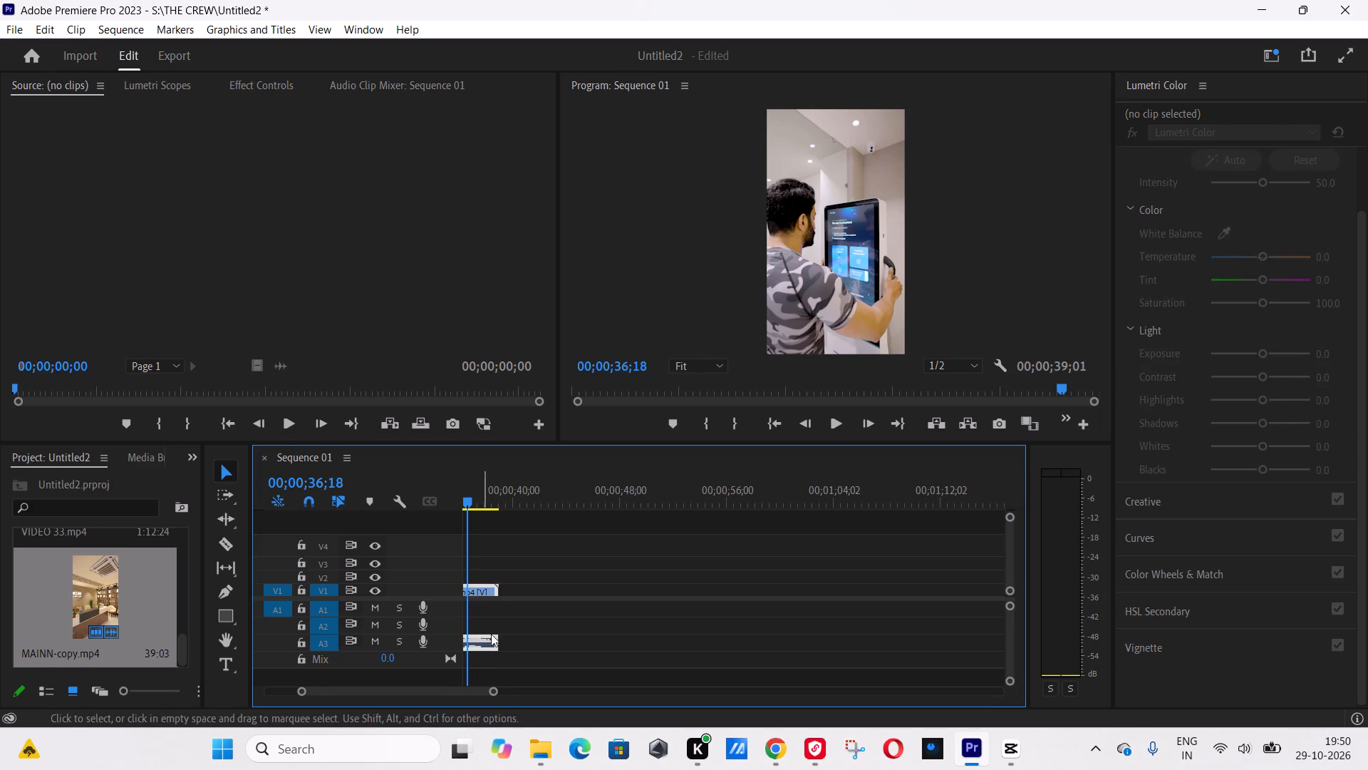
drag(491, 634, 492, 609)
Apply Set to Frame Size to the MAINN-copy clip on the timeline.
drag(488, 687, 435, 687)
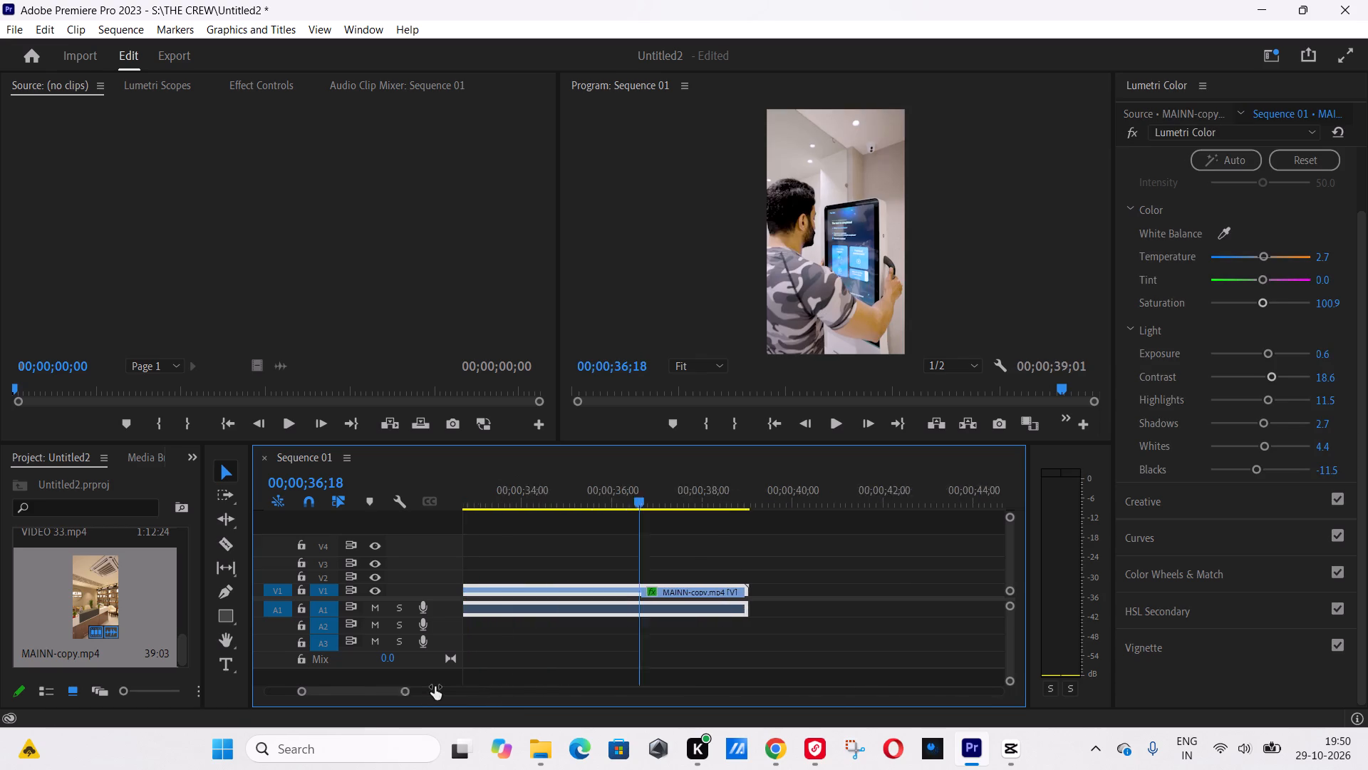
drag(435, 687, 430, 686)
drag(586, 549, 583, 652)
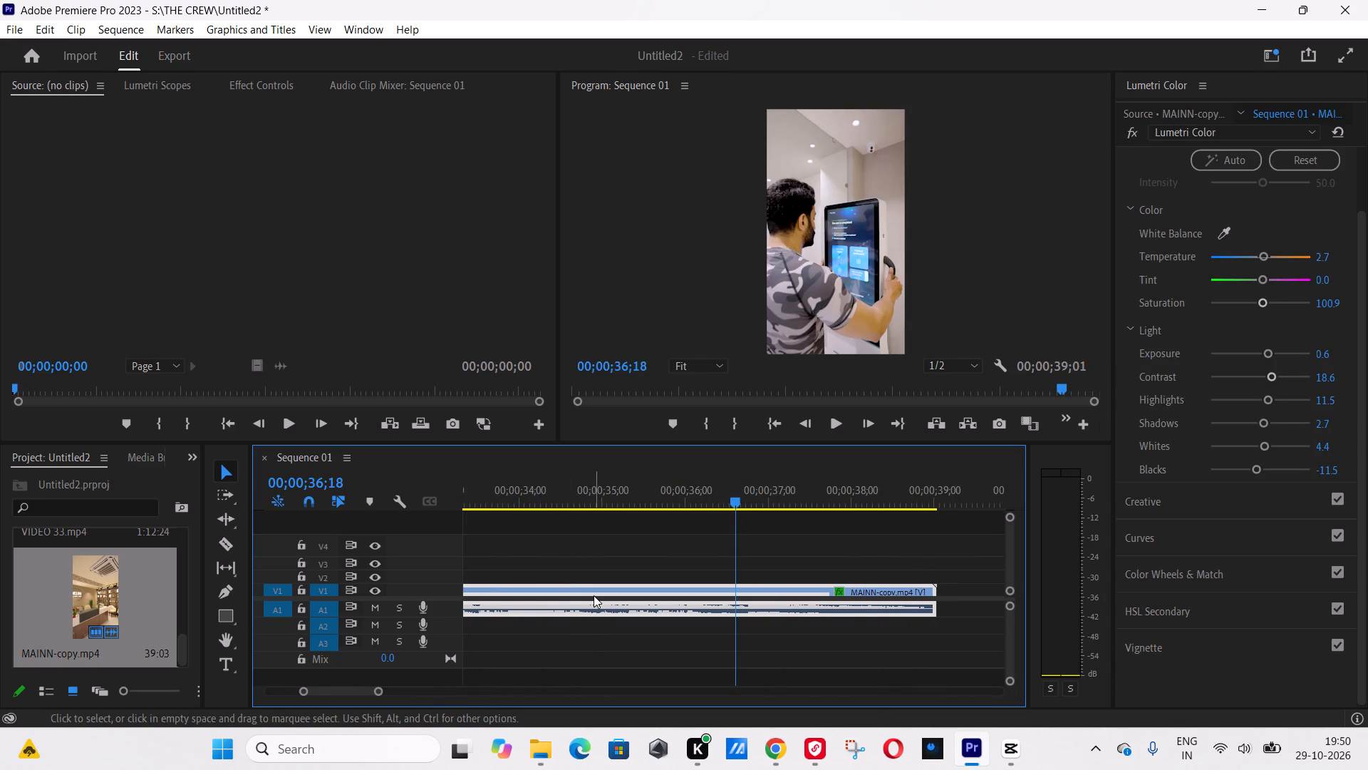
click(594, 595)
right_click(590, 612)
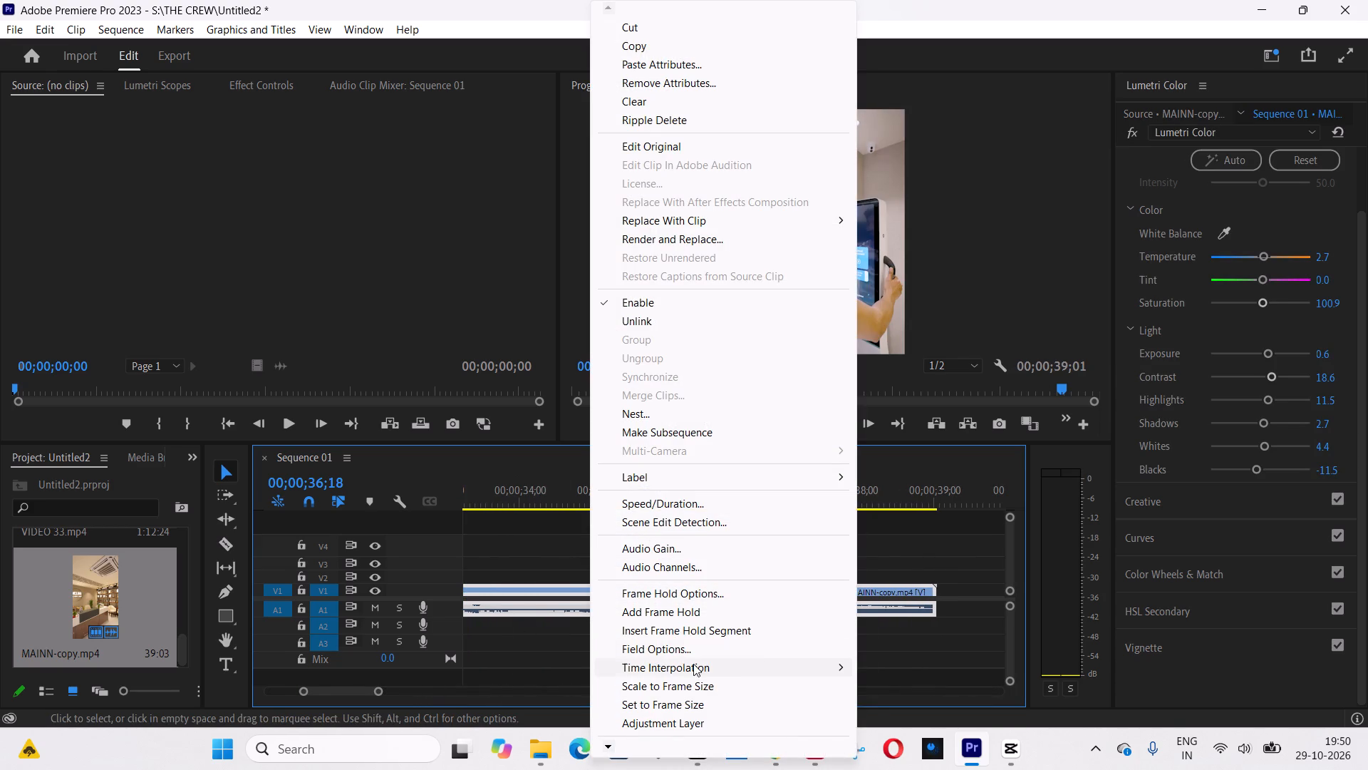
click(706, 705)
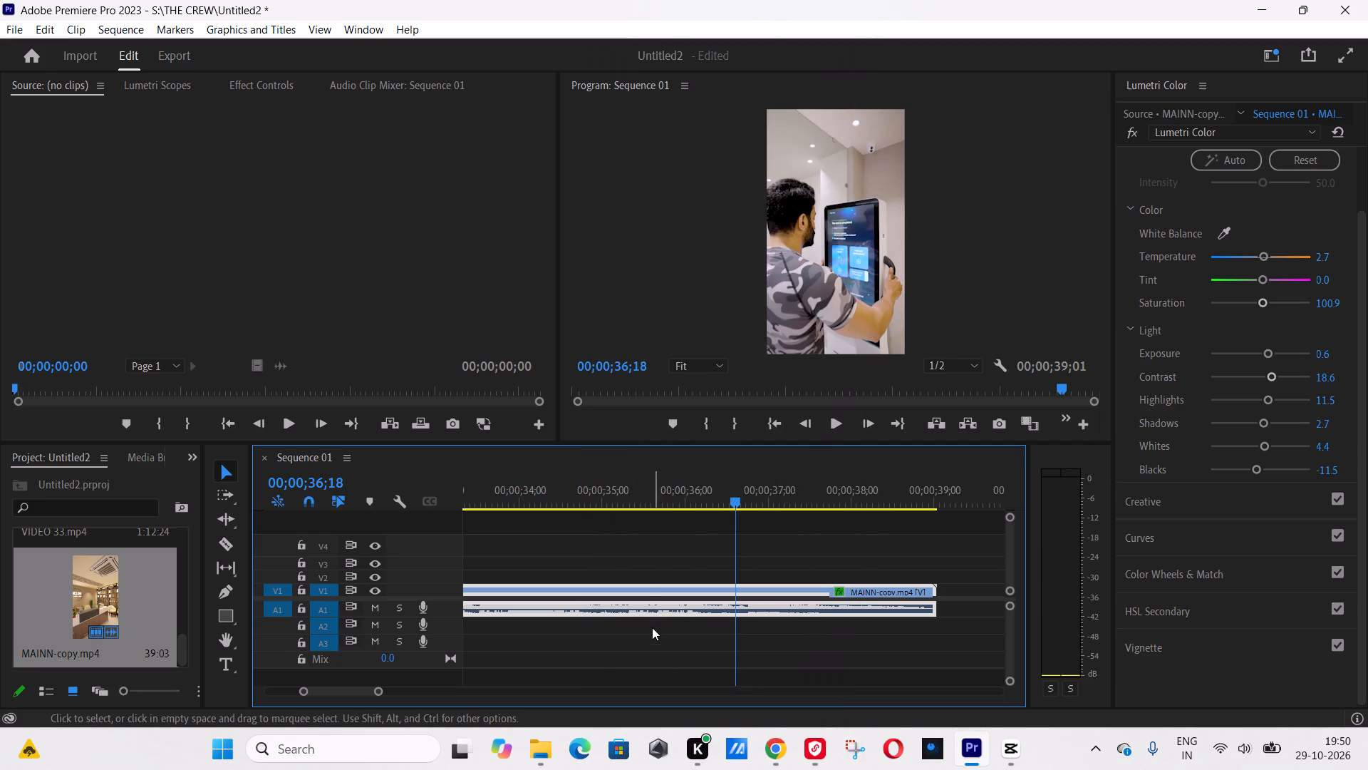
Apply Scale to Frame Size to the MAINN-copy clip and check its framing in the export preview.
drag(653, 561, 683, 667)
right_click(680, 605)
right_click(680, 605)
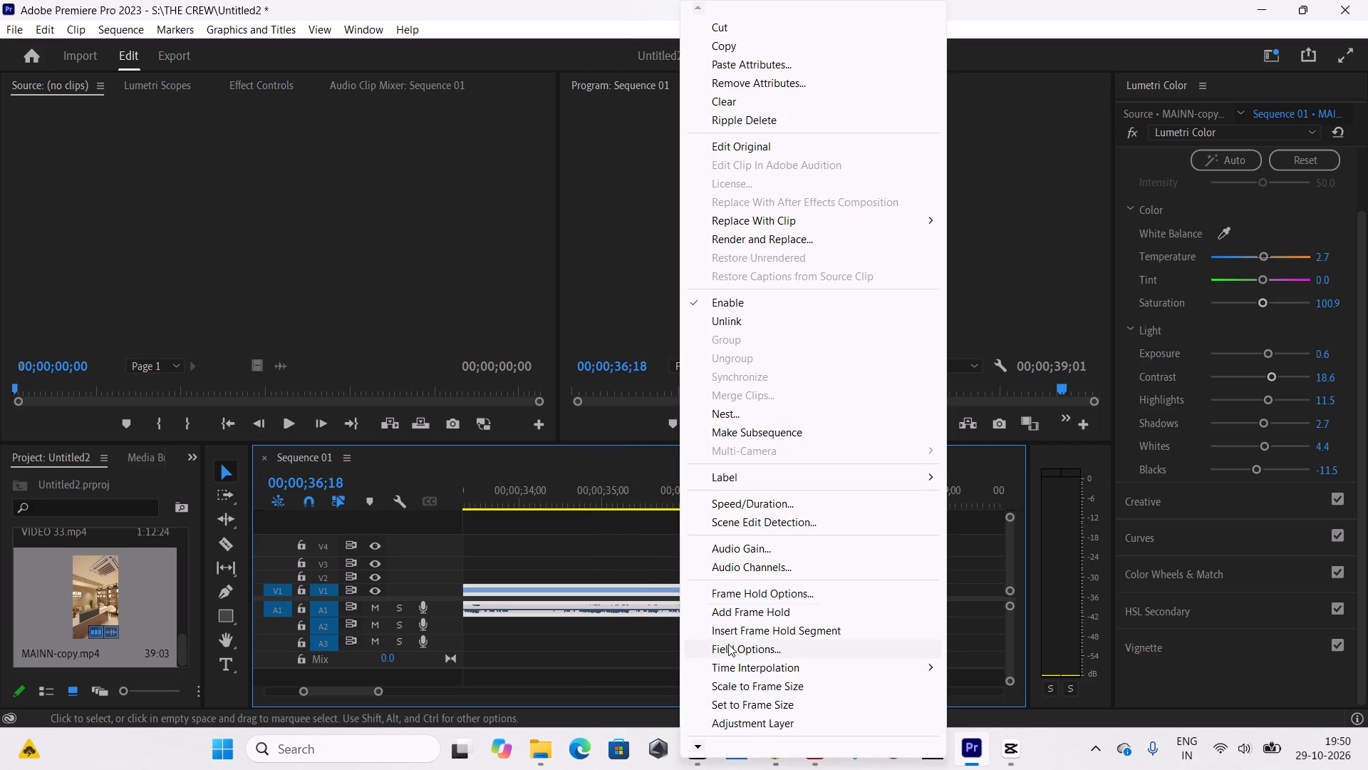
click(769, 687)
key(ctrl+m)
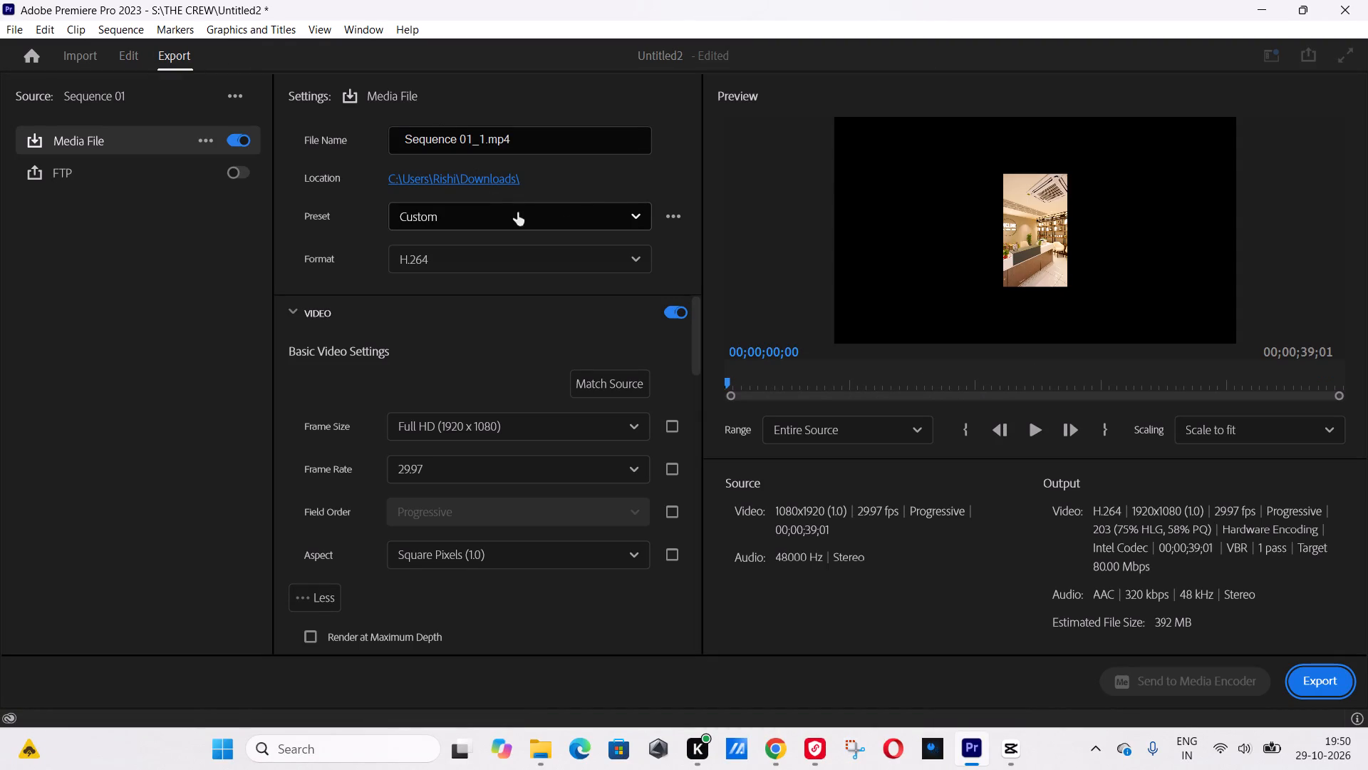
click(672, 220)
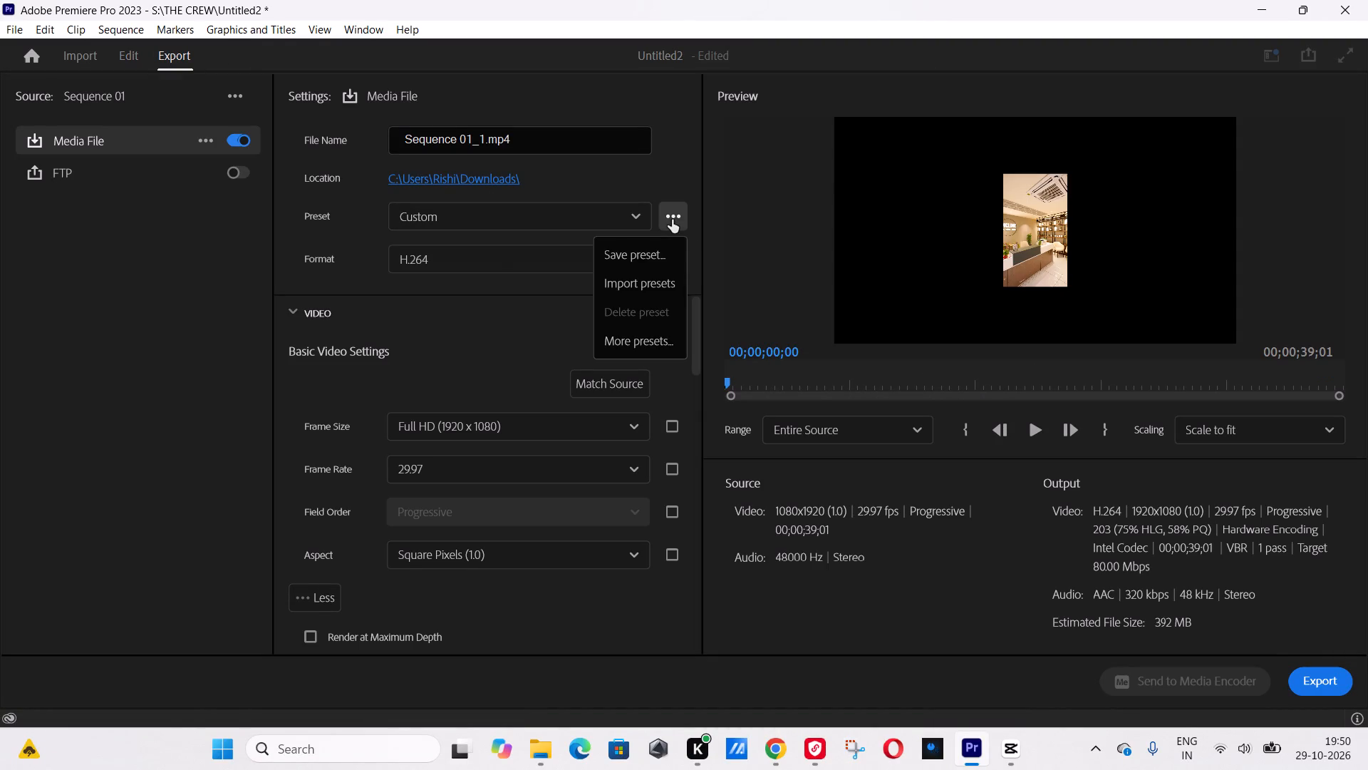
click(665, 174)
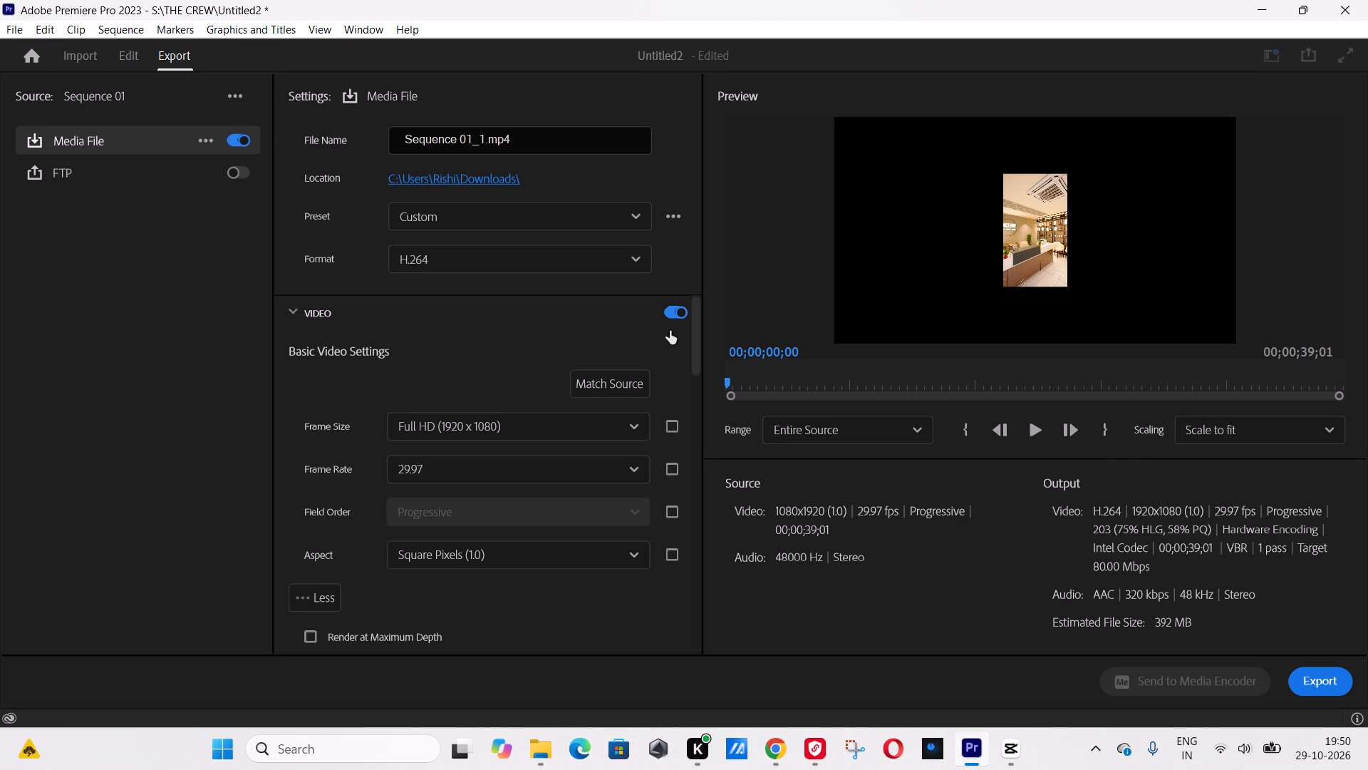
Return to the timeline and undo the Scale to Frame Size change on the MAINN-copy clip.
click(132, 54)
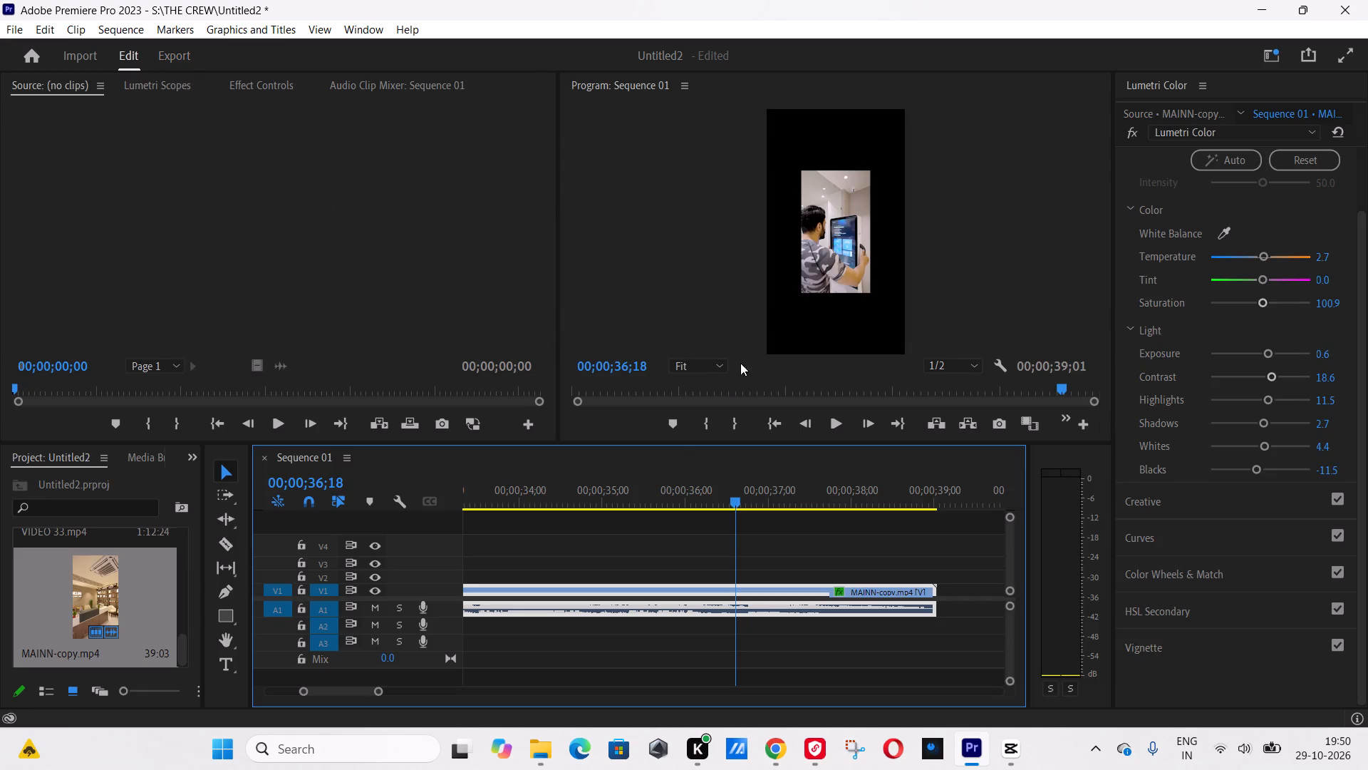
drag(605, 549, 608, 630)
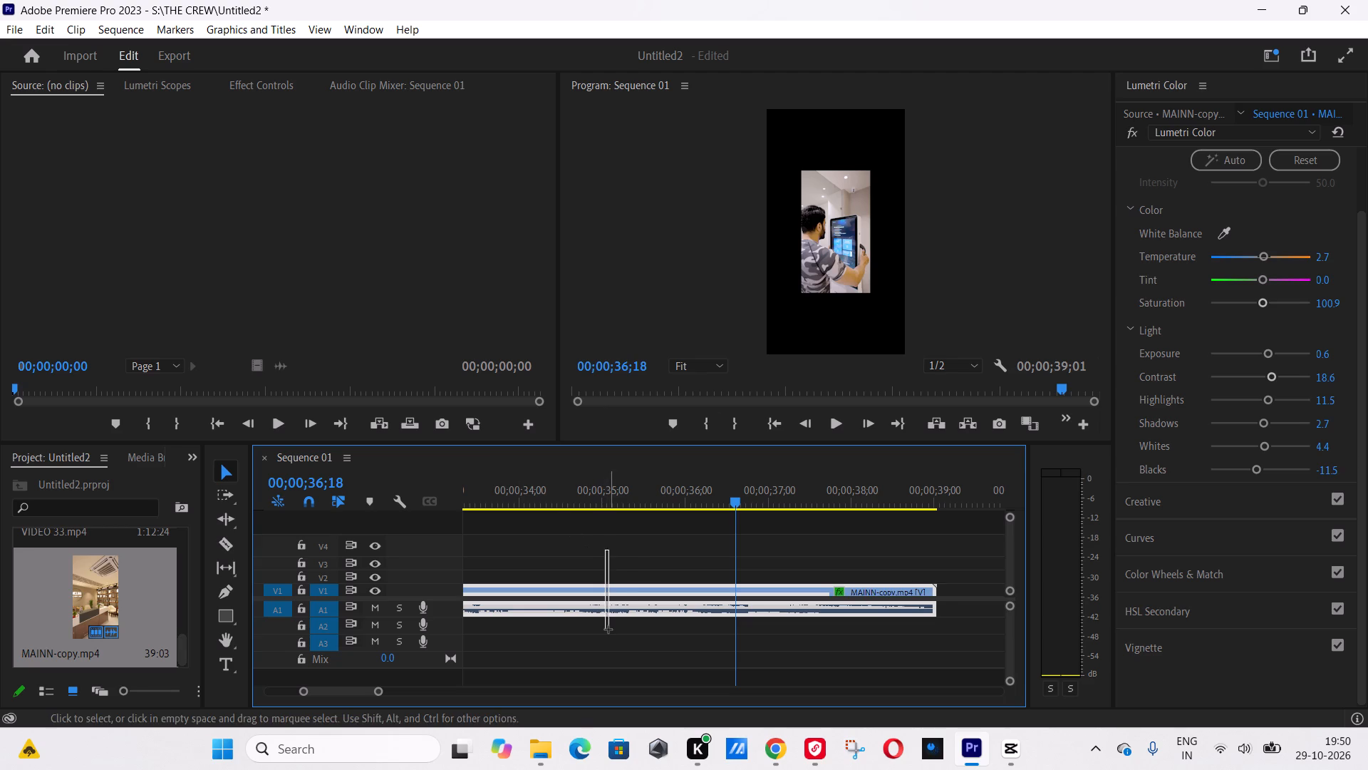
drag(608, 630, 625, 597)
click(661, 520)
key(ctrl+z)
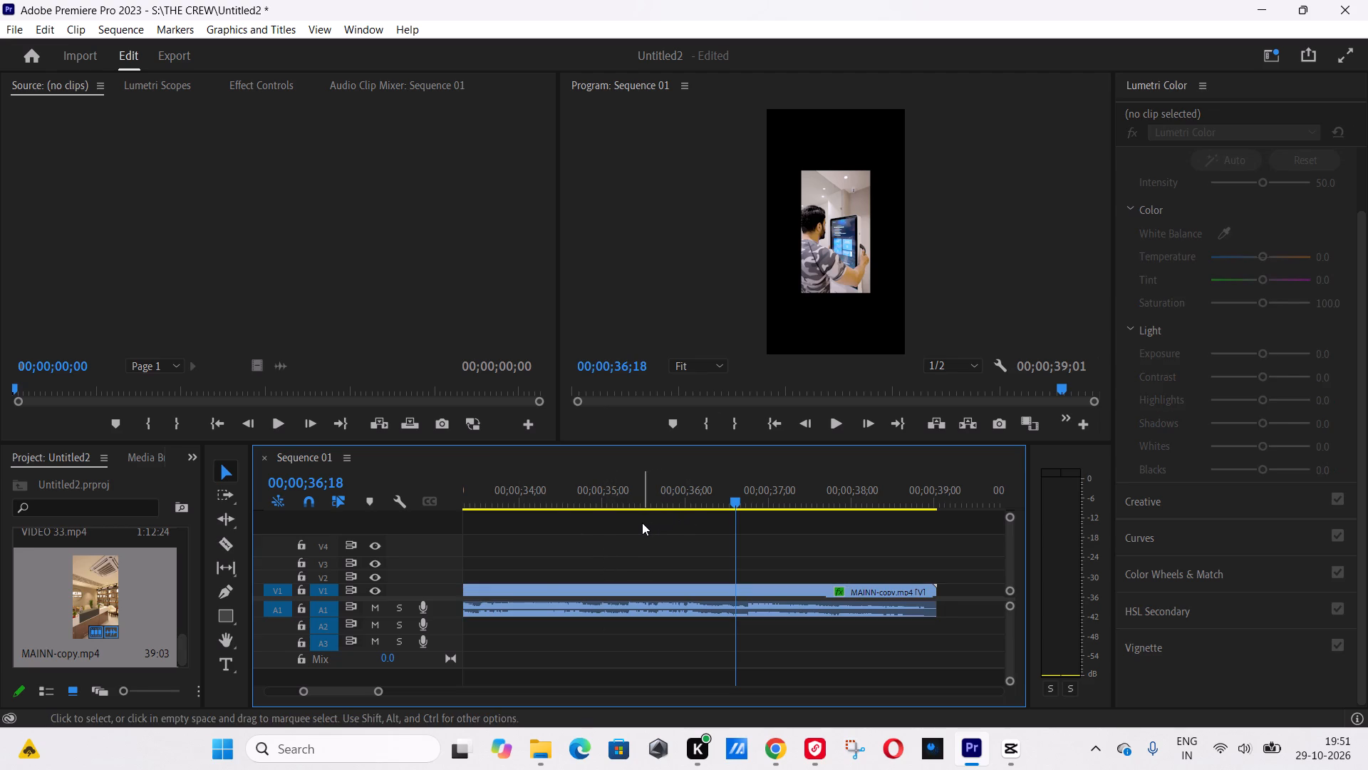
Match the export's video settings for Sequence 01 to the source.
click(187, 51)
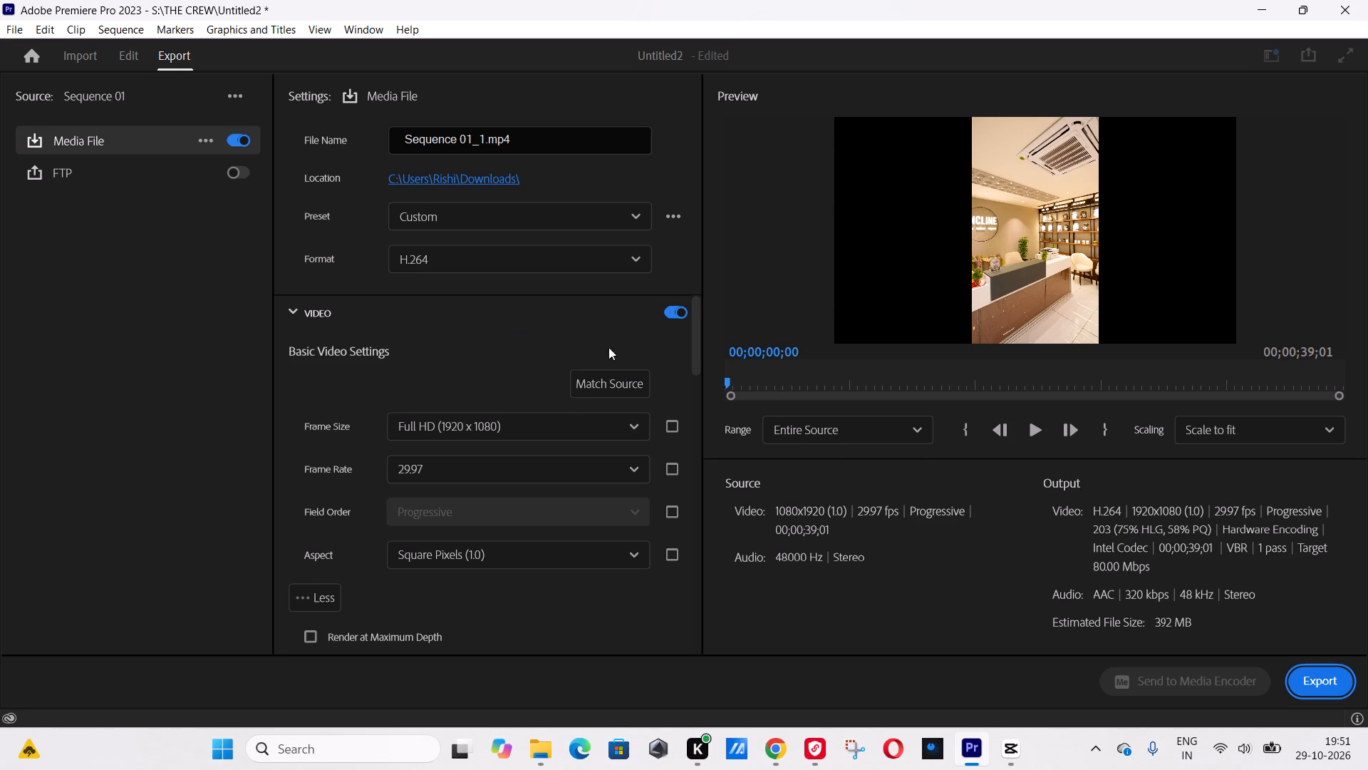
click(607, 388)
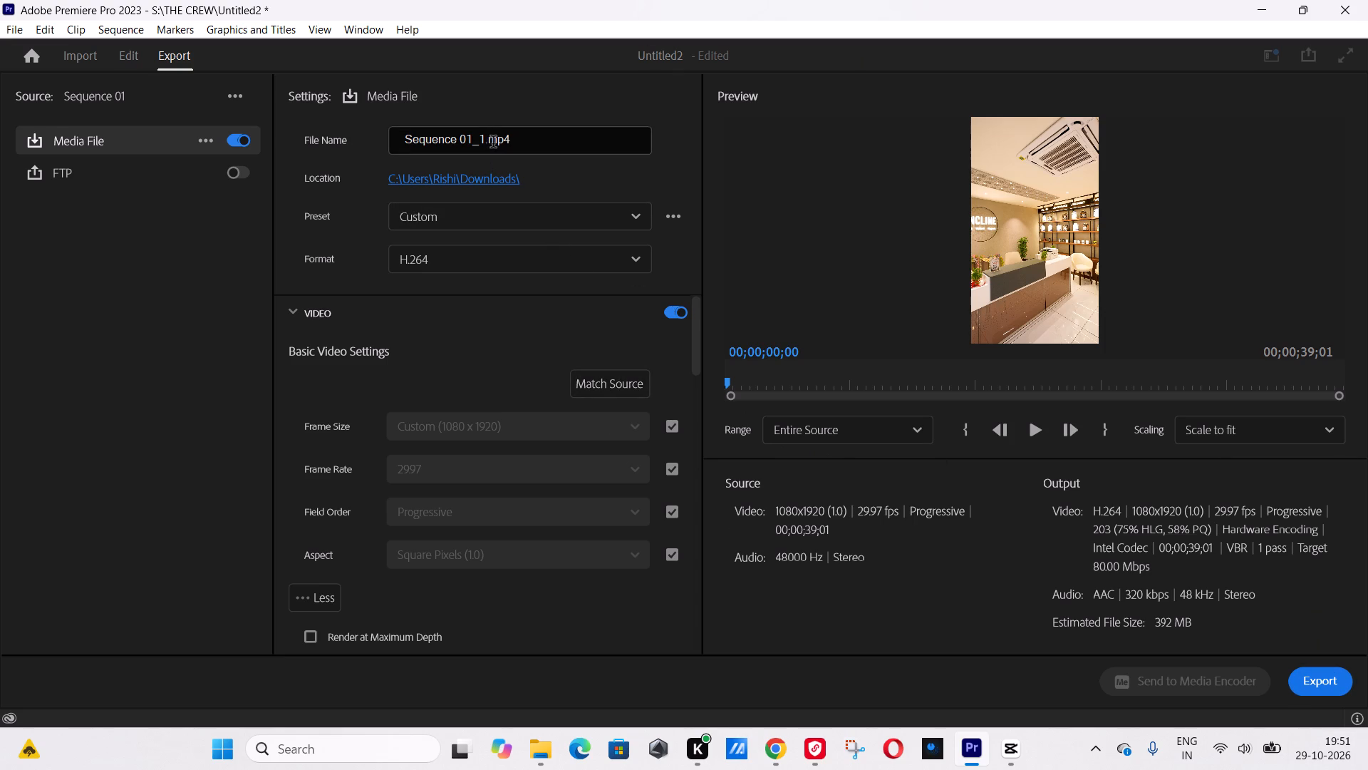
Set the export location for the media file to the Downloads folder.
drag(490, 143, 418, 129)
click(475, 171)
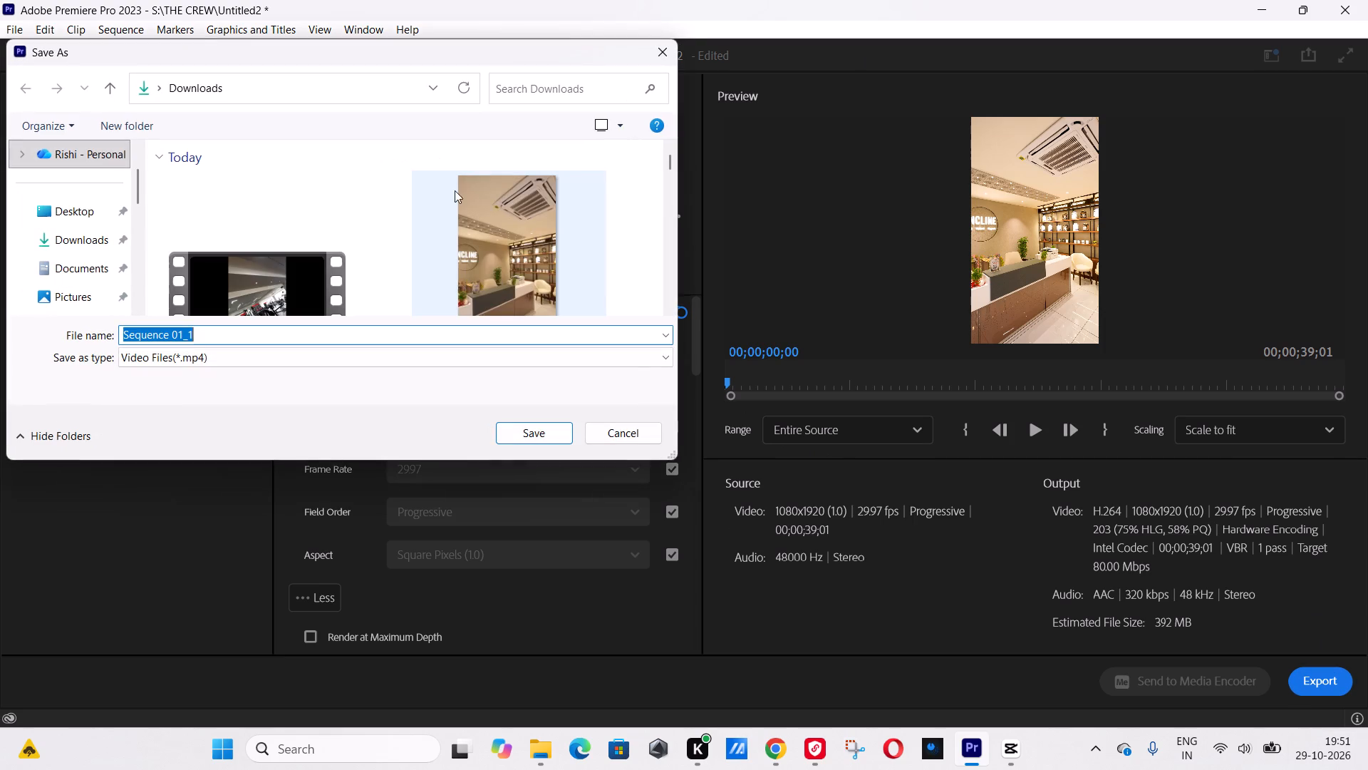
double_click(83, 231)
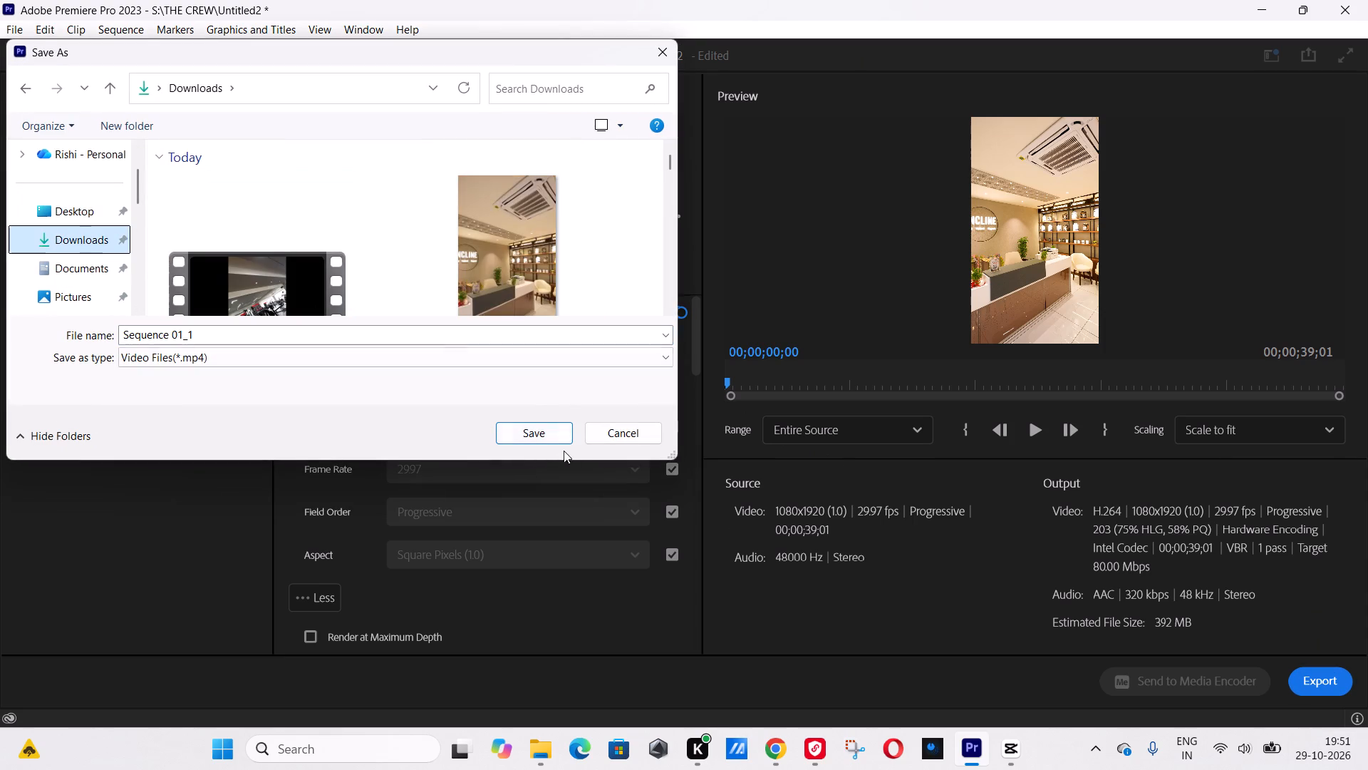
click(557, 446)
click(543, 428)
Rename the export file as VIDD.mp4.
click(480, 150)
click(487, 145)
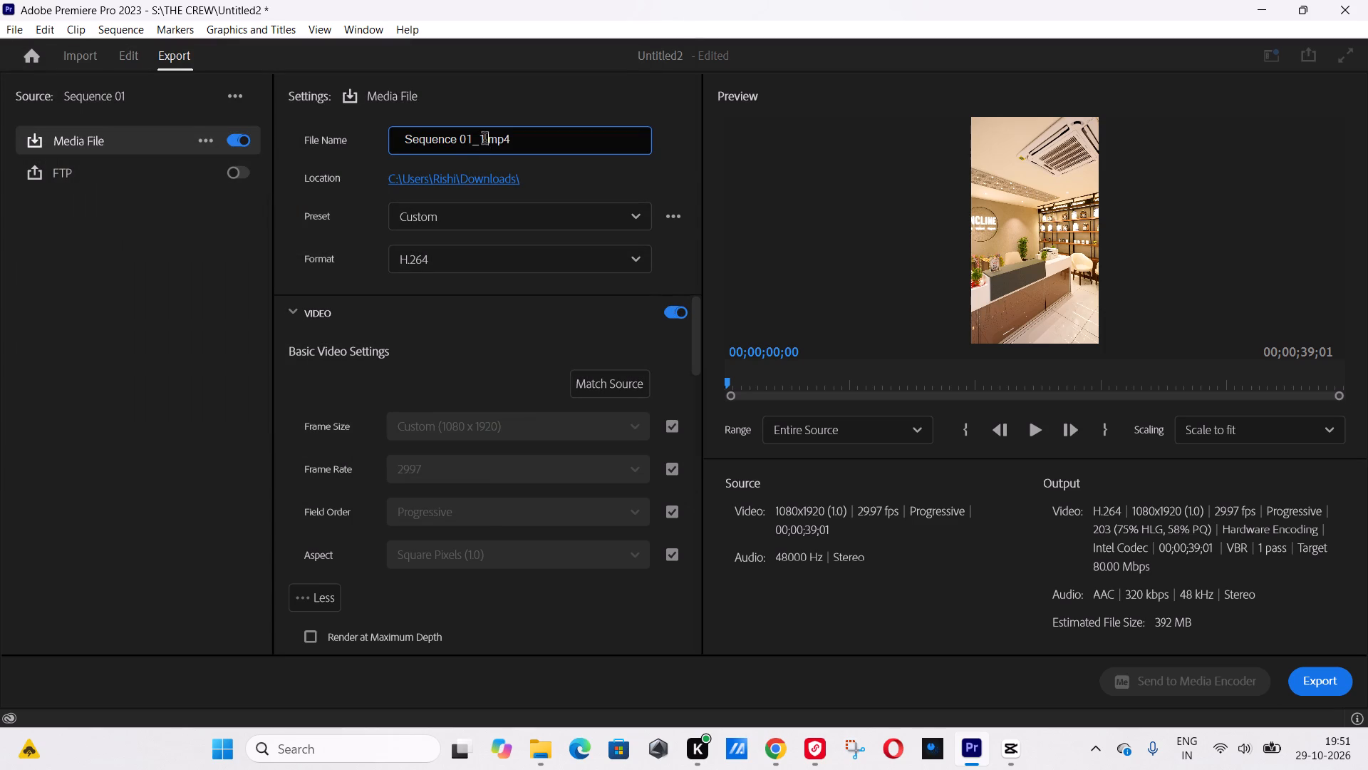
drag(482, 141, 388, 145)
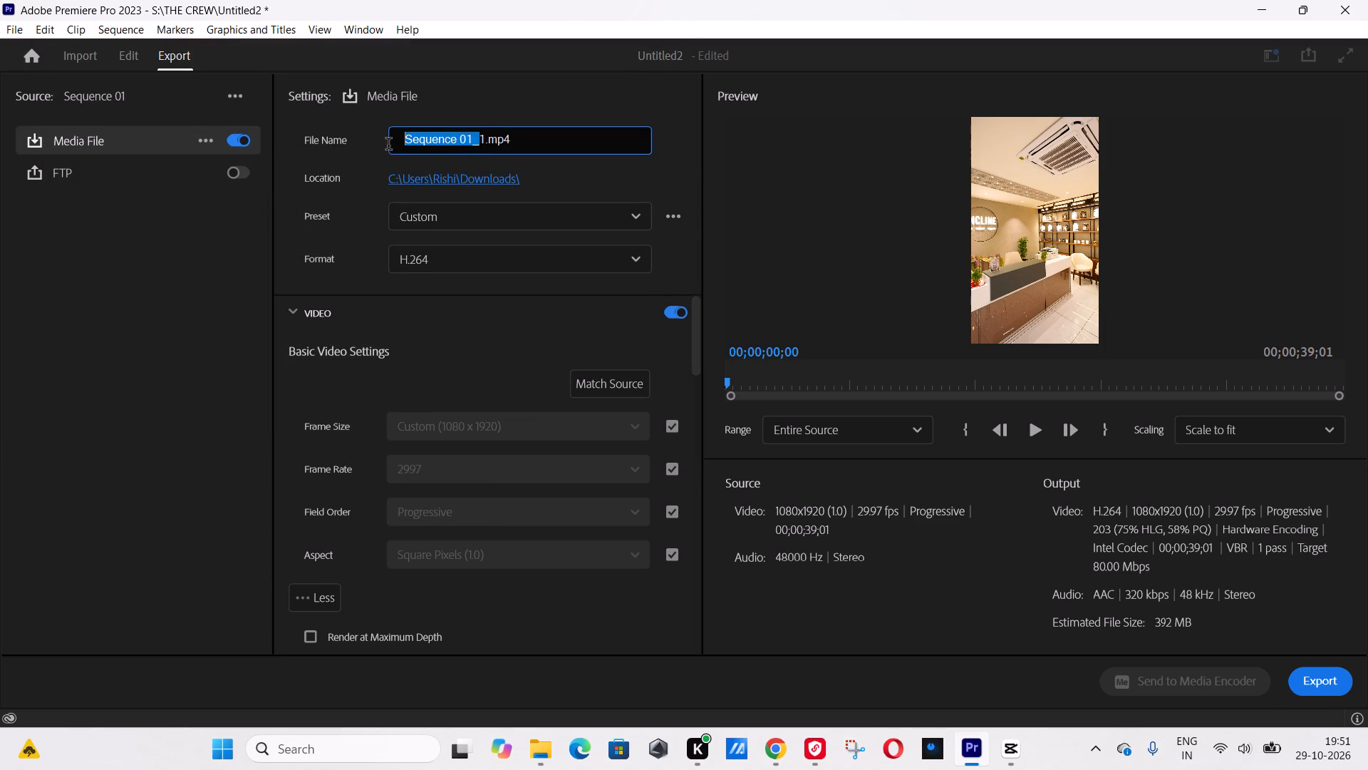
drag(388, 145, 340, 149)
key(BackSpace)
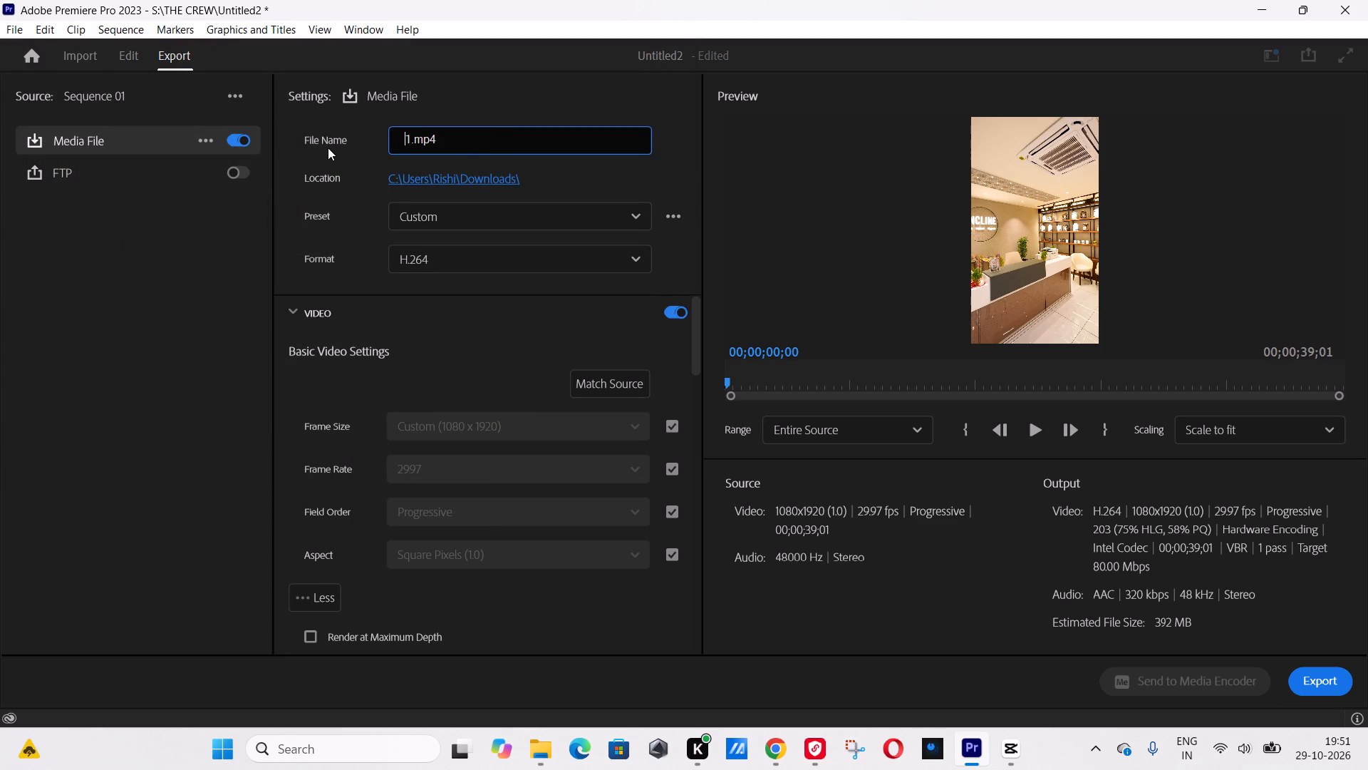
key(Down)
key(Right)
key(BackSpace)
key(BackSpace)
key(BackSpace)
key(BackSpace)
text(VDI)
key(BackSpace)
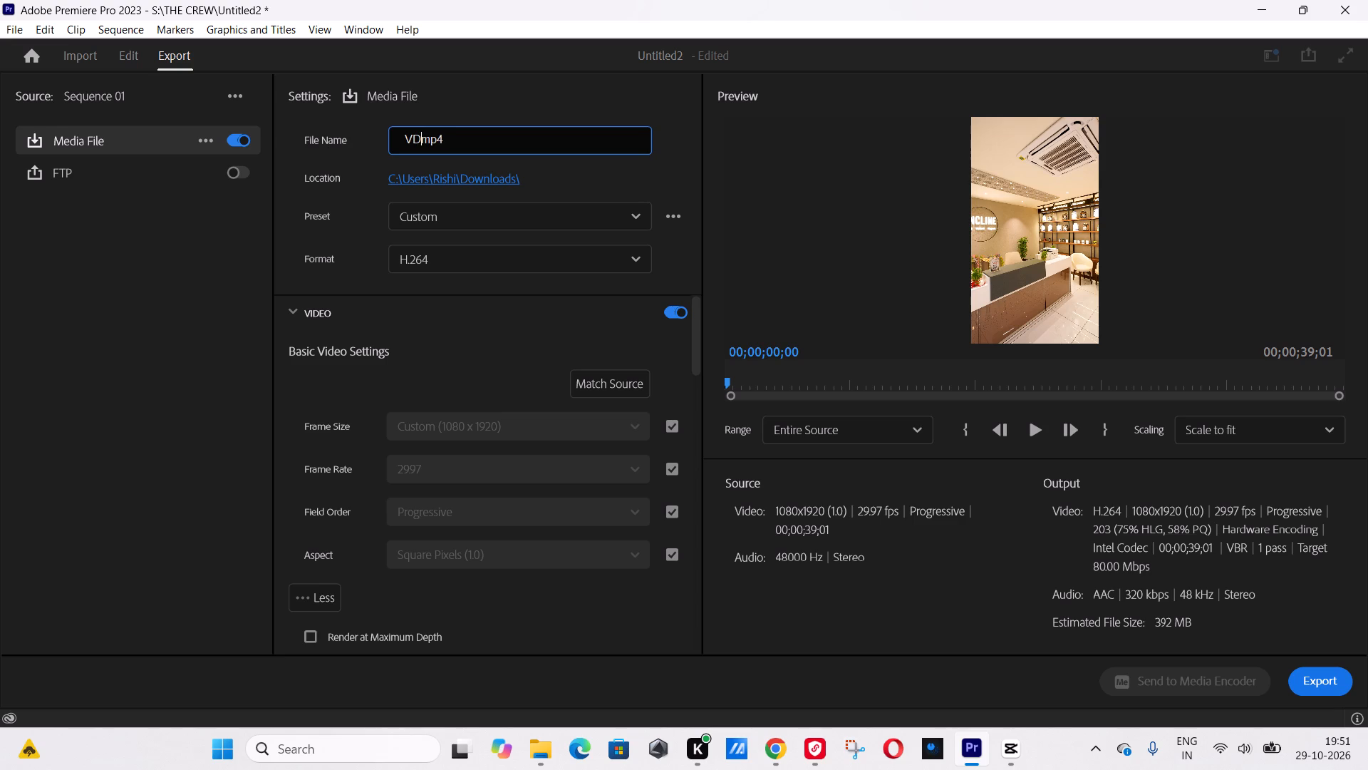
key(BackSpace)
text(IDD)
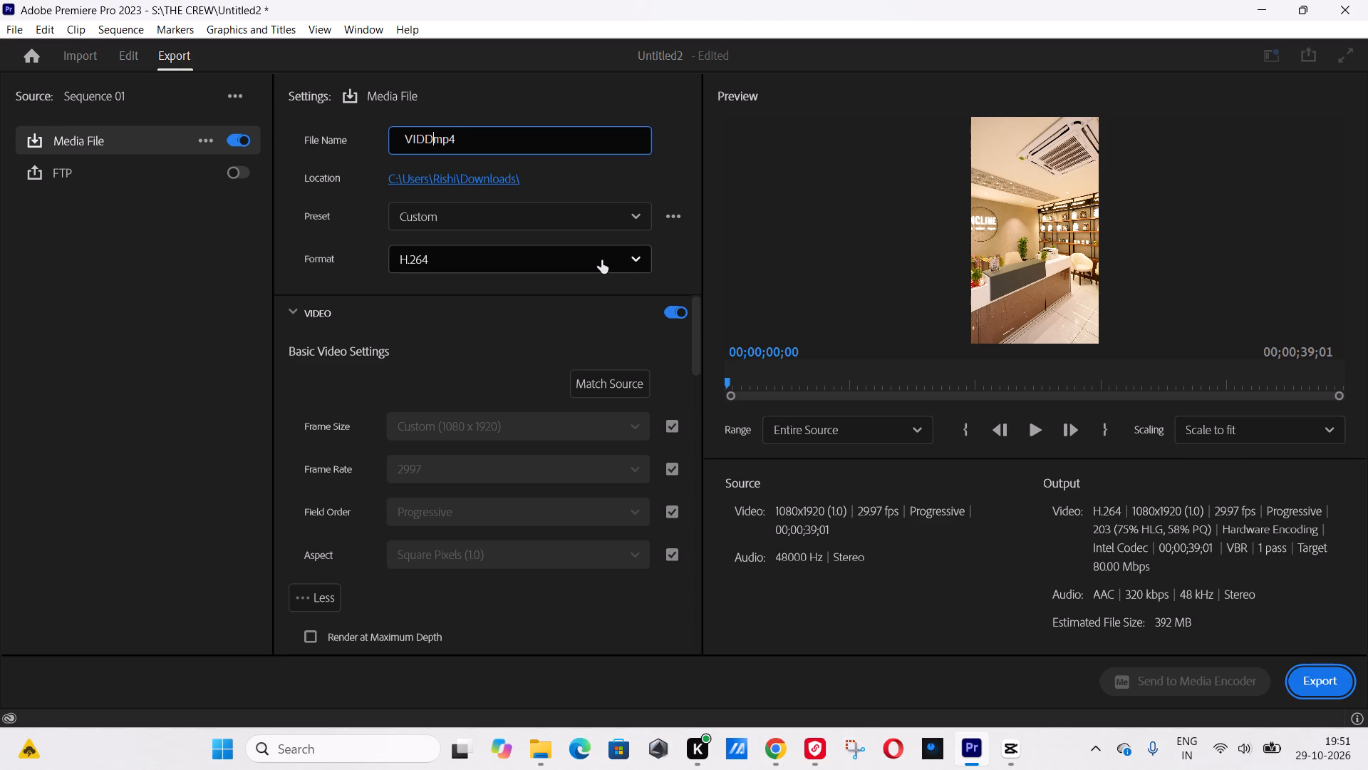
key(period)
Export Sequence 01 with the current H.264 settings.
click(1316, 682)
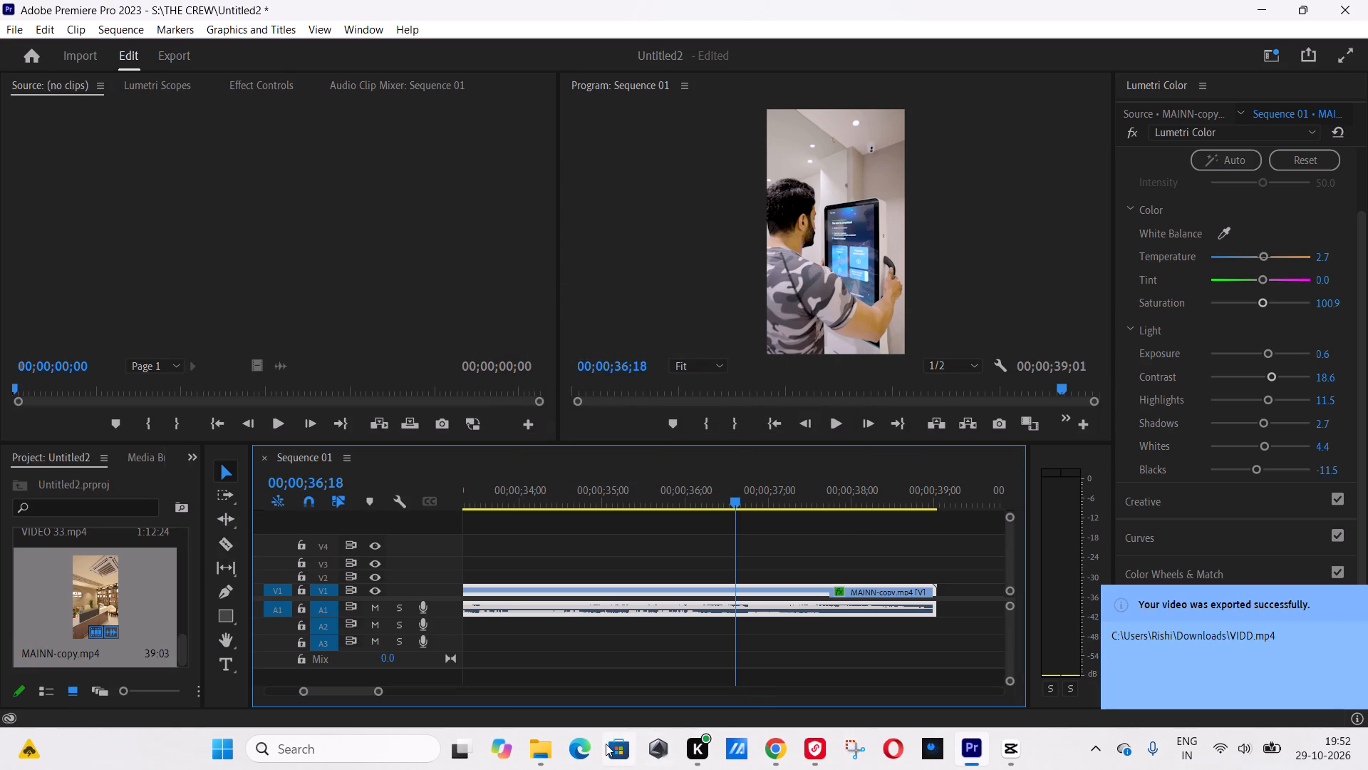
Switch to File Explorer, open the exported VIDD video from Downloads in VLC and review its playback, setting the volume to 75%.
click(550, 744)
click(451, 670)
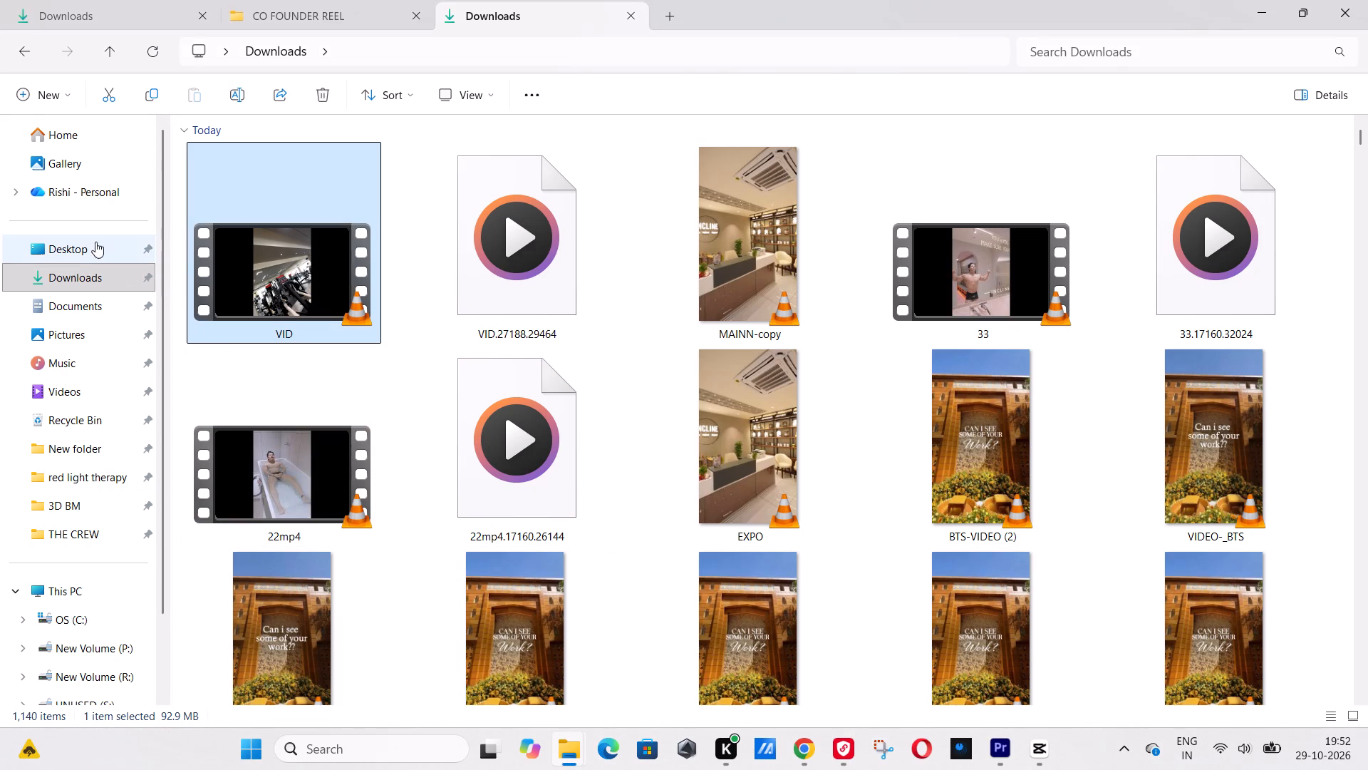
double_click(90, 268)
double_click(276, 235)
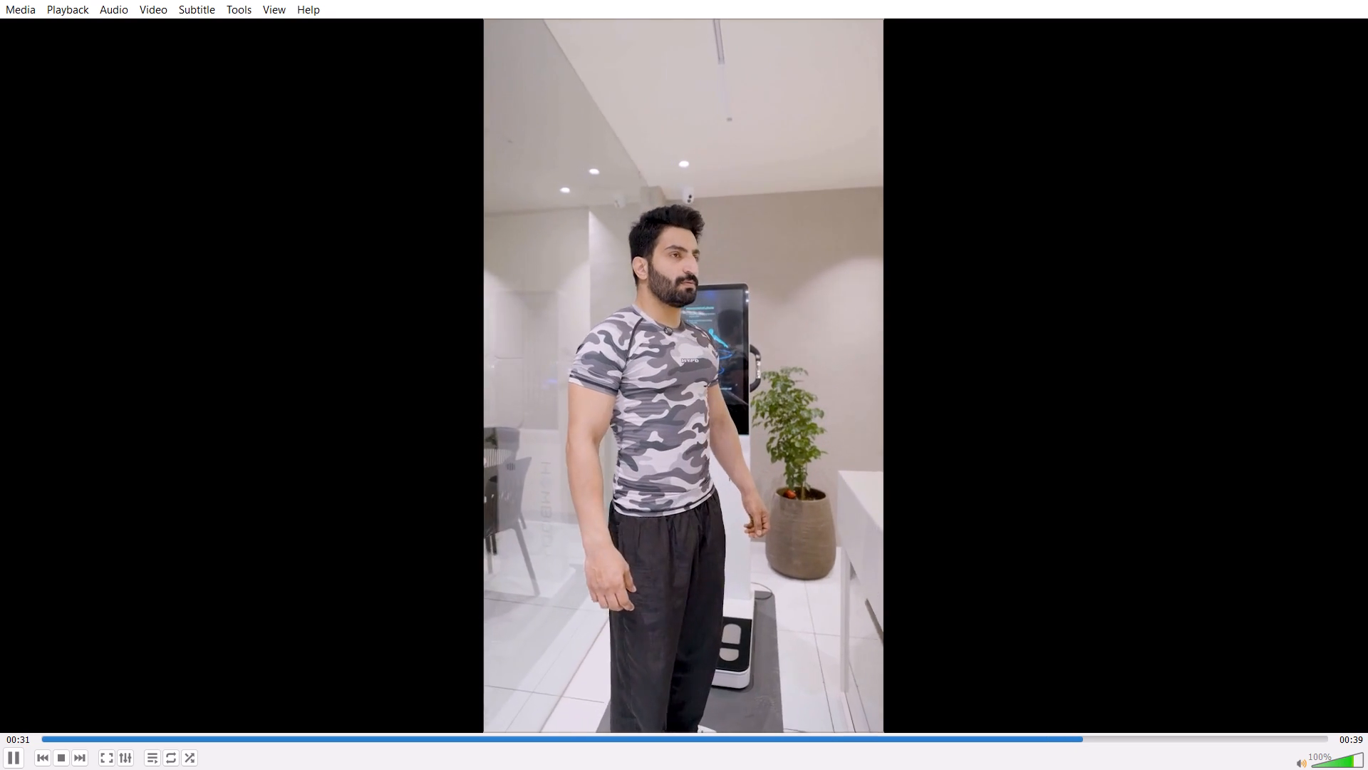
scroll(708, 359, down, 3)
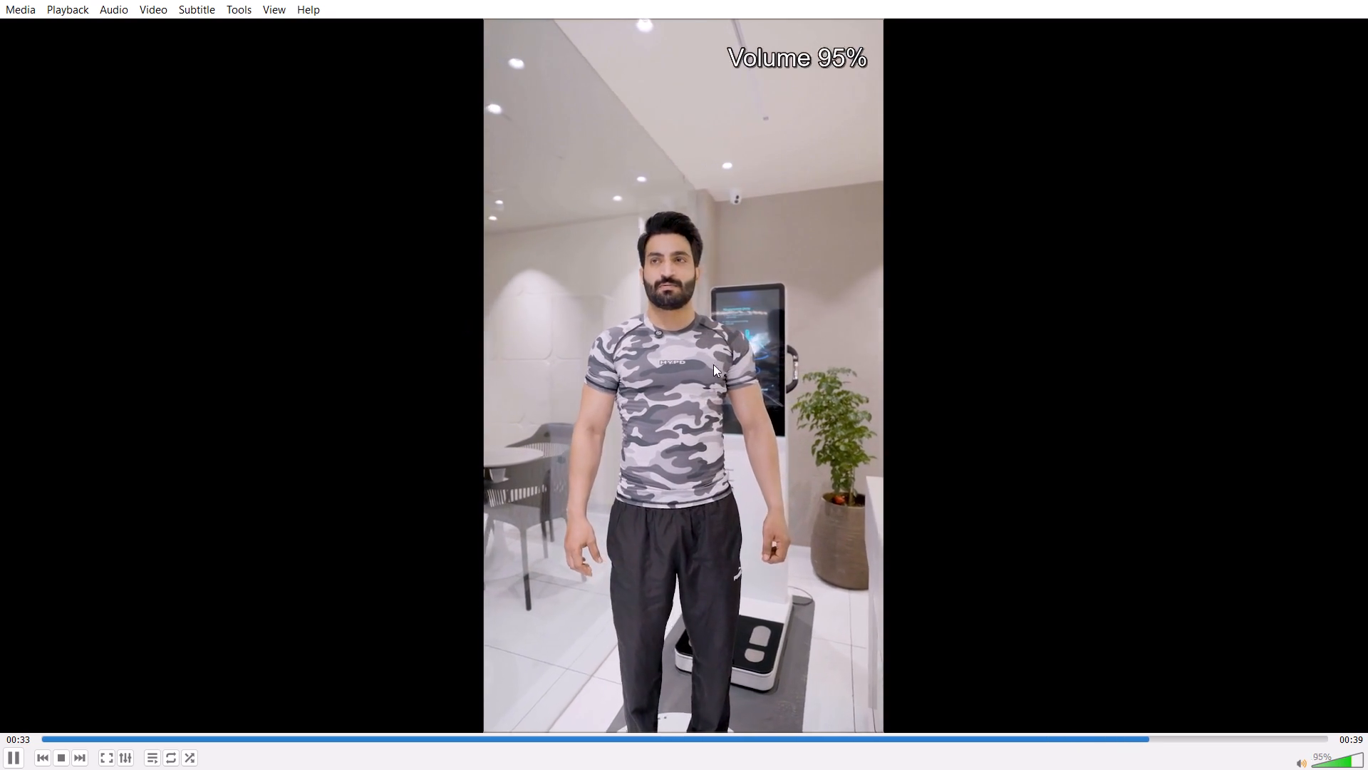
scroll(713, 364, down, 3)
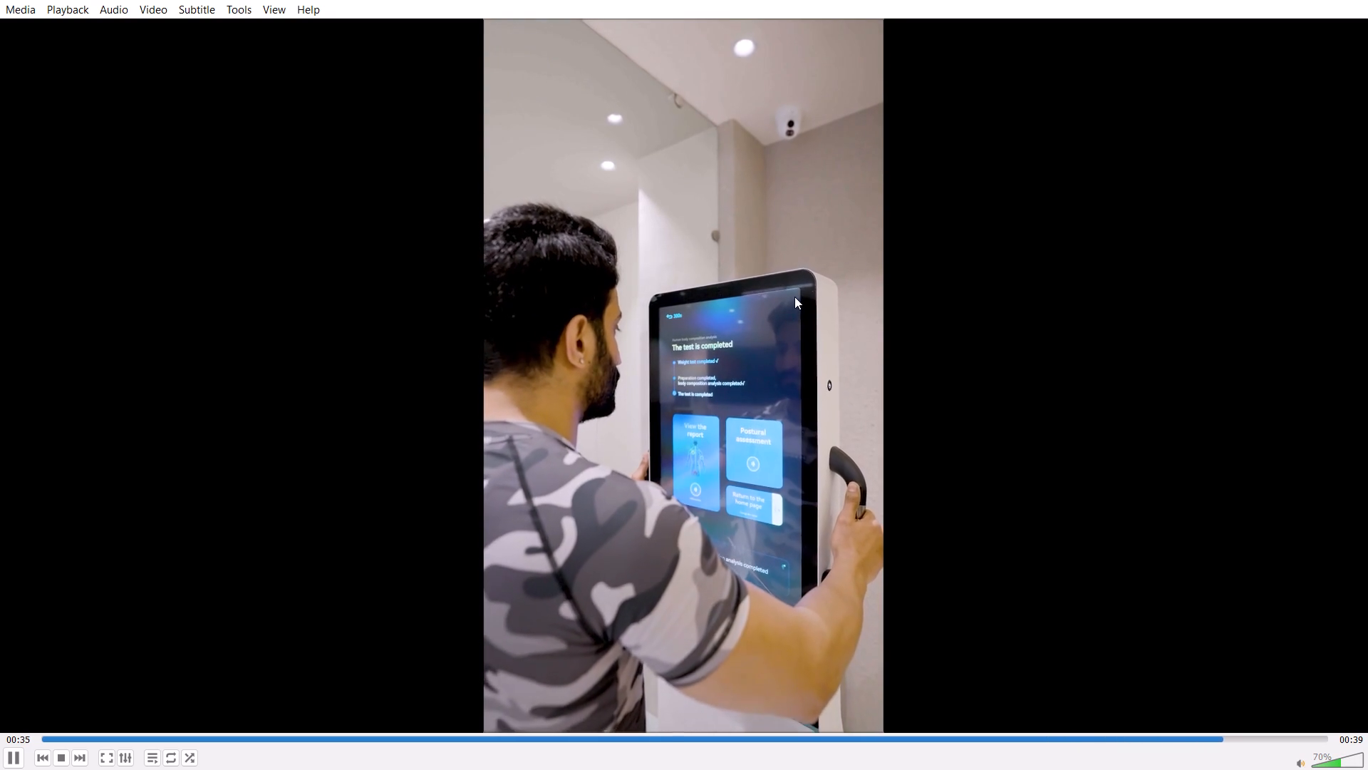
scroll(777, 260, up, 1)
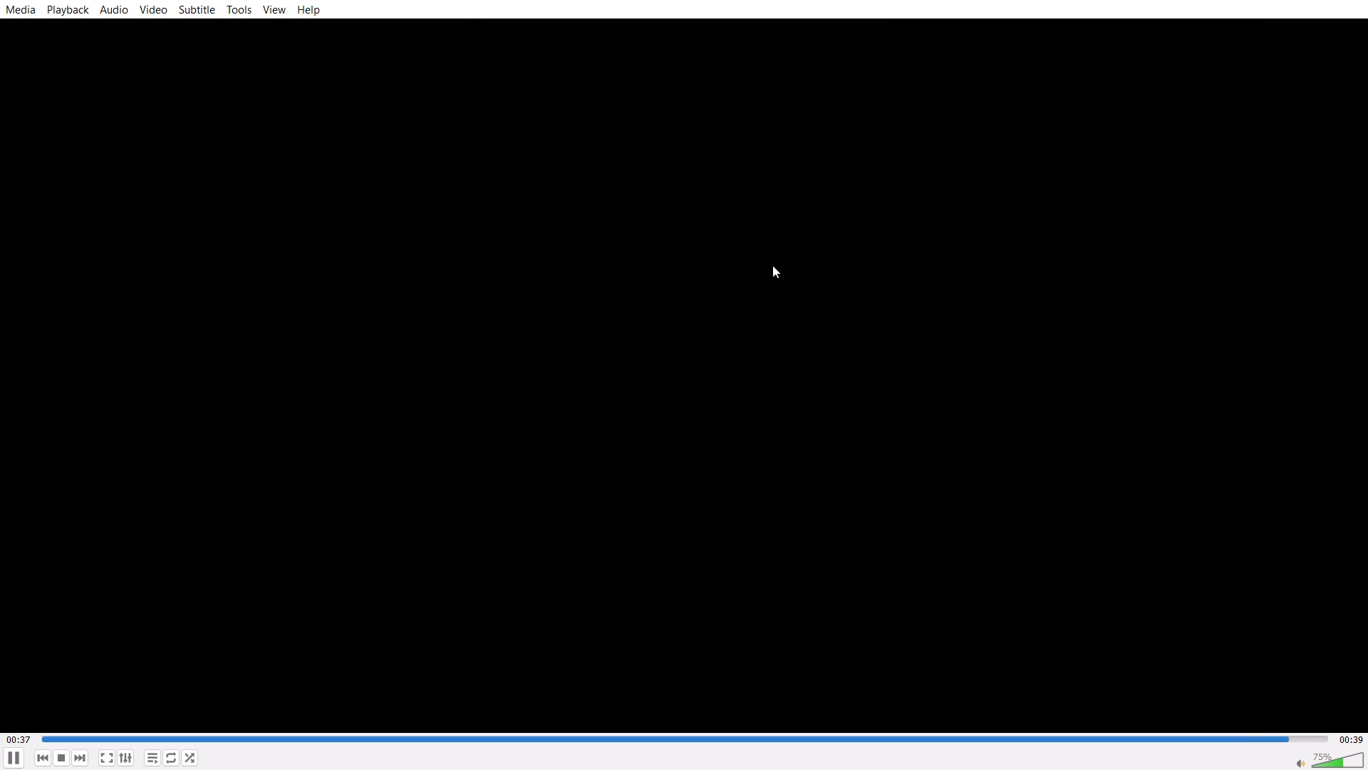
Leave the video playback, switch to Bitdefender VPN and start a connection to the United States location.
key(alt+Tab)
alt+click(383, 208)
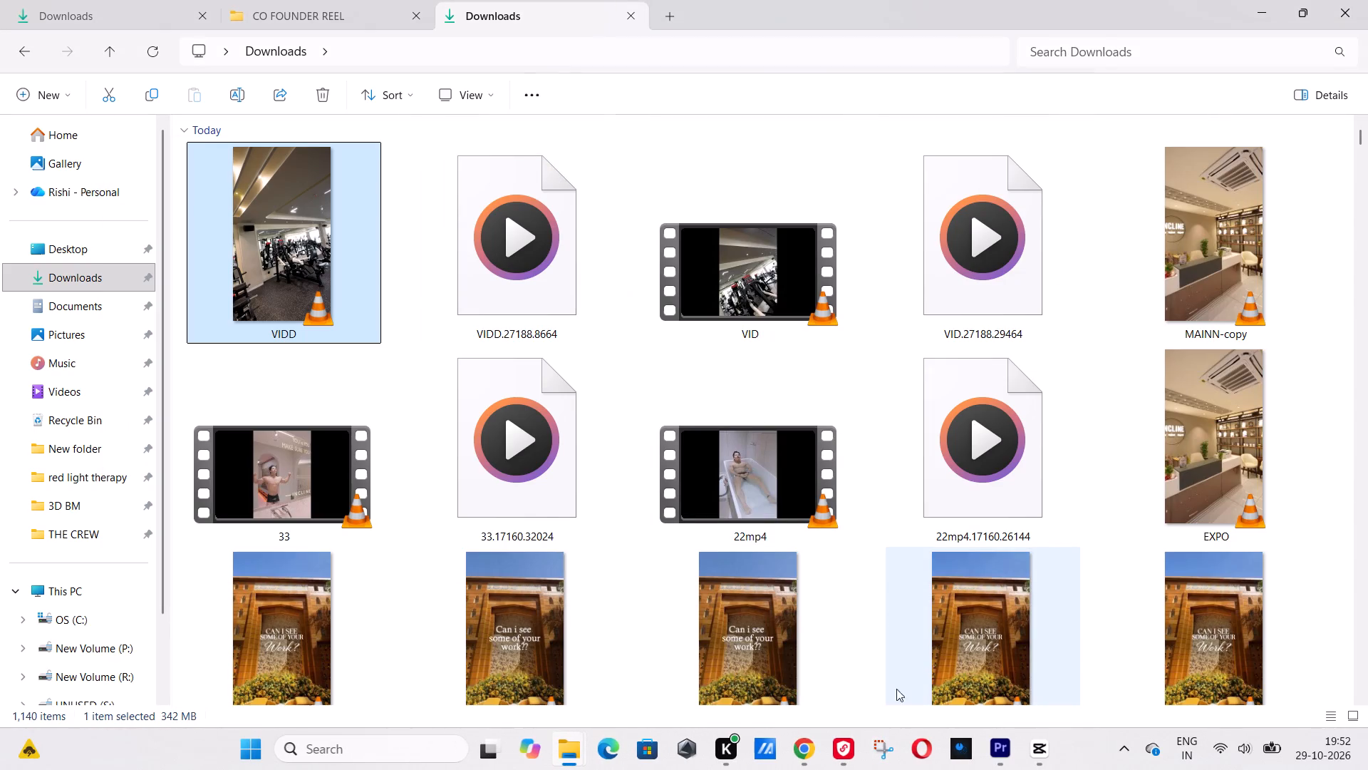
click(843, 747)
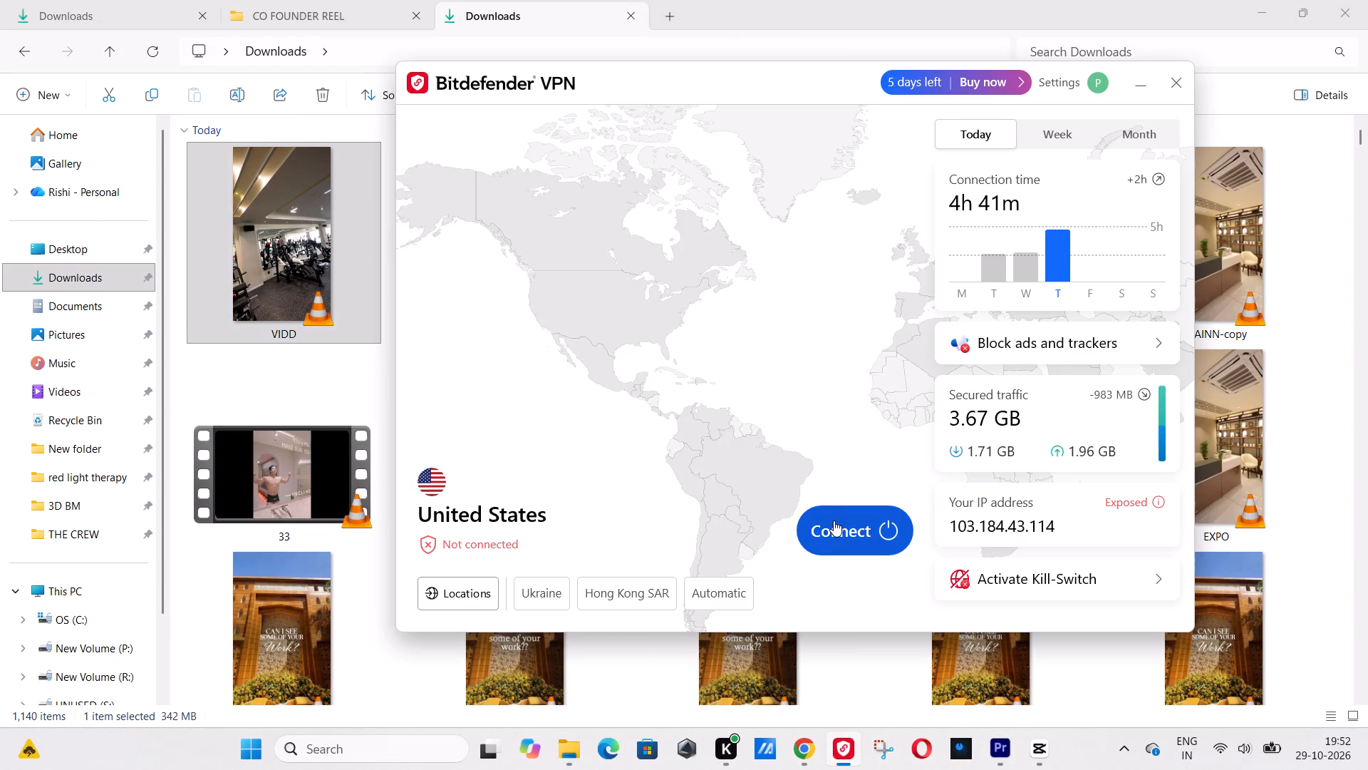
click(879, 530)
click(893, 520)
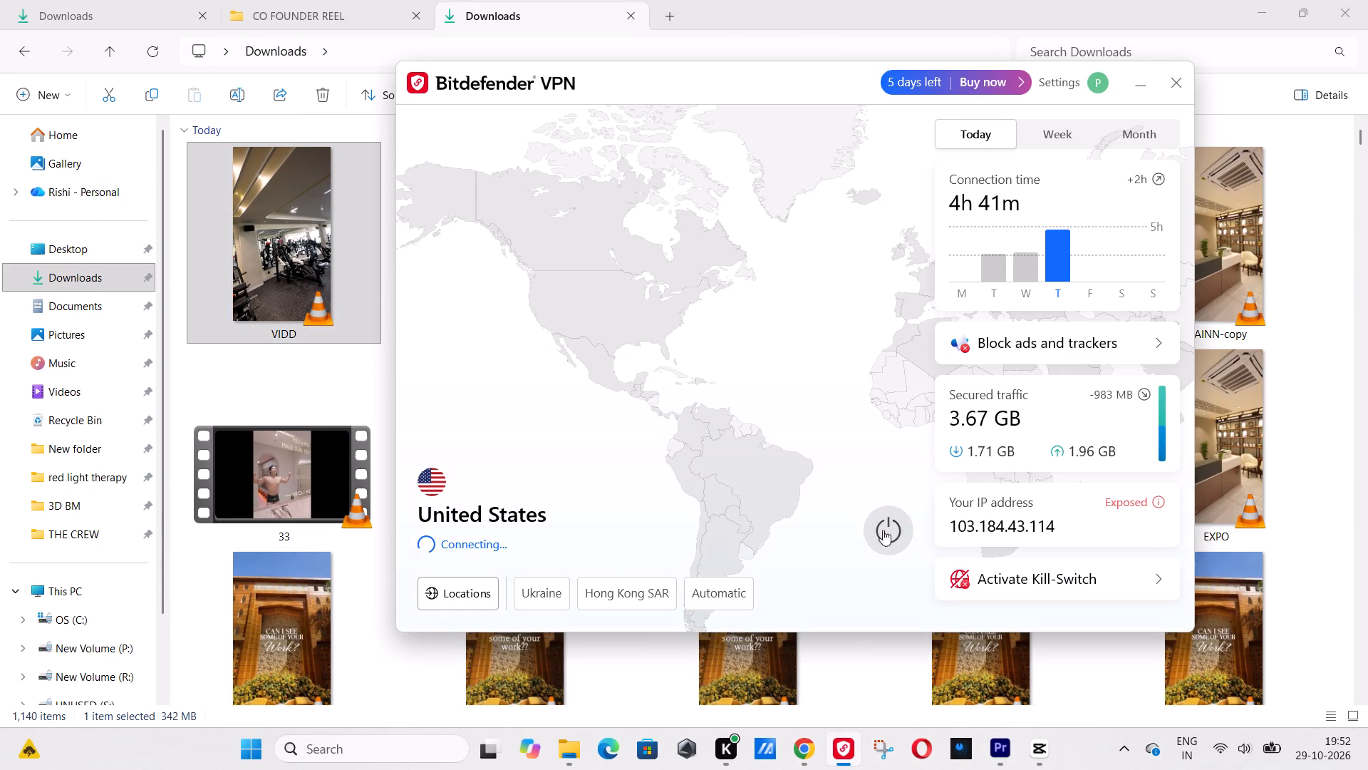
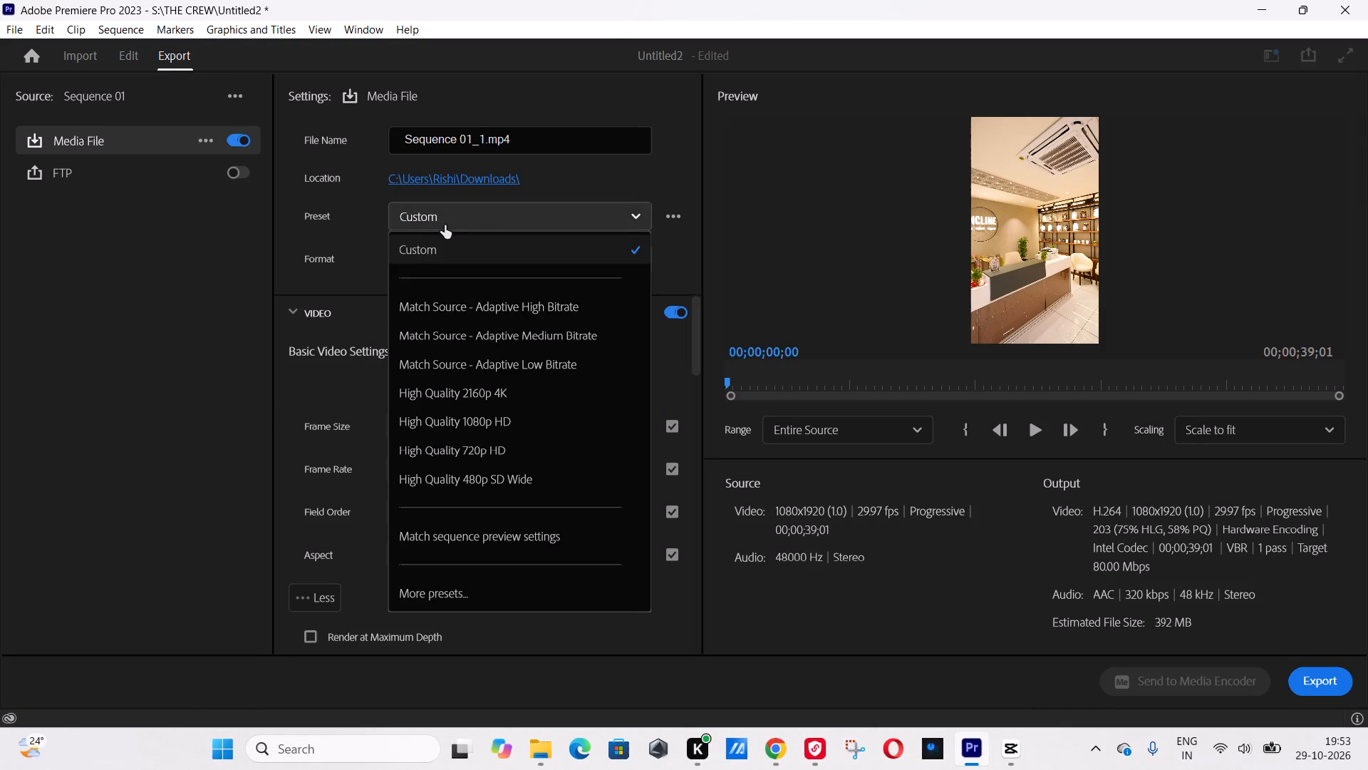
Export Sequence 01 with the High Quality 1080p HD preset and its video settings matched to the source.
click(485, 424)
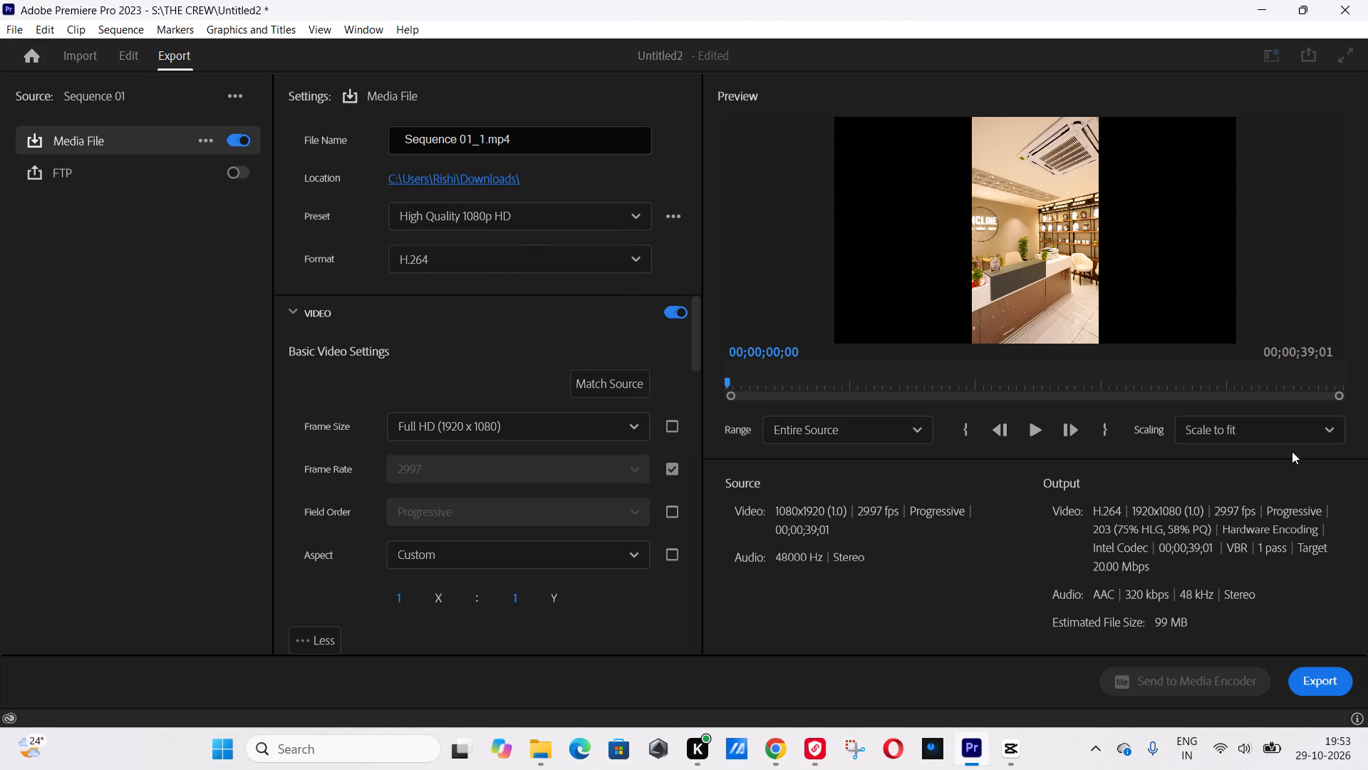
click(616, 383)
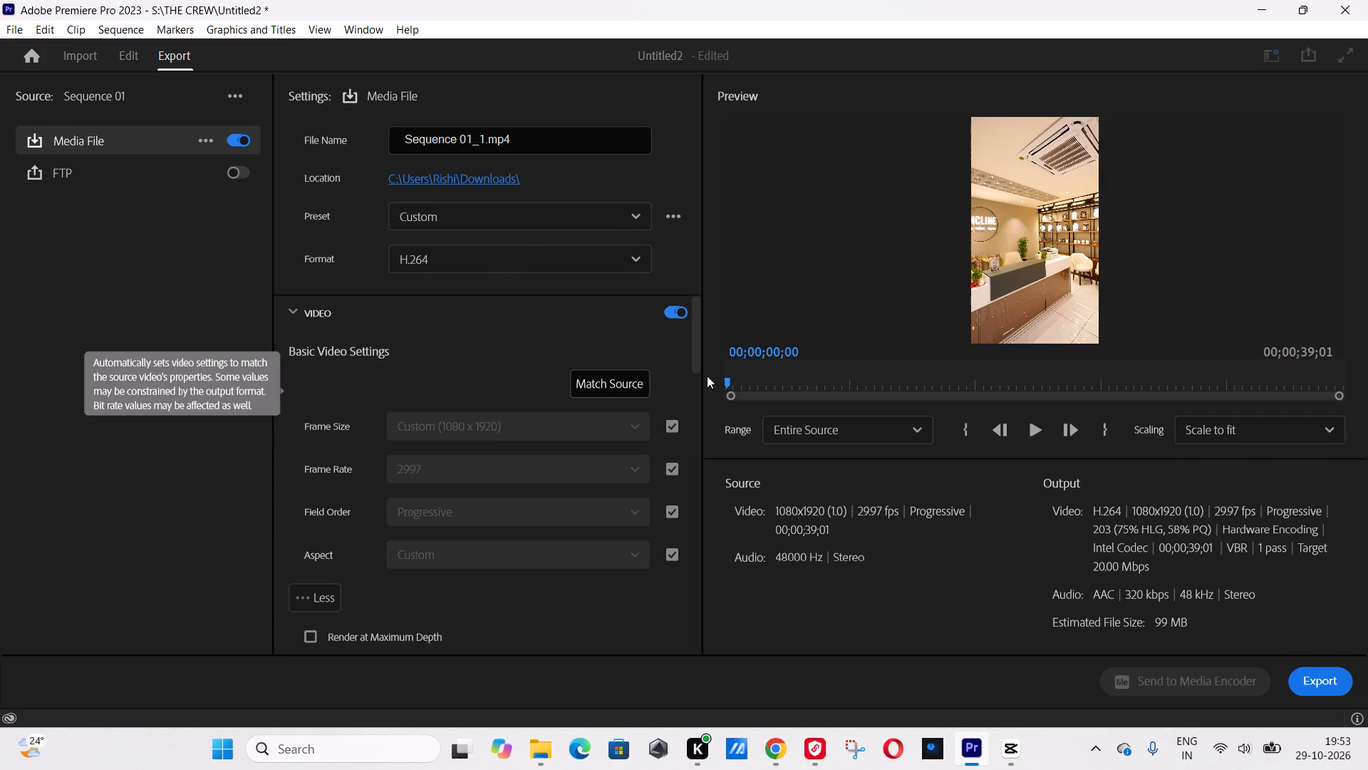
click(1323, 682)
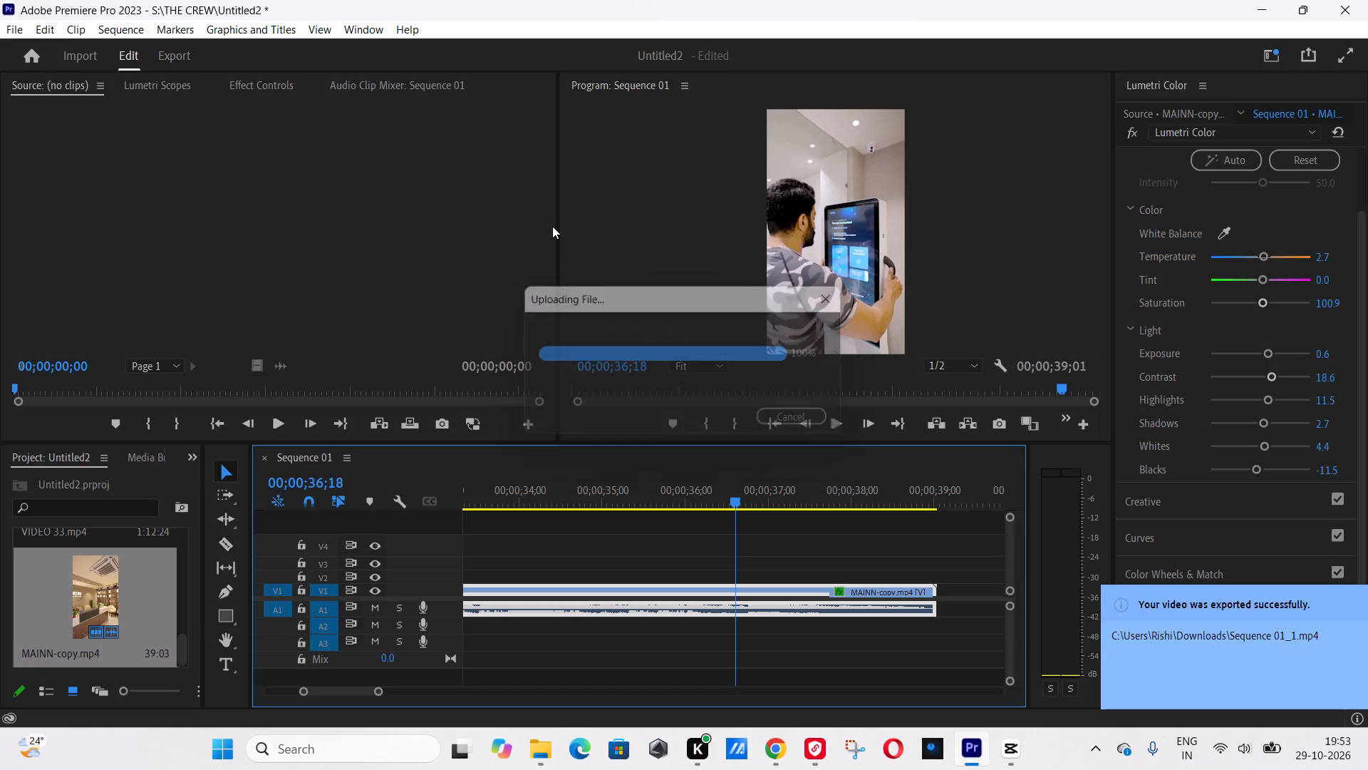
Switch to File Explorer and rename the exported Sequence 01_1 video in Downloads as VIDEO-INC.
click(543, 748)
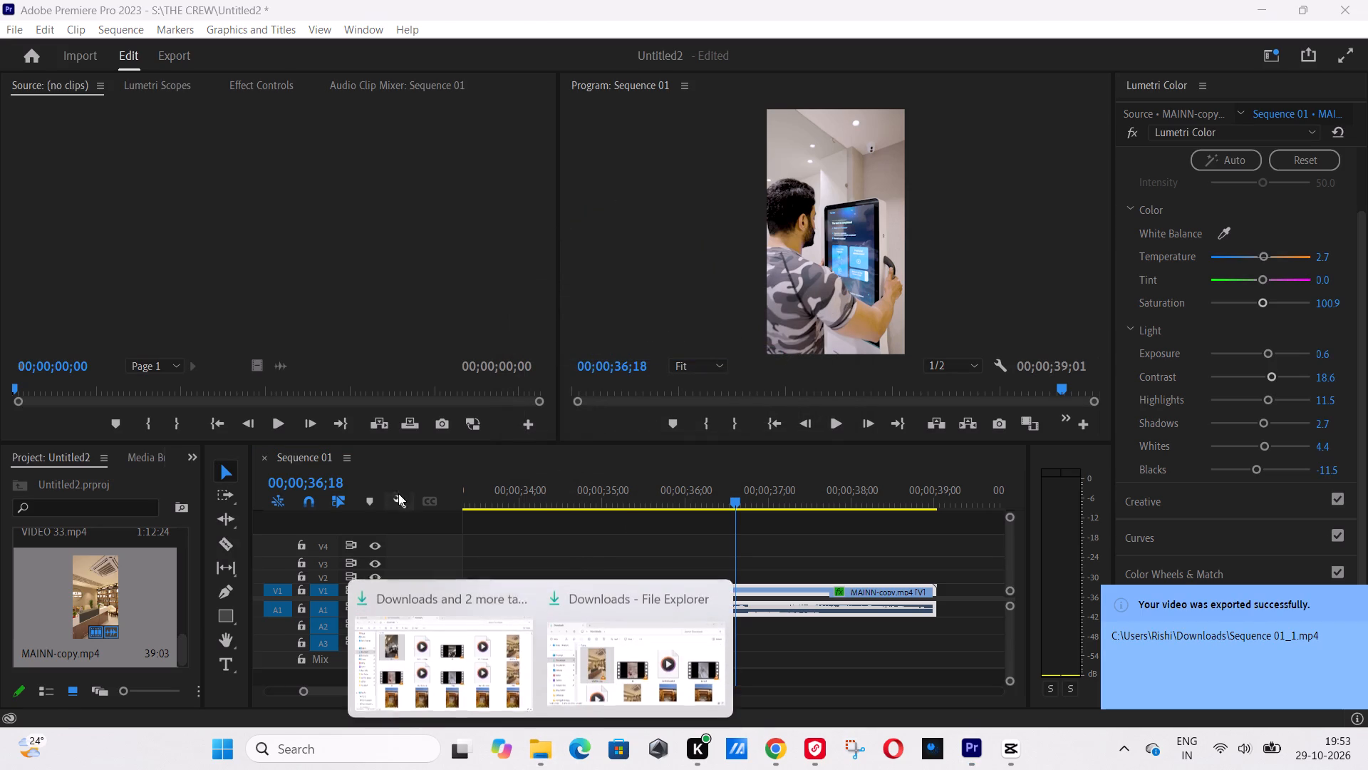
click(463, 660)
click(39, 271)
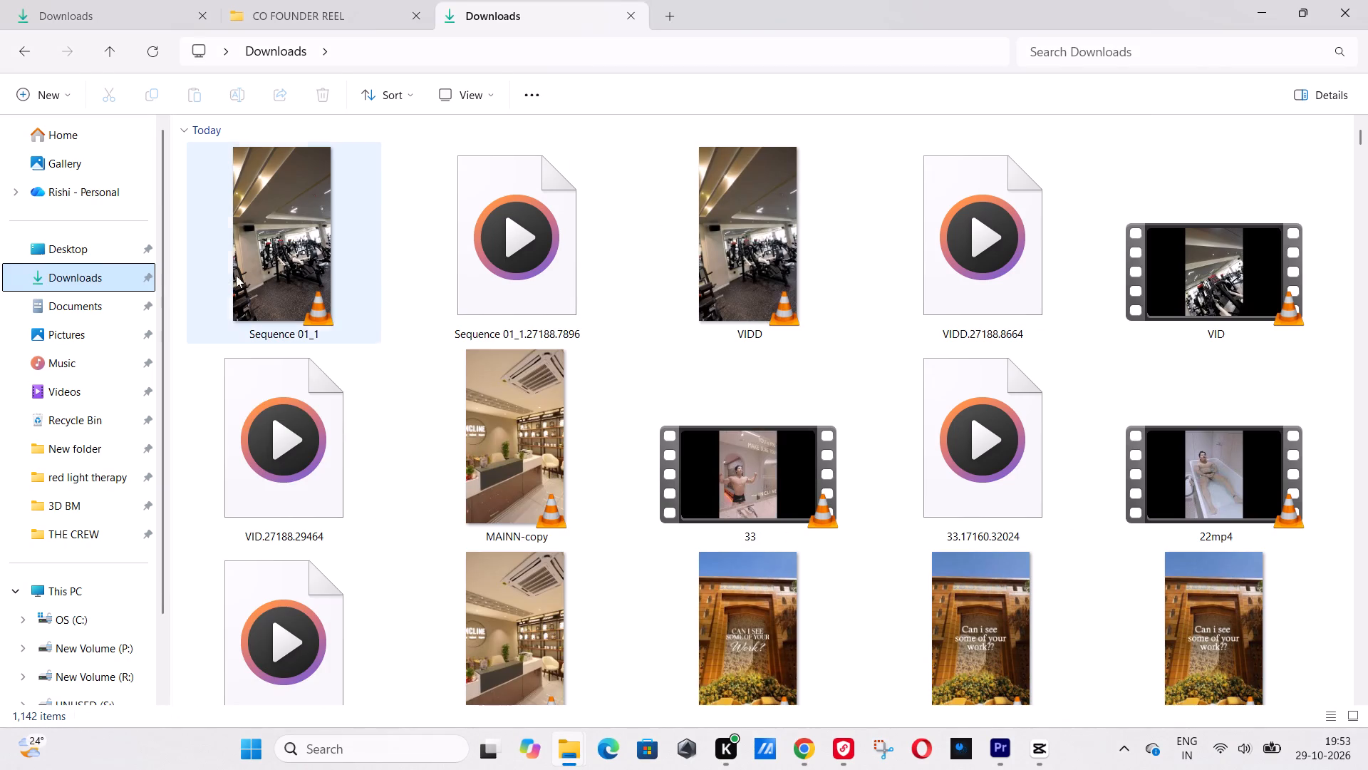
click(274, 263)
key(F2)
text(VIDEO-INC)
click(274, 236)
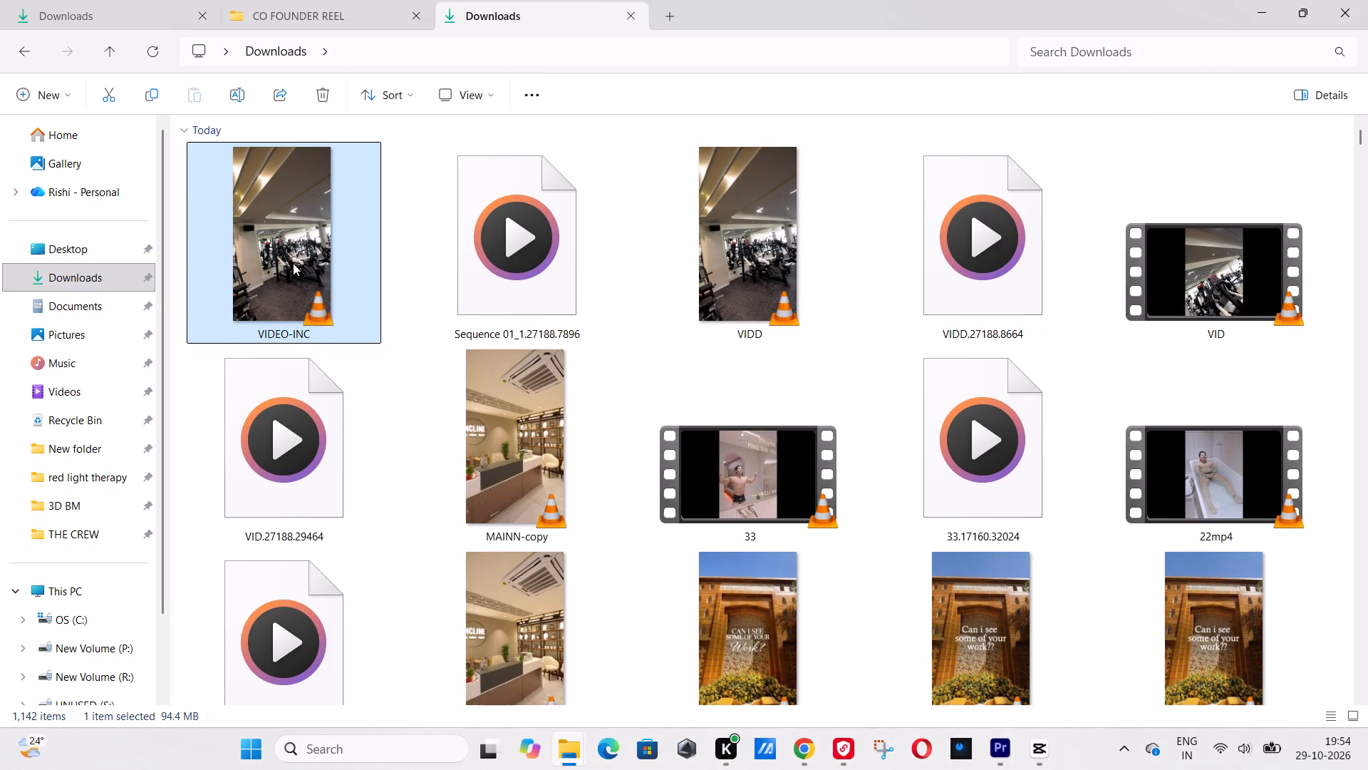
Extend the VIDEO-INC file's name to VIDEO-INC- 1st Draft.
click(287, 256)
key(F2)
key(Right)
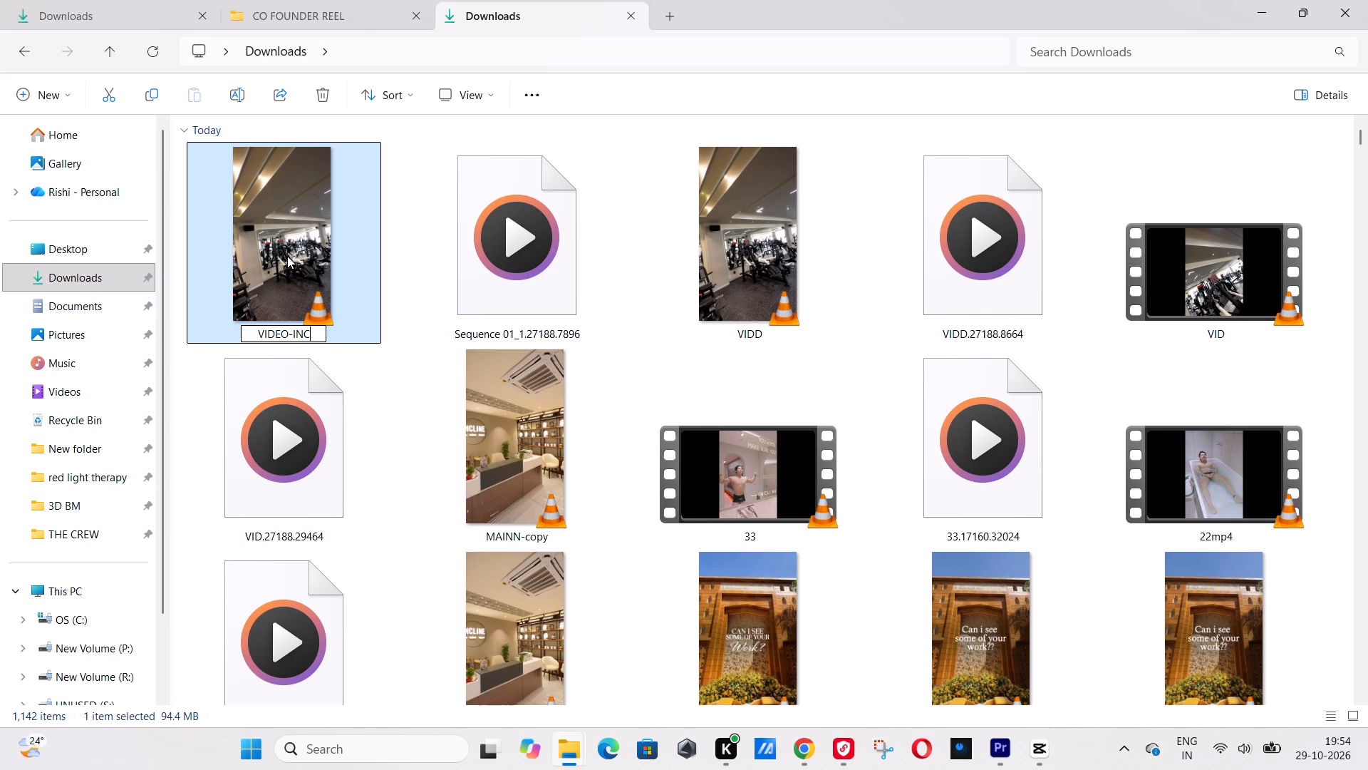
text(- 1)
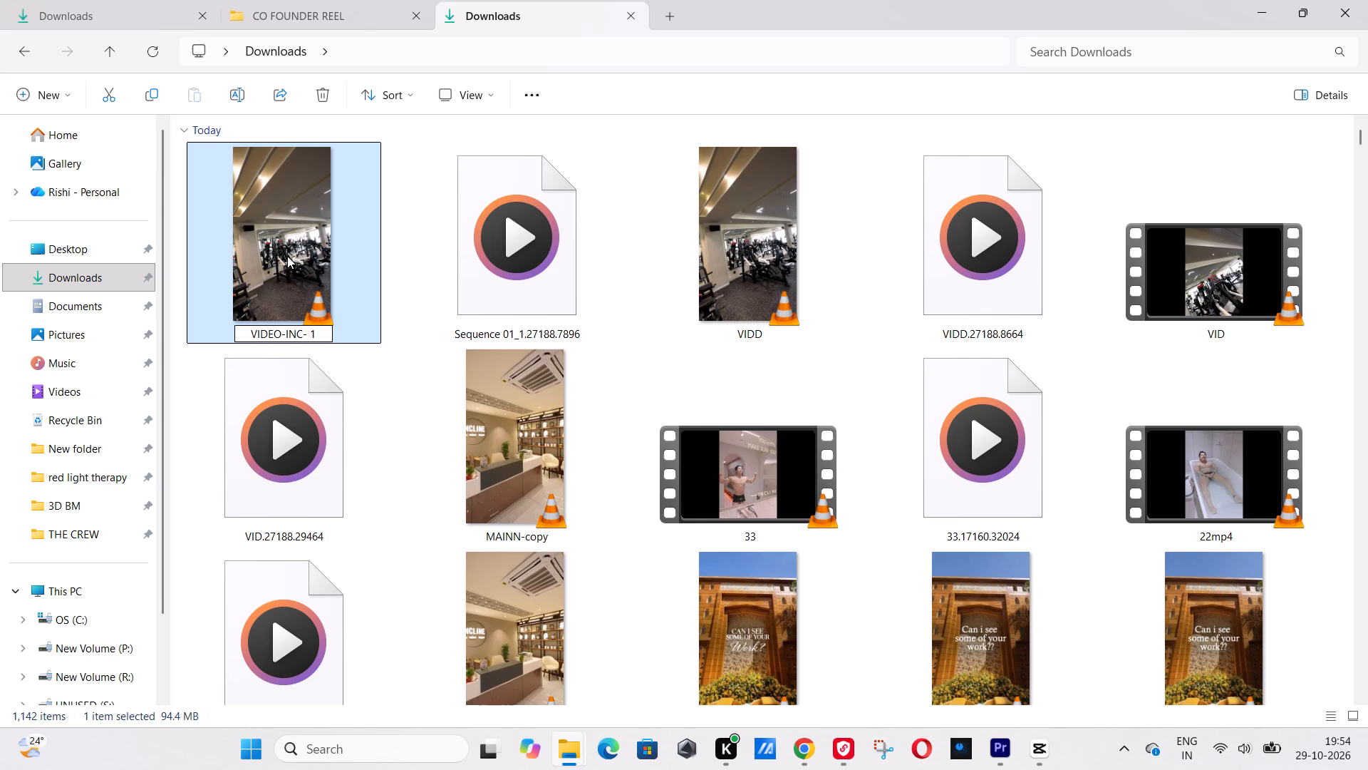
text(raft)
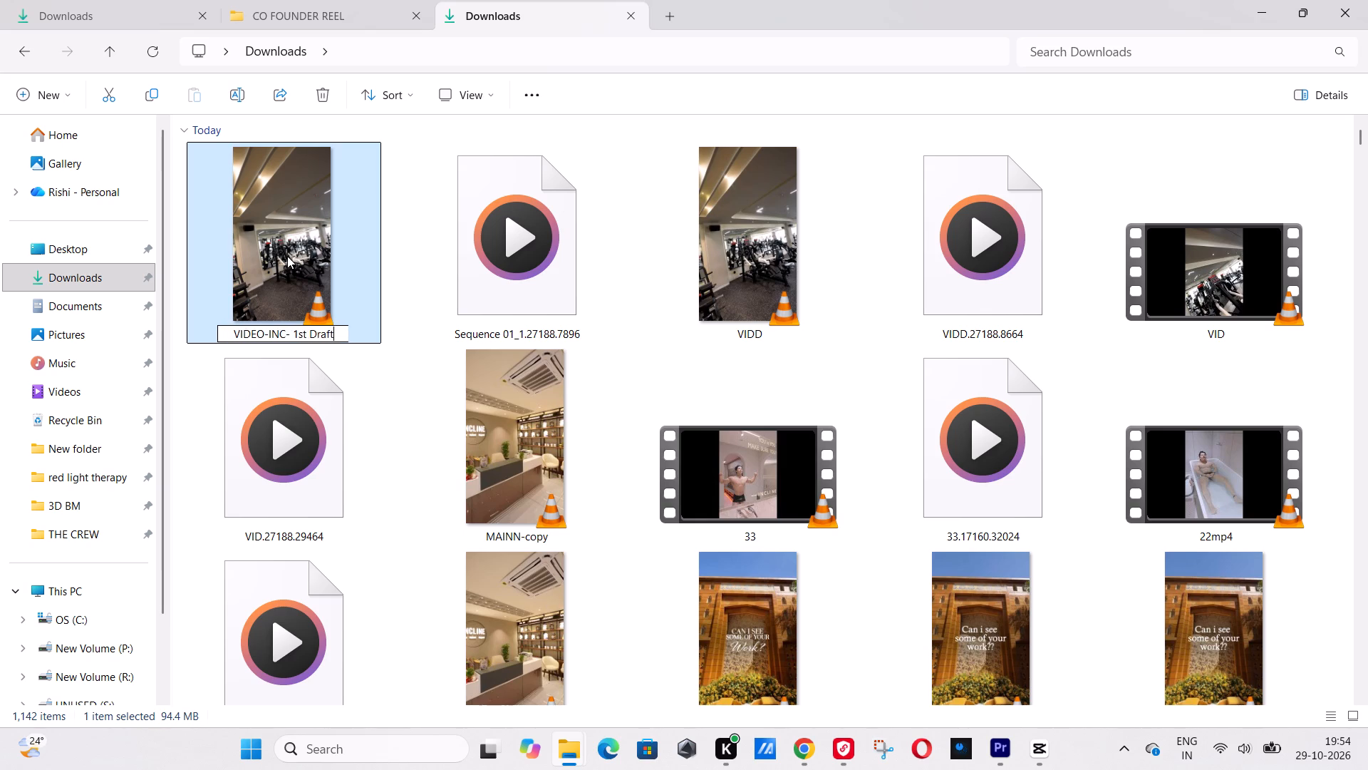
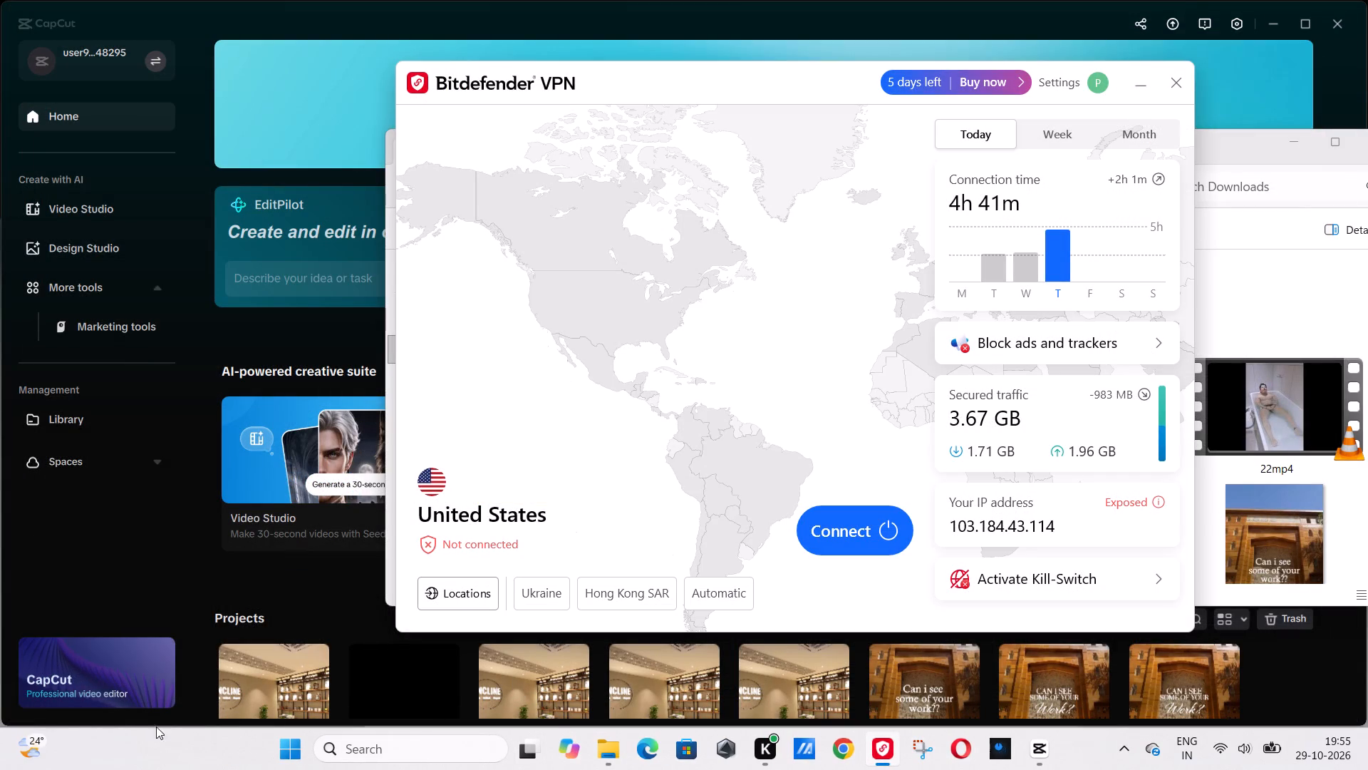
Shut down the Windows computer.
right_click(303, 754)
click(326, 672)
click(395, 631)
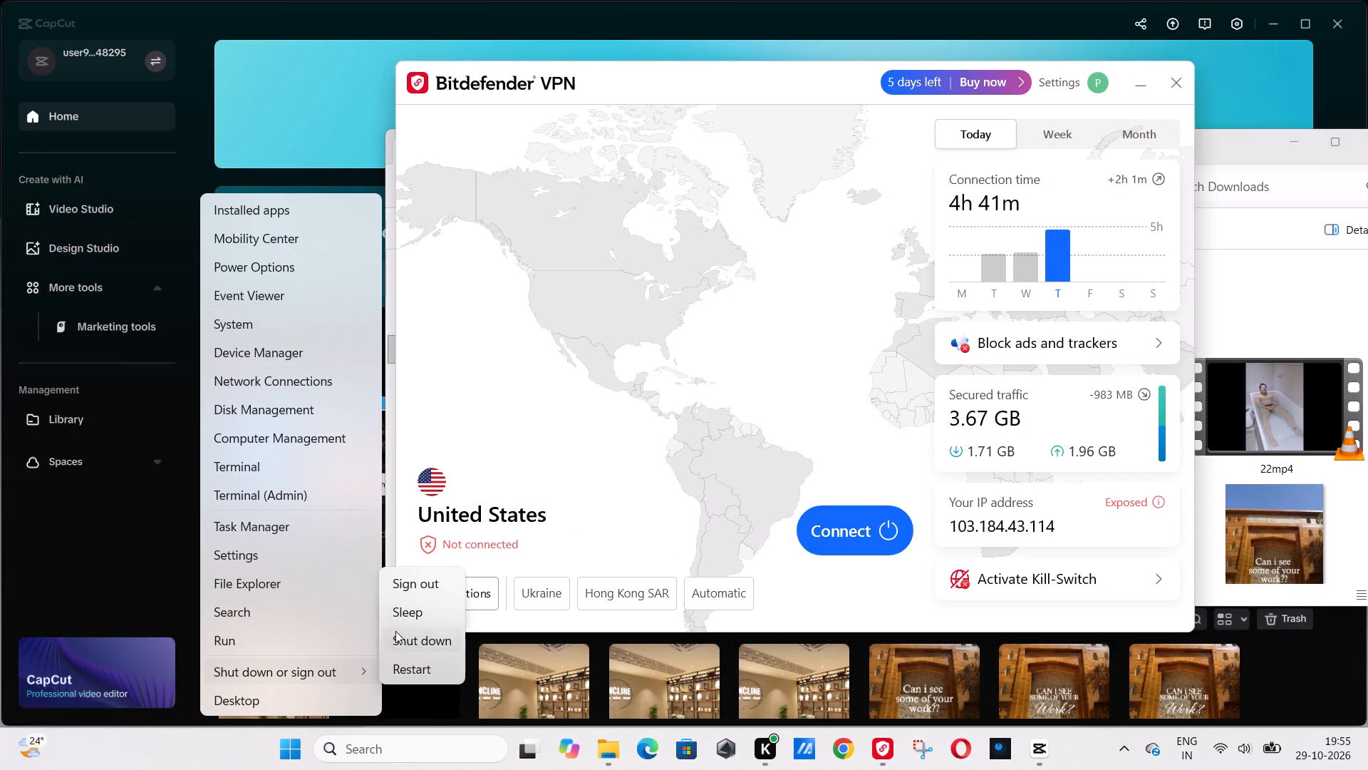